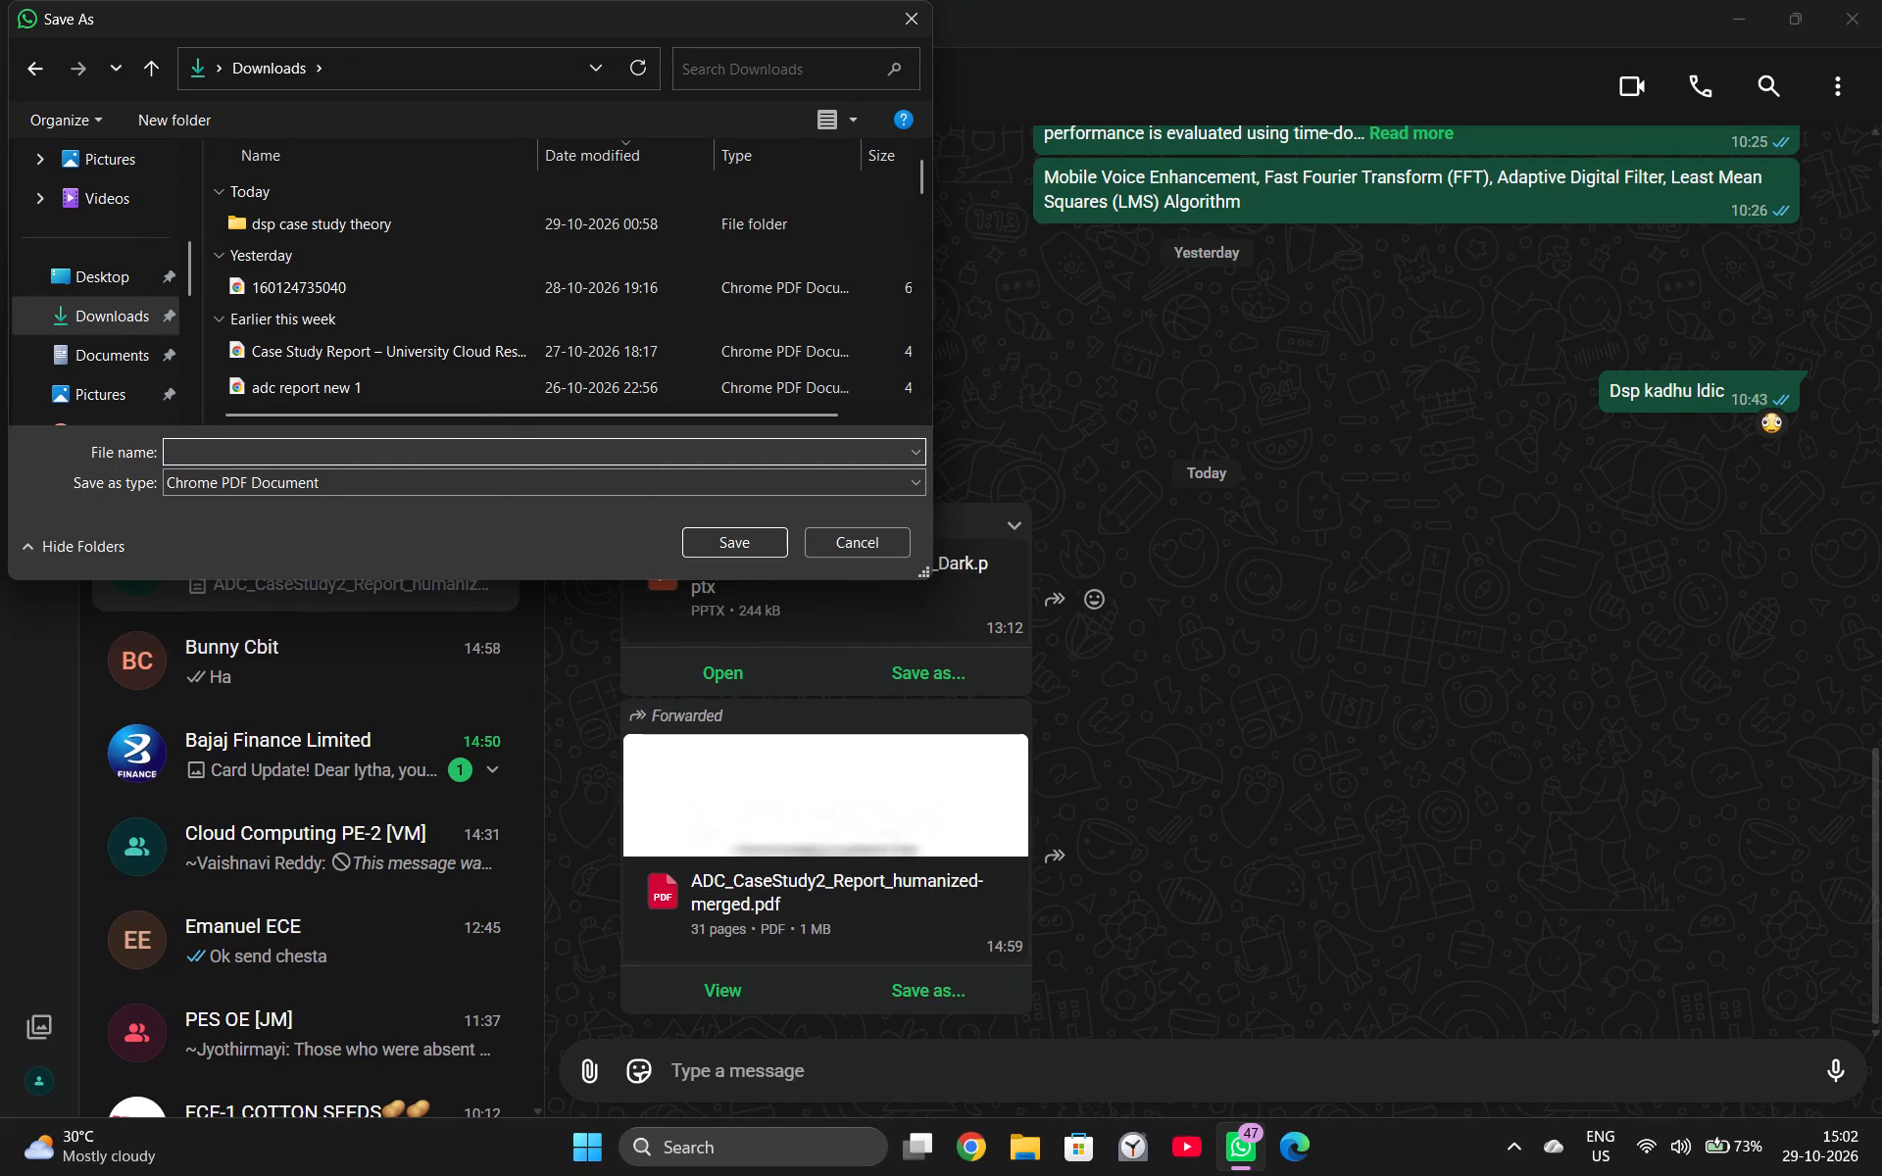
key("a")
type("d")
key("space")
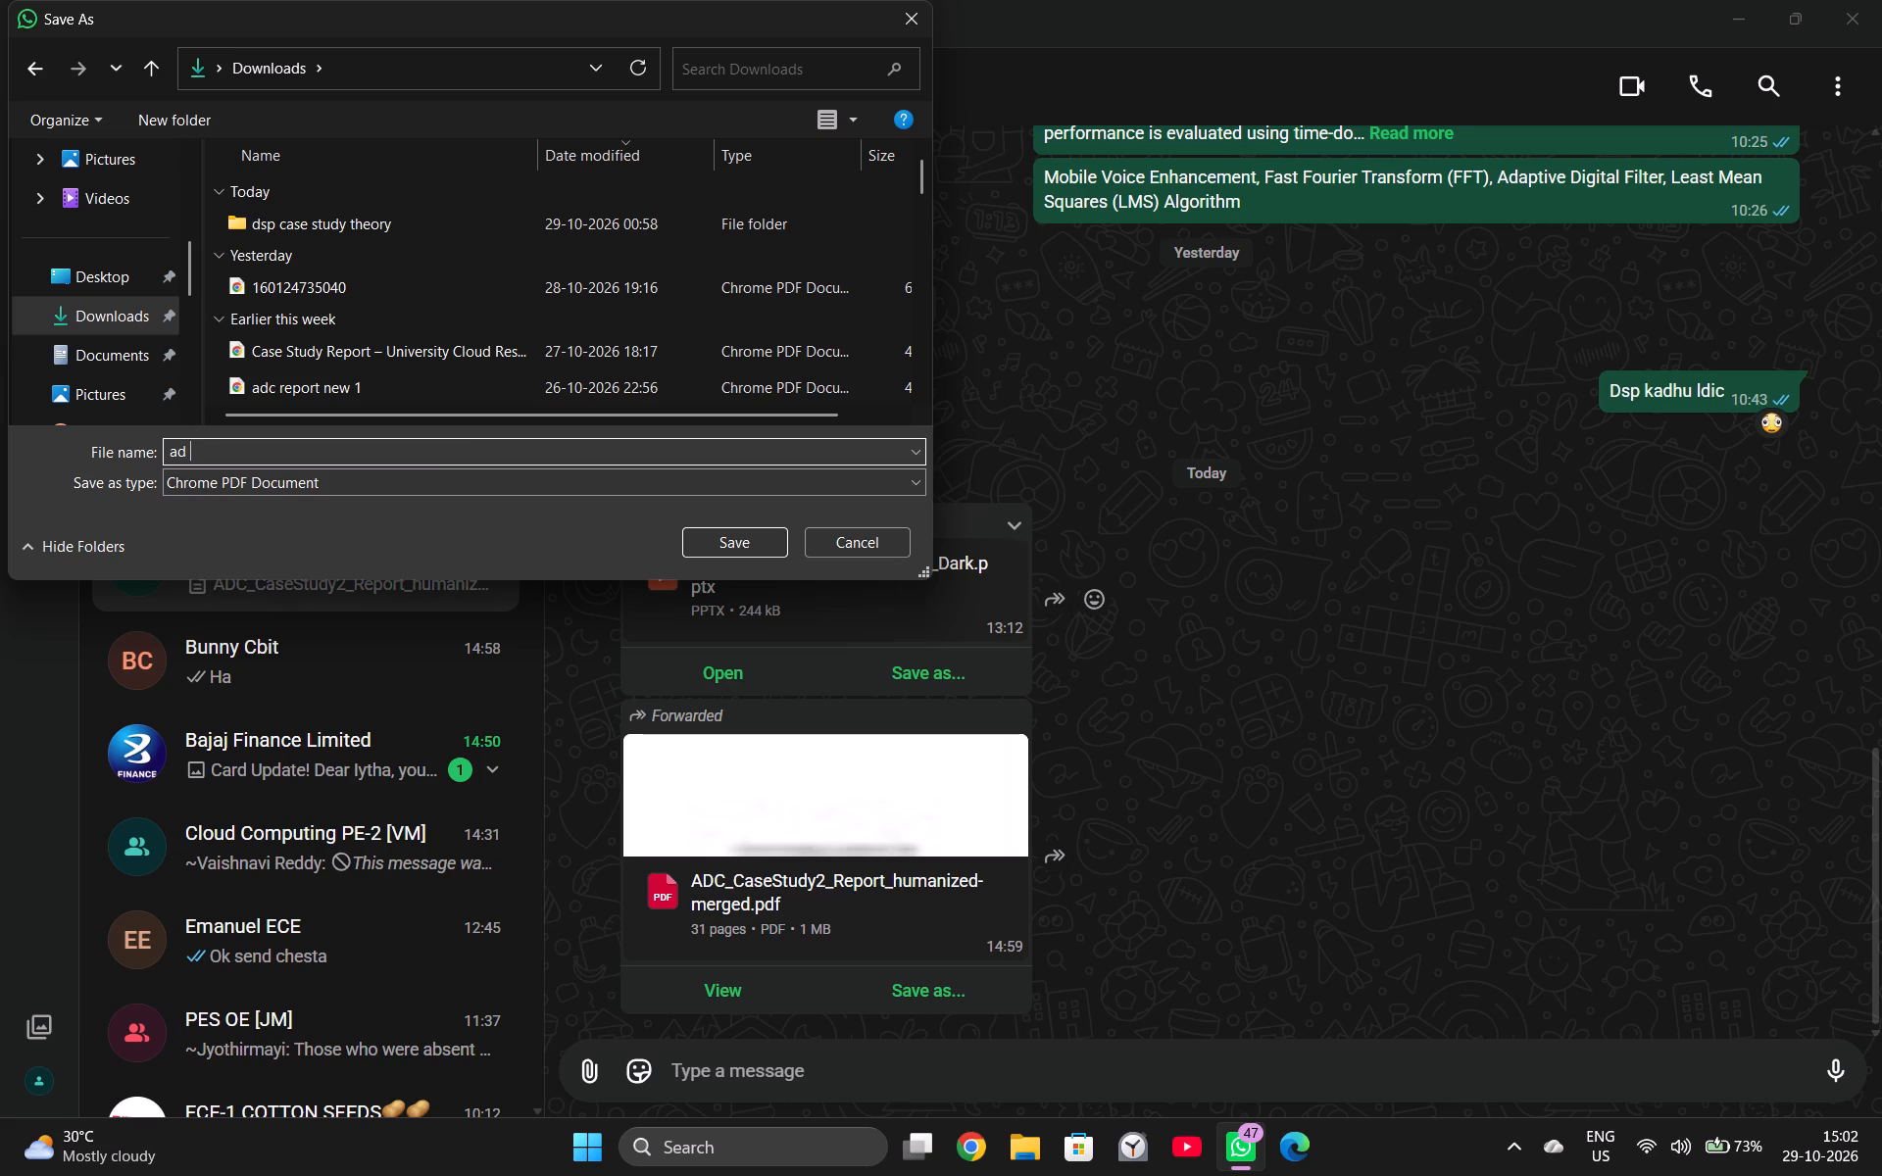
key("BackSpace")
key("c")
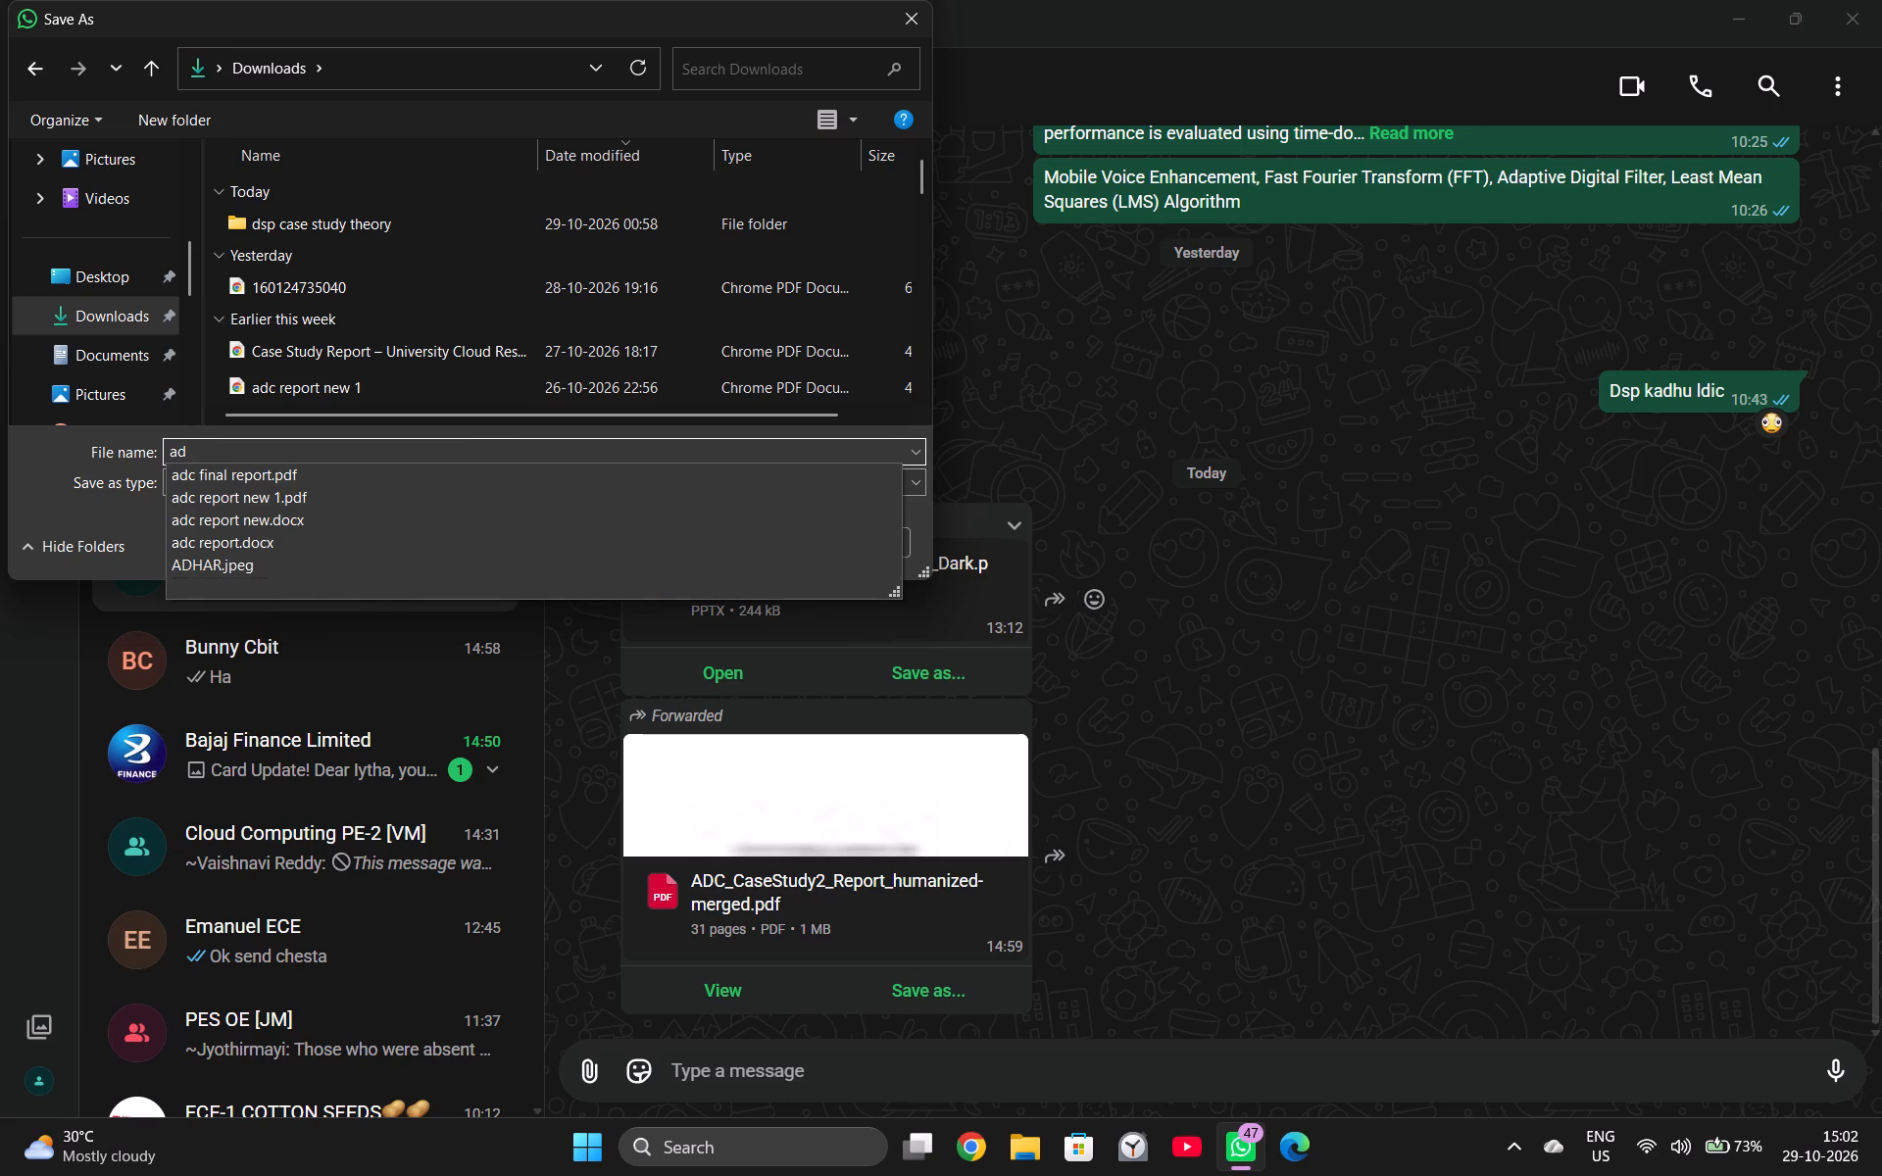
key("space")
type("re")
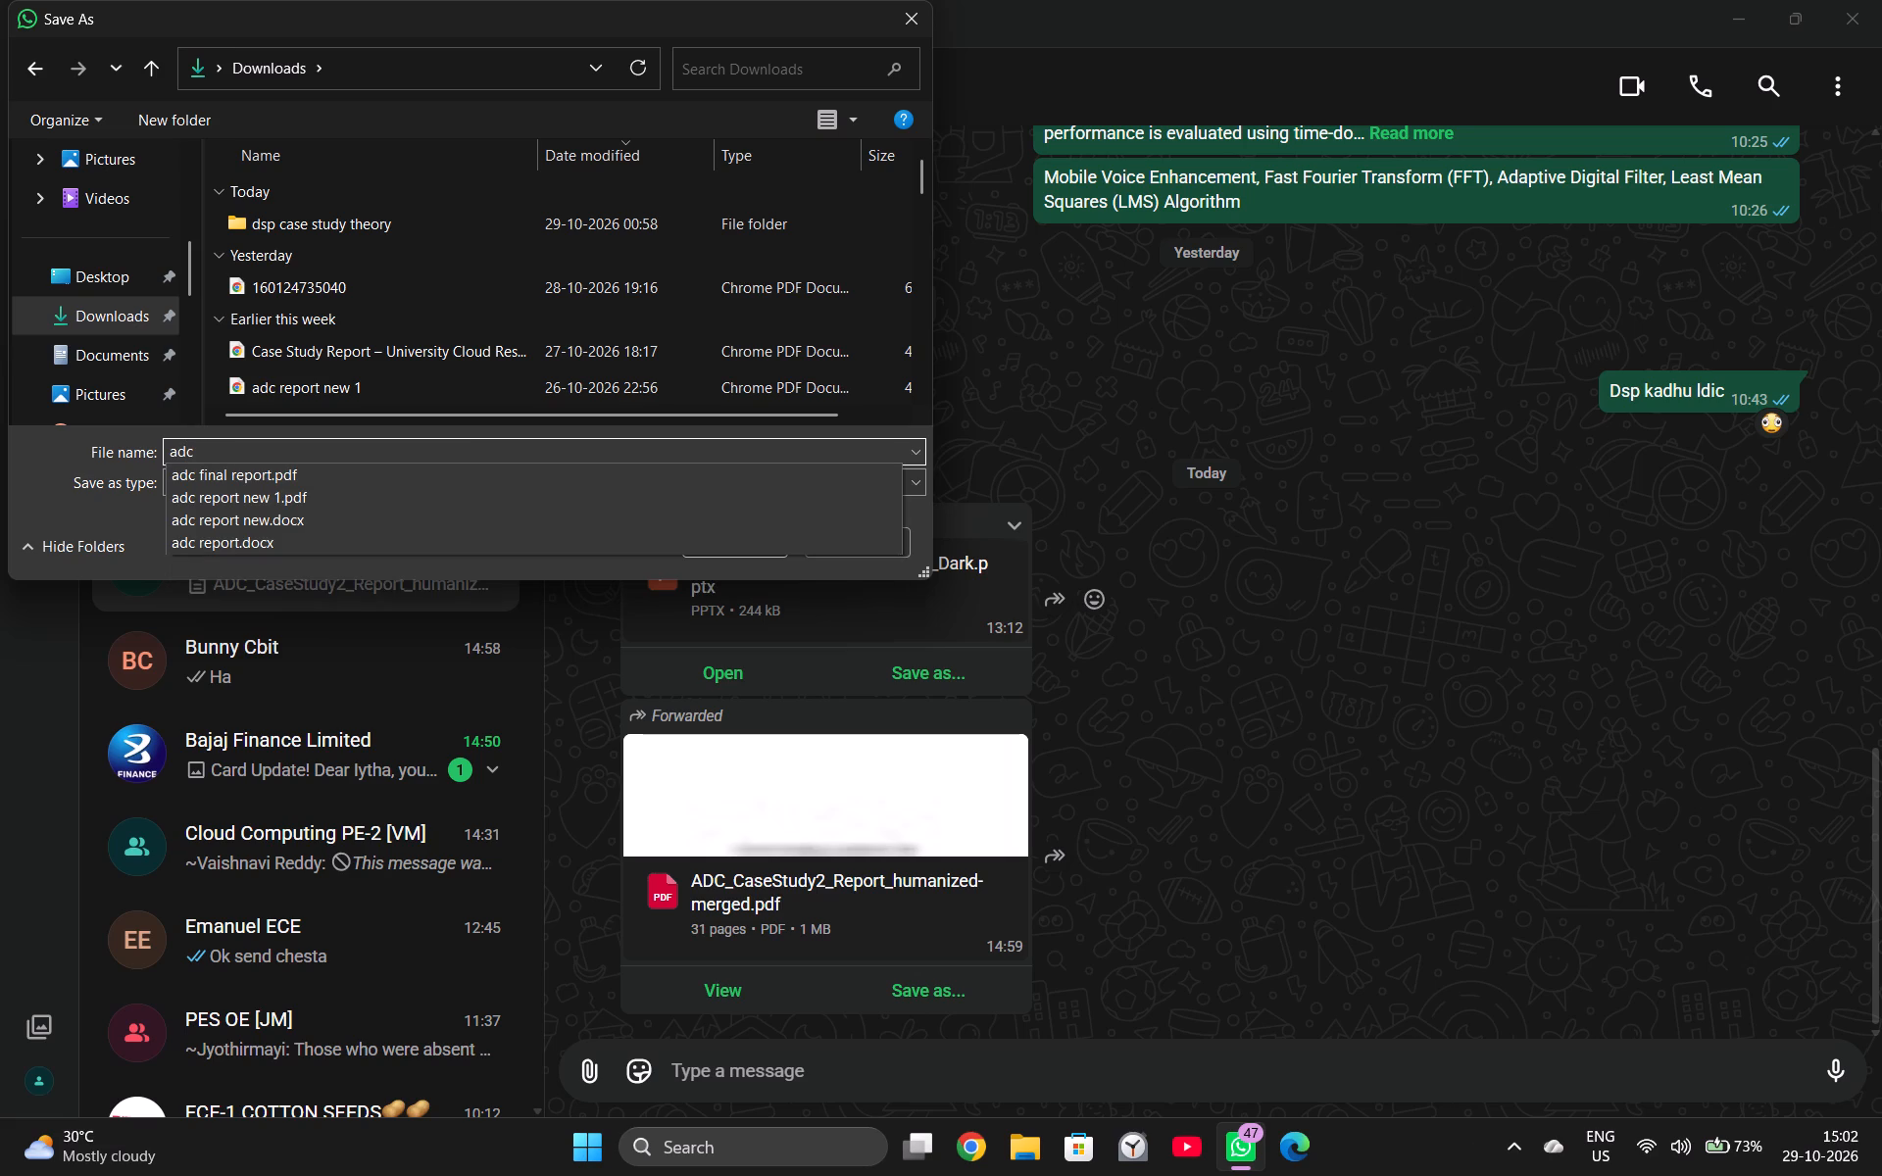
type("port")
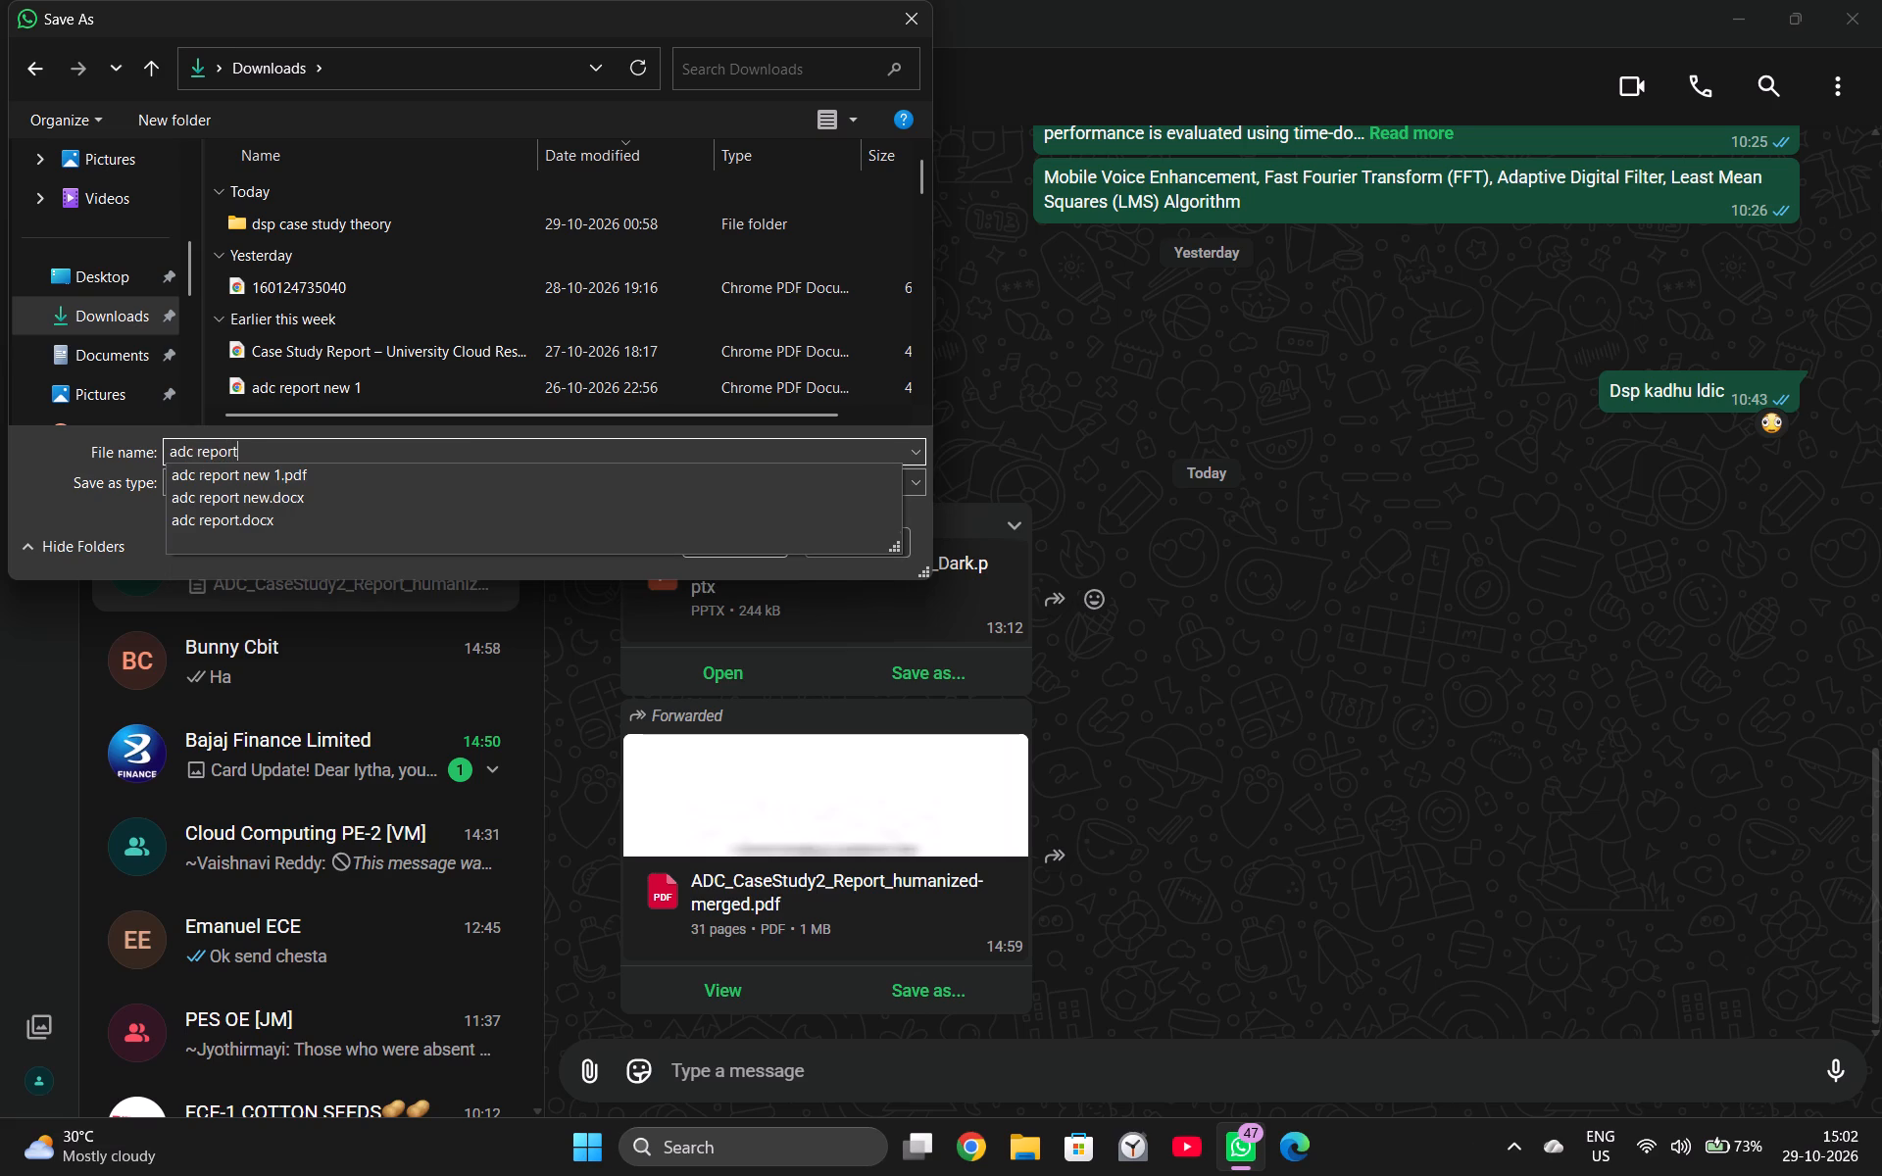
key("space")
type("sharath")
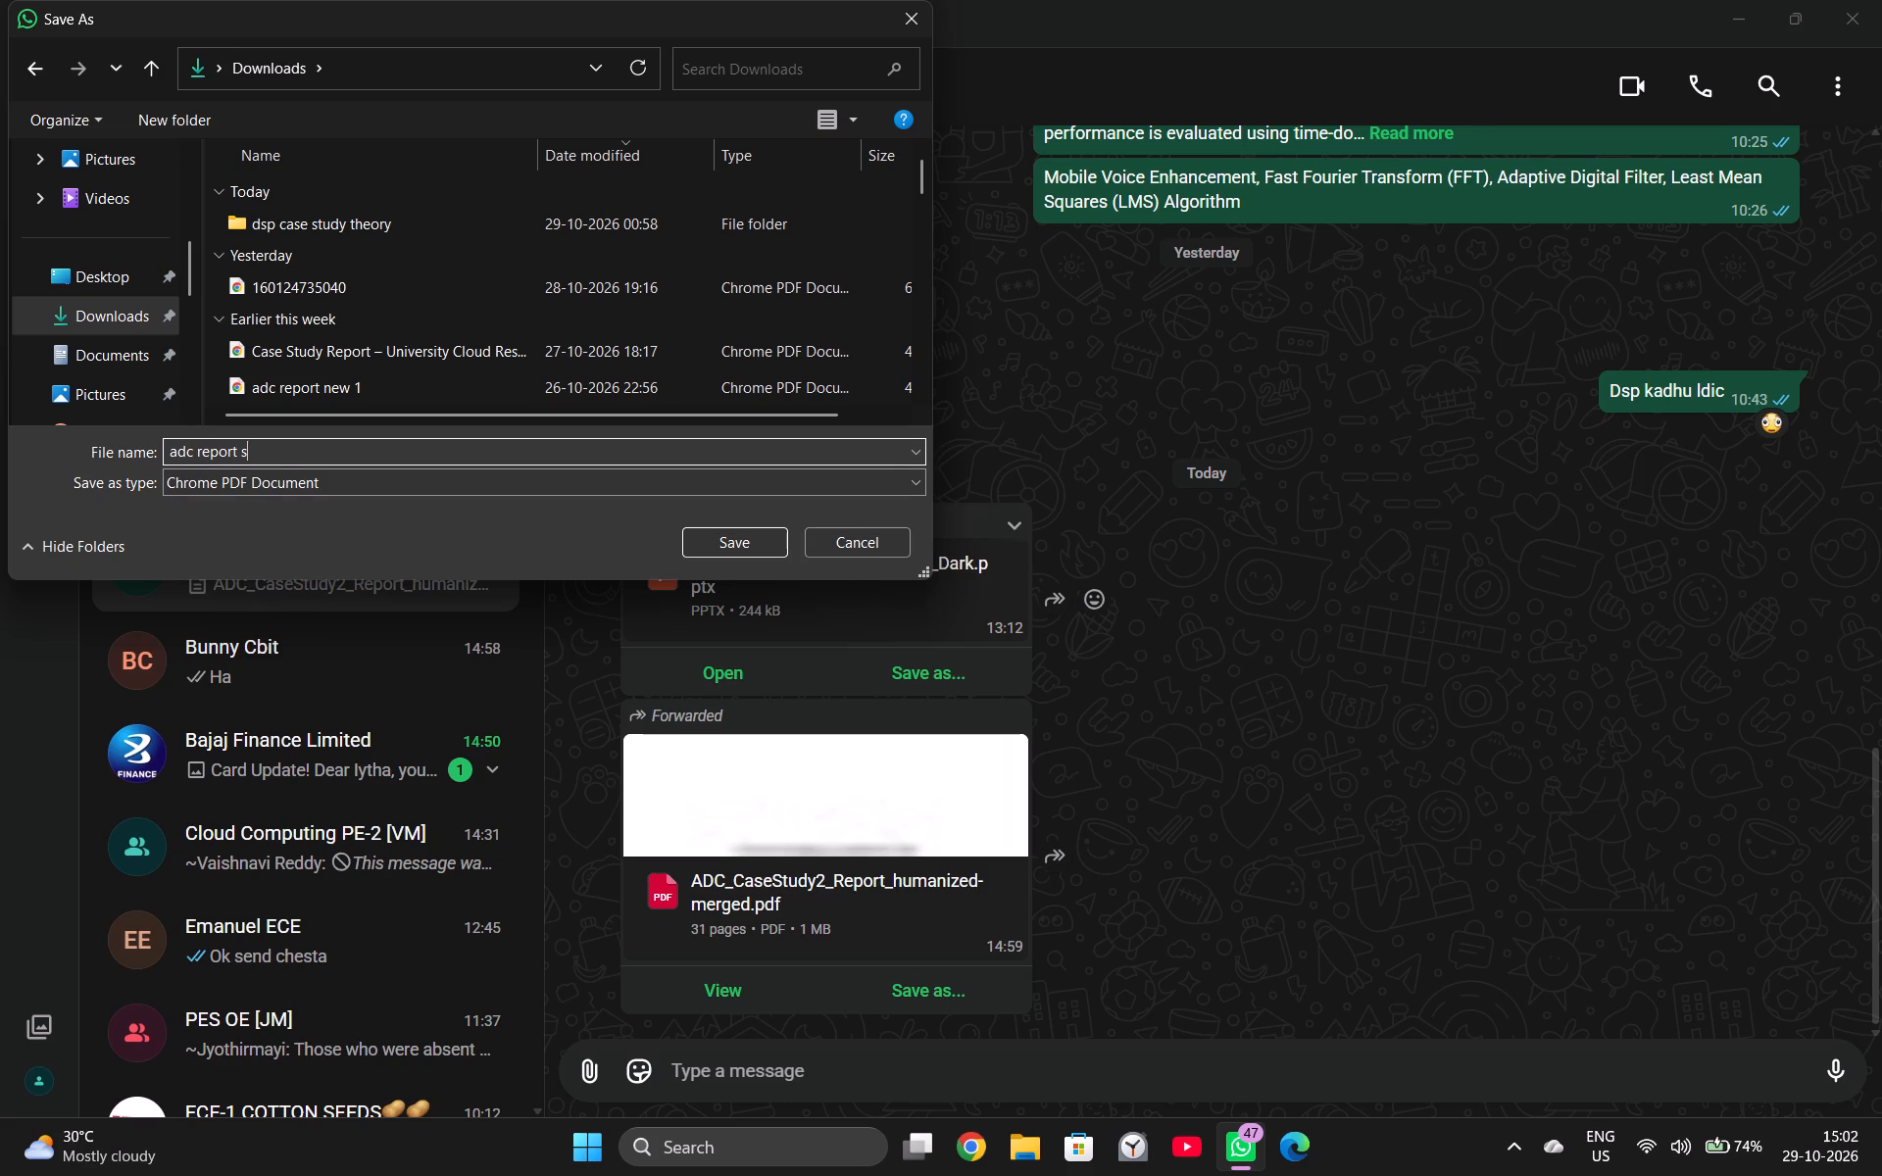
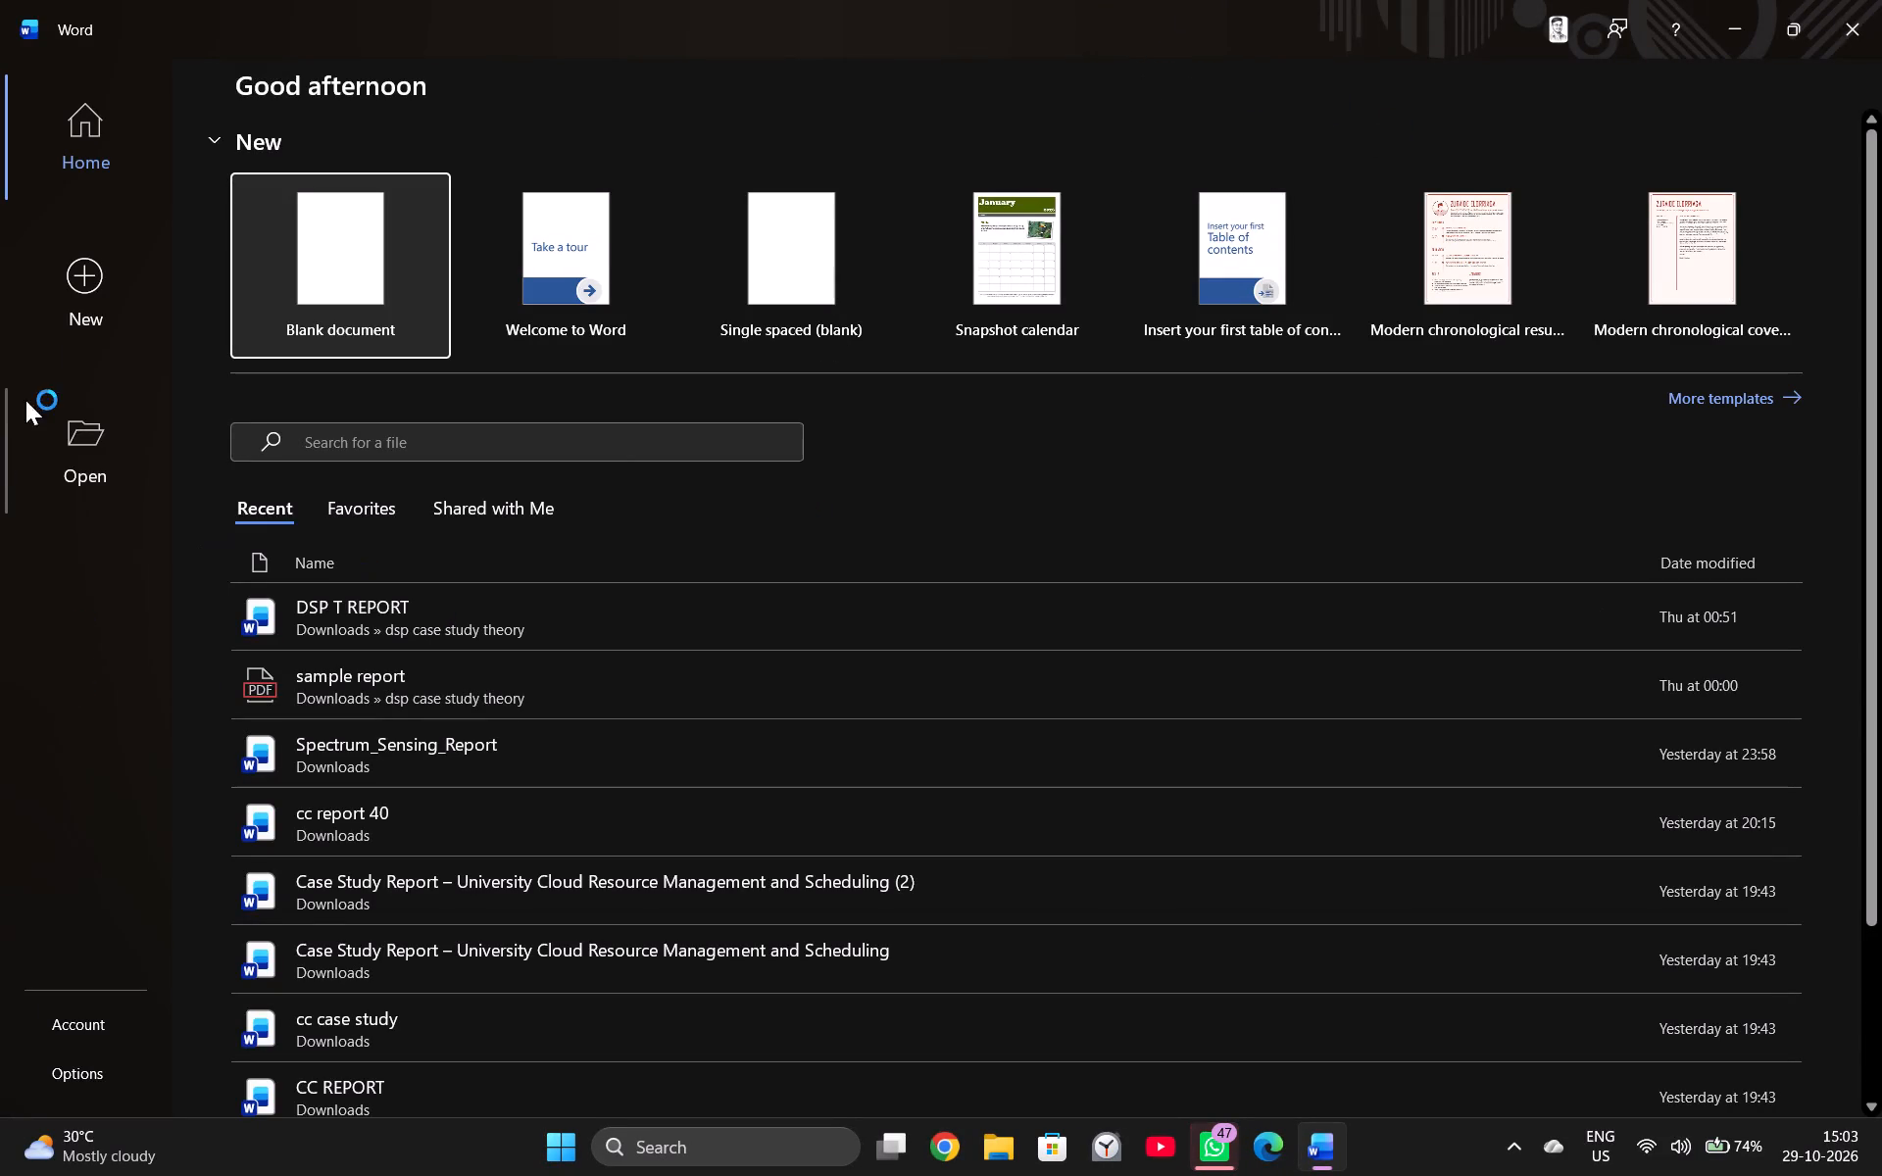
Browse this computer's files for a document to open and go to the Downloads folder.
left_click(67, 444)
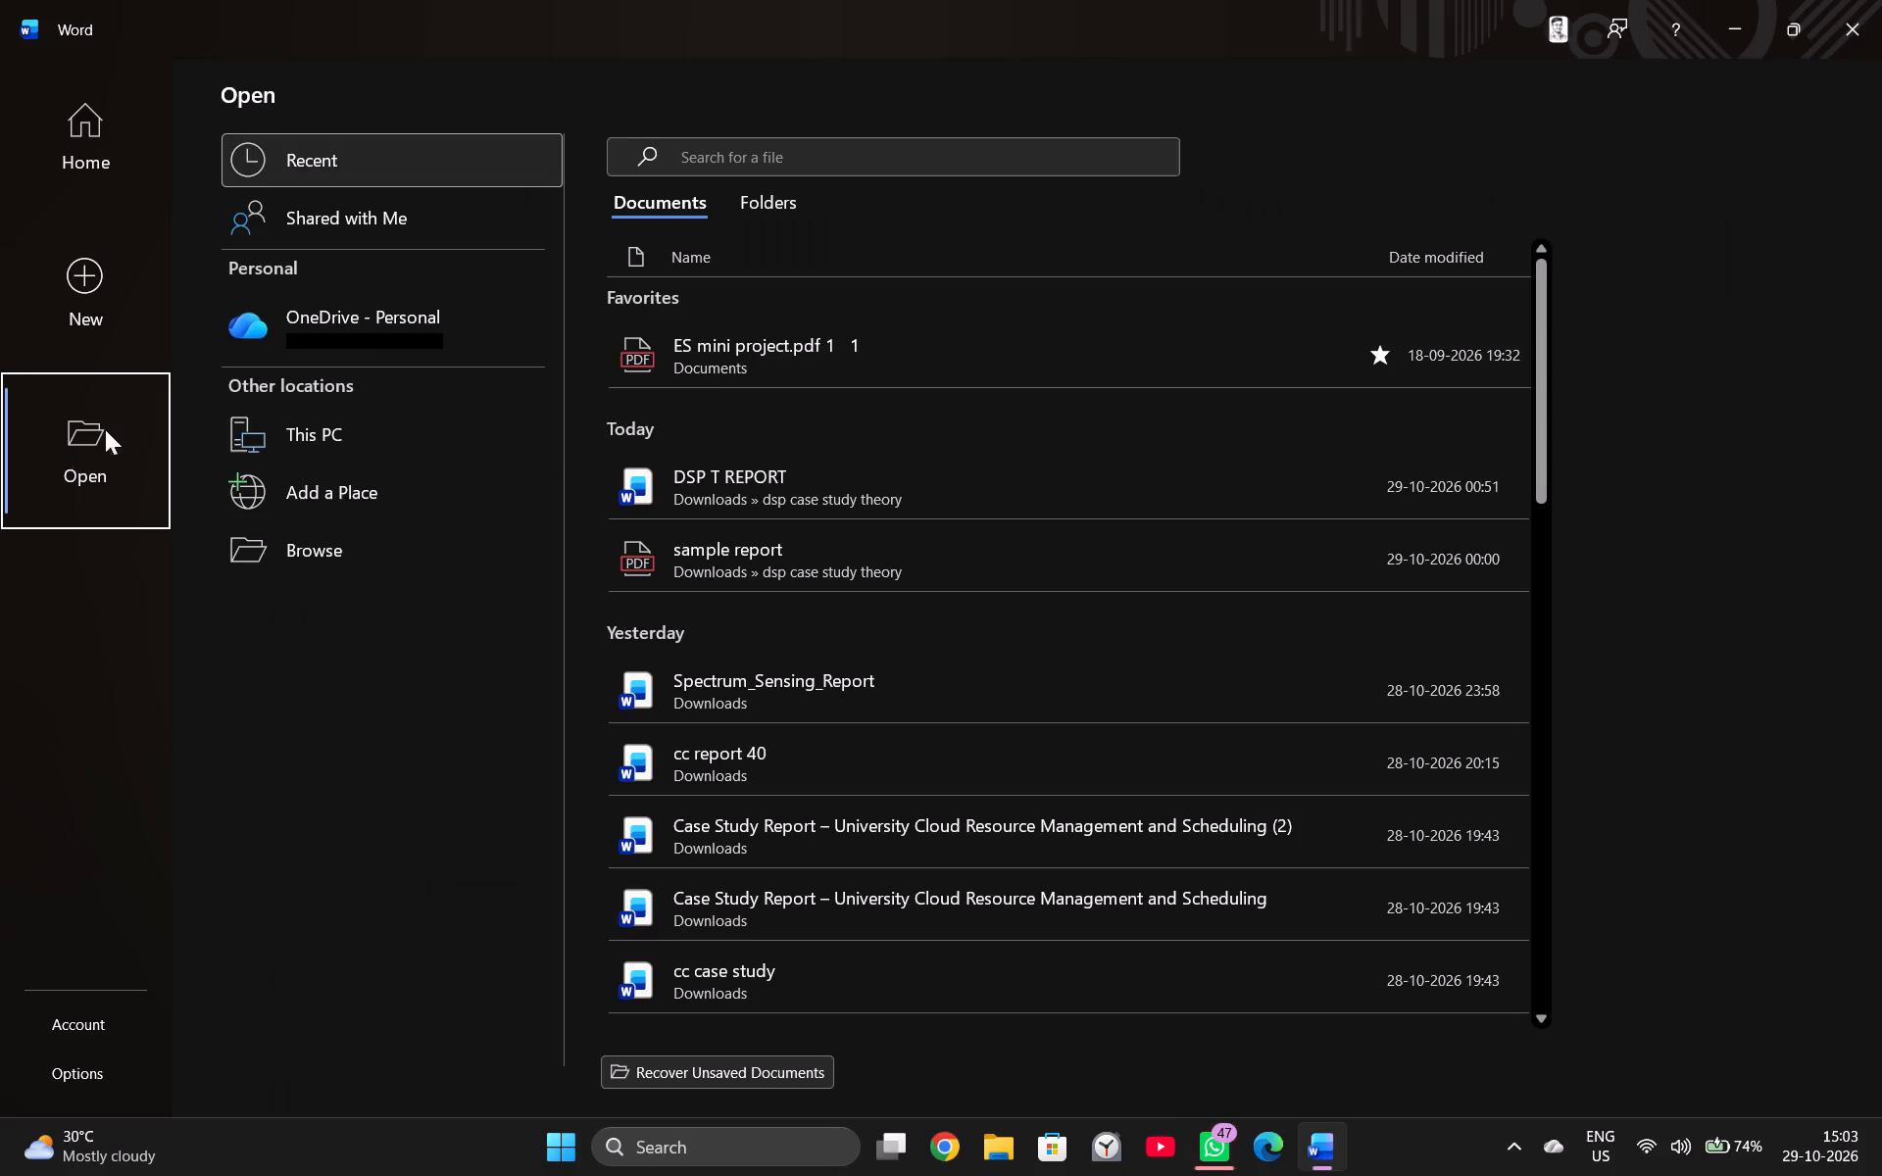
left_click(299, 556)
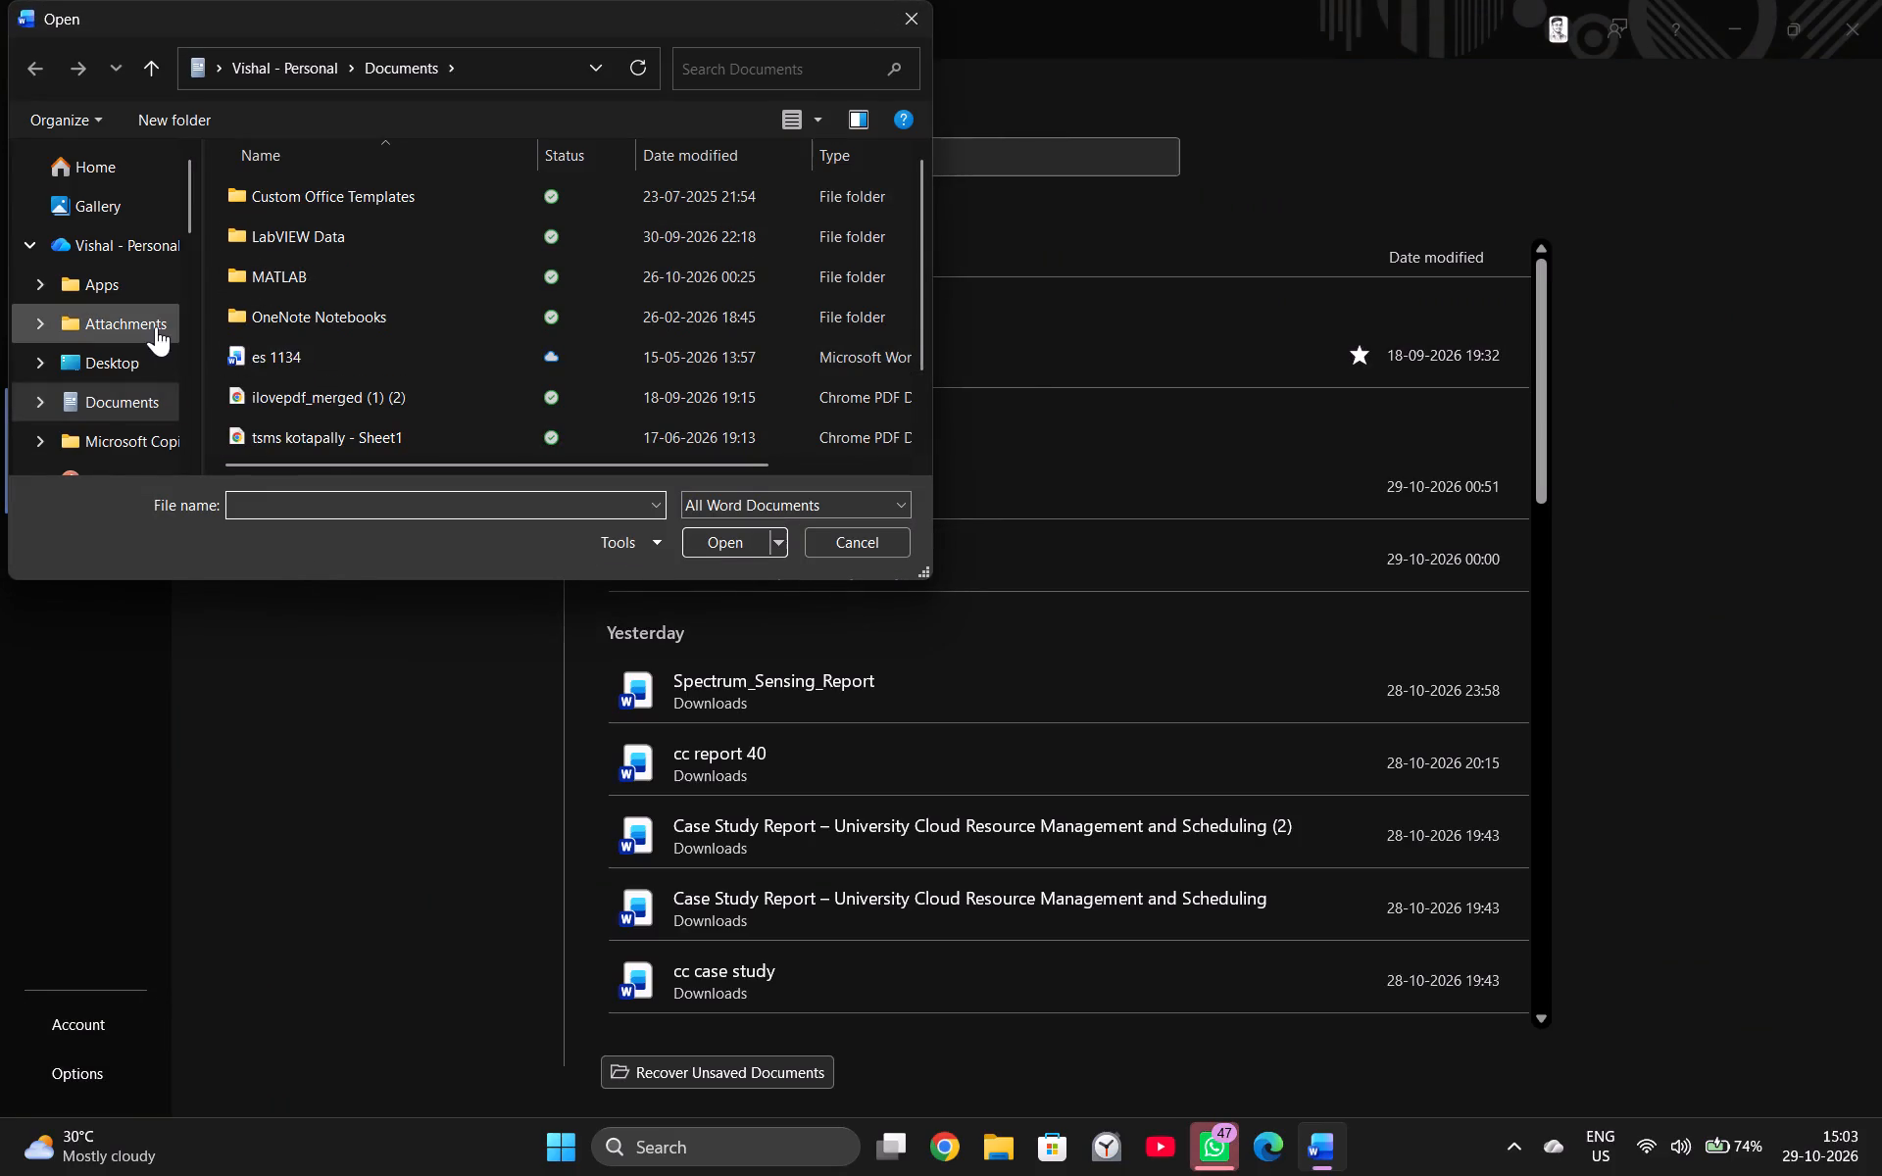
scroll(114, 314, "down", 2)
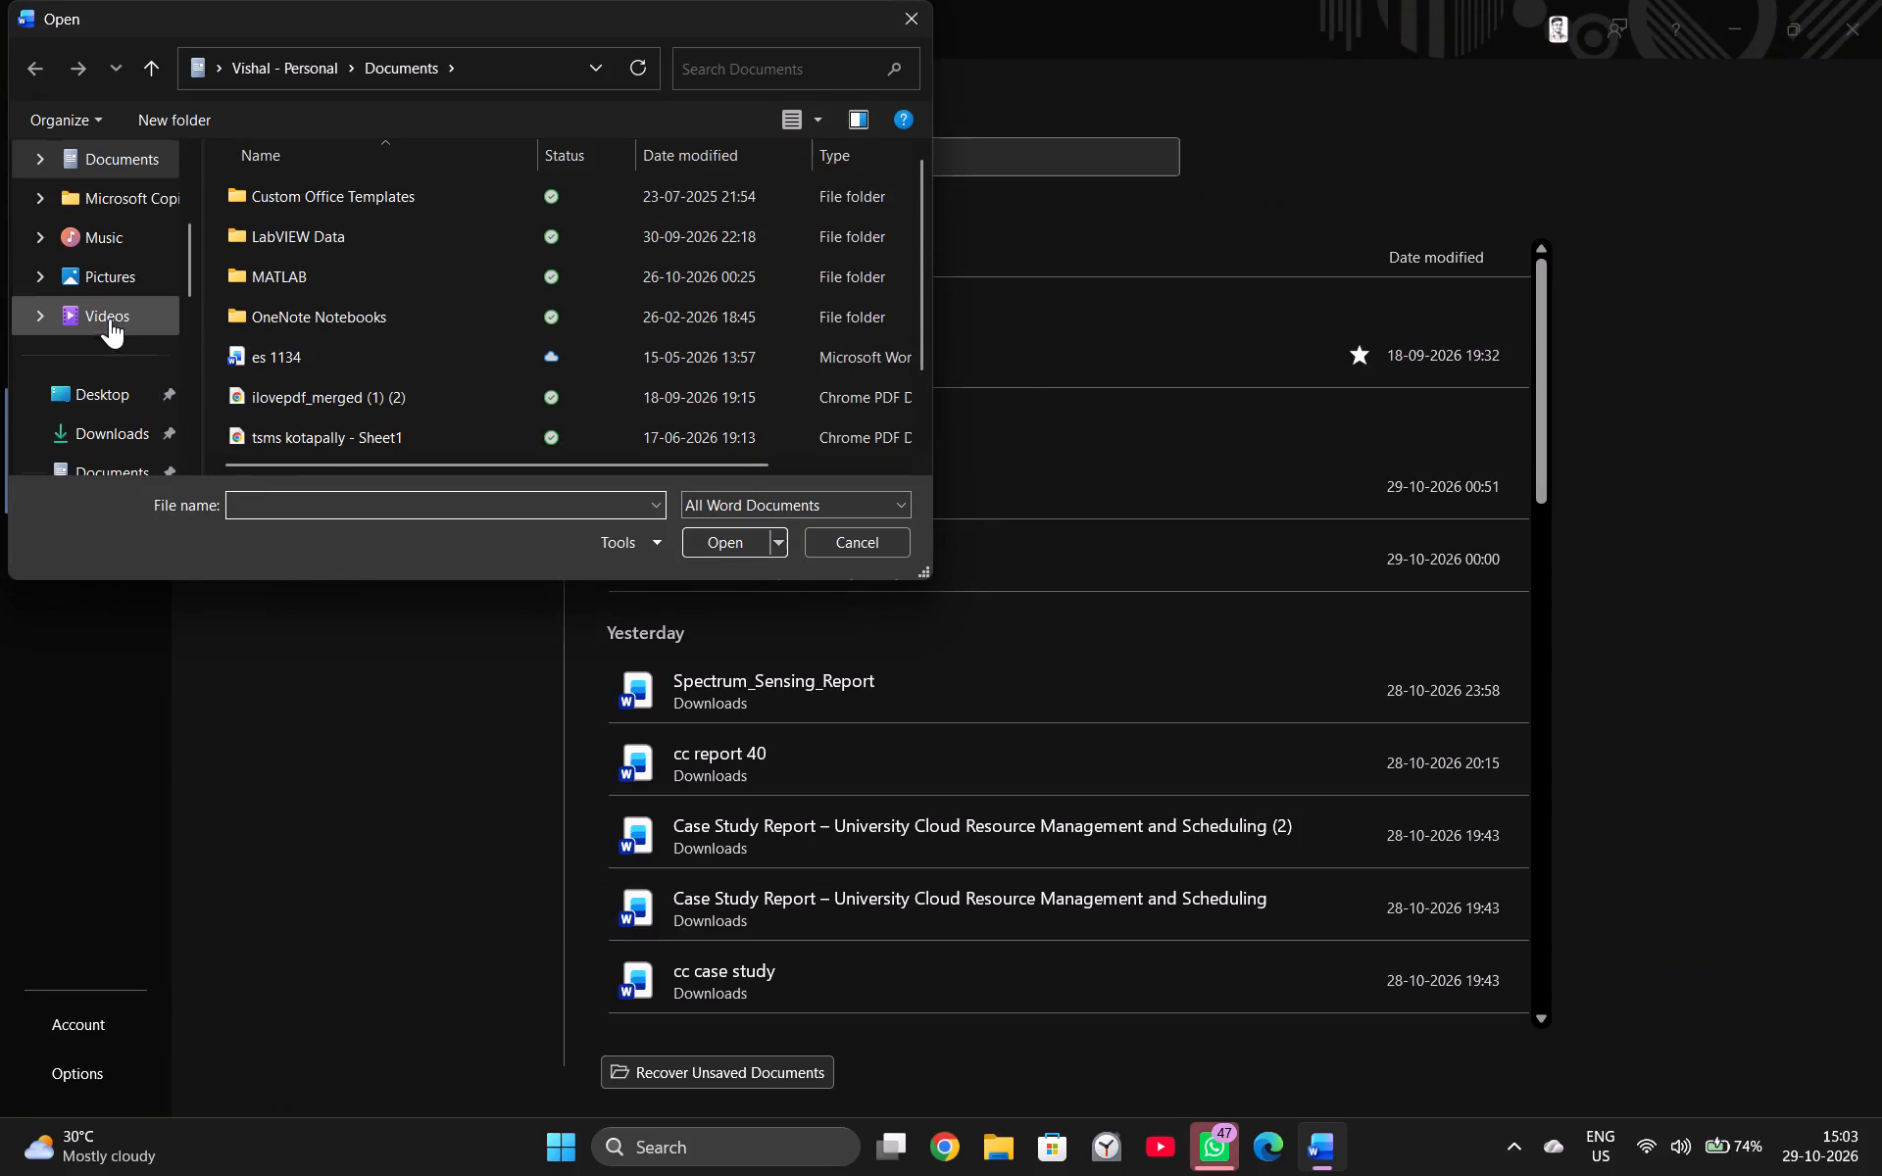
left_click(93, 440)
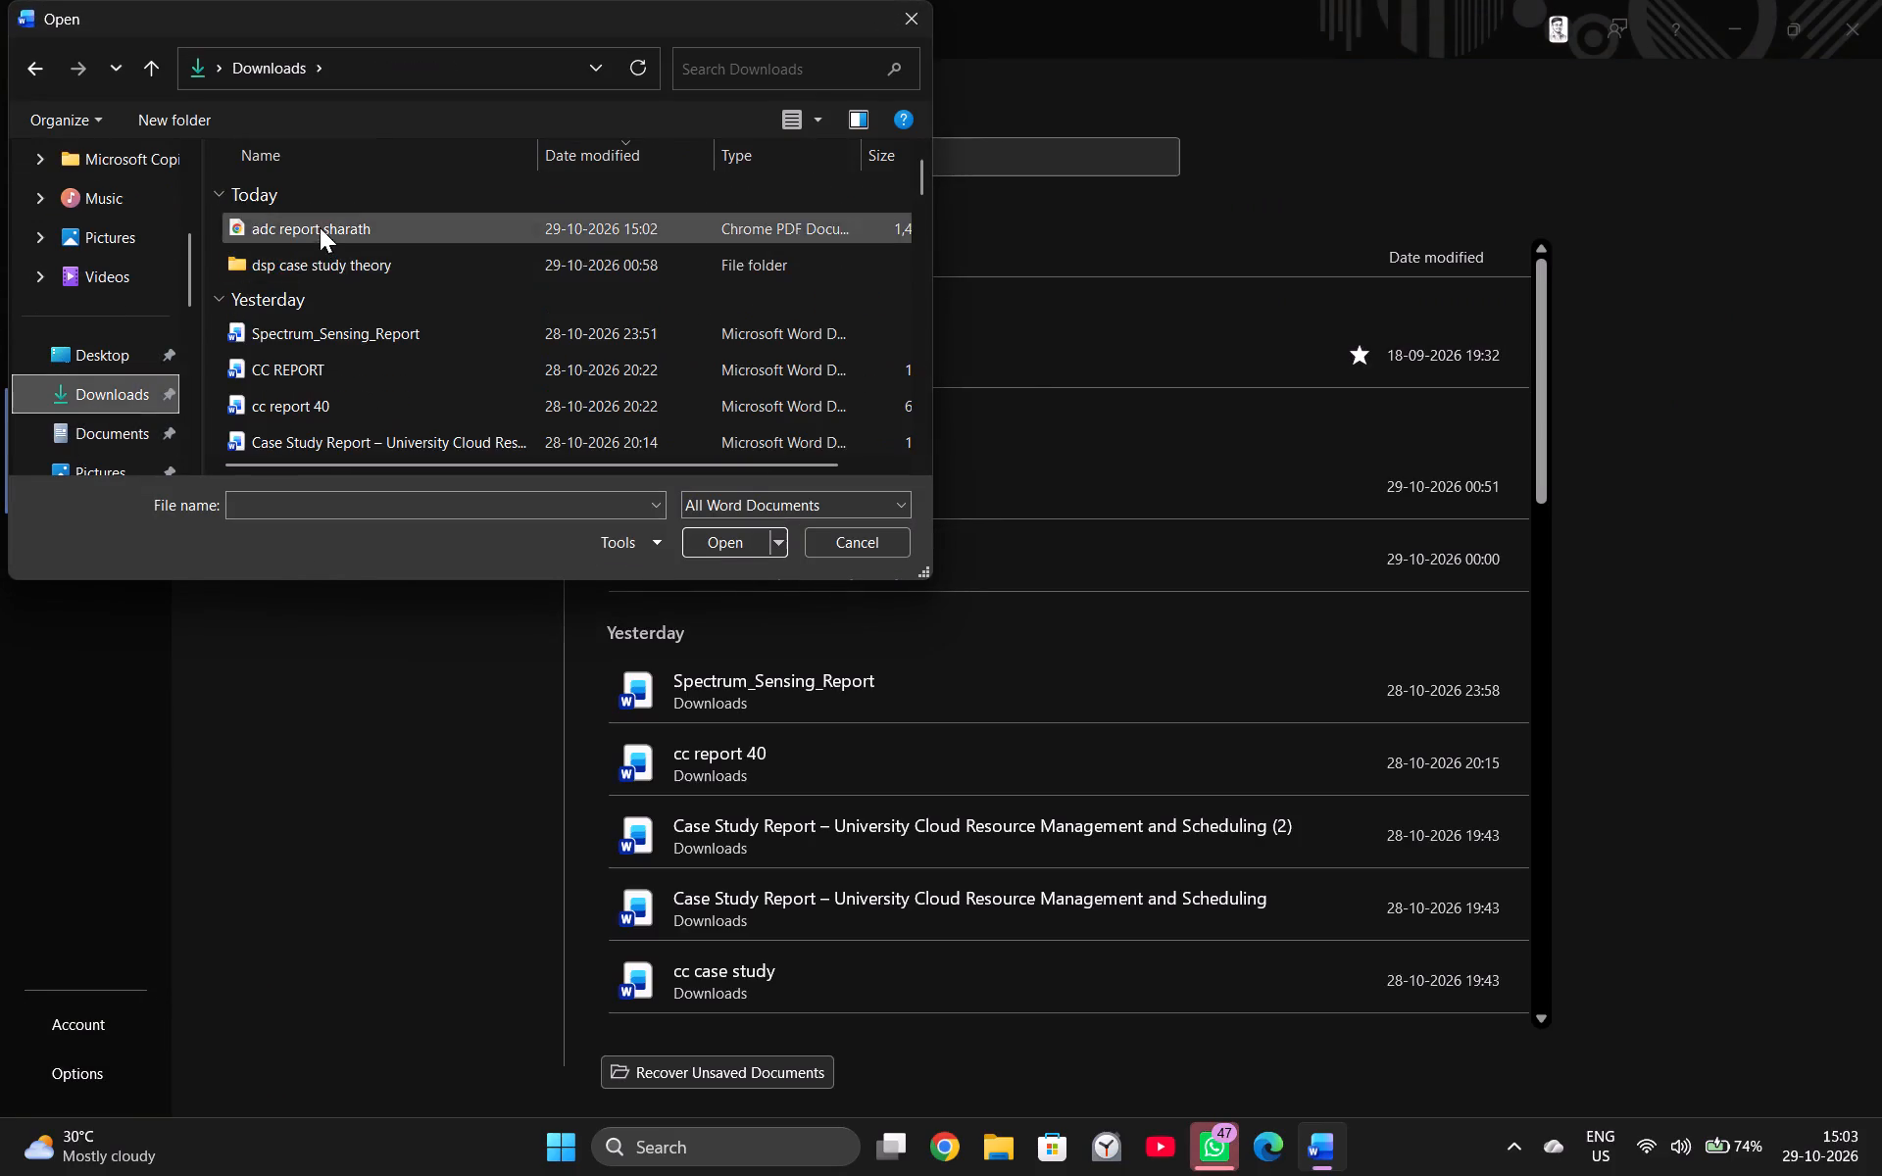
Open the PDF "adc report sharath" and accept its conversion into an editable Word document.
left_click(321, 227)
left_click(715, 530)
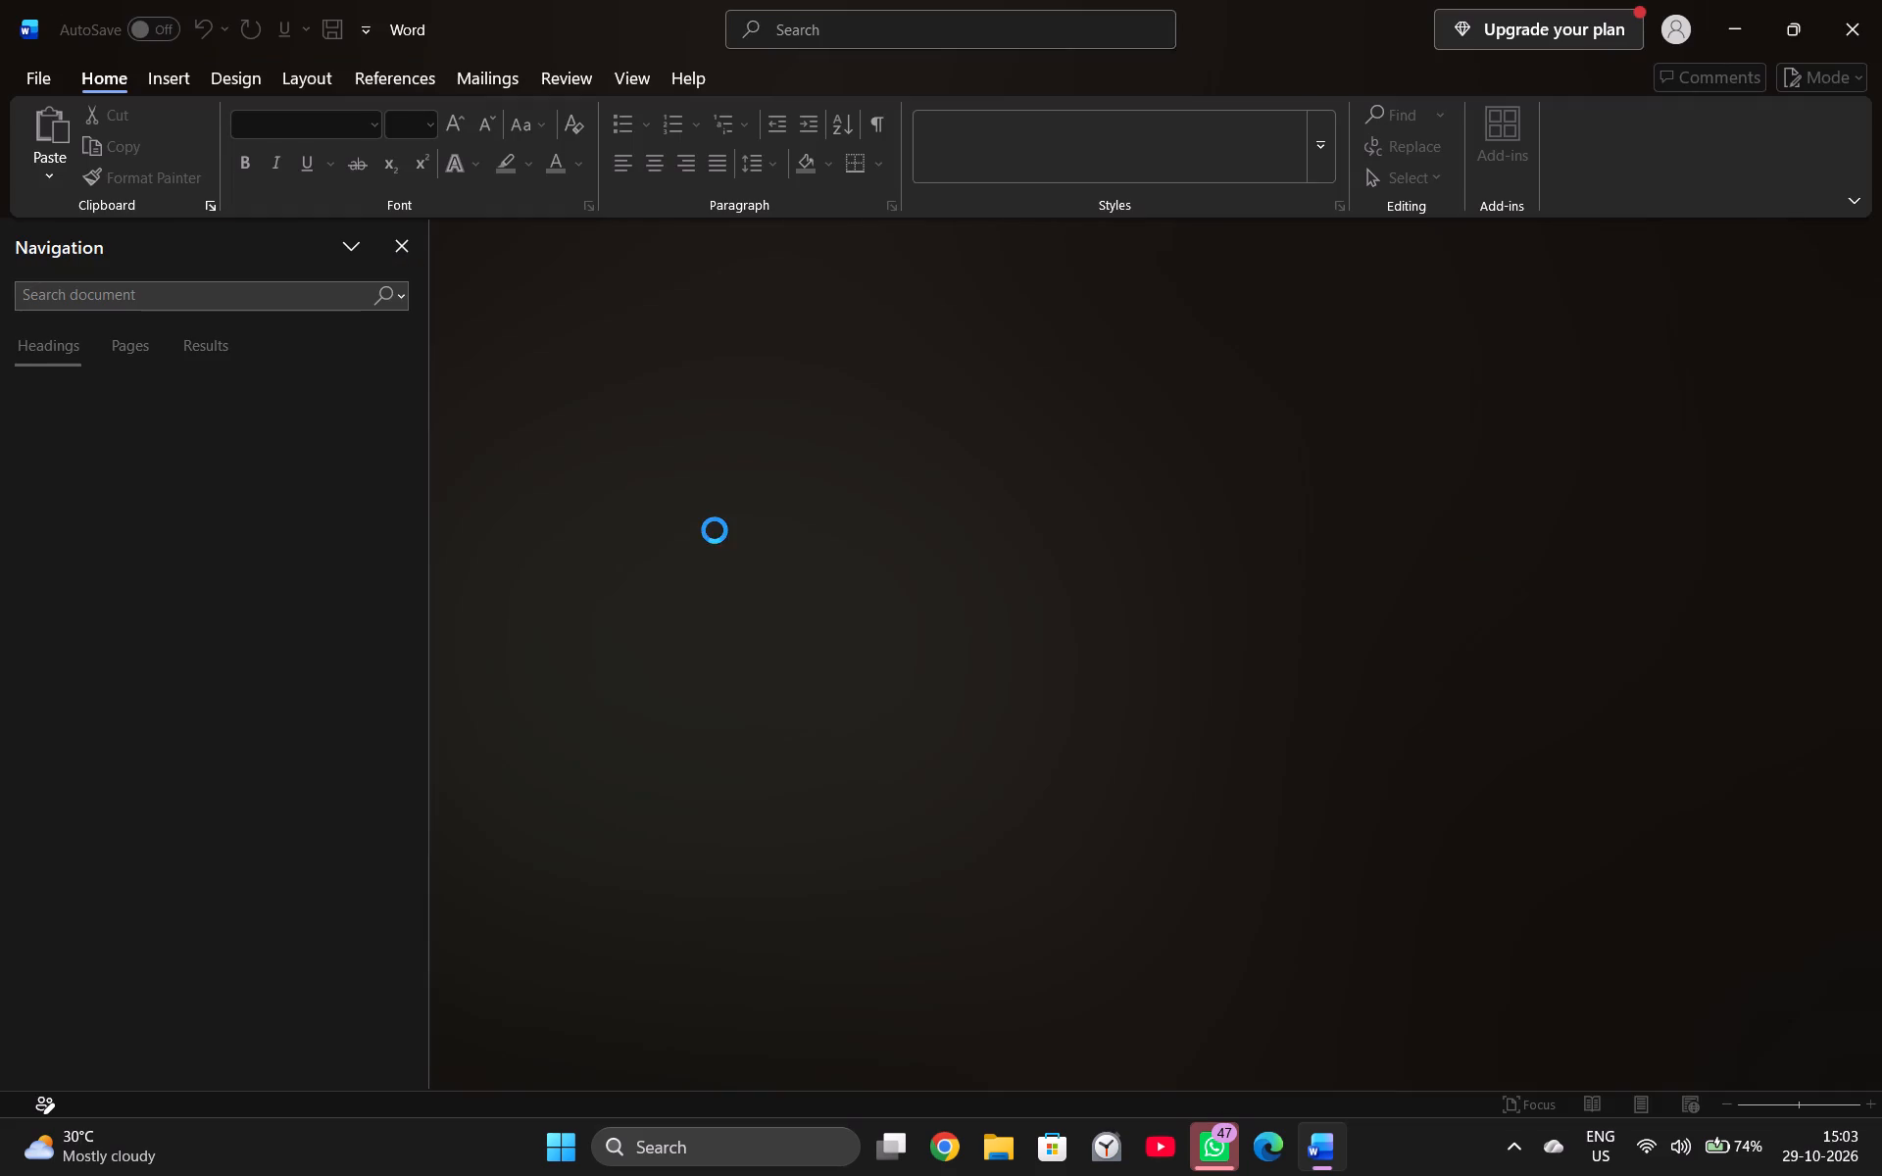
left_click(984, 658)
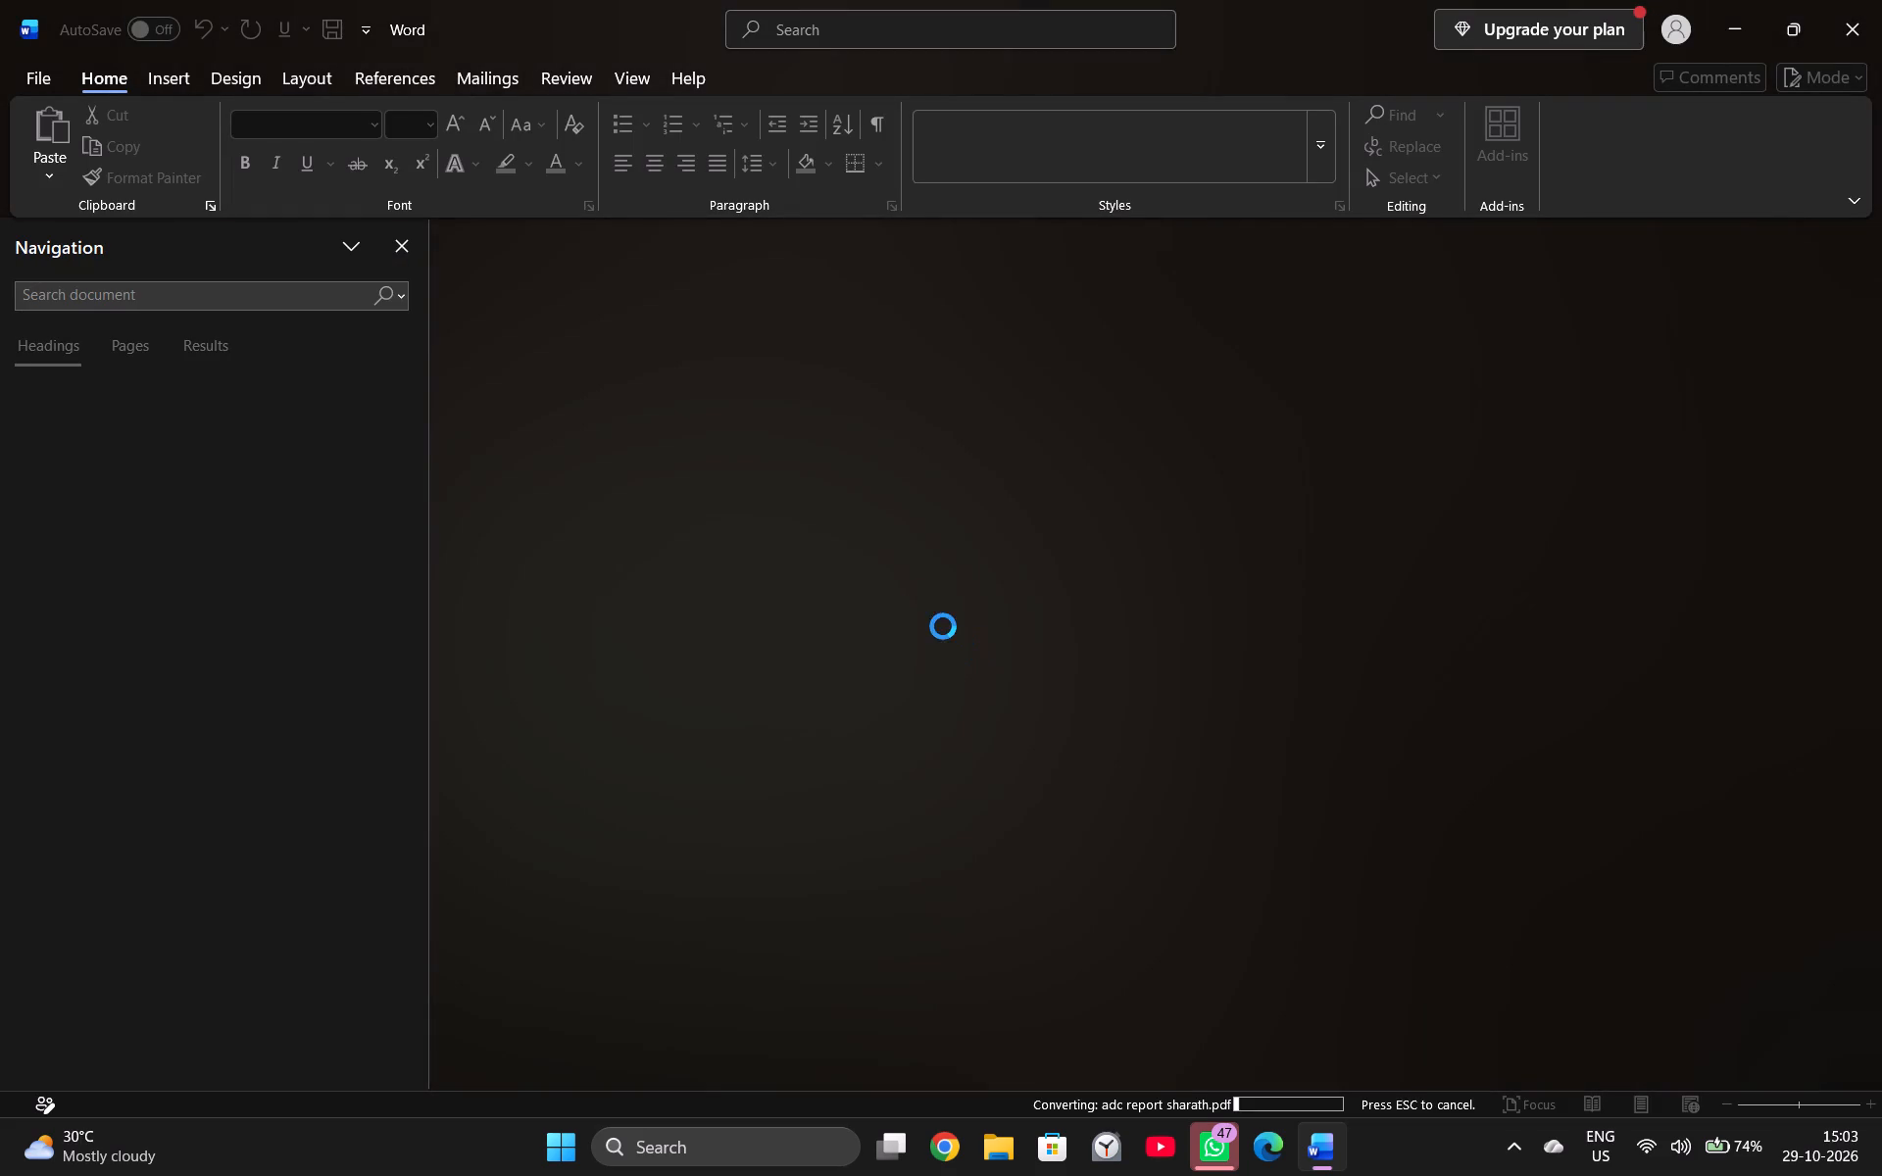
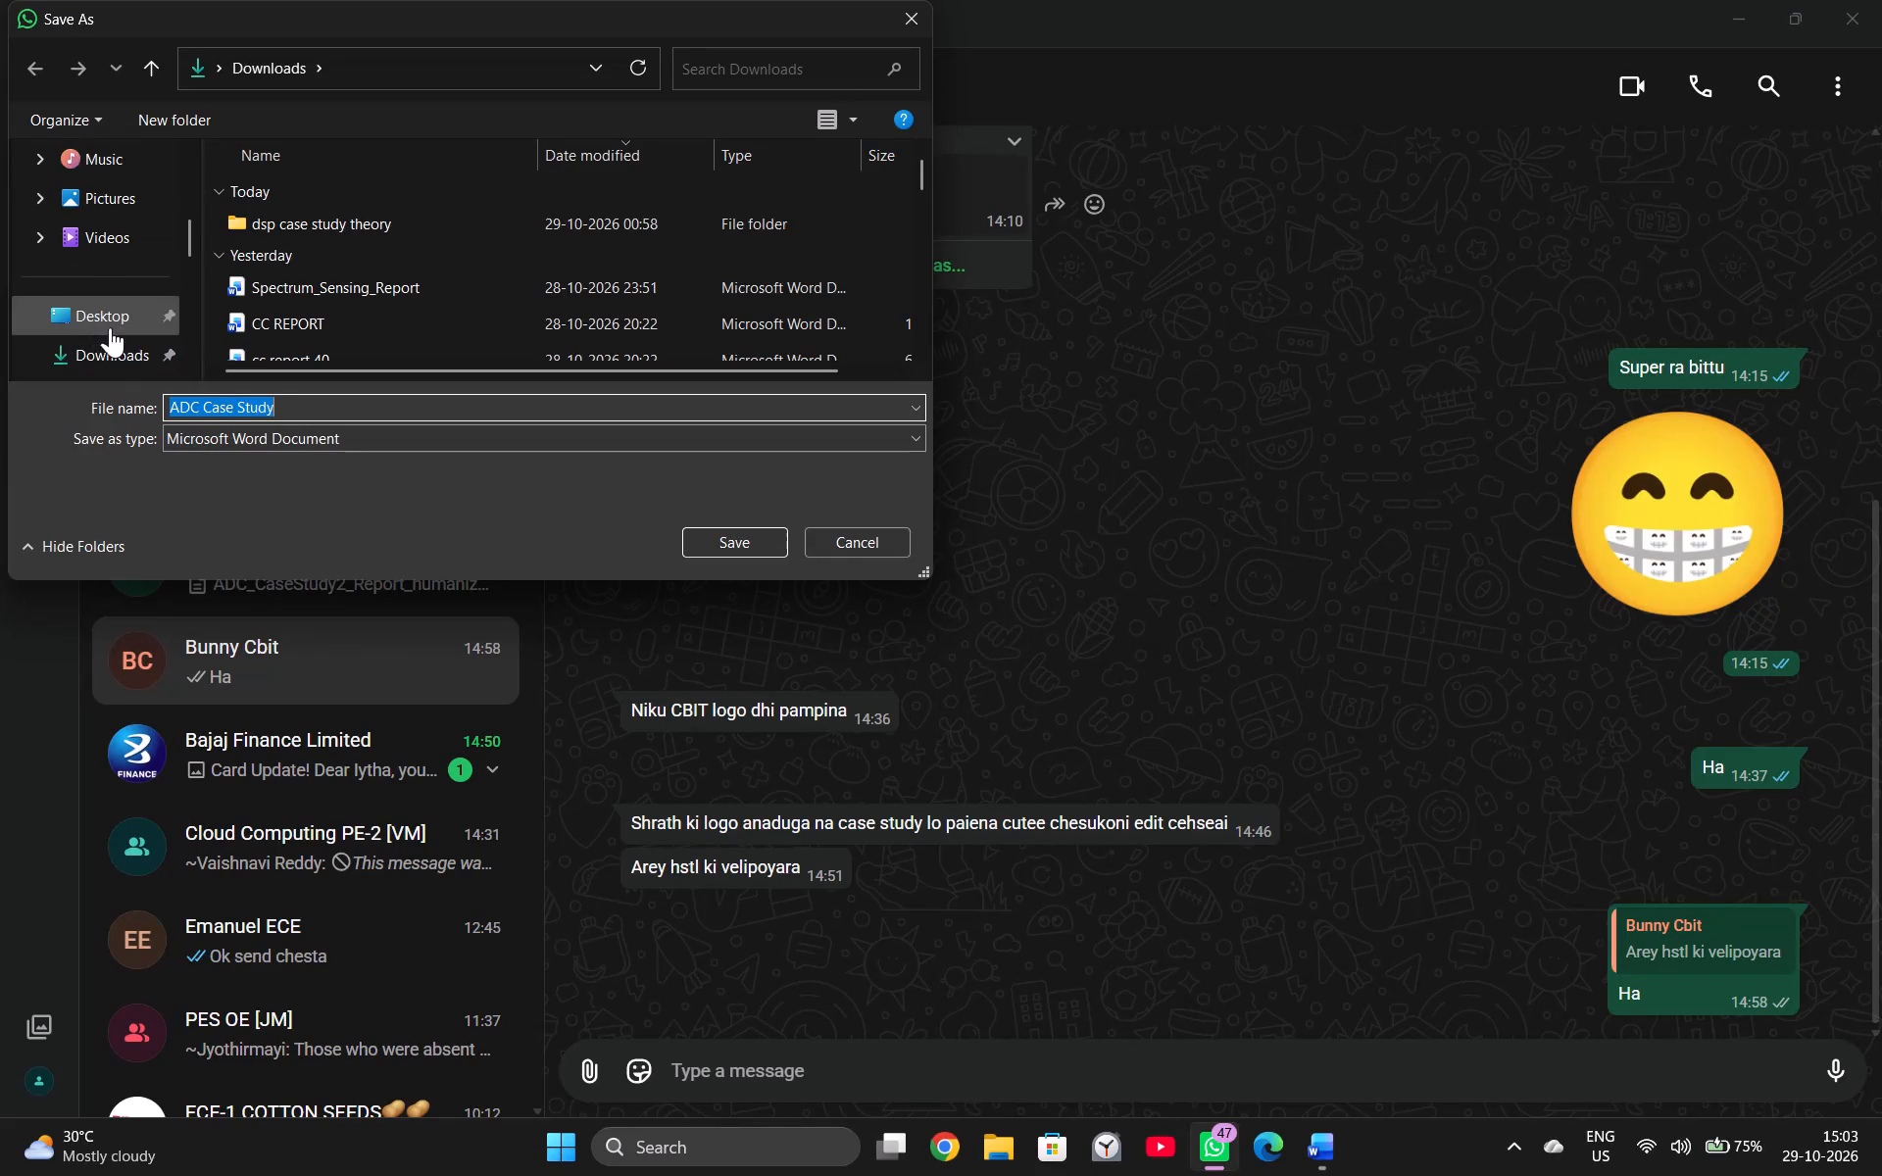
Set the ADC Case Study Word document to save in the Downloads folder under the file name "adc bunny".
left_click(110, 354)
left_click(294, 407)
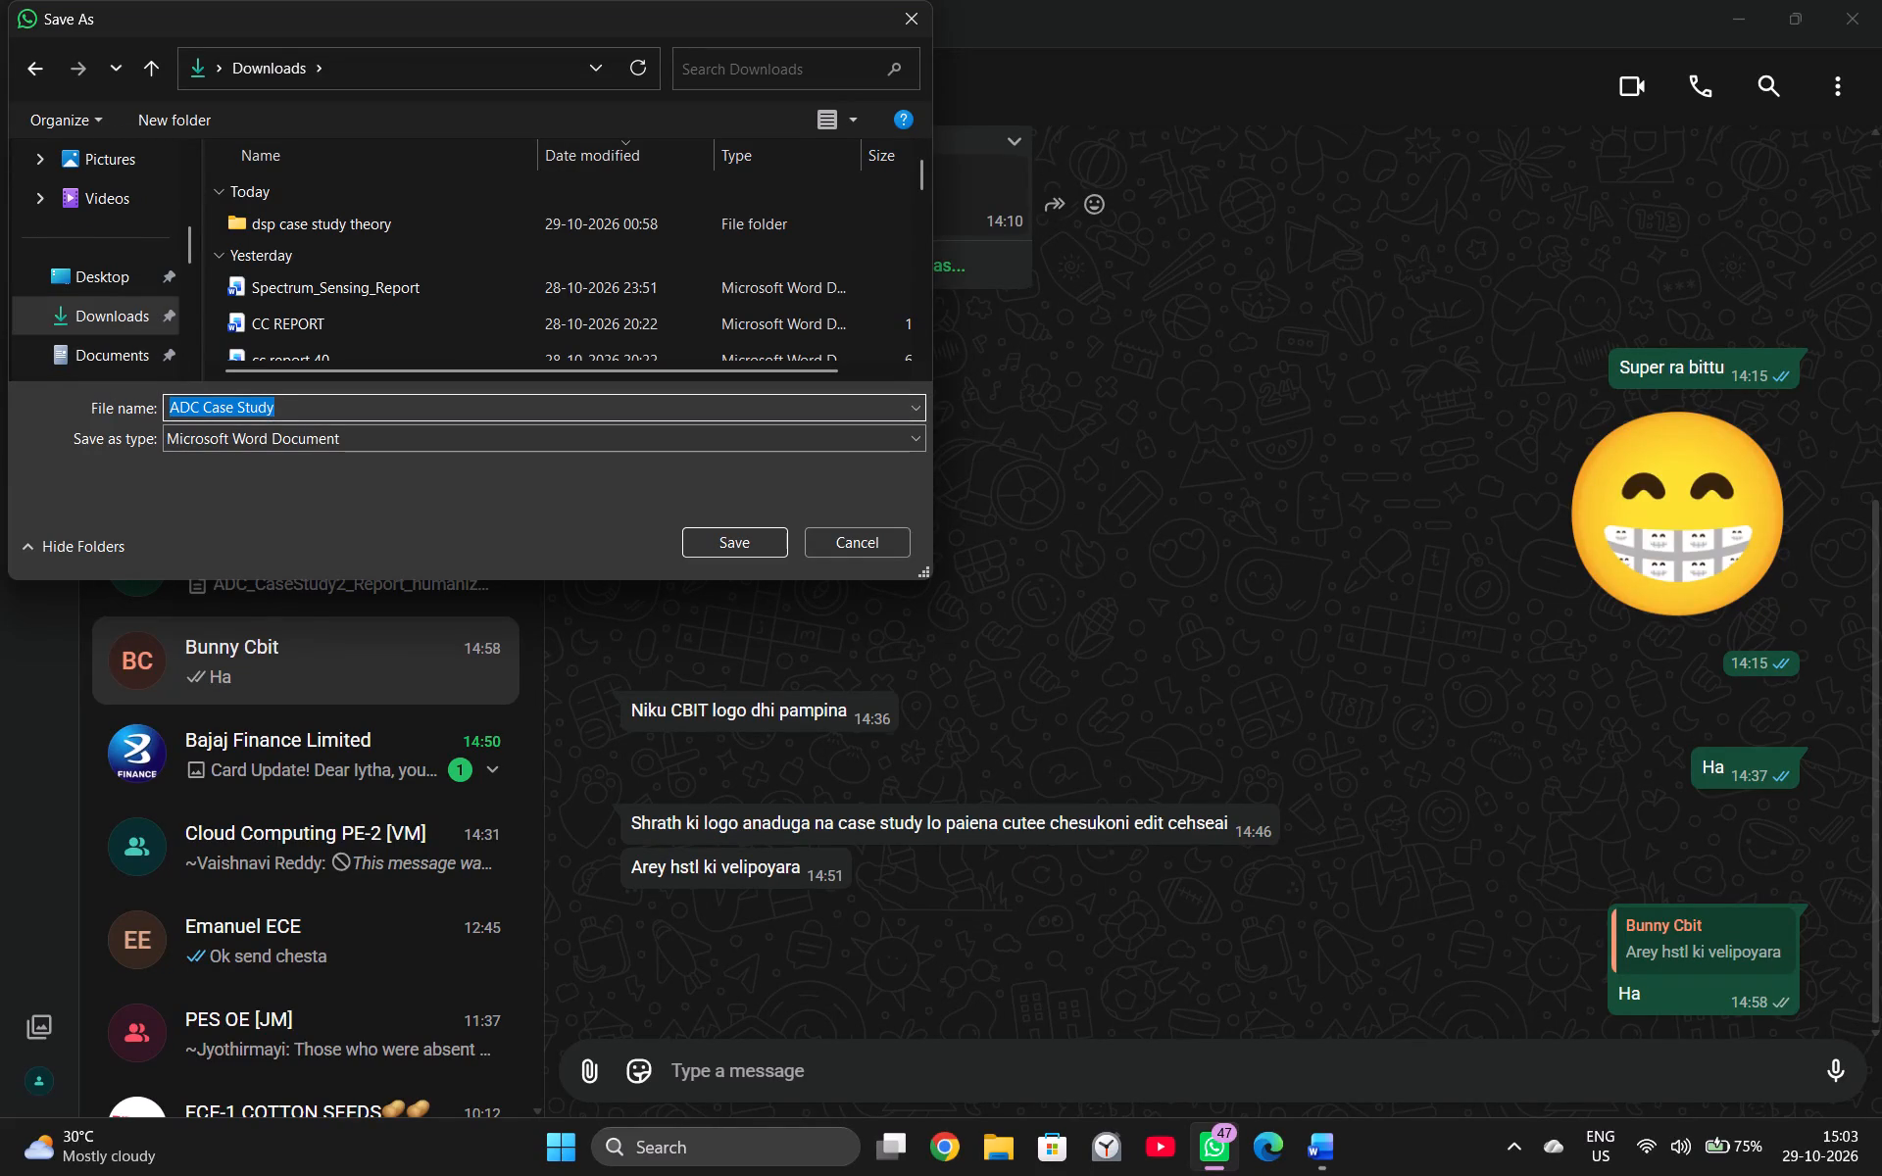
key("BackSpace")
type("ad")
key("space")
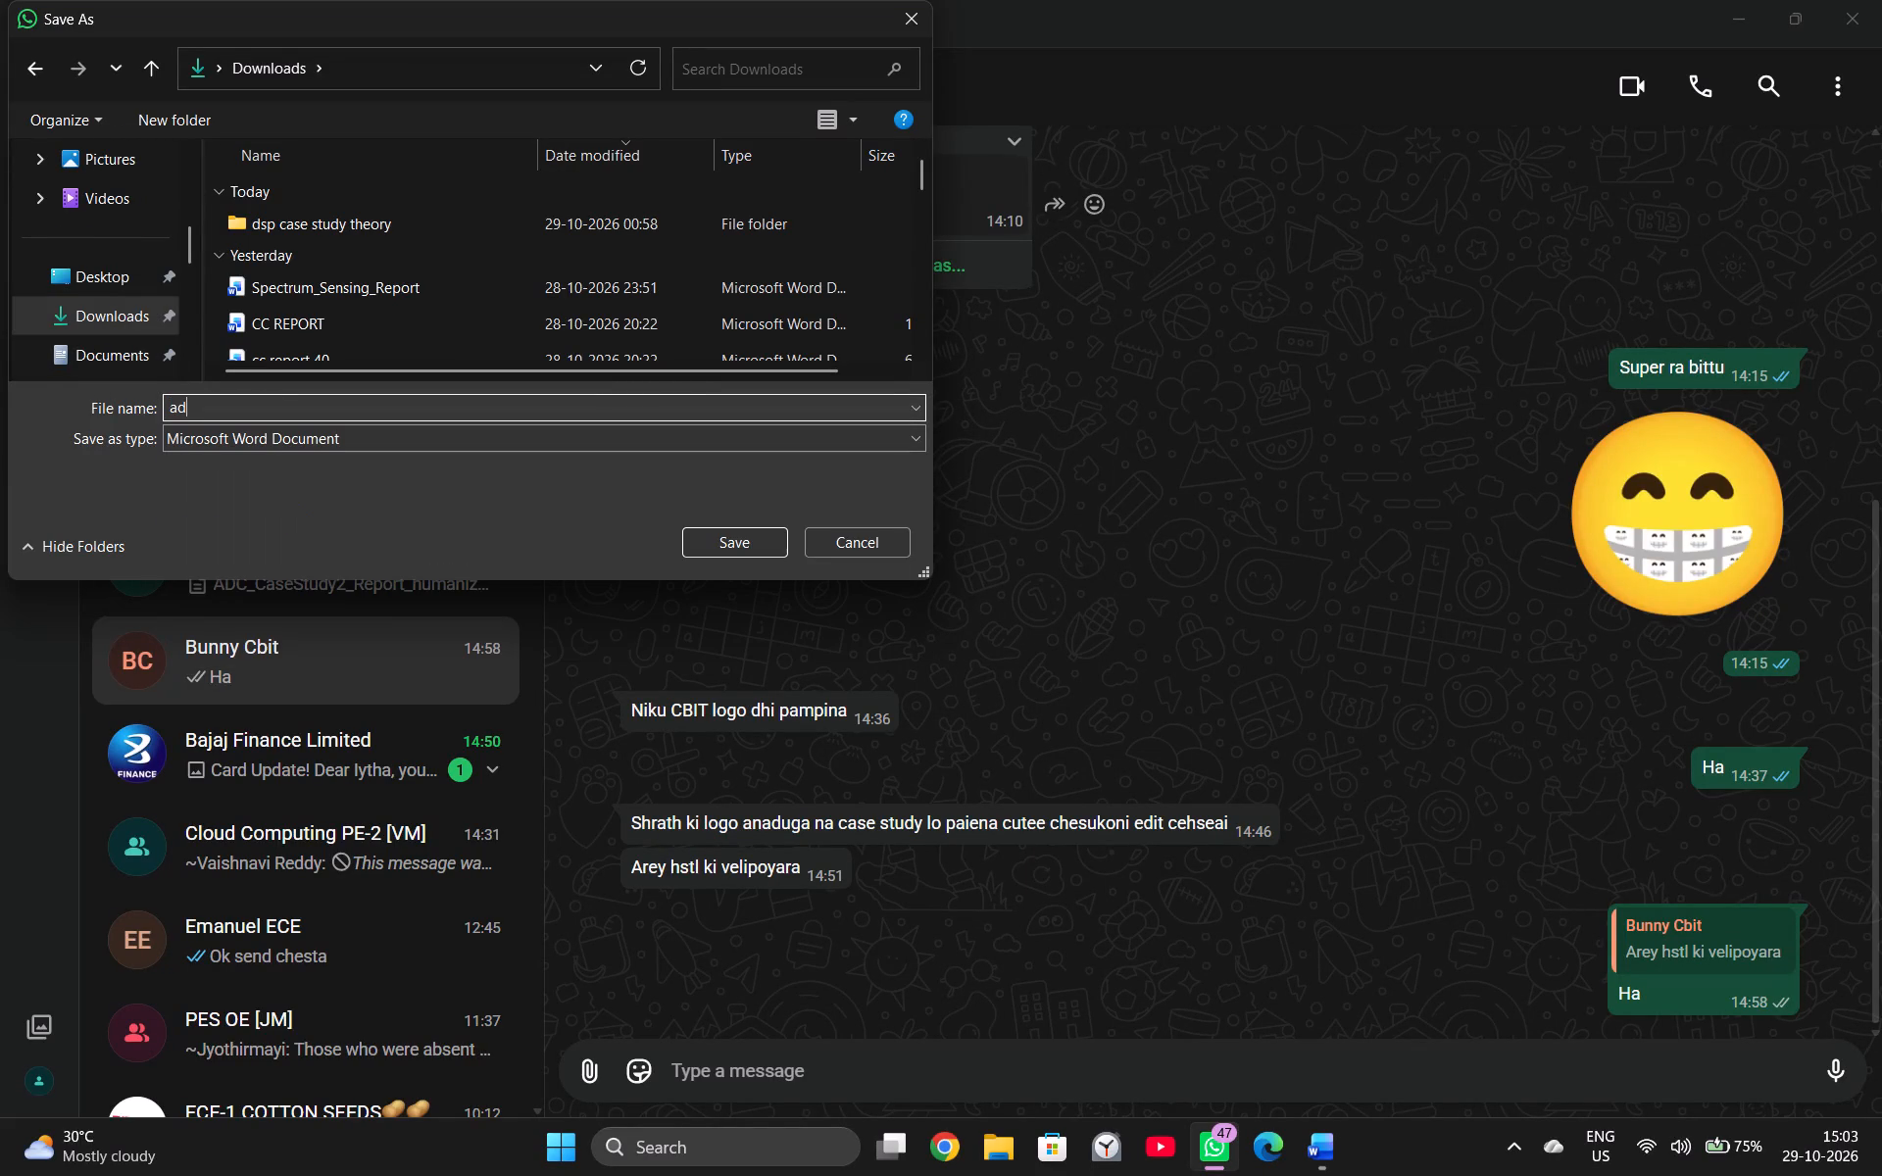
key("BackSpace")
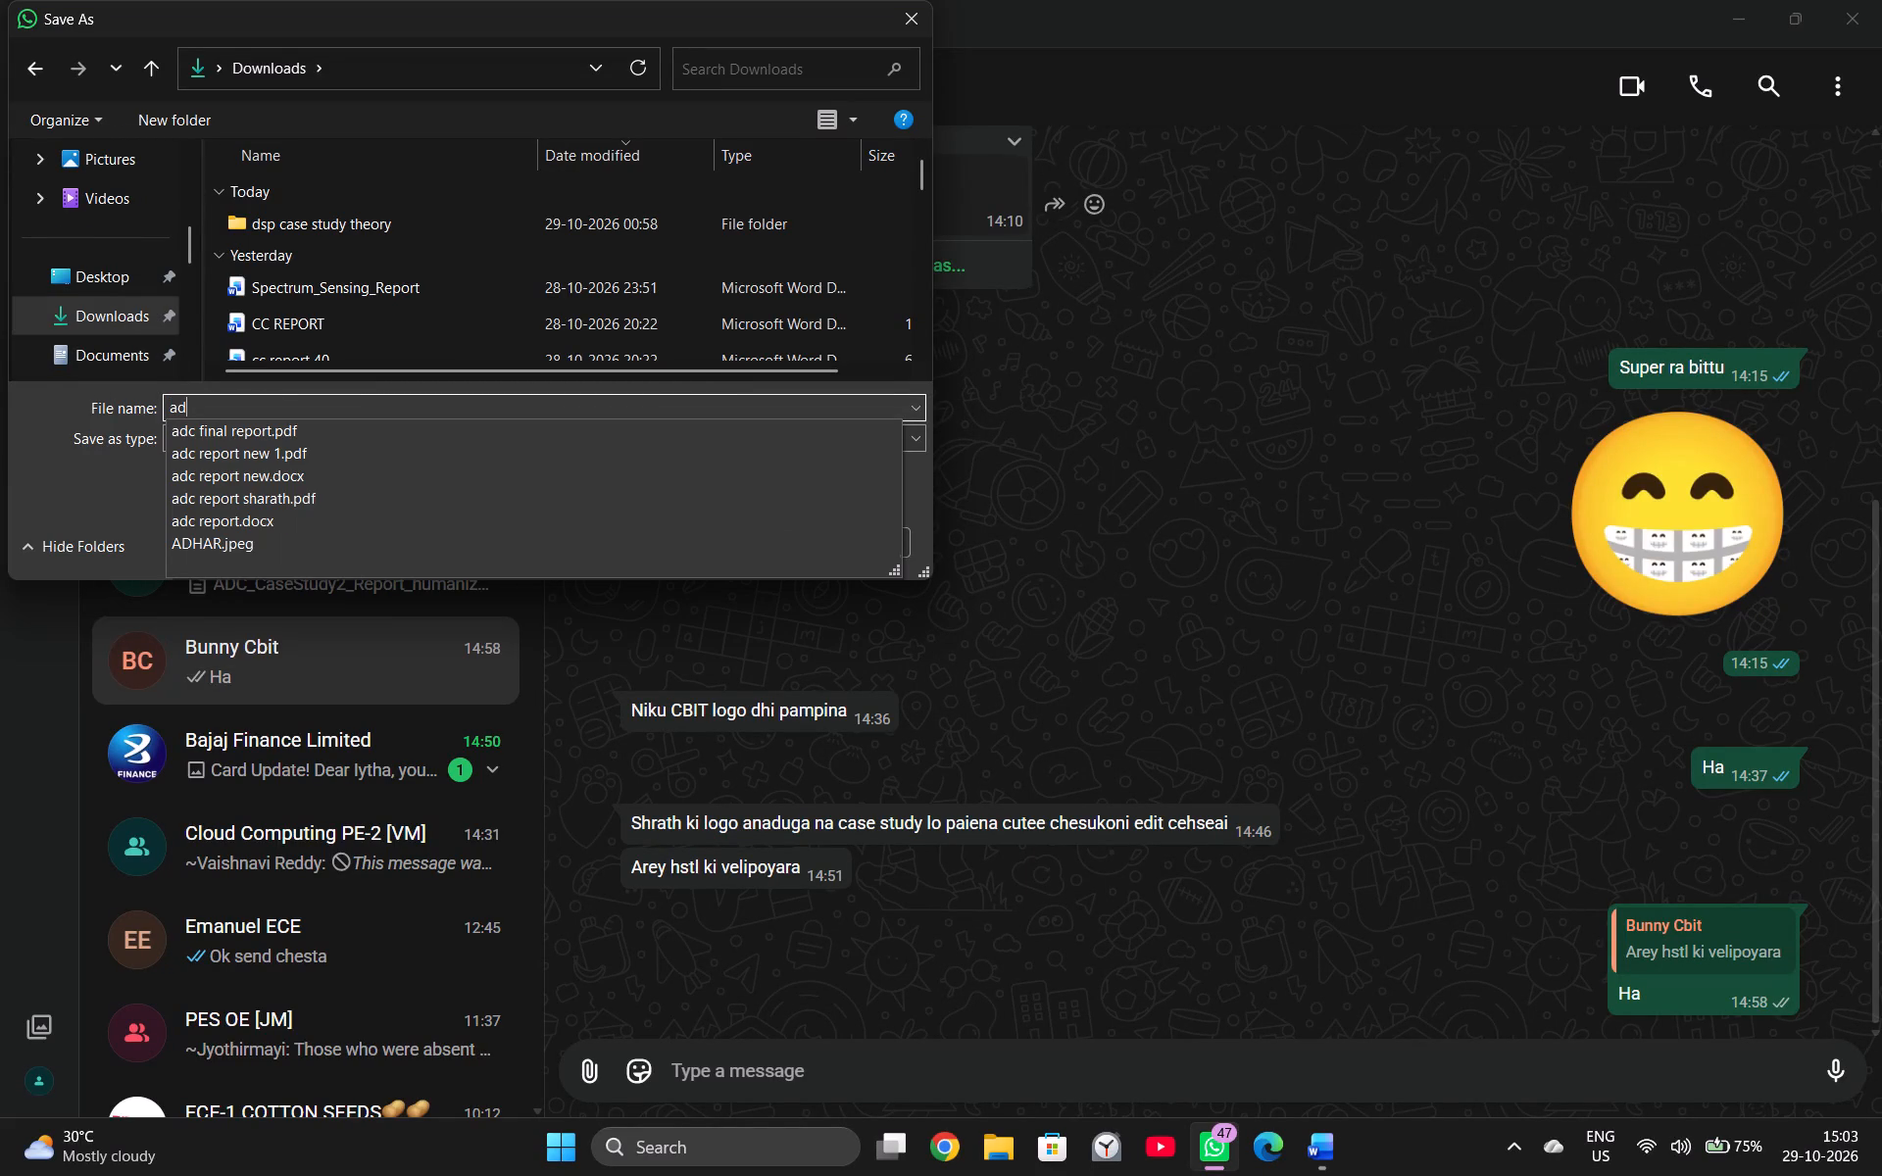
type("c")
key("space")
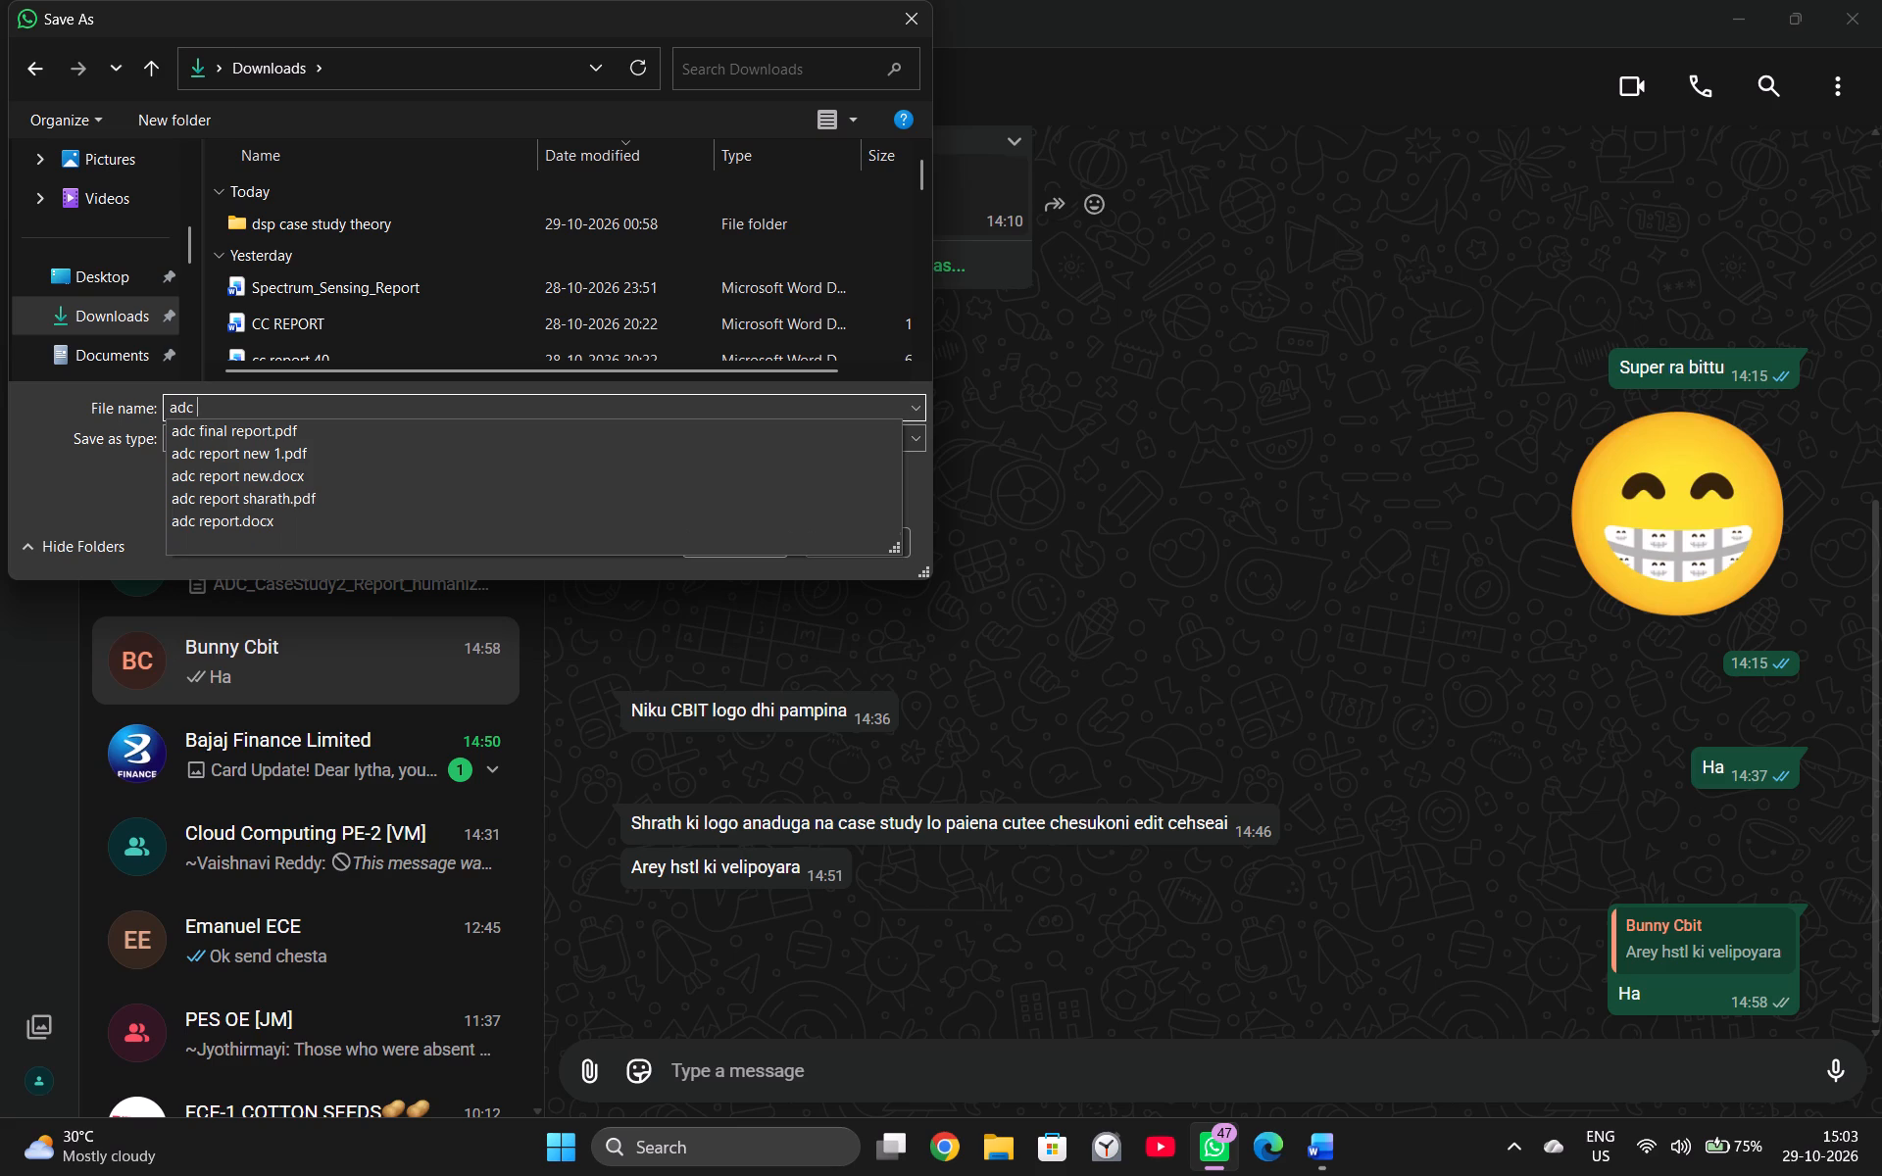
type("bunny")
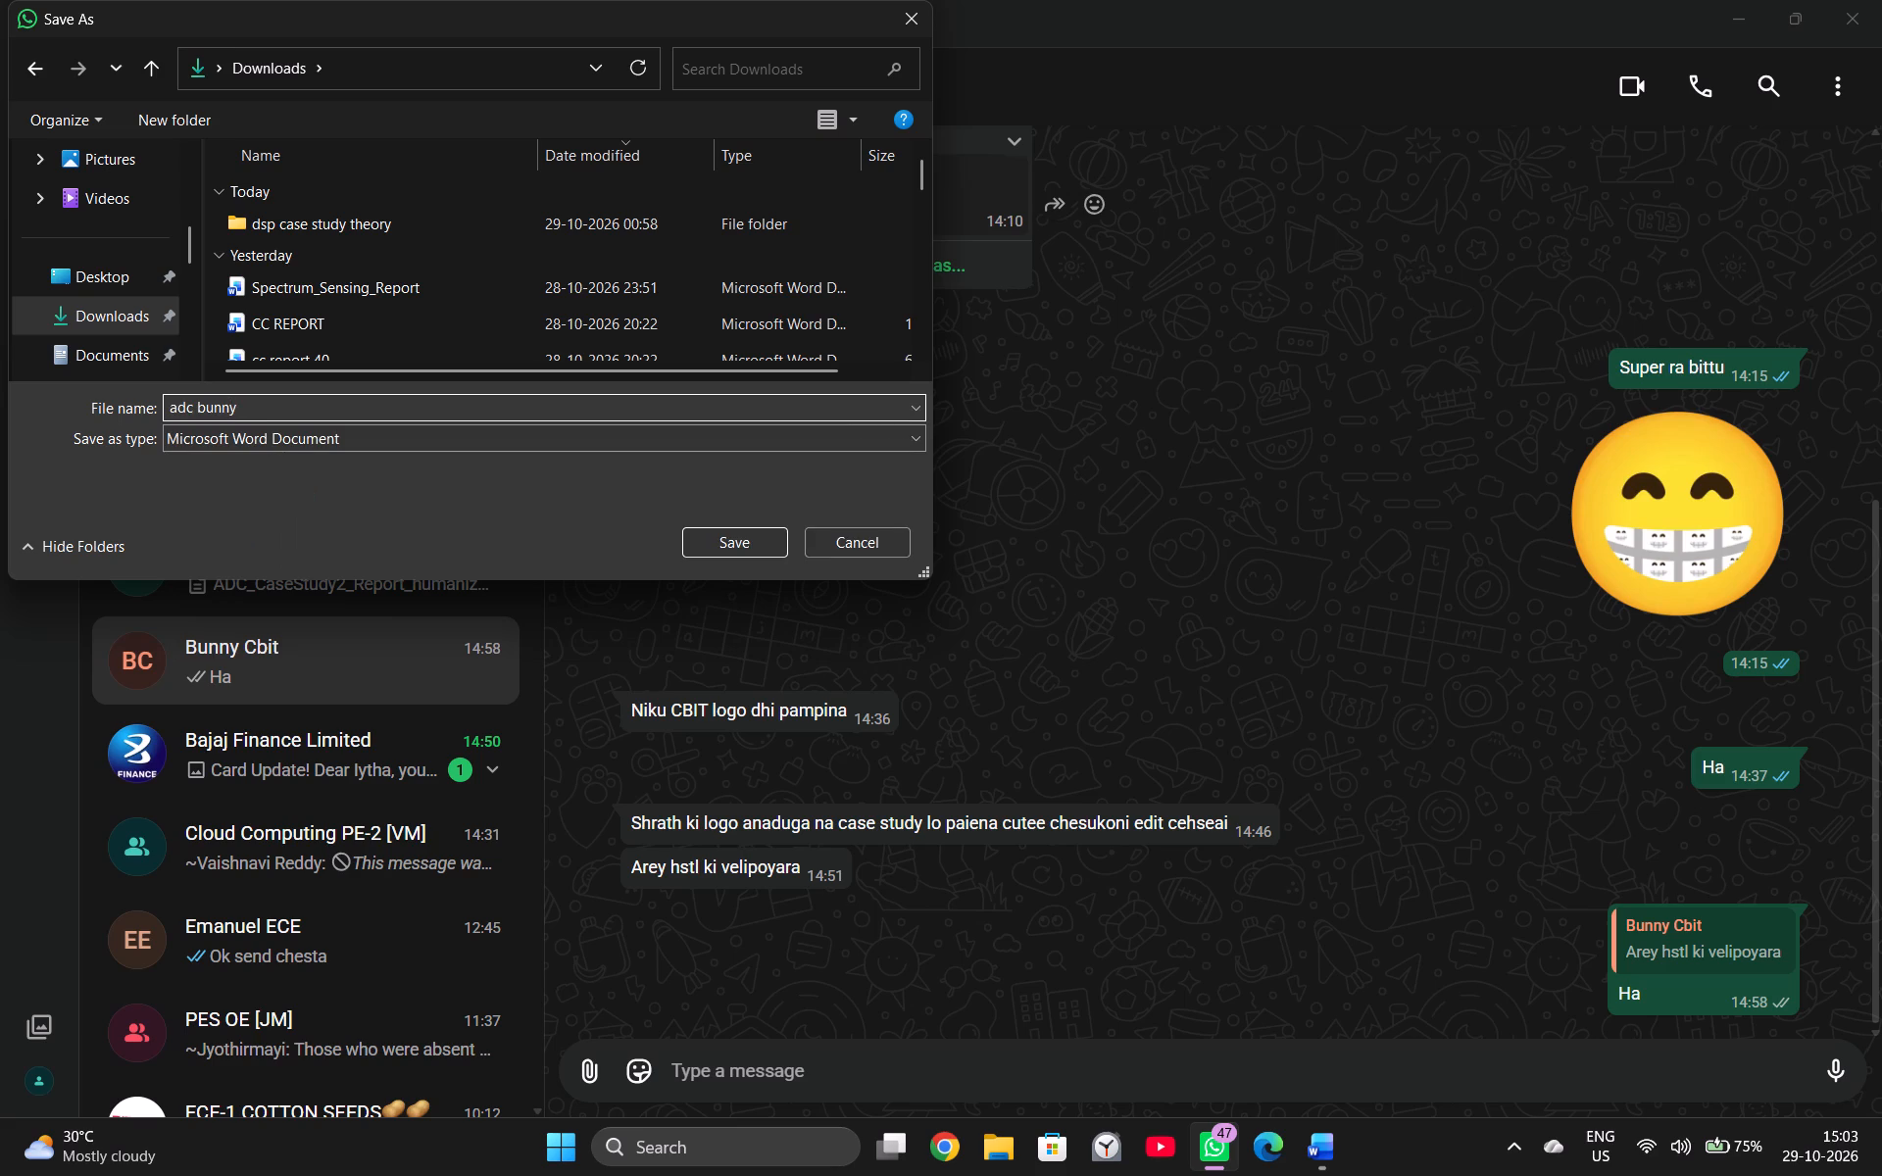
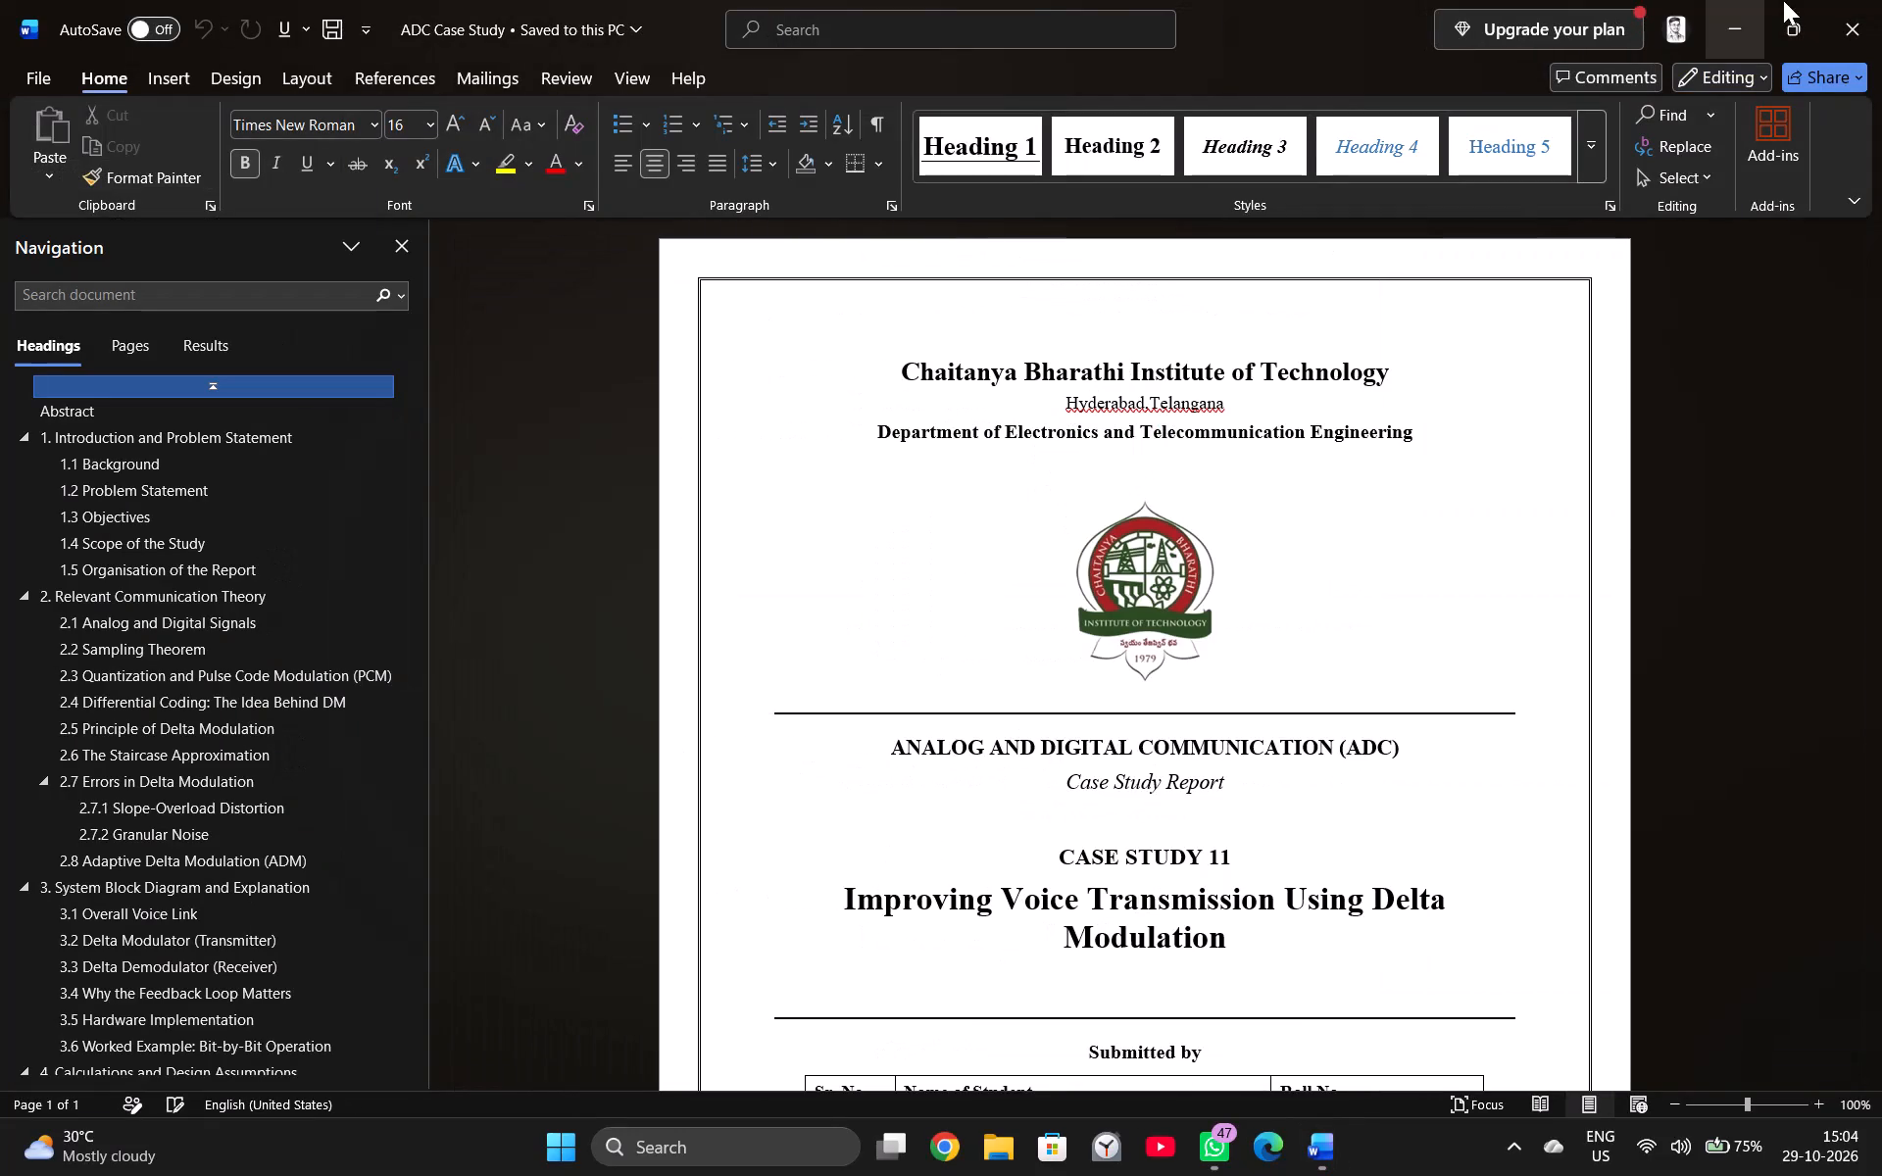
Arrange the ADC Case Study window side by side with the adc report window, each filling half the screen.
left_click(1622, 116)
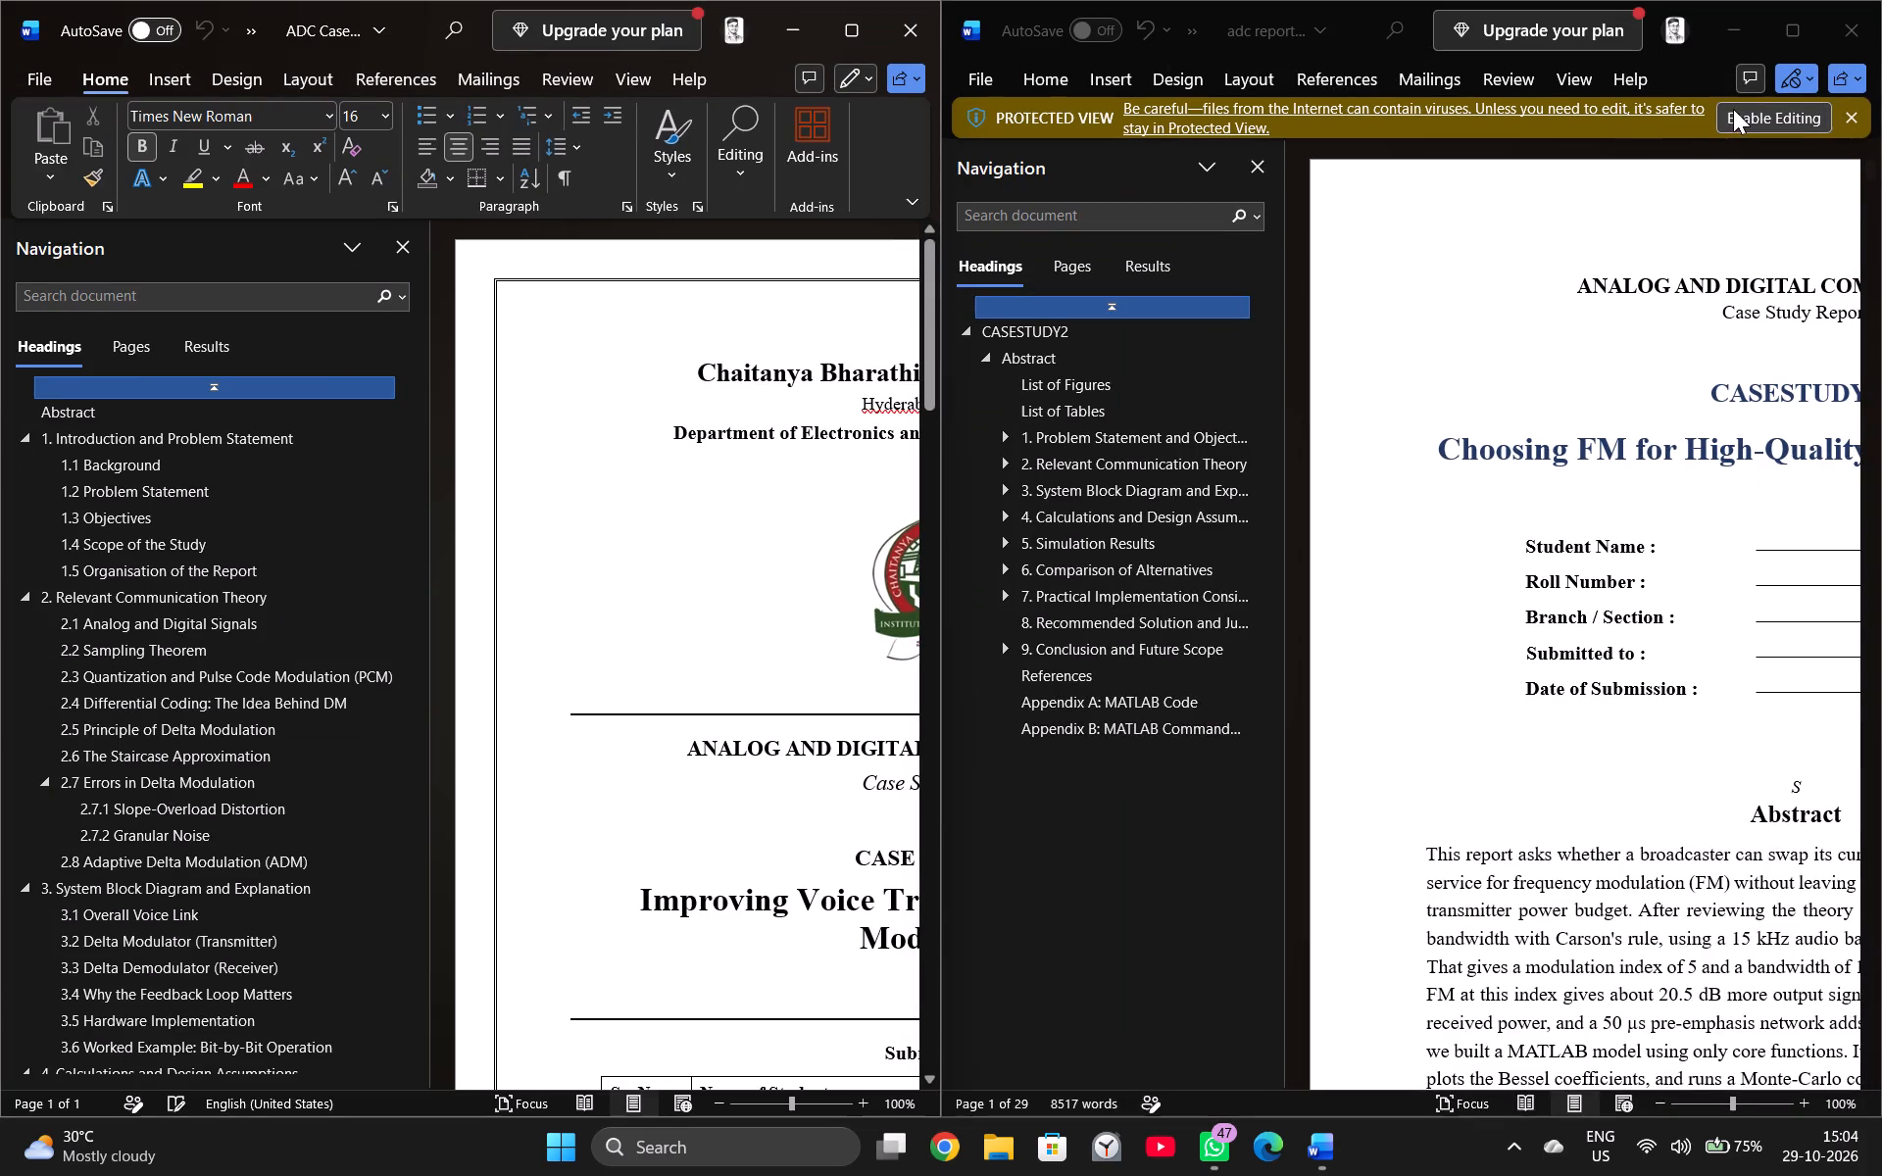
Enable editing of the downloaded ADC report PDF and convert it to an editable Word document.
left_click(1733, 109)
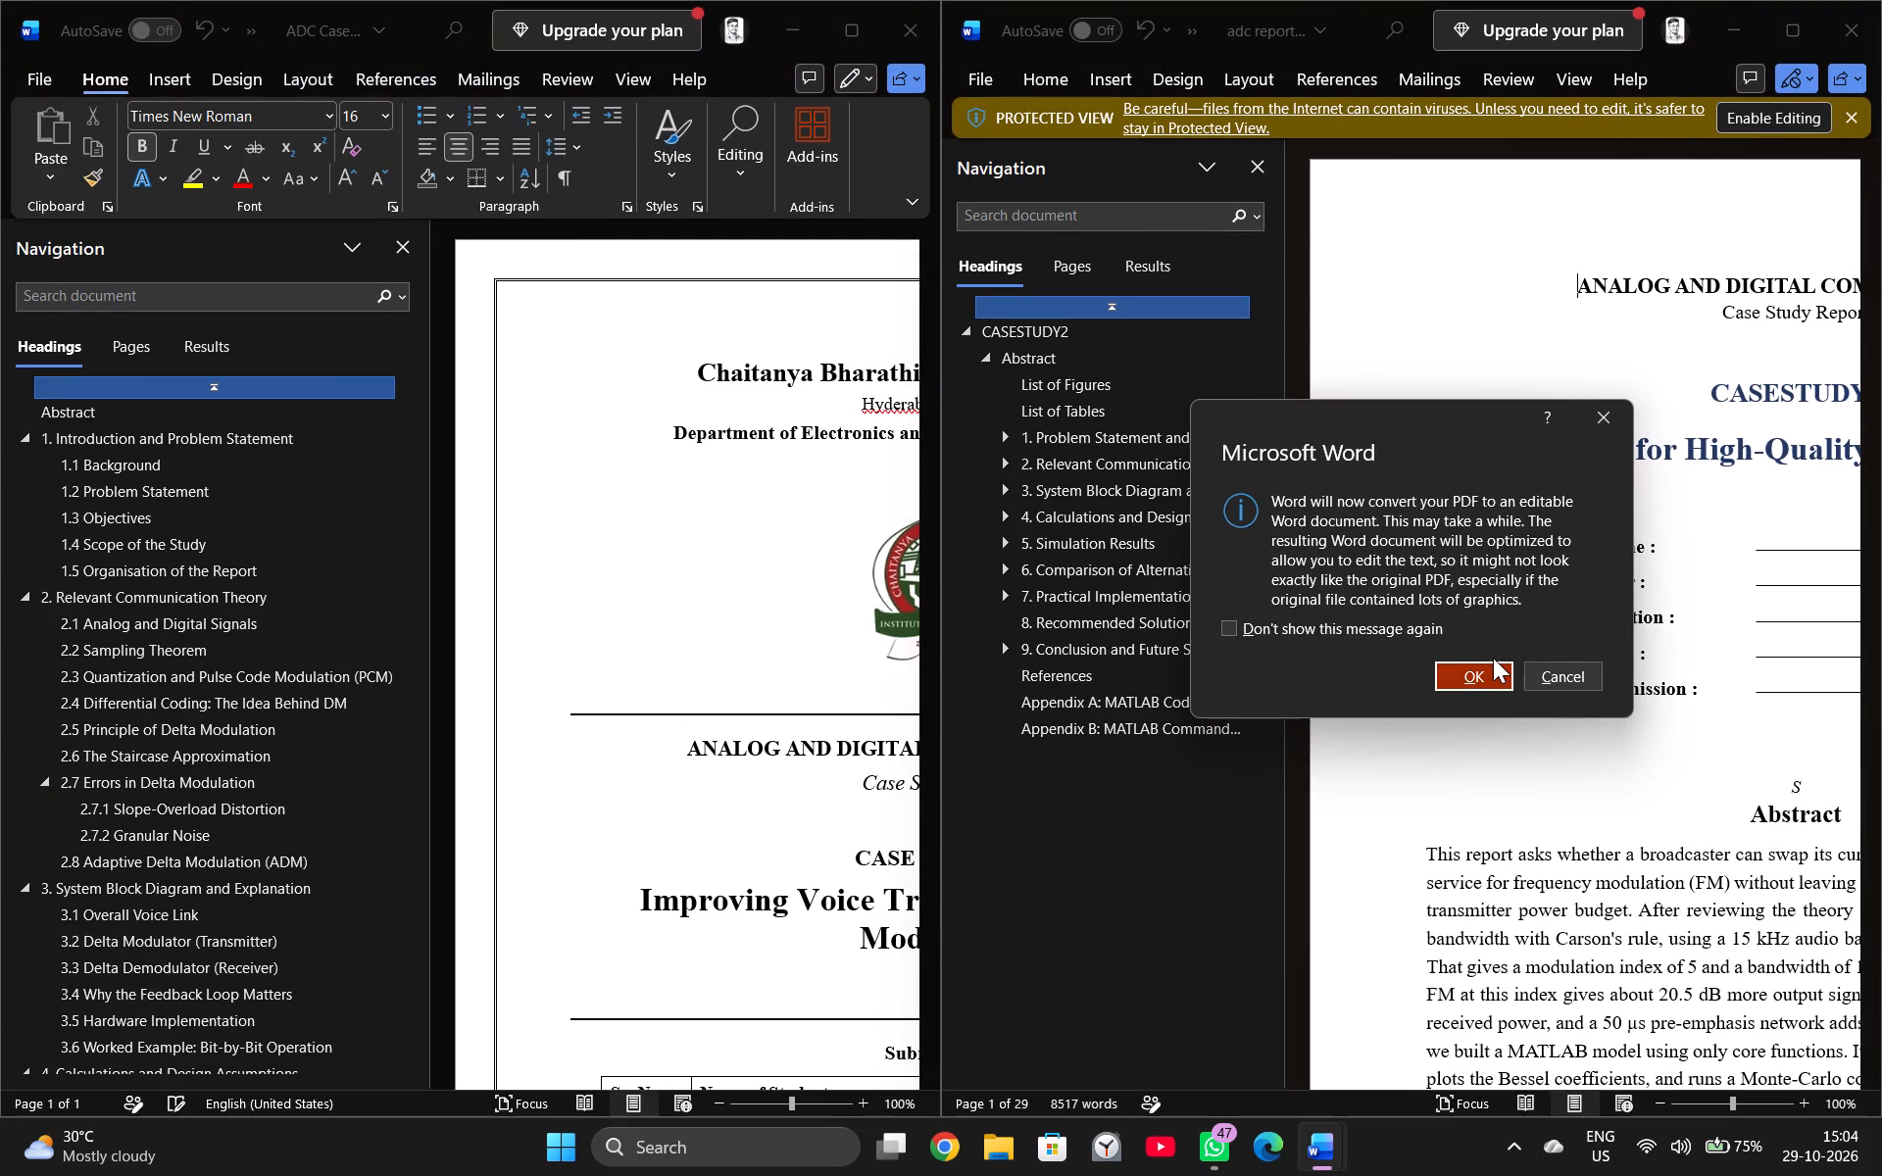
left_click(1467, 679)
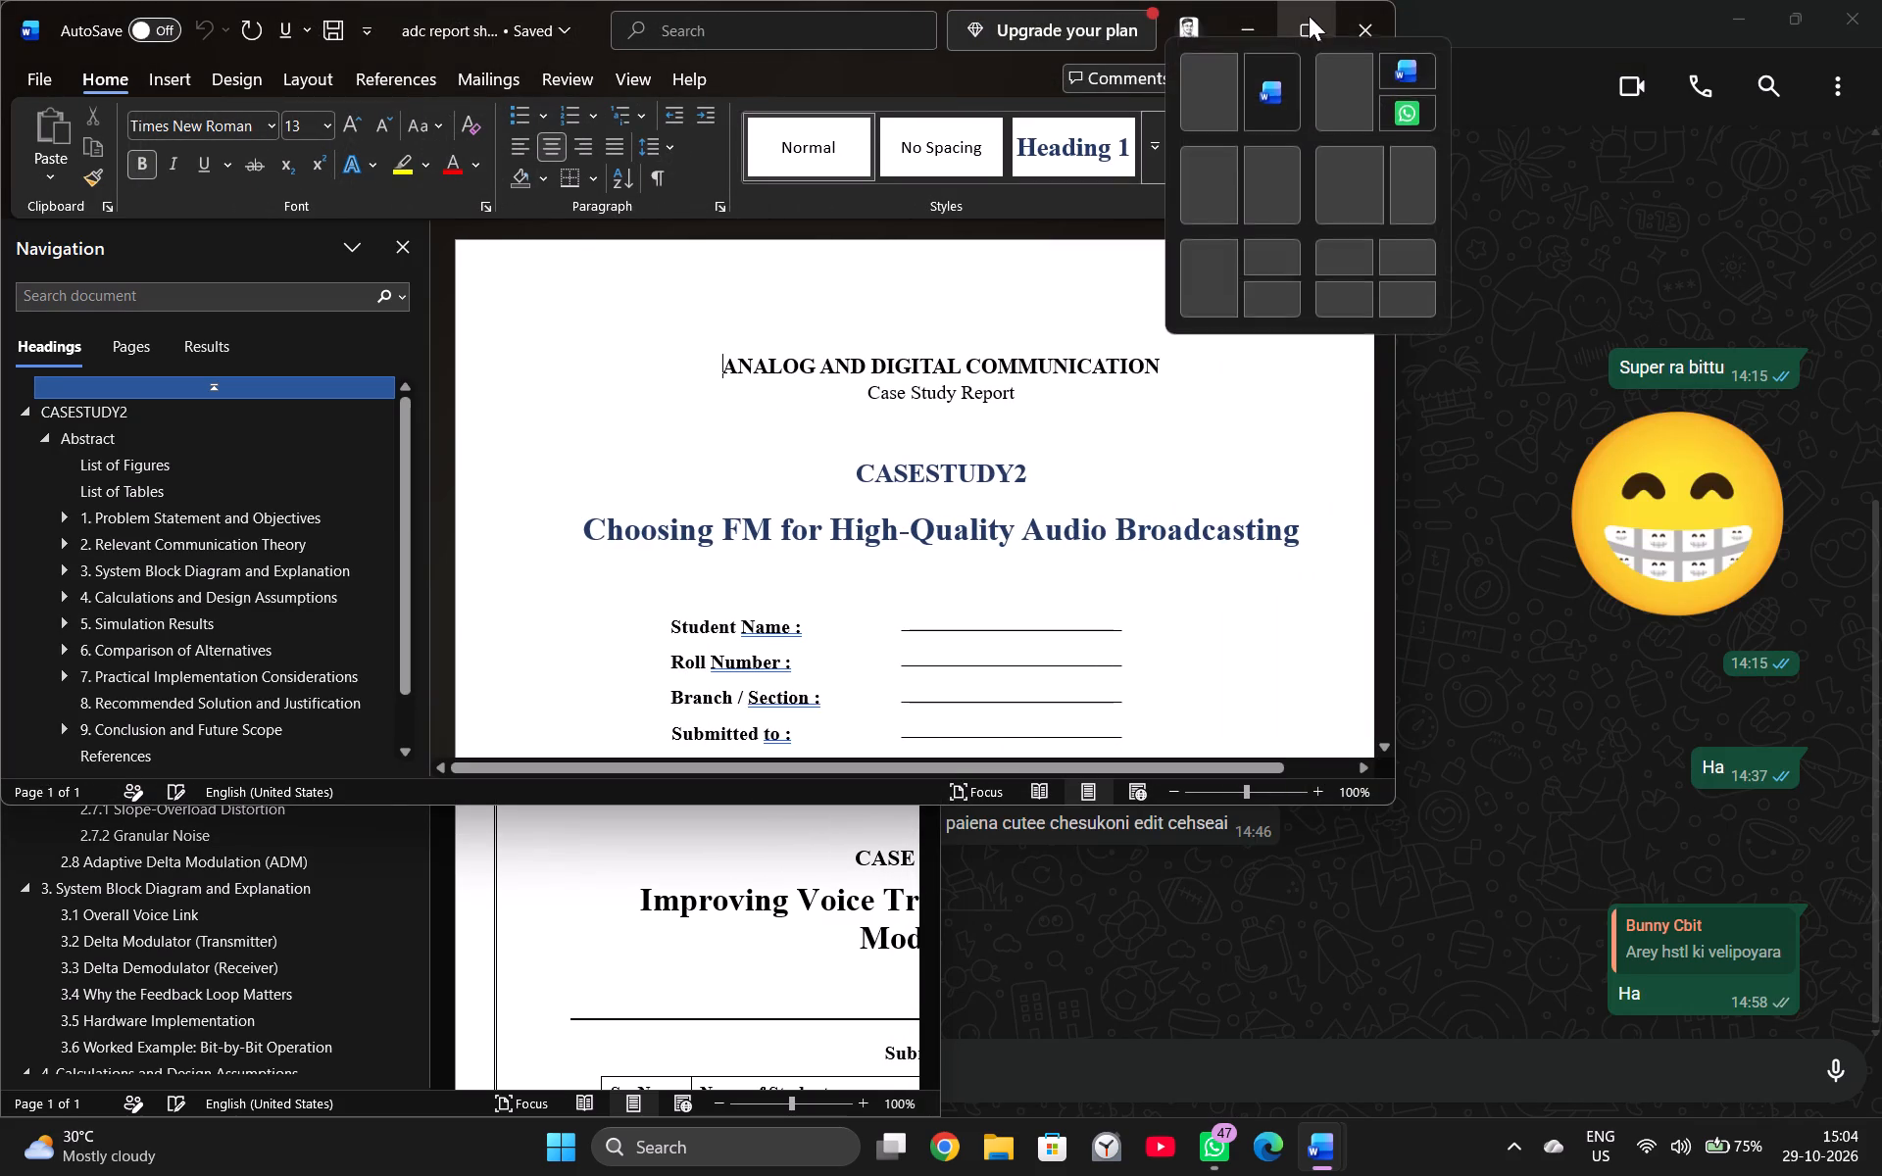
Arrange the converted CASESTUDY2 report and the Case Study 11 document side by side, each filling half the screen.
left_click(1276, 75)
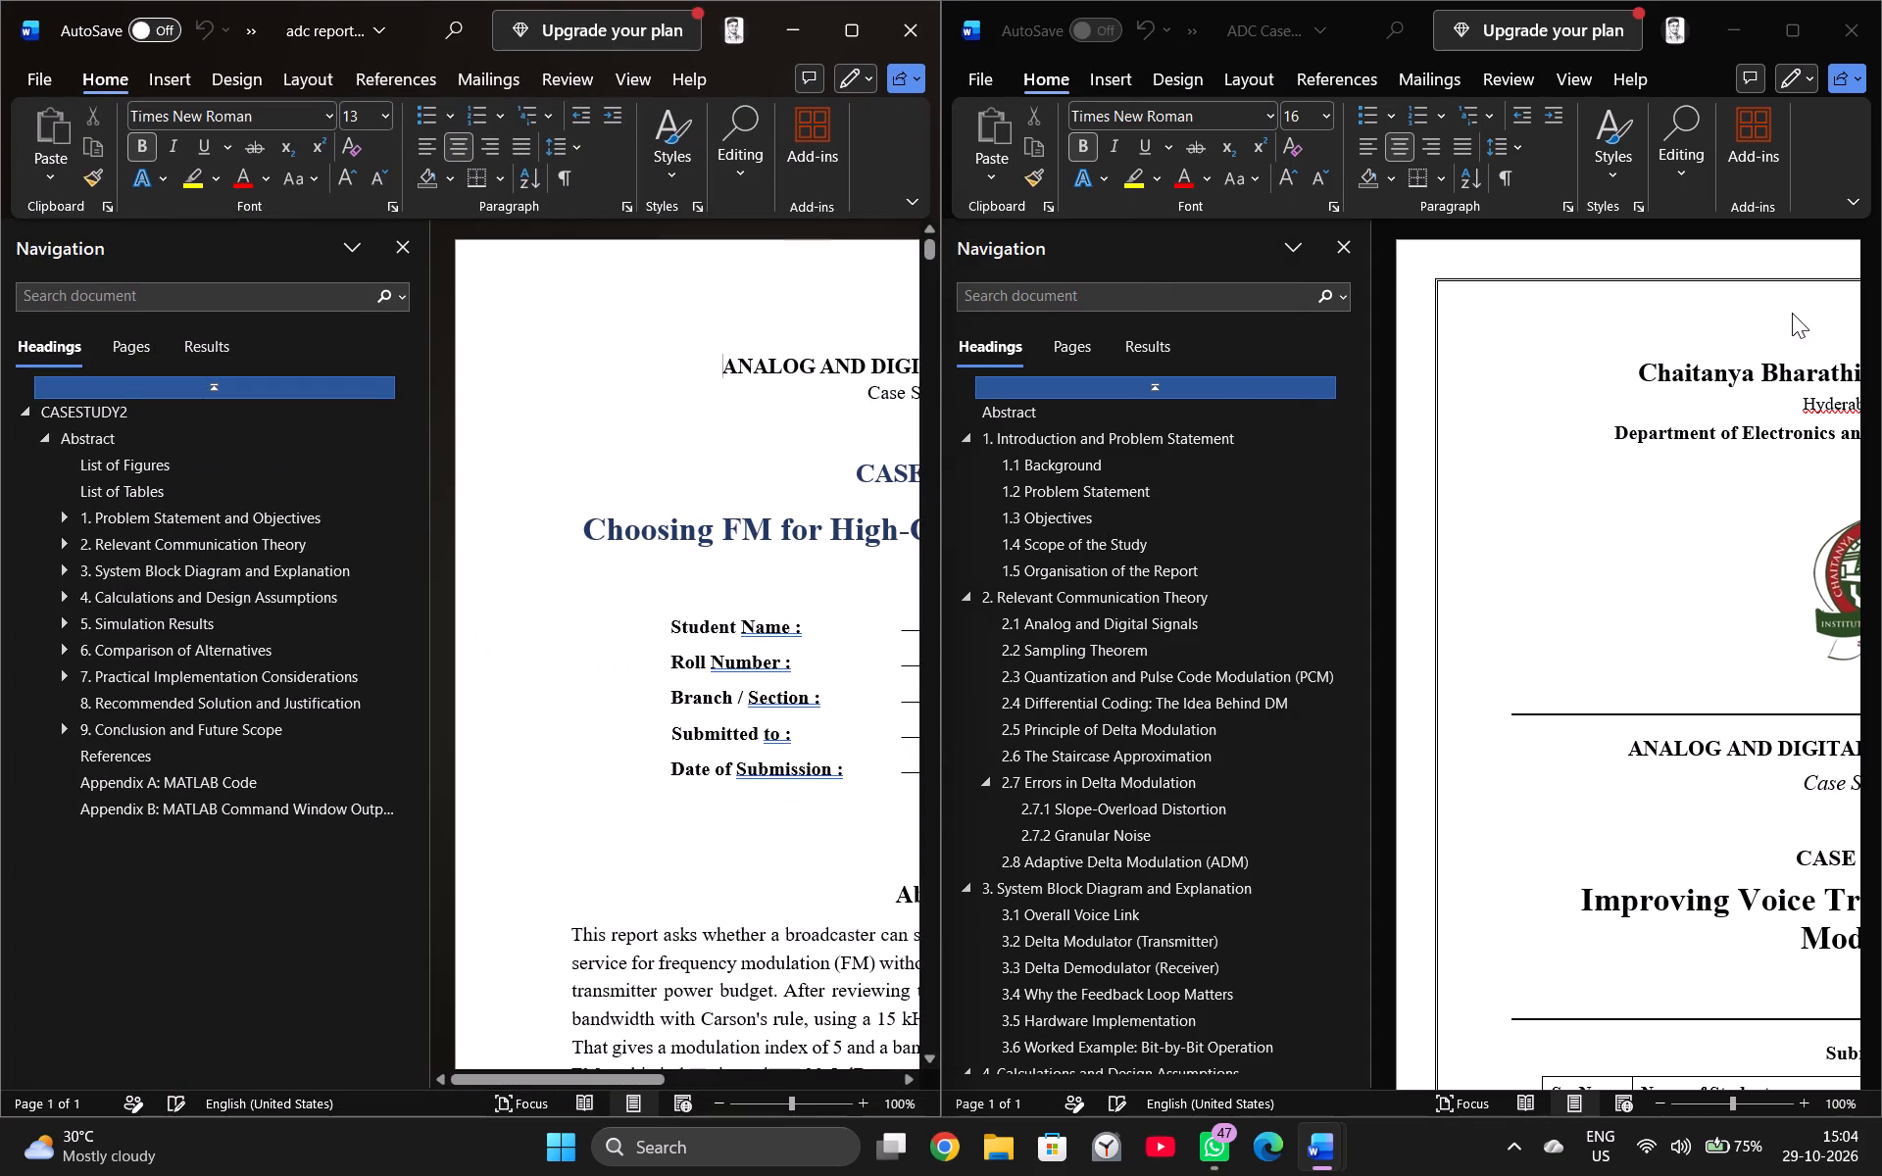
Show page thumbnails for the Case Study 11 delta modulation document, then close its navigation pane.
left_click(1087, 346)
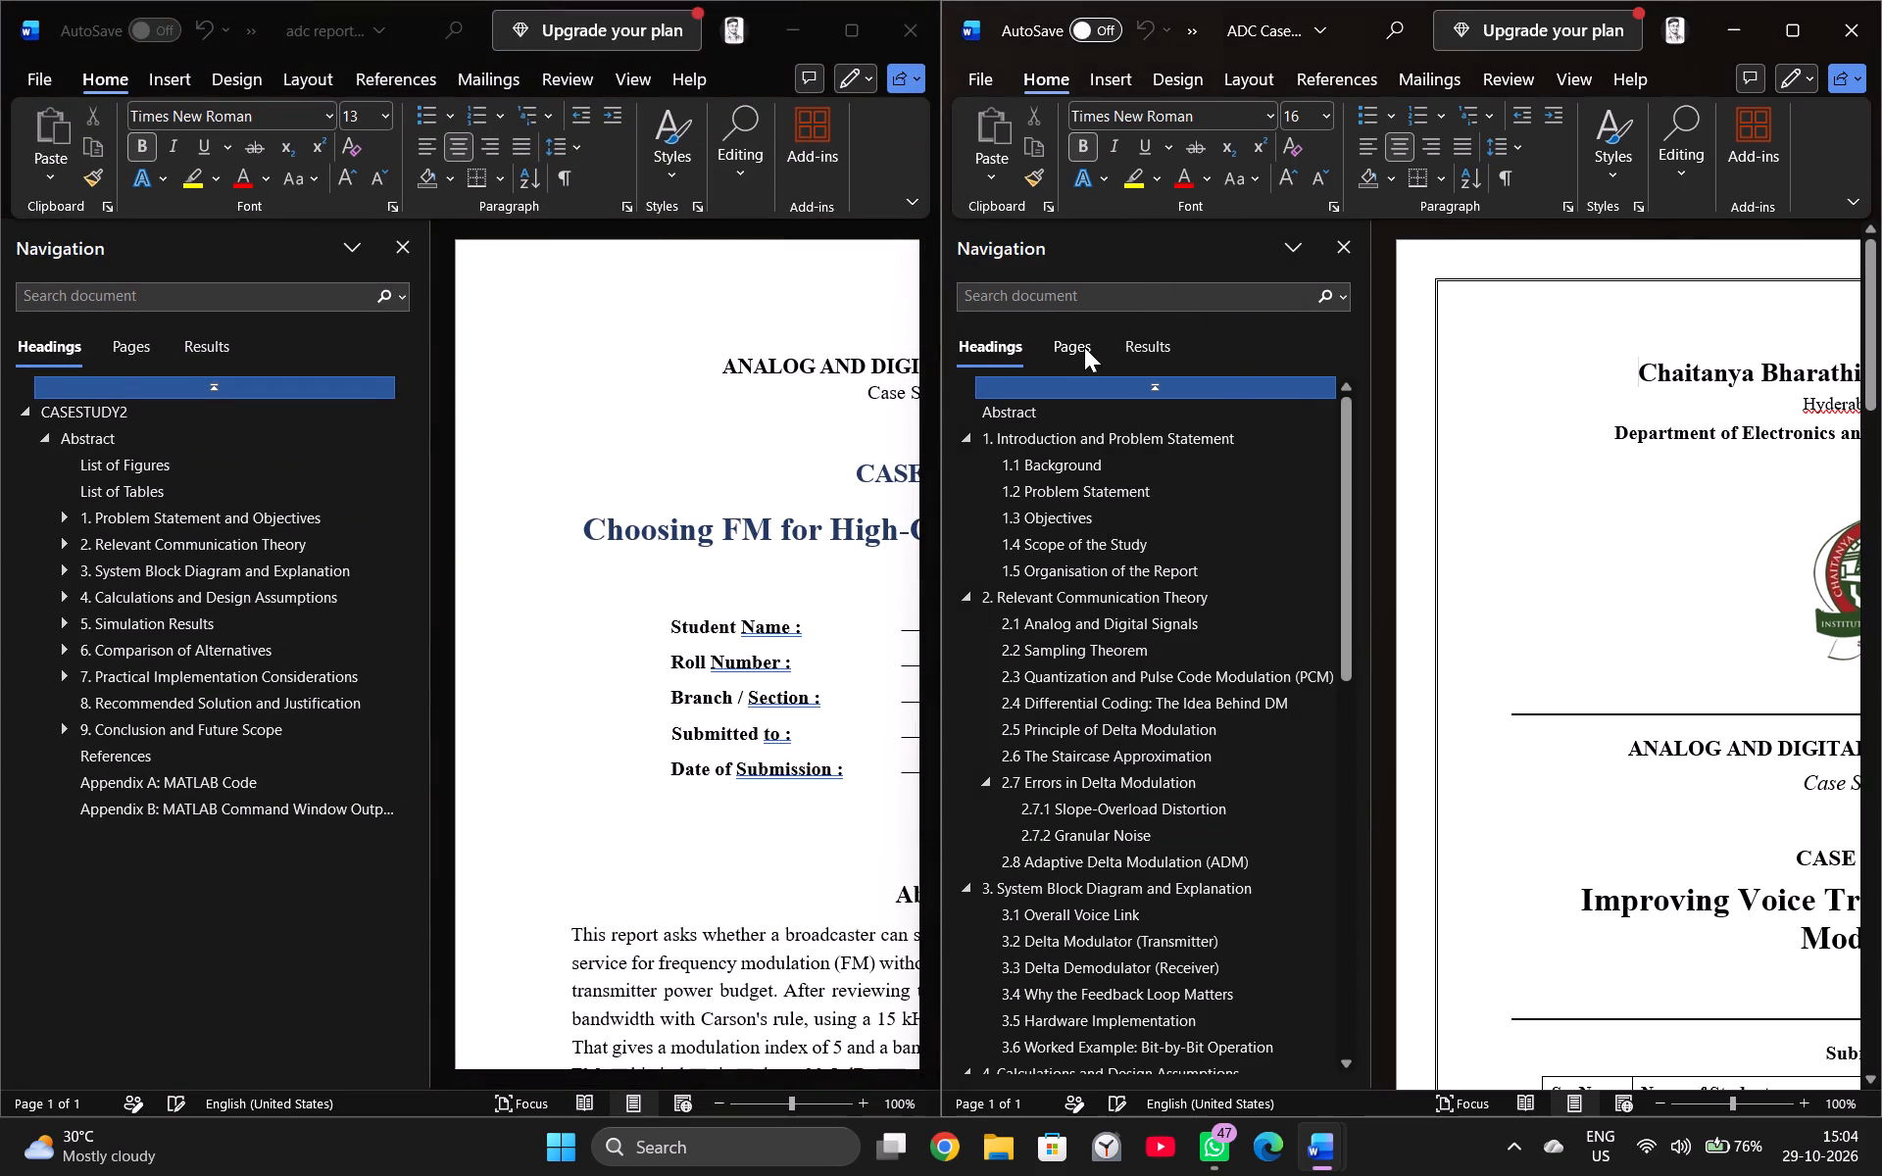
left_click(1067, 354)
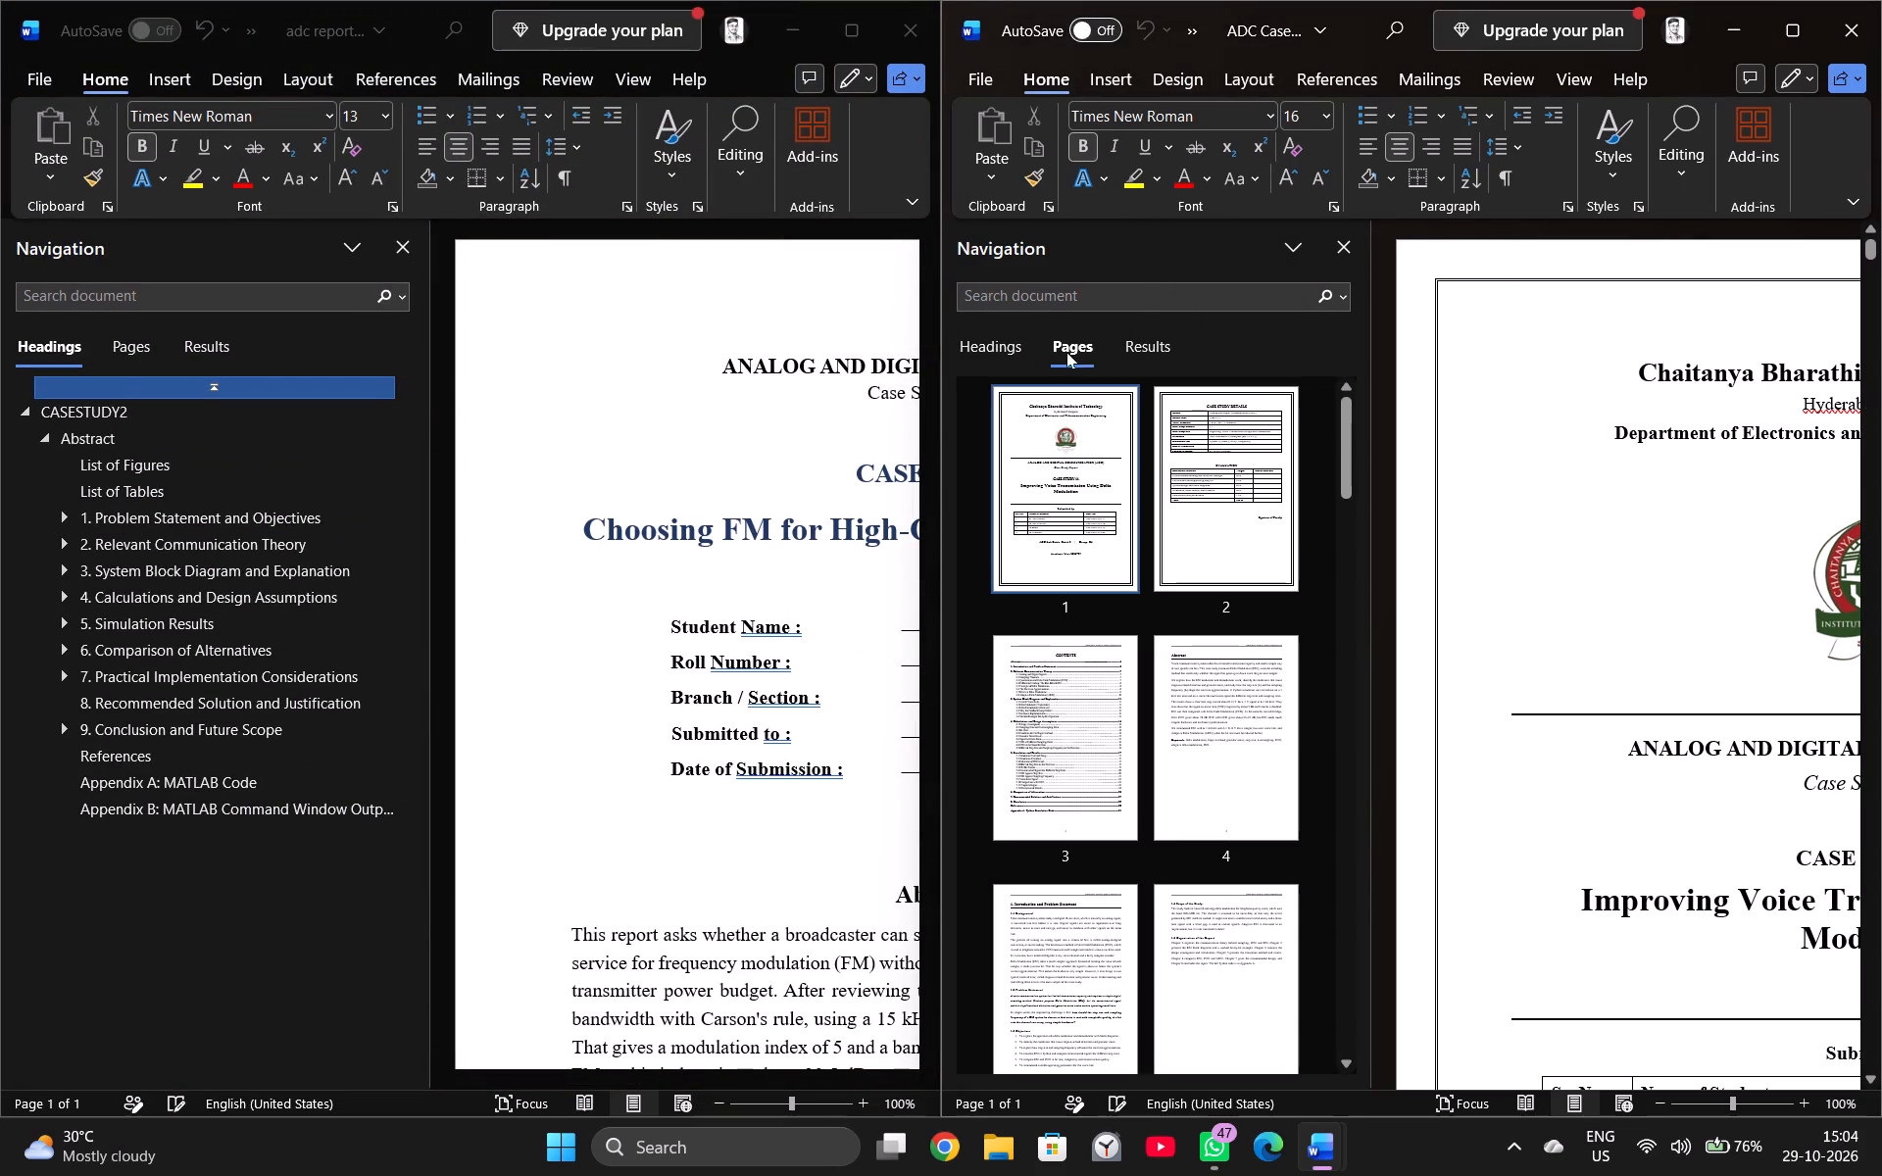
left_click(1347, 241)
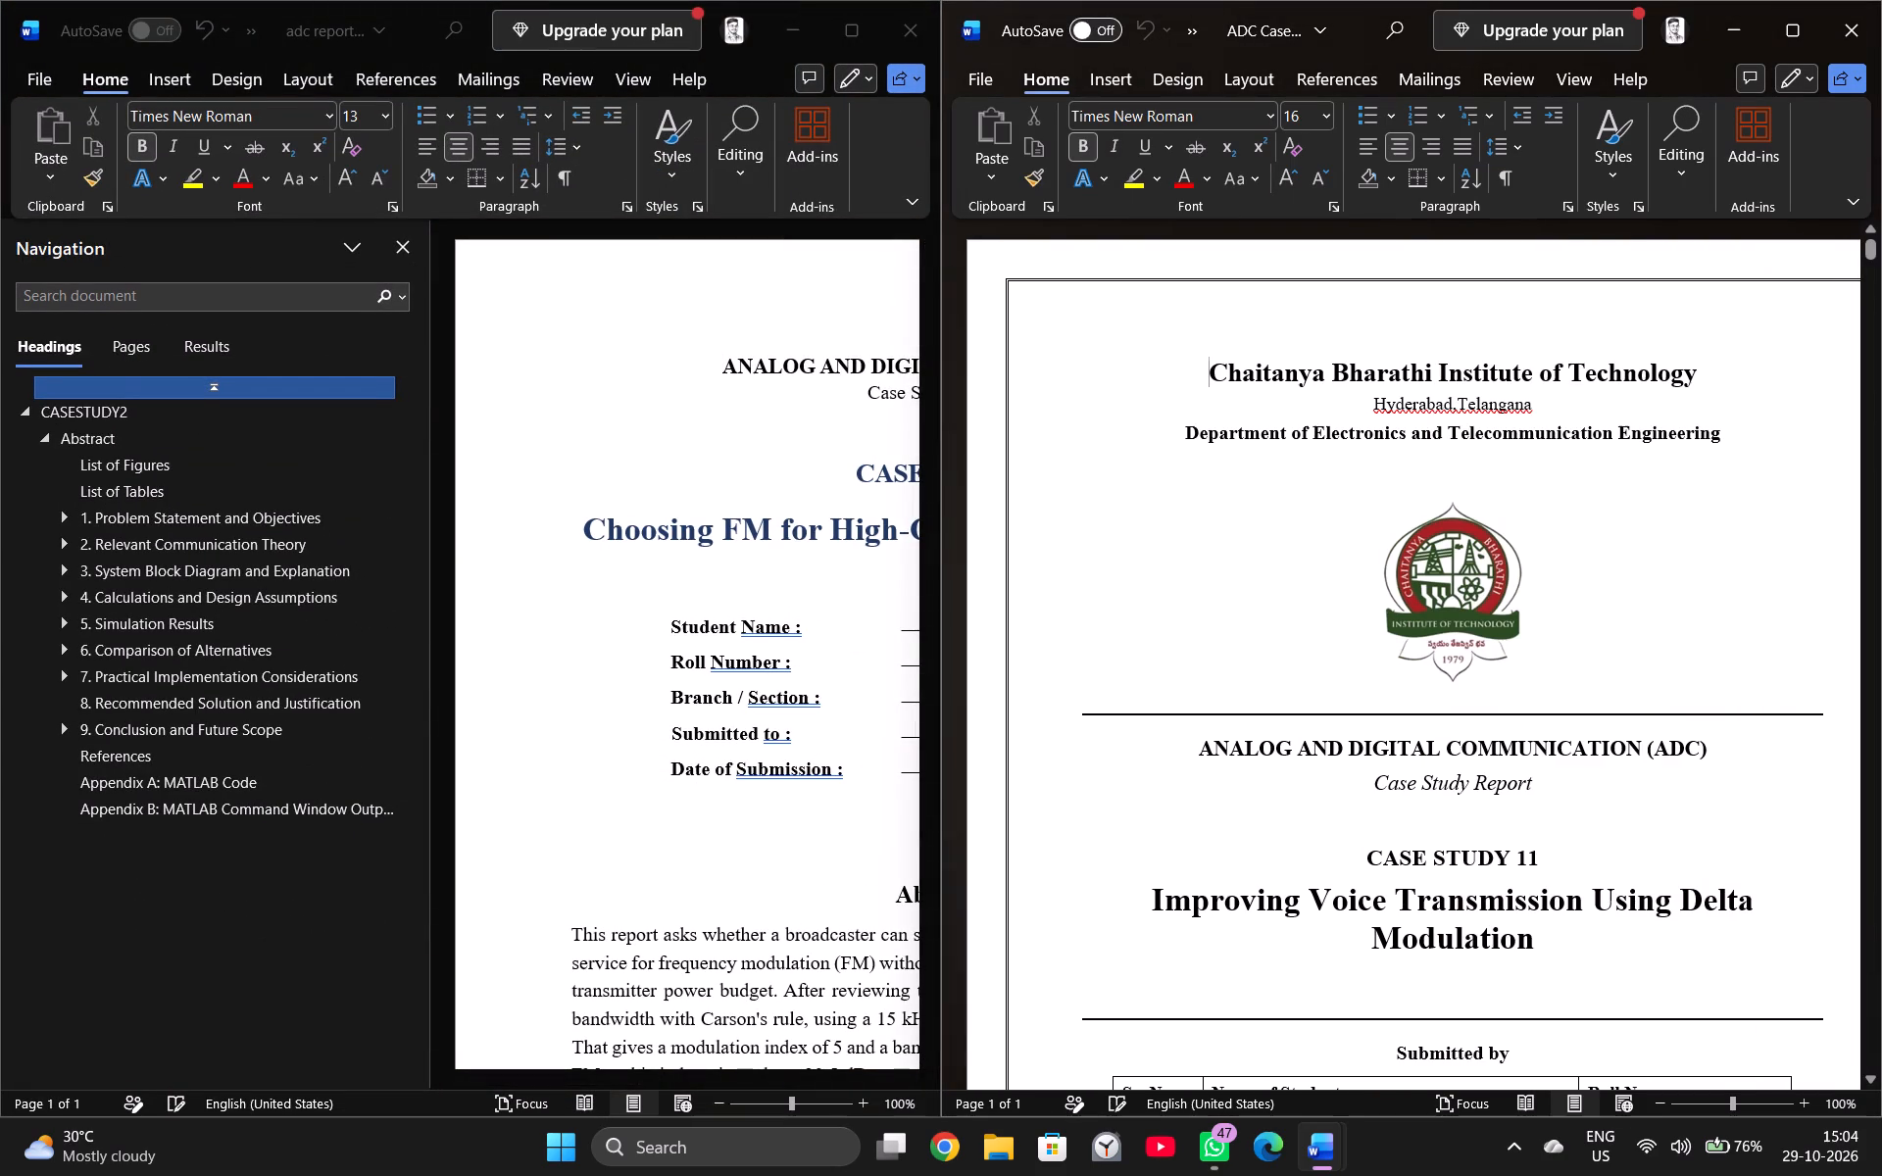
scroll(1349, 481, "down", 1)
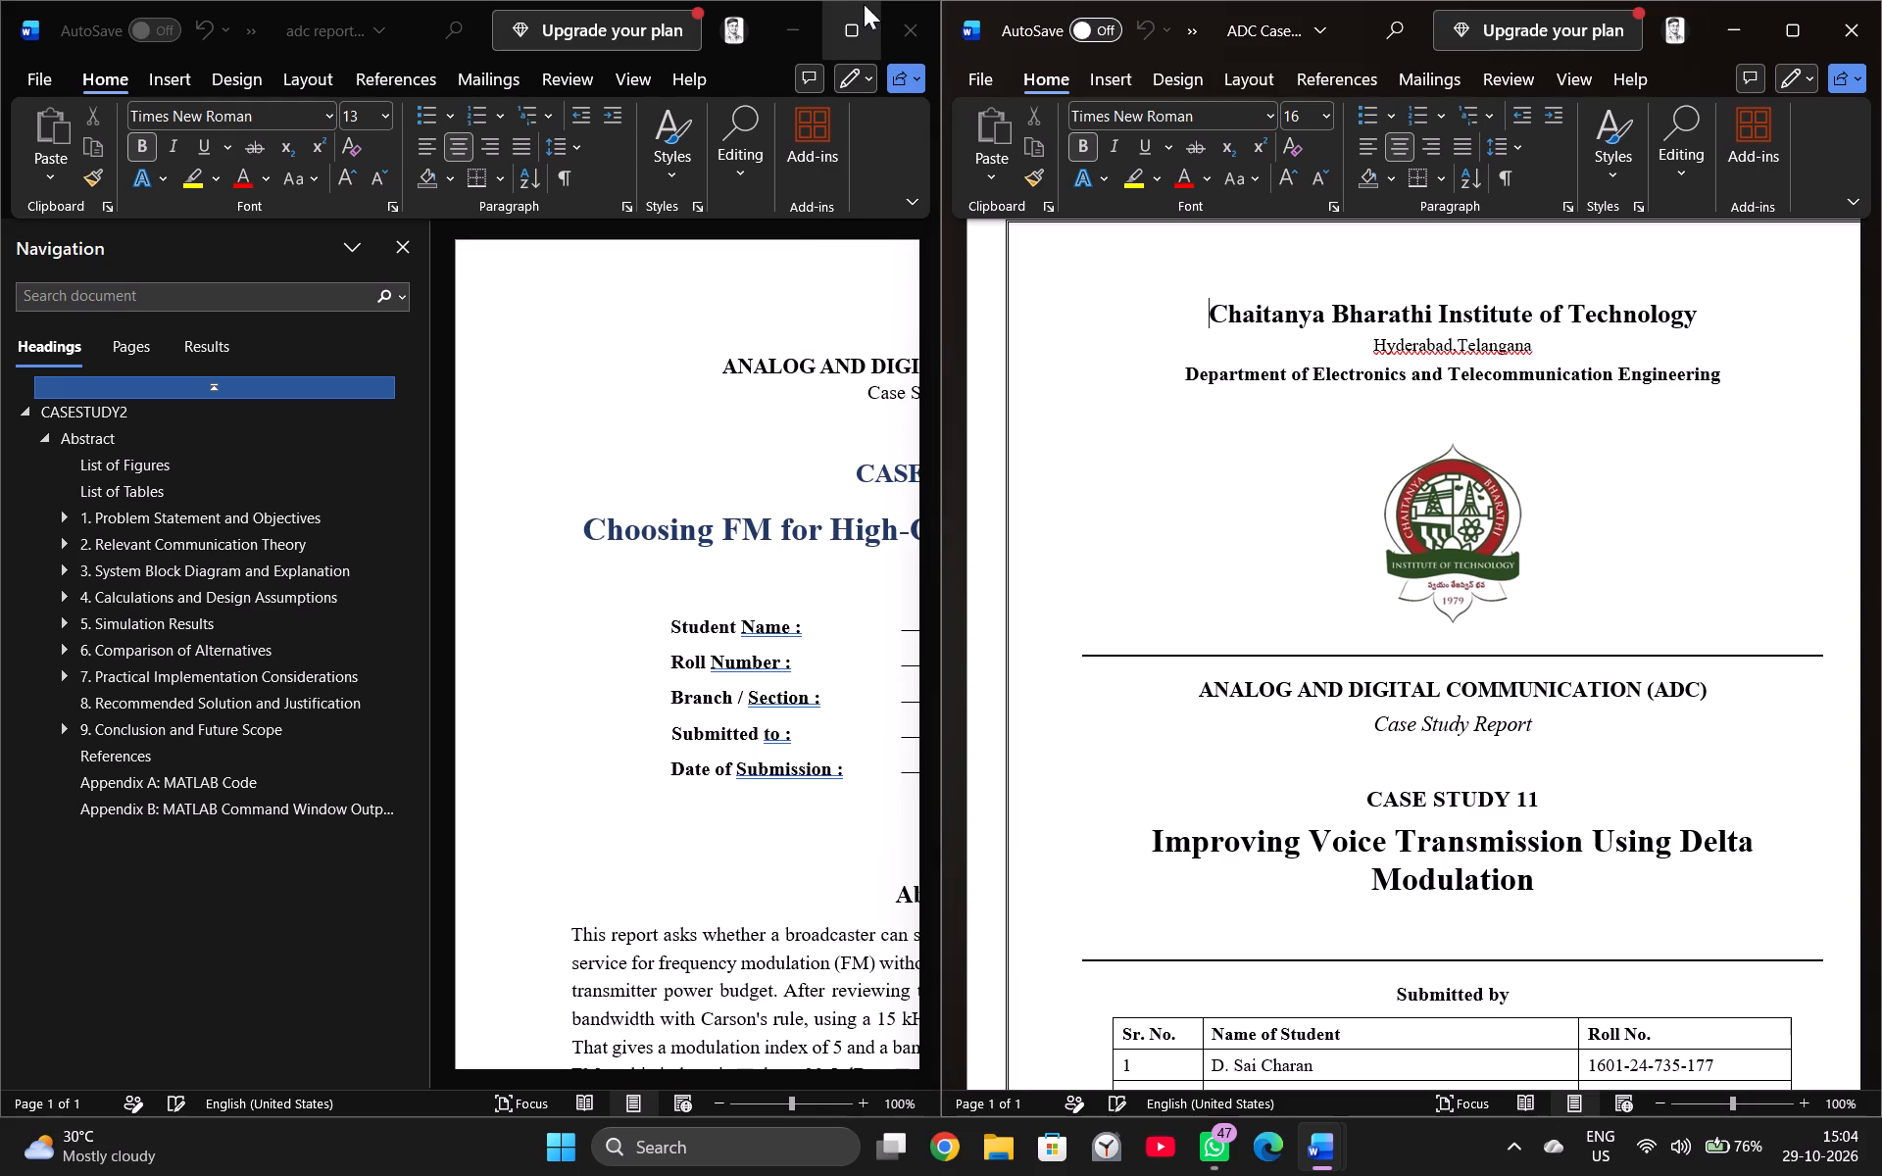
Switch to the CASESTUDY2 FM broadcasting report at its navigation pane.
left_click(130, 337)
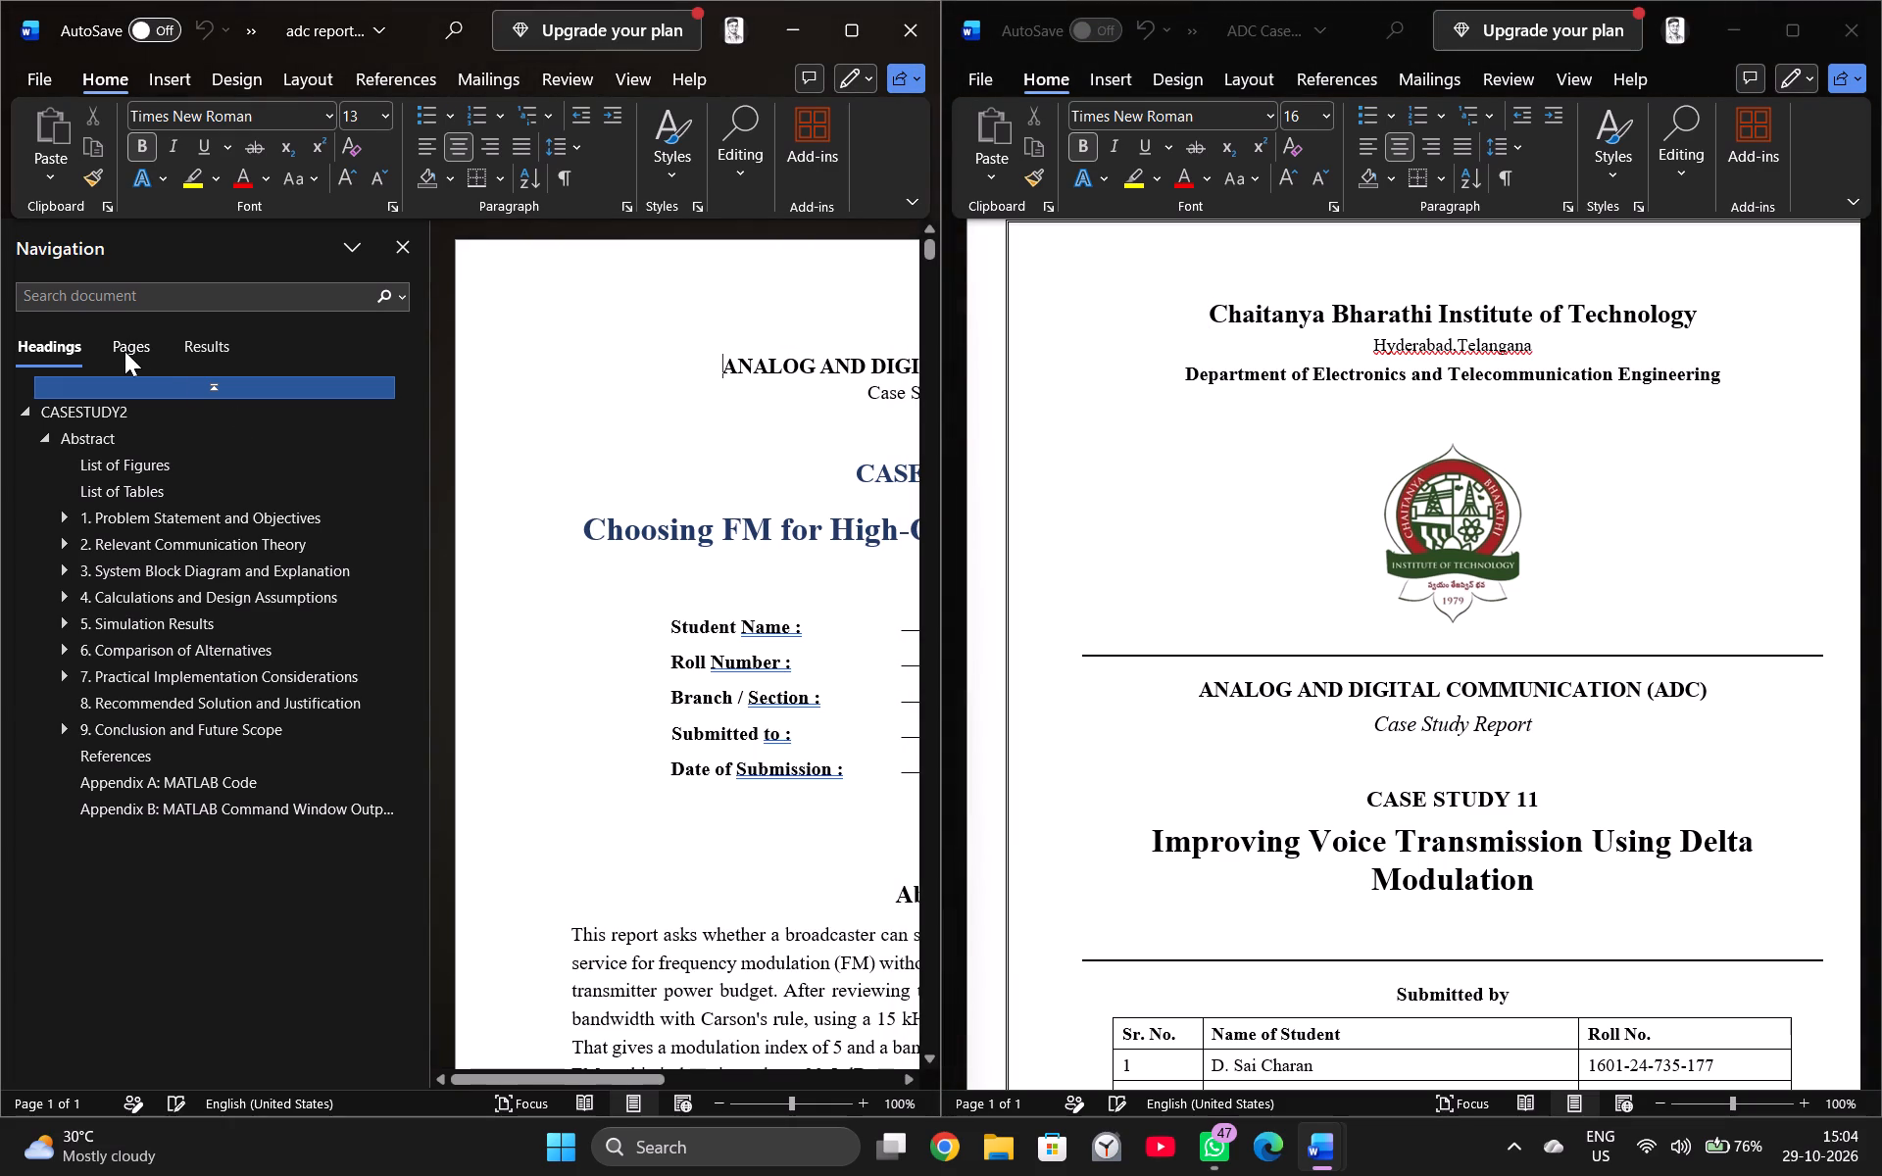
Close the converted report's navigation pane and zoom the document out to 60%.
left_click(124, 351)
left_click(134, 498)
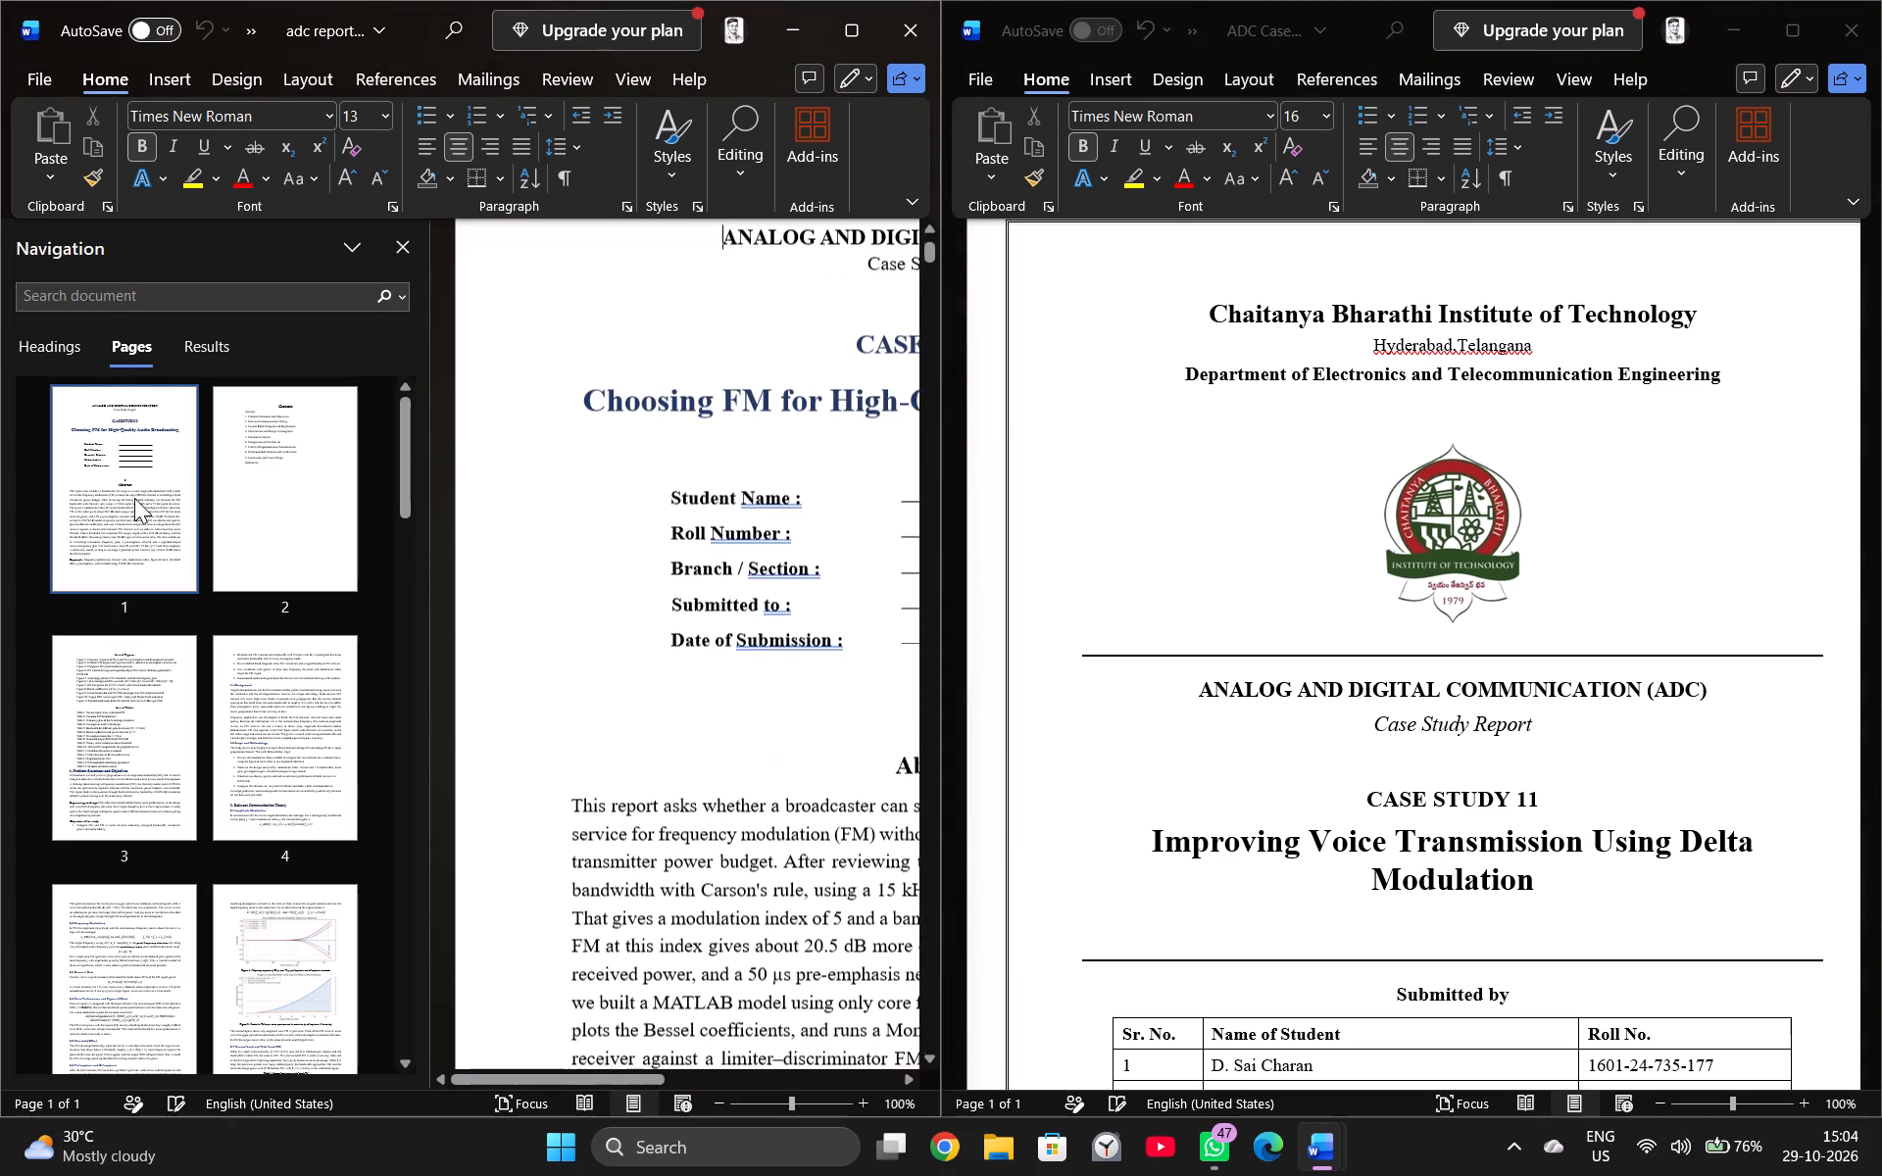
left_click(407, 234)
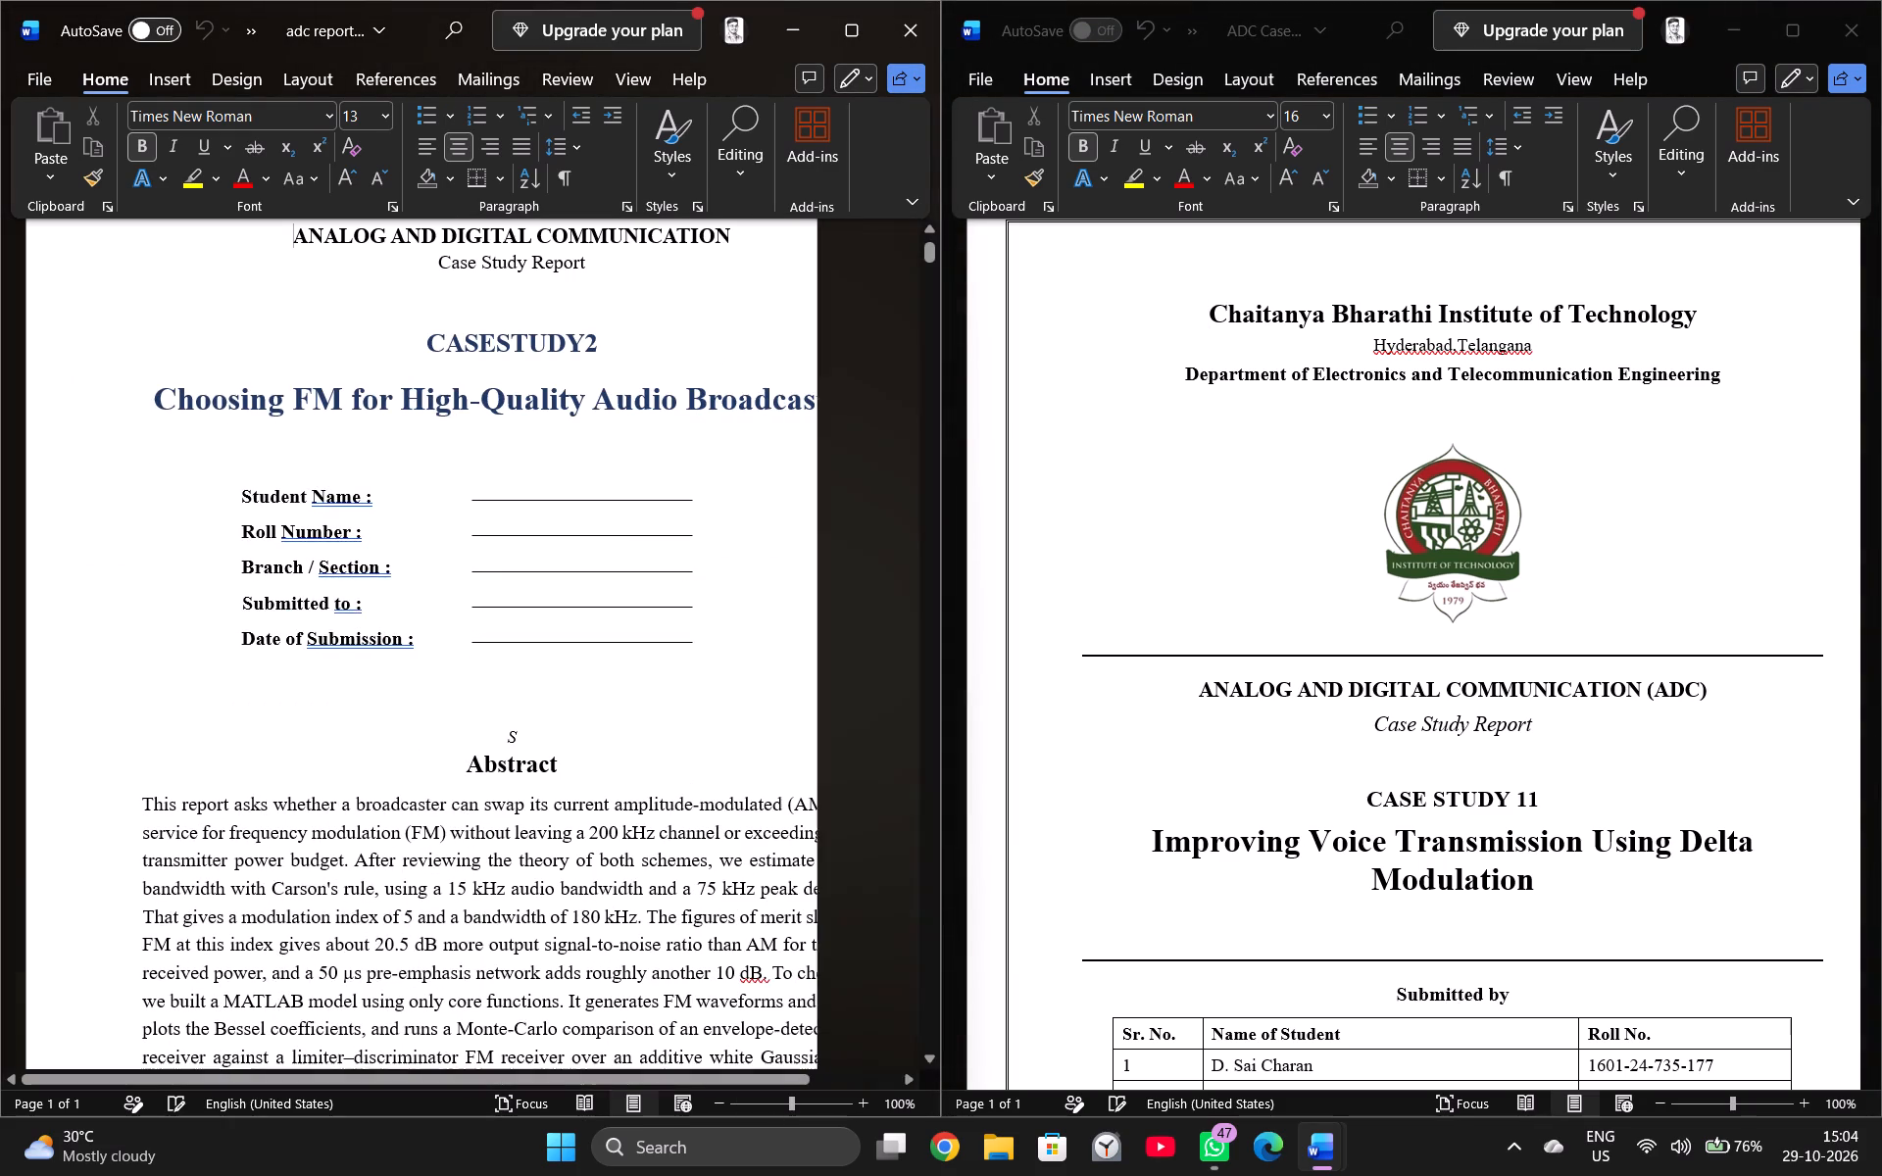
scroll(592, 558, "down", 4, "ctrl")
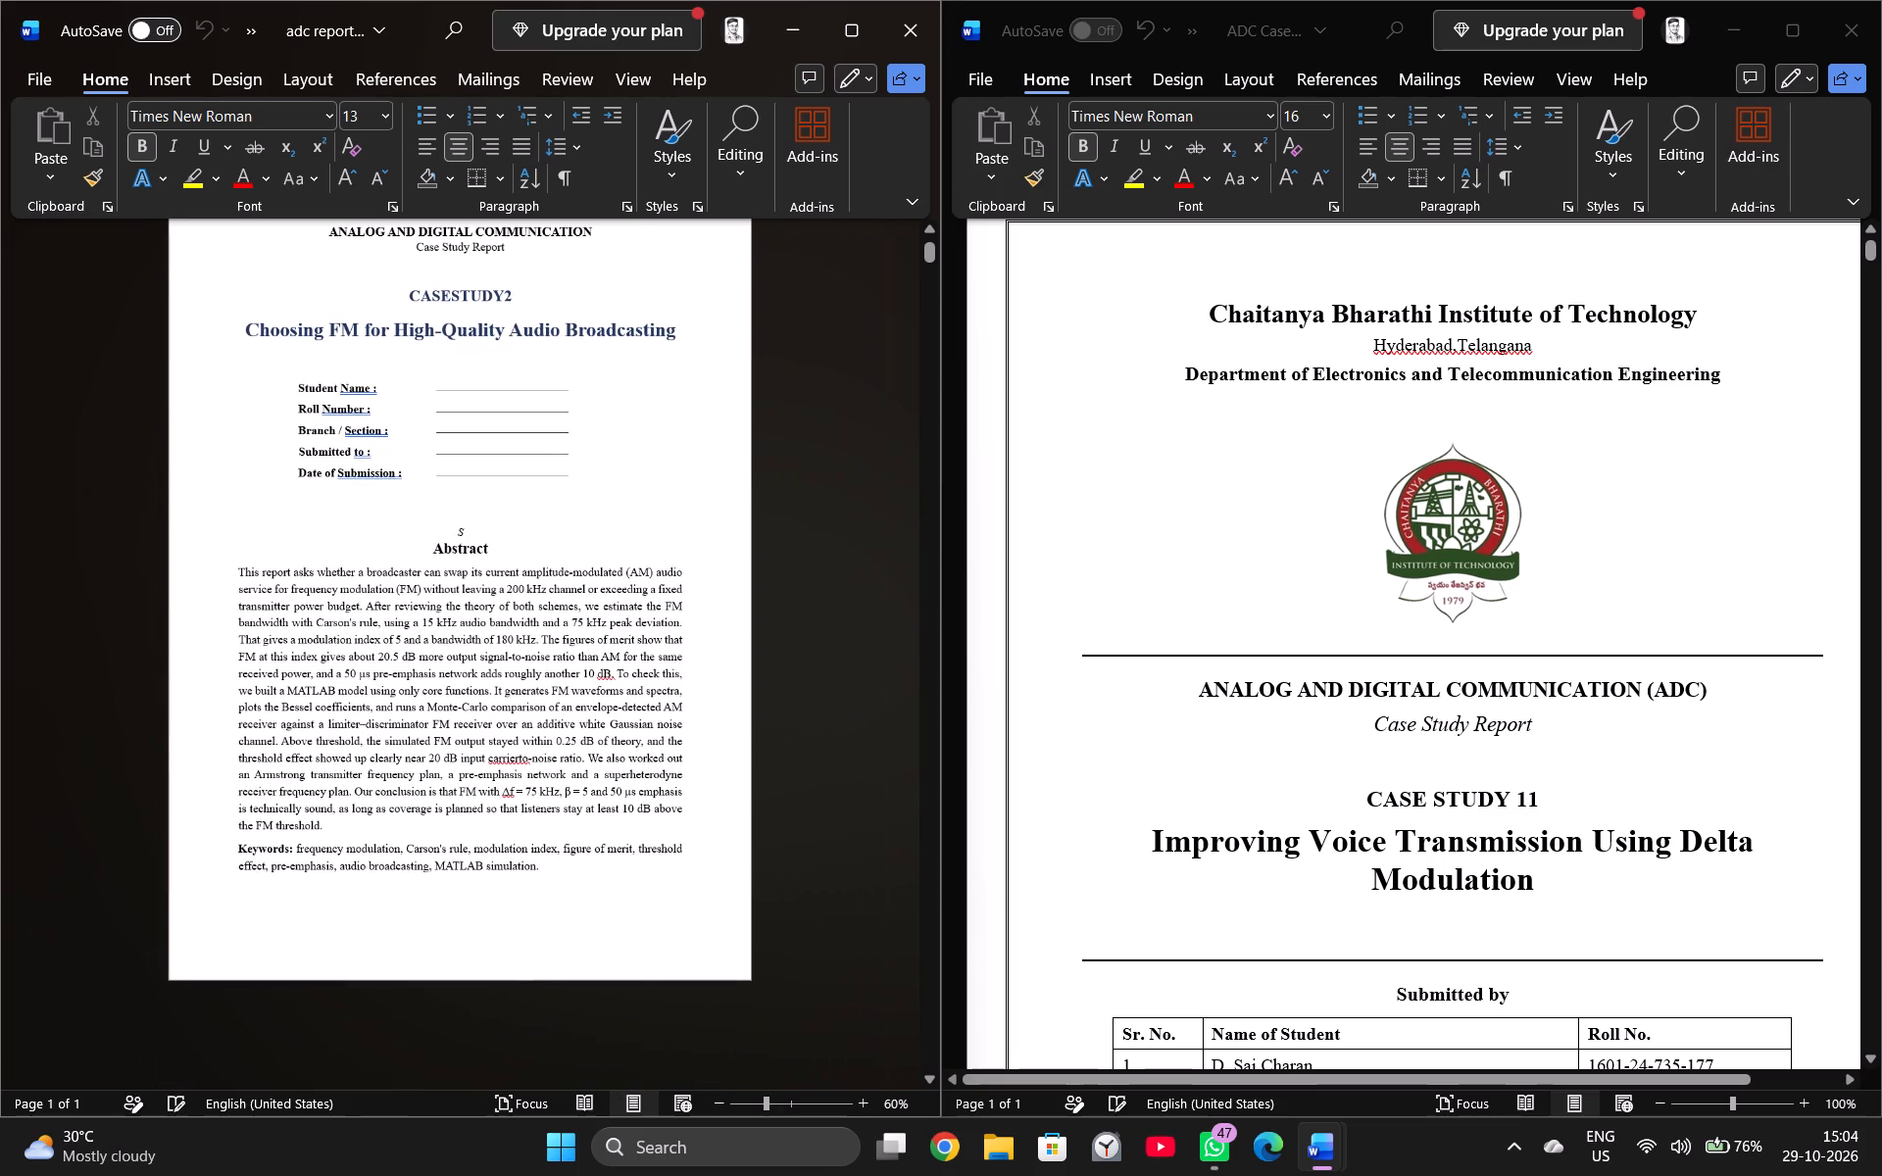
Examine the converted report's cover page, contents and lists of figures and tables beside the Case Study 11 report.
scroll(592, 558, "up", 1)
scroll(1642, 592, "down", 1)
scroll(1631, 592, "up", 4)
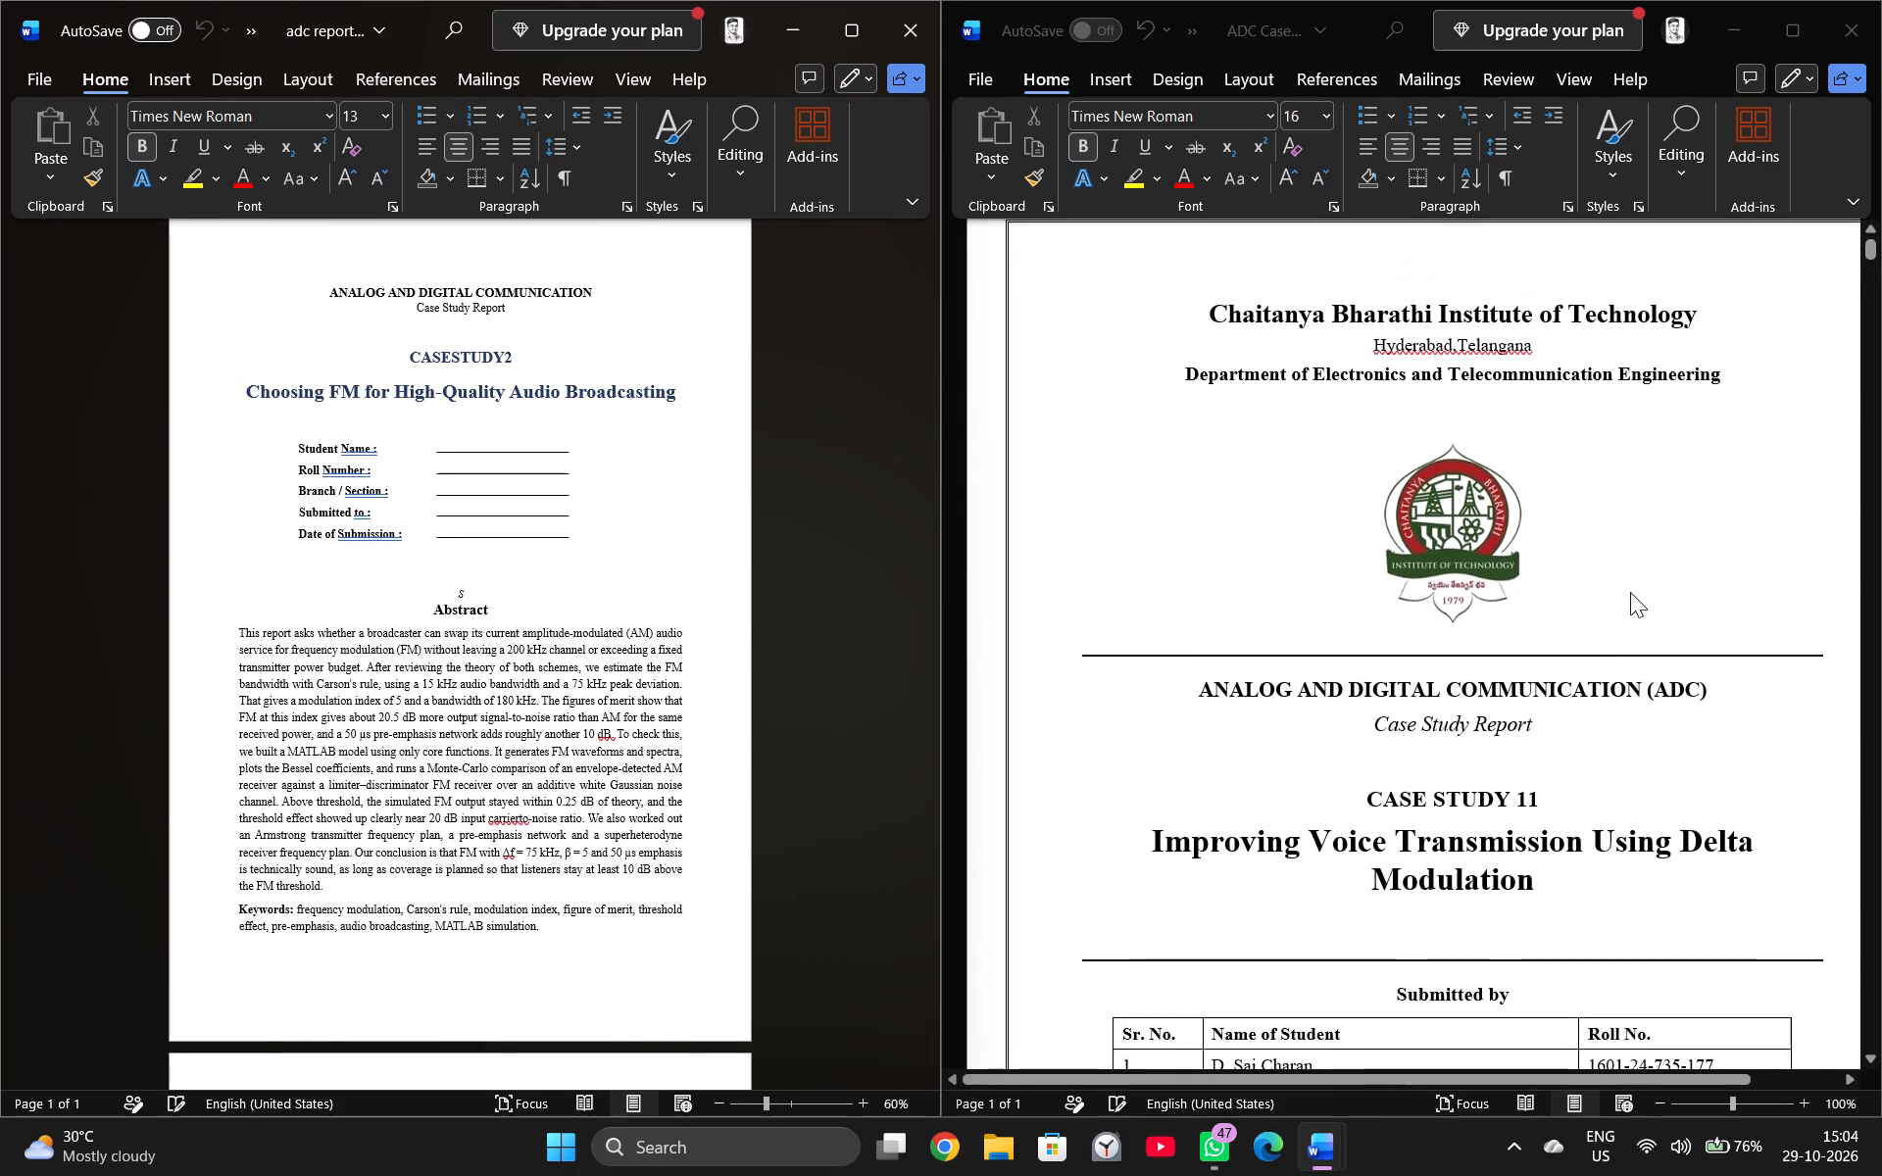
scroll(1607, 583, "up", 1)
scroll(1601, 578, "down", 3)
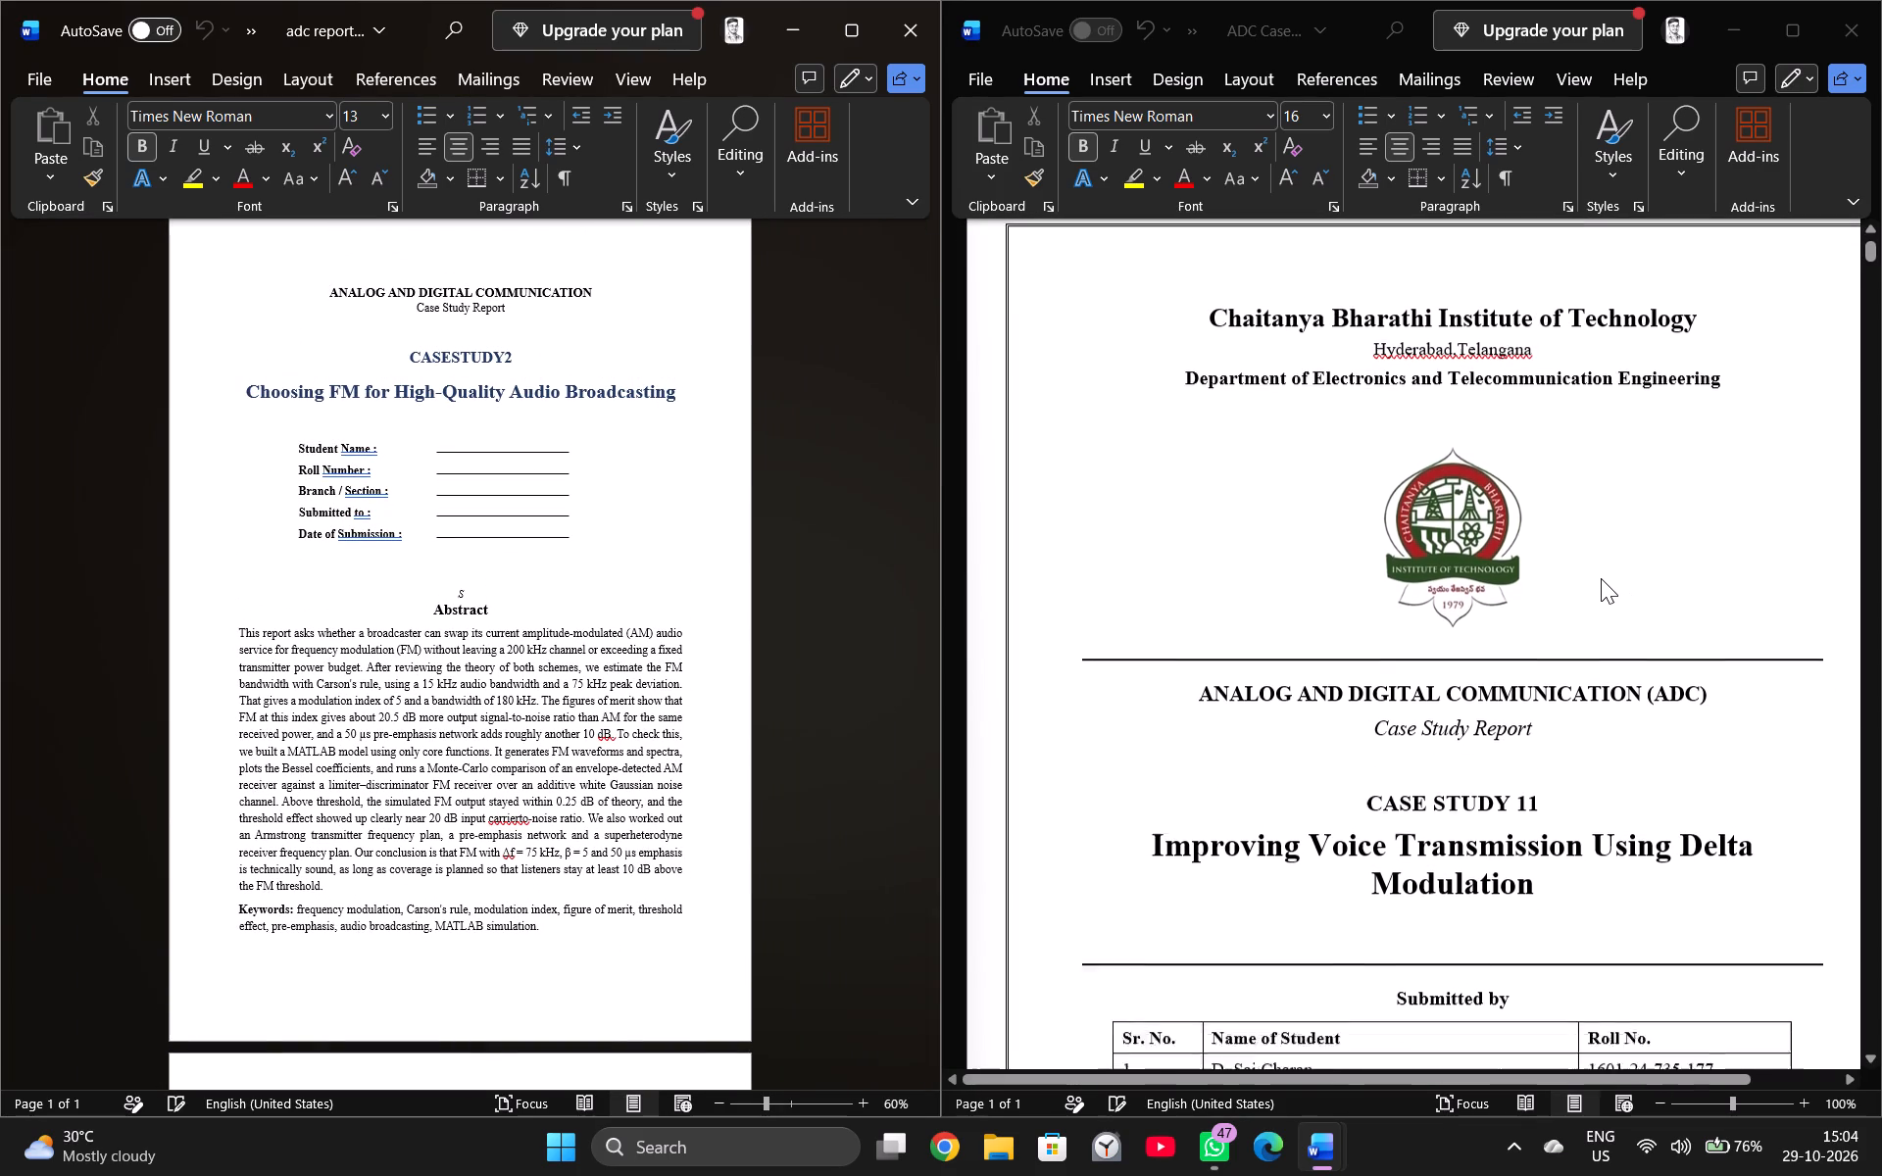
scroll(1601, 578, "up", 3)
scroll(1601, 578, "down", 2)
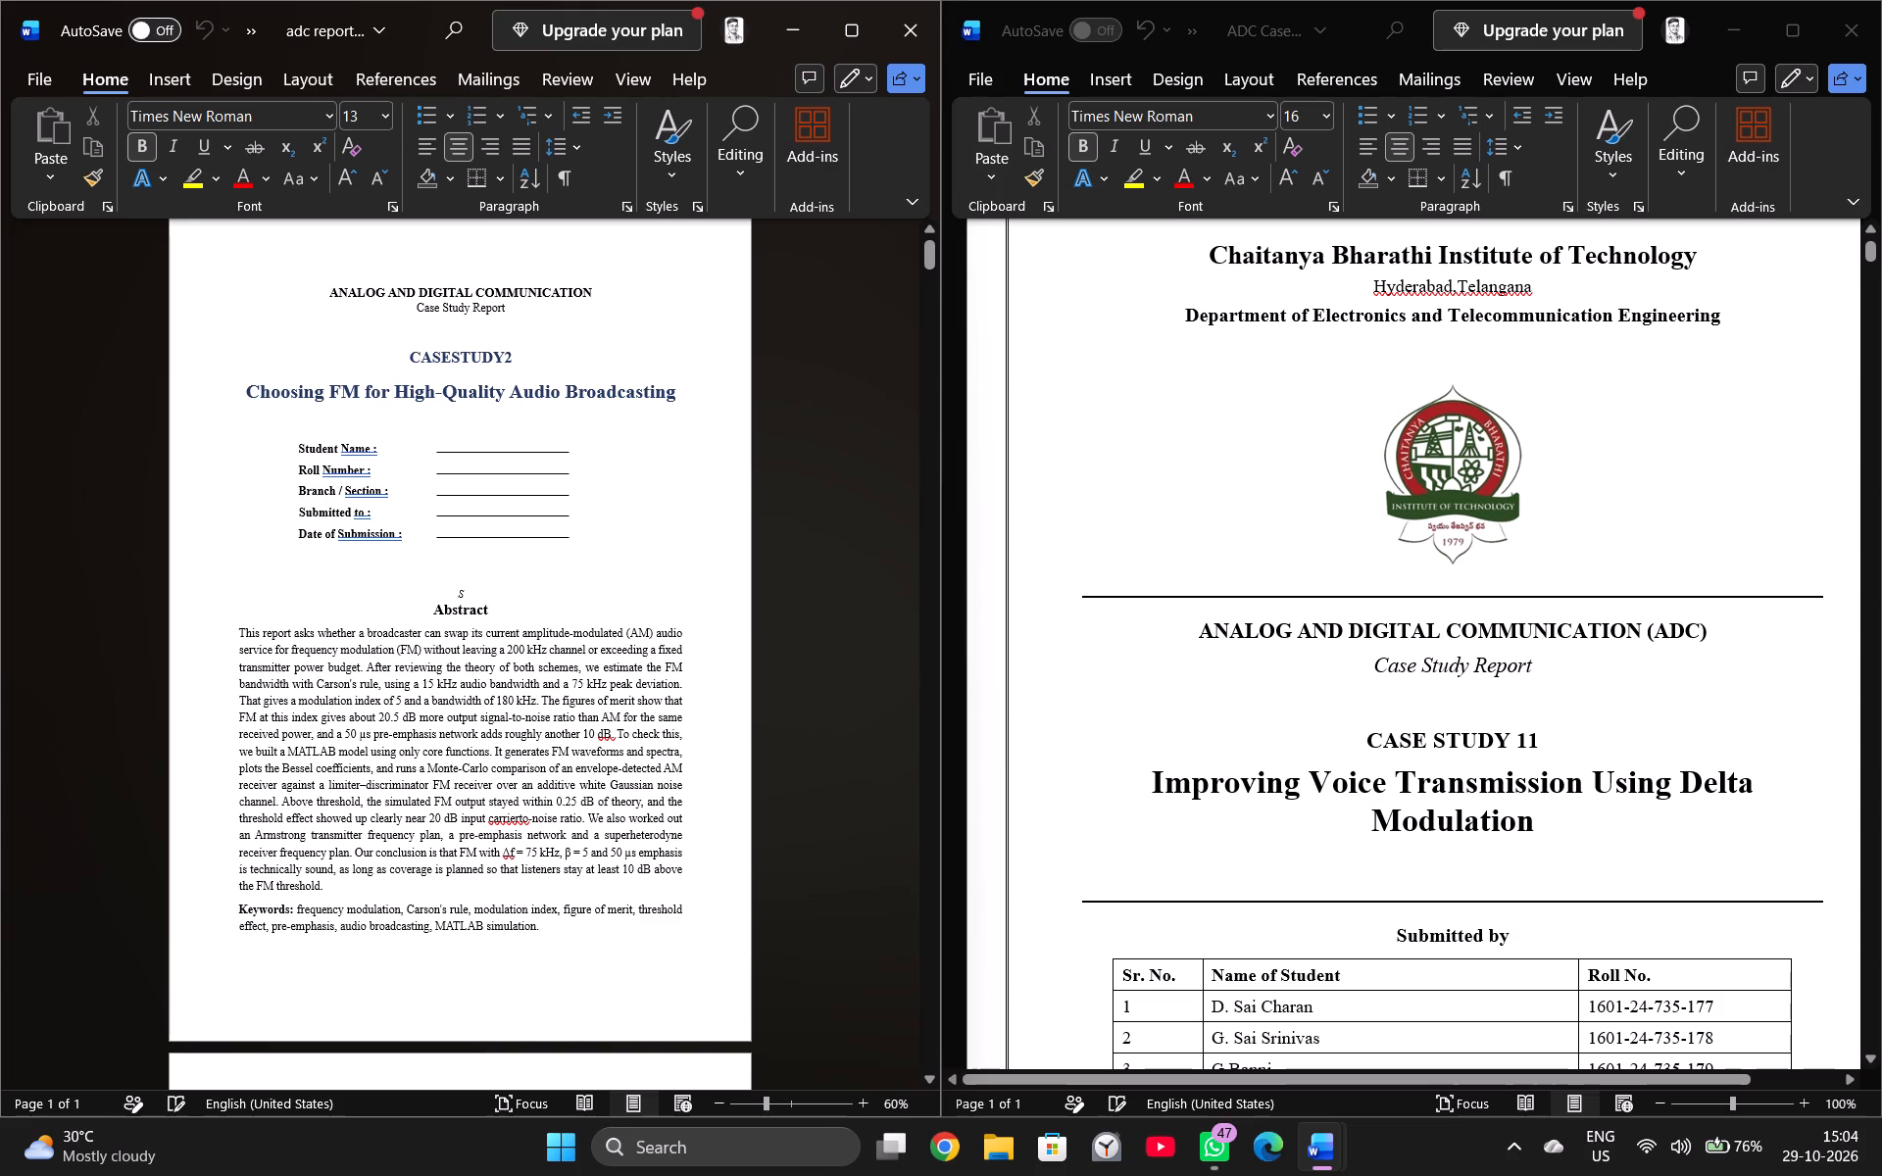
scroll(526, 566, "down", 14)
scroll(529, 596, "down", 14)
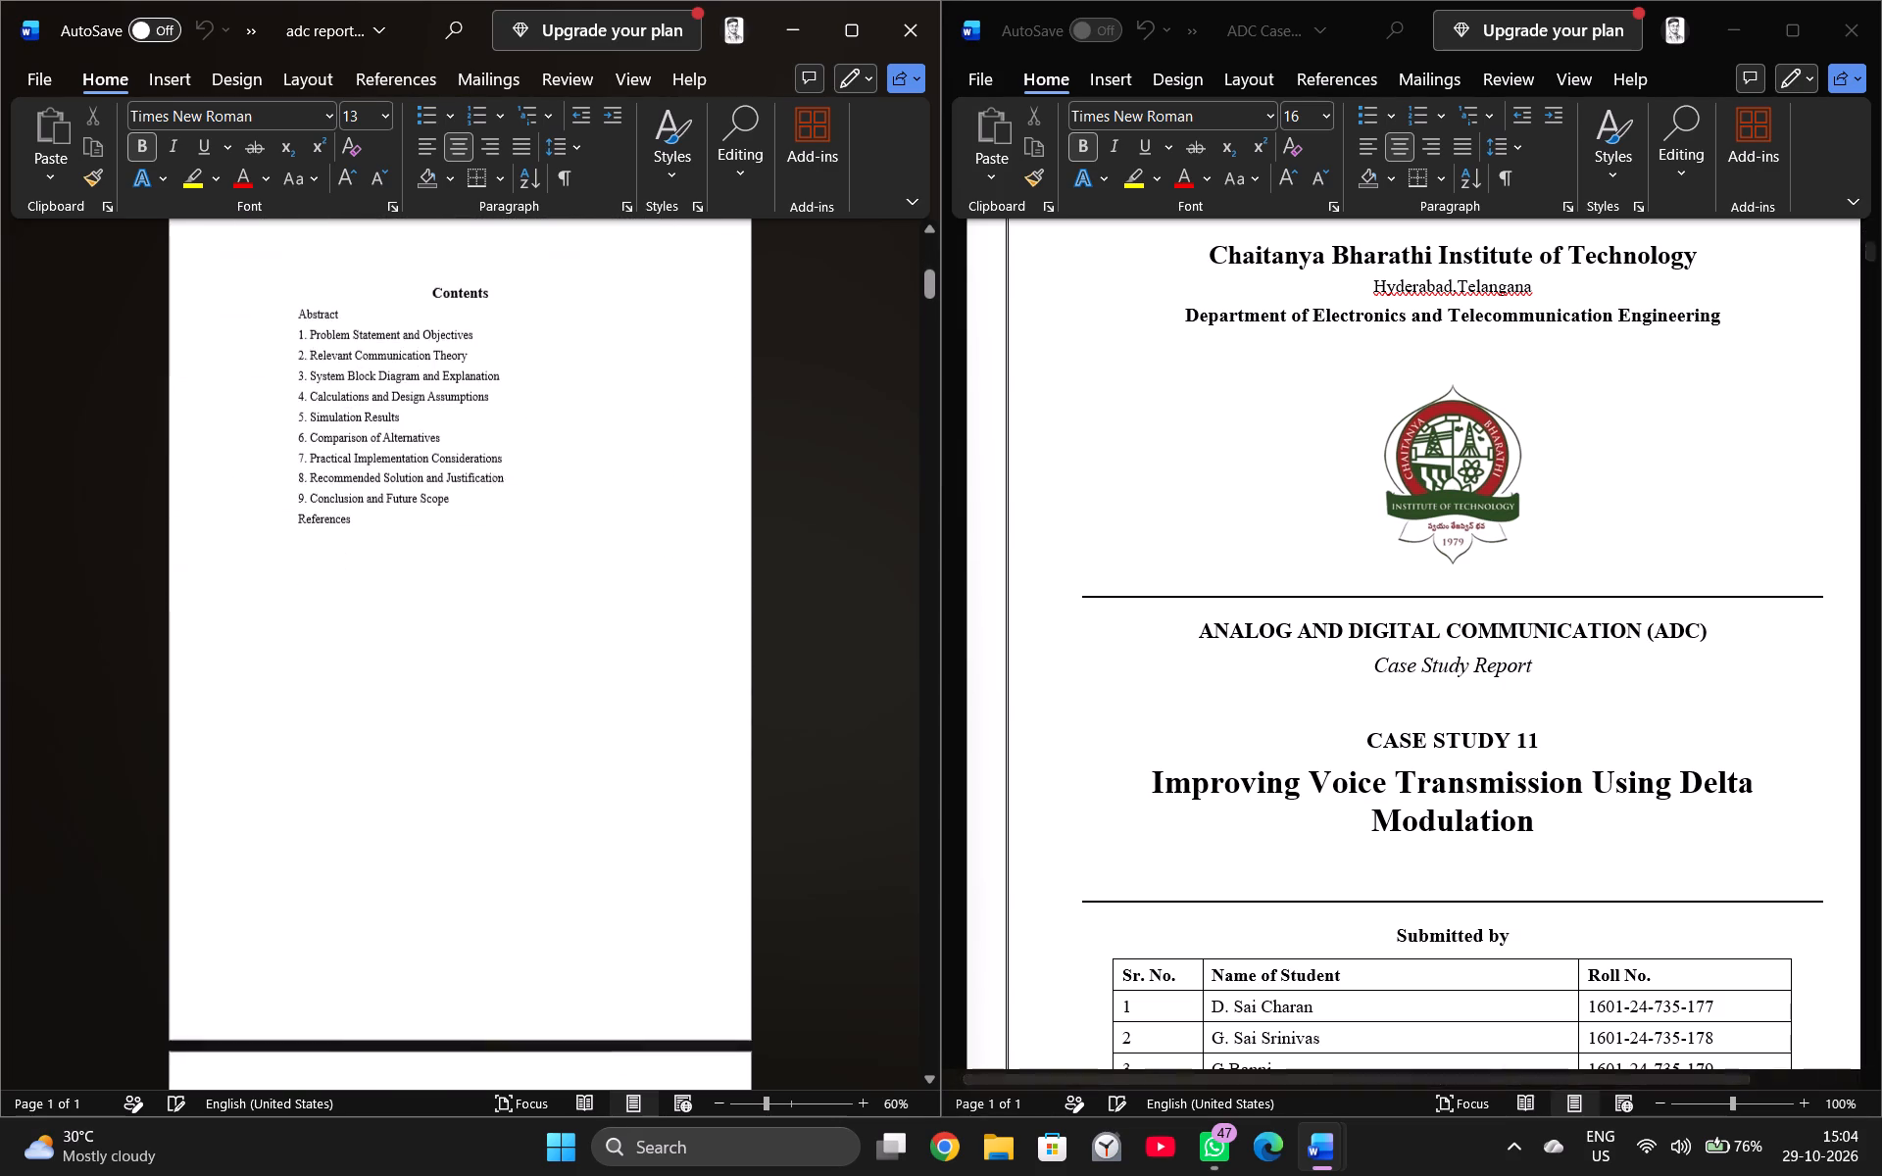
scroll(531, 607, "down", 16)
scroll(538, 624, "down", 6)
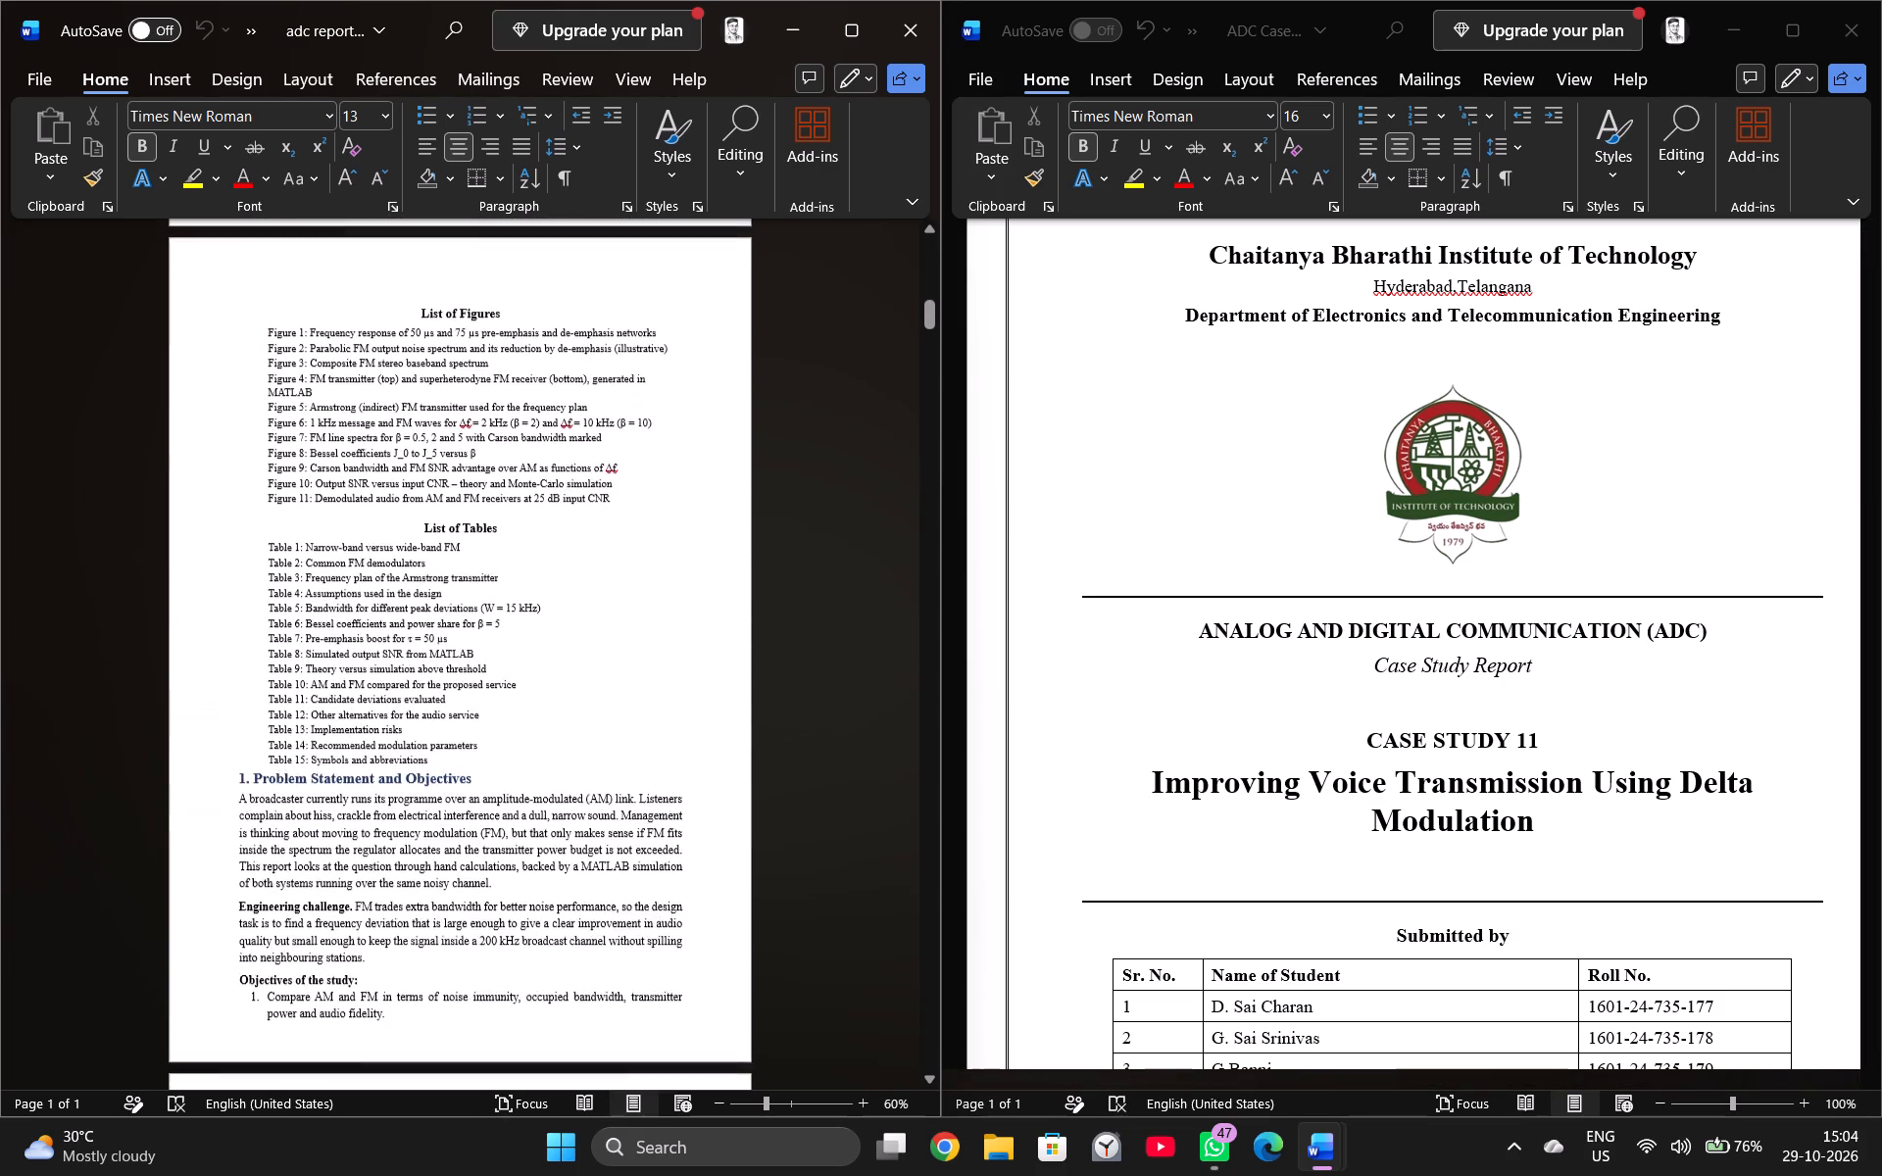
scroll(539, 626, "up", 12)
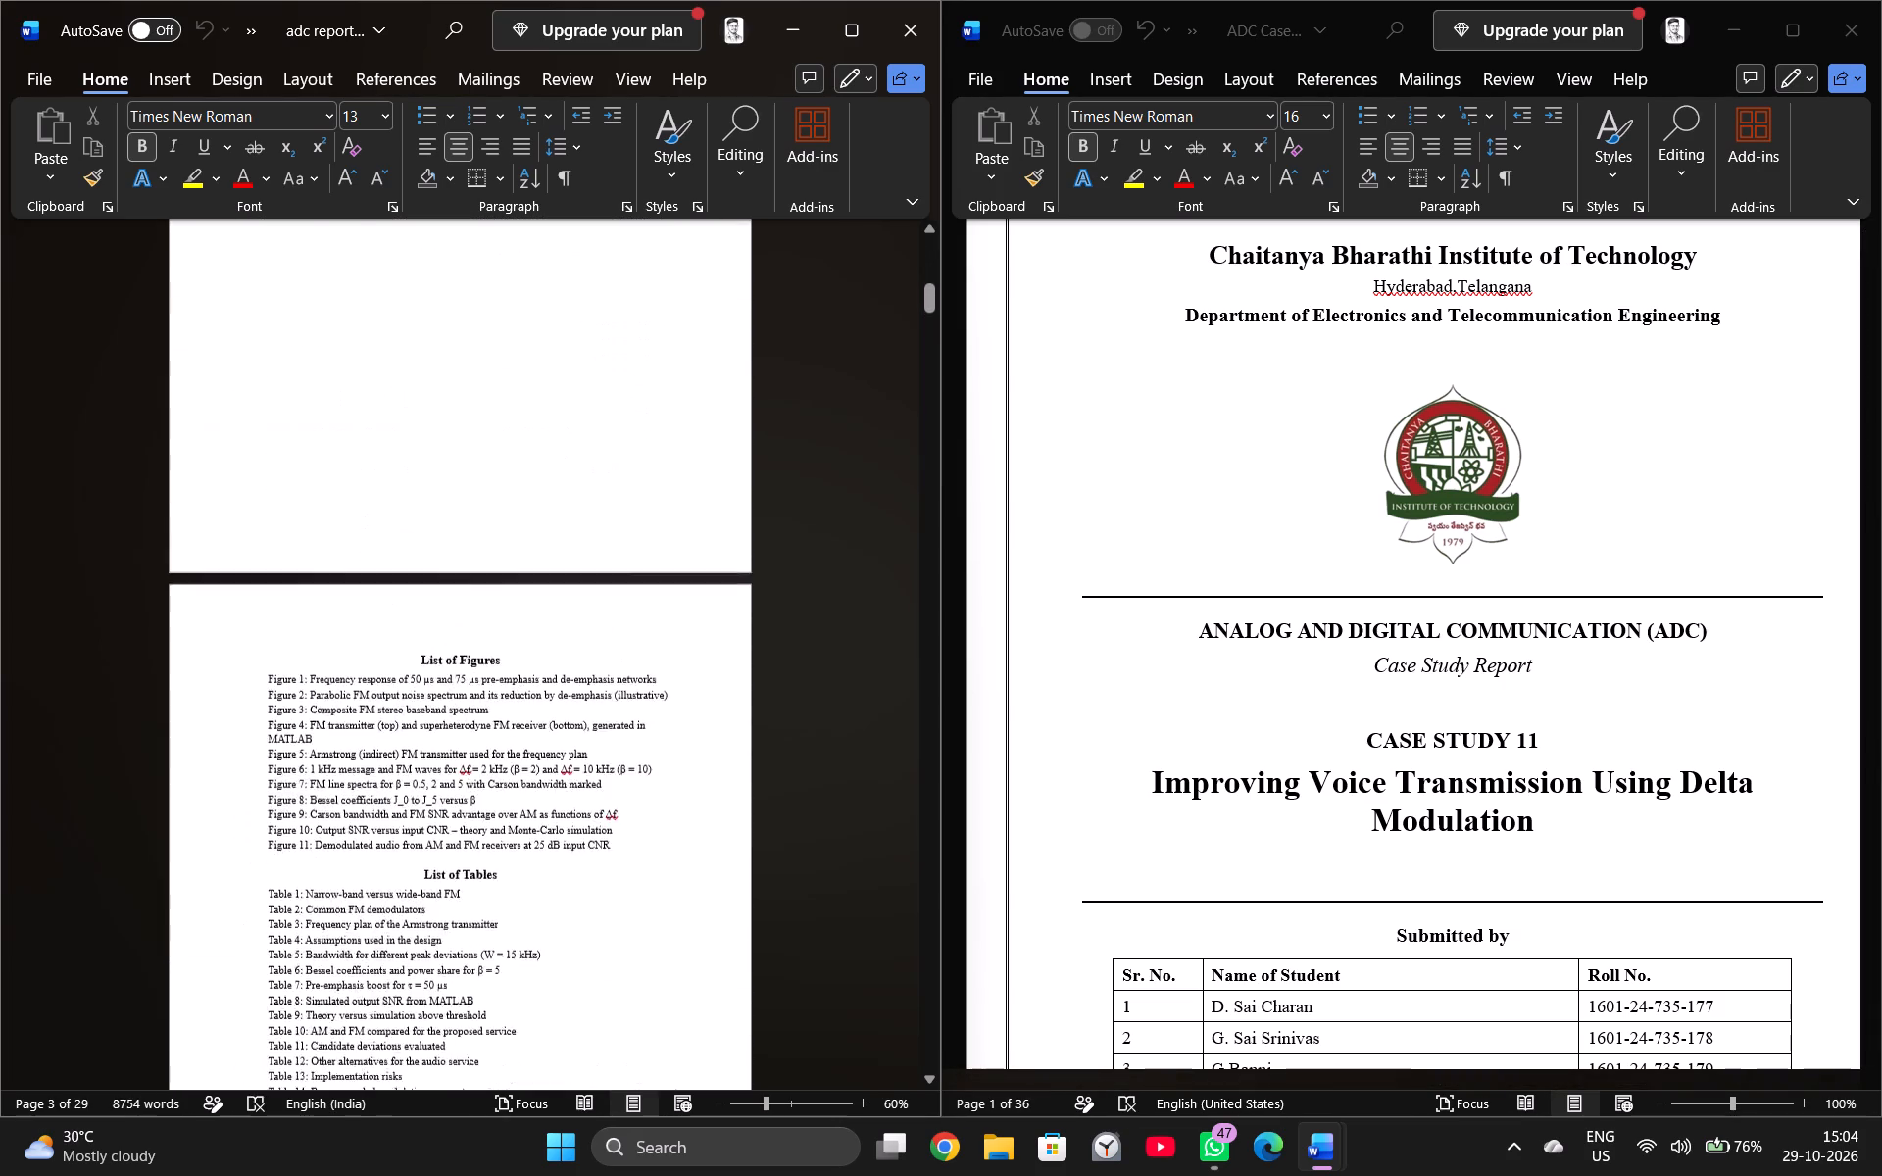
scroll(539, 626, "up", 20)
scroll(539, 626, "up", 16)
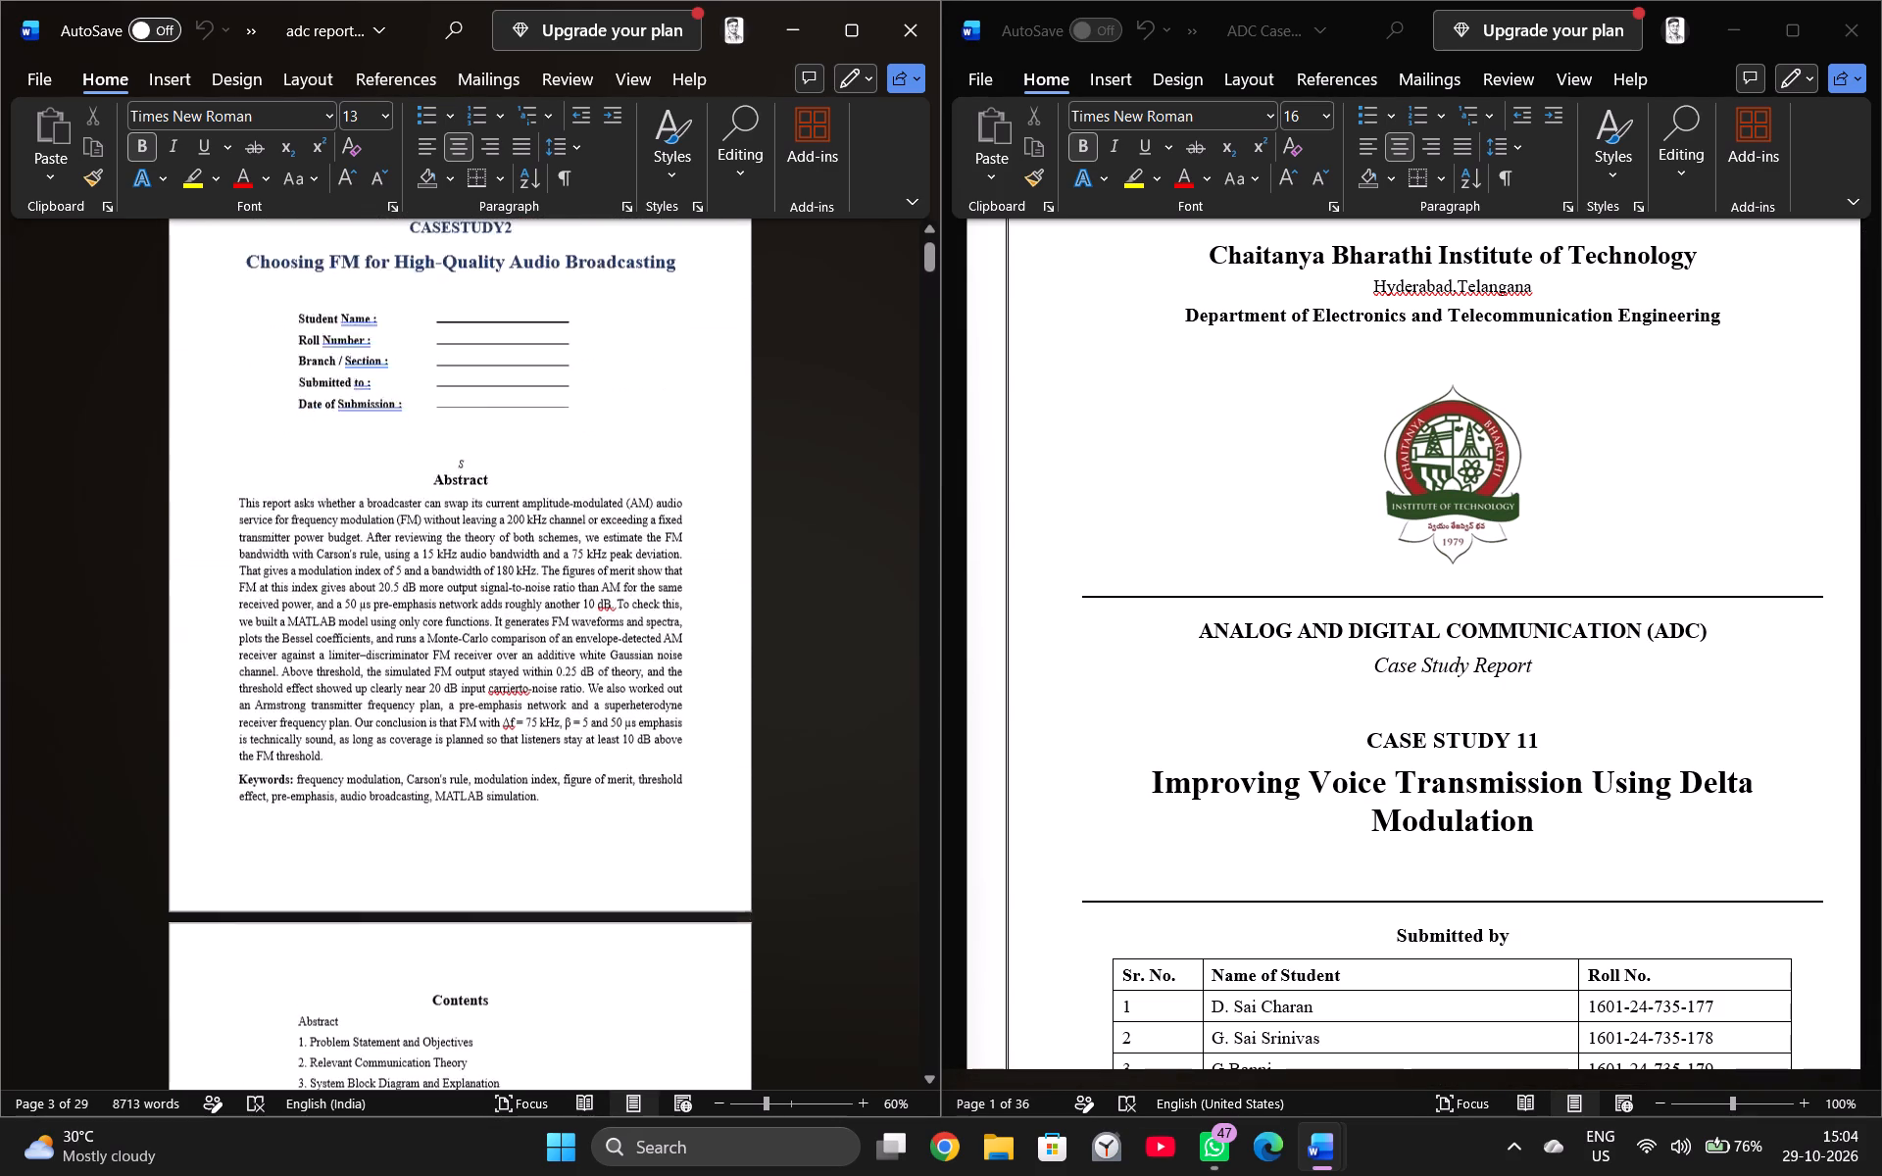
scroll(540, 627, "up", 6)
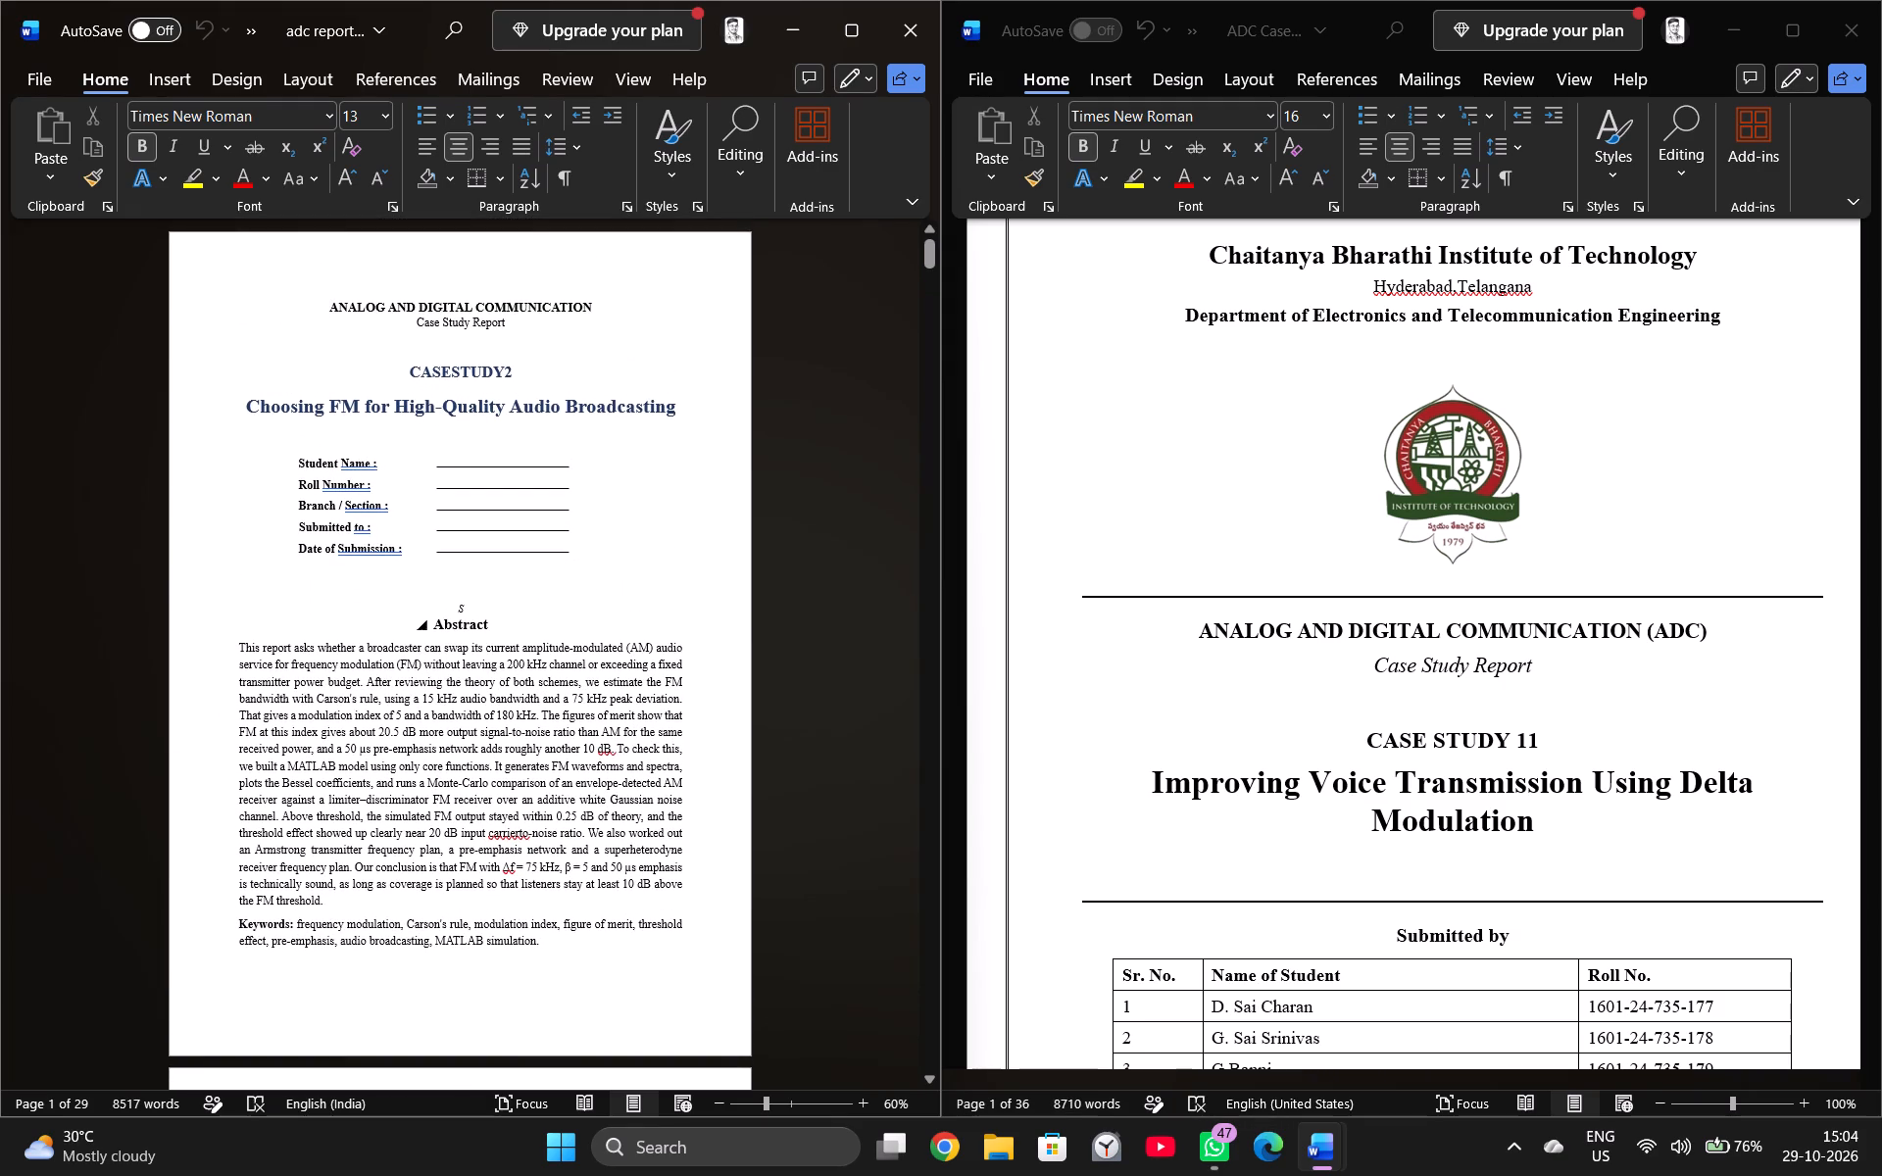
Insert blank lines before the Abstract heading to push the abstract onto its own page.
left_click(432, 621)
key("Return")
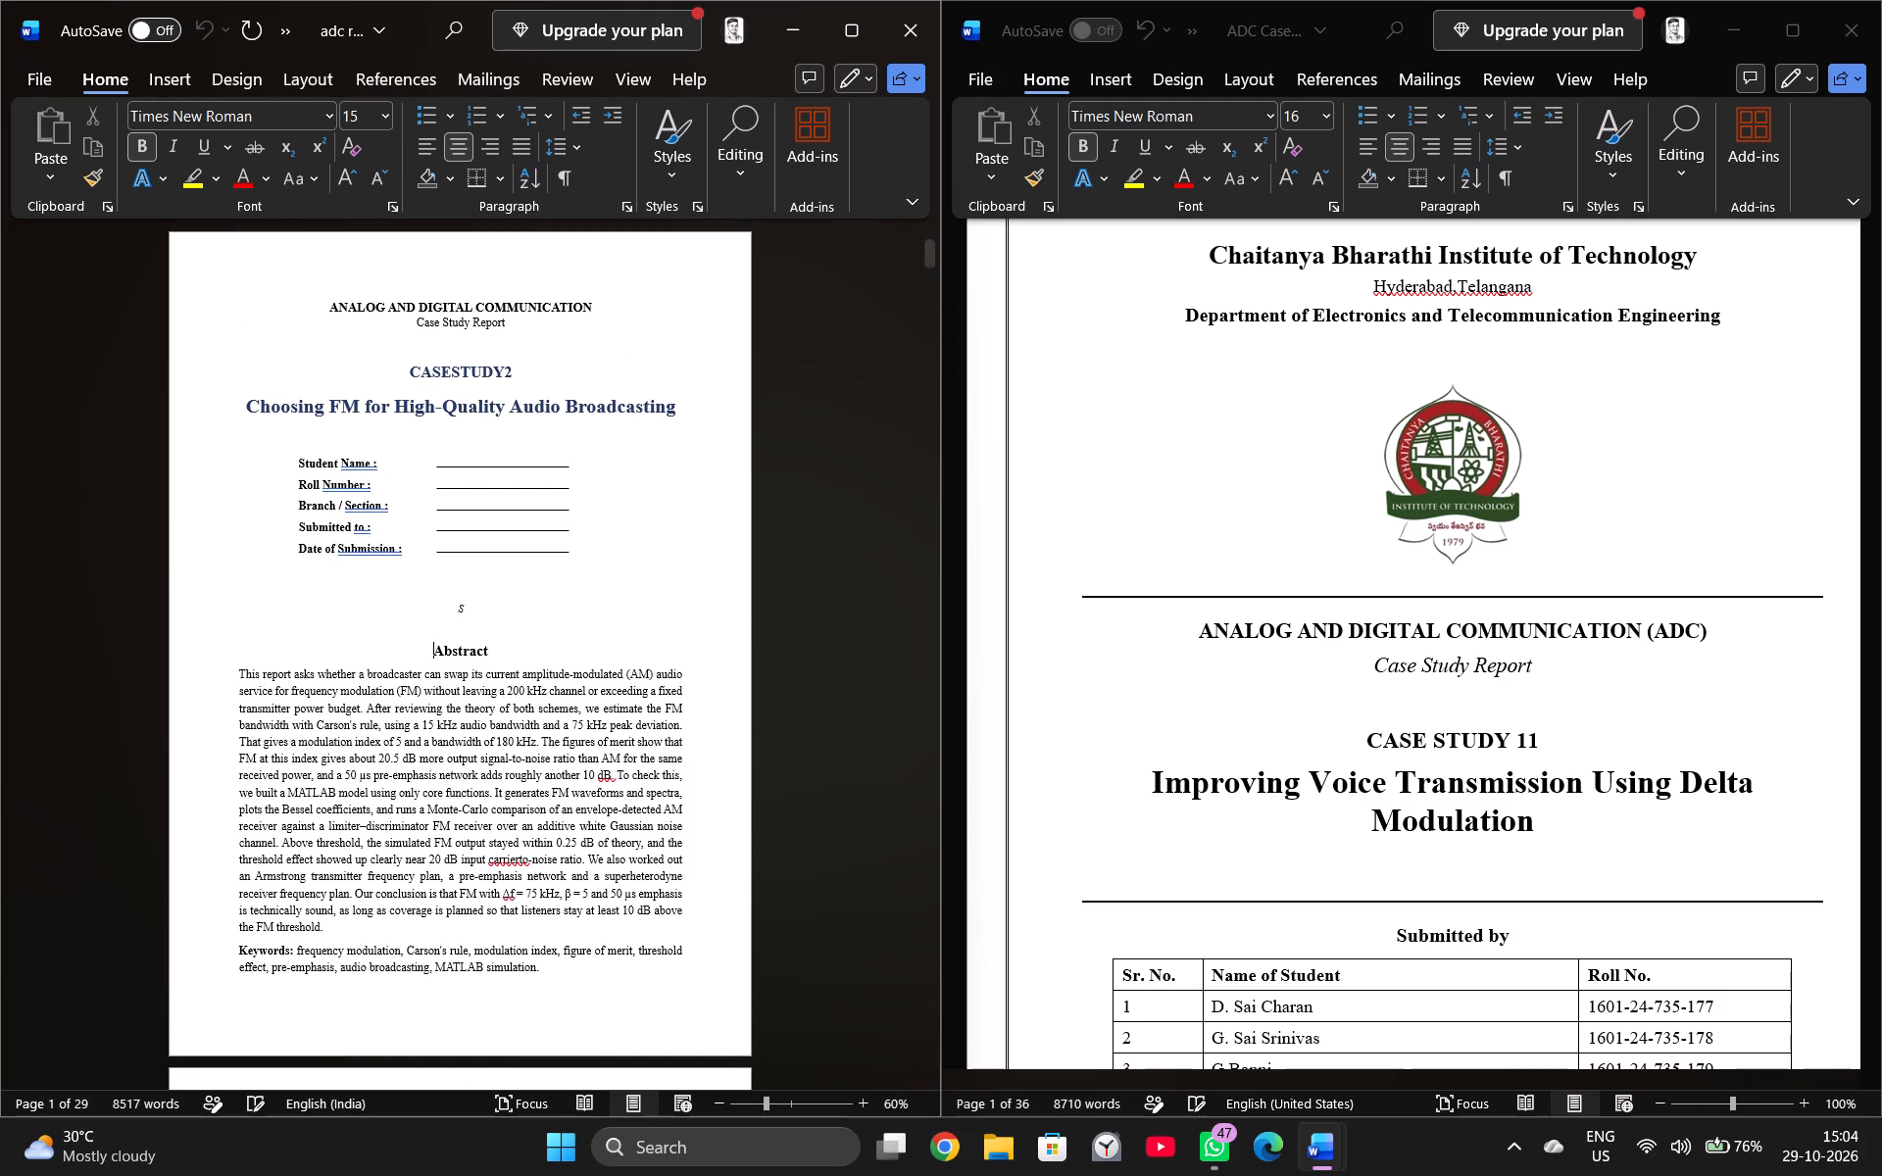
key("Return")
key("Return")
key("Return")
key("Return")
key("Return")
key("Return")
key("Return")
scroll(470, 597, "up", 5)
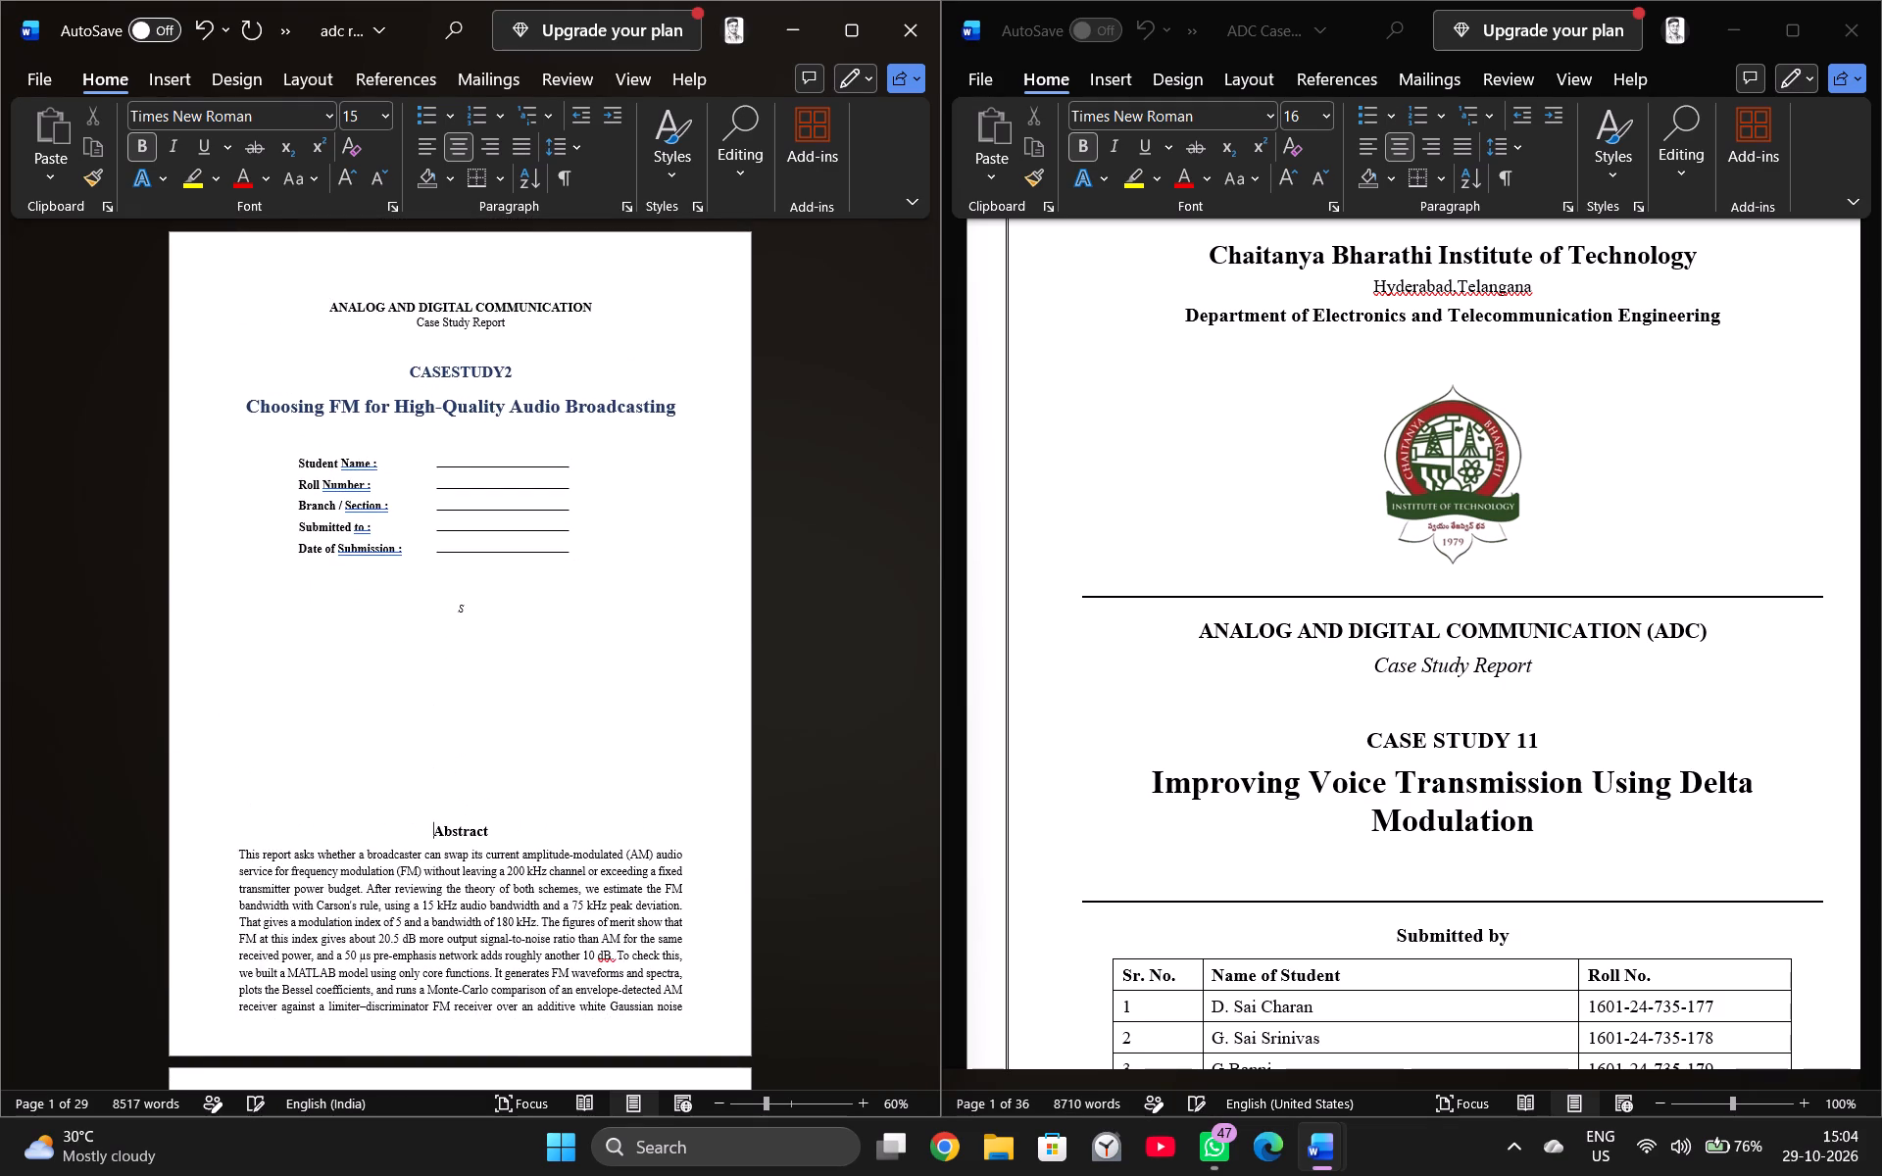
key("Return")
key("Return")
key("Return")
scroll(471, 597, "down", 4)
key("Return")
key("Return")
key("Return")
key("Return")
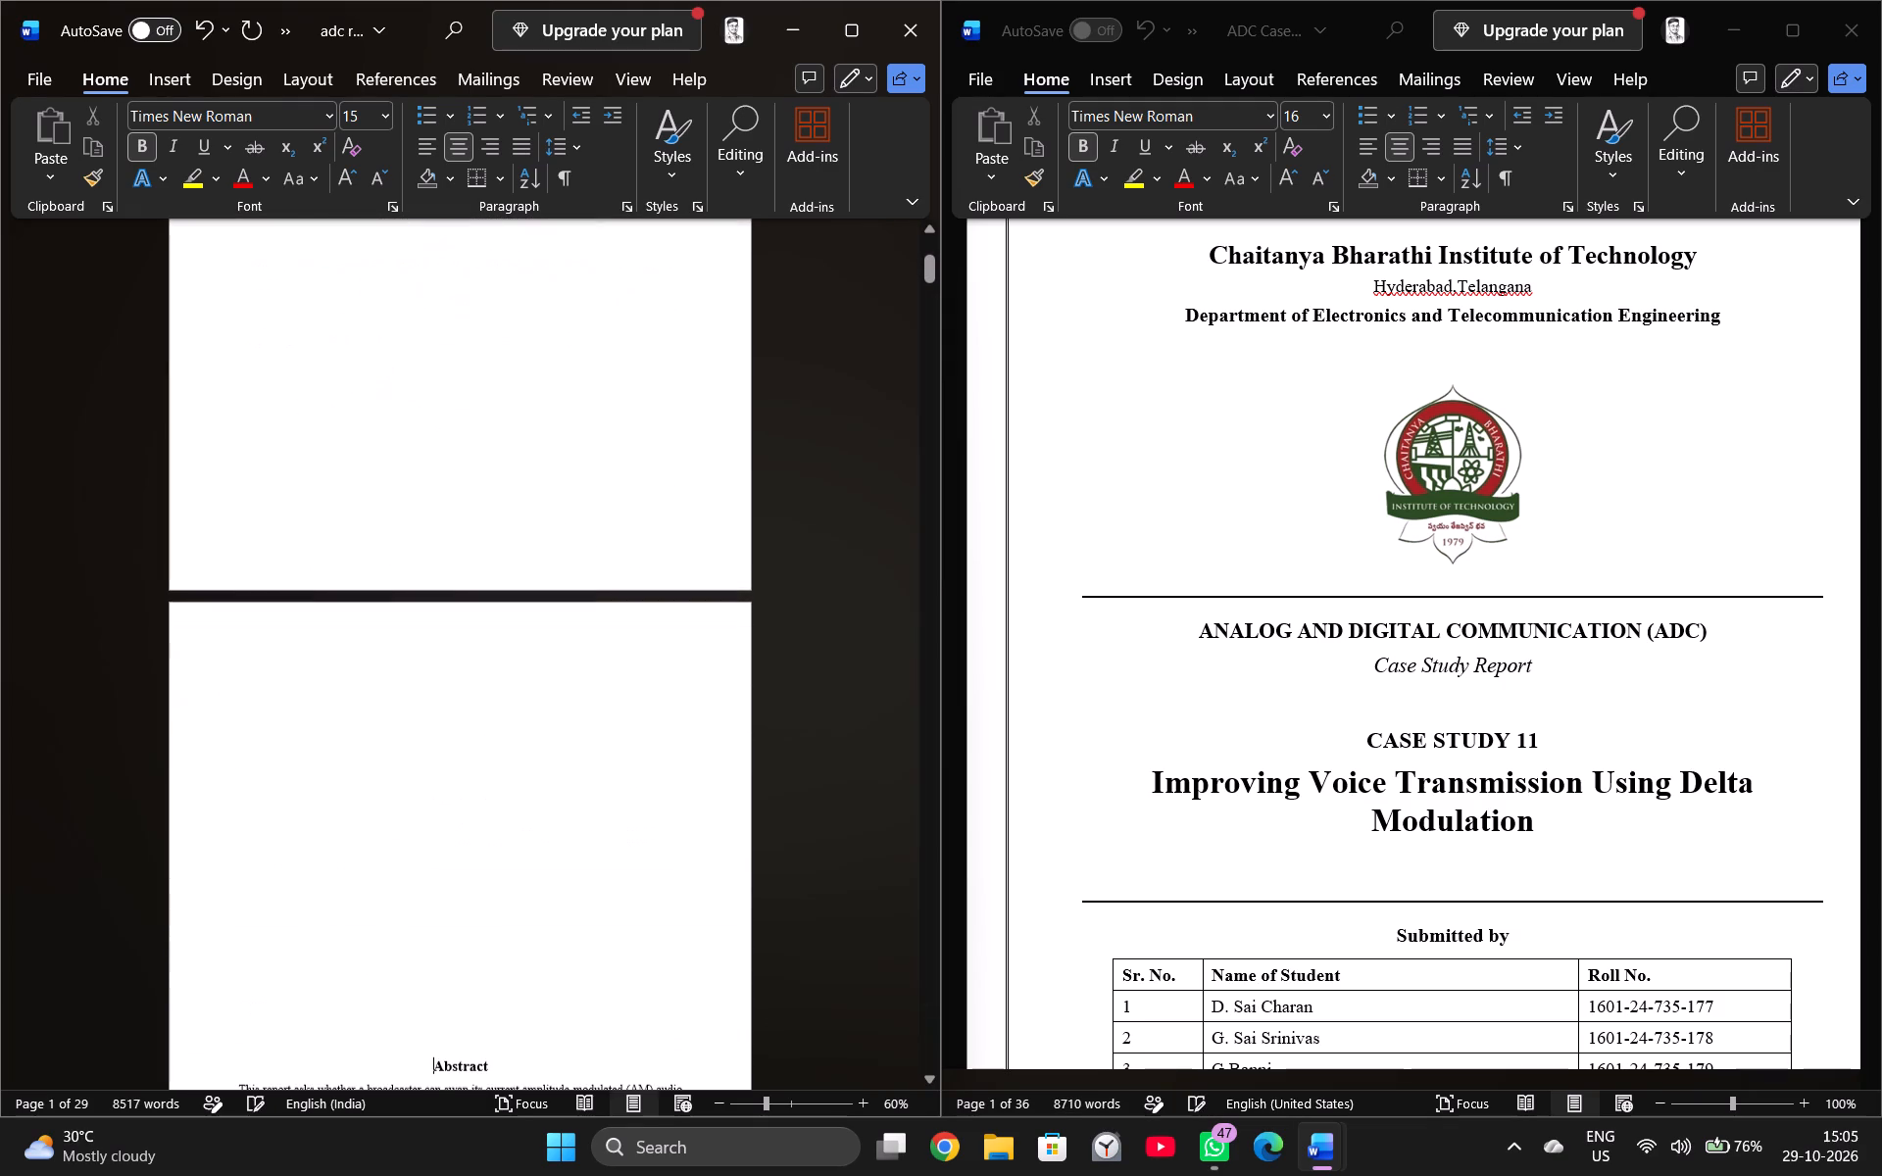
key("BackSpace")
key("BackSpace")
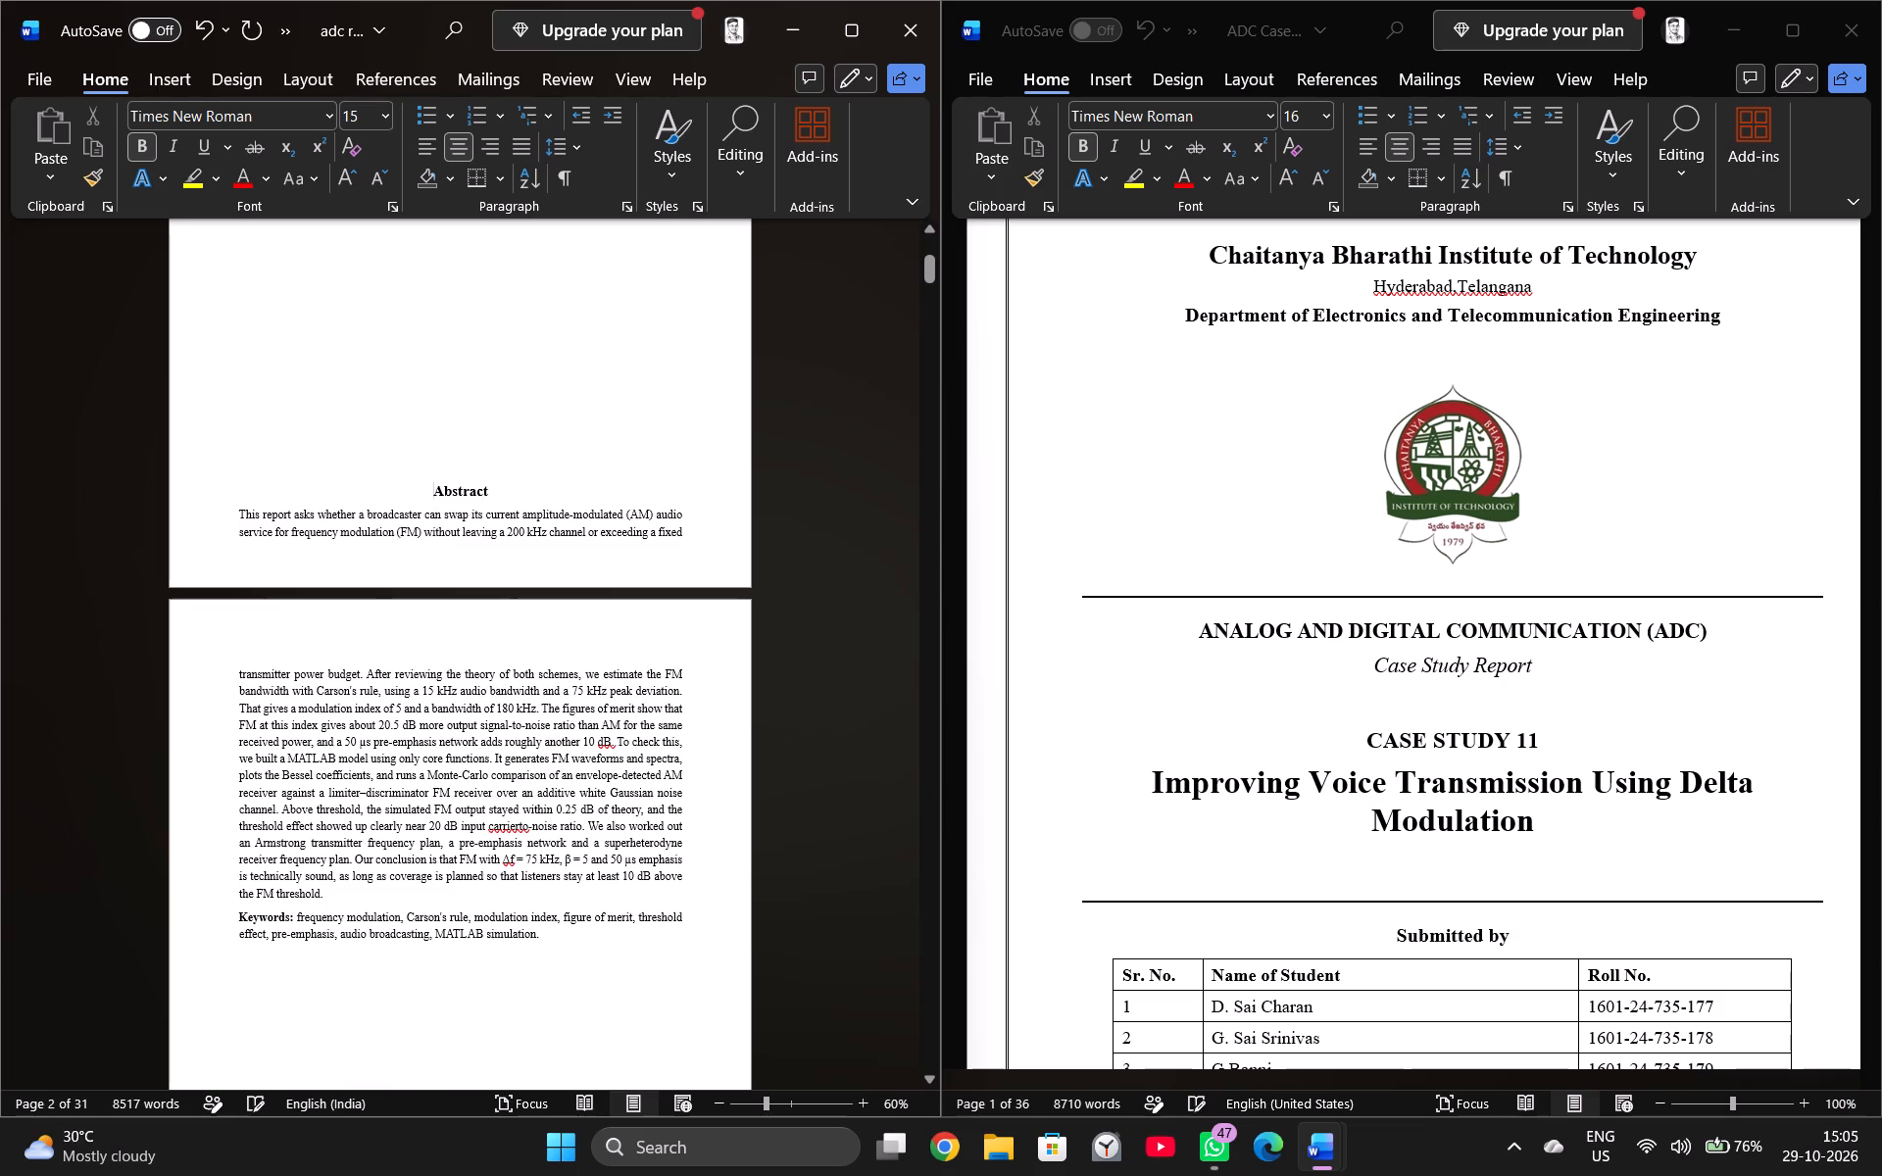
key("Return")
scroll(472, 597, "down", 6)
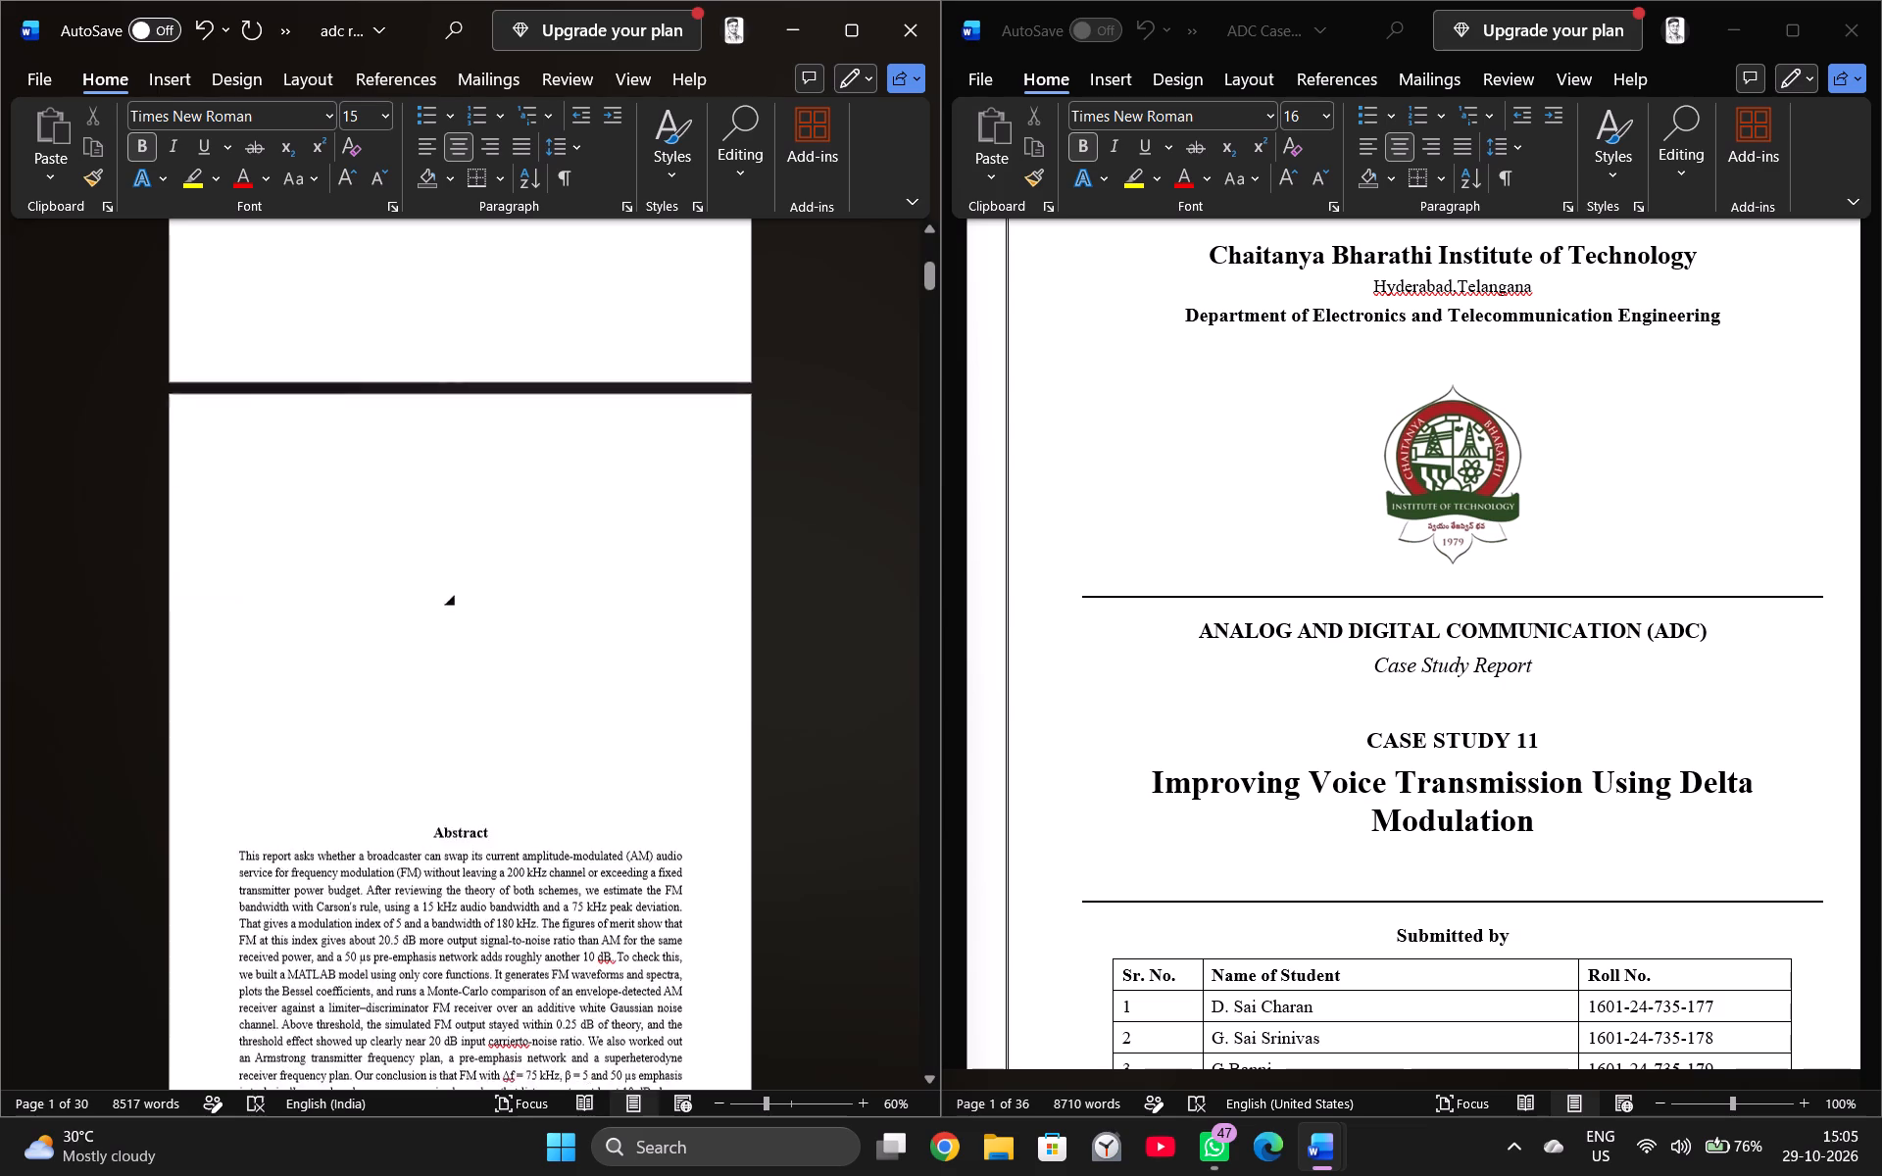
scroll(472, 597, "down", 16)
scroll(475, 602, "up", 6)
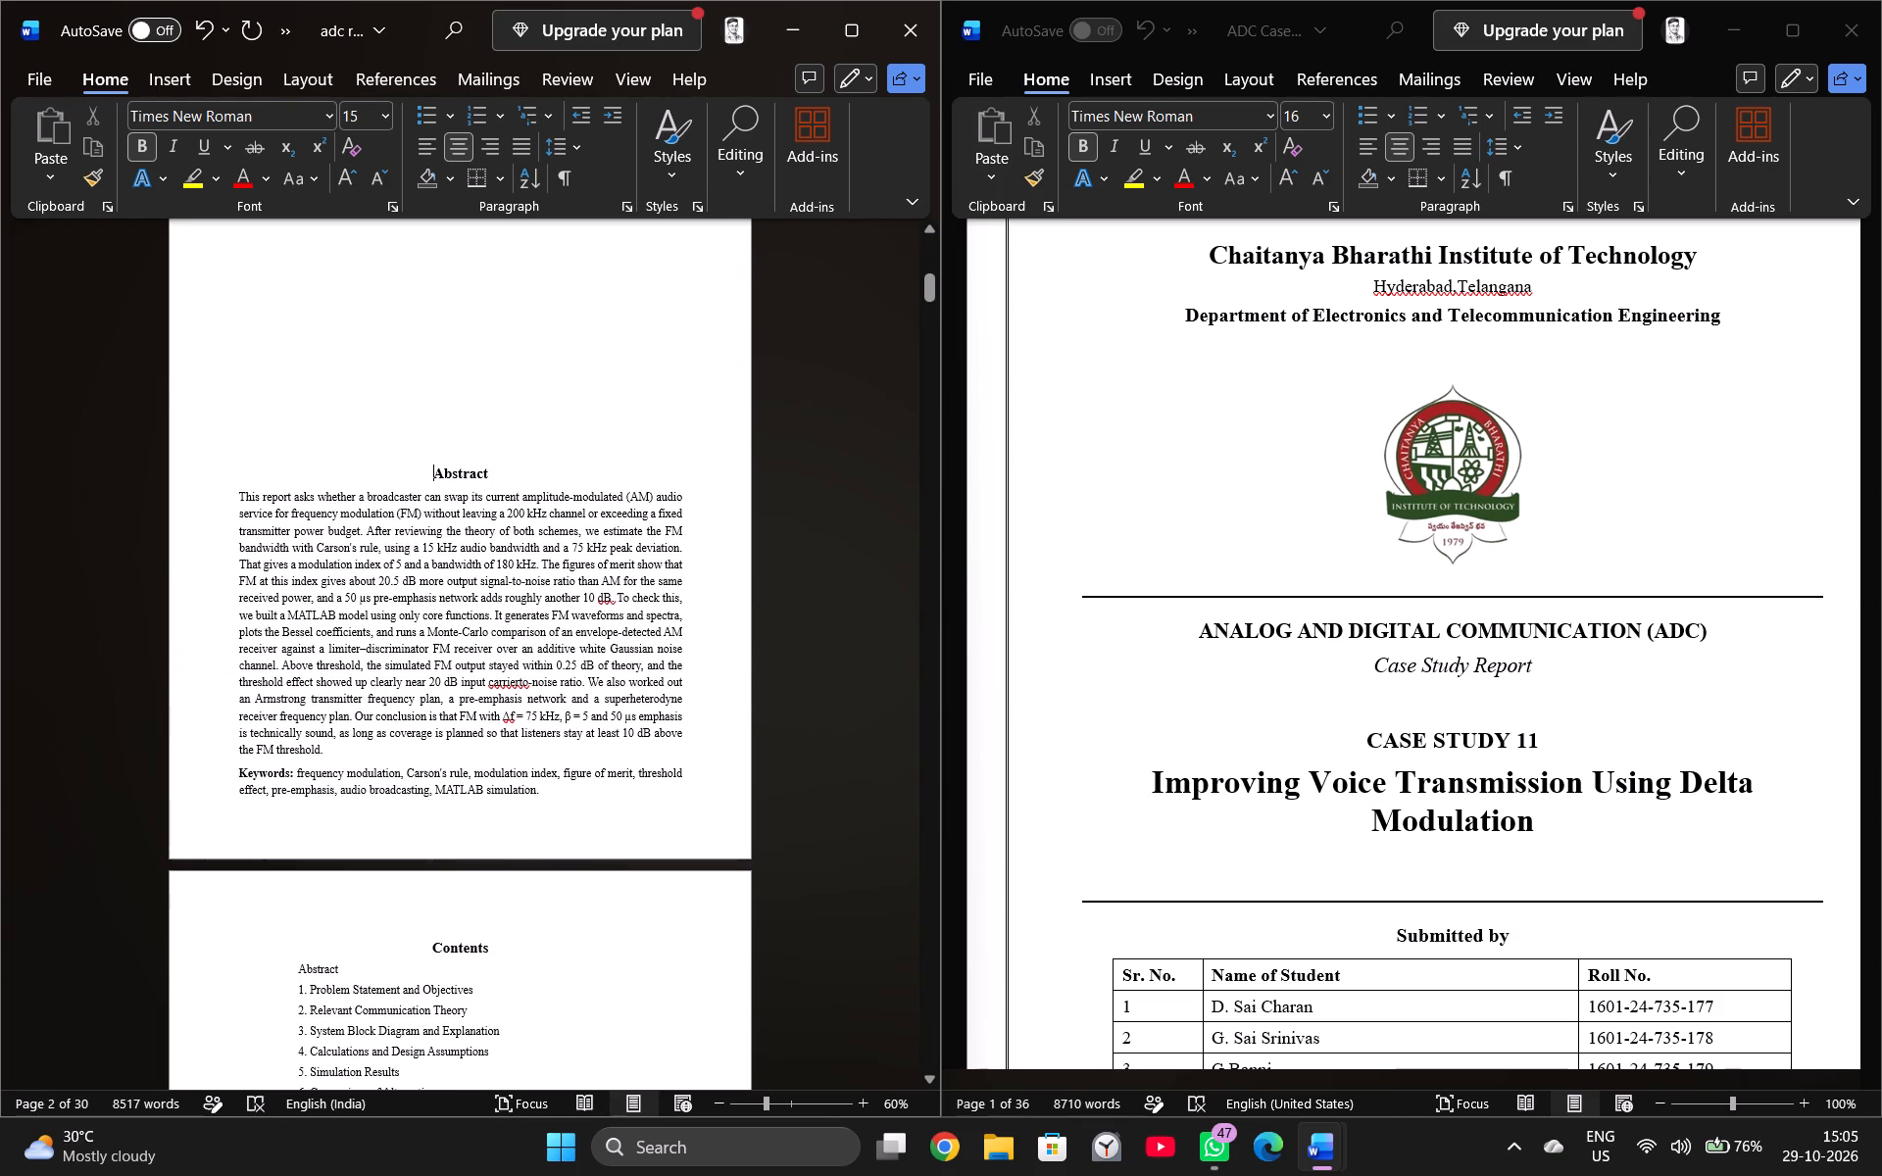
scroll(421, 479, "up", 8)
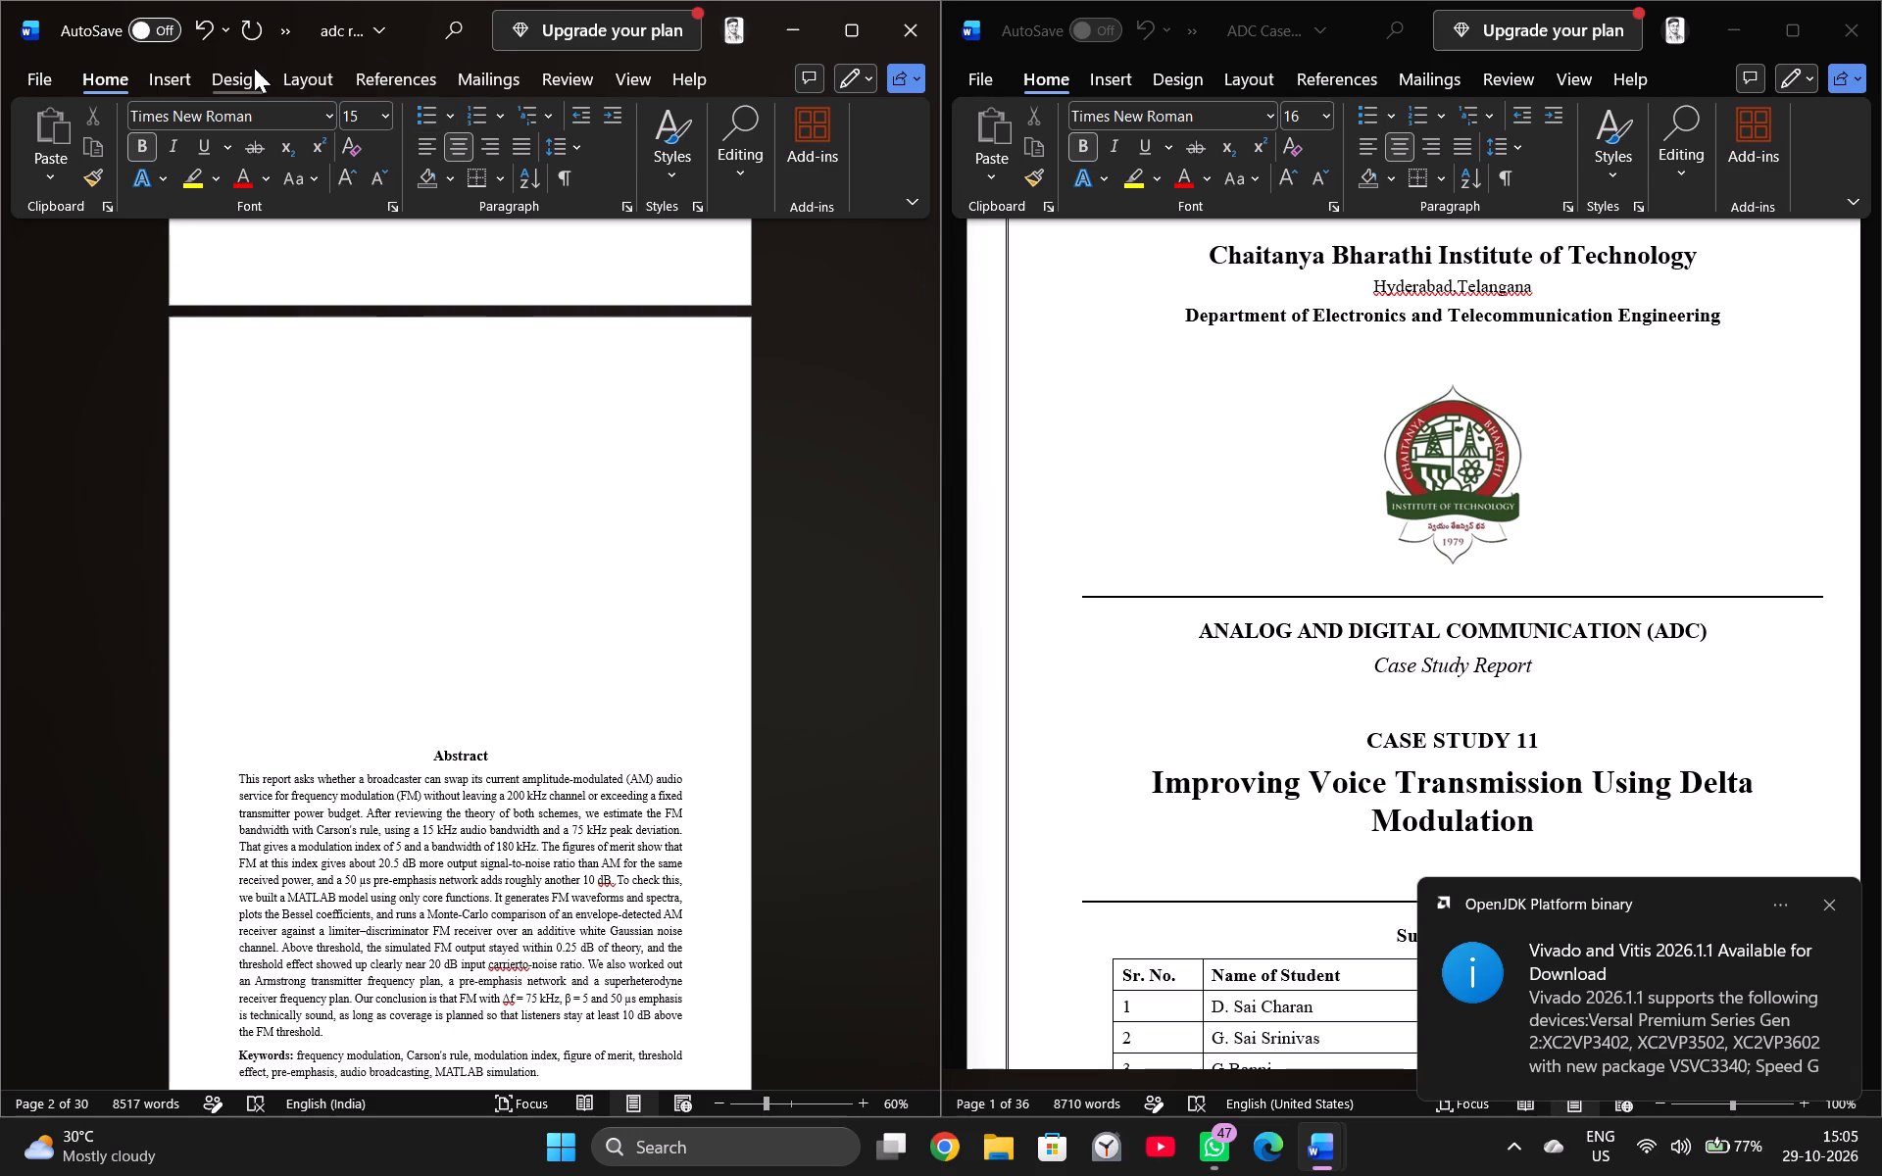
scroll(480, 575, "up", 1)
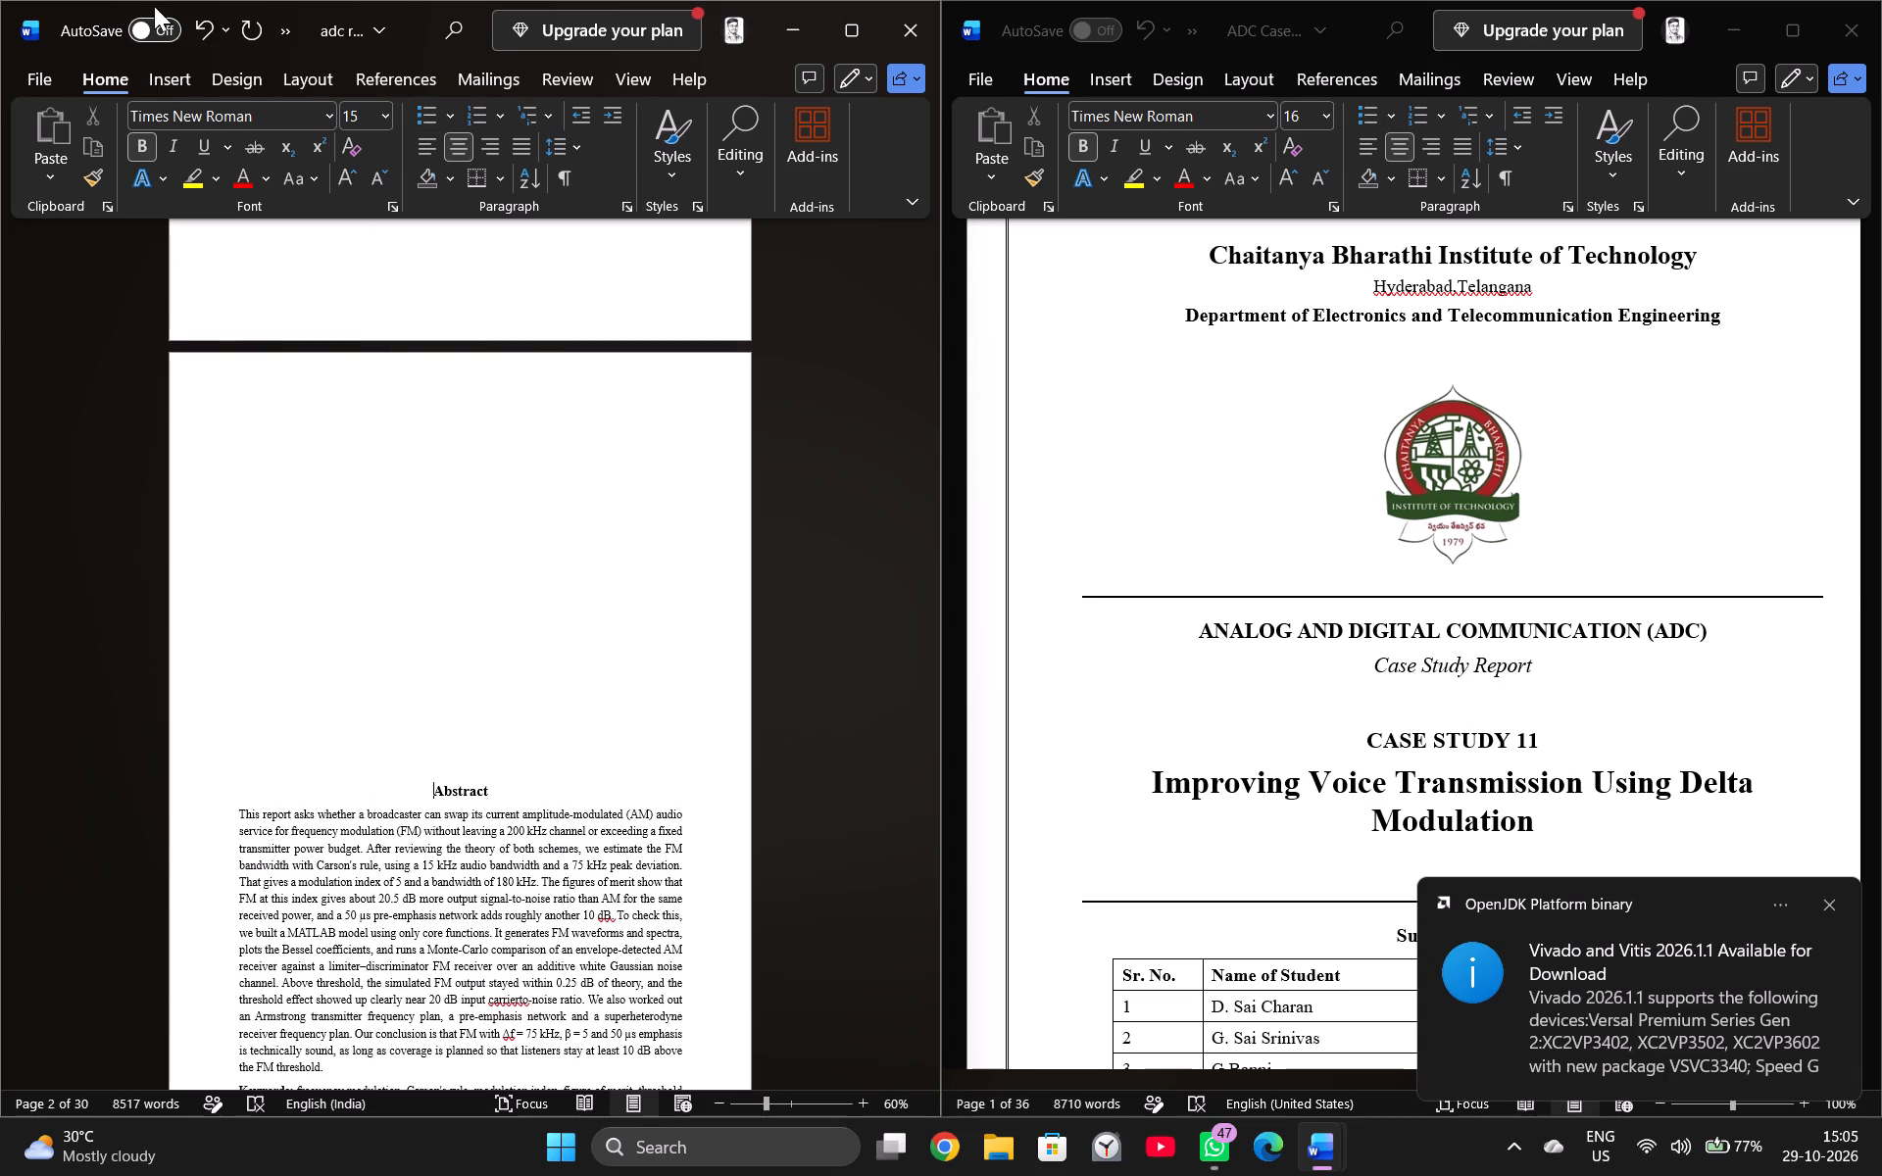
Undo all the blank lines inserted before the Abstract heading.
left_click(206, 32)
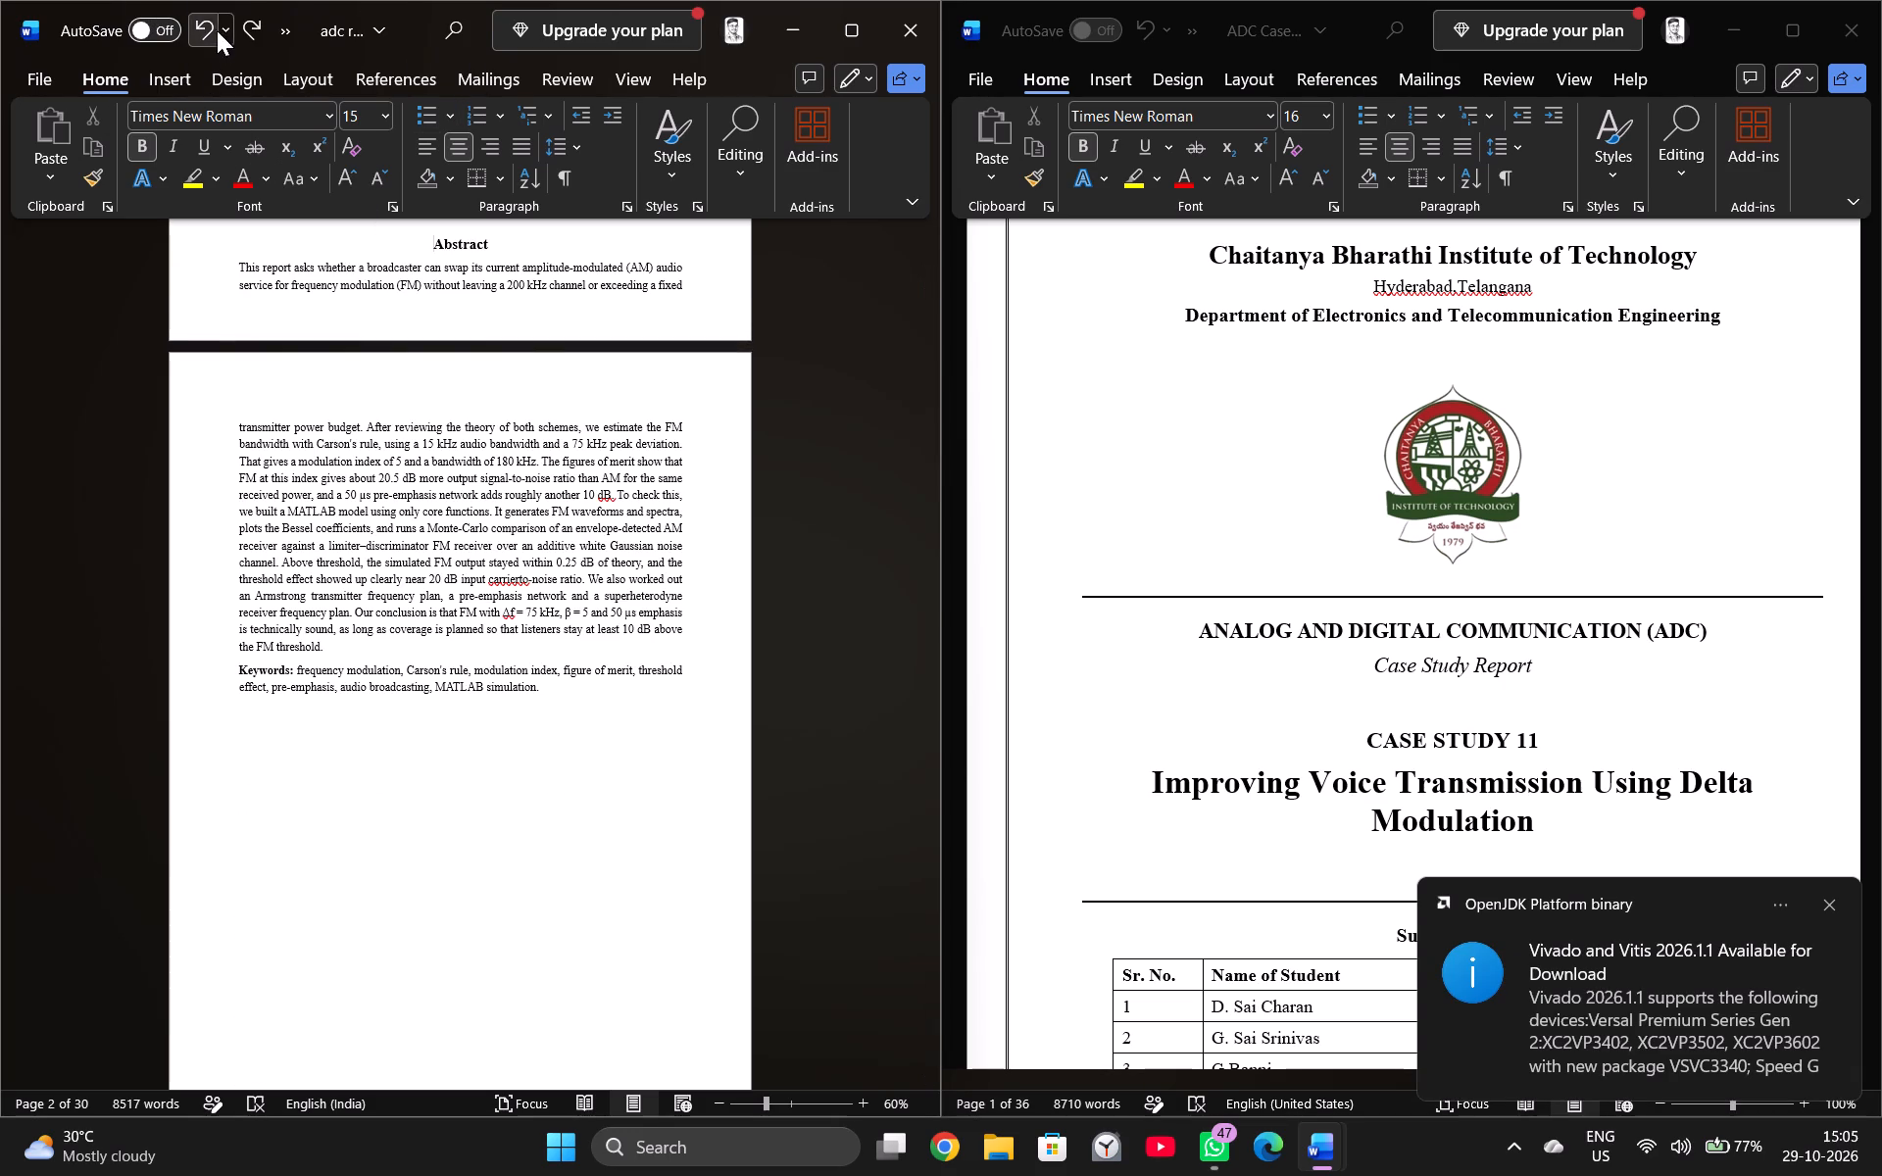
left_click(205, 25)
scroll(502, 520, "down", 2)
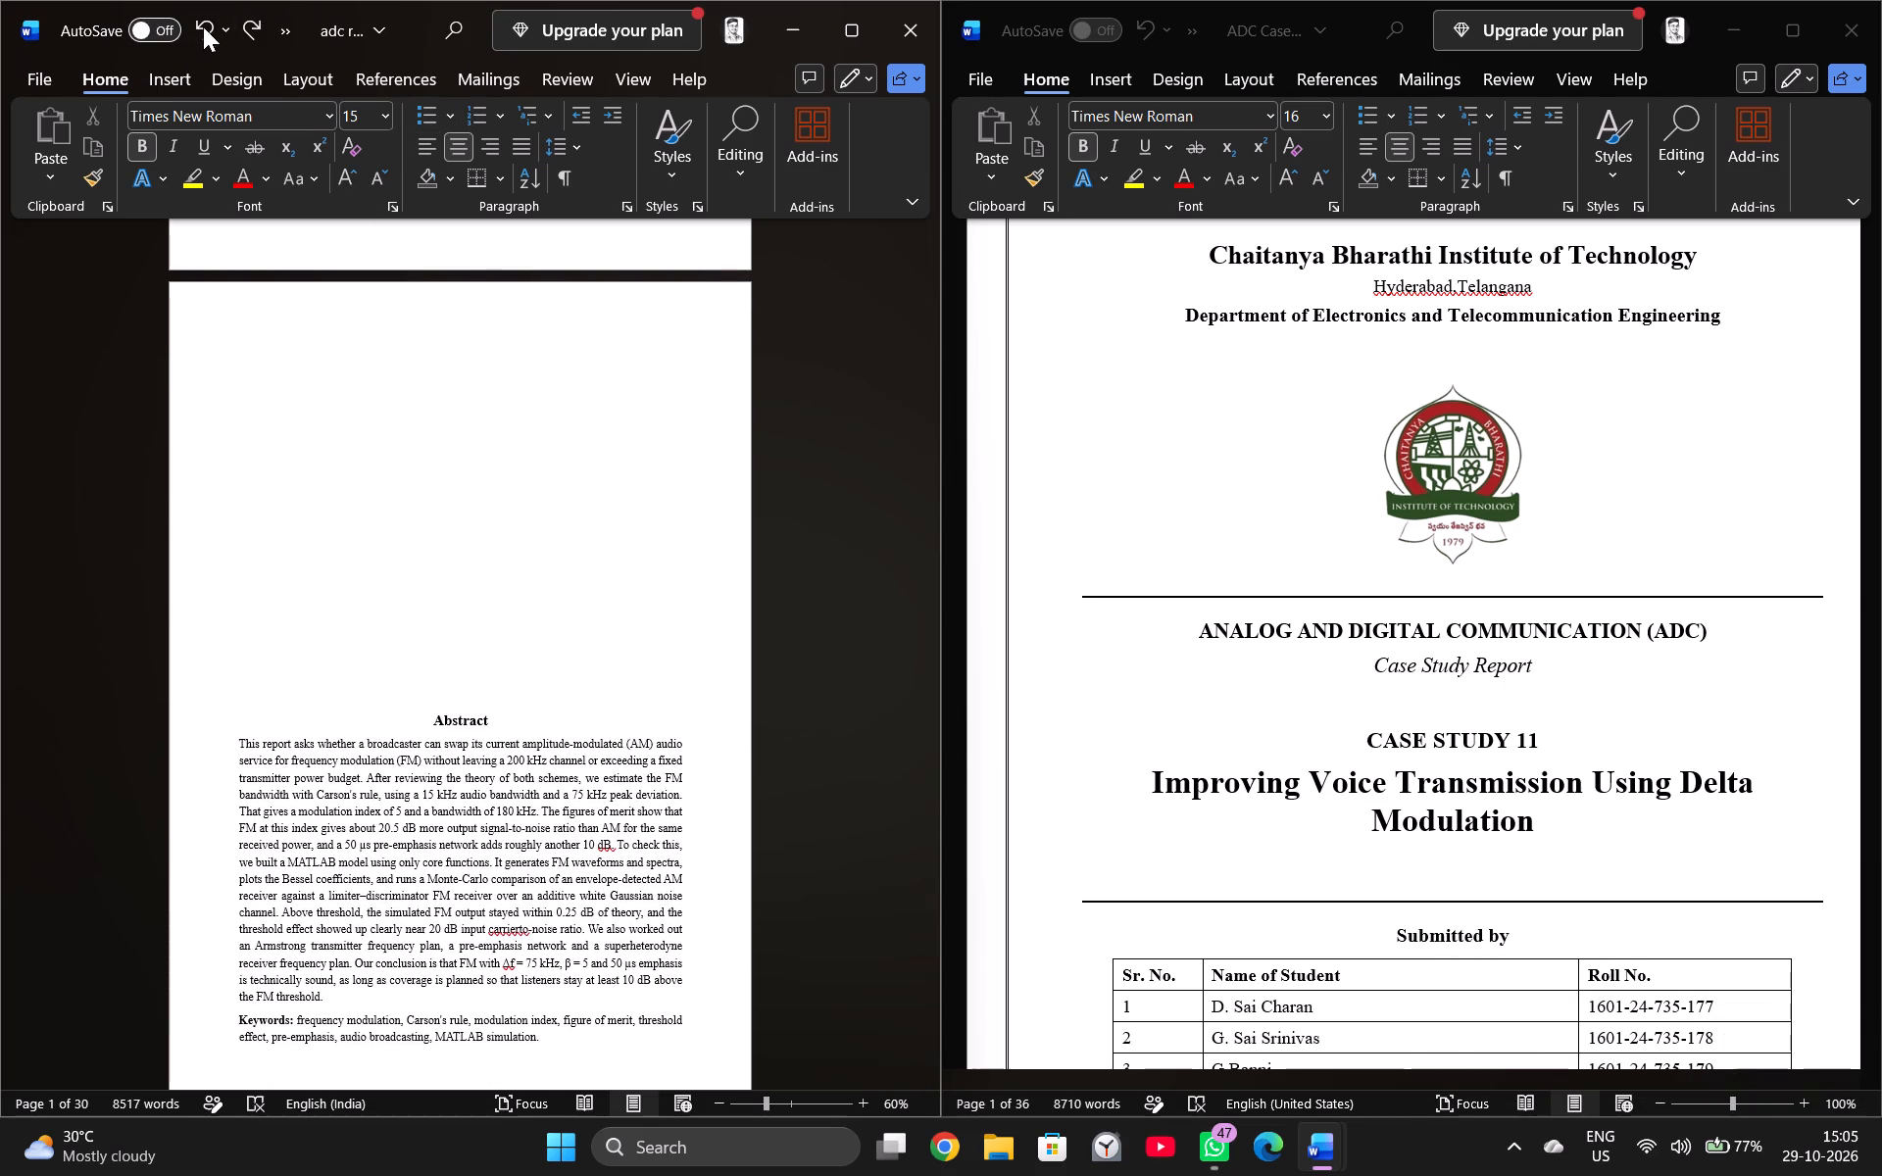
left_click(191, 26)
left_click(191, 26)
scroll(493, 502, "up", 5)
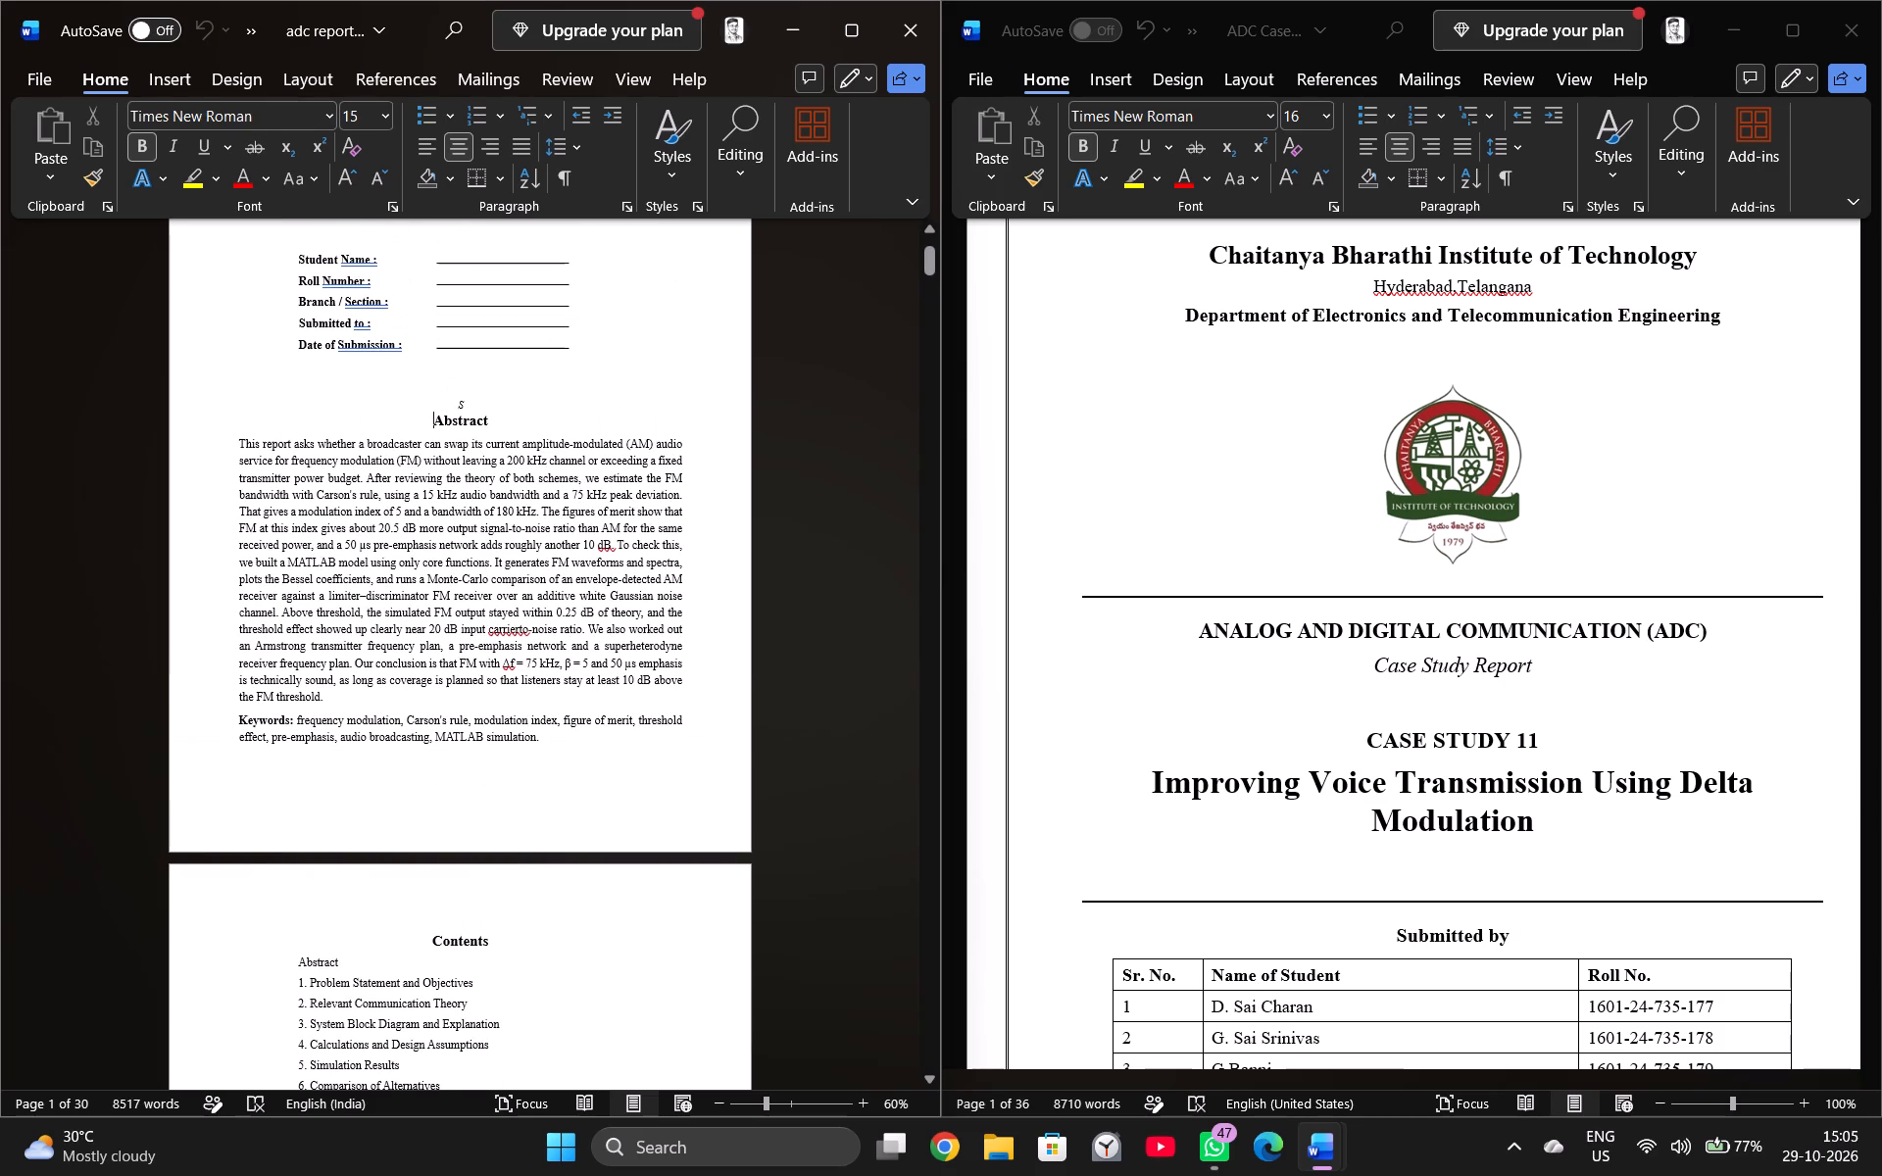
Insert a blank page after the Keywords paragraph on the first page.
left_click(168, 85)
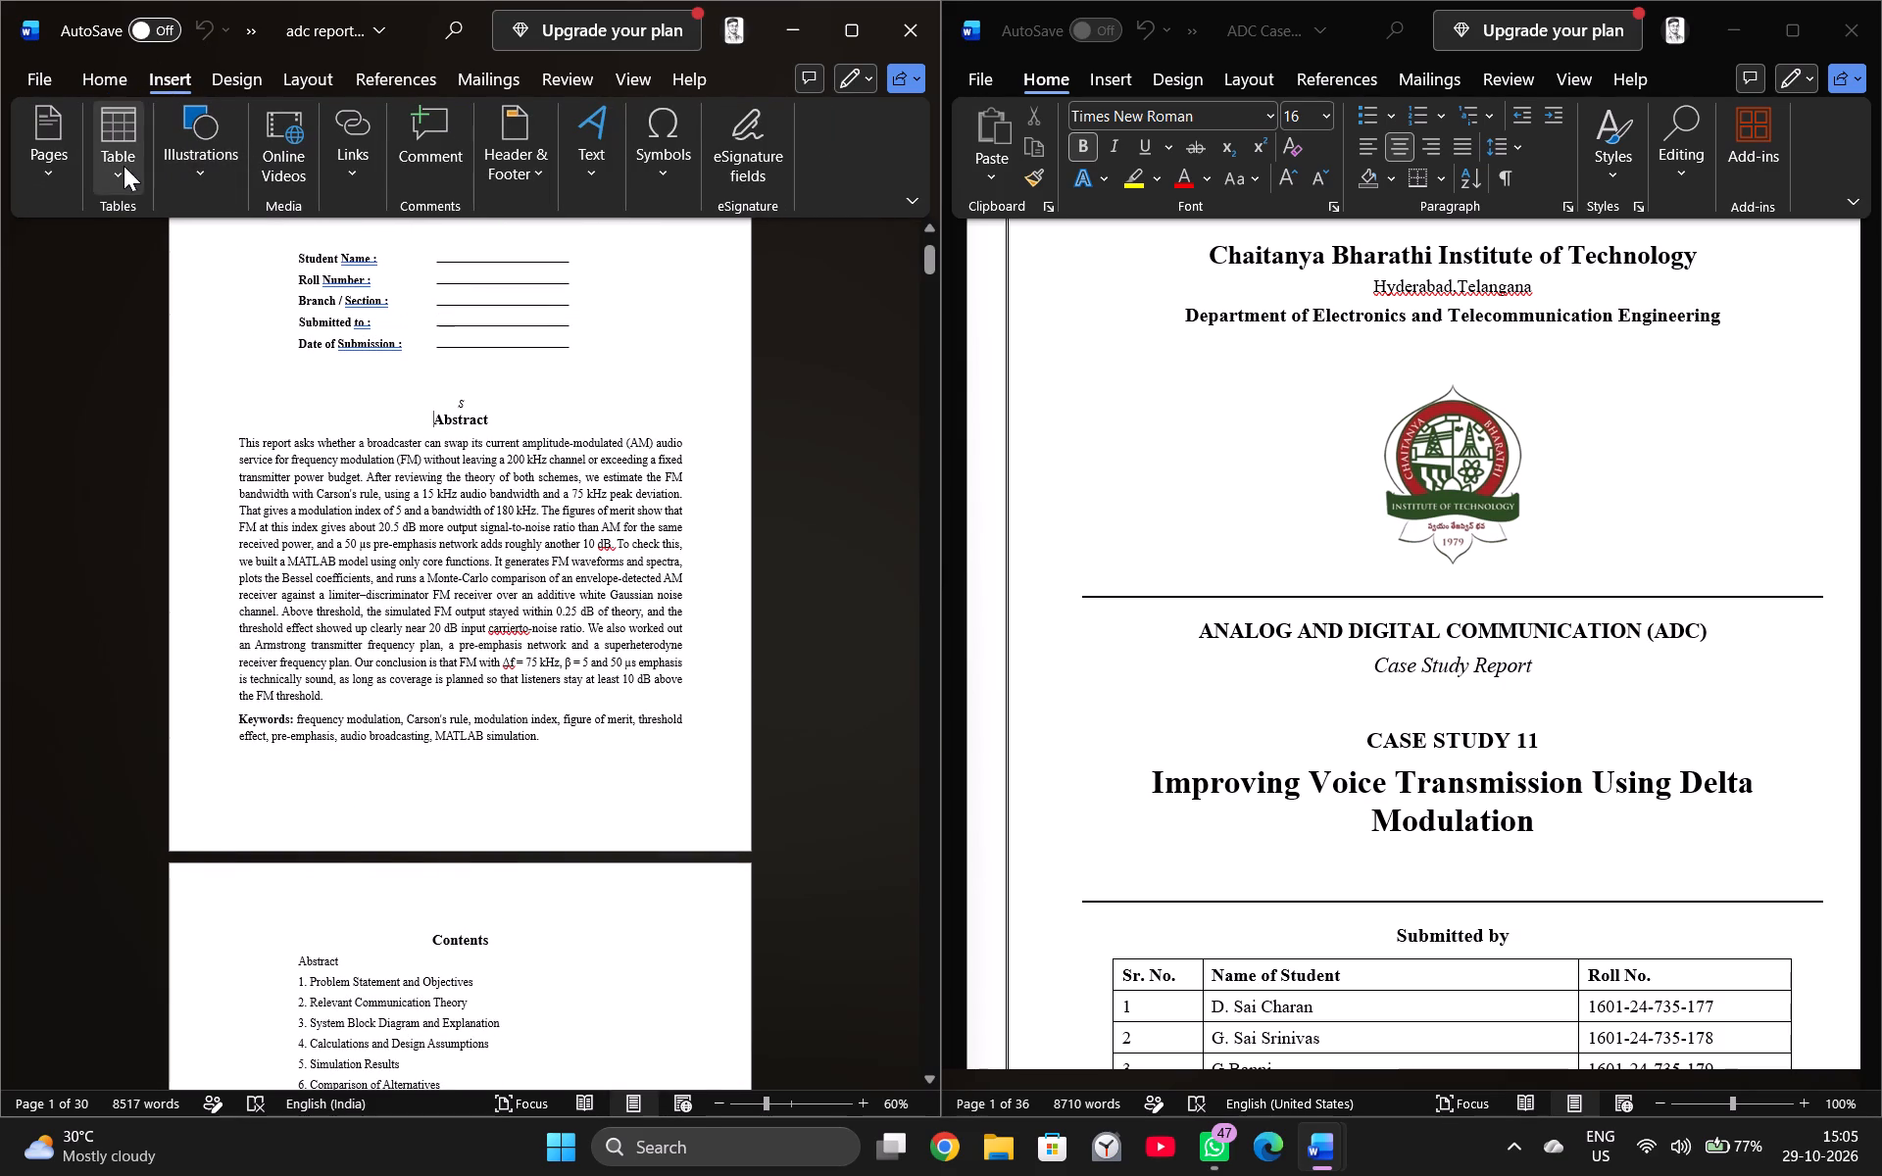
left_click(49, 162)
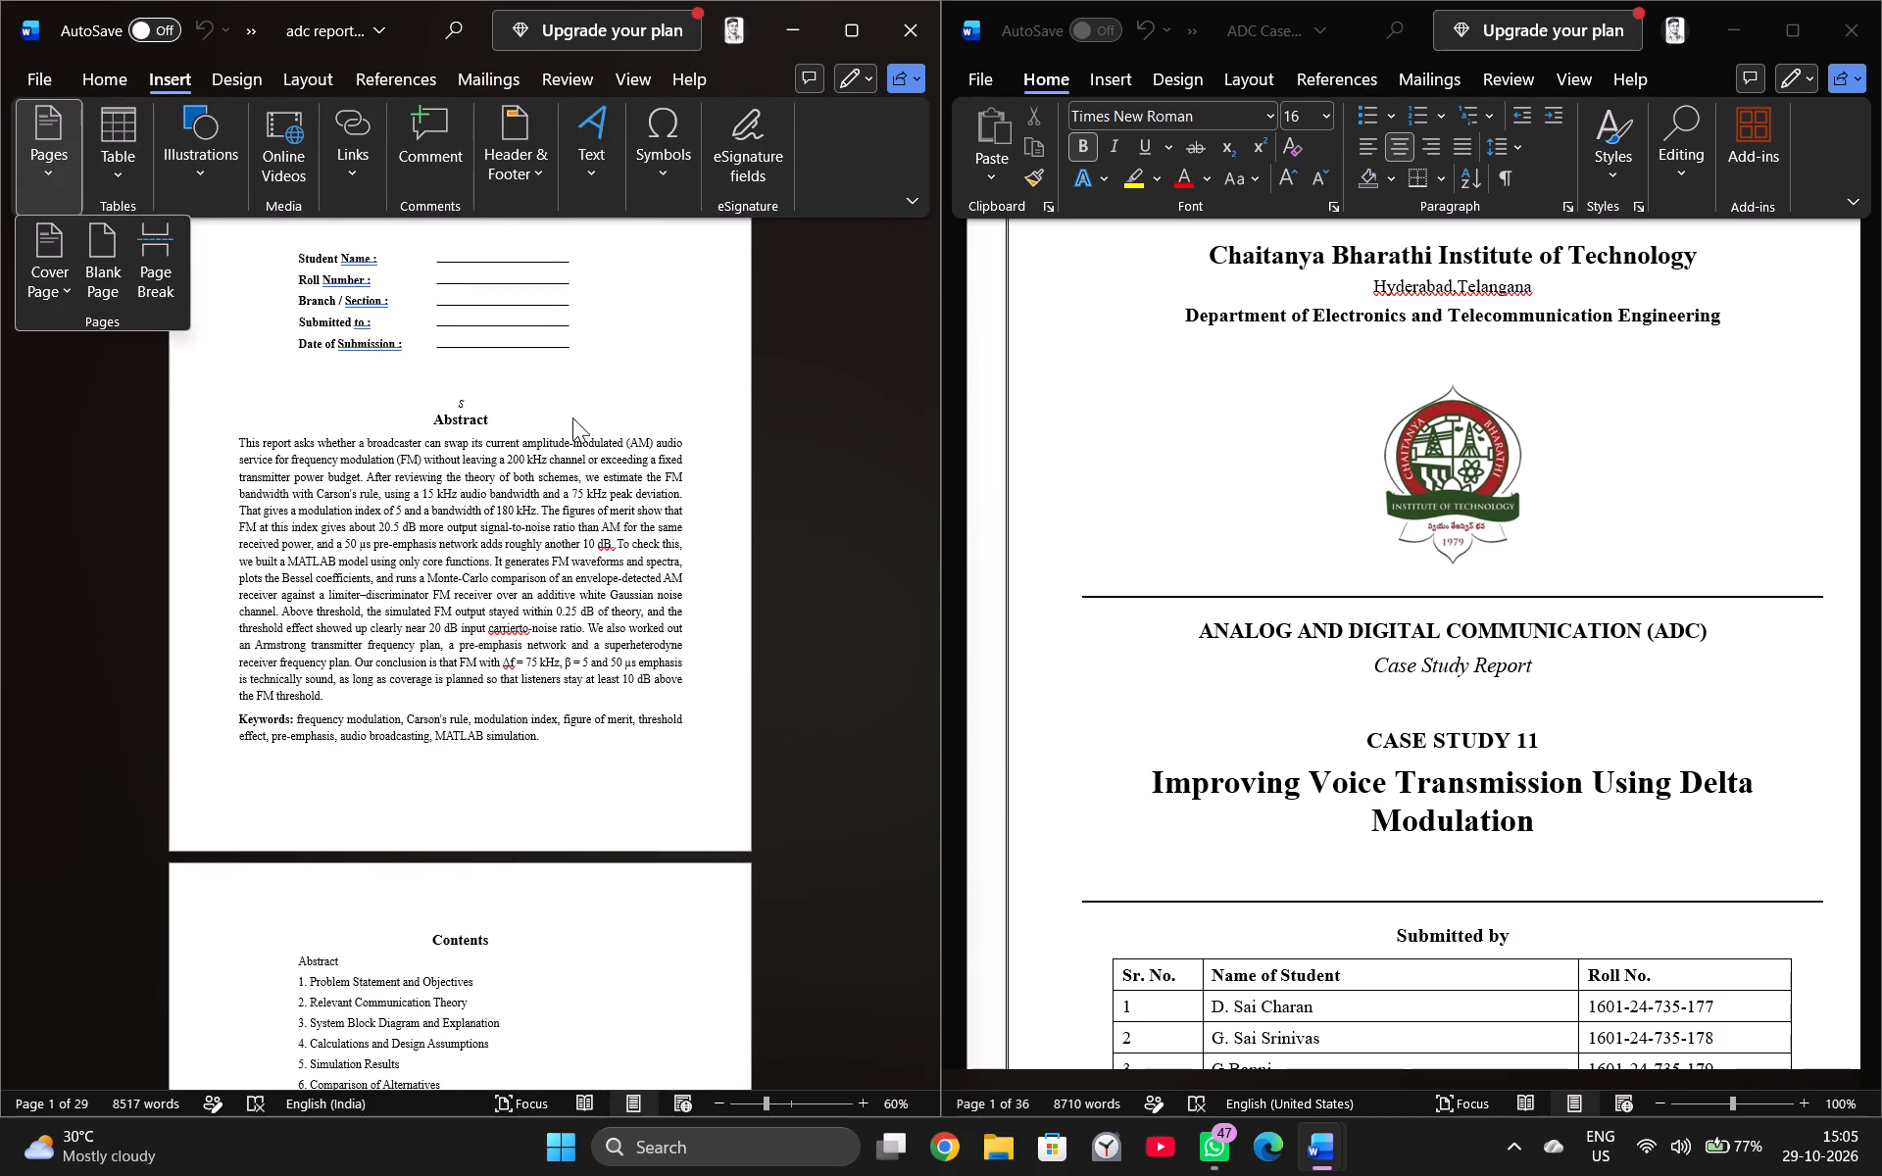
left_click(542, 416)
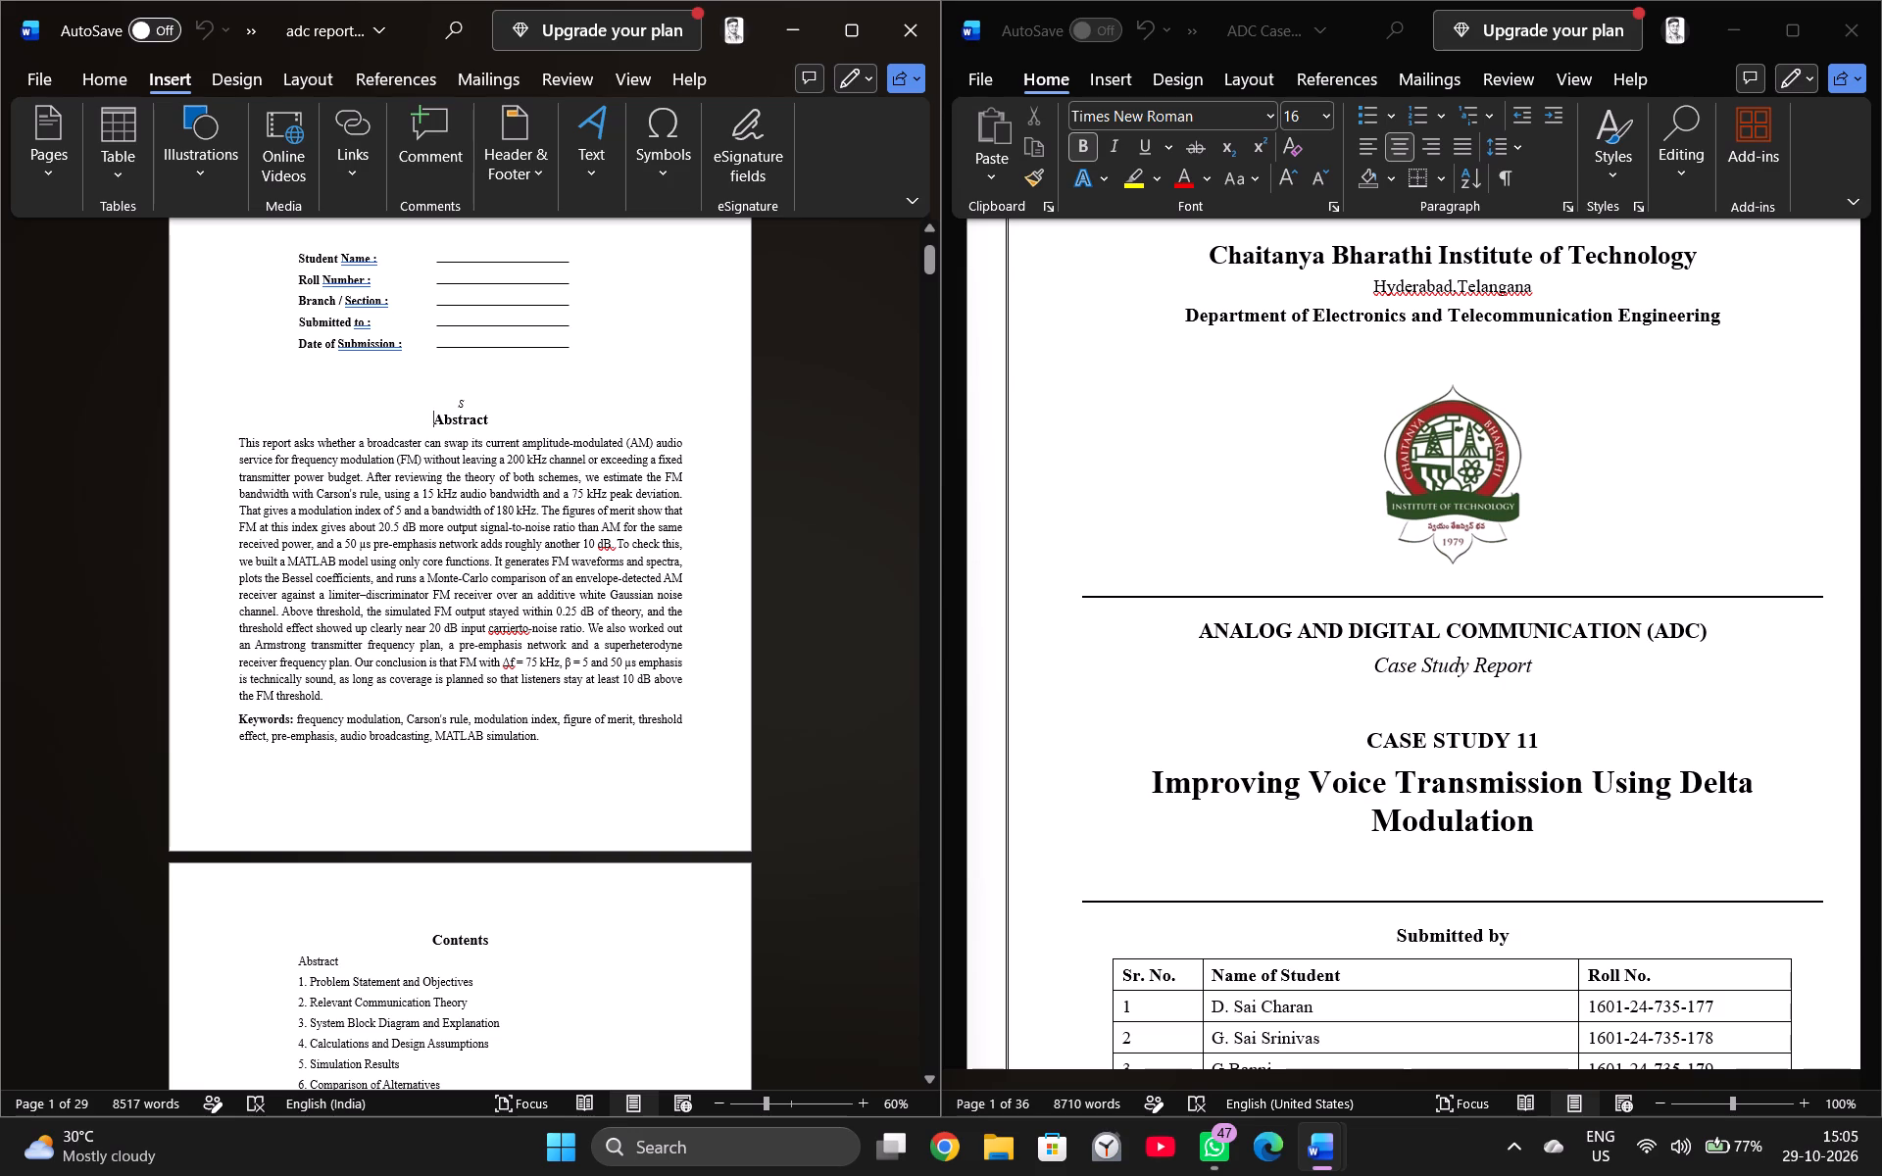
left_click(558, 739)
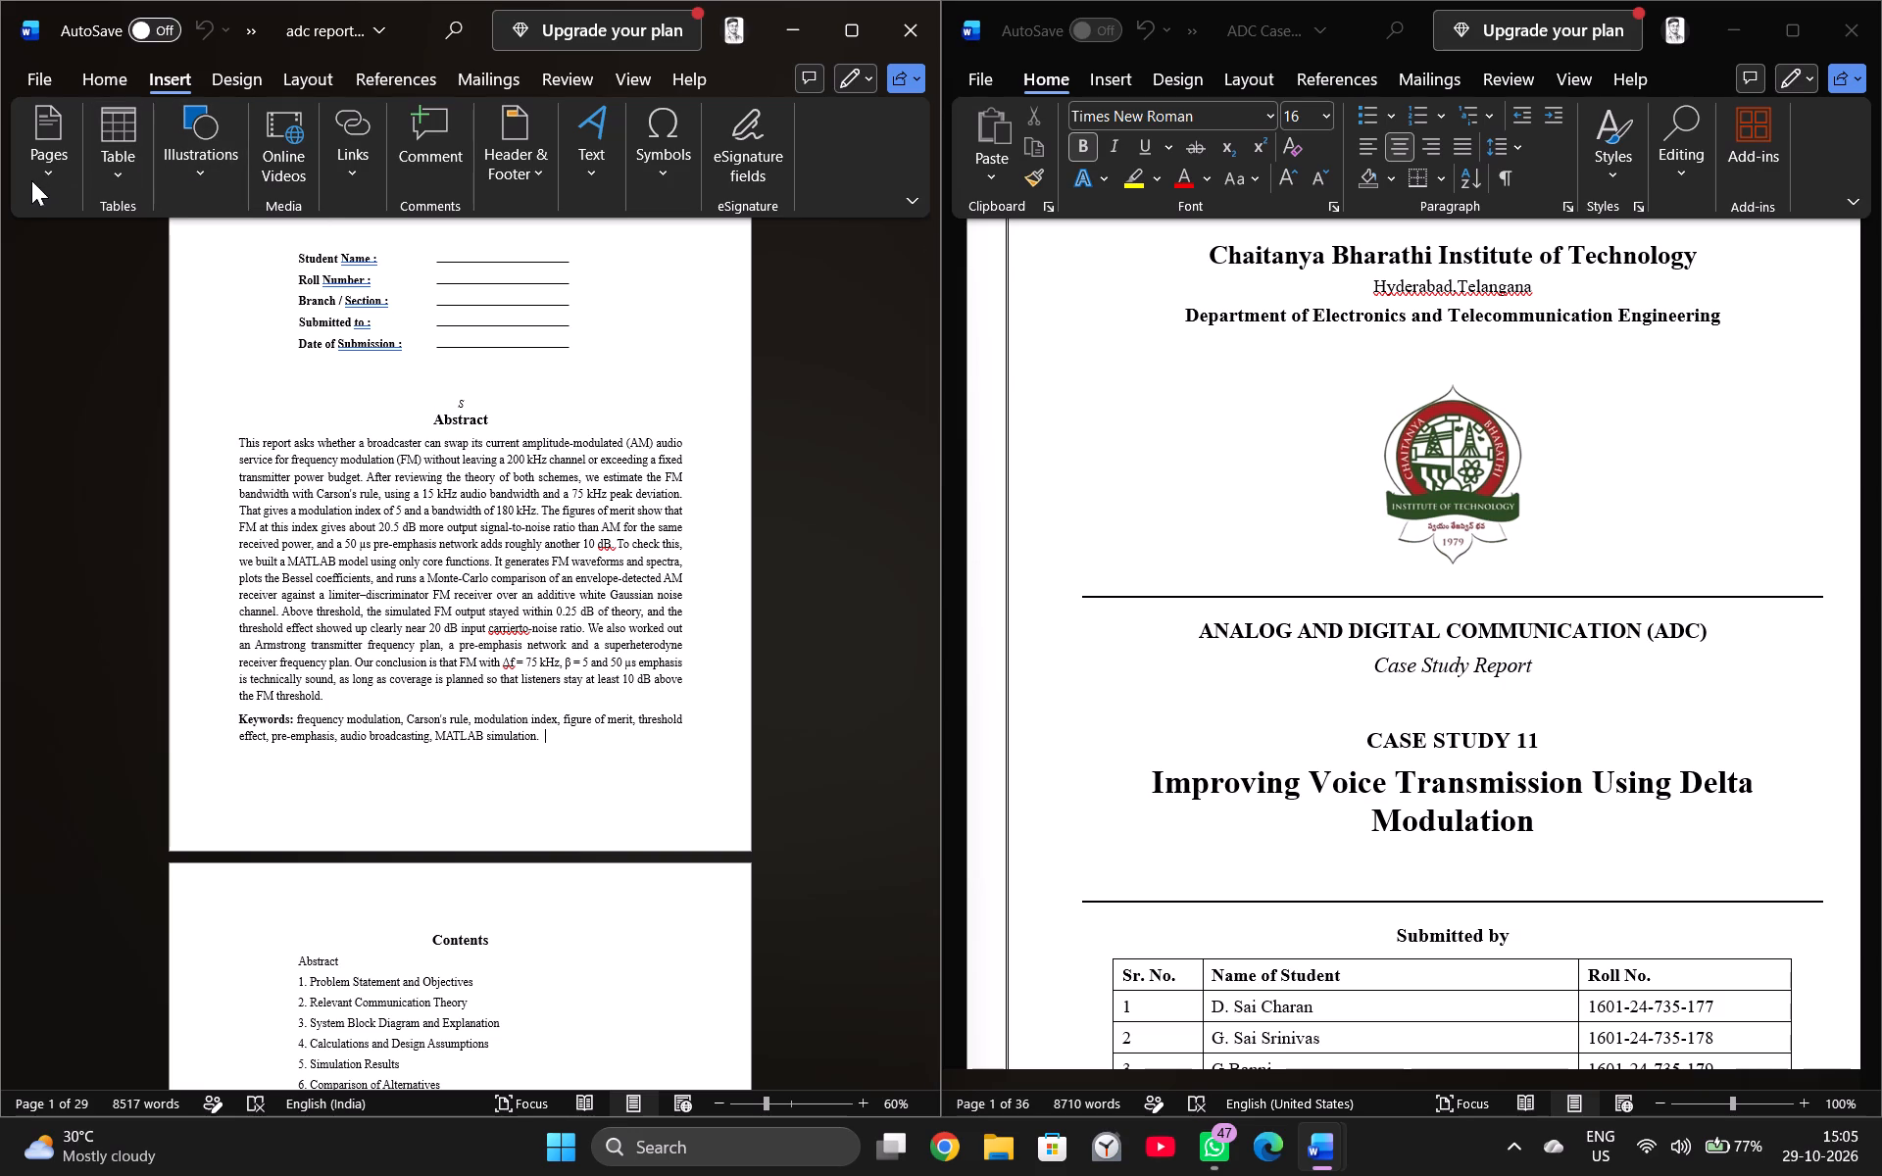
left_click(31, 180)
left_click(87, 266)
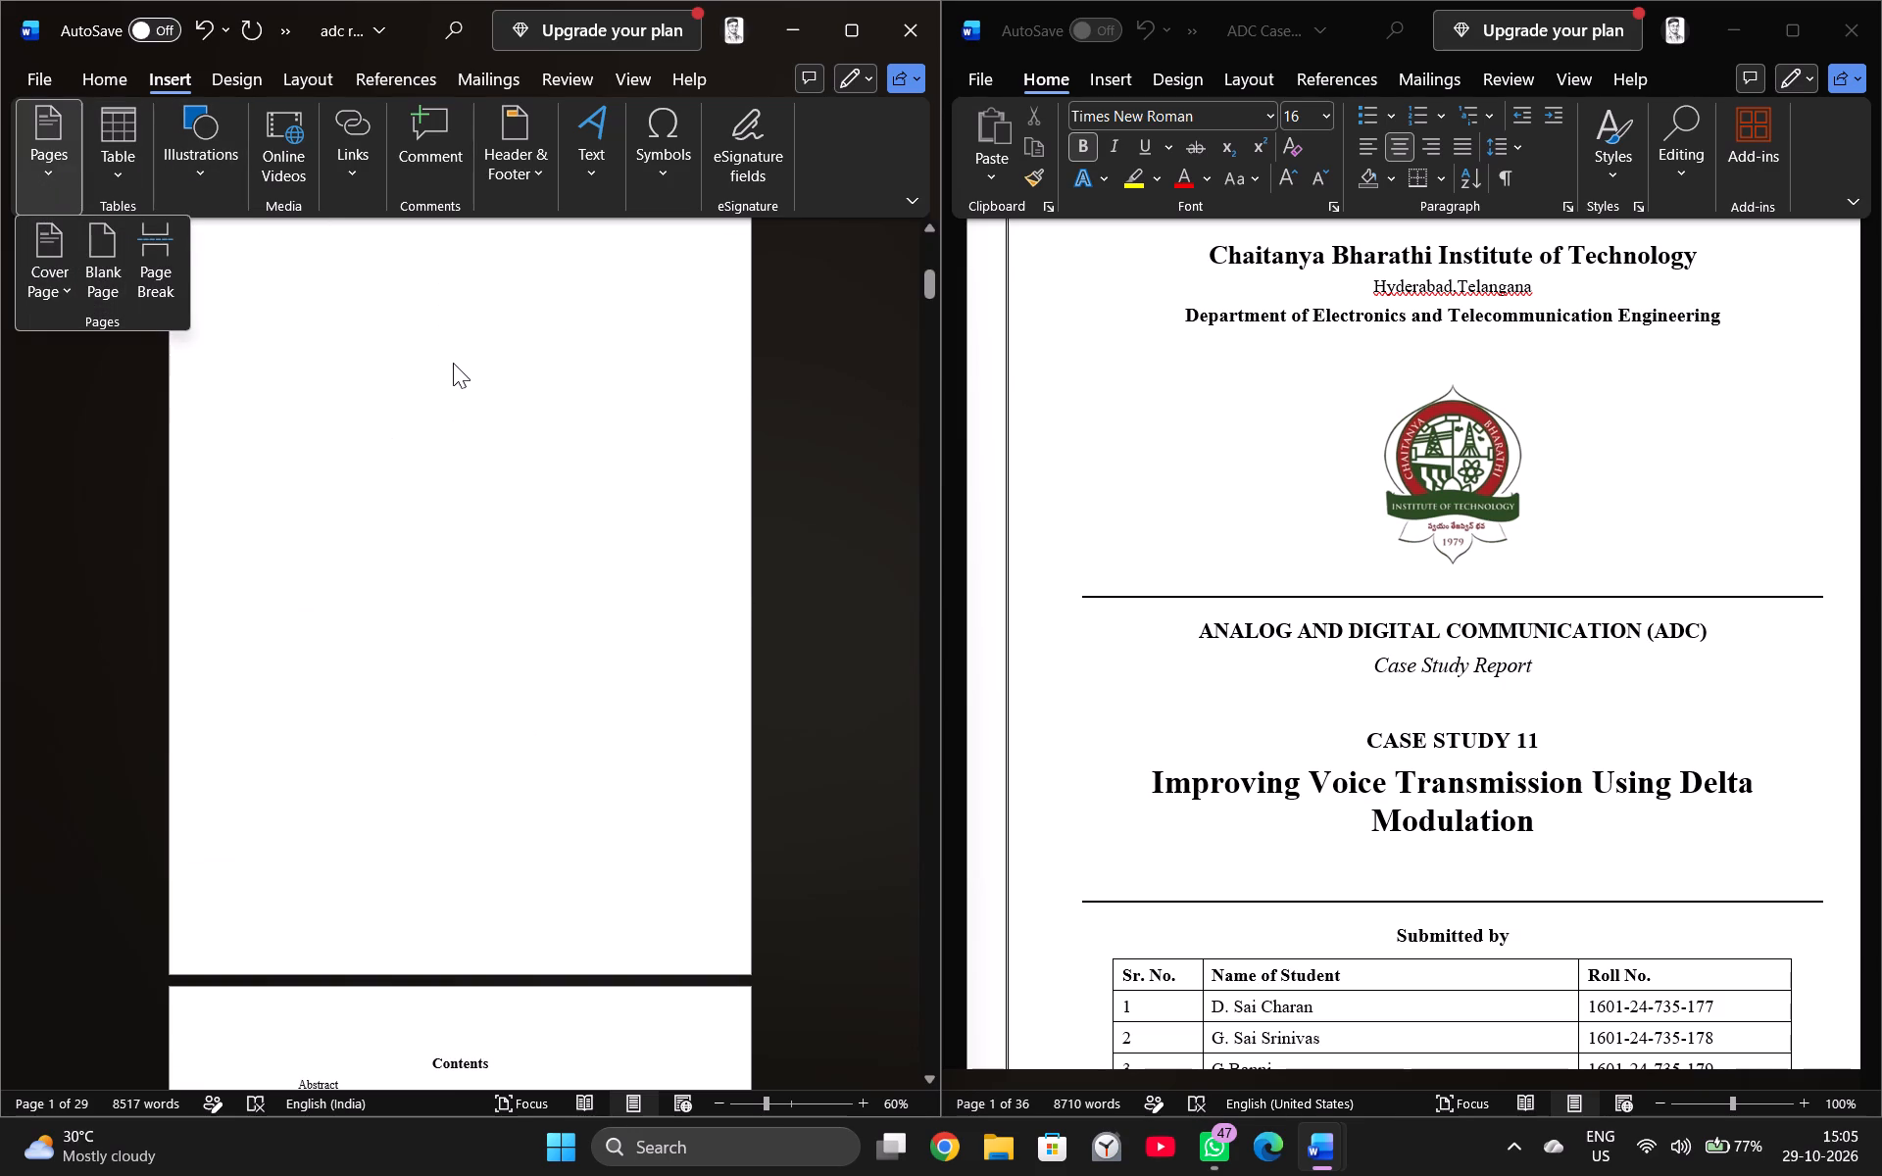
Copy the Abstract heading, its paragraph and the Keywords text from the first page and paste them onto the blank second page.
scroll(519, 594, "up", 20)
scroll(519, 594, "up", 2)
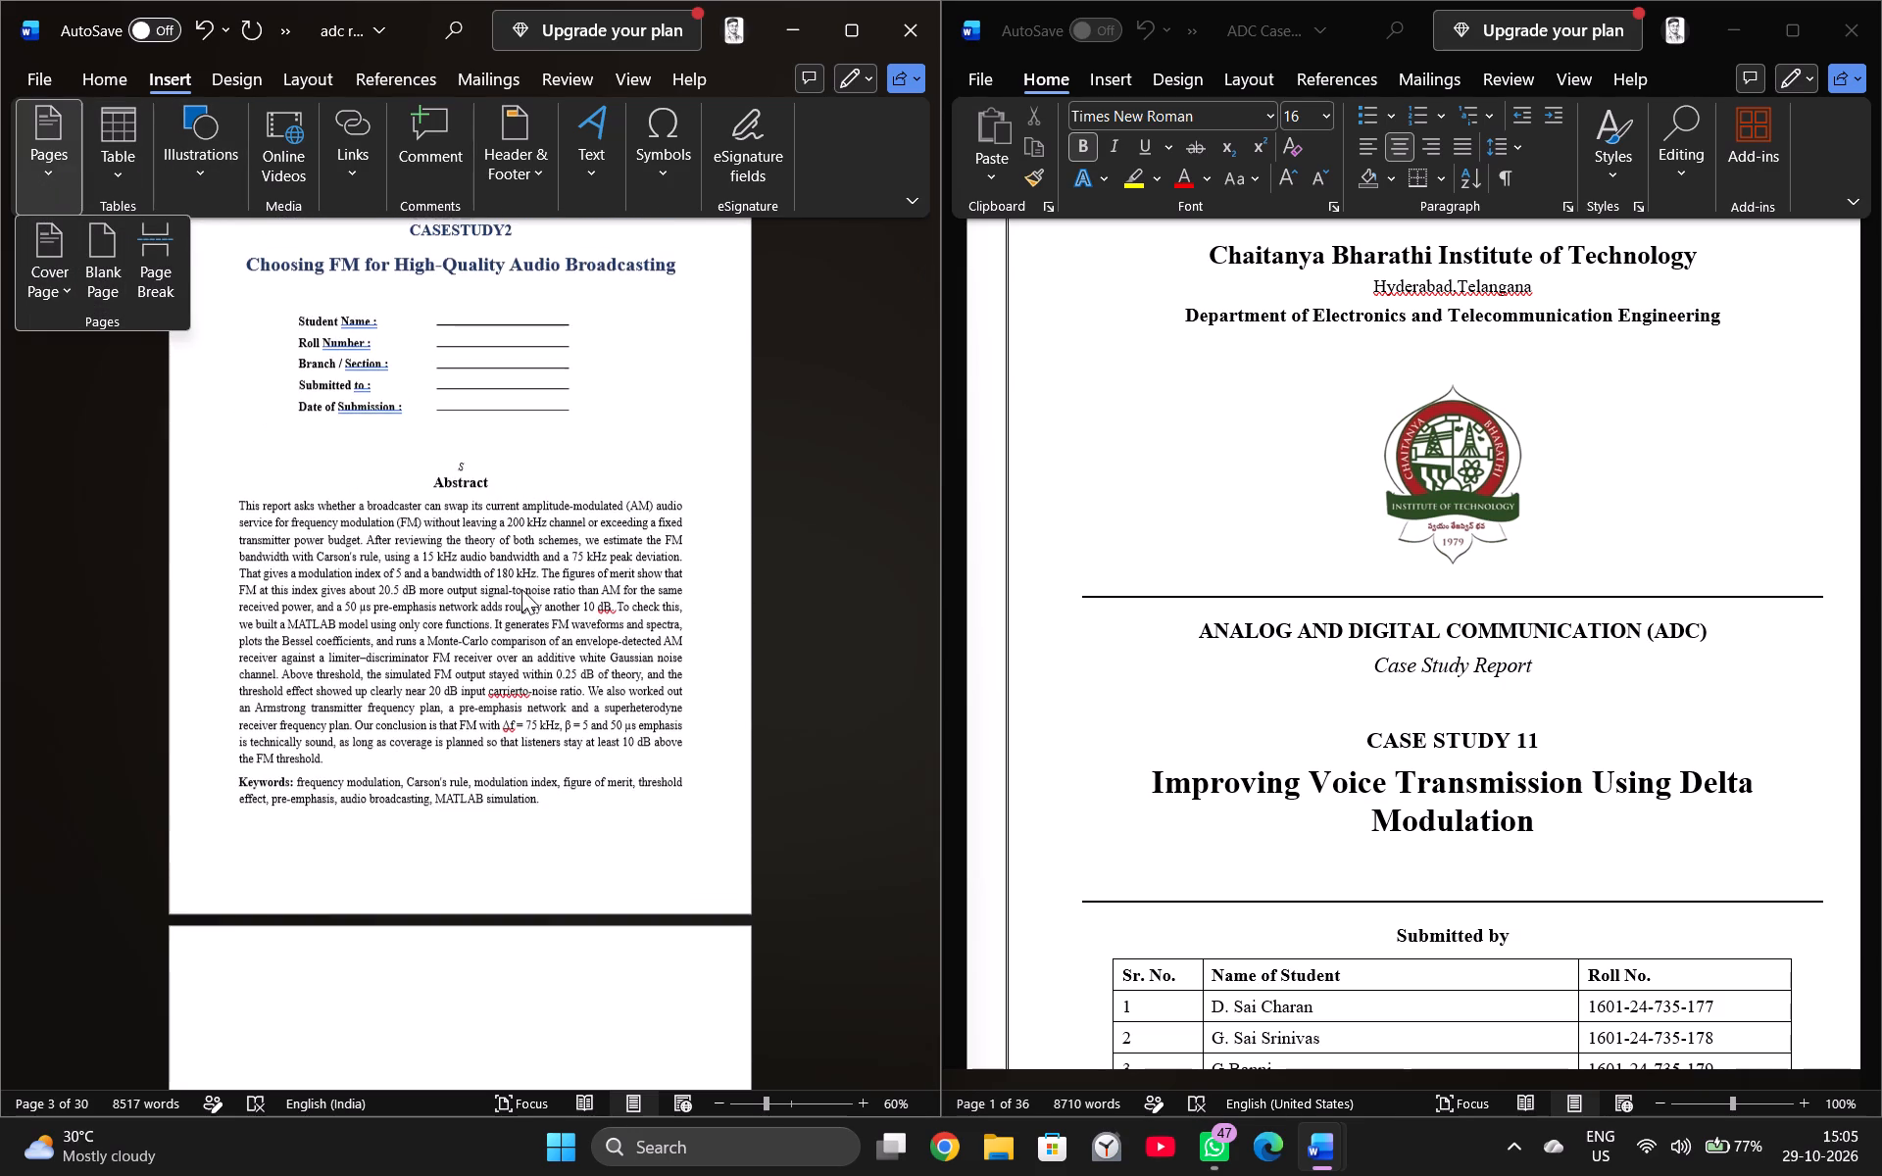
scroll(522, 589, "up", 6)
scroll(522, 589, "down", 20)
scroll(533, 530, "up", 13)
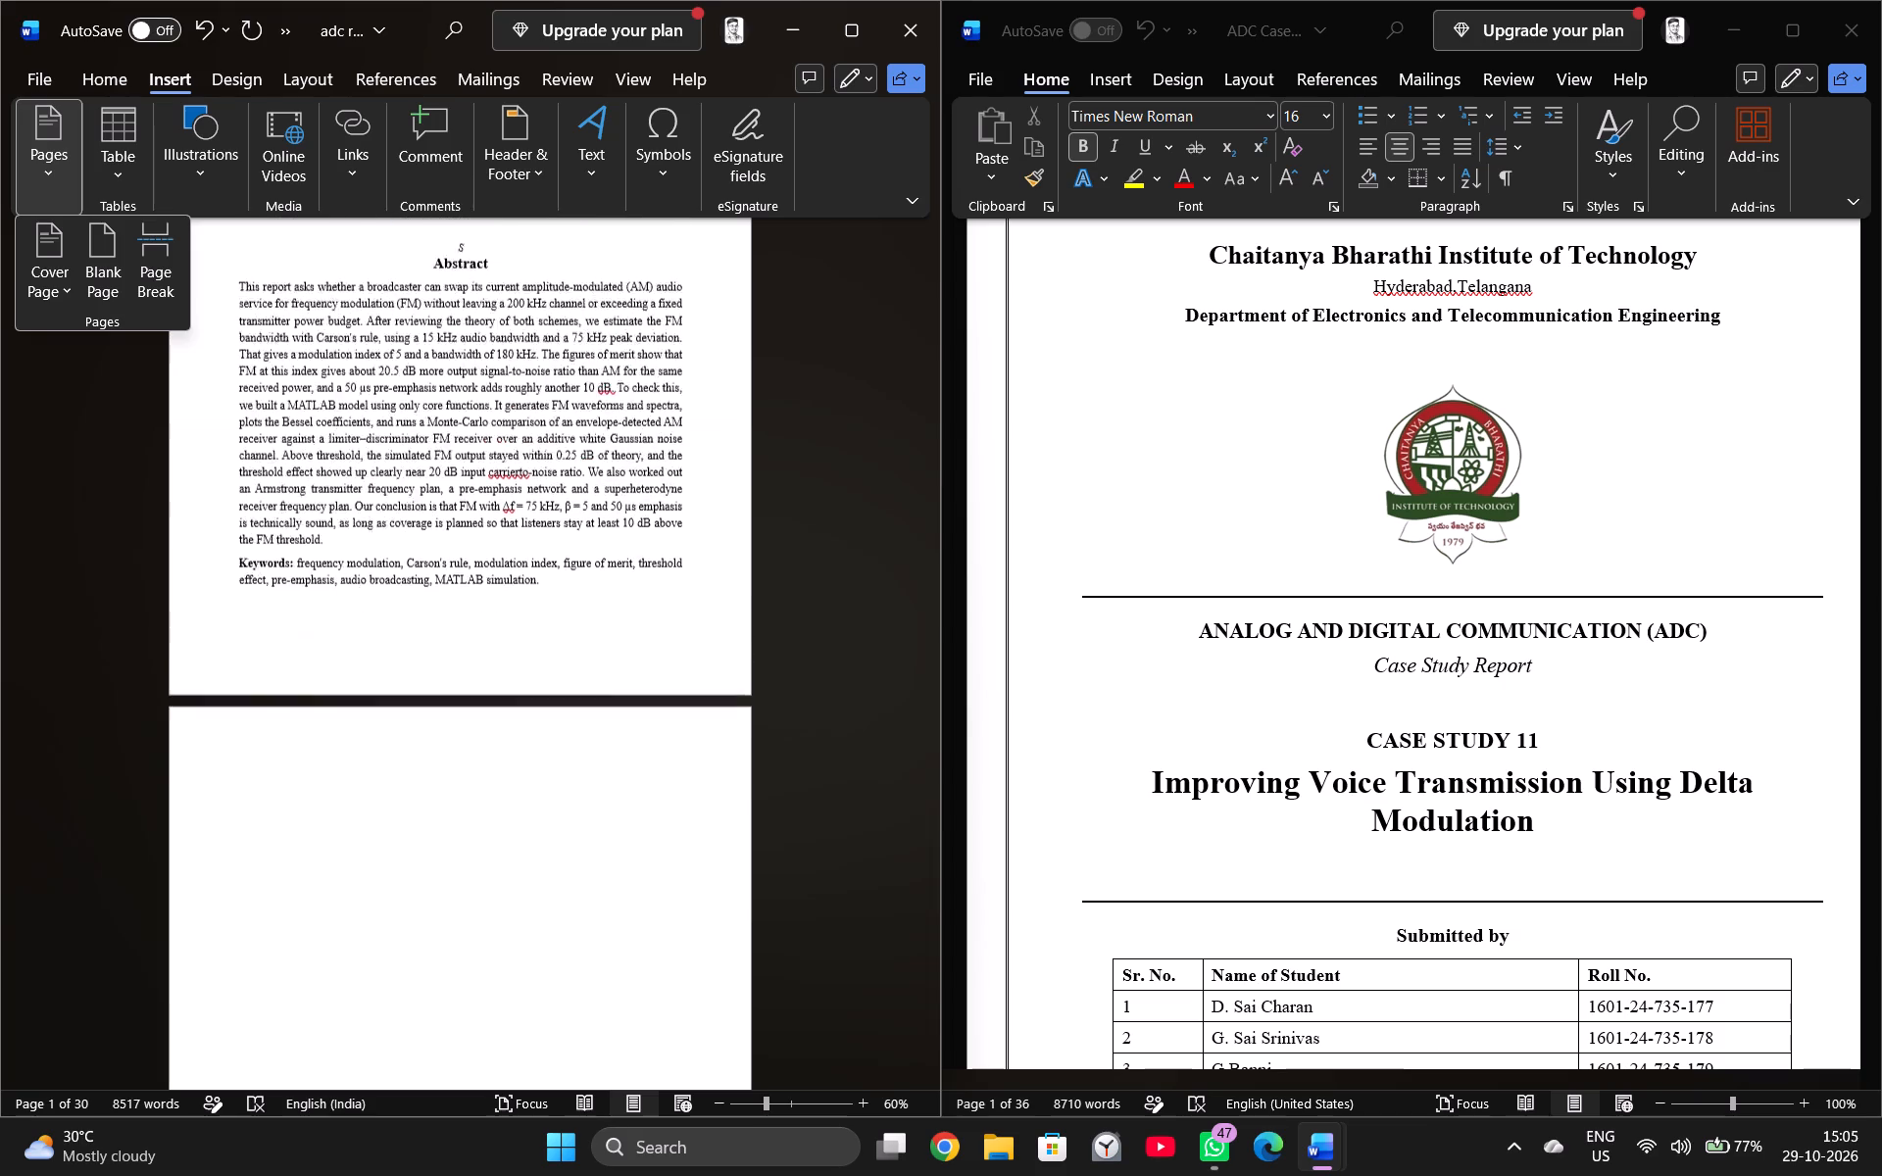
left_click(444, 389)
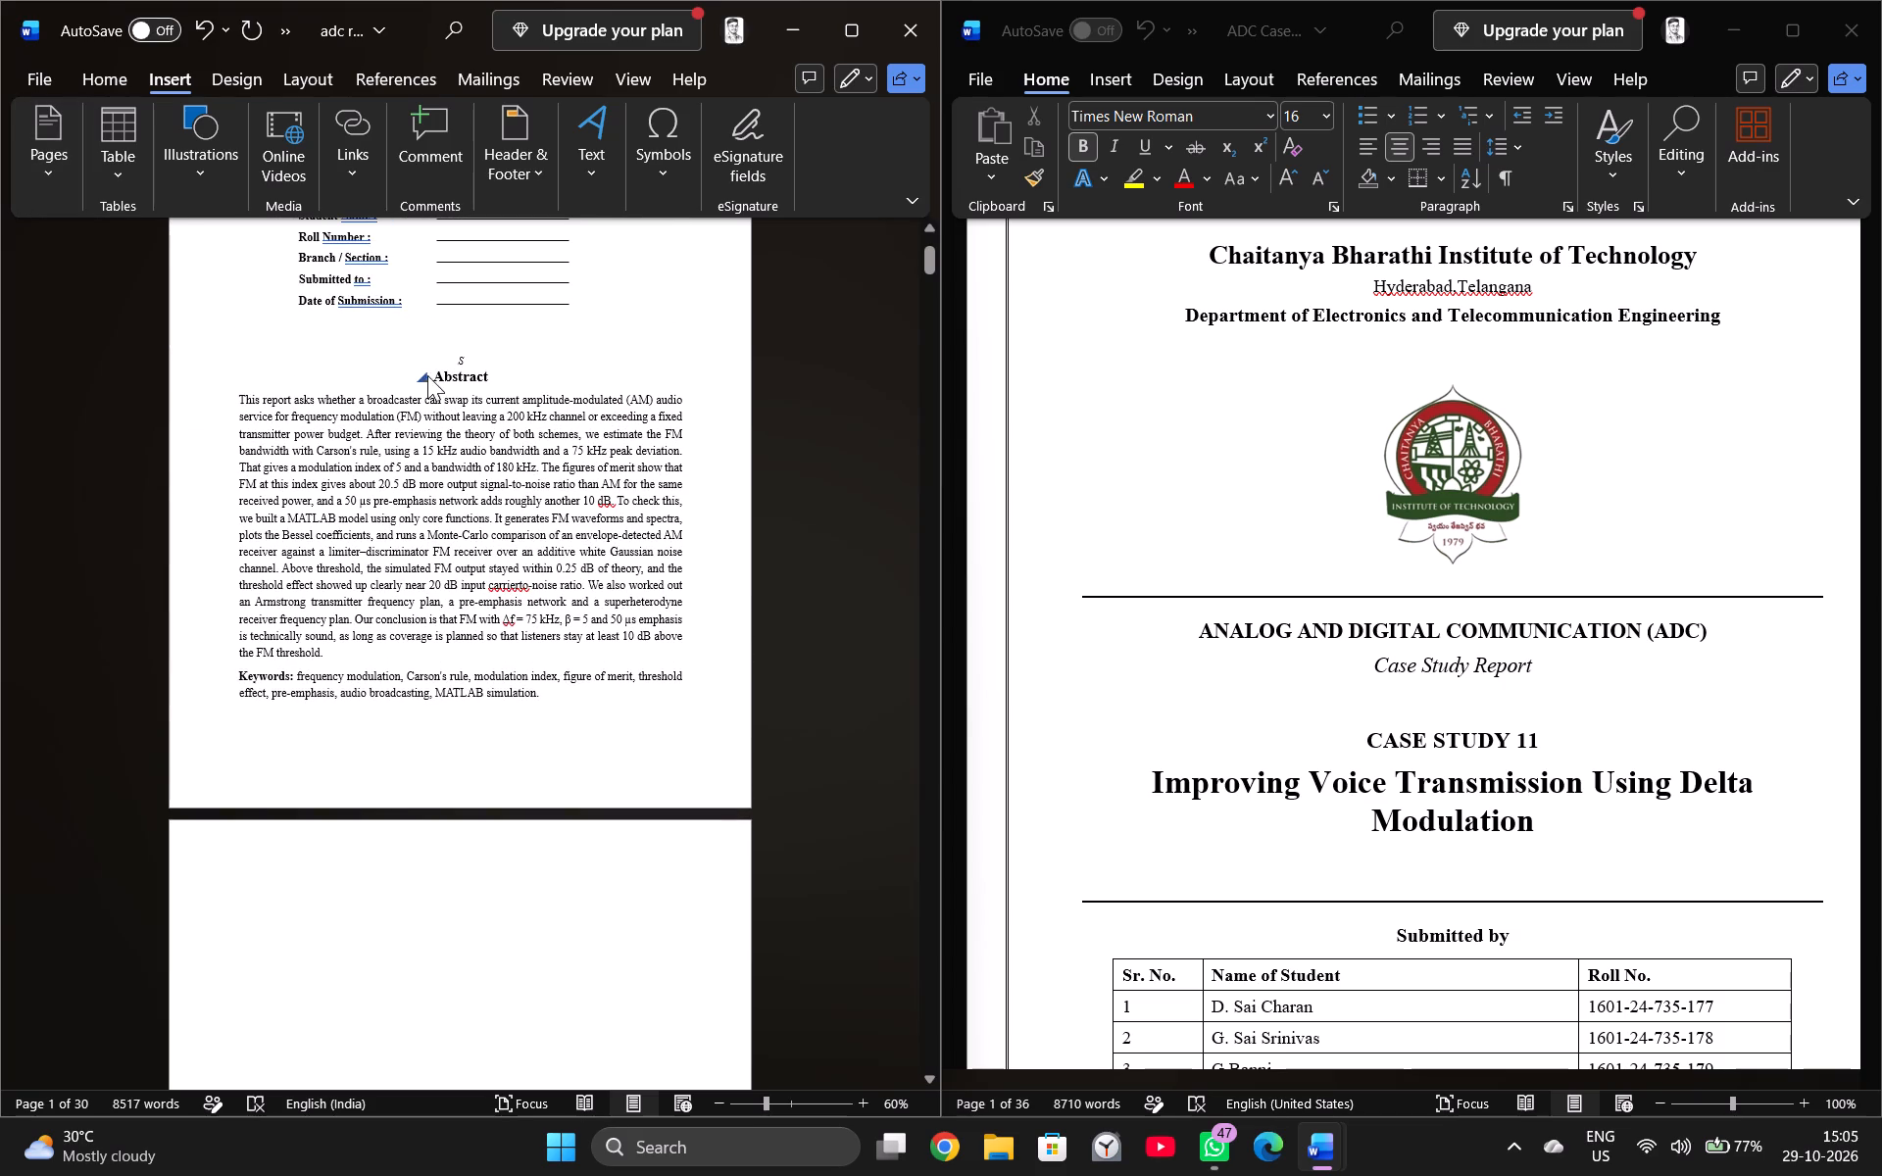
left_click(435, 369)
left_click_drag(436, 369, 589, 687)
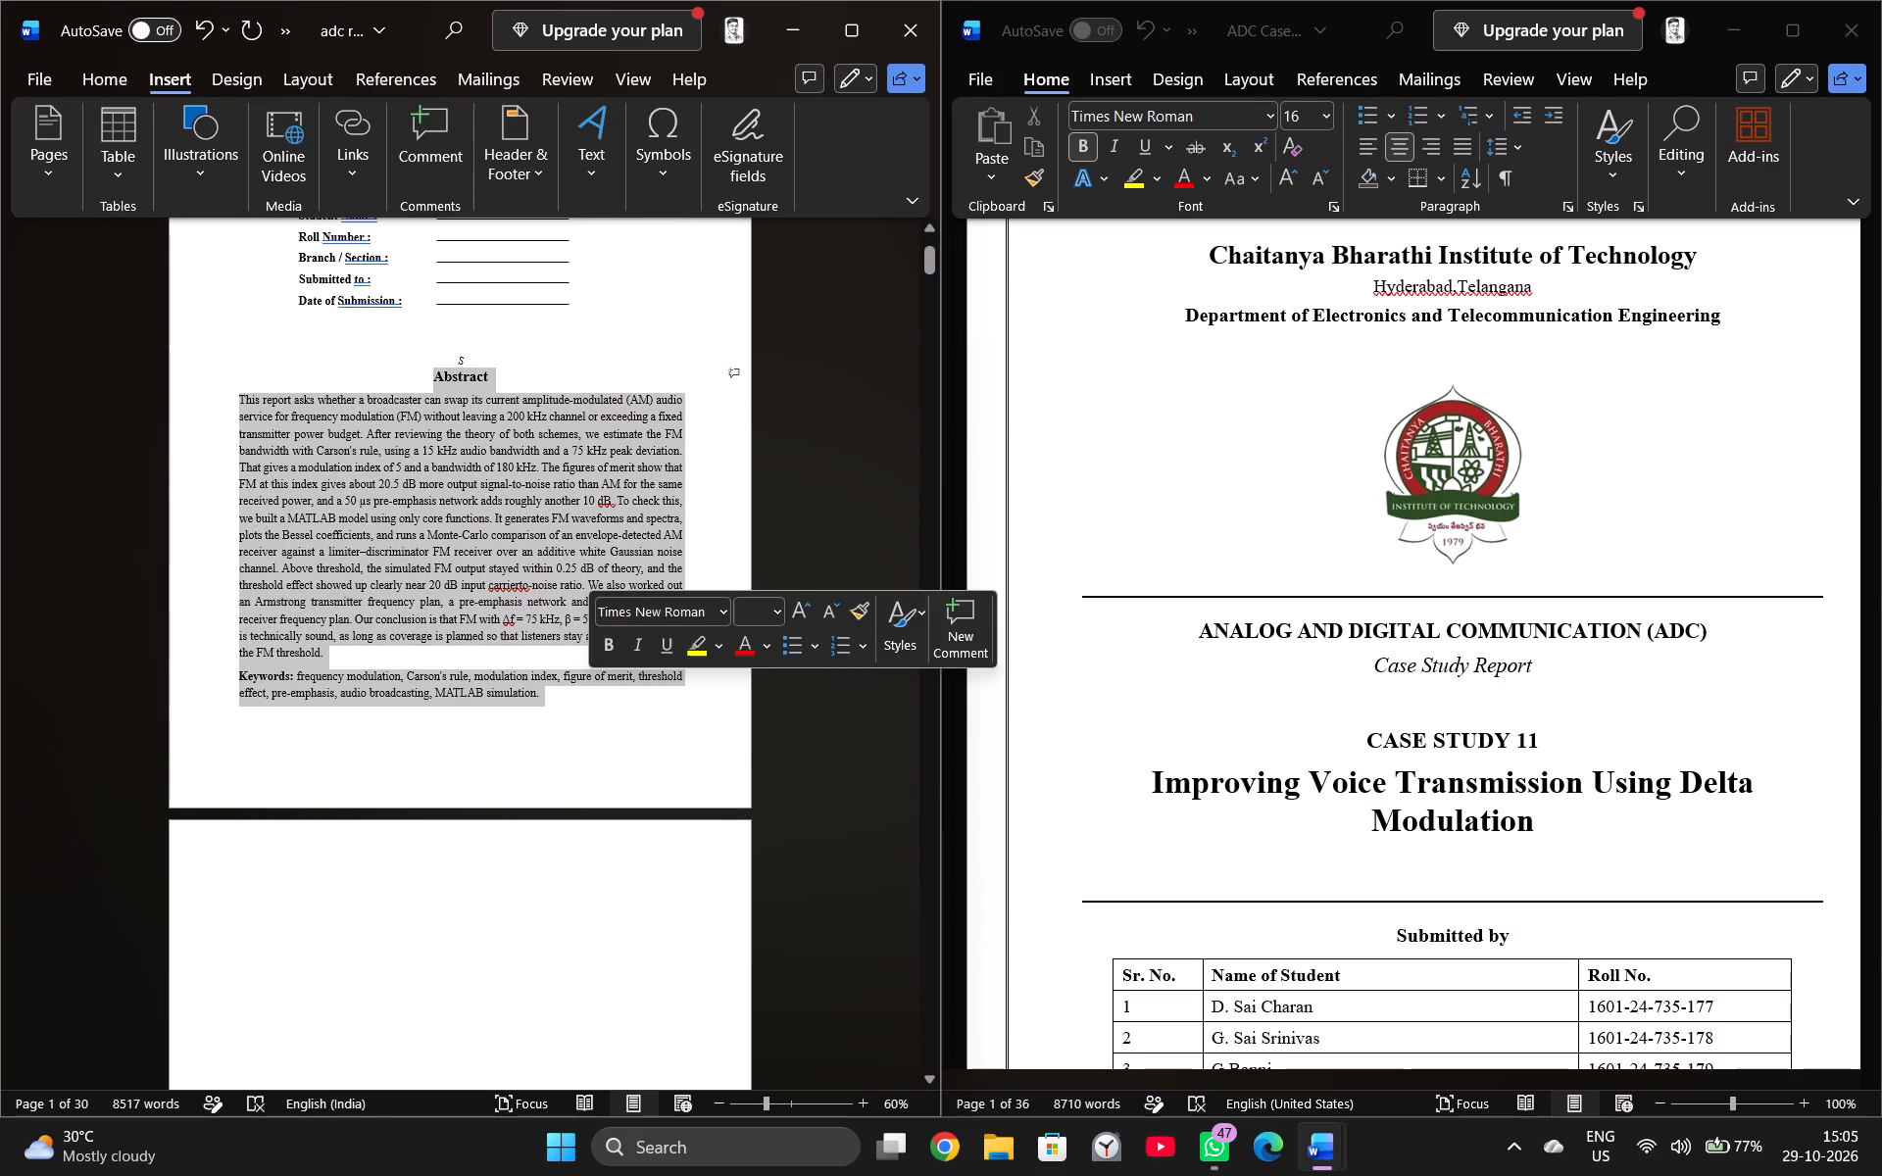
key("ctrl+c")
left_click(589, 724)
scroll(406, 1011, "down", 4)
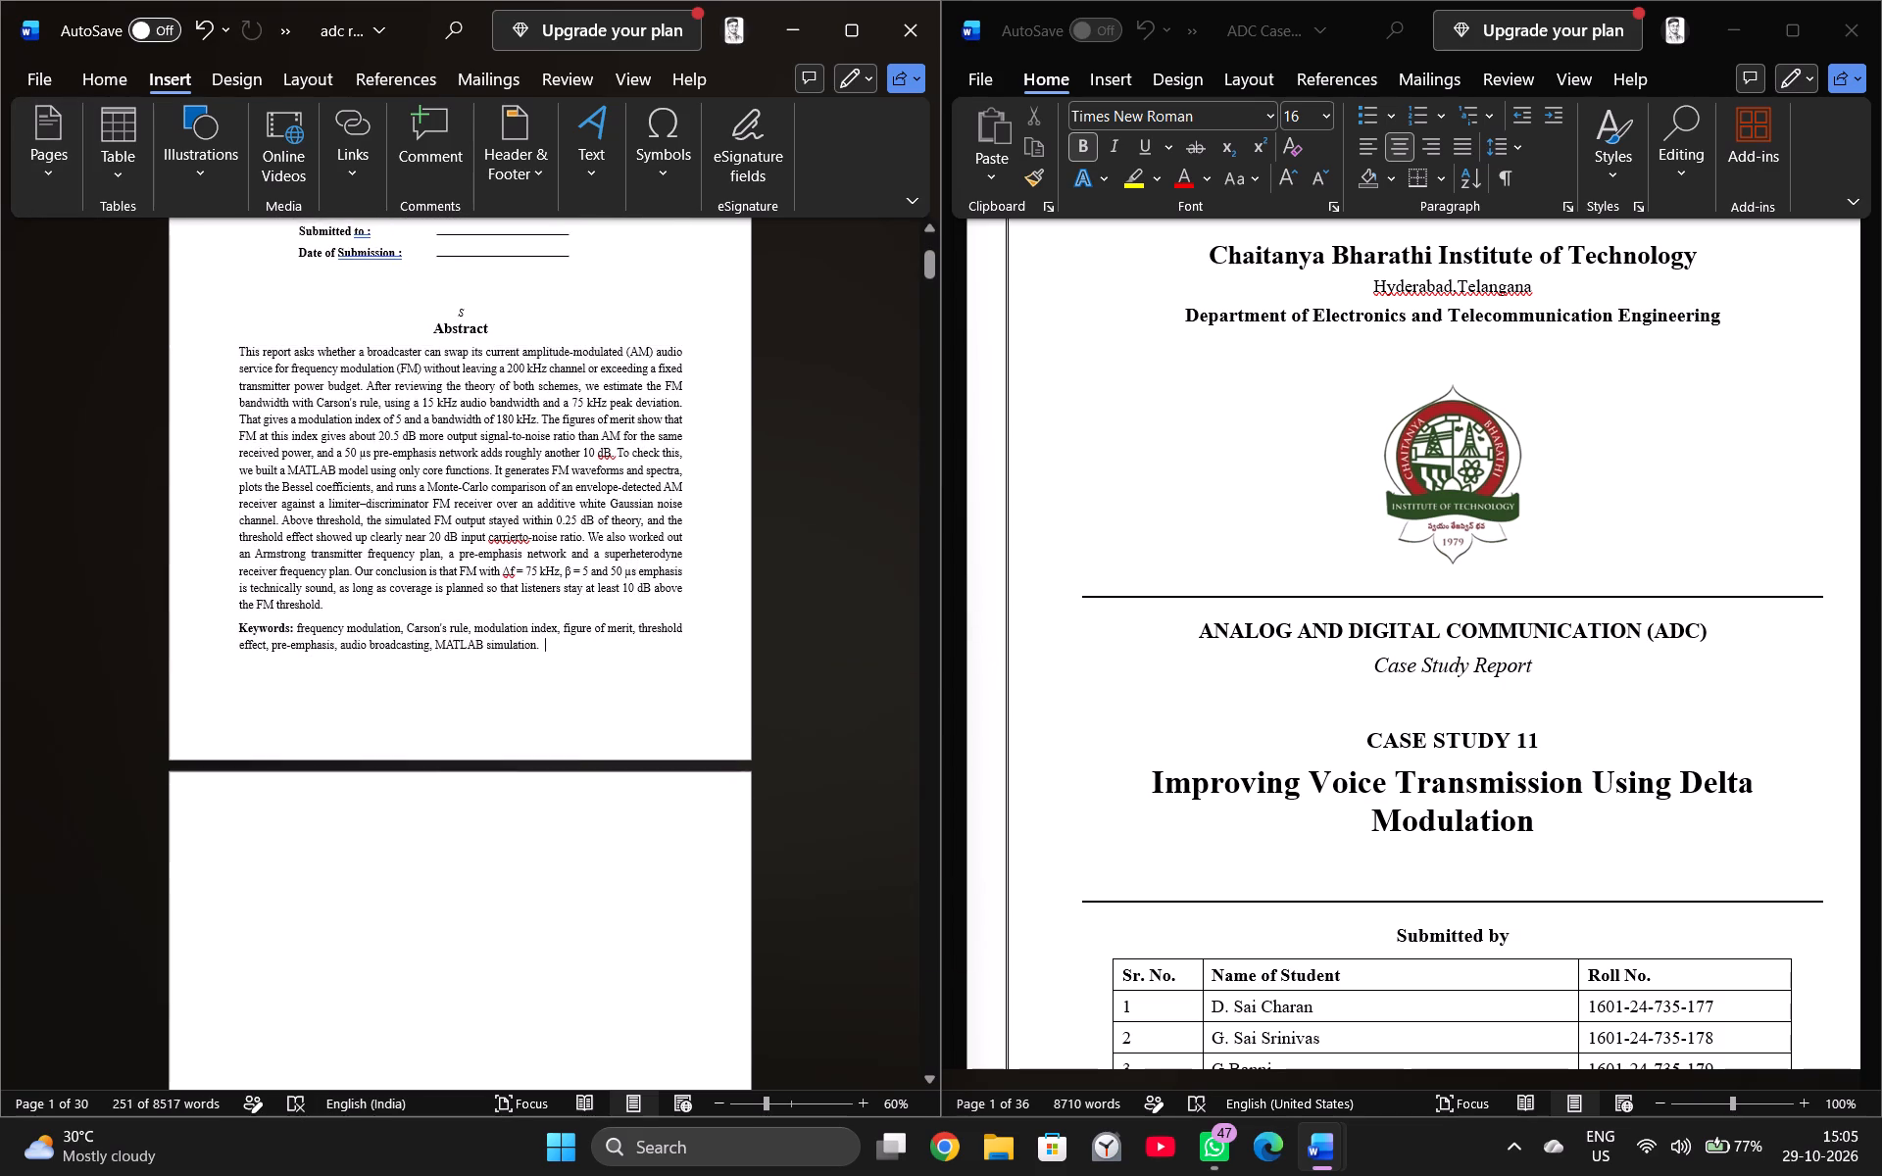
scroll(337, 797, "down", 2)
left_click(322, 698)
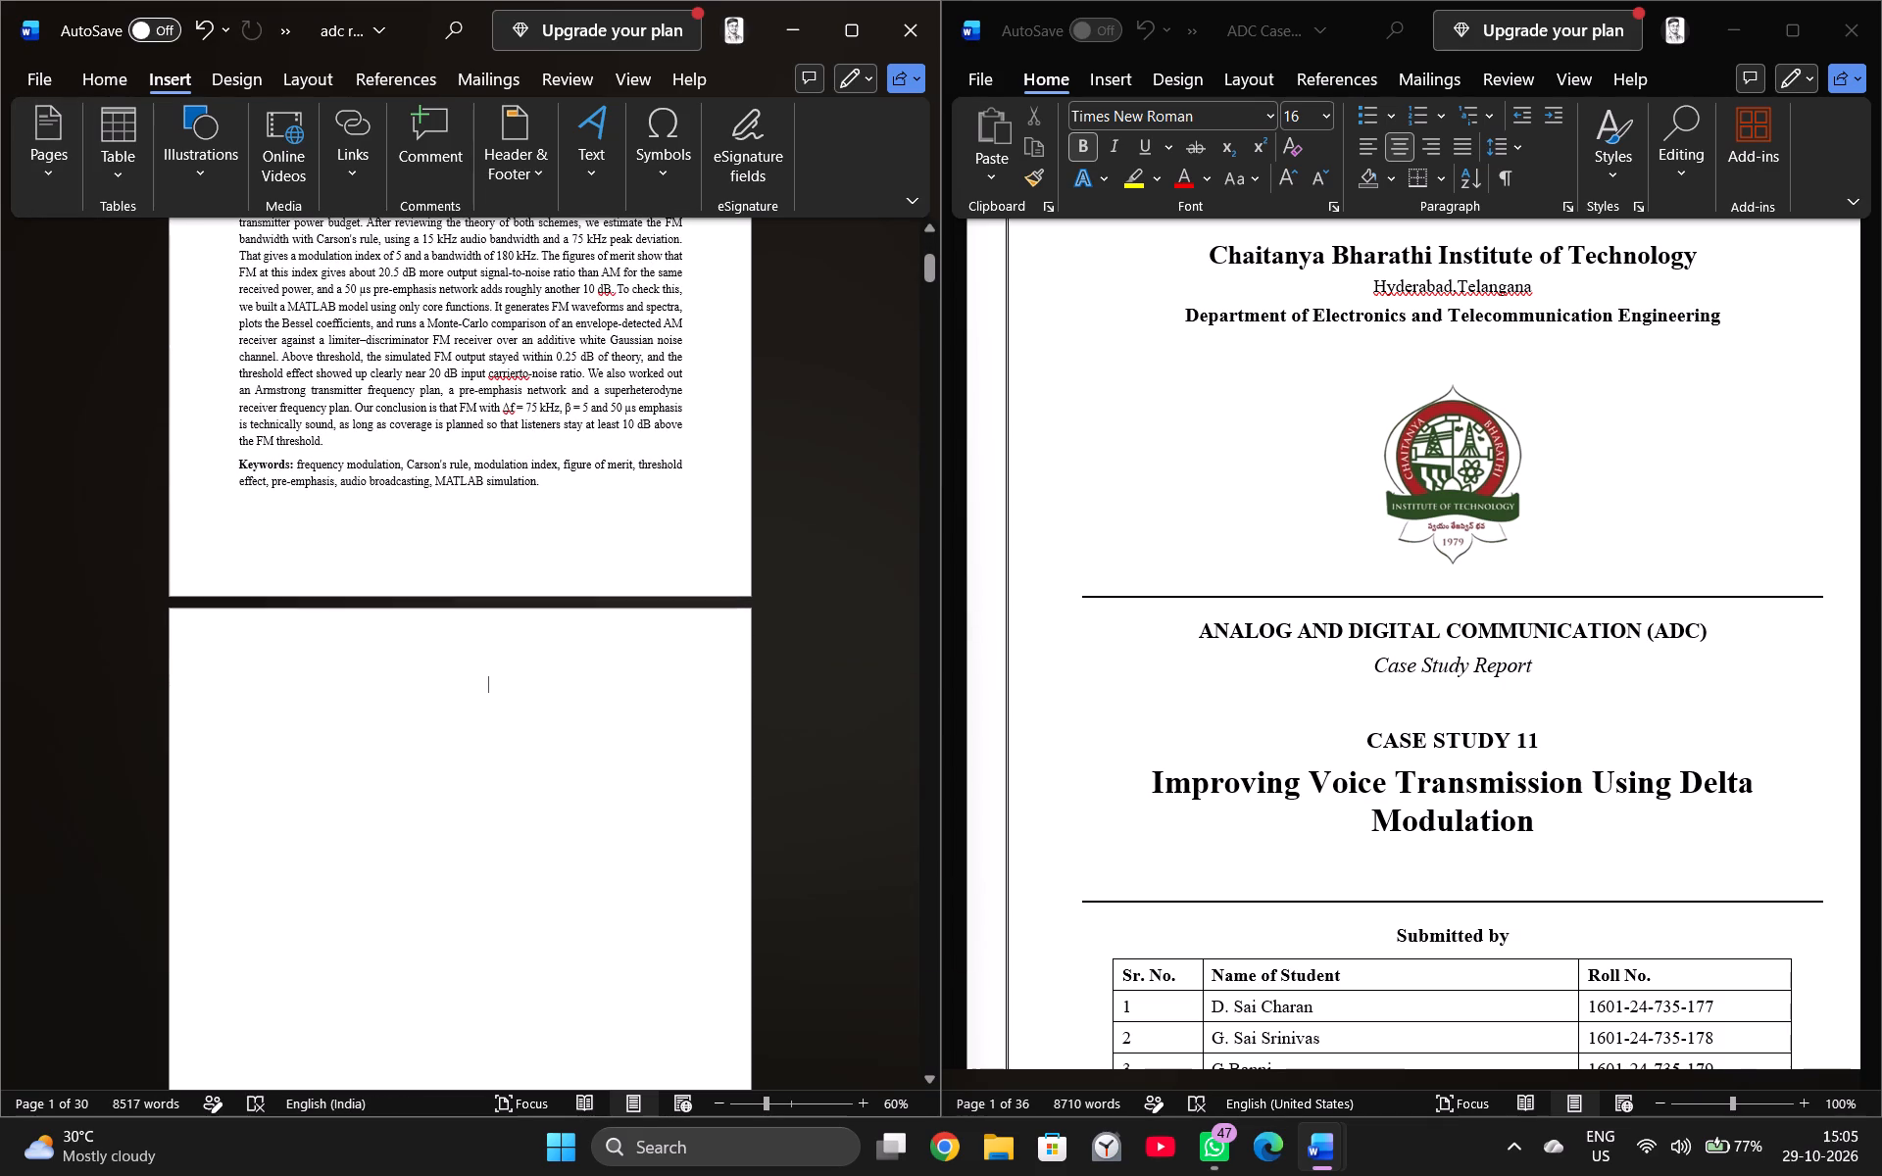
key("ctrl+v")
Examine the pasted abstract page and the pages between it and the Contents page.
scroll(400, 689, "up", 12)
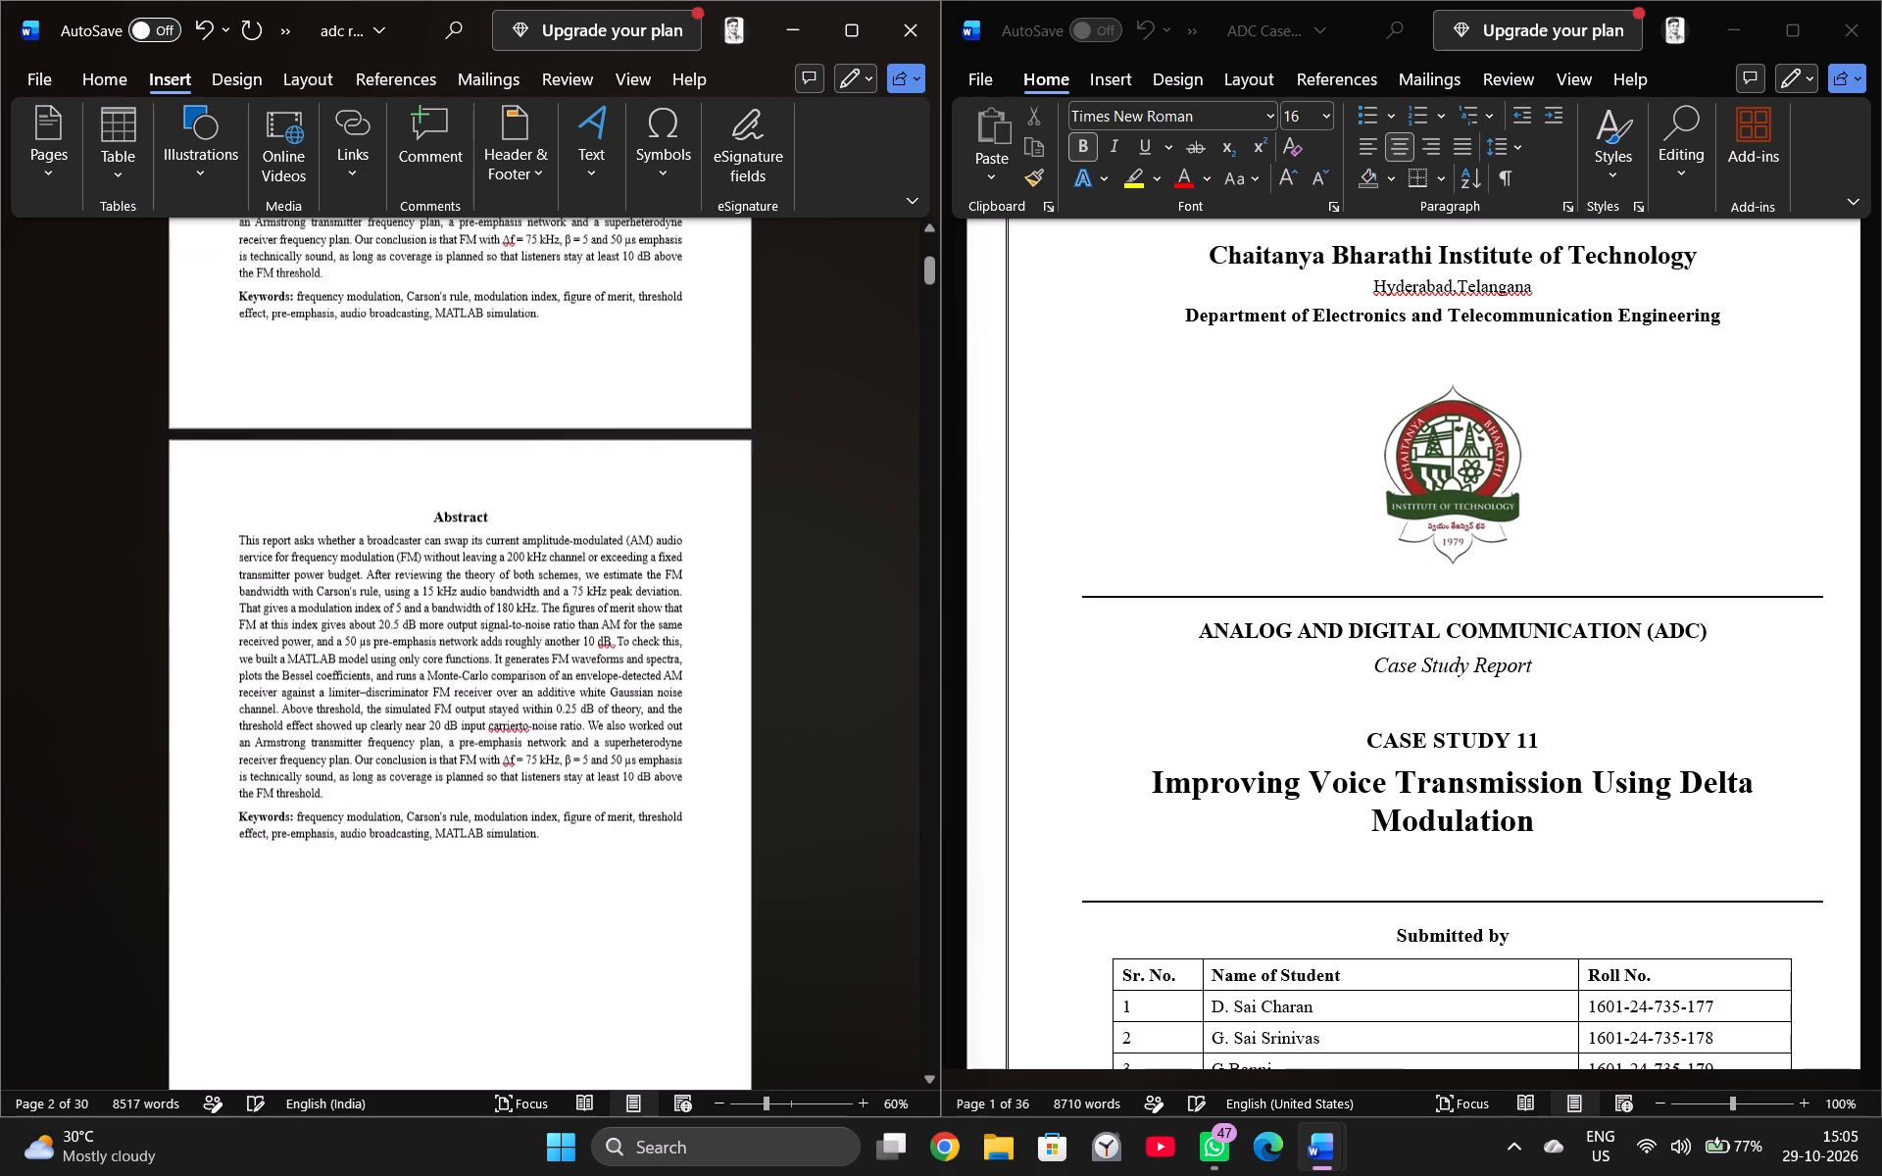
scroll(400, 689, "up", 15)
scroll(407, 704, "down", 20)
scroll(407, 704, "down", 10)
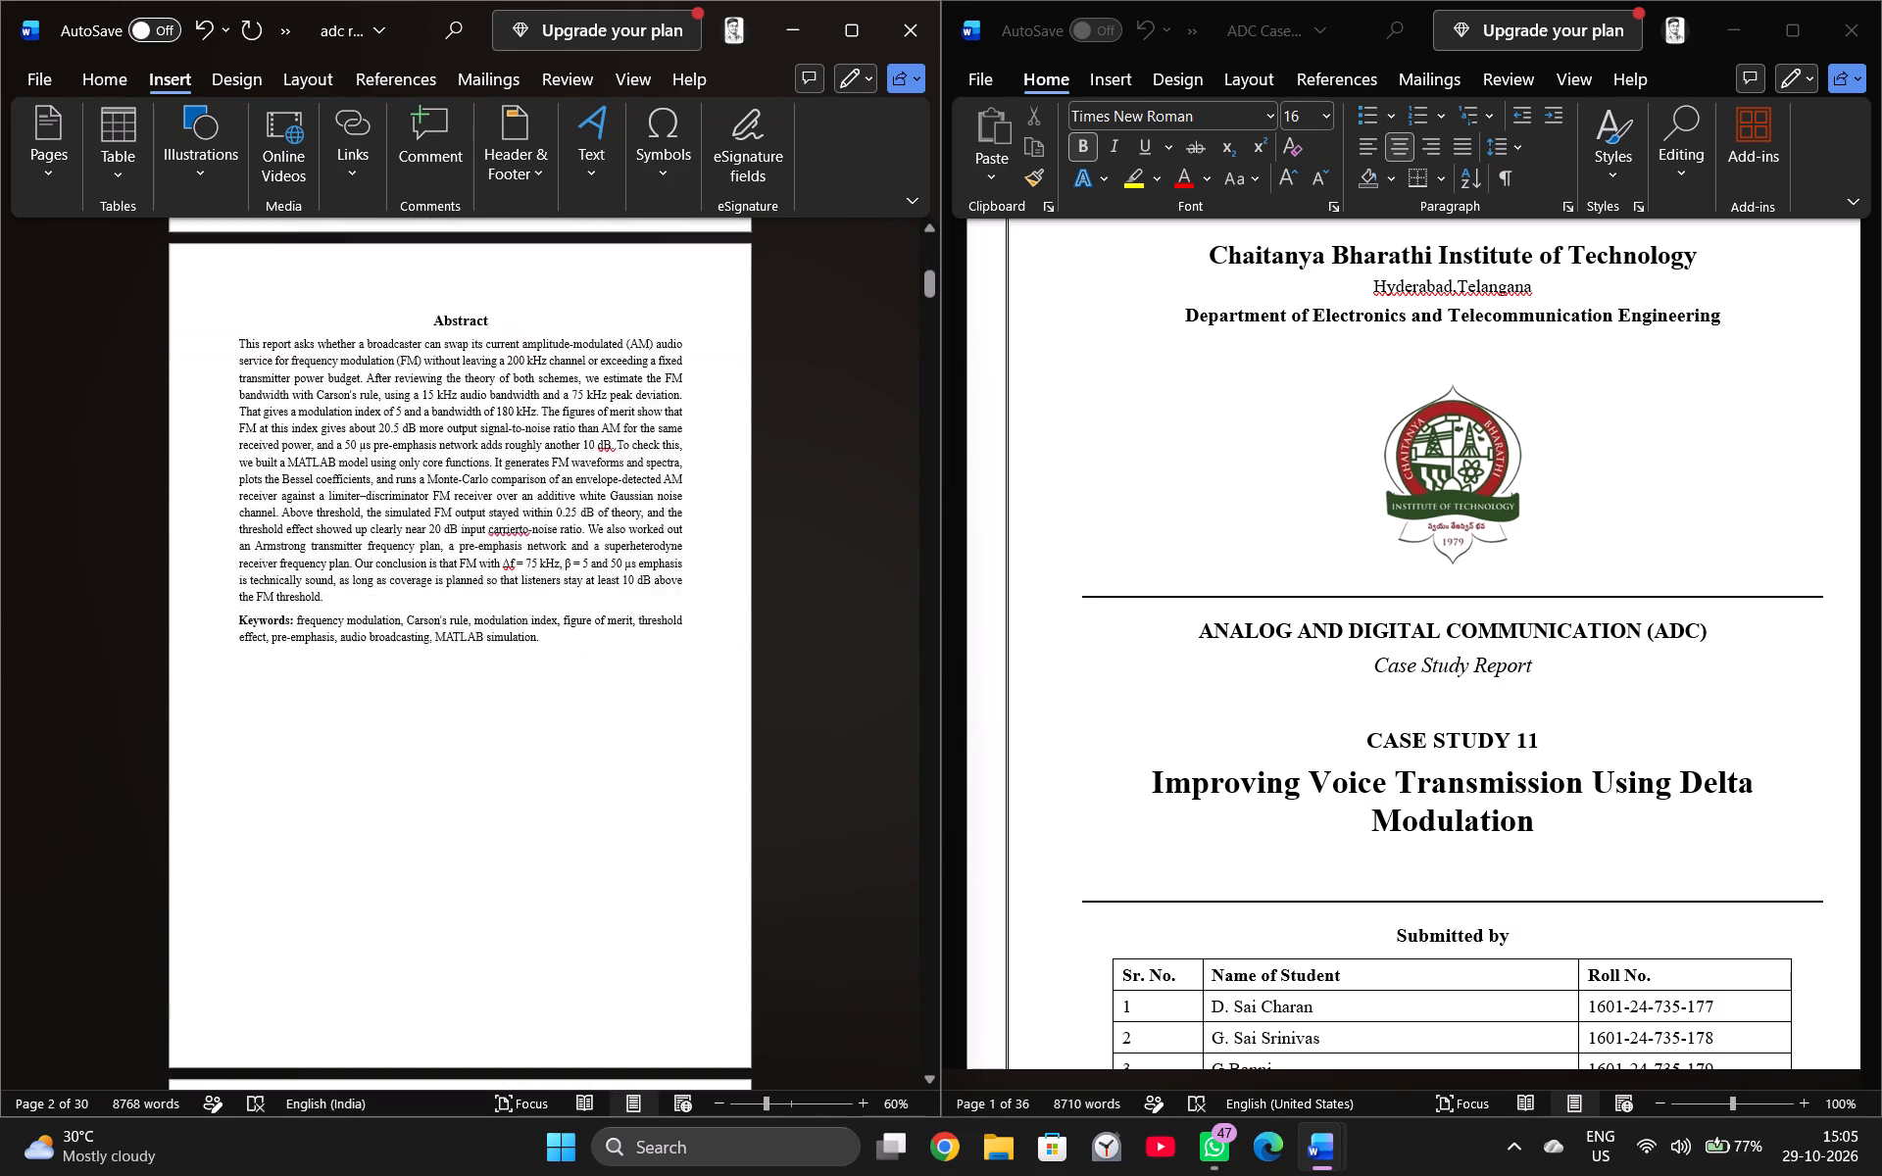
scroll(470, 744, "down", 17)
scroll(482, 739, "down", 9)
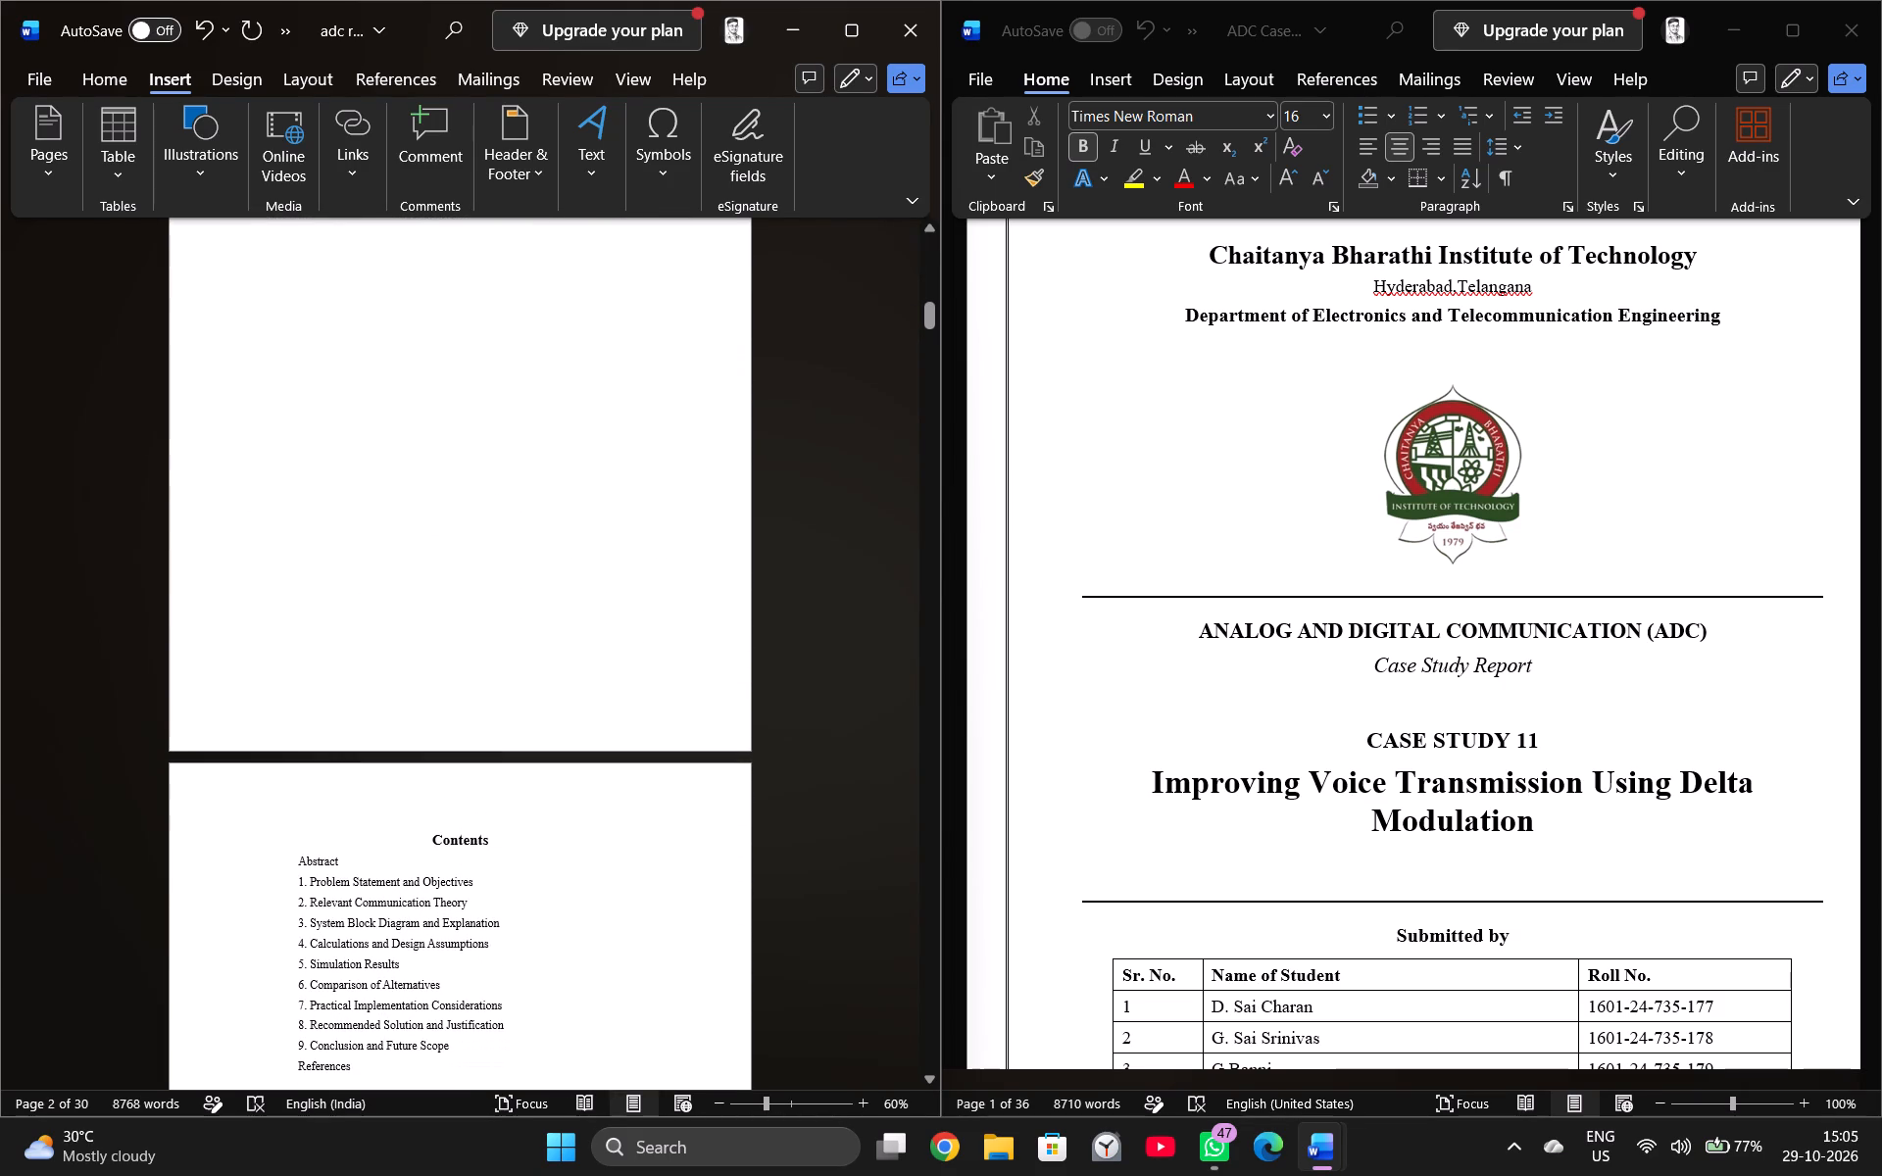
left_click(573, 552)
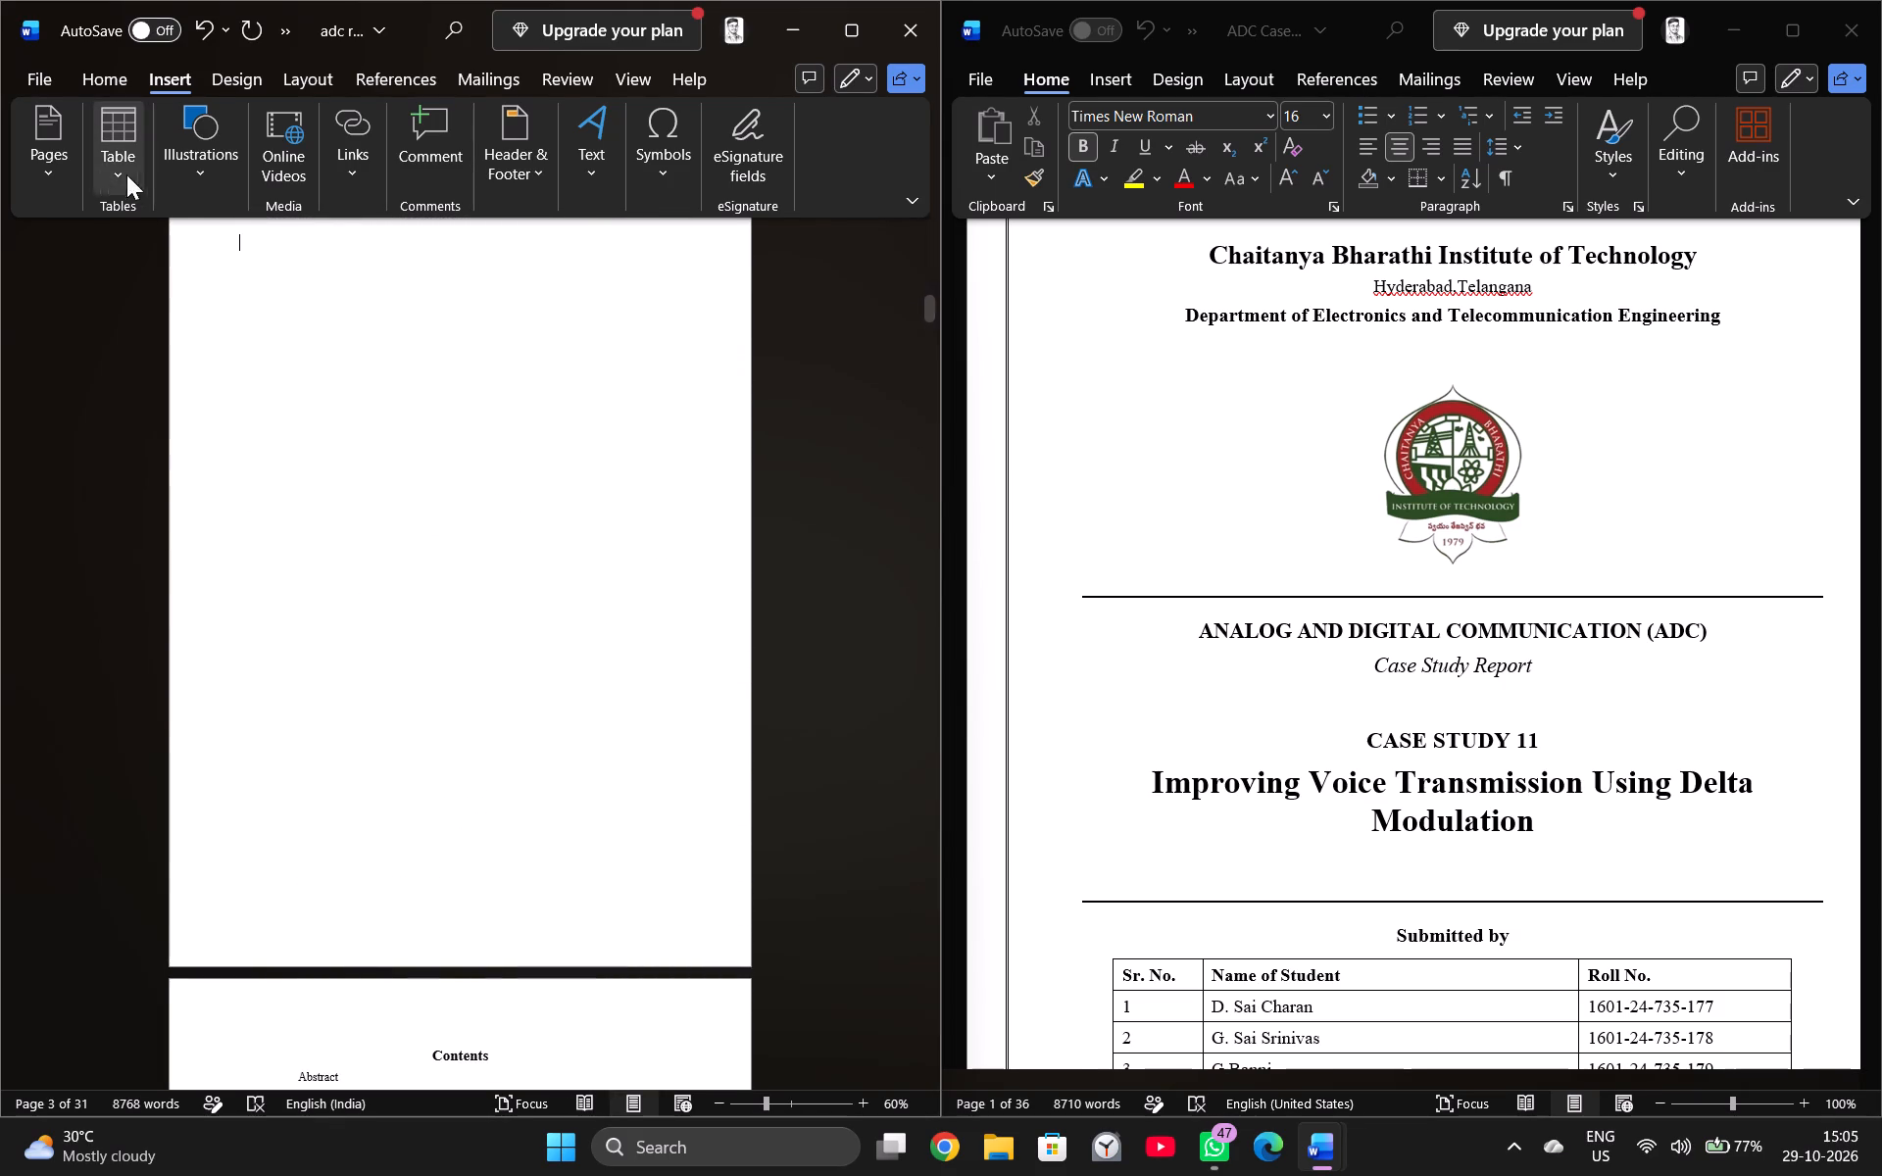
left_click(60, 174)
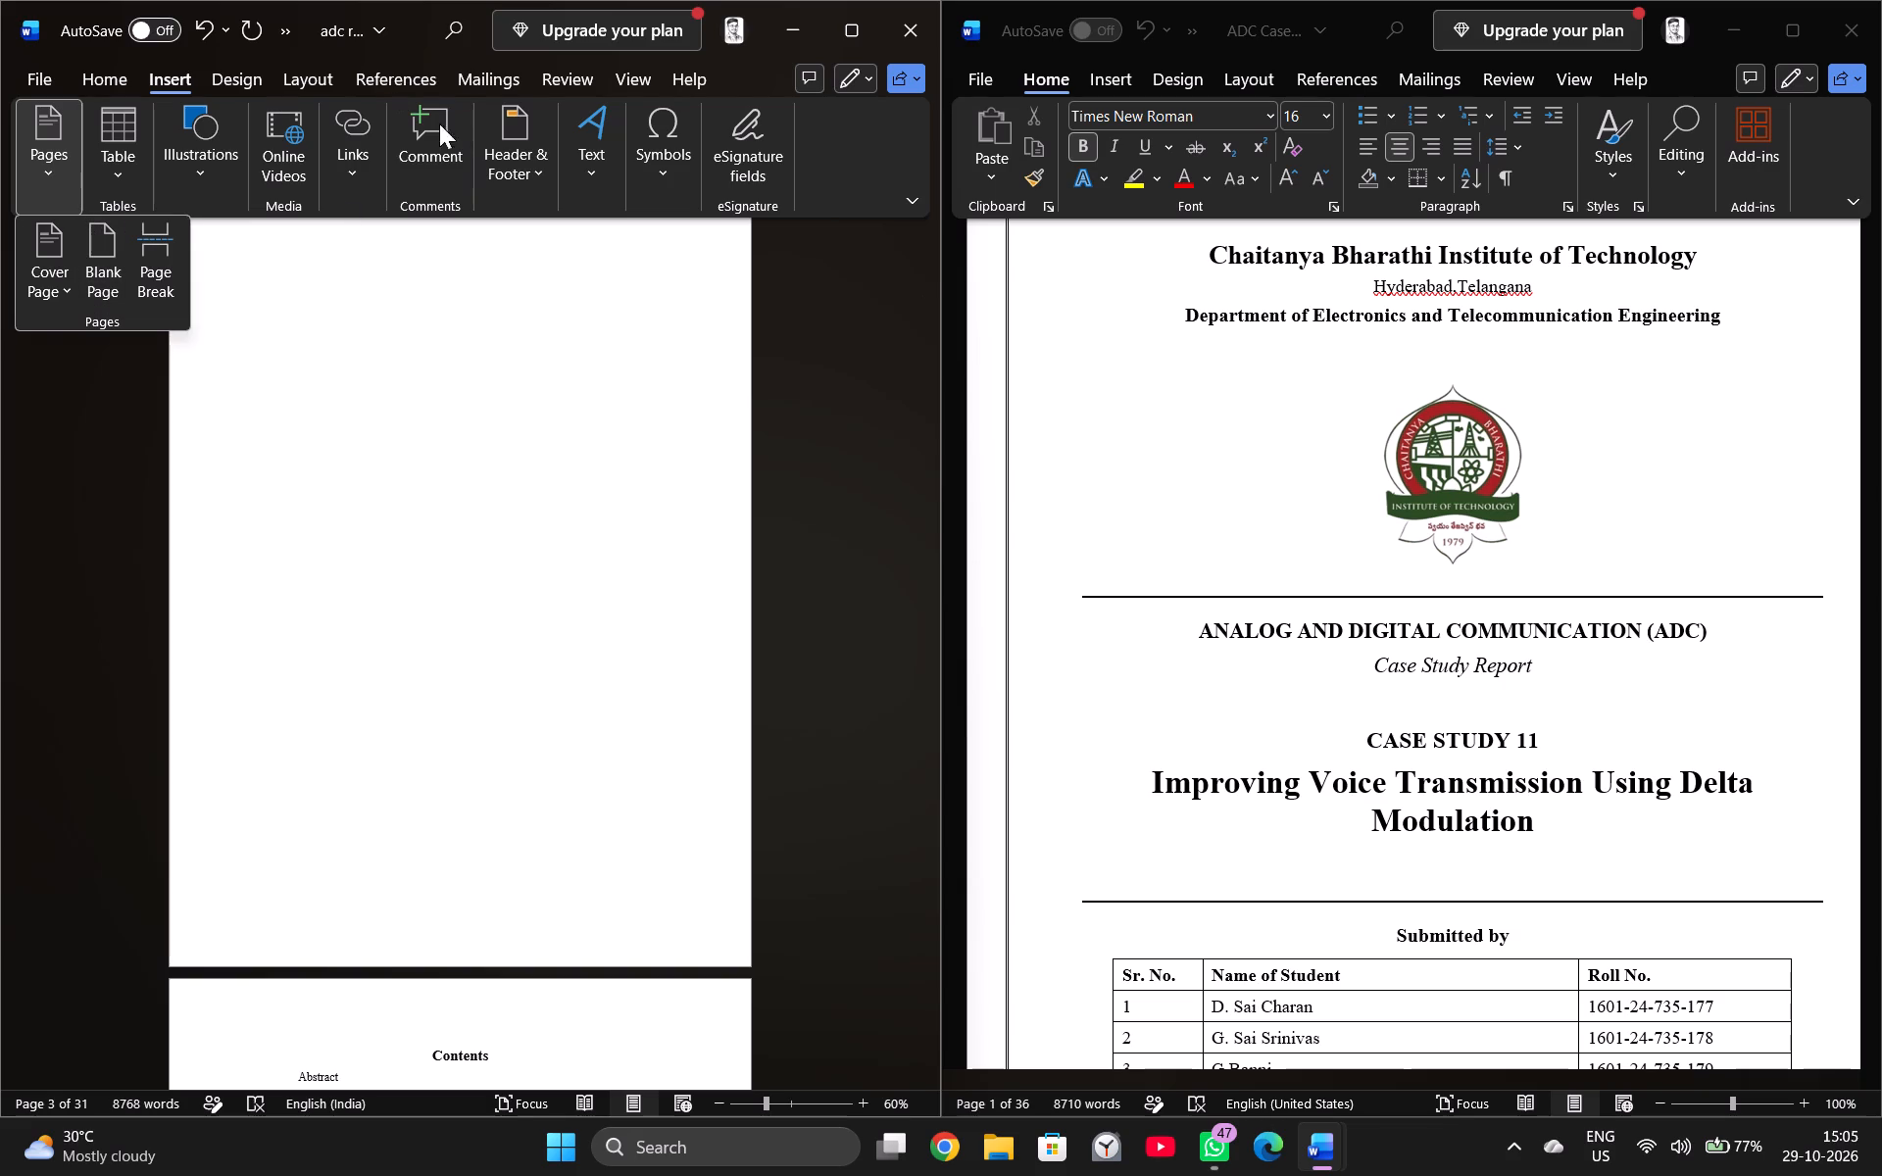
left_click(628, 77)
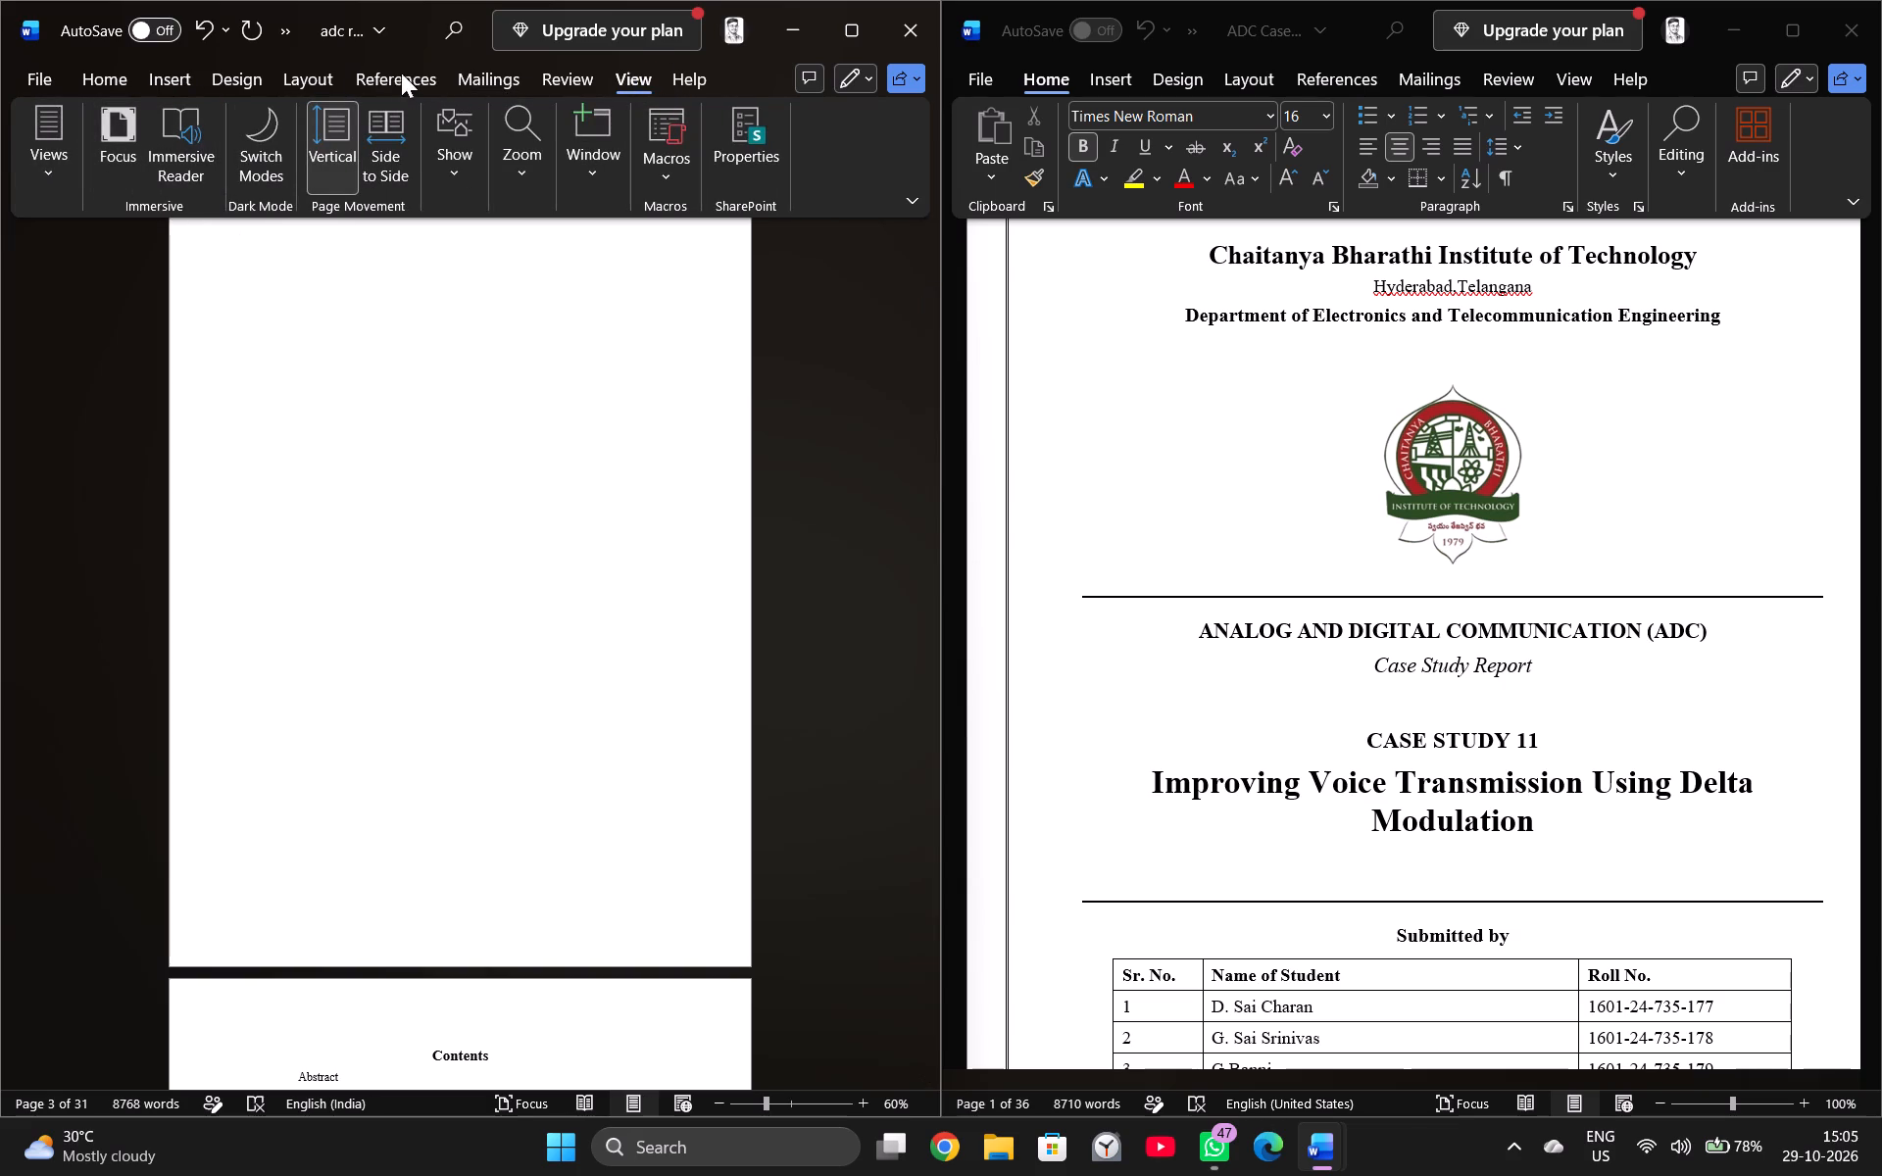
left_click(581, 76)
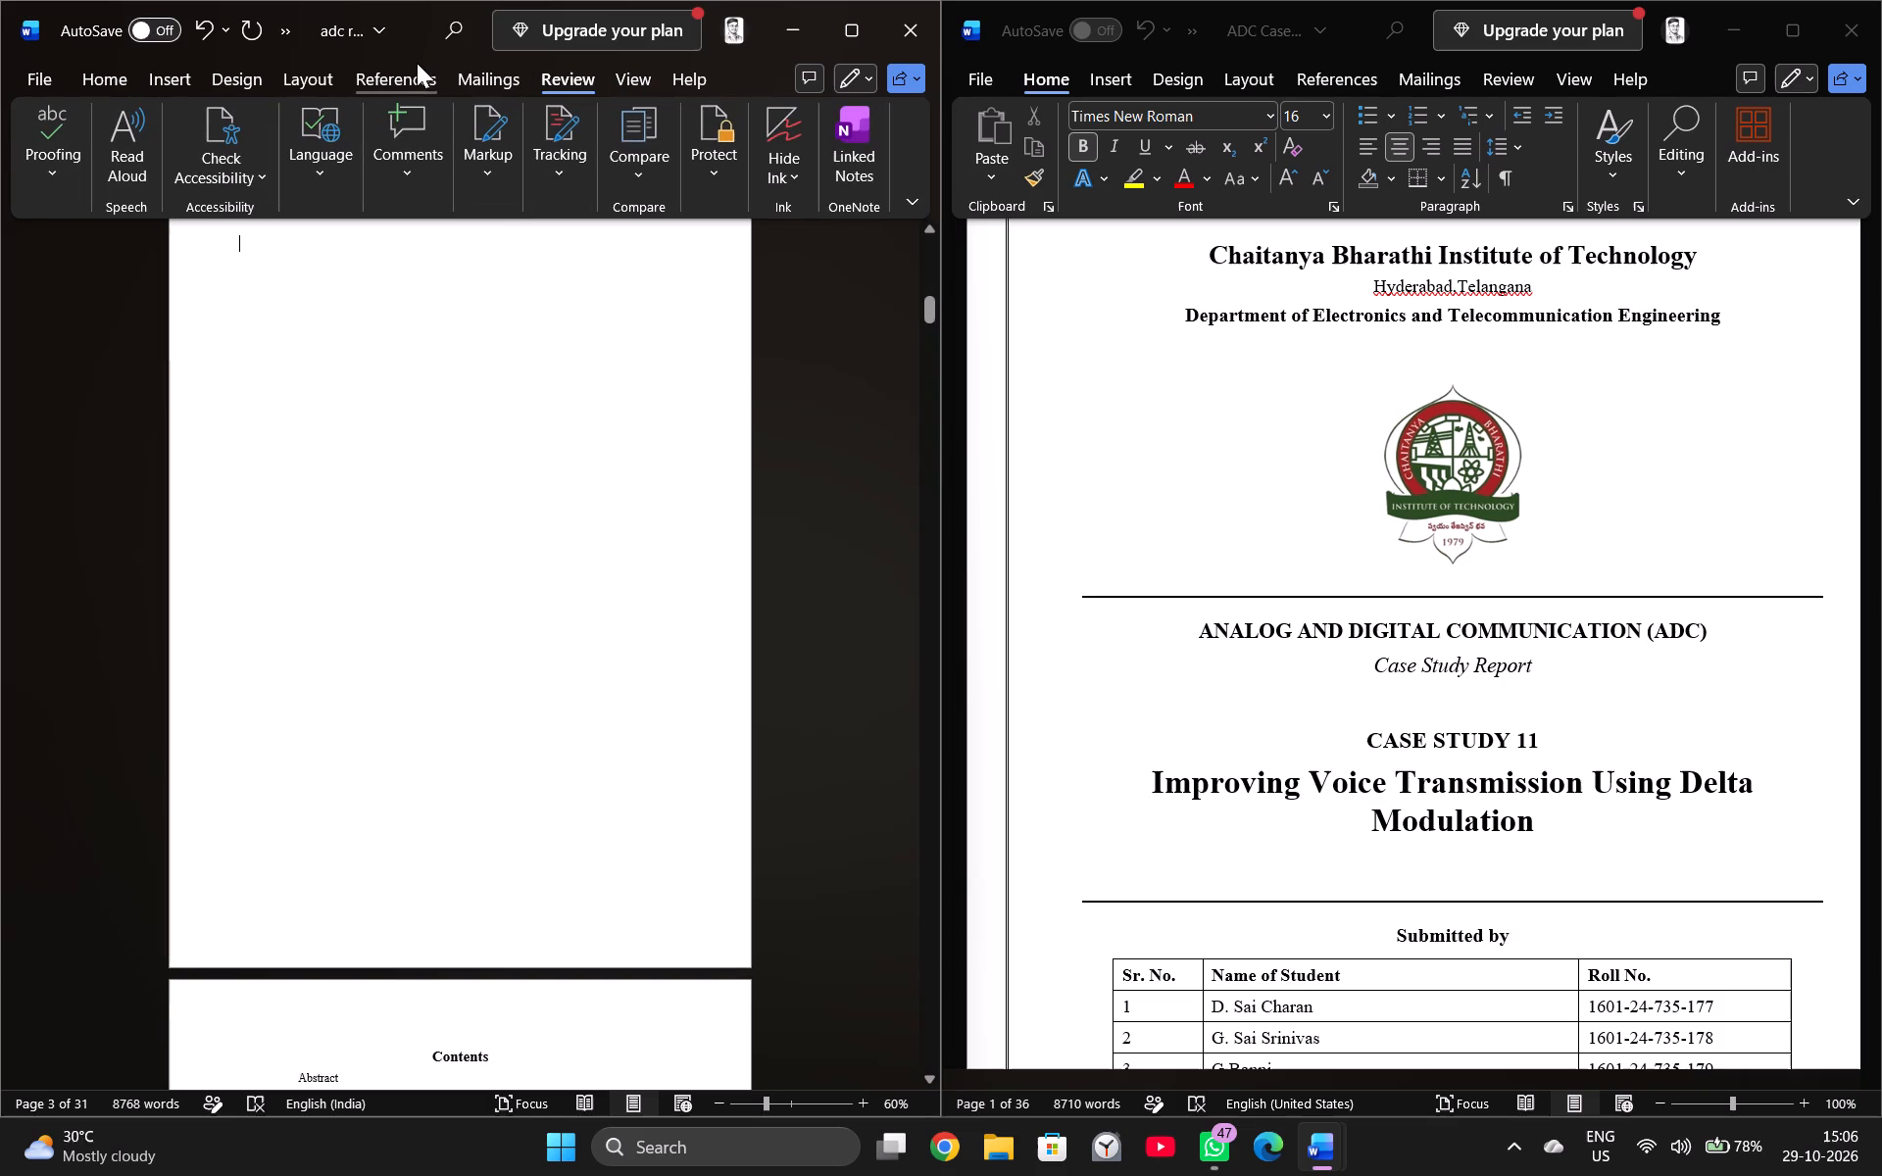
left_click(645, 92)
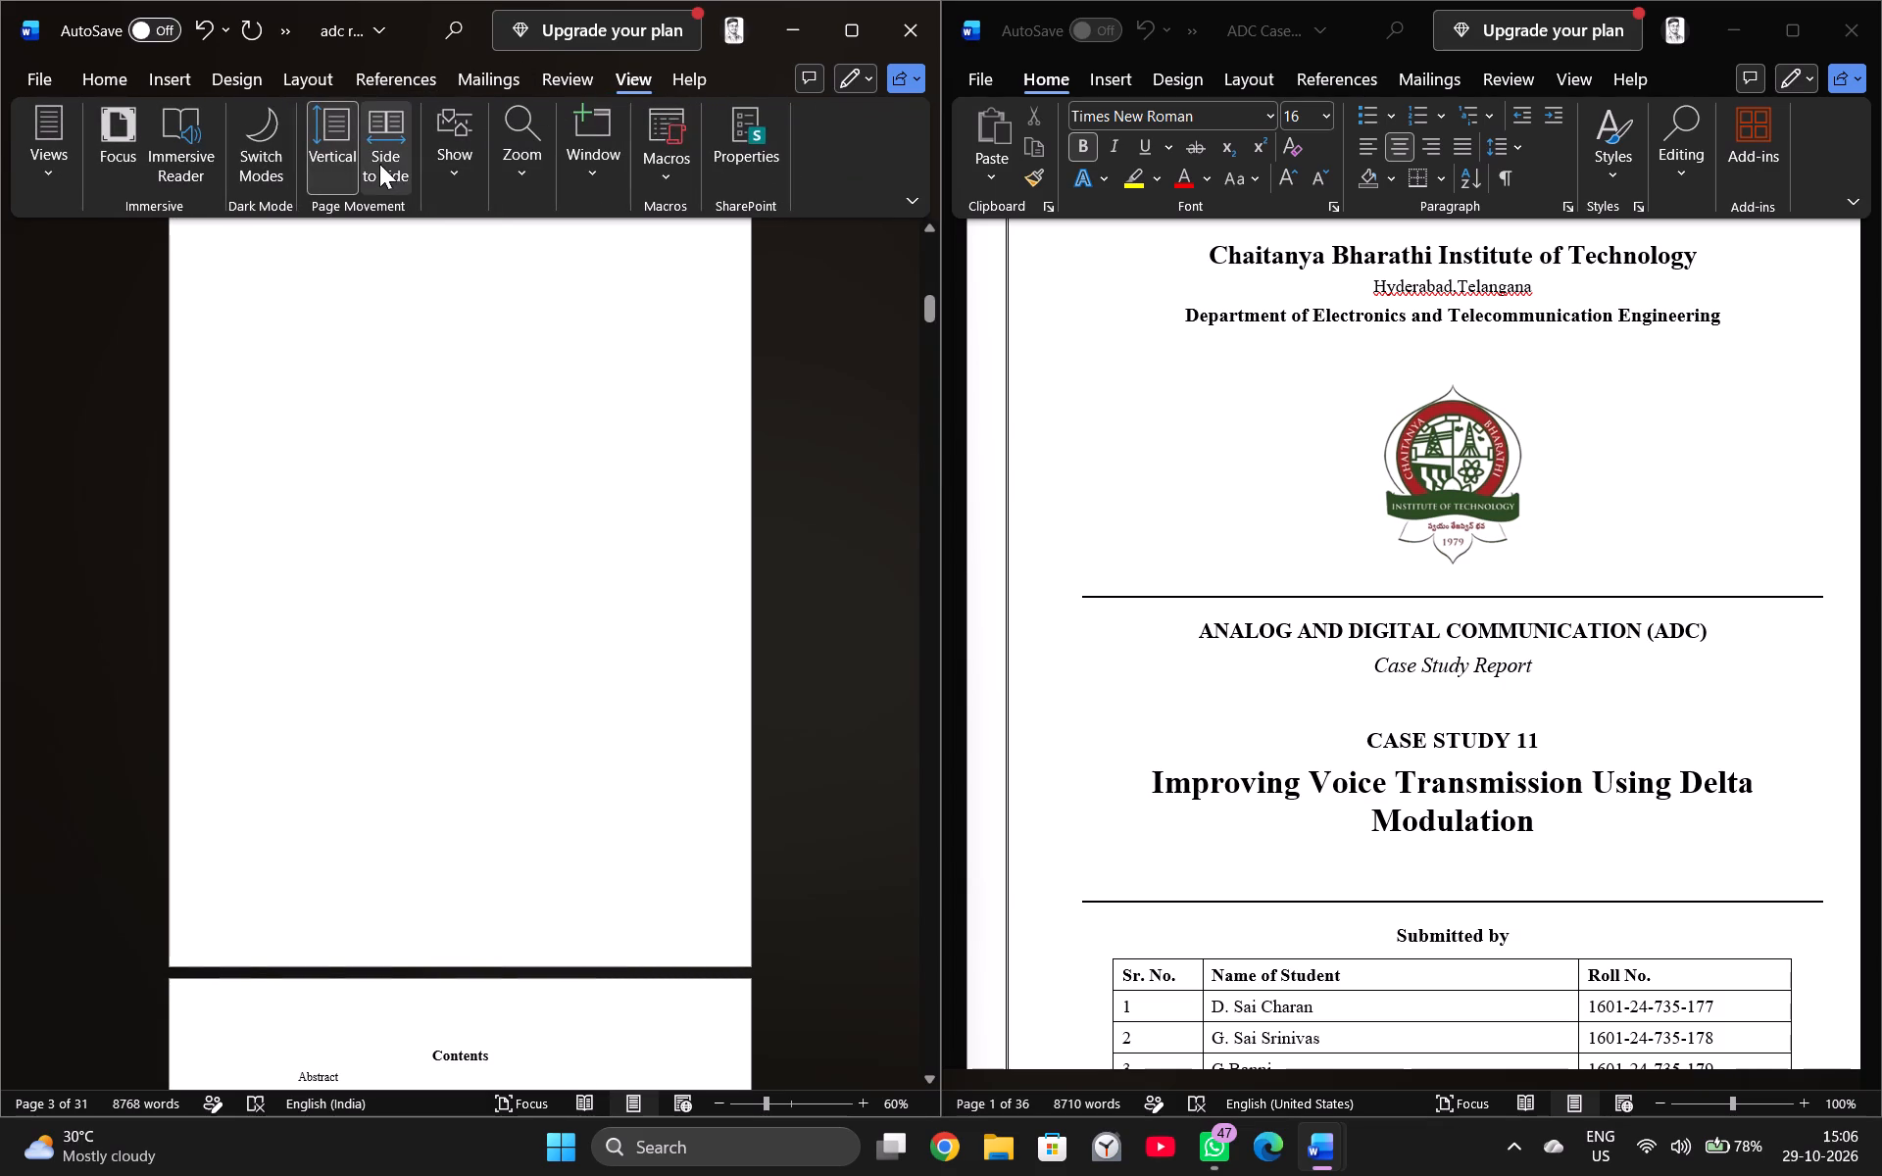
Maximize the FM report's window and show the Navigation Pane with its page thumbnails.
left_click(853, 33)
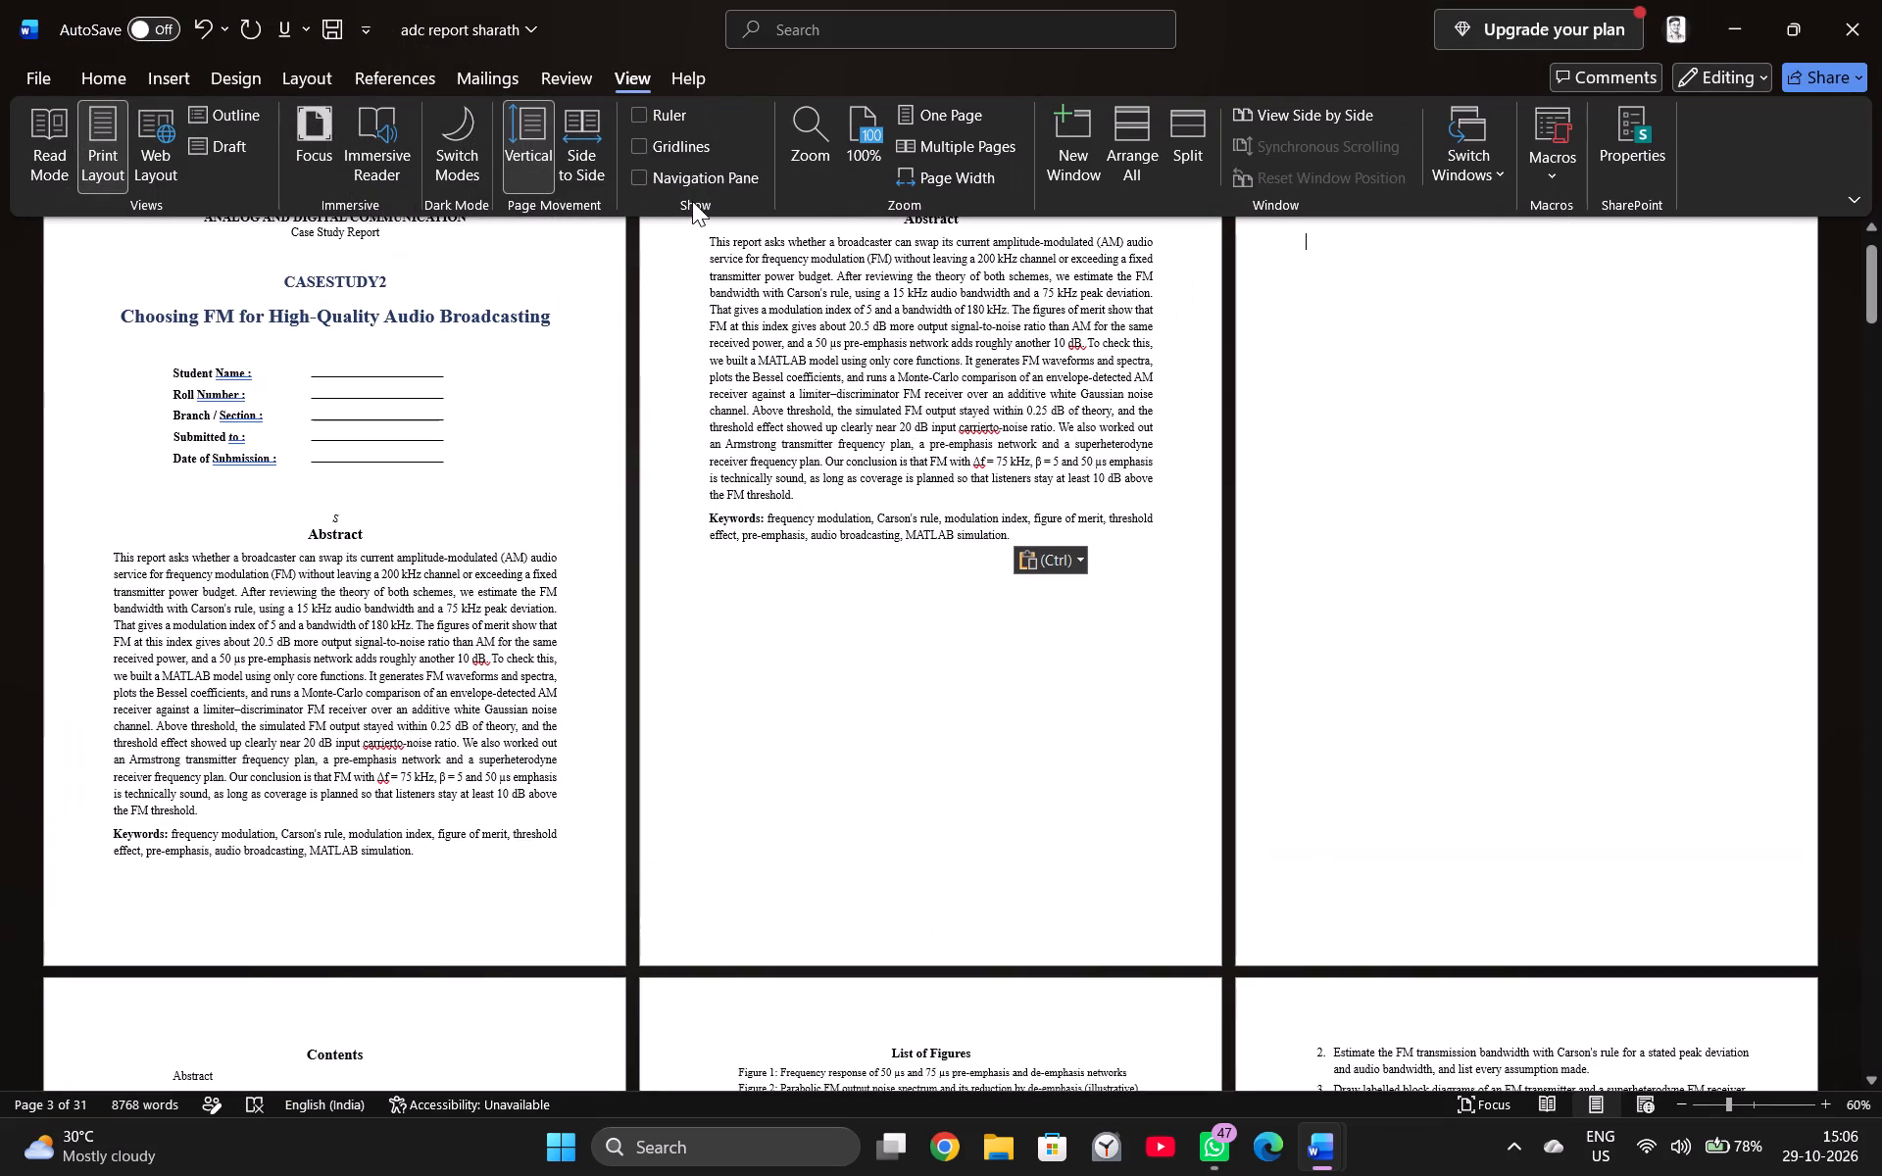
scroll(776, 268, "left", 1)
scroll(776, 268, "down", 5, "ctrl")
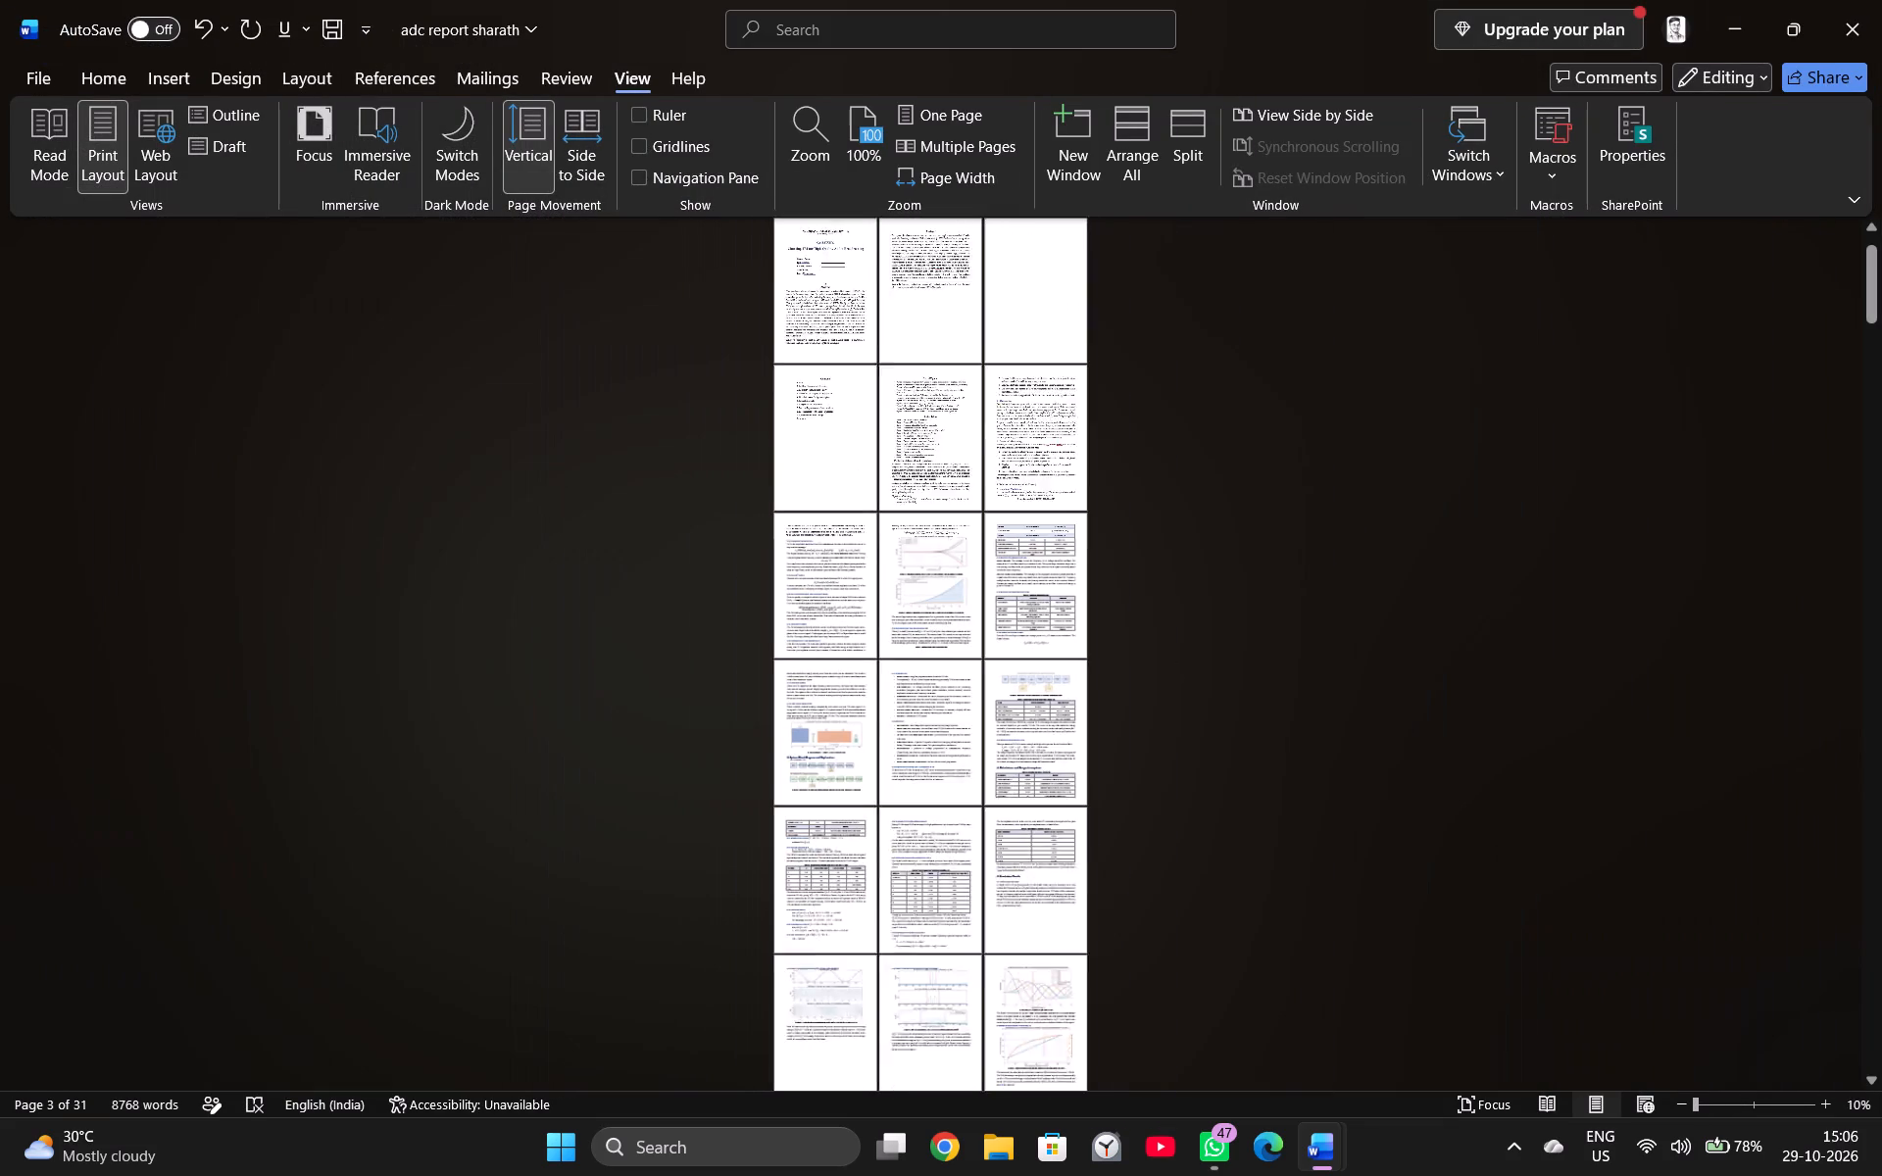
left_click(636, 173)
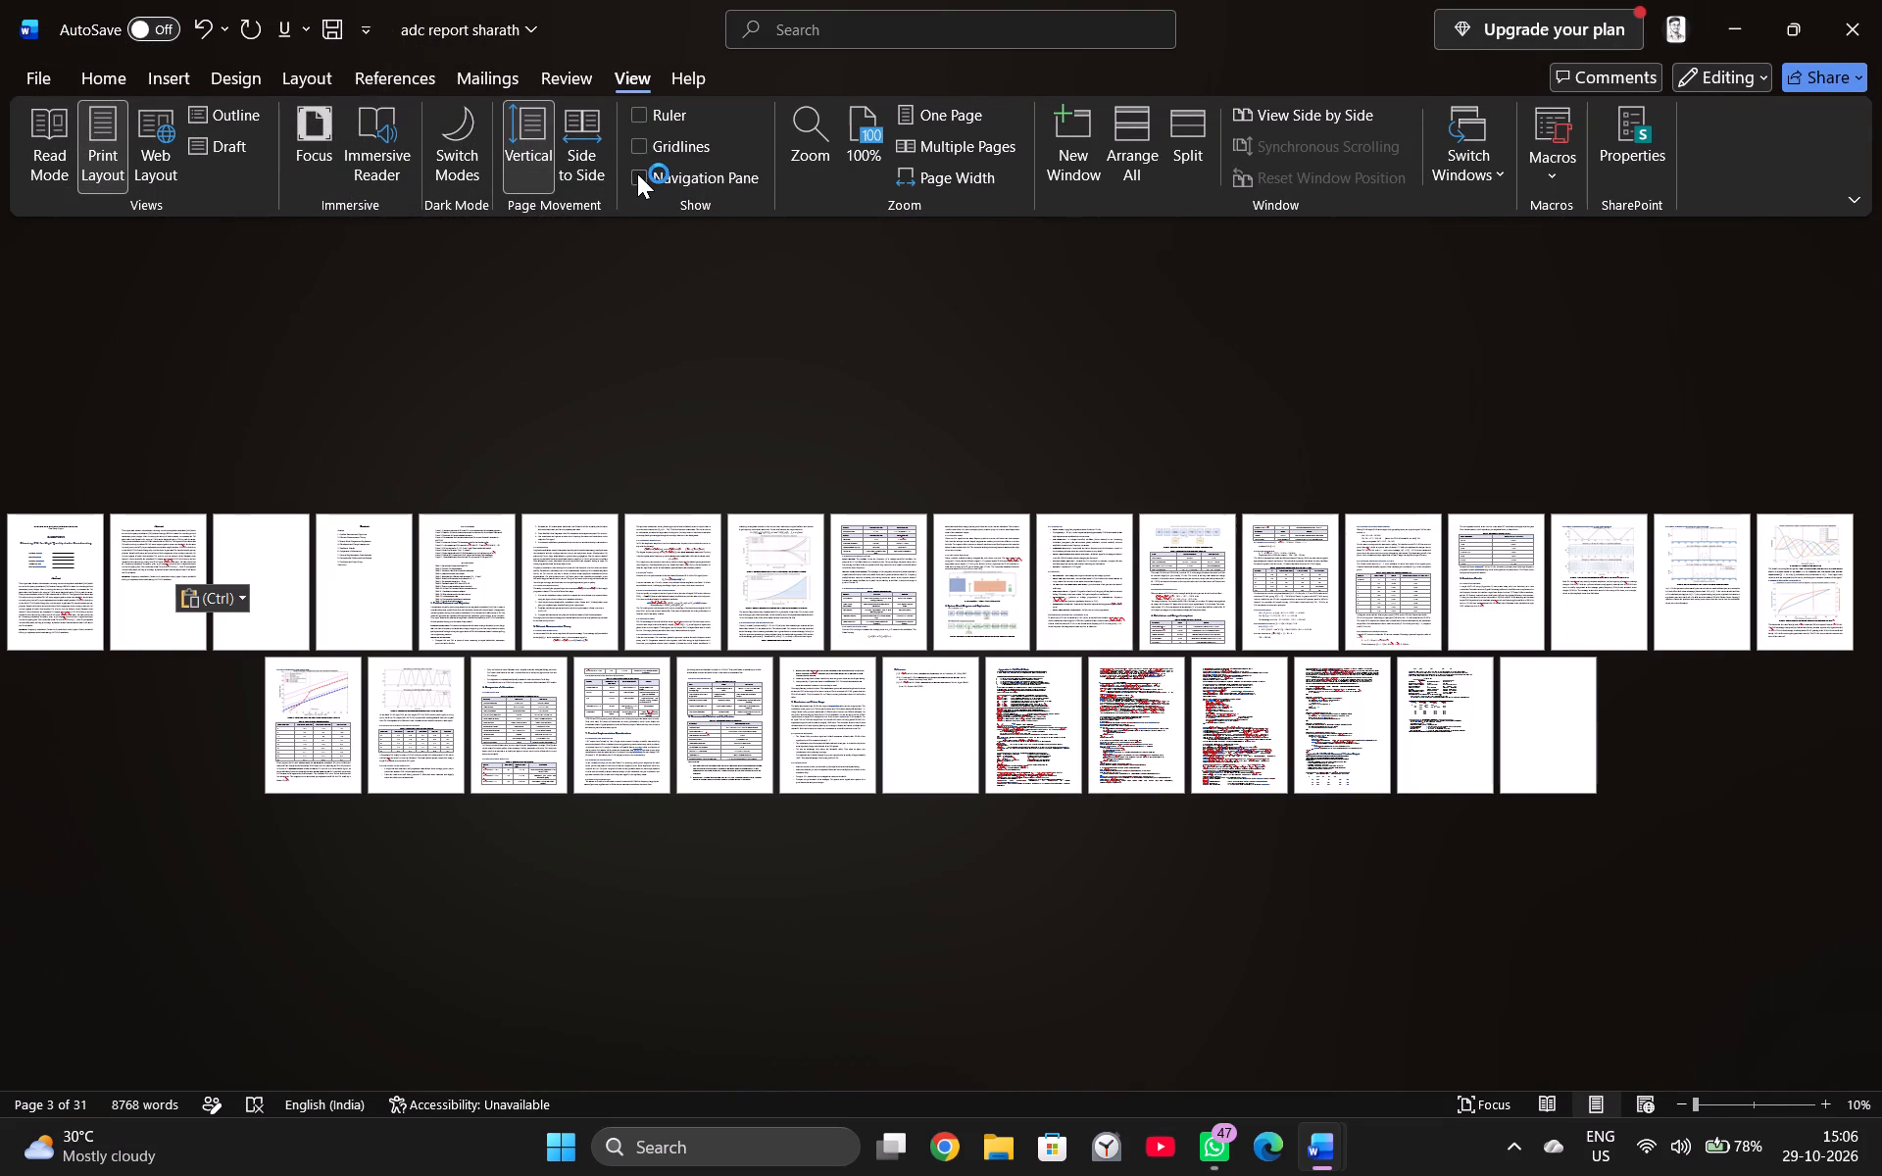
scroll(664, 255, "up", 5, "ctrl")
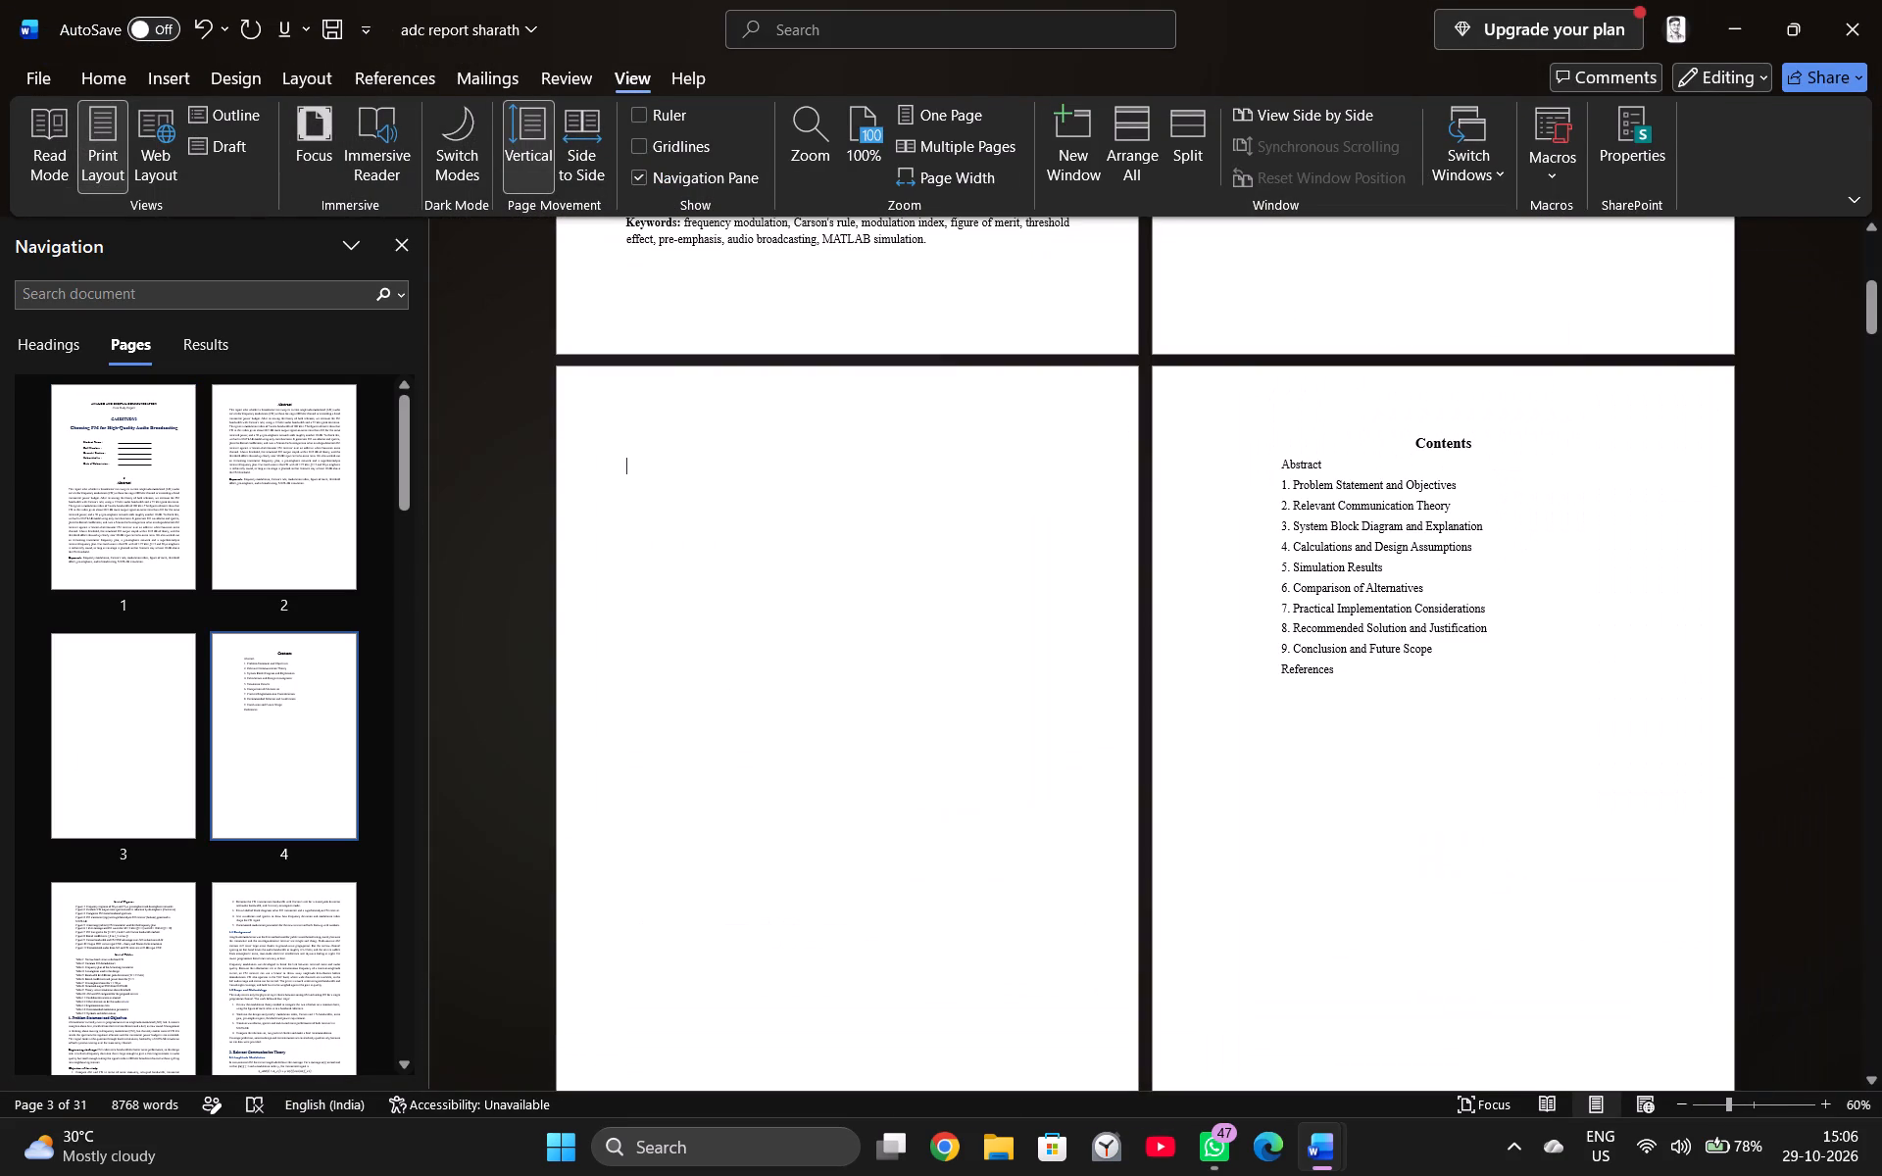
scroll(497, 502, "up", 3, "ctrl")
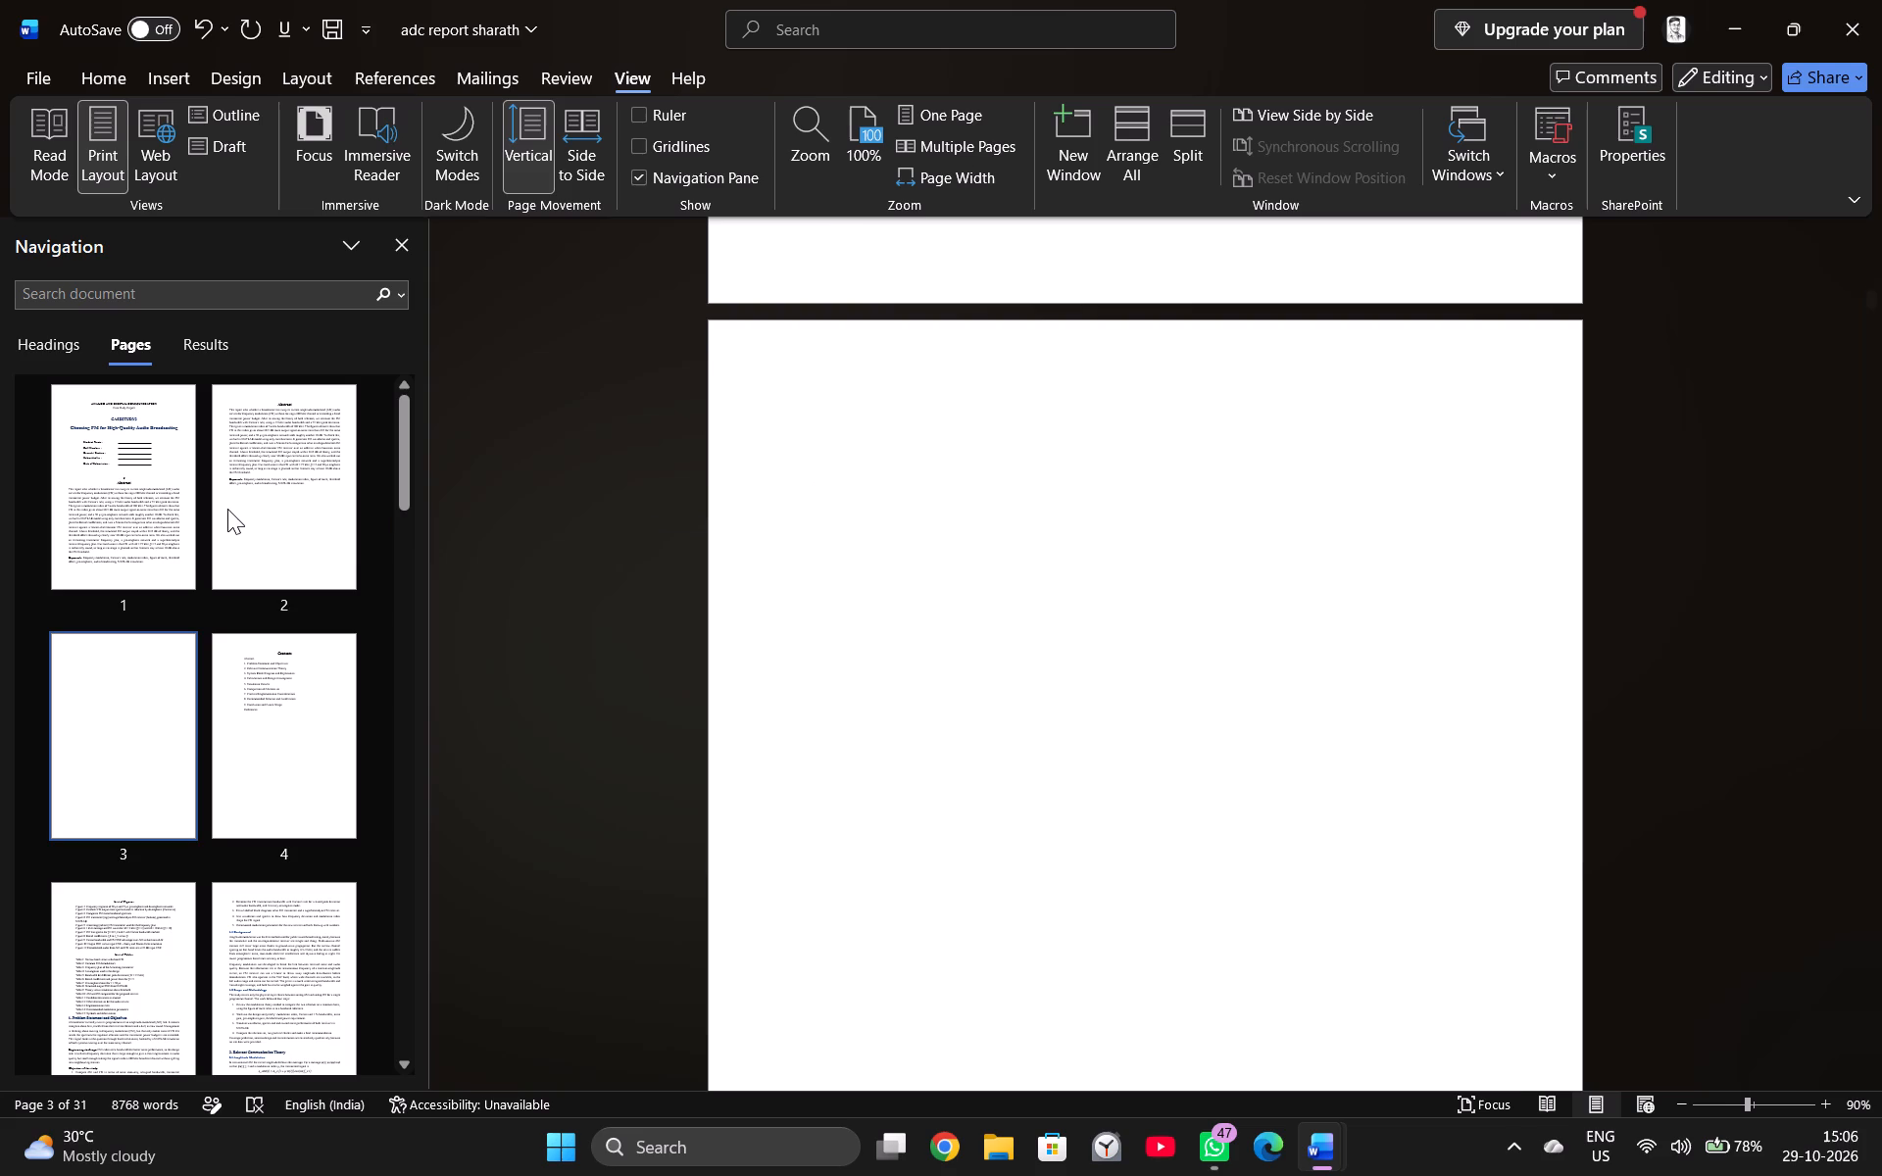
Delete the blank third page between the pasted abstract and the Contents page.
left_click(244, 491)
left_click(76, 736)
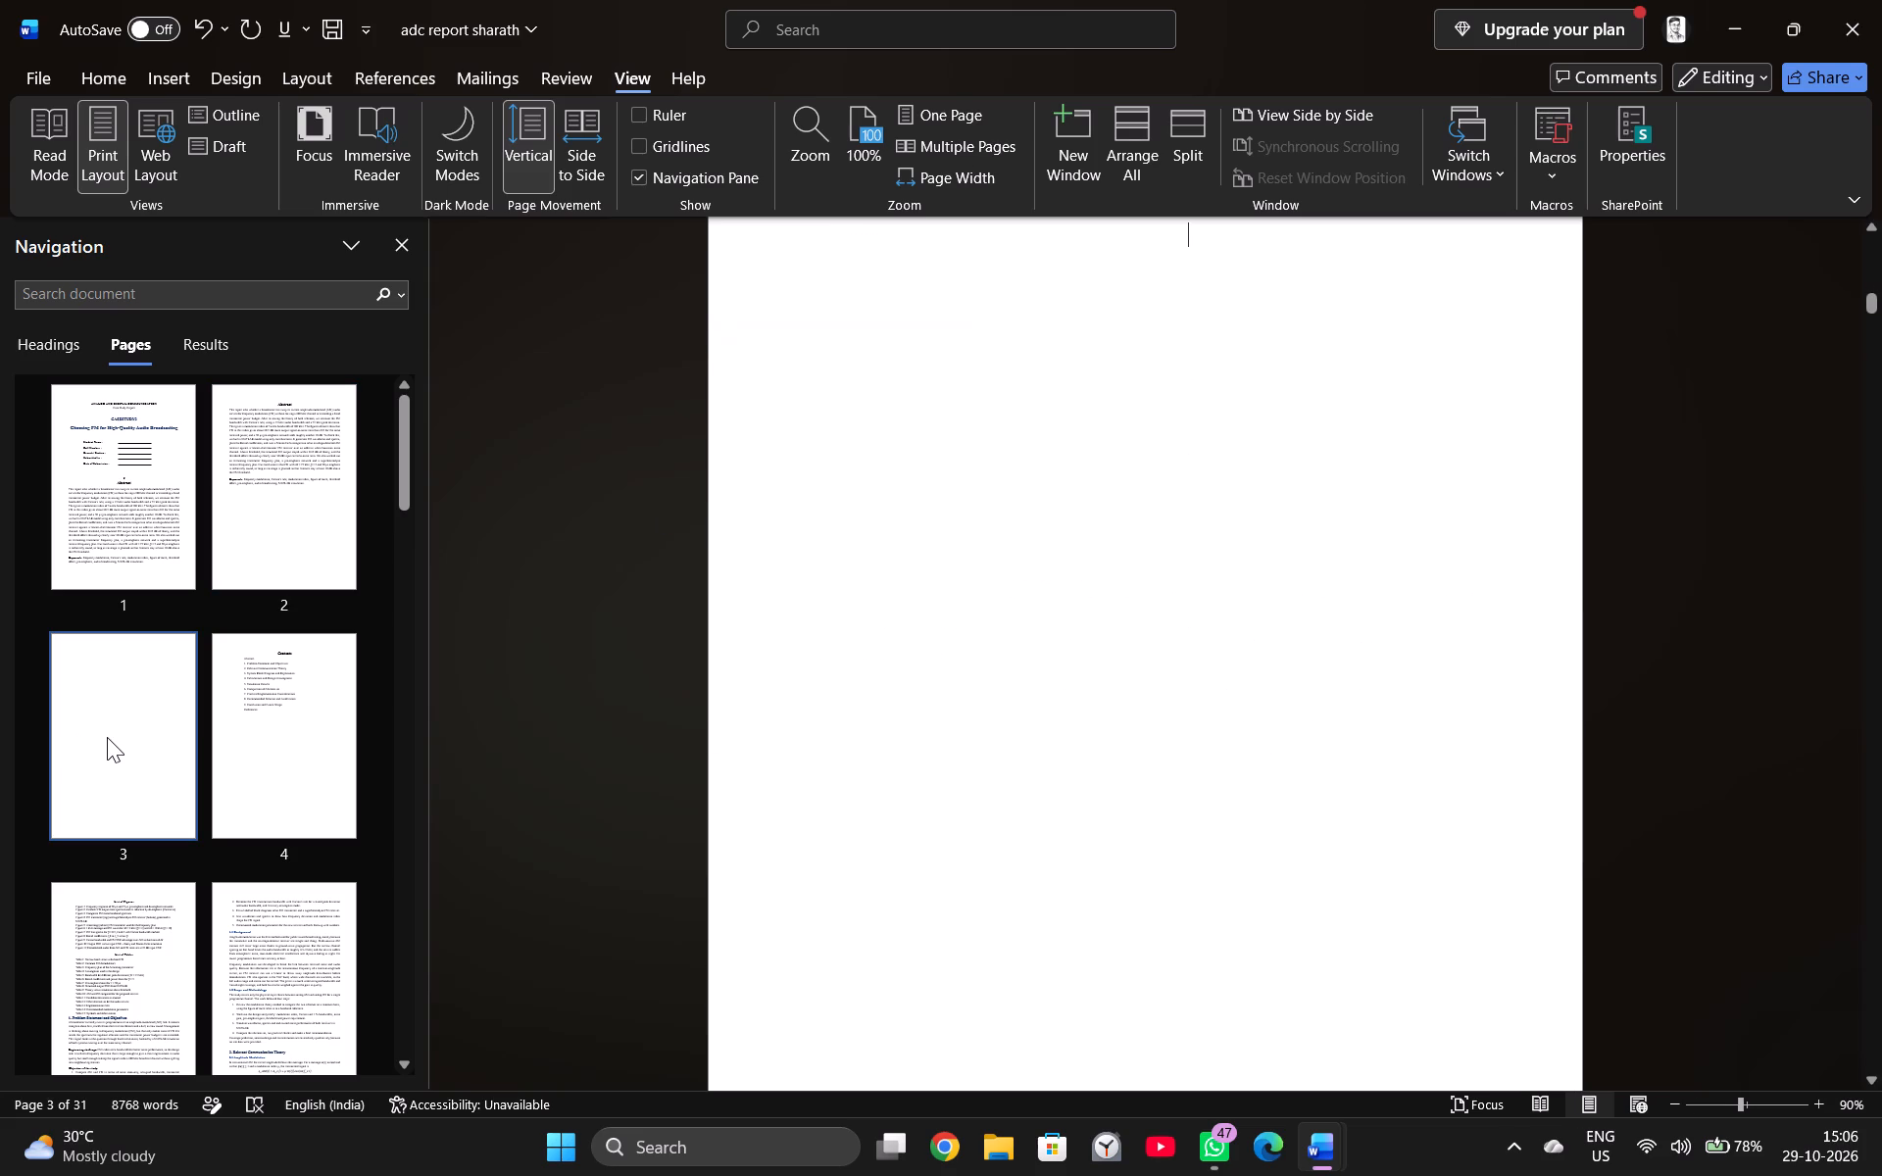
left_click(107, 737)
key("BackSpace")
key("BackSpace")
key("BackSpace")
key("BackSpace")
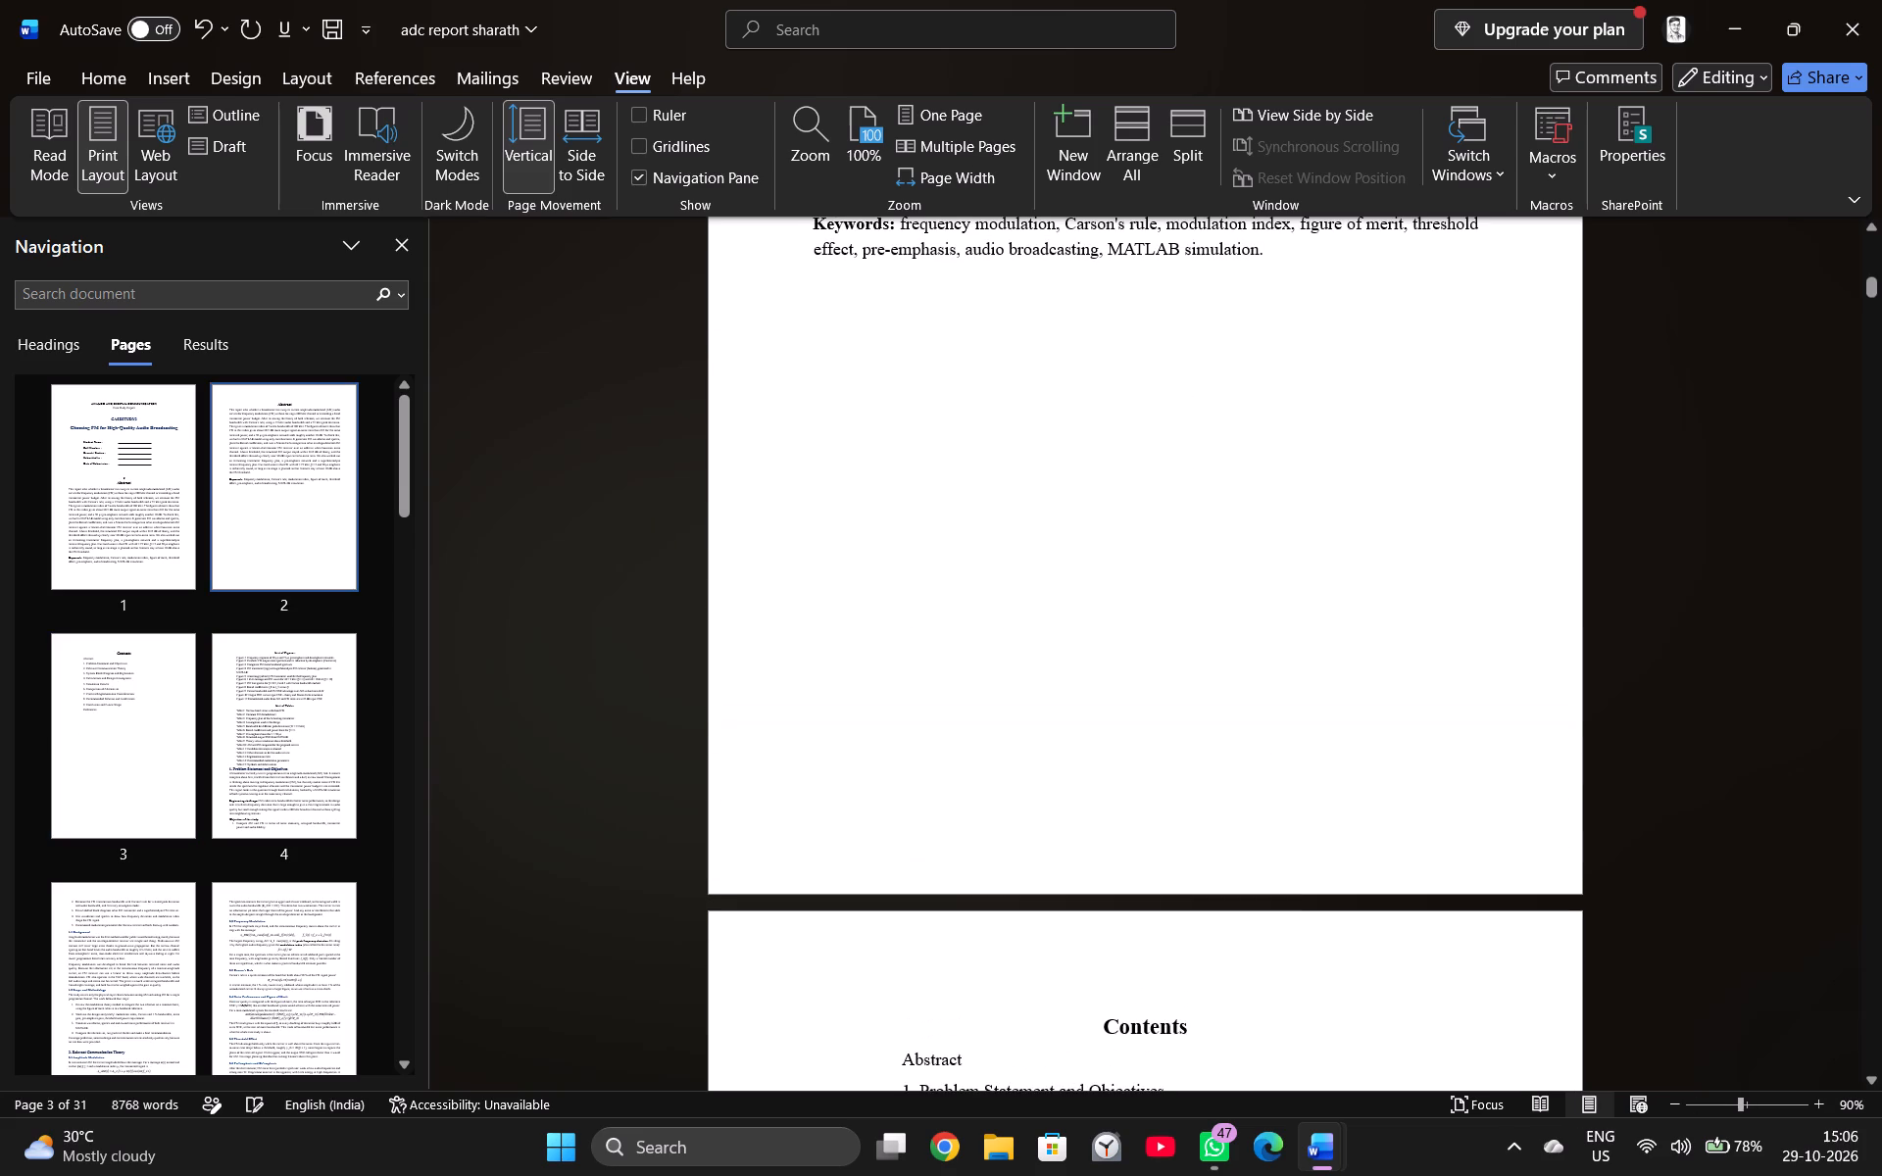
Delete the original Abstract heading, paragraph and Keywords text from the cover page, including the break after them.
left_click(129, 495)
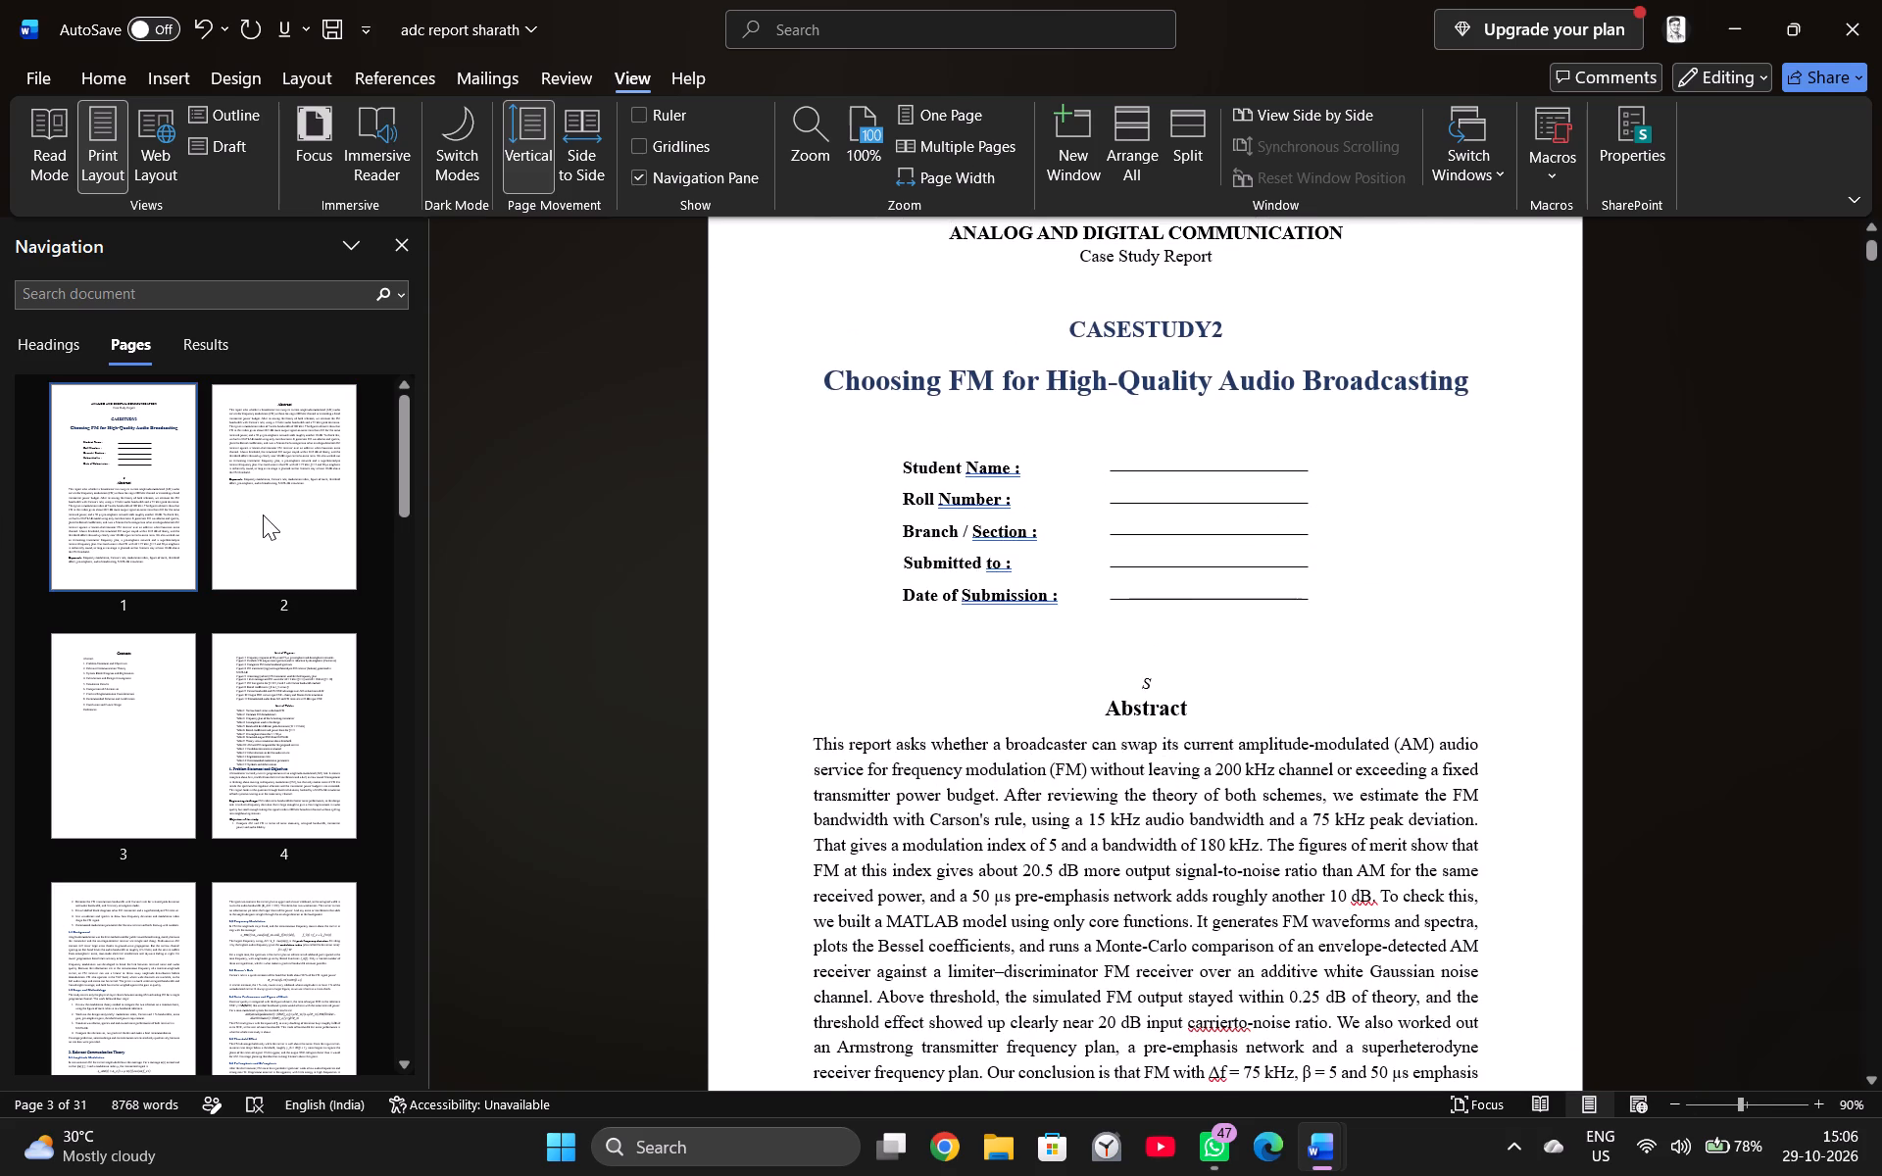
left_click(263, 514)
scroll(955, 610, "up", 14)
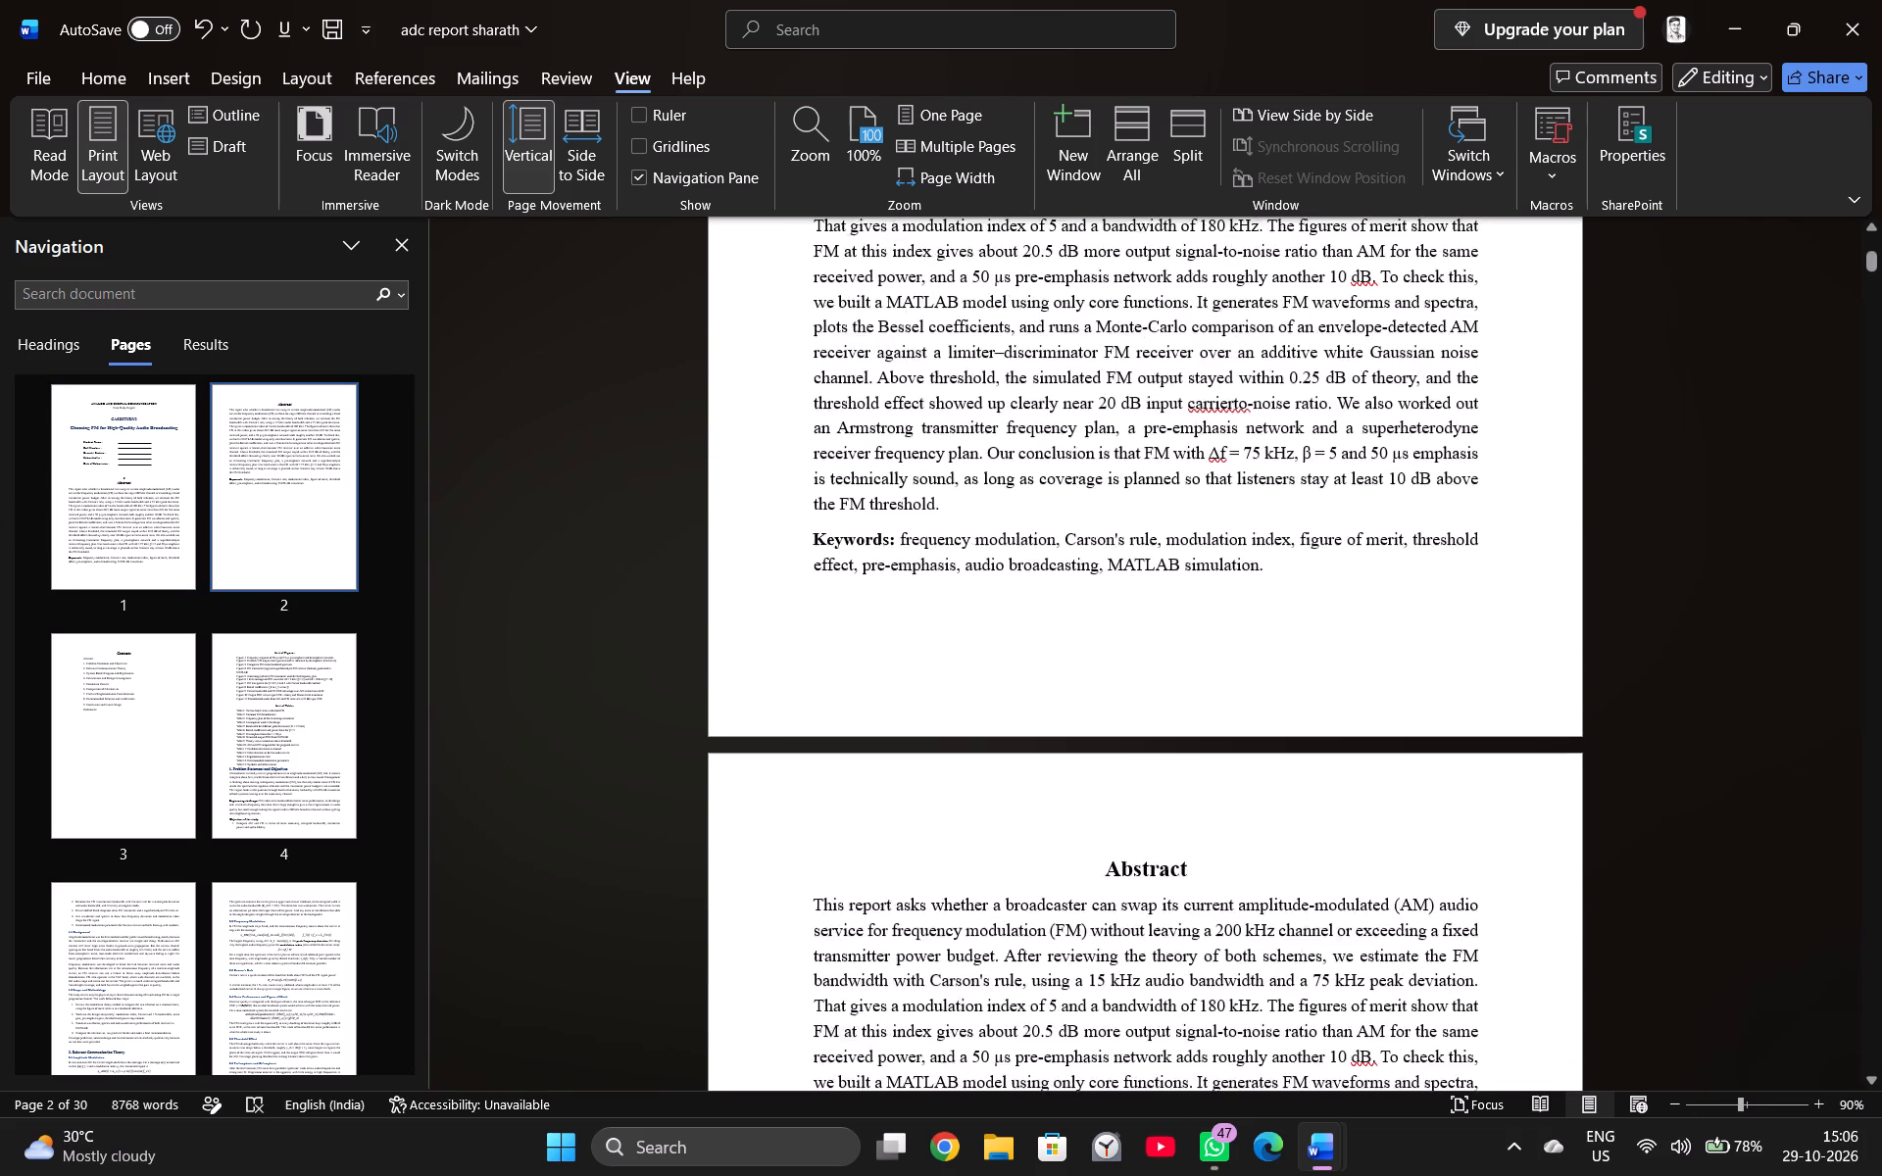
scroll(963, 603, "up", 4)
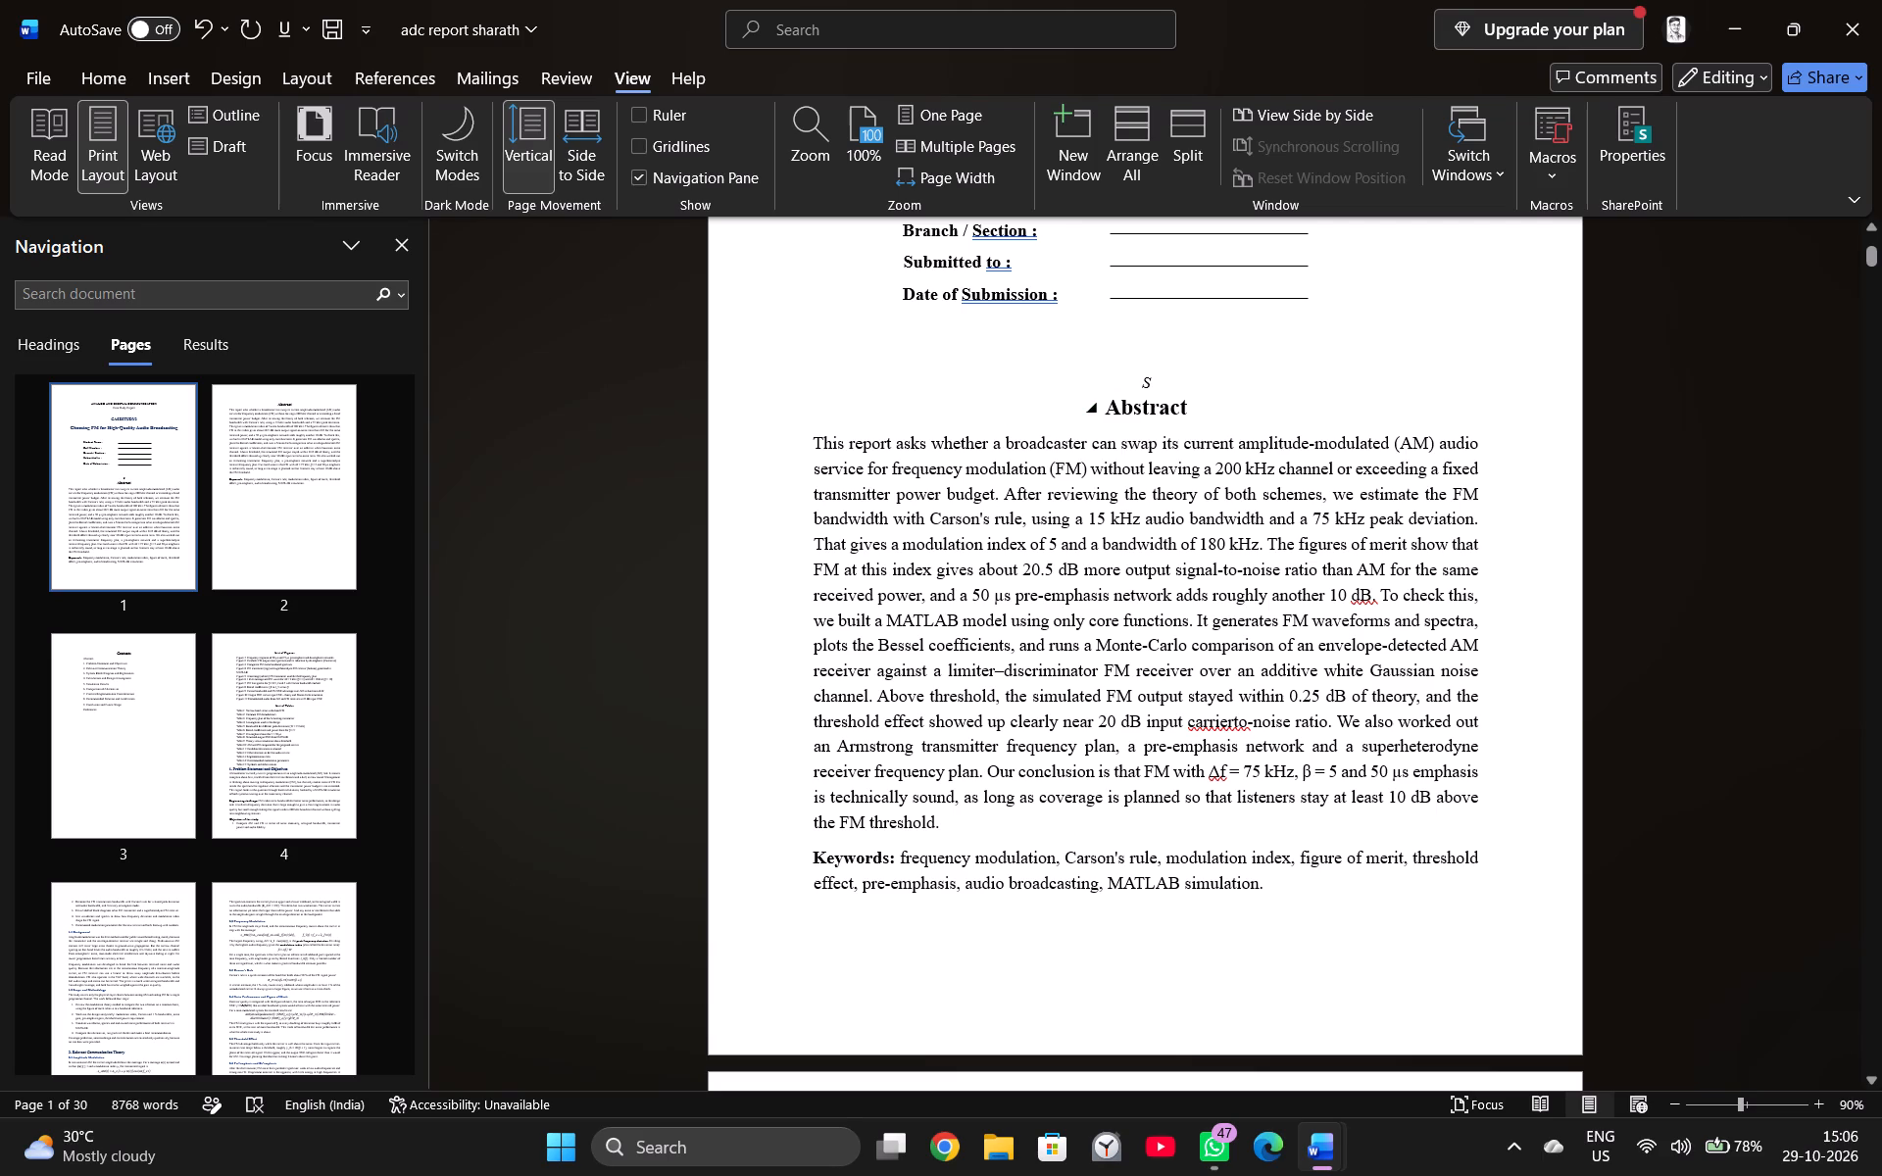
left_click_drag(1103, 401, 1309, 897)
key("BackSpace")
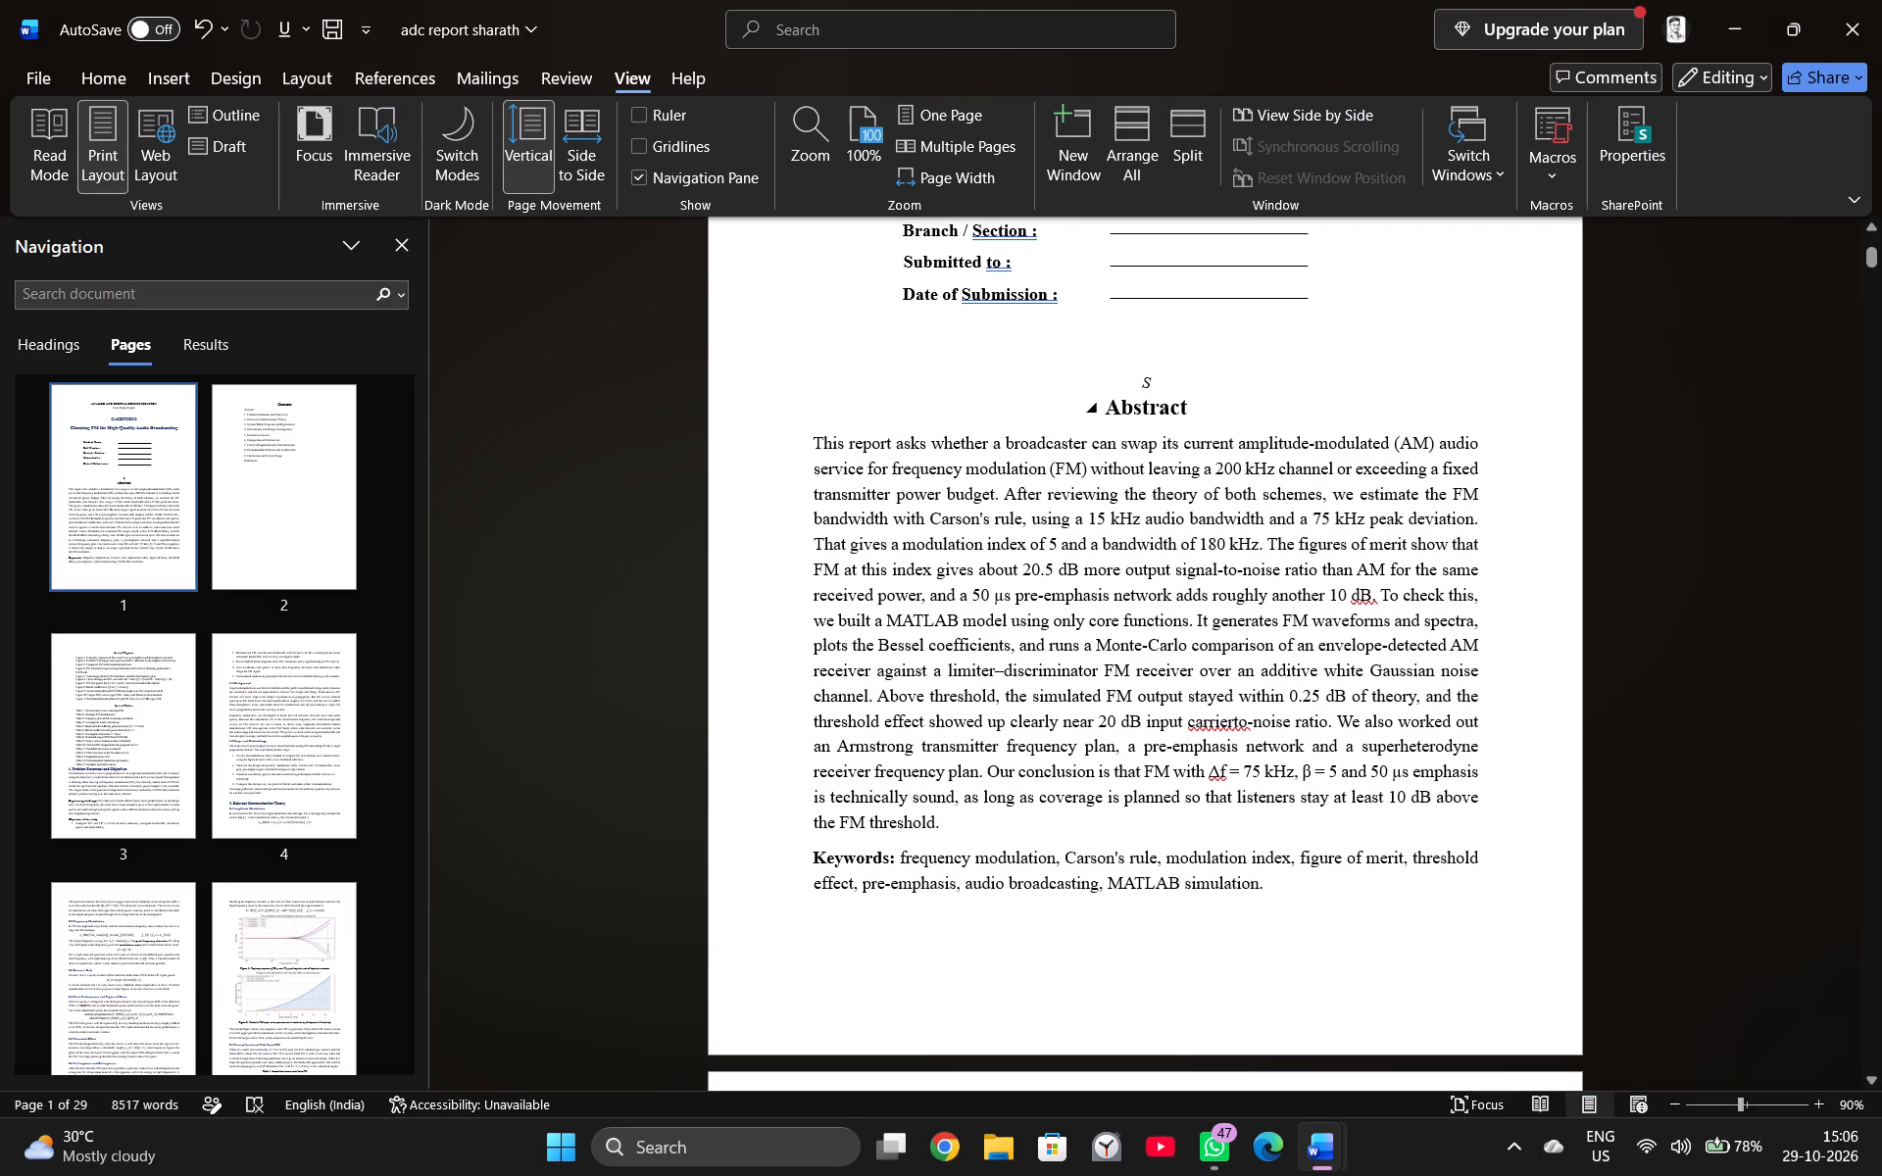
Delete the remaining Abstract heading, paragraph and Keywords text below the cover page's student details.
left_click_drag(1105, 399, 1245, 891)
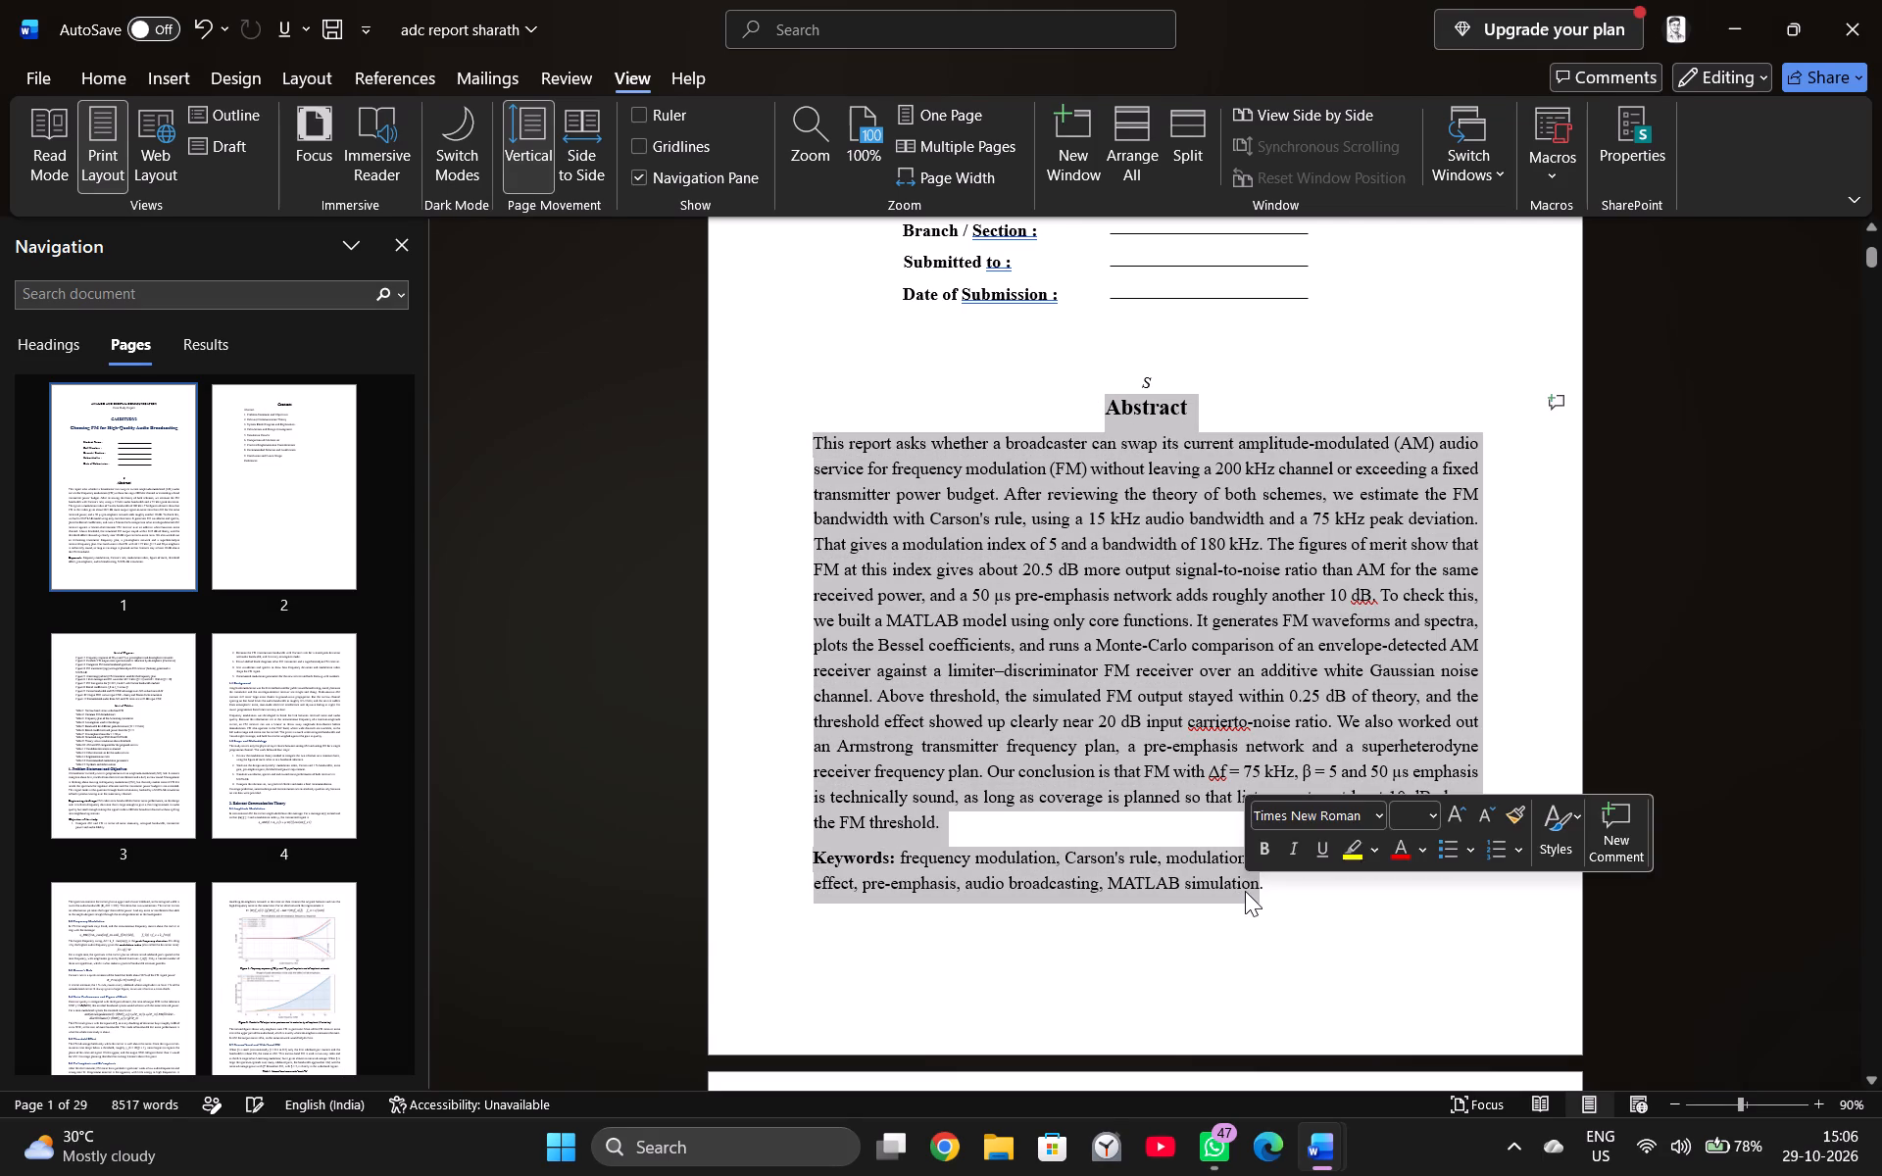
key("BackSpace")
Delete the stray italic letter S below the Date of Submission line on the cover page.
left_click(1238, 407)
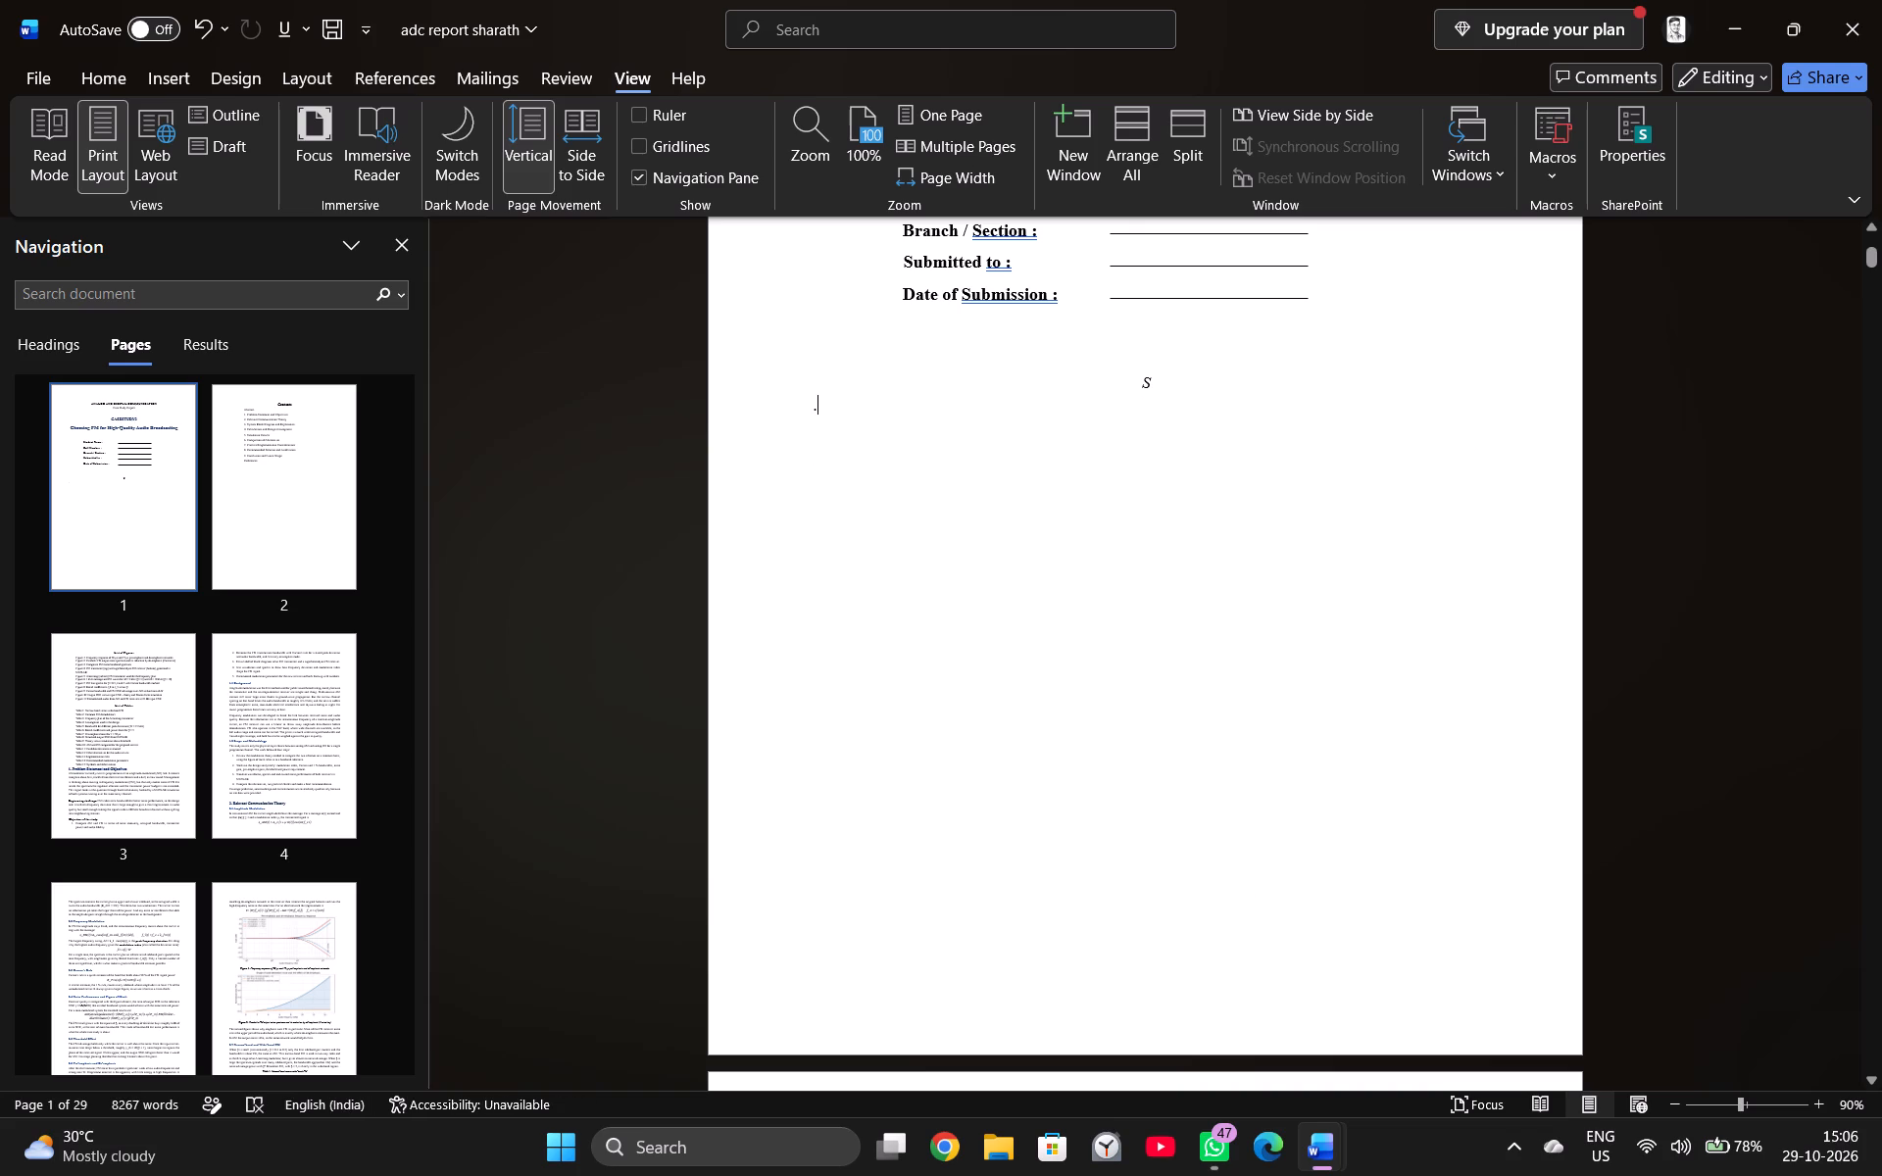
left_click(1170, 371)
left_click(1173, 382)
key("BackSpace")
Insert a blank page before the ANALOG AND DIGITAL COMMUNICATION heading at the start of the report.
scroll(1165, 384, "up", 16)
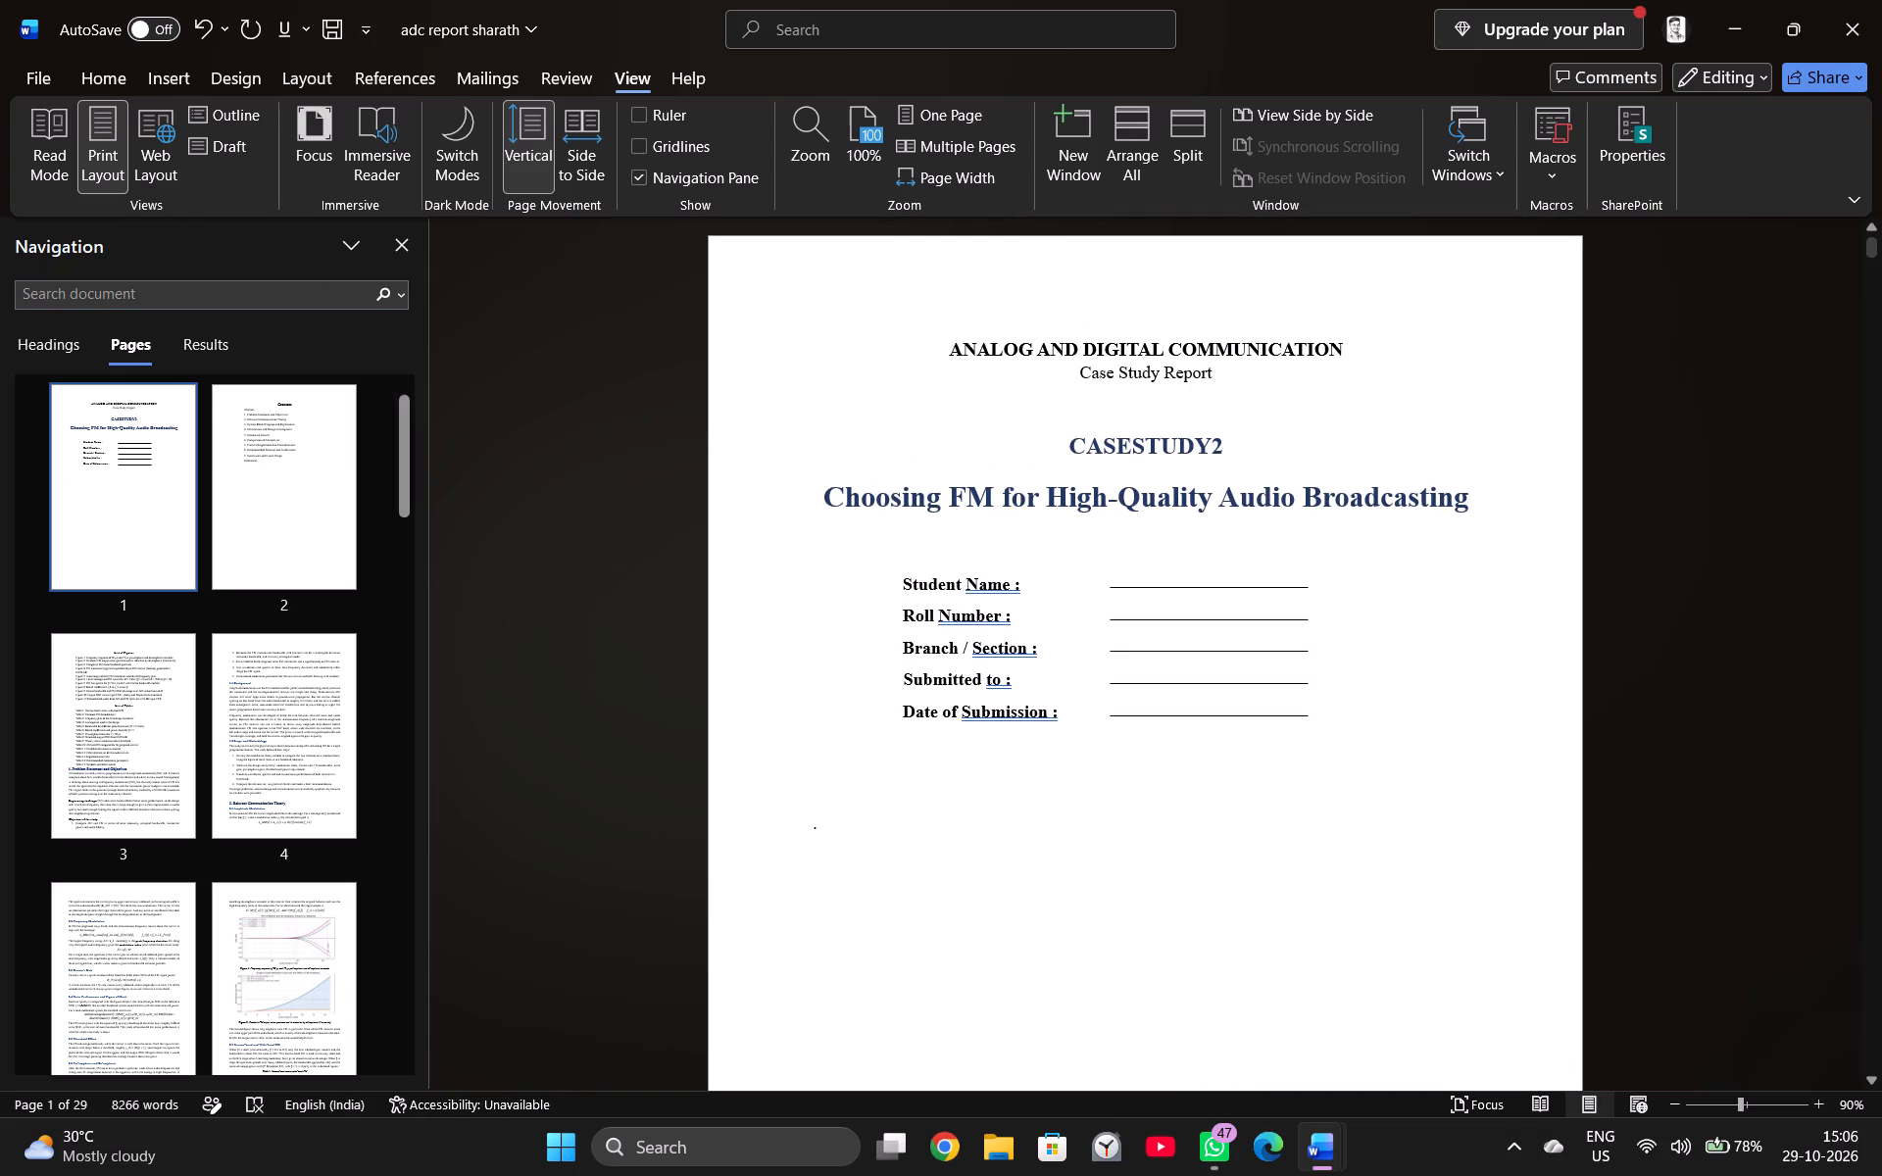
left_click(941, 342)
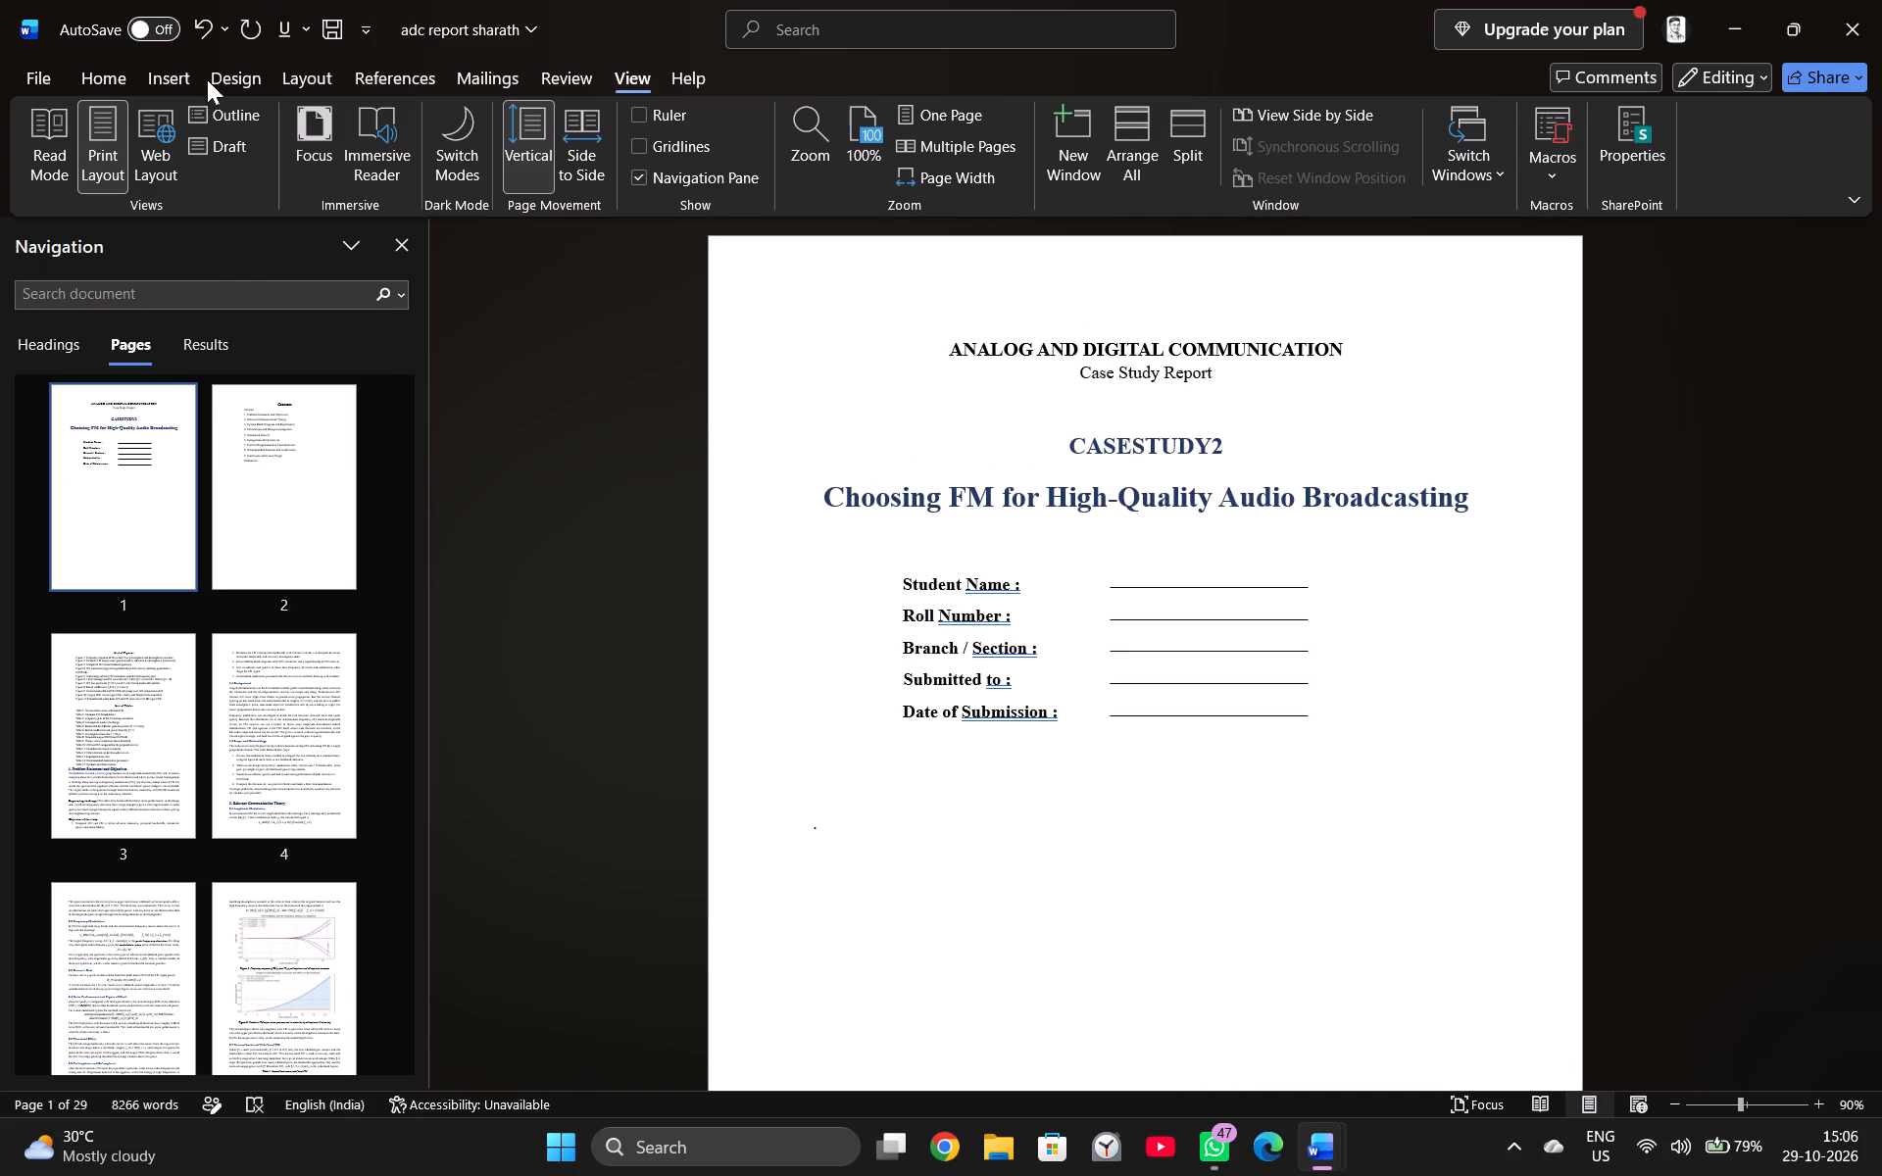
left_click(161, 77)
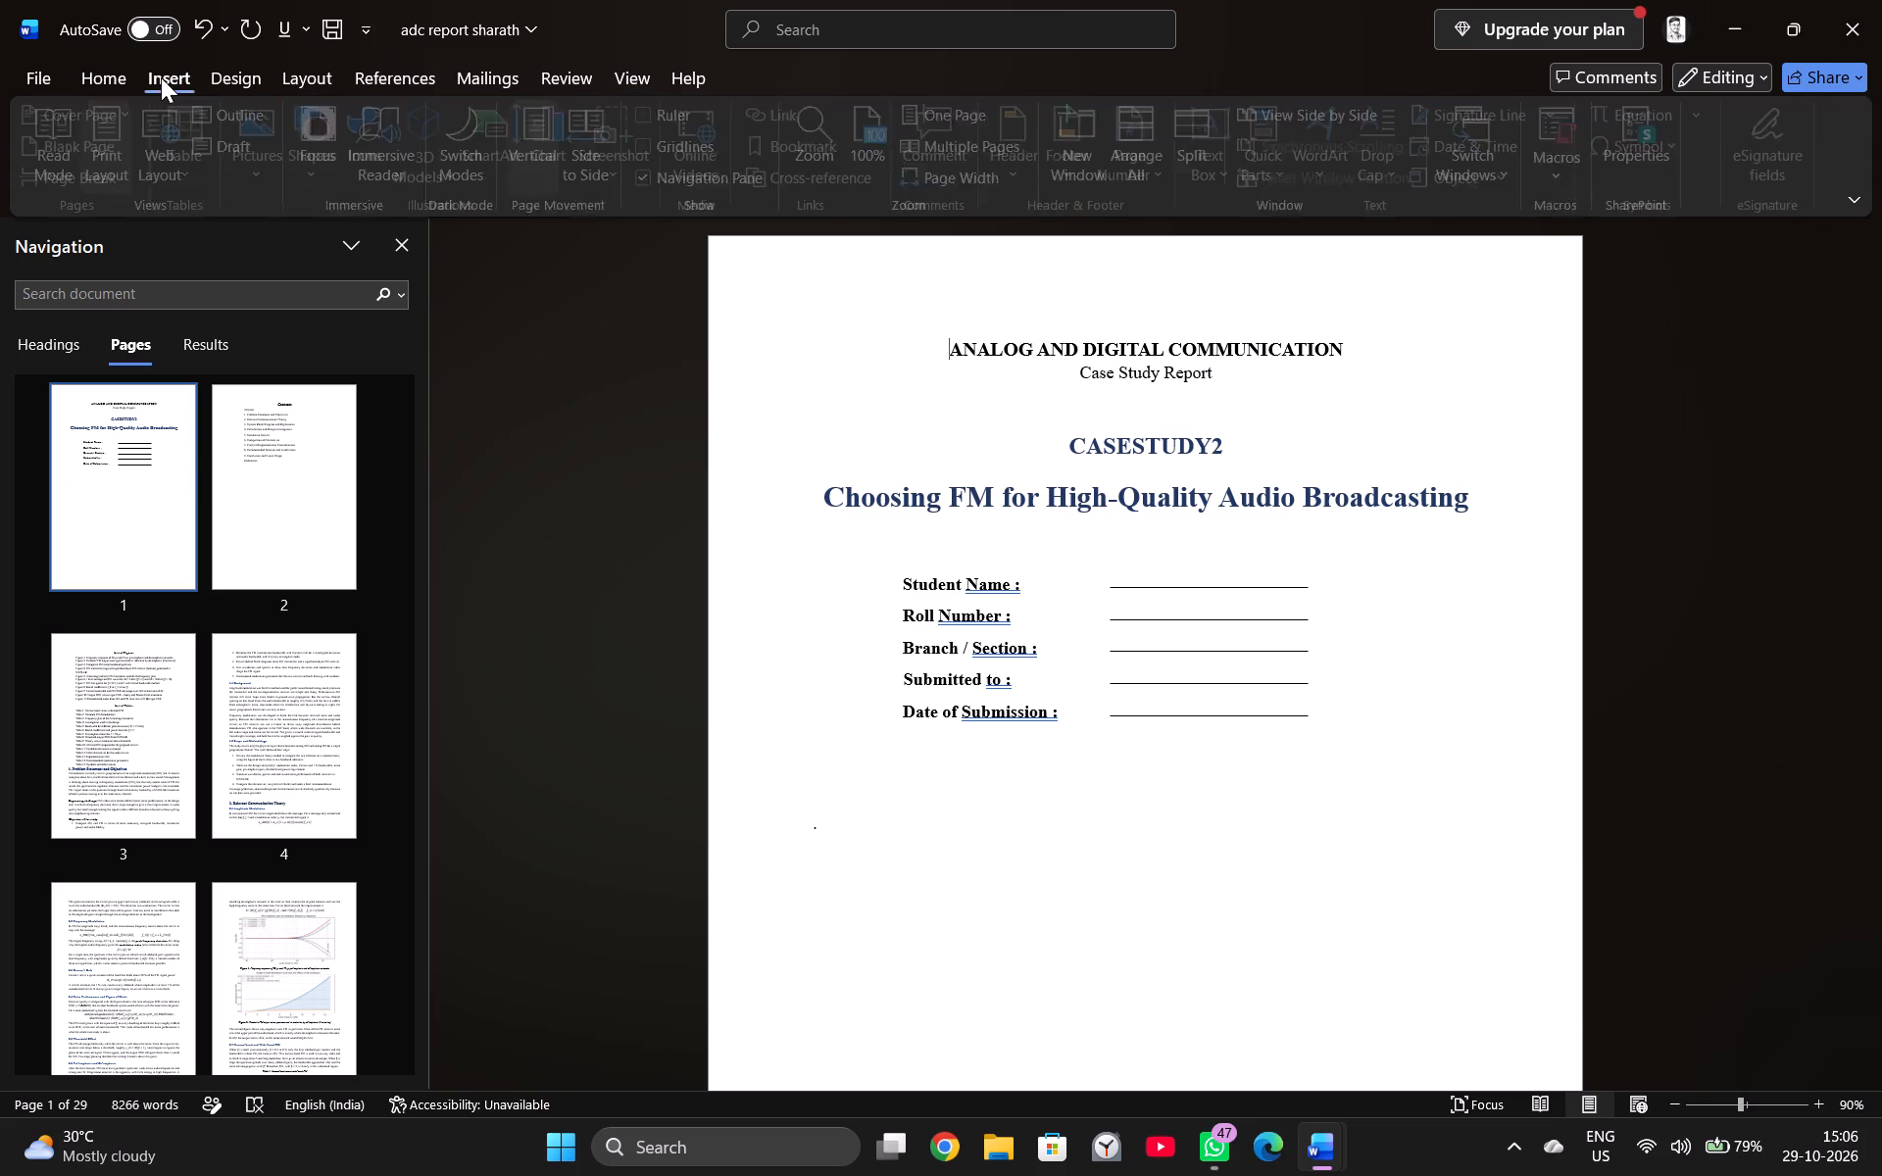
left_click(66, 135)
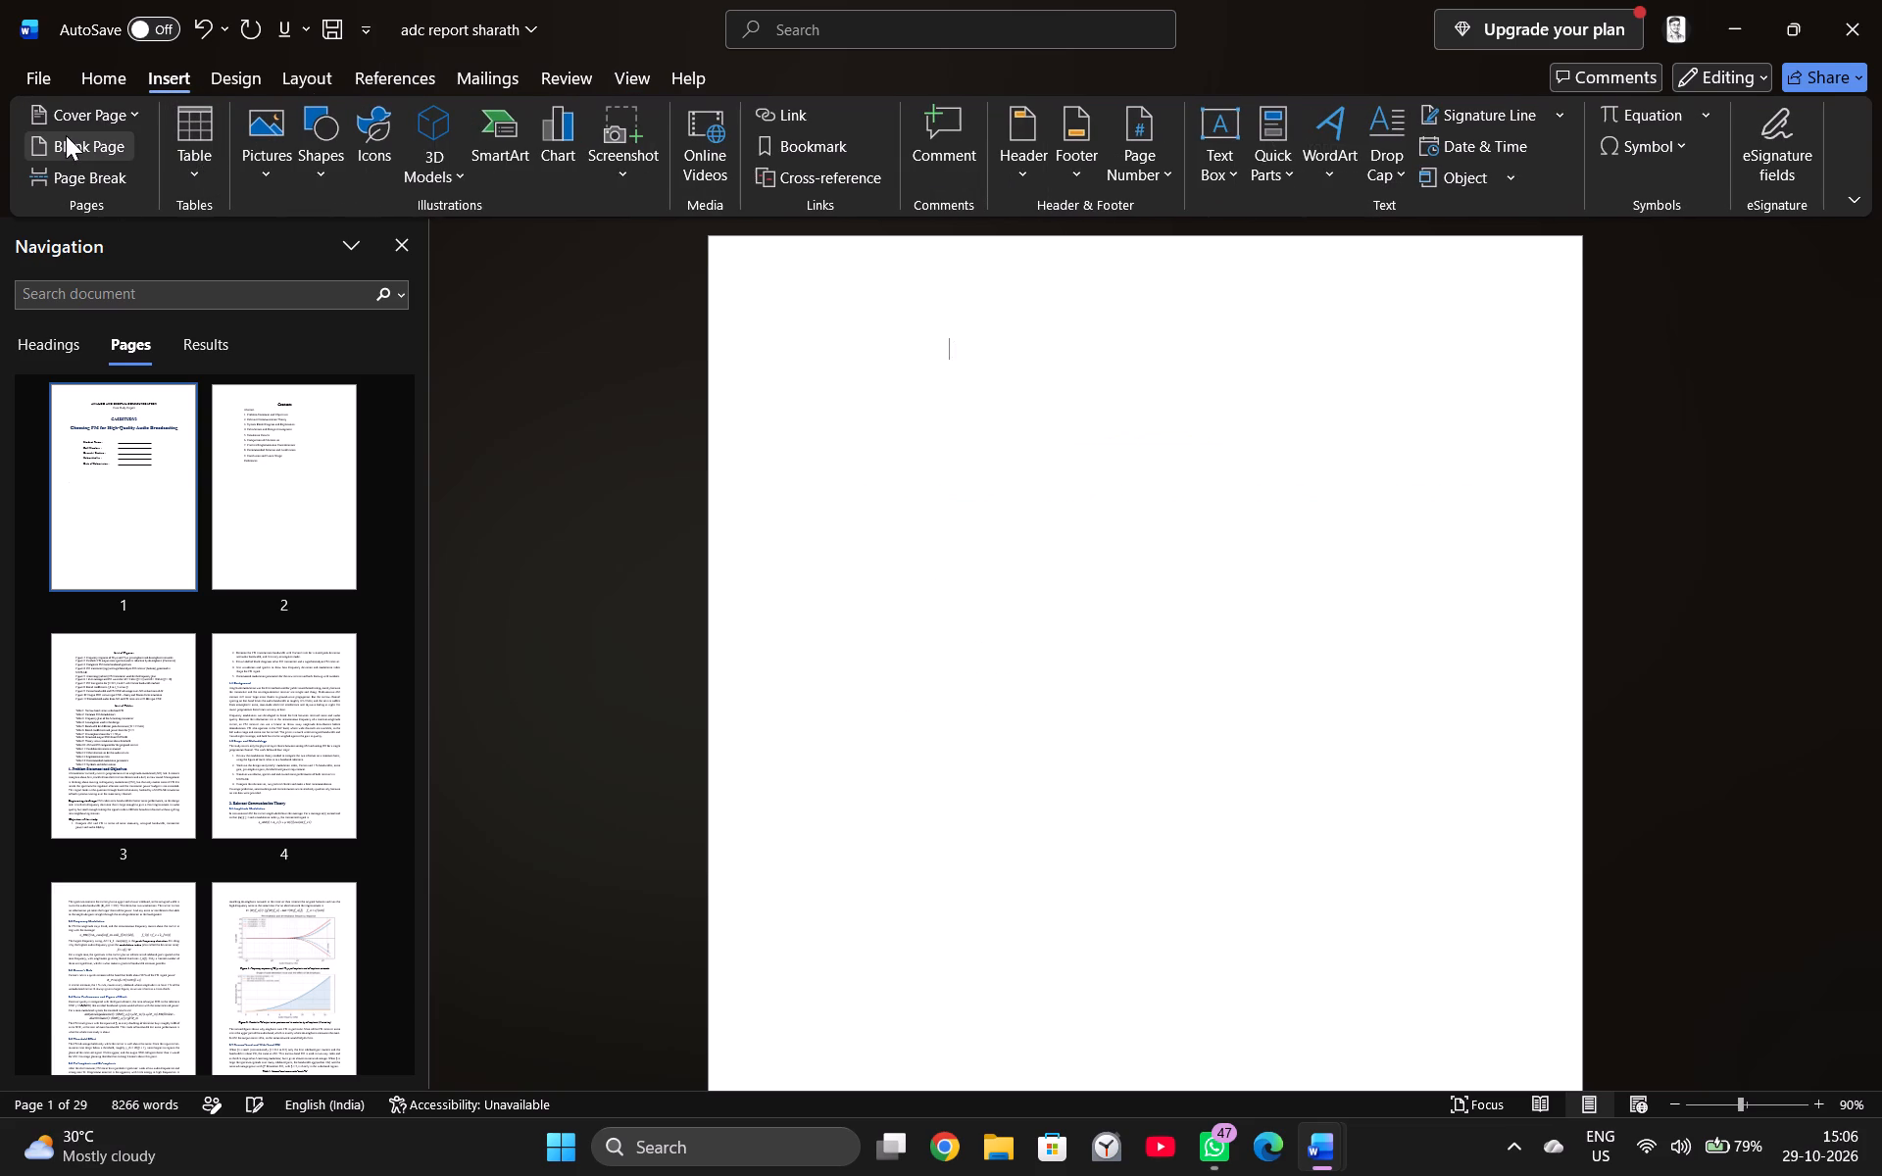
scroll(1183, 875, "up", 14)
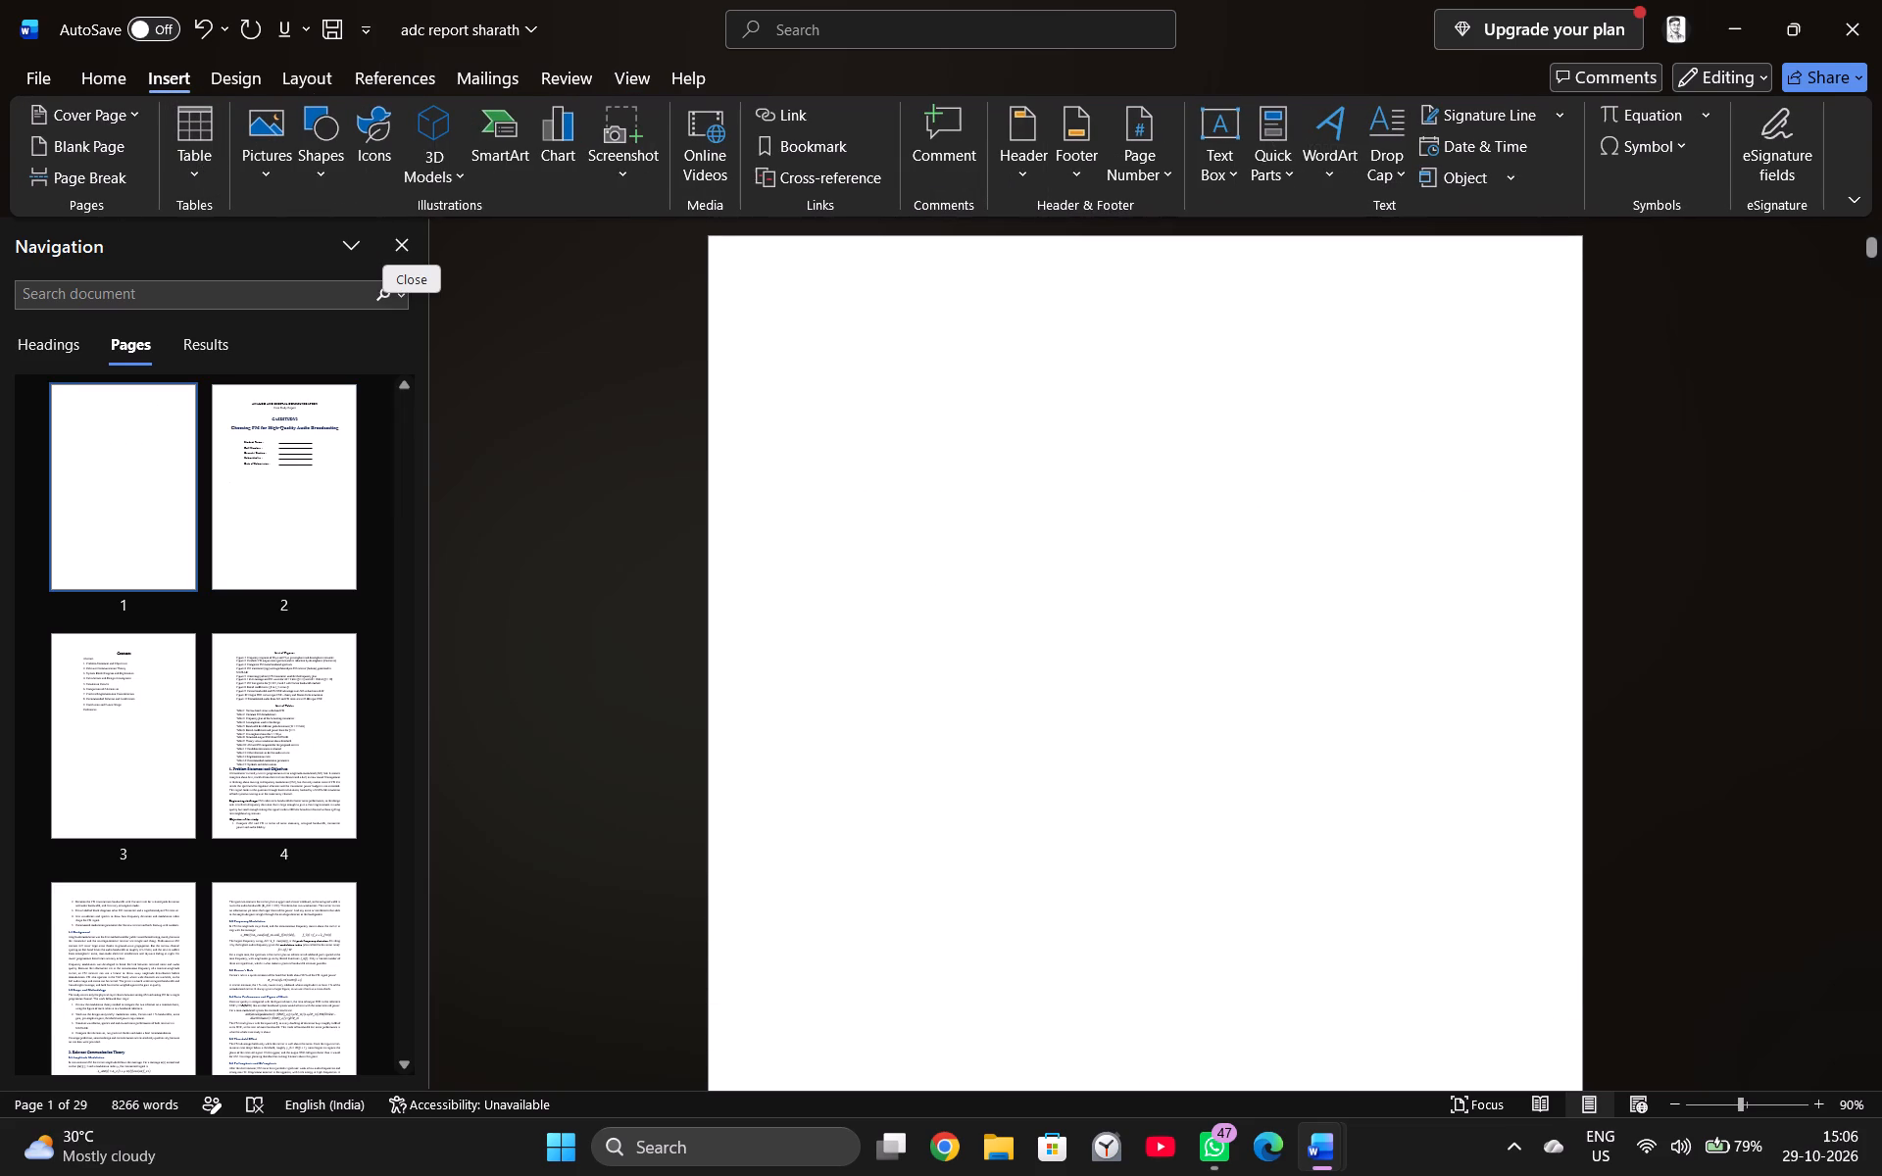
Arrange the FM report and the Case Study 11 report side by side.
left_click(318, 508)
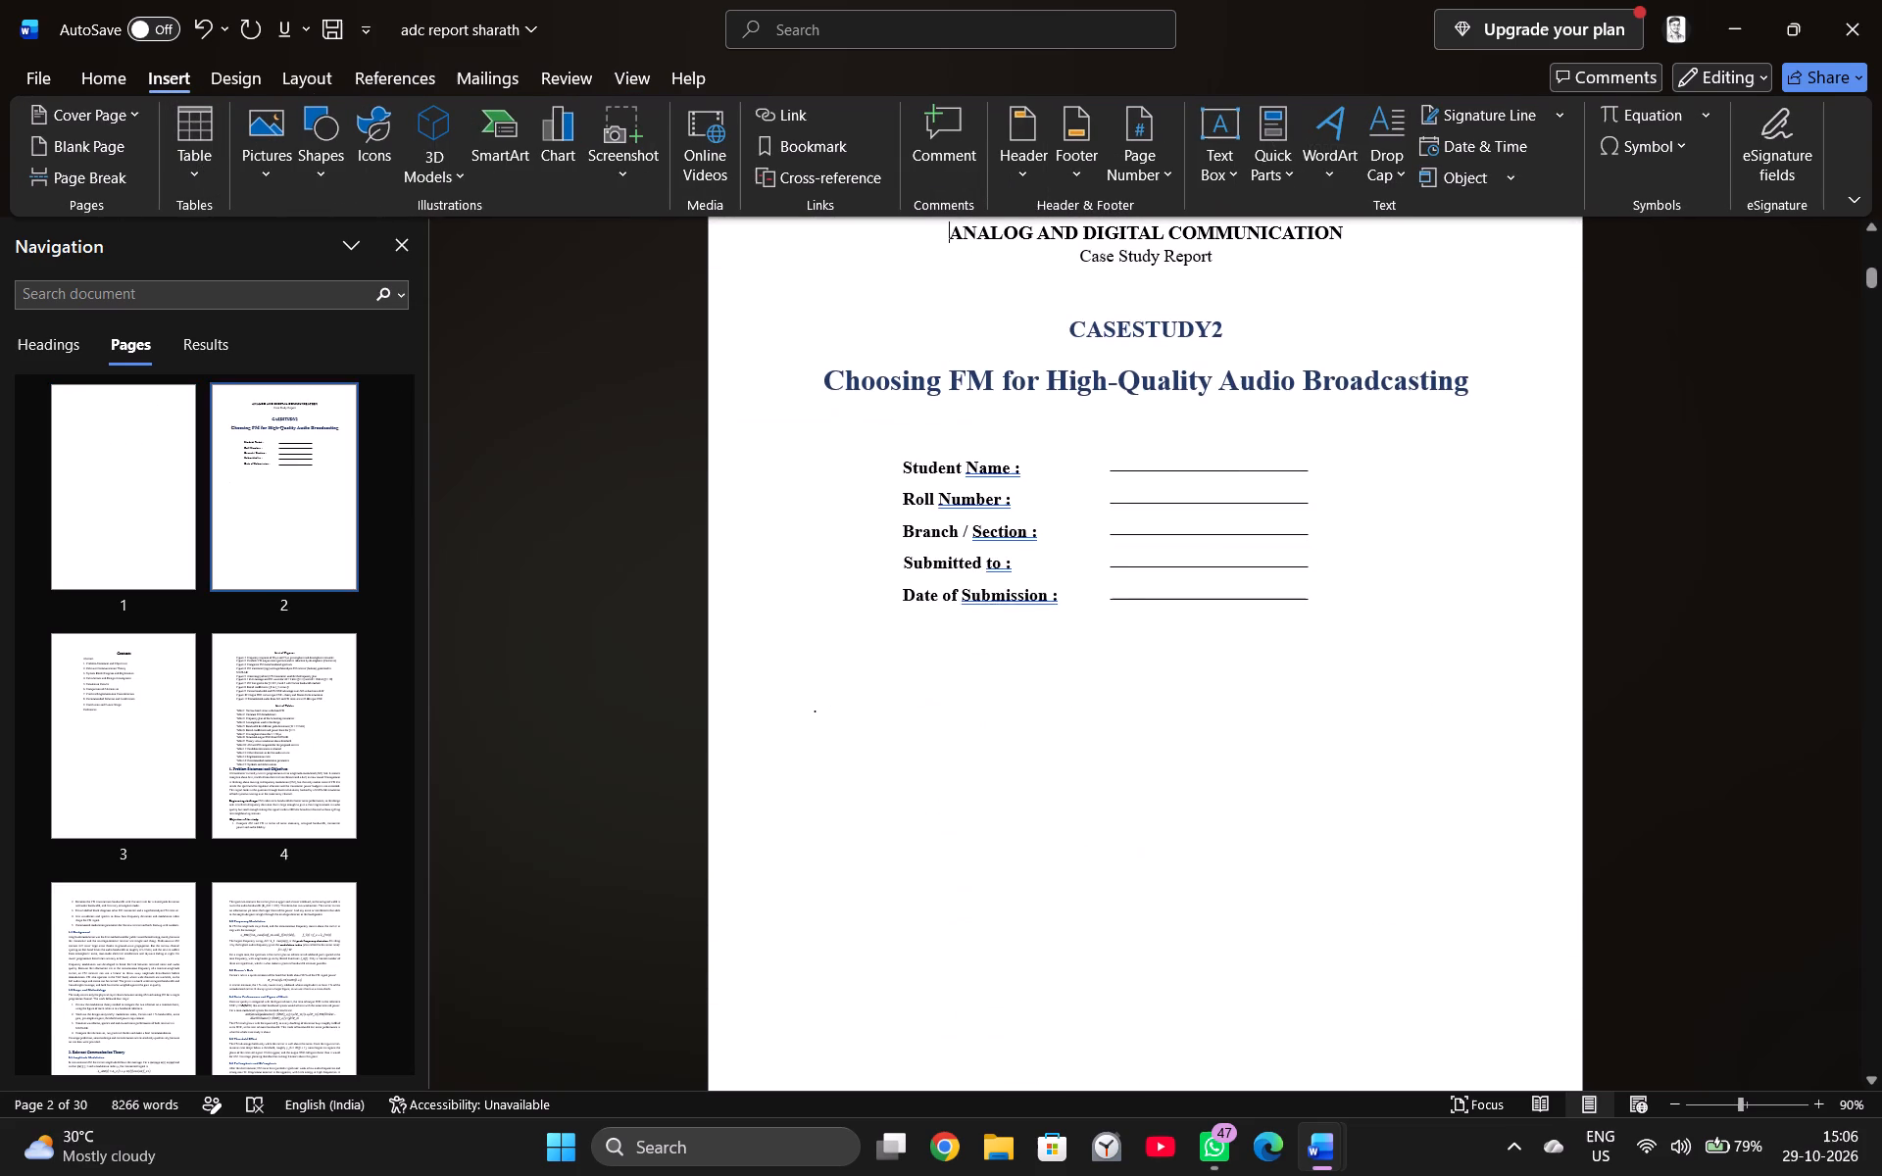
scroll(1090, 550, "up", 7)
left_click(0, 456)
left_click(105, 472)
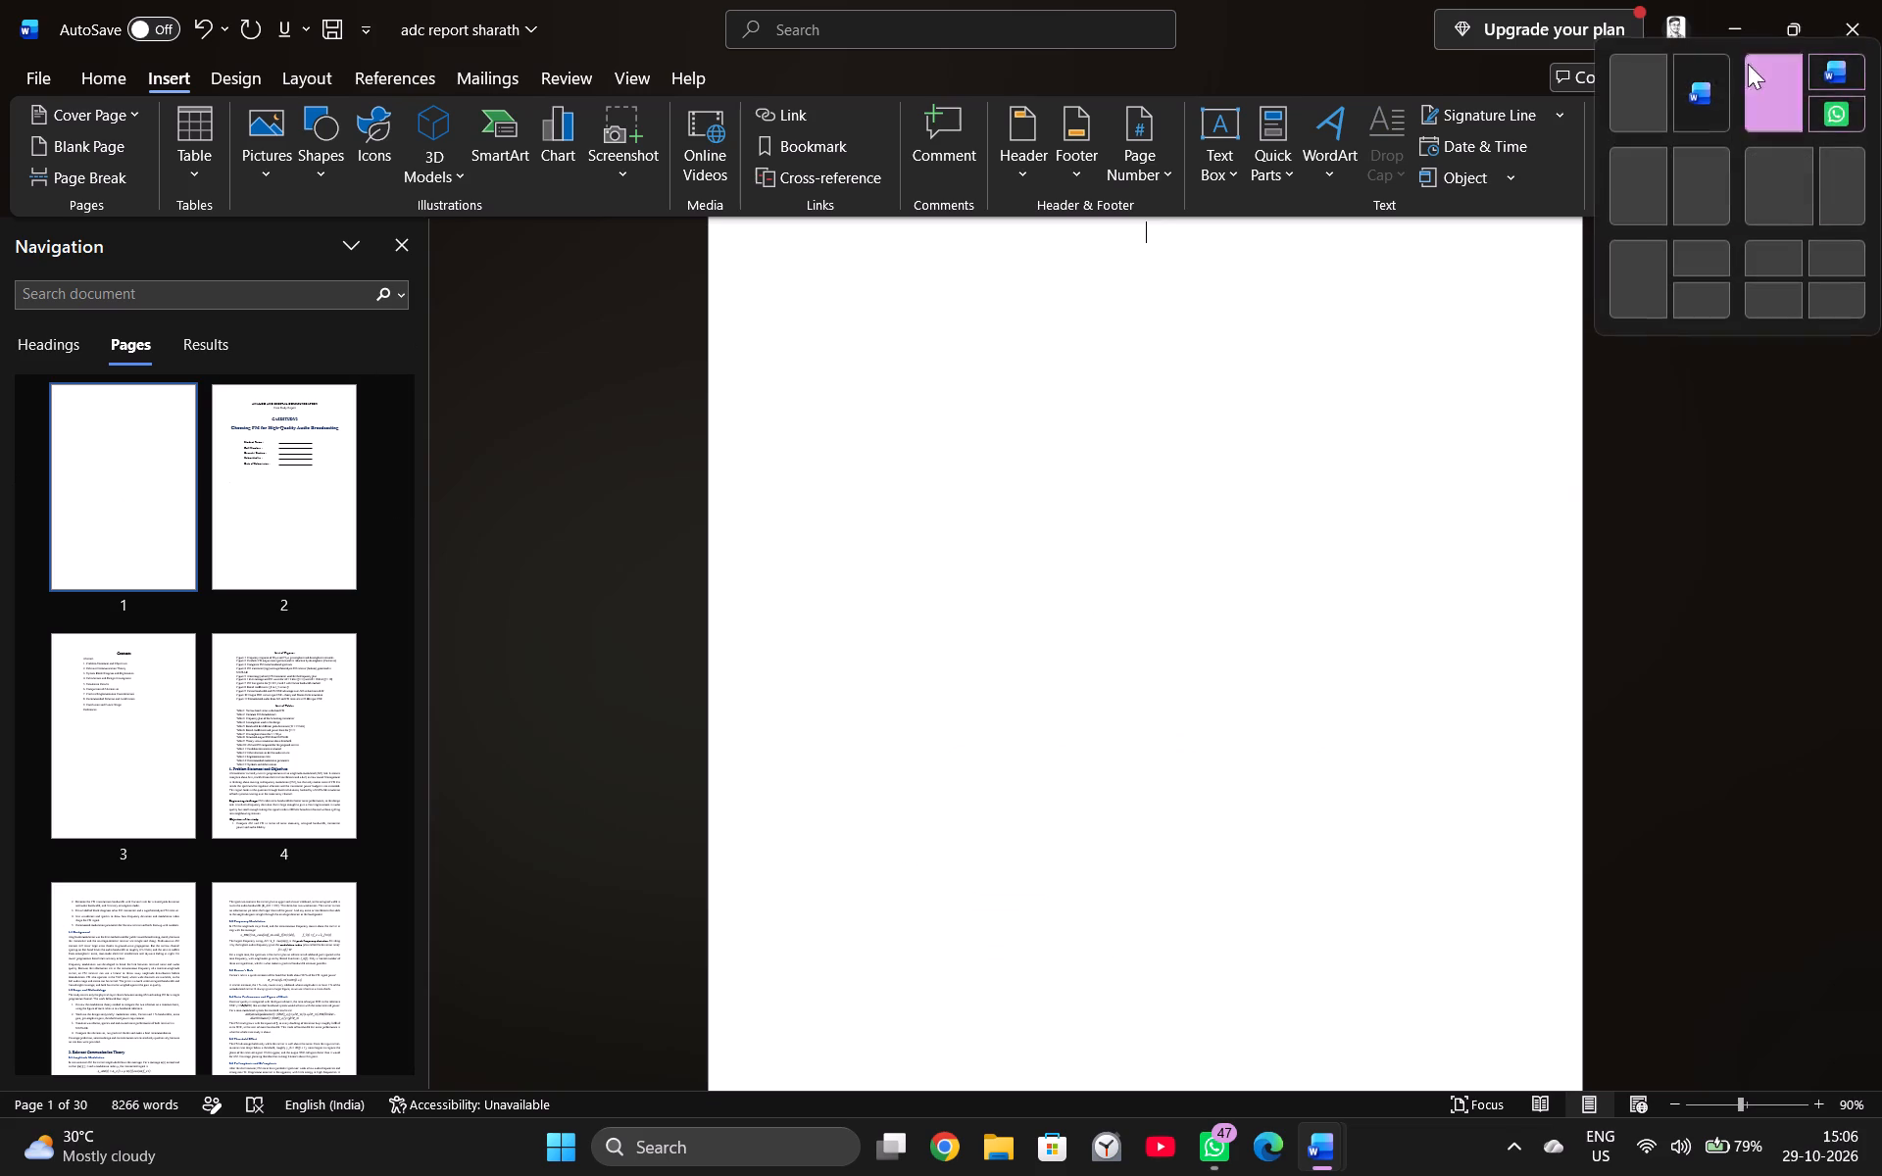
left_click(1699, 88)
scroll(1477, 456, "down", 3)
scroll(1480, 471, "up", 9)
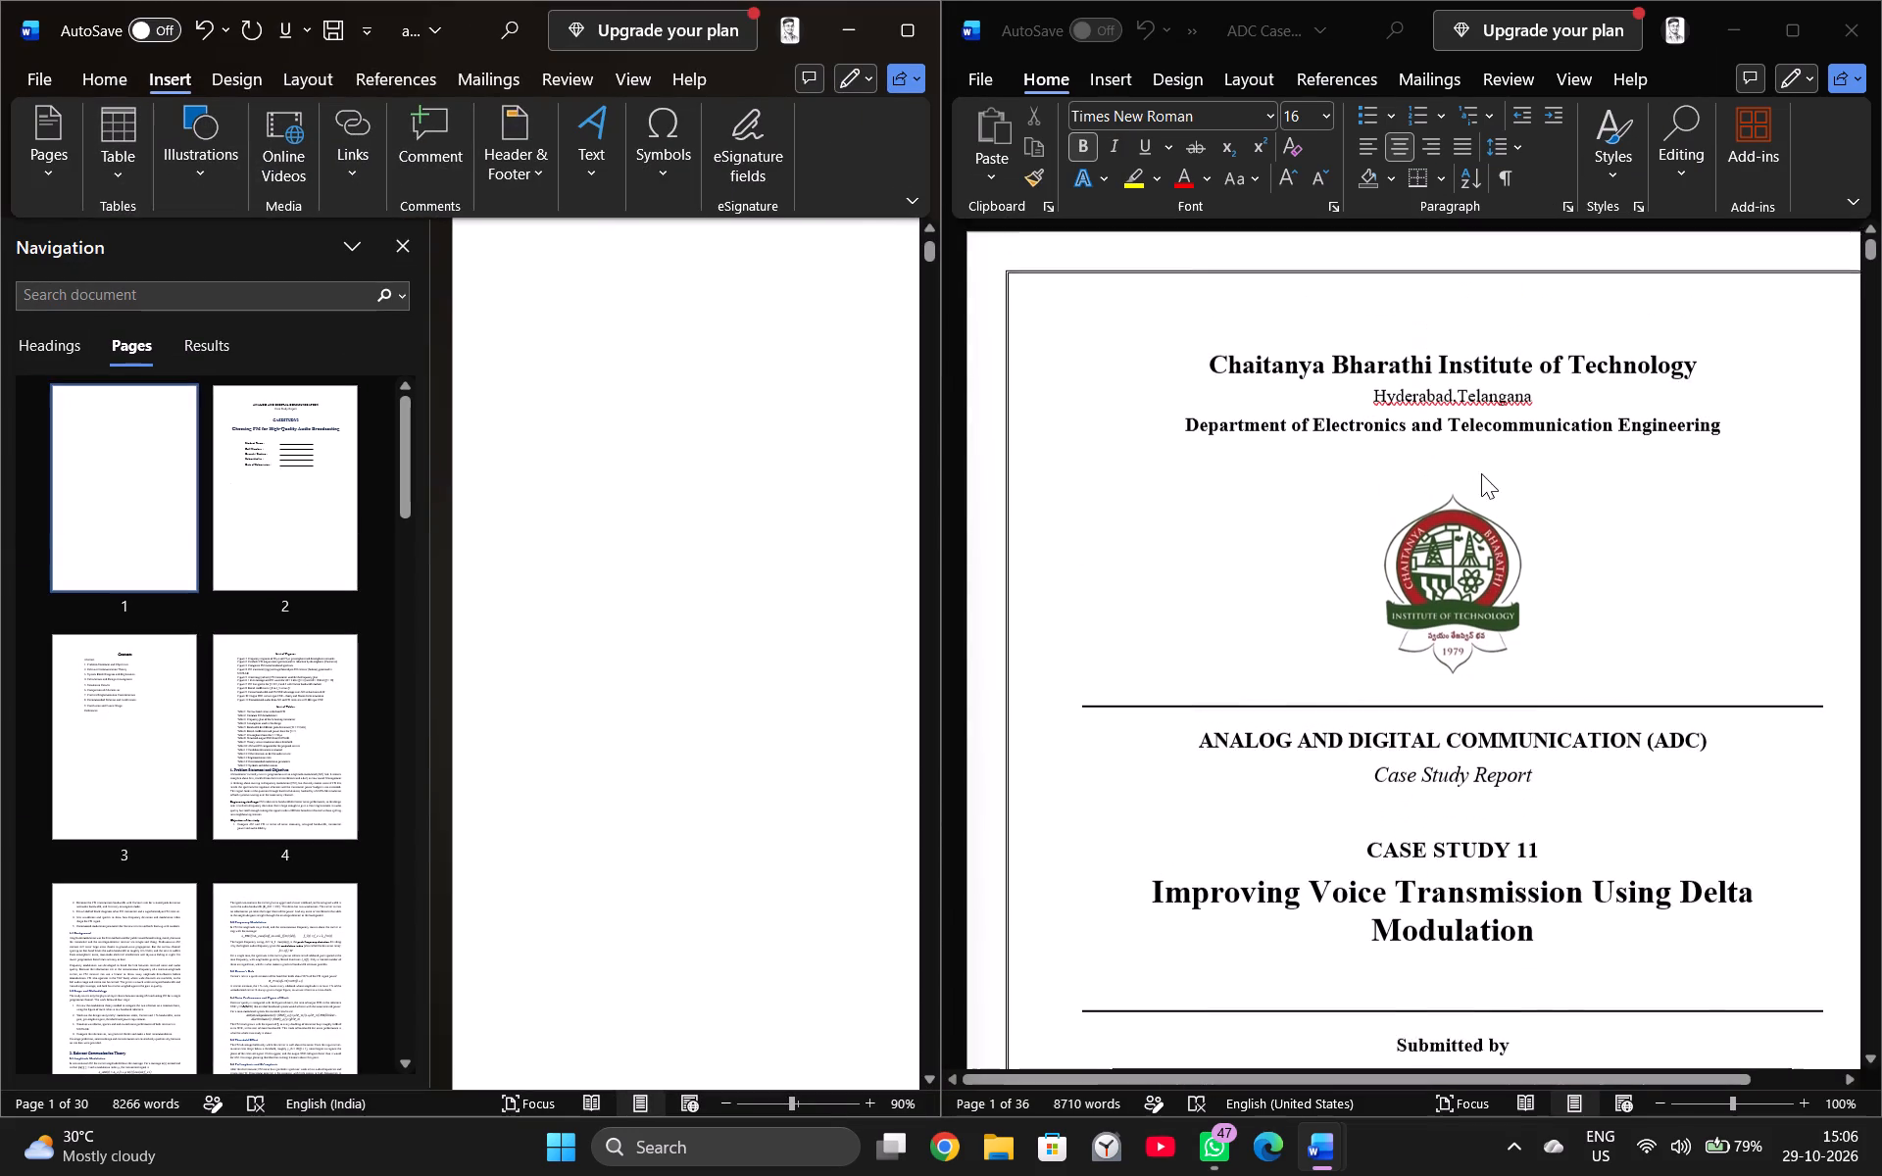
Copy the Case Study 11 report's entire cover page content, from the institute name through the Academic Year 2026–27 line.
left_click(1072, 389)
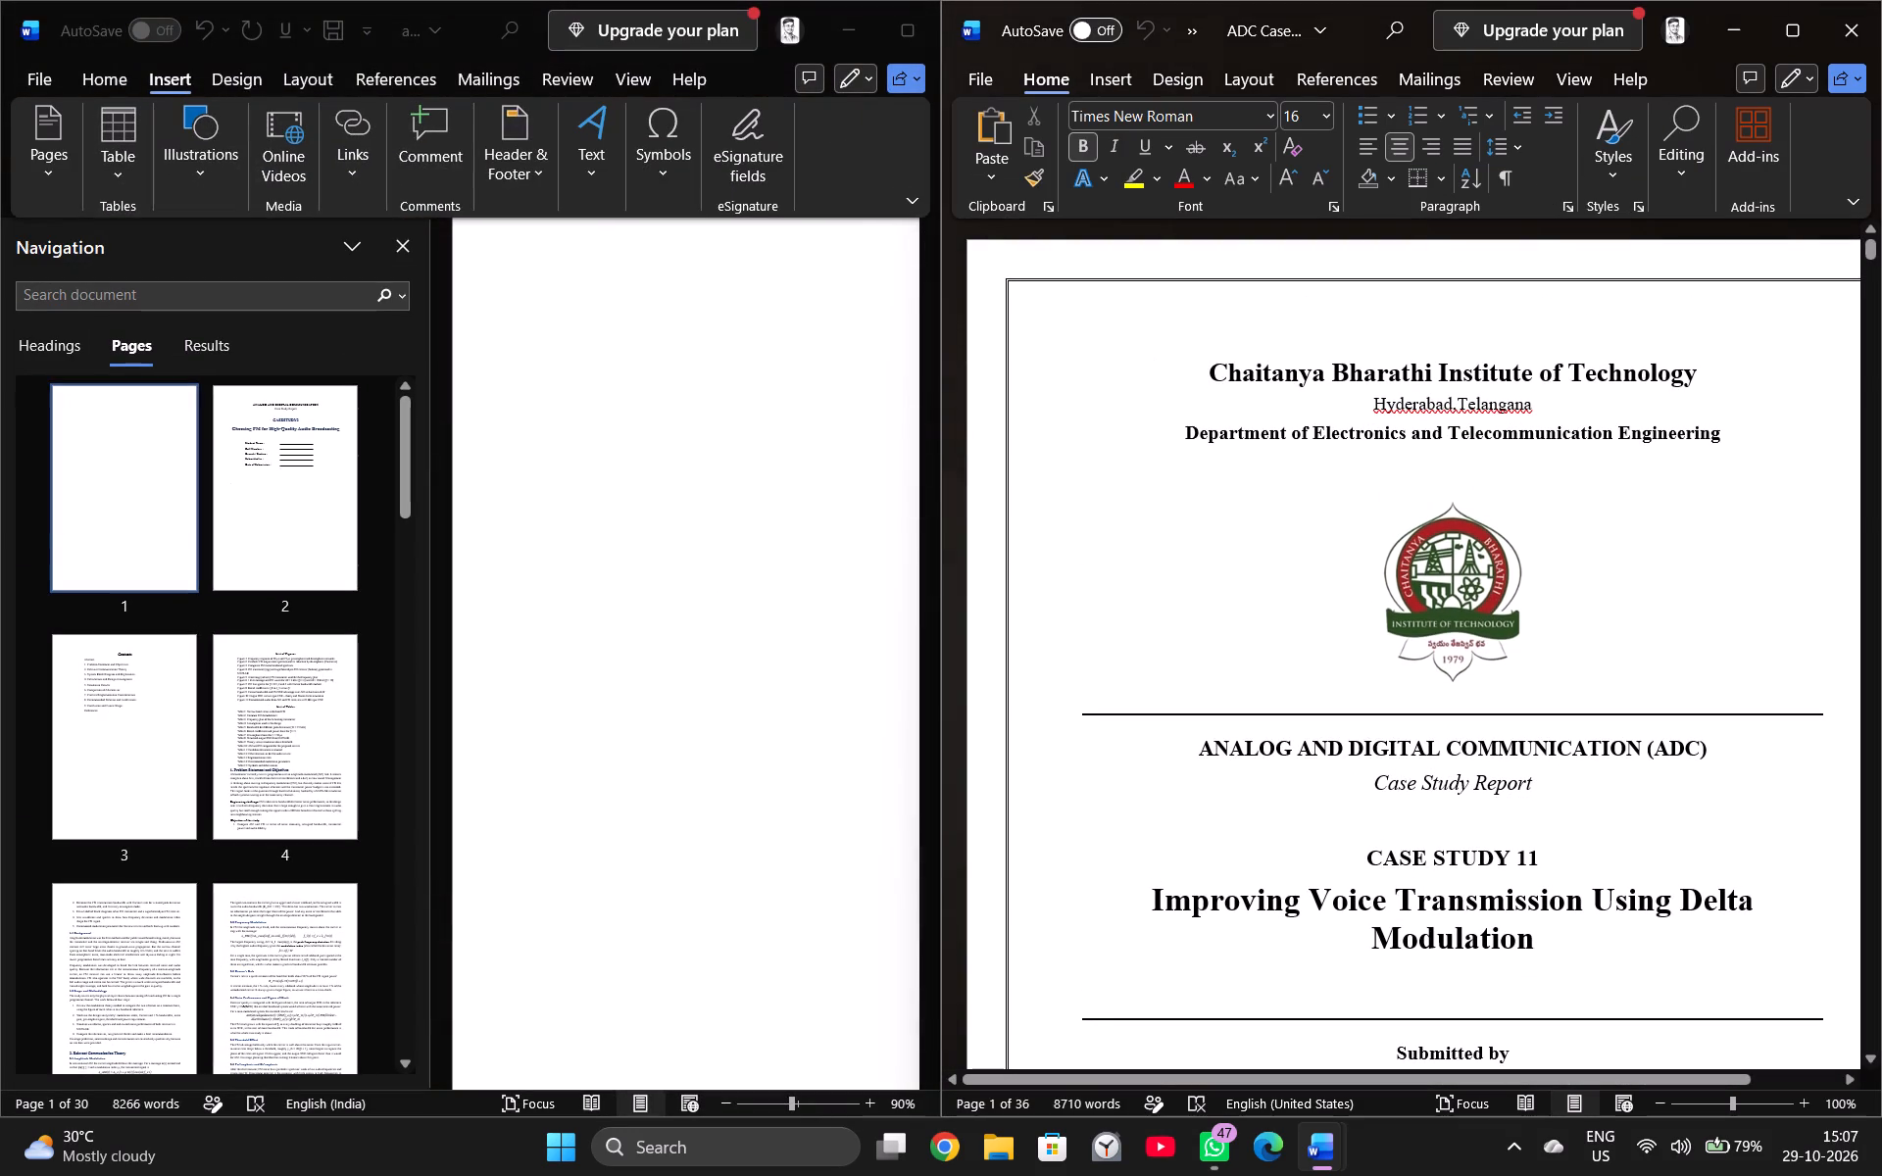
scroll(1197, 370, "down", 1)
scroll(1189, 373, "down", 4, "ctrl")
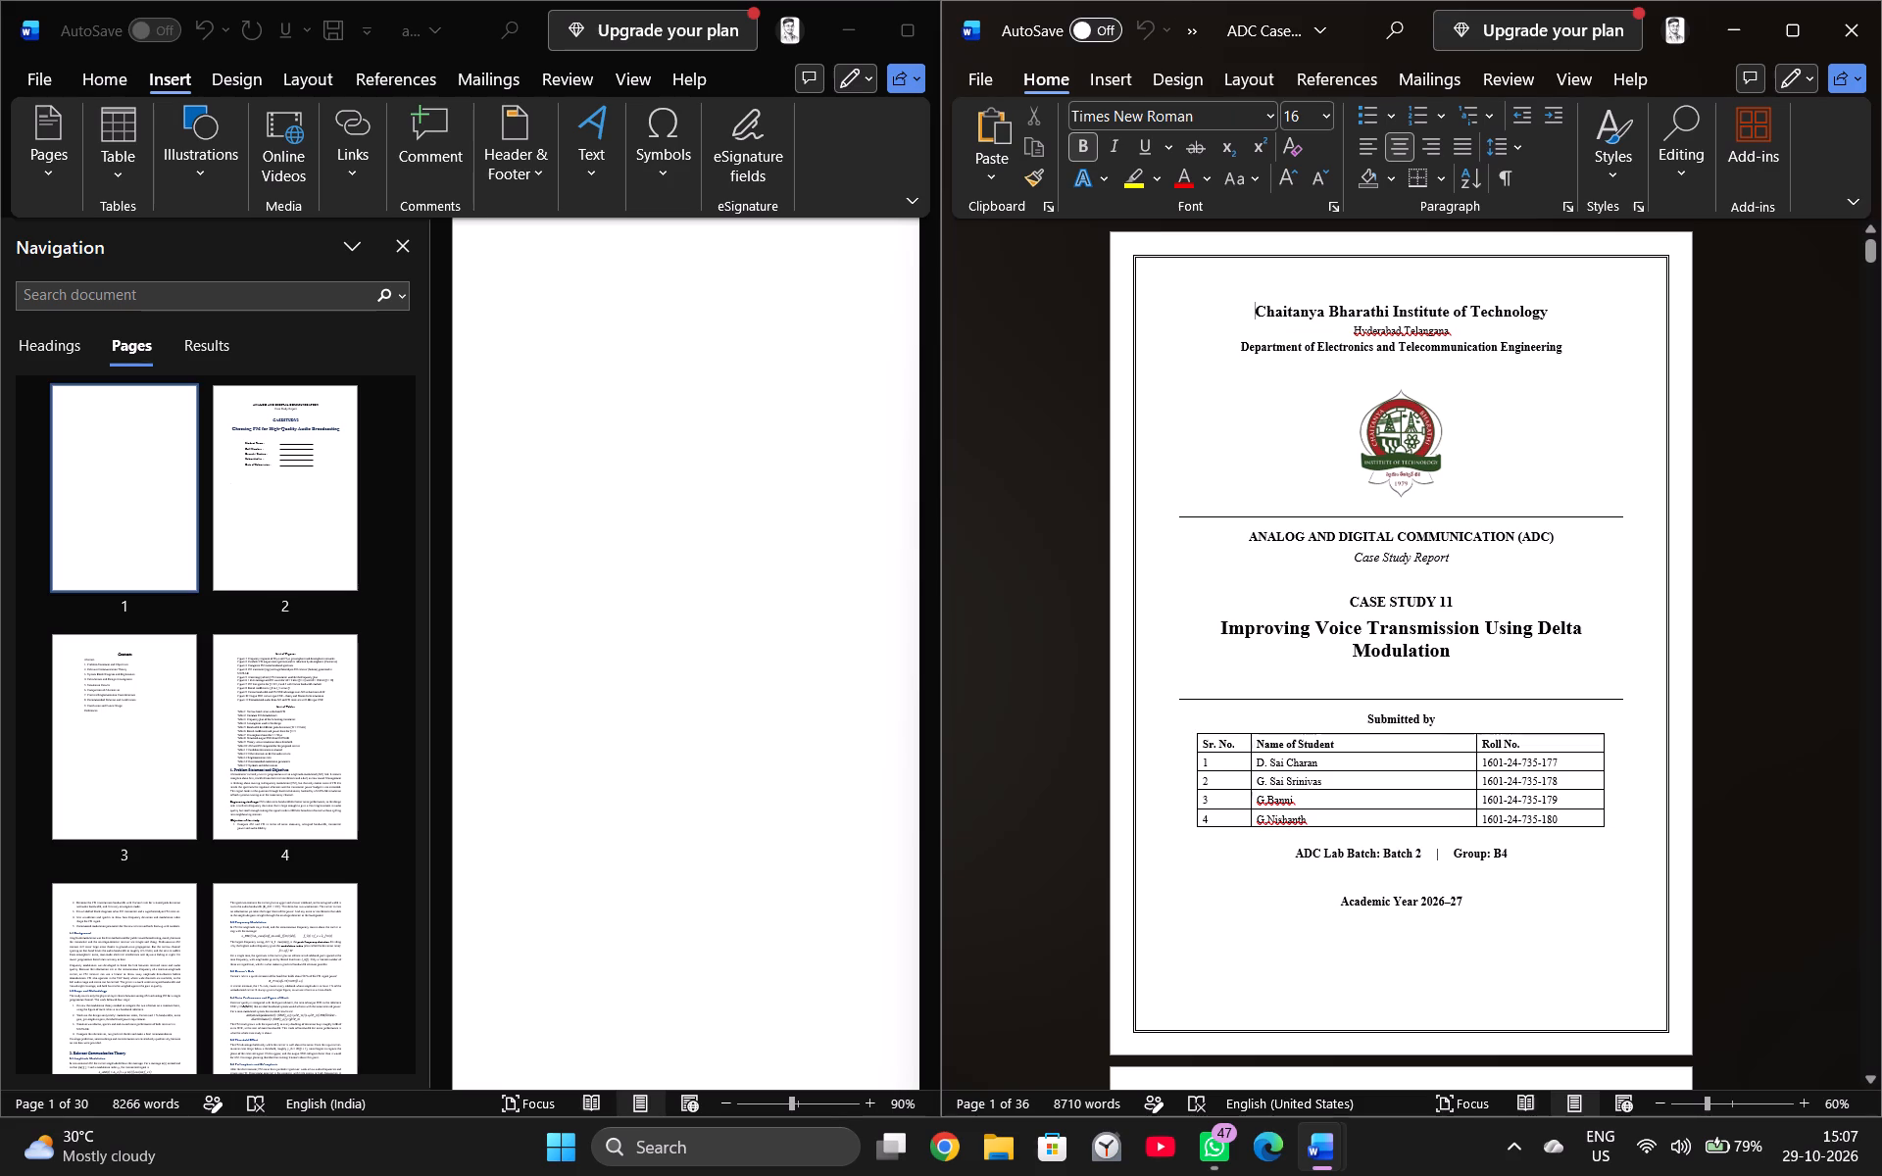
left_click_drag(1249, 303, 1376, 696)
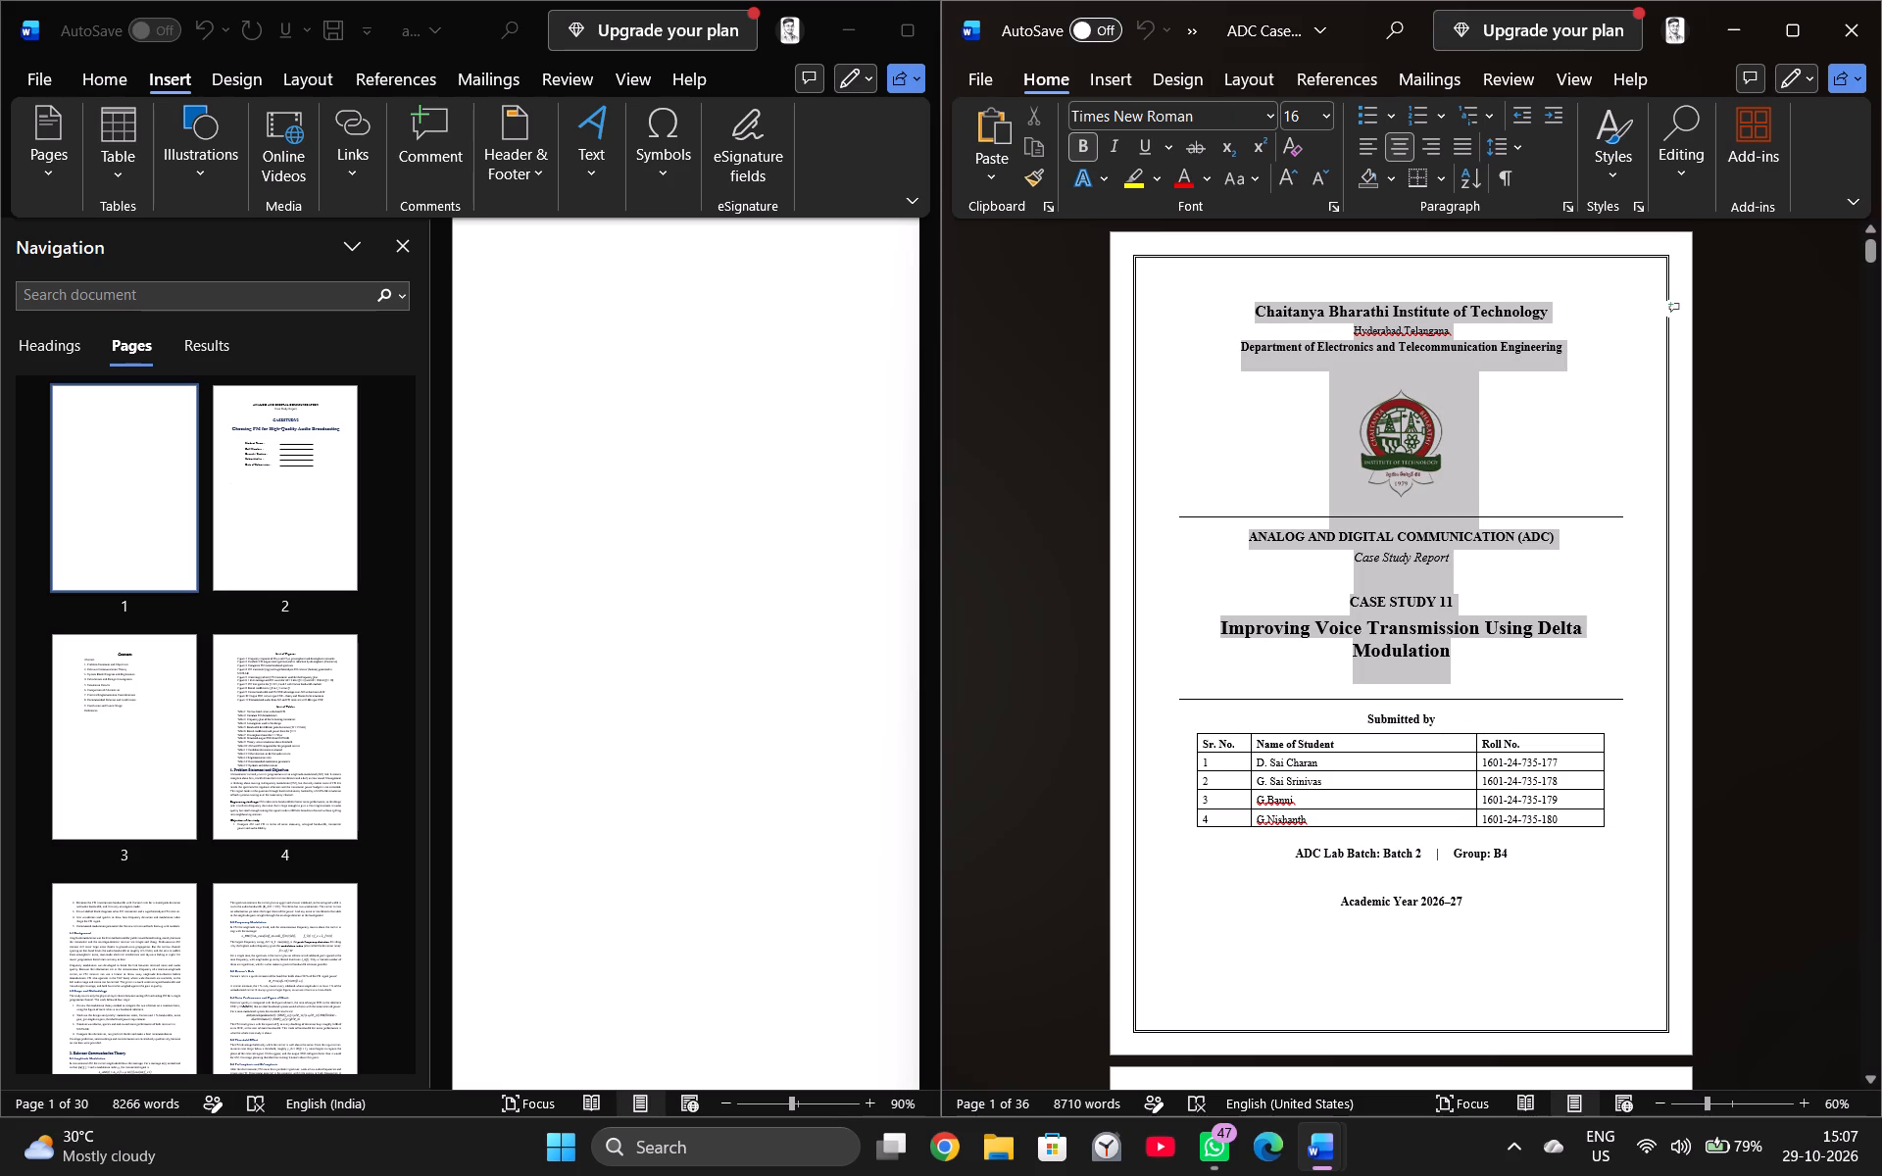
left_click_drag(1376, 696, 1466, 913)
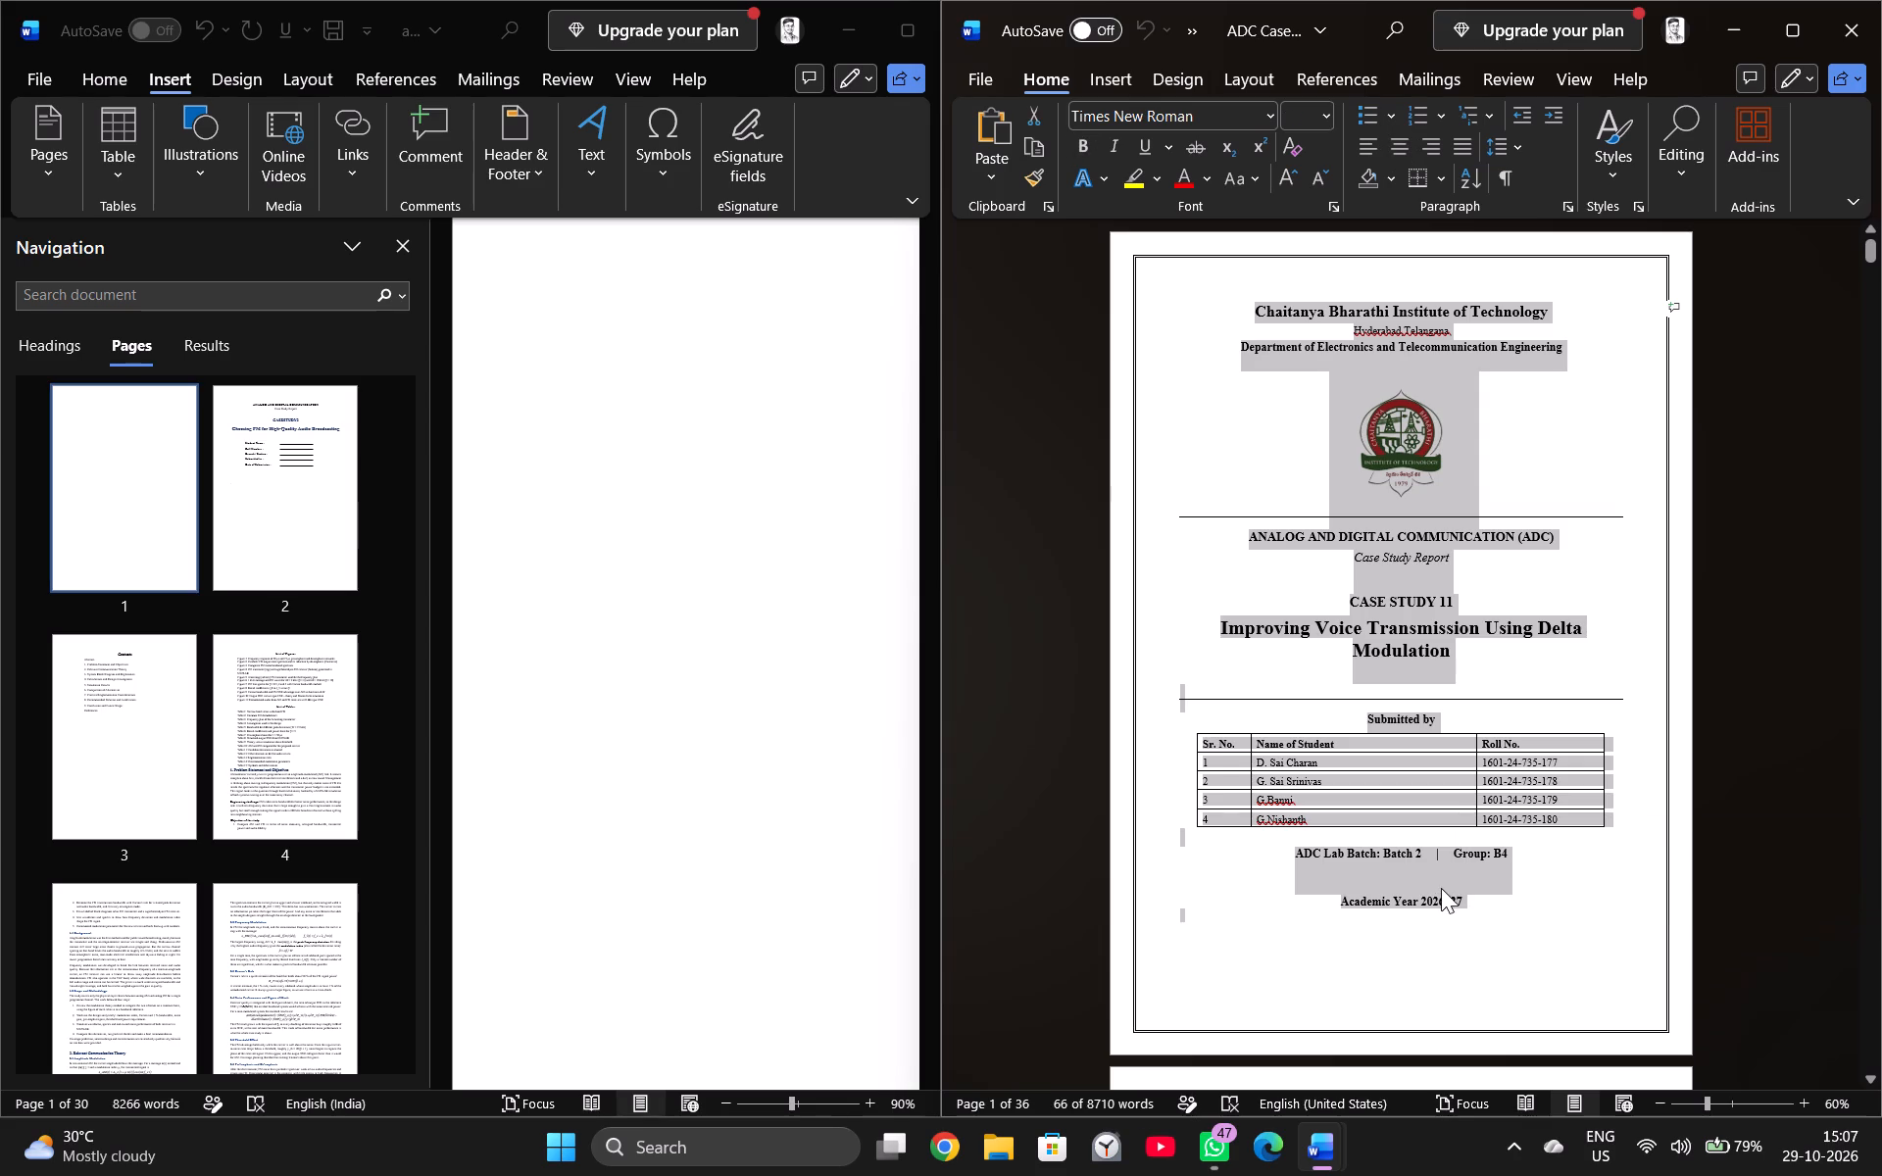
key("ctrl+c")
Examine the pages following the cover in the Case Study 11 report.
left_click(1642, 640)
scroll(1516, 726, "down", 7)
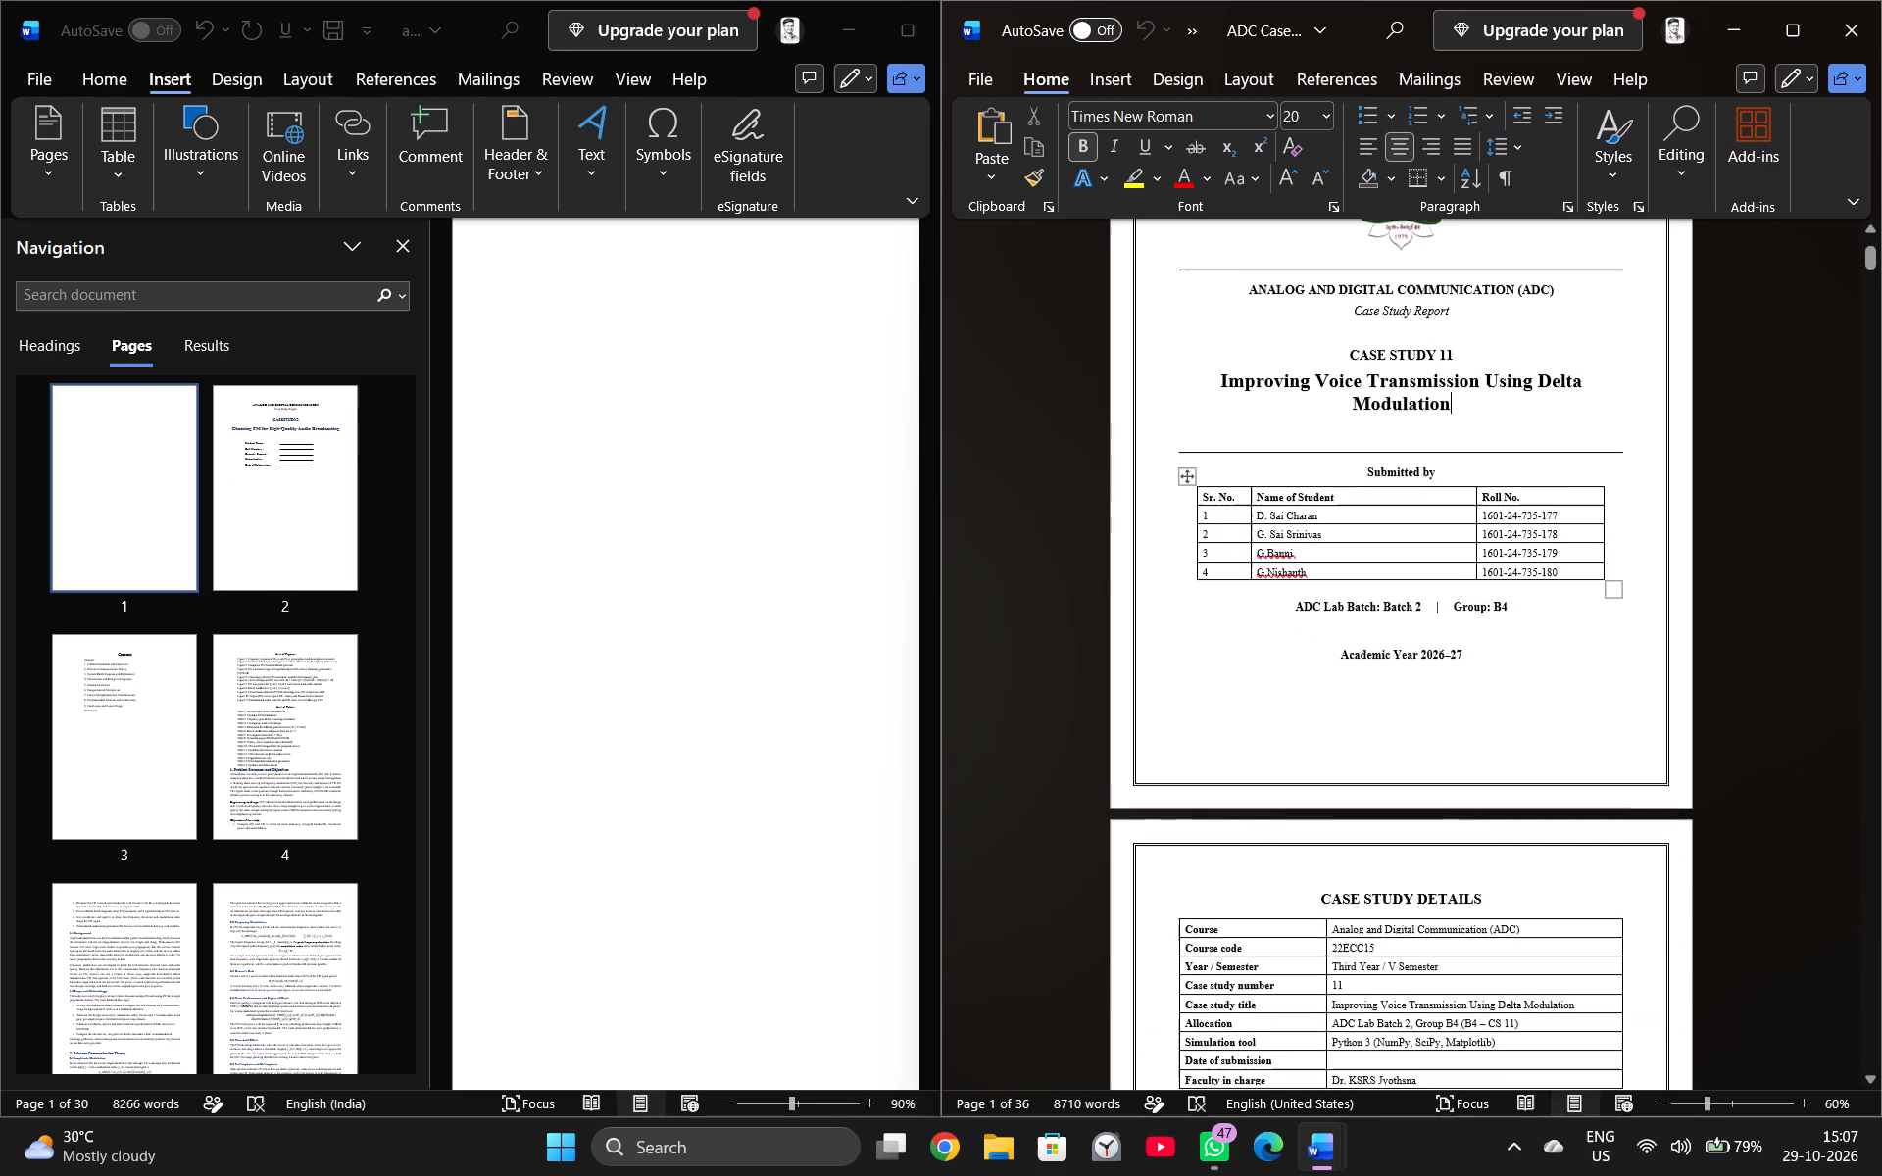
scroll(1515, 729, "down", 6)
scroll(942, 728, "up", 3)
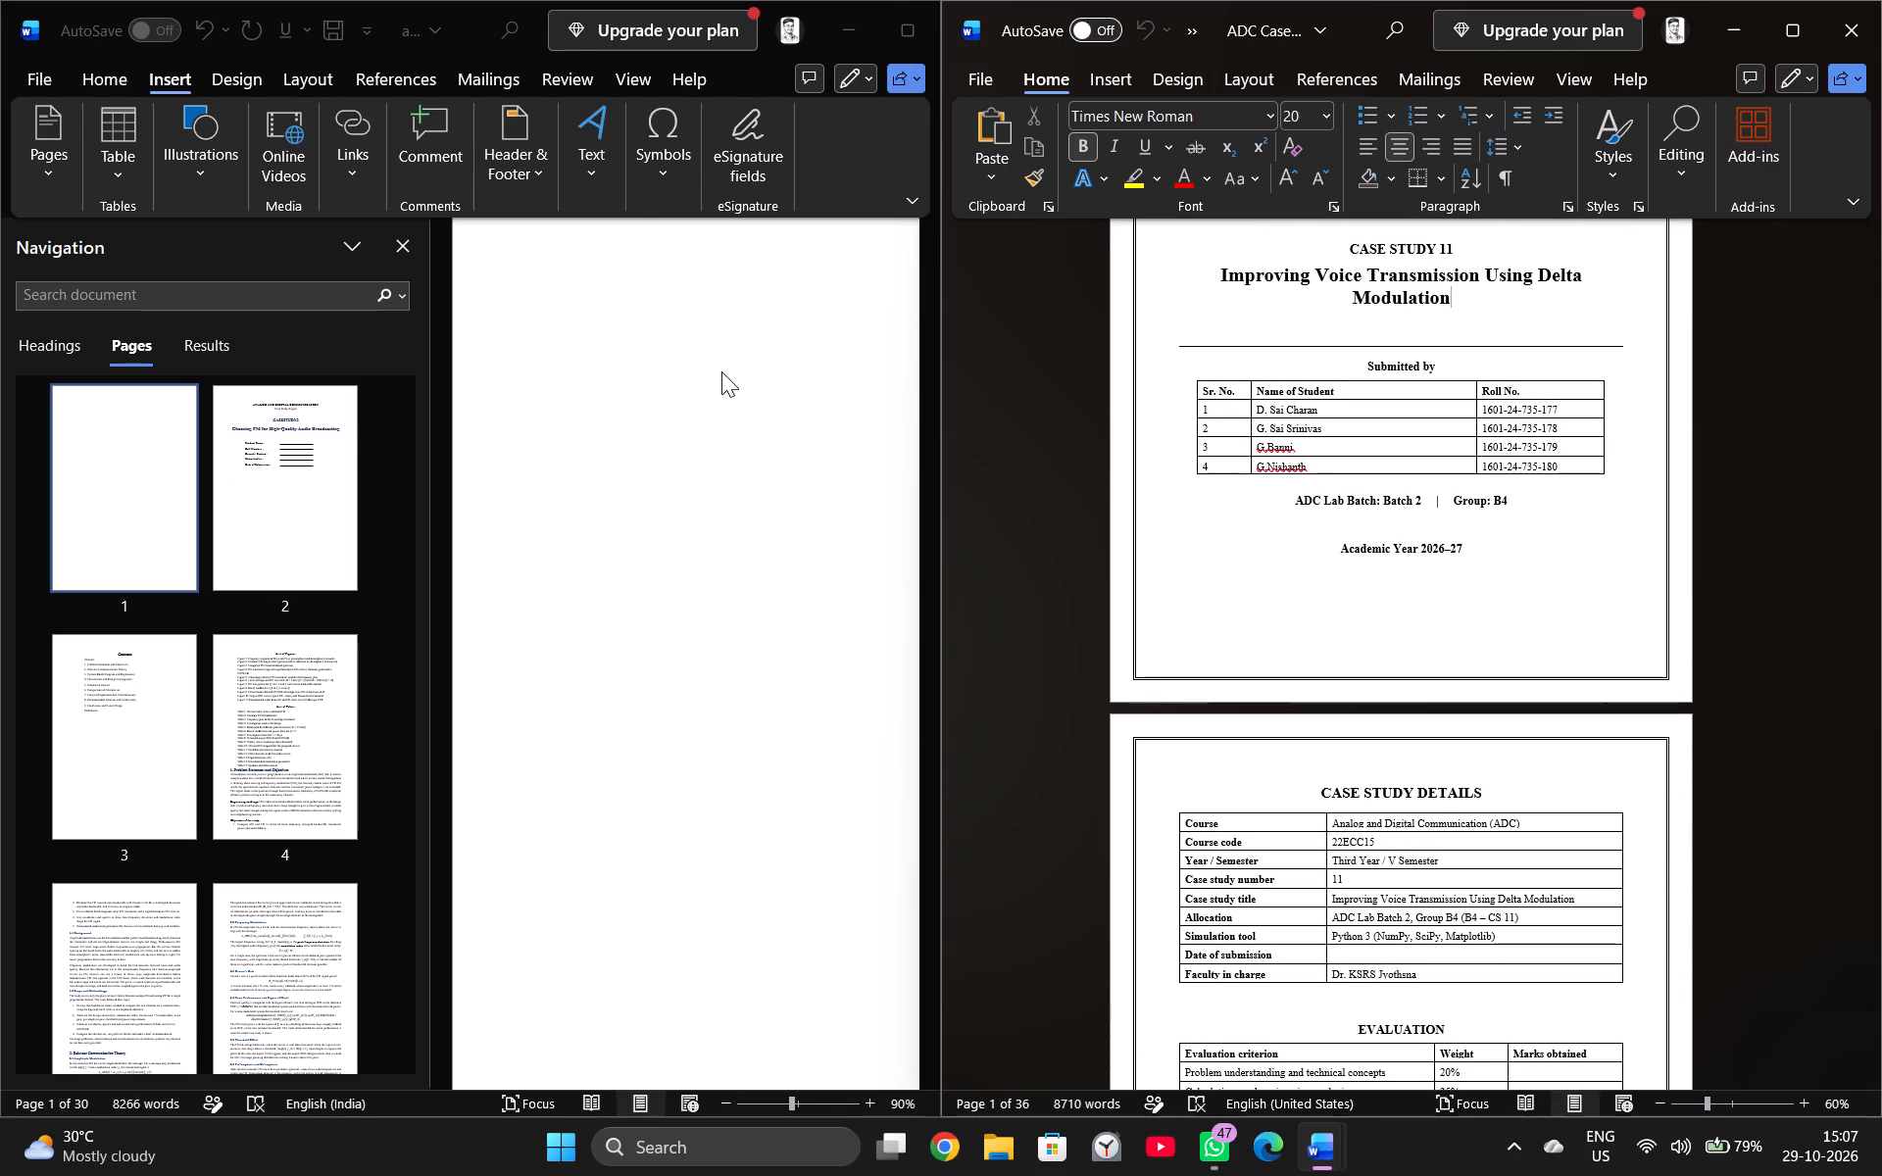
scroll(1411, 432, "down", 3, "ctrl")
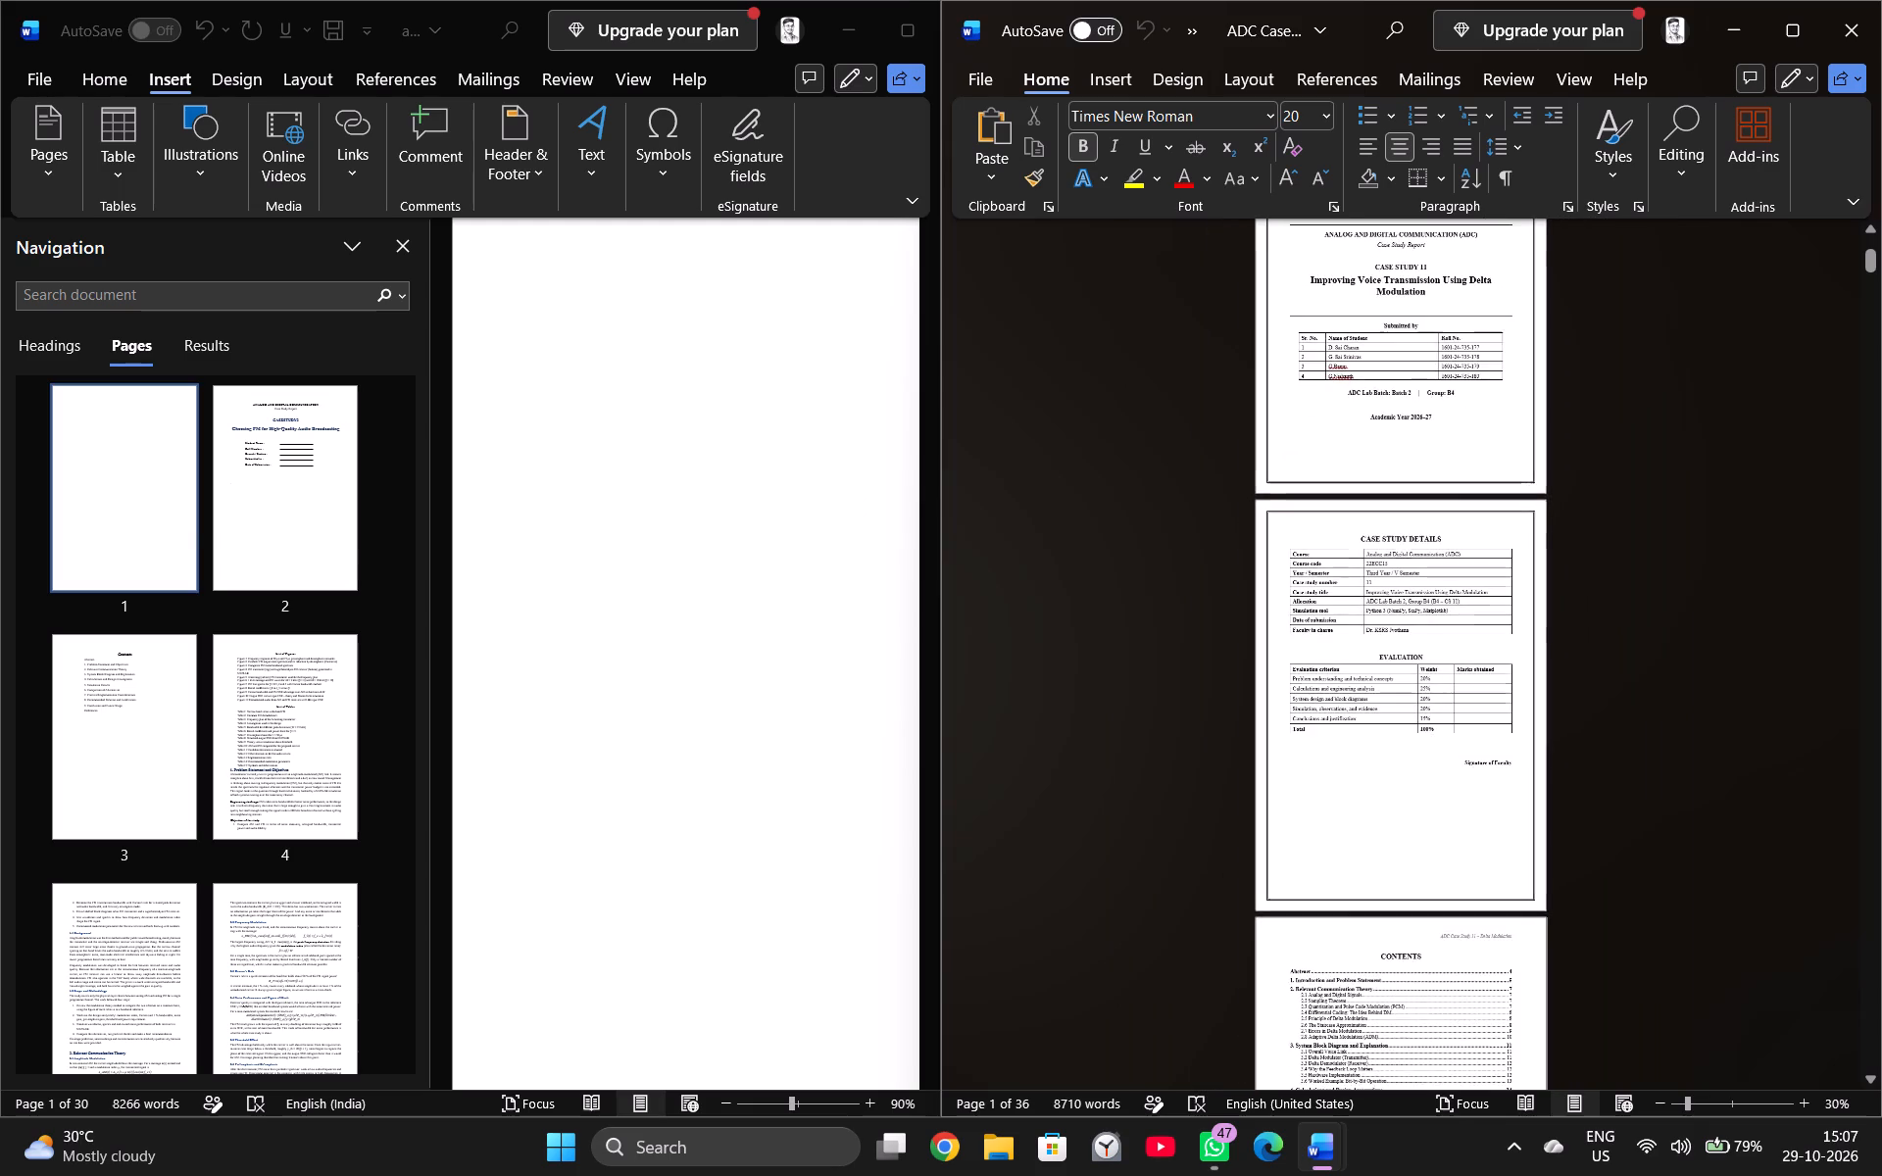
scroll(1406, 440, "up", 6, "ctrl")
scroll(1394, 444, "down", 3, "ctrl")
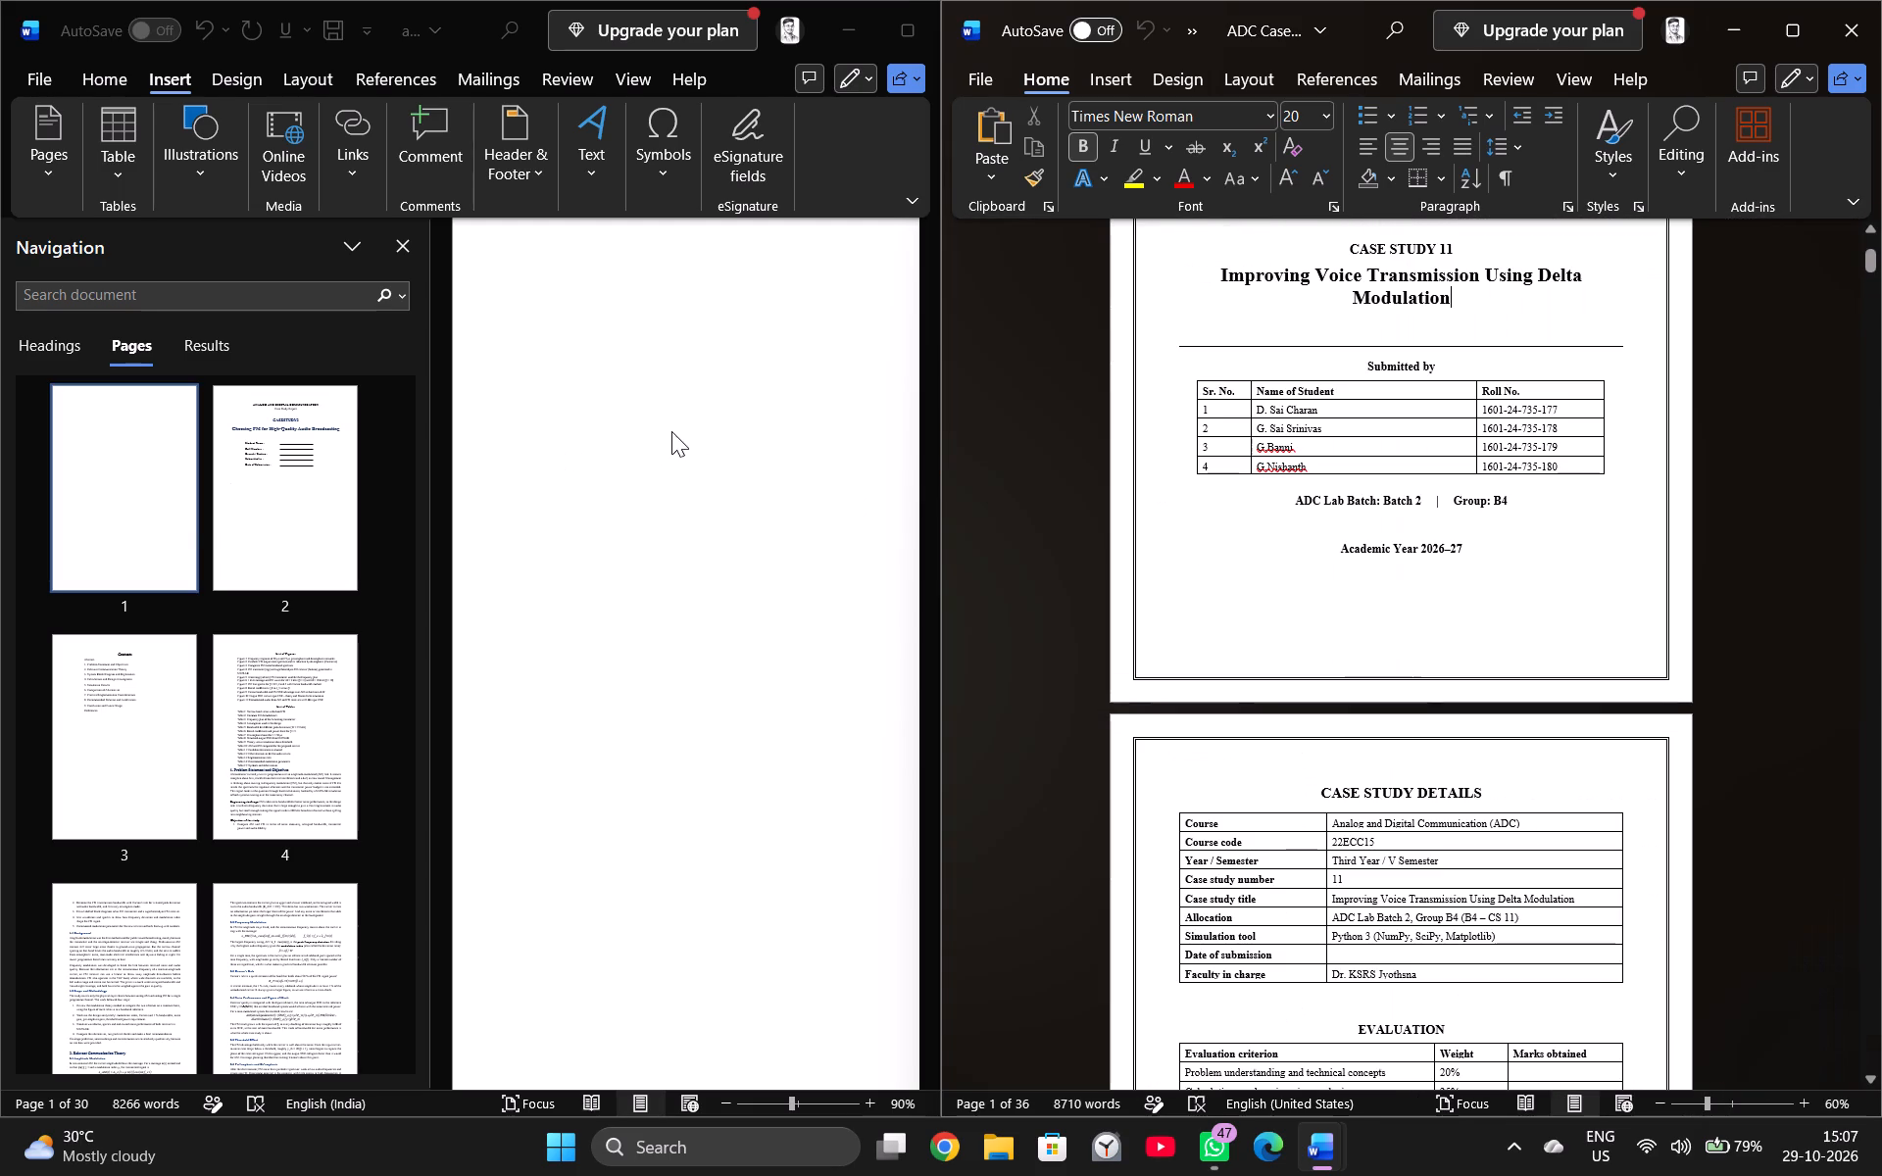
Paste the copied cover page content after the blank first page of the FM report, before its existing ANALOG AND DIGITAL COMMUNICATION cover.
right_click(664, 425)
scroll(664, 425, "left", 2)
scroll(664, 425, "down", 5, "ctrl")
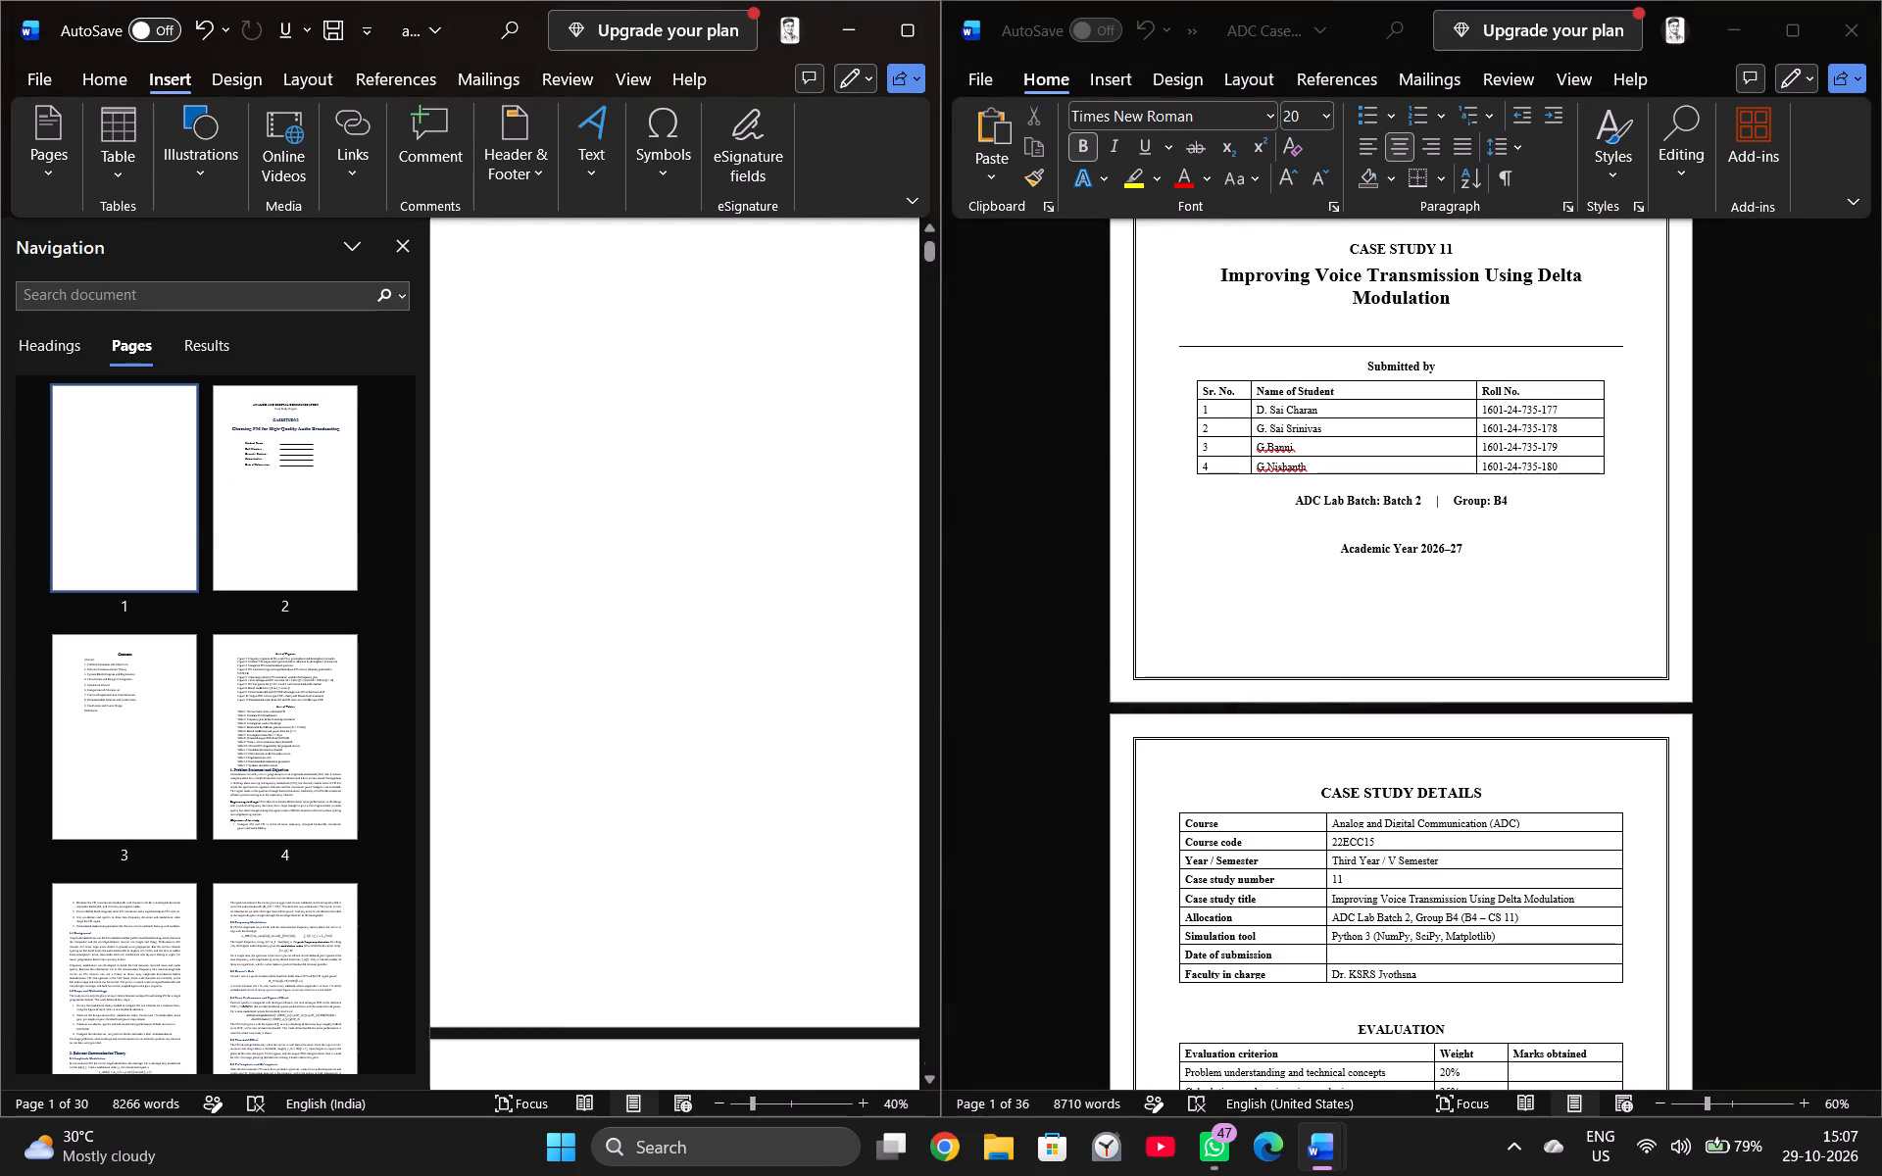
left_click(671, 405)
scroll(671, 410, "up", 2)
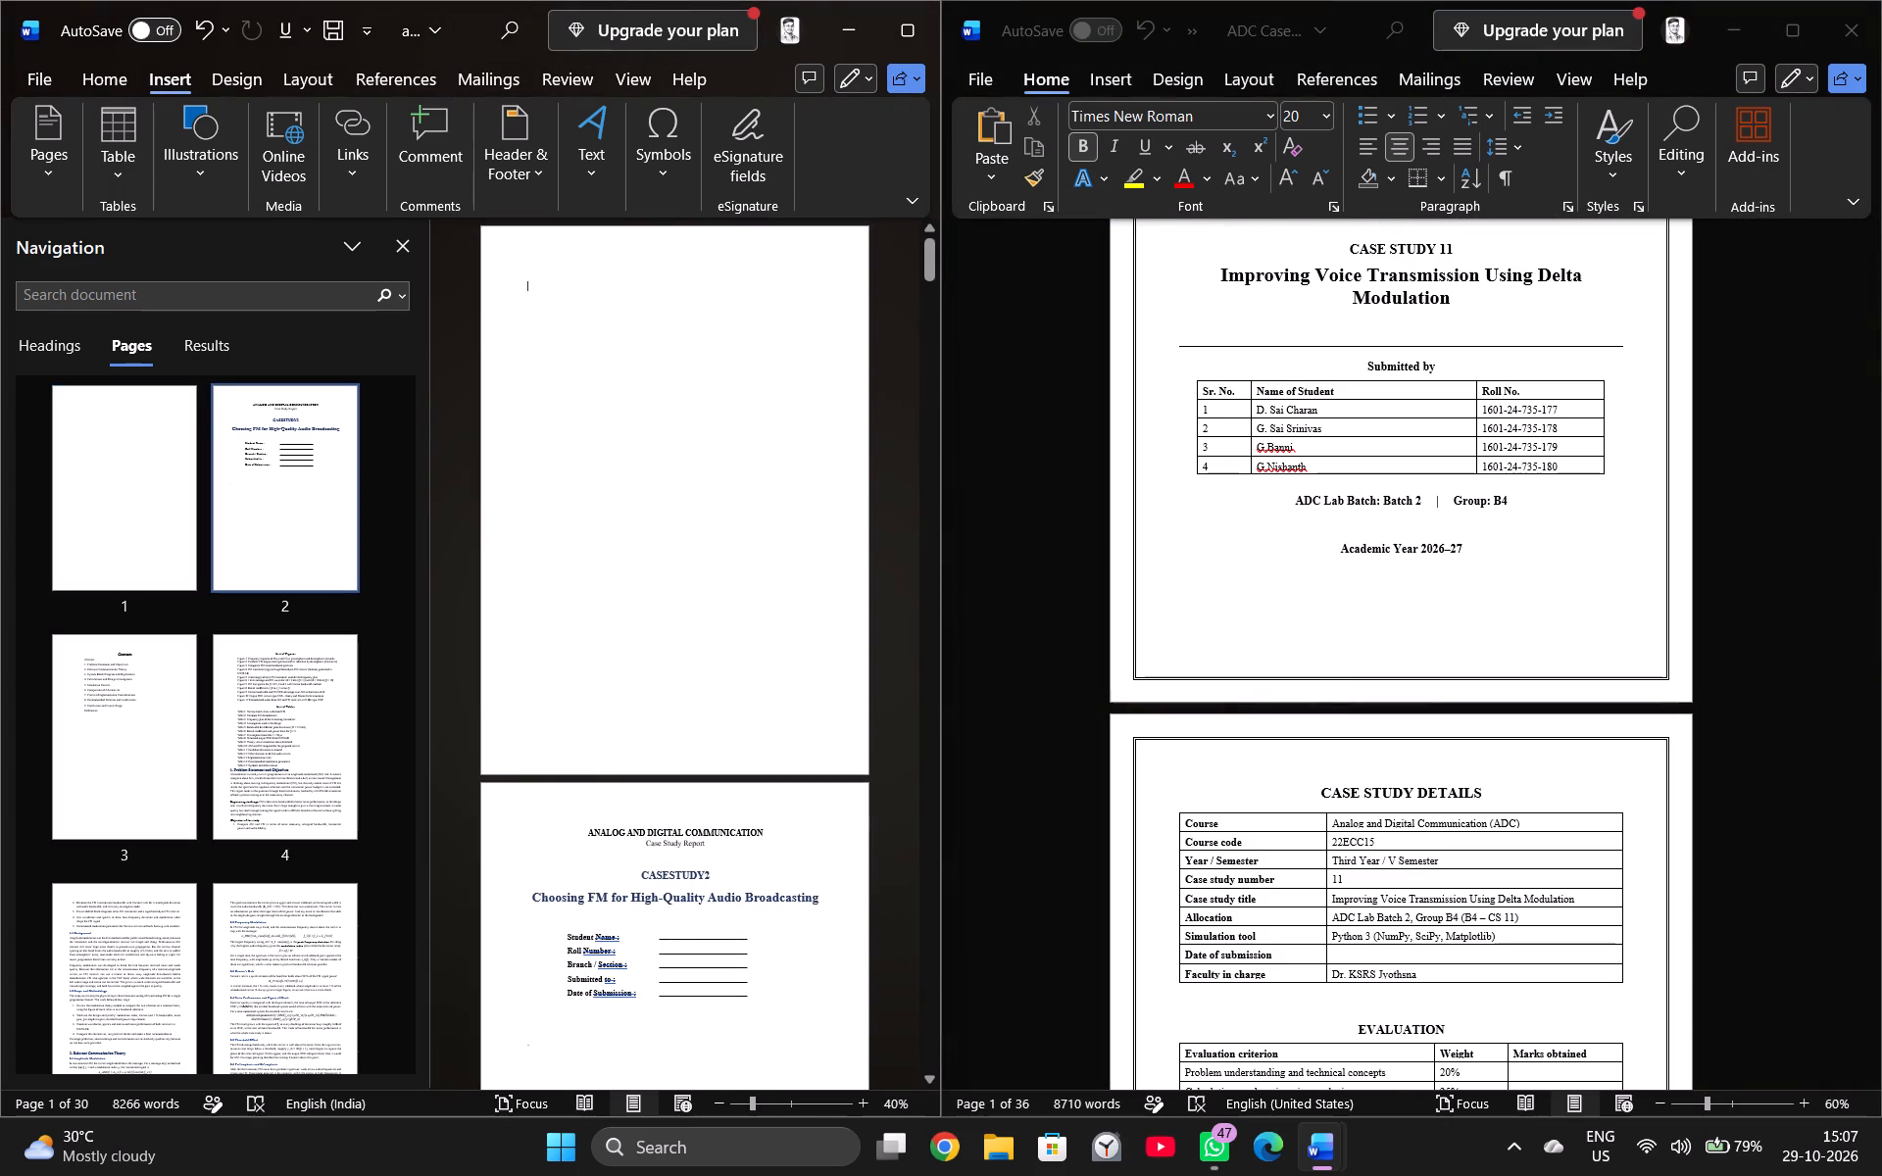
key("ctrl+v")
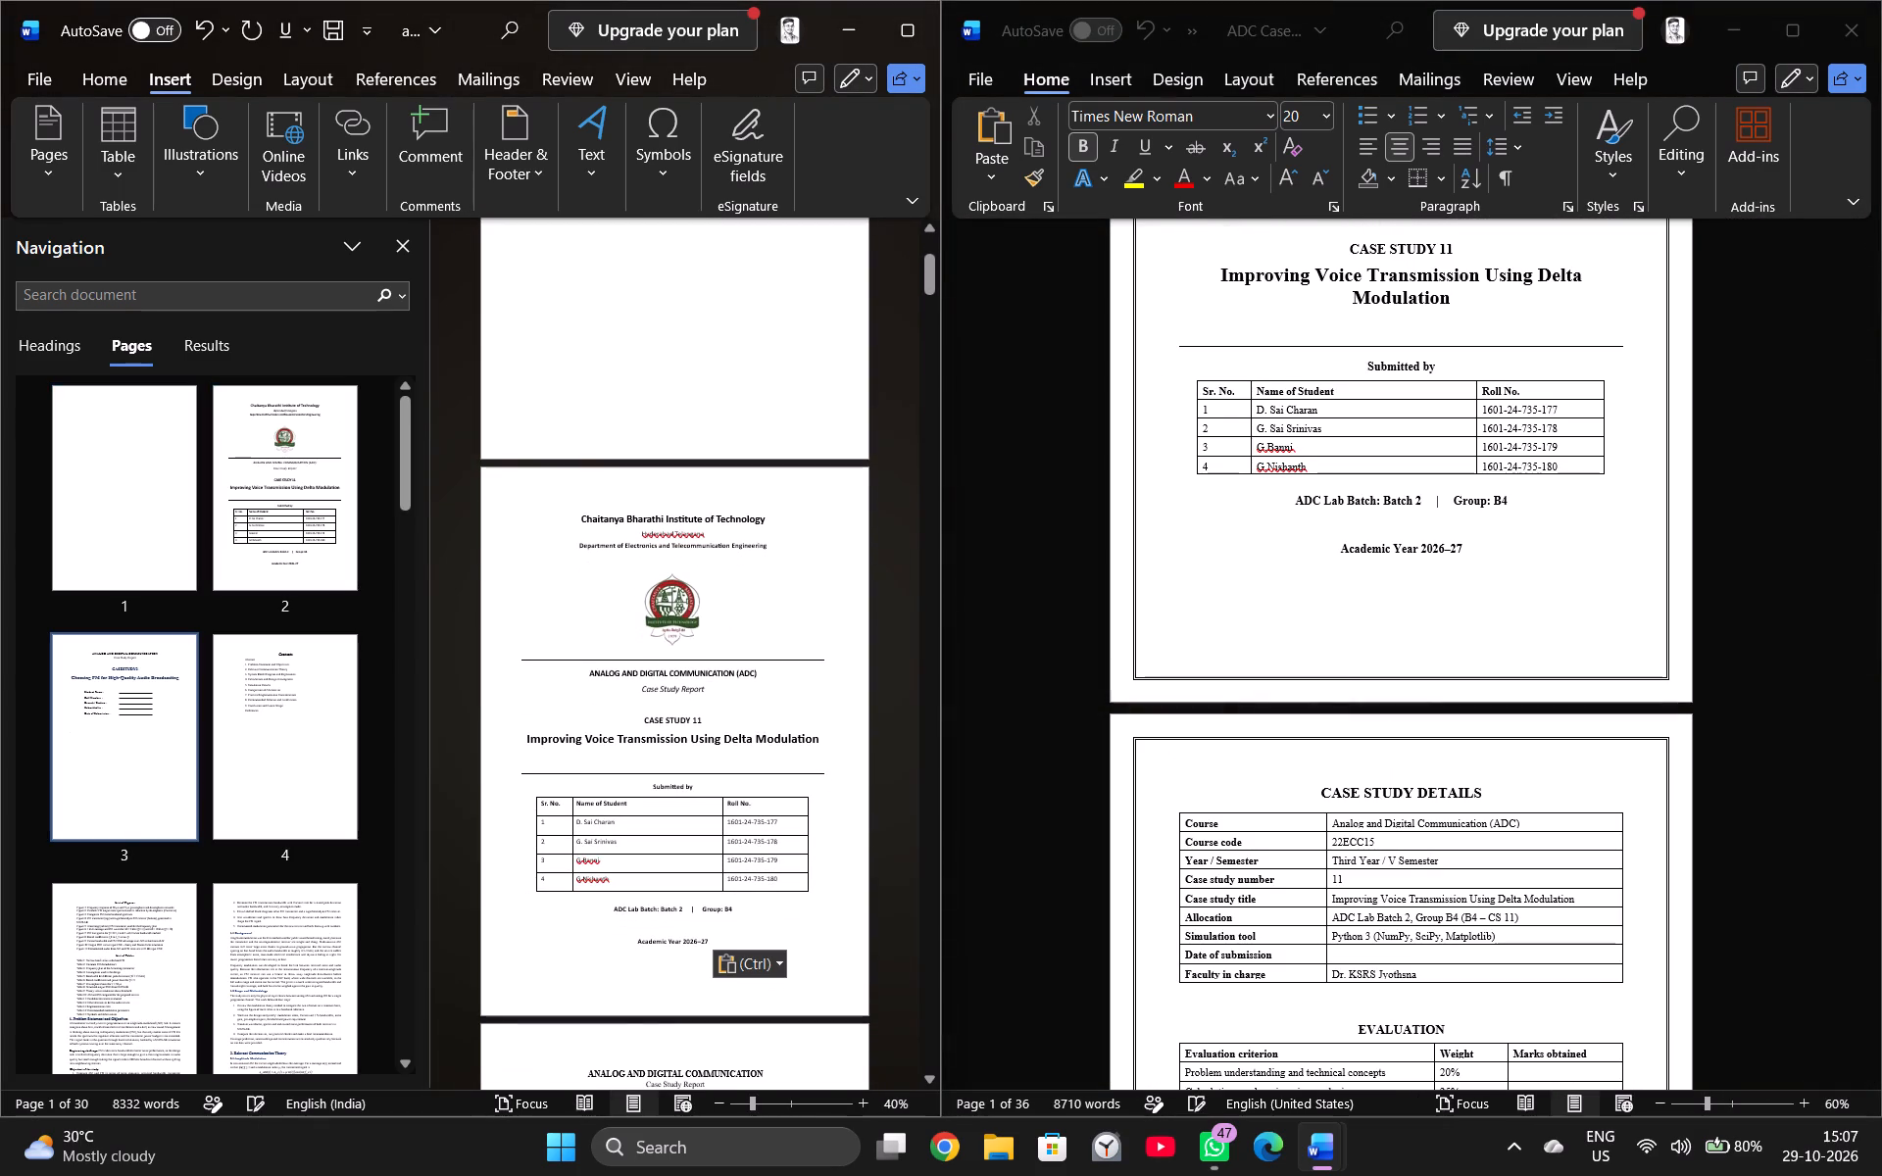
Review the FM report's opening pages and the pasted cover page against the Case Study 11 report.
left_click(93, 708)
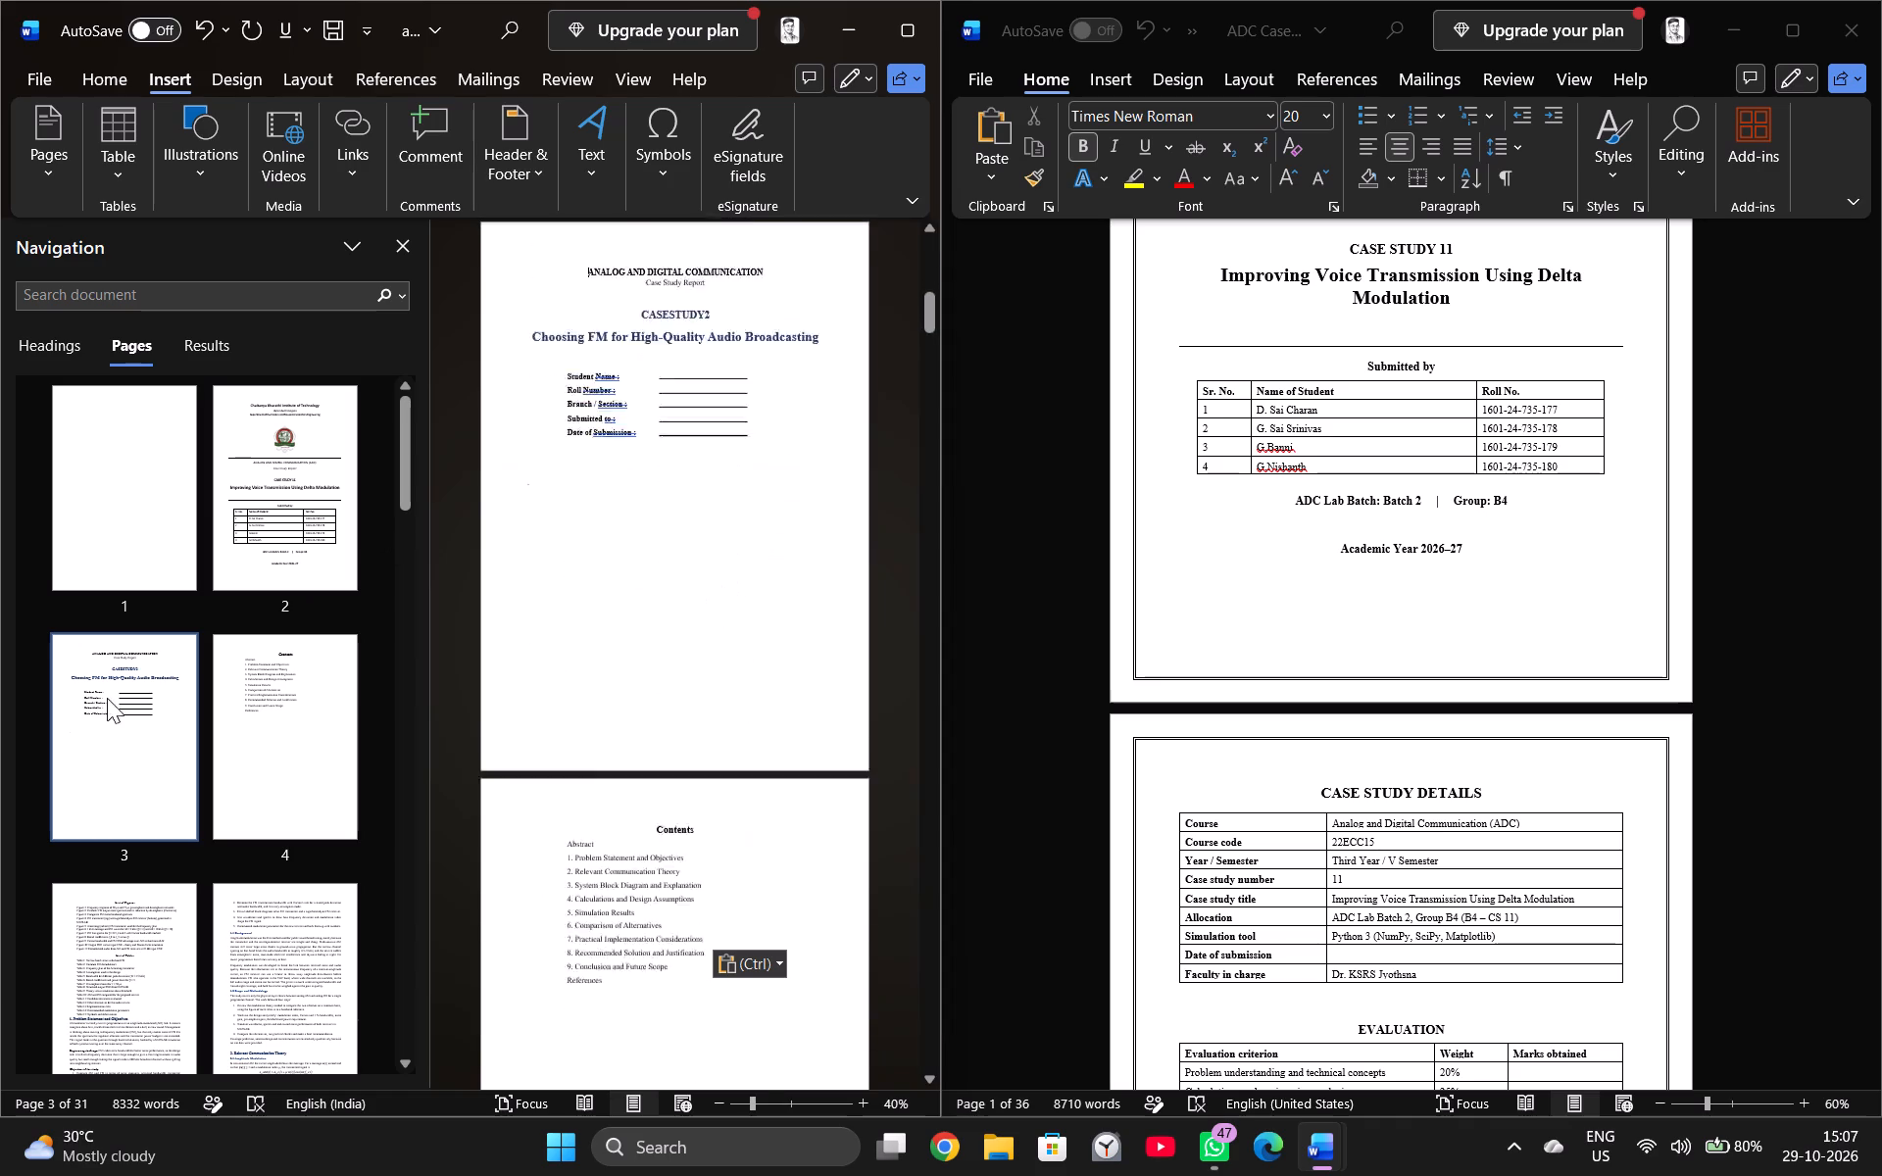
left_click(311, 542)
left_click(175, 533)
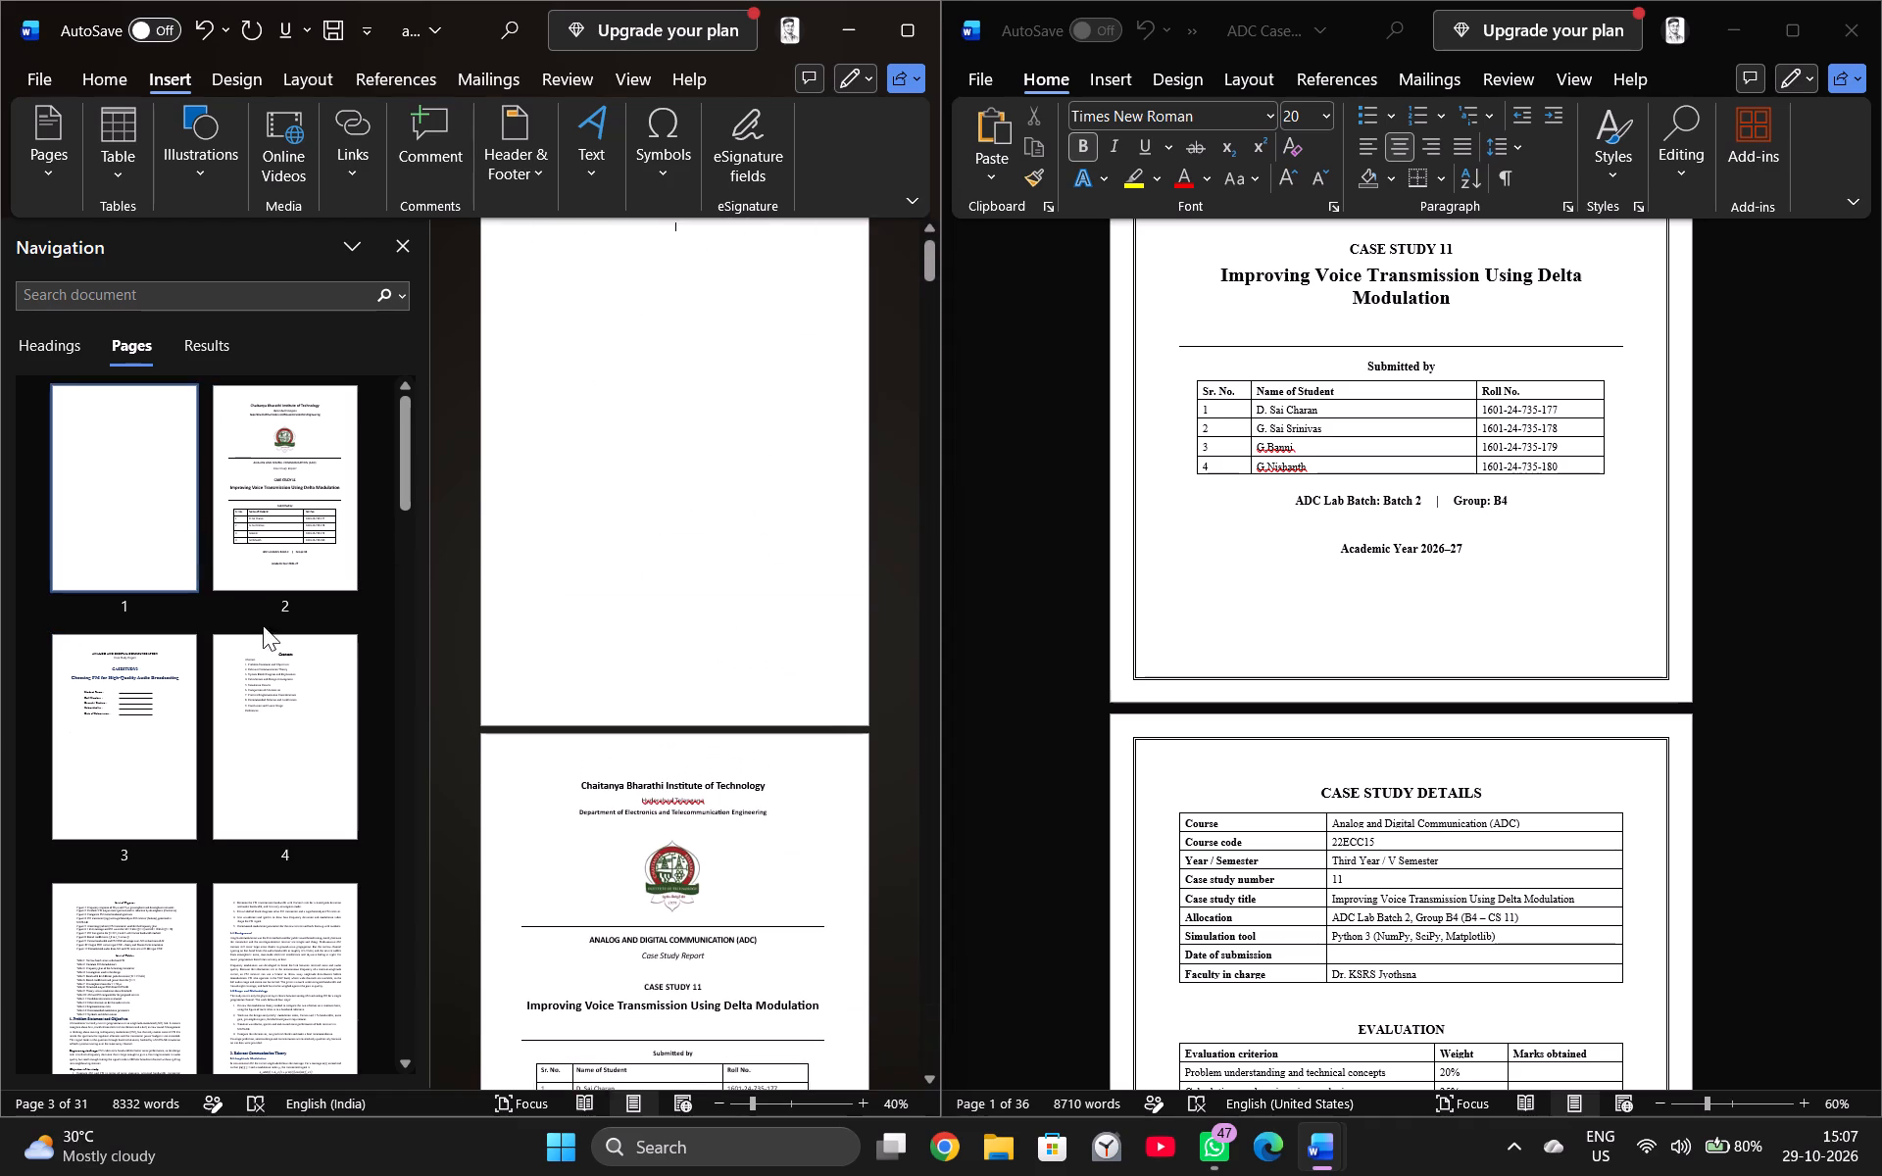
scroll(538, 615, "down", 4)
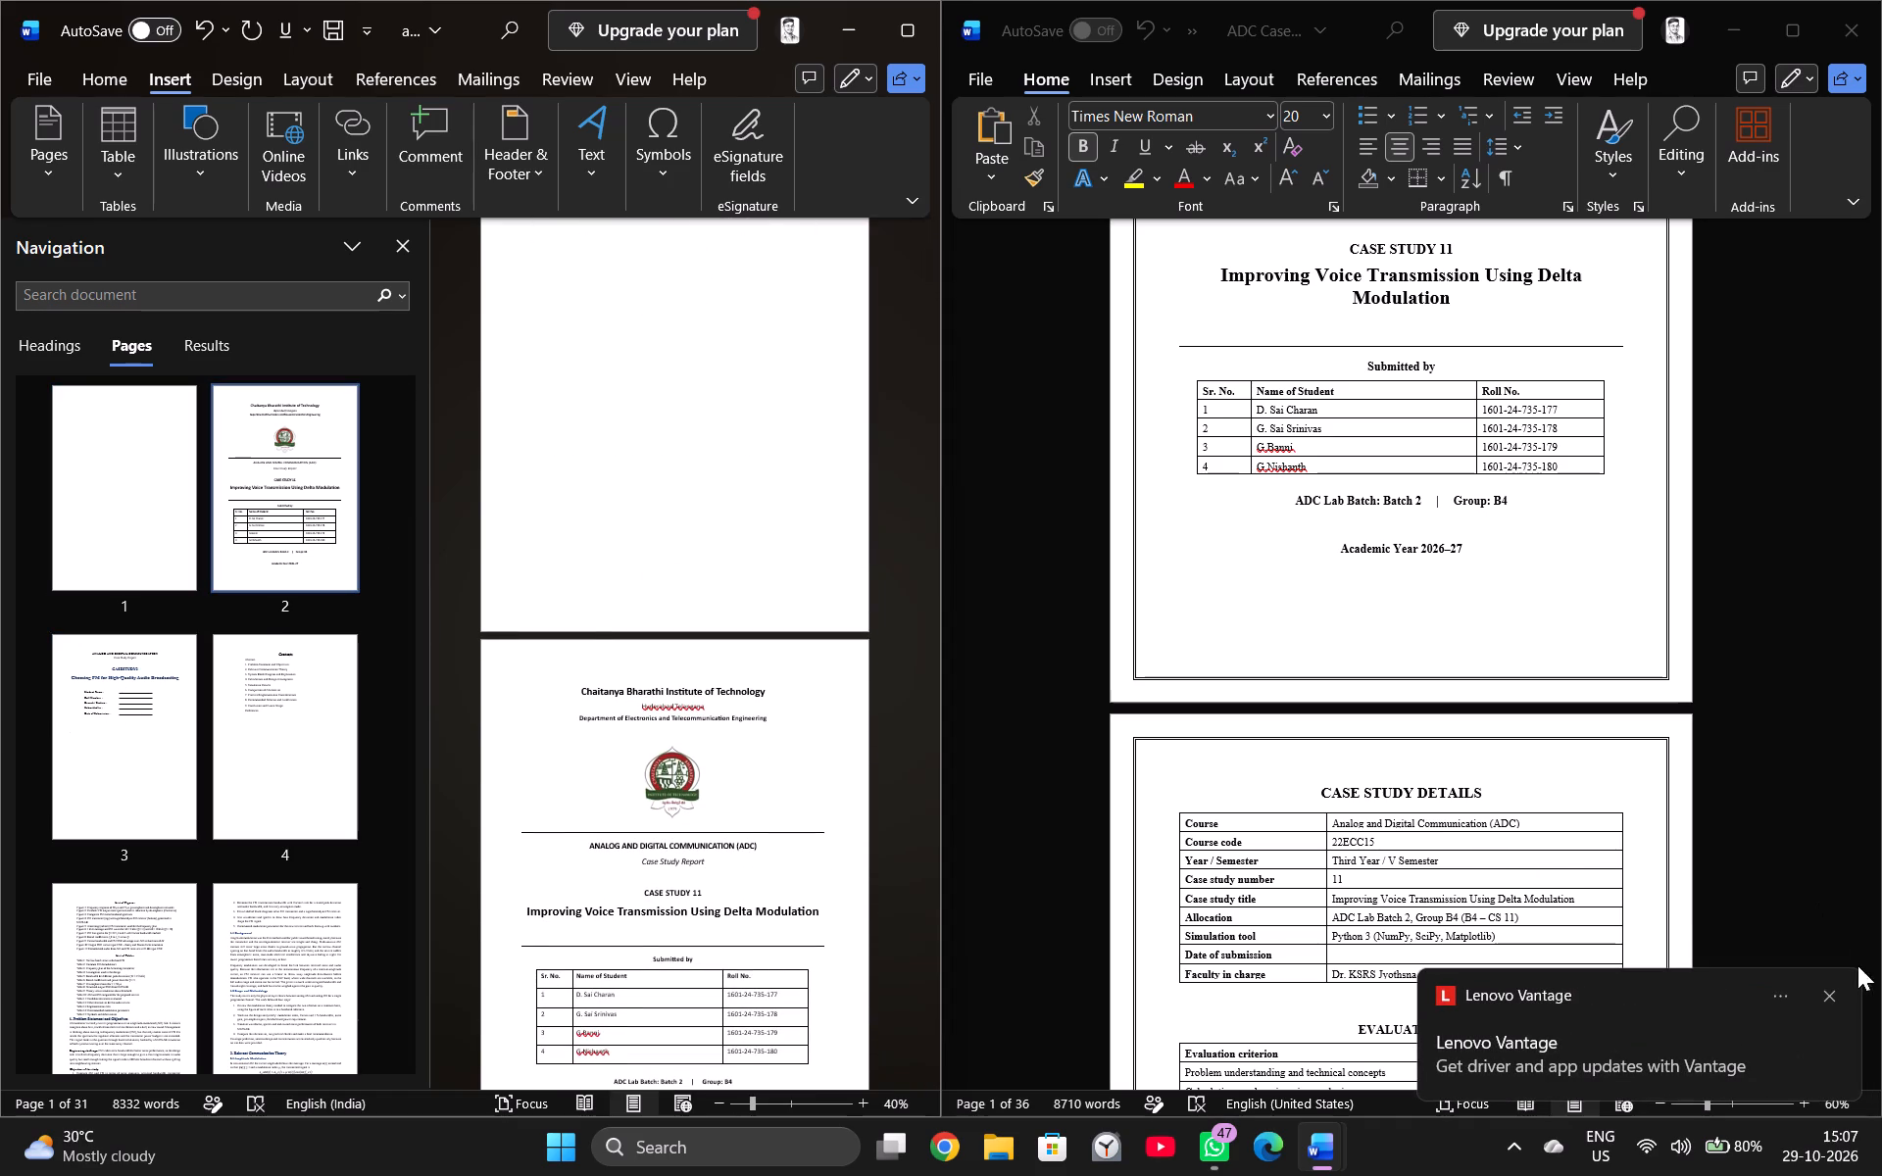
left_click(1821, 989)
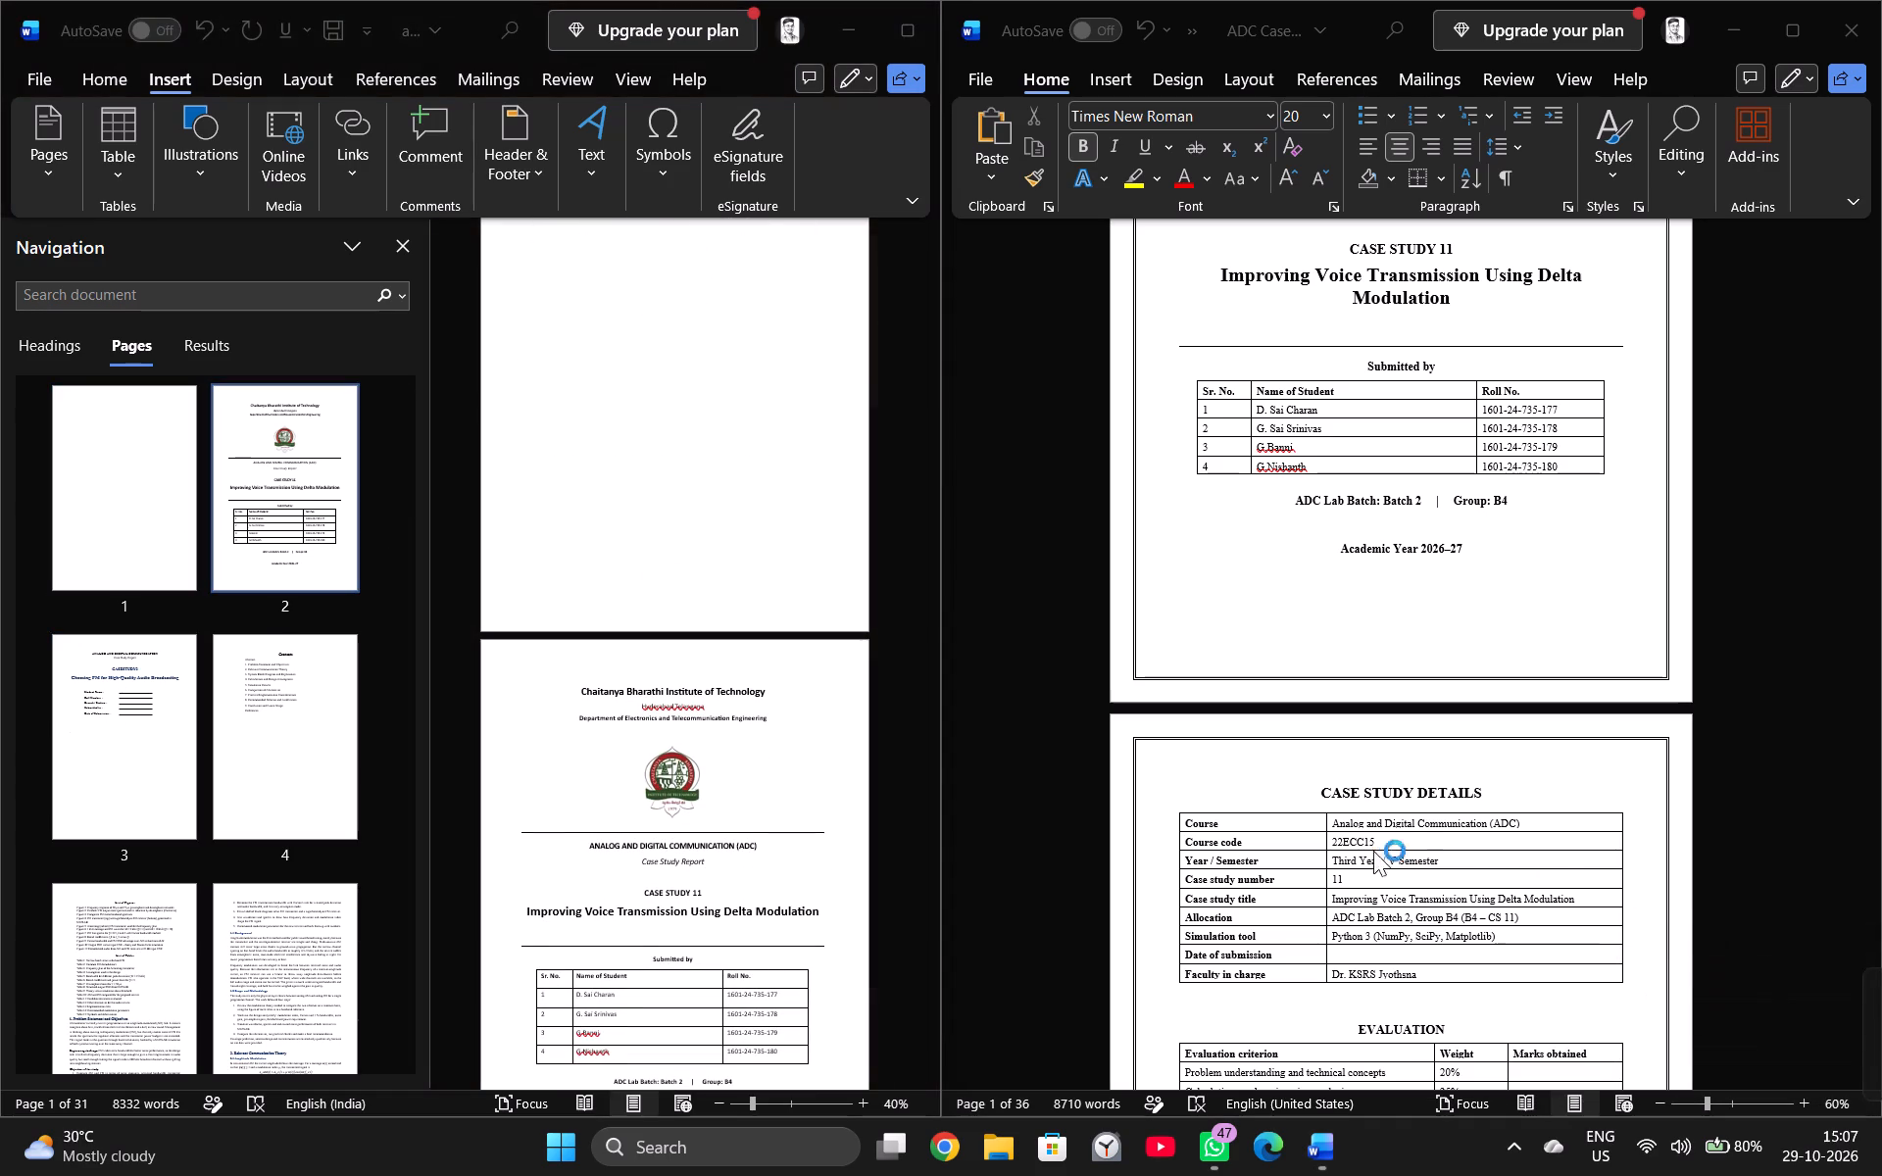
scroll(646, 782, "down", 4)
scroll(745, 763, "up", 4)
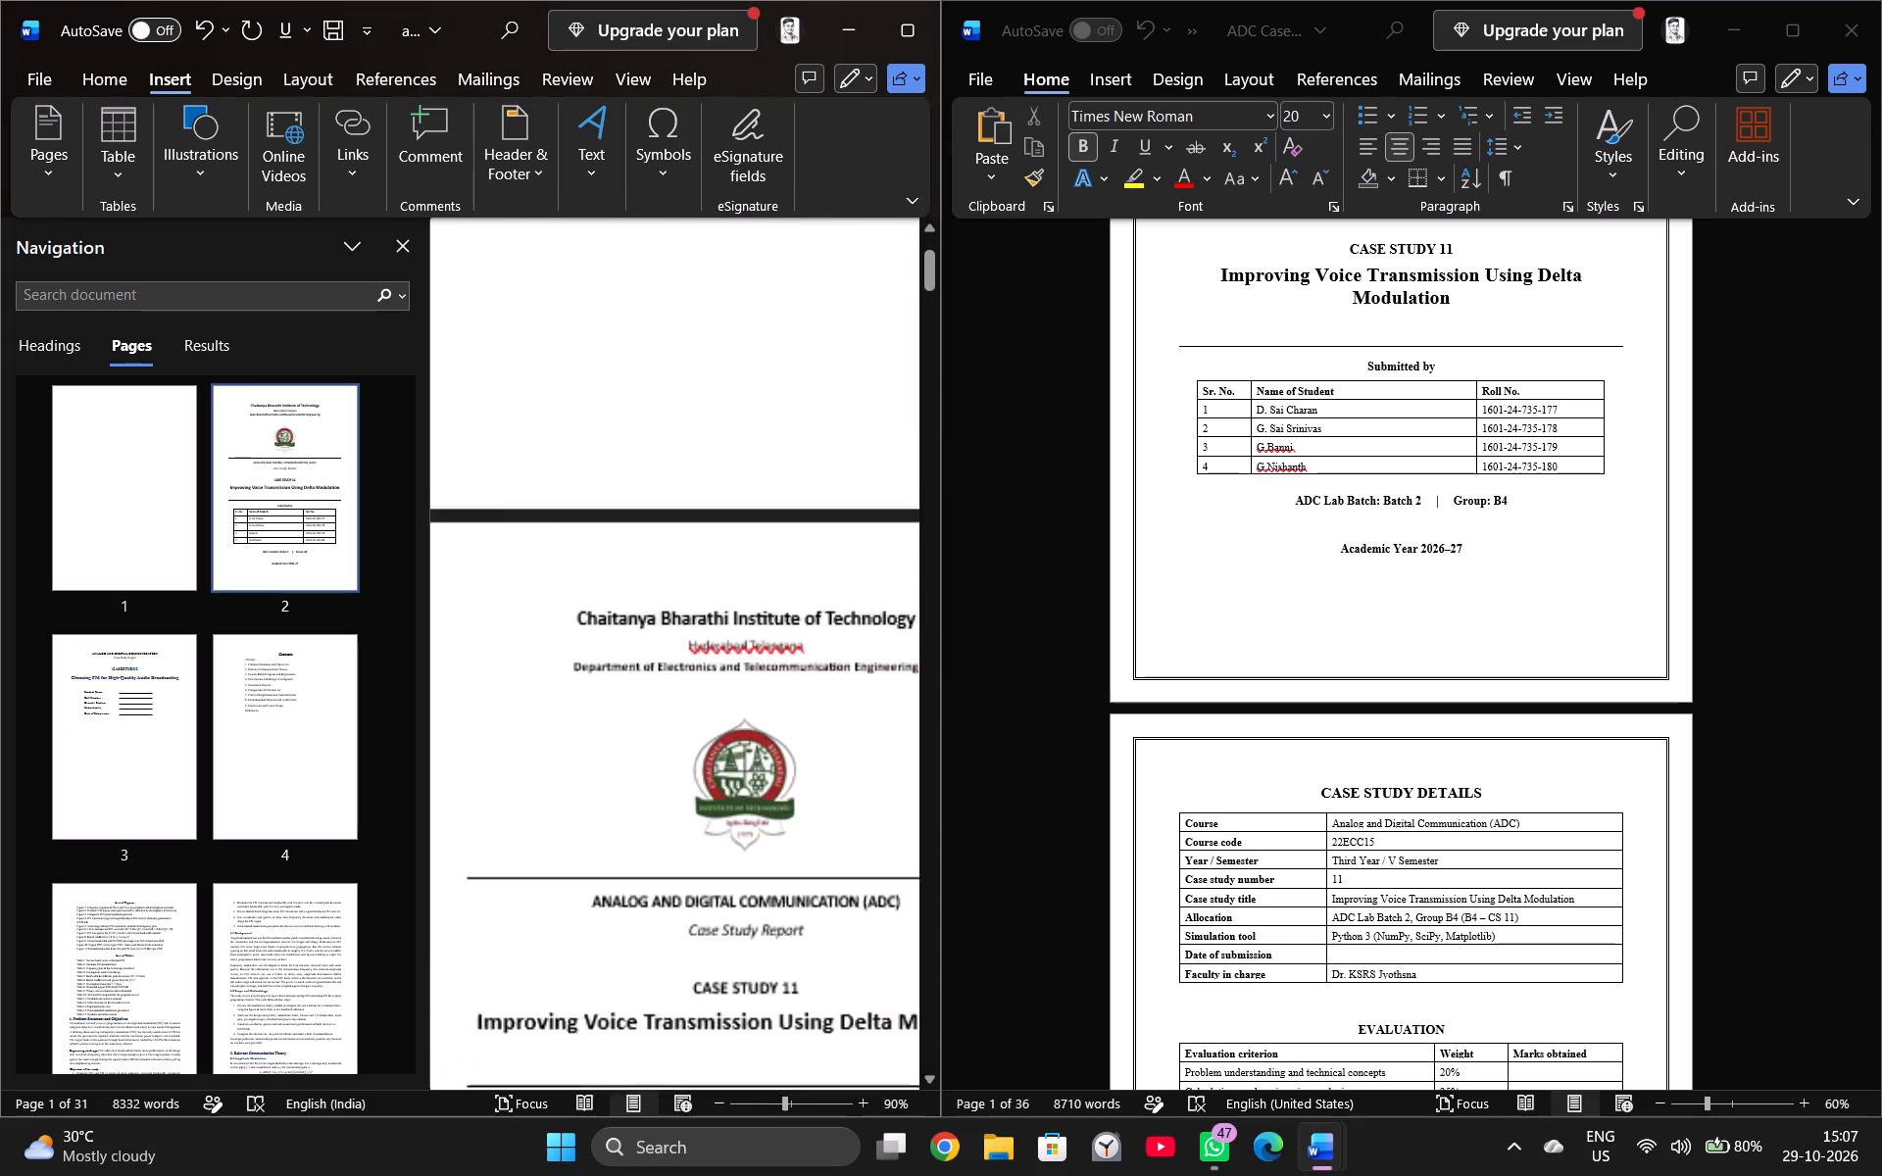
scroll(745, 763, "up", 2)
scroll(737, 762, "down", 4, "ctrl")
scroll(1297, 574, "left", 1)
scroll(1299, 573, "down", 2, "ctrl")
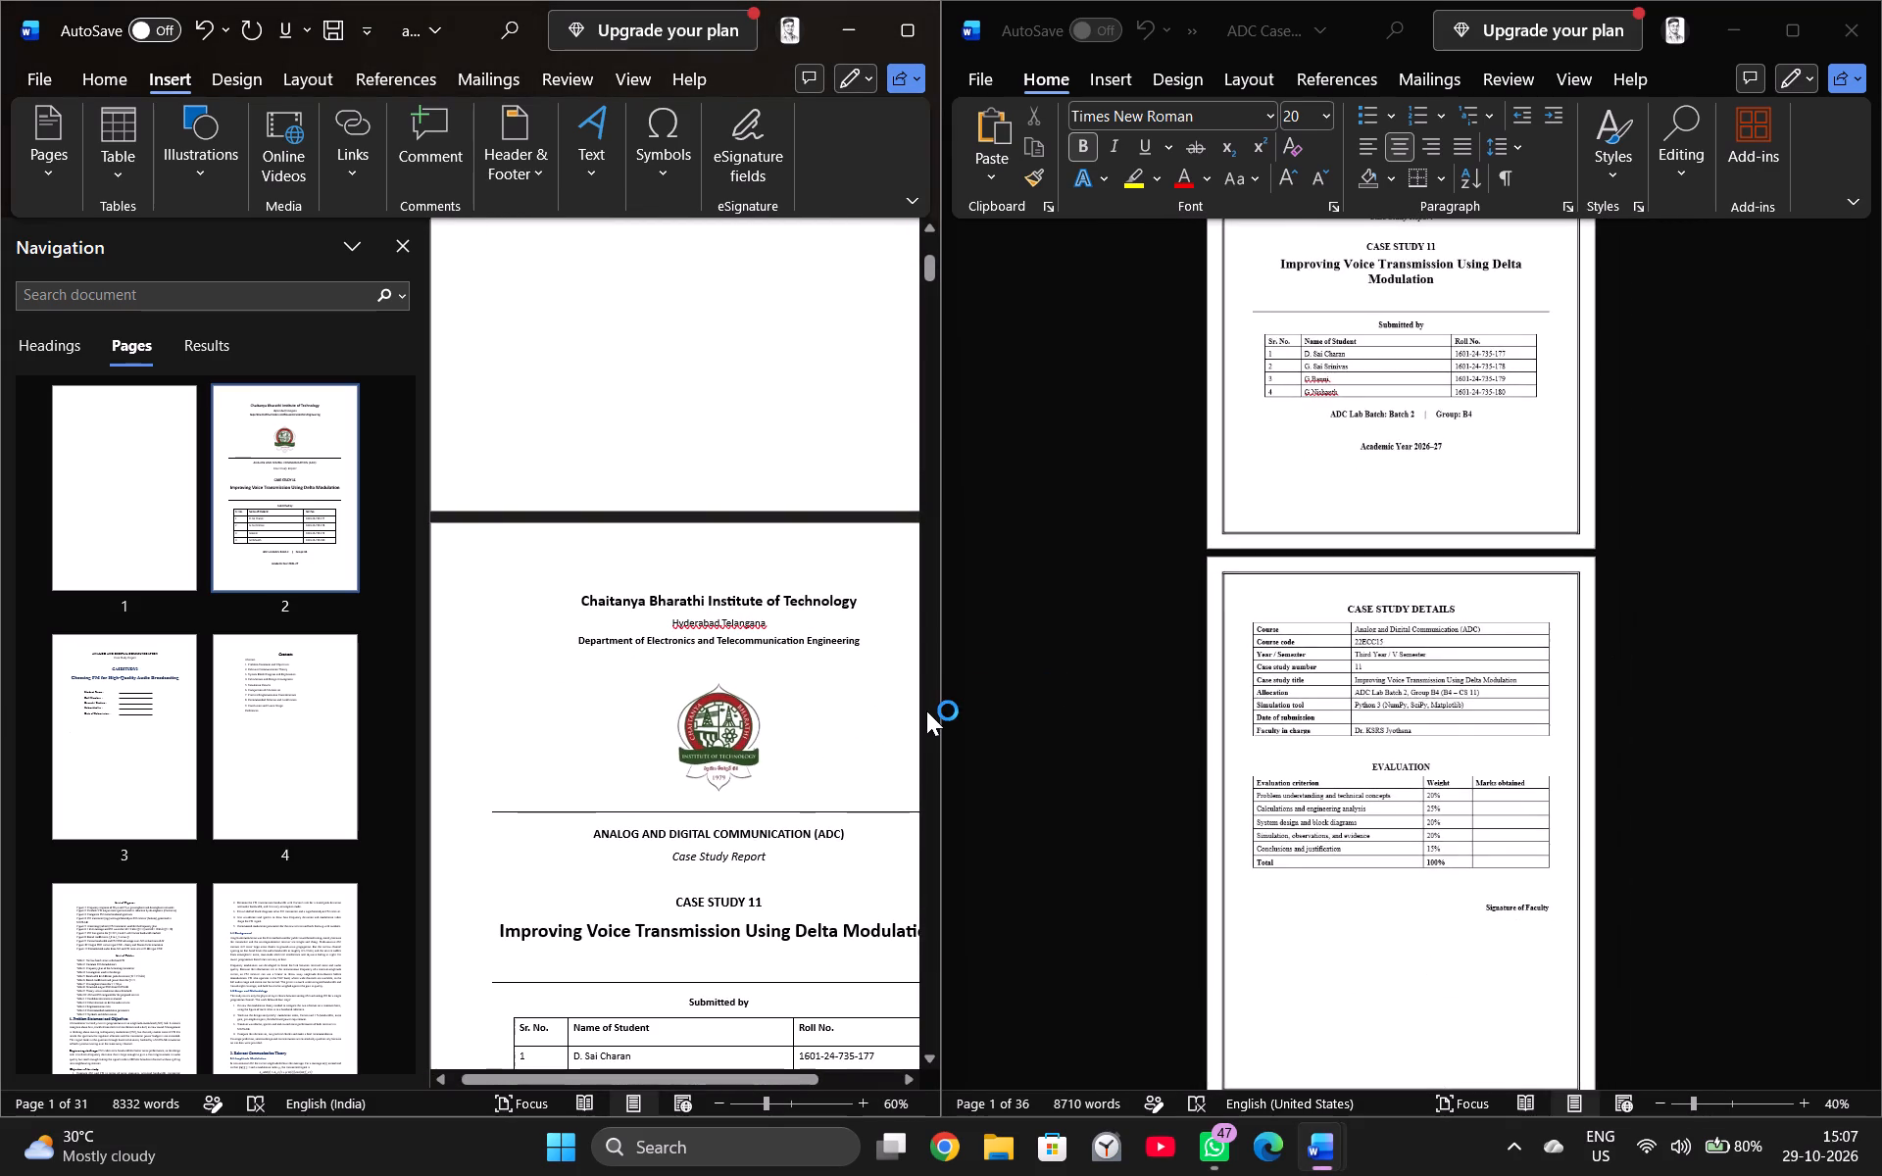
Examine the opening pages of the Case Study 11 report, especially the CASE STUDY DETAILS and EVALUATION tables.
scroll(925, 711, "down", 1)
scroll(1183, 494, "up", 2)
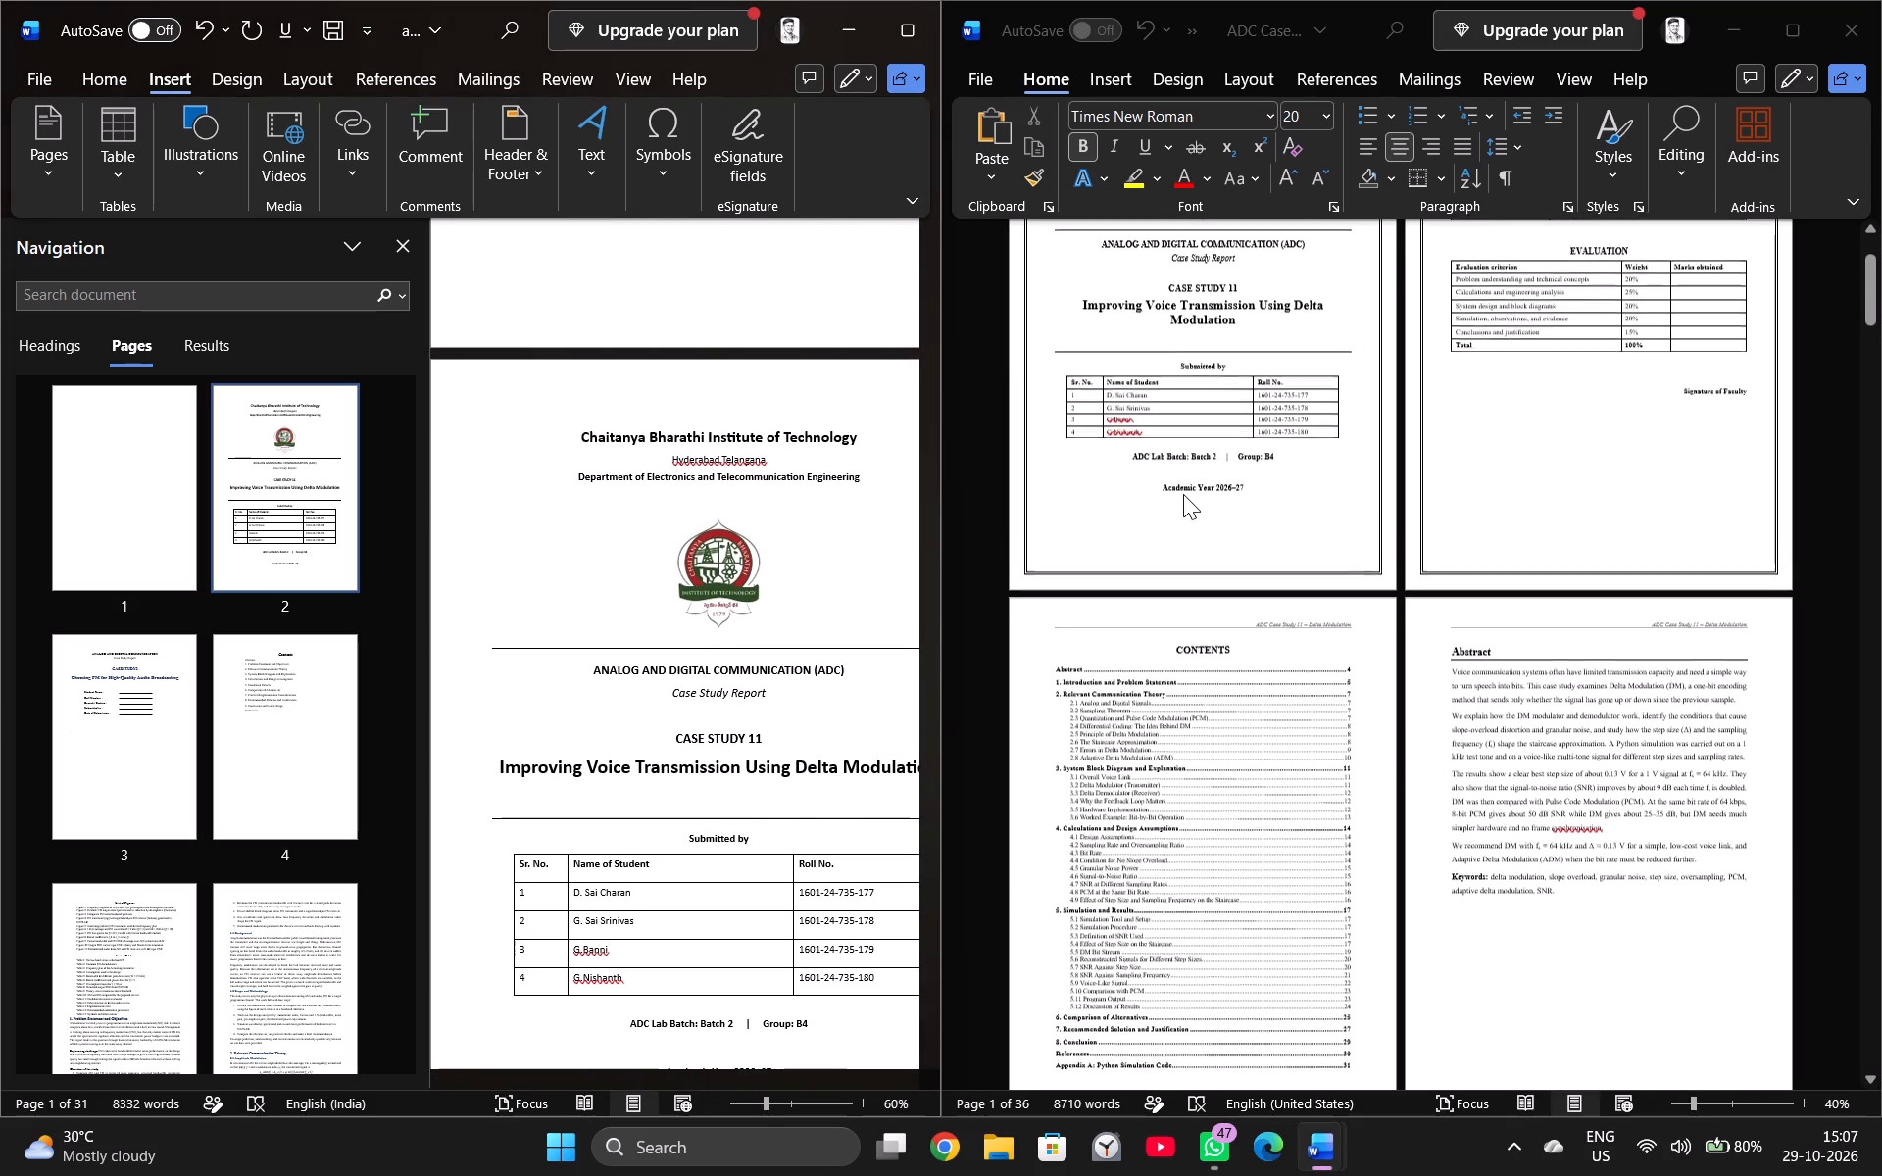
scroll(1568, 425, "up", 10)
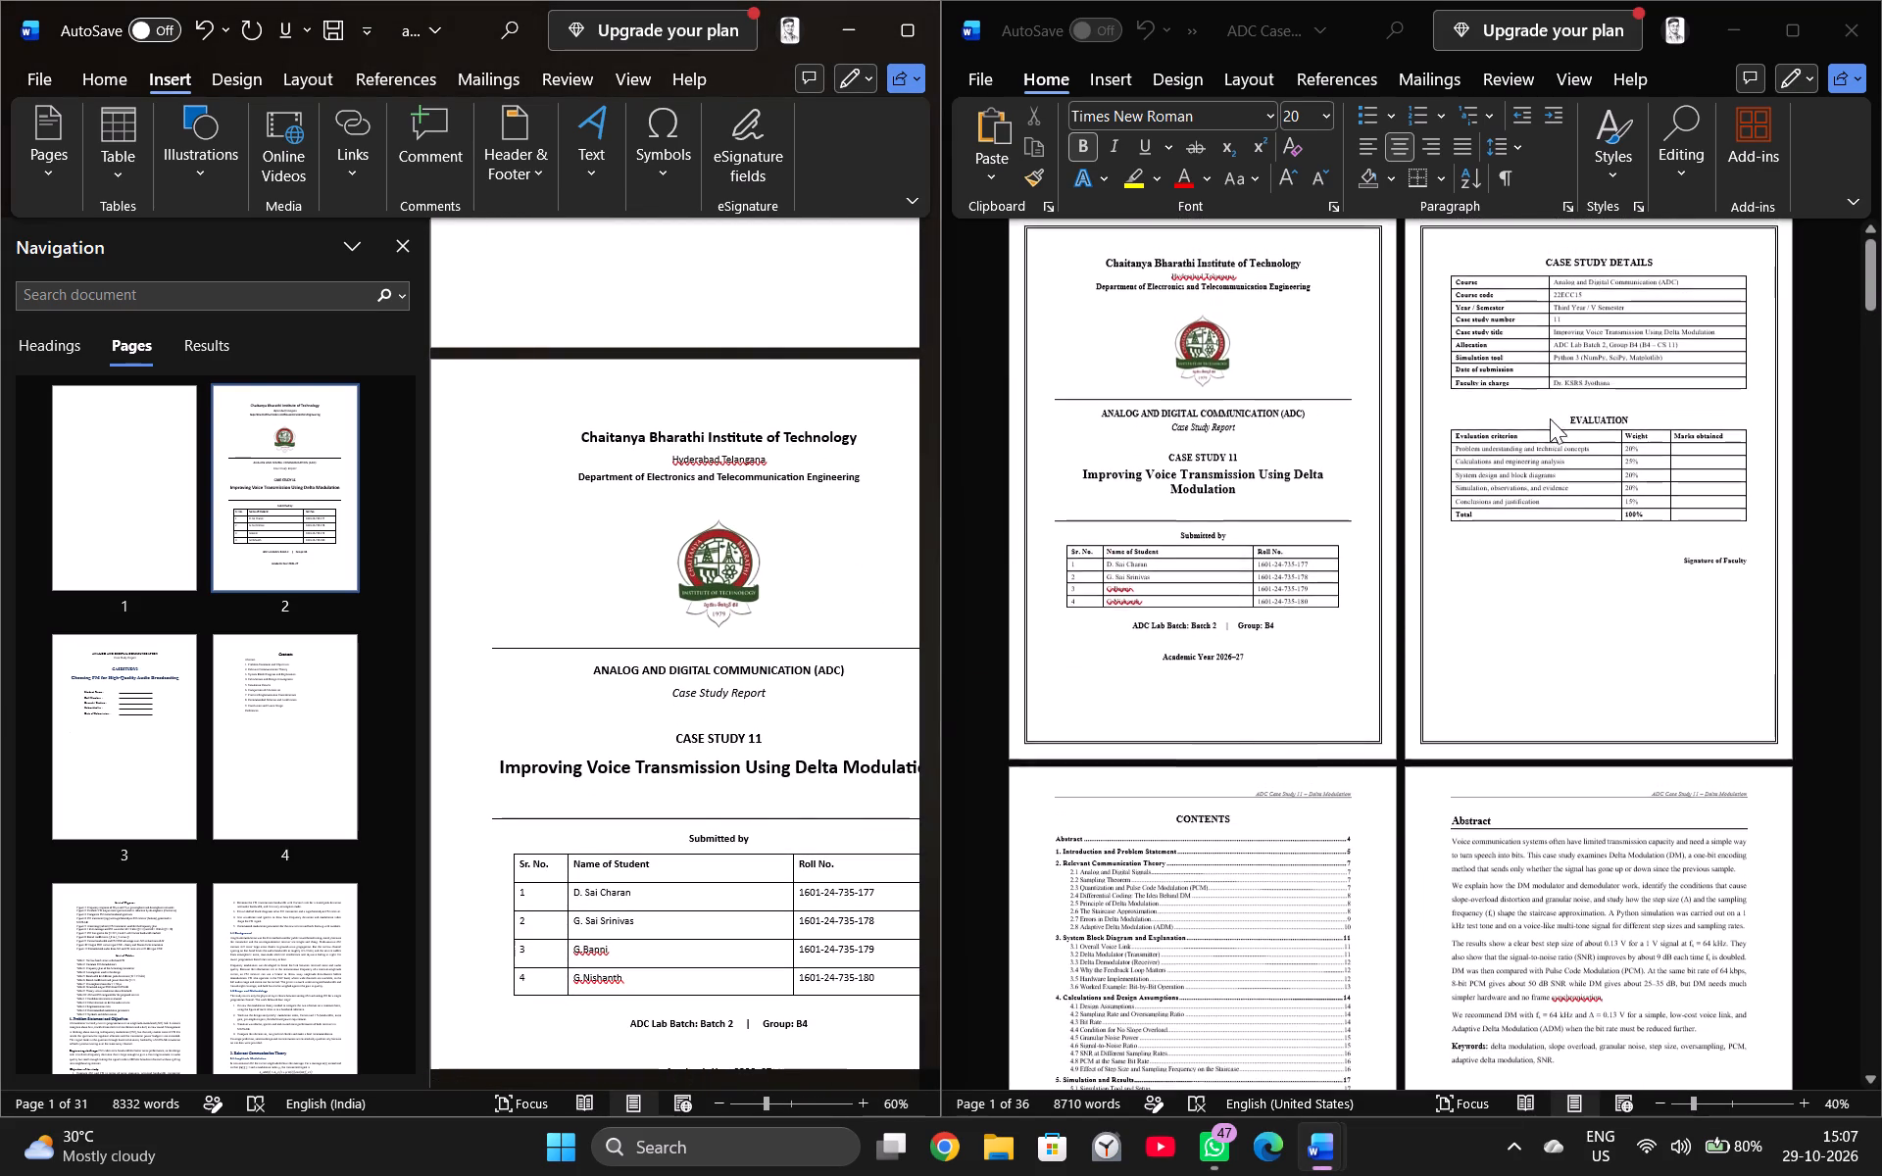
double_click(1528, 361)
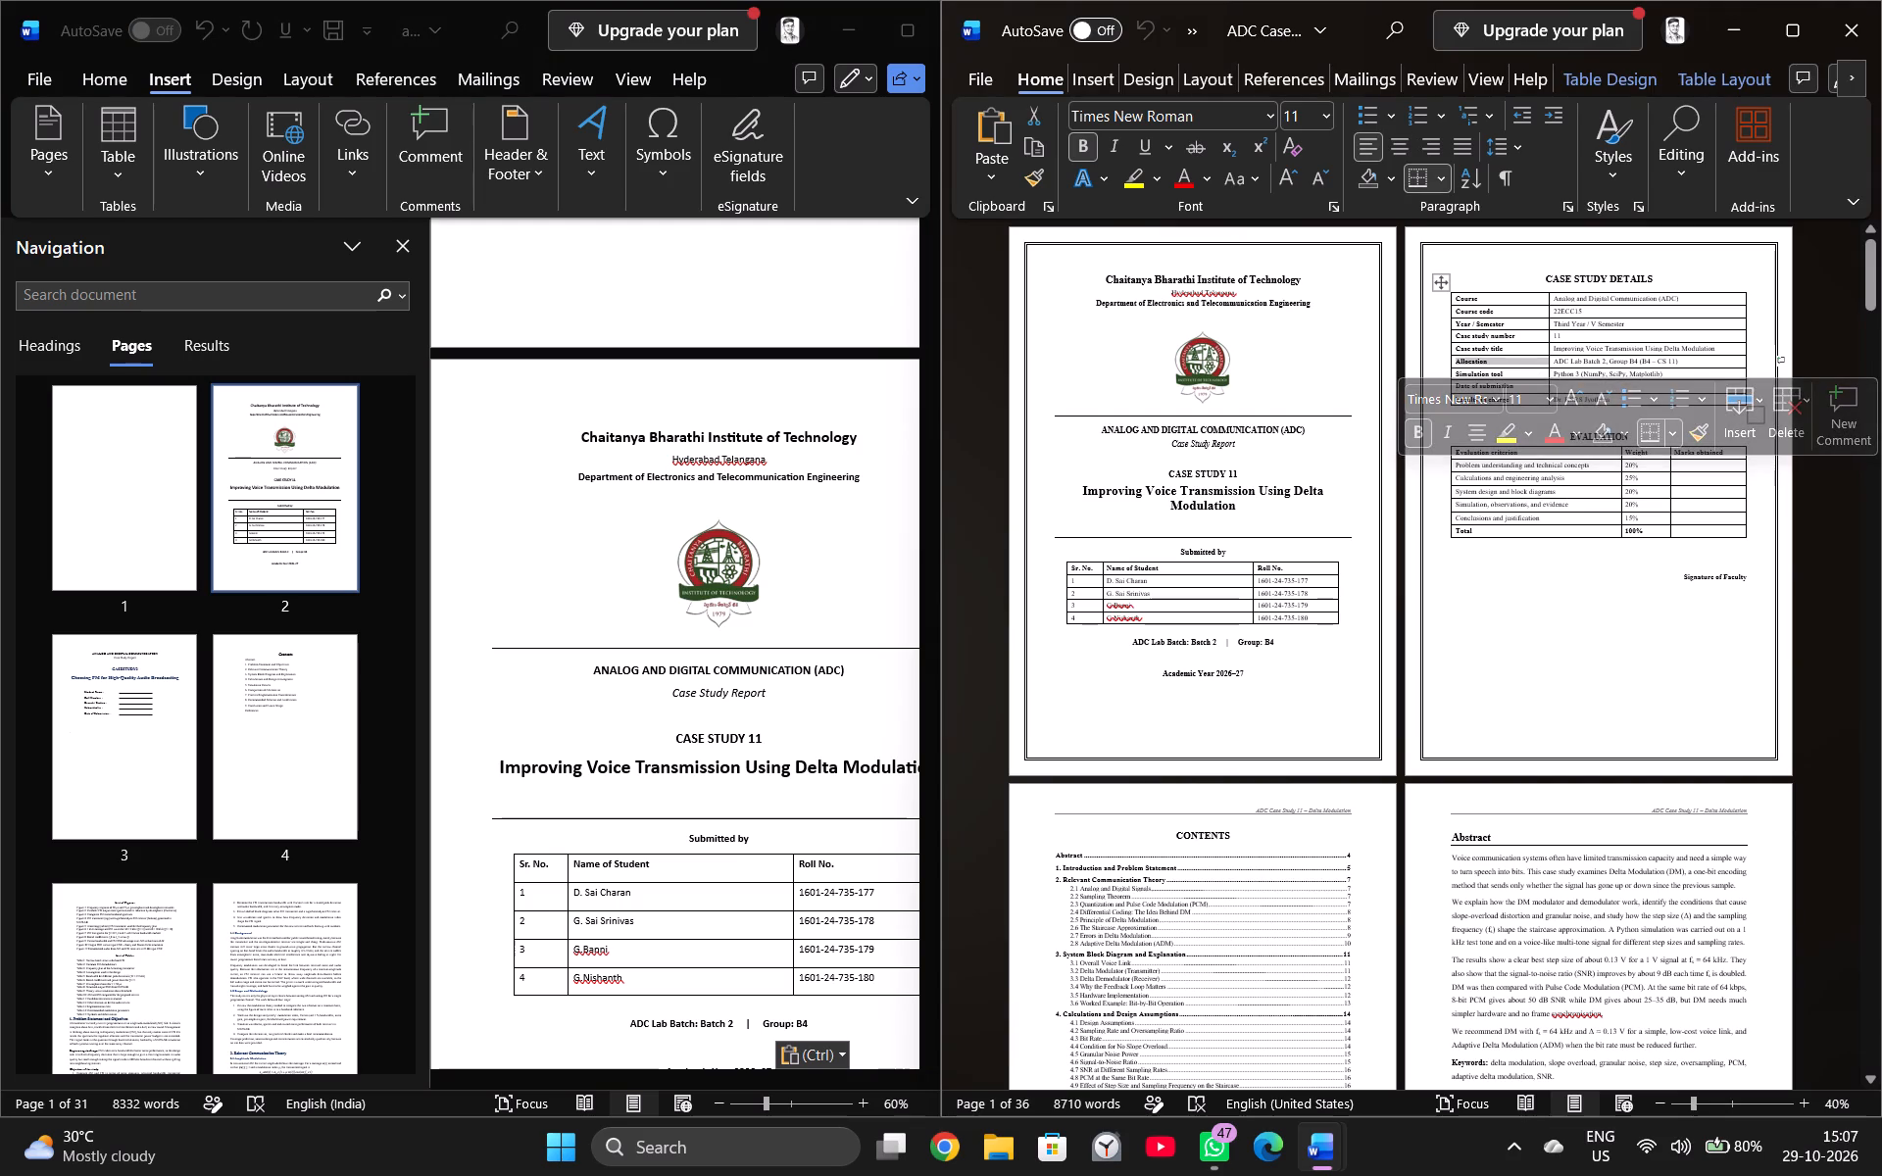
scroll(1499, 326, "up", 4, "ctrl")
scroll(1501, 339, "up", 1)
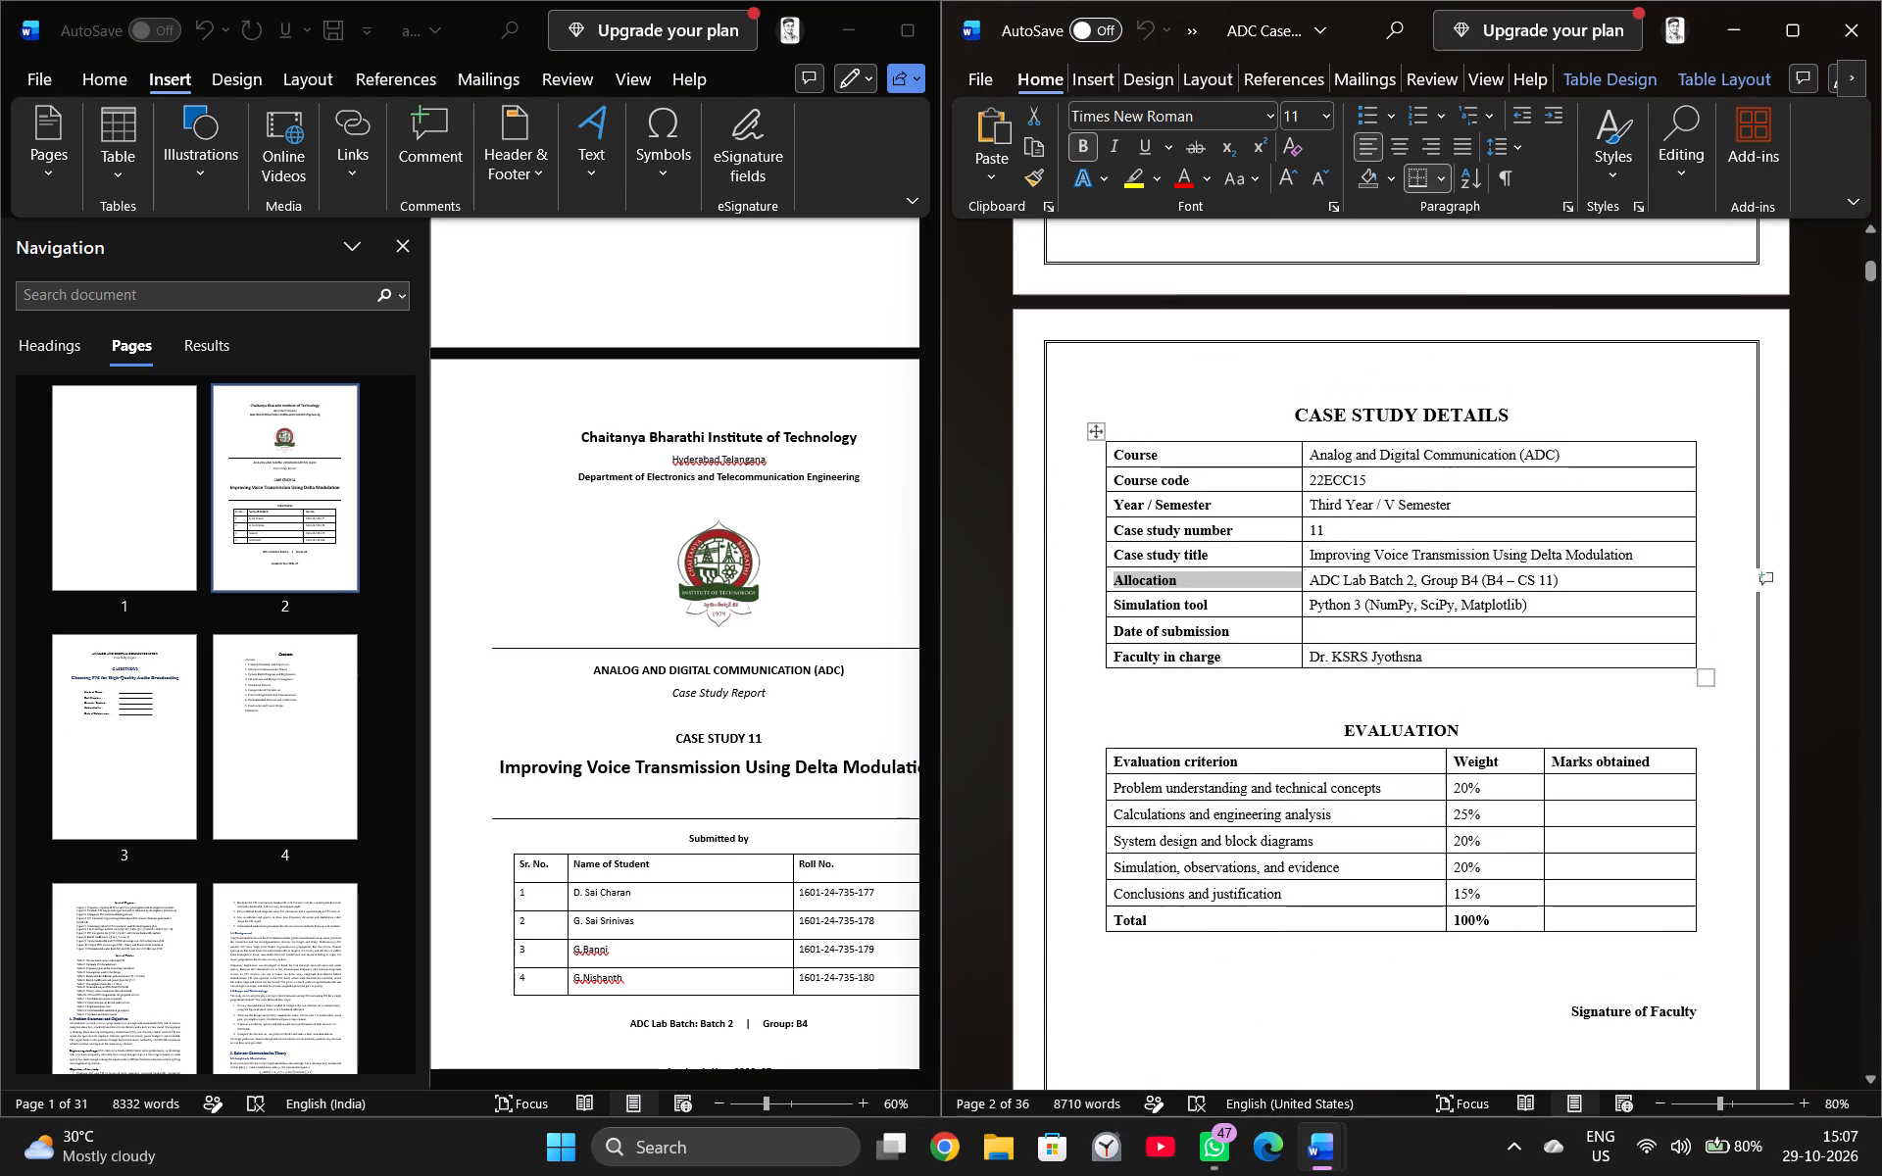
left_click(1158, 415)
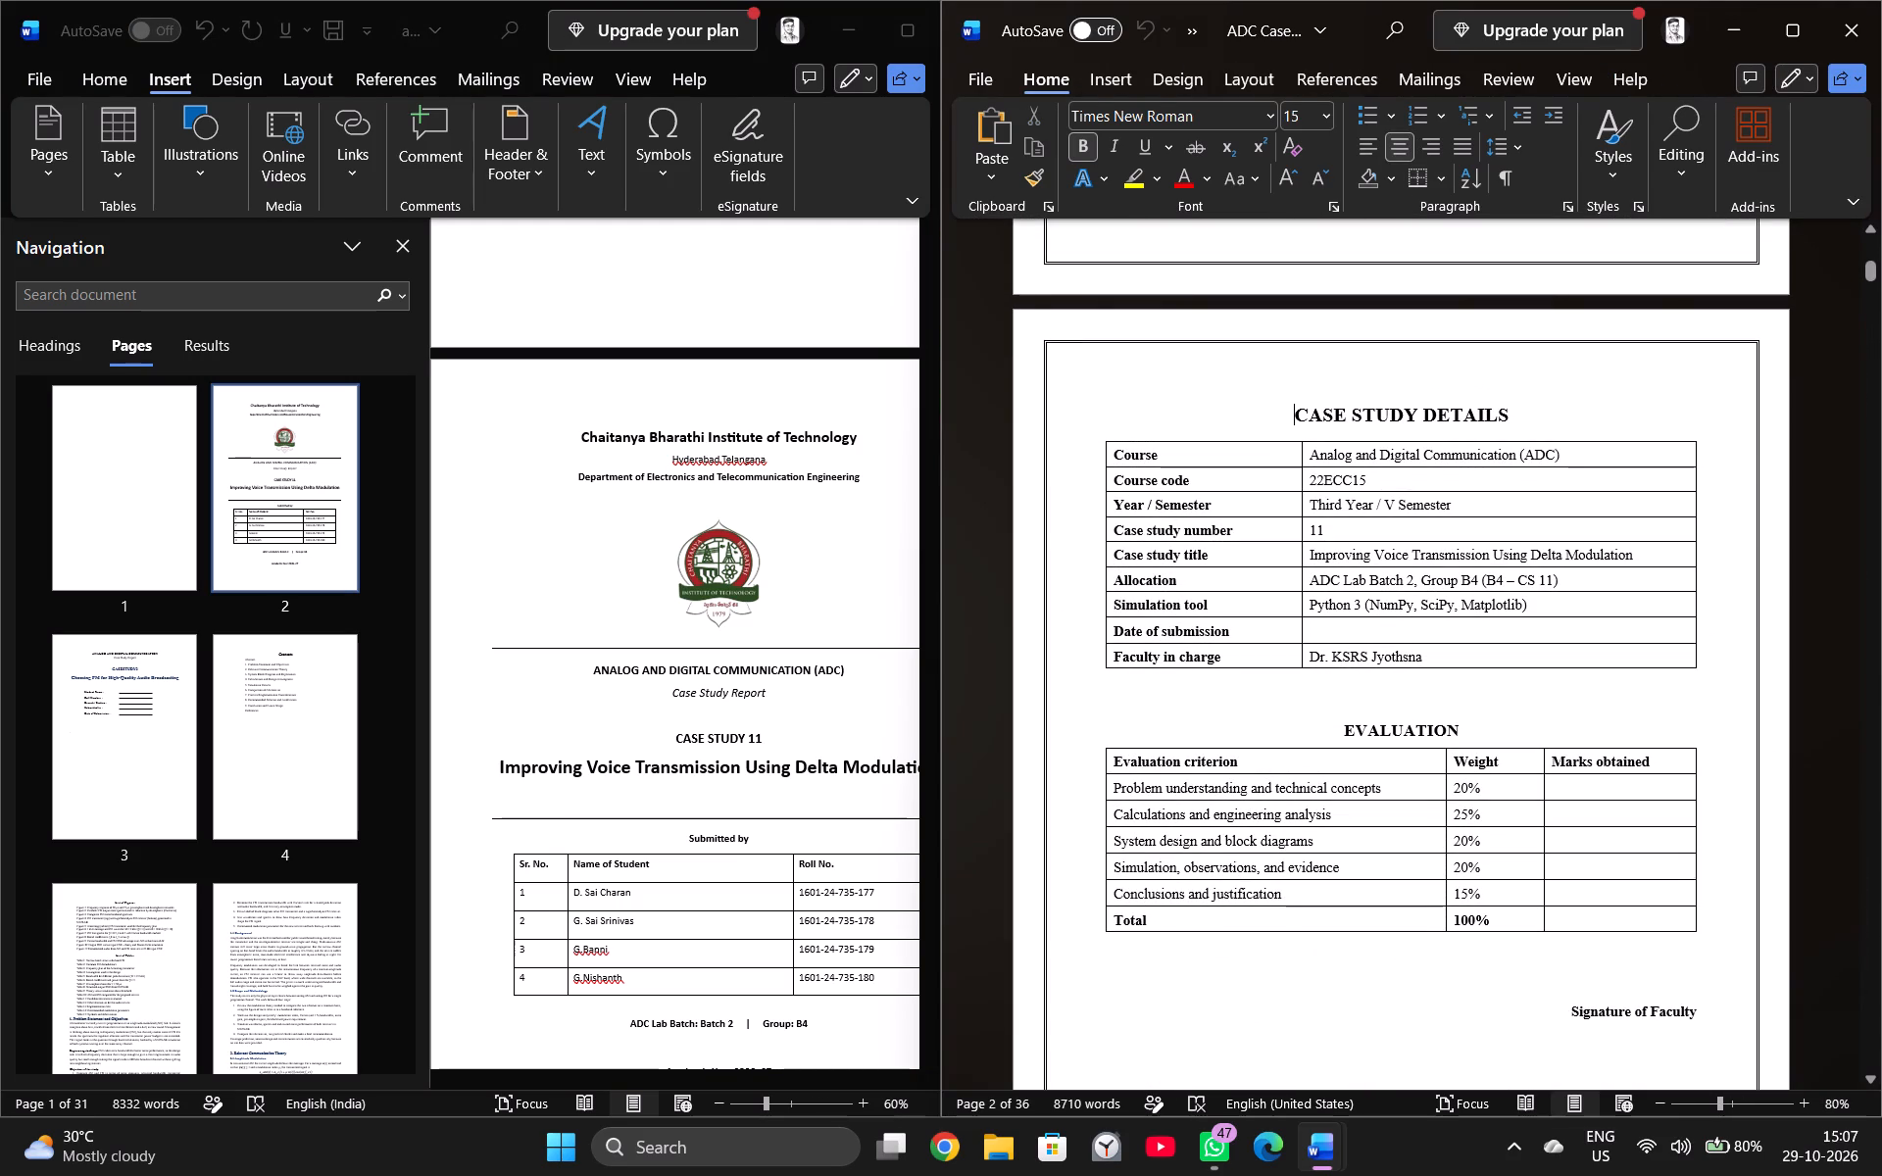
Delete the Submitted by heading and the student name and roll number table from the pasted cover page.
scroll(666, 661, "down", 4)
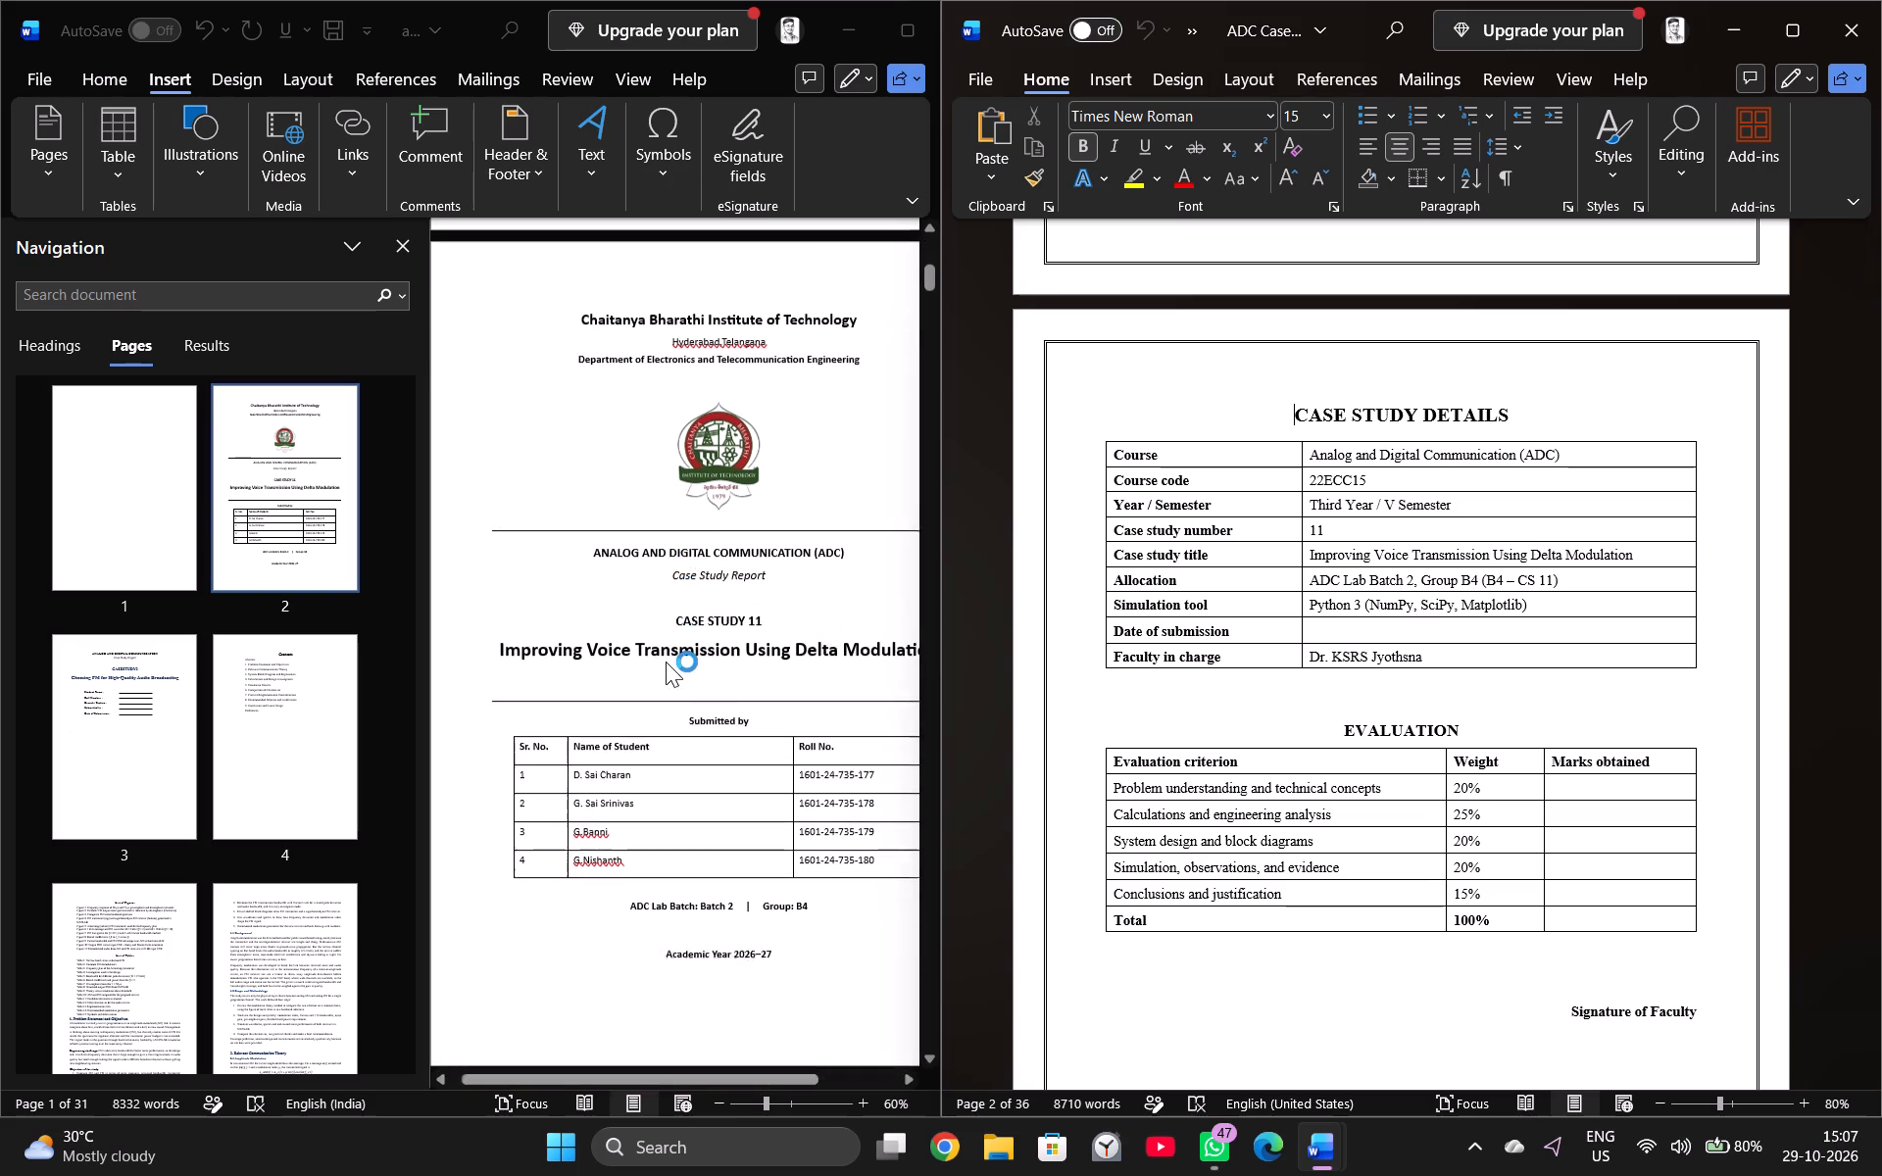
scroll(619, 562, "left", 1)
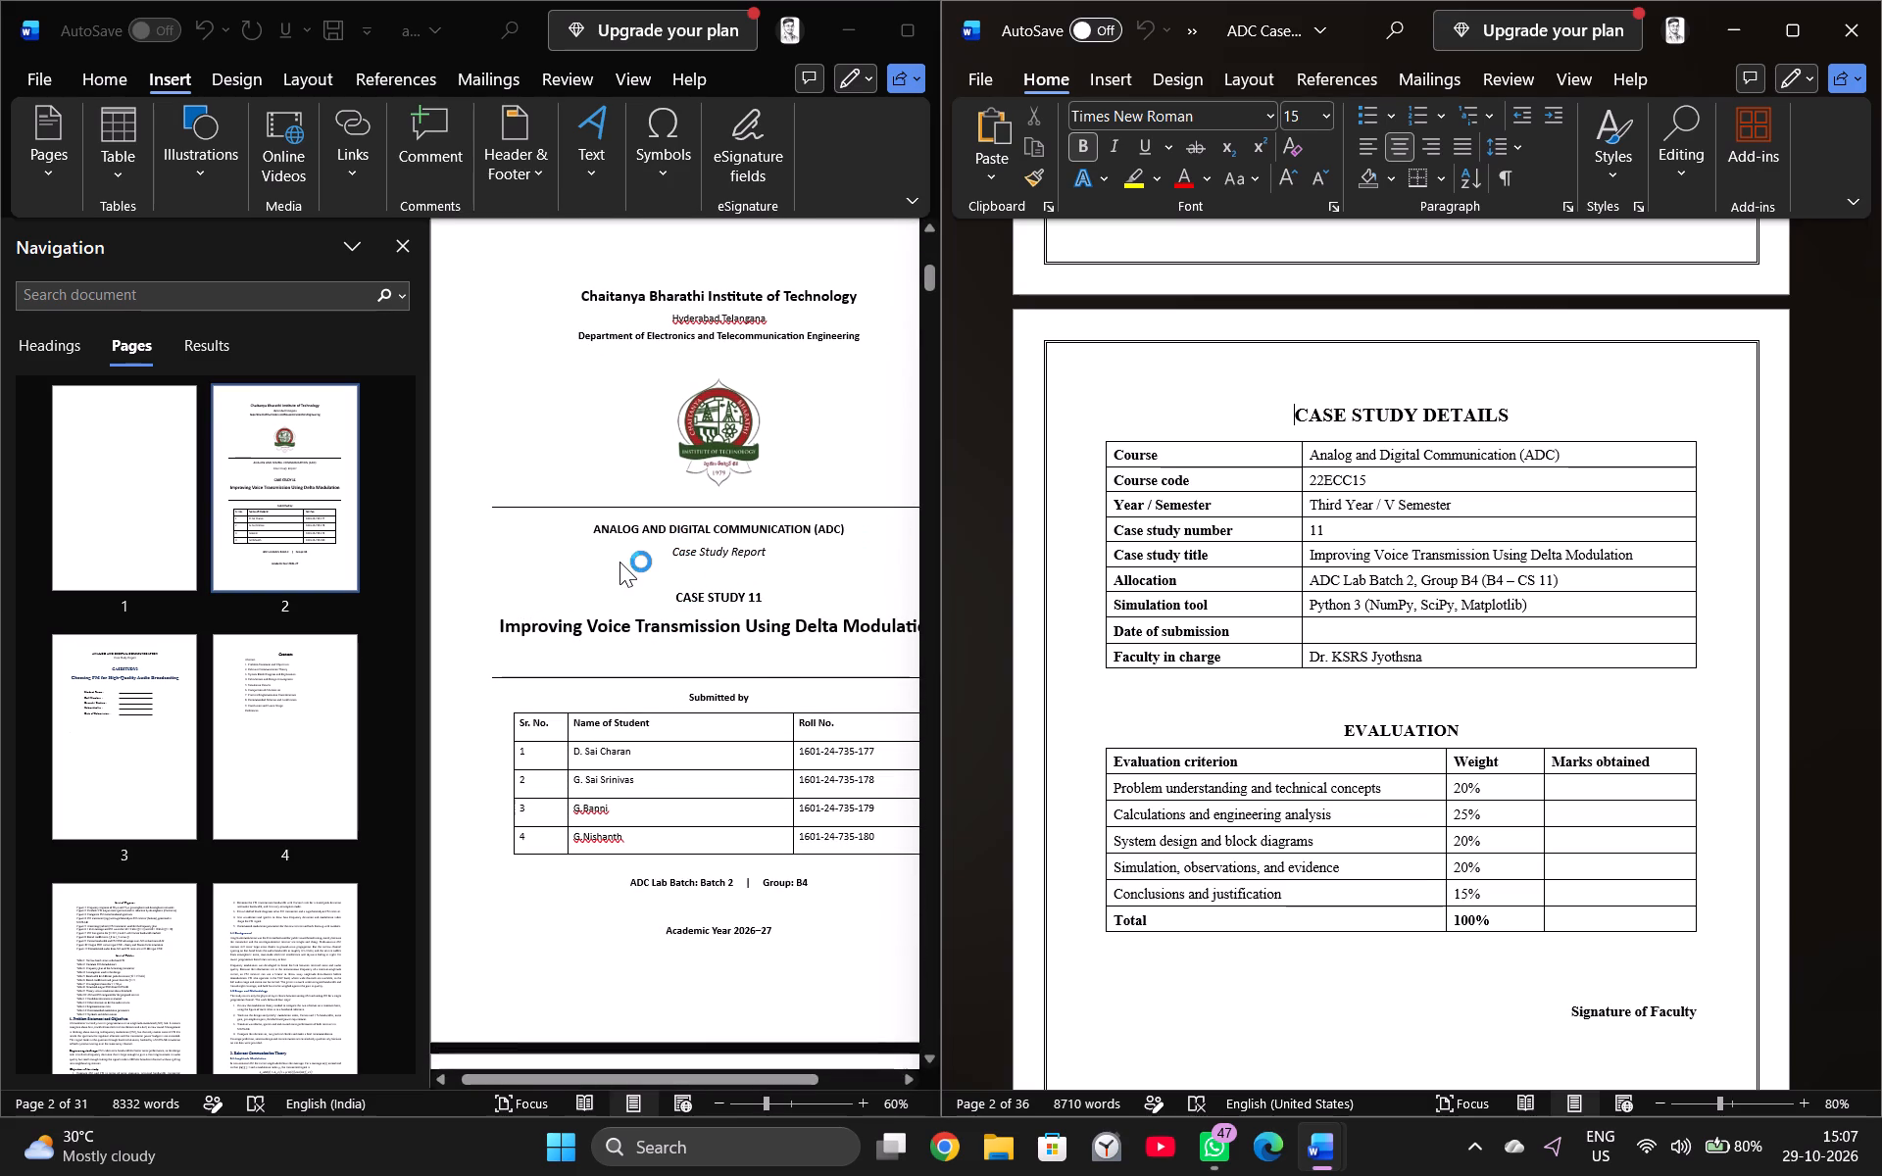
scroll(619, 562, "left", 1)
scroll(619, 562, "down", 1, "ctrl")
scroll(619, 562, "left", 1, "ctrl")
scroll(802, 505, "left", 1)
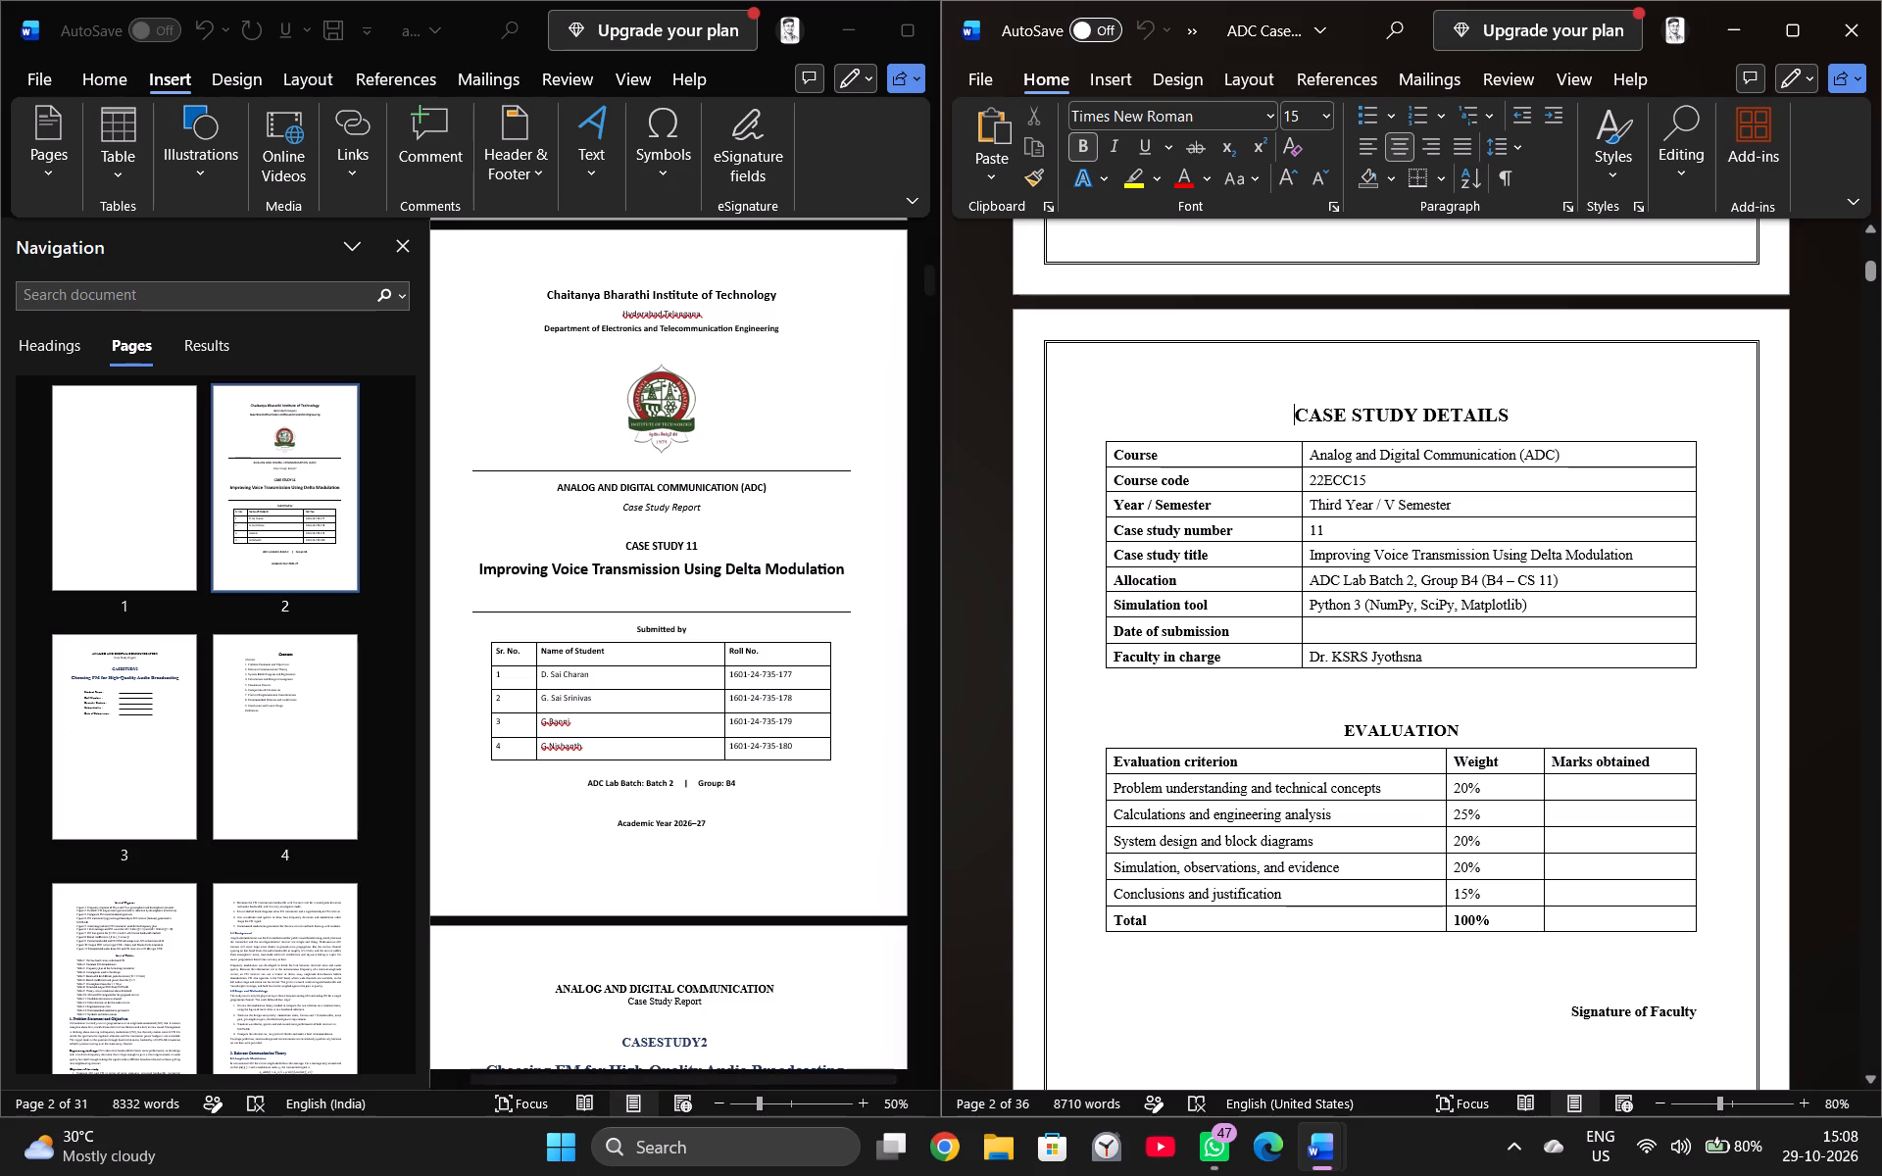
scroll(637, 561, "down", 5)
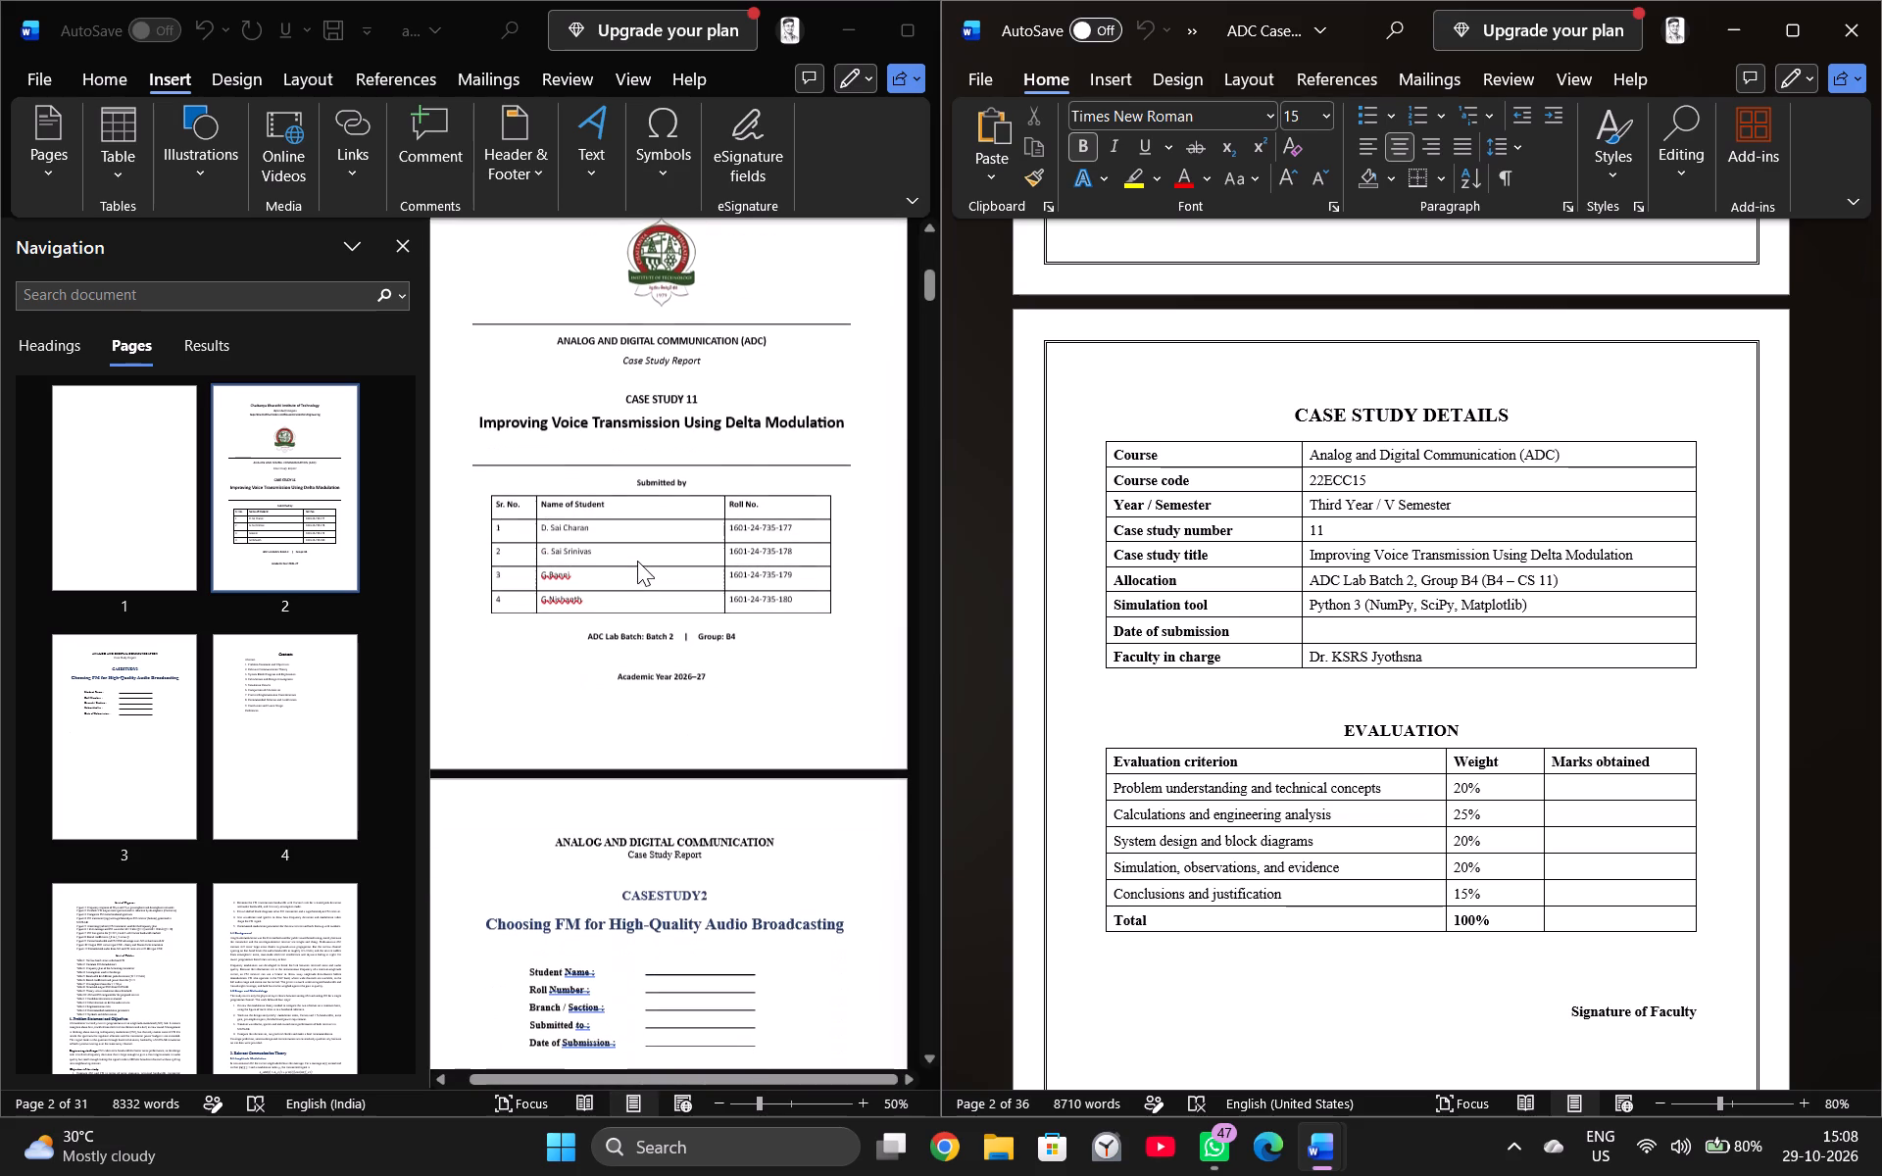
scroll(778, 483, "down", 1)
scroll(606, 526, "up", 1)
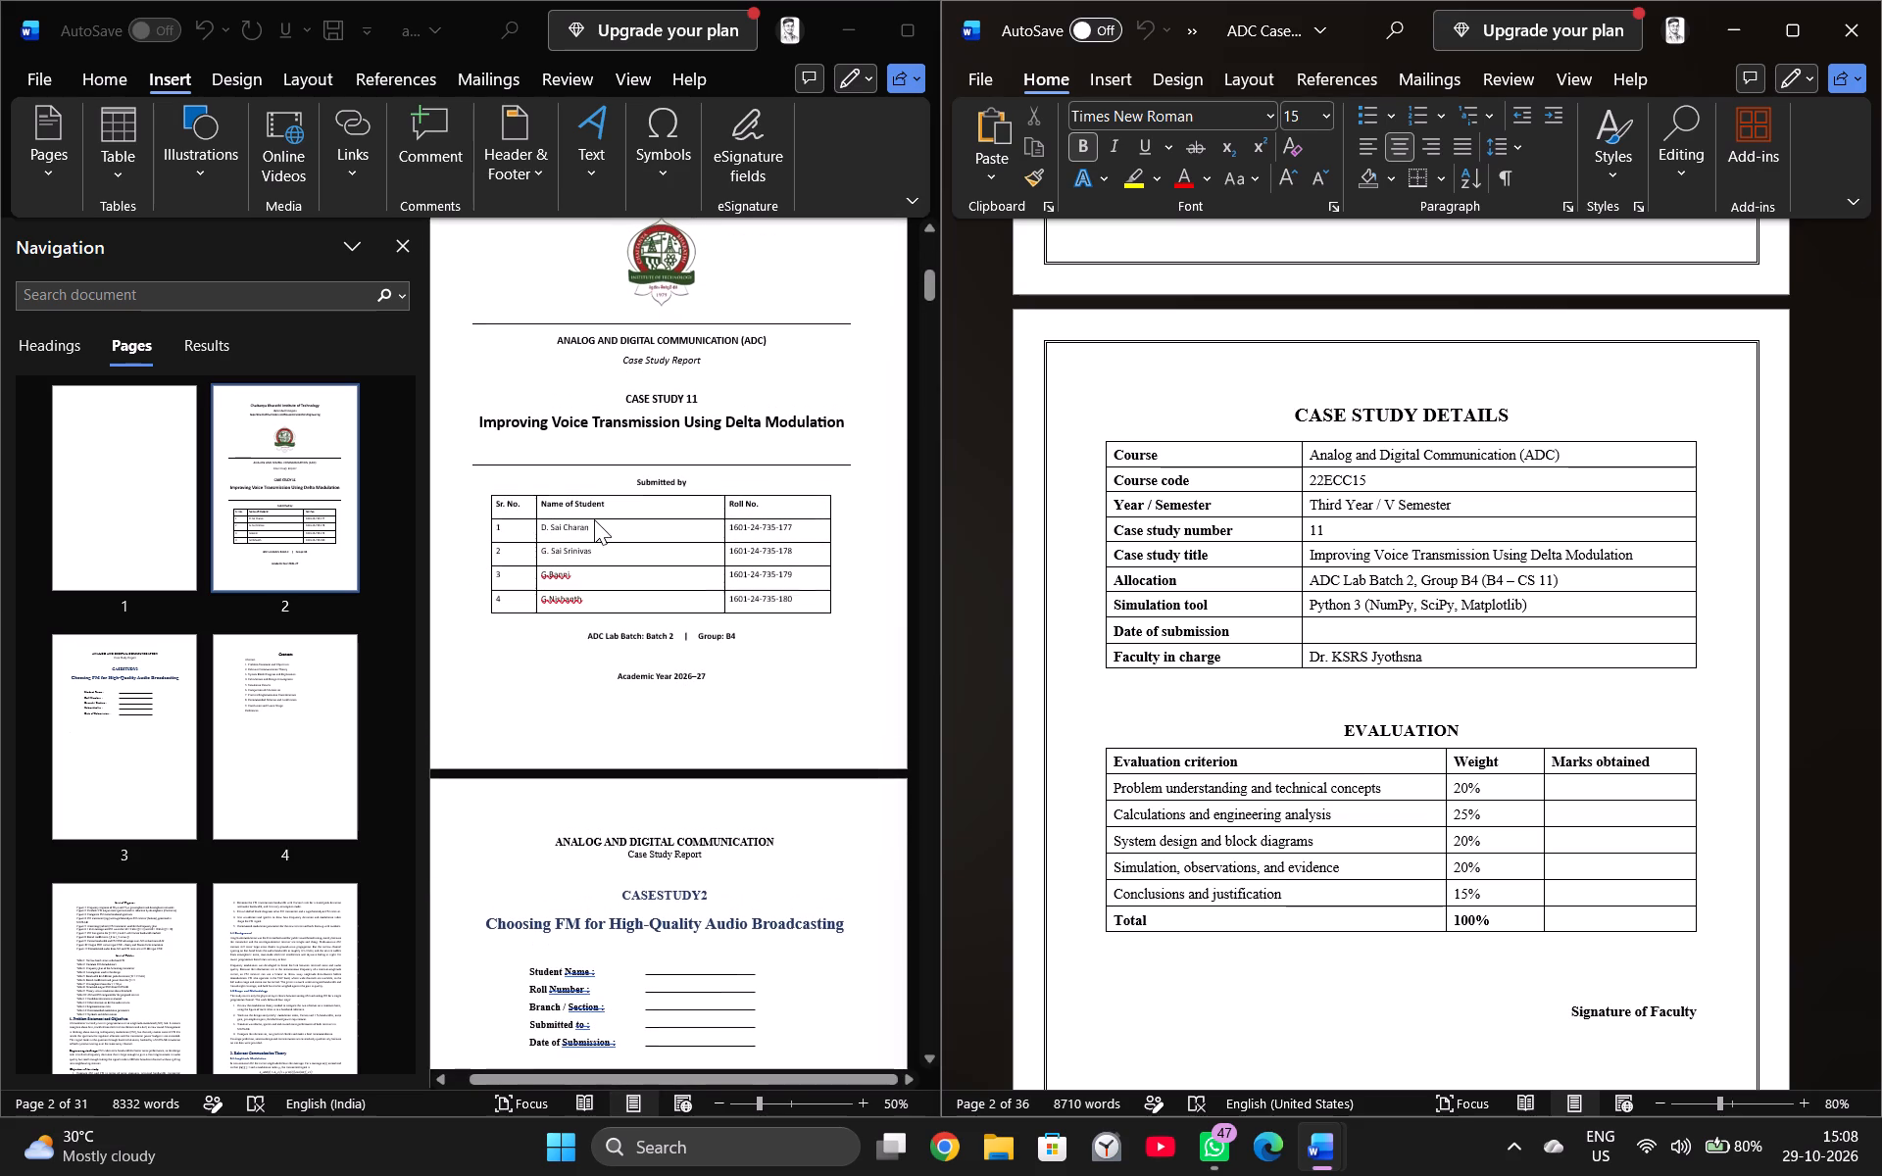
double_click(594, 519)
right_click(662, 531)
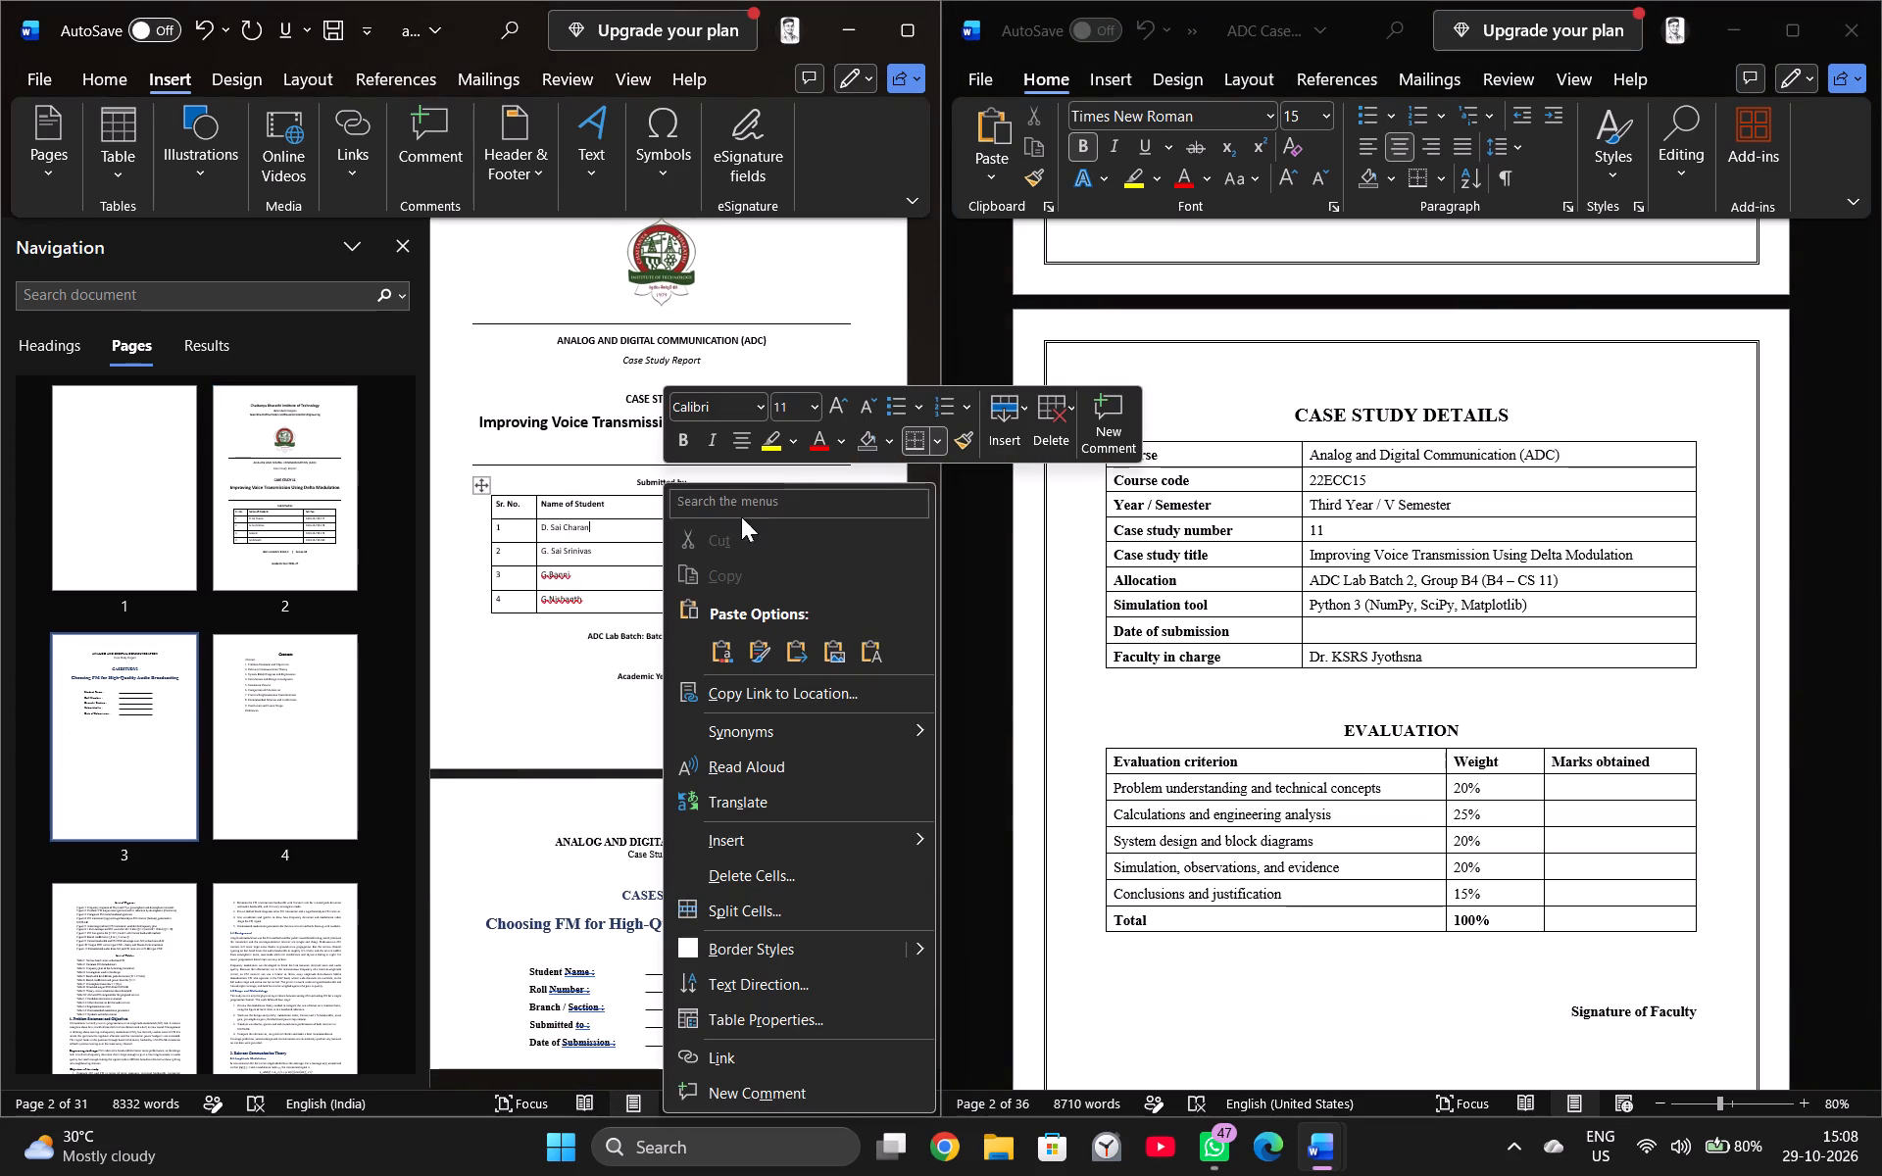
left_click(518, 526)
left_click_drag(494, 501, 787, 631)
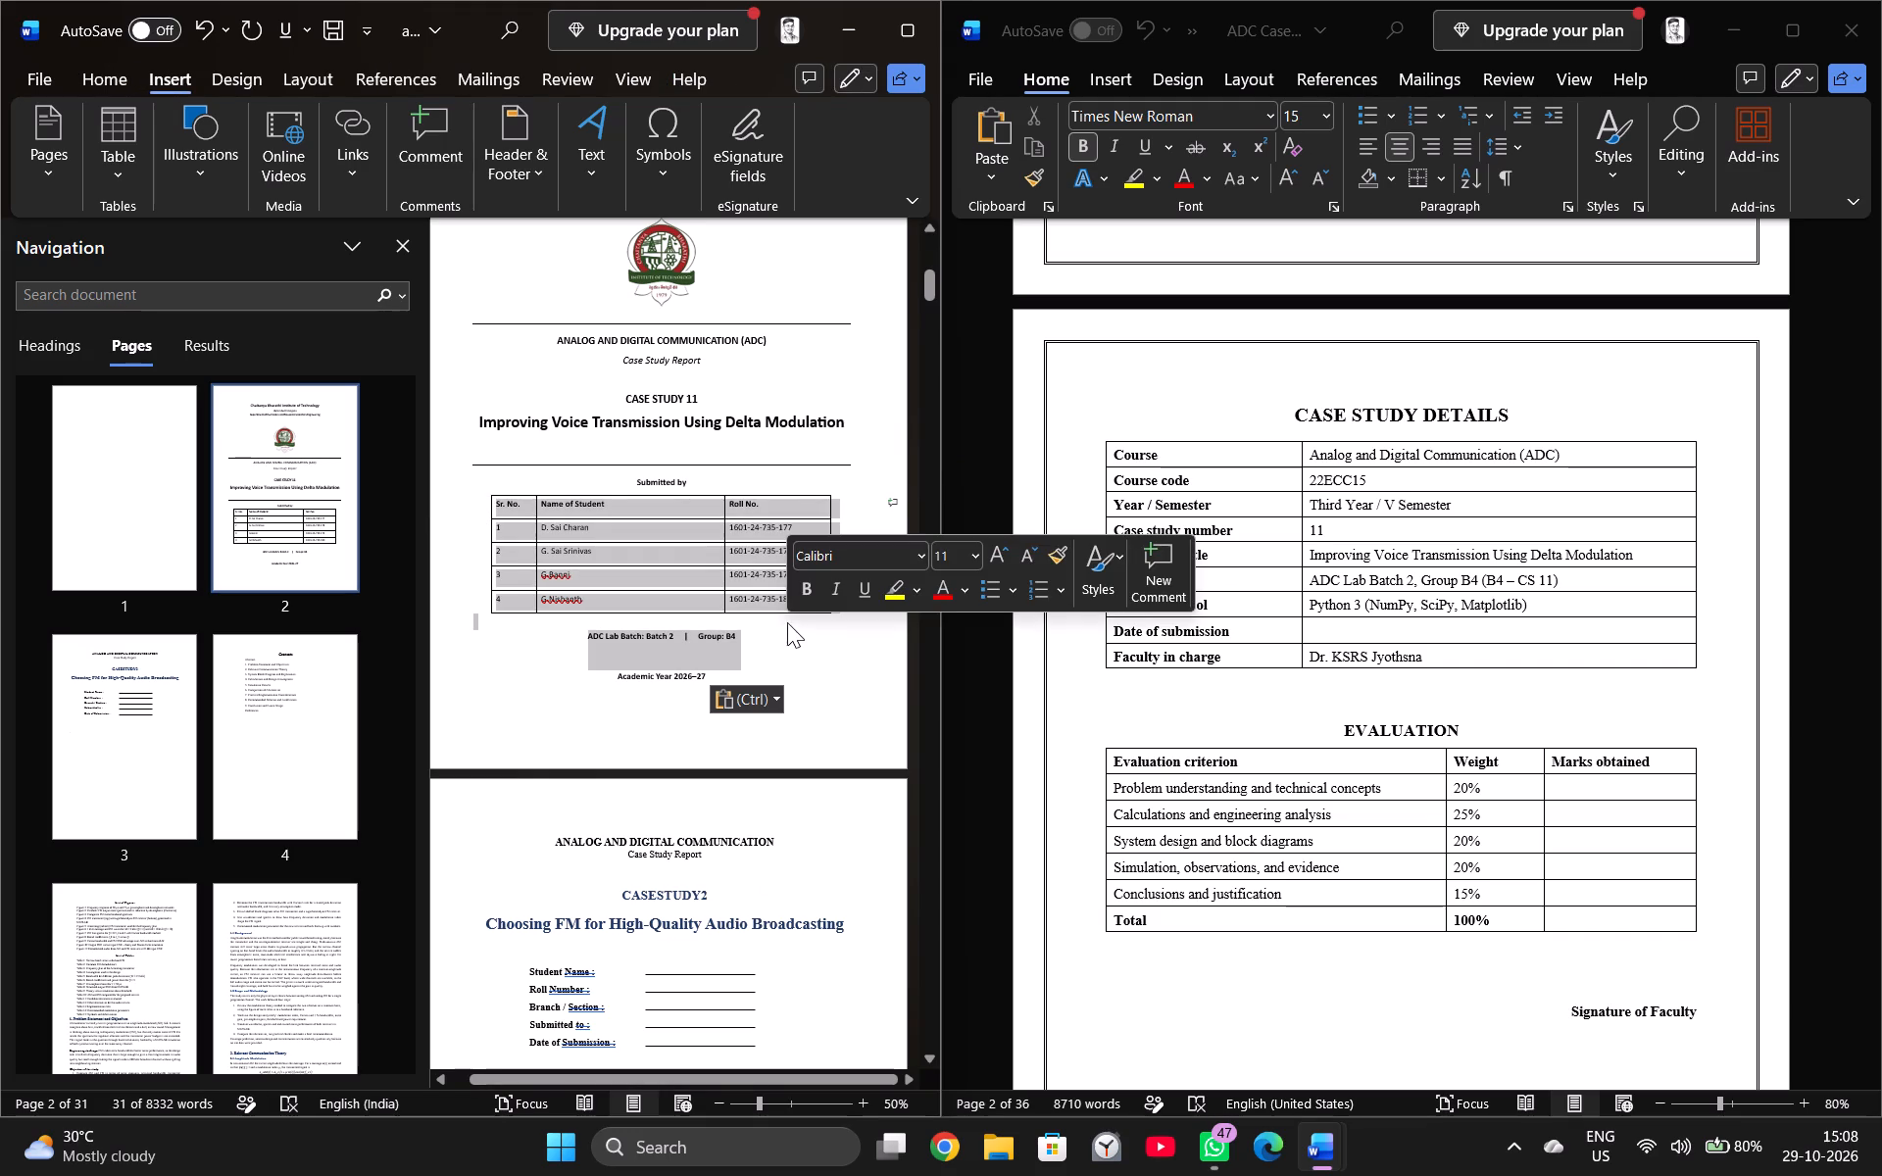
left_click(789, 615)
left_click_drag(495, 494, 828, 602)
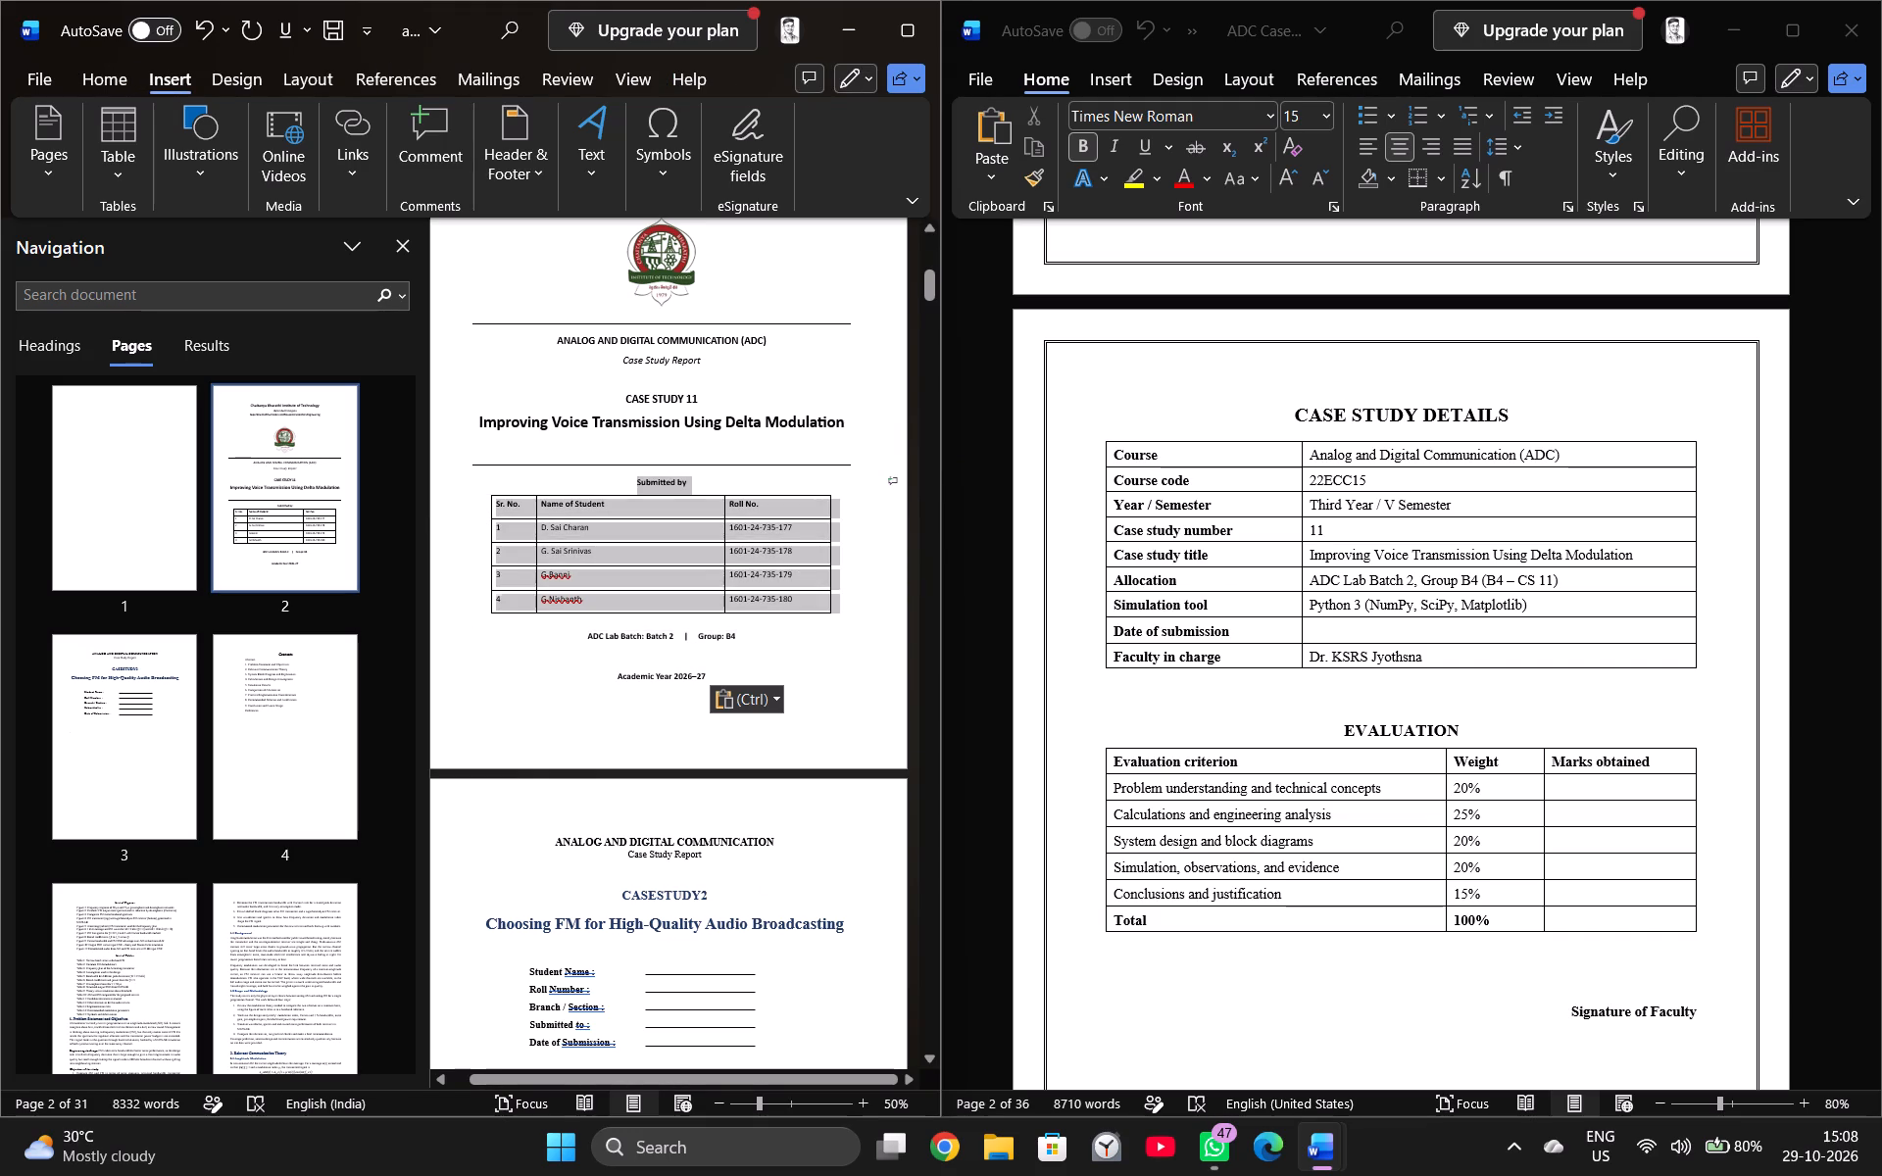
left_click_drag(828, 602, 851, 605)
key("BackSpace")
scroll(766, 566, "up", 4)
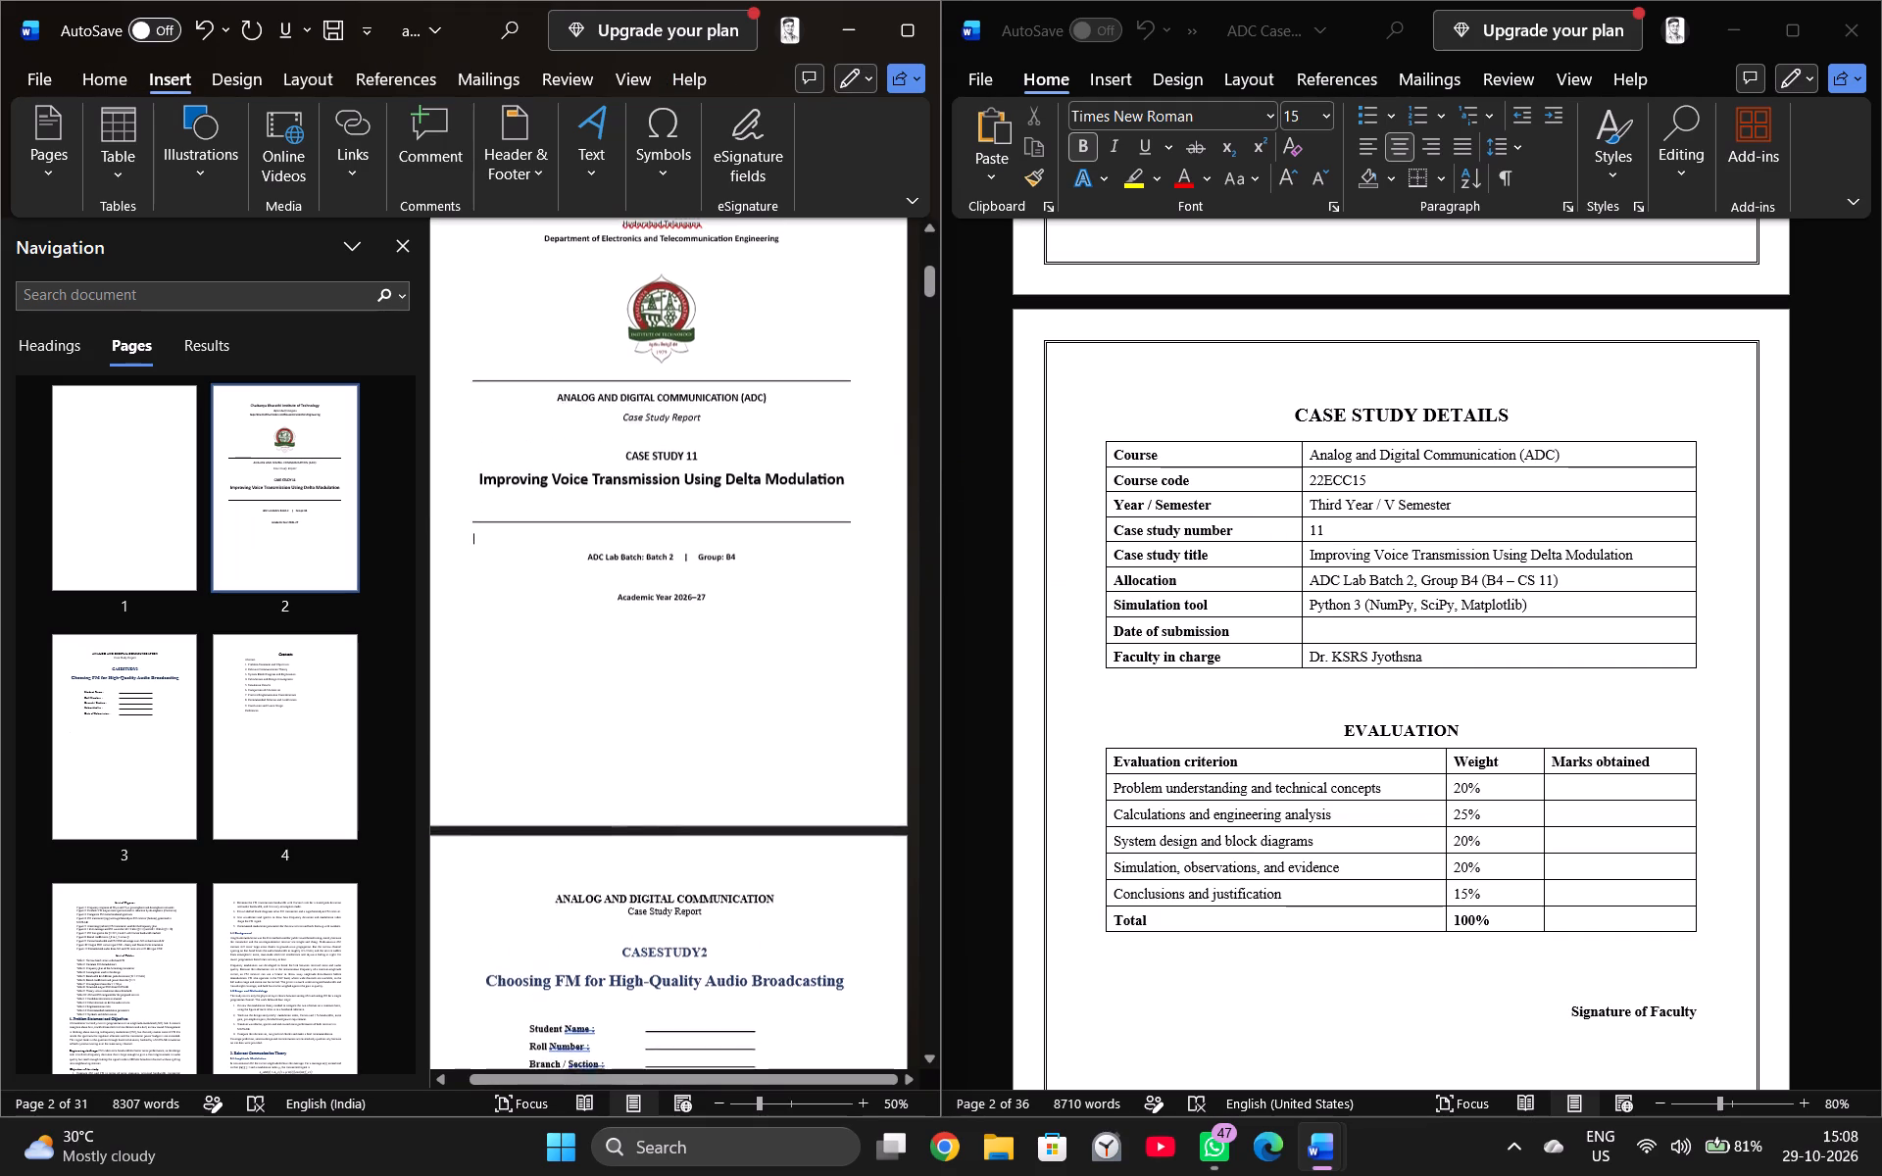
scroll(766, 566, "up", 4, "ctrl")
scroll(766, 566, "left", 2)
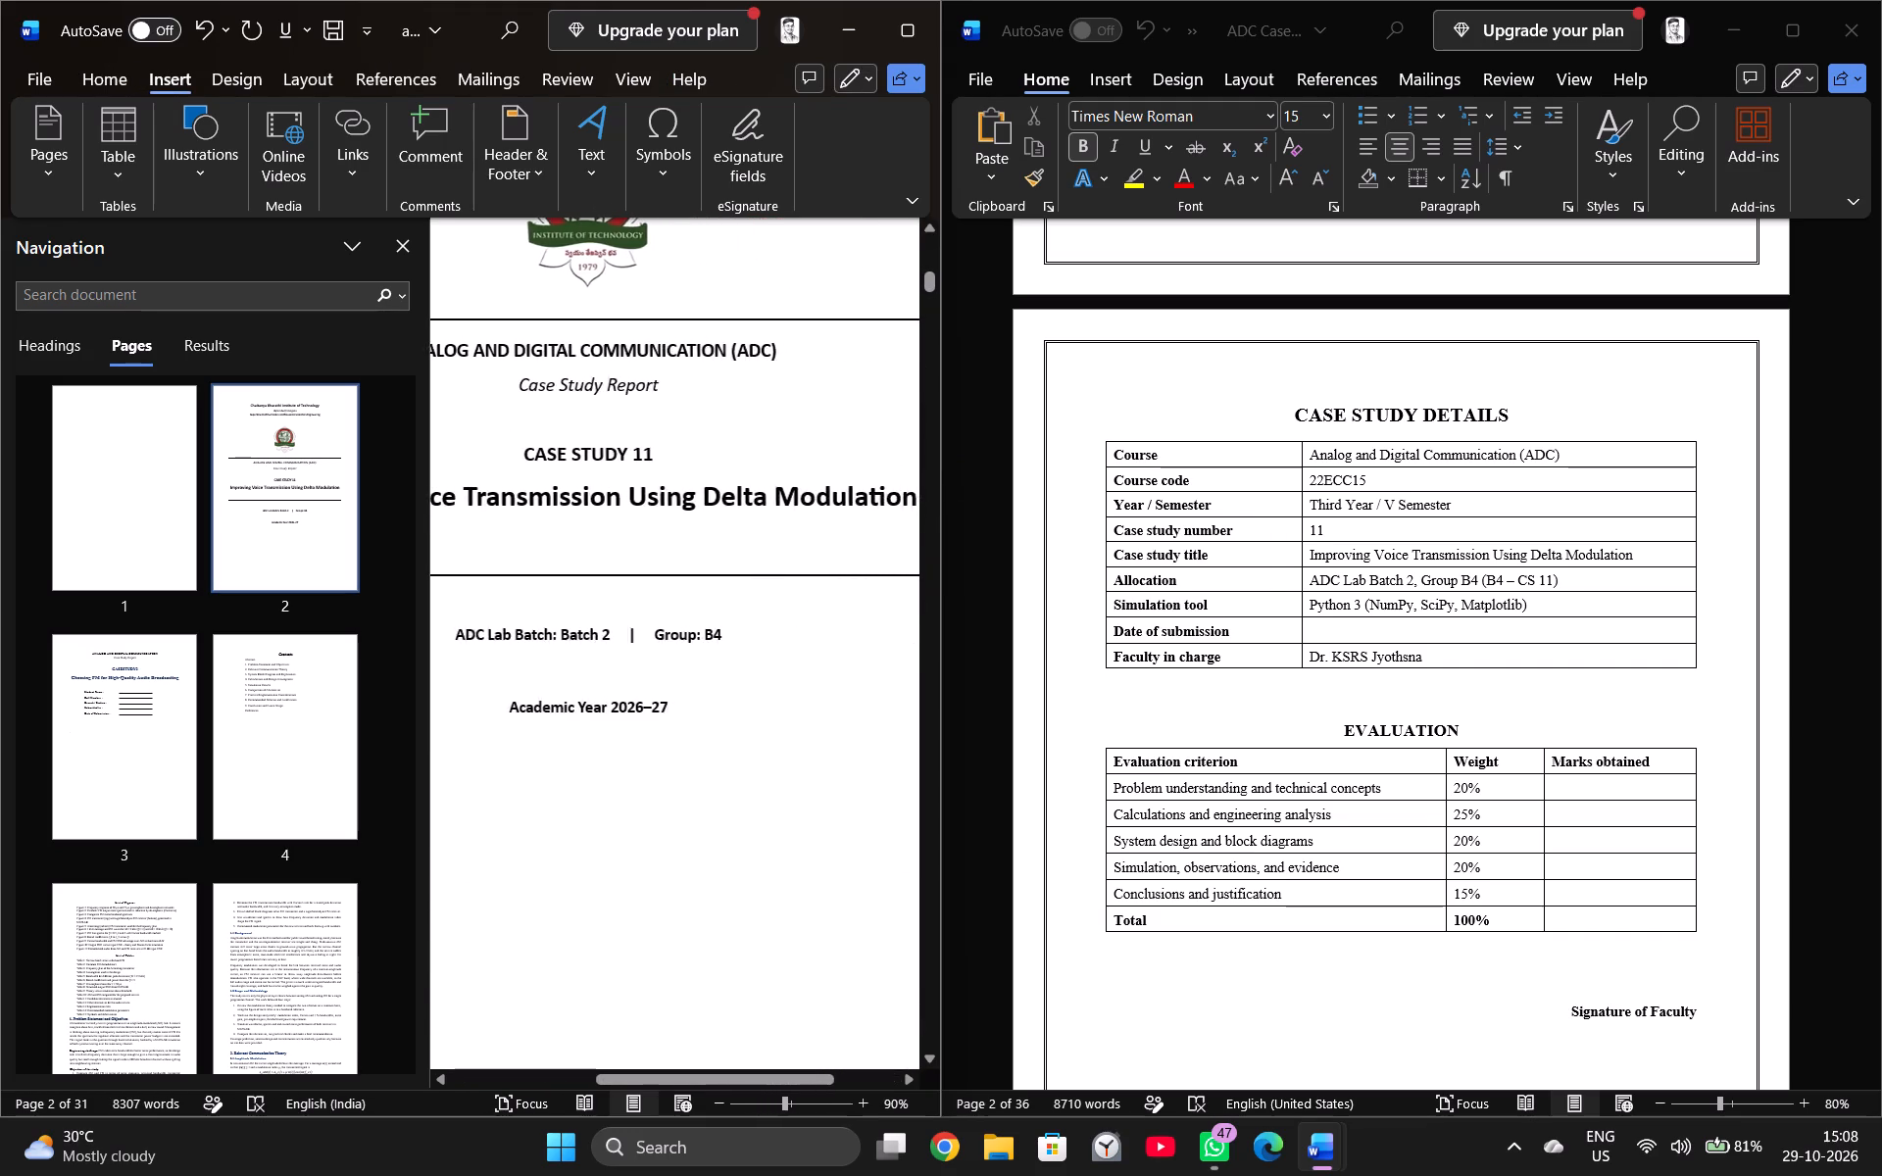
Review the trimmed Case Study 11 cover page and the FM report's existing cover on the following page.
scroll(766, 566, "down", 2, "ctrl")
scroll(766, 564, "right", 1)
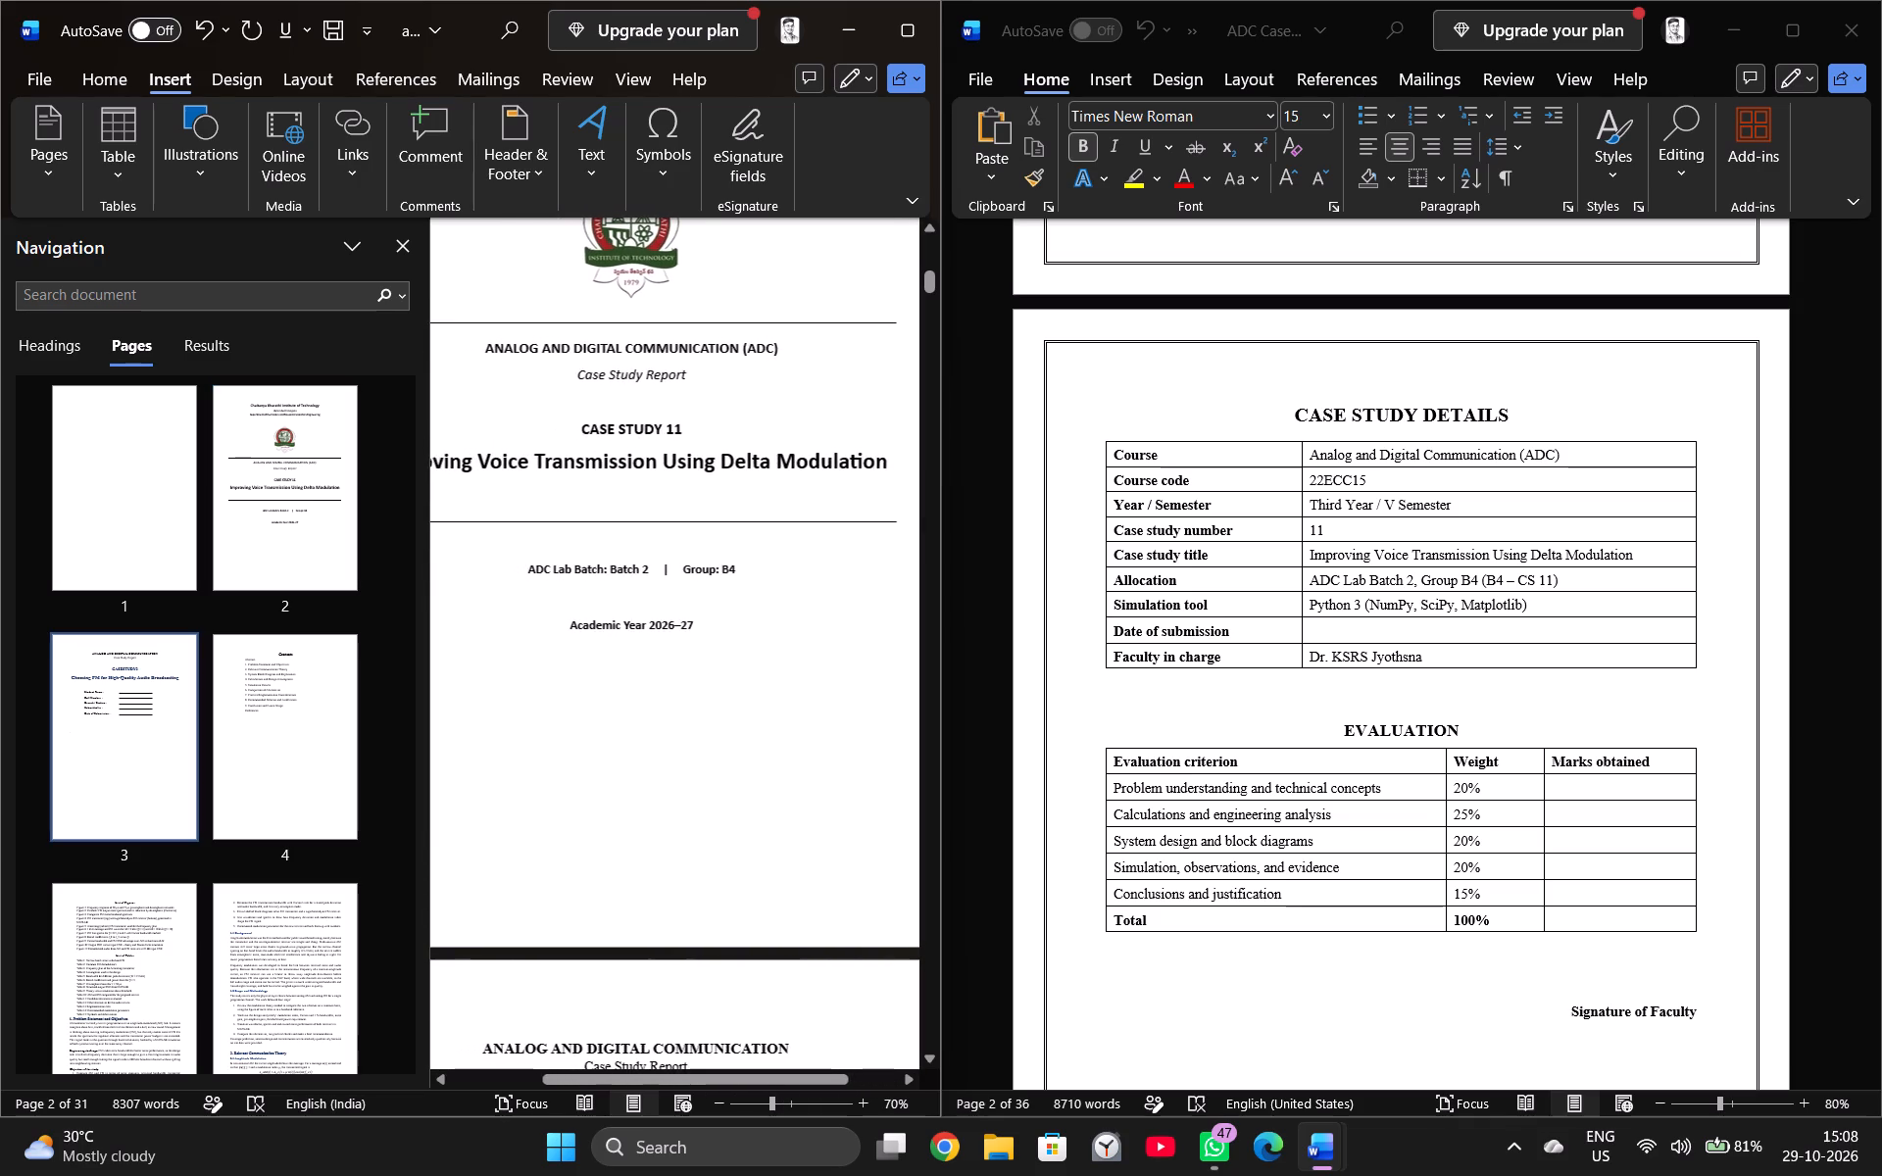
scroll(766, 564, "right", 2)
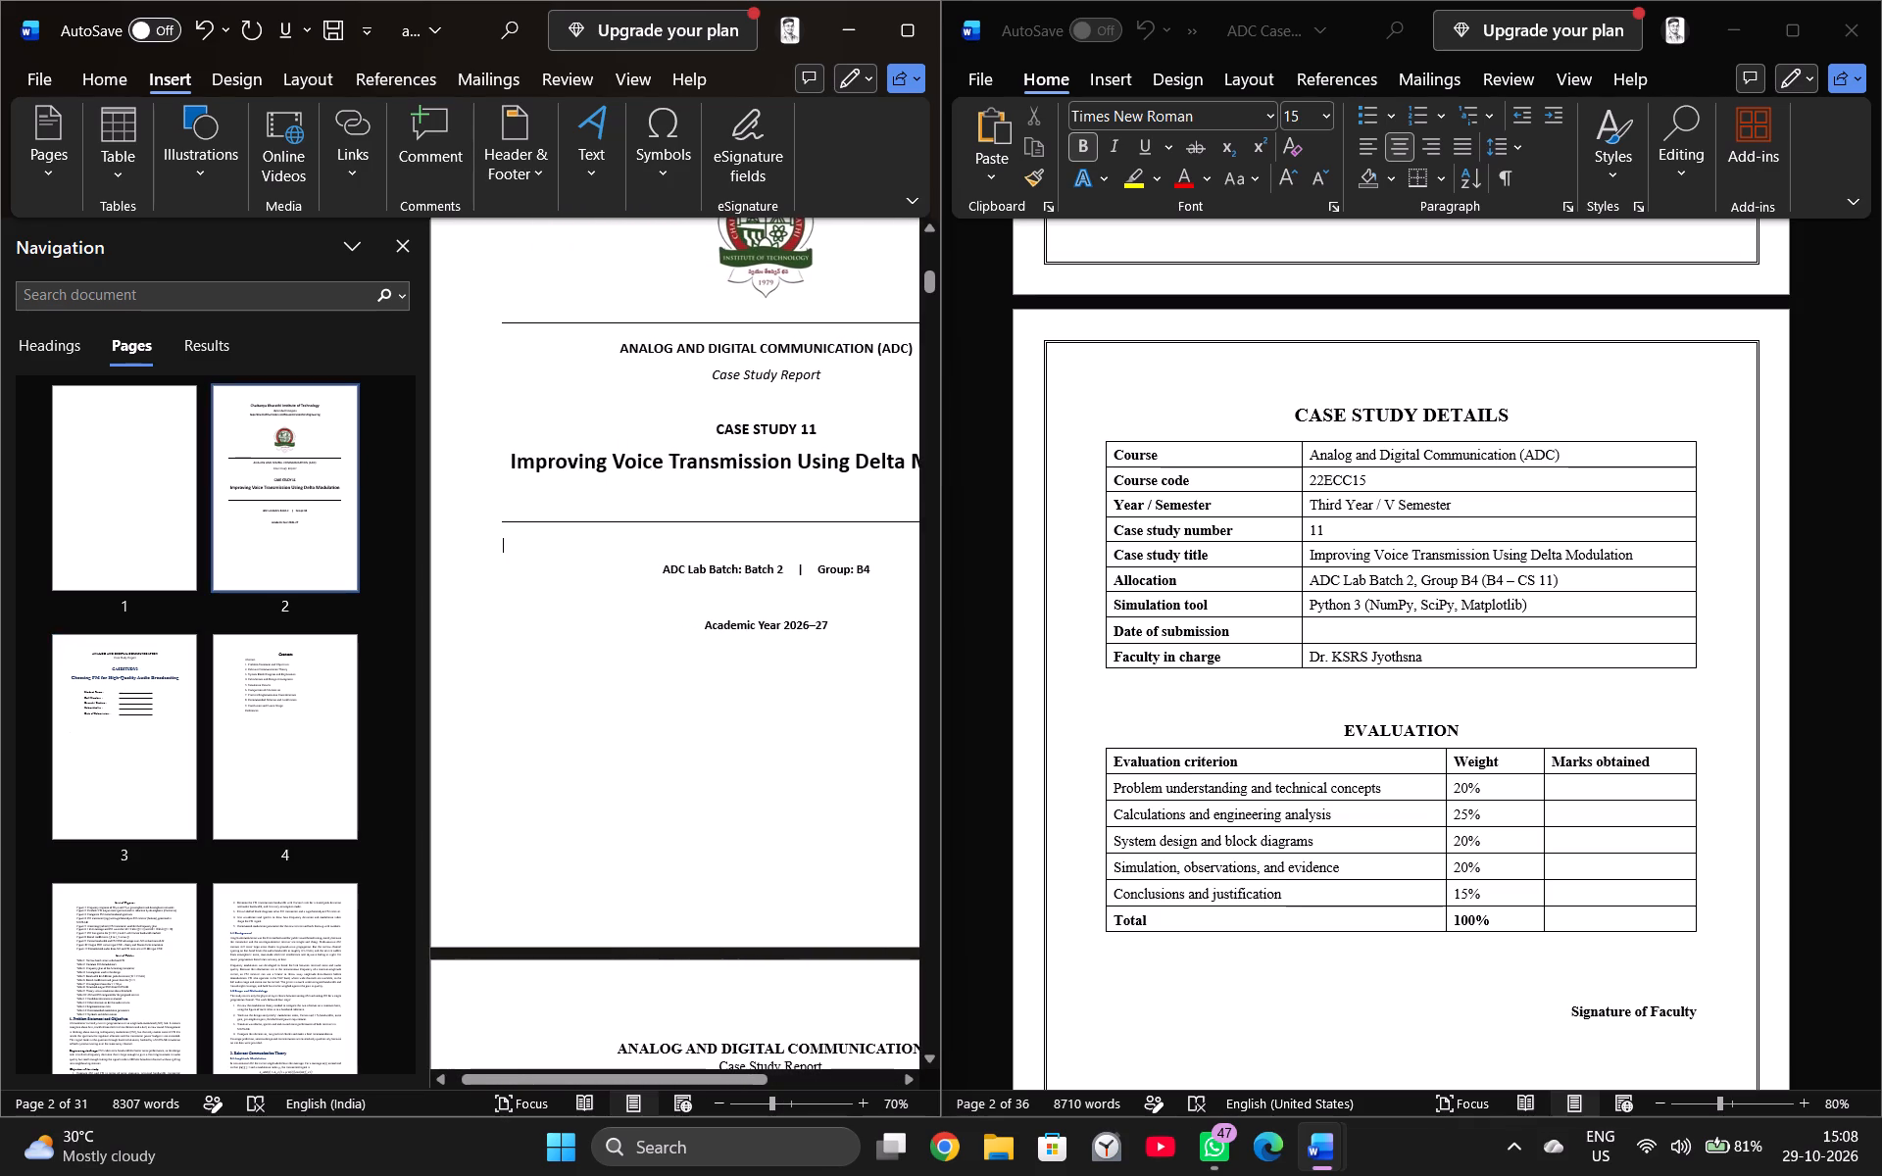
scroll(718, 499, "up", 1)
scroll(718, 499, "left", 1)
scroll(718, 499, "down", 1, "ctrl")
scroll(718, 499, "left", 1, "ctrl")
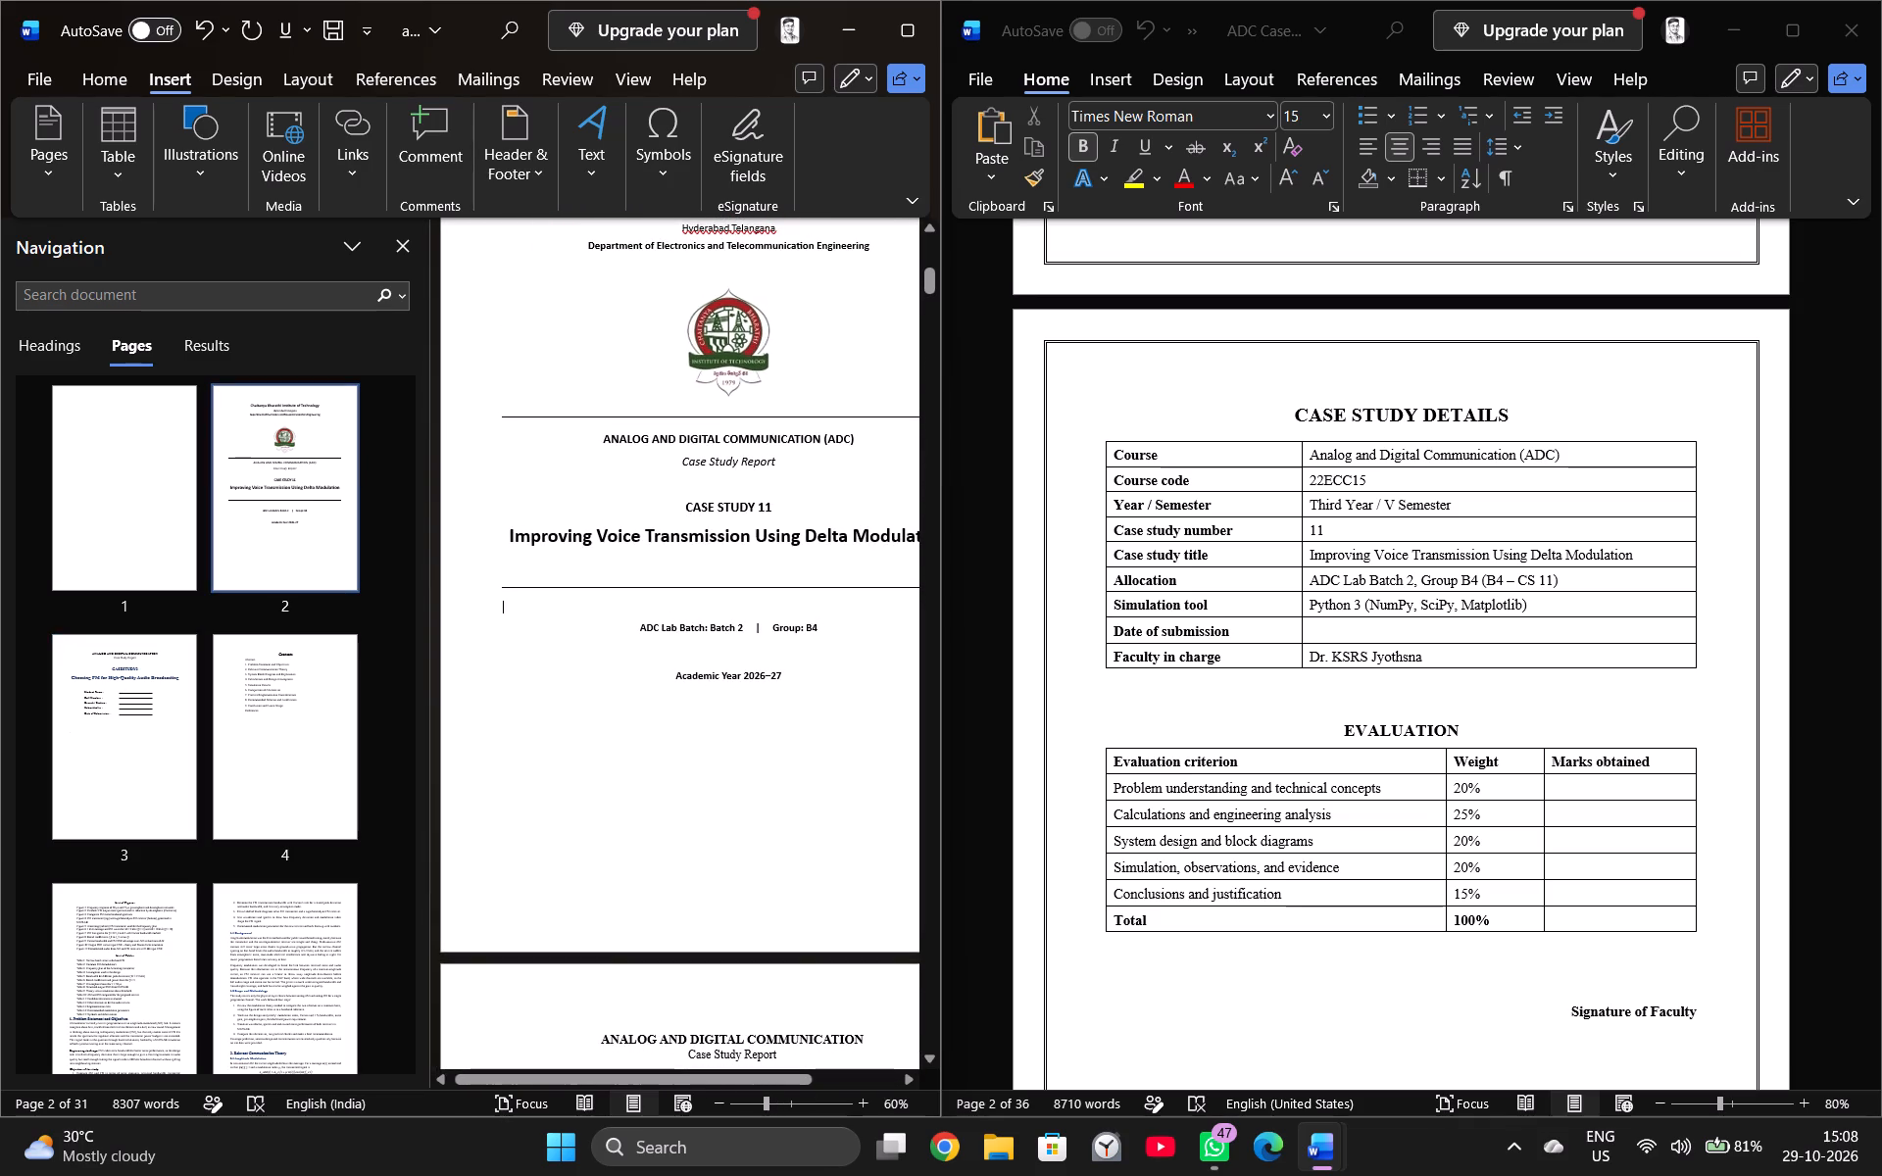
scroll(688, 642, "up", 1, "ctrl")
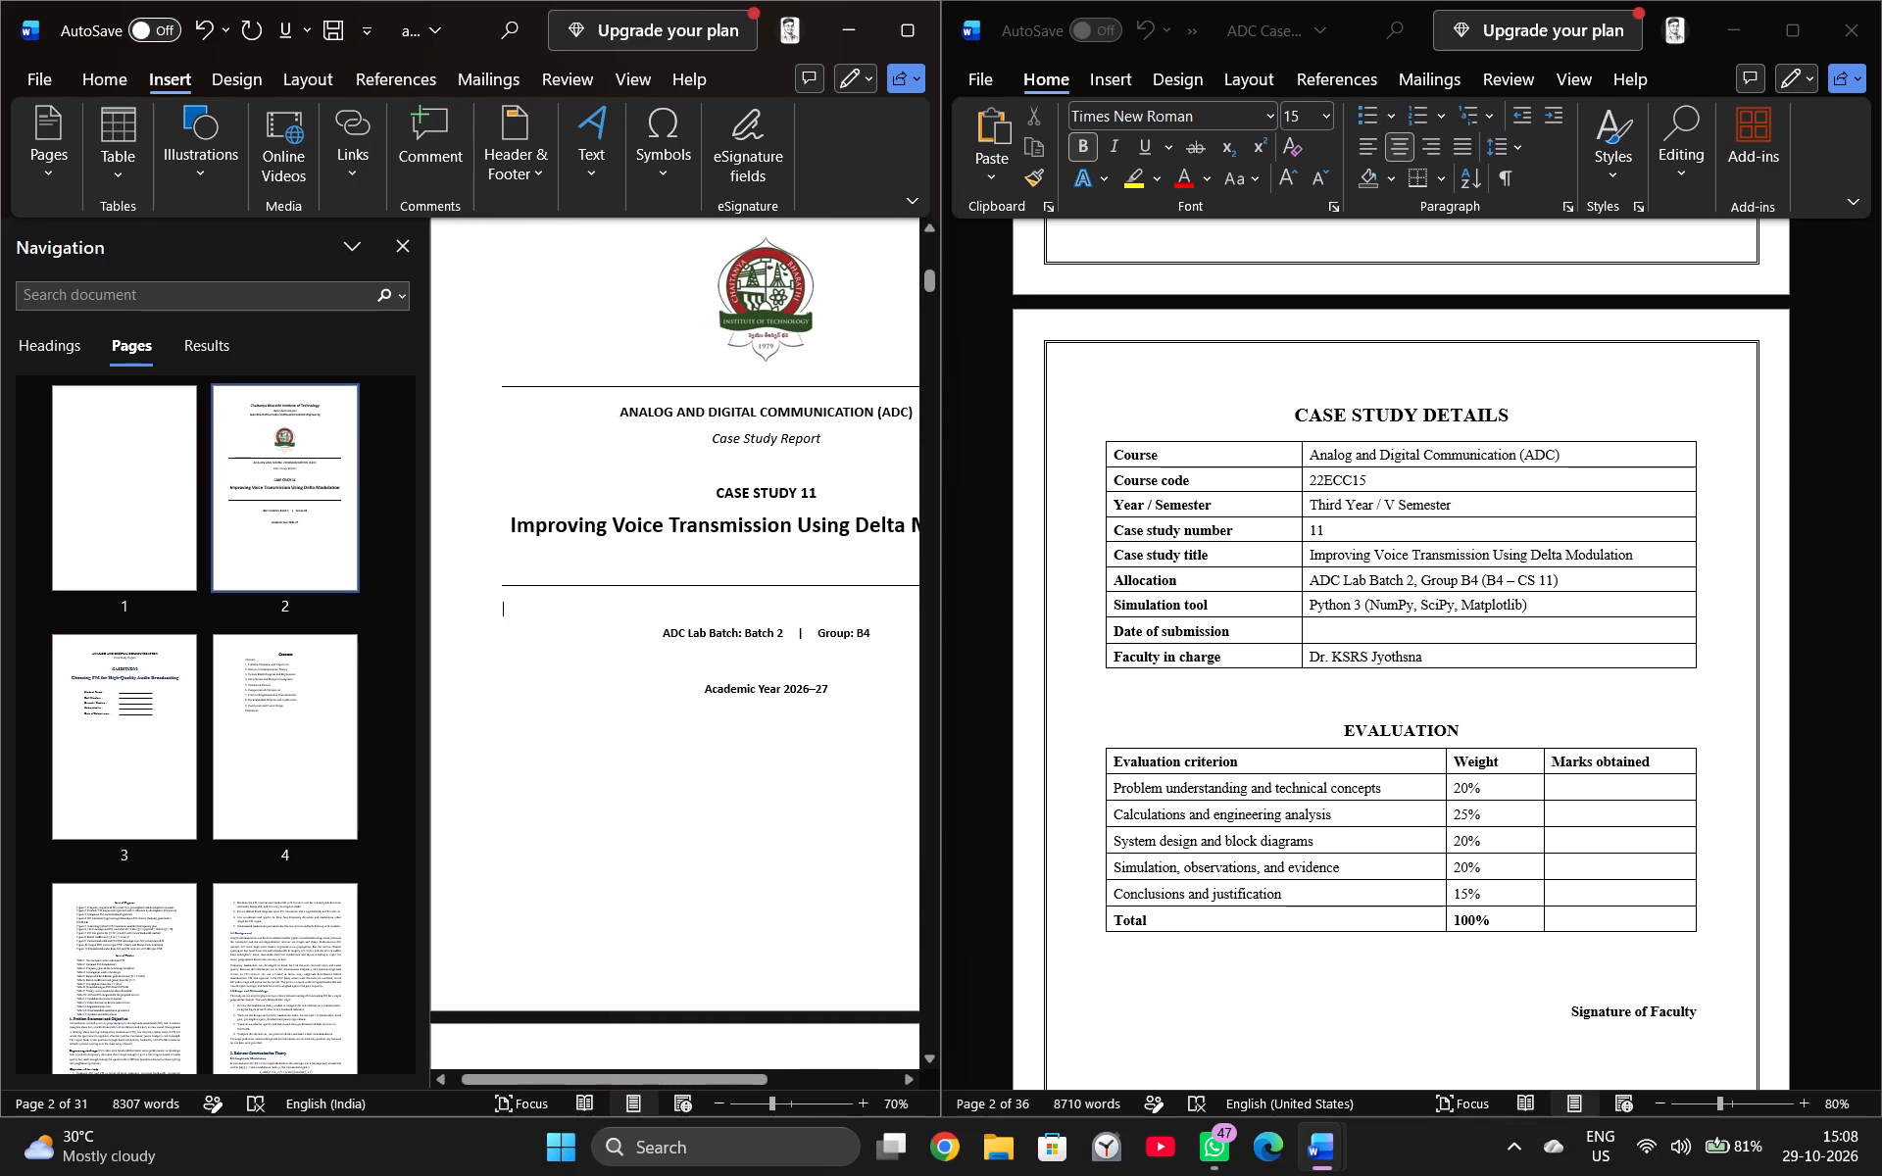
scroll(776, 710, "left", 2)
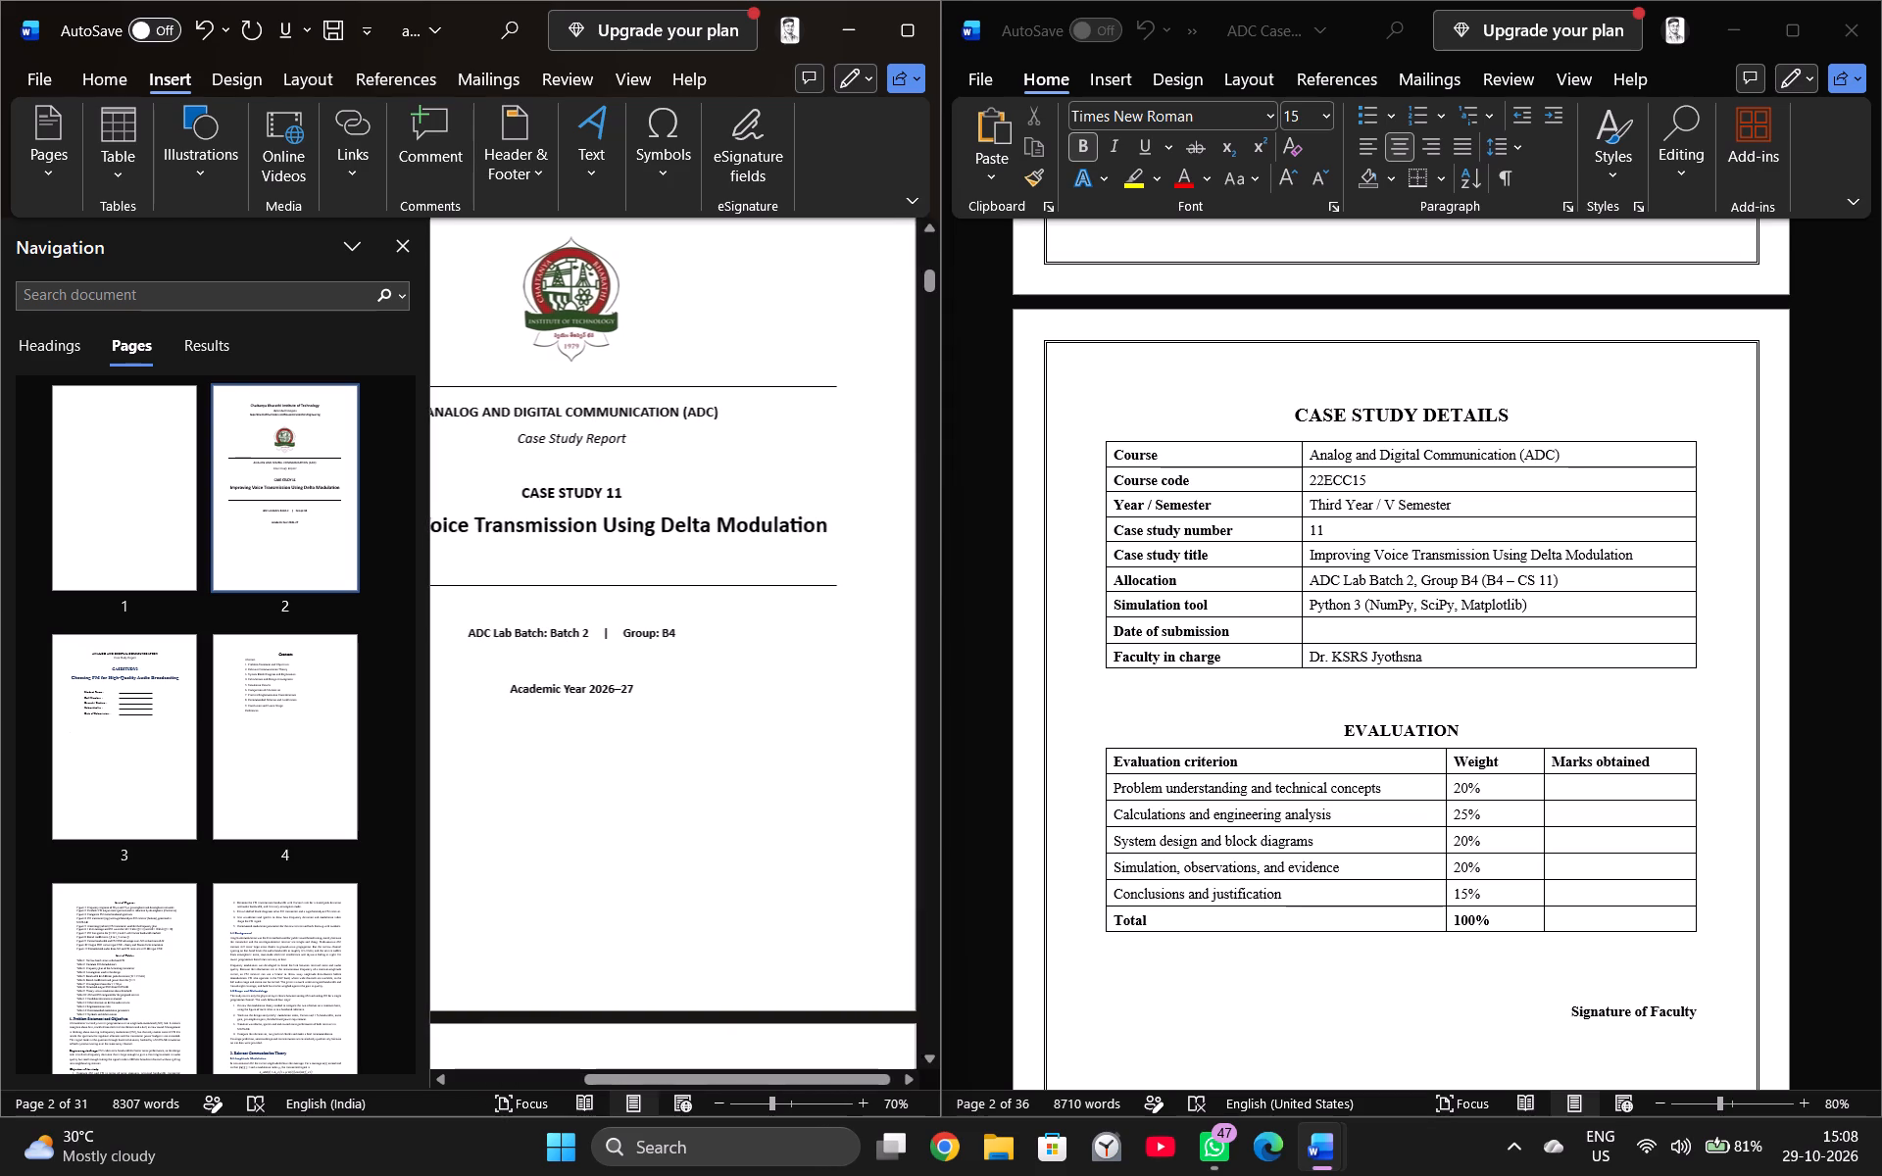
scroll(750, 655, "right", 1)
scroll(750, 655, "down", 3, "ctrl")
scroll(667, 647, "up", 2)
scroll(665, 648, "down", 4)
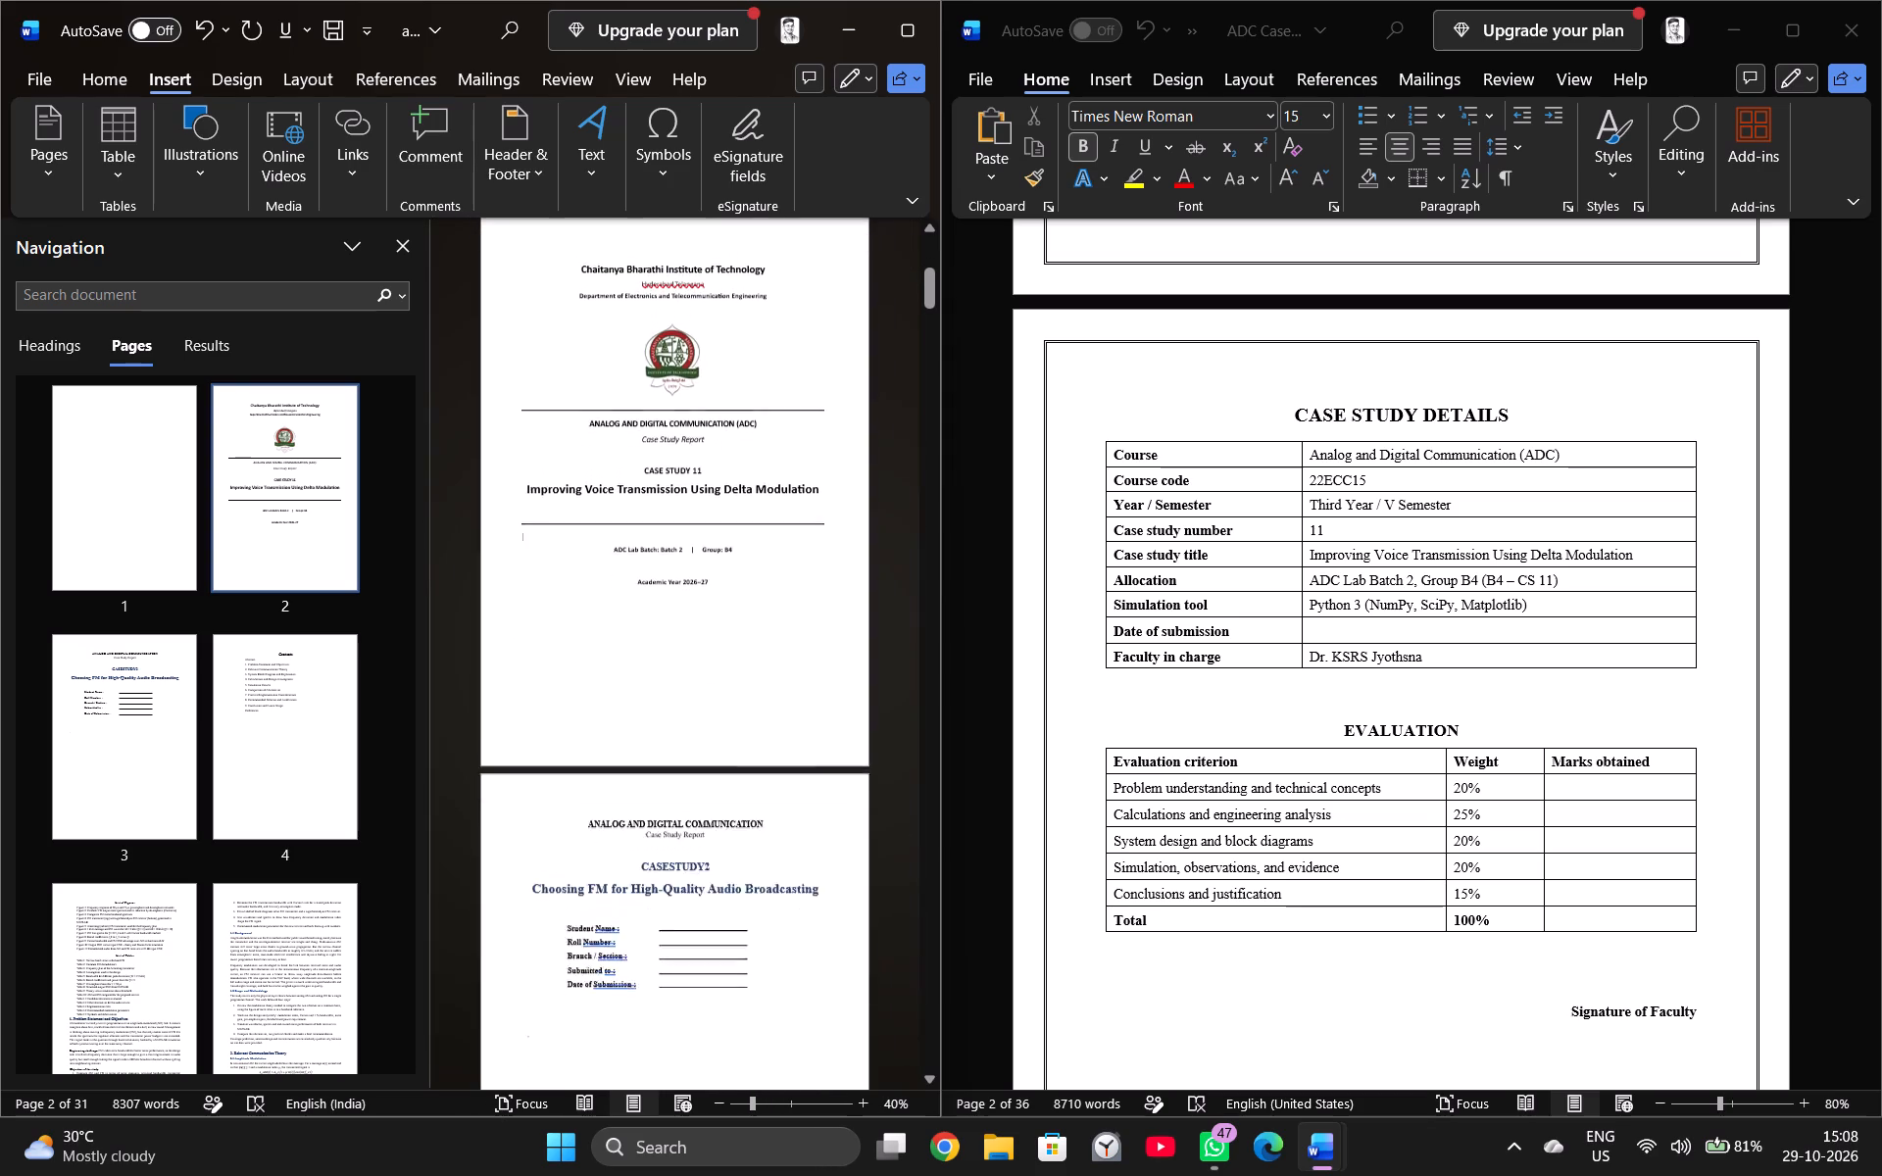
Delete the old CASESTUDY2 cover content, from the ANALOG AND DIGITAL COMMUNICATION heading through the student details lines.
scroll(665, 648, "down", 5)
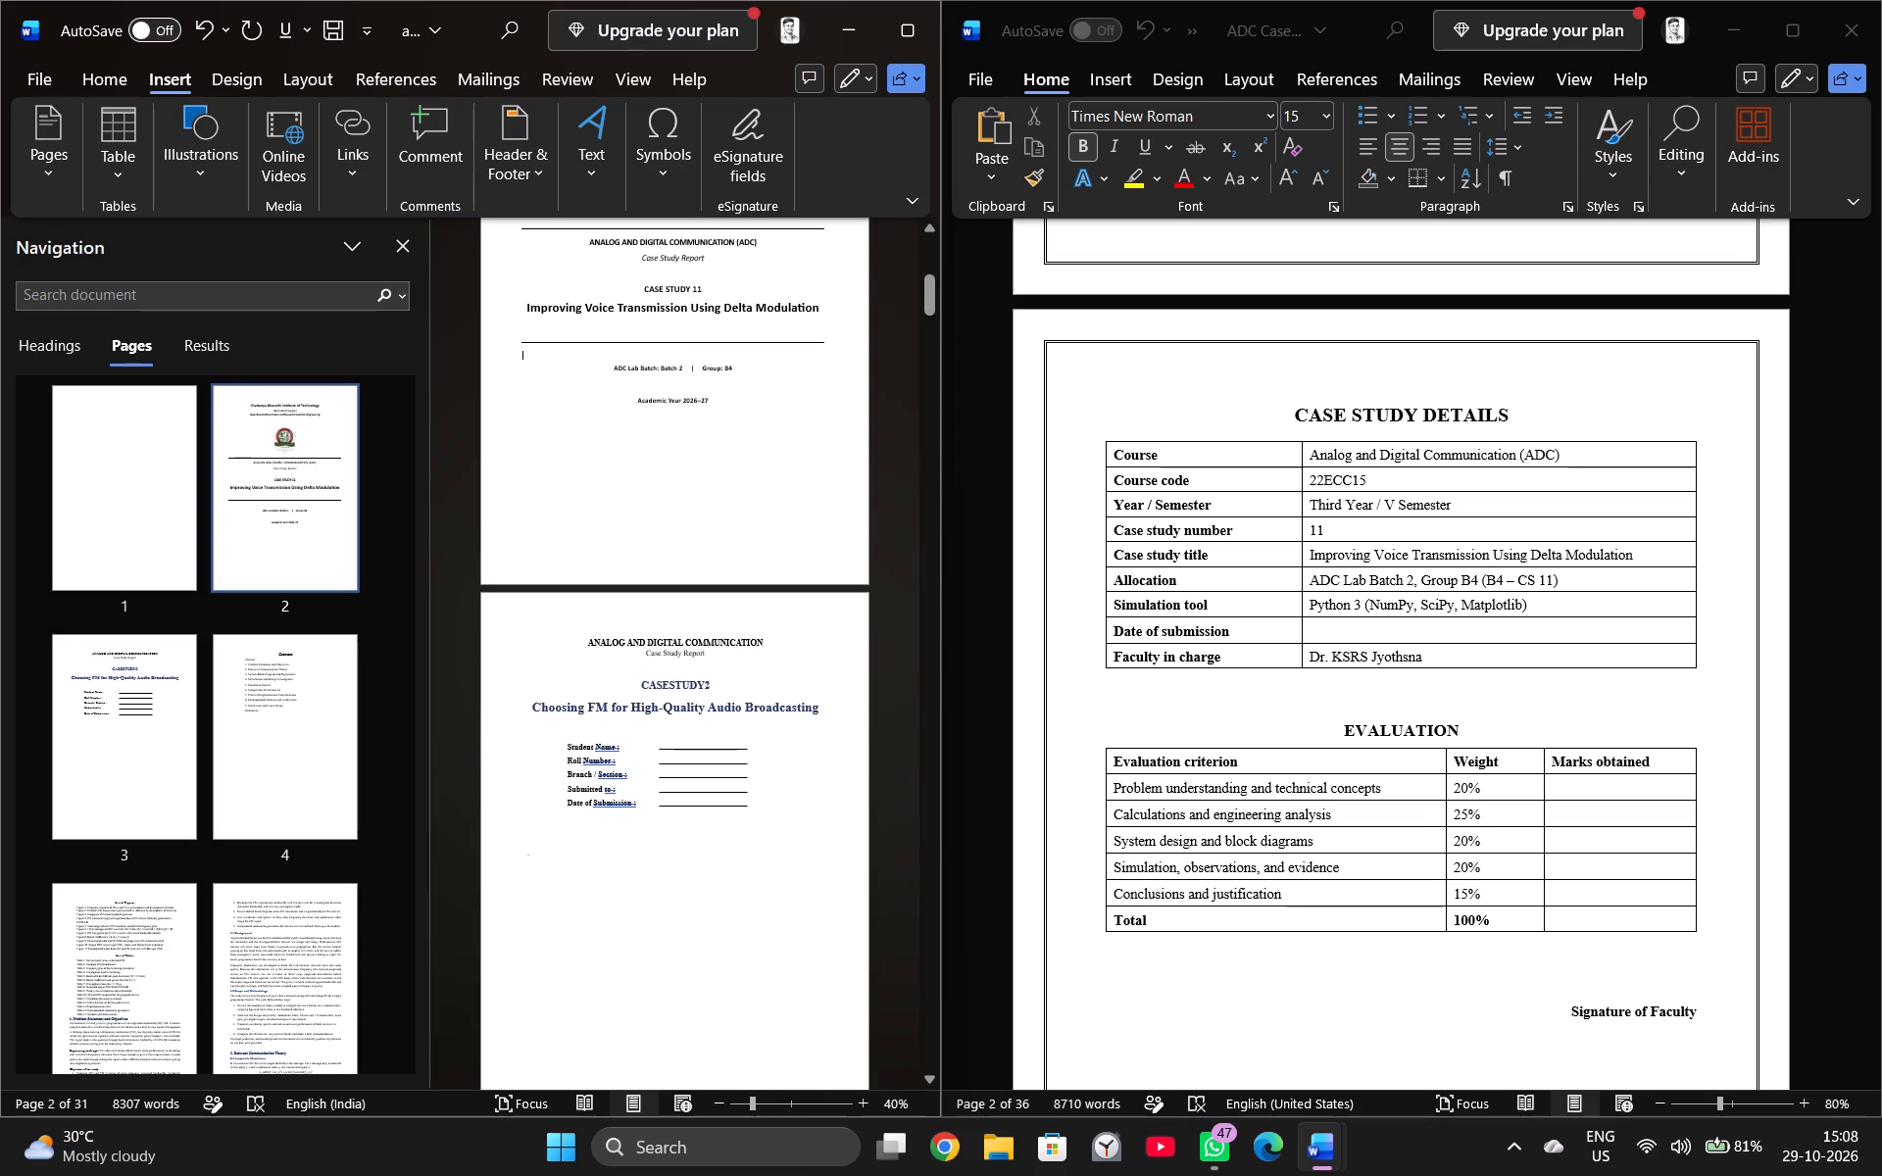
left_click_drag(582, 635, 705, 842)
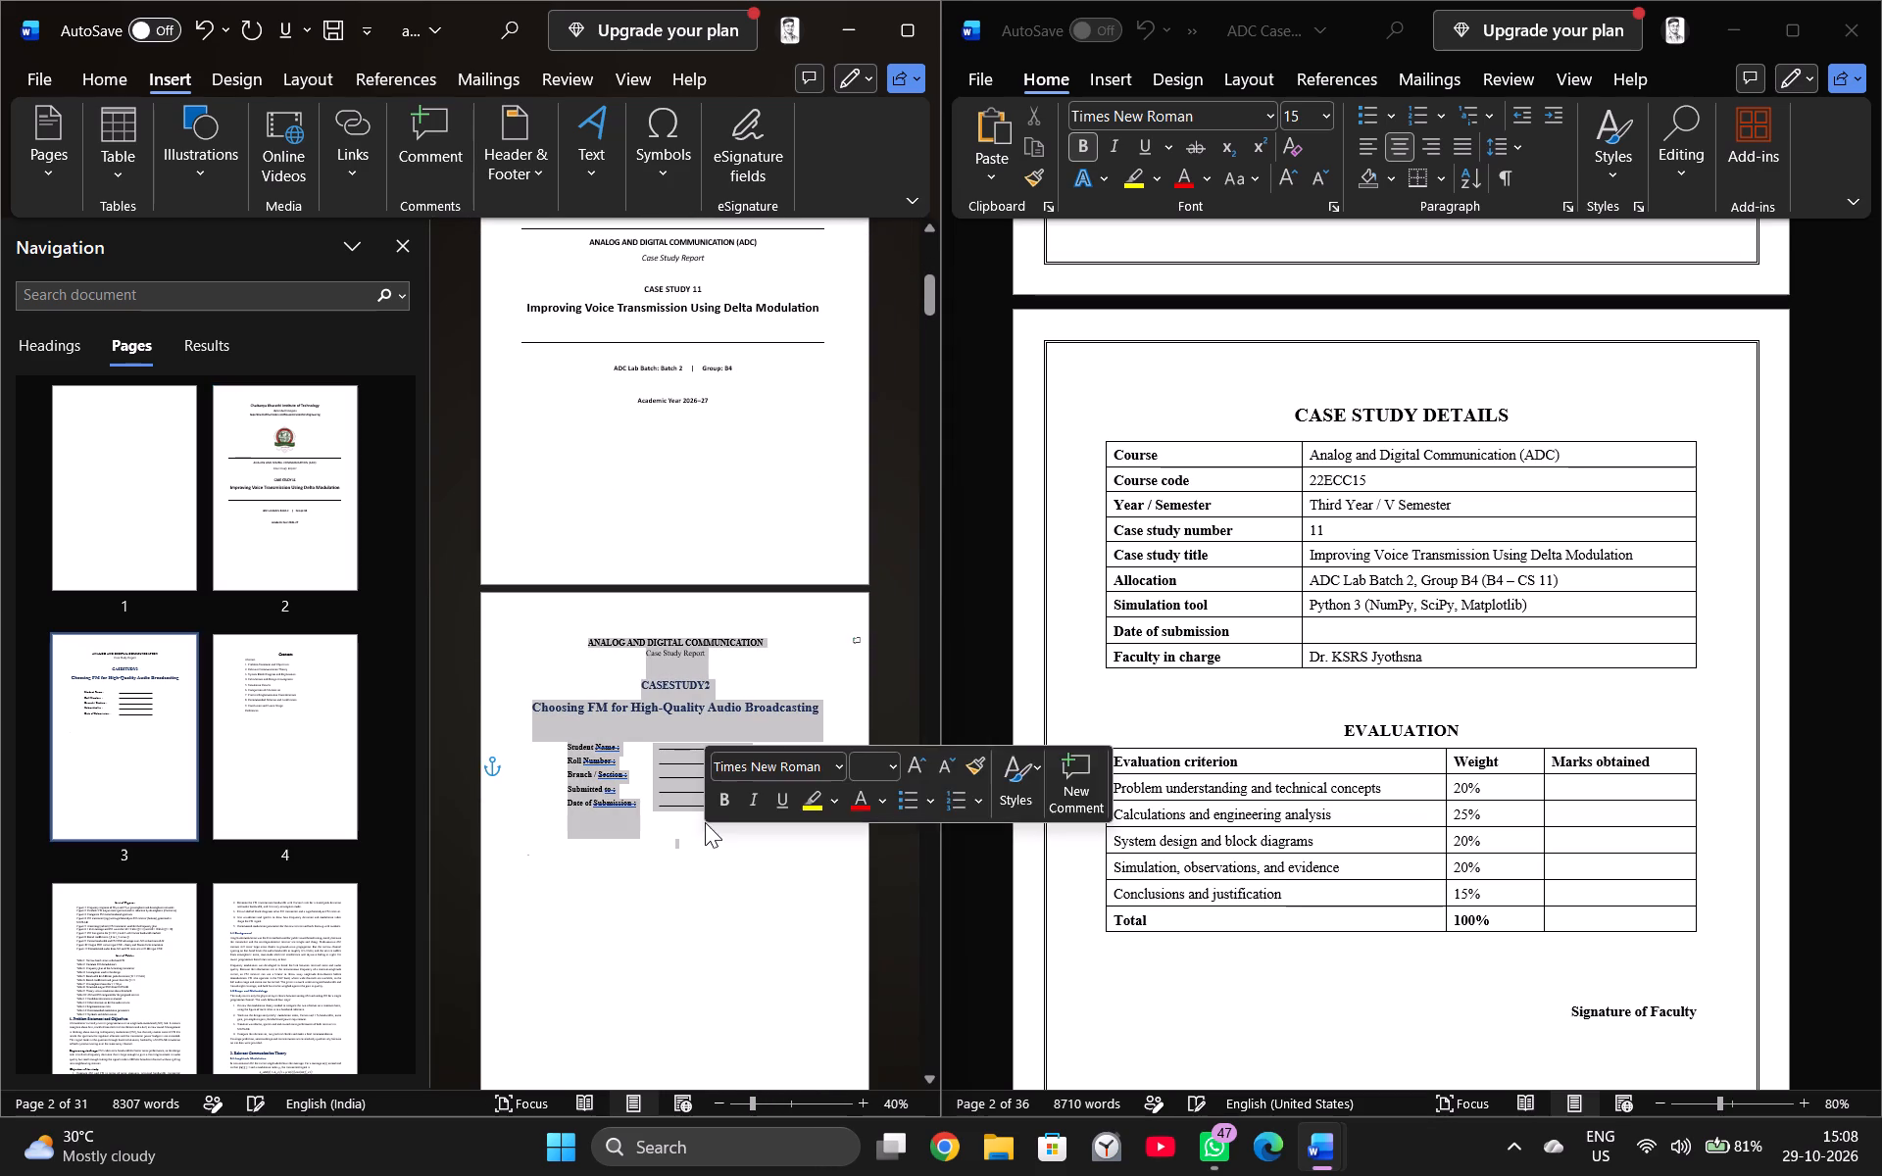
key("BackSpace")
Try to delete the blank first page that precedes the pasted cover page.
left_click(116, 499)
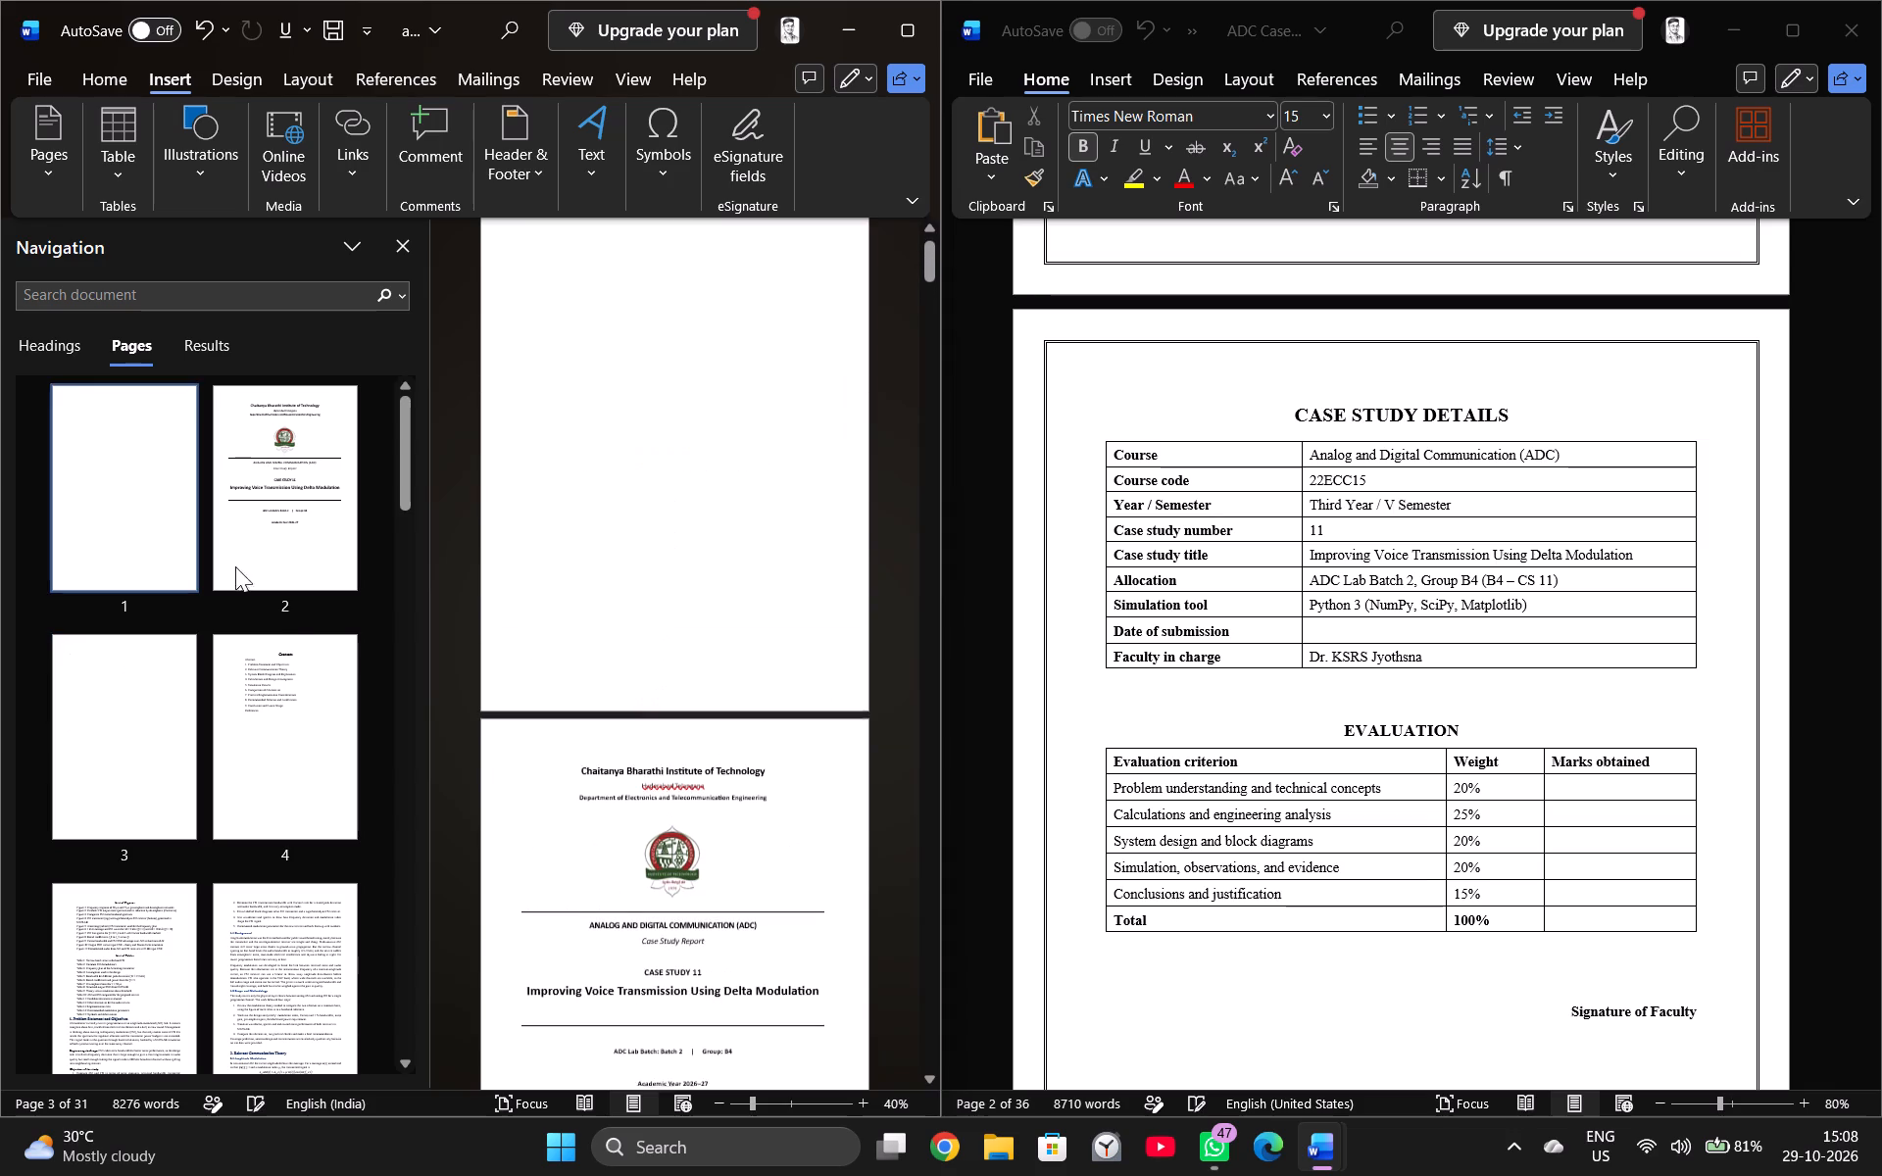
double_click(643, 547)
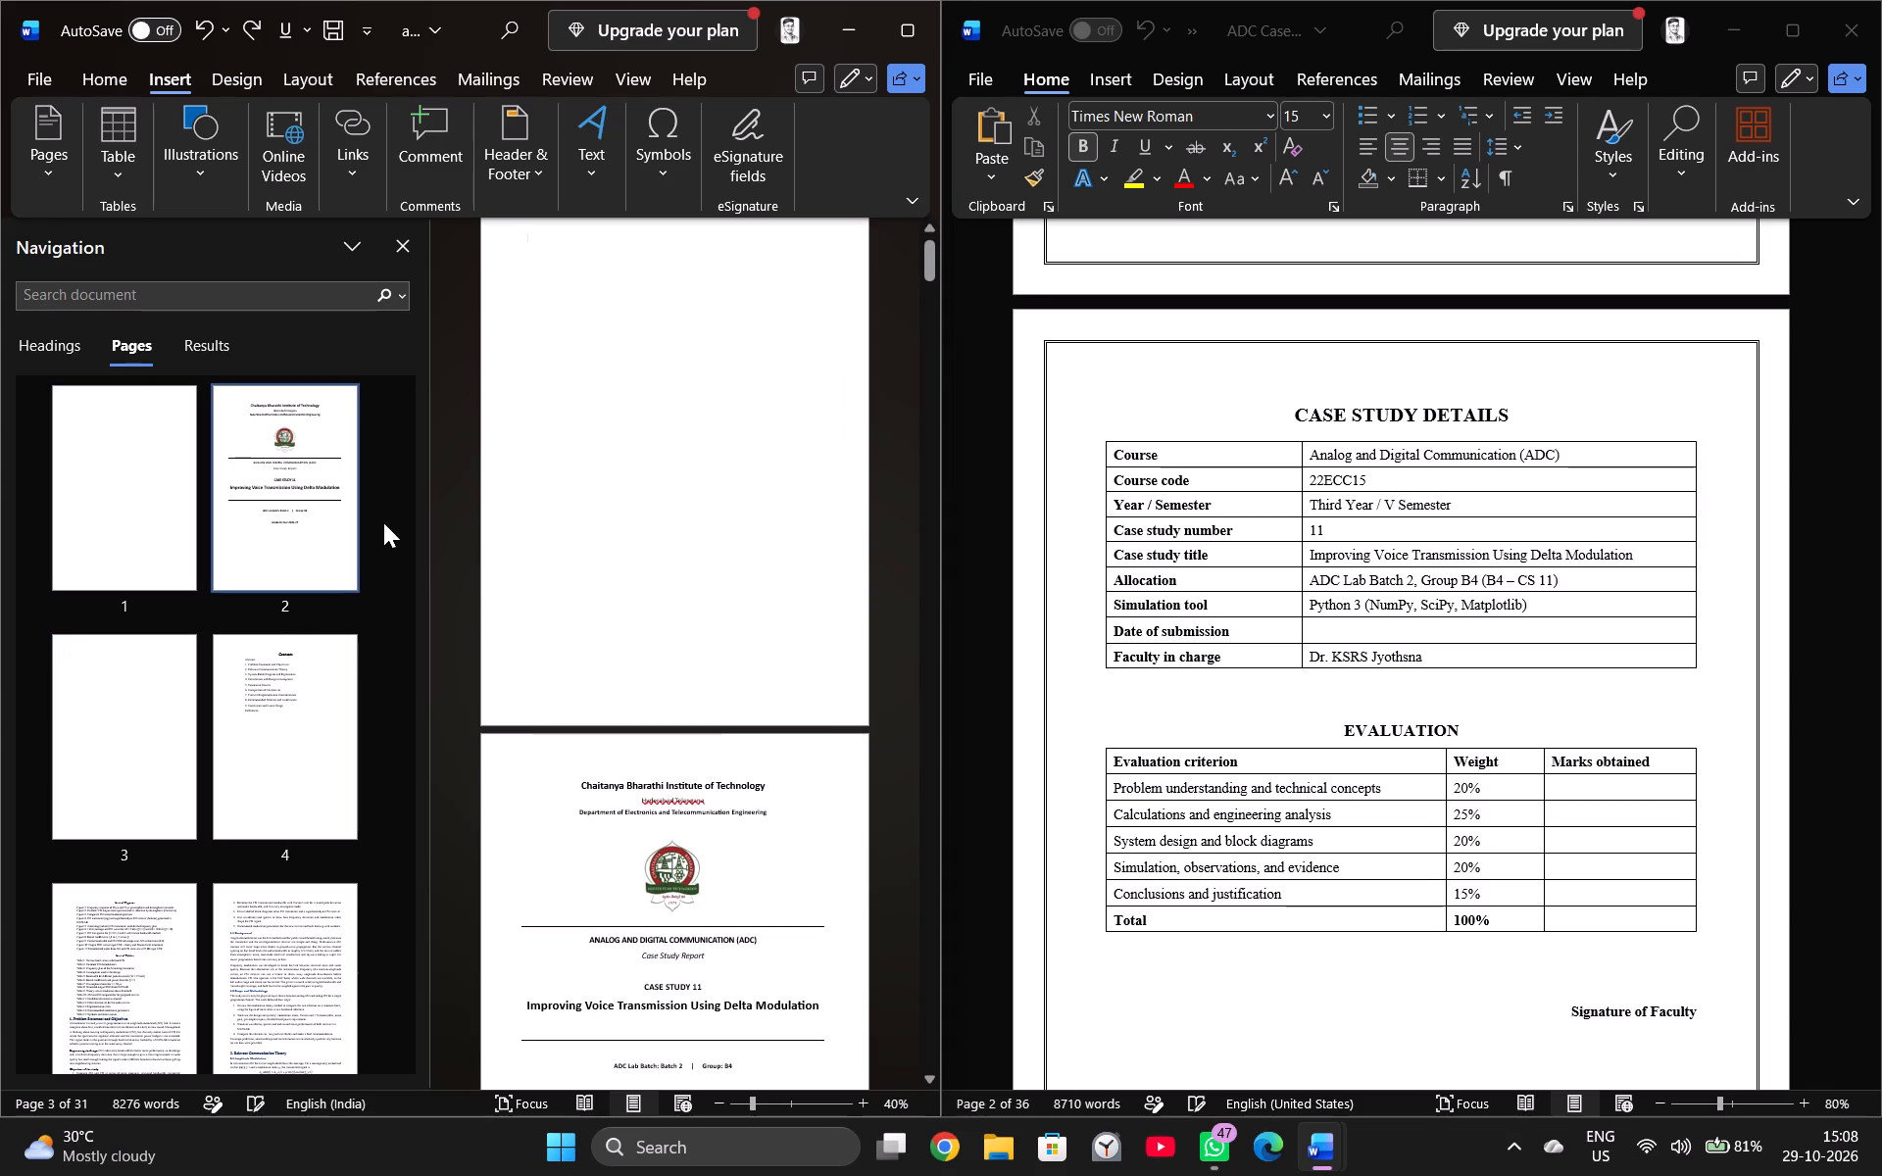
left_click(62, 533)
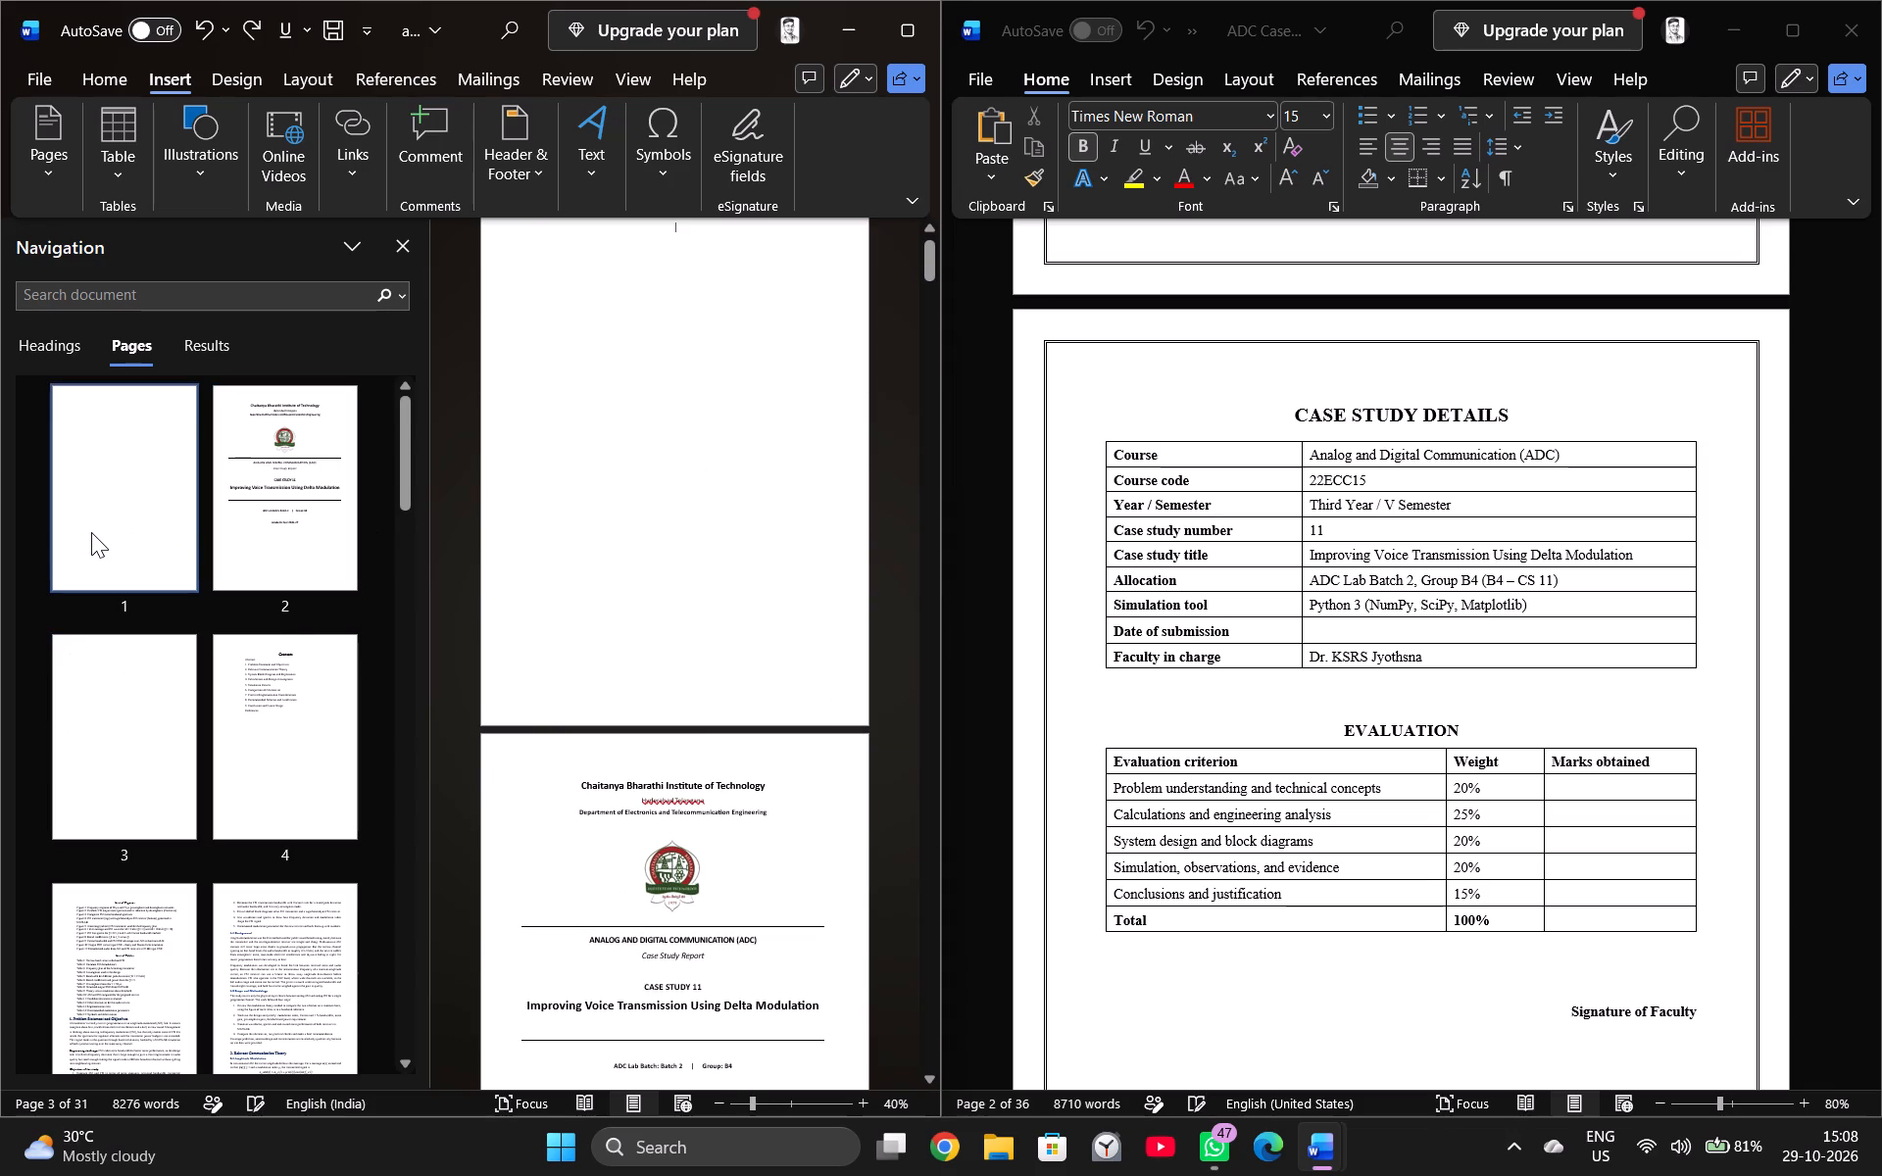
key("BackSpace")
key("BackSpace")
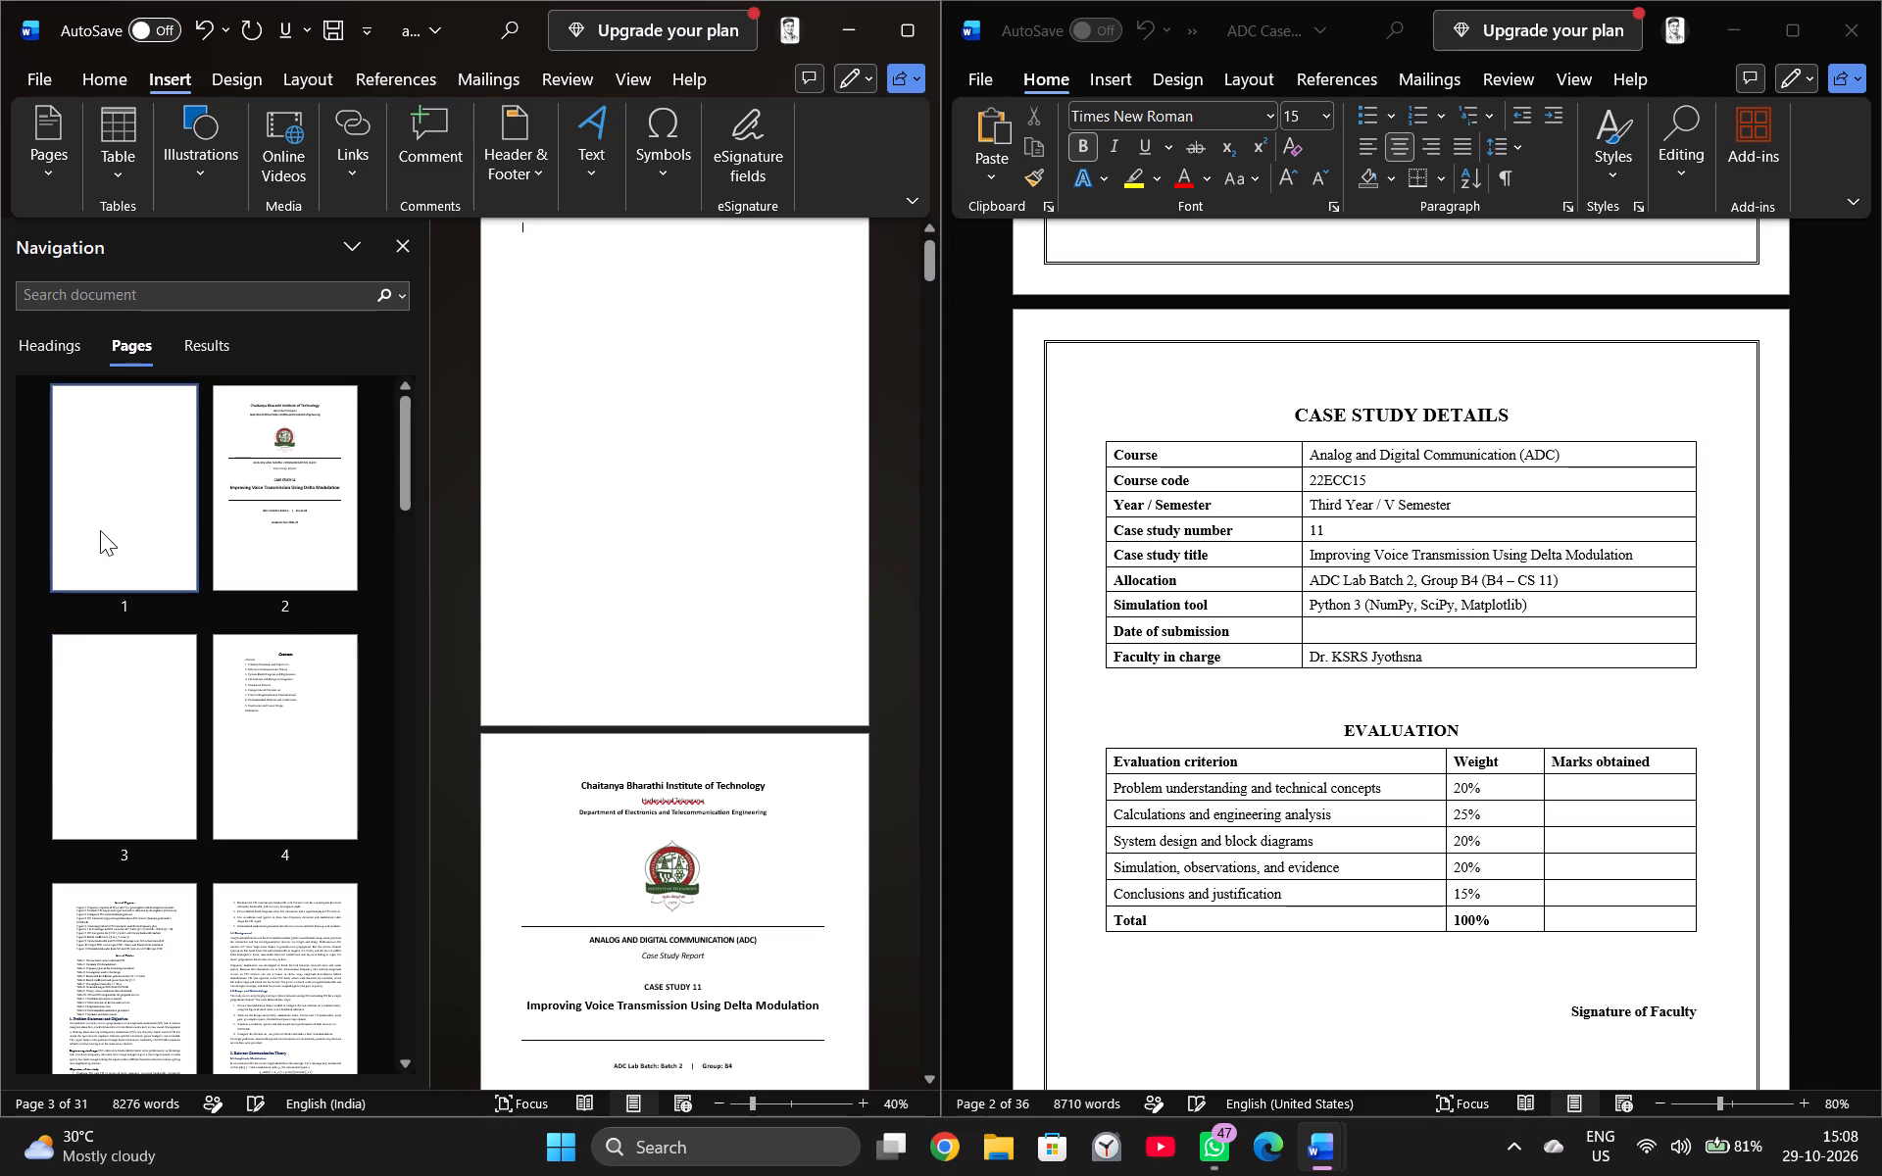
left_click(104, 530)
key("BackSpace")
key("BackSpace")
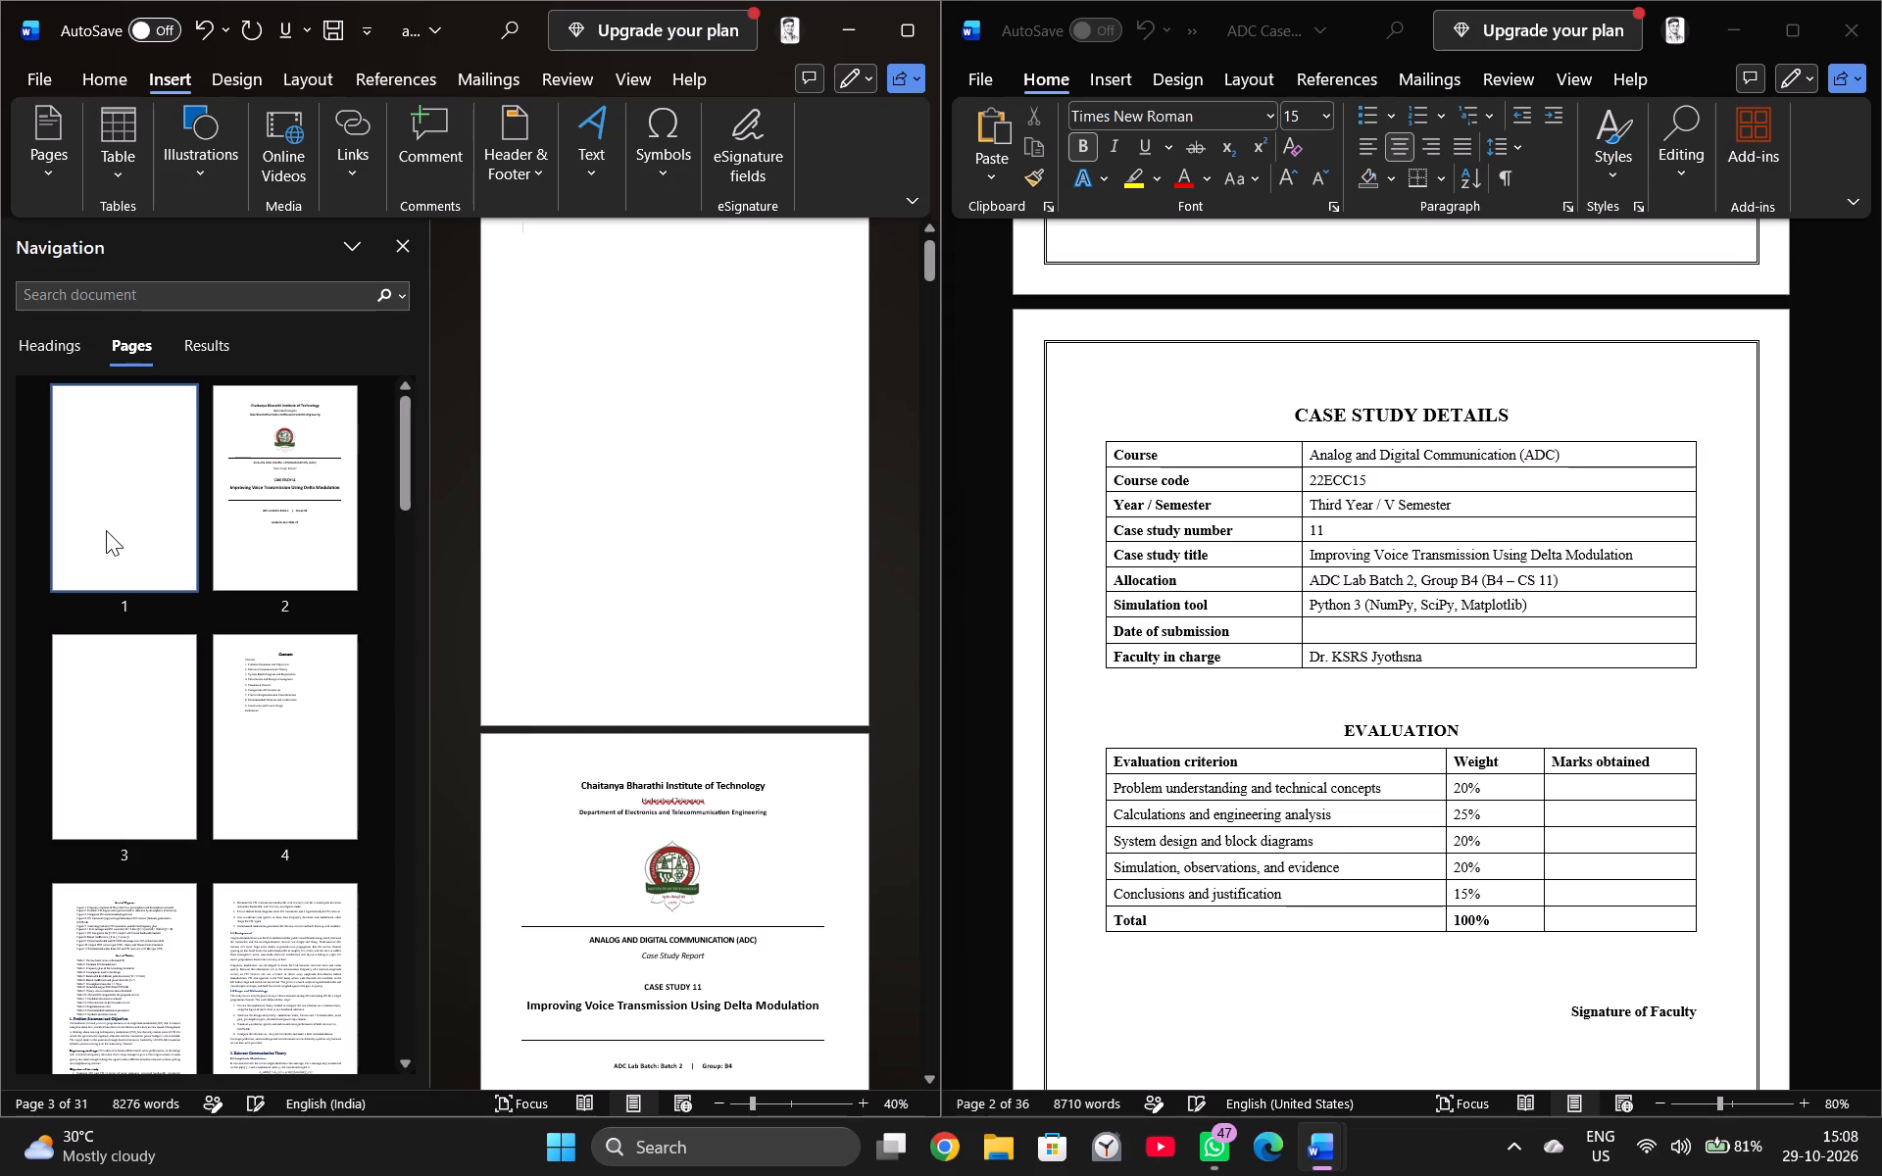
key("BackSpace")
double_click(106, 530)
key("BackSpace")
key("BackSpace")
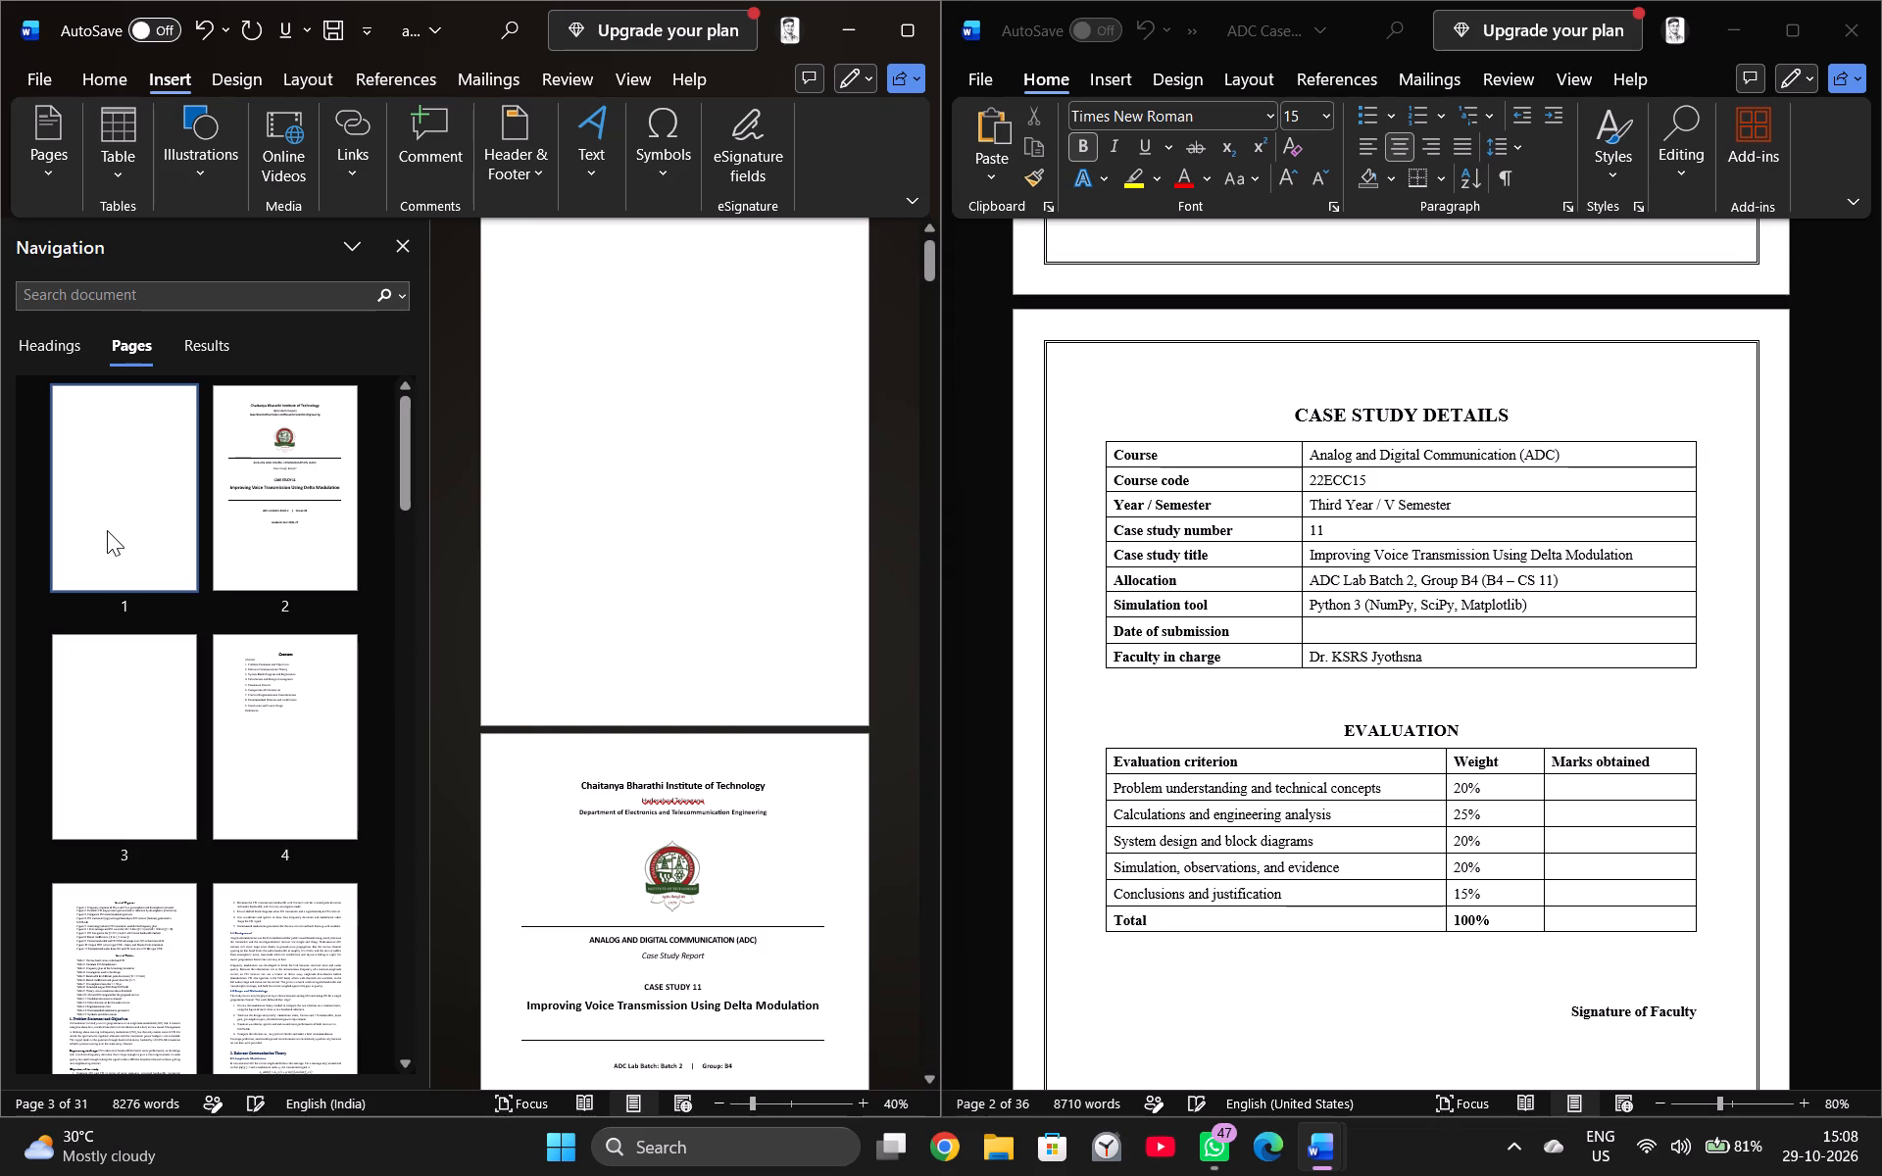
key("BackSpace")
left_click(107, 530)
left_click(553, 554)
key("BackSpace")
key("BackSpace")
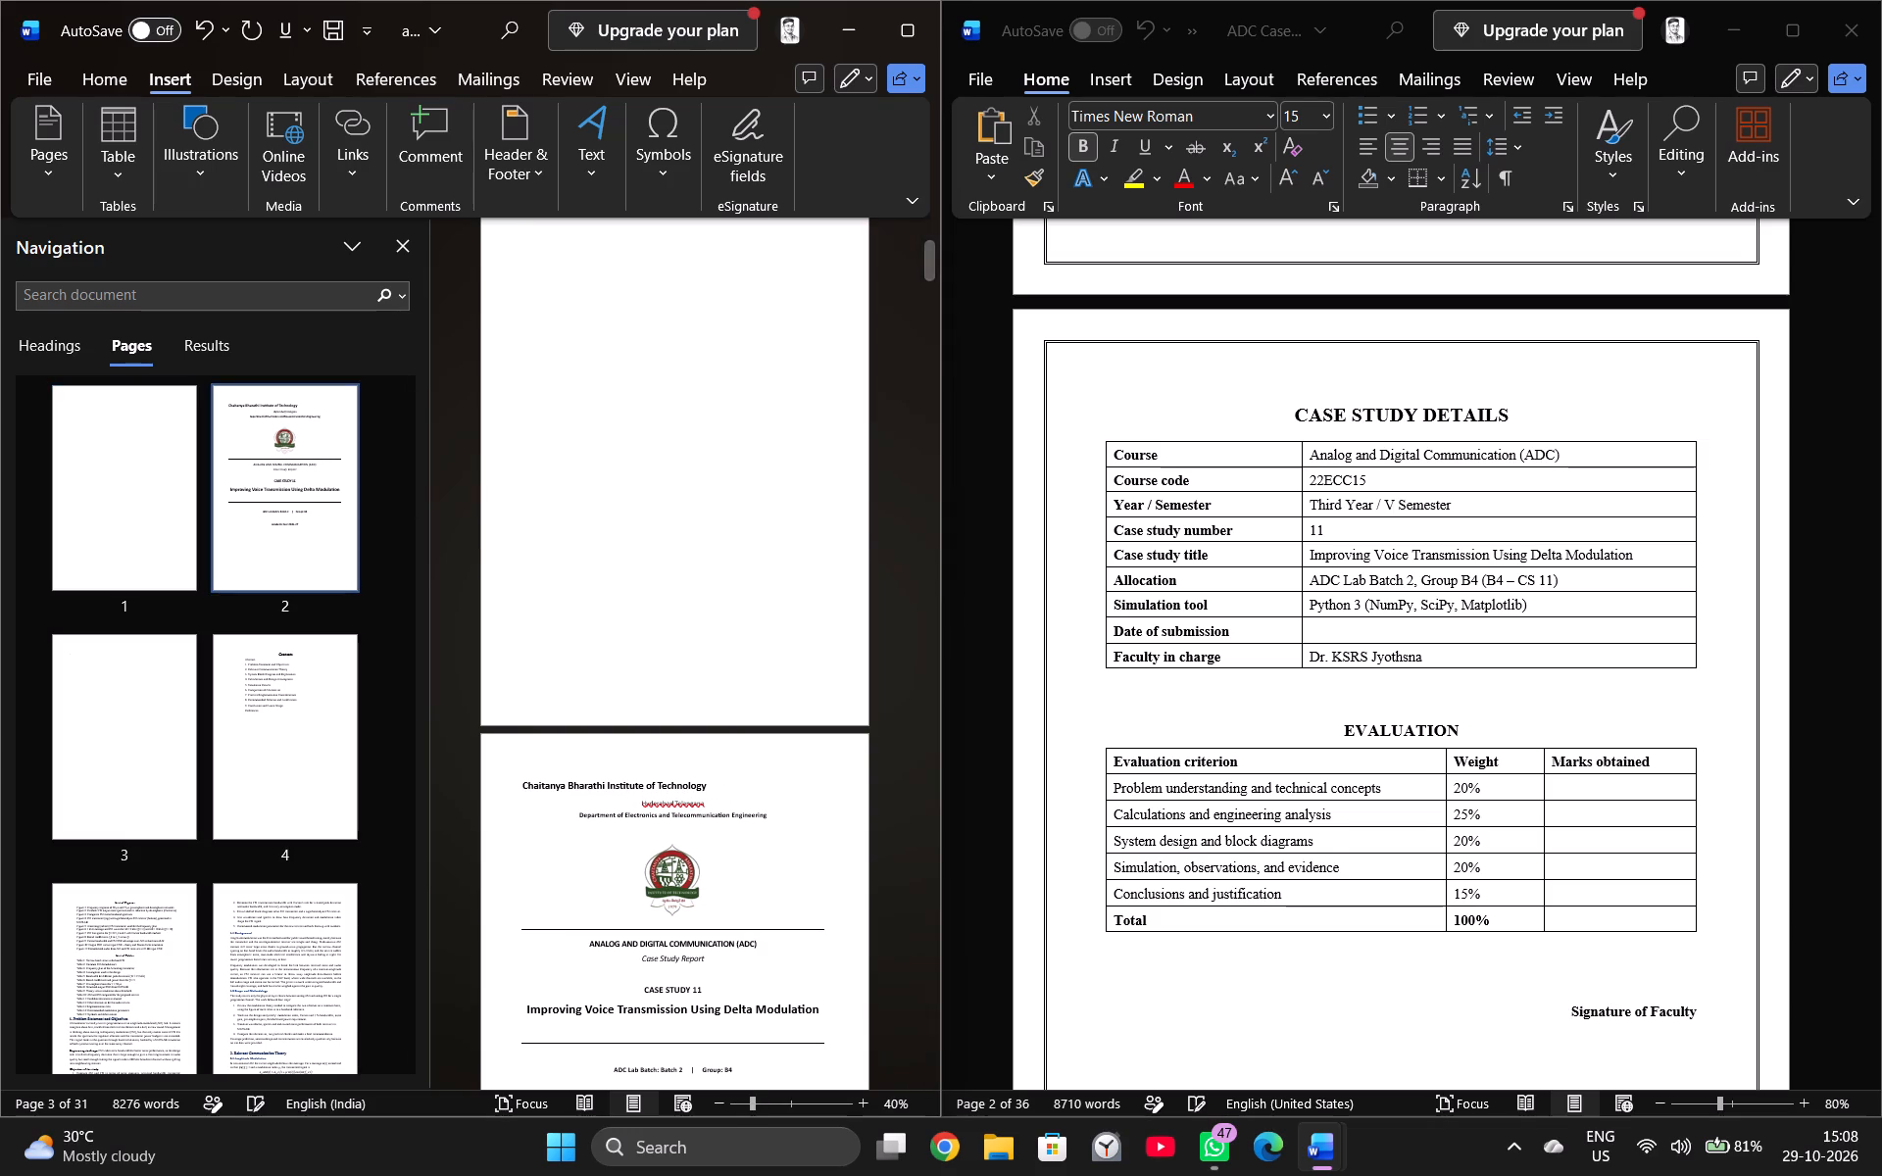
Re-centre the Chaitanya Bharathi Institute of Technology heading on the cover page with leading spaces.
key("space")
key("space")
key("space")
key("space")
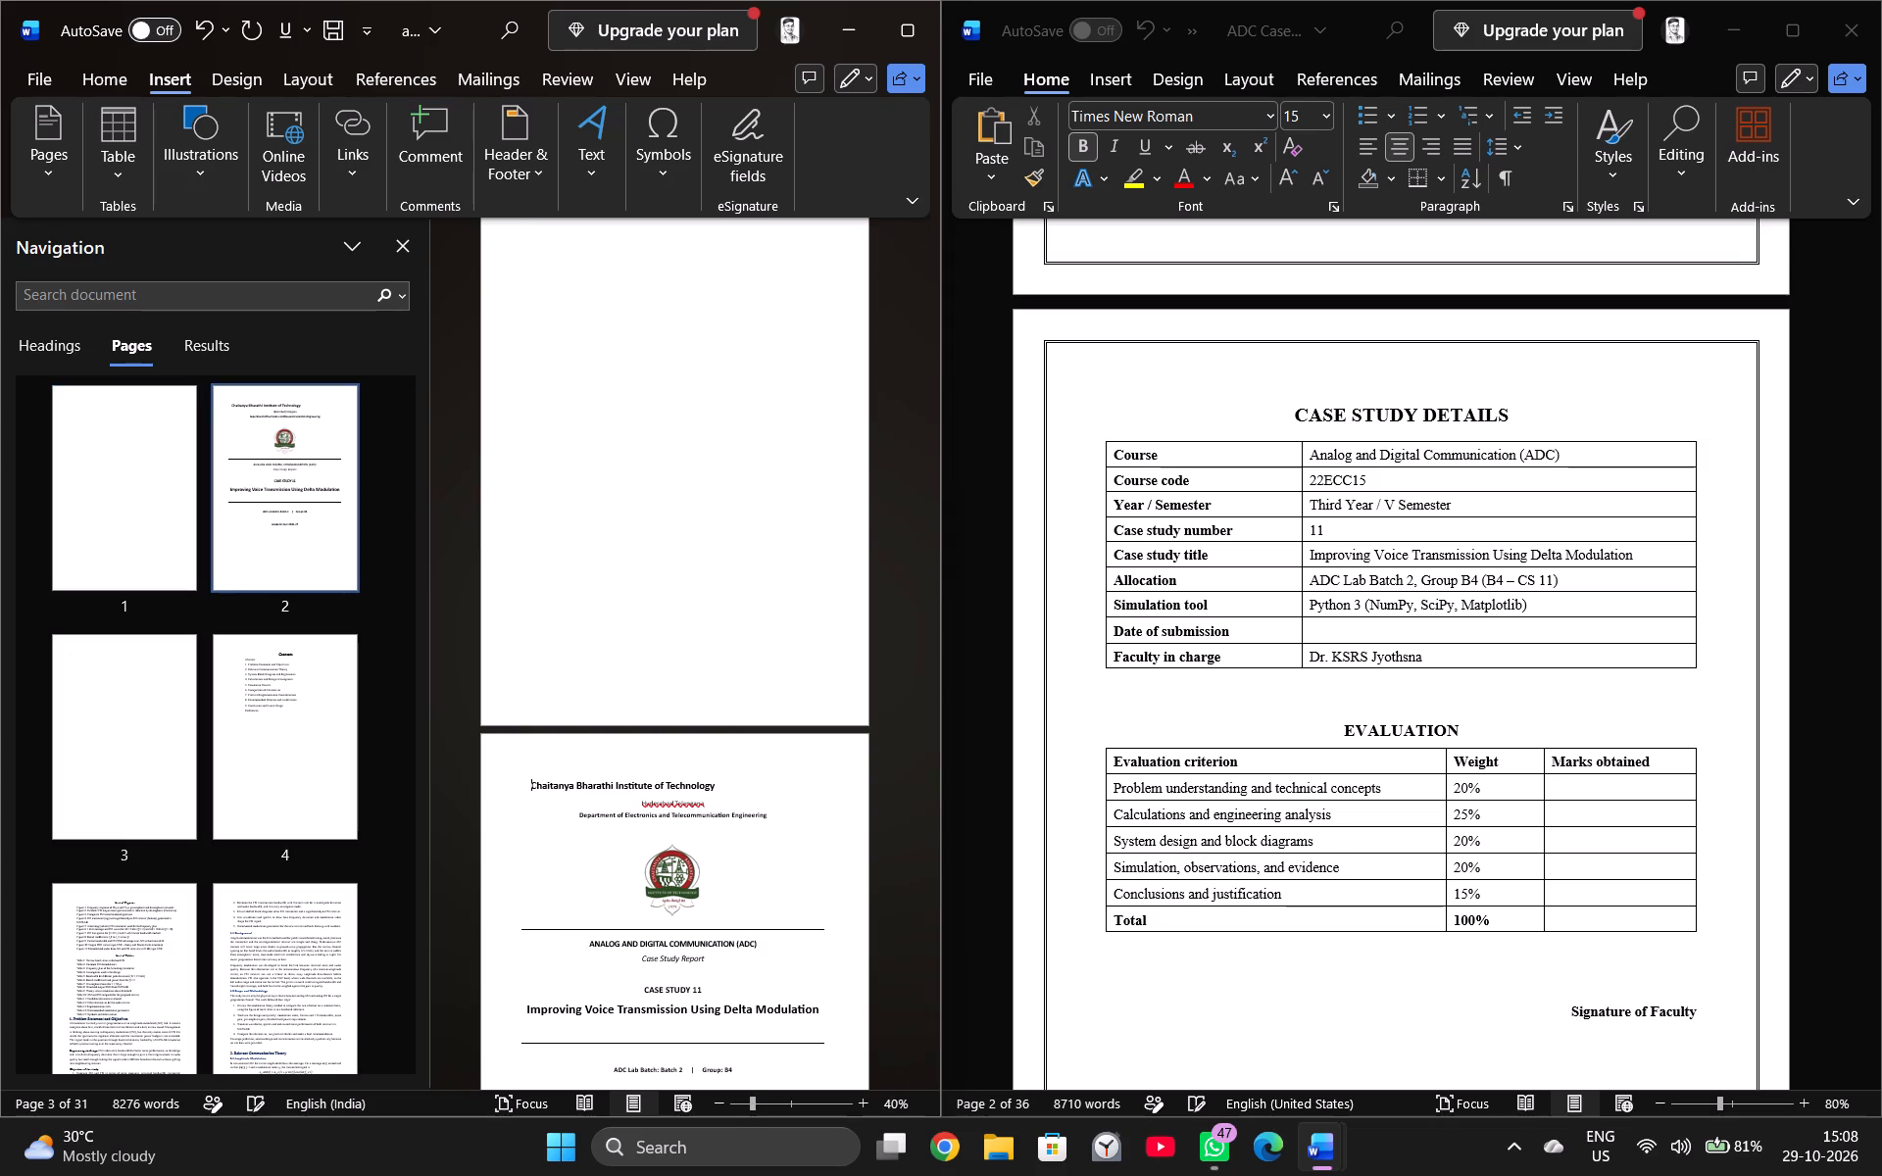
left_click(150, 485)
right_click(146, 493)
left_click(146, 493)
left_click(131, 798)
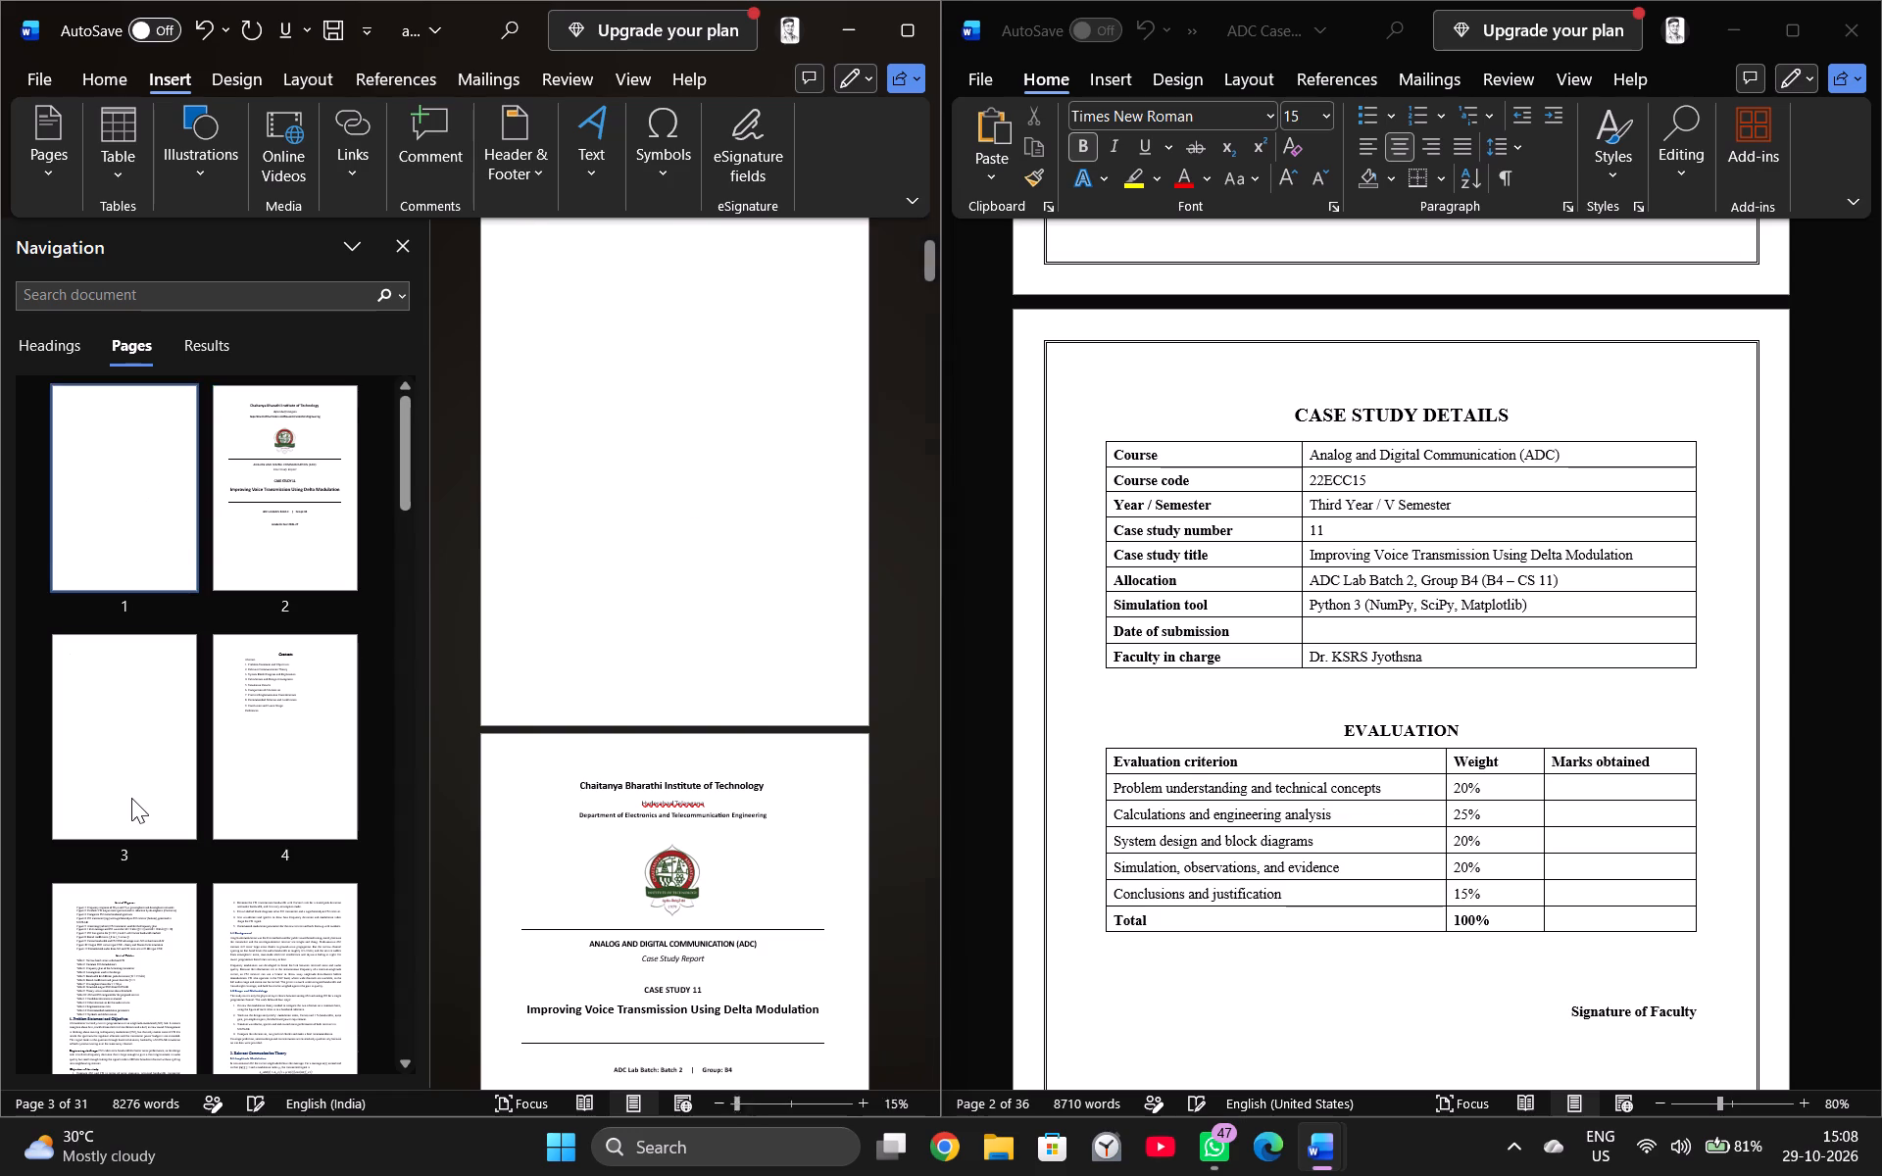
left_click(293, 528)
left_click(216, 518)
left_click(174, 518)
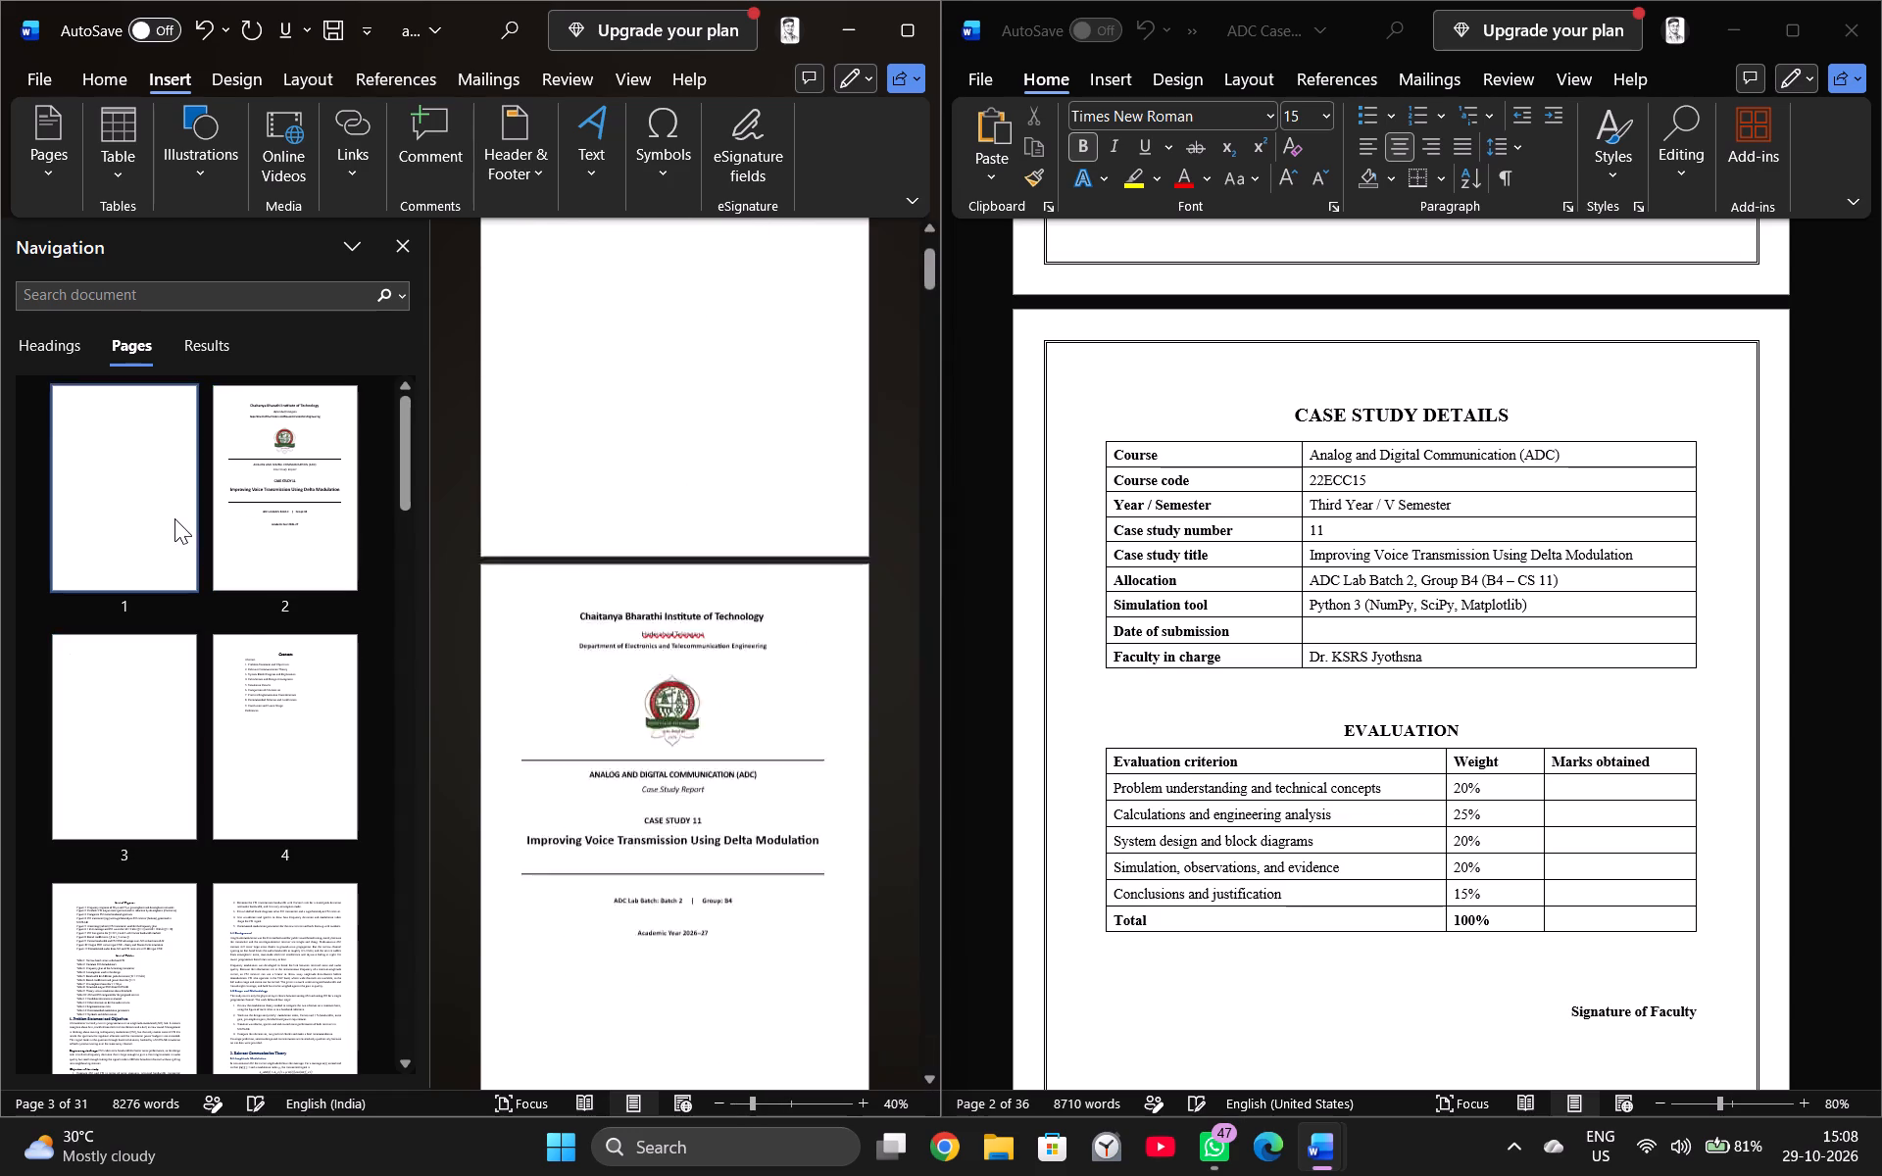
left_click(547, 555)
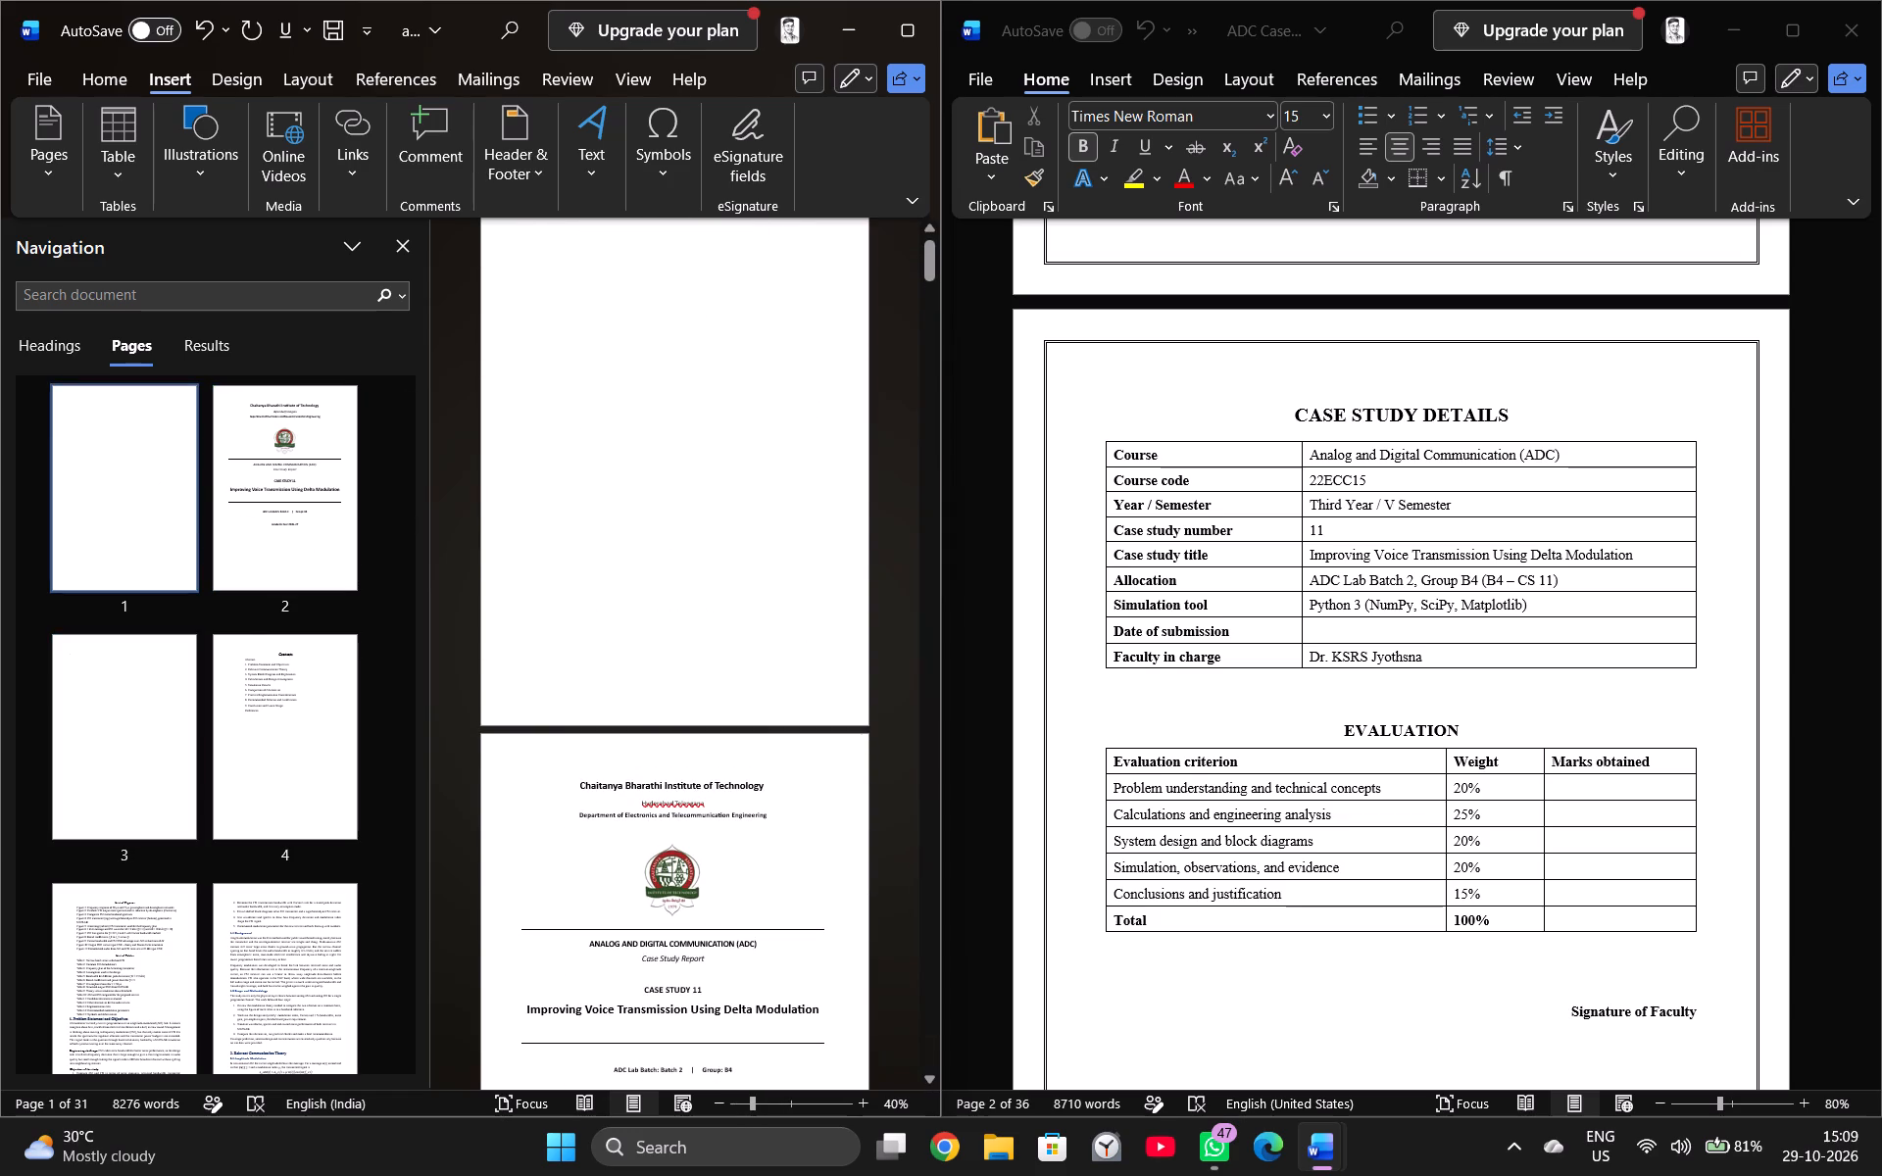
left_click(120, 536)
Copy the whole cover content, from the institute heading to Academic Year 2026–27, onto the blank first page.
left_click_drag(572, 786, 752, 424)
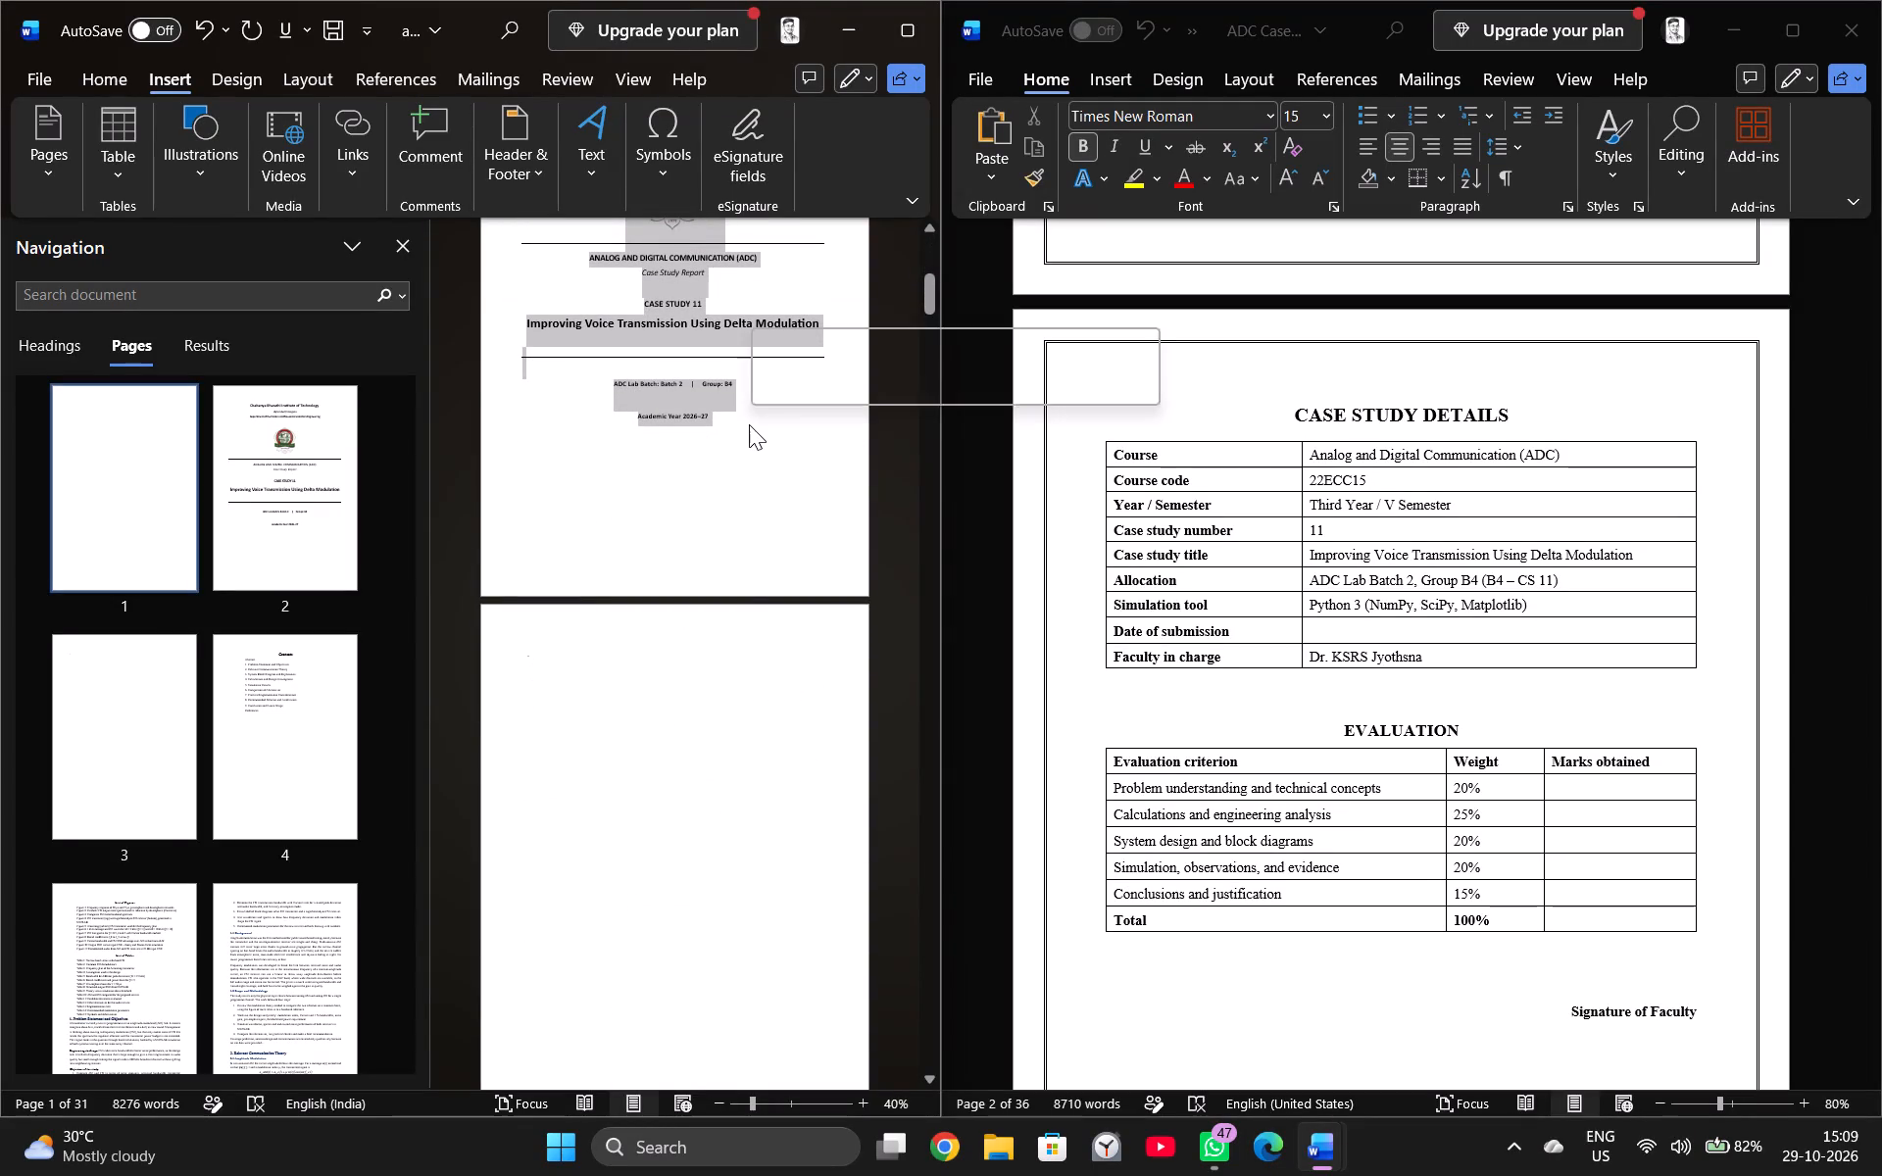
key("ctrl+c")
scroll(683, 564, "up", 18)
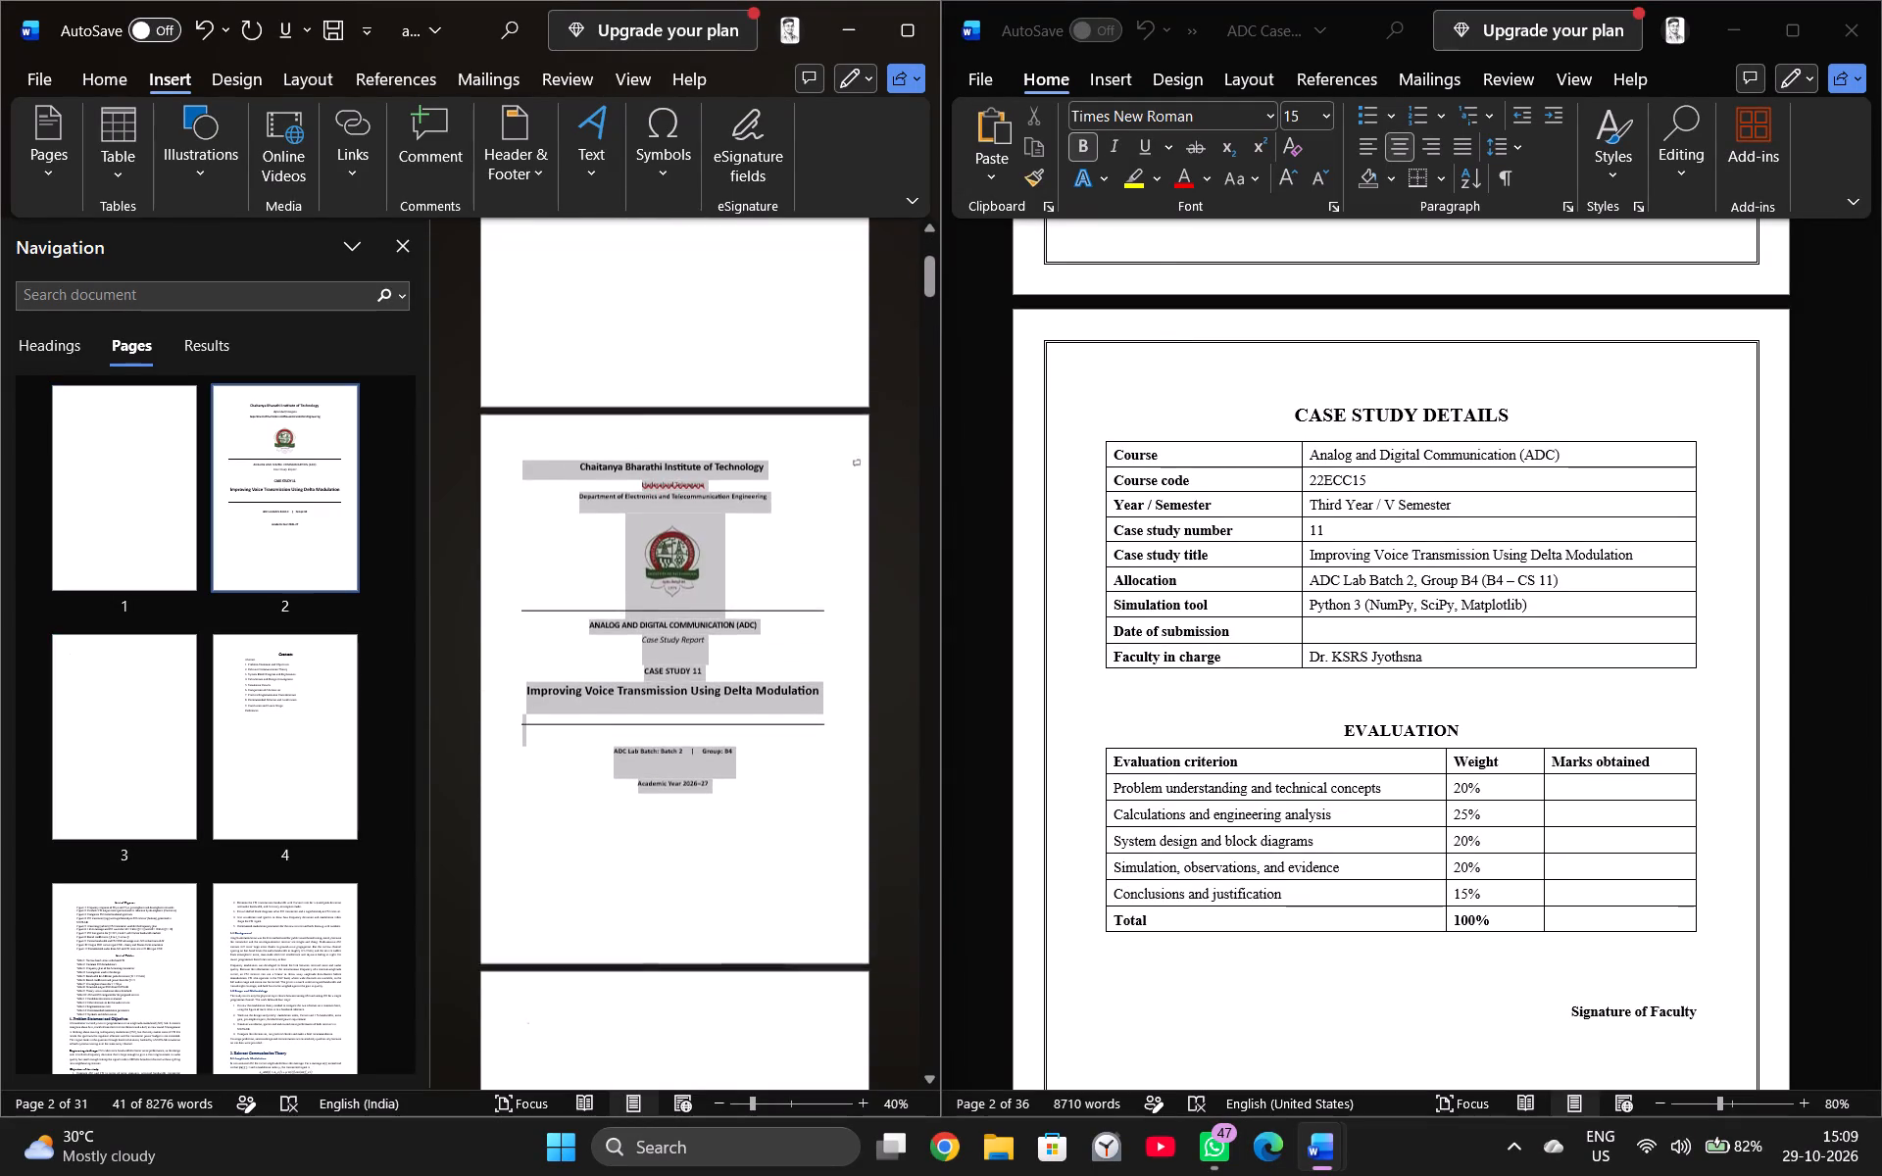
scroll(682, 563, "up", 16)
left_click_drag(637, 179, 637, 201)
left_click(548, 373)
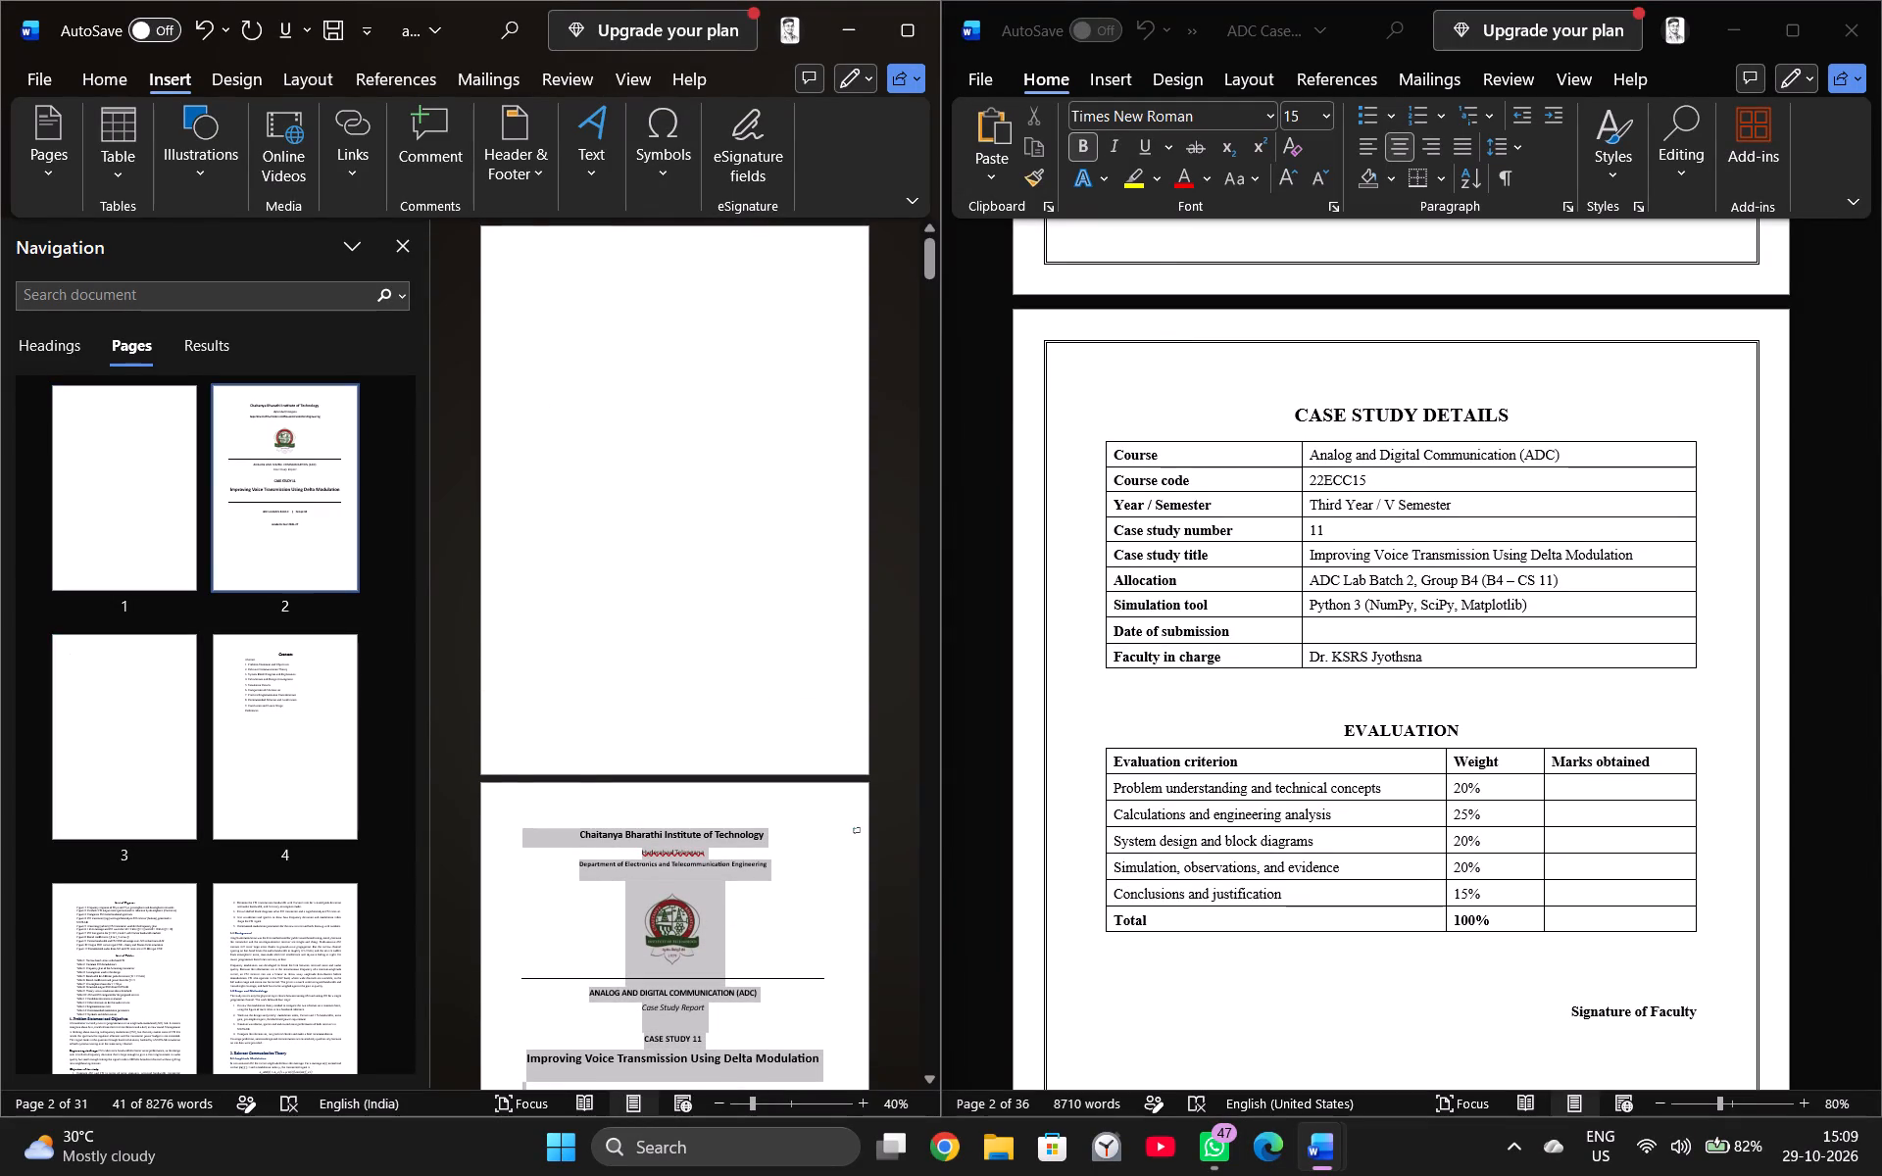
double_click(541, 321)
left_click(546, 377)
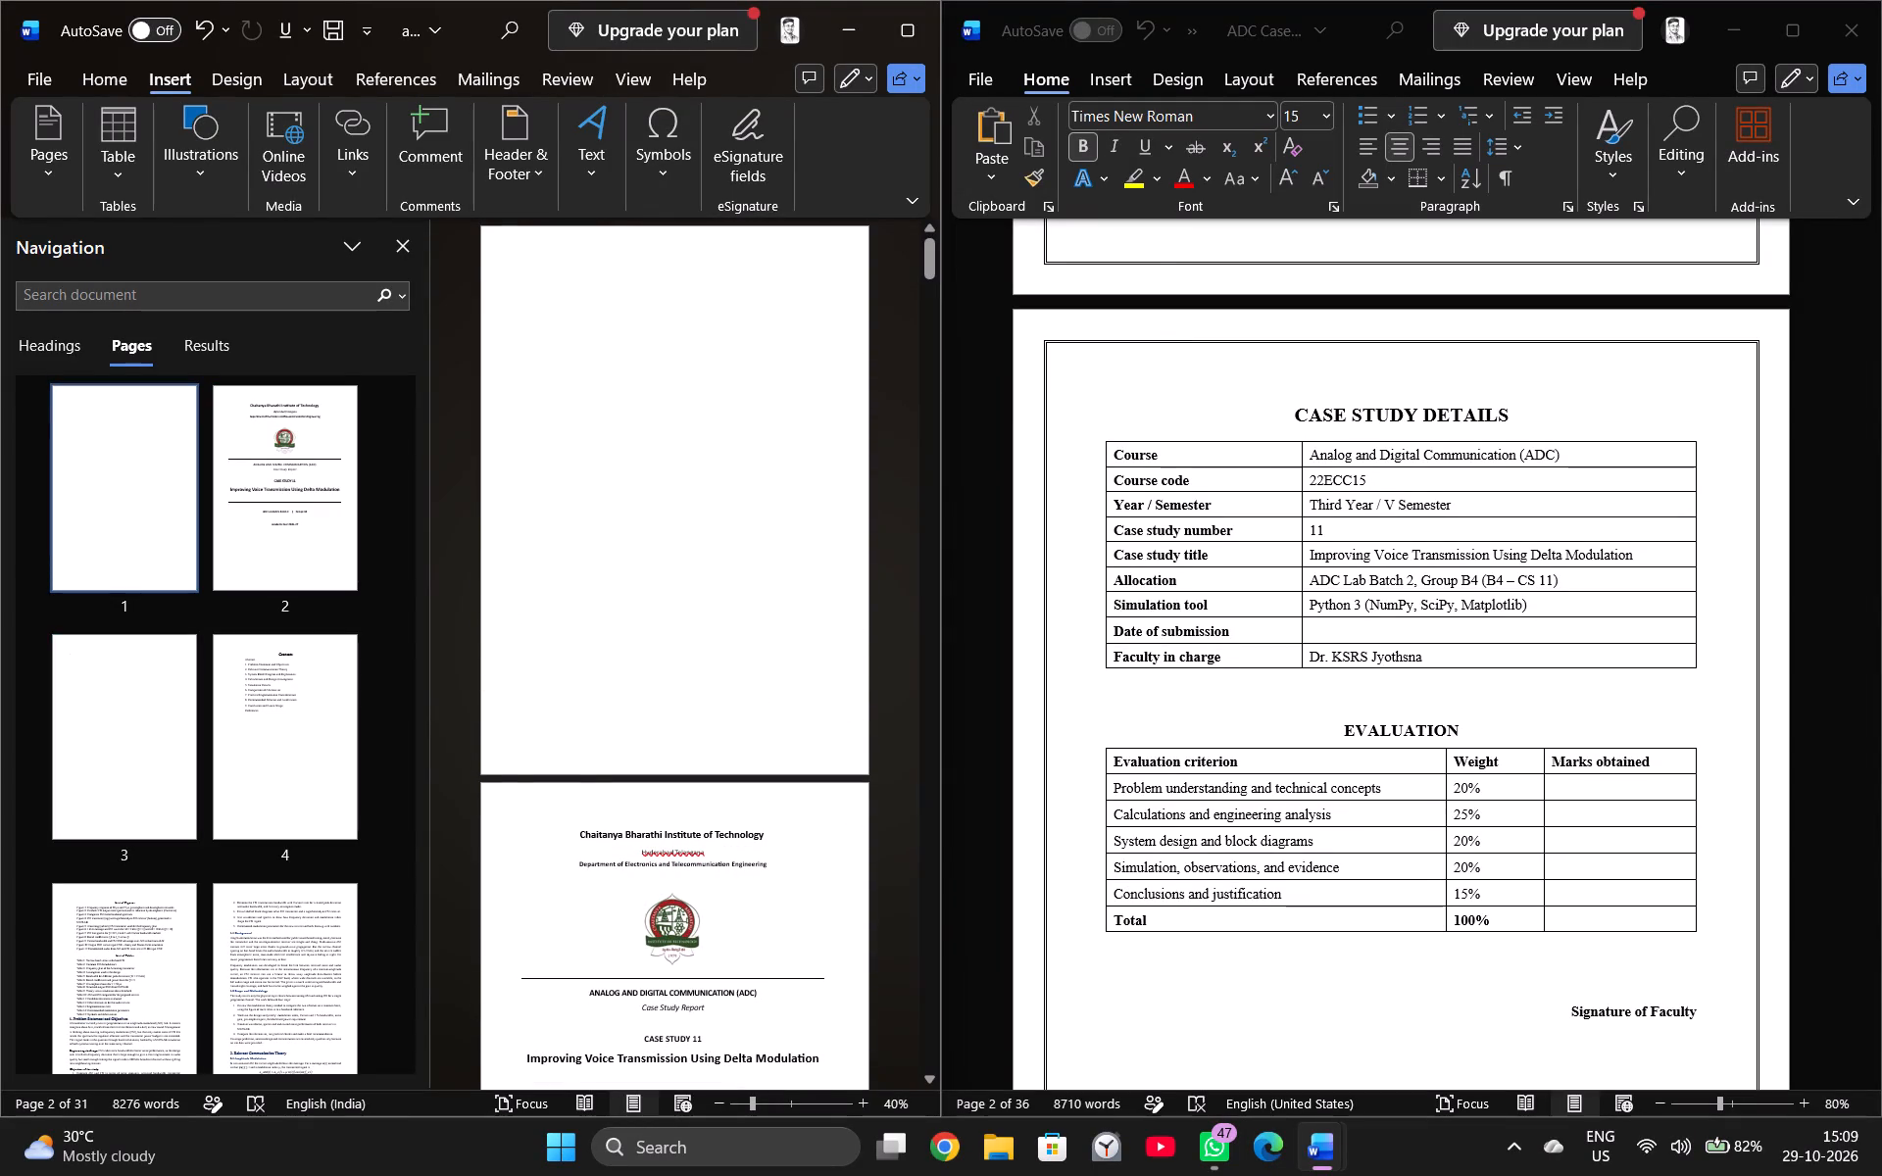
left_click(553, 323)
key("ctrl+v")
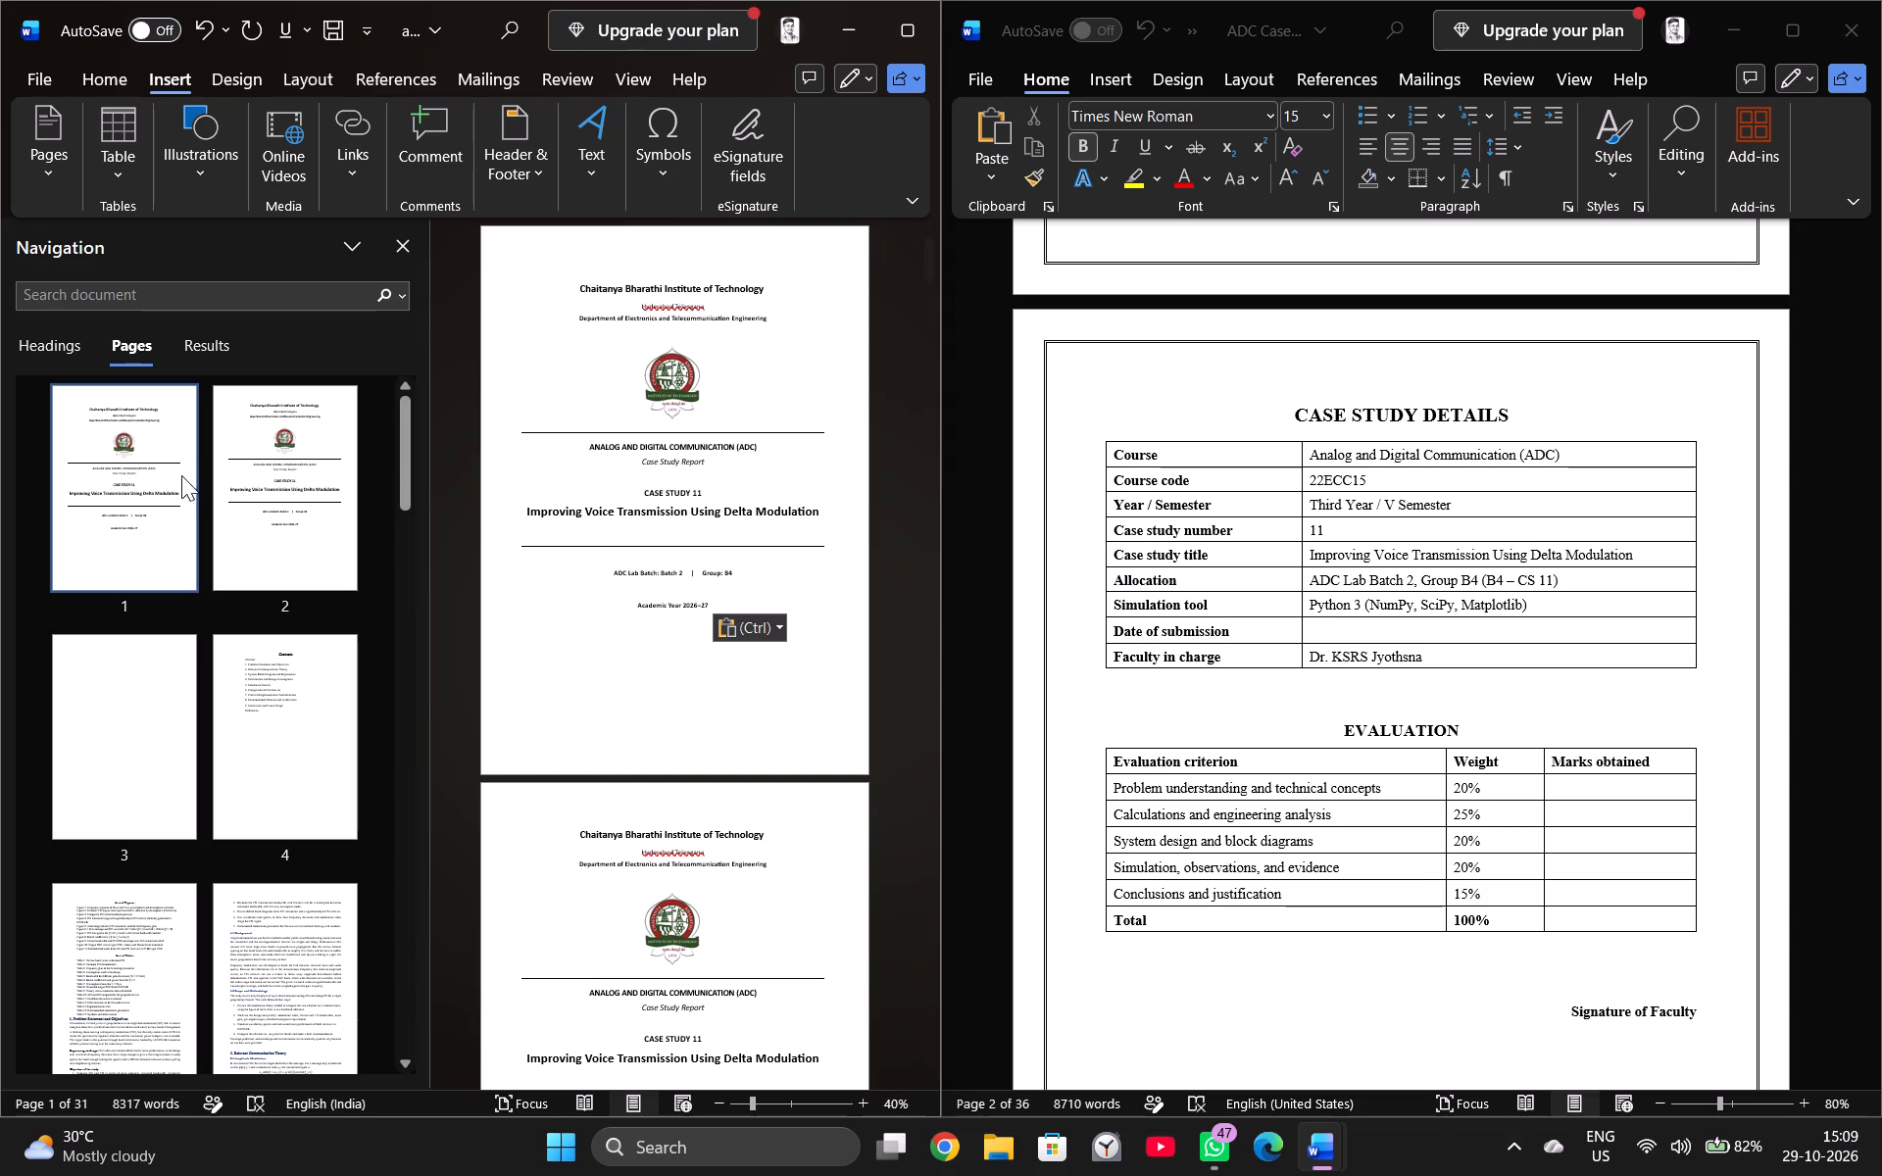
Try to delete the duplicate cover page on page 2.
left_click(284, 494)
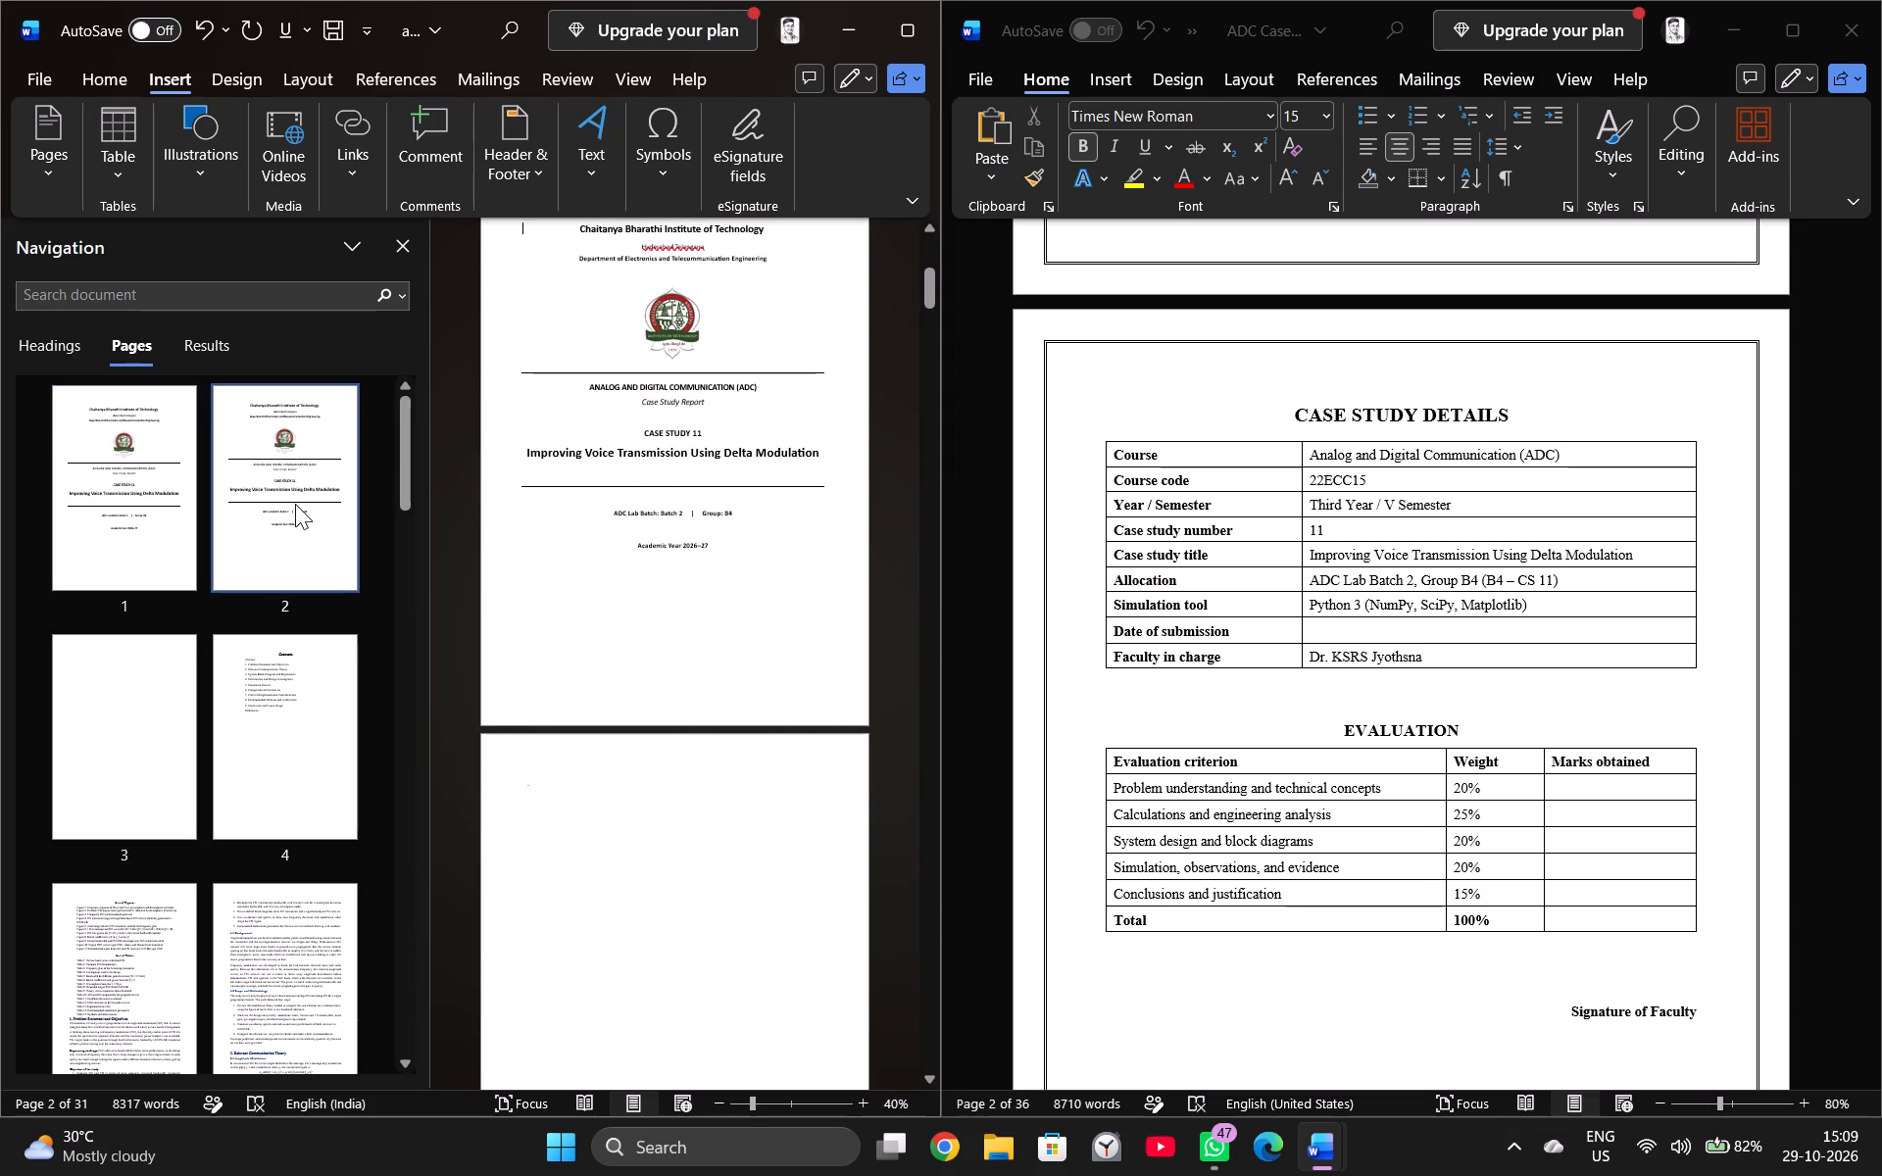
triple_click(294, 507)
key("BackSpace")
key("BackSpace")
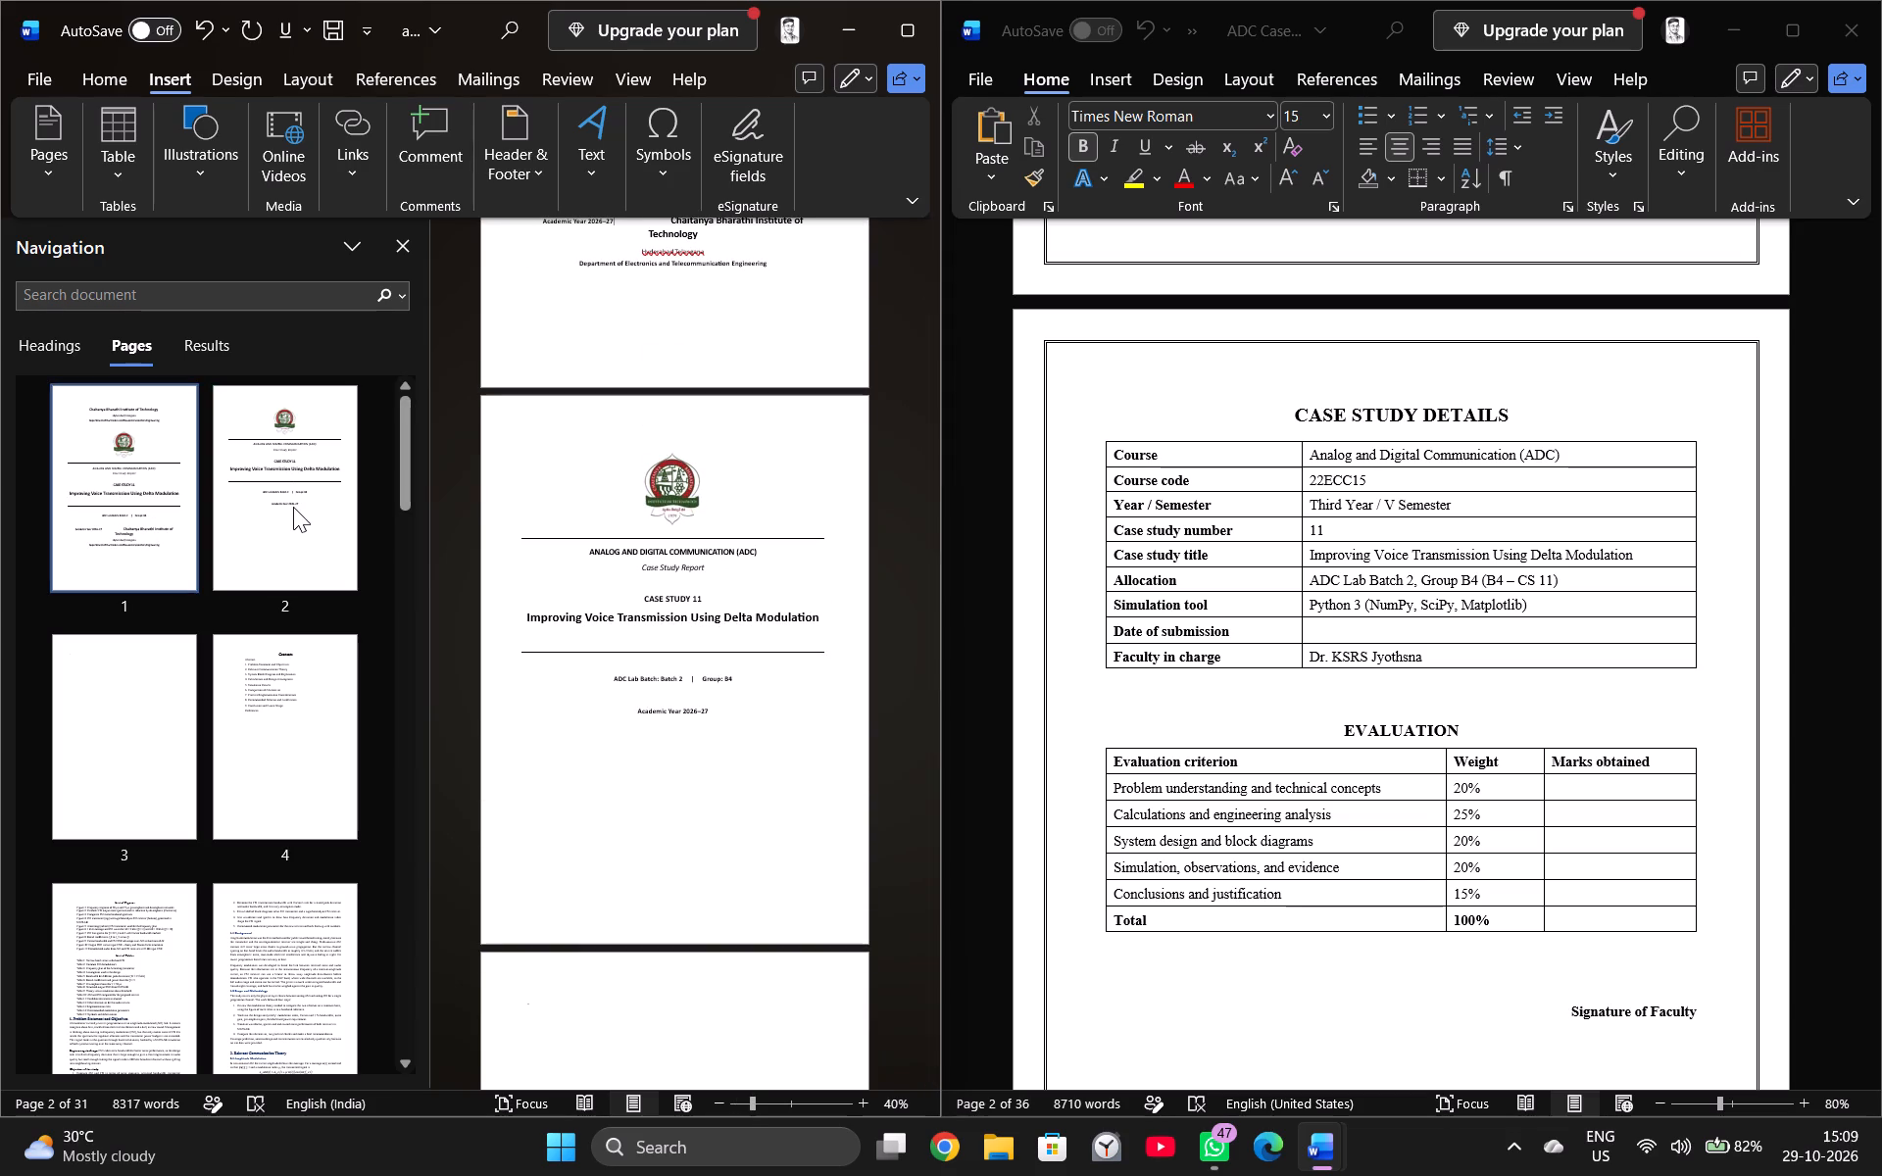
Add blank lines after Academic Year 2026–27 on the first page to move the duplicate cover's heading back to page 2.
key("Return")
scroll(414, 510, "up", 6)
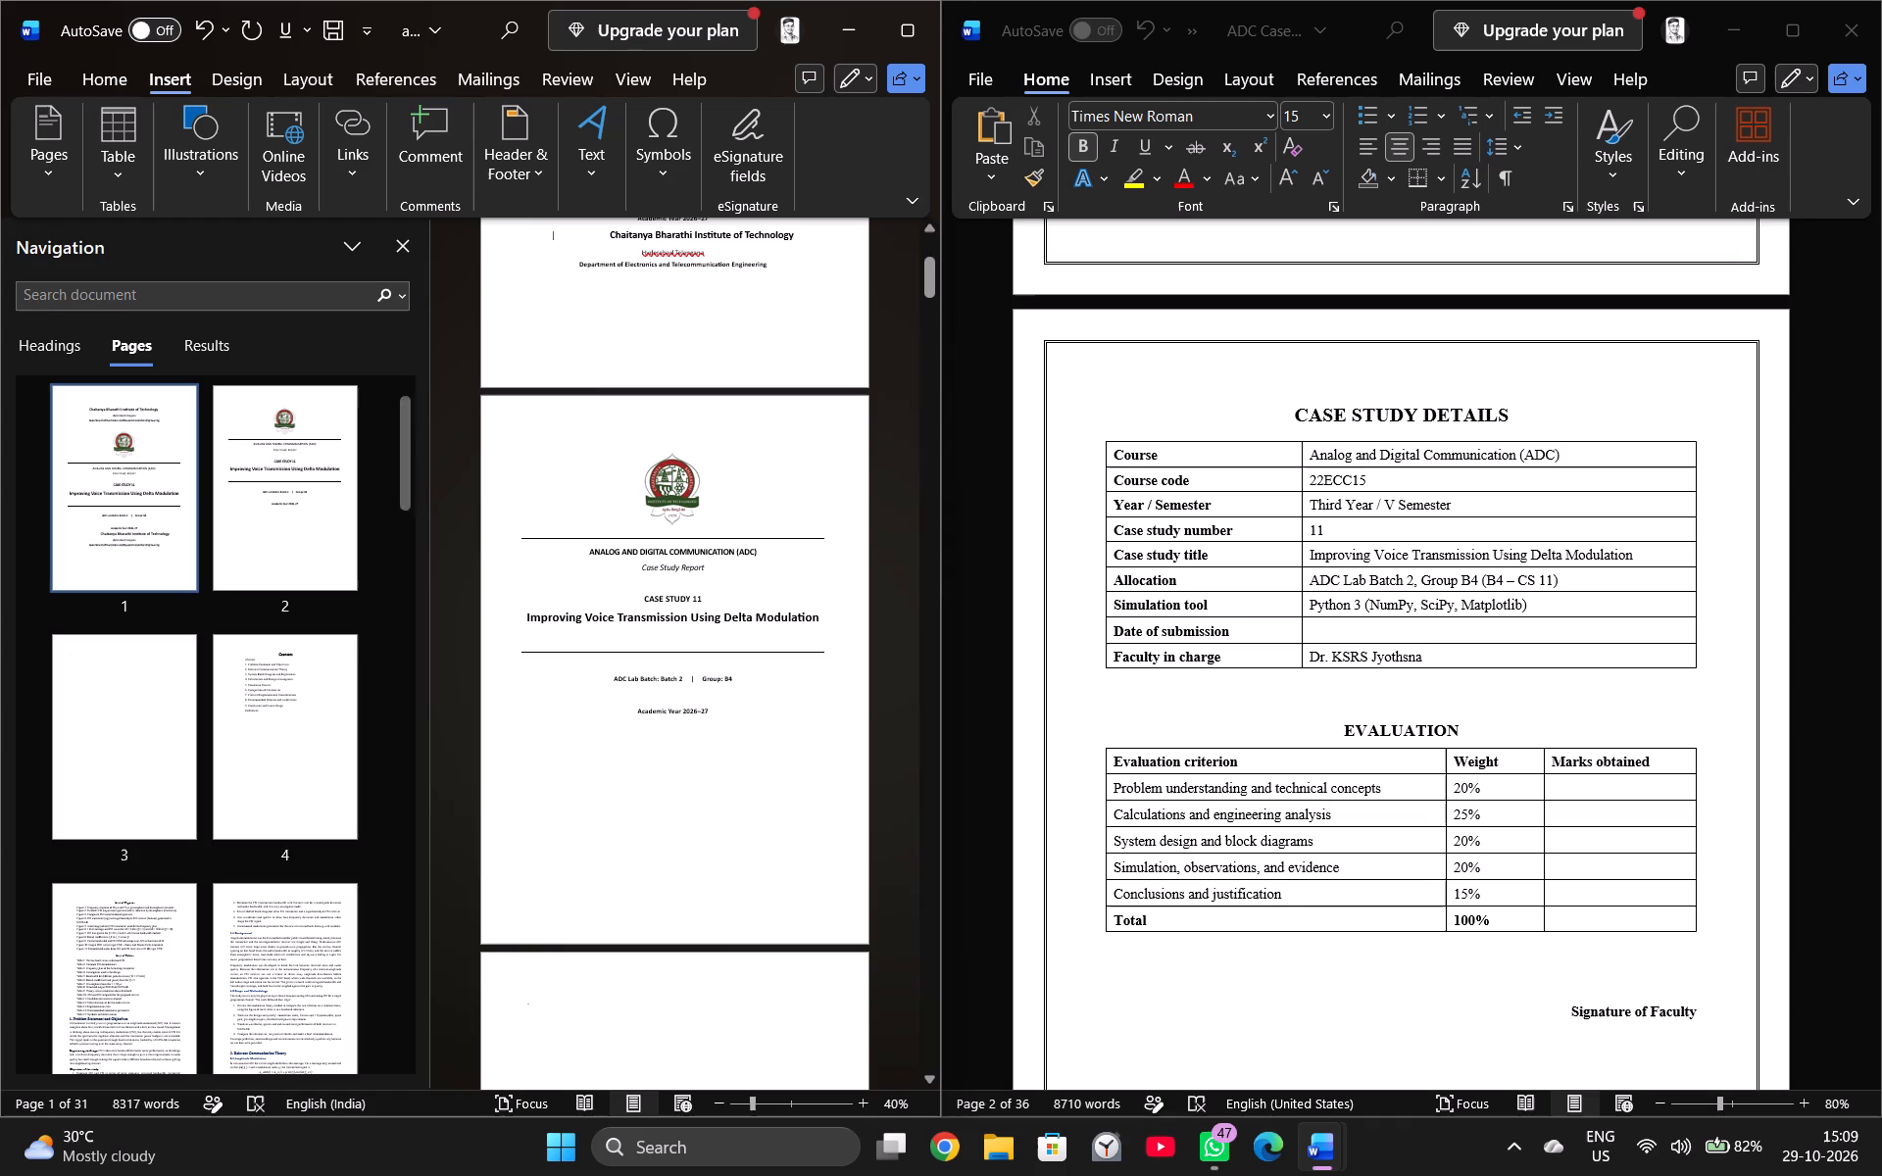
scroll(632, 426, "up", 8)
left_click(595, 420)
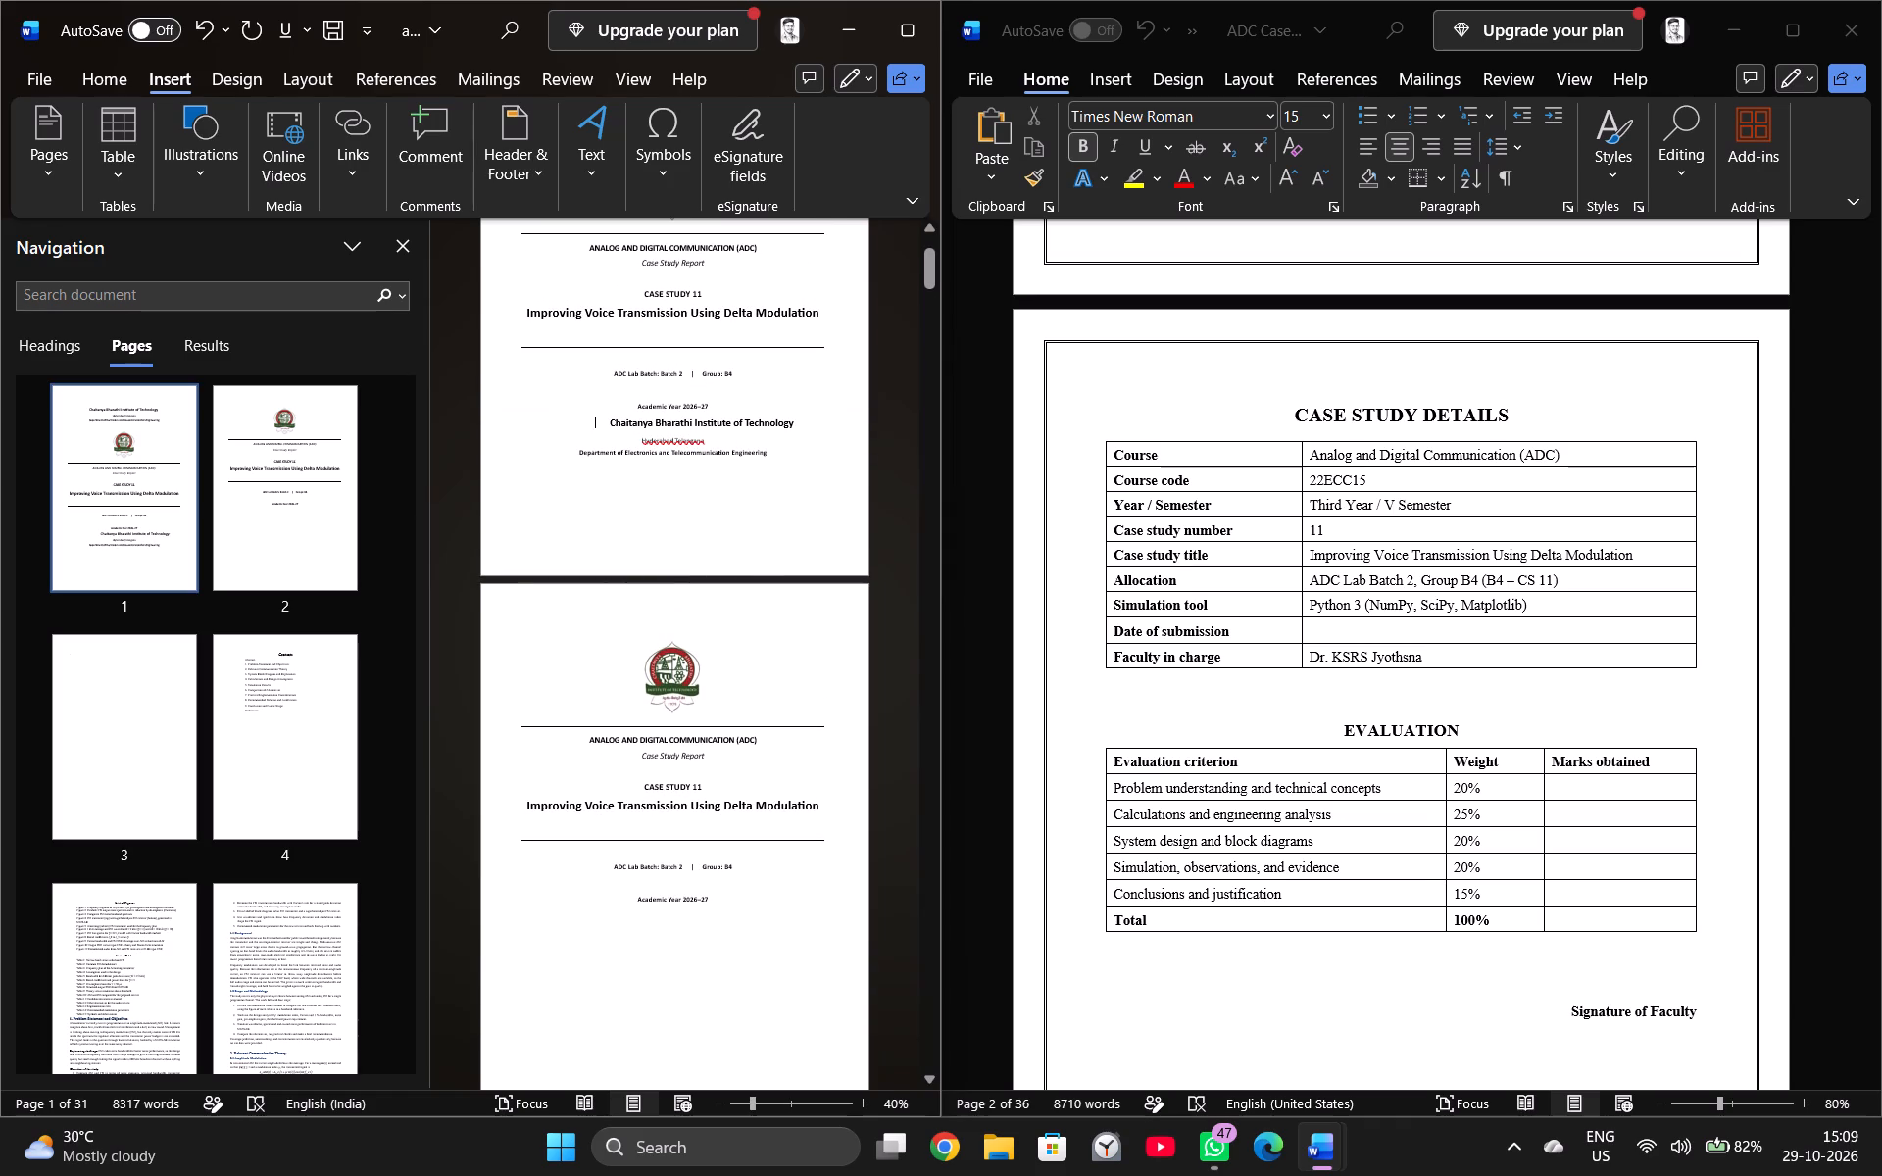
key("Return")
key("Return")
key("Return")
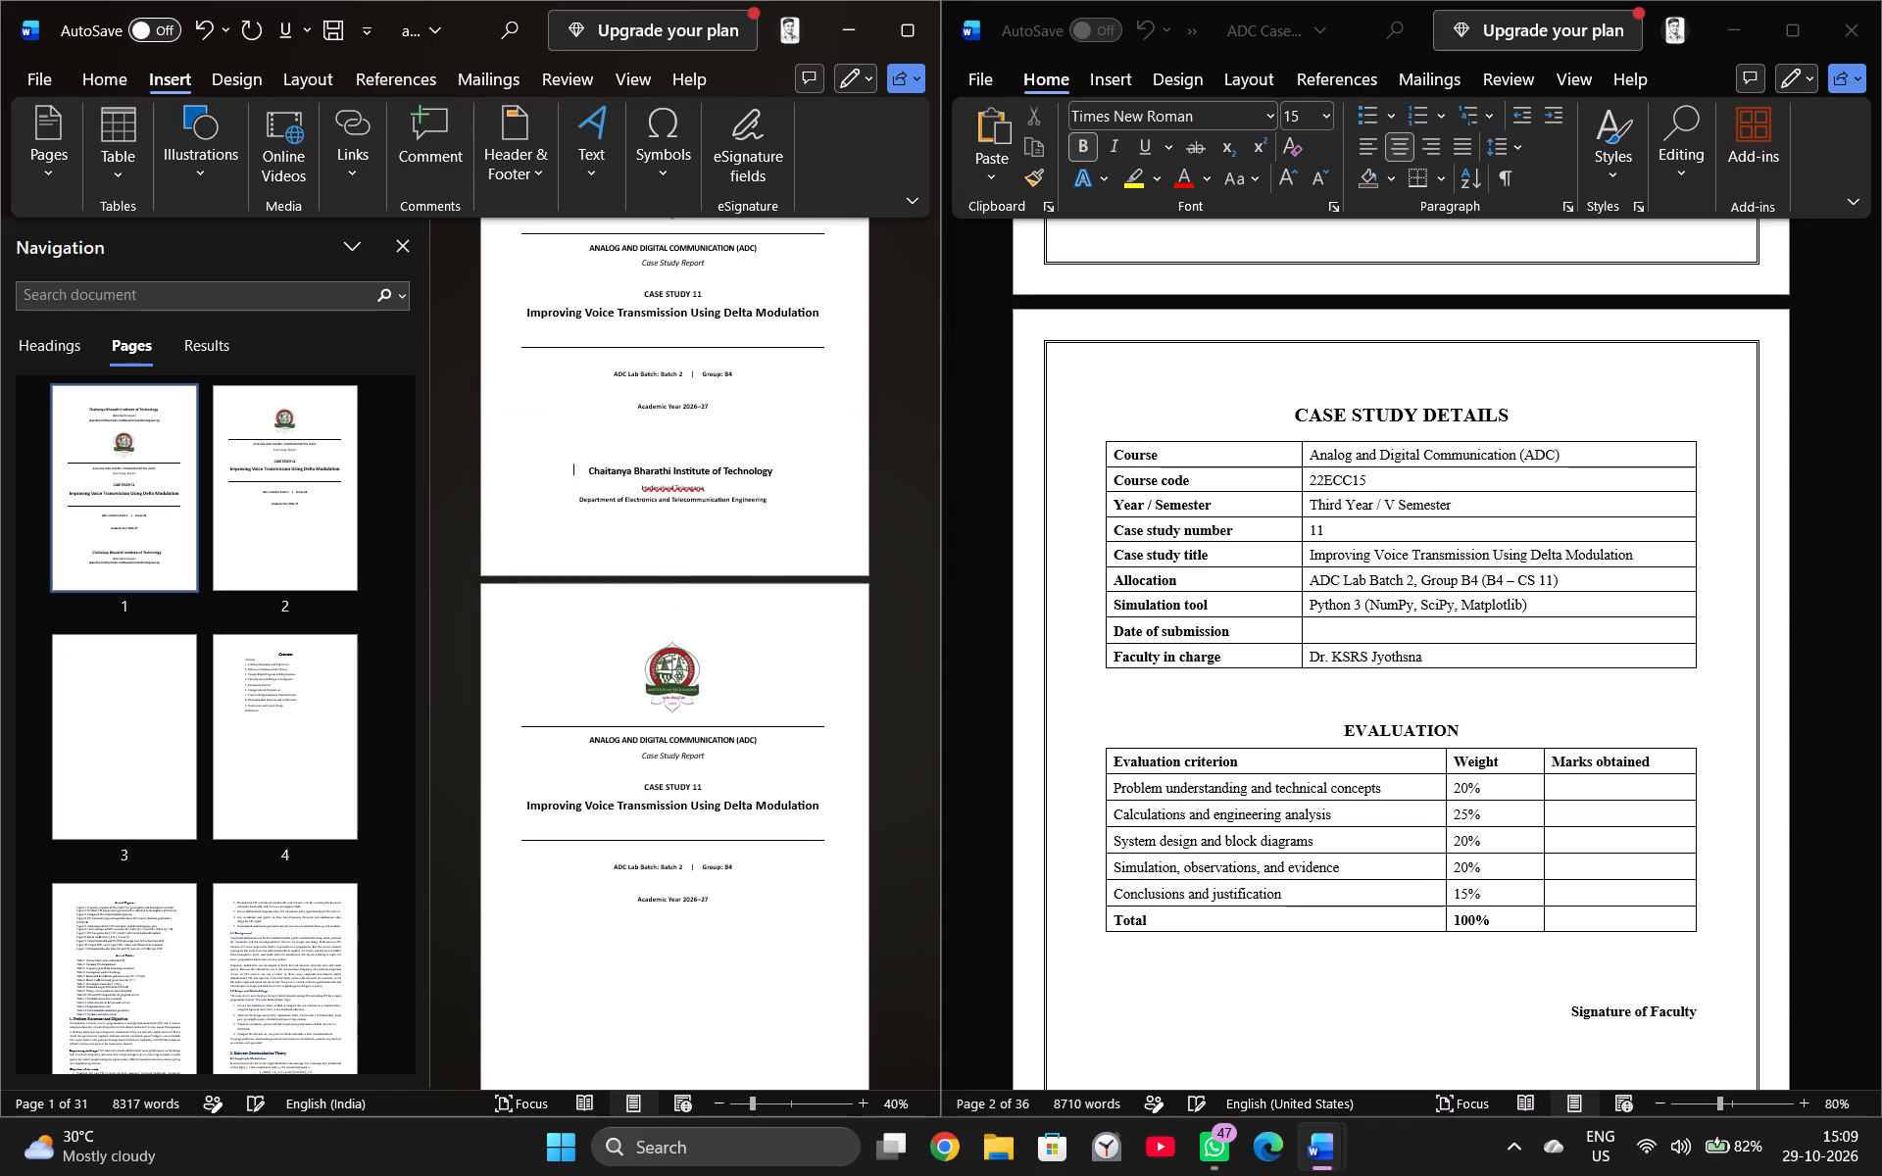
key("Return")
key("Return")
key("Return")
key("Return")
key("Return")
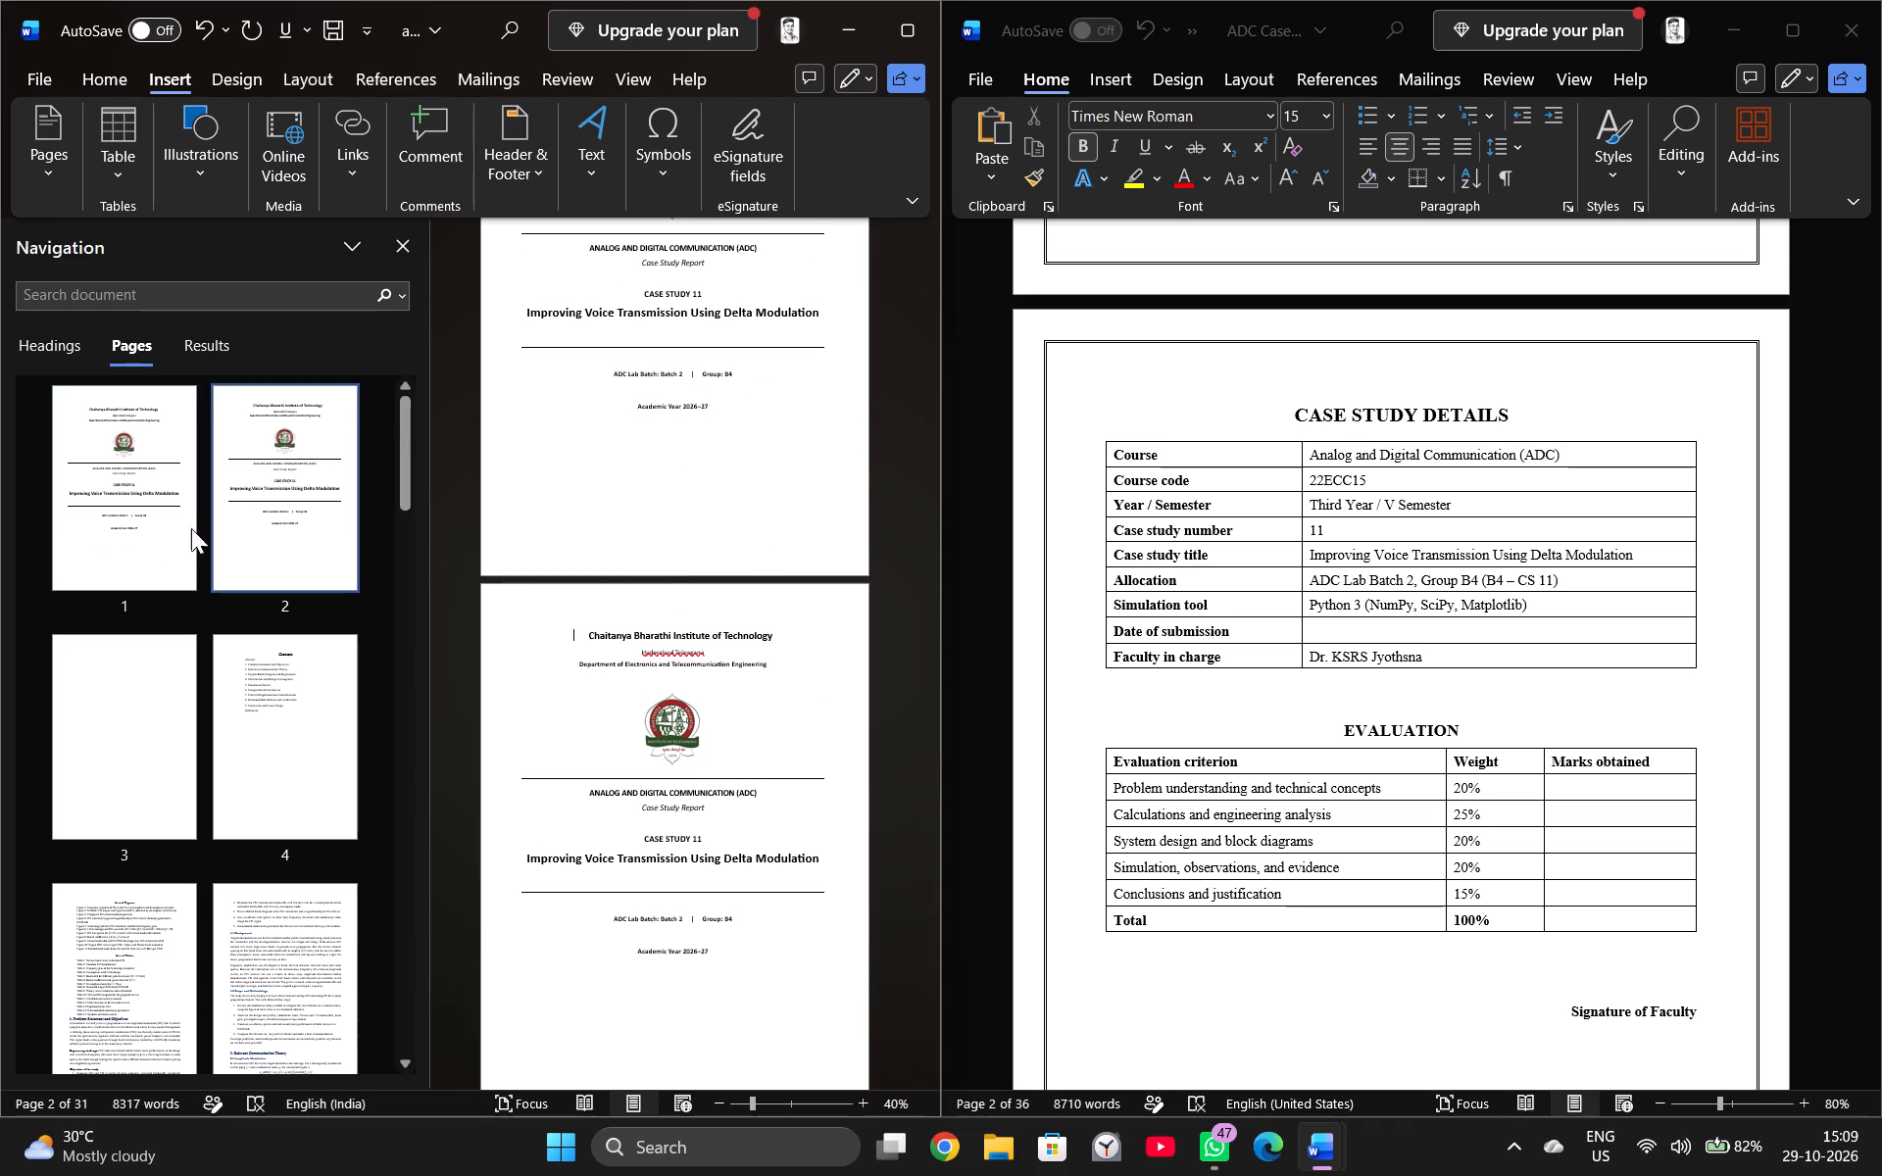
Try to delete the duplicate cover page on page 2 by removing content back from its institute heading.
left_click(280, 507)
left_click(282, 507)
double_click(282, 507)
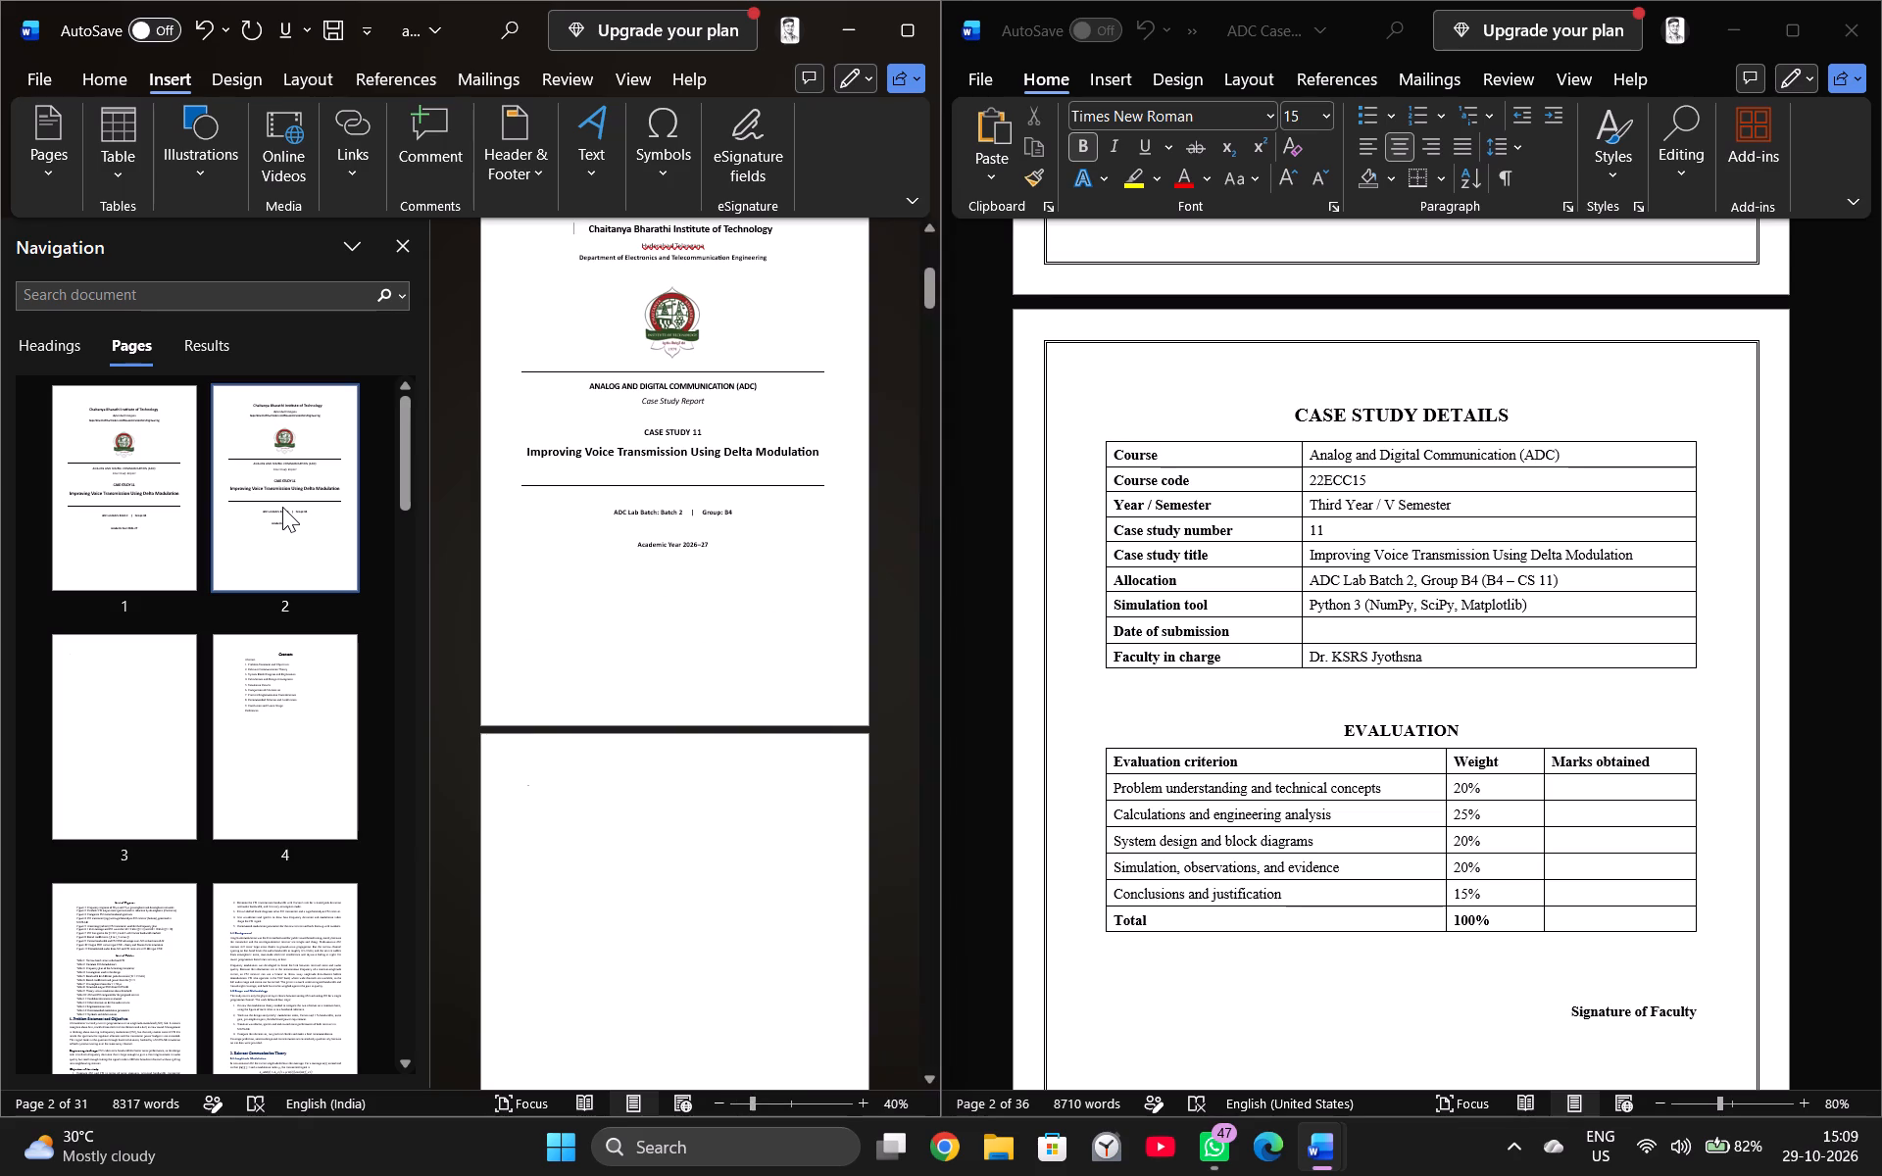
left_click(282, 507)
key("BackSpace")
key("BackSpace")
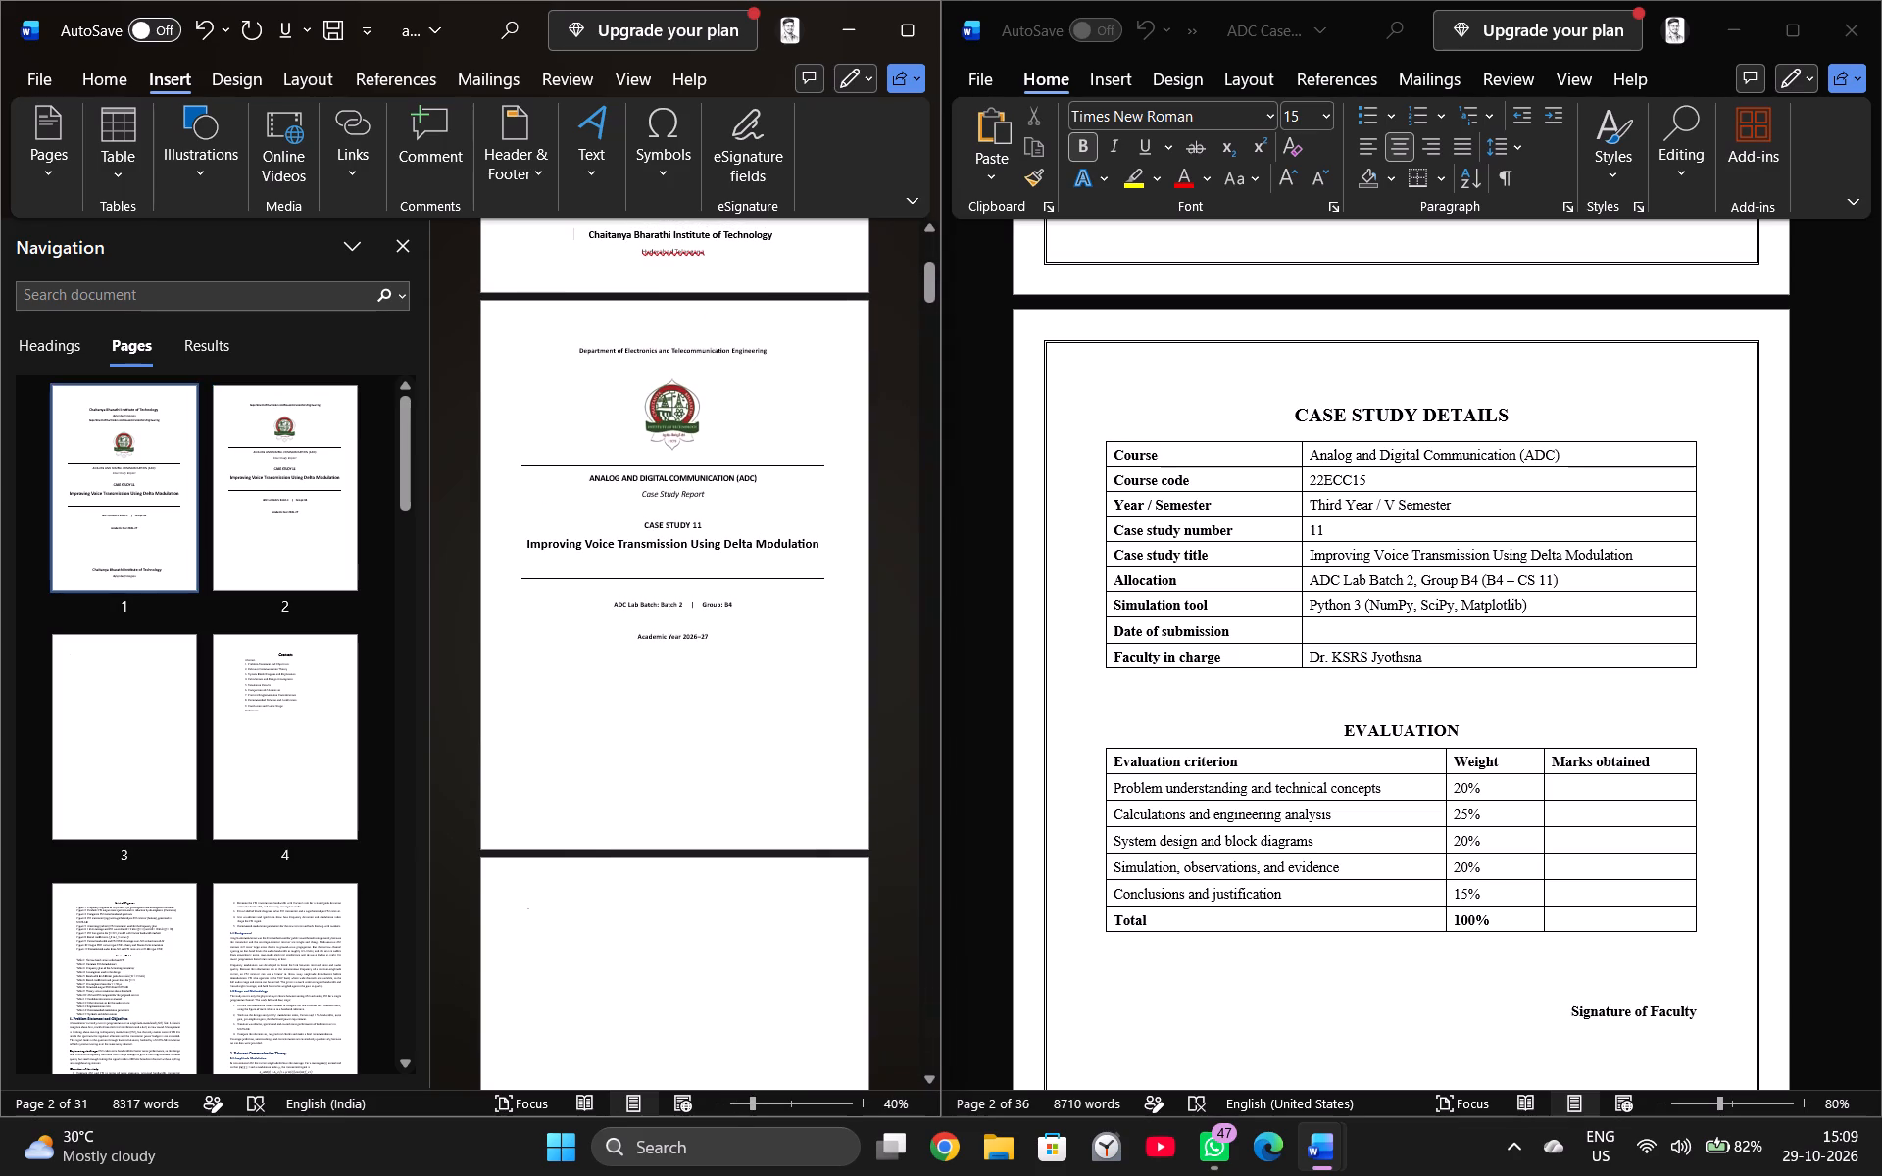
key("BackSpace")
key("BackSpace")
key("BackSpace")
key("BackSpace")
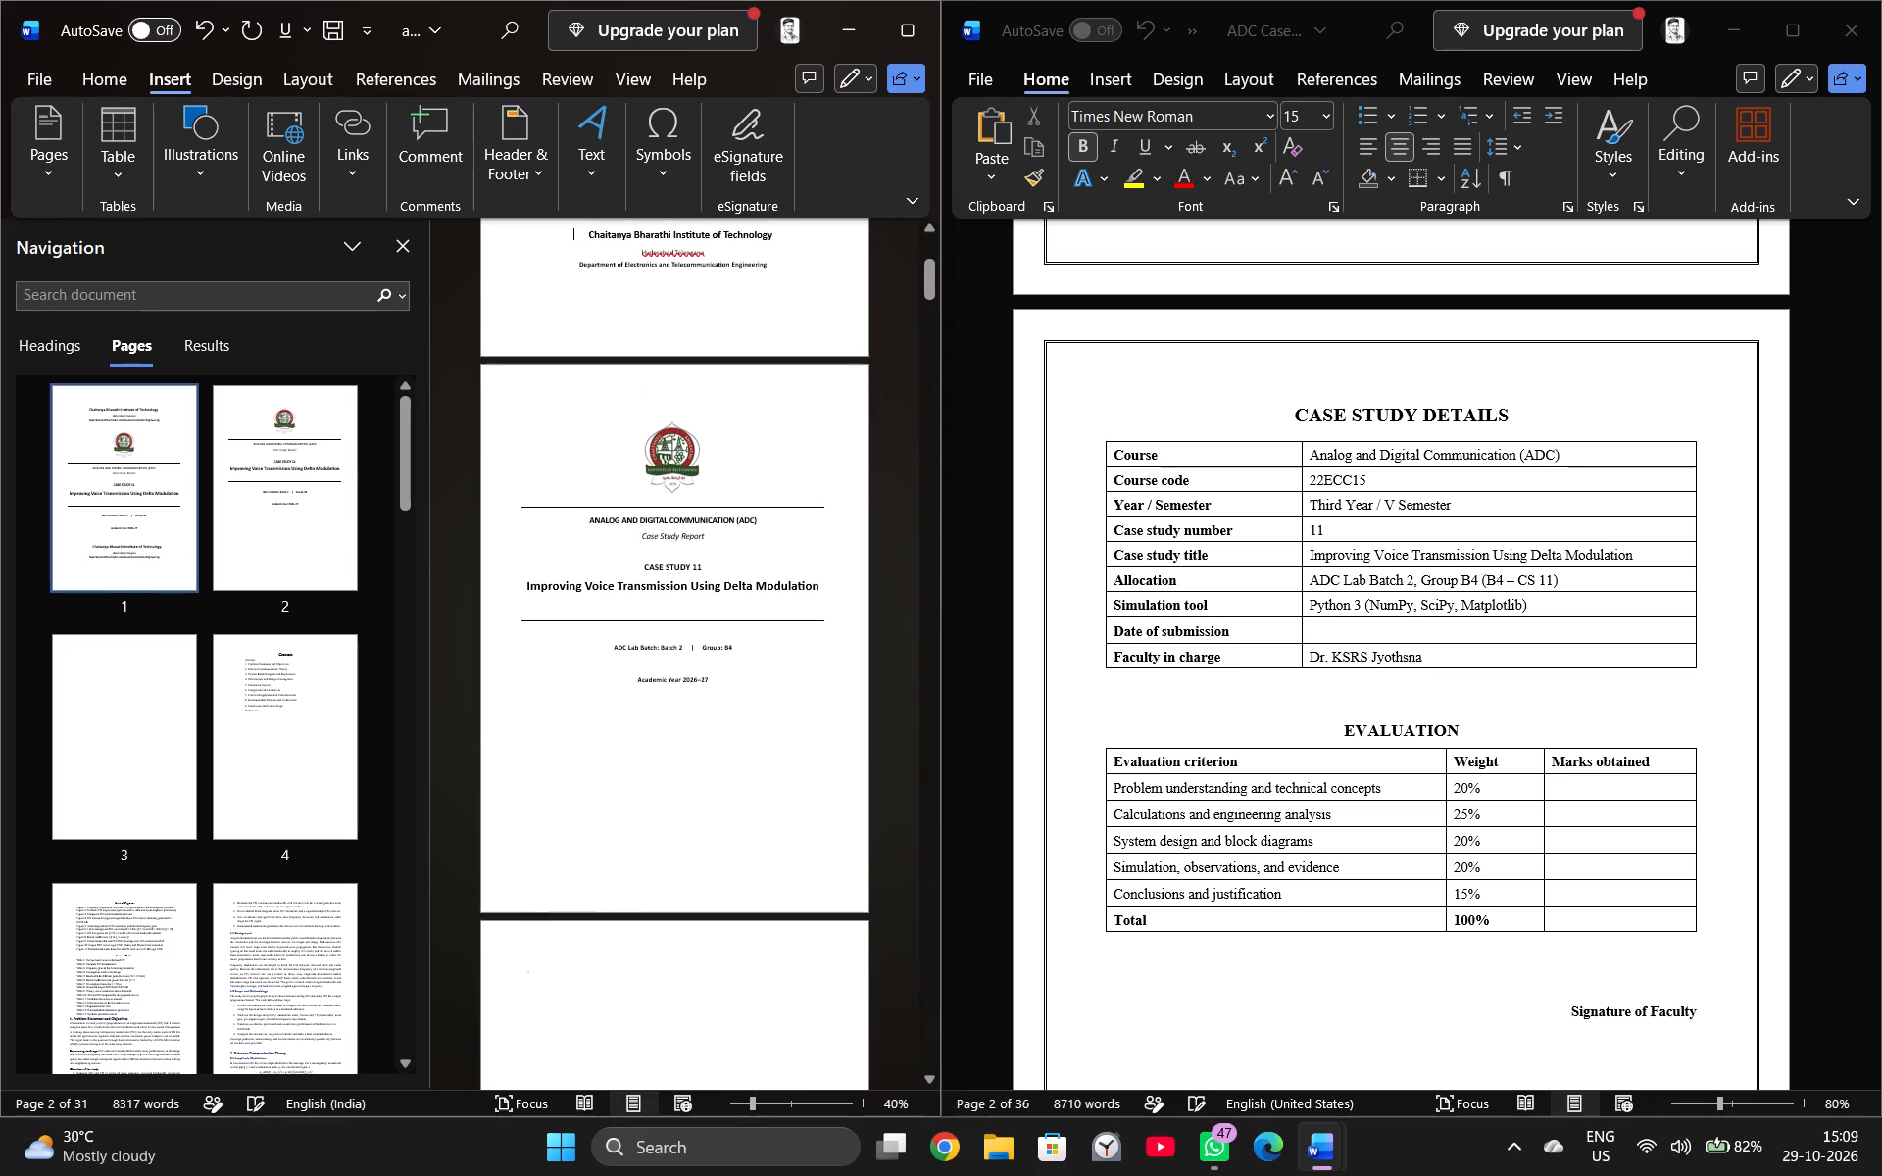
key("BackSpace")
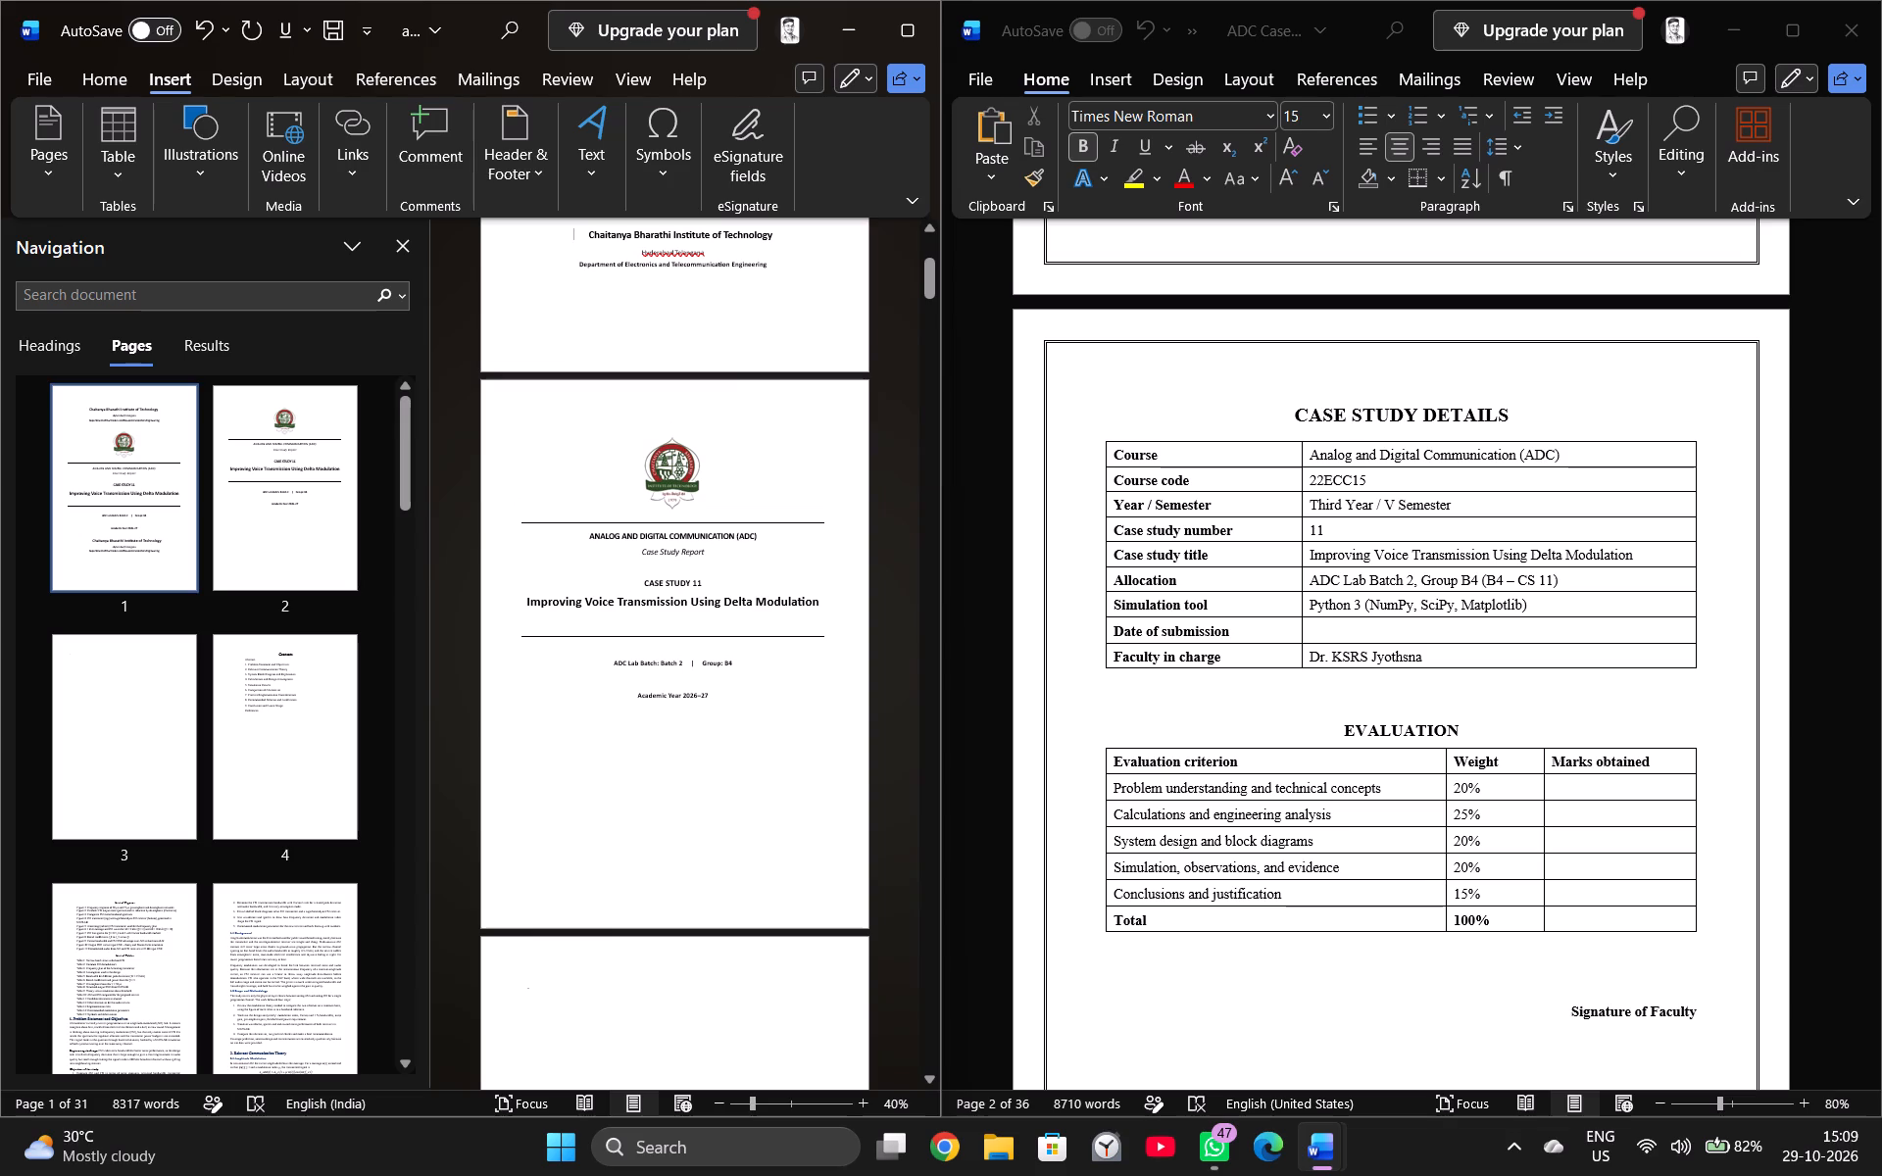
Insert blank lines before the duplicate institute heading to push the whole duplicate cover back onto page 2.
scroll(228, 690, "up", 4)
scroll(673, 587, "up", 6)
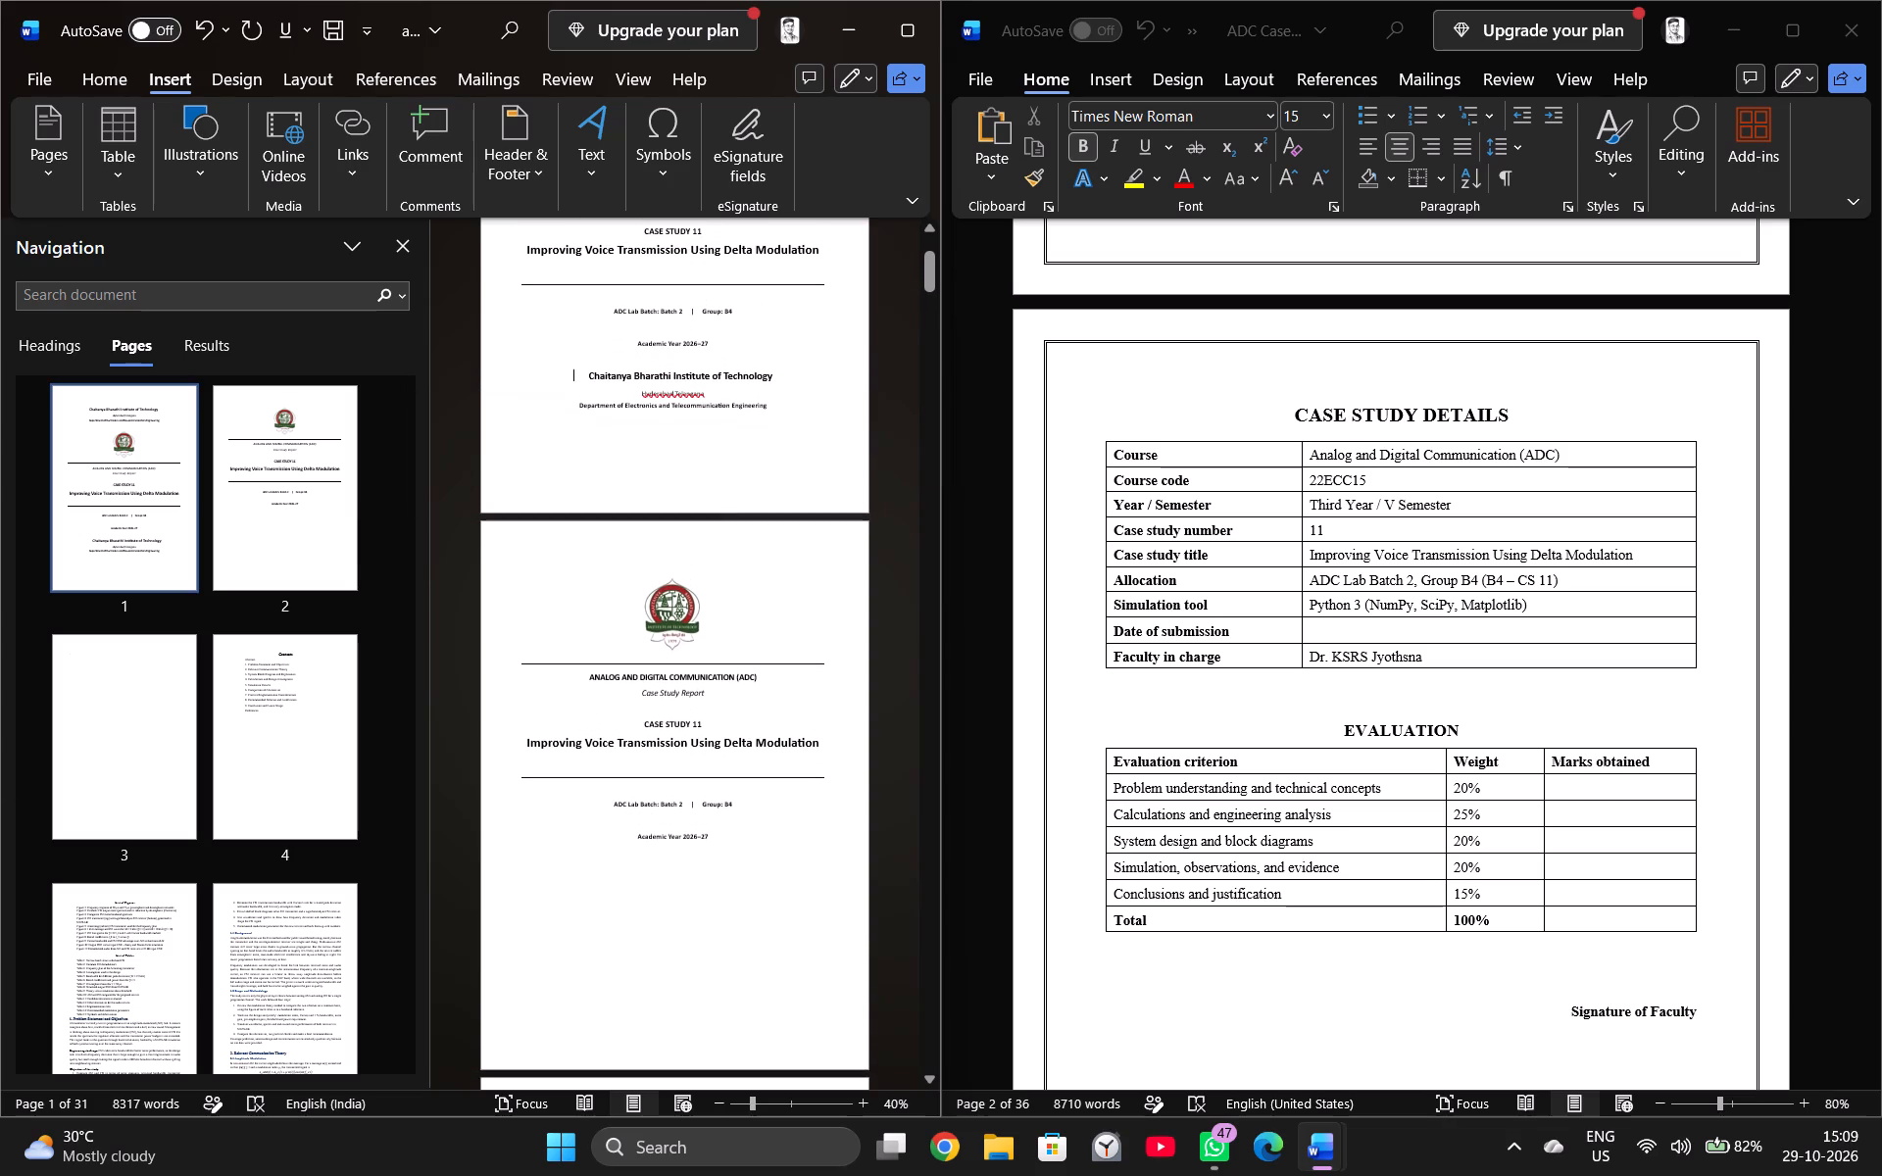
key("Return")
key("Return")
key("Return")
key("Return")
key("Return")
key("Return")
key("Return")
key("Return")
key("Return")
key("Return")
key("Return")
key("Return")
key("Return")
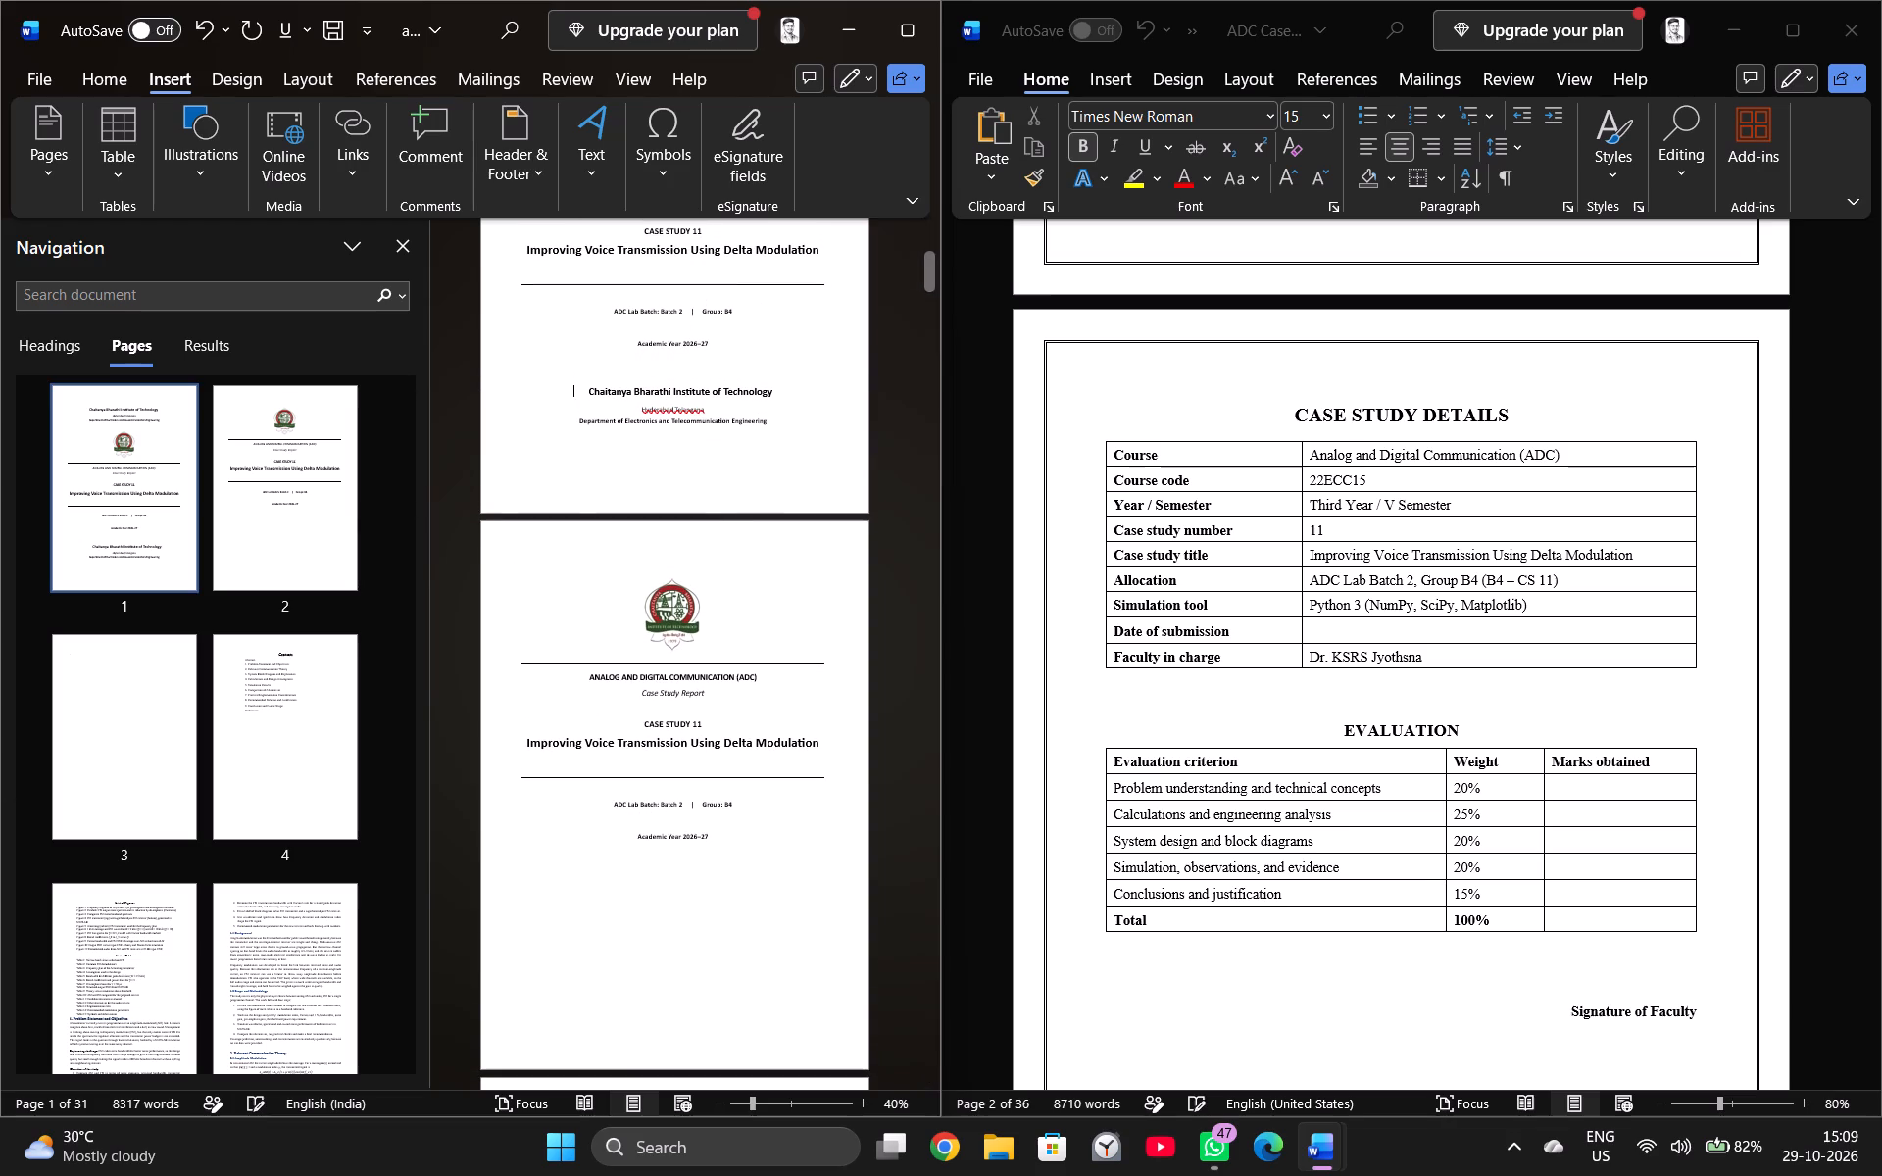
Delete the duplicate cover content on page 2, from the institute heading to Academic Year 2026–27.
double_click(568, 704)
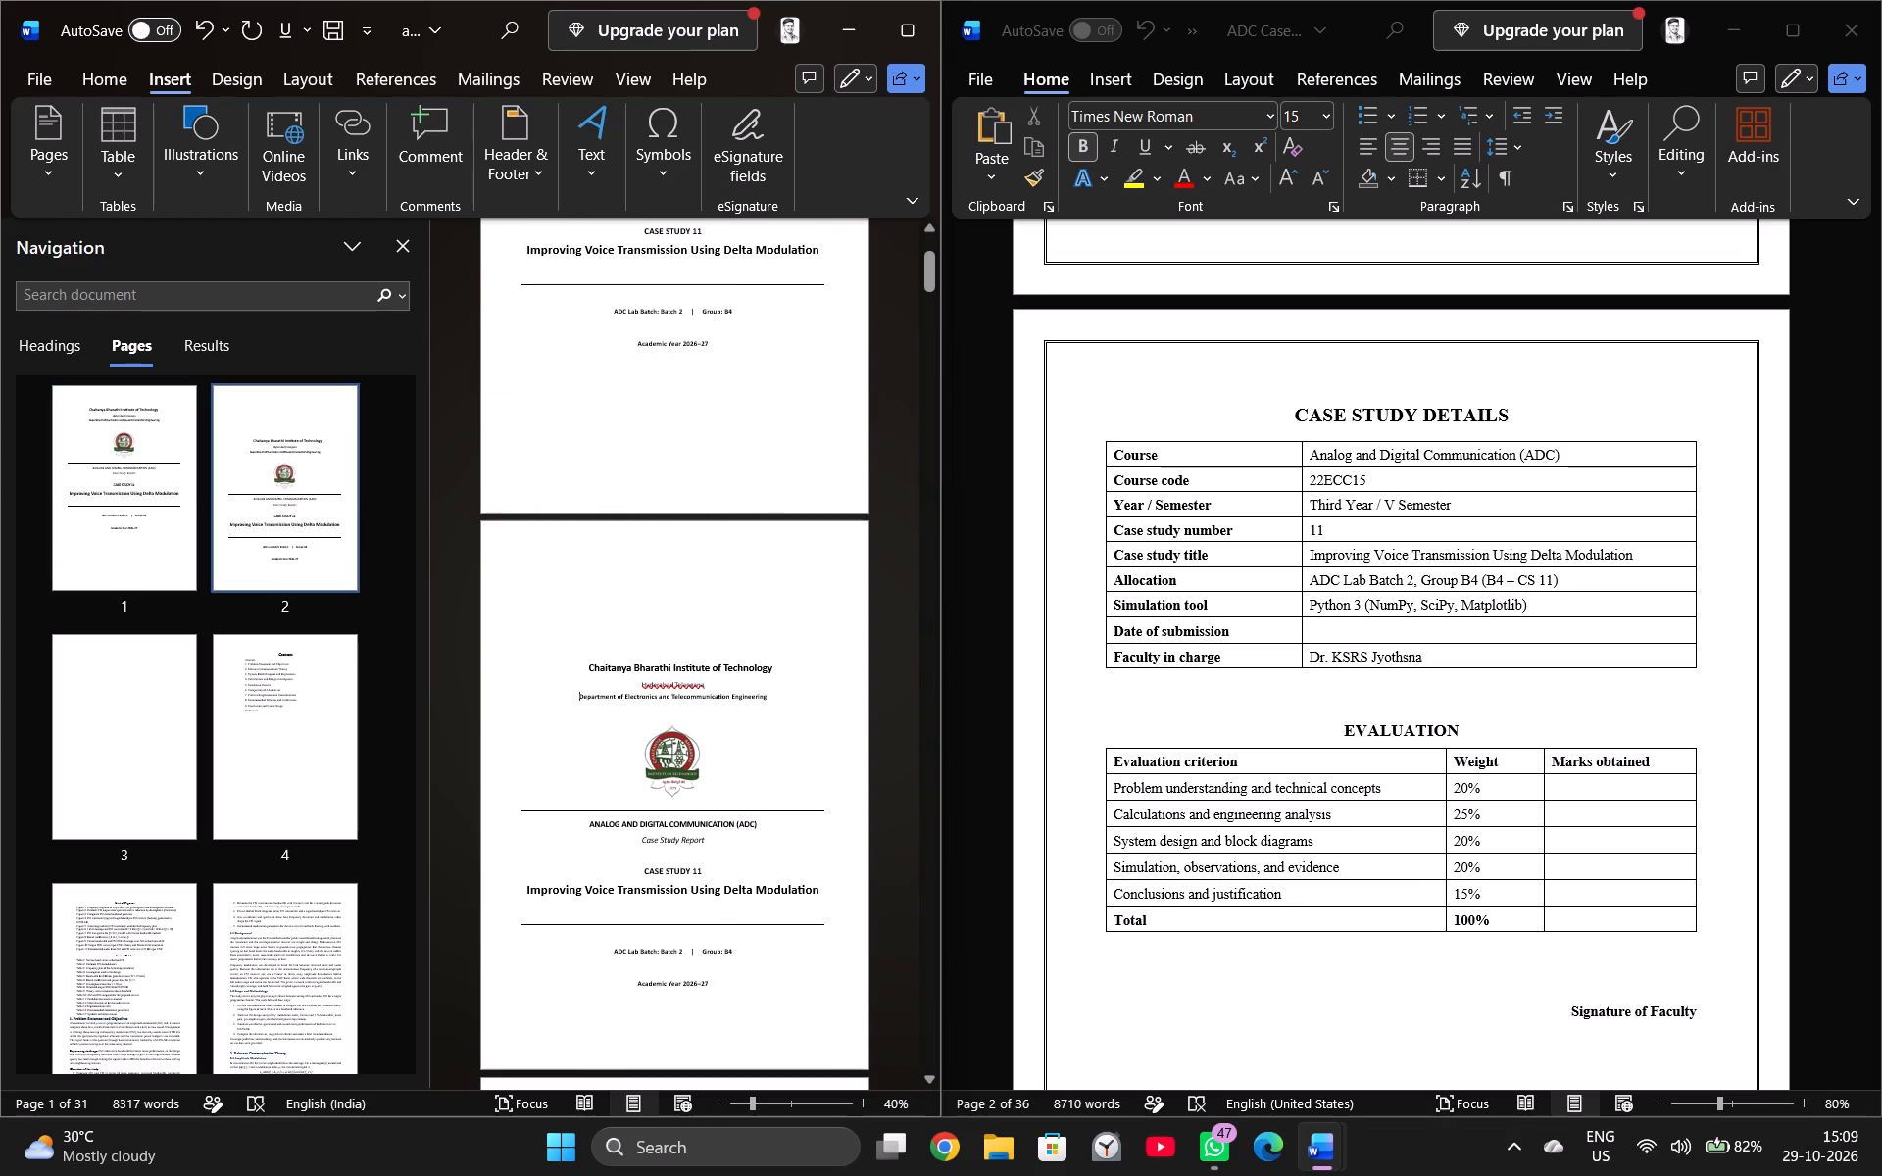
left_click_drag(560, 618, 732, 1002)
key("BackSpace")
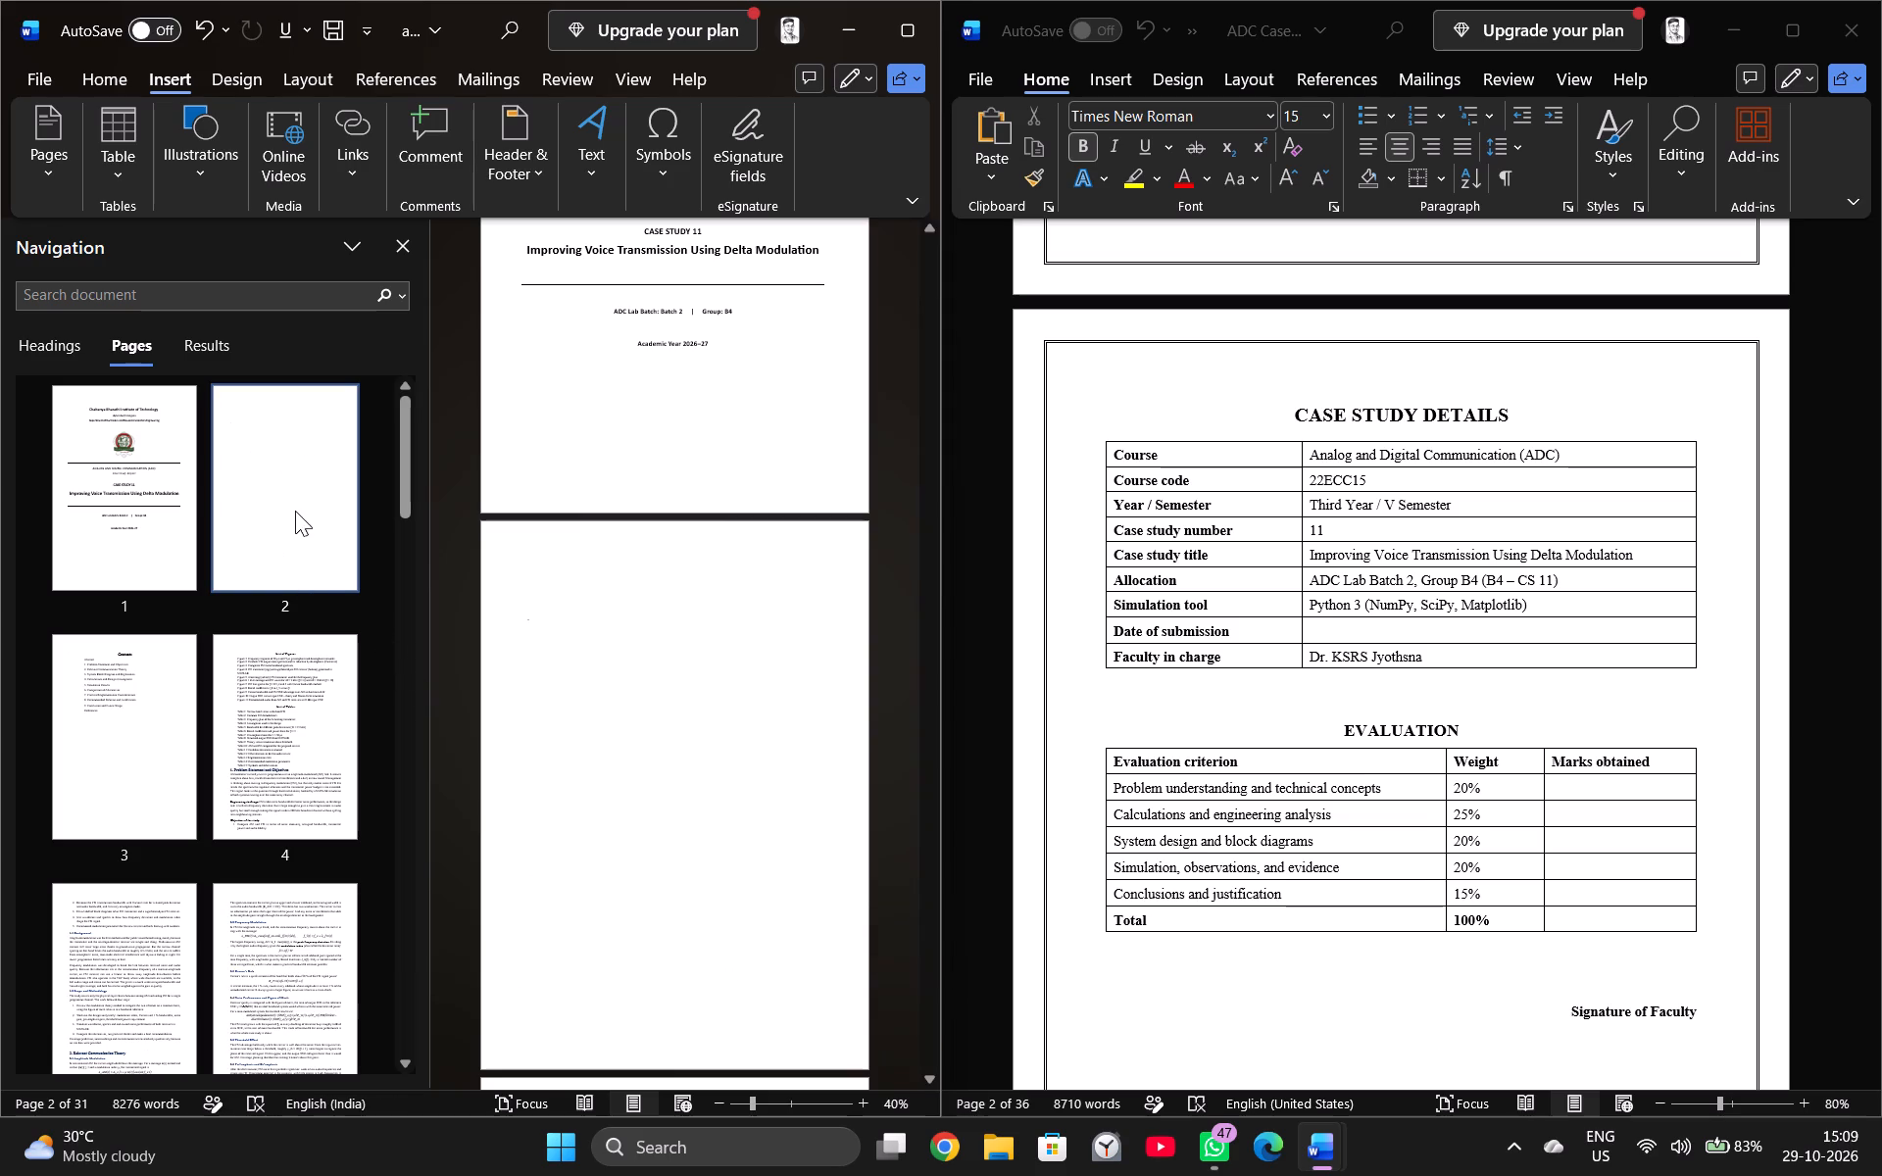
Remove the leftover blank lines between the cover and Contents so that the empty page 2 is eliminated.
left_click(268, 514)
left_click(577, 512)
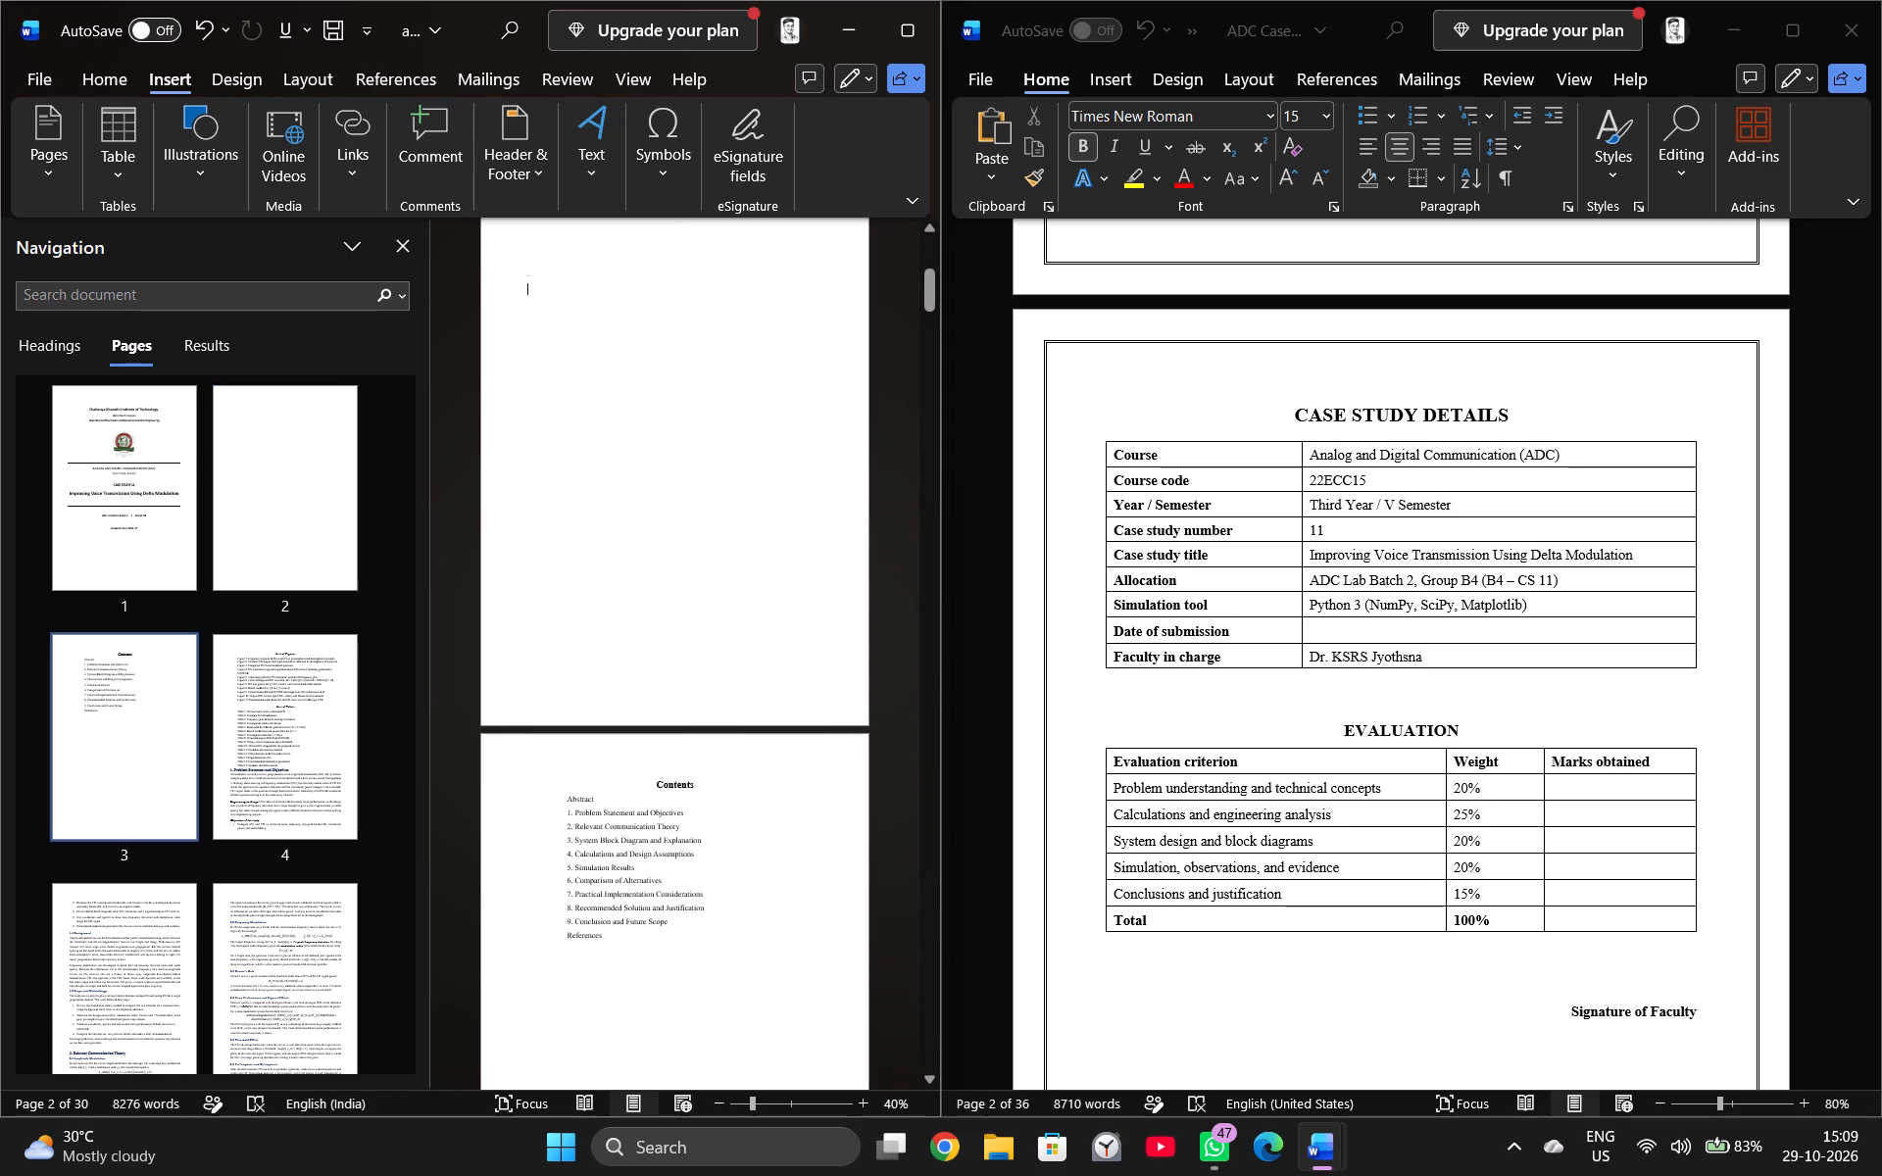
double_click(695, 540)
scroll(706, 545, "down", 1)
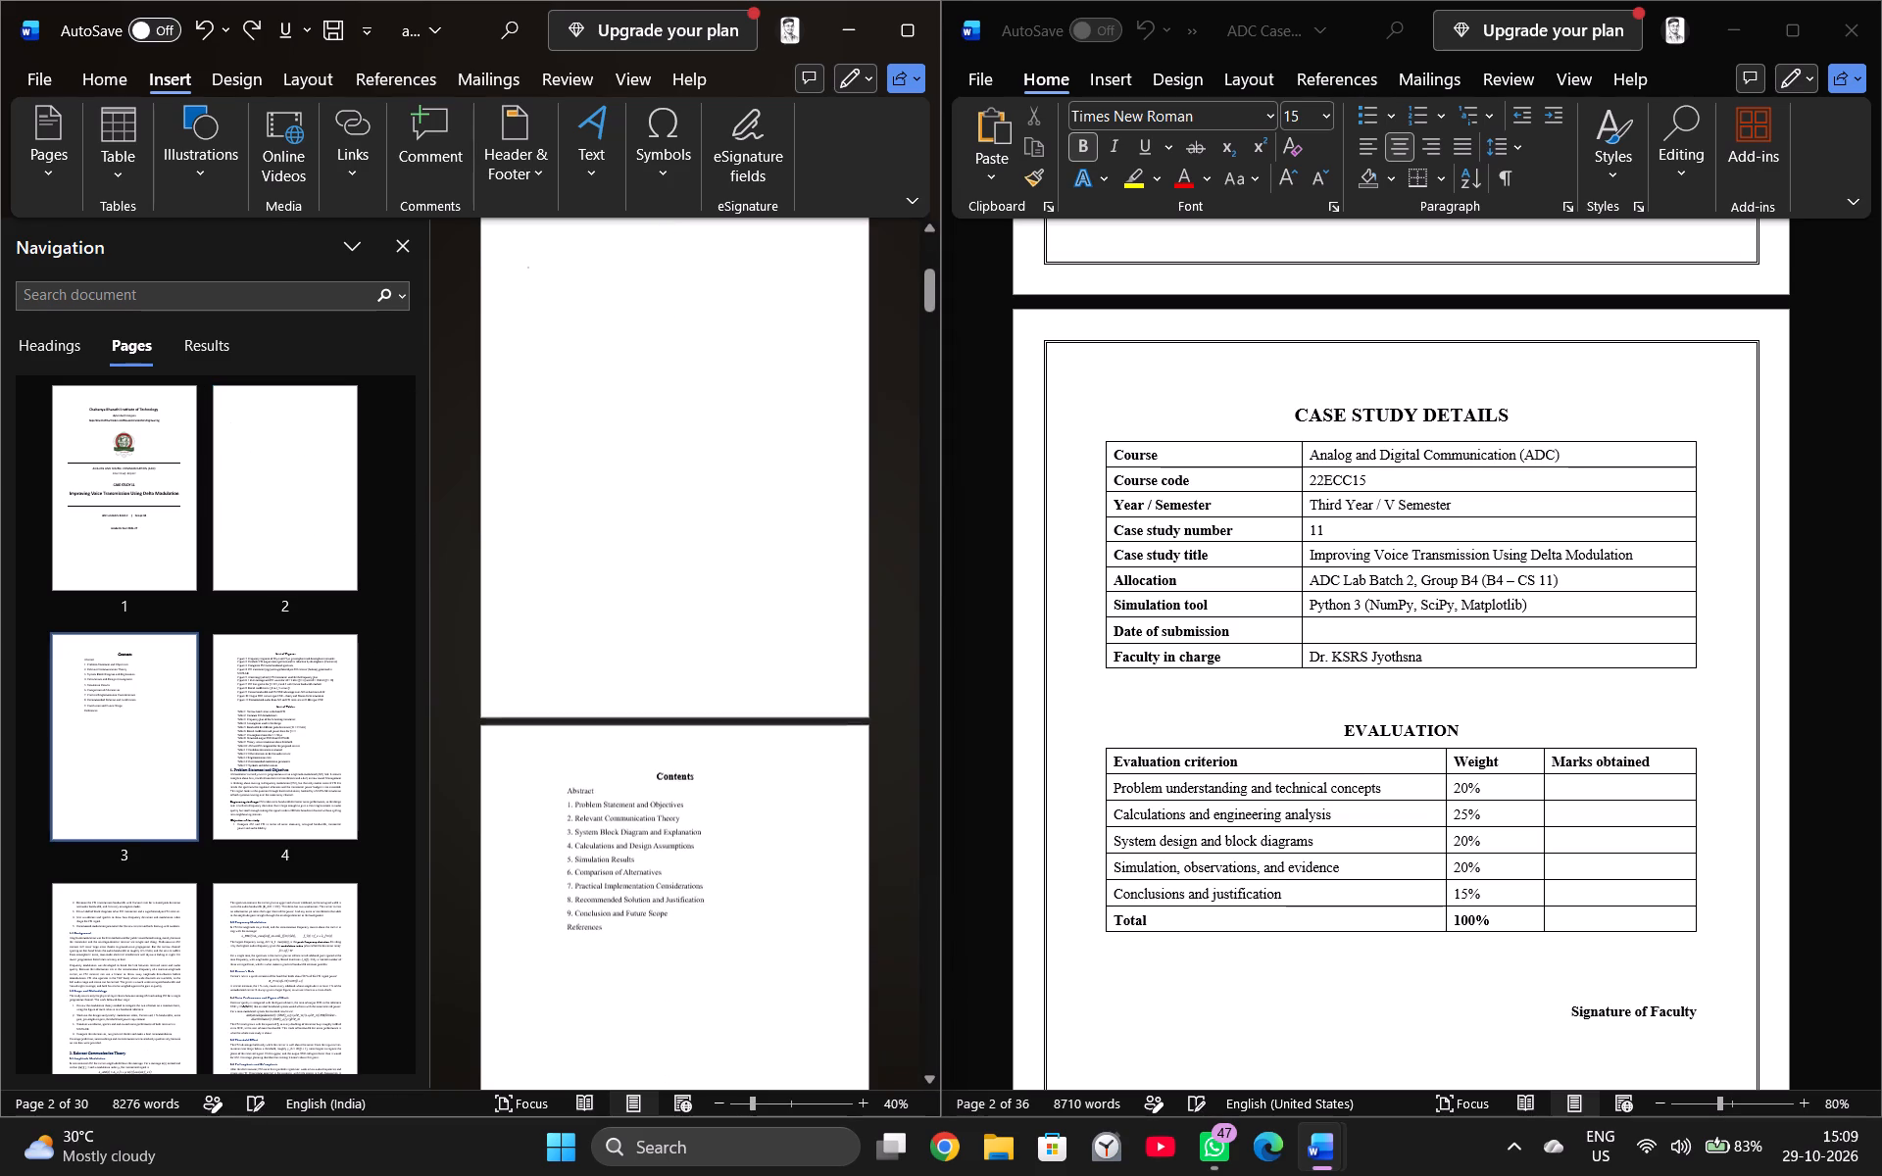
scroll(706, 547, "down", 1)
double_click(551, 570)
left_click(276, 517)
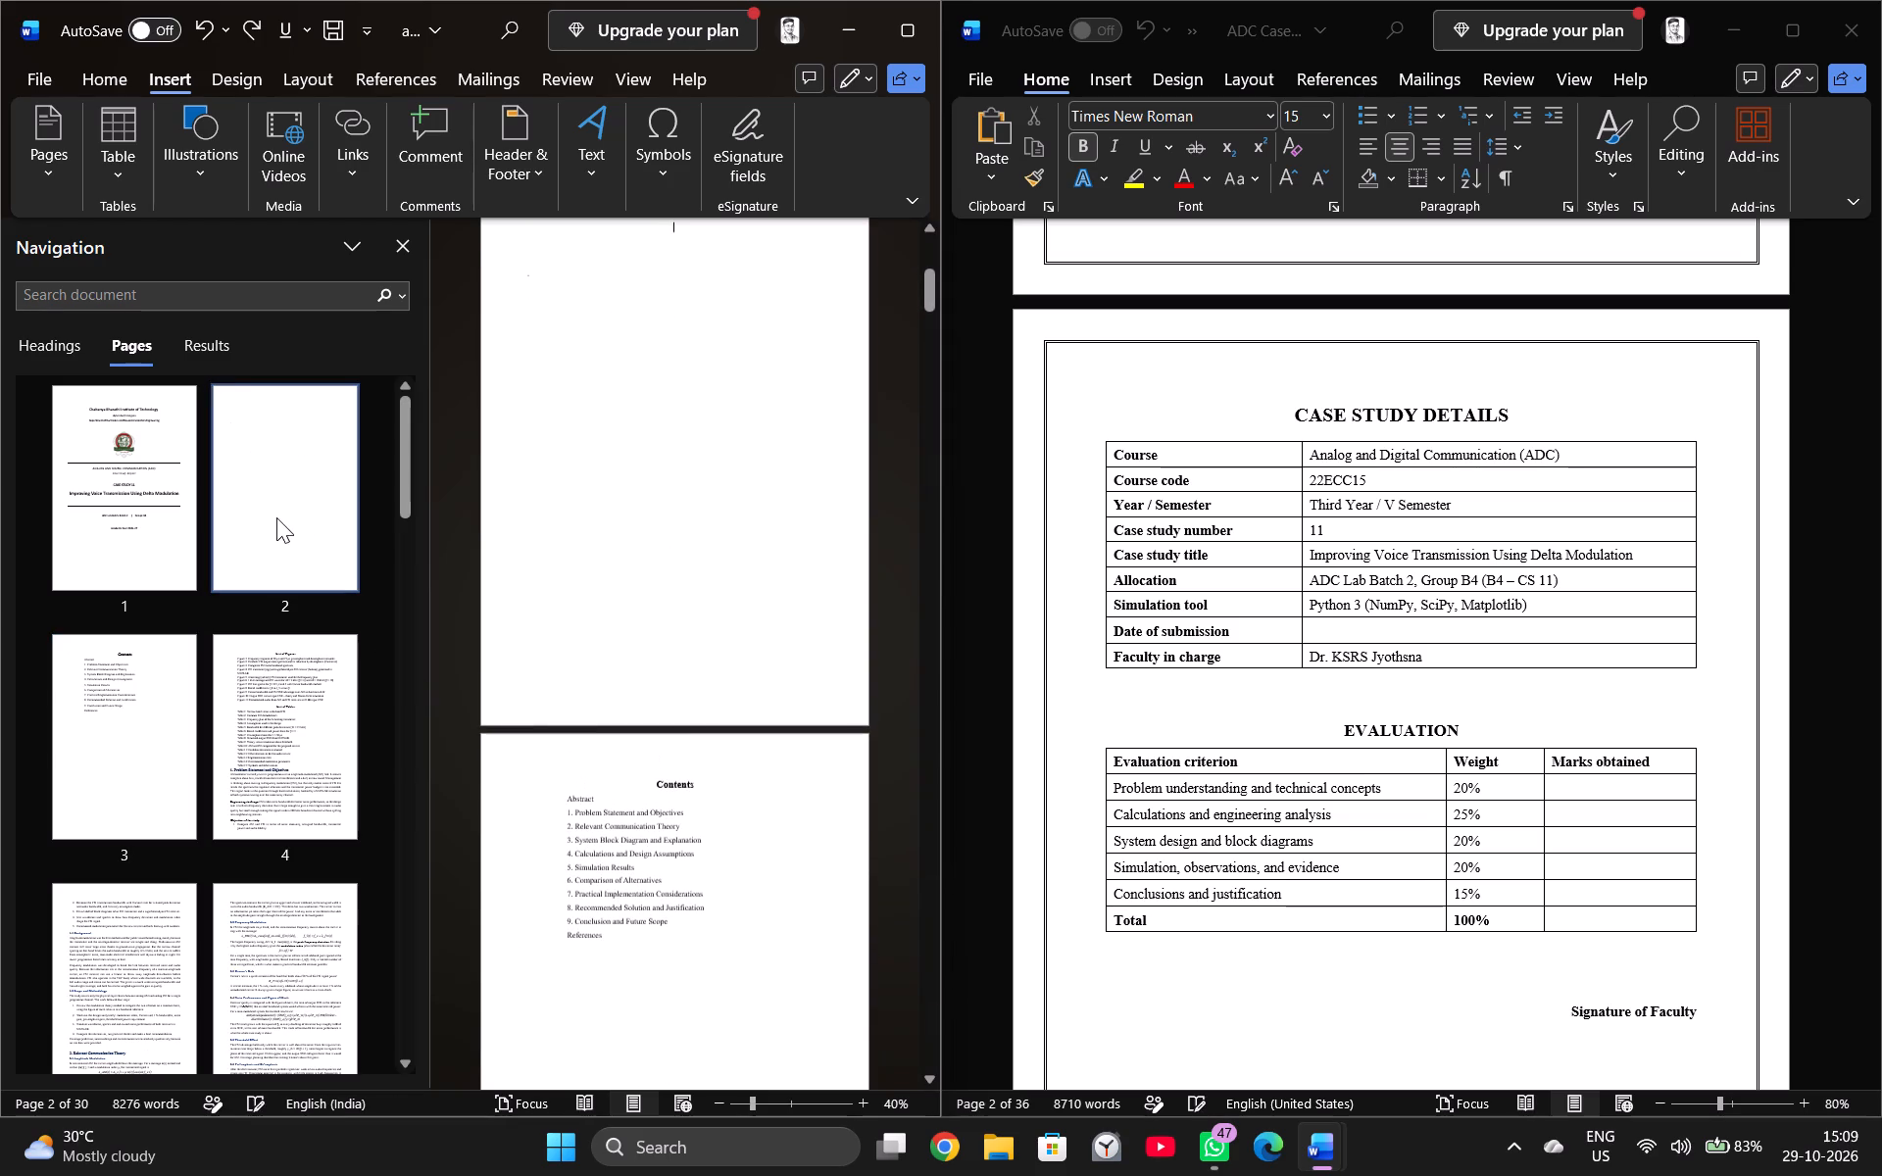
left_click(275, 528)
key("BackSpace")
key("BackSpace")
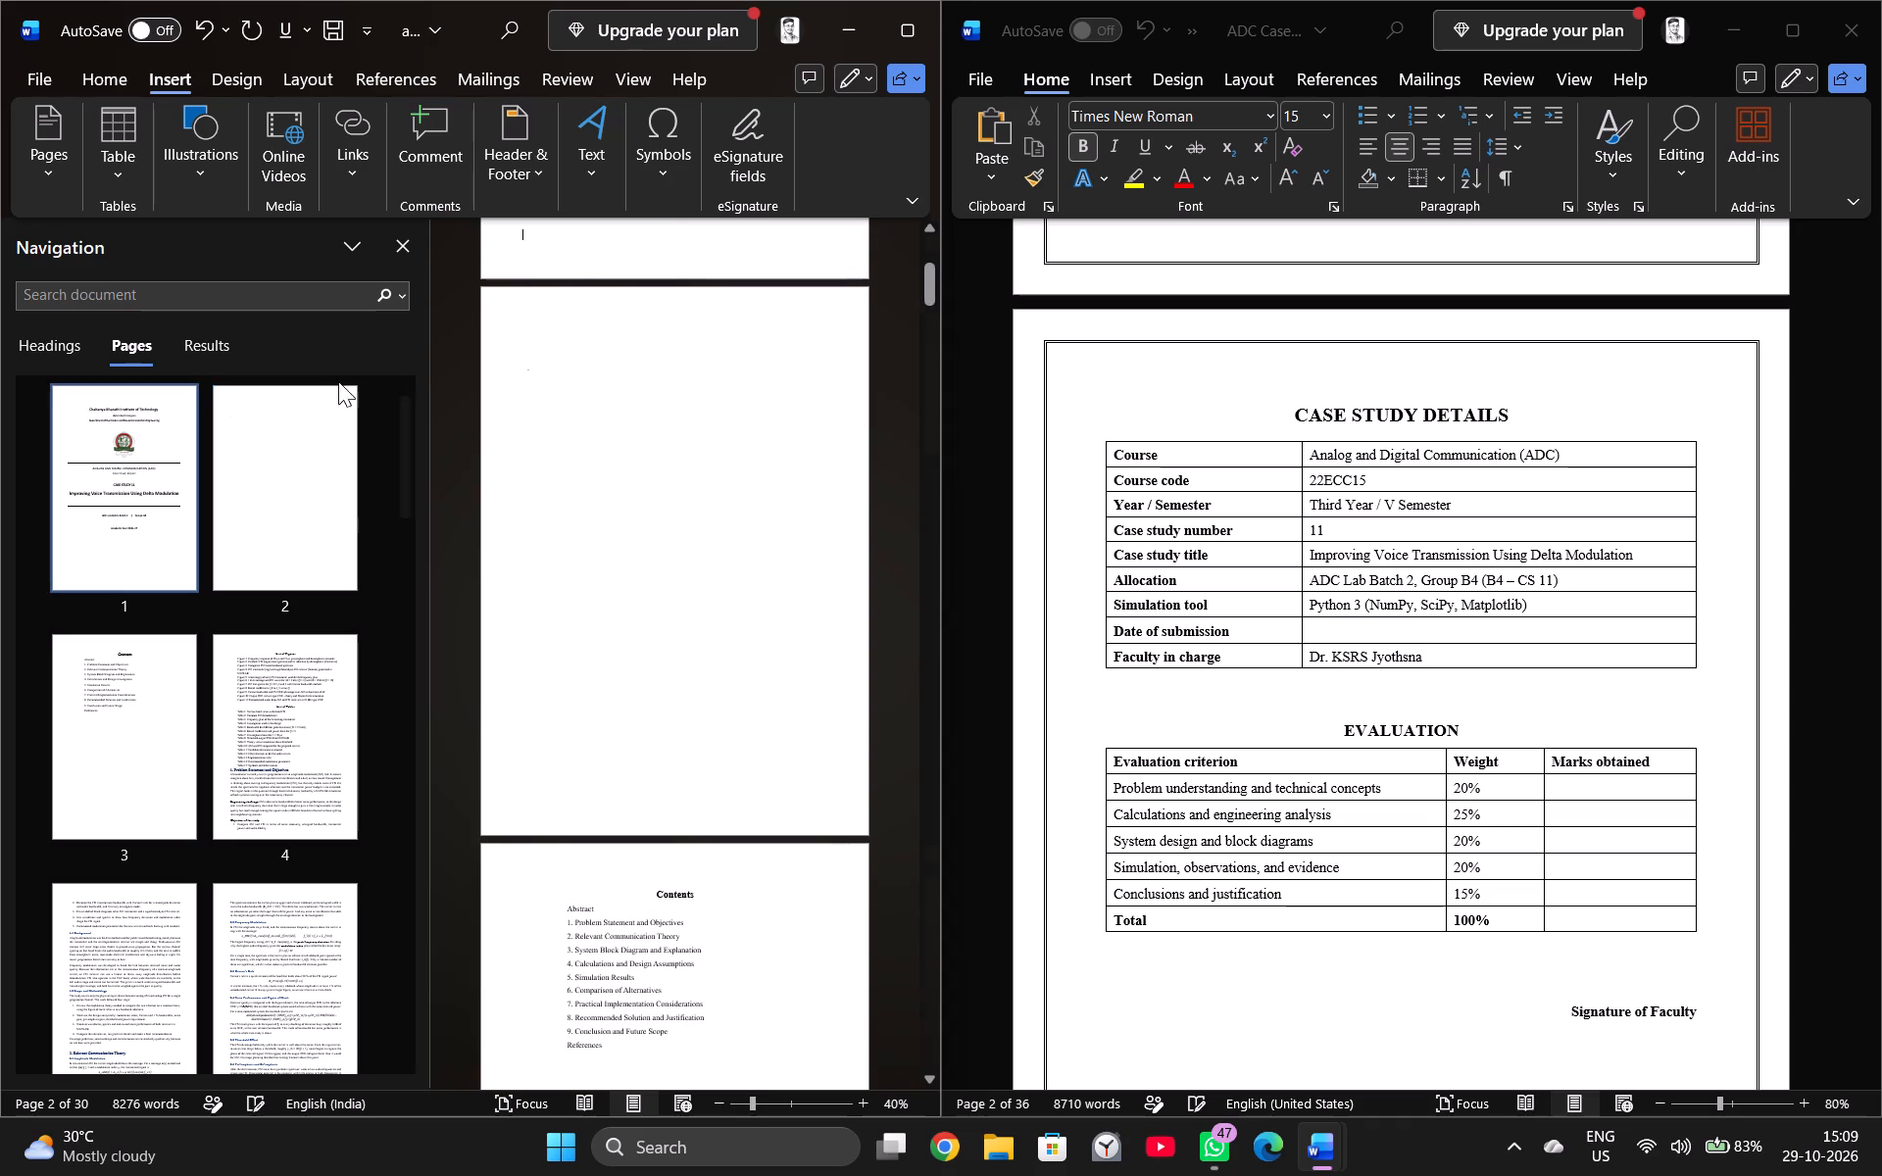
double_click(294, 478)
key("BackSpace")
key("BackSpace")
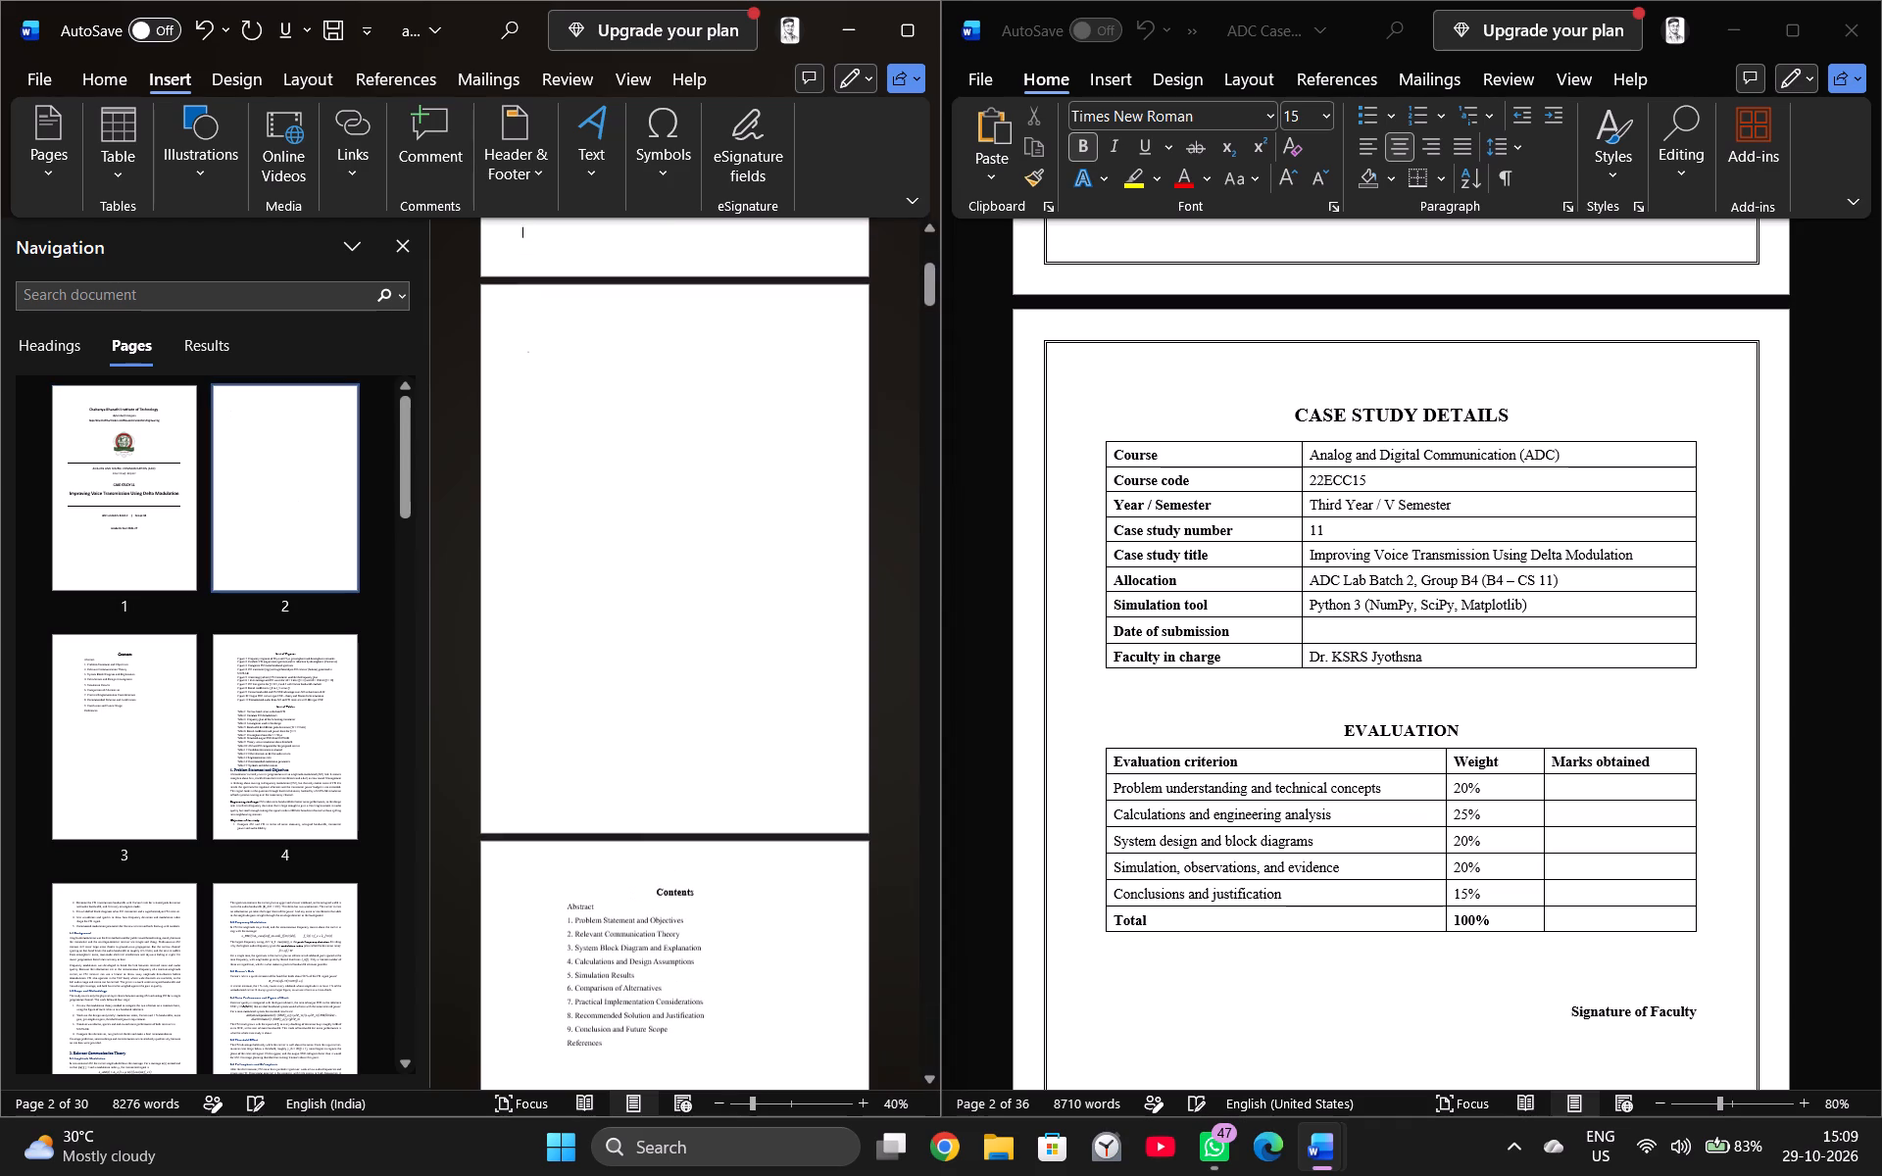
key("BackSpace")
key("BackSpace")
key("BackSpace")
key("BackSpace")
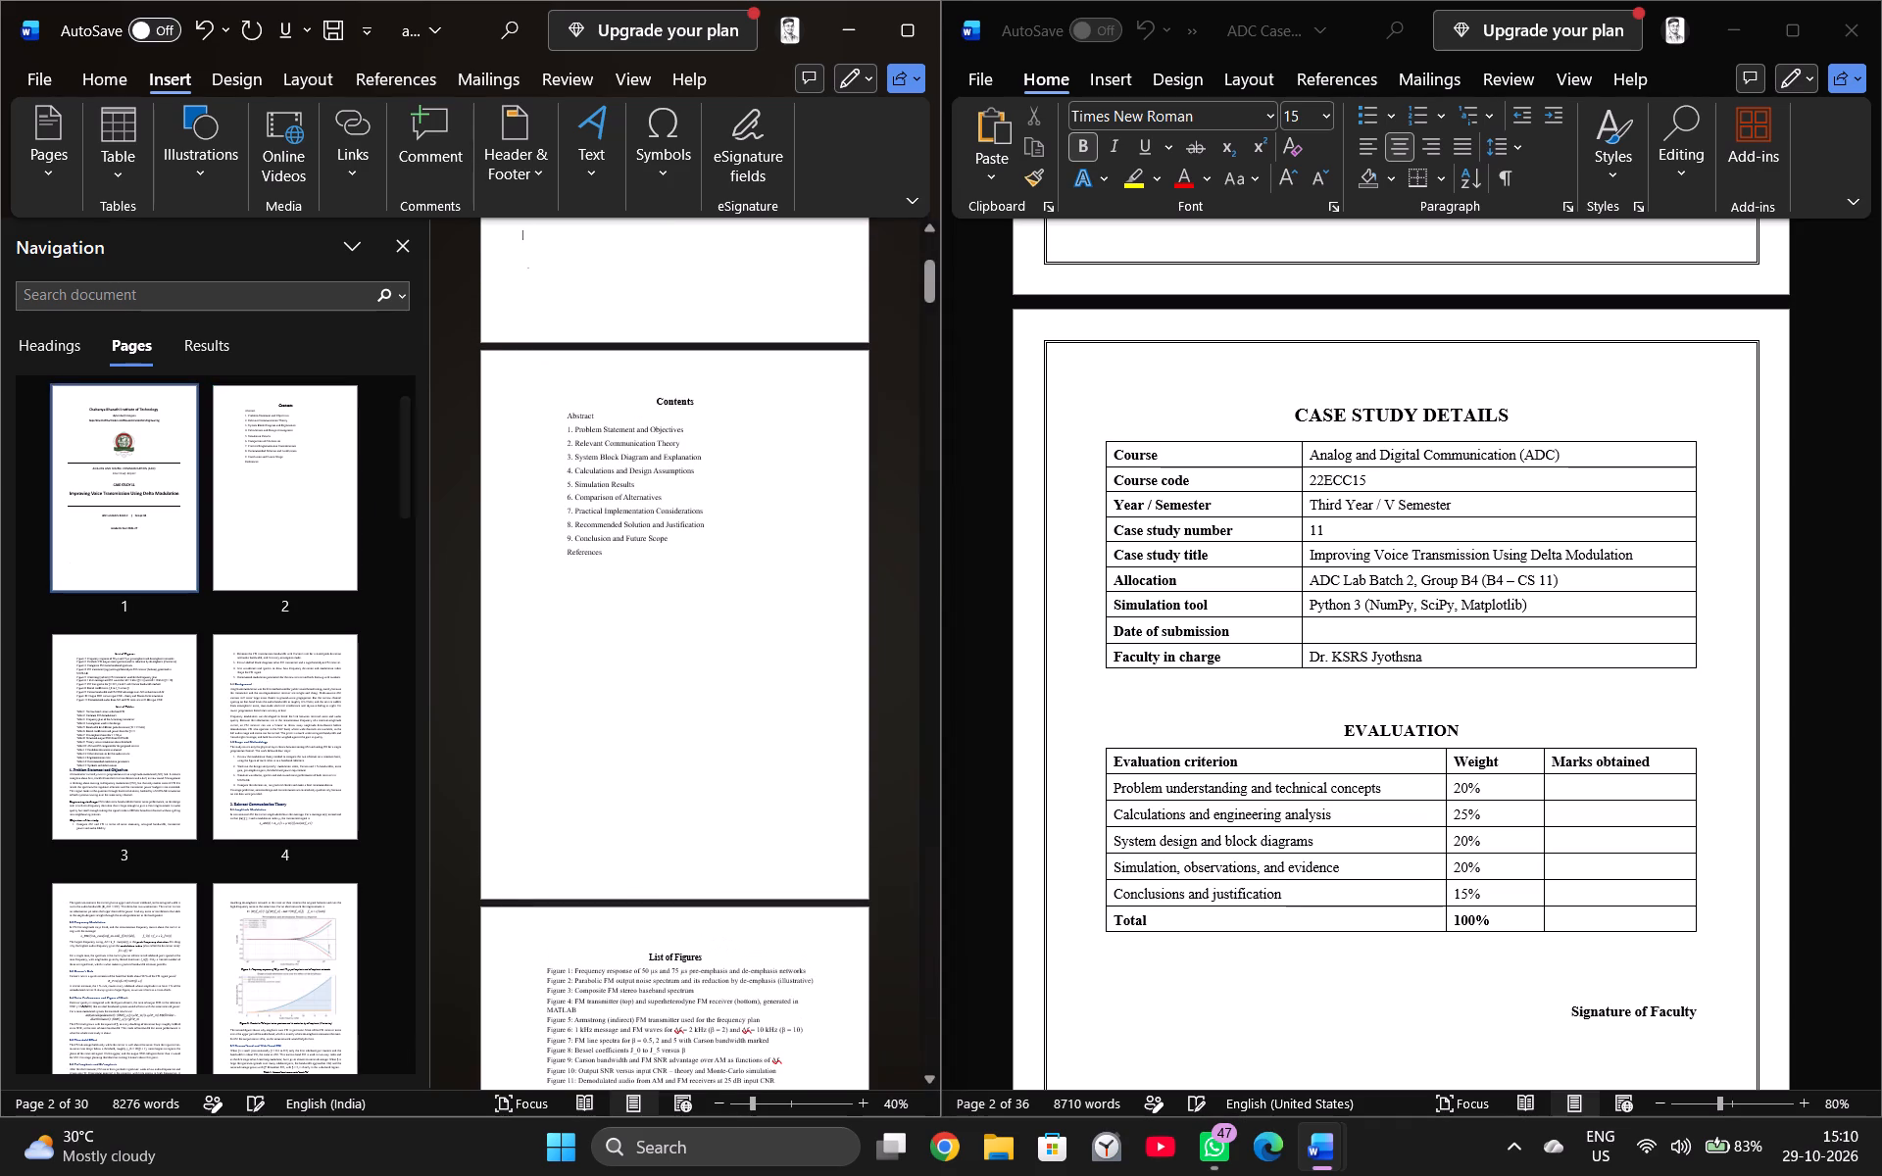
Check the cover and Contents page of the FM report against the Contents page of the Case Study 11 report.
scroll(518, 544, "up", 8)
scroll(729, 536, "up", 6)
scroll(644, 556, "up", 5)
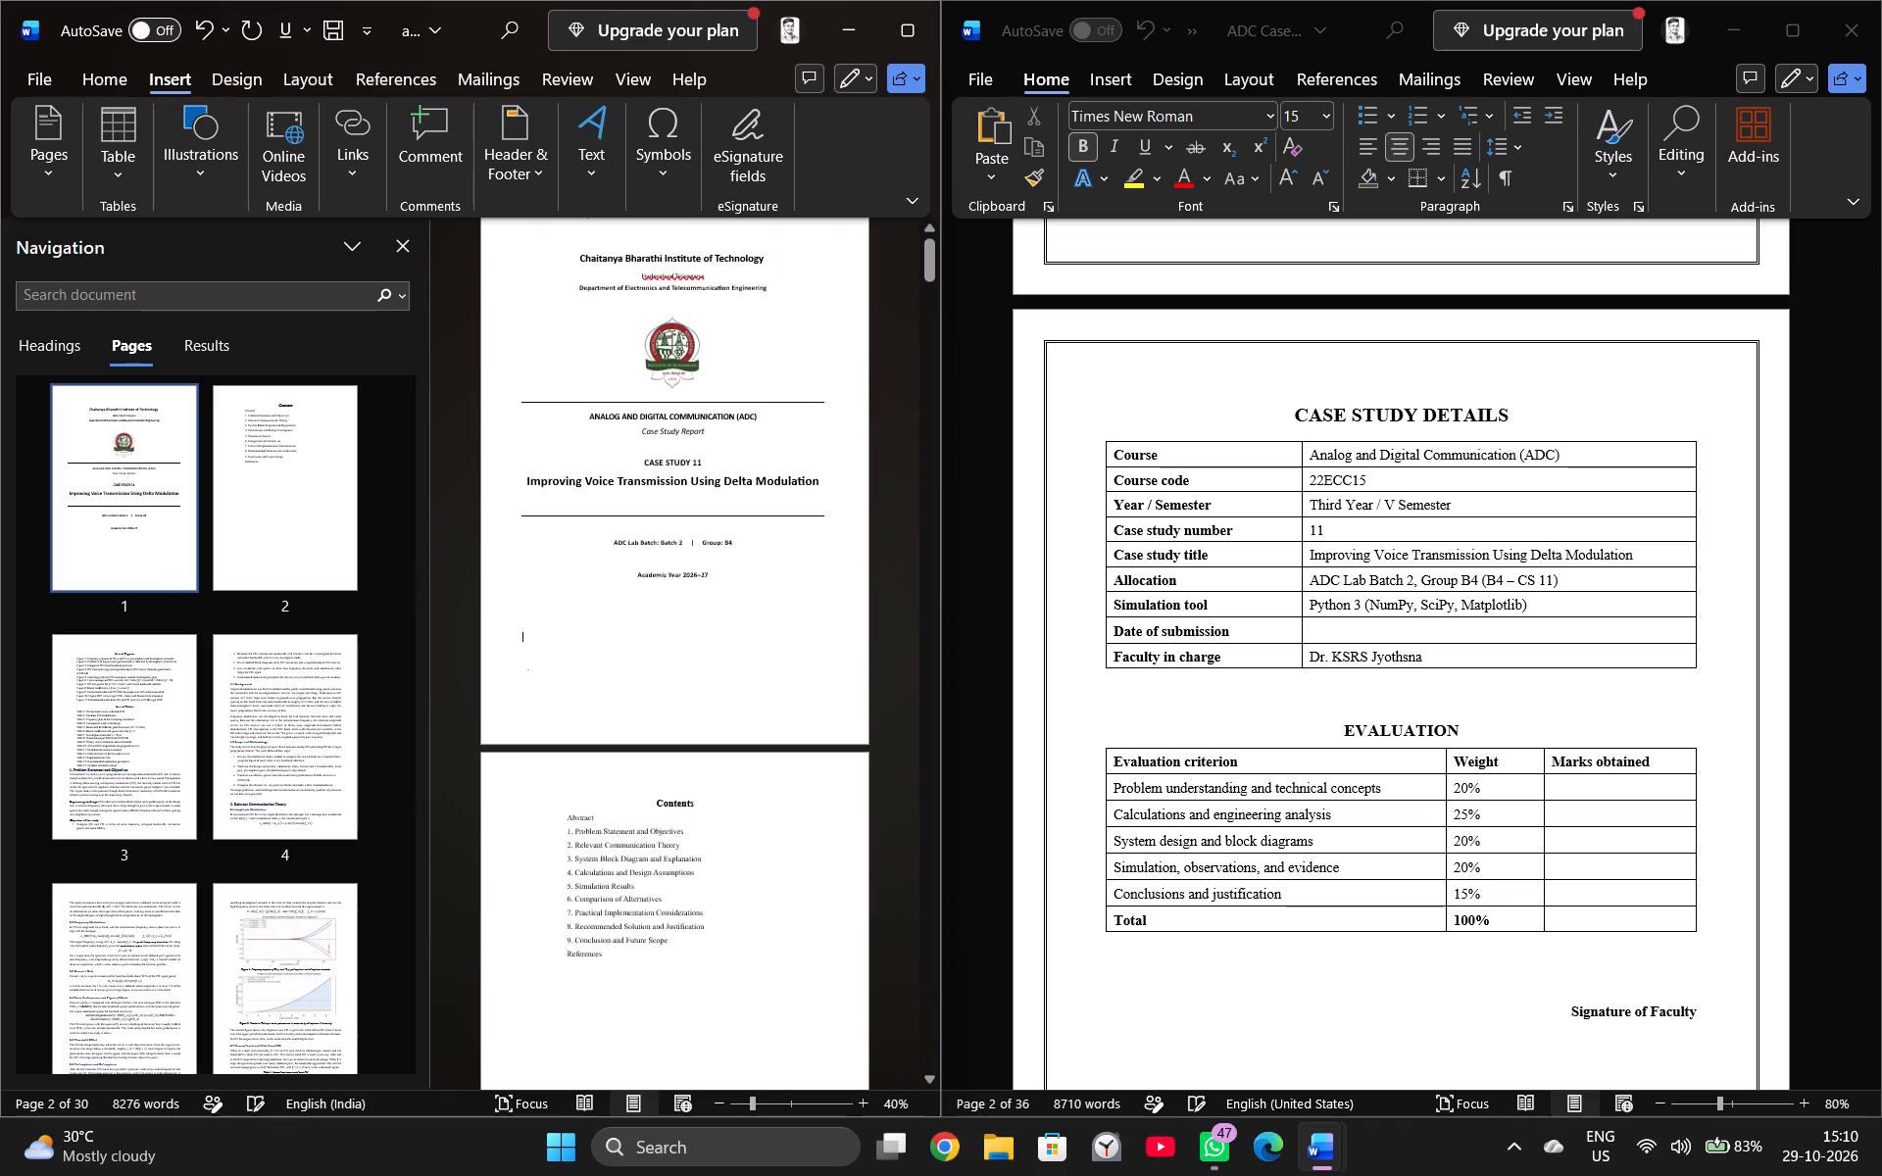
scroll(644, 556, "up", 2)
scroll(644, 556, "down", 15)
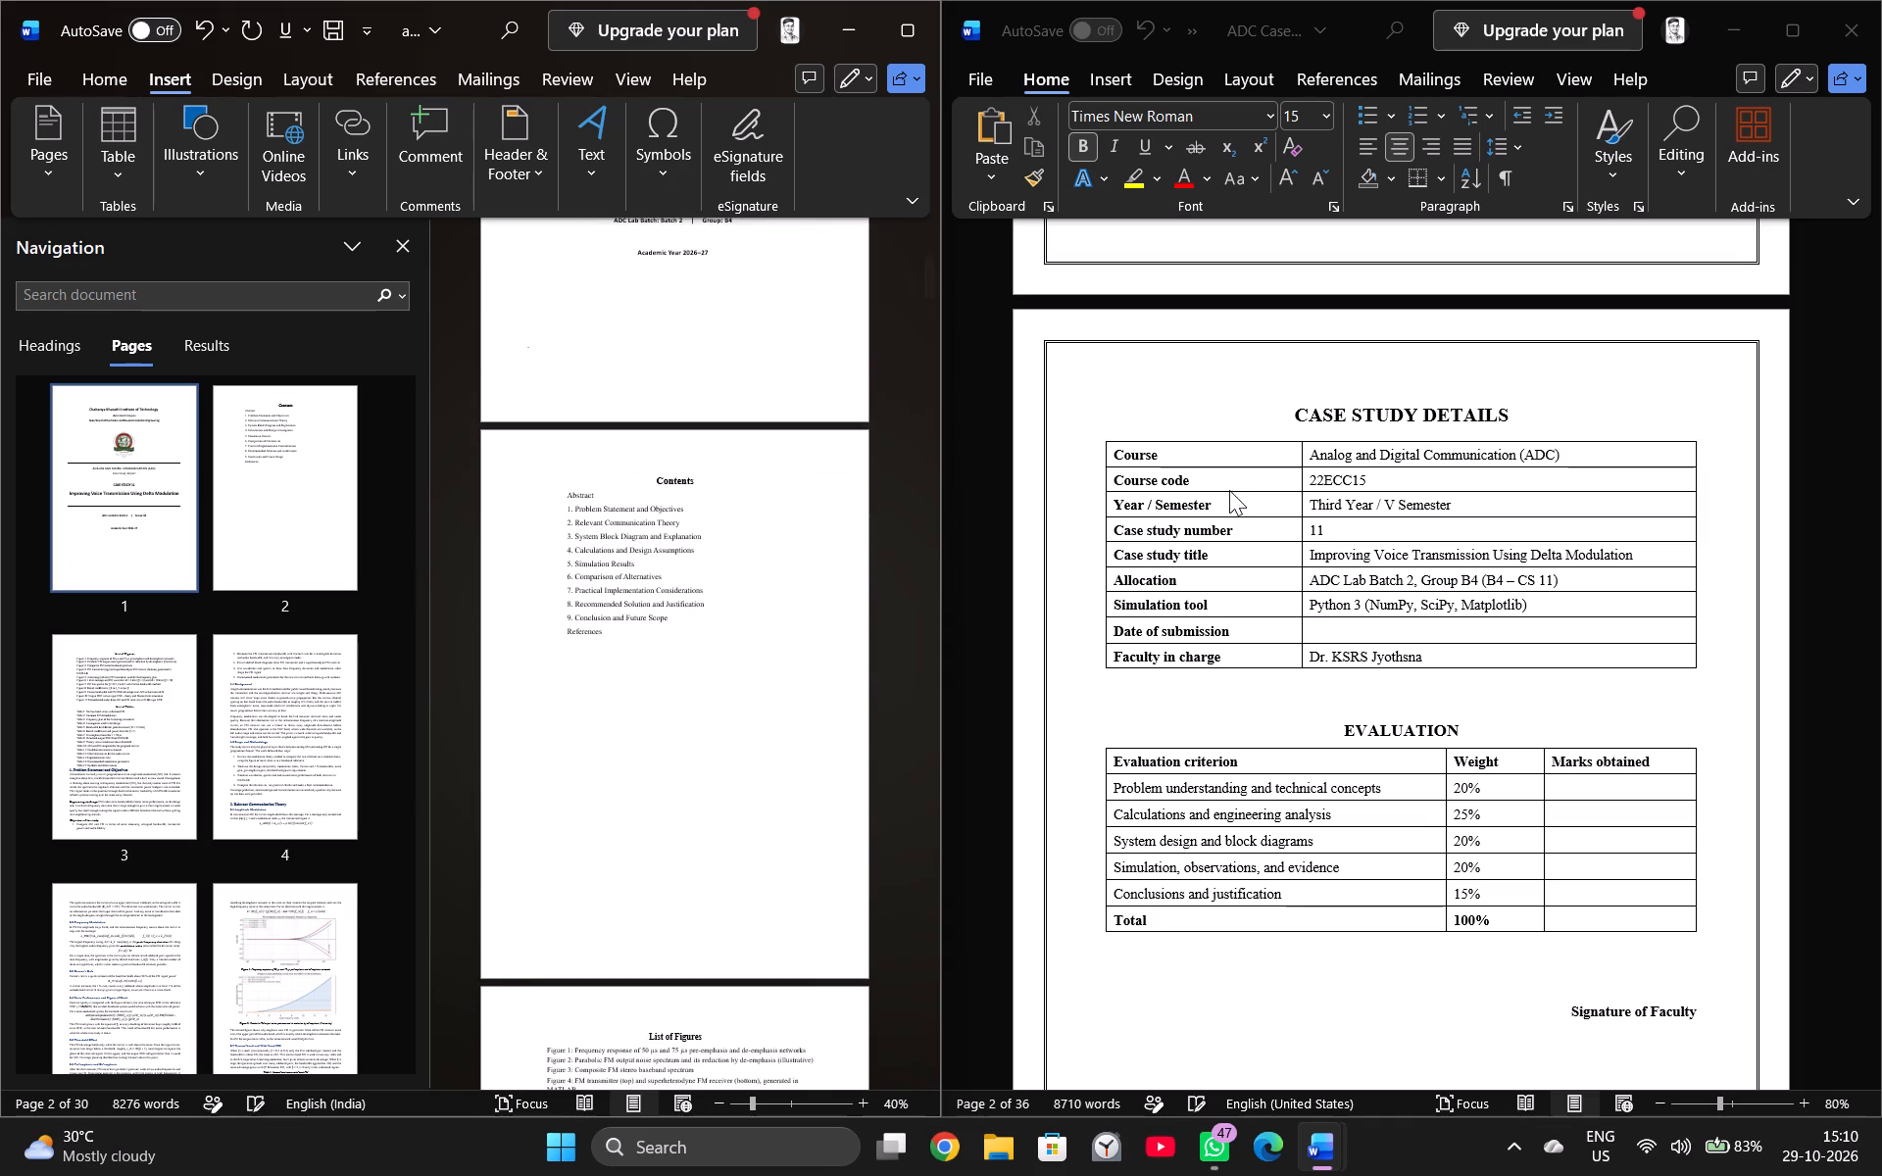
scroll(1222, 490, "down", 20)
scroll(1222, 490, "down", 2)
scroll(519, 650, "up", 7)
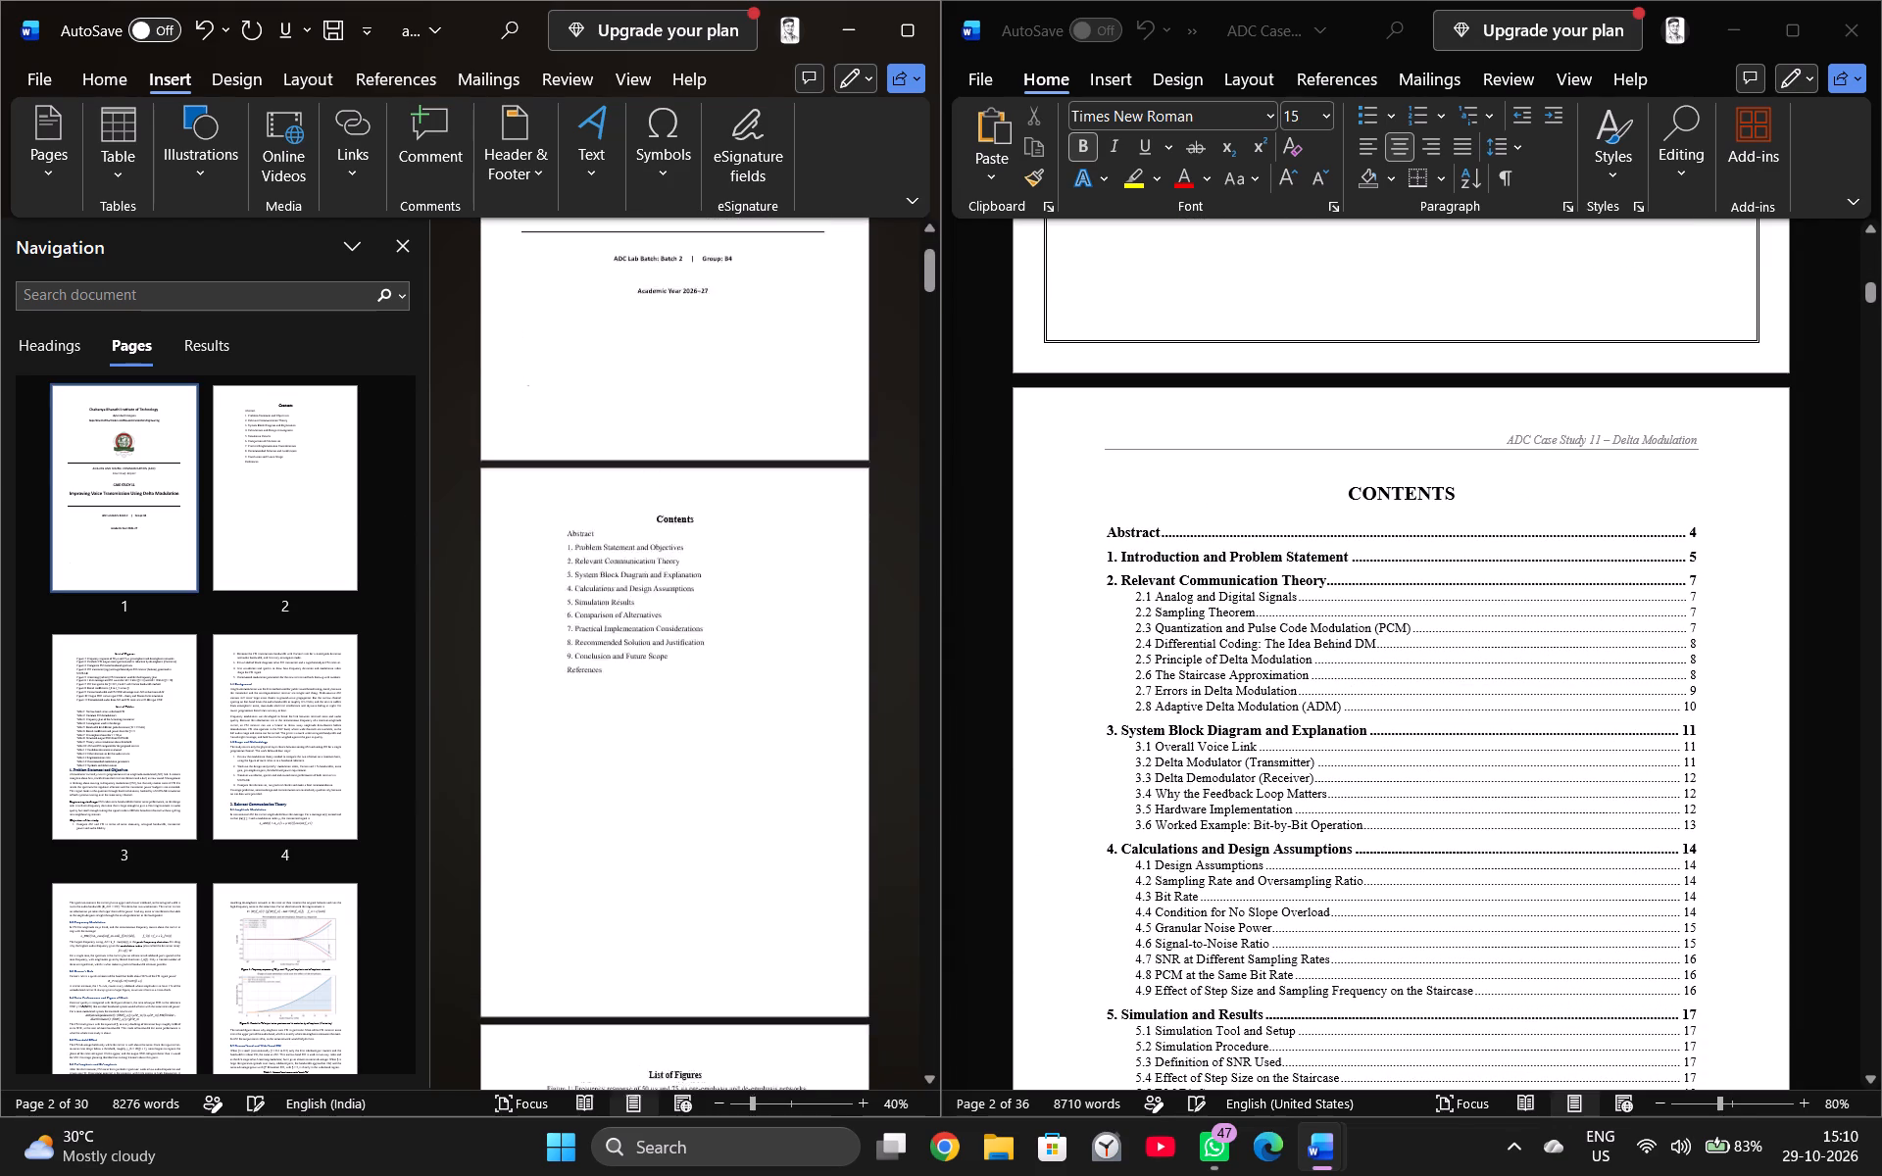
scroll(356, 578, "up", 3)
left_click(270, 525)
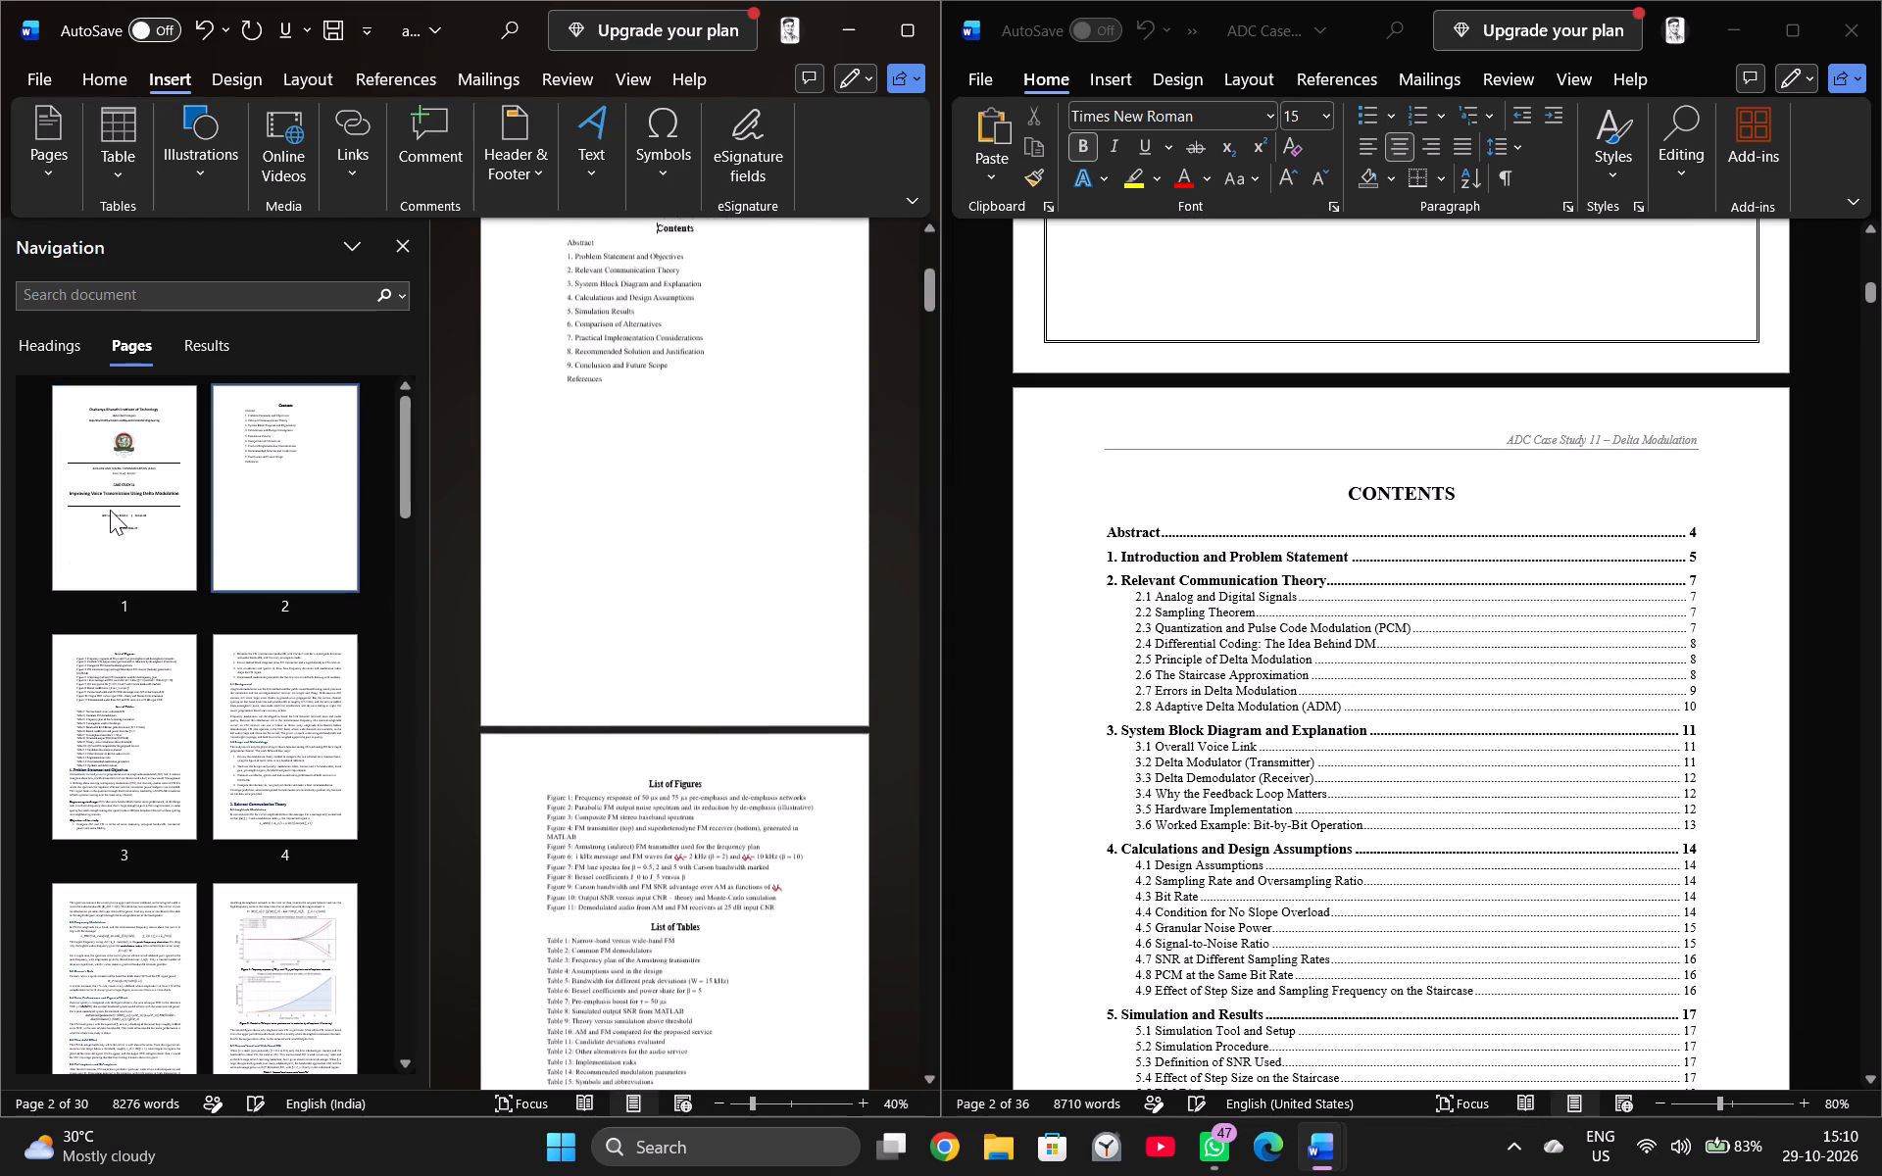
left_click(104, 507)
scroll(777, 588, "up", 5)
scroll(774, 587, "up", 1, "ctrl")
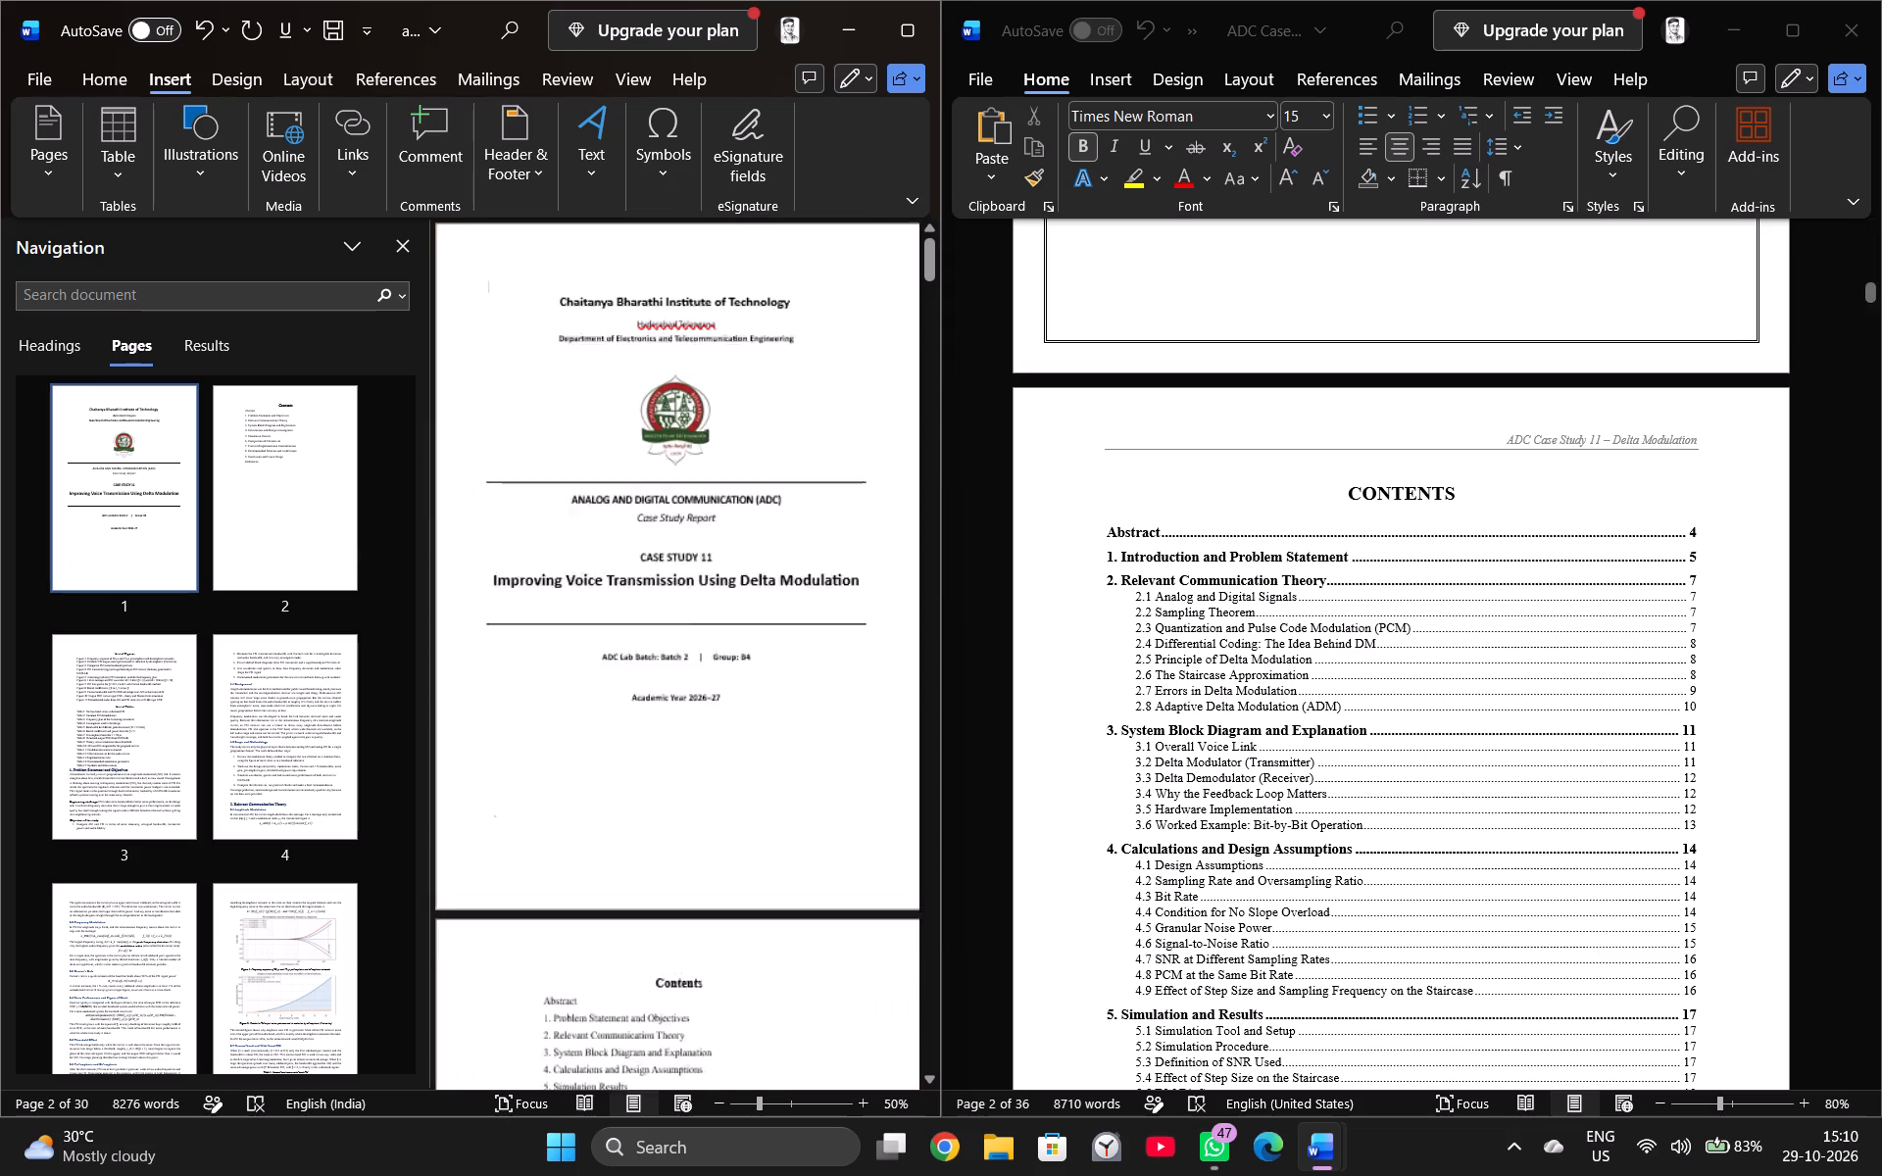
scroll(774, 587, "up", 1, "ctrl")
scroll(768, 587, "left", 2)
left_click(768, 587)
Review the FM report's page layout from the cover through the body sections to the last page.
scroll(768, 587, "down", 1)
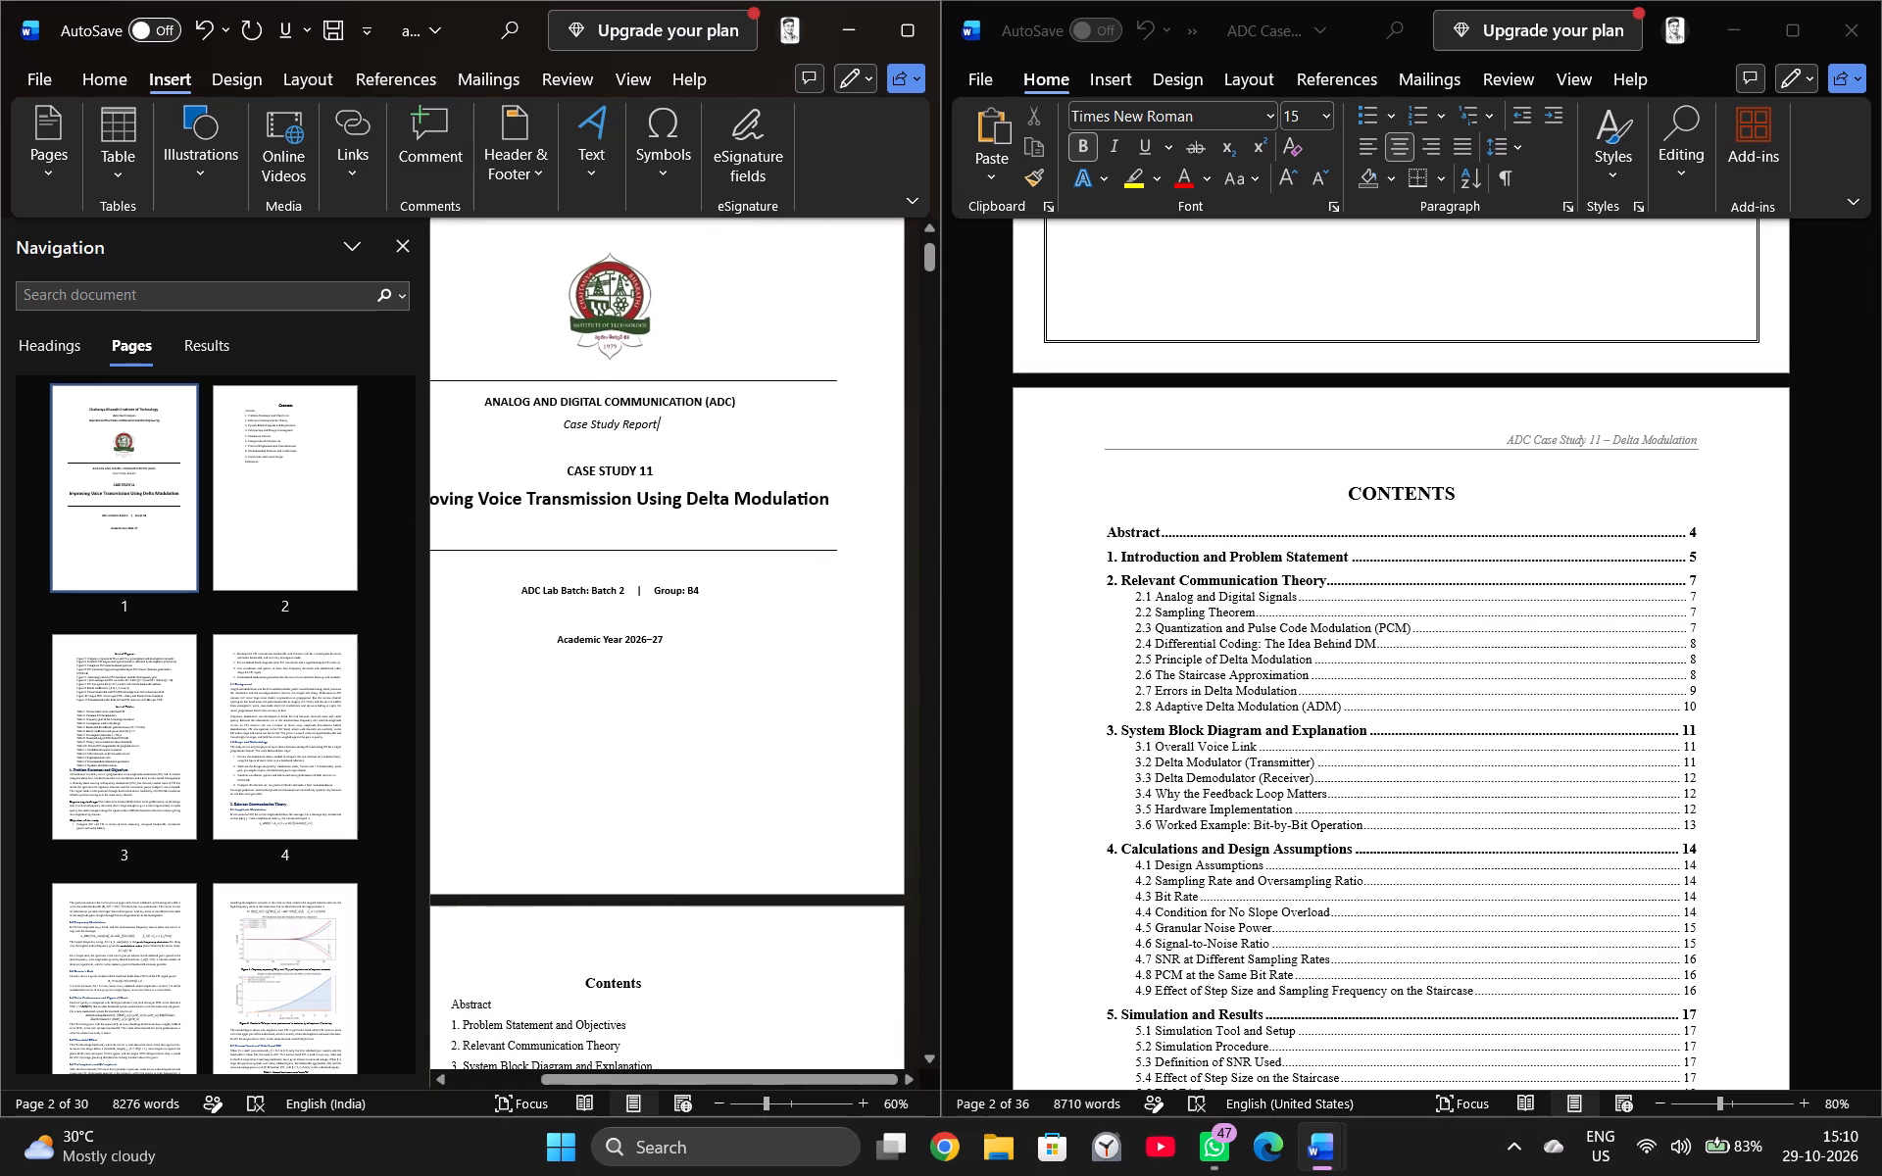
scroll(739, 652, "down", 6)
scroll(739, 654, "down", 17)
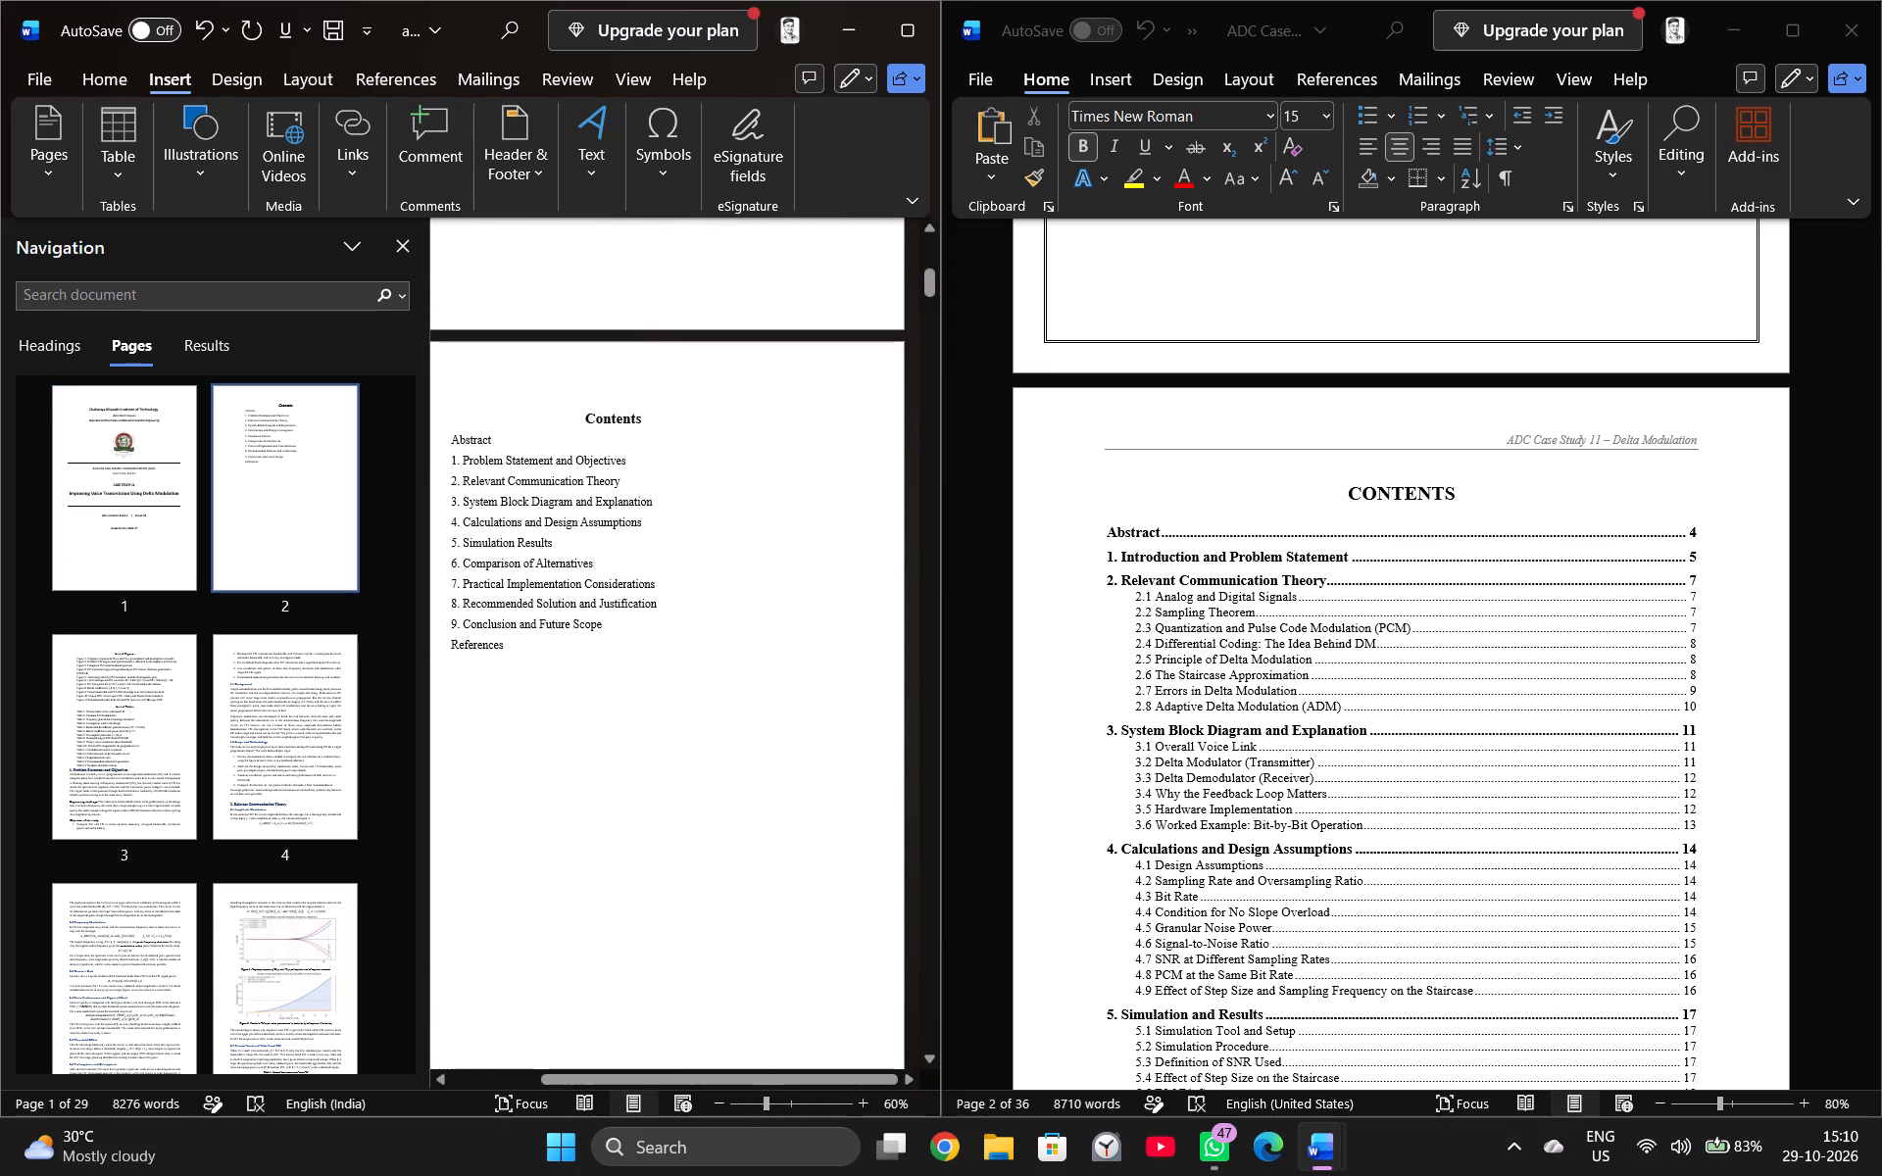
scroll(739, 657, "down", 11)
scroll(740, 659, "right", 2)
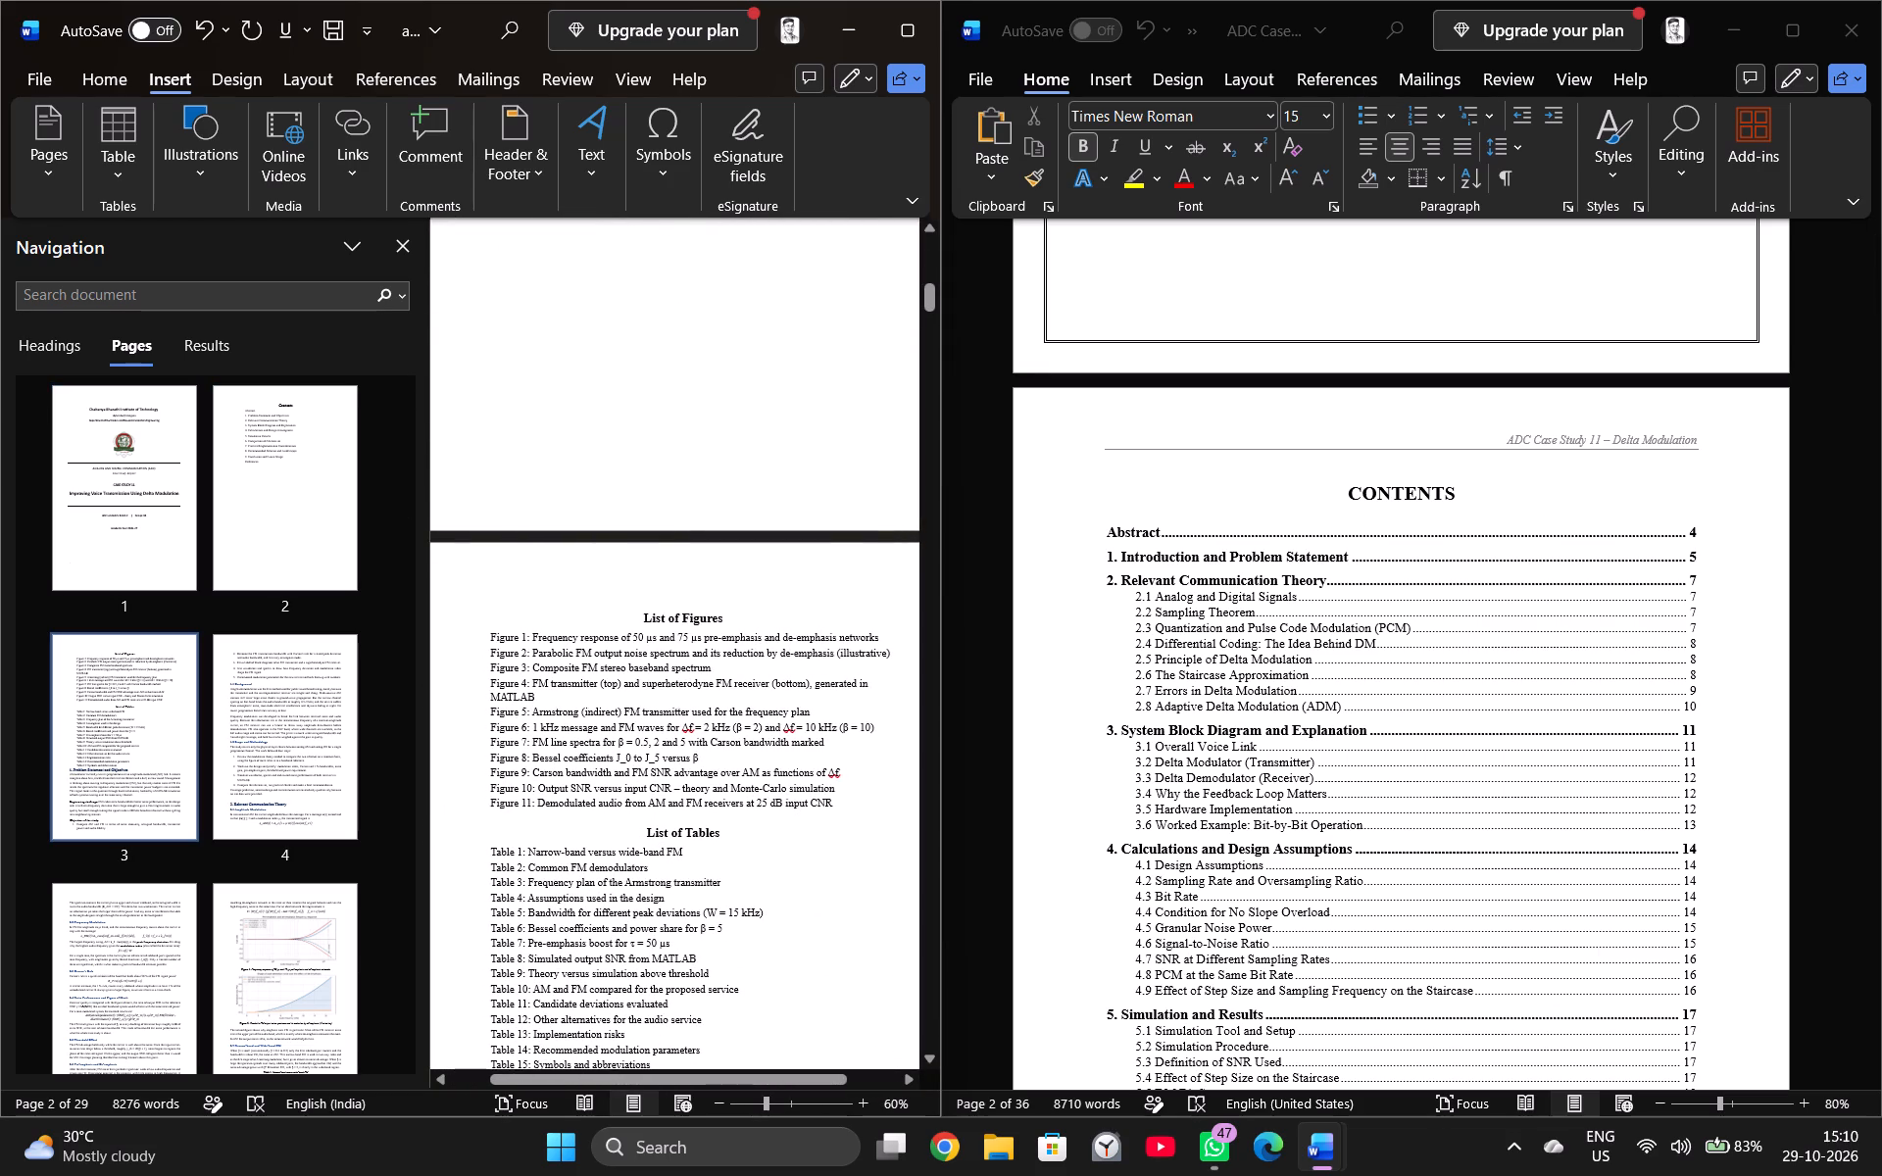
scroll(741, 659, "down", 20)
scroll(741, 659, "down", 6)
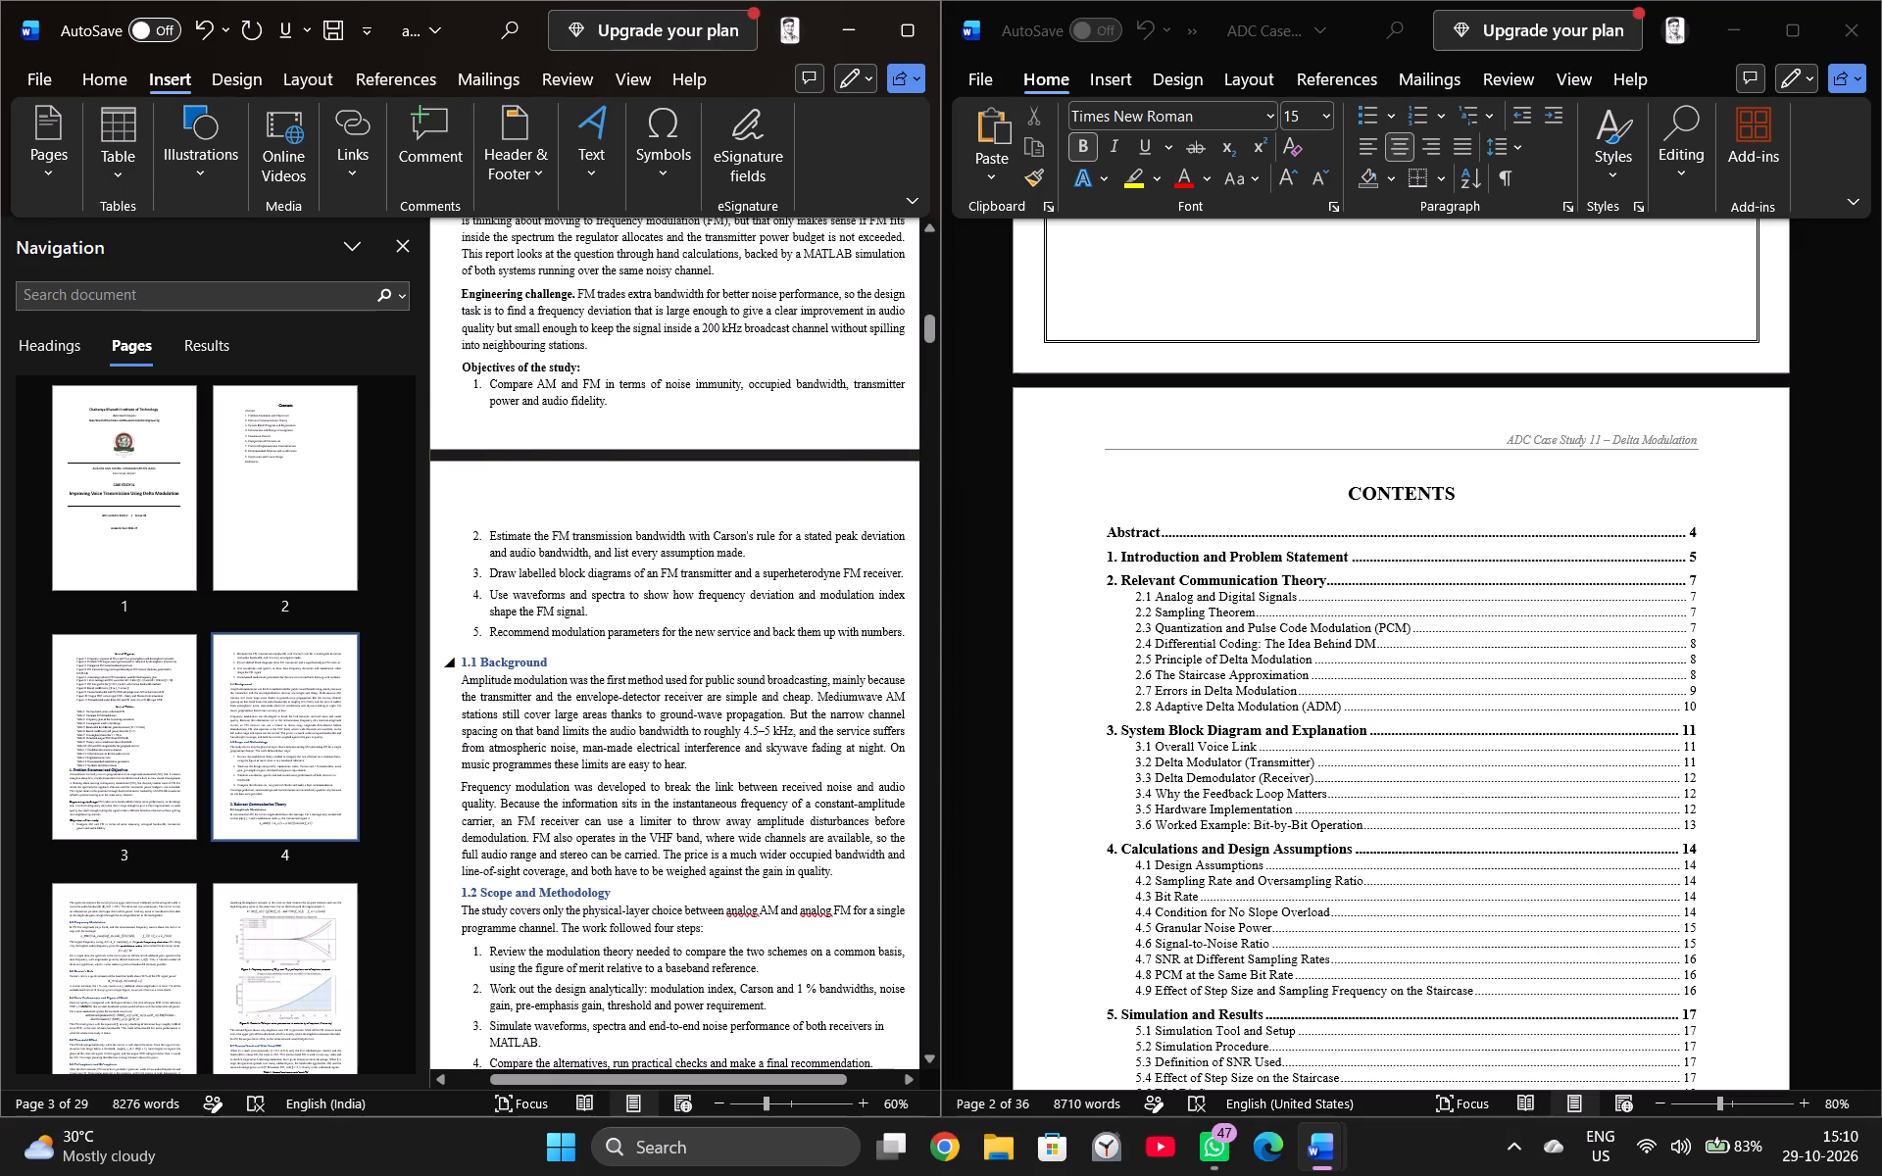
scroll(748, 660, "down", 11)
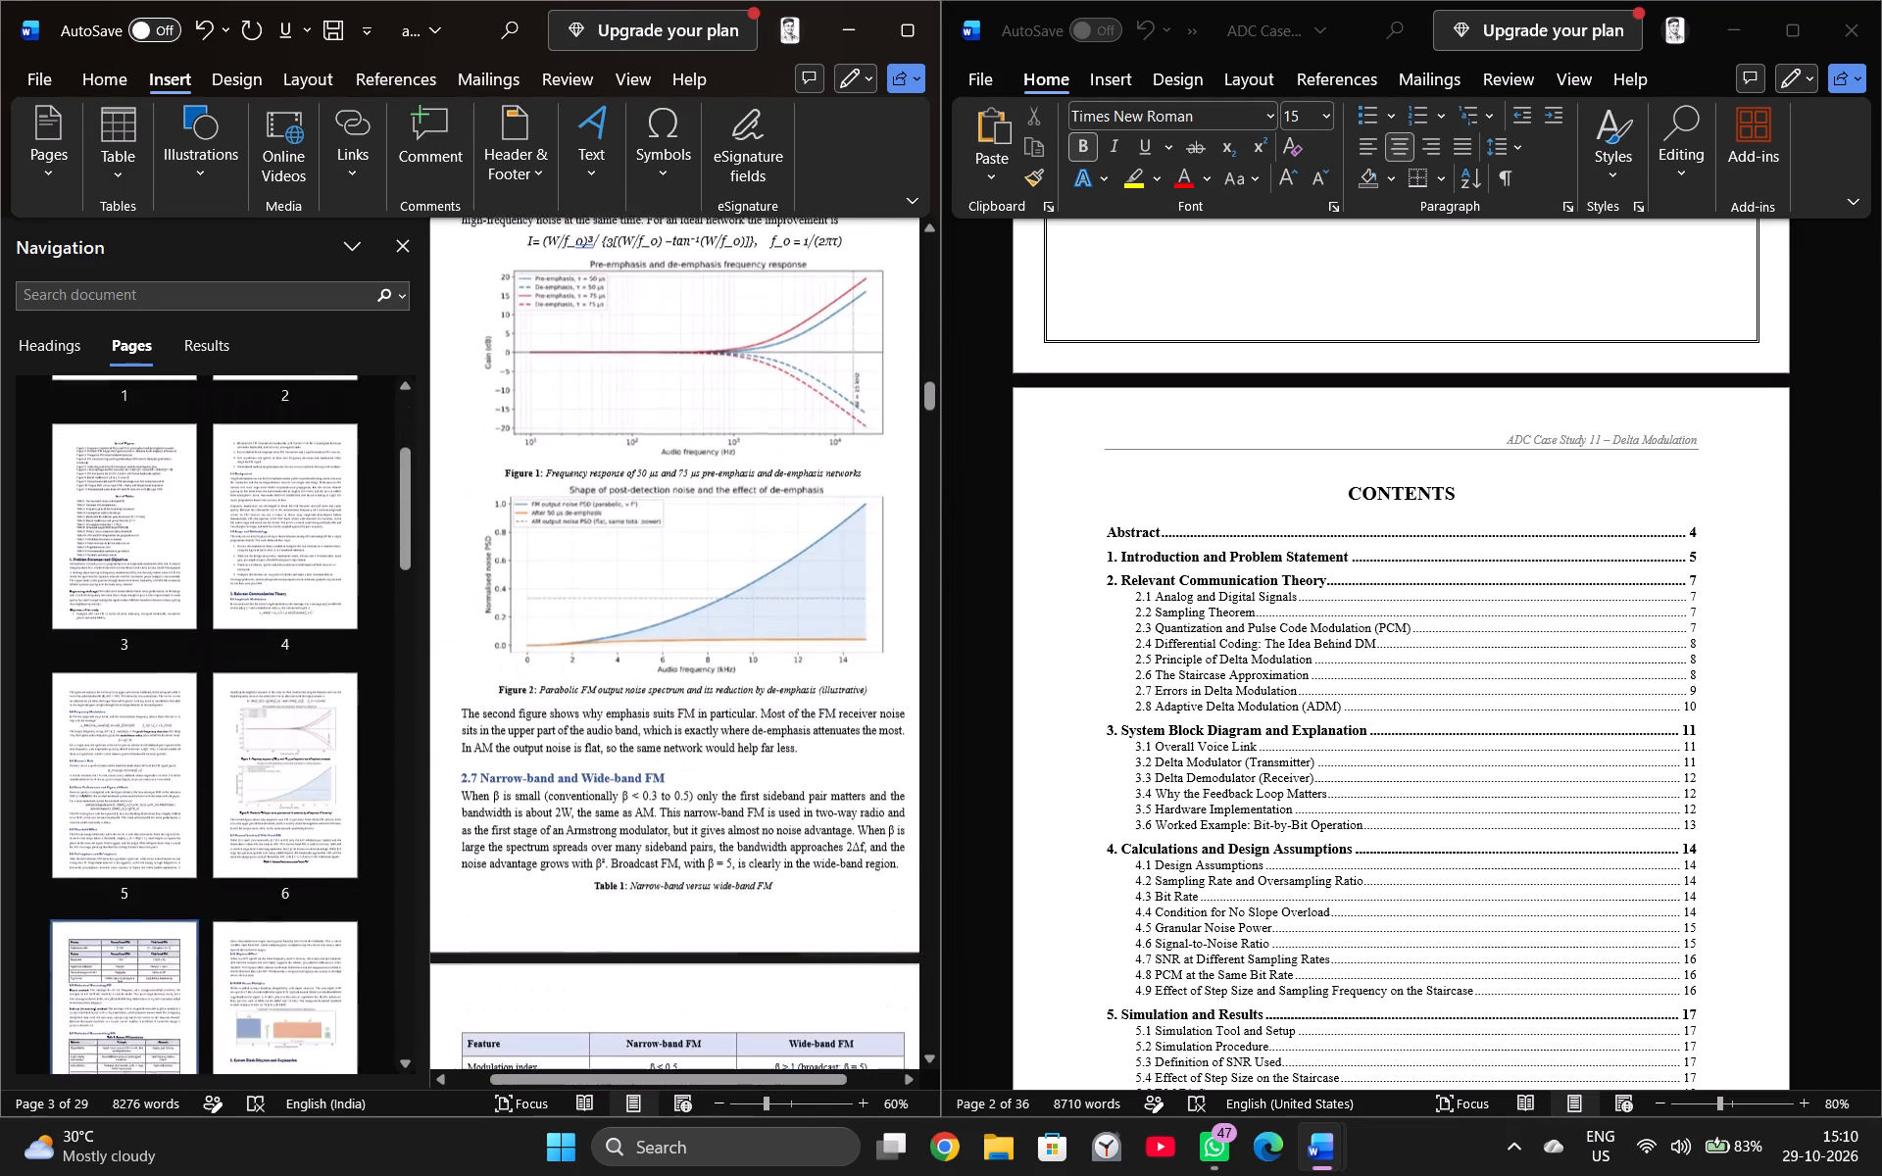
scroll(750, 660, "down", 7)
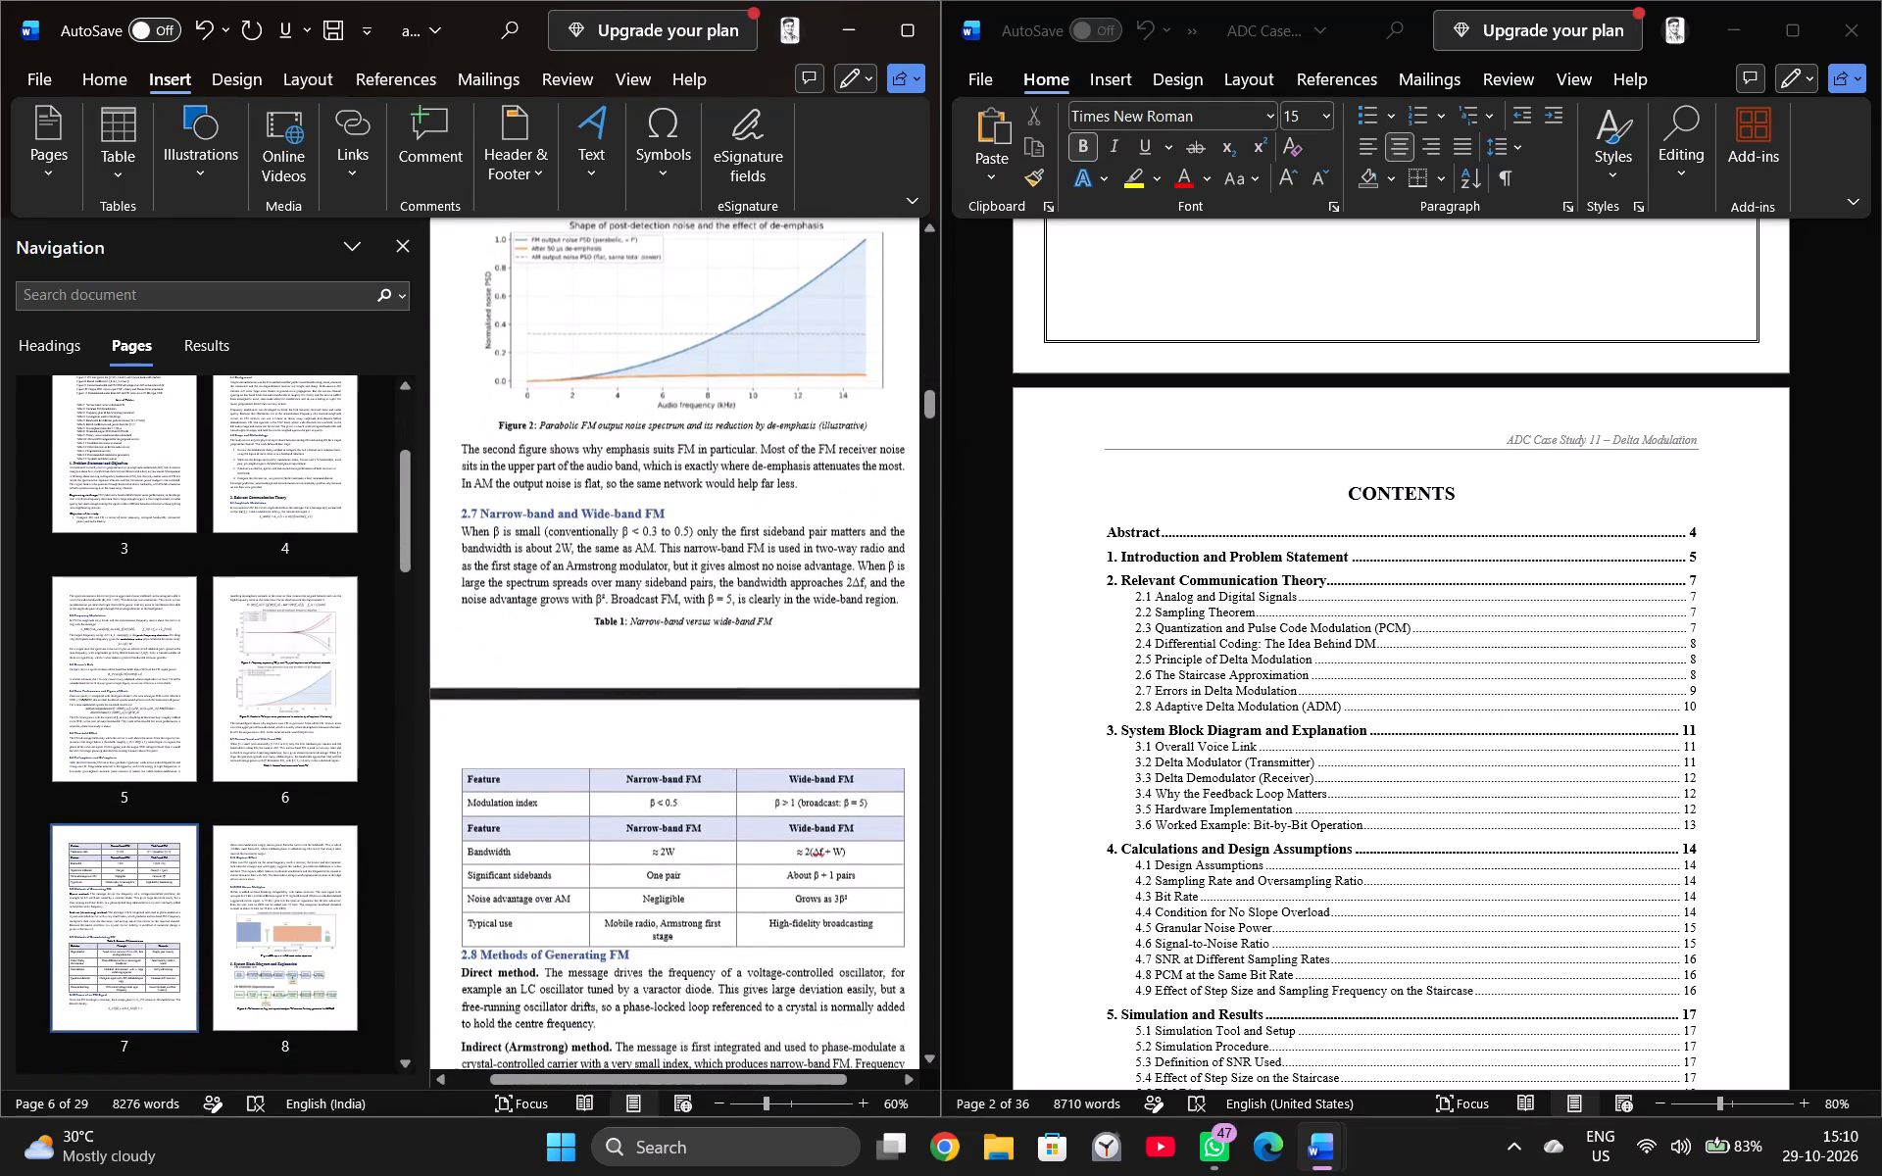
scroll(750, 660, "down", 9)
scroll(750, 660, "down", 17)
scroll(753, 660, "down", 20)
scroll(753, 660, "down", 1)
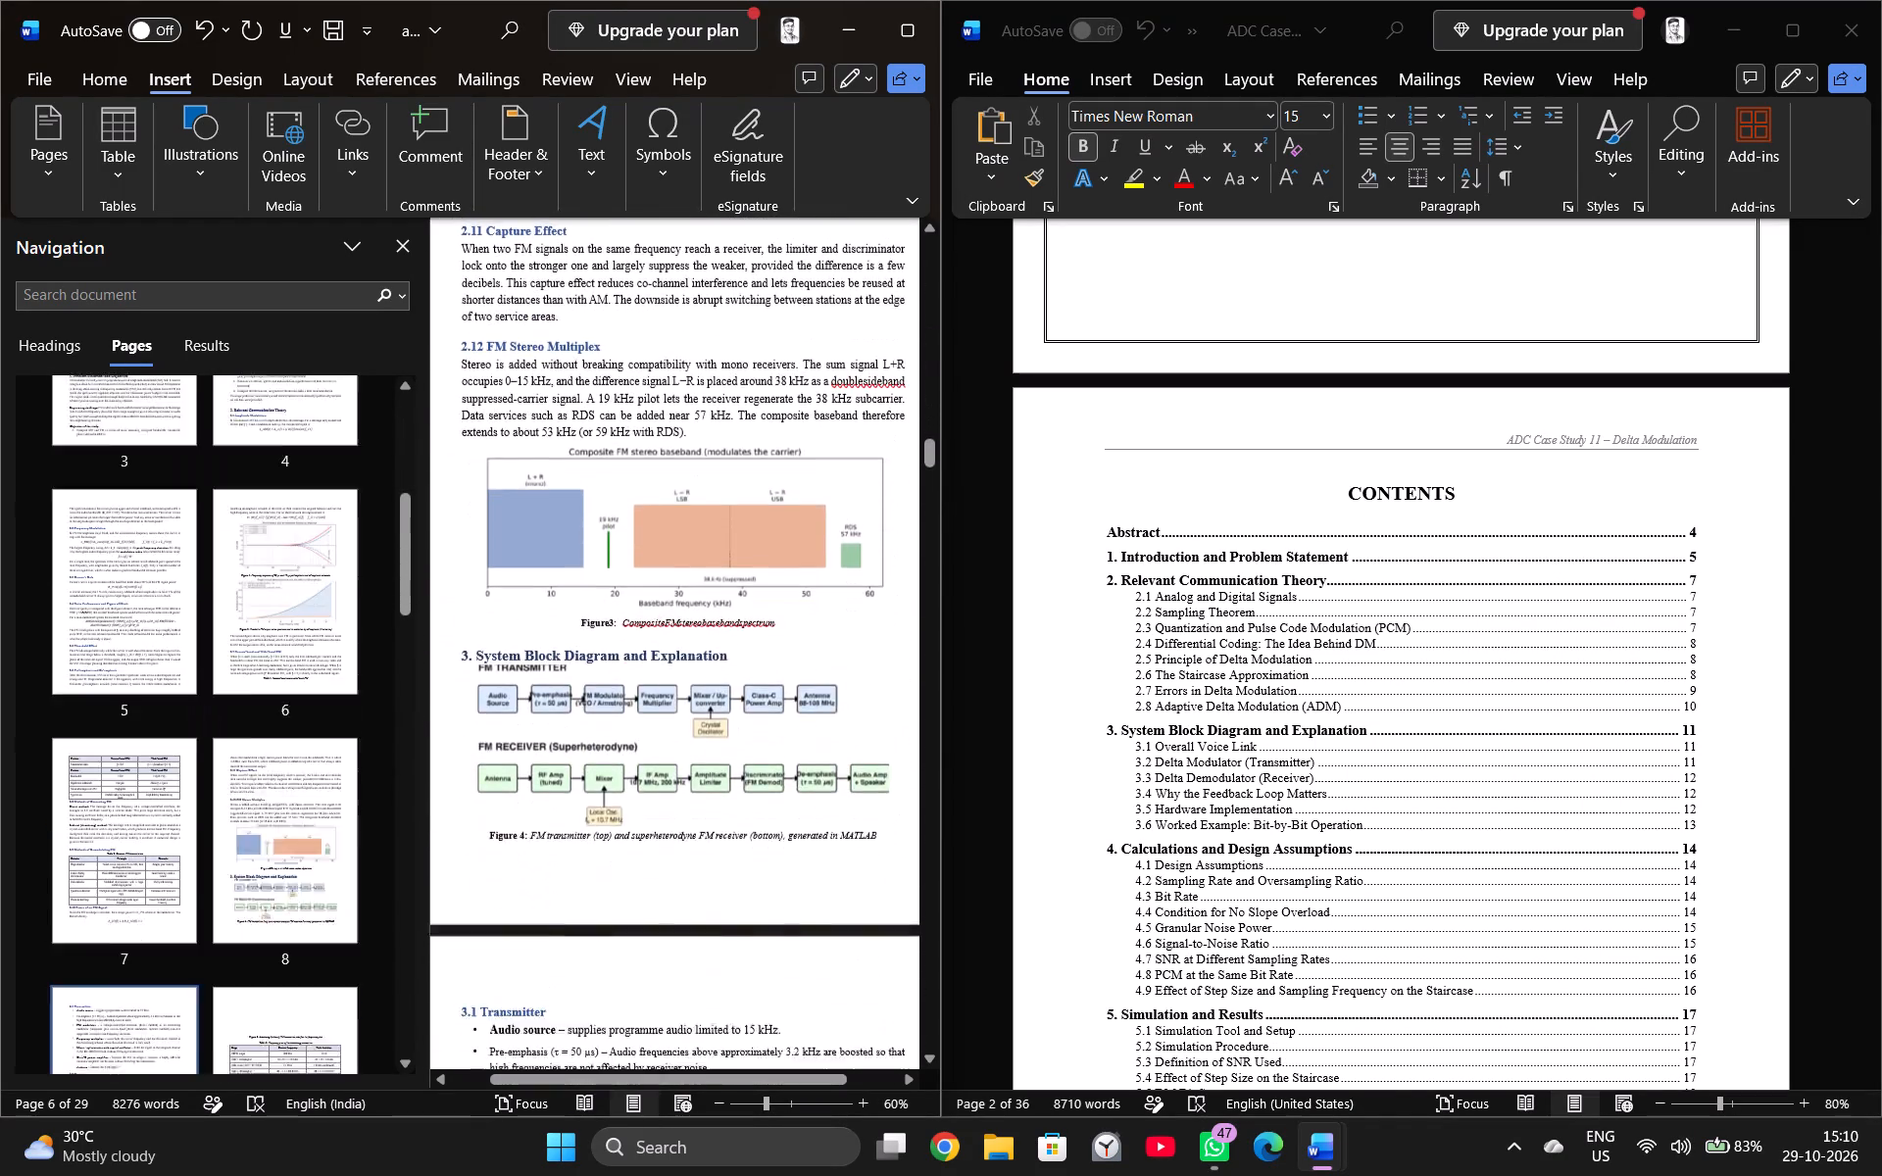
scroll(754, 658, "down", 16)
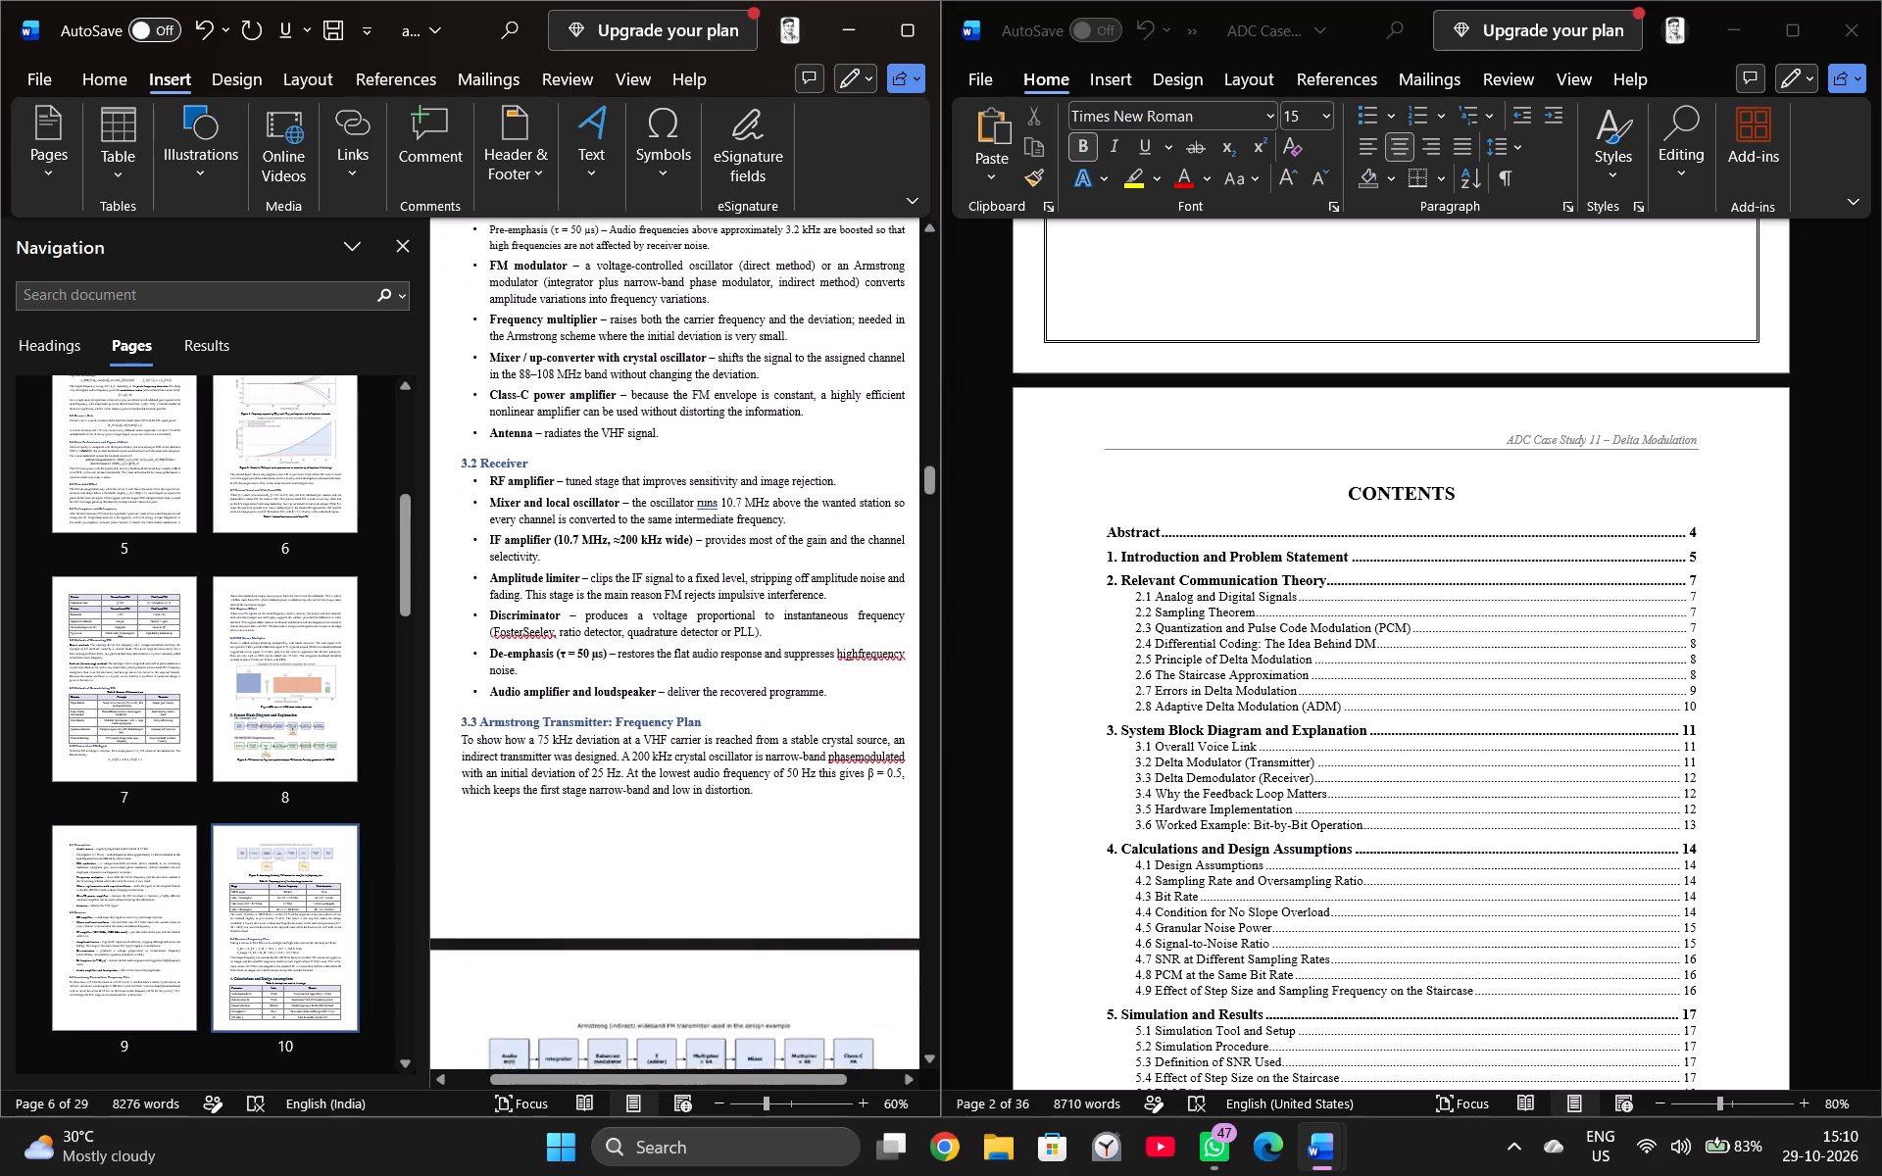
scroll(757, 658, "down", 7)
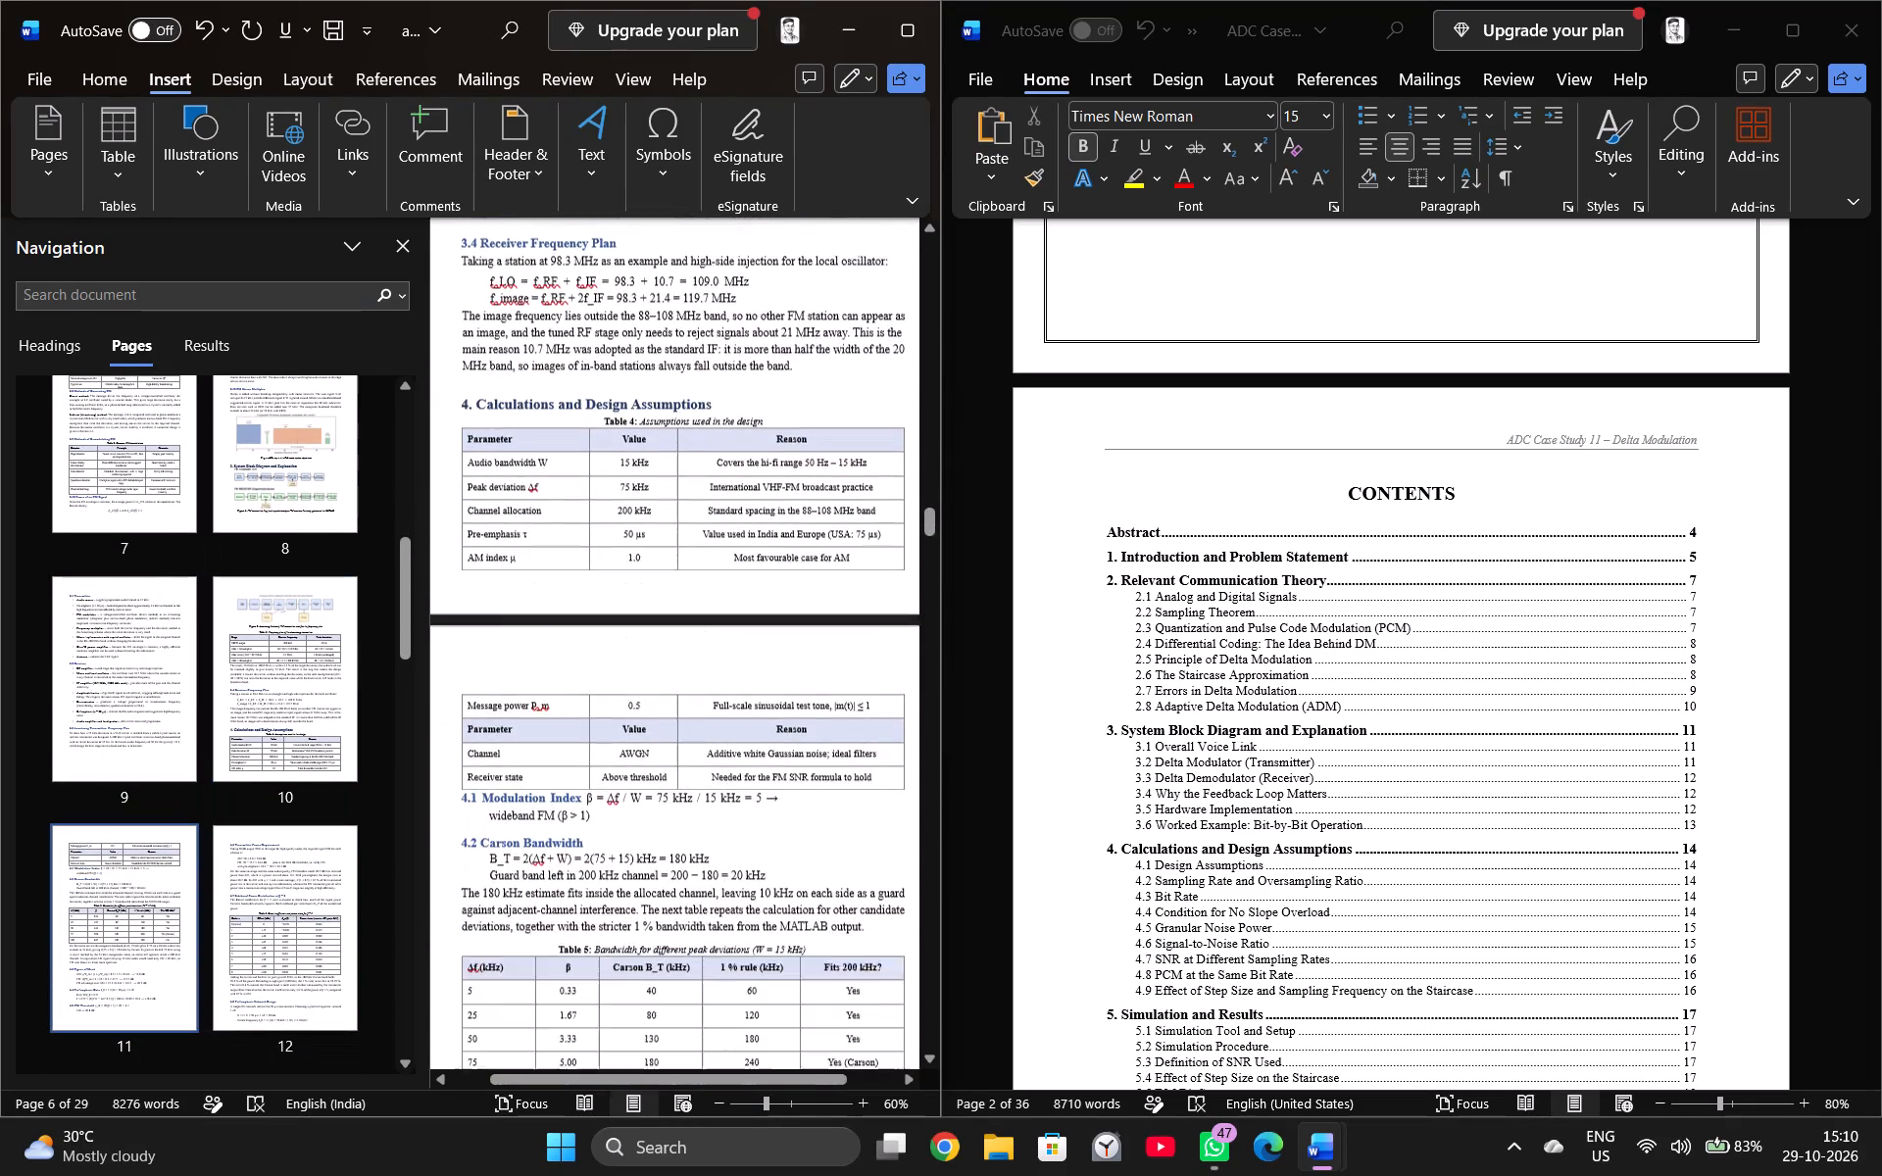
scroll(757, 658, "down", 10)
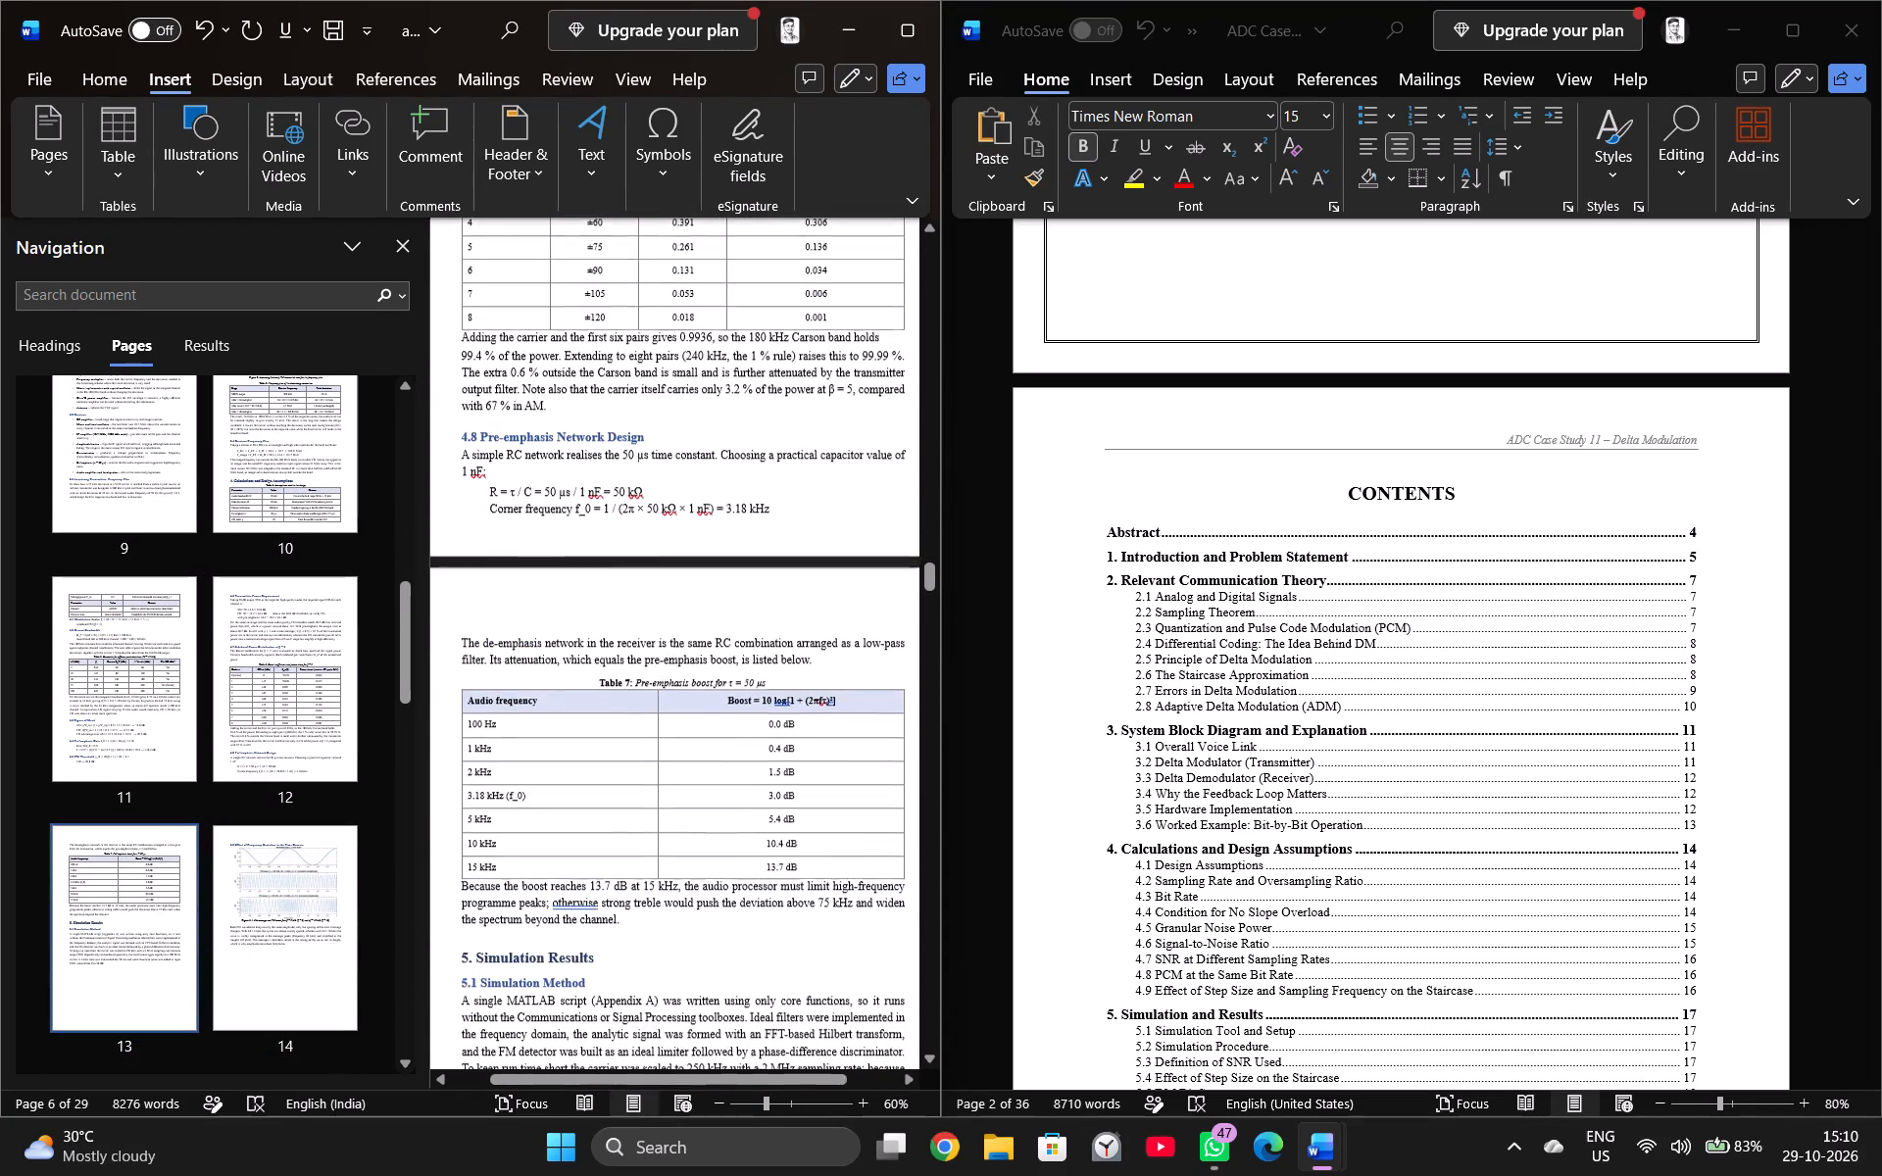
scroll(757, 658, "down", 6)
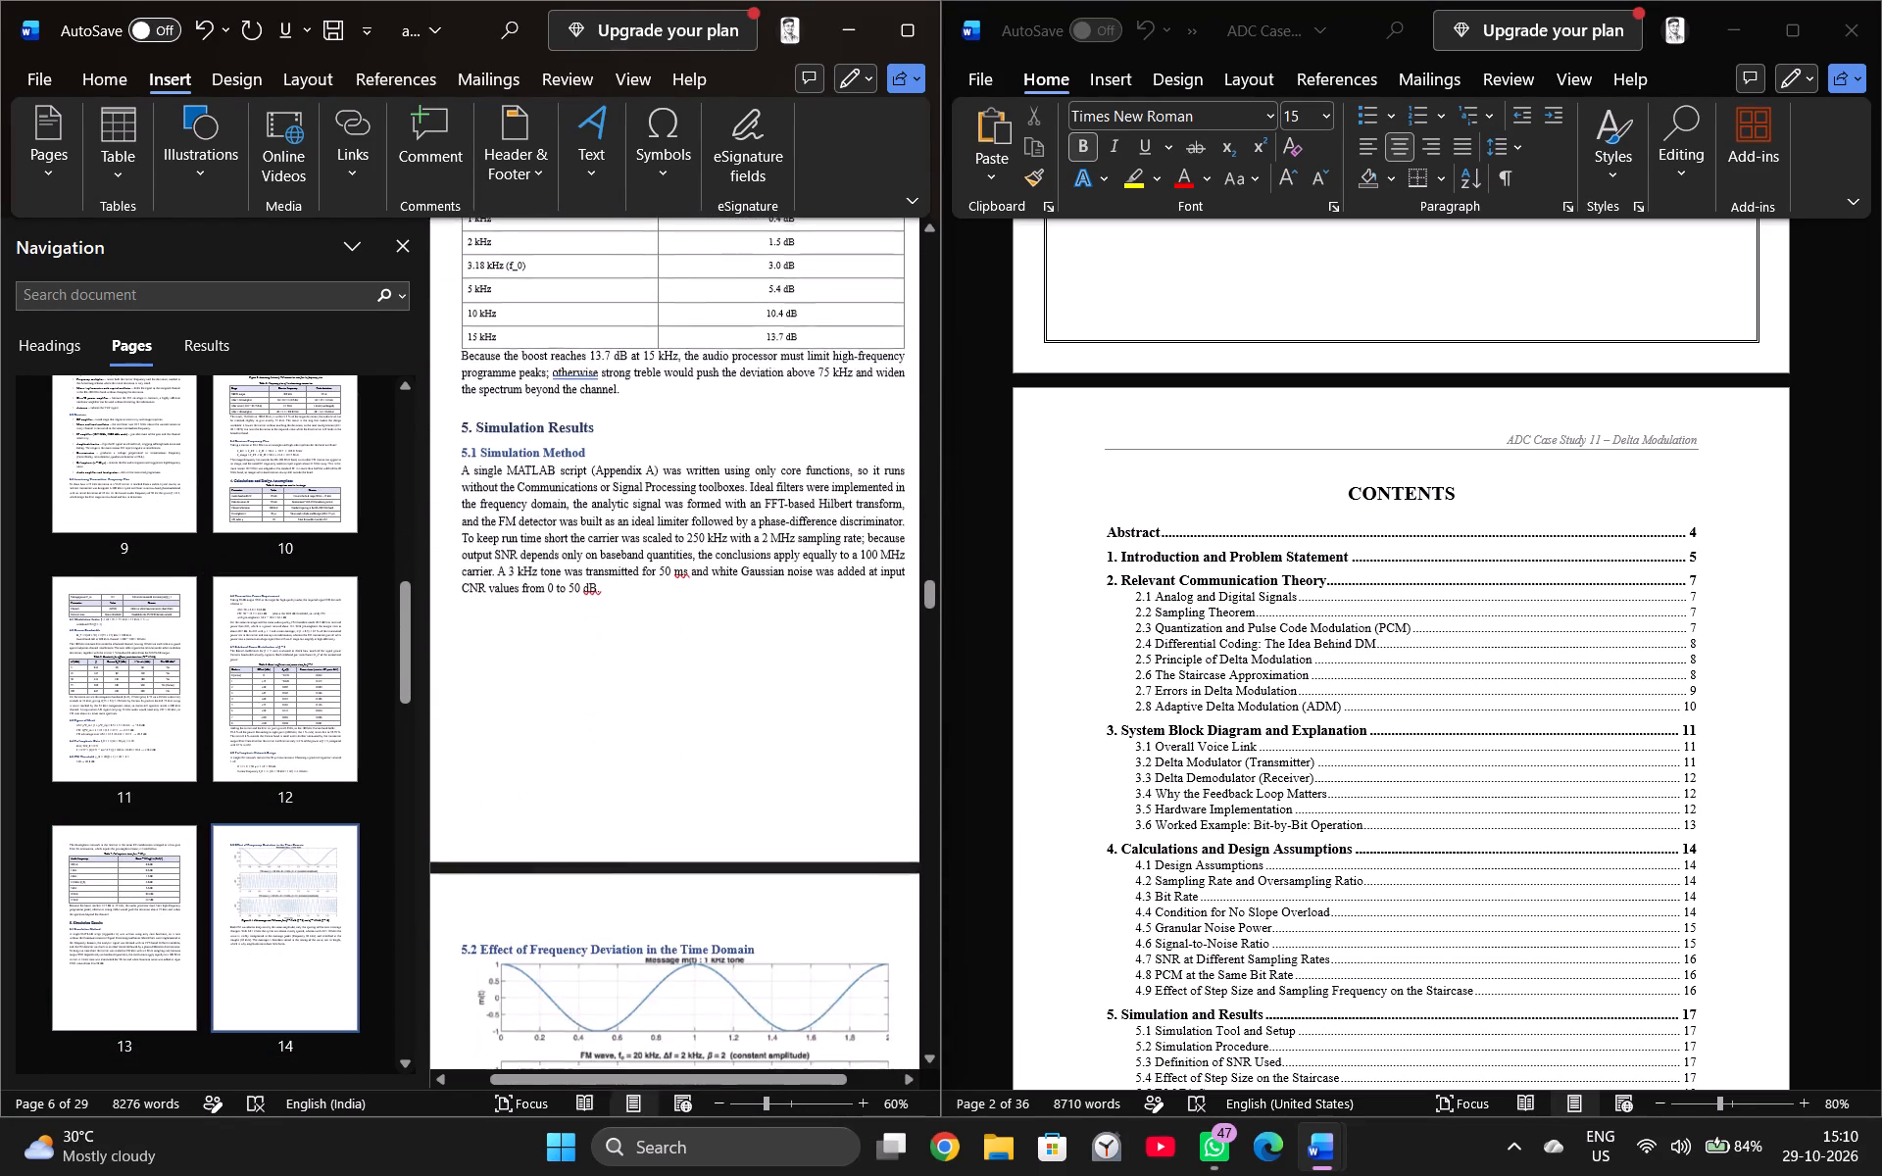
scroll(723, 686, "down", 20)
scroll(723, 686, "down", 18)
scroll(728, 684, "down", 20)
scroll(728, 684, "down", 13)
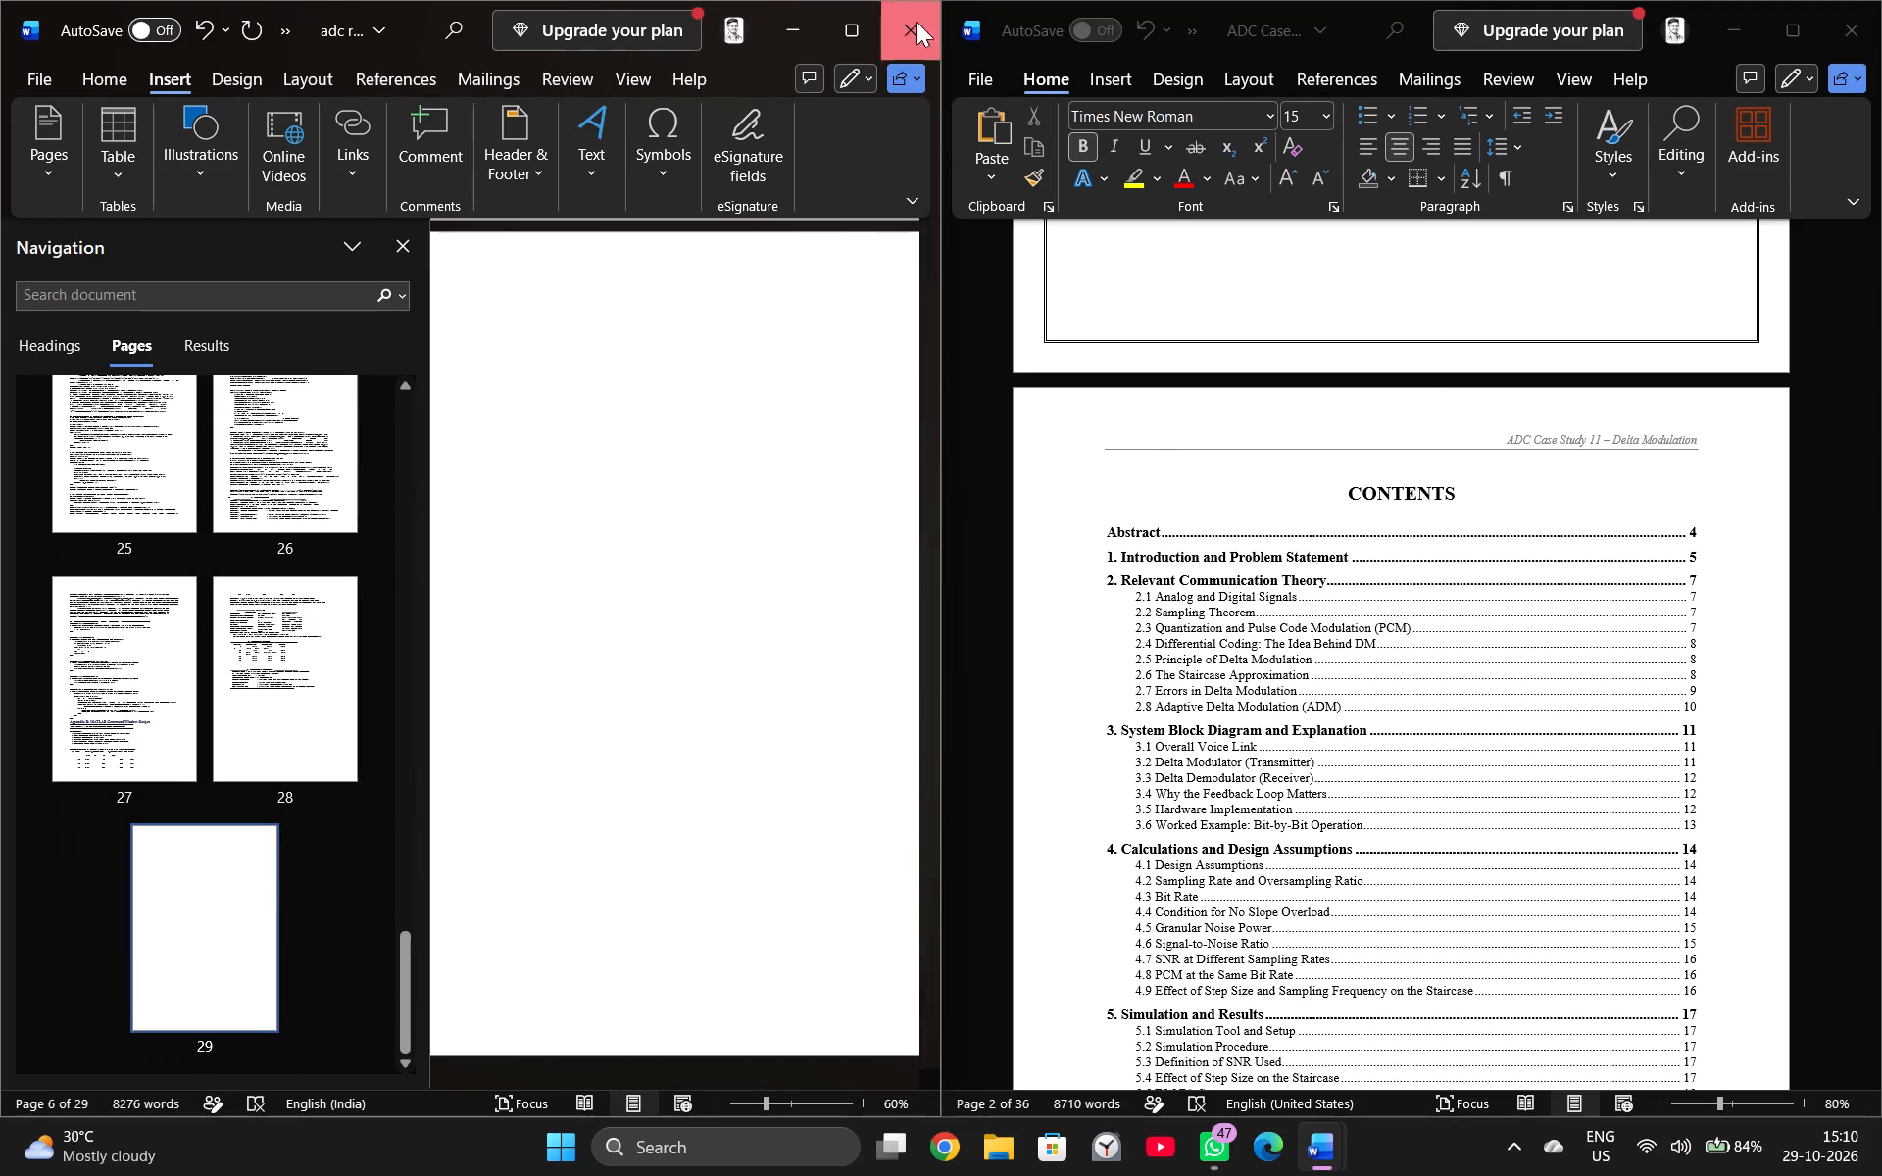
Maximize the window of the FM report, keeping the document open.
left_click(916, 22)
left_click(716, 384)
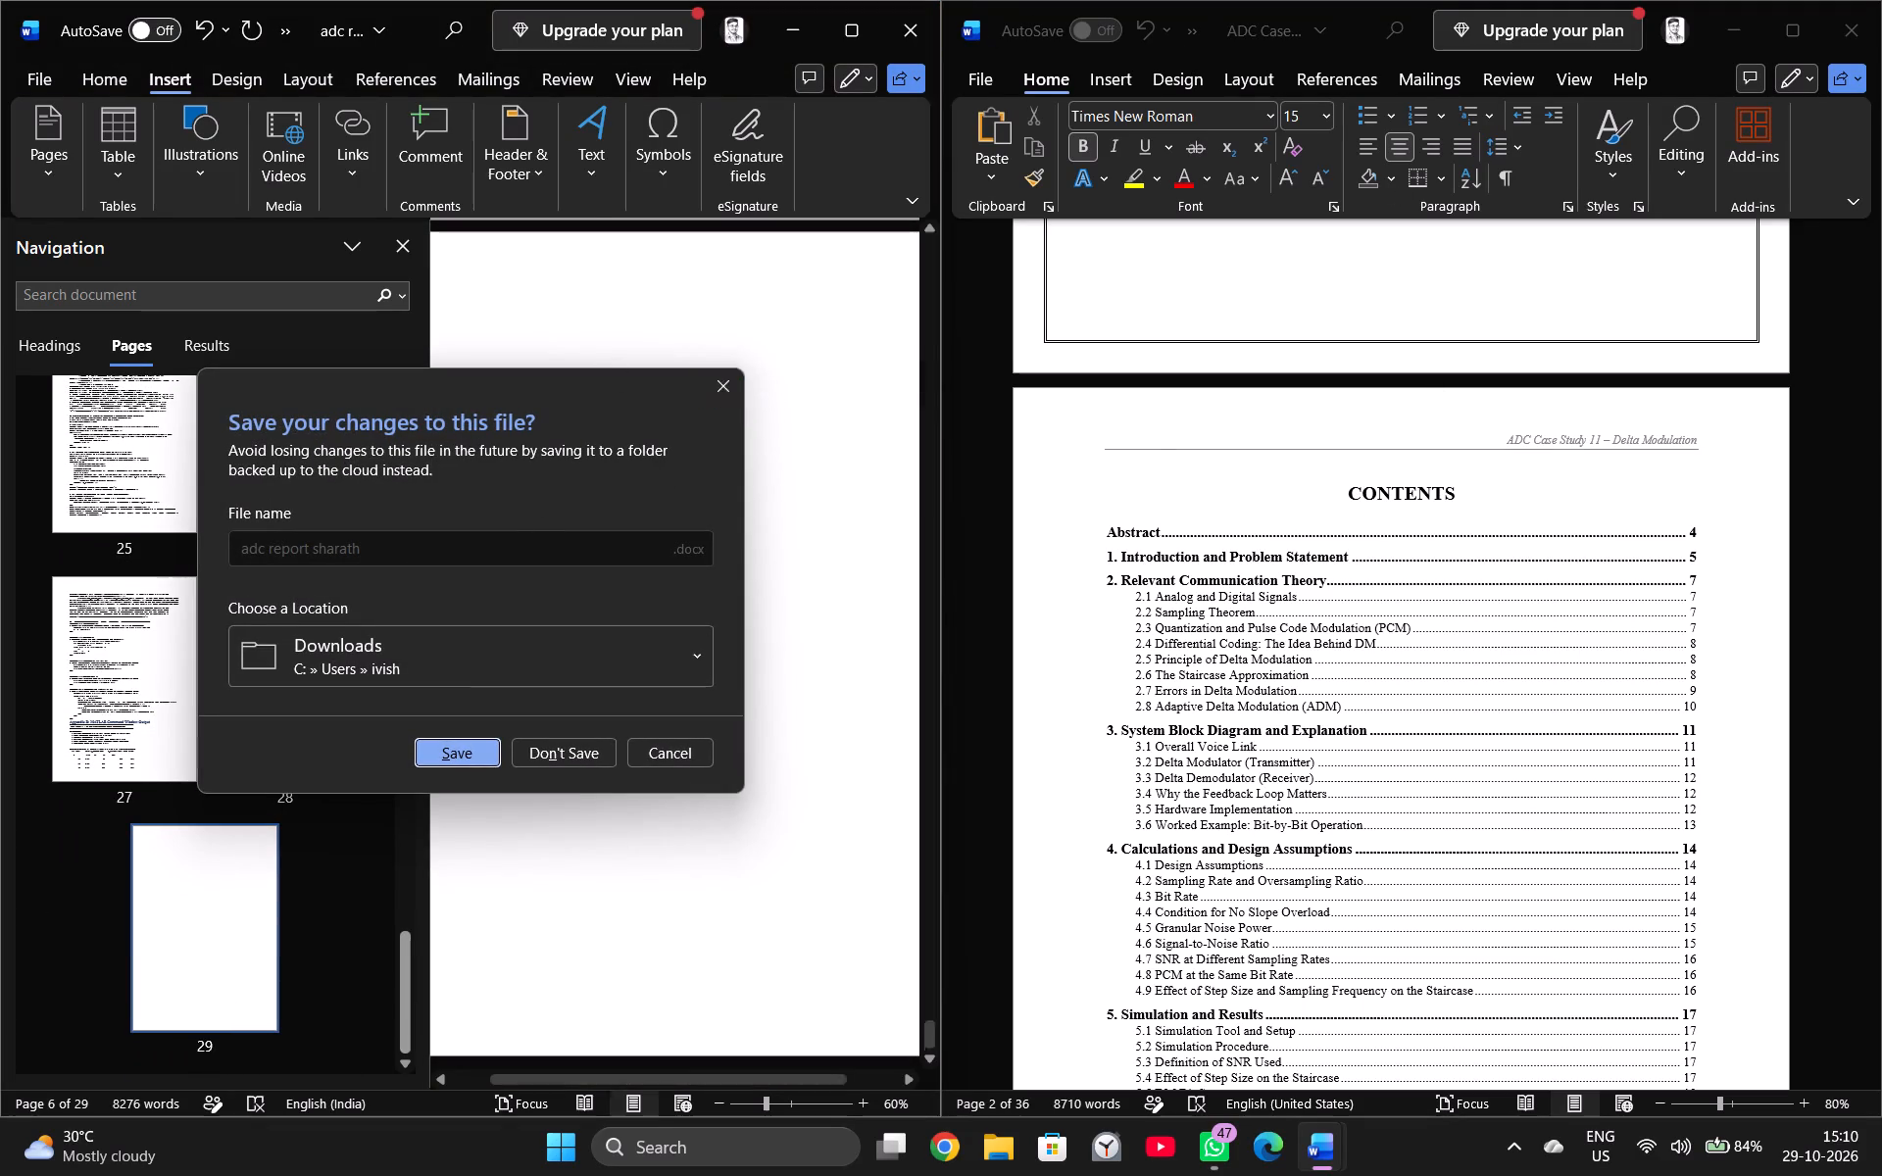
left_click(851, 25)
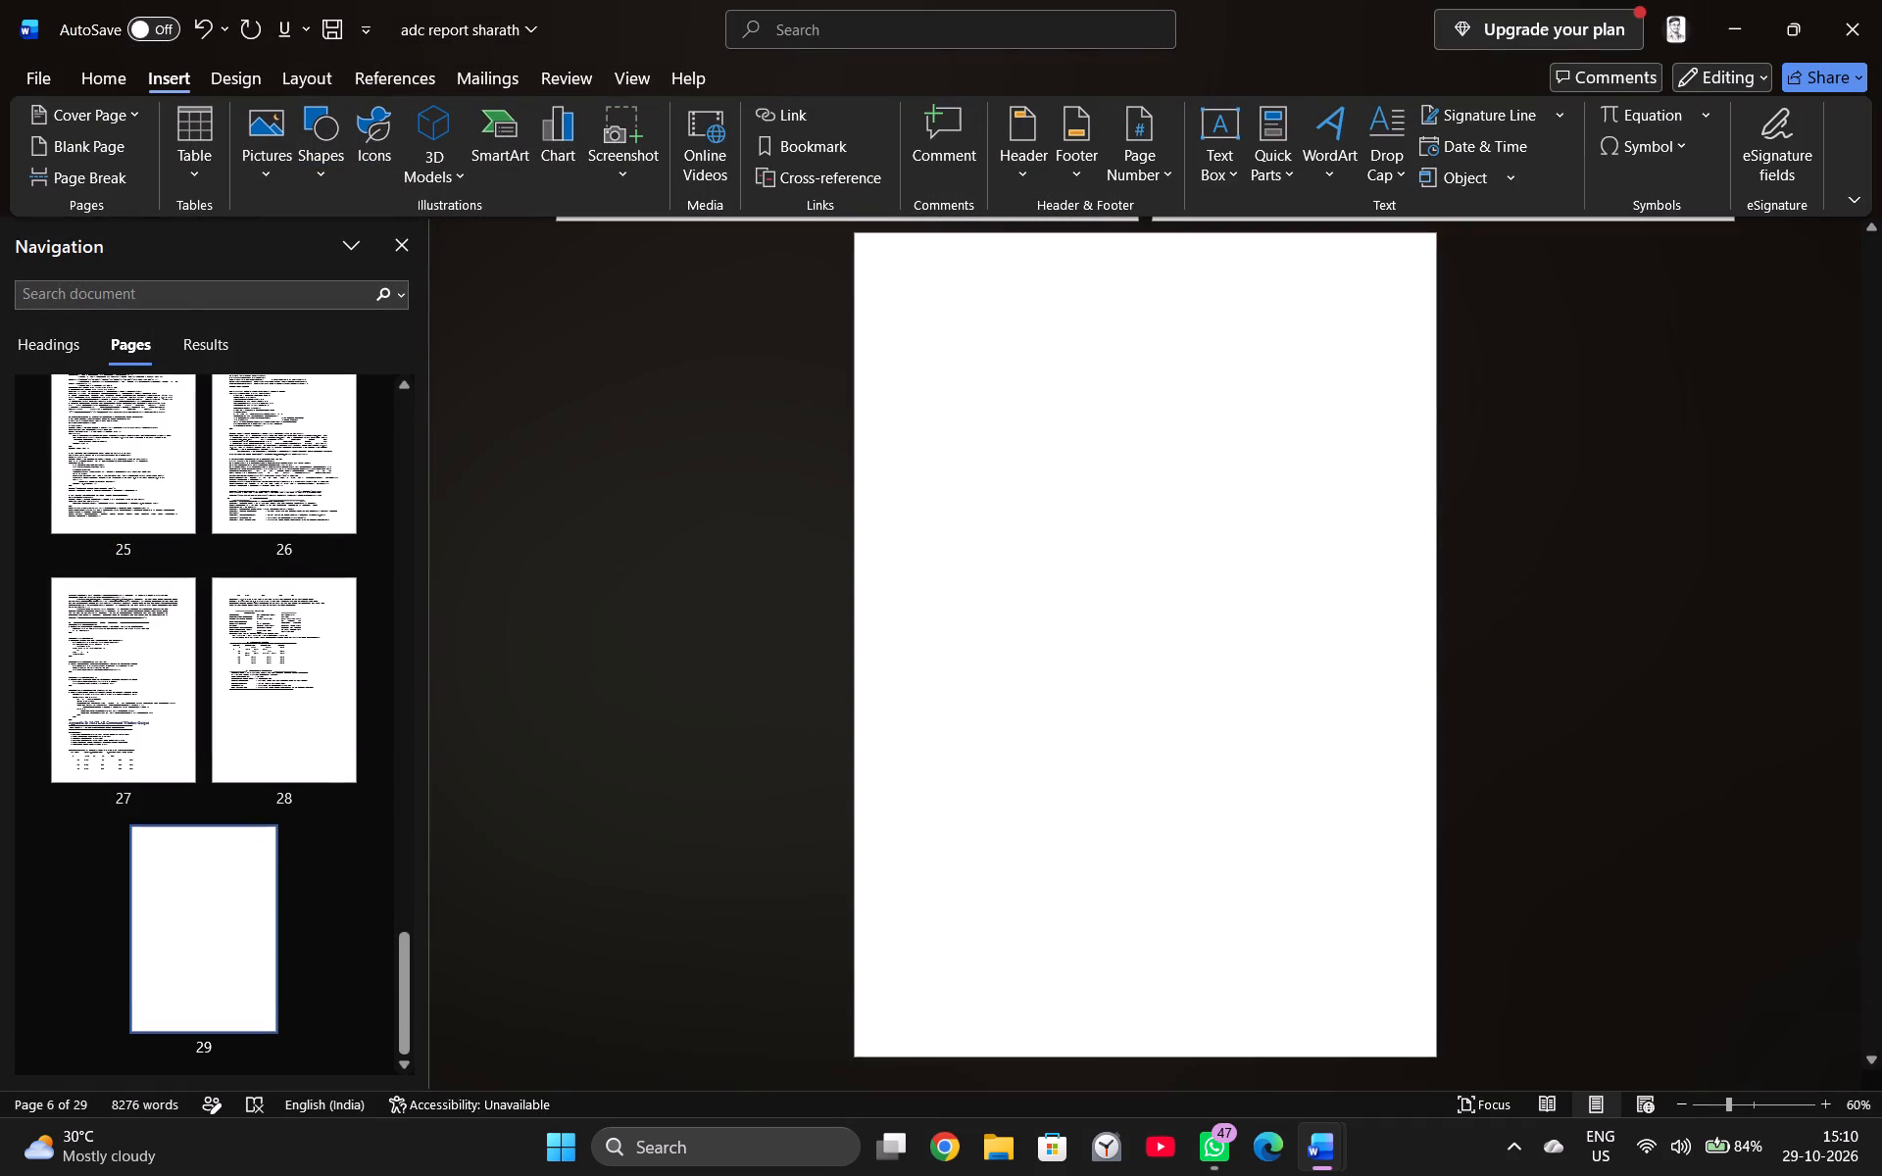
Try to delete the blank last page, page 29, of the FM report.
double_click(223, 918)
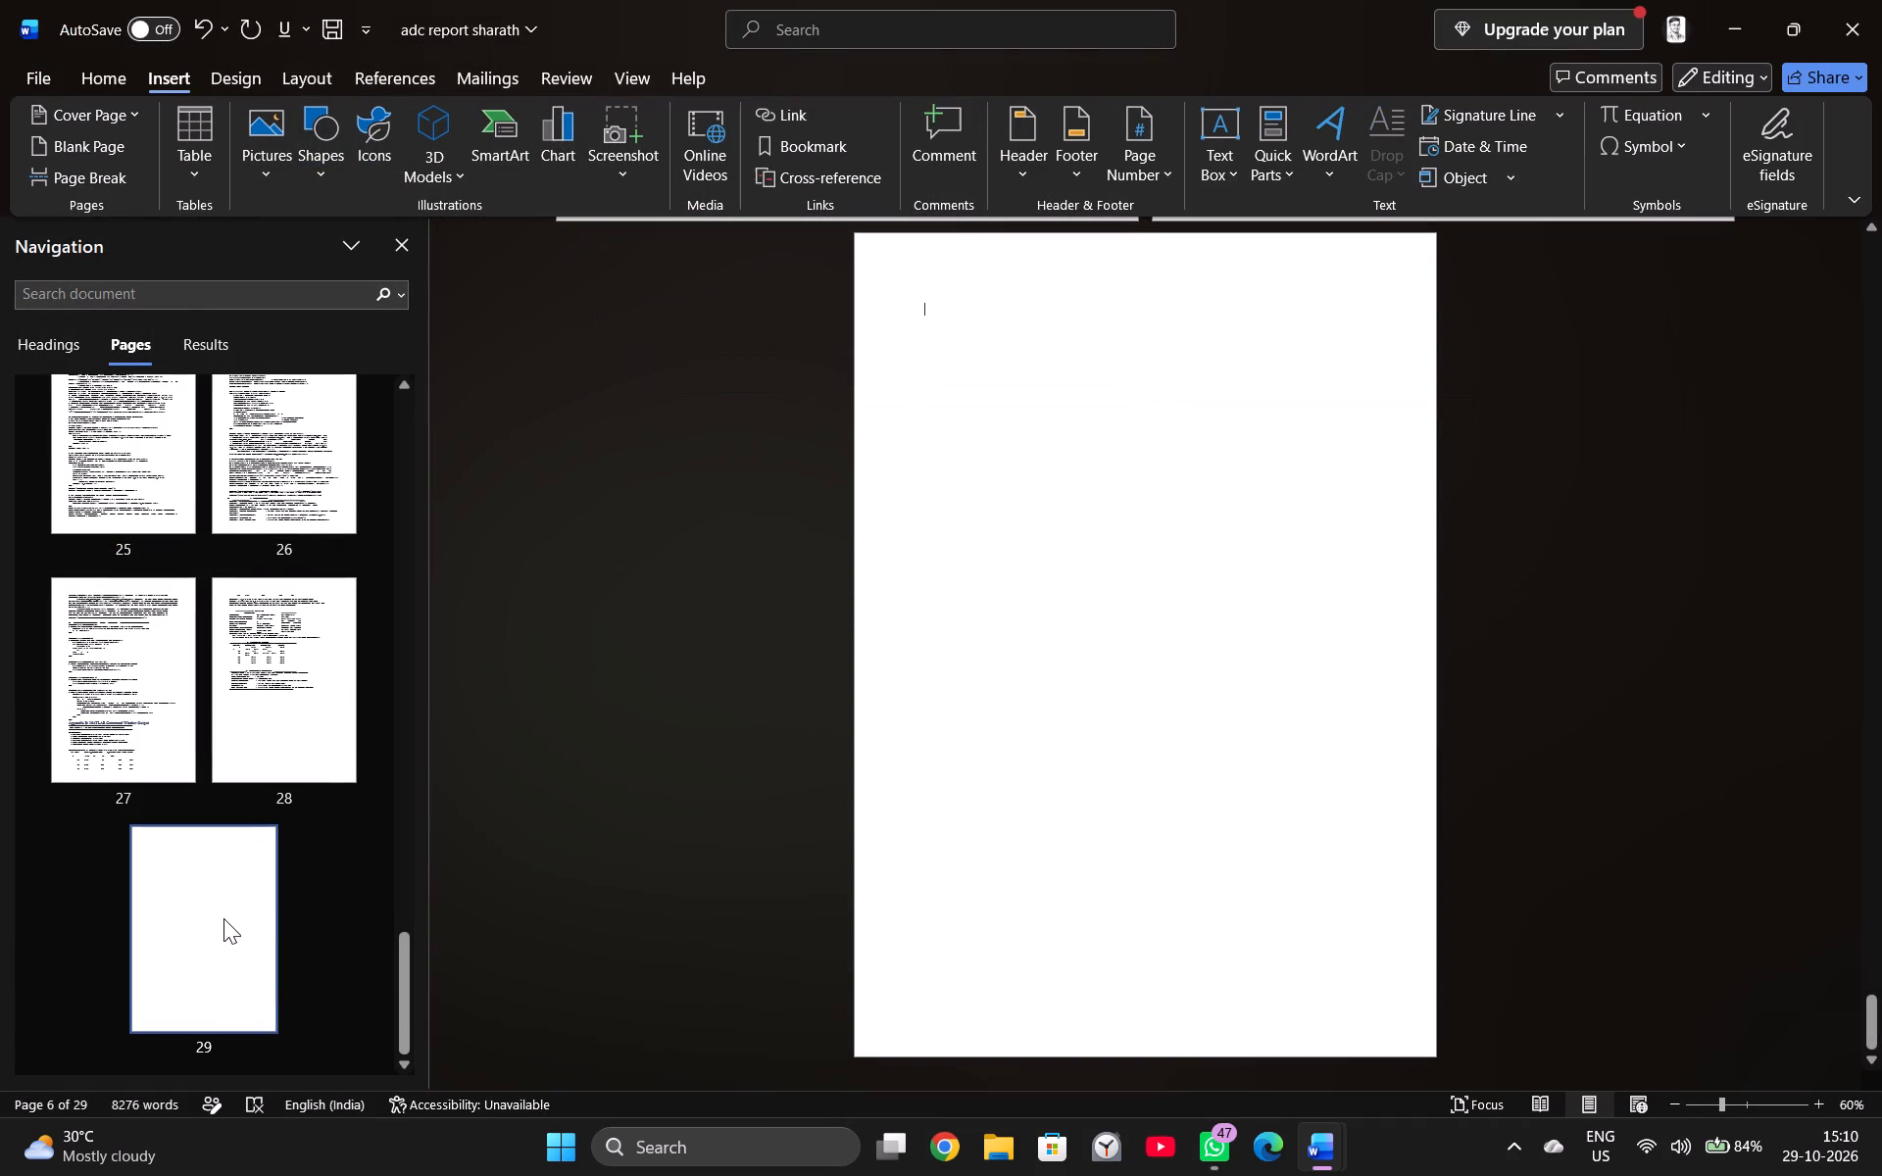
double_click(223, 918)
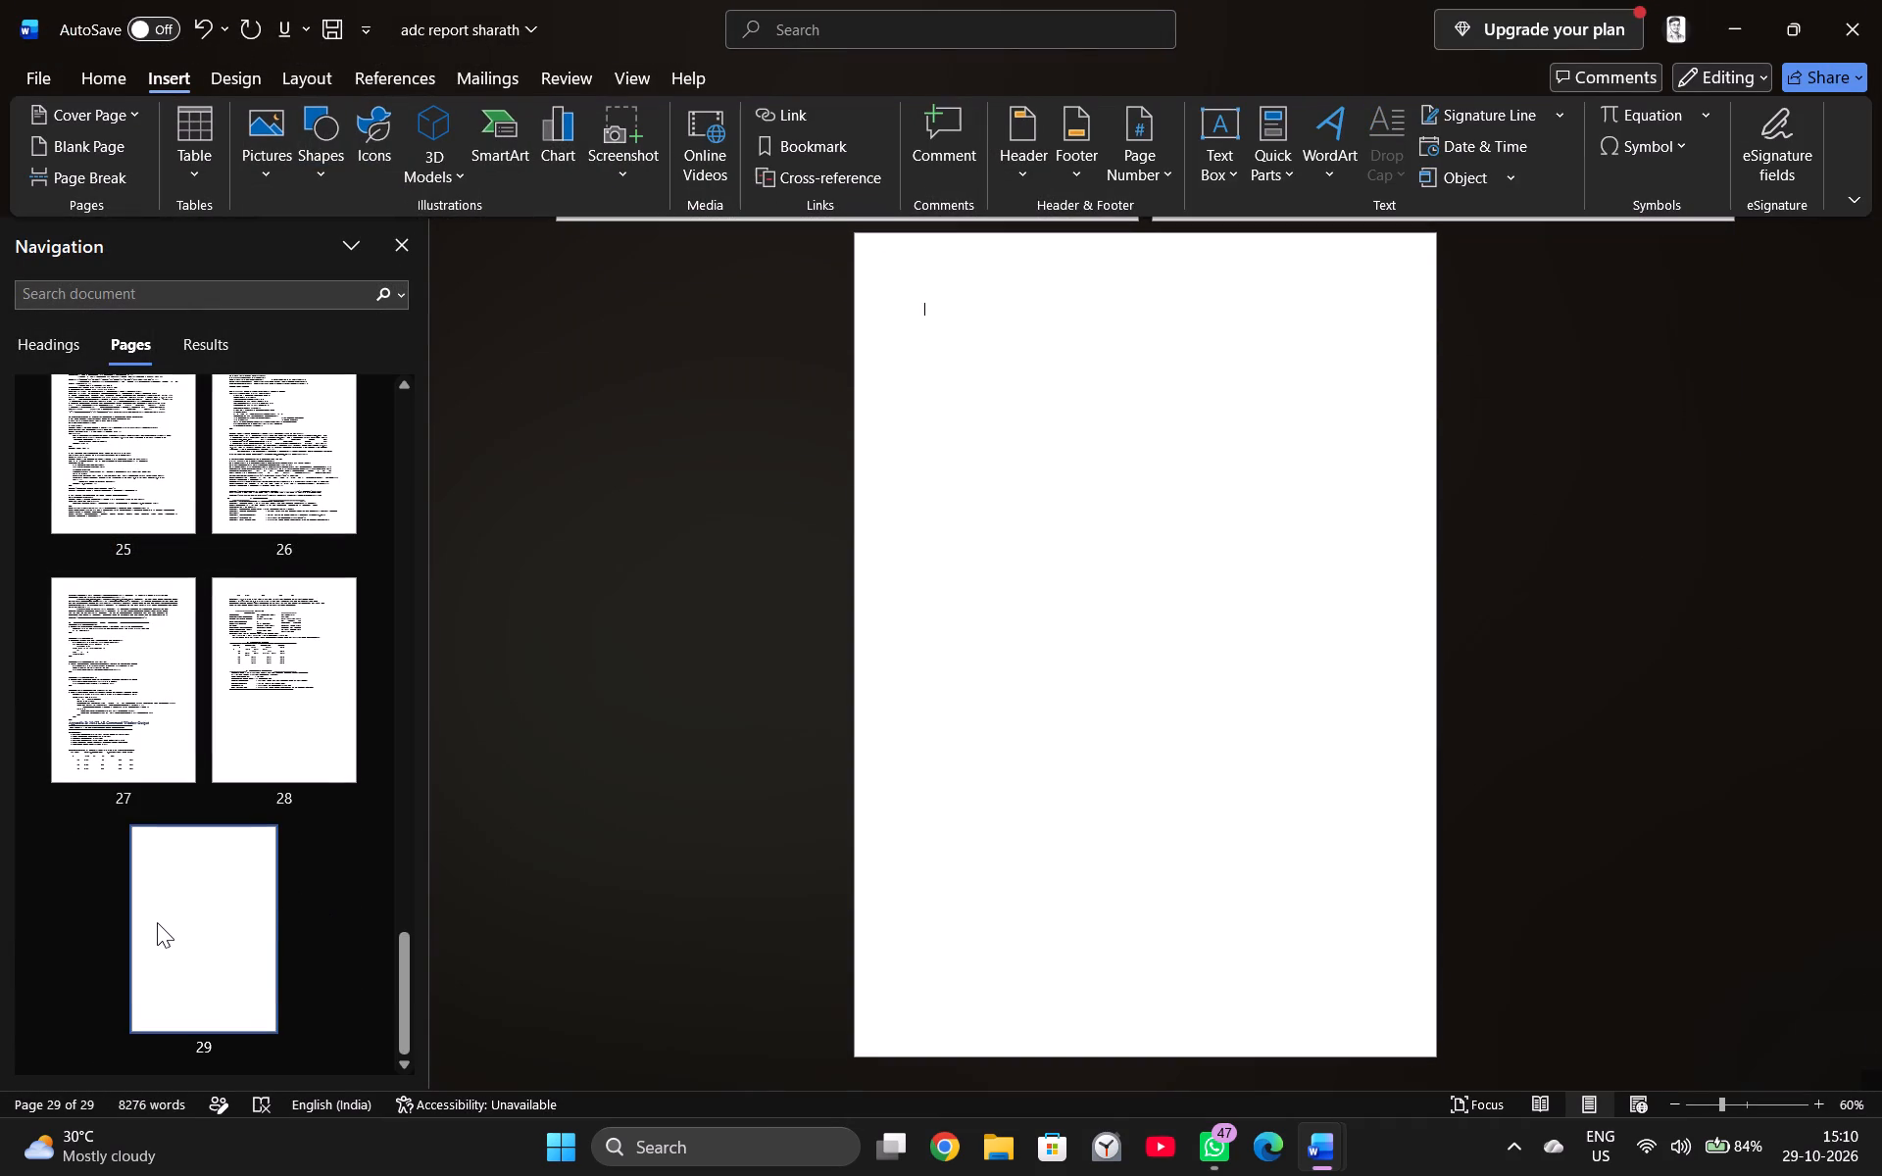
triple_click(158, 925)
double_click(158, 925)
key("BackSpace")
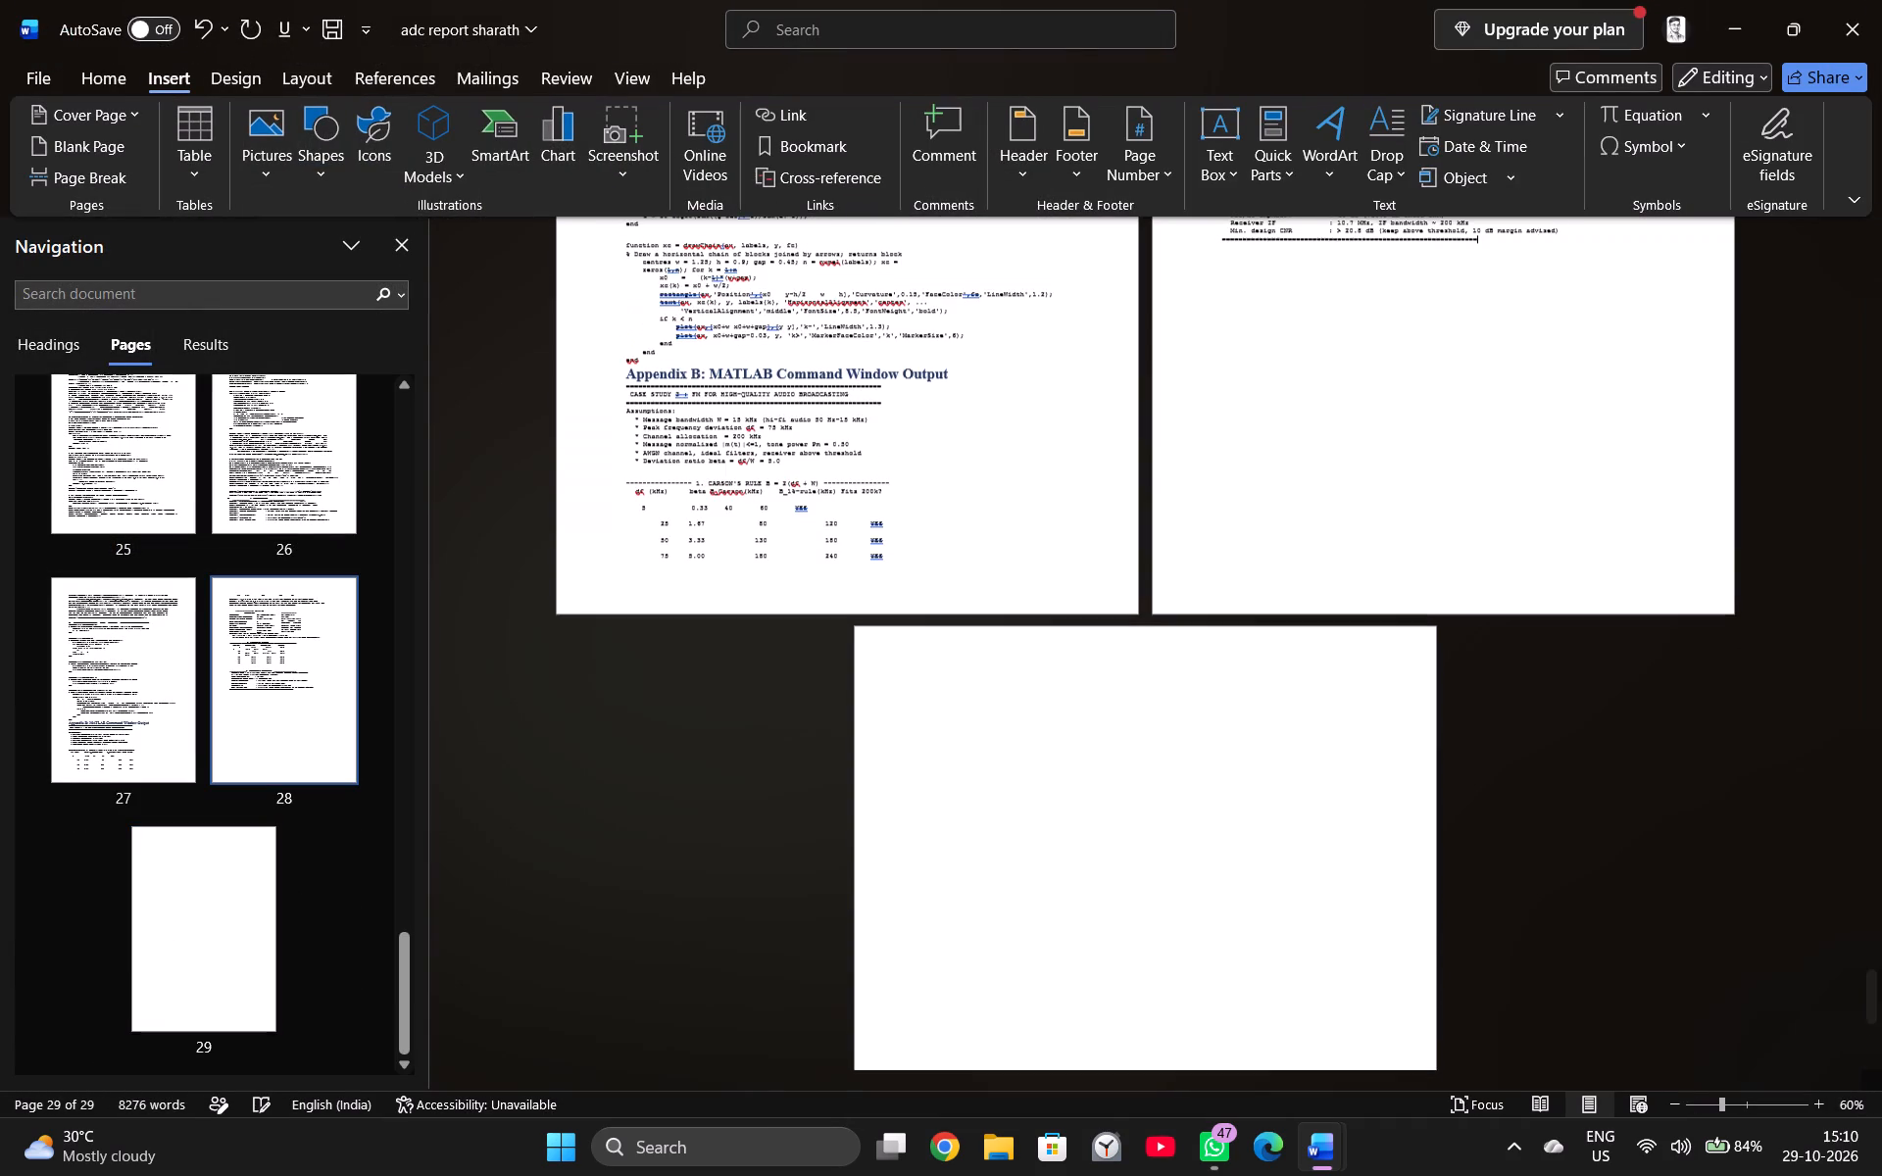
Look back through the report from page 28 to the cover and Contents pages.
left_click(301, 733)
scroll(1405, 609, "up", 12)
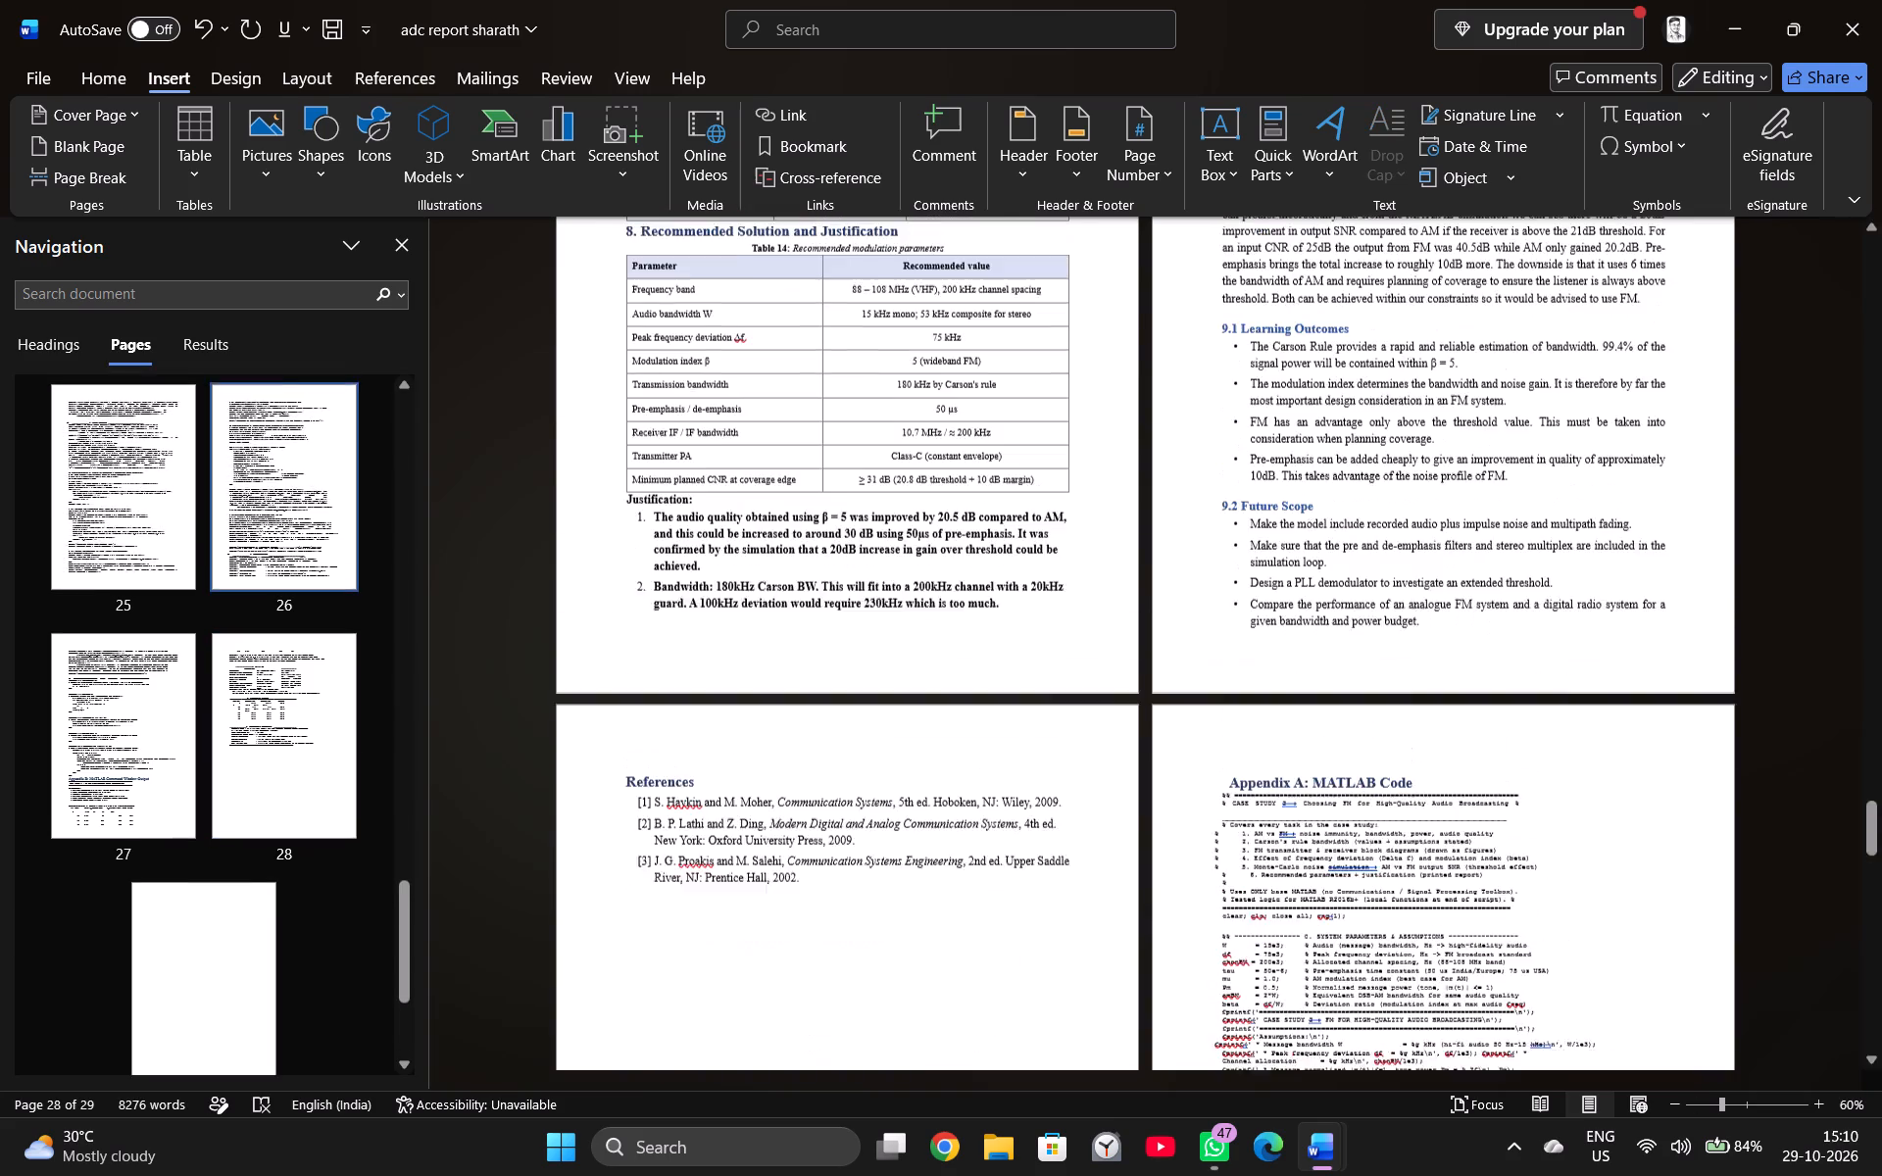
scroll(1405, 609, "up", 1)
scroll(1405, 609, "up", 20)
scroll(1405, 609, "up", 20)
scroll(1405, 609, "up", 20)
scroll(1405, 609, "up", 12)
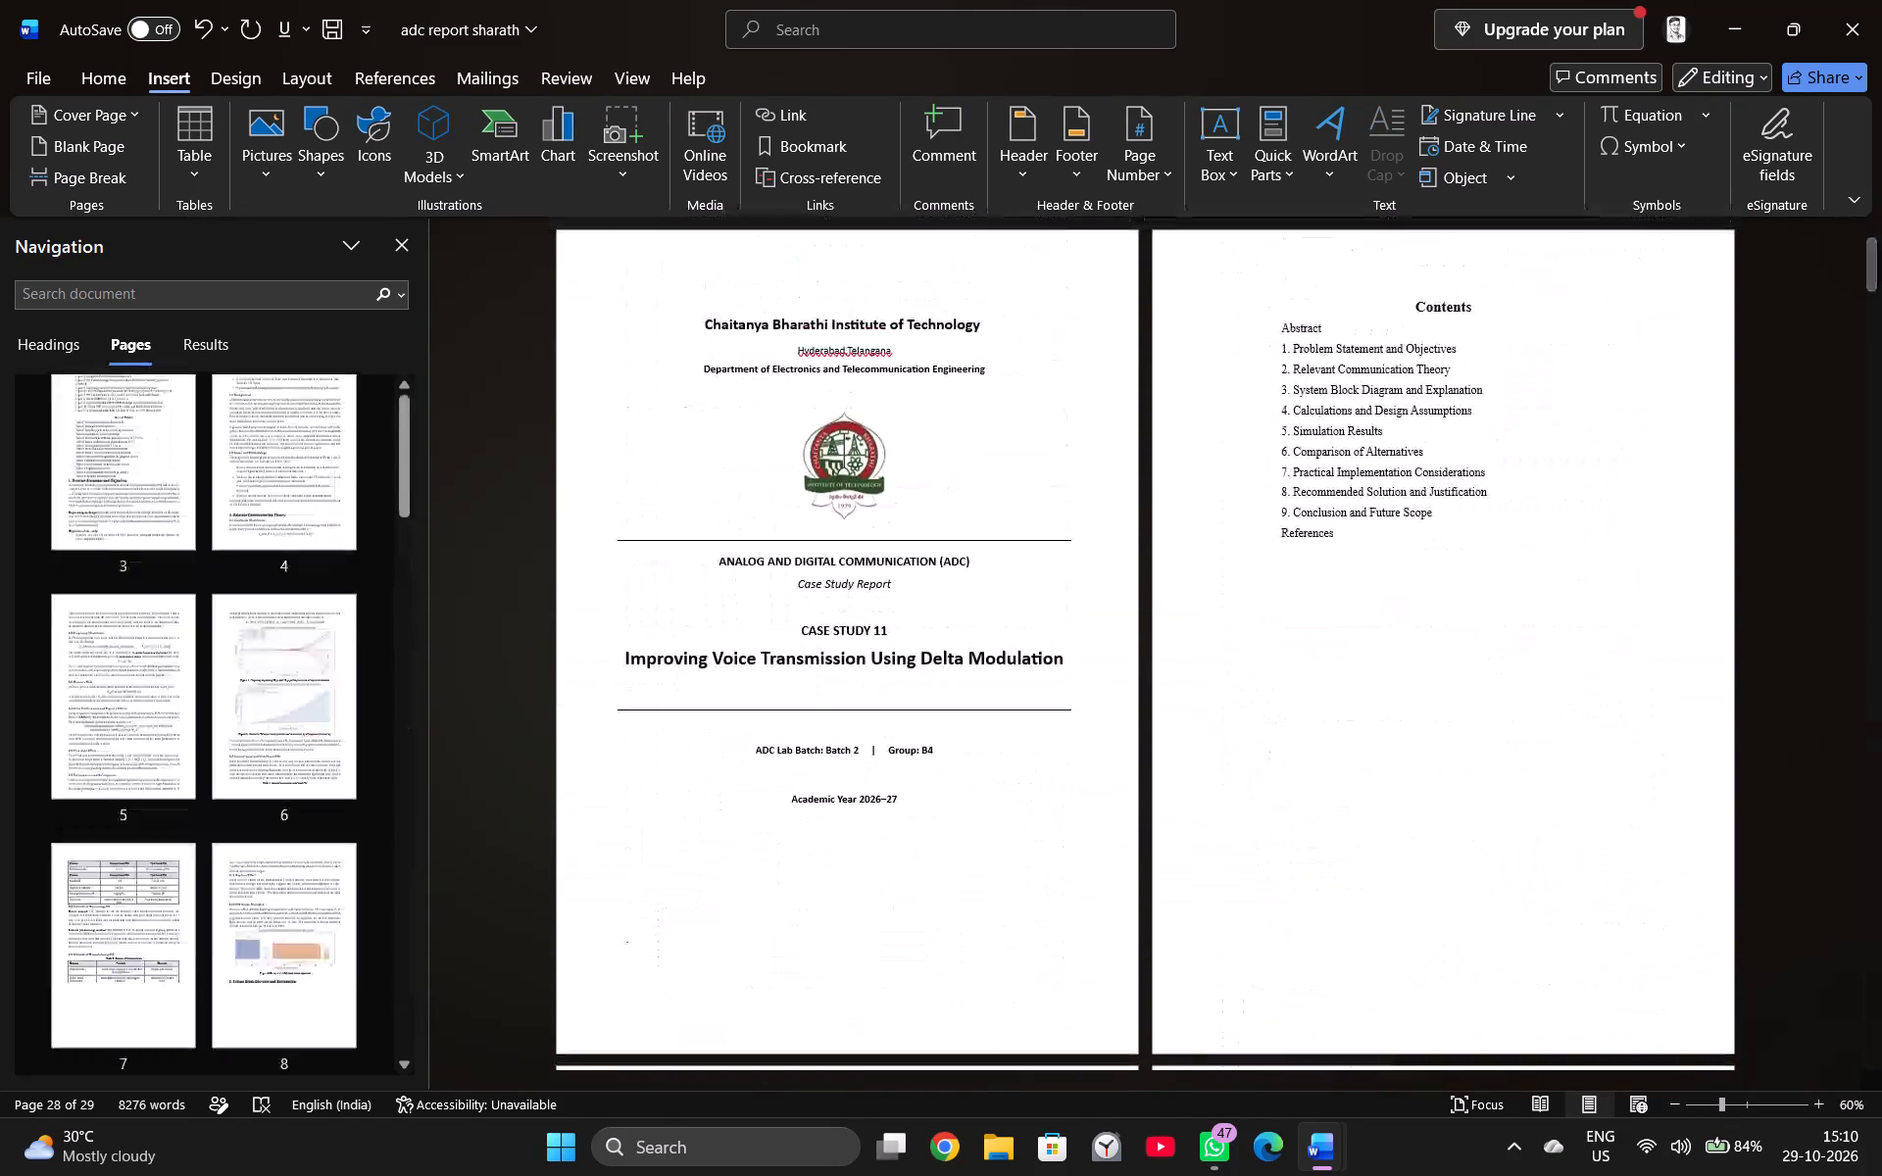
scroll(1405, 609, "up", 4)
scroll(1405, 609, "up", 5, "ctrl")
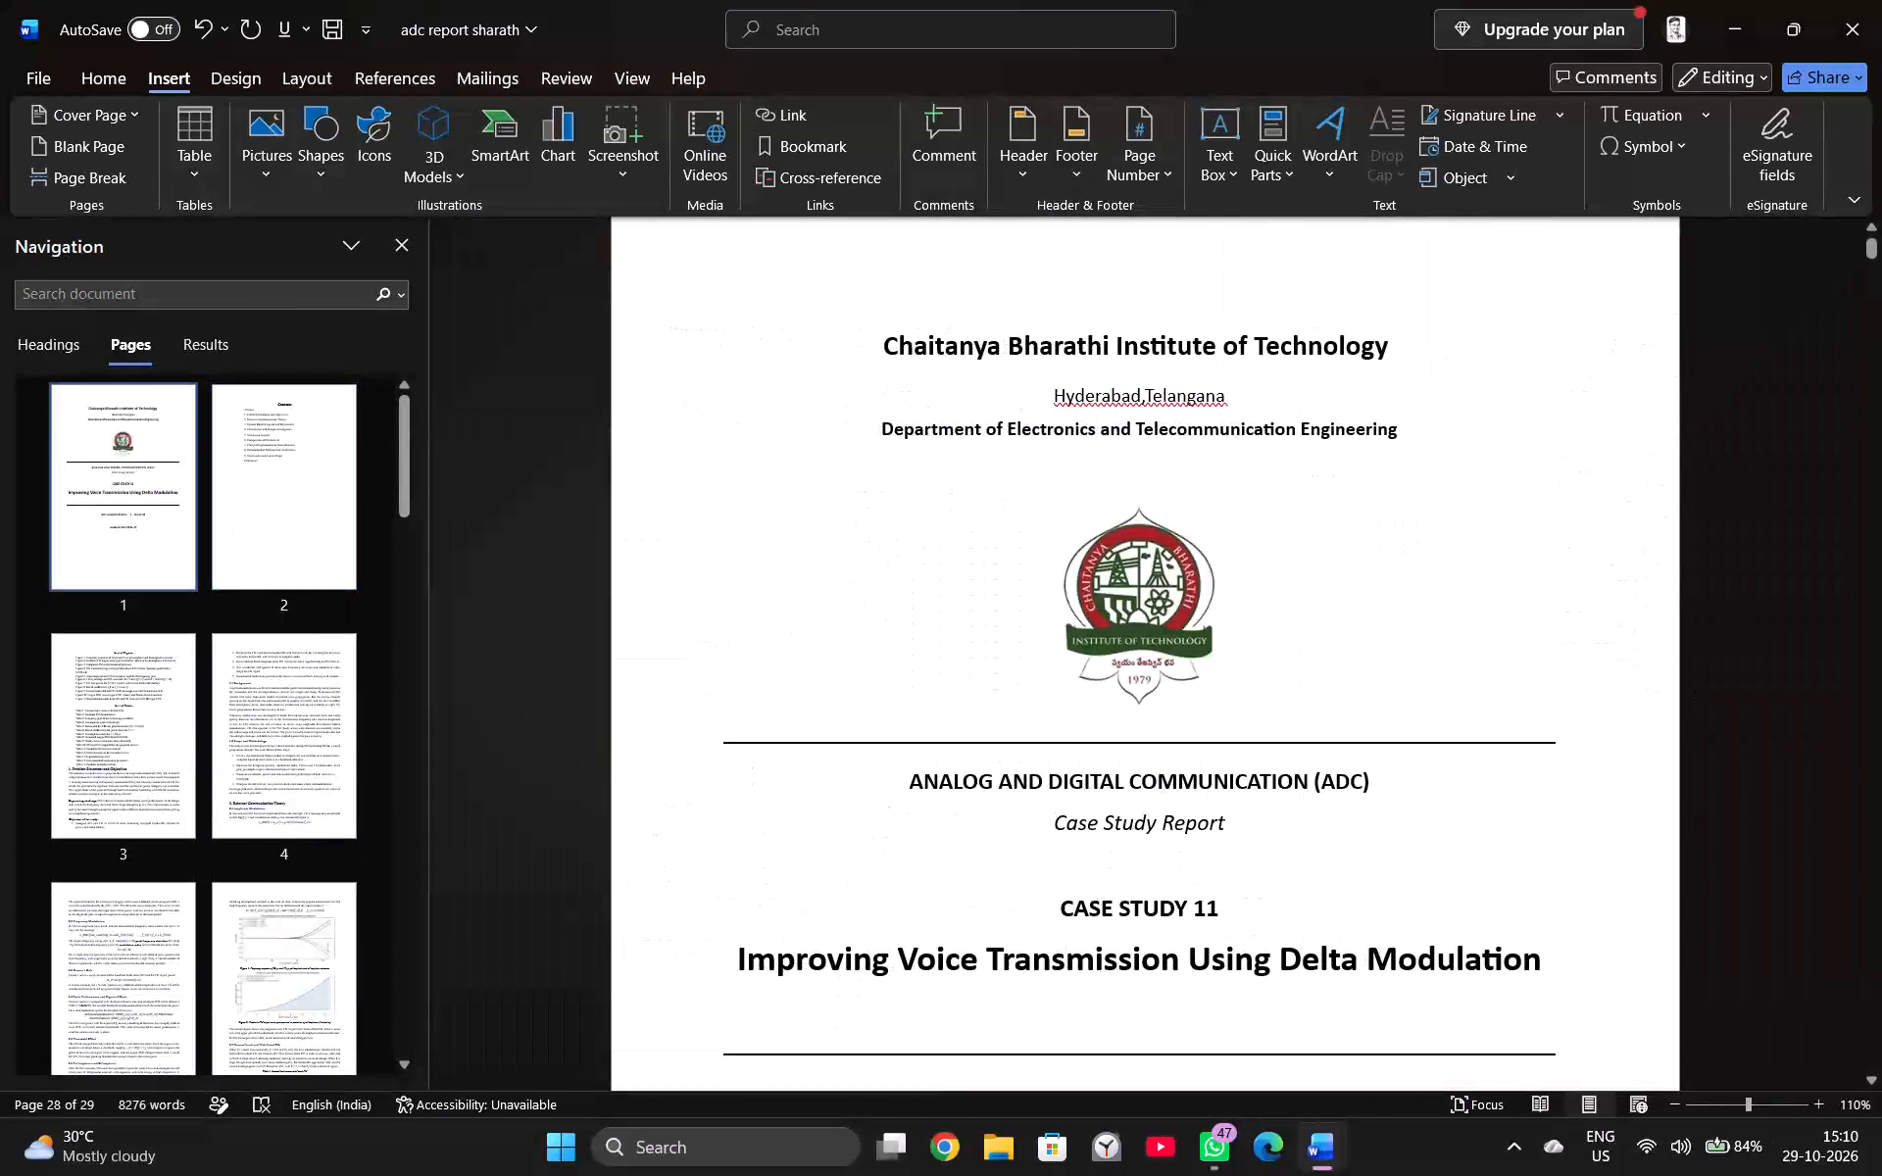
scroll(1216, 621, "down", 5)
left_click(274, 513)
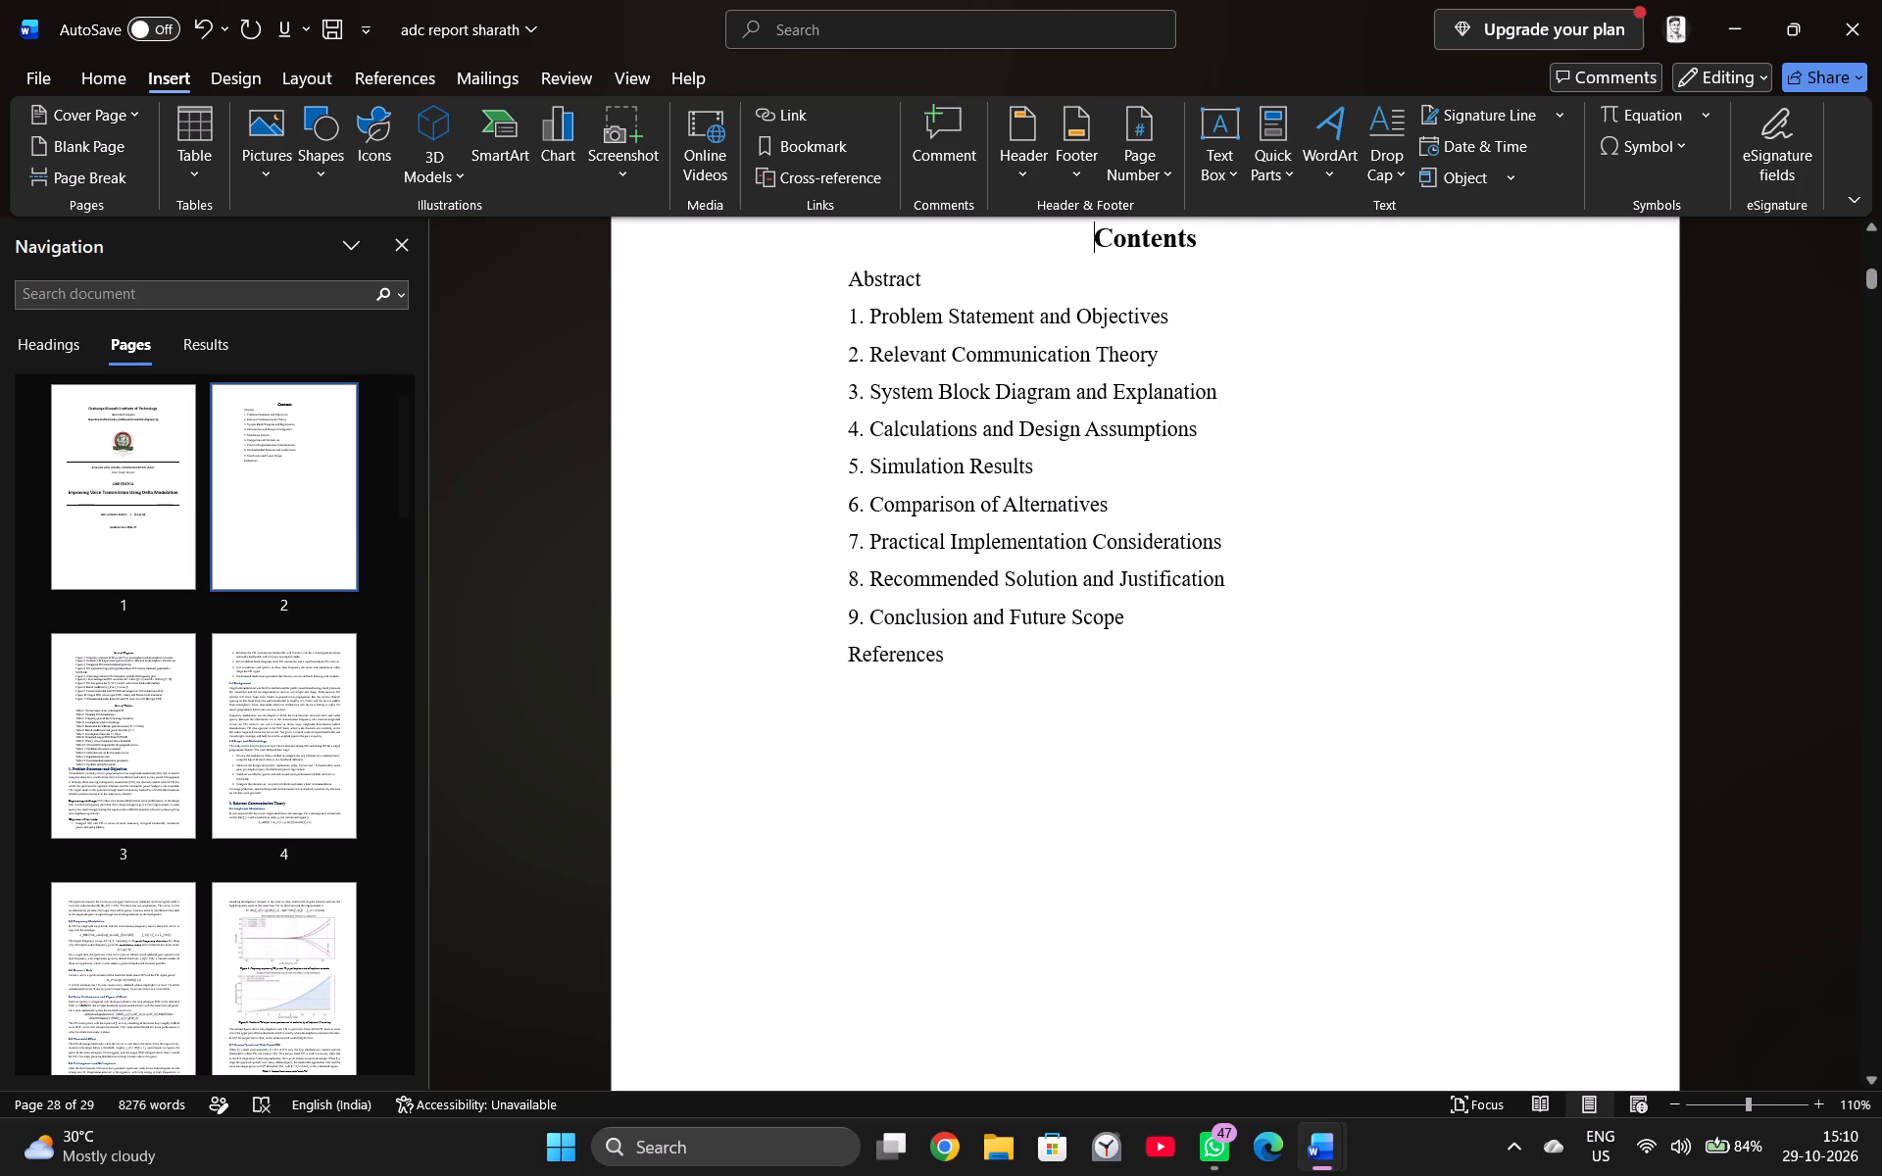
scroll(1172, 724, "up", 5)
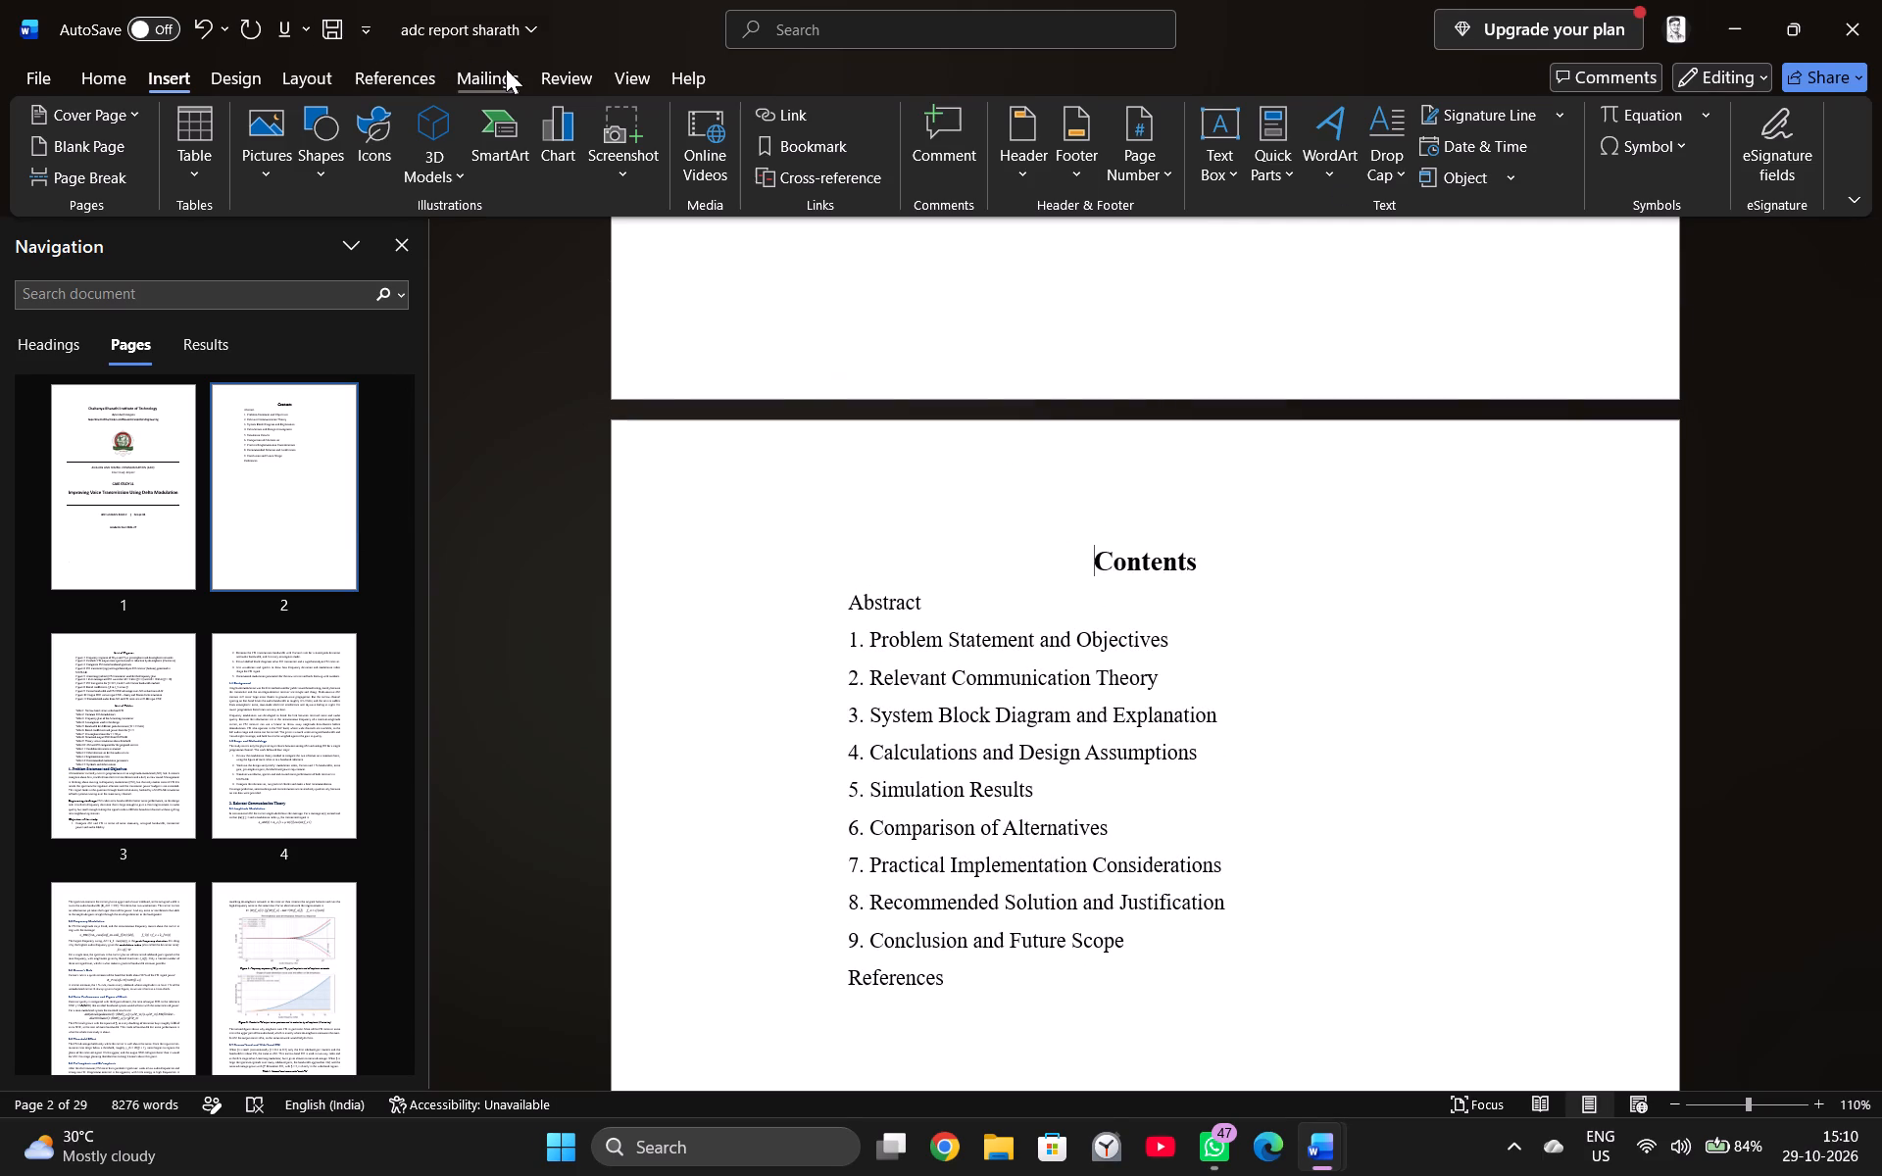
Apply a 1 pt solid box page border in automatic colour to the whole document.
left_click(629, 67)
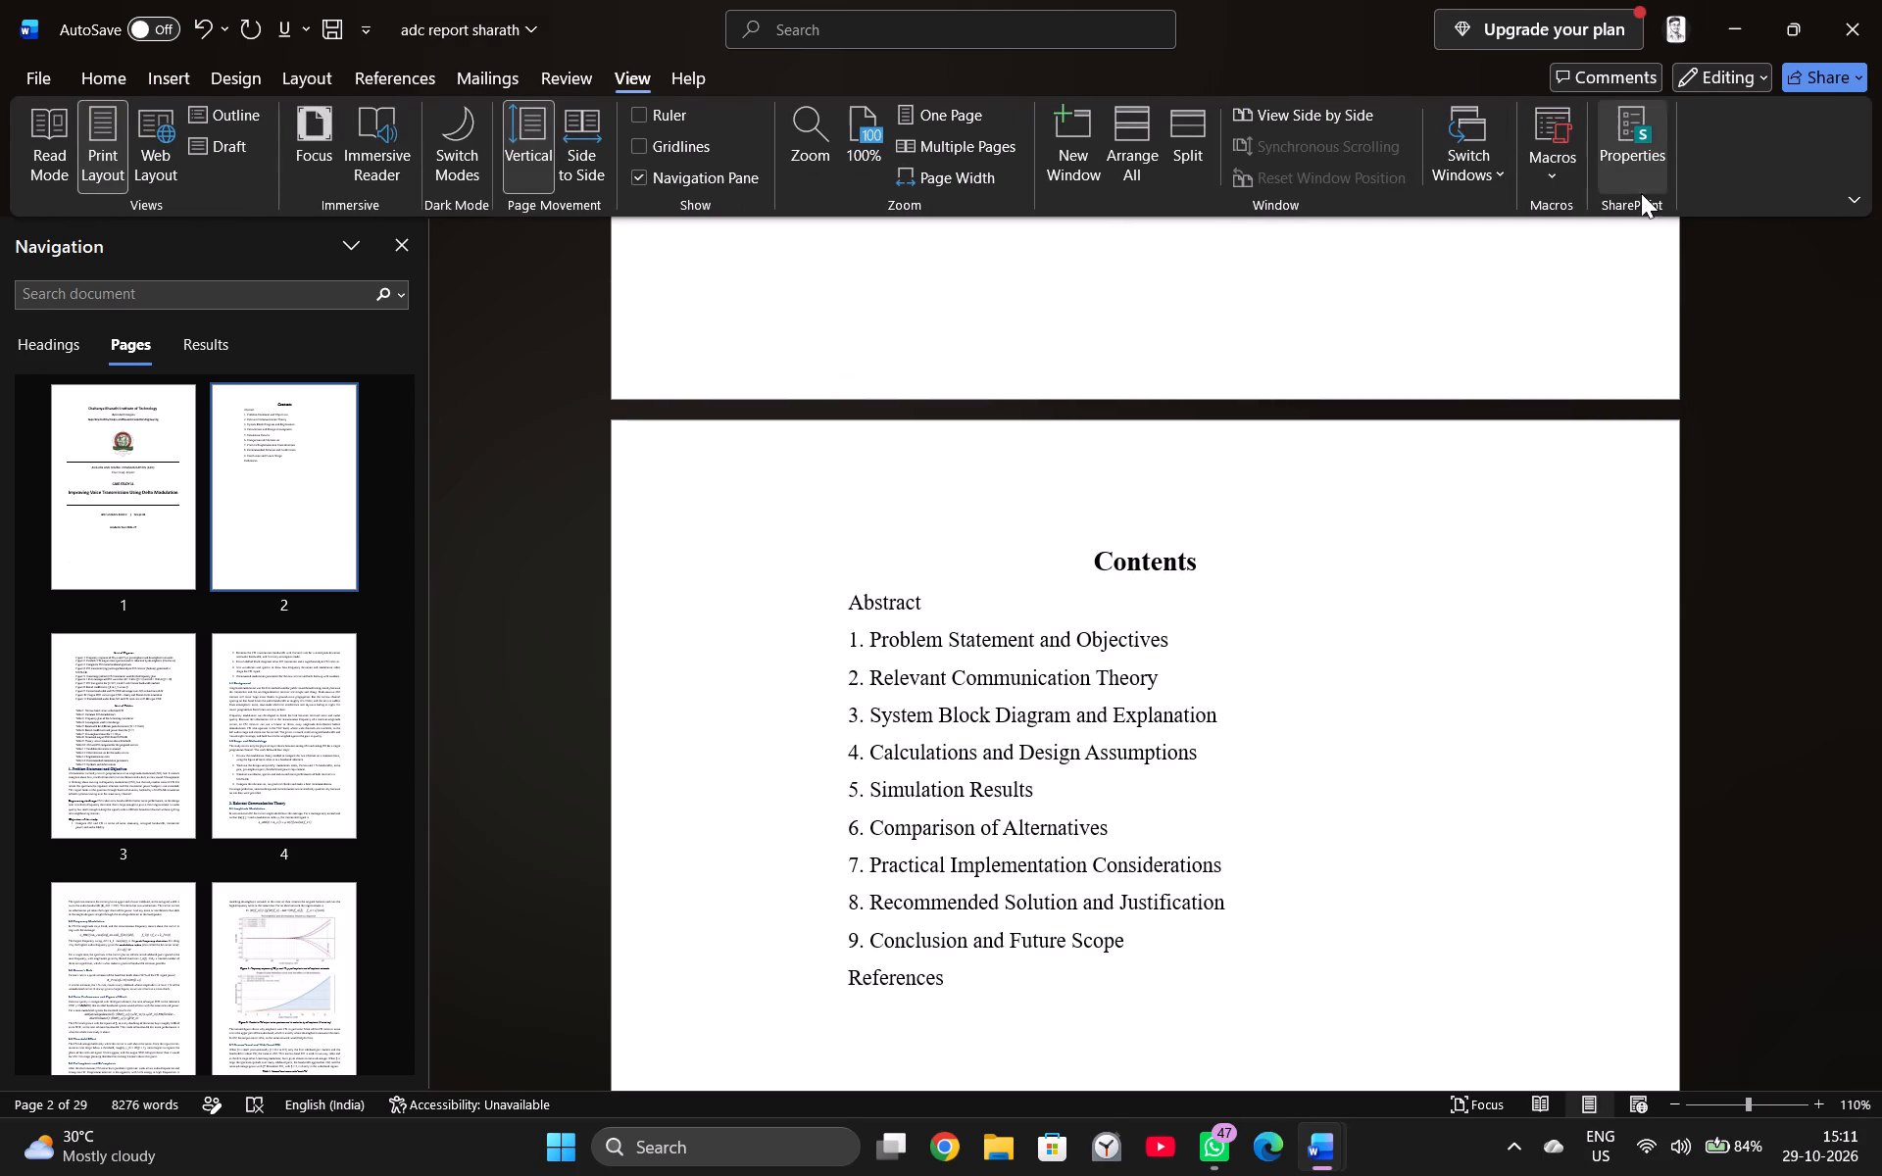
left_click(568, 79)
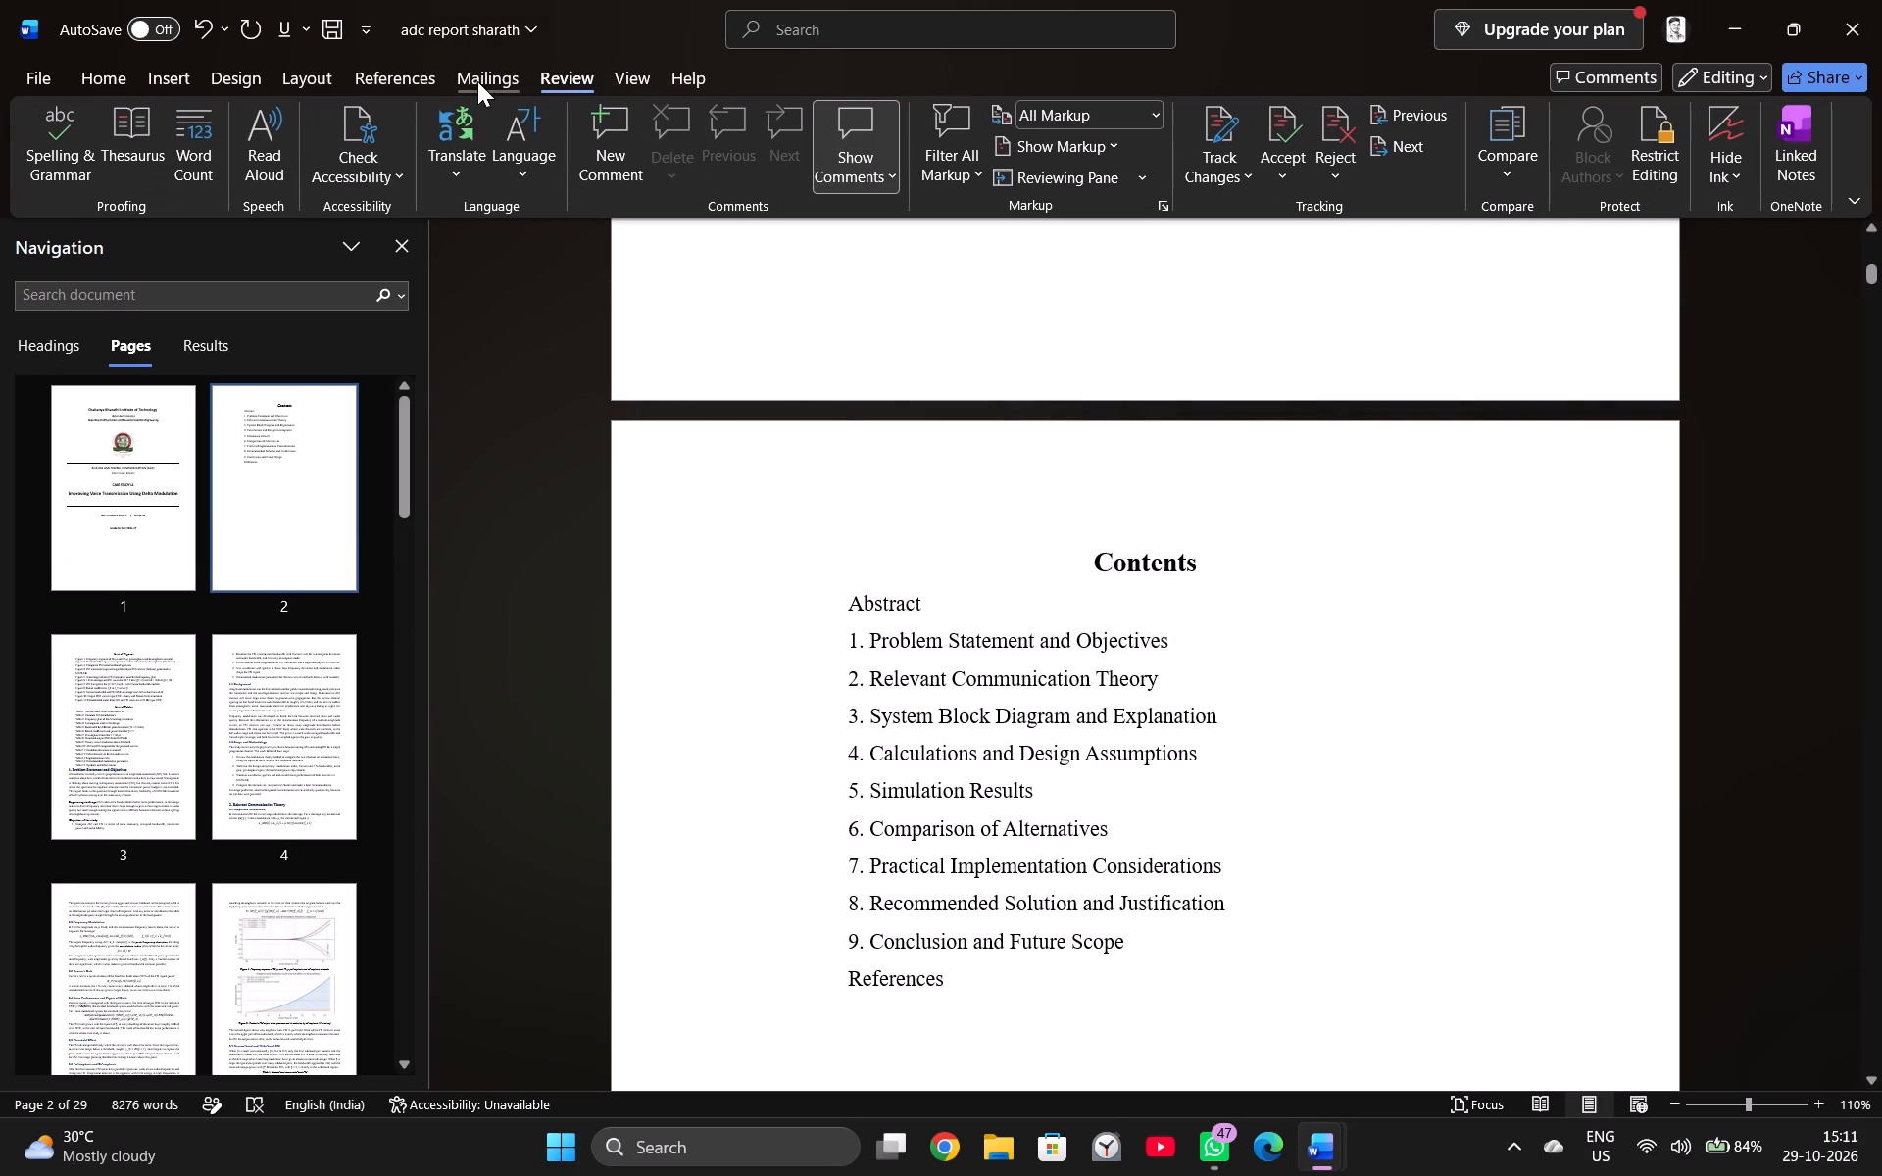
left_click(470, 81)
left_click(407, 75)
left_click(307, 69)
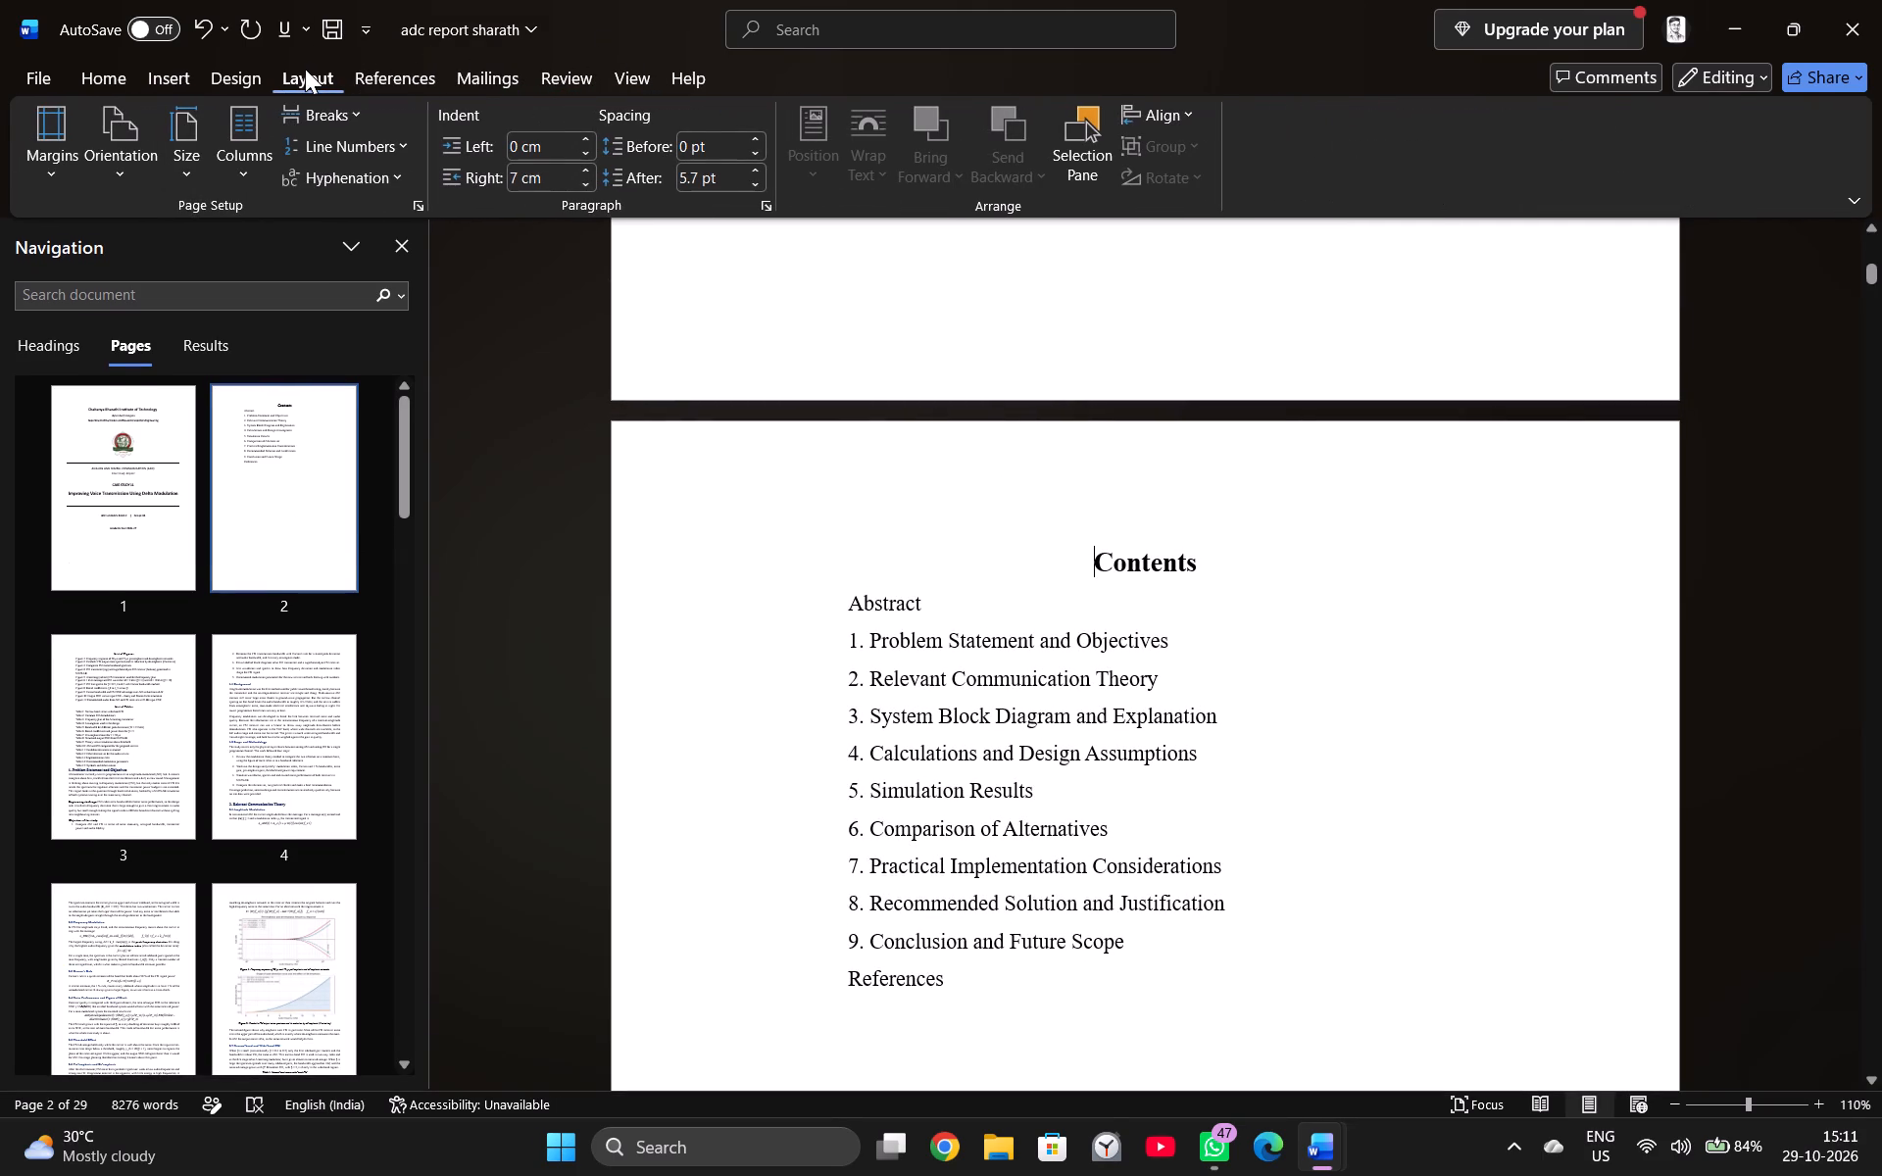
left_click(236, 72)
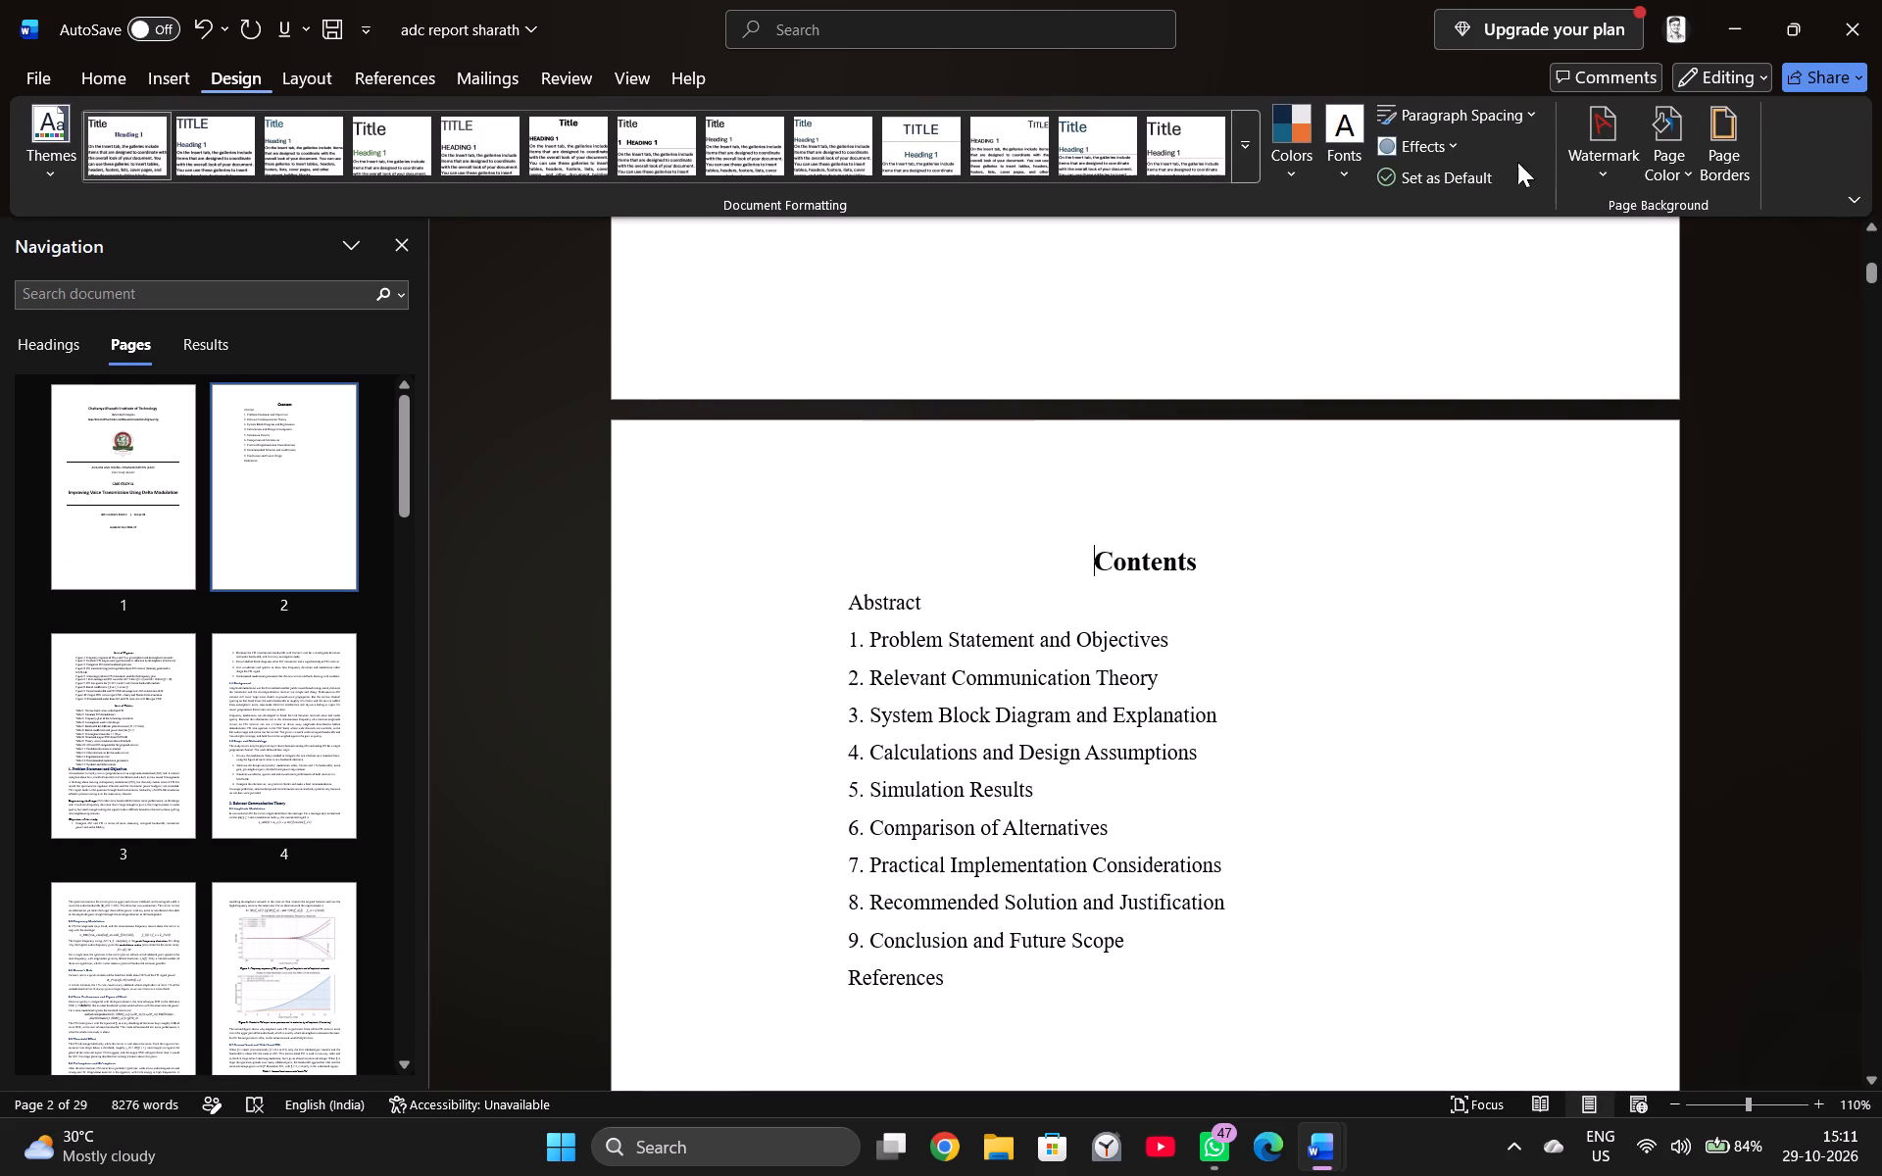
left_click(1714, 143)
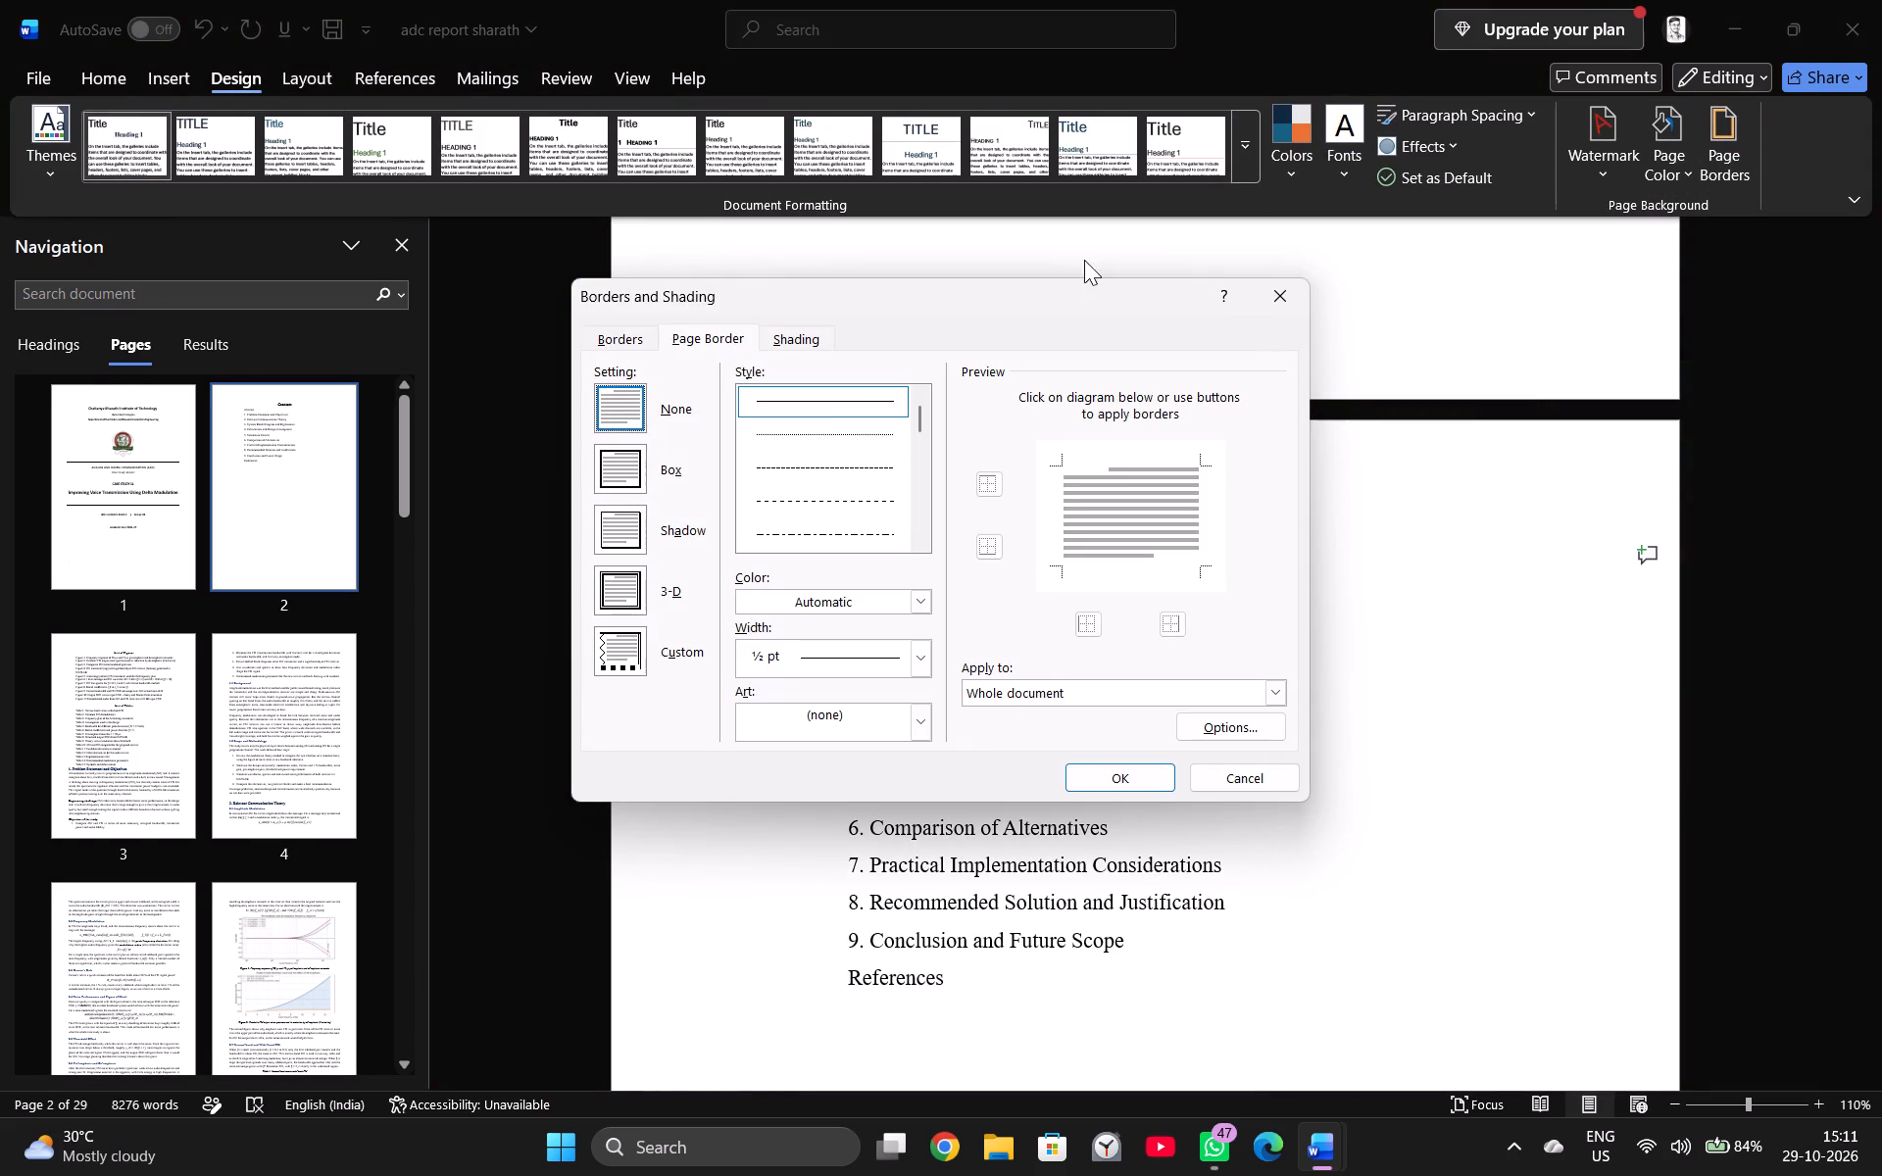
left_click(618, 463)
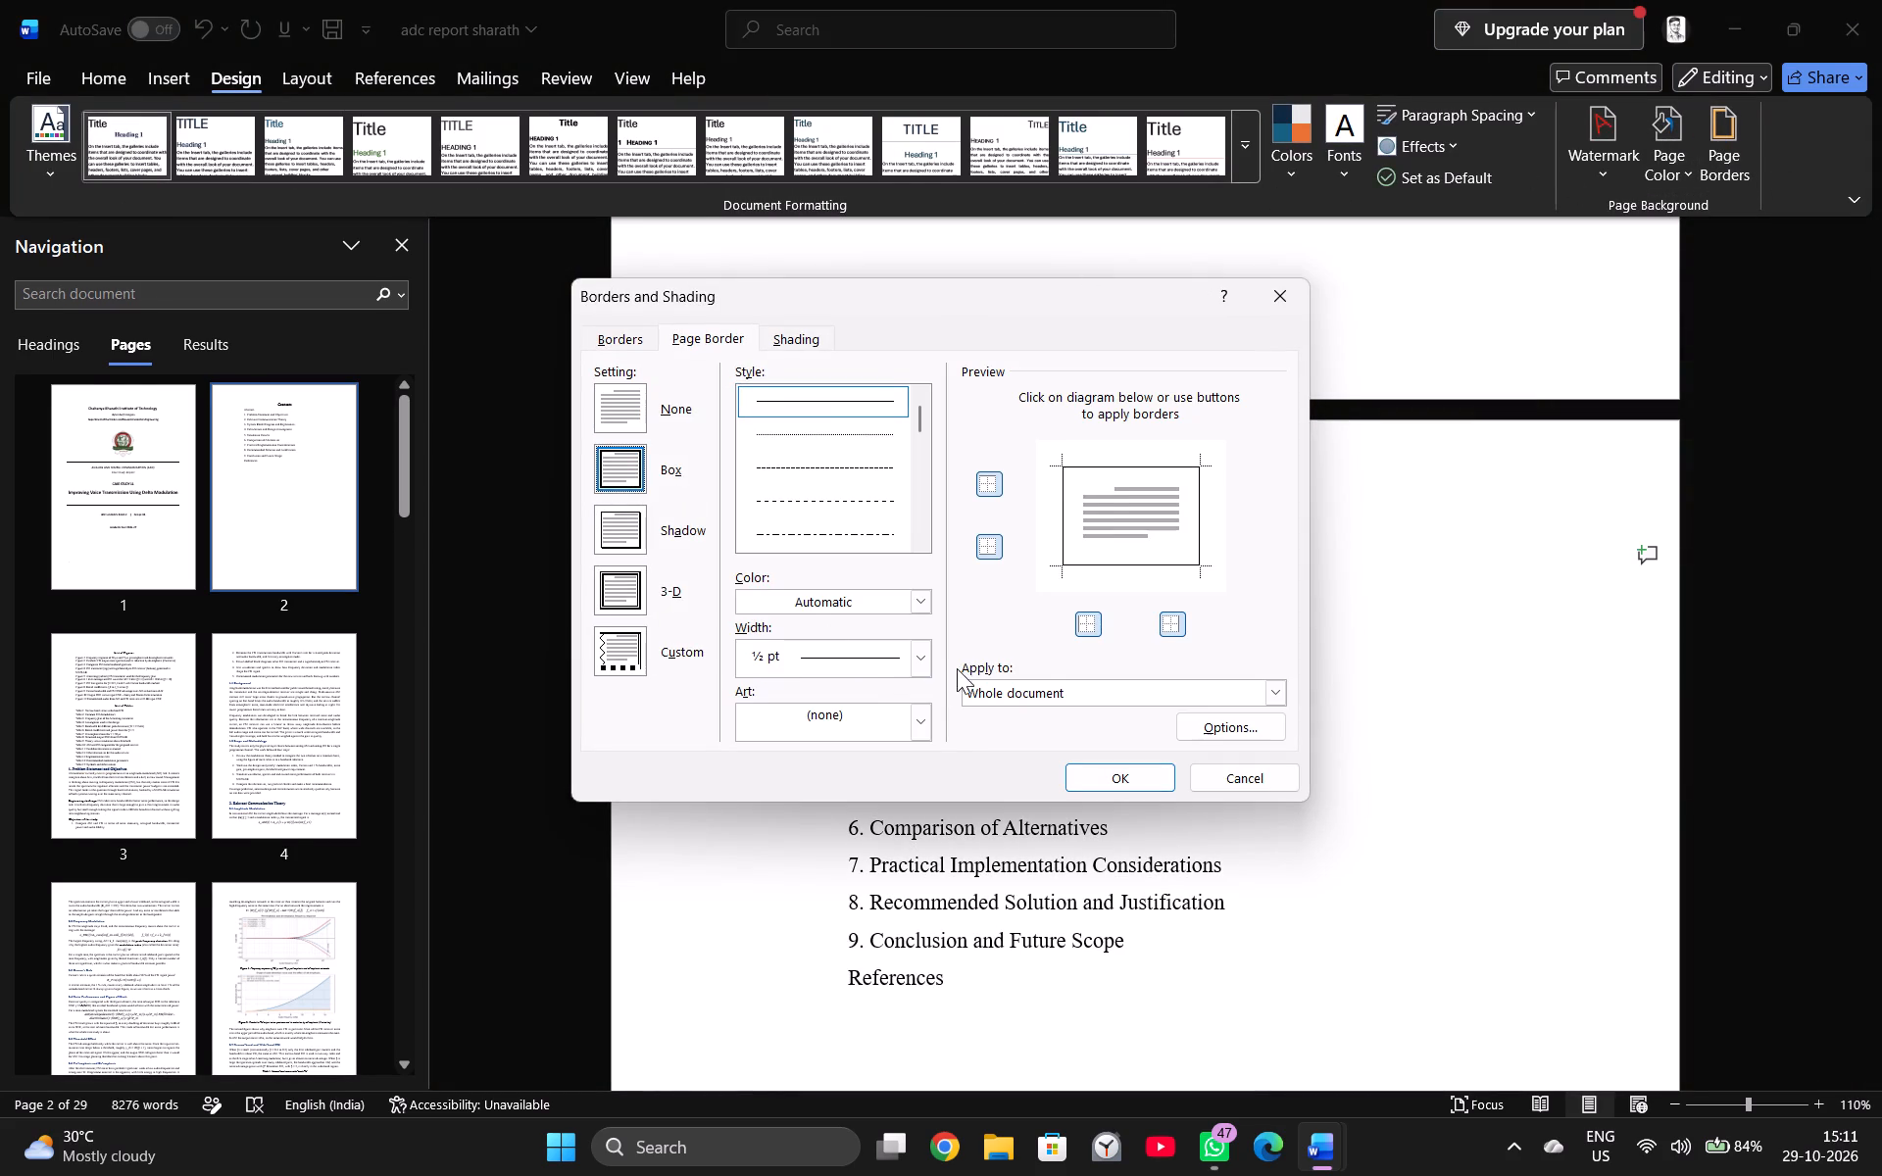
left_click(926, 658)
left_click(877, 786)
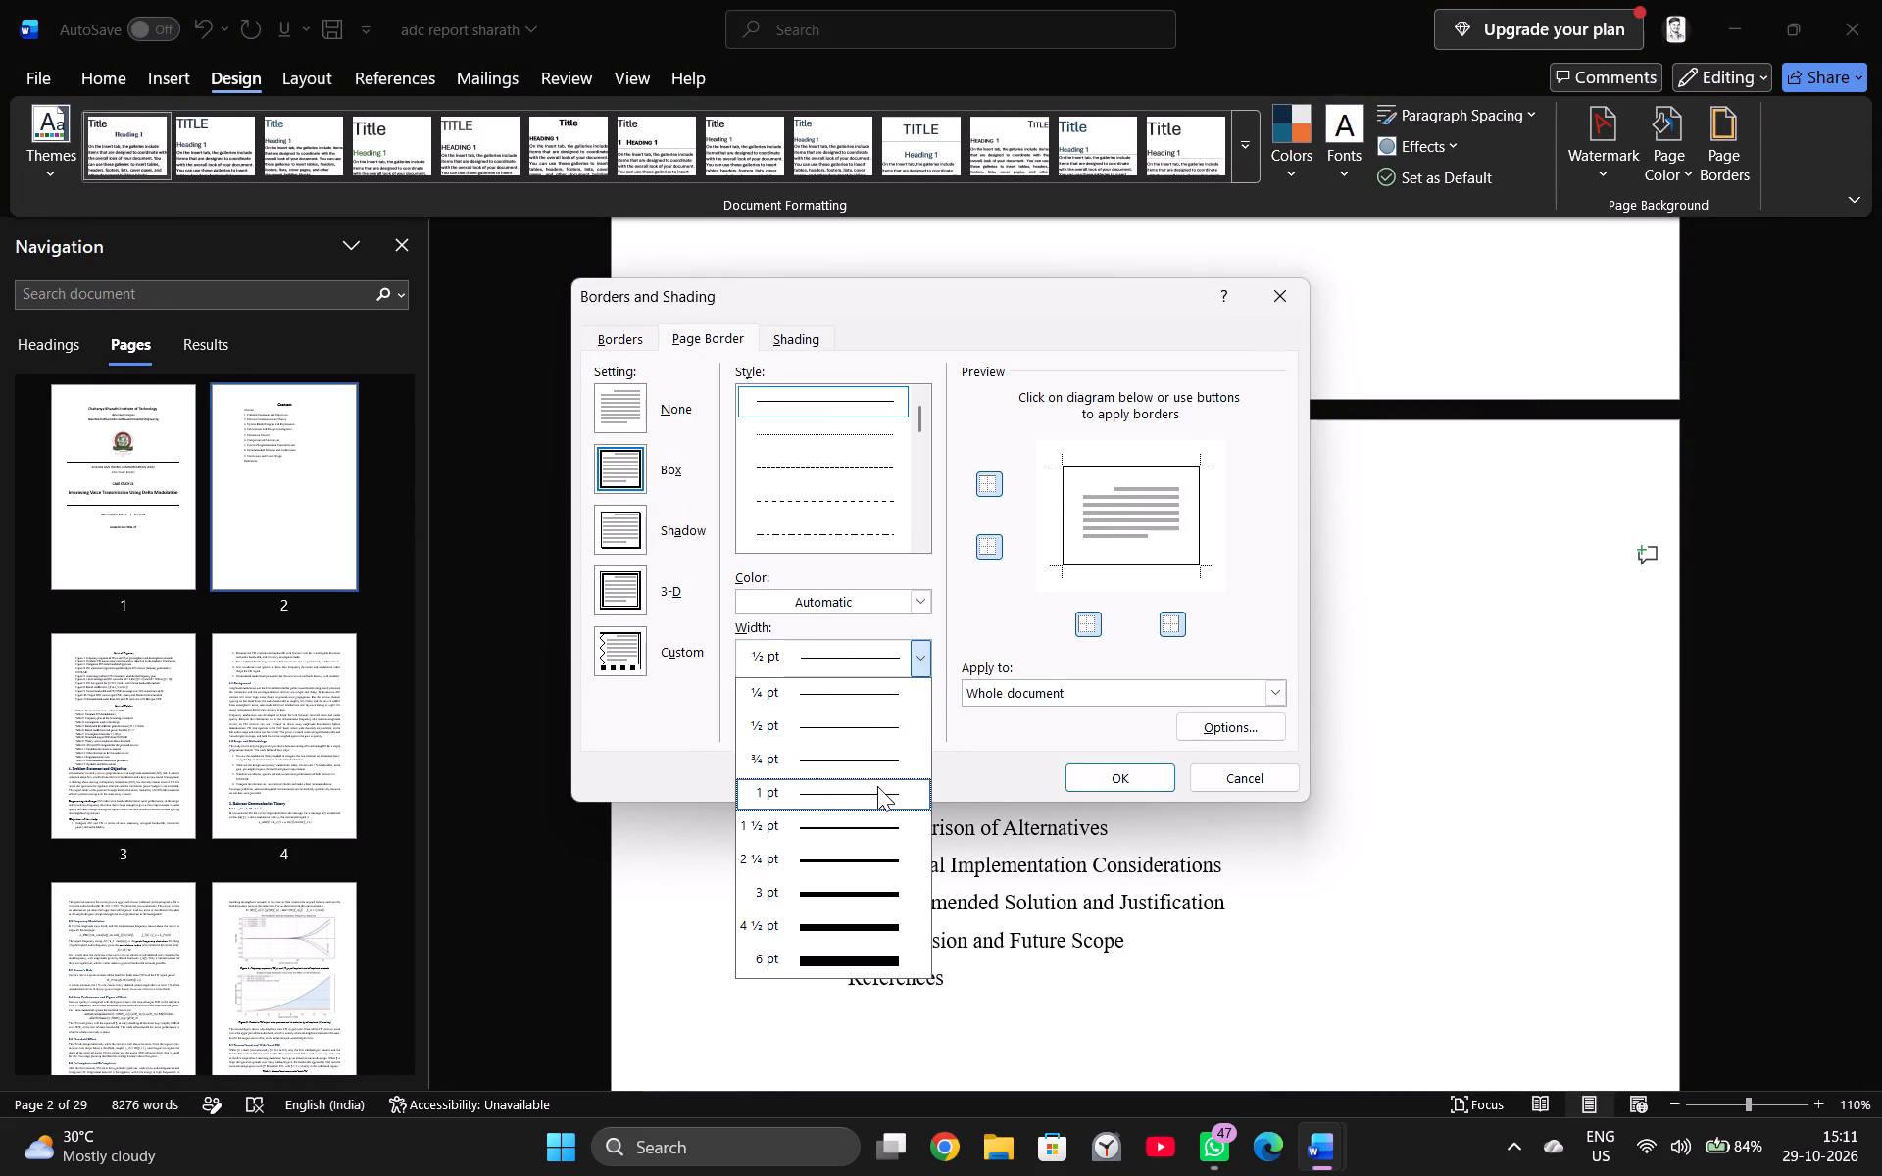
left_click(1109, 780)
Check how the page border sits on the cover and the Contents page.
scroll(1263, 704, "up", 4)
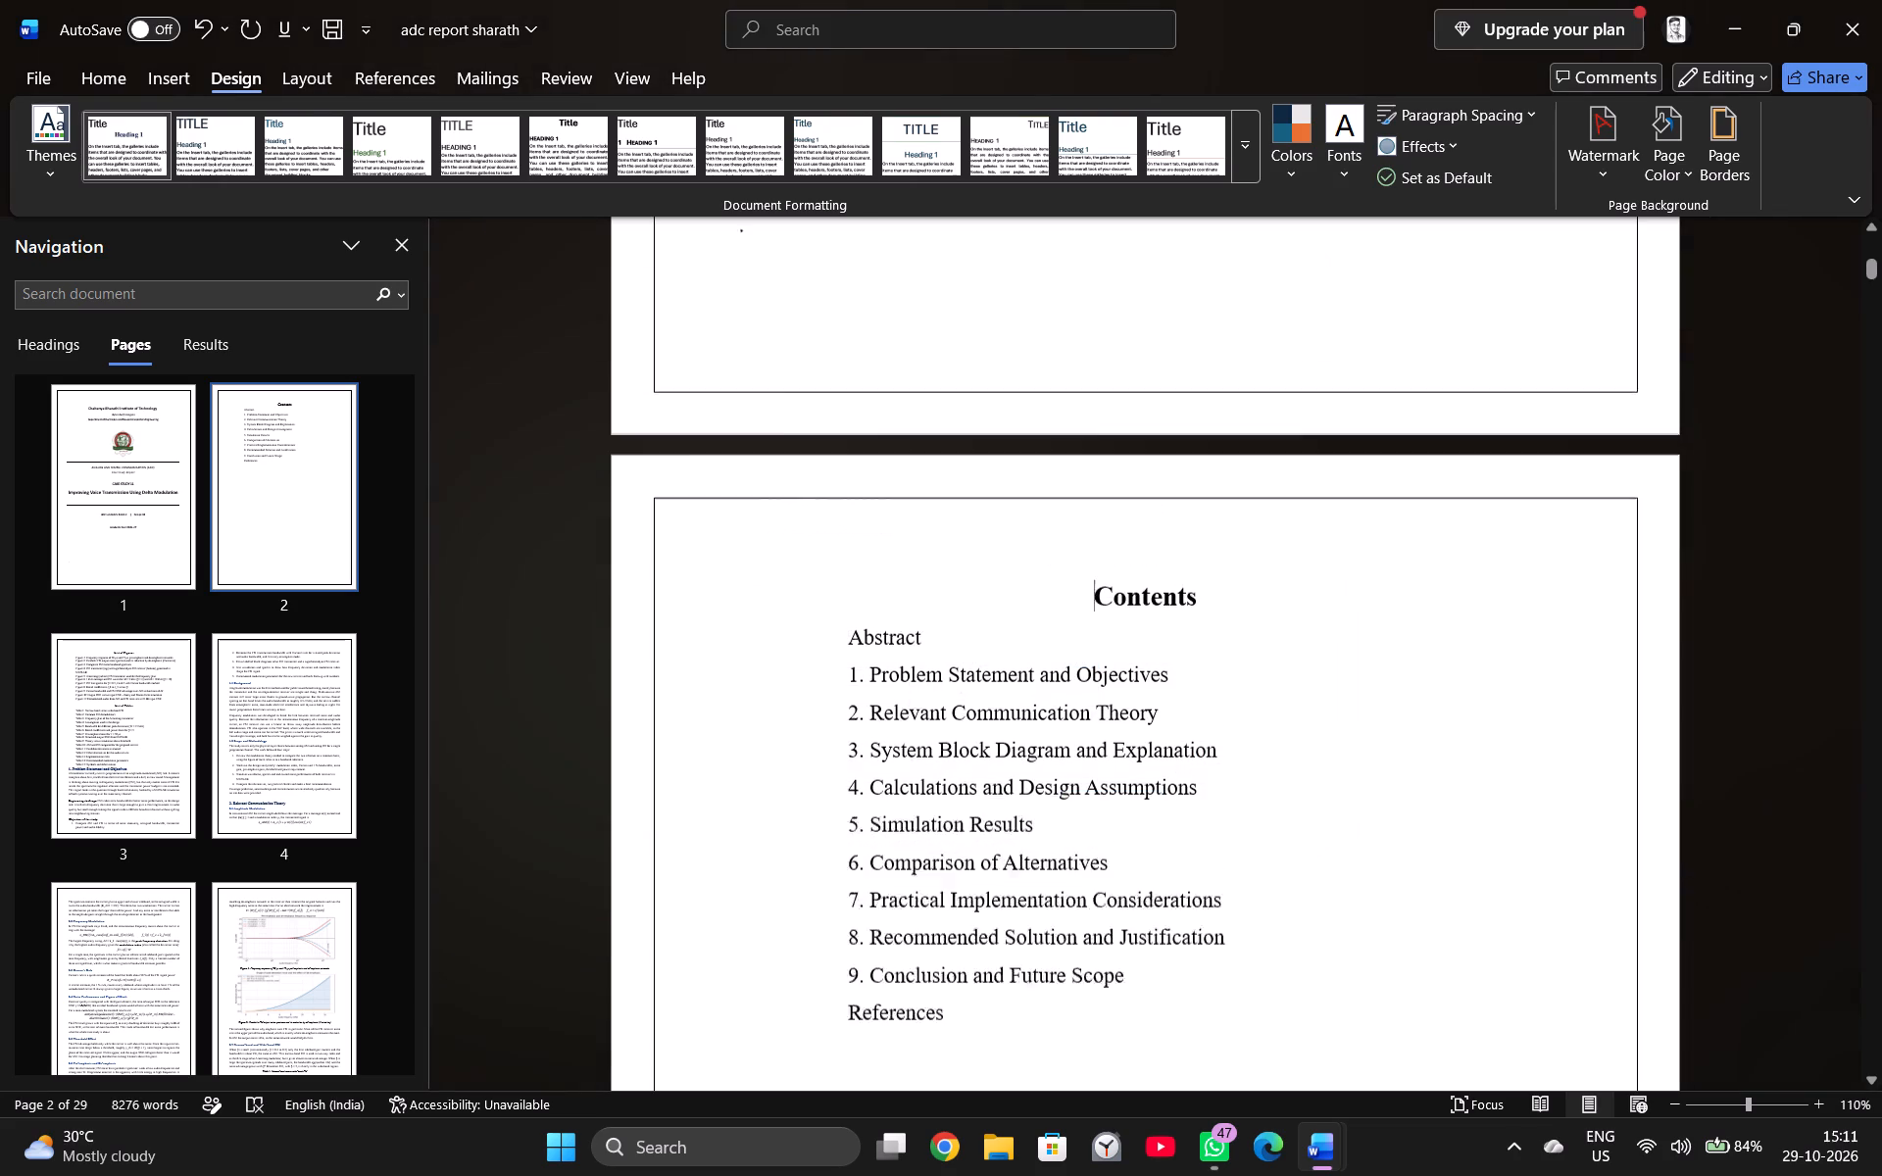
scroll(1263, 704, "up", 2)
scroll(1263, 704, "down", 9)
scroll(1263, 704, "up", 18)
scroll(1257, 703, "up", 12)
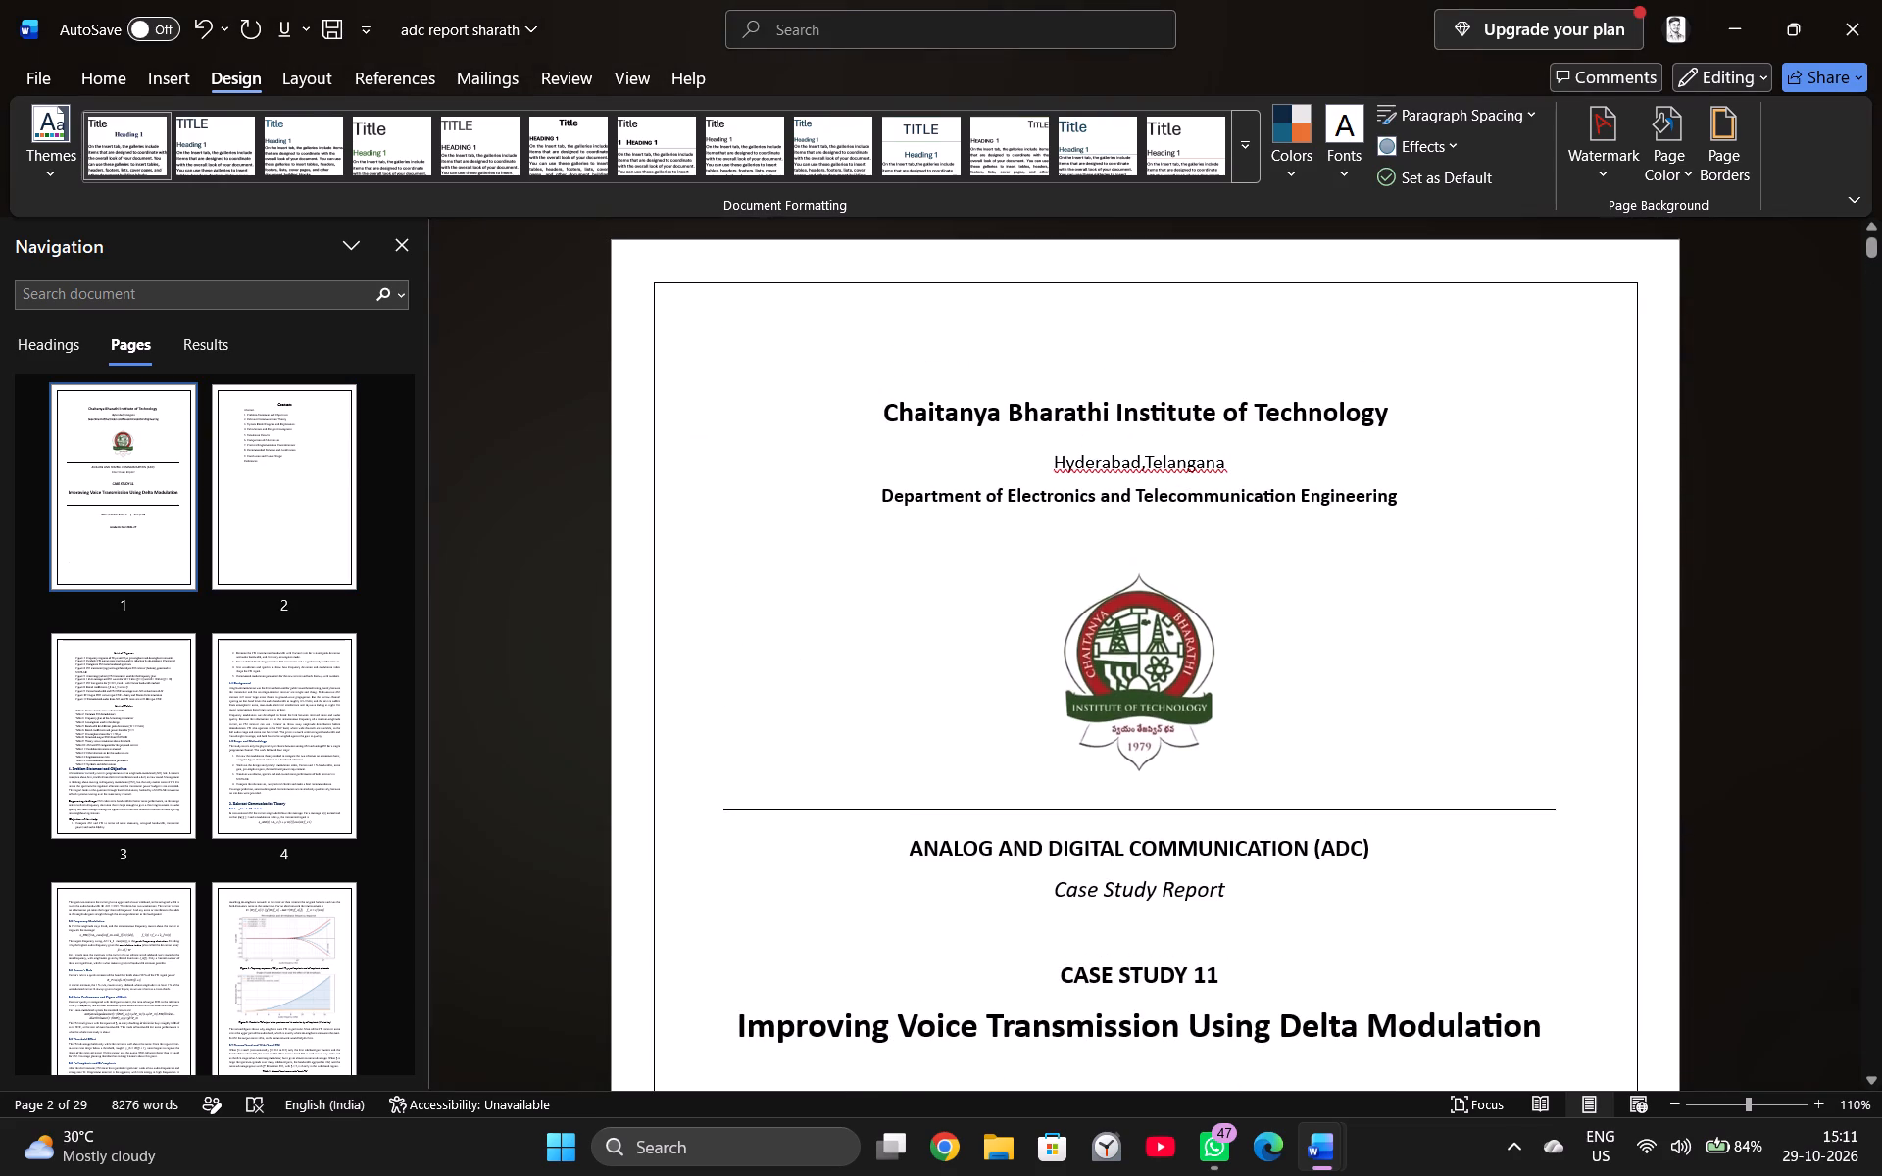
scroll(1250, 733, "down", 15)
scroll(1235, 816, "down", 16)
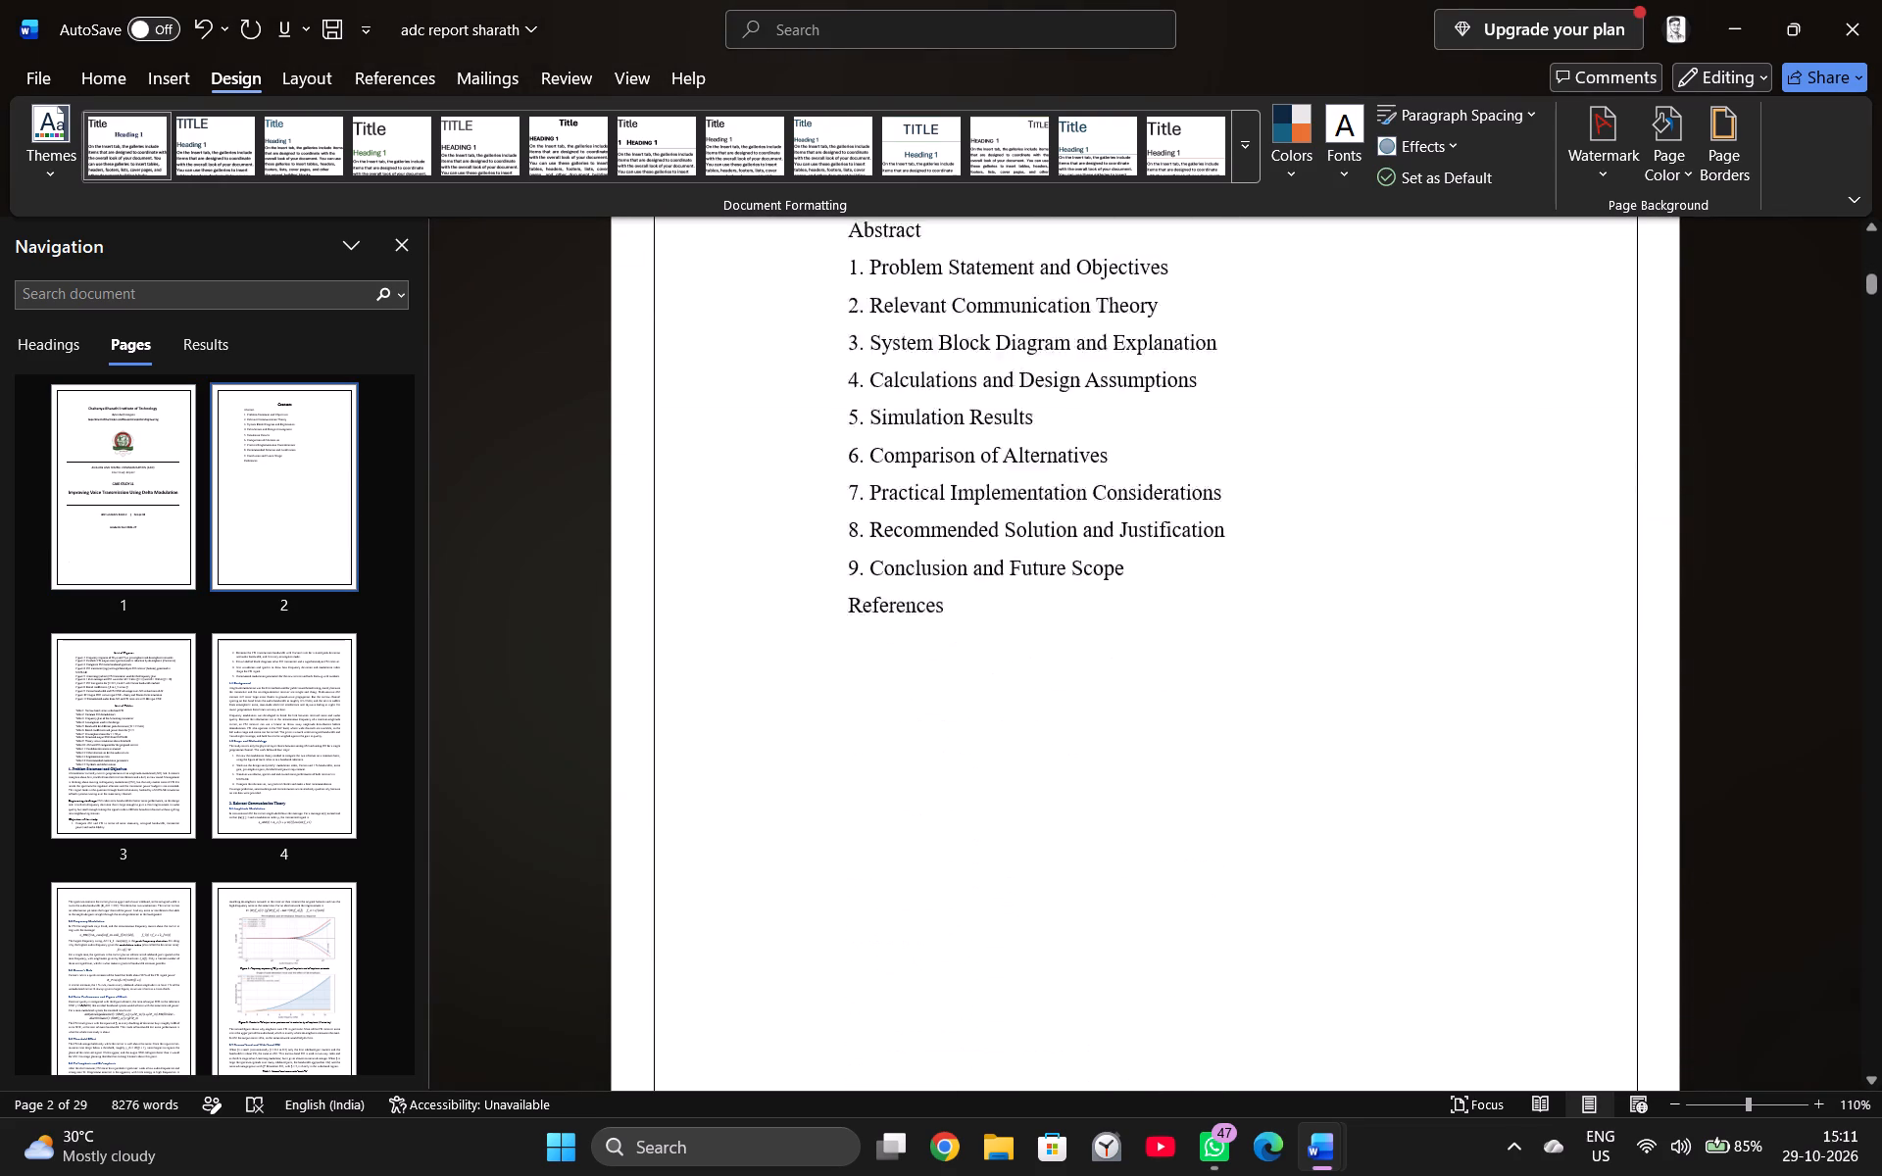
scroll(1248, 827, "up", 15)
scroll(1226, 819, "down", 5)
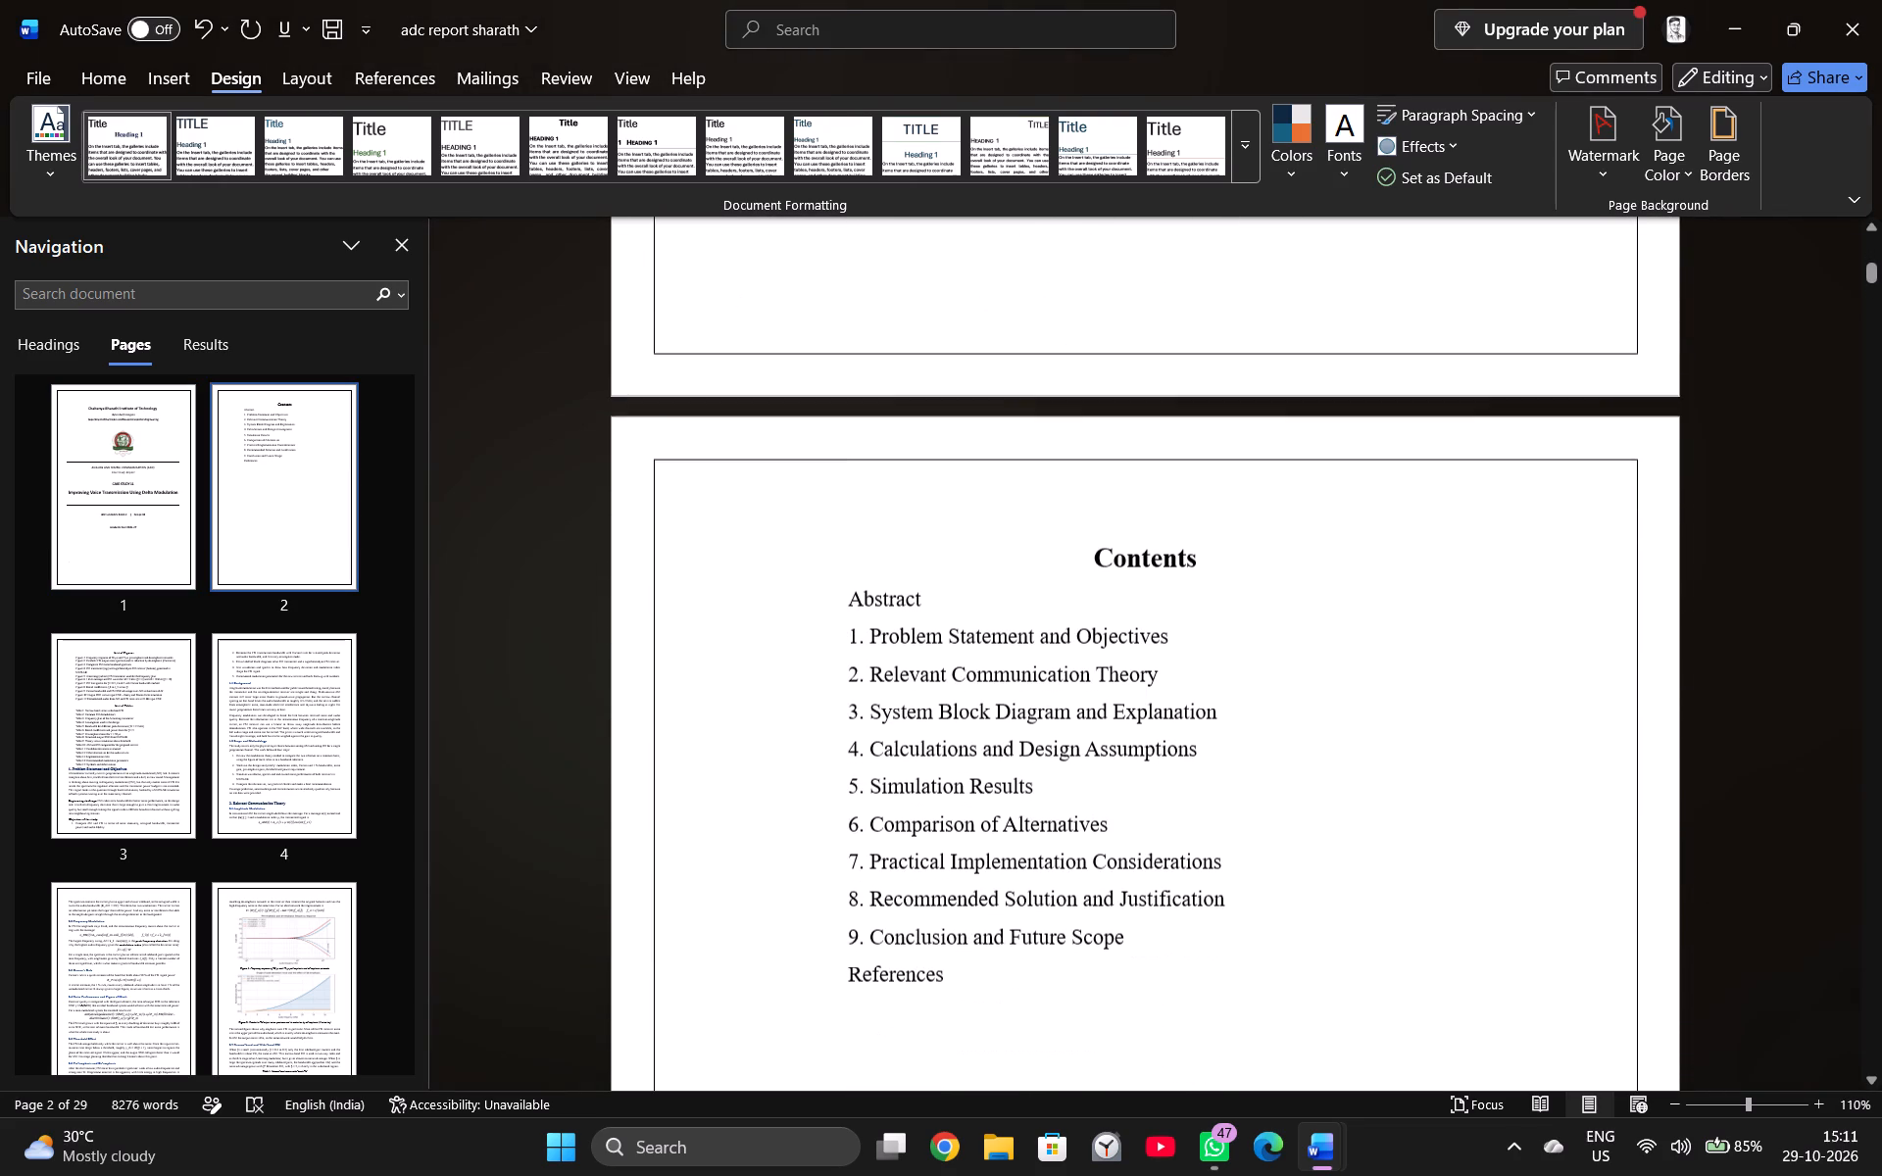
Review the bordered body pages from Problem Statement and Objectives to Calculations and Design Assumptions.
scroll(1039, 569, "down", 13)
scroll(1057, 610, "down", 8)
scroll(1058, 612, "down", 20)
scroll(1058, 612, "down", 1)
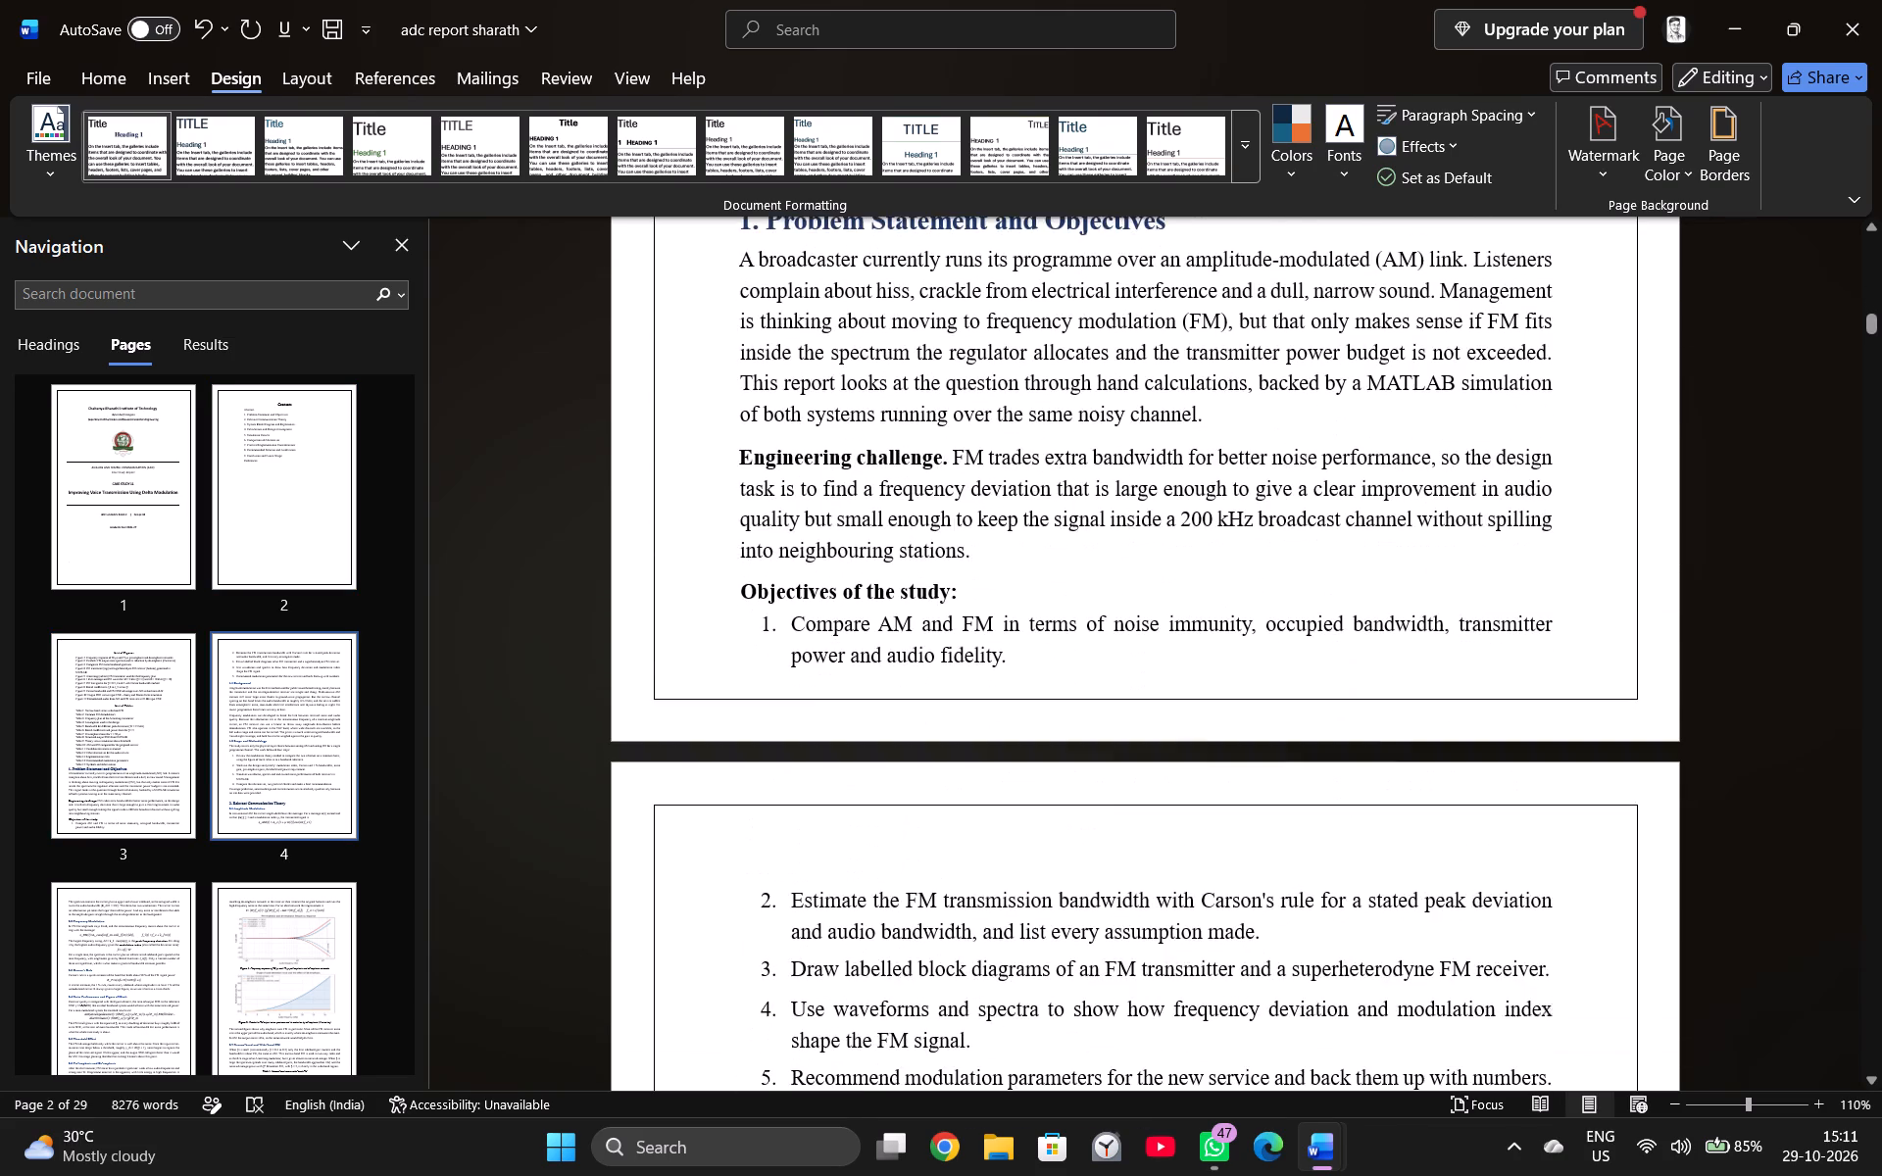
scroll(1058, 615, "up", 2)
scroll(1058, 615, "down", 18)
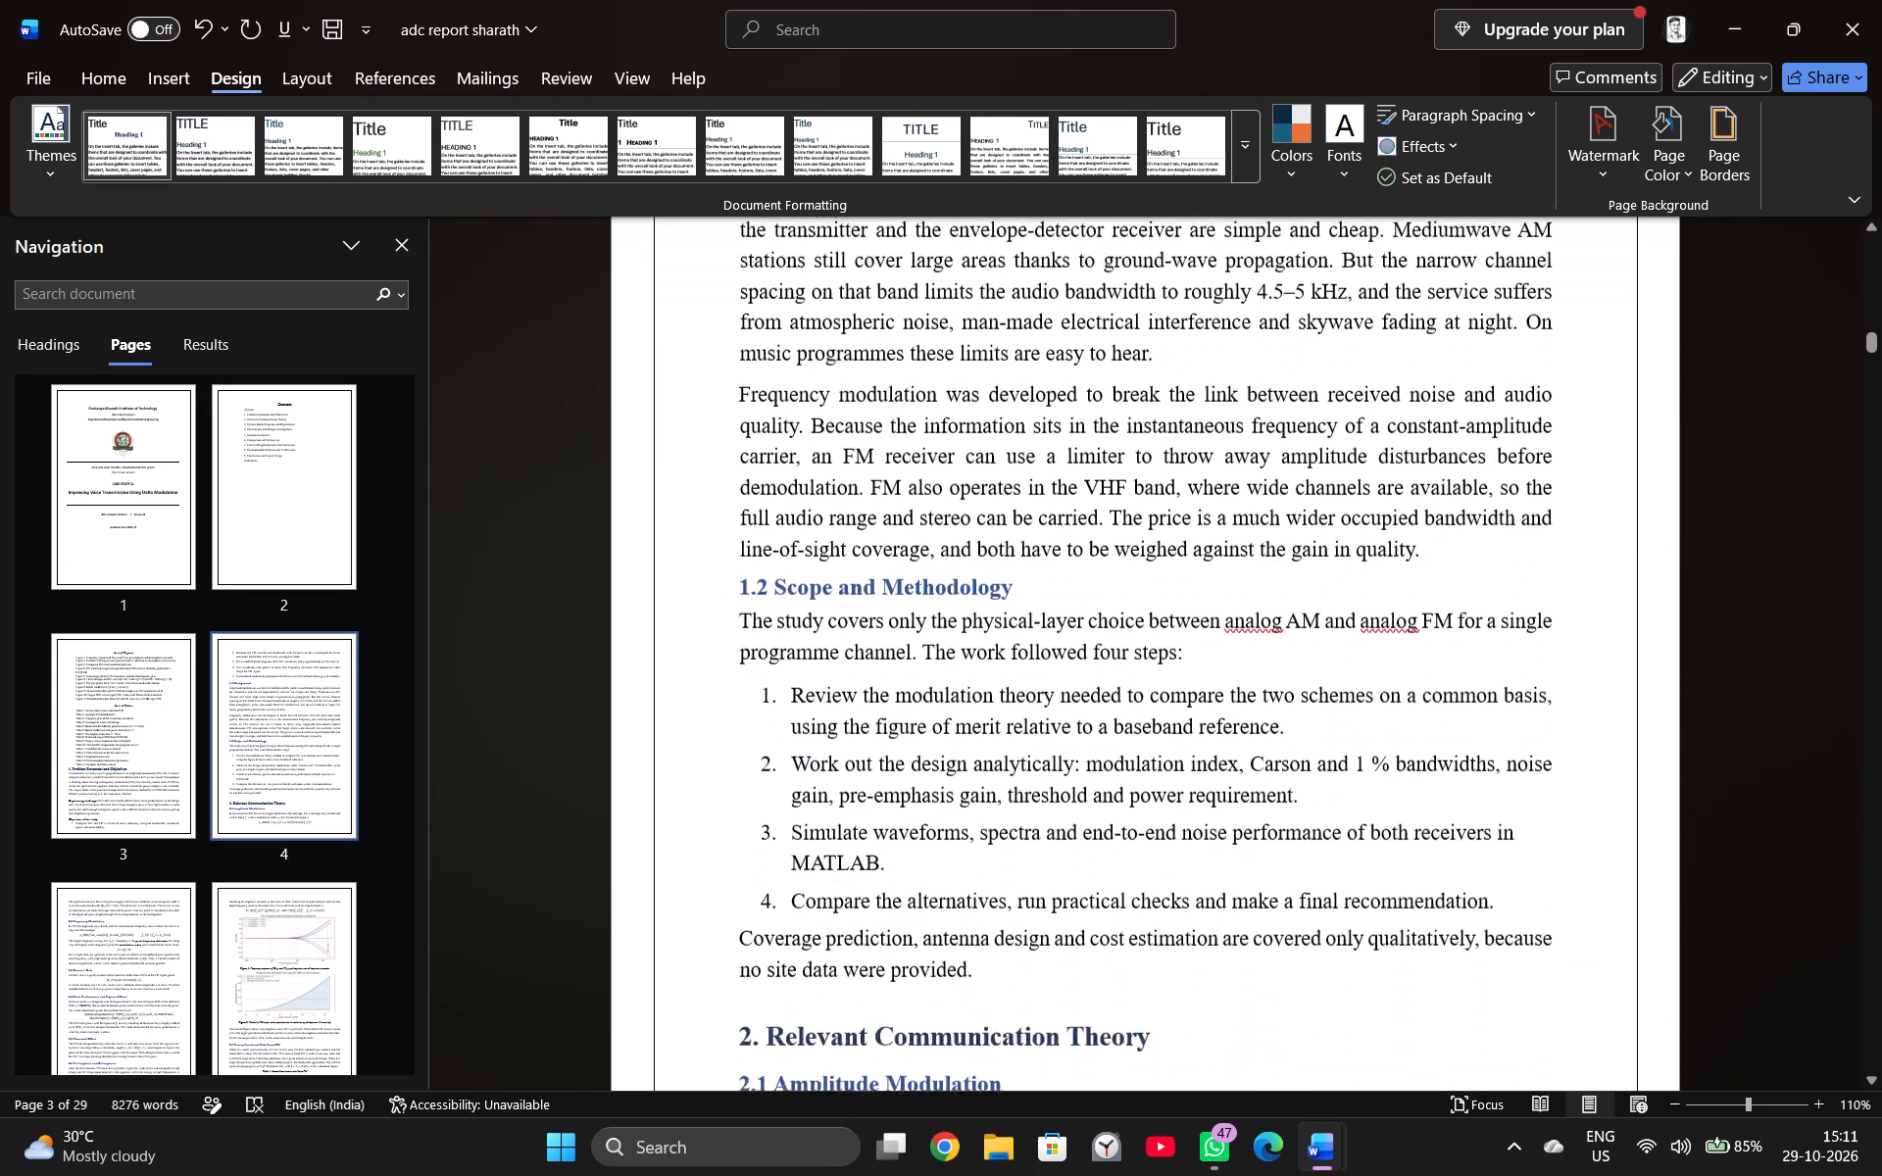
scroll(1058, 638, "down", 17)
scroll(1059, 649, "down", 20)
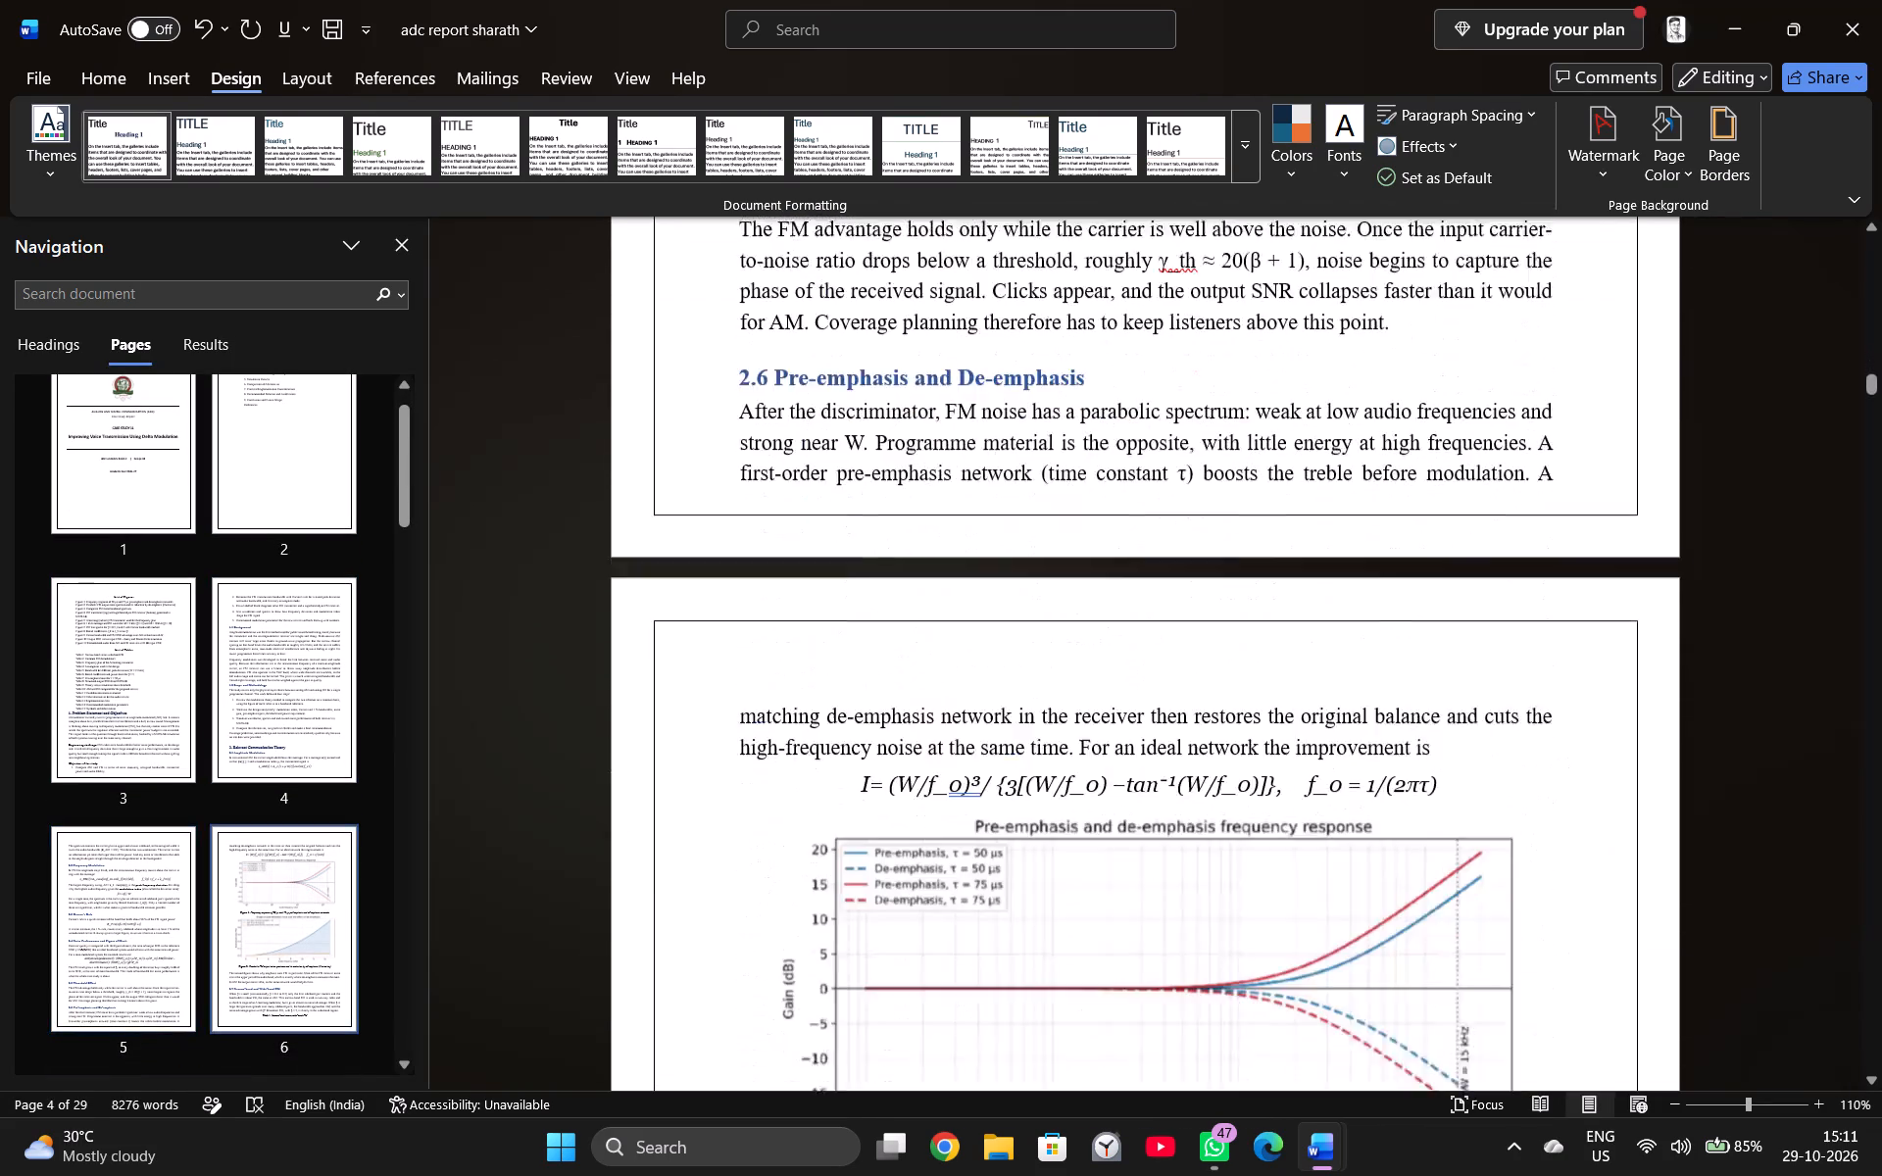
scroll(1059, 661, "down", 11)
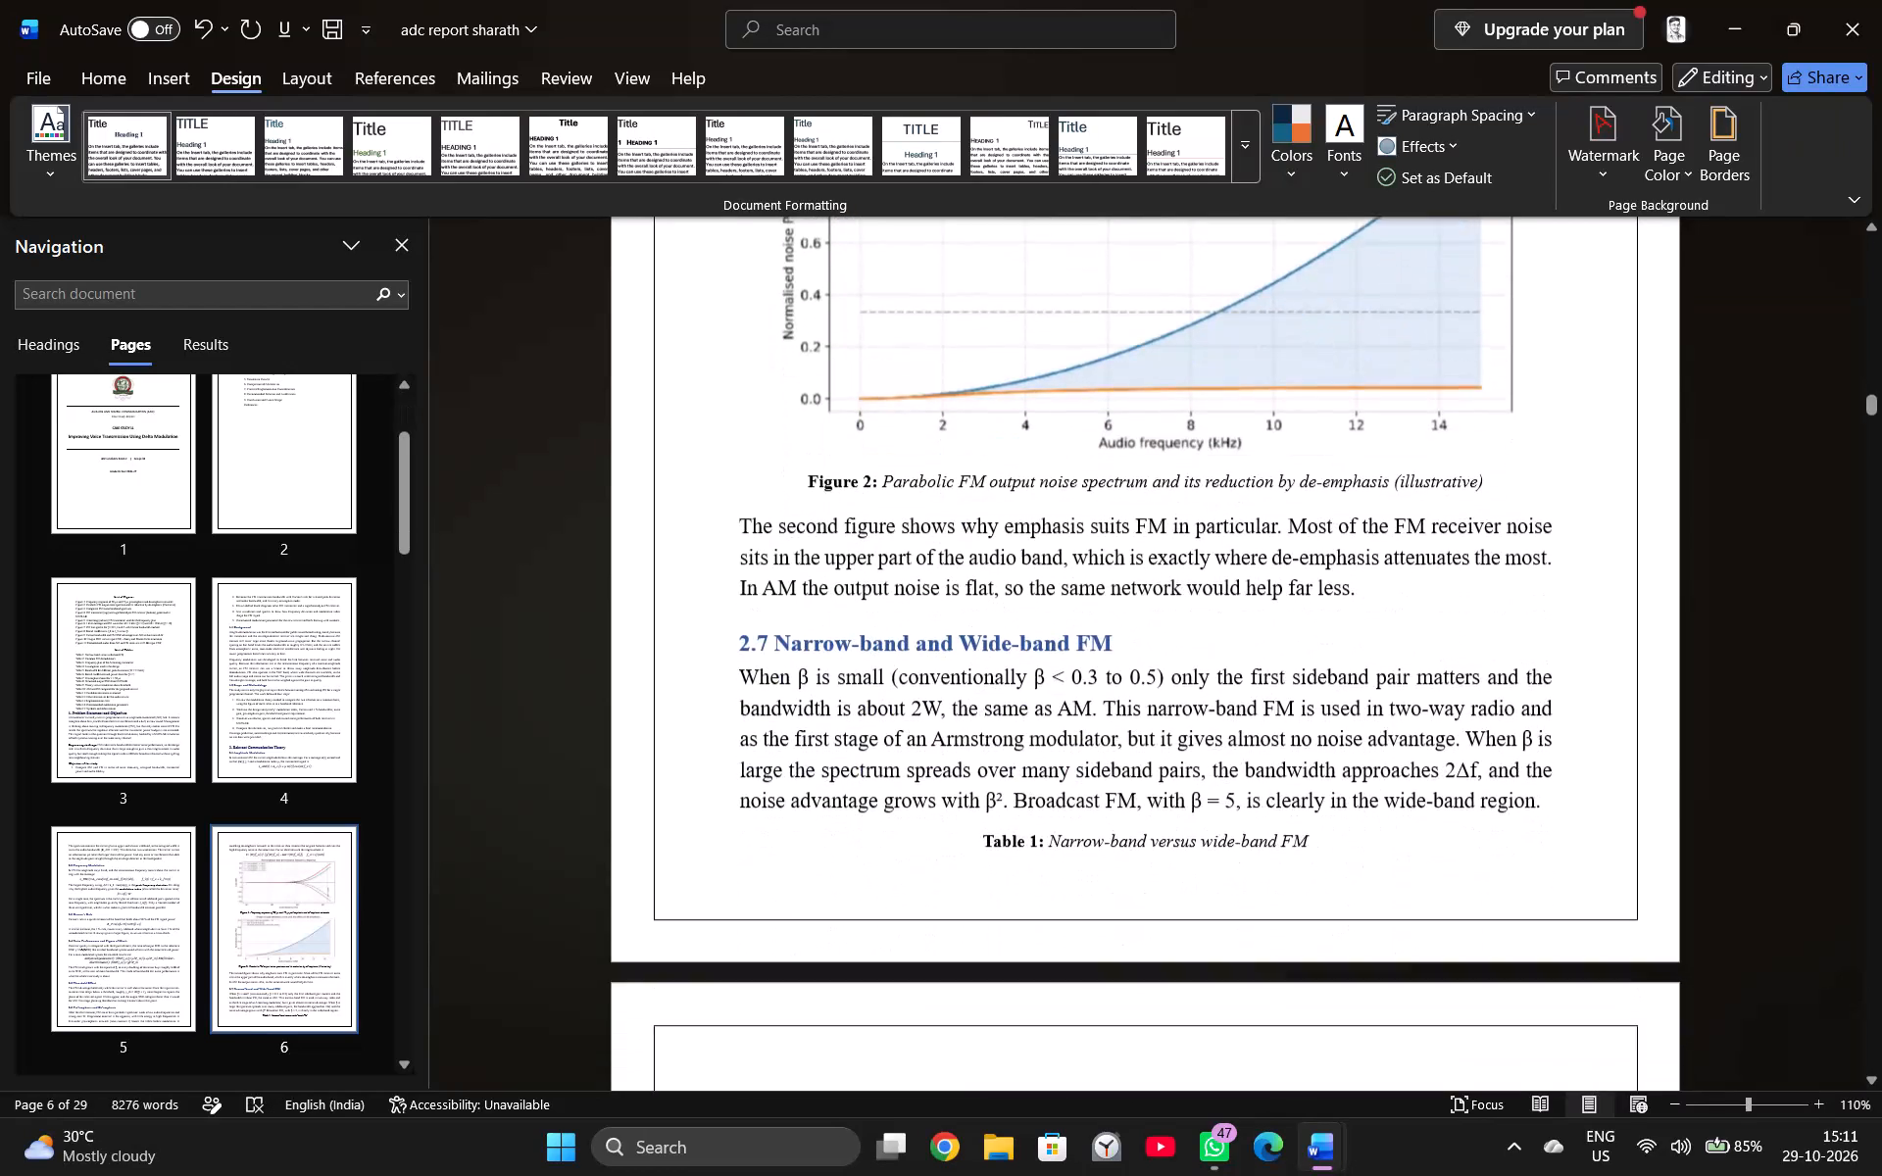
scroll(1060, 666, "down", 7)
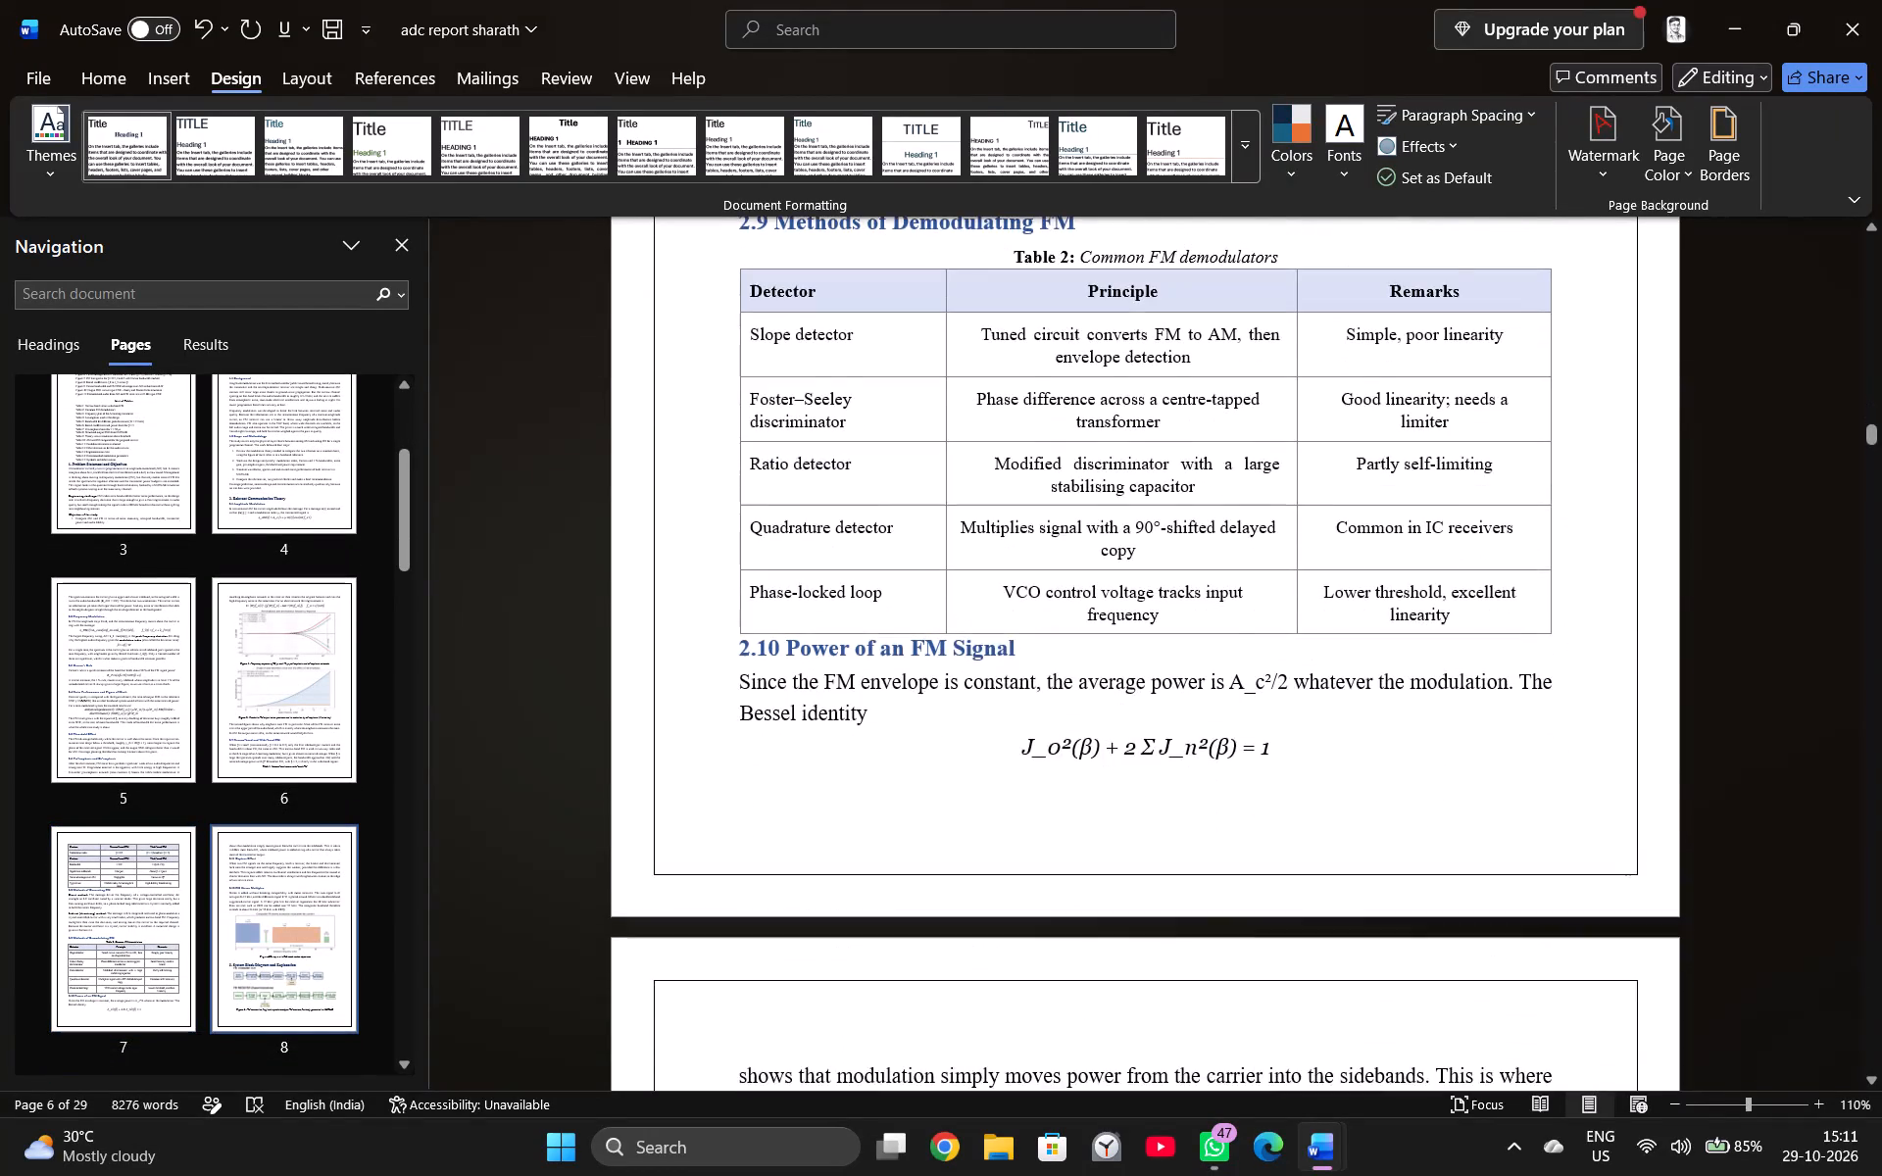
scroll(1060, 666, "down", 1)
scroll(1060, 666, "down", 3, "ctrl")
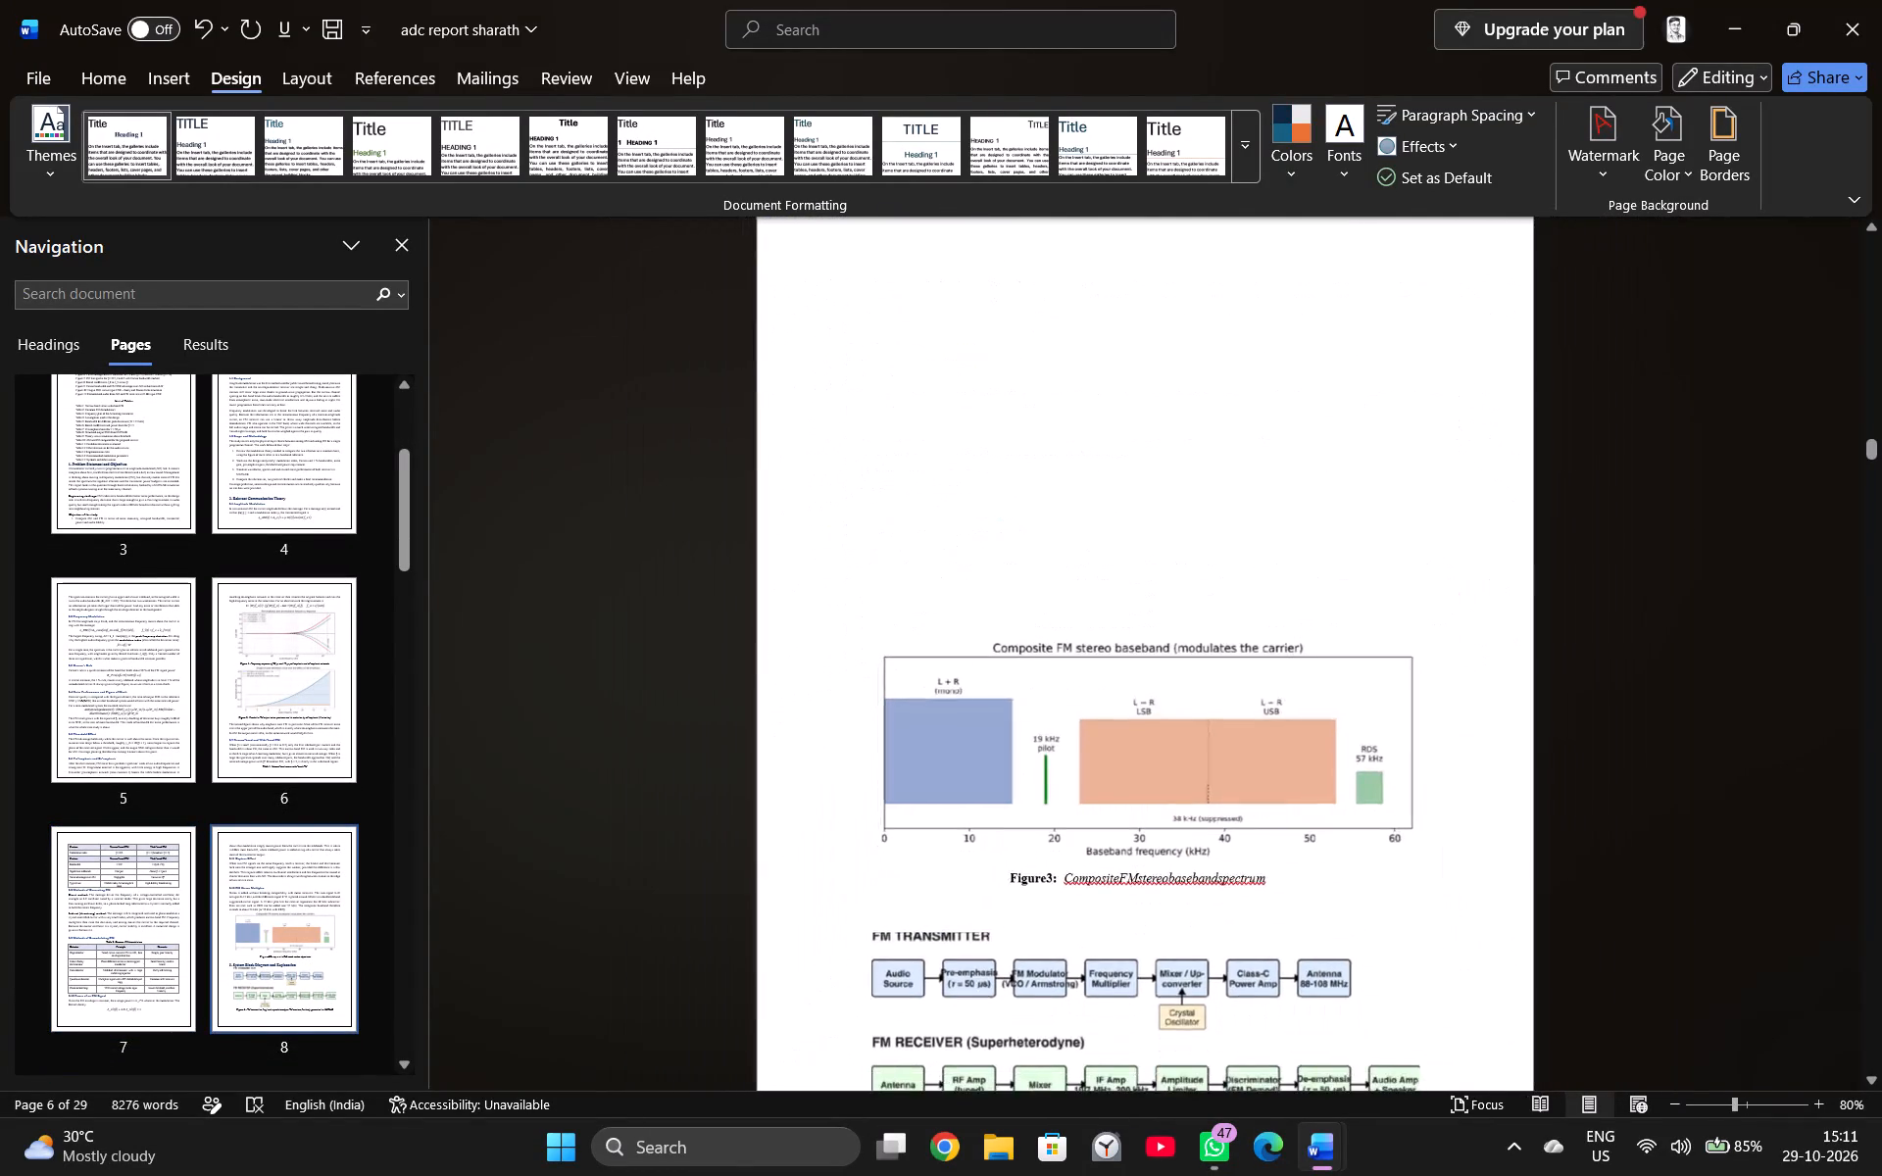
scroll(1060, 666, "down", 4)
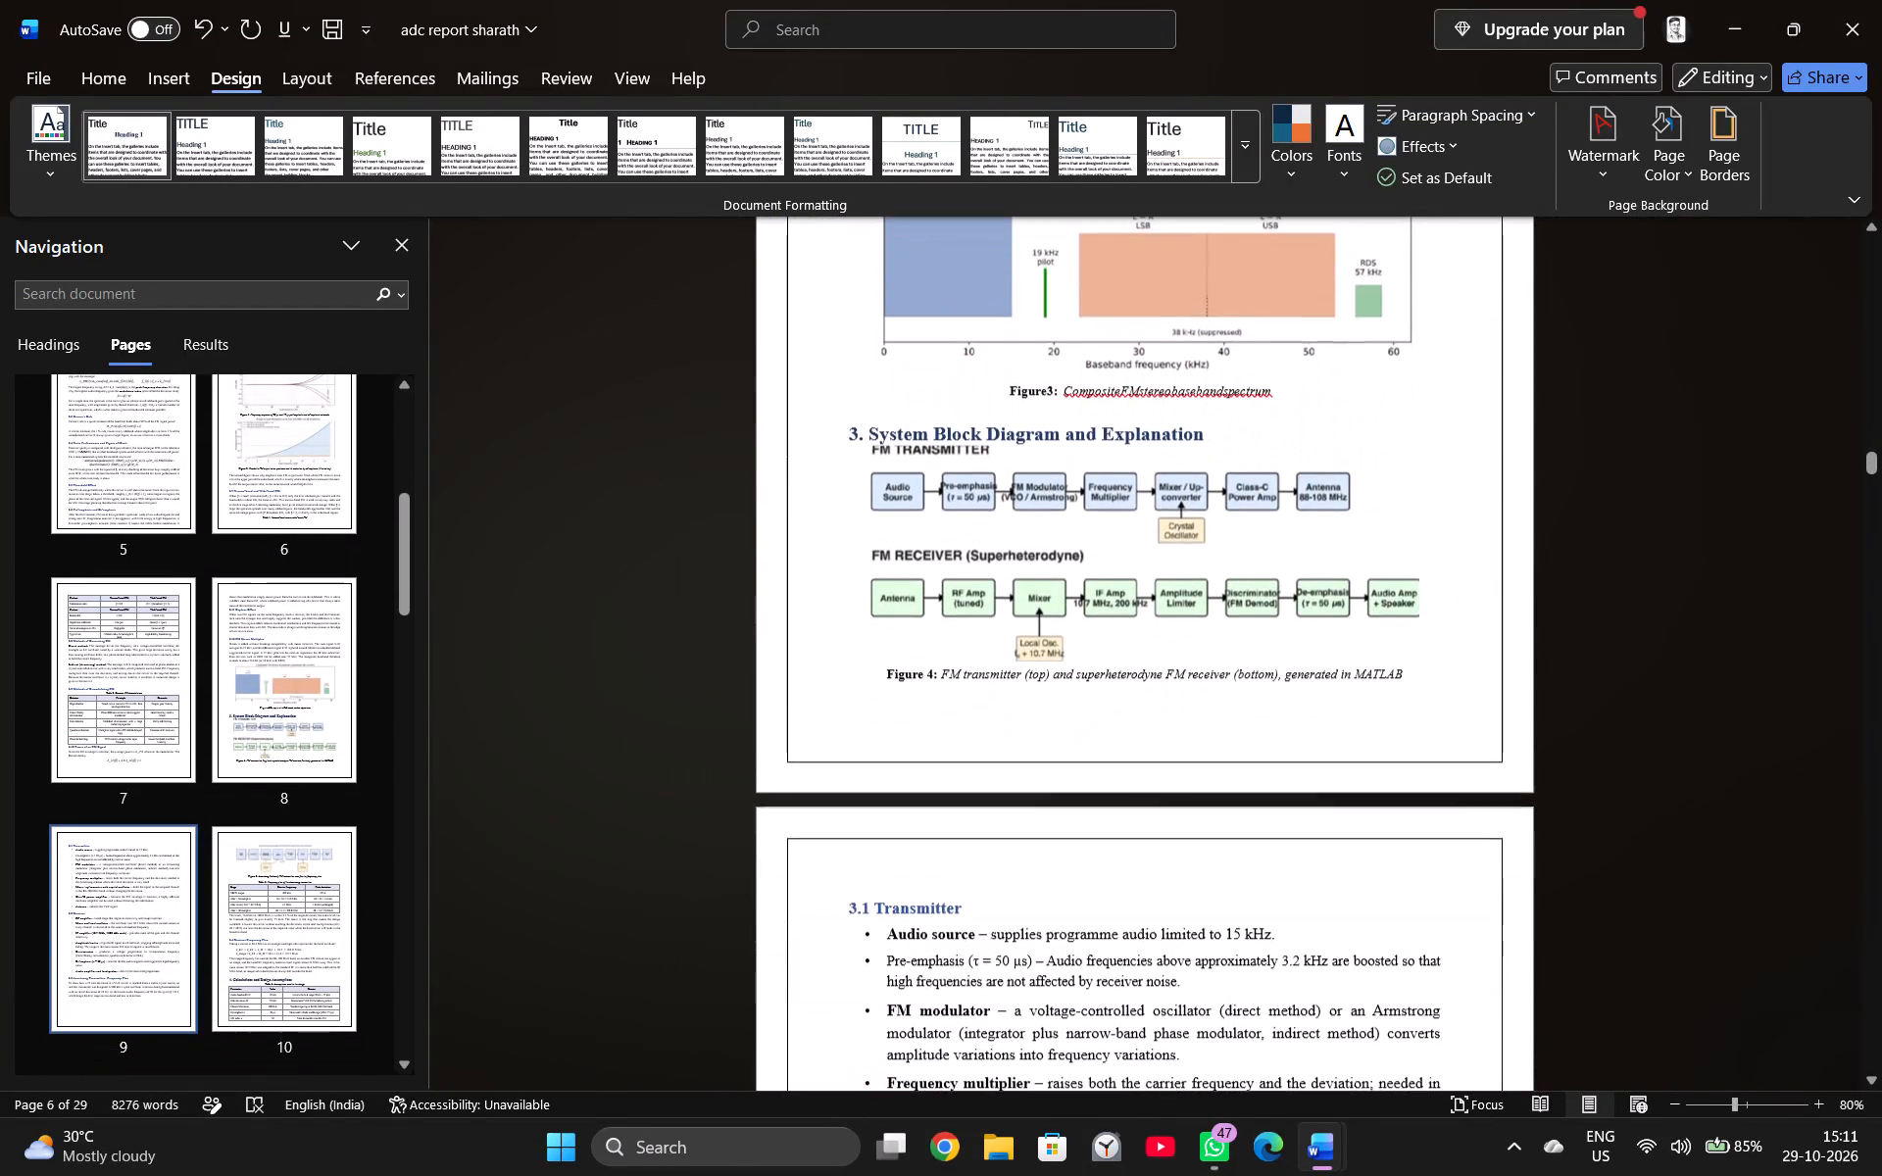
scroll(1060, 666, "down", 10)
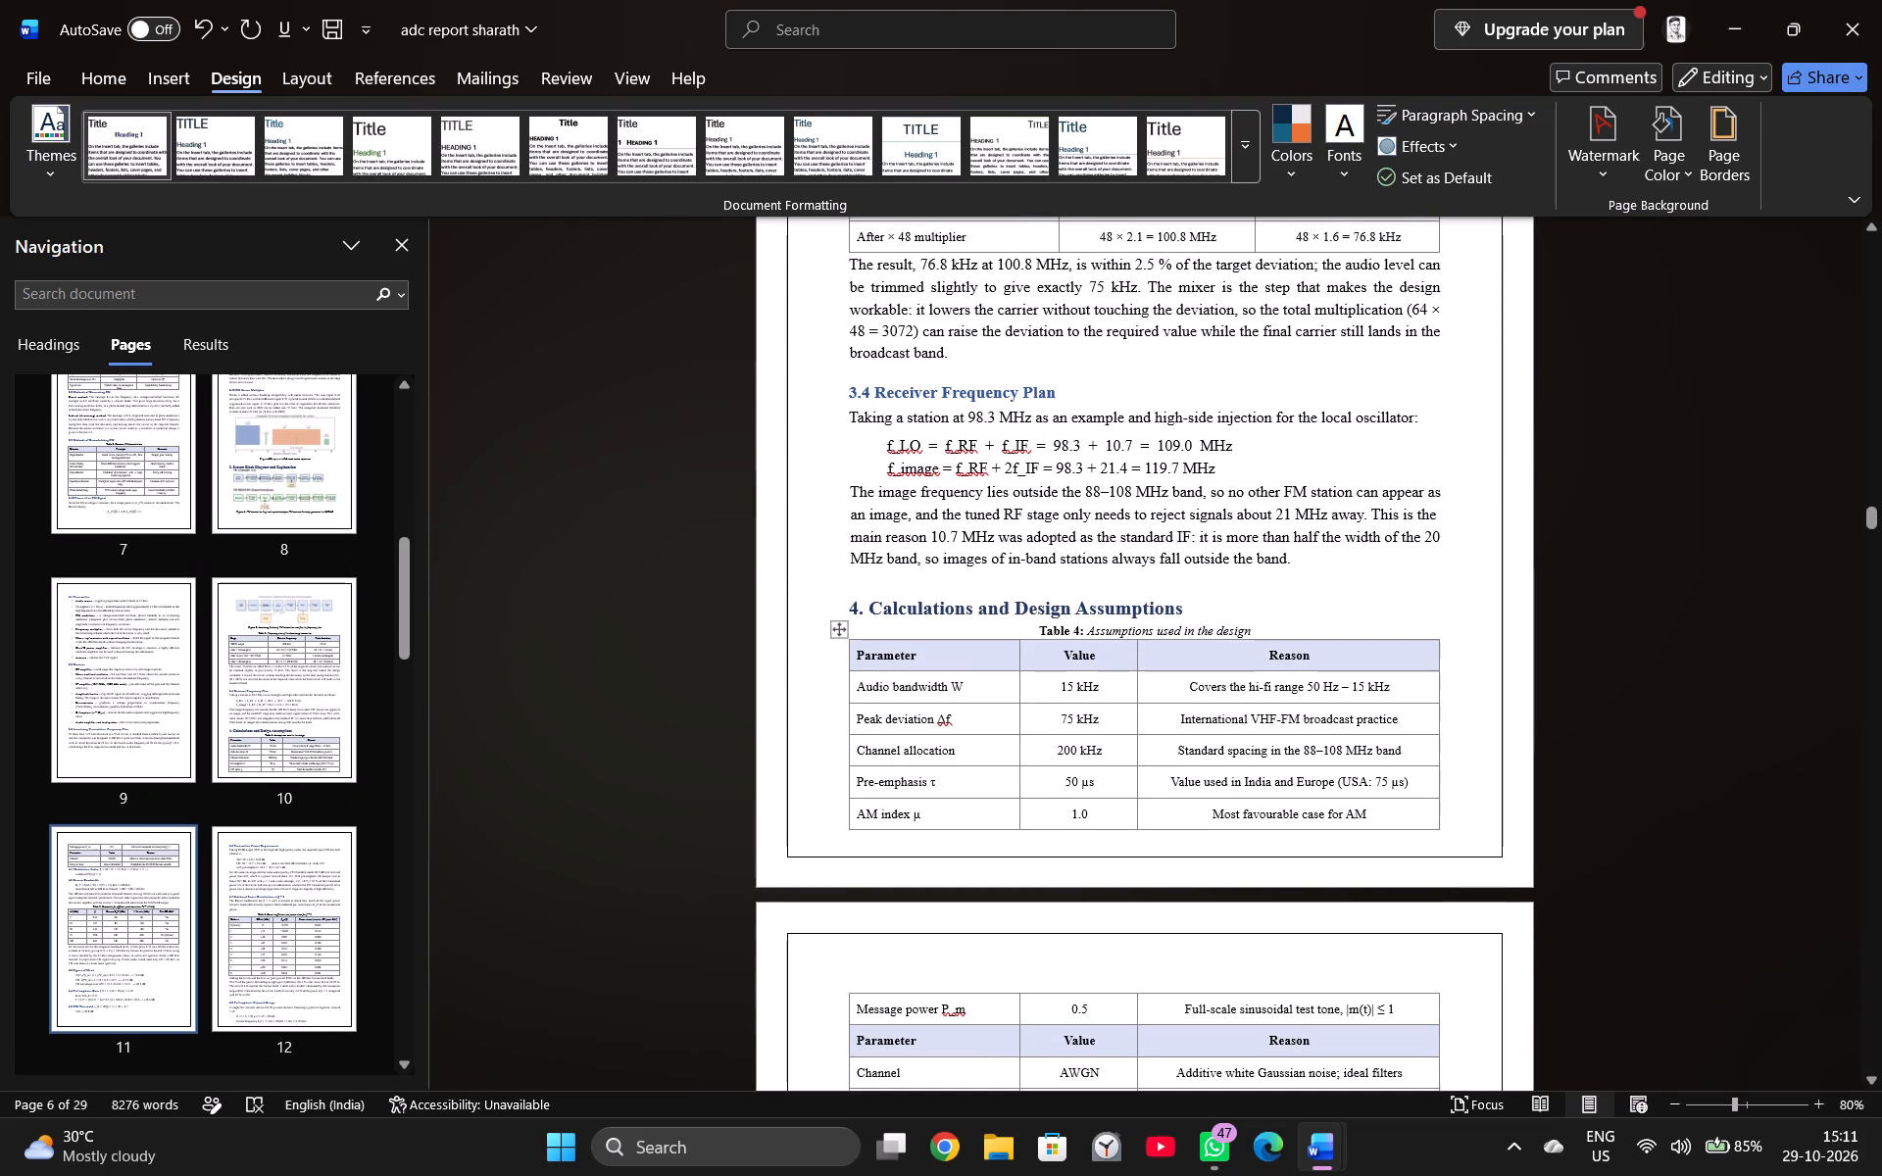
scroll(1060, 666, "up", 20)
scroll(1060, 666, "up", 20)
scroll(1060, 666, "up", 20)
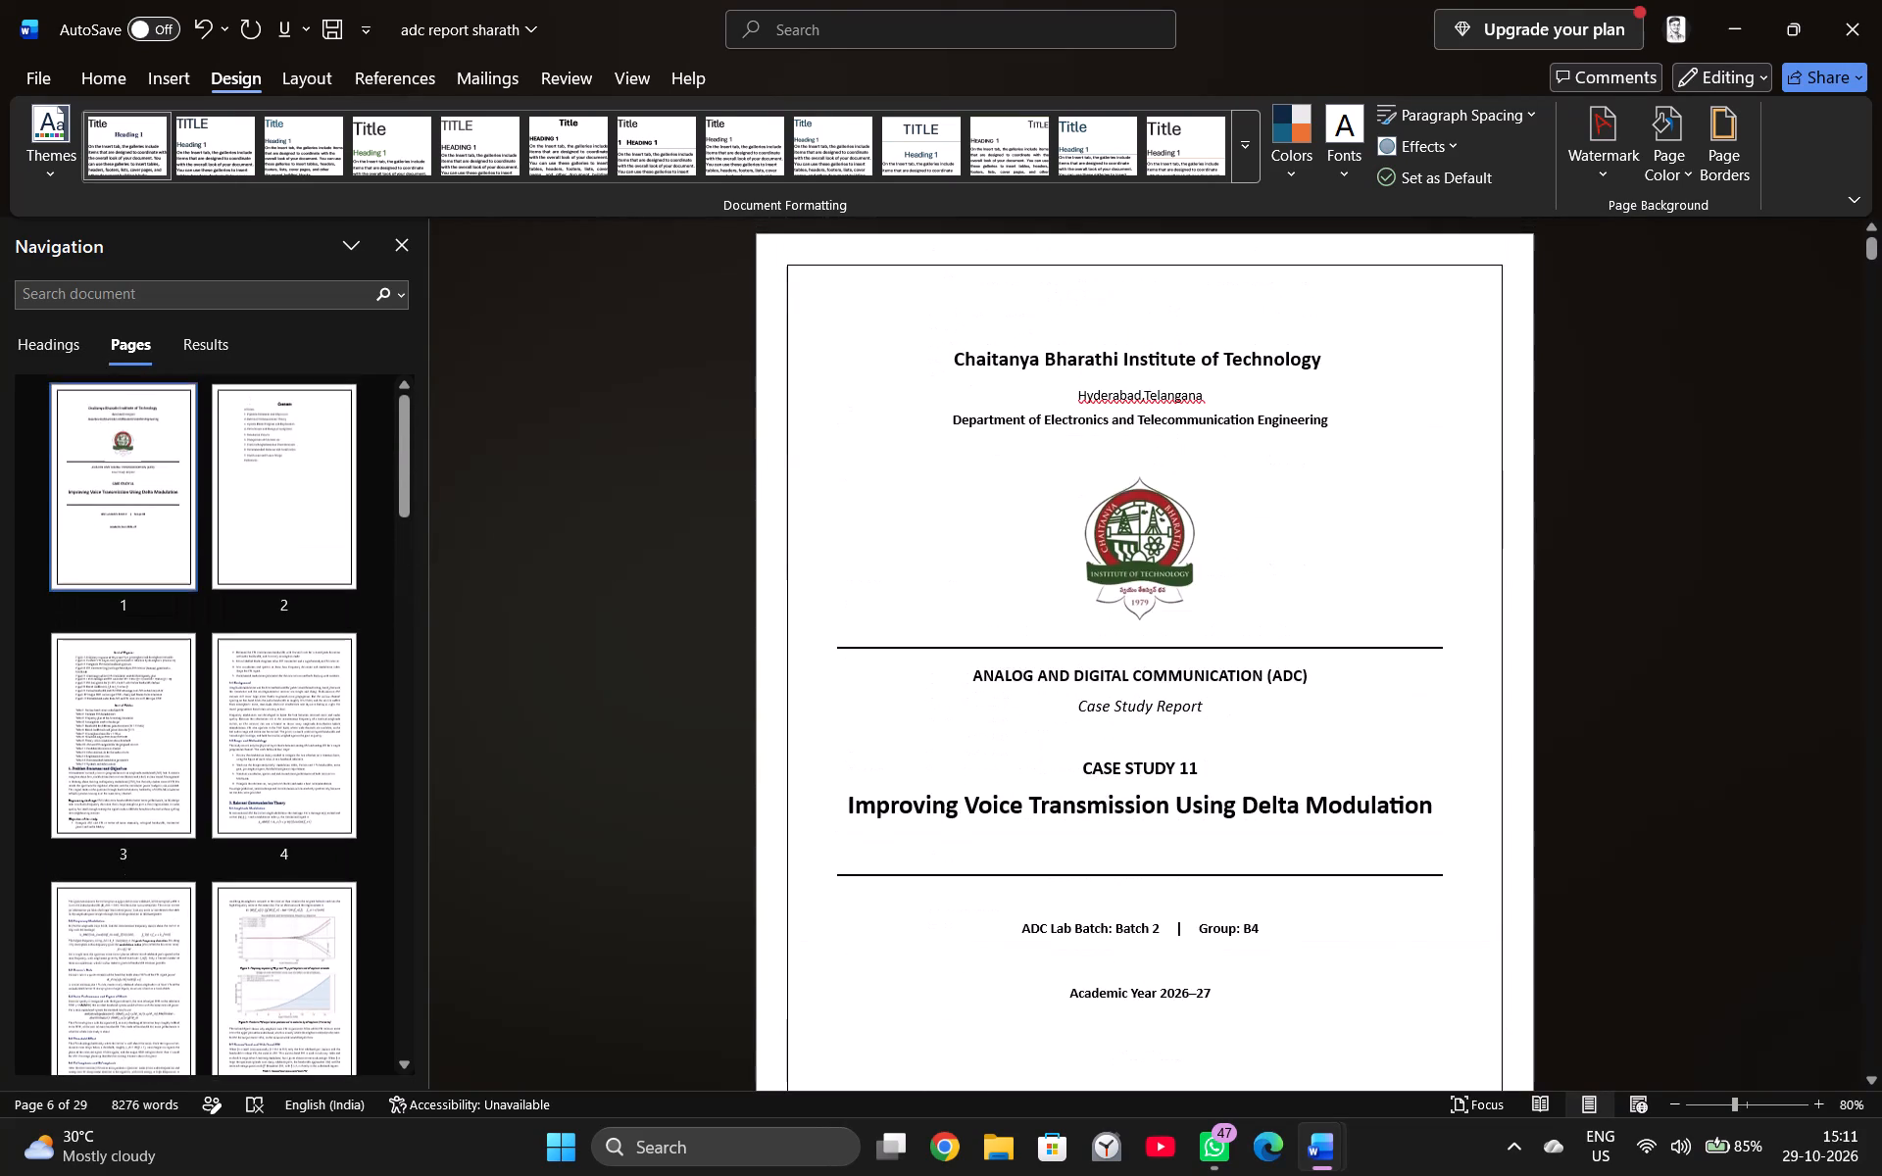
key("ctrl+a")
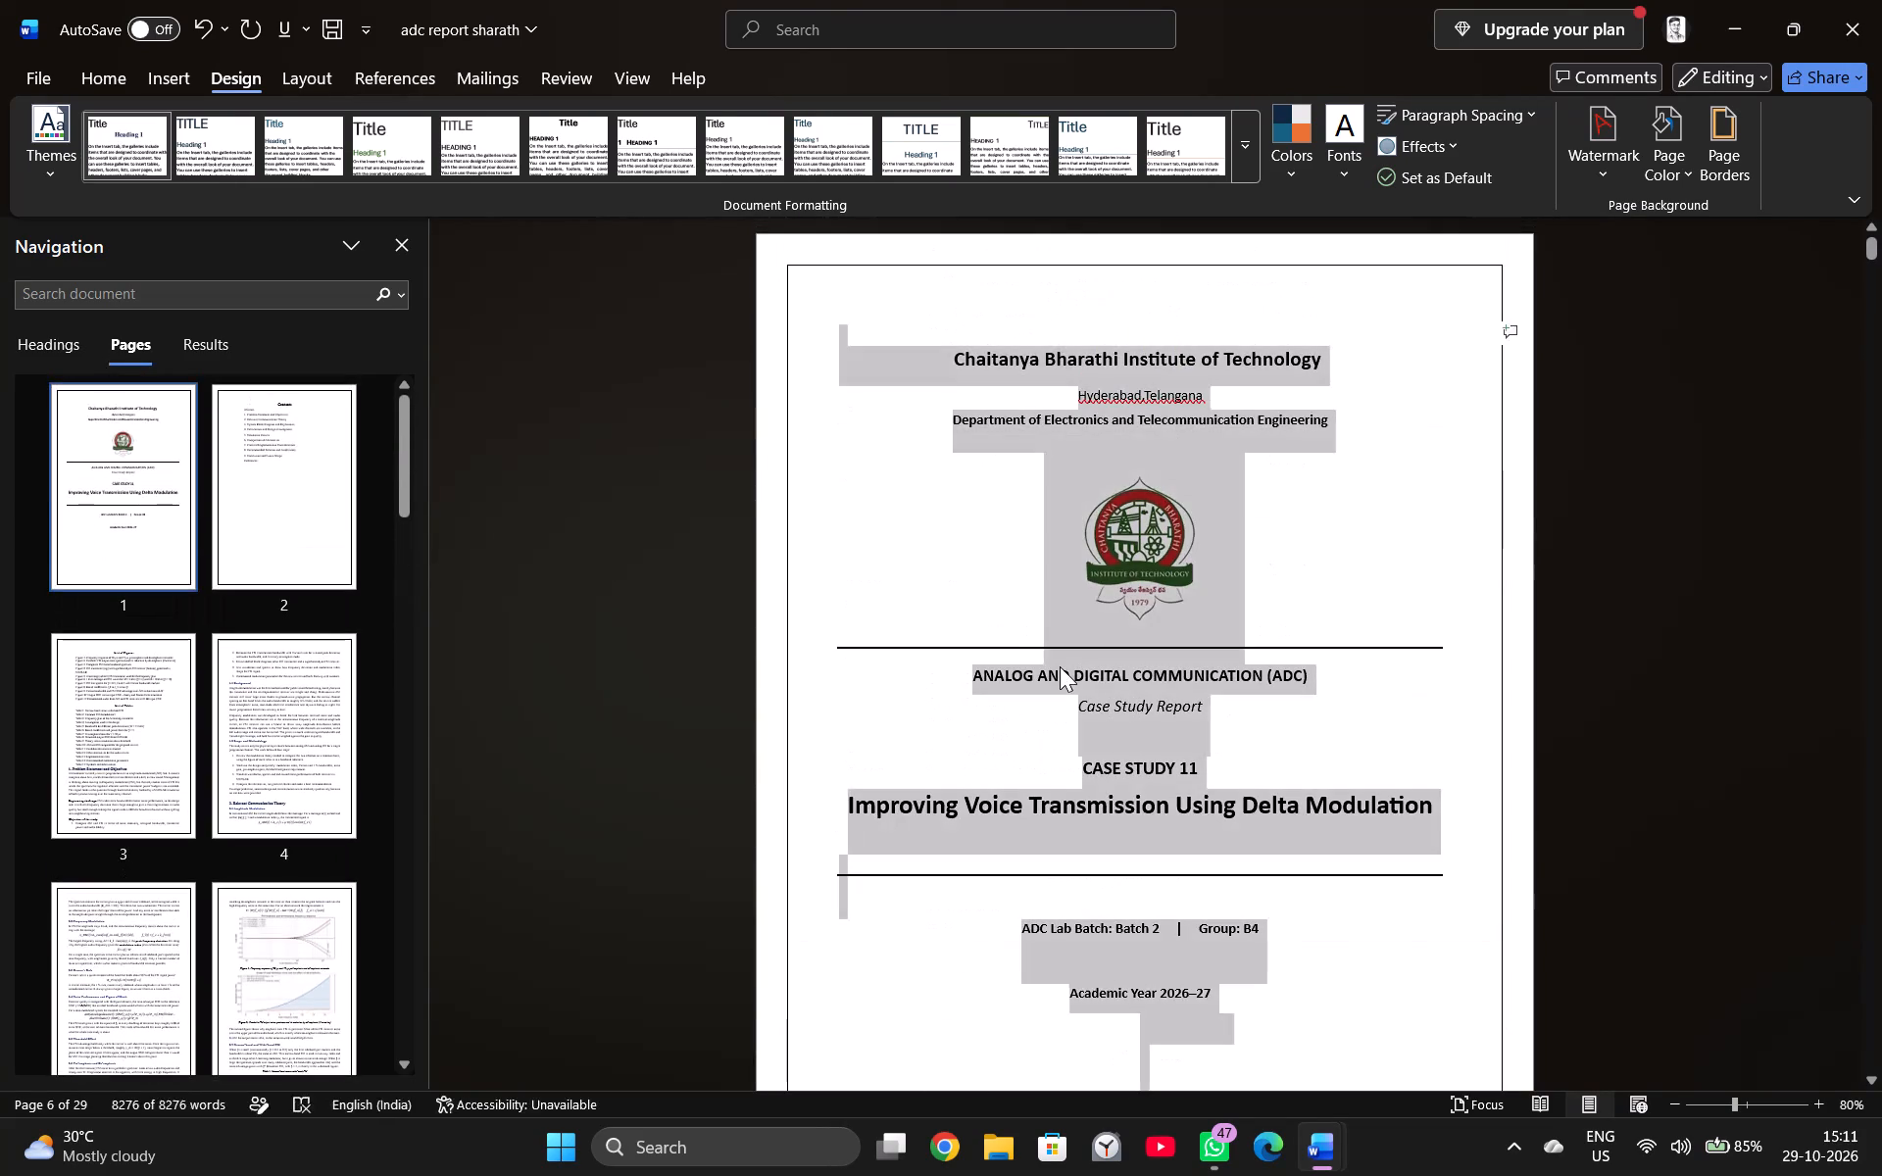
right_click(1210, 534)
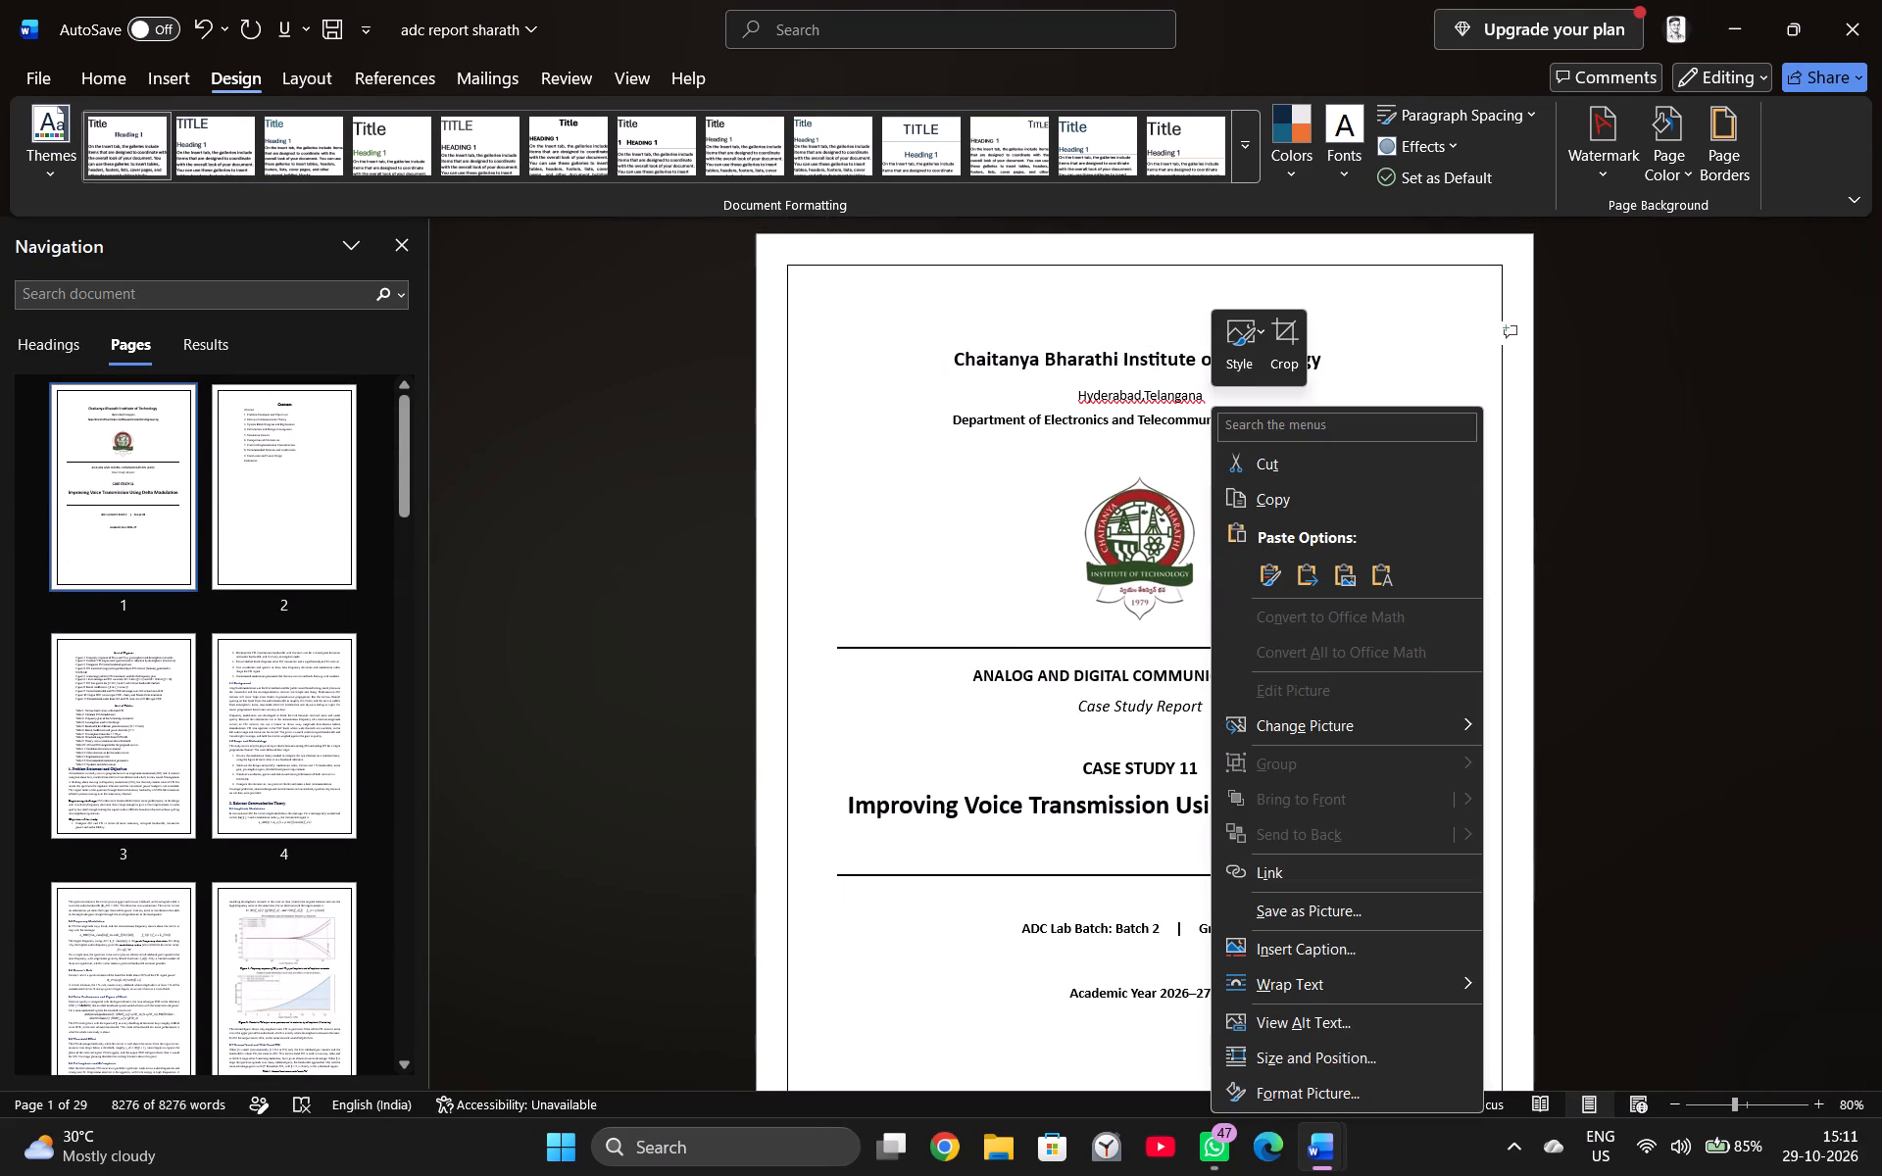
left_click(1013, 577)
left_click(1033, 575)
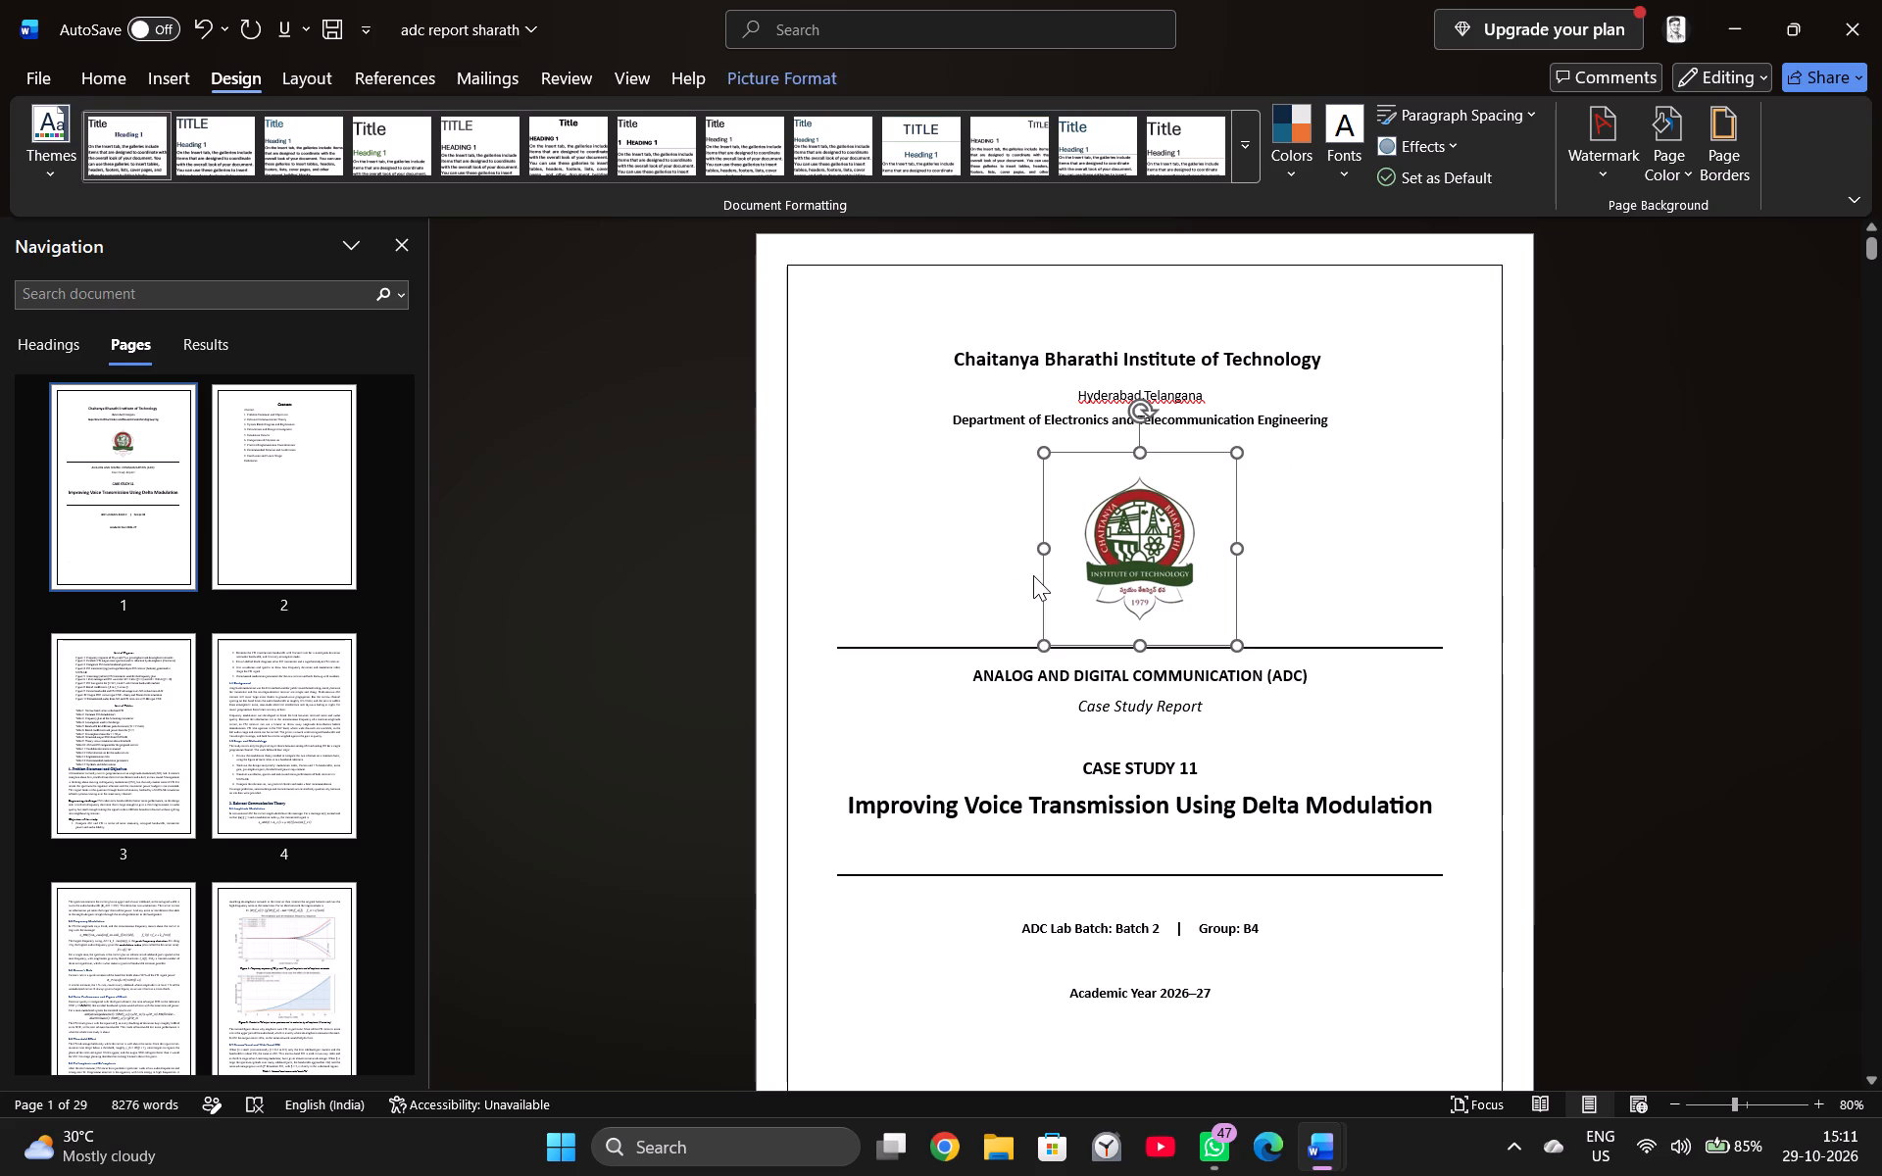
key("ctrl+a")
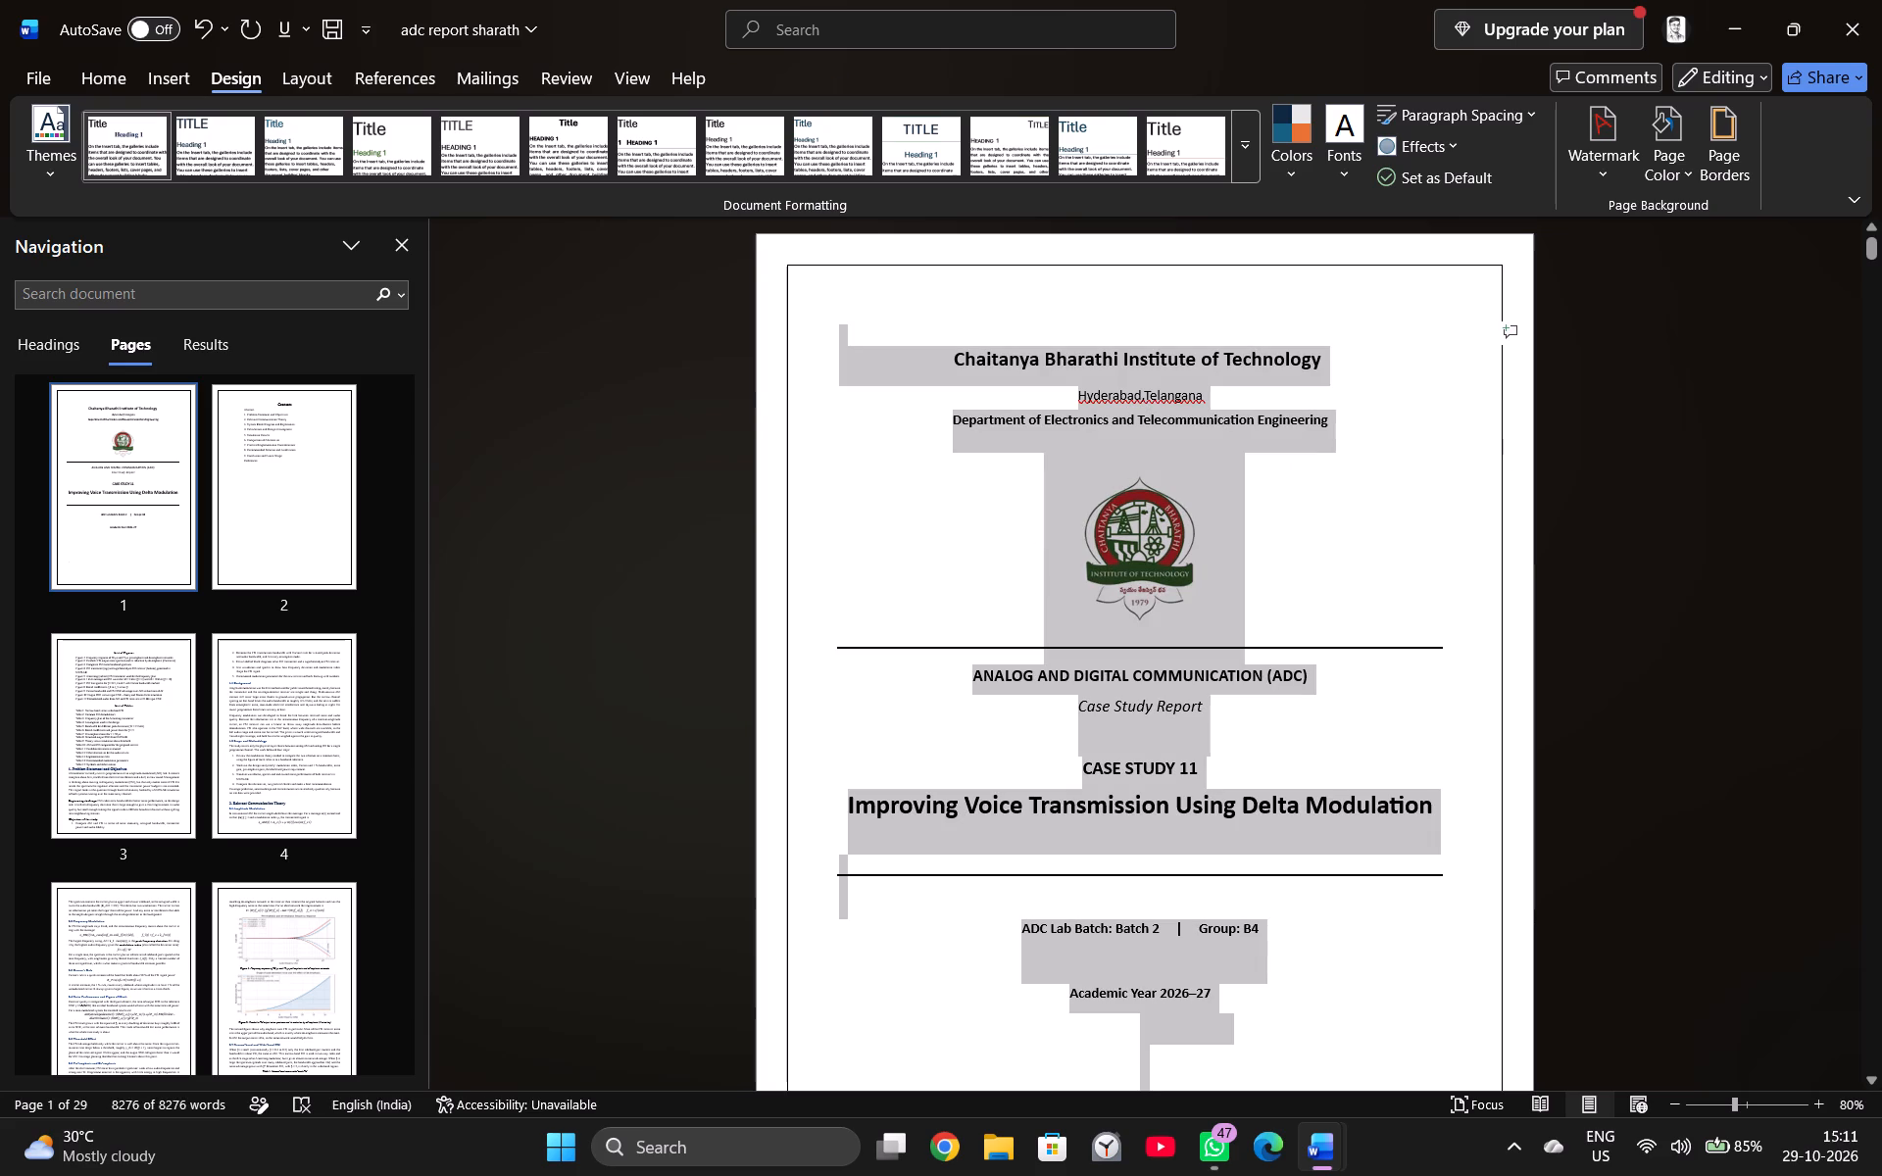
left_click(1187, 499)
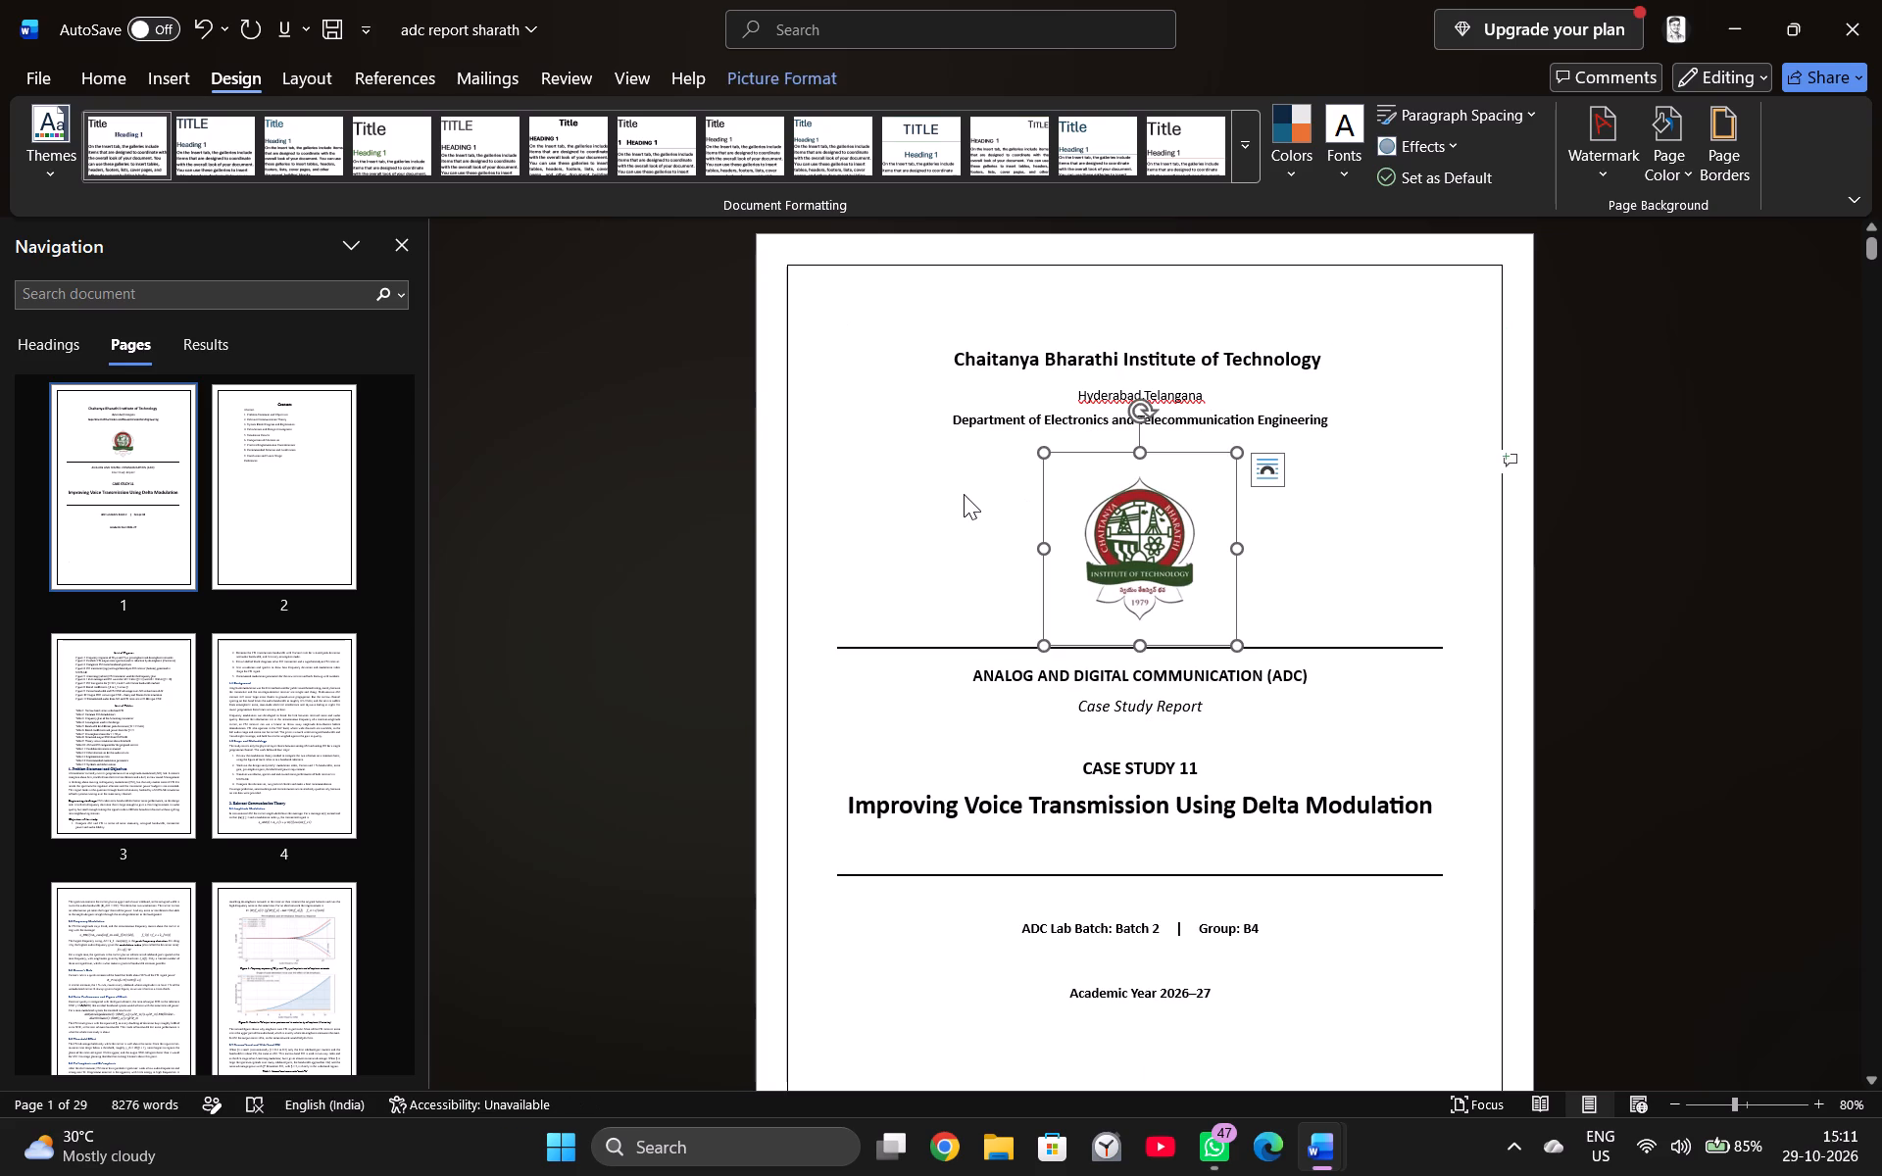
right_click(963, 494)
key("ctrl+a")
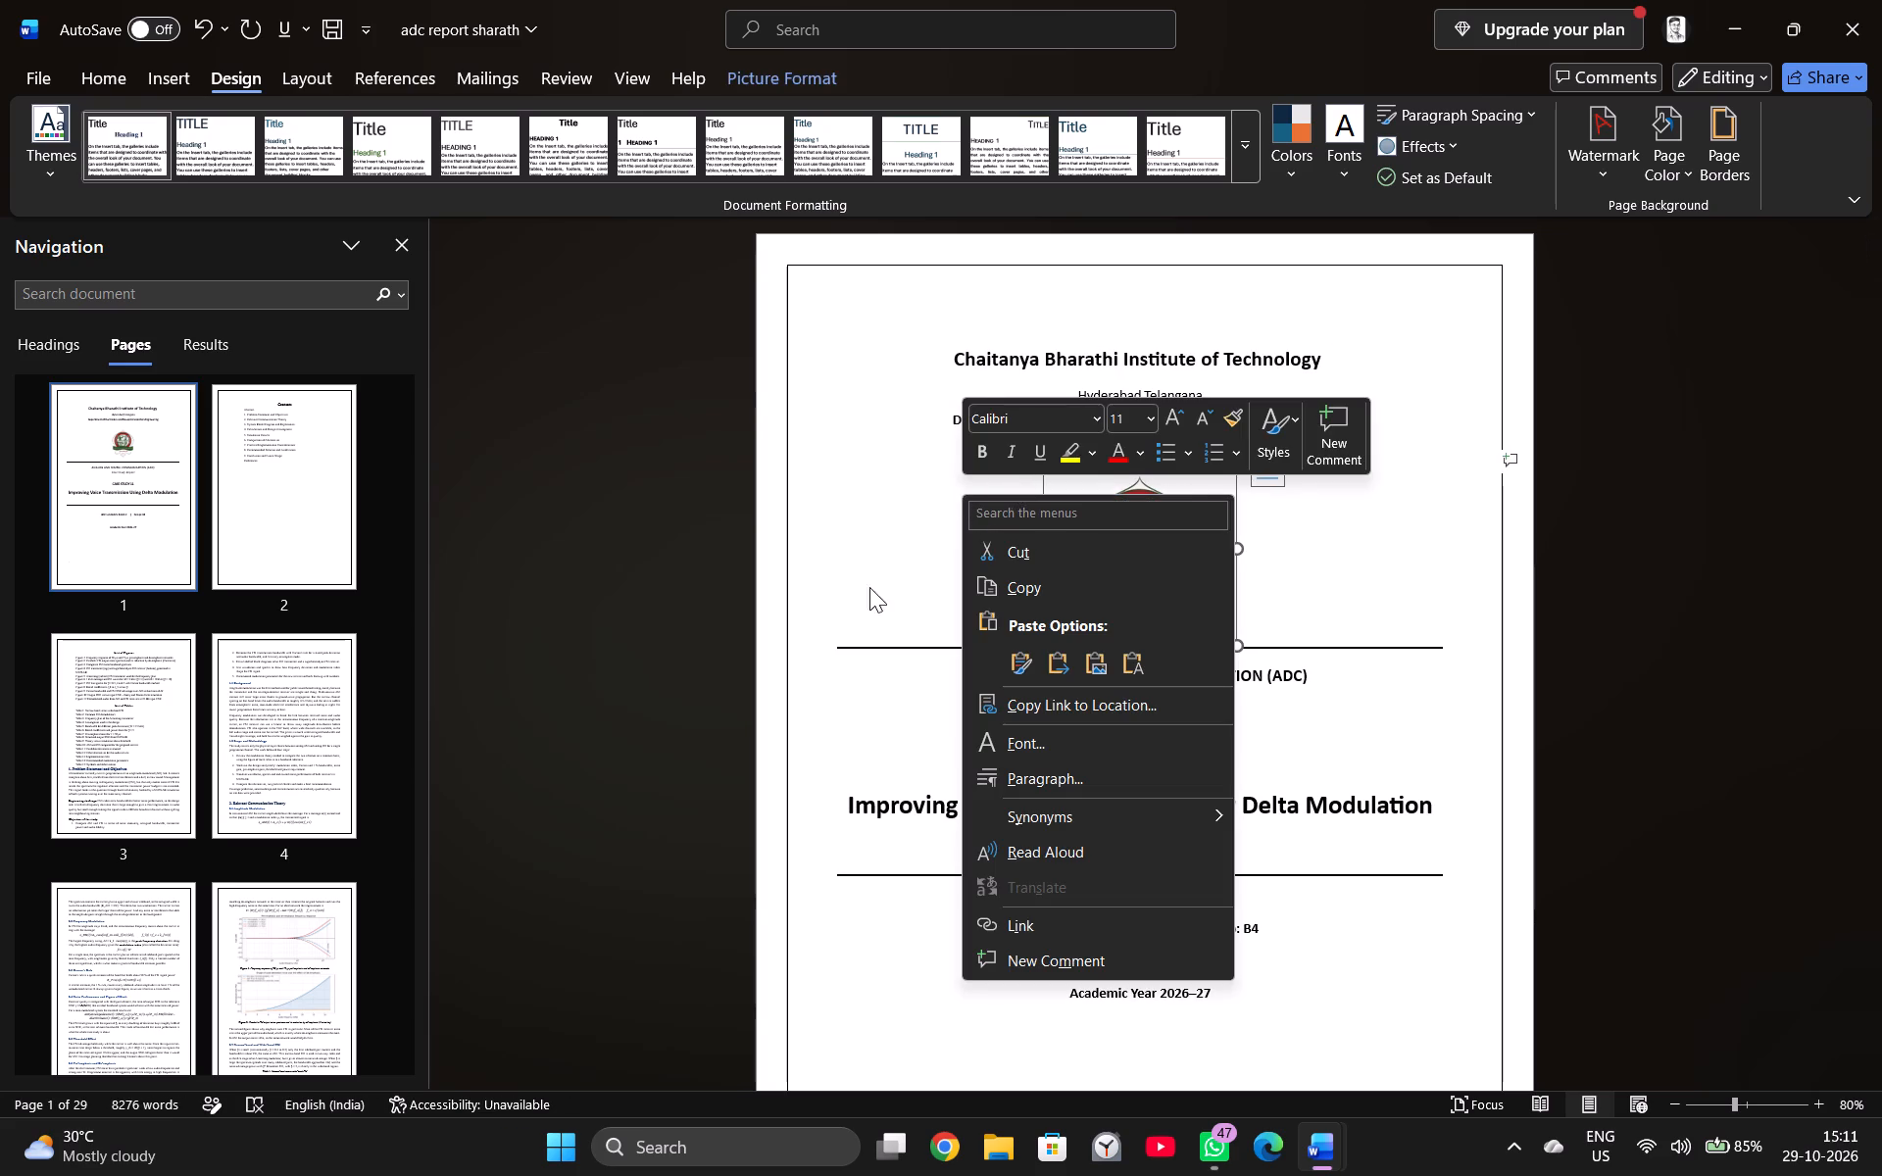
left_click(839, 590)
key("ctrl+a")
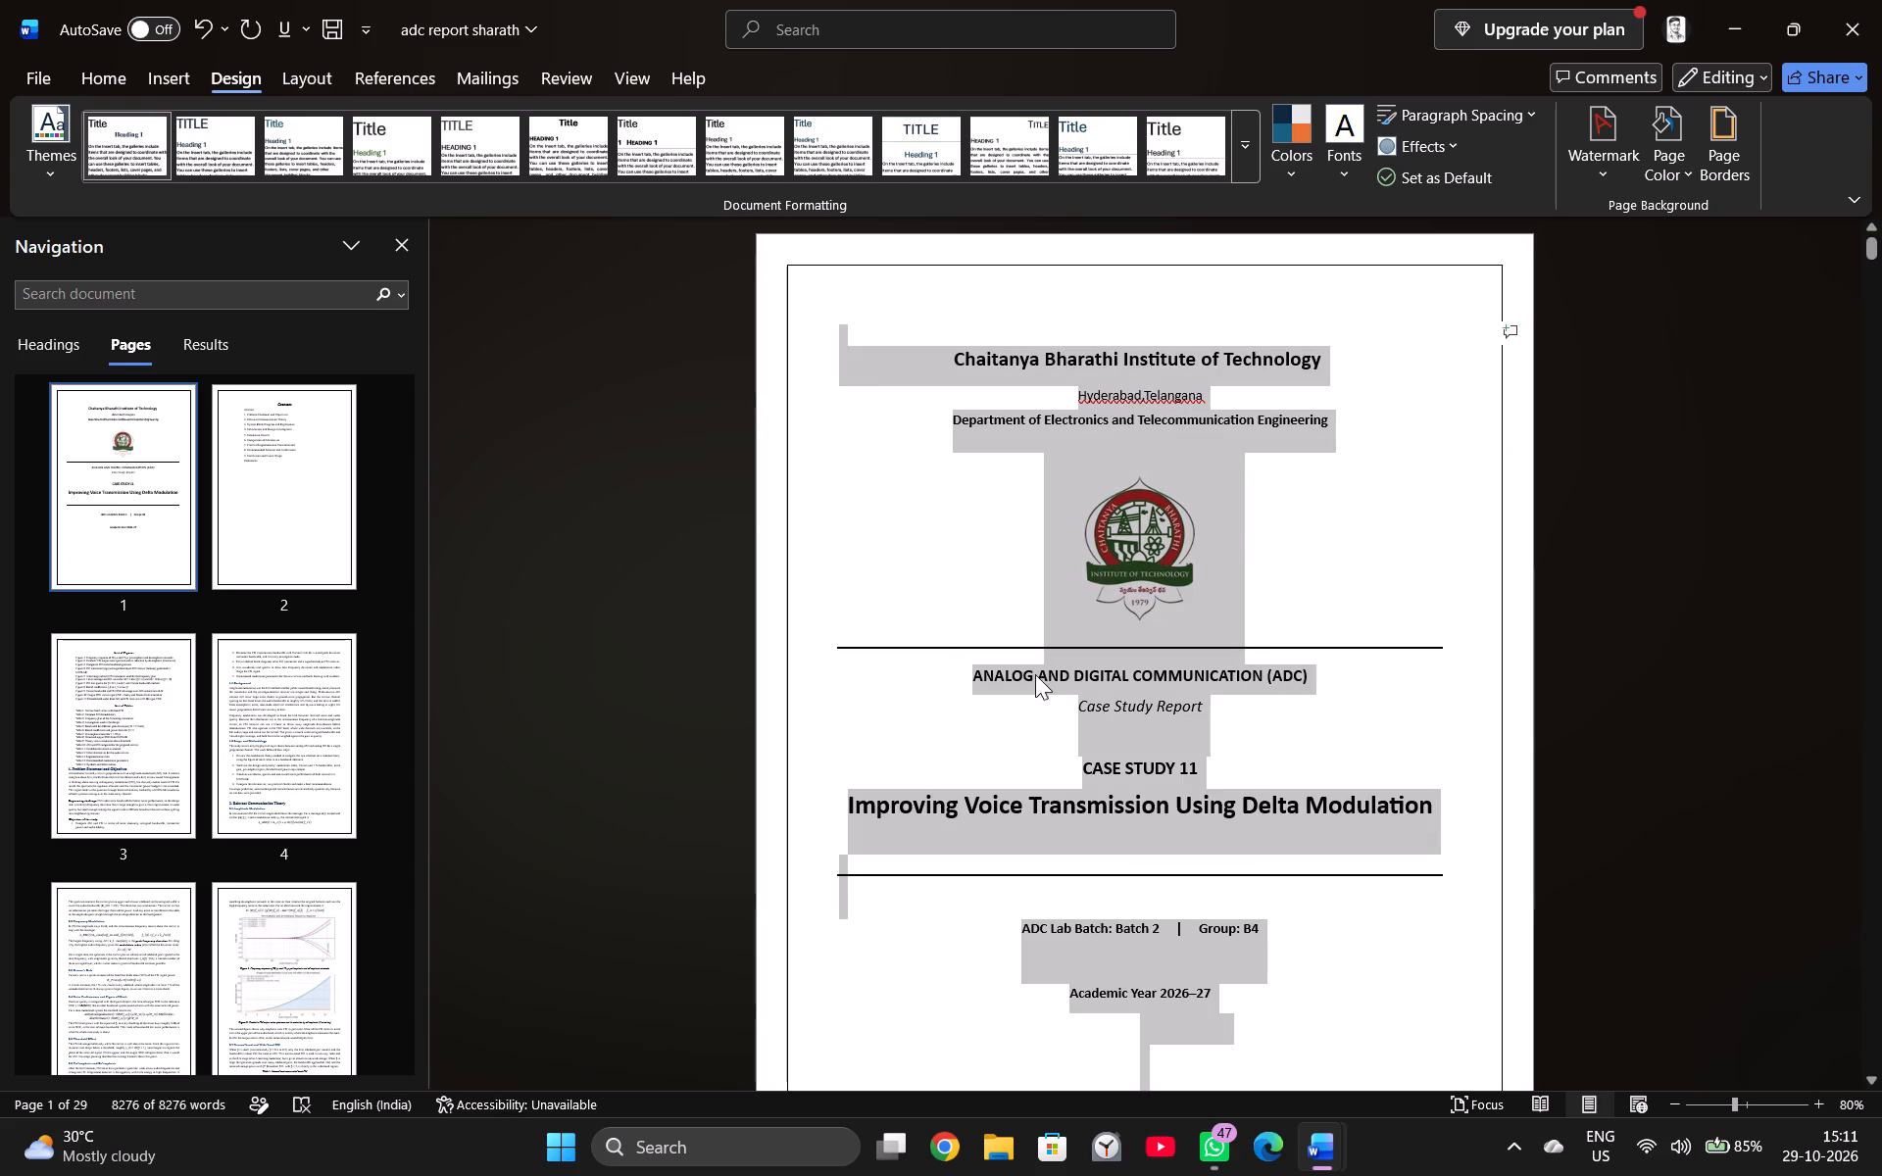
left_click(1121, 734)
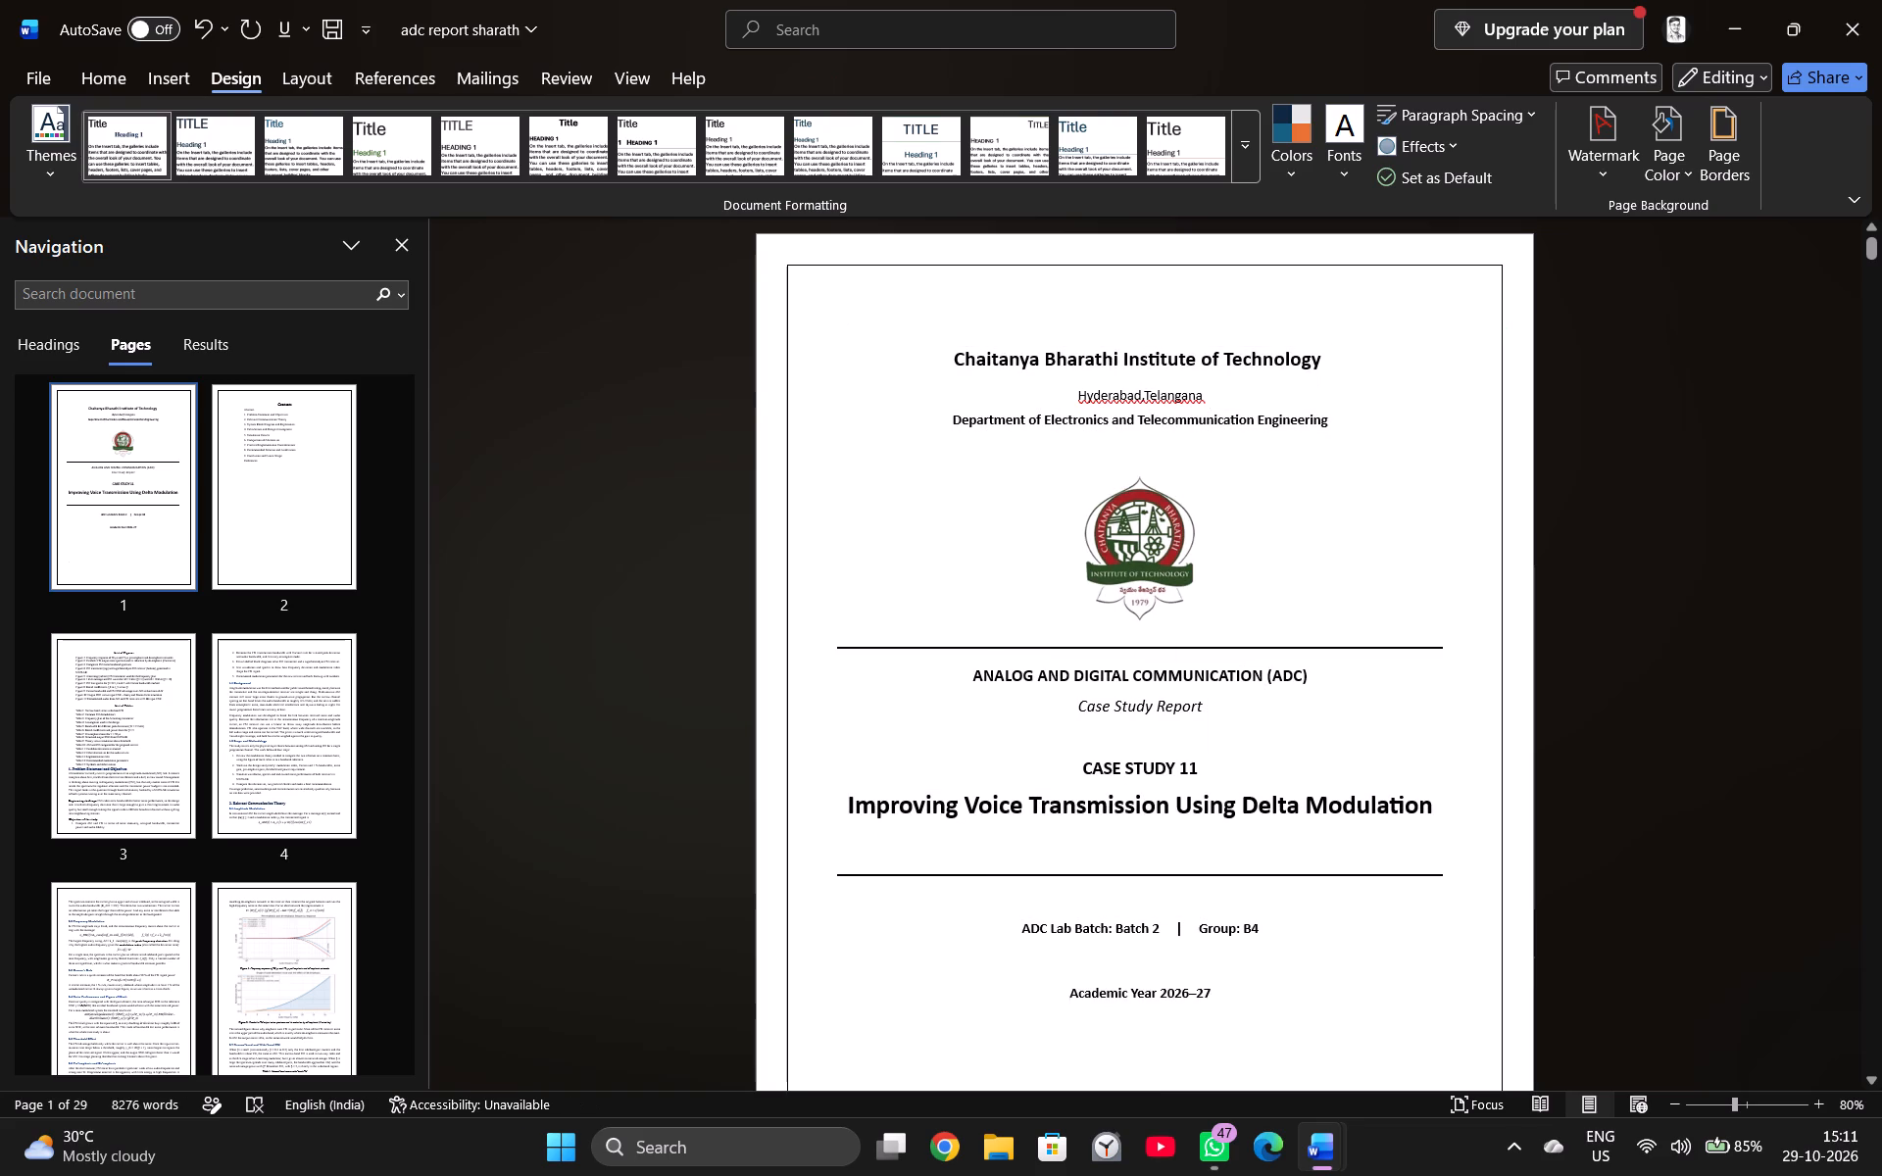
Review the bordered pages from Contents to the theory section's pre-emphasis figure.
scroll(1065, 608, "down", 20)
scroll(1065, 608, "down", 1)
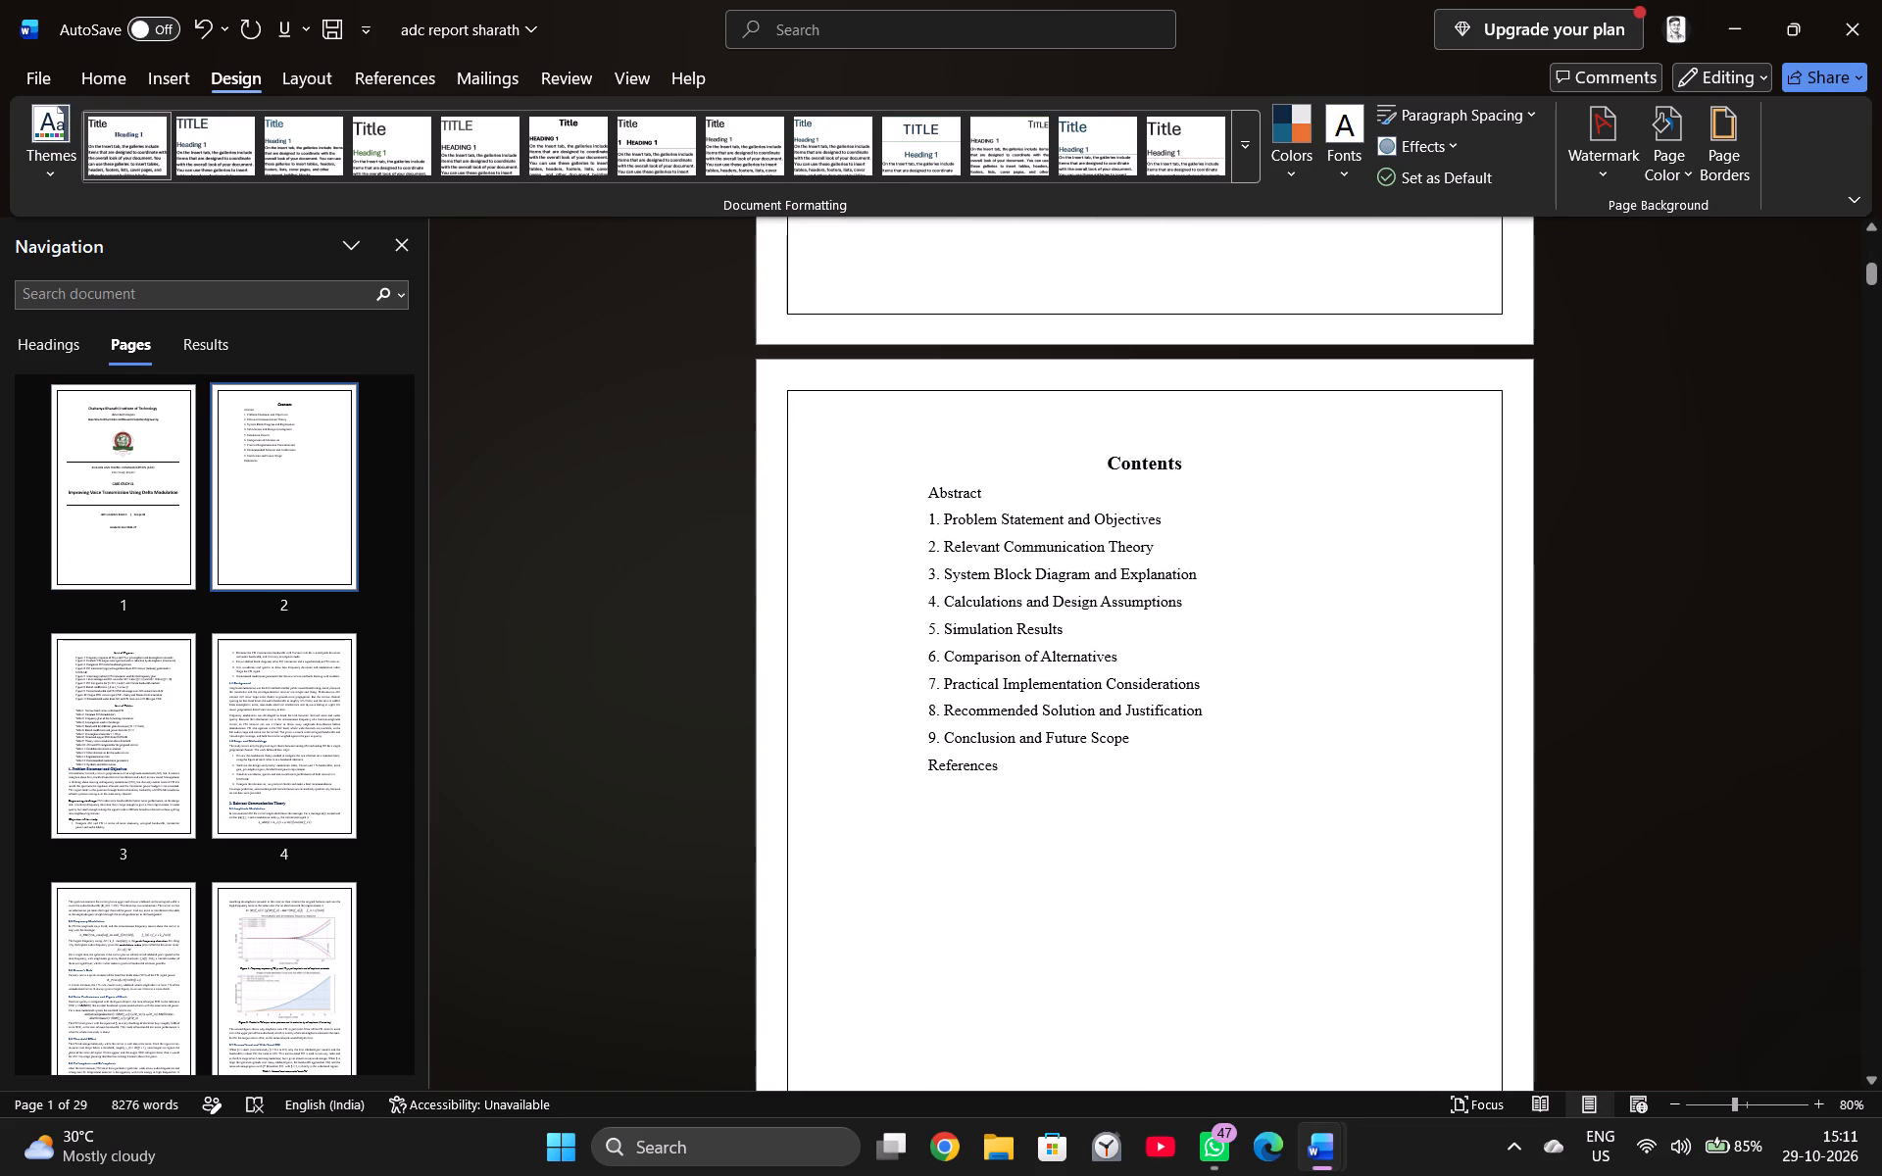
left_click_drag(1169, 516, 939, 517)
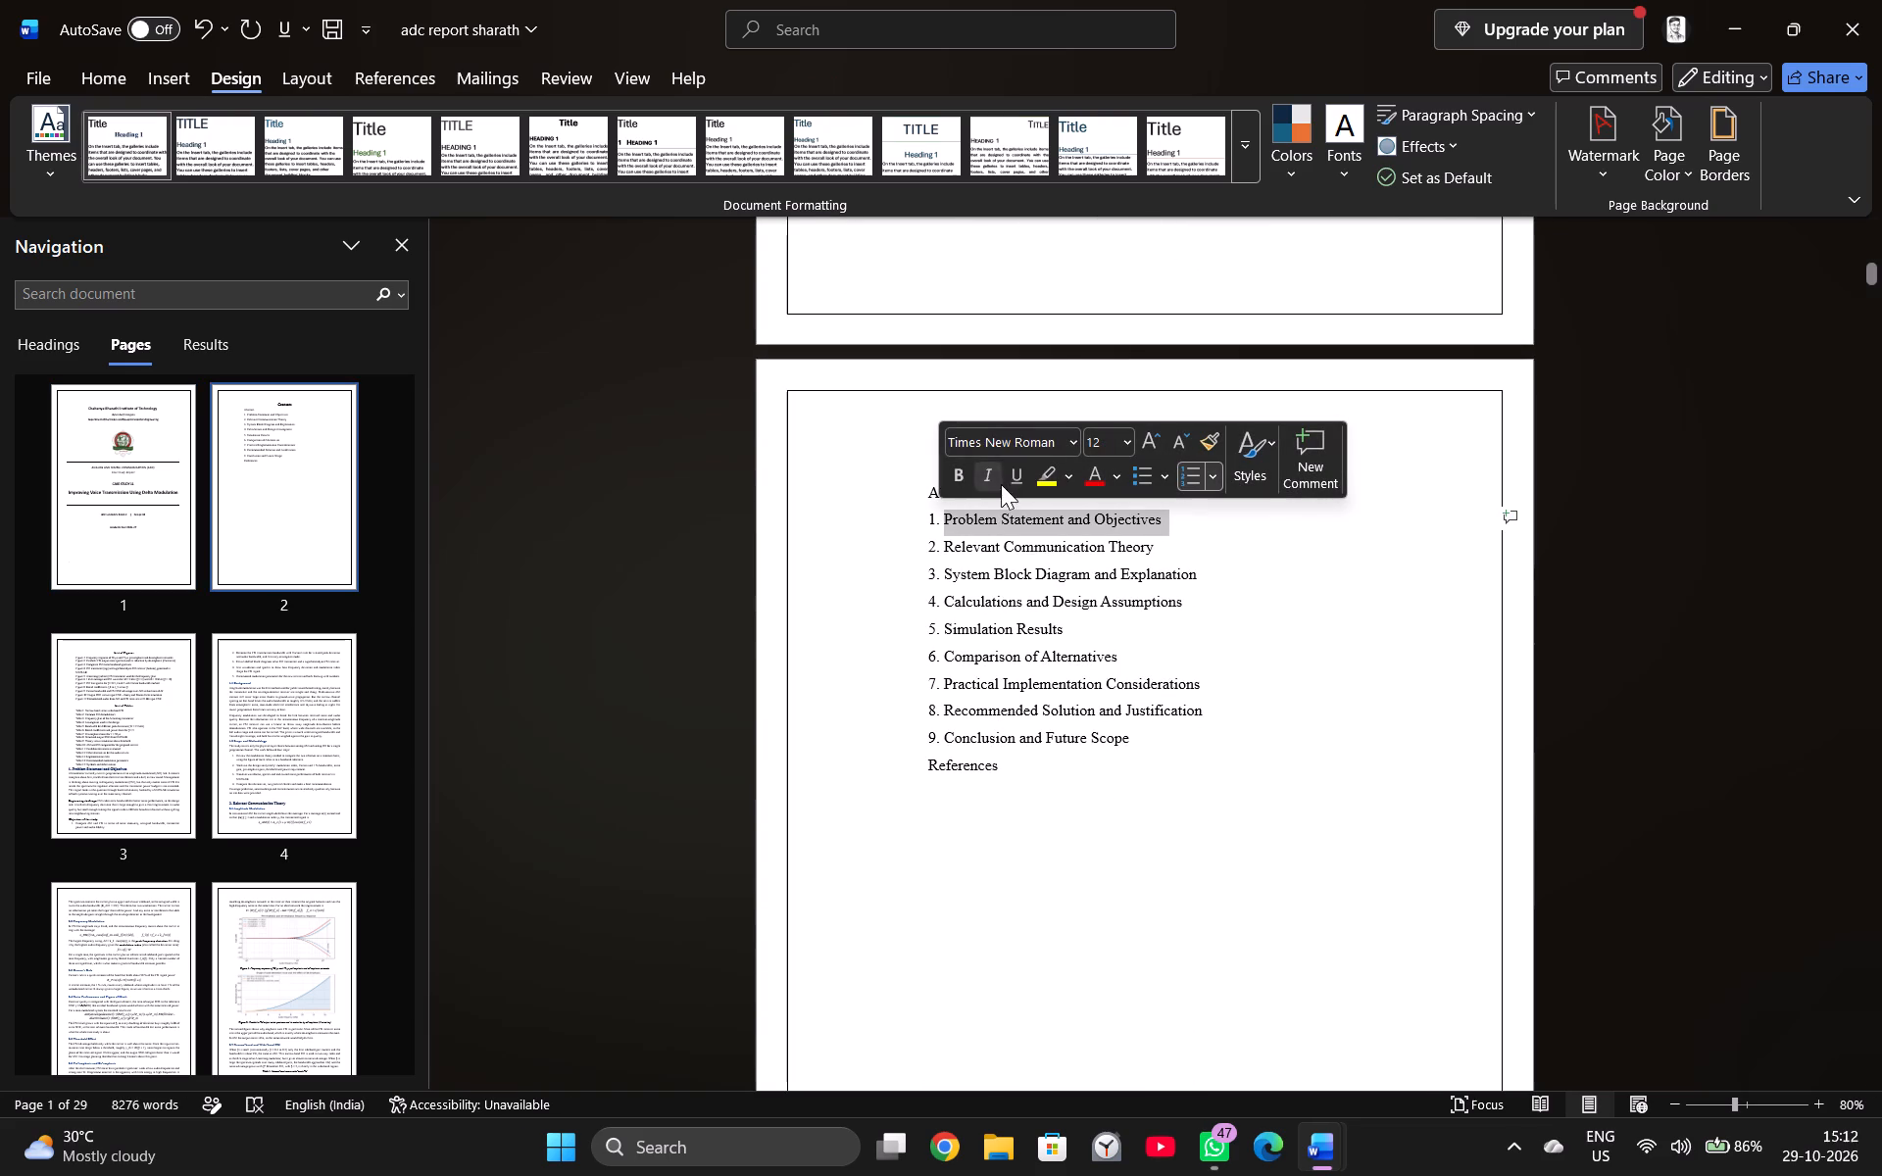
left_click_drag(1420, 769, 1411, 769)
scroll(1102, 730, "down", 7)
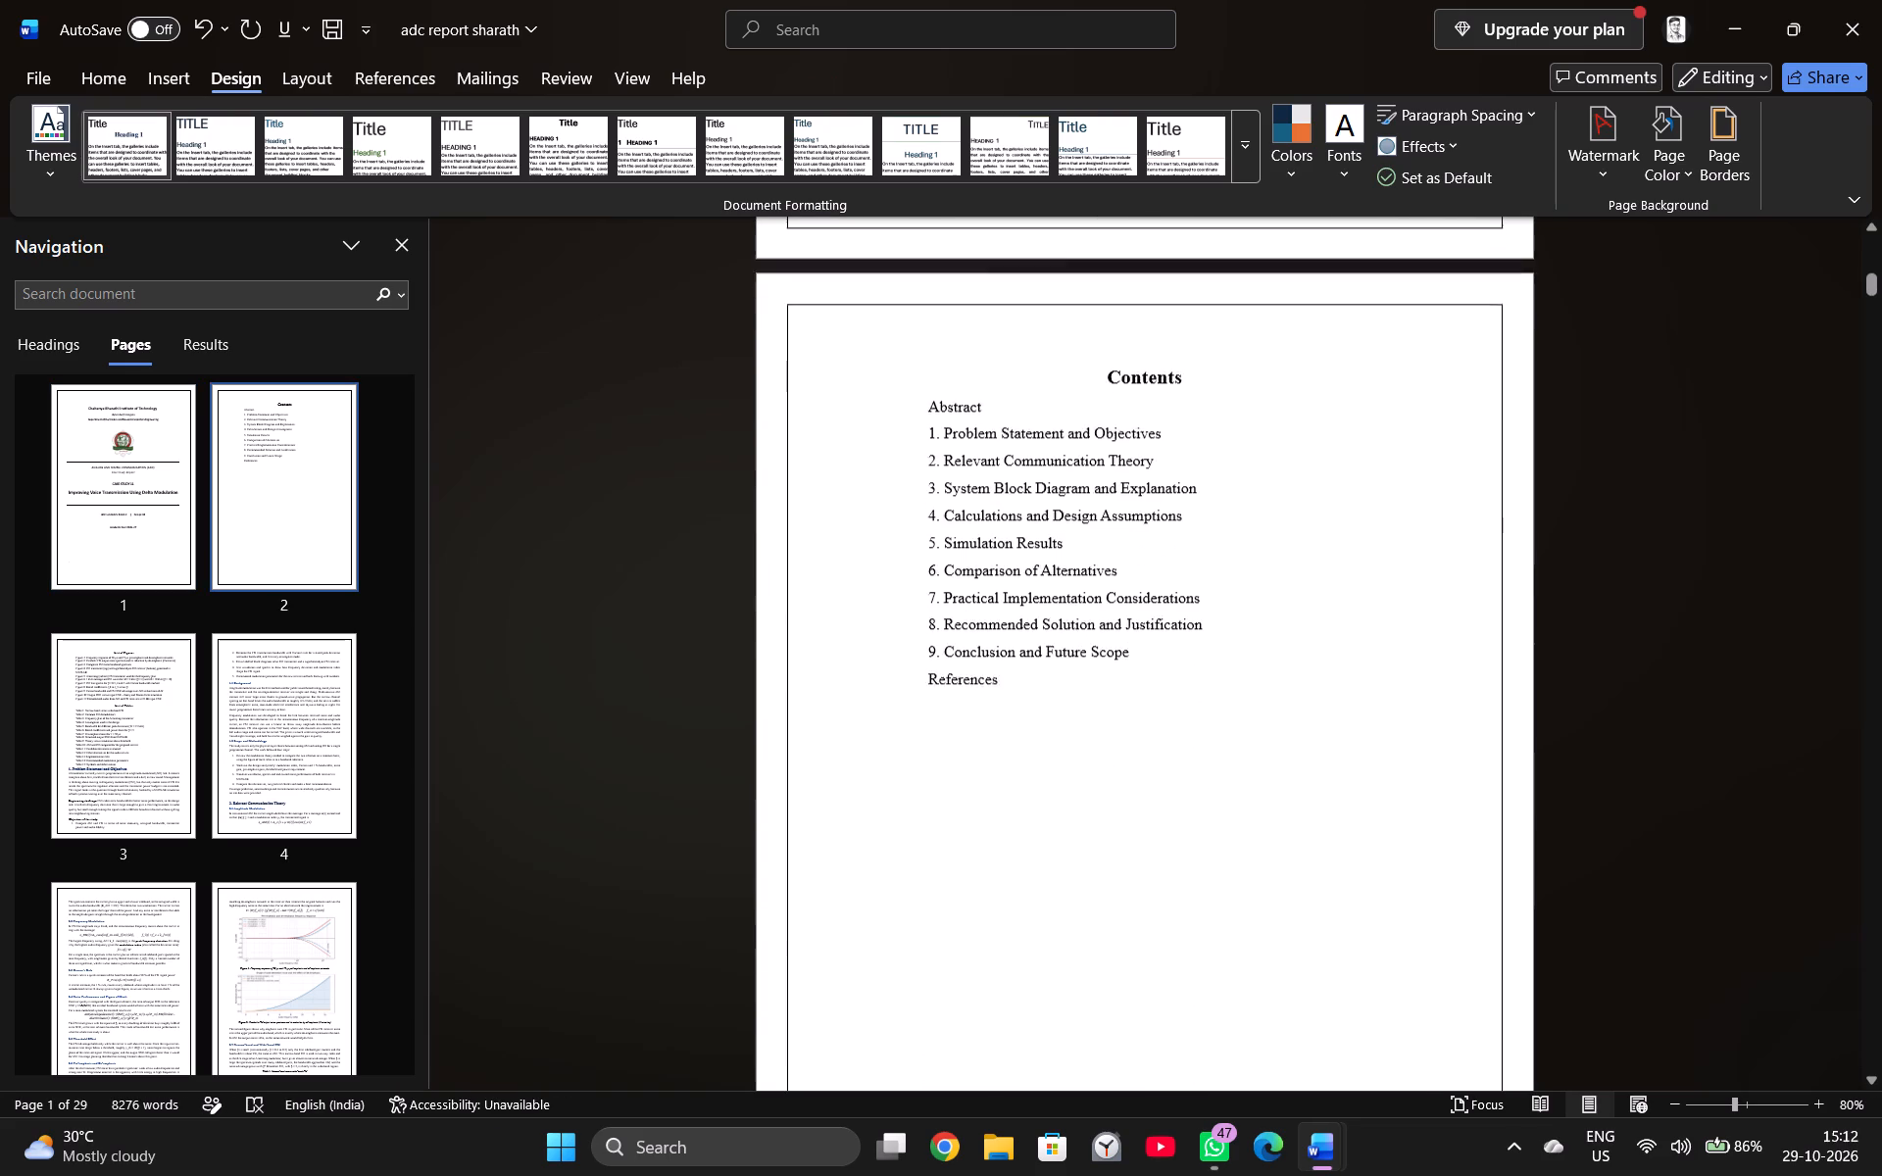
scroll(1101, 740, "down", 18)
scroll(1093, 739, "down", 20)
scroll(1093, 739, "down", 5)
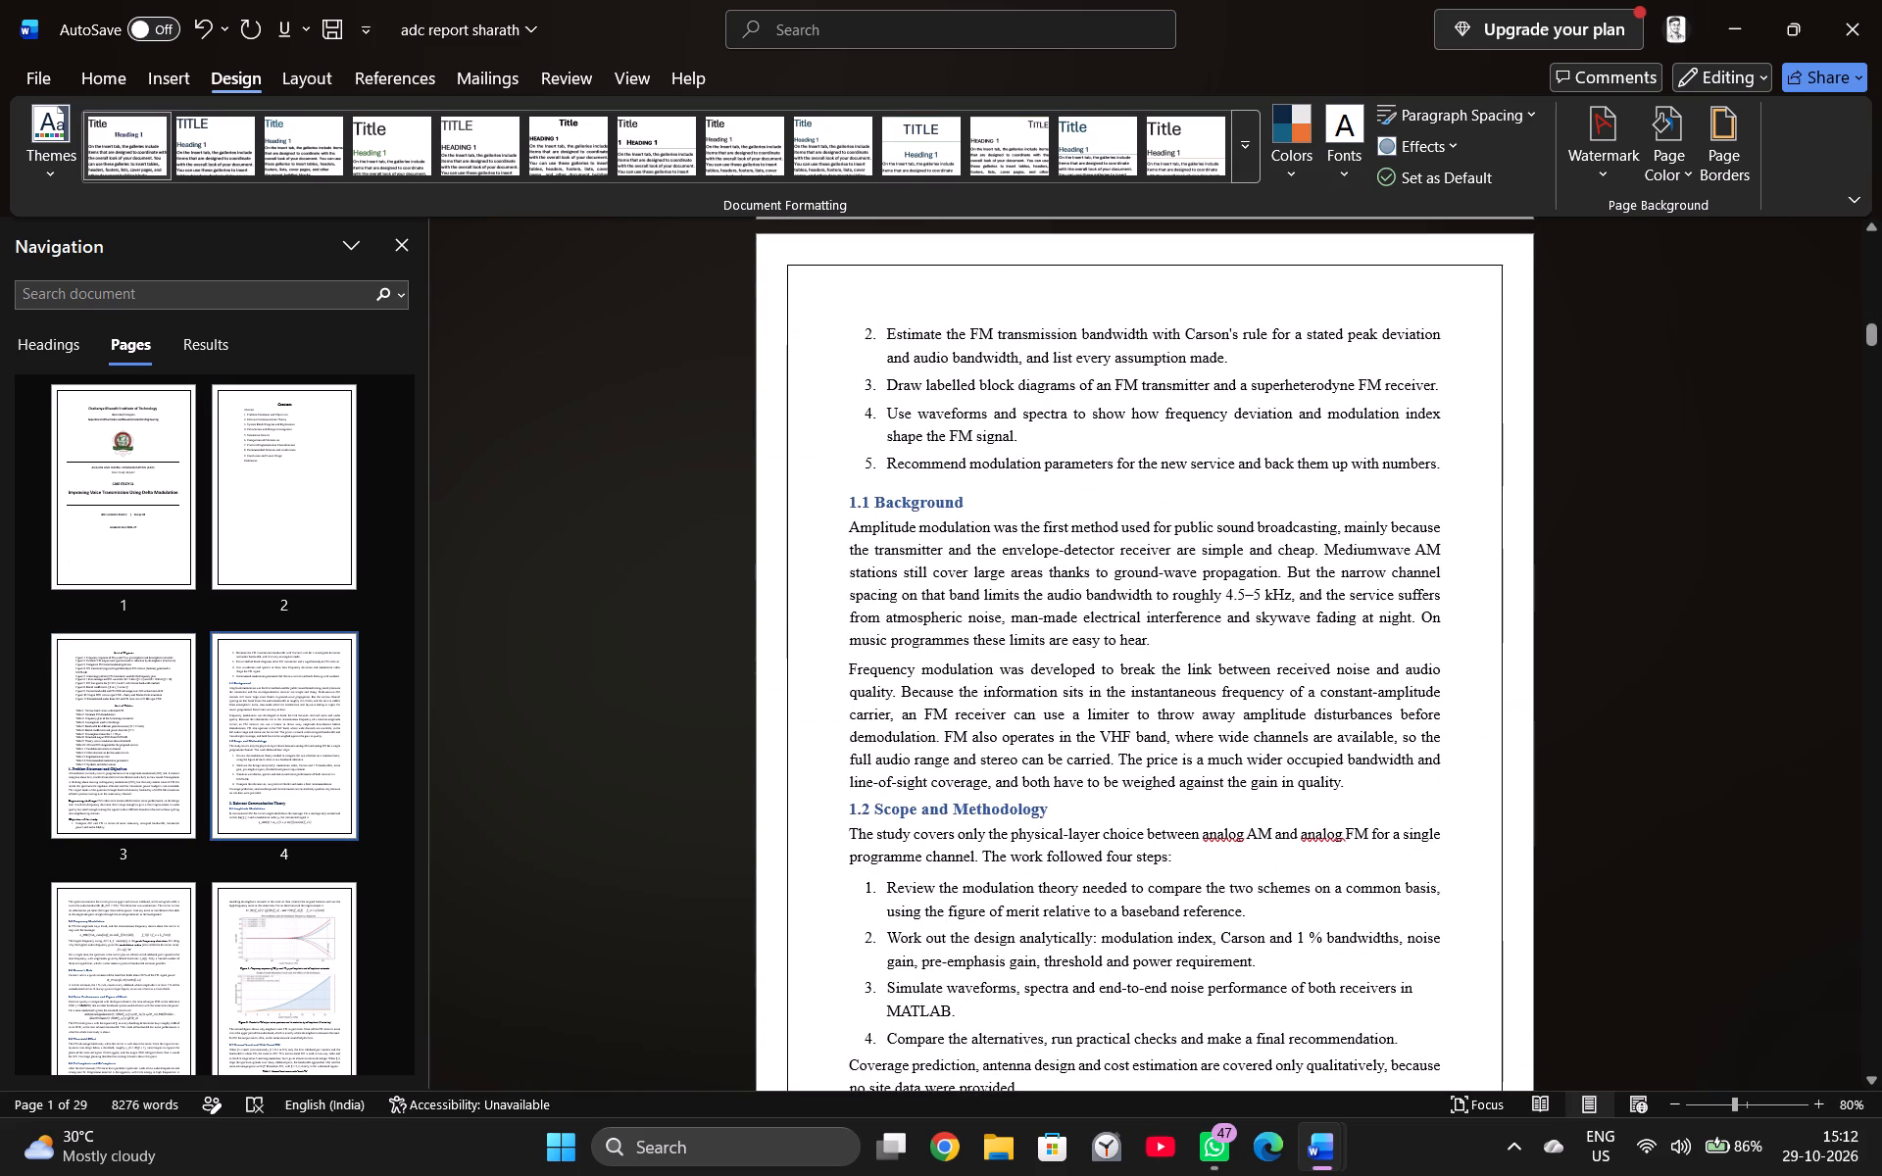
scroll(1090, 754, "down", 15)
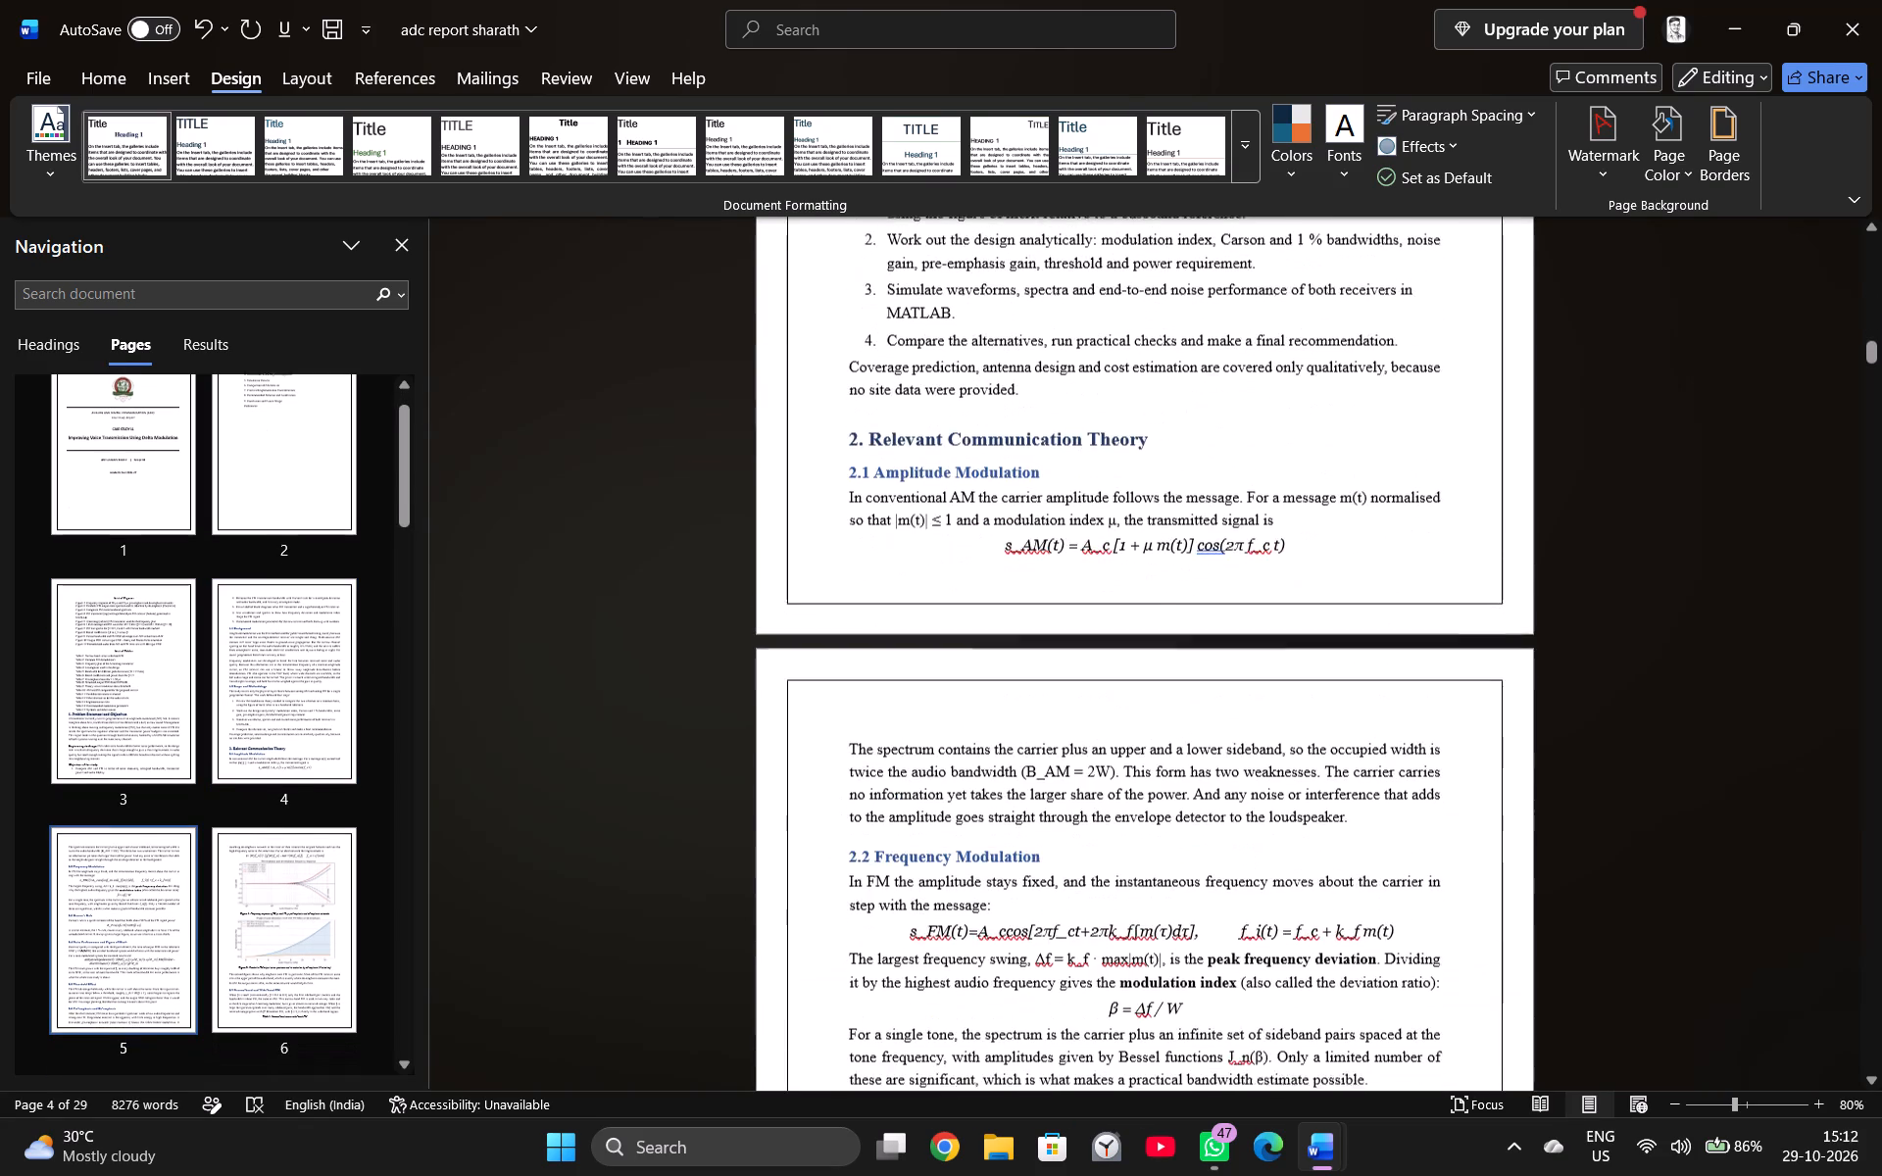
scroll(1089, 756, "down", 20)
scroll(1089, 756, "down", 3)
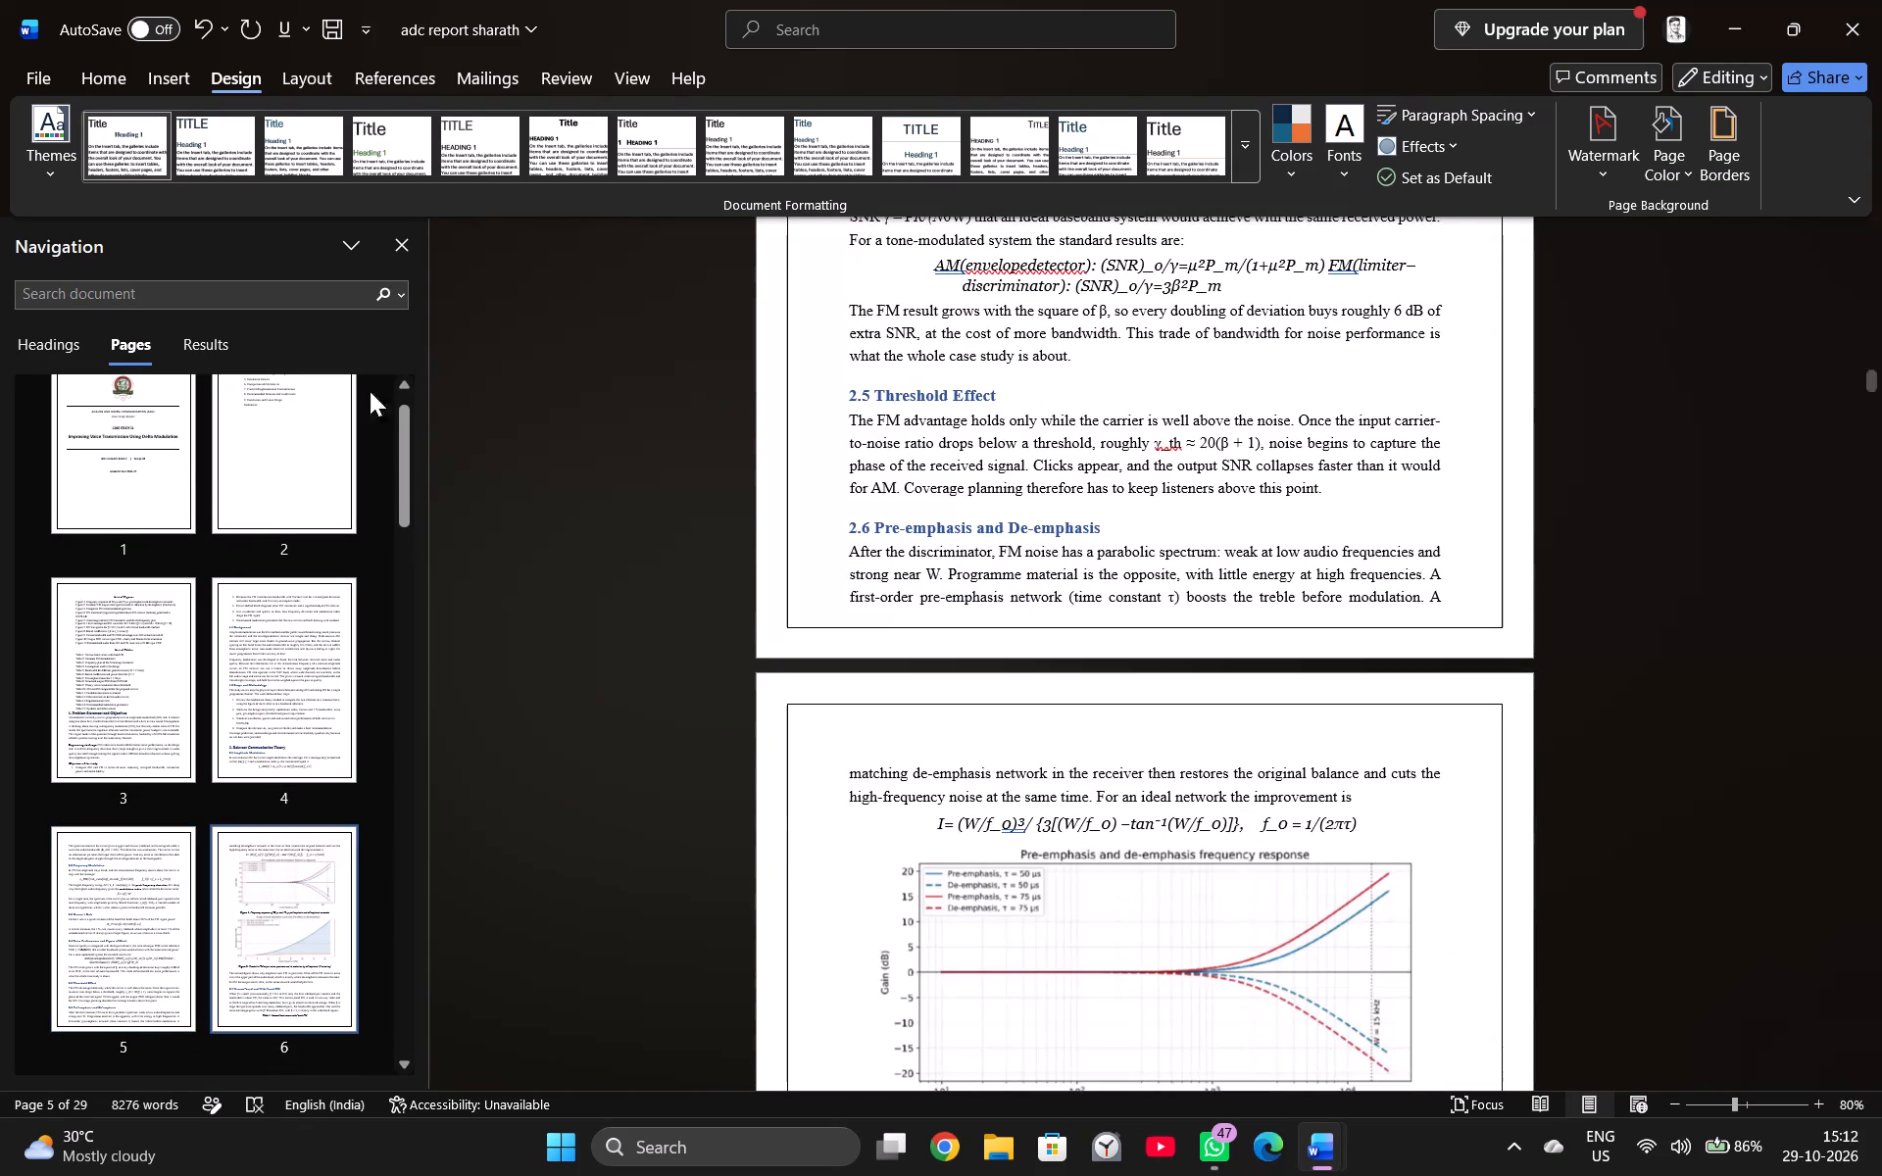
Delete the Abstract entry from the Contents list on page 2.
left_click(124, 446)
left_click(276, 446)
scroll(1025, 495, "up", 8)
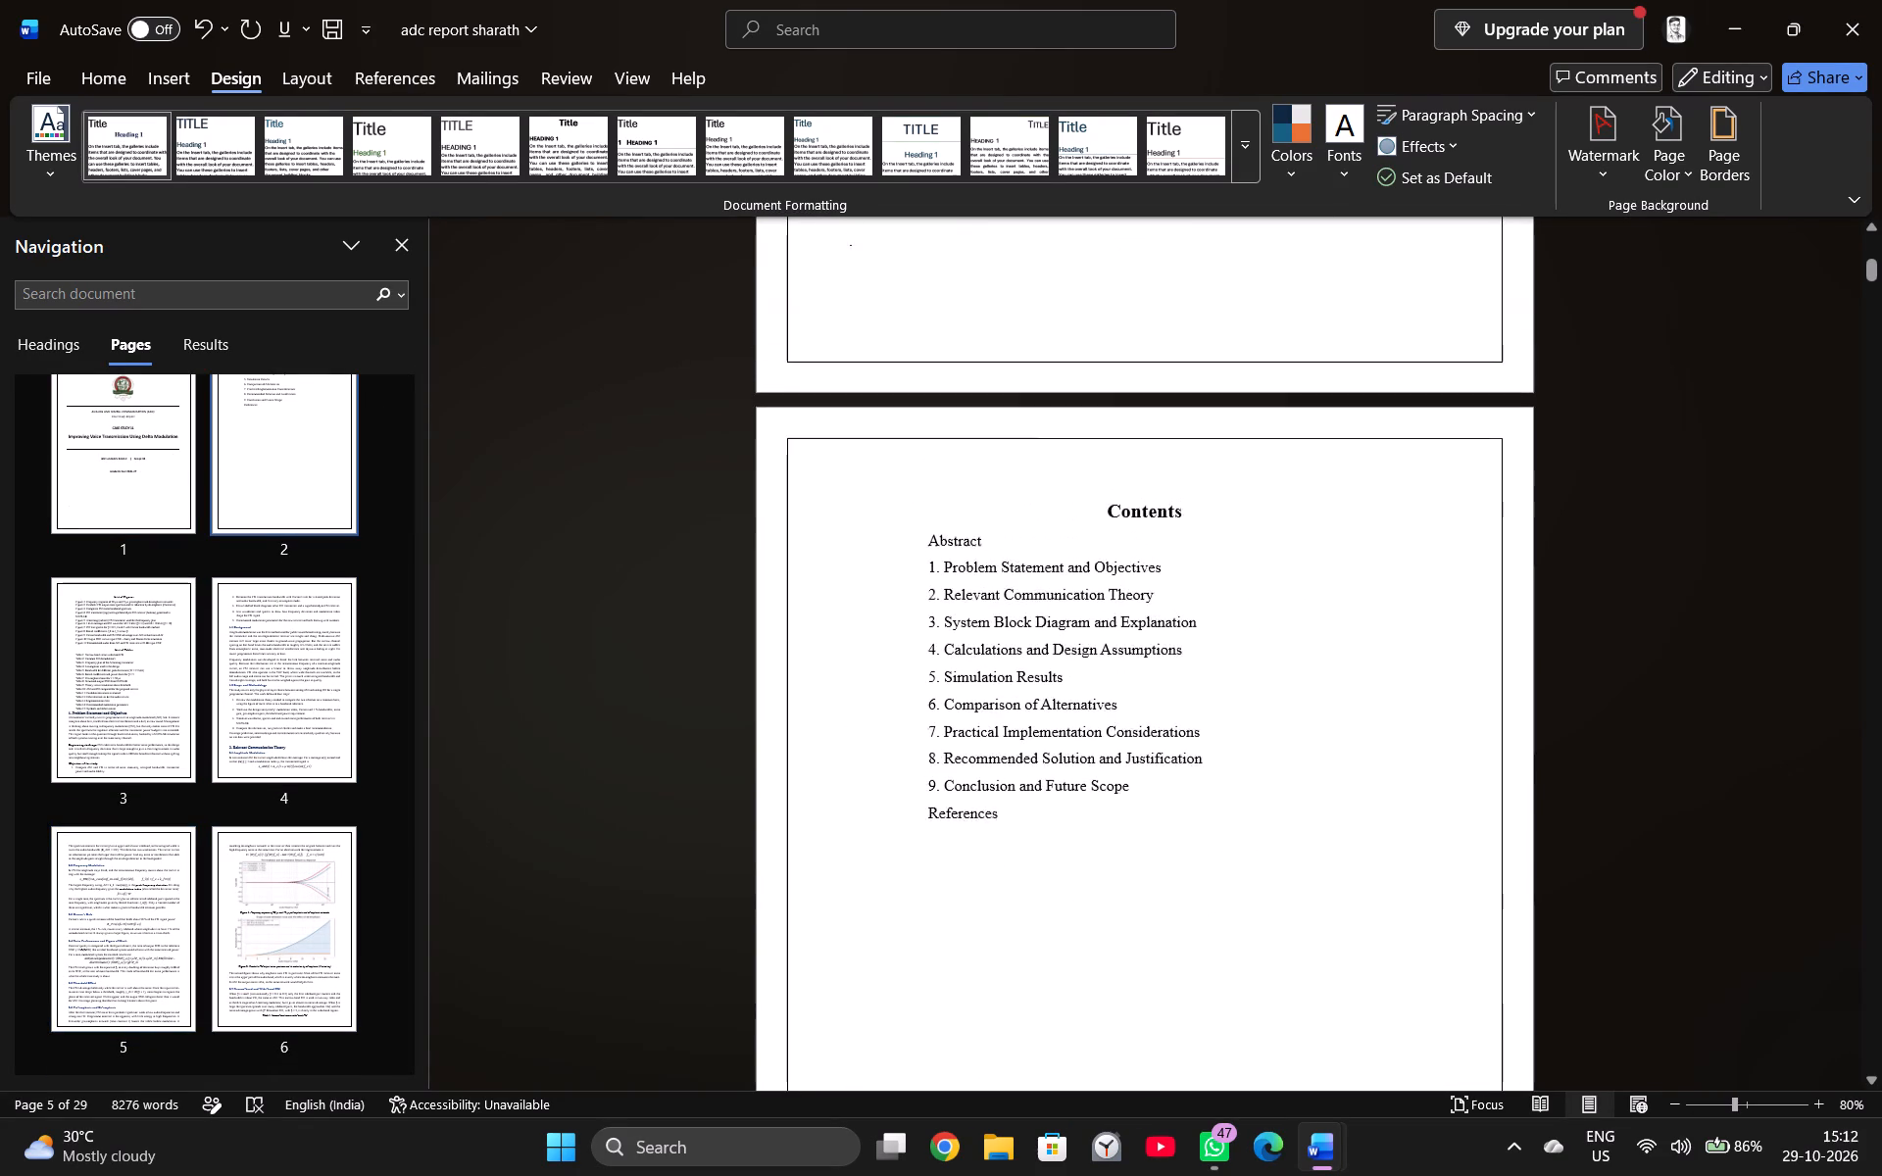
scroll(1025, 495, "up", 8)
scroll(1111, 615, "up", 6)
scroll(1112, 616, "down", 10)
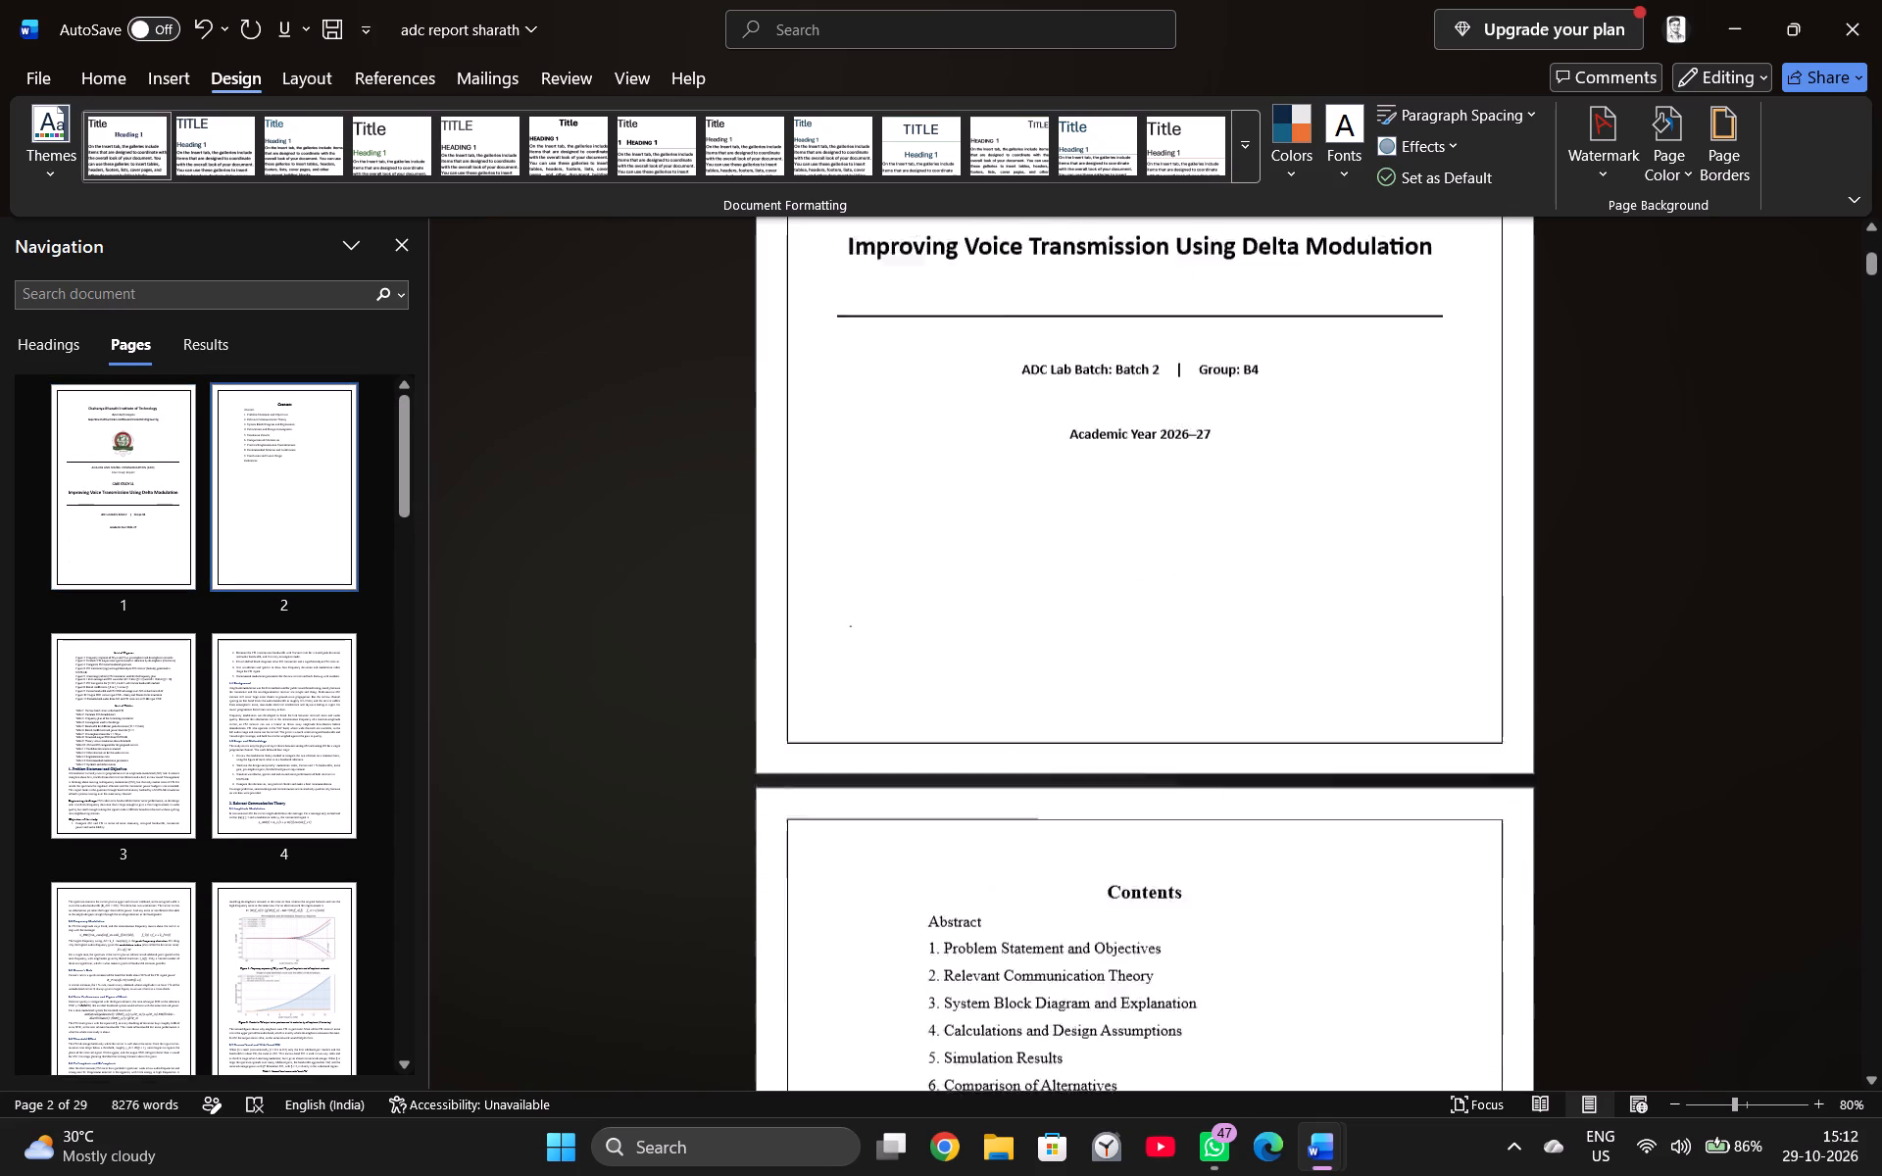
scroll(1112, 618, "down", 6)
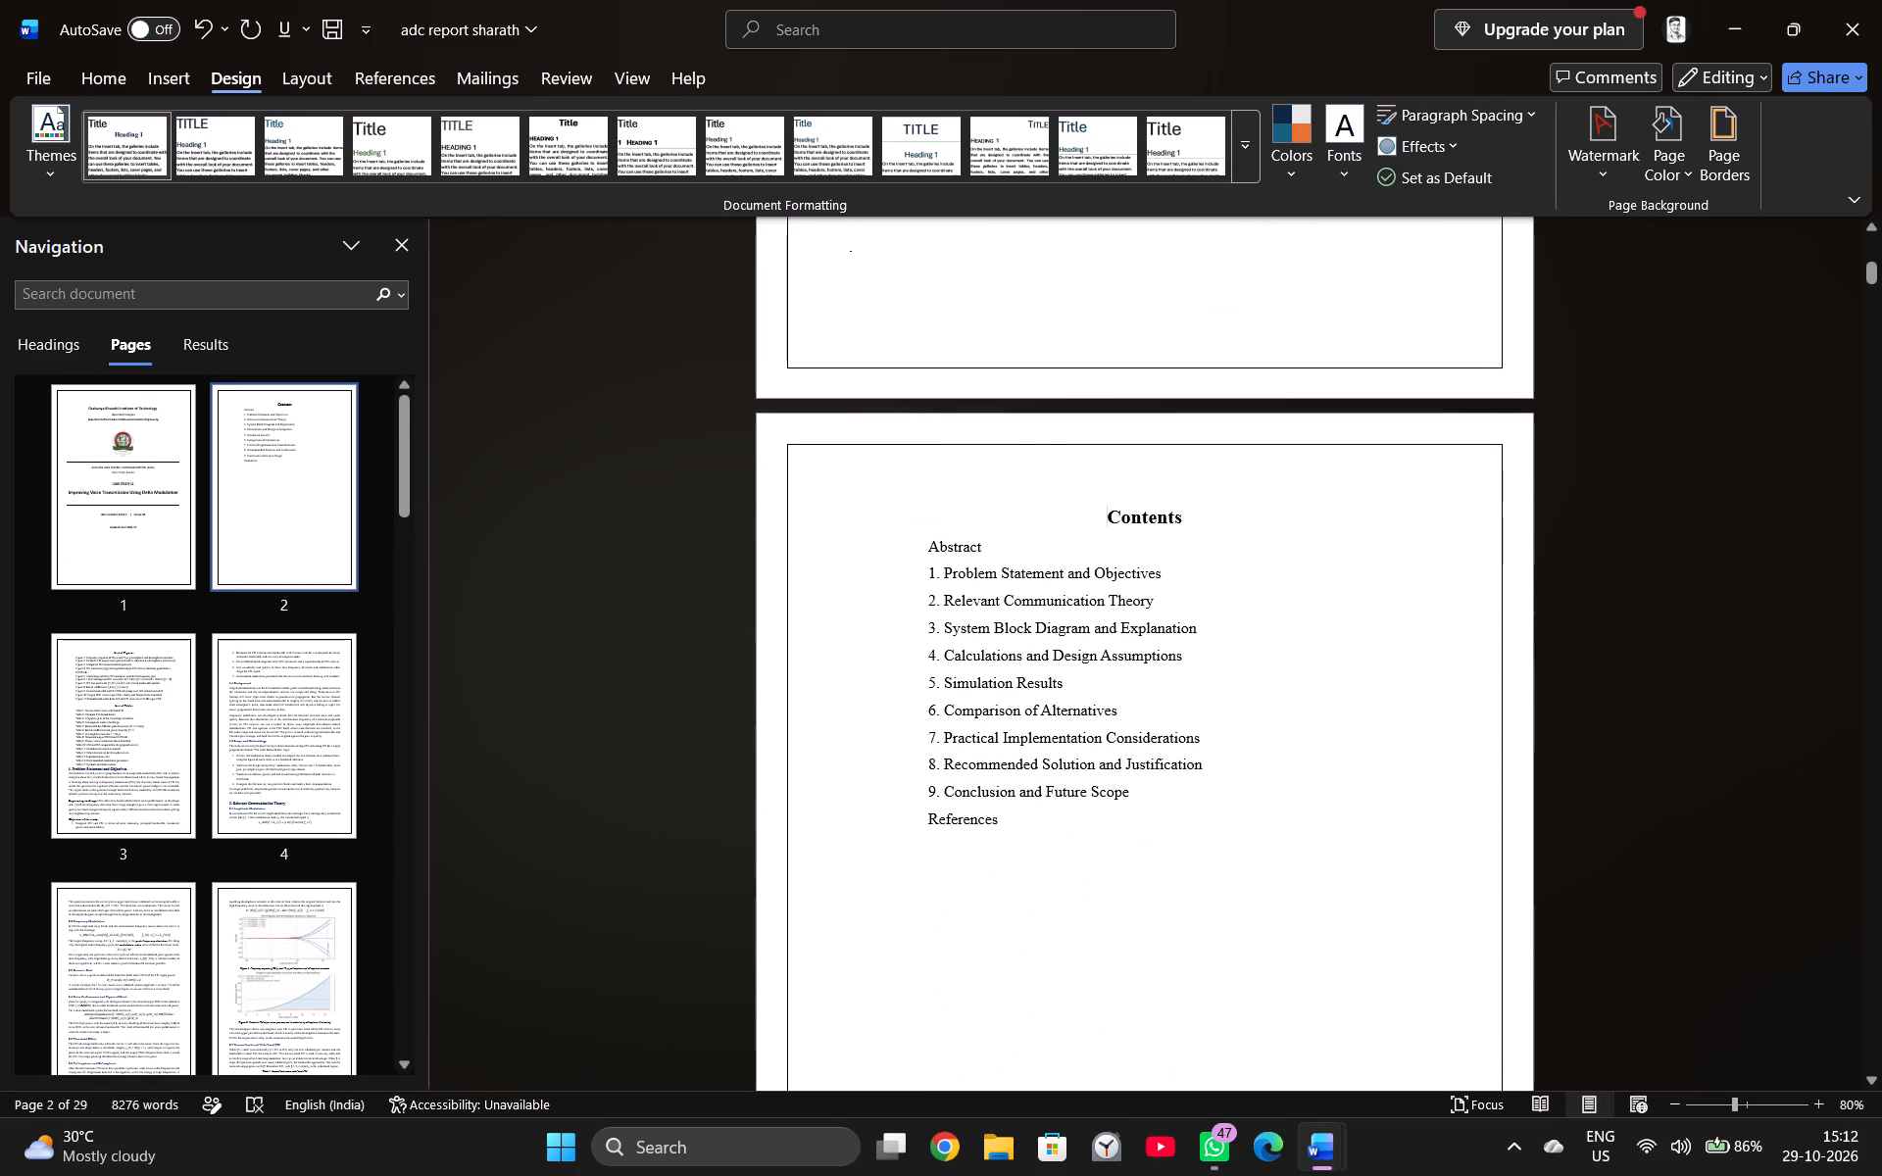
left_click_drag(999, 536, 917, 548)
key("BackSpace")
Change the group on the report's cover to B1.
scroll(1085, 506, "up", 4)
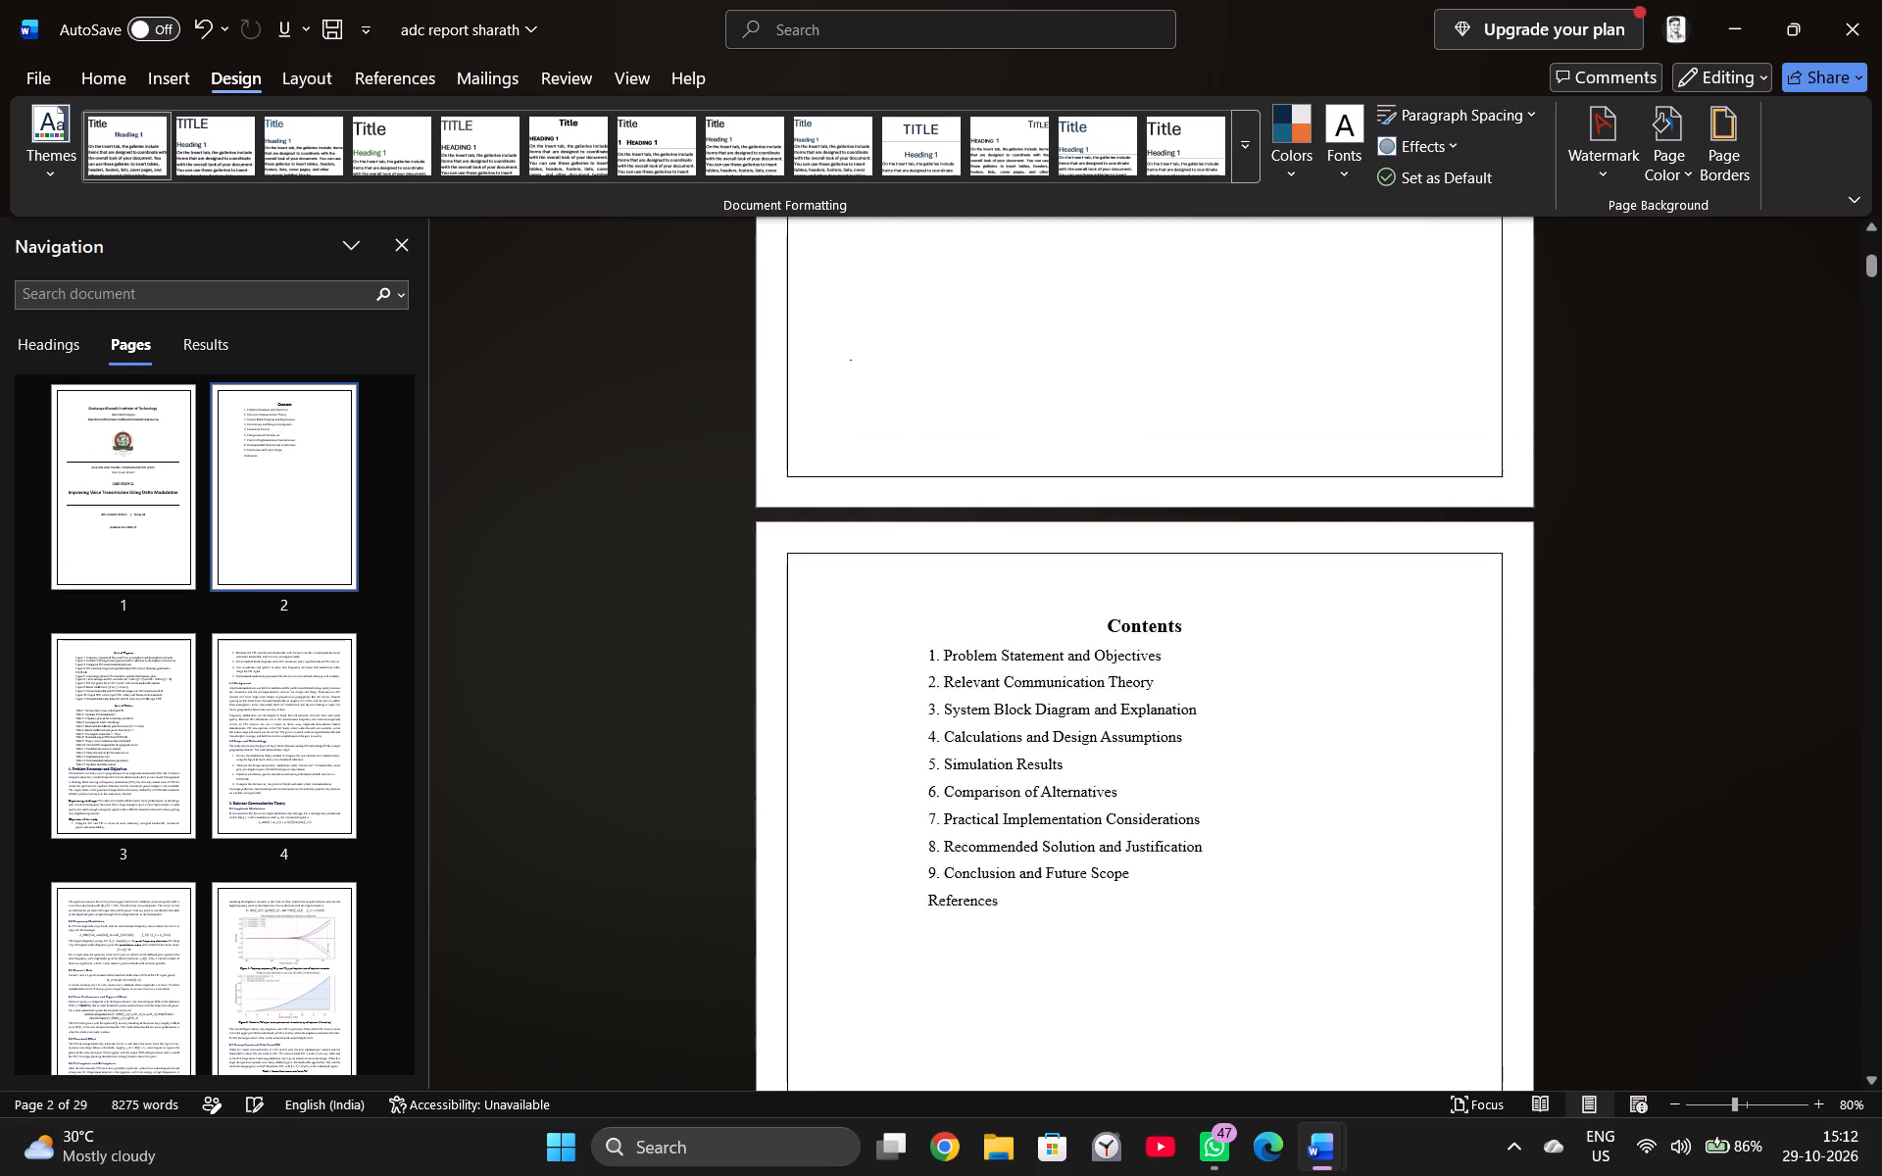
scroll(1085, 506, "up", 10)
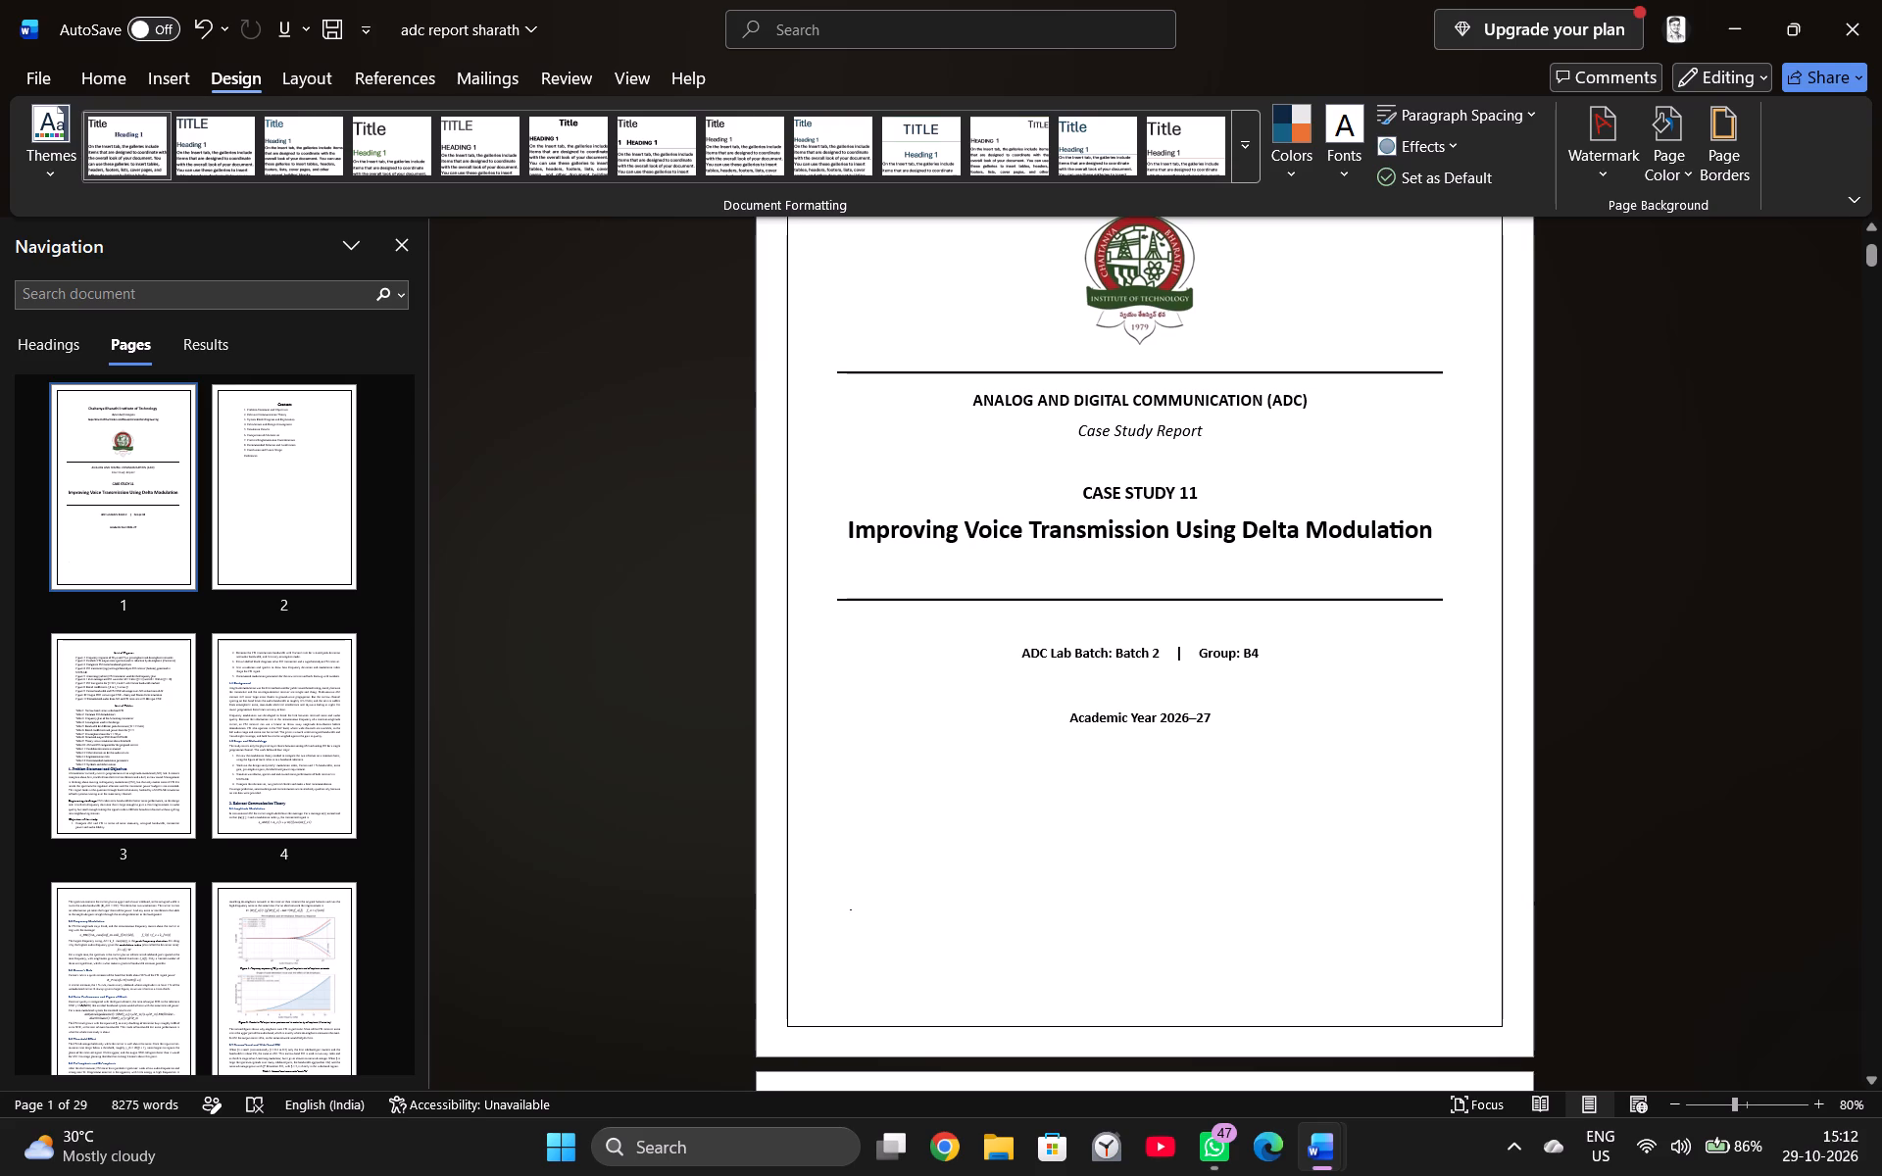
left_click(1164, 653)
left_click(1273, 646)
key("BackSpace")
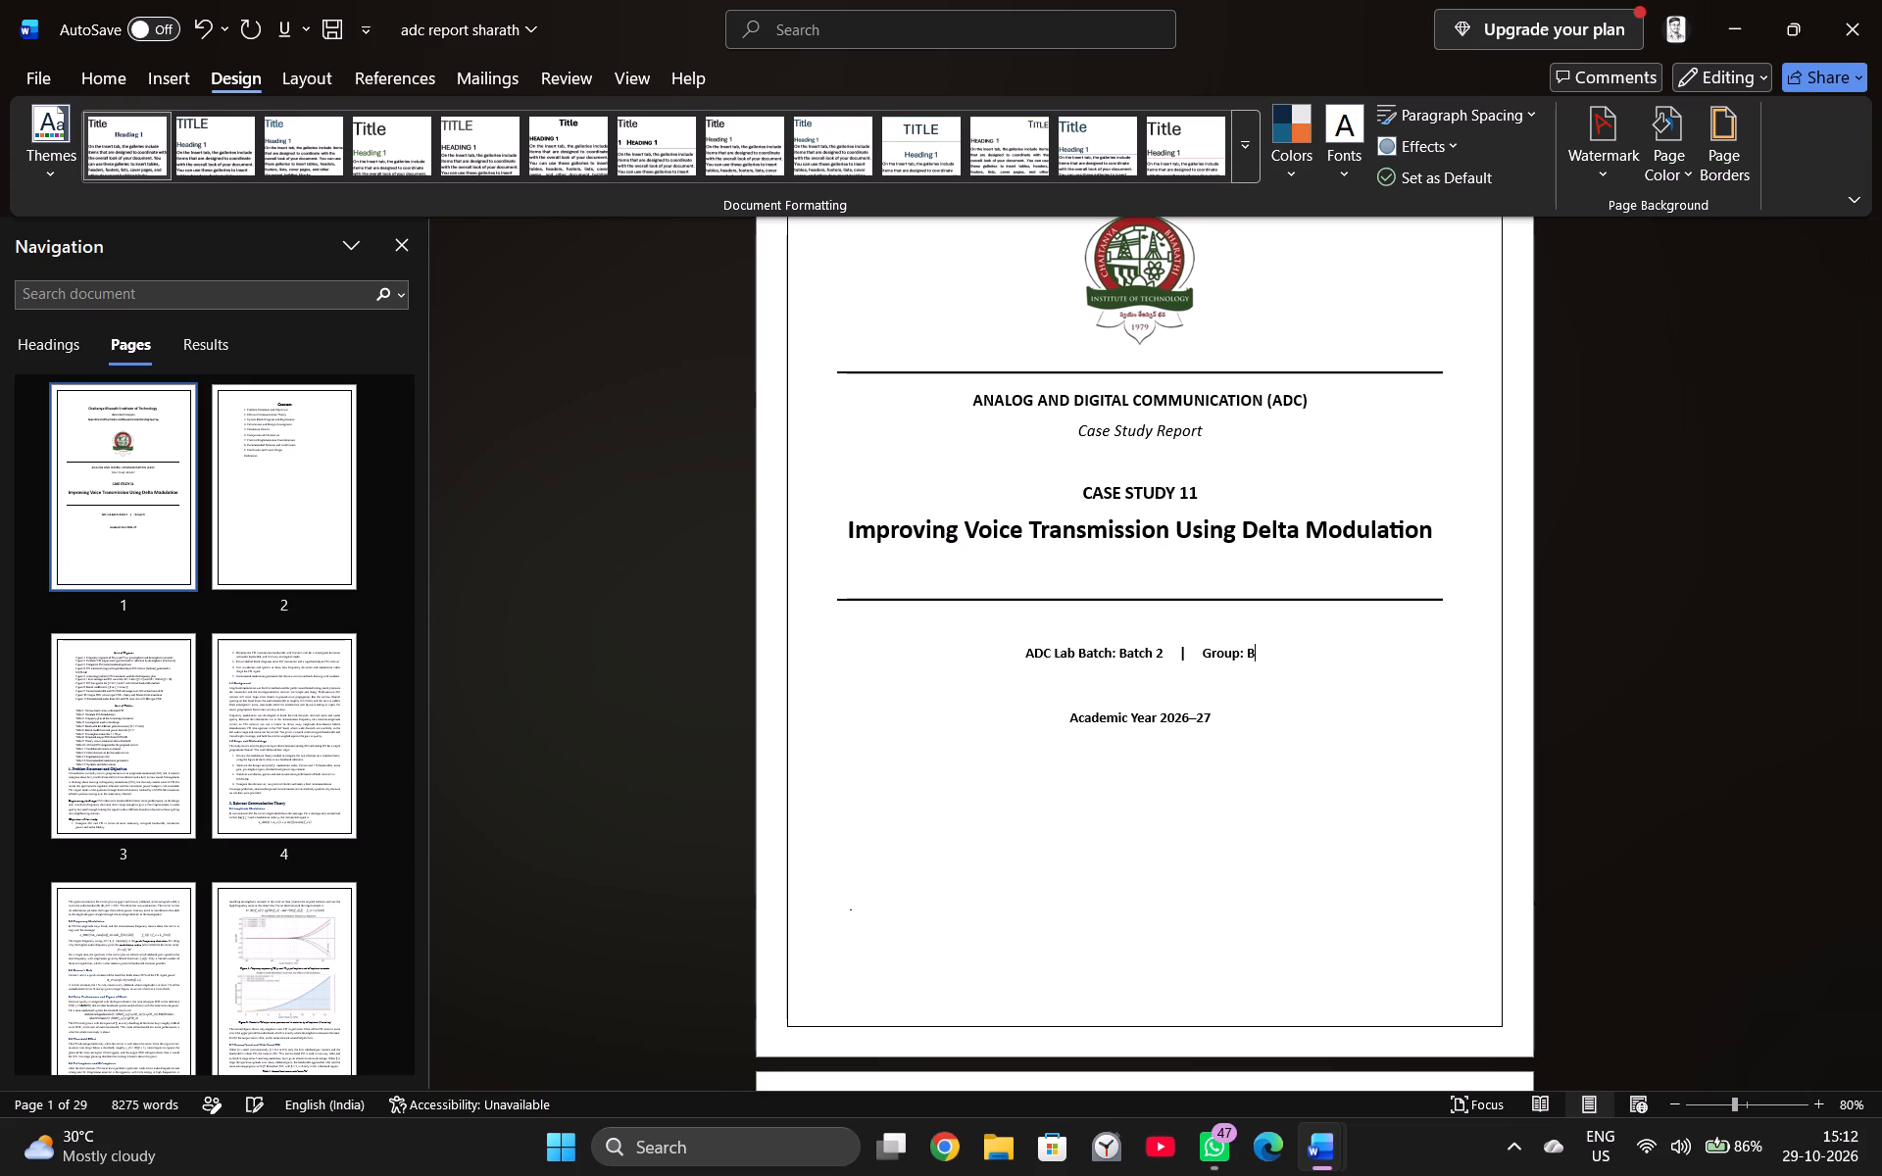
key("1")
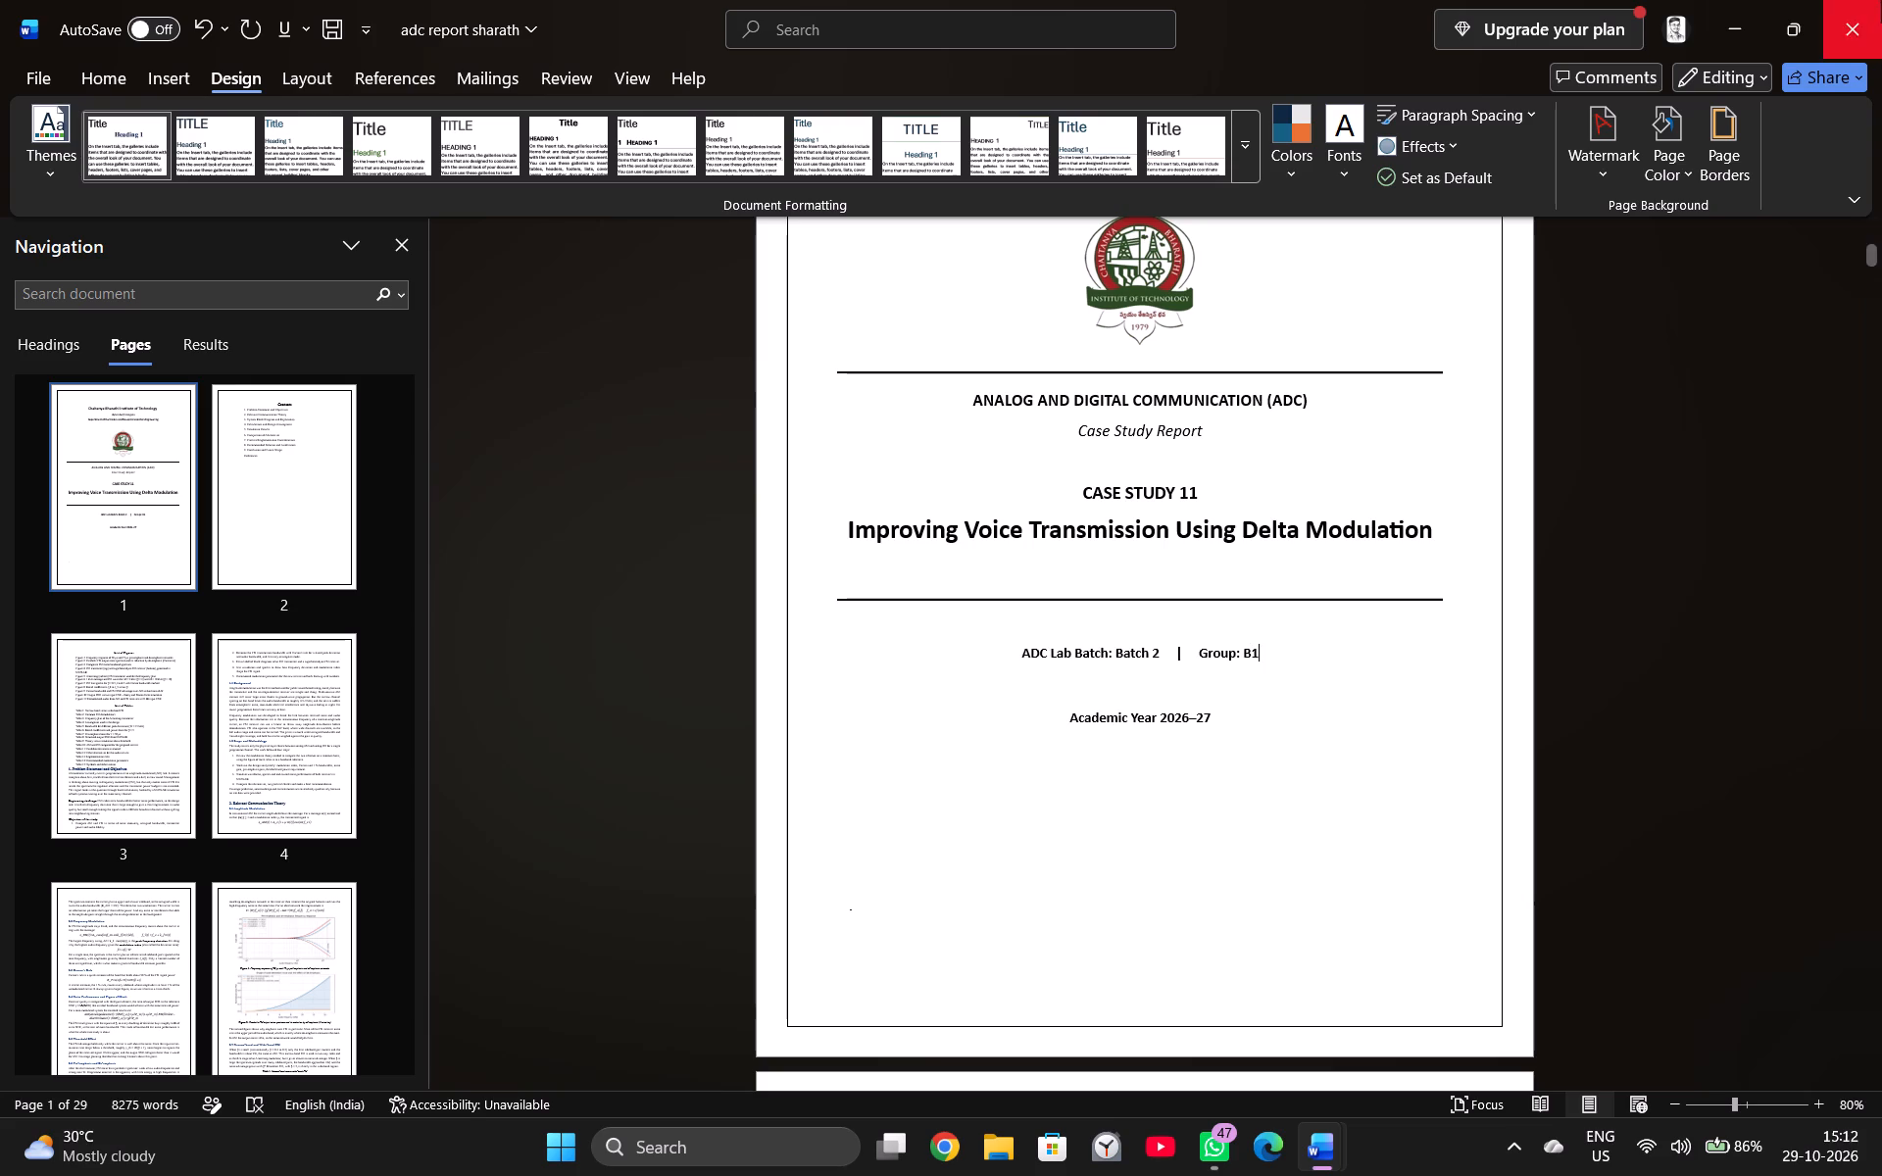
Show the report side by side with the Case Study 11 report and view the latter's case details and cover for comparison.
left_click(1695, 81)
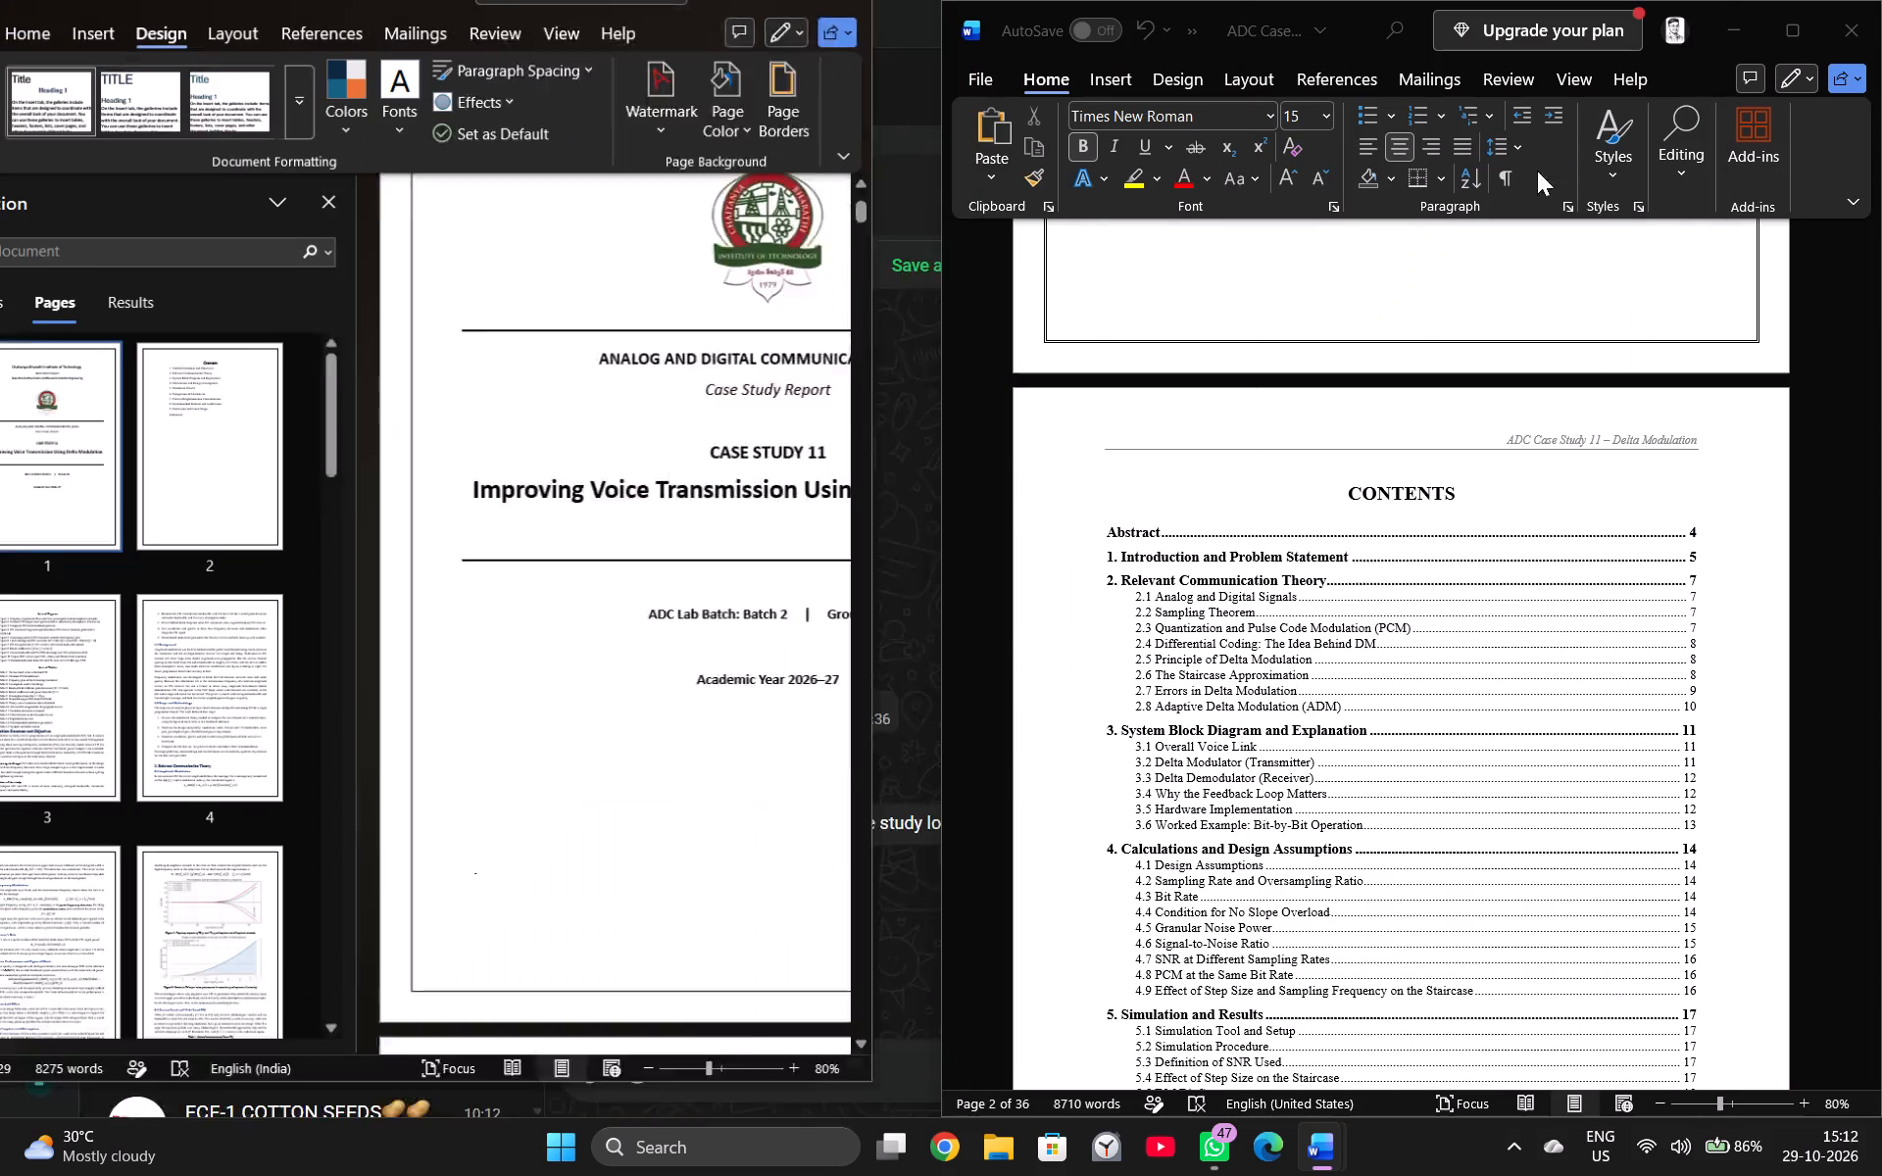
scroll(1362, 474, "up", 14)
scroll(1422, 502, "up", 10)
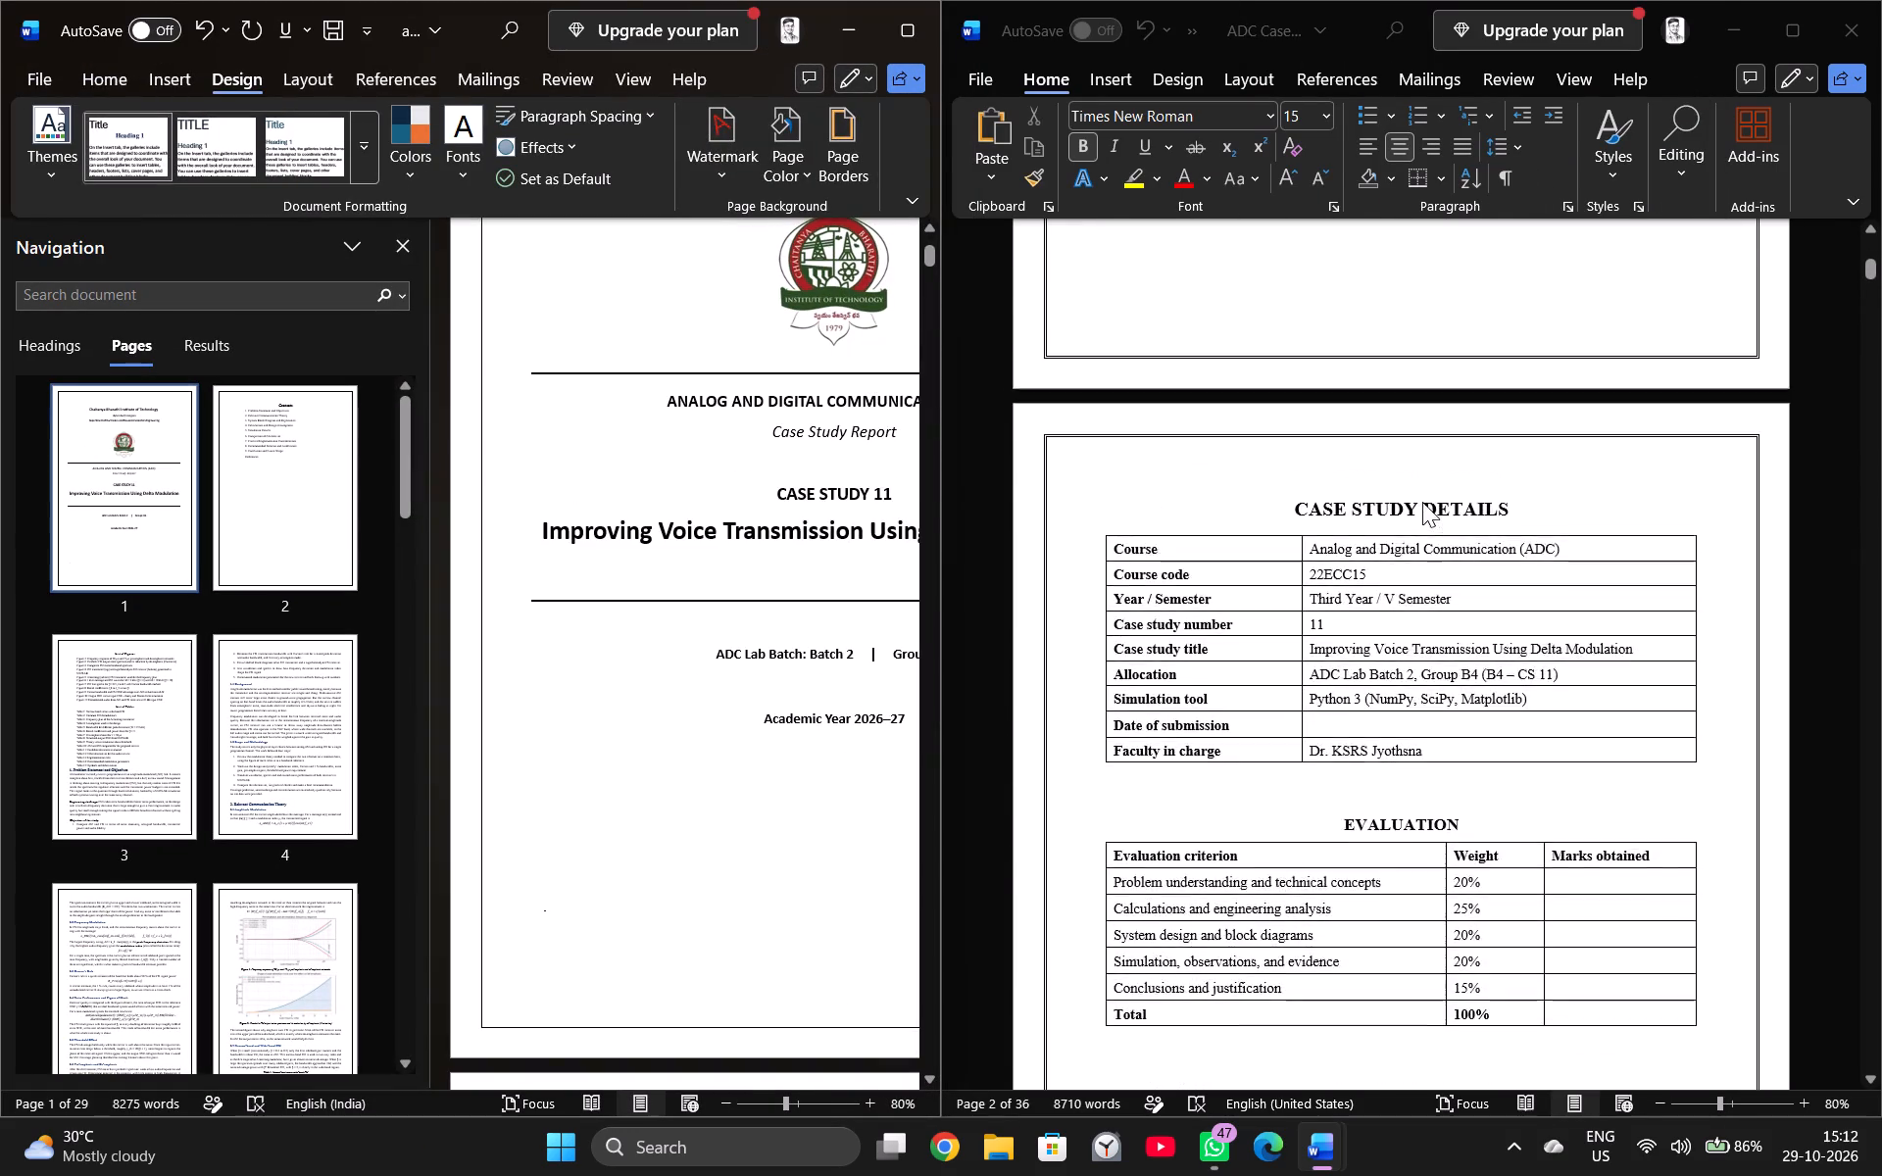
scroll(1422, 502, "up", 14)
scroll(1422, 502, "up", 8)
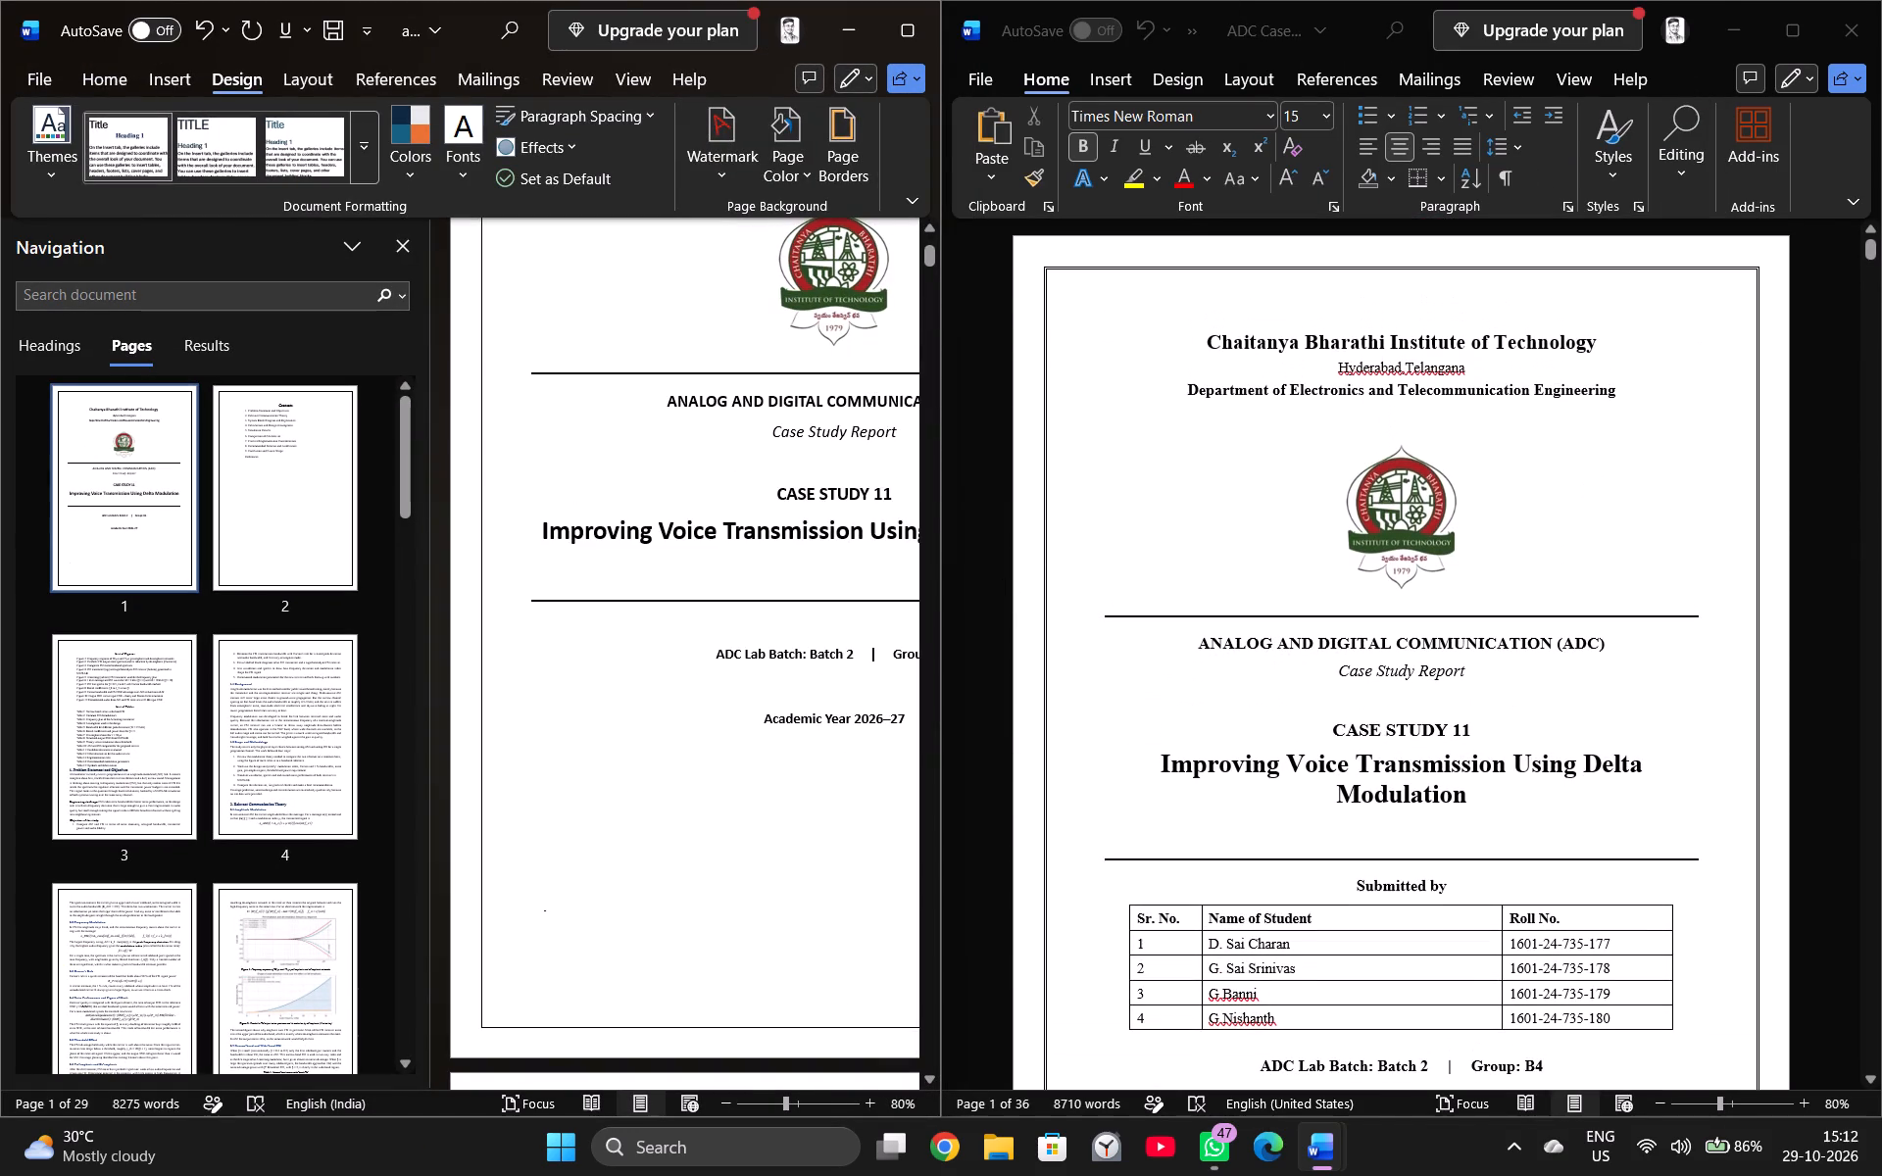
scroll(707, 563, "down", 8)
Return the FM report to its cover and close its Navigation pane.
left_click(296, 522)
left_click(43, 759)
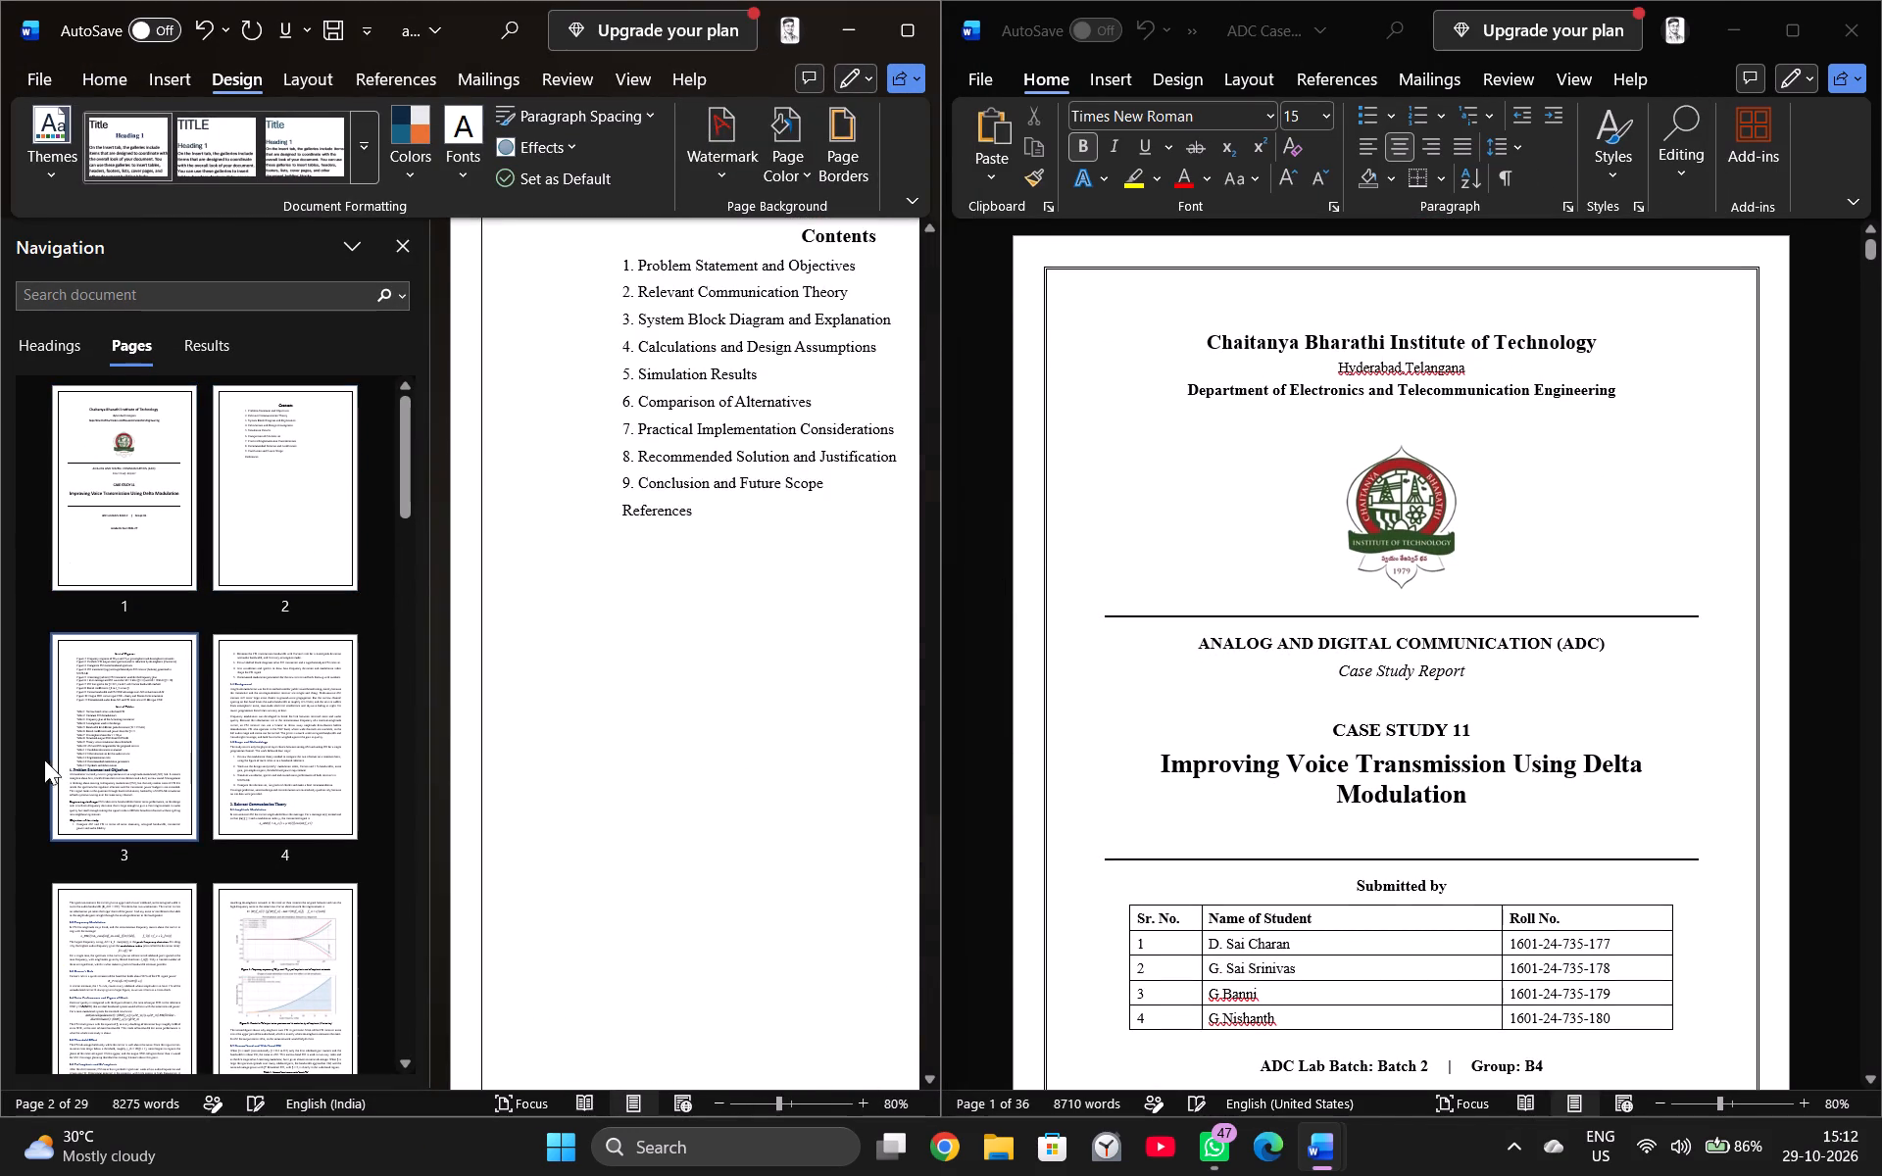
left_click(254, 736)
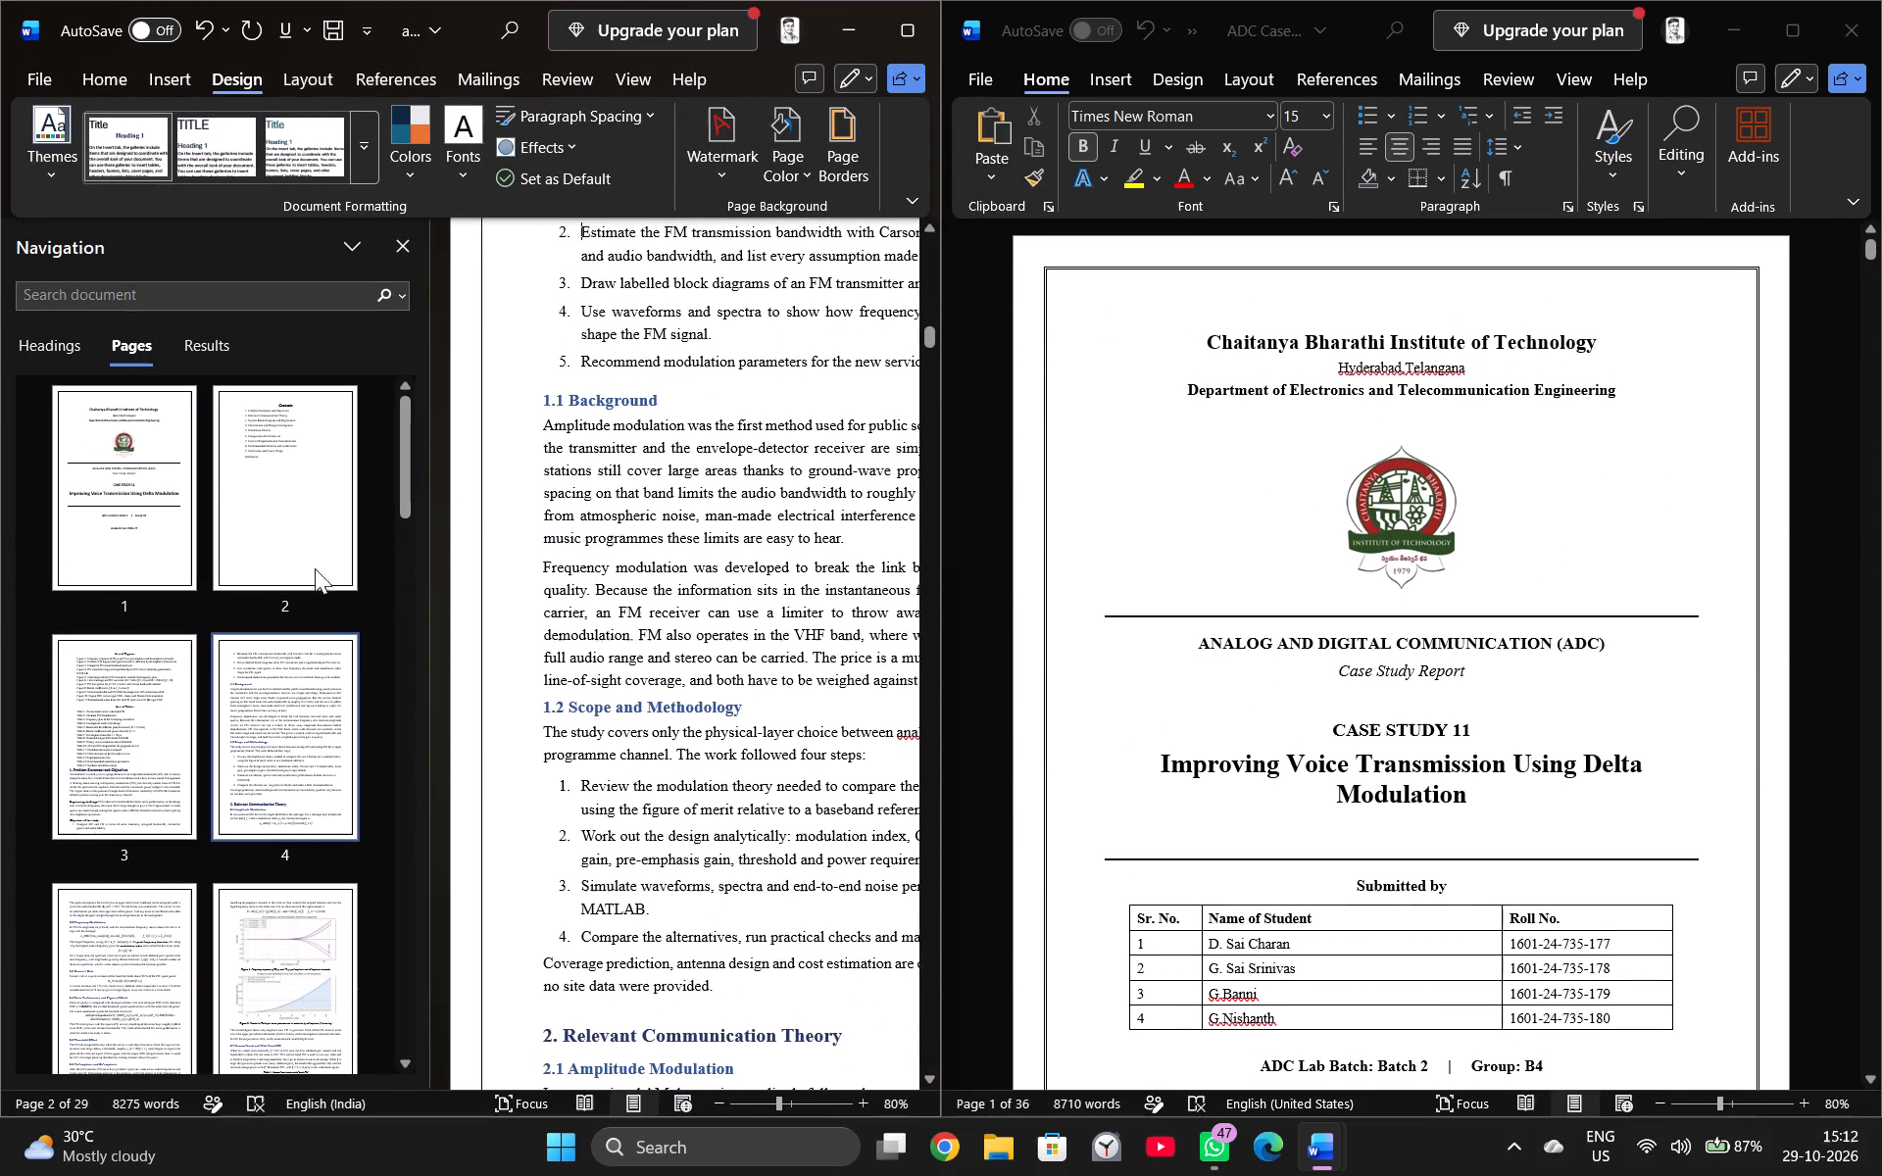
left_click(315, 566)
scroll(731, 555, "up", 20)
scroll(731, 555, "up", 1)
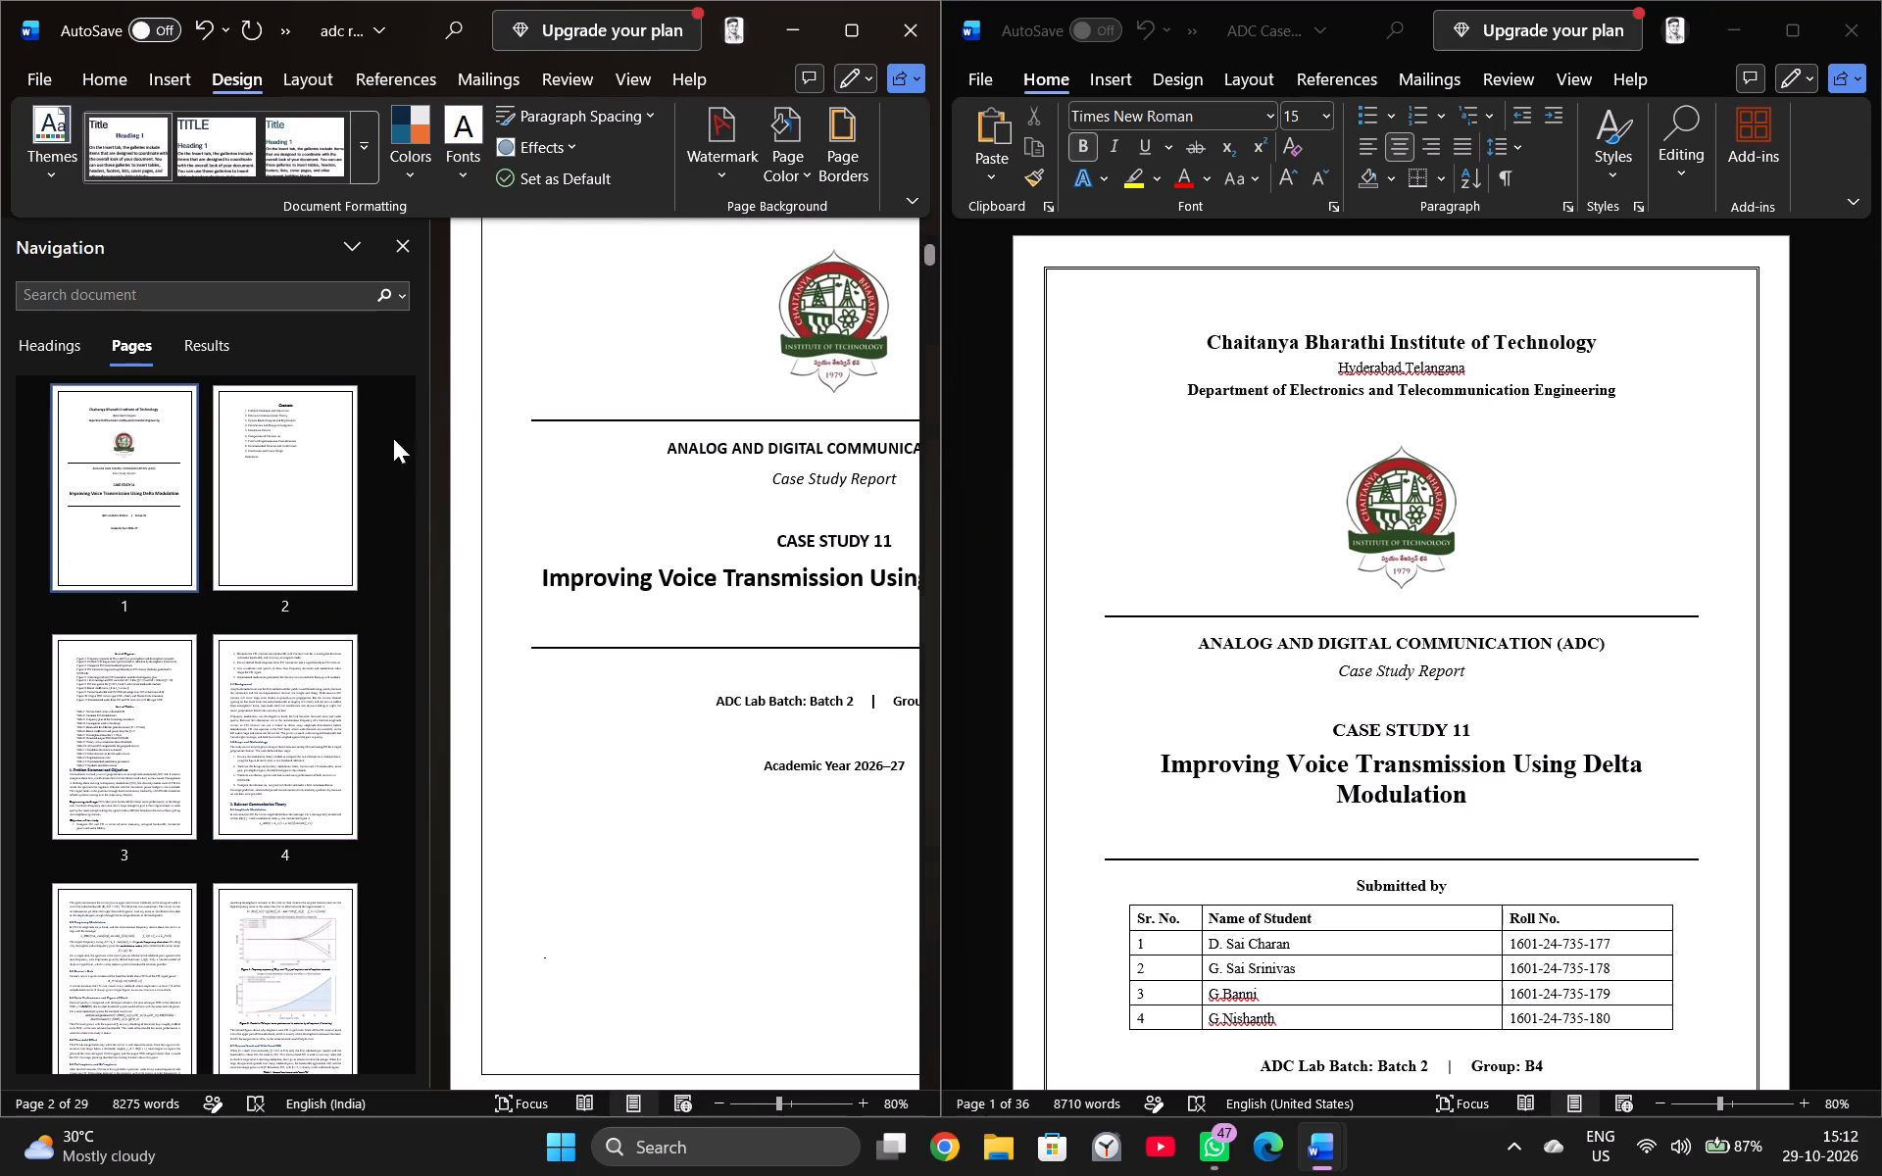
left_click(407, 243)
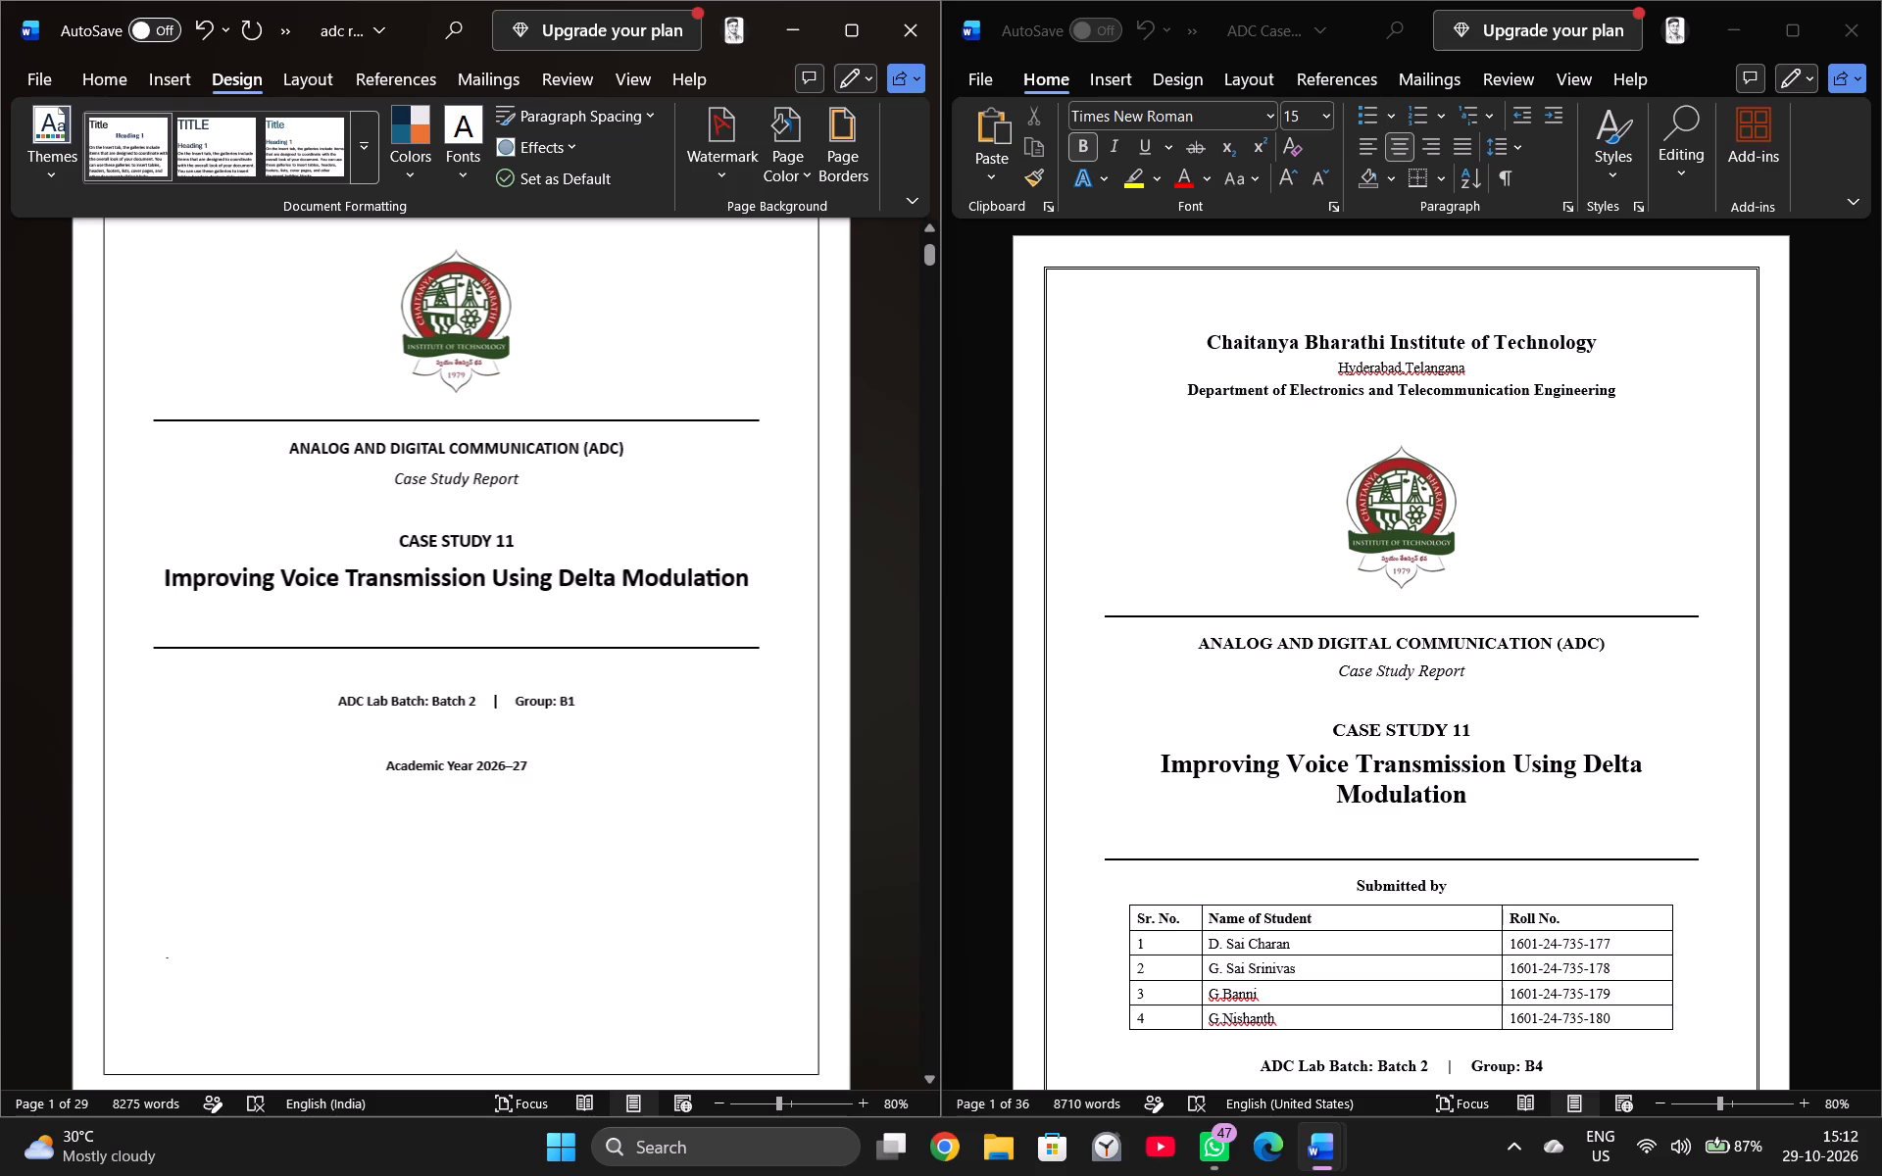
Delete the Submitted by heading and the student table from the Case Study 11 report's cover.
scroll(1433, 482, "down", 6)
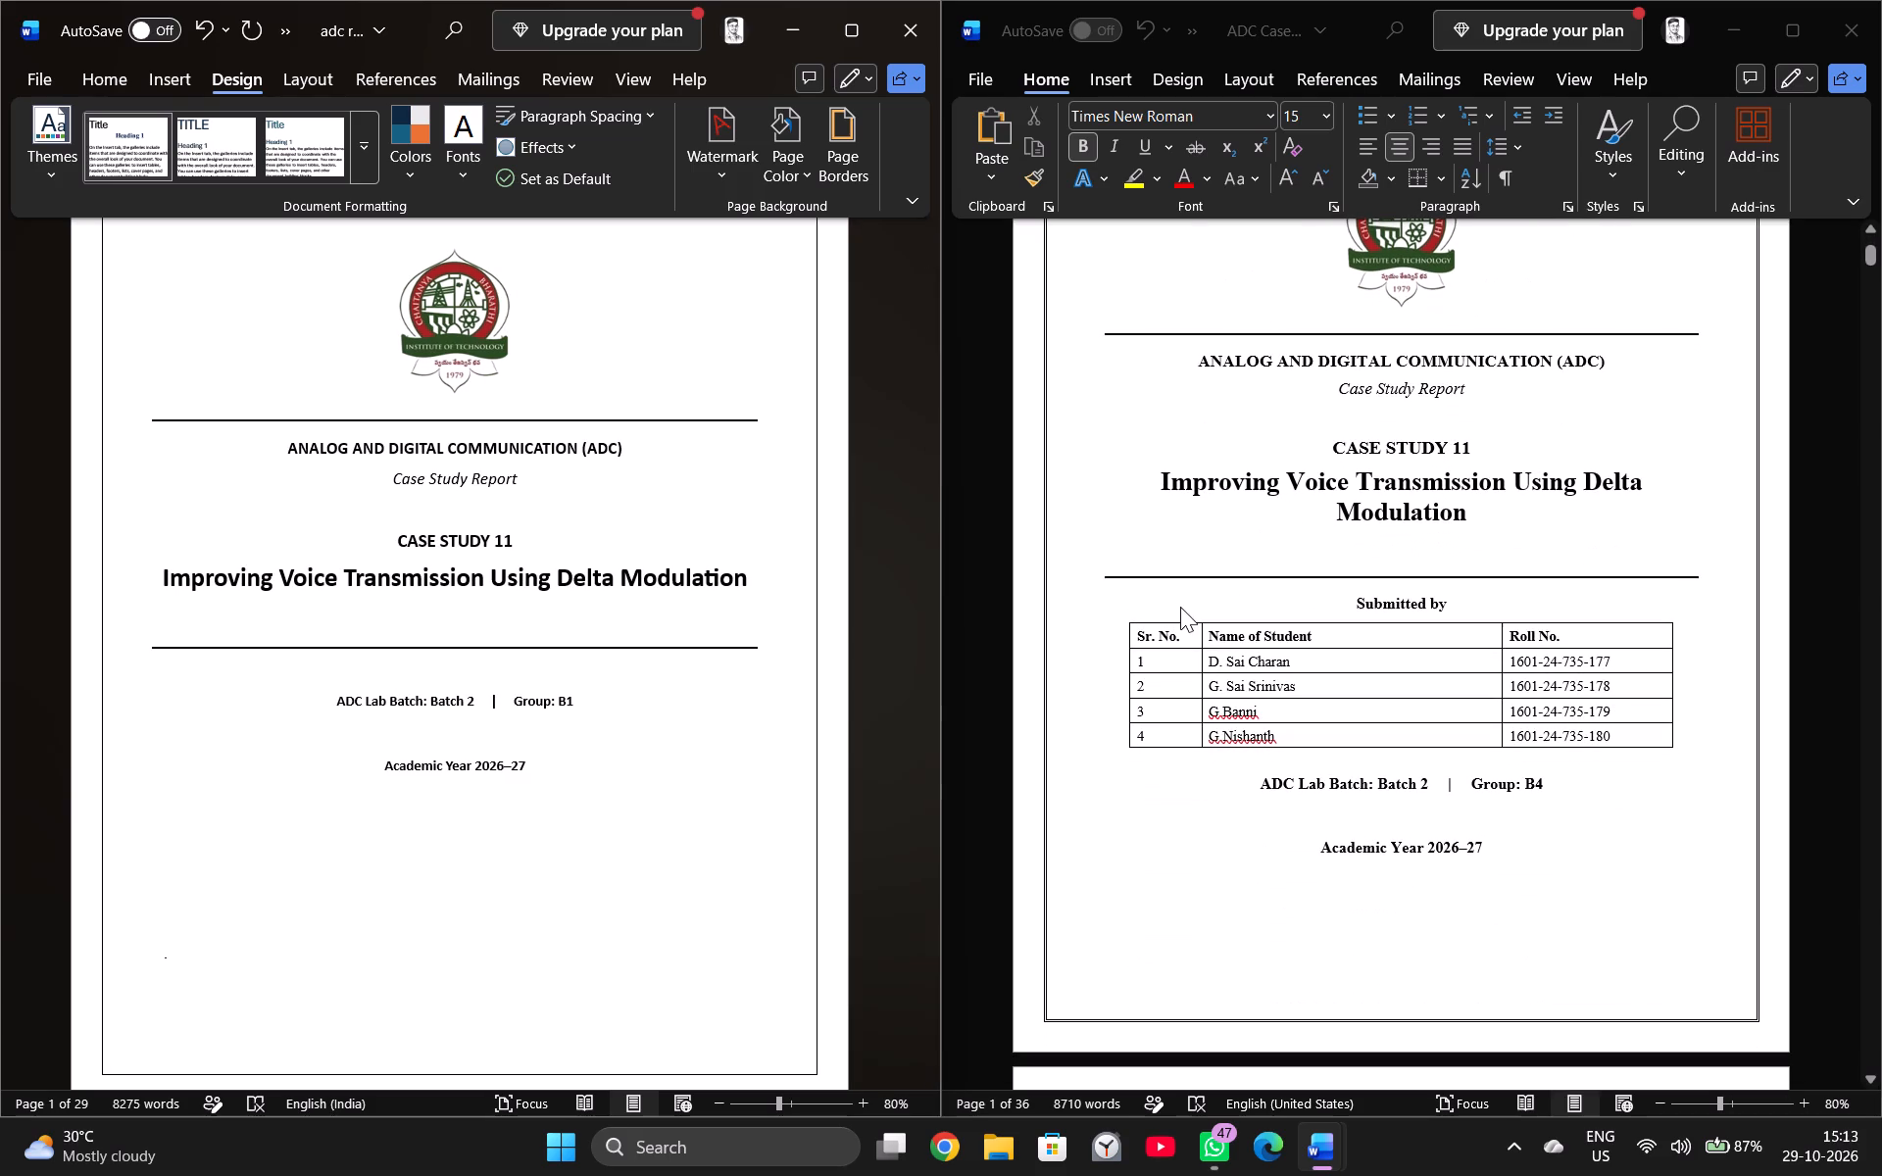
left_click(1180, 607)
left_click_drag(1113, 612, 1669, 760)
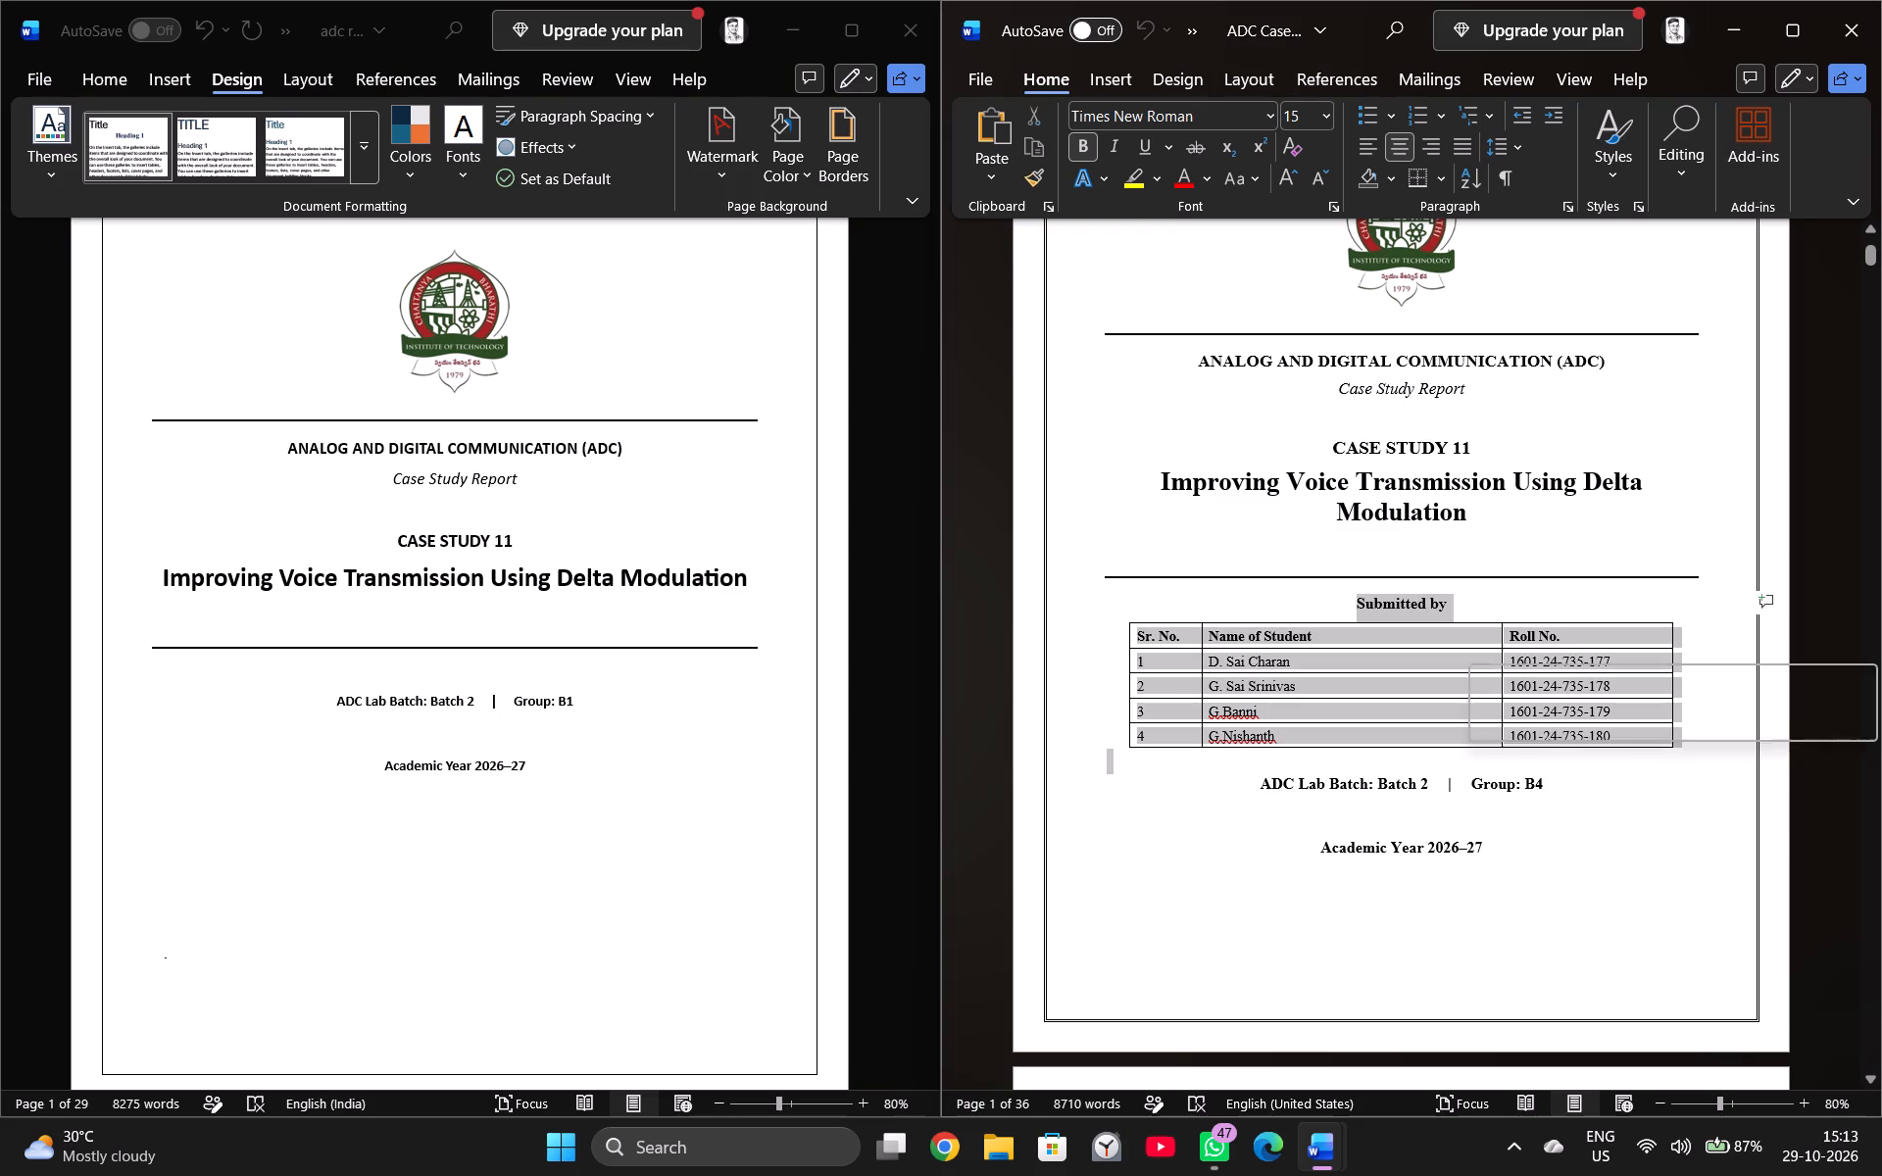
key("BackSpace")
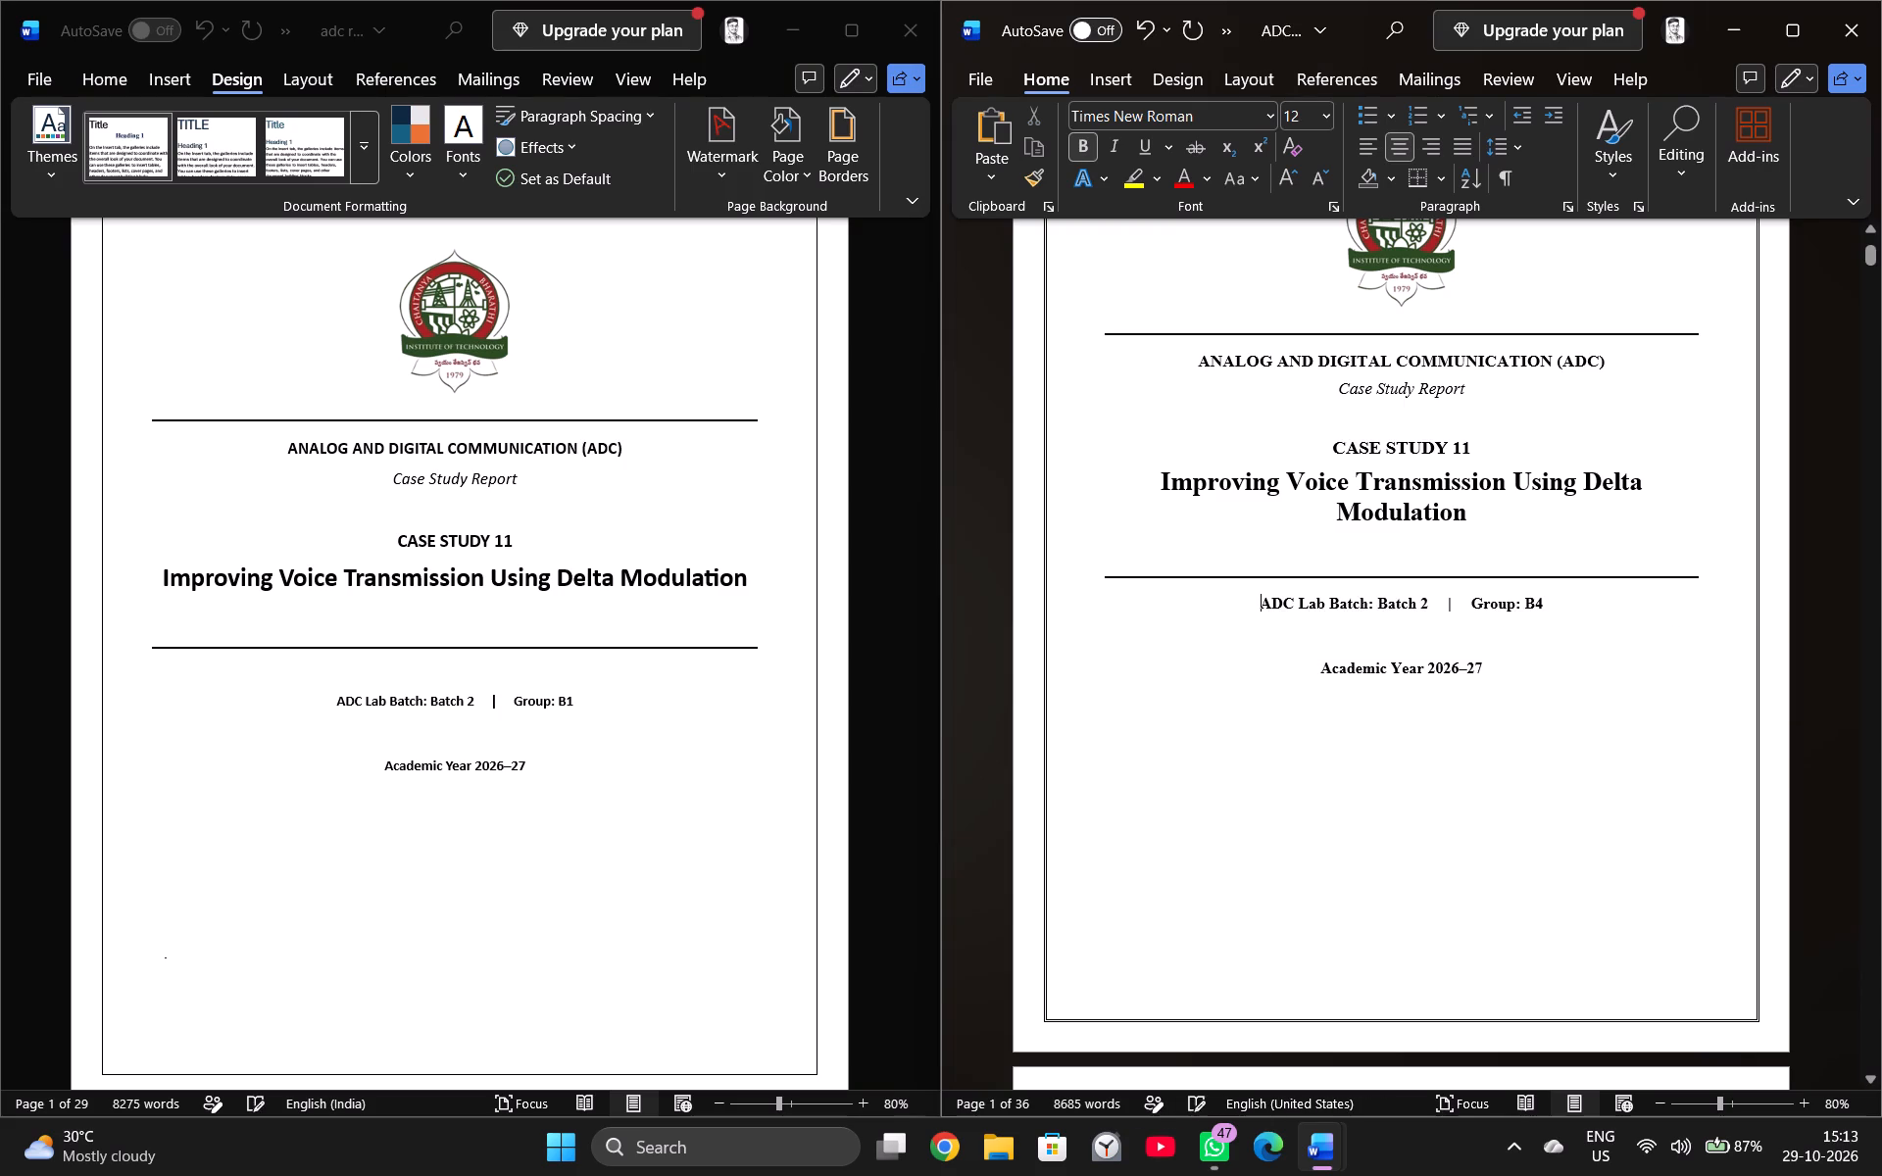
Insert two empty lines above the ADC Lab Batch line on the Case Study 11 report's cover.
key("Return")
key("Return")
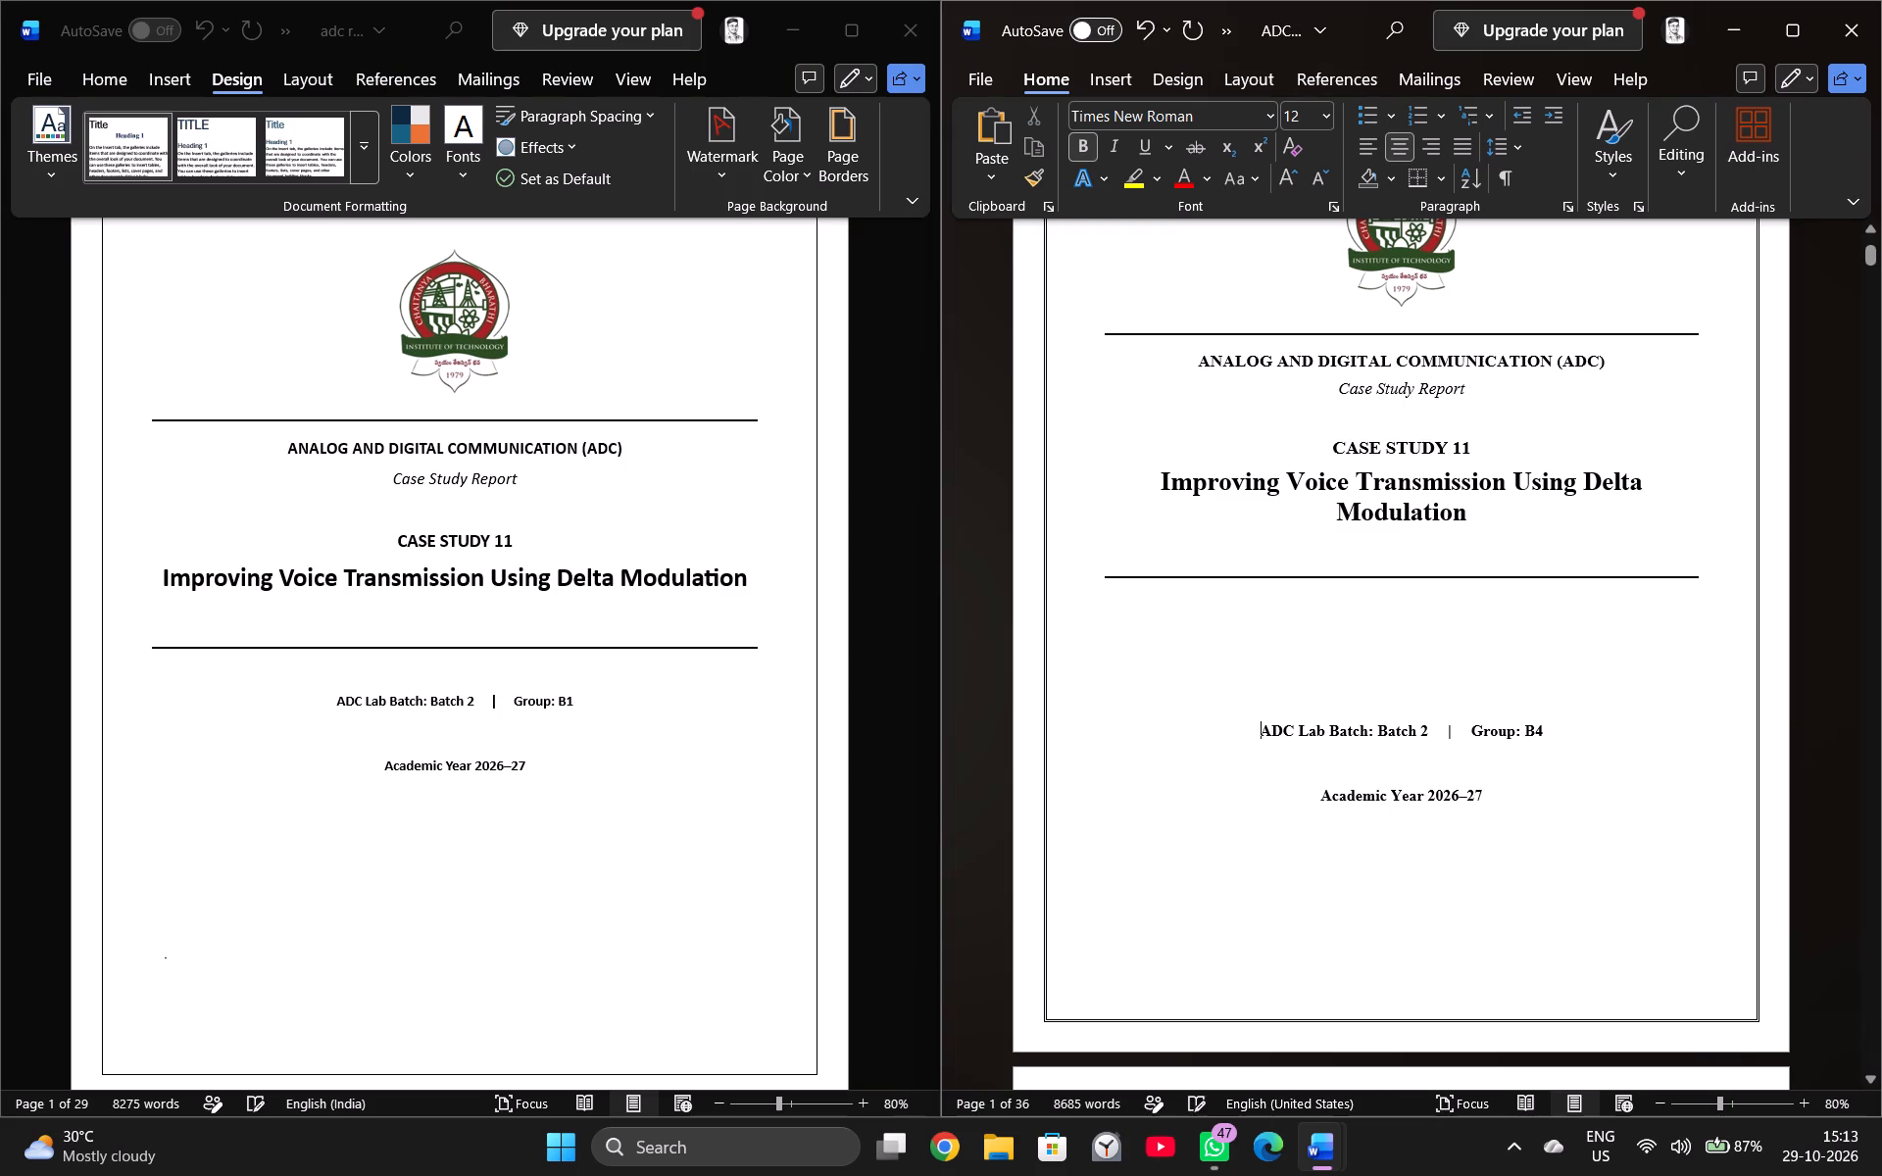
left_click(1398, 615)
scroll(555, 792, "down", 5)
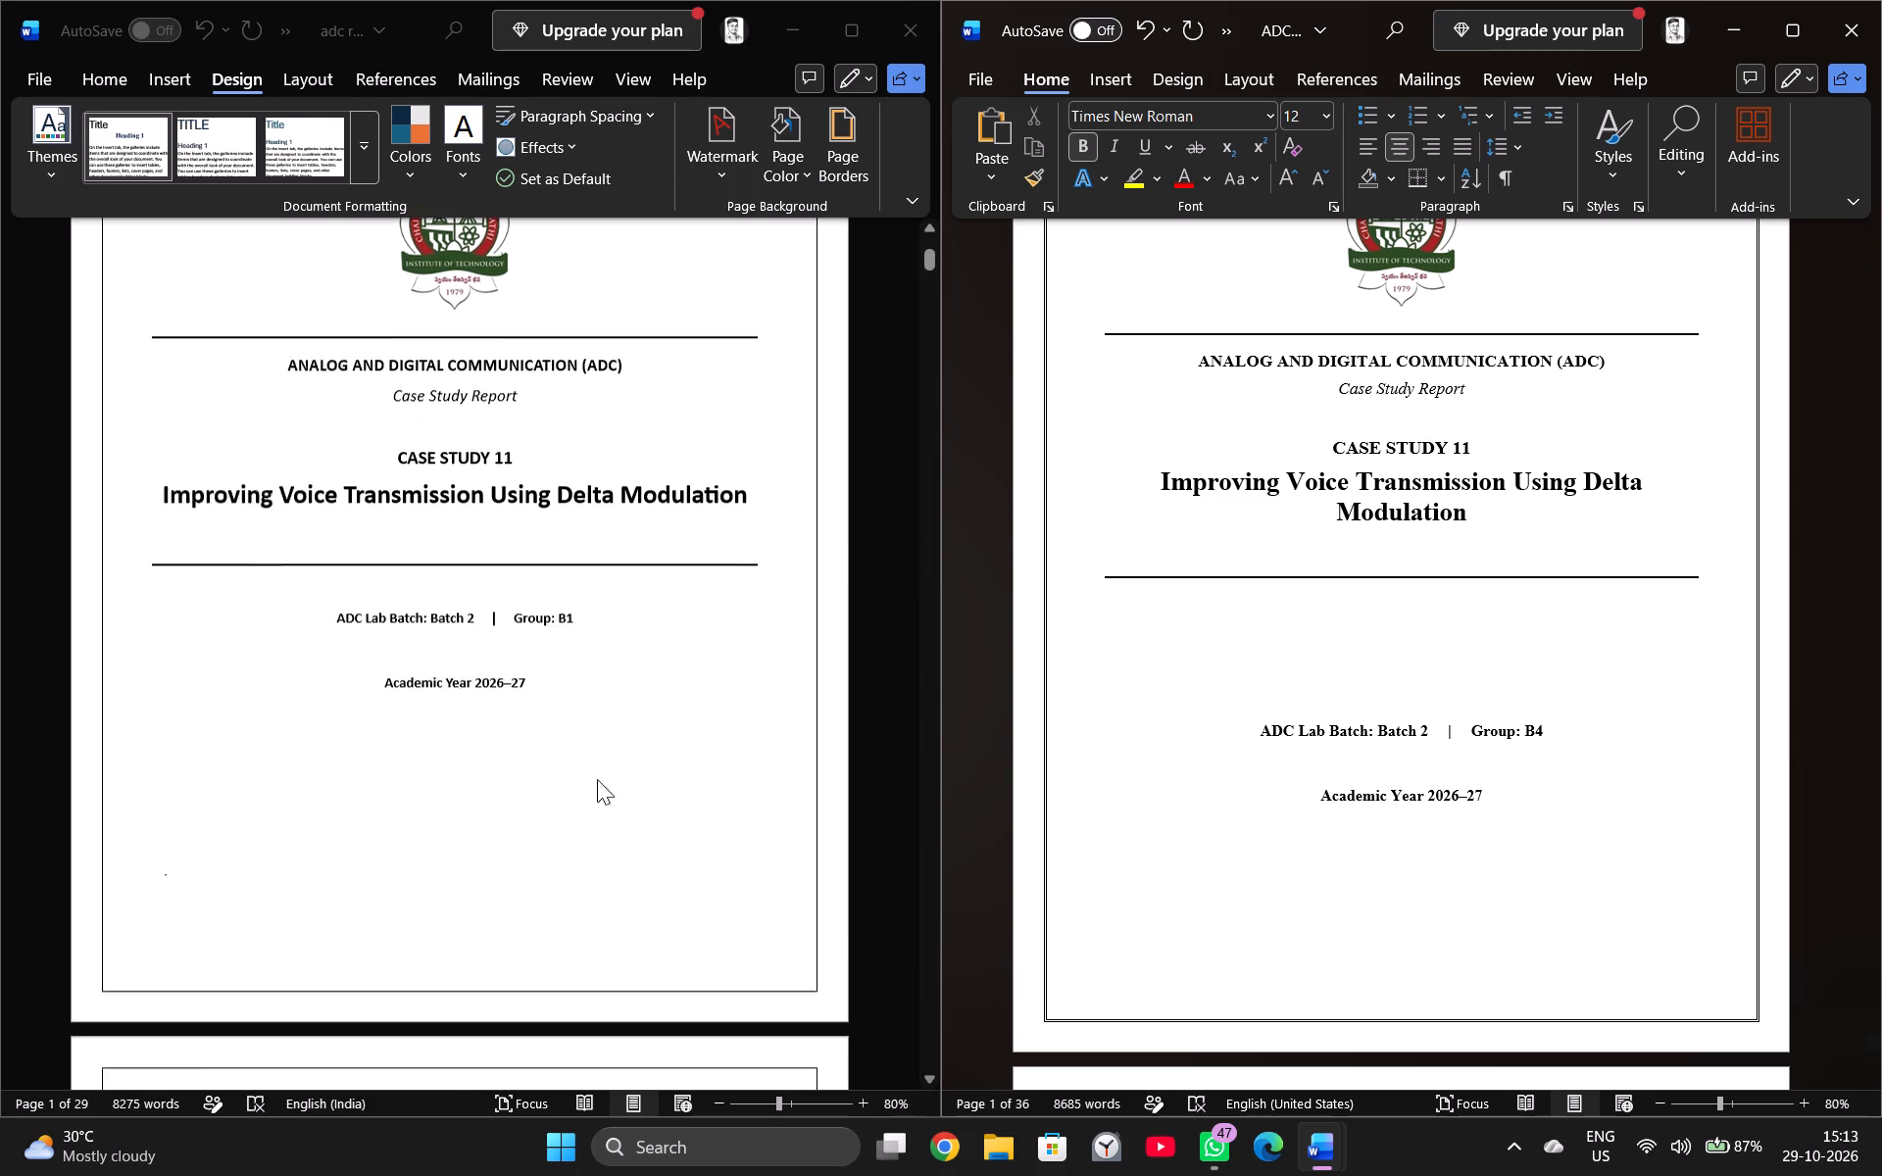
Compare the covers and contents pages of the two reports, including the Case Study Details page in the Group B4 report.
scroll(654, 716, "down", 9)
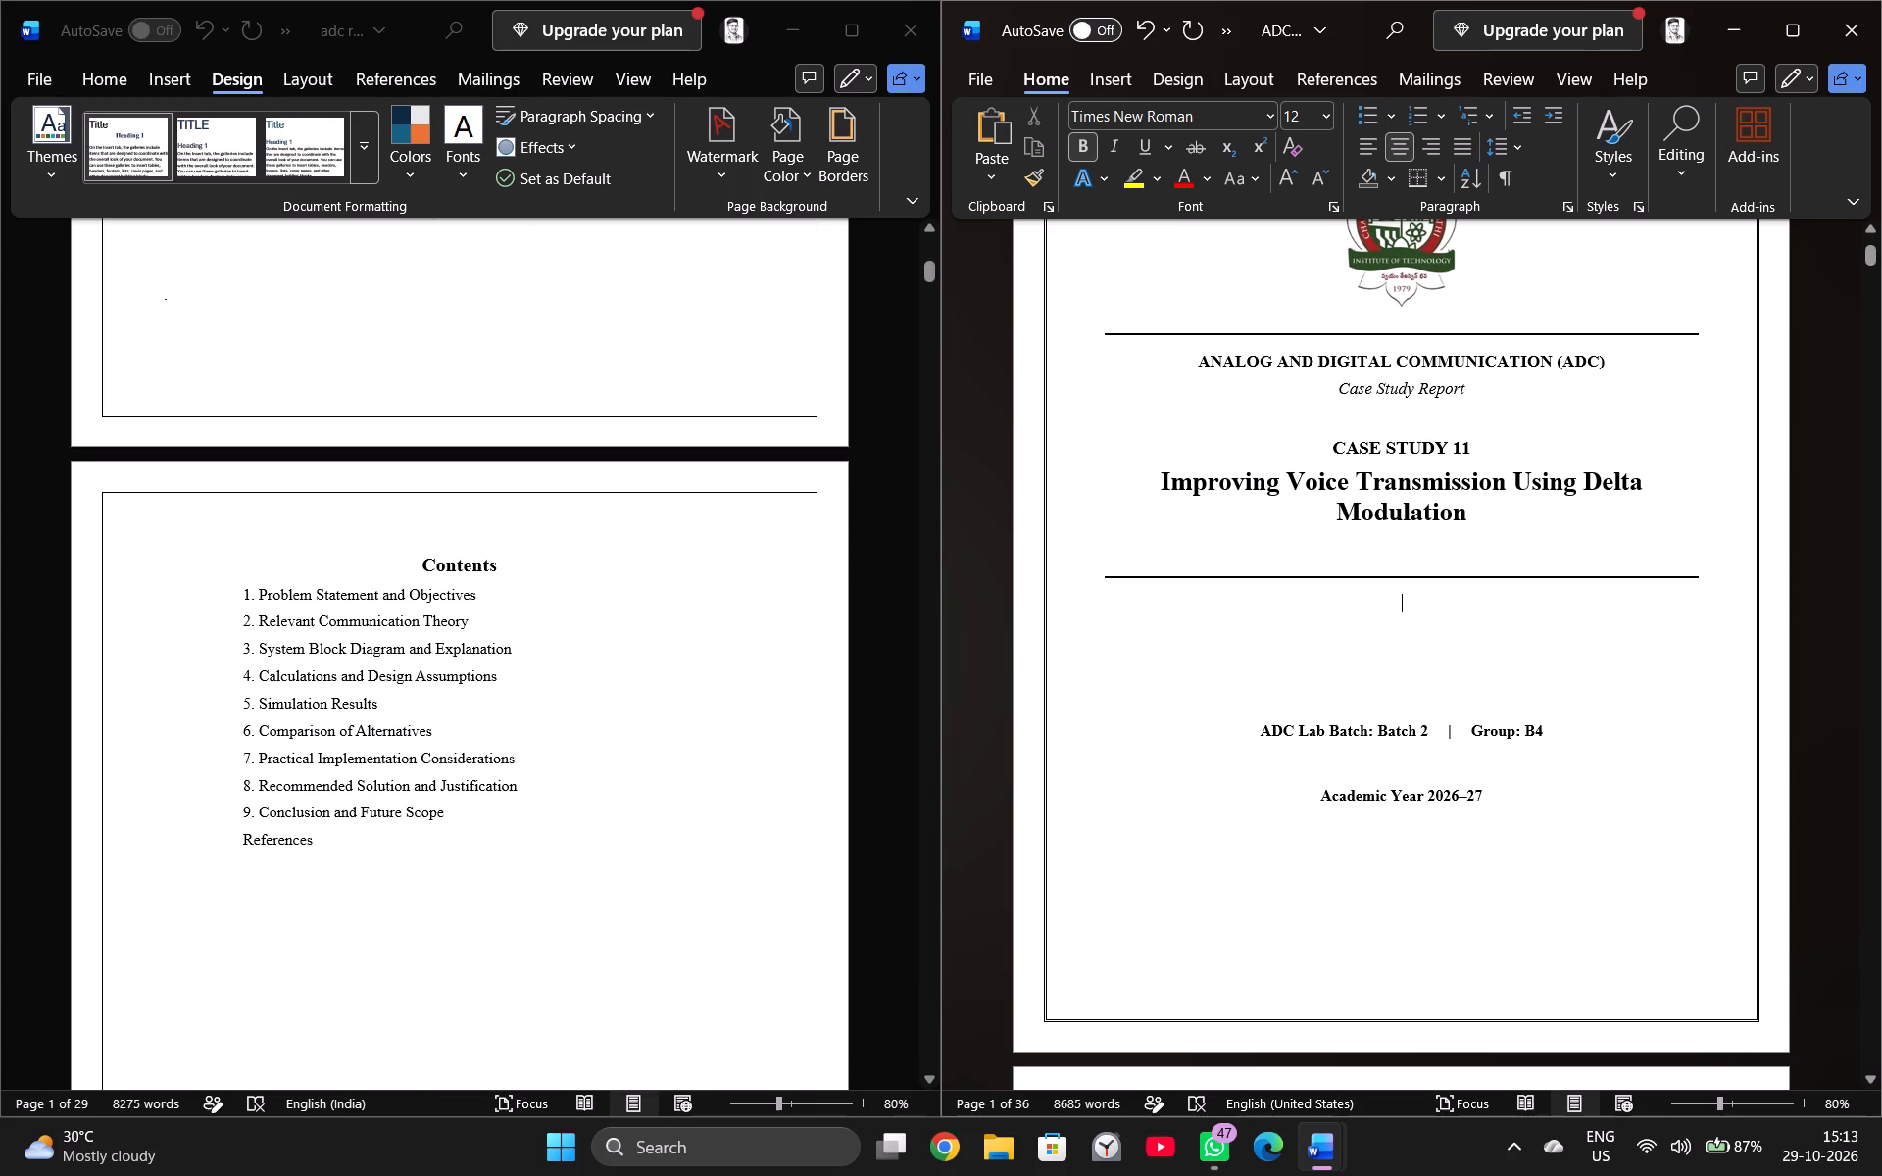
scroll(1589, 629, "down", 20)
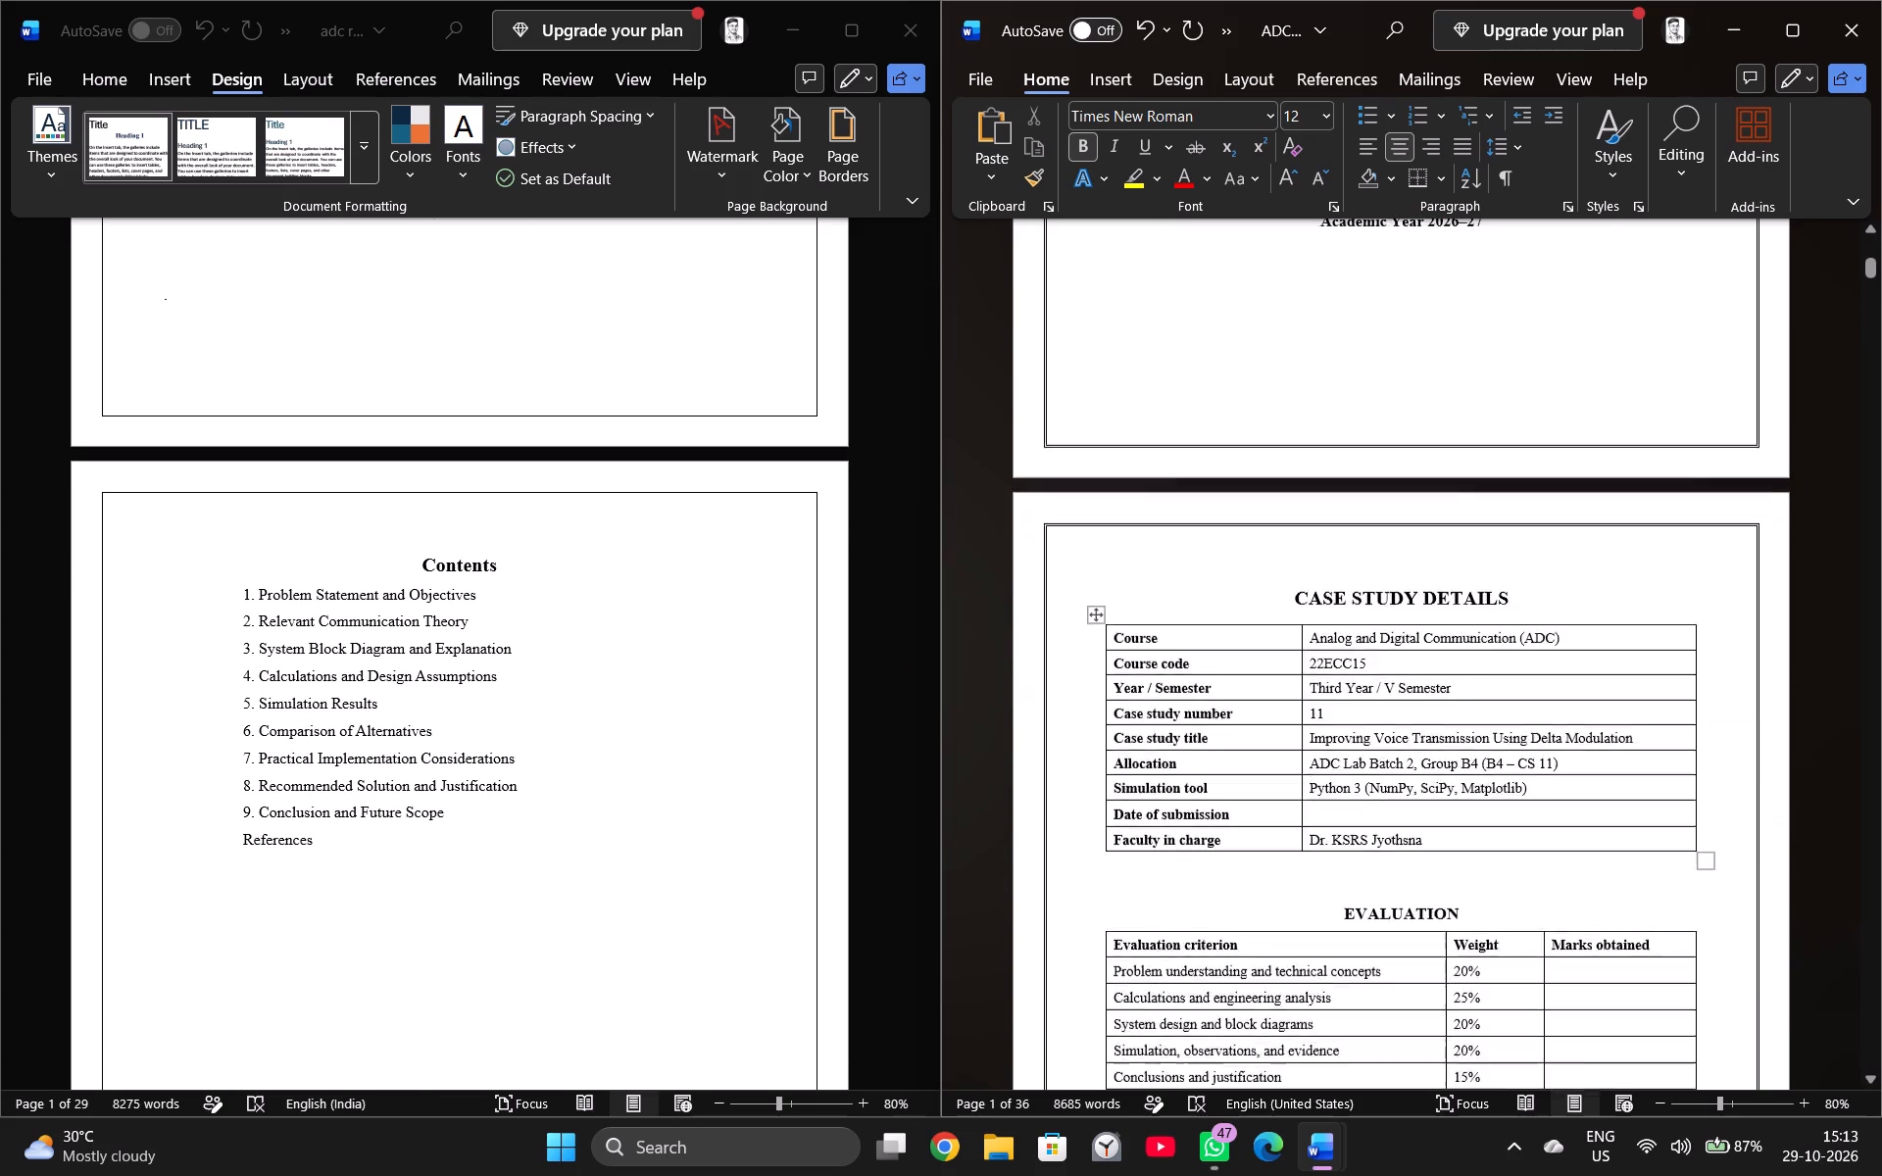
scroll(1591, 658, "down", 17)
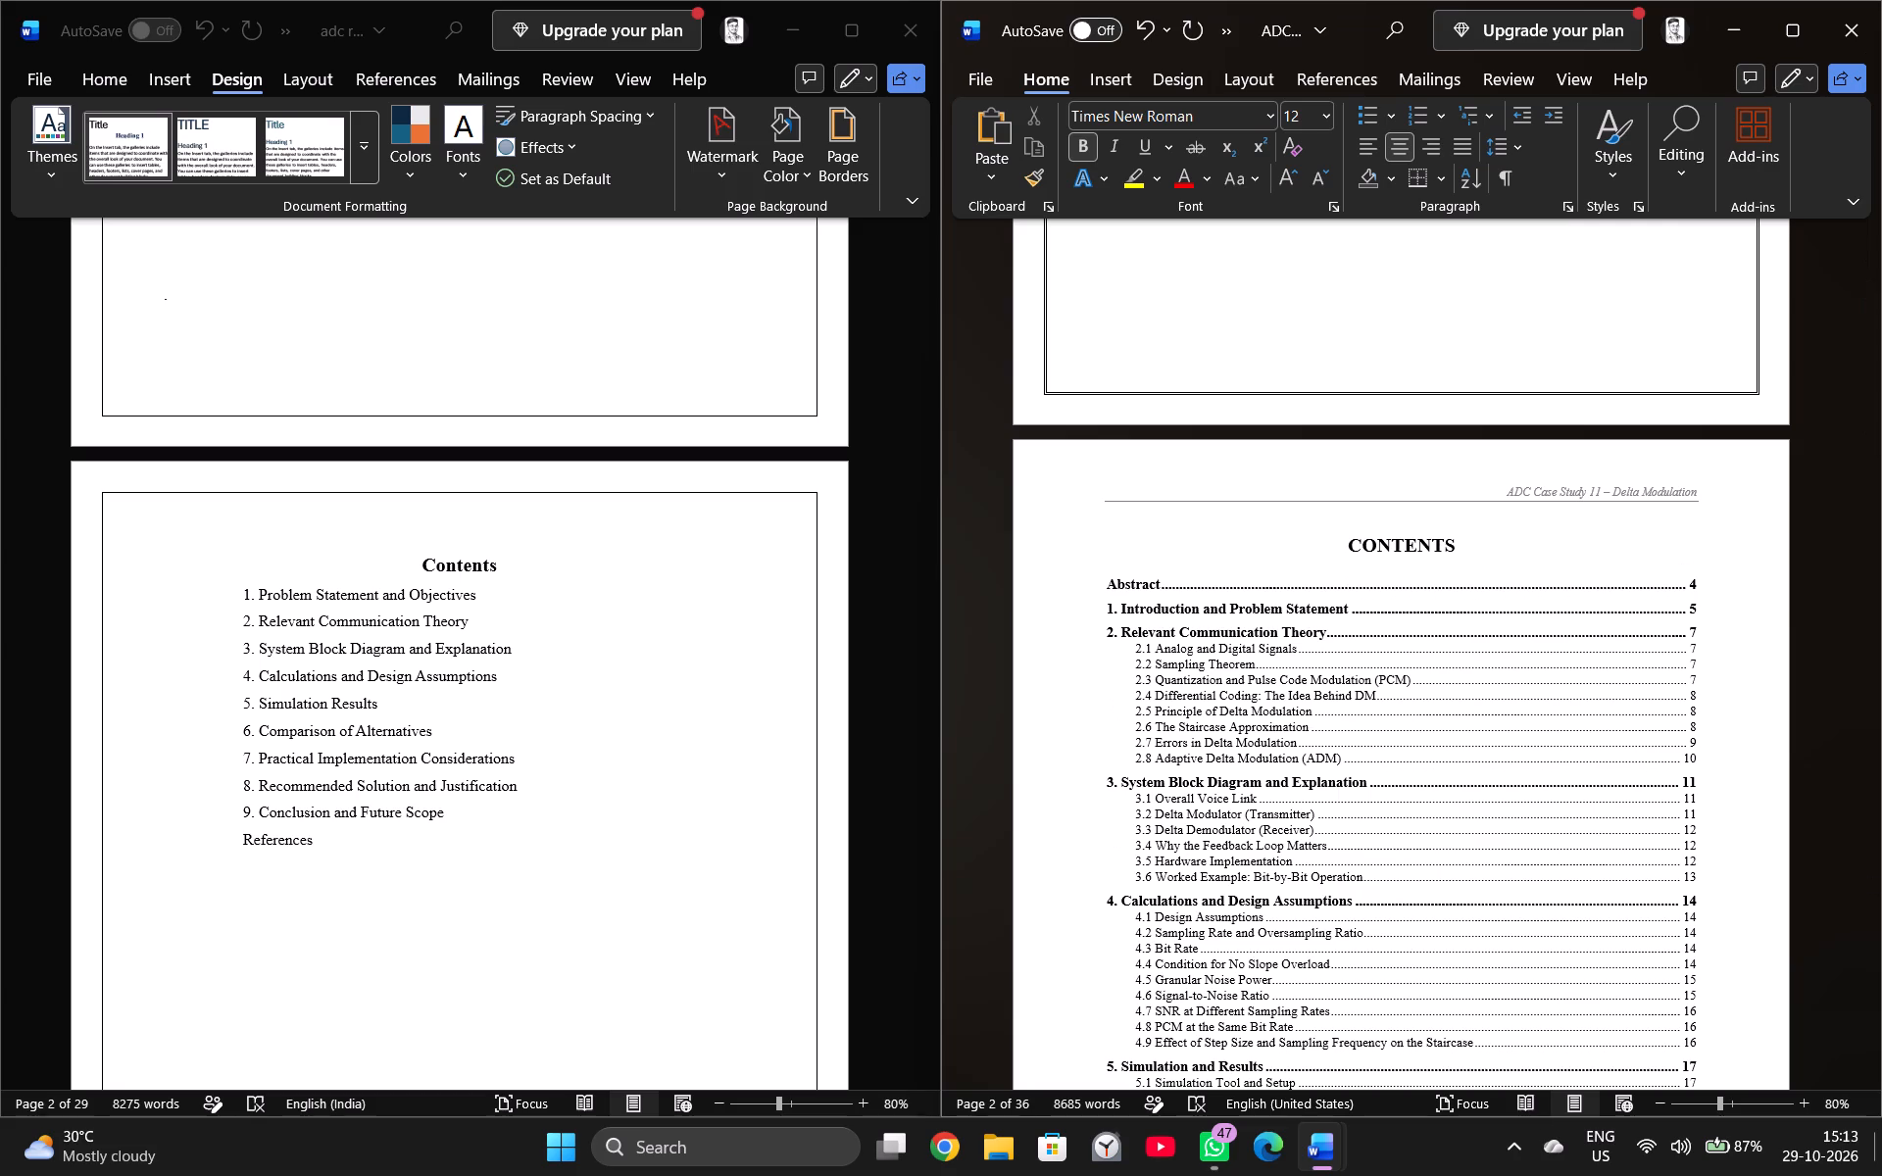
scroll(706, 613, "up", 8)
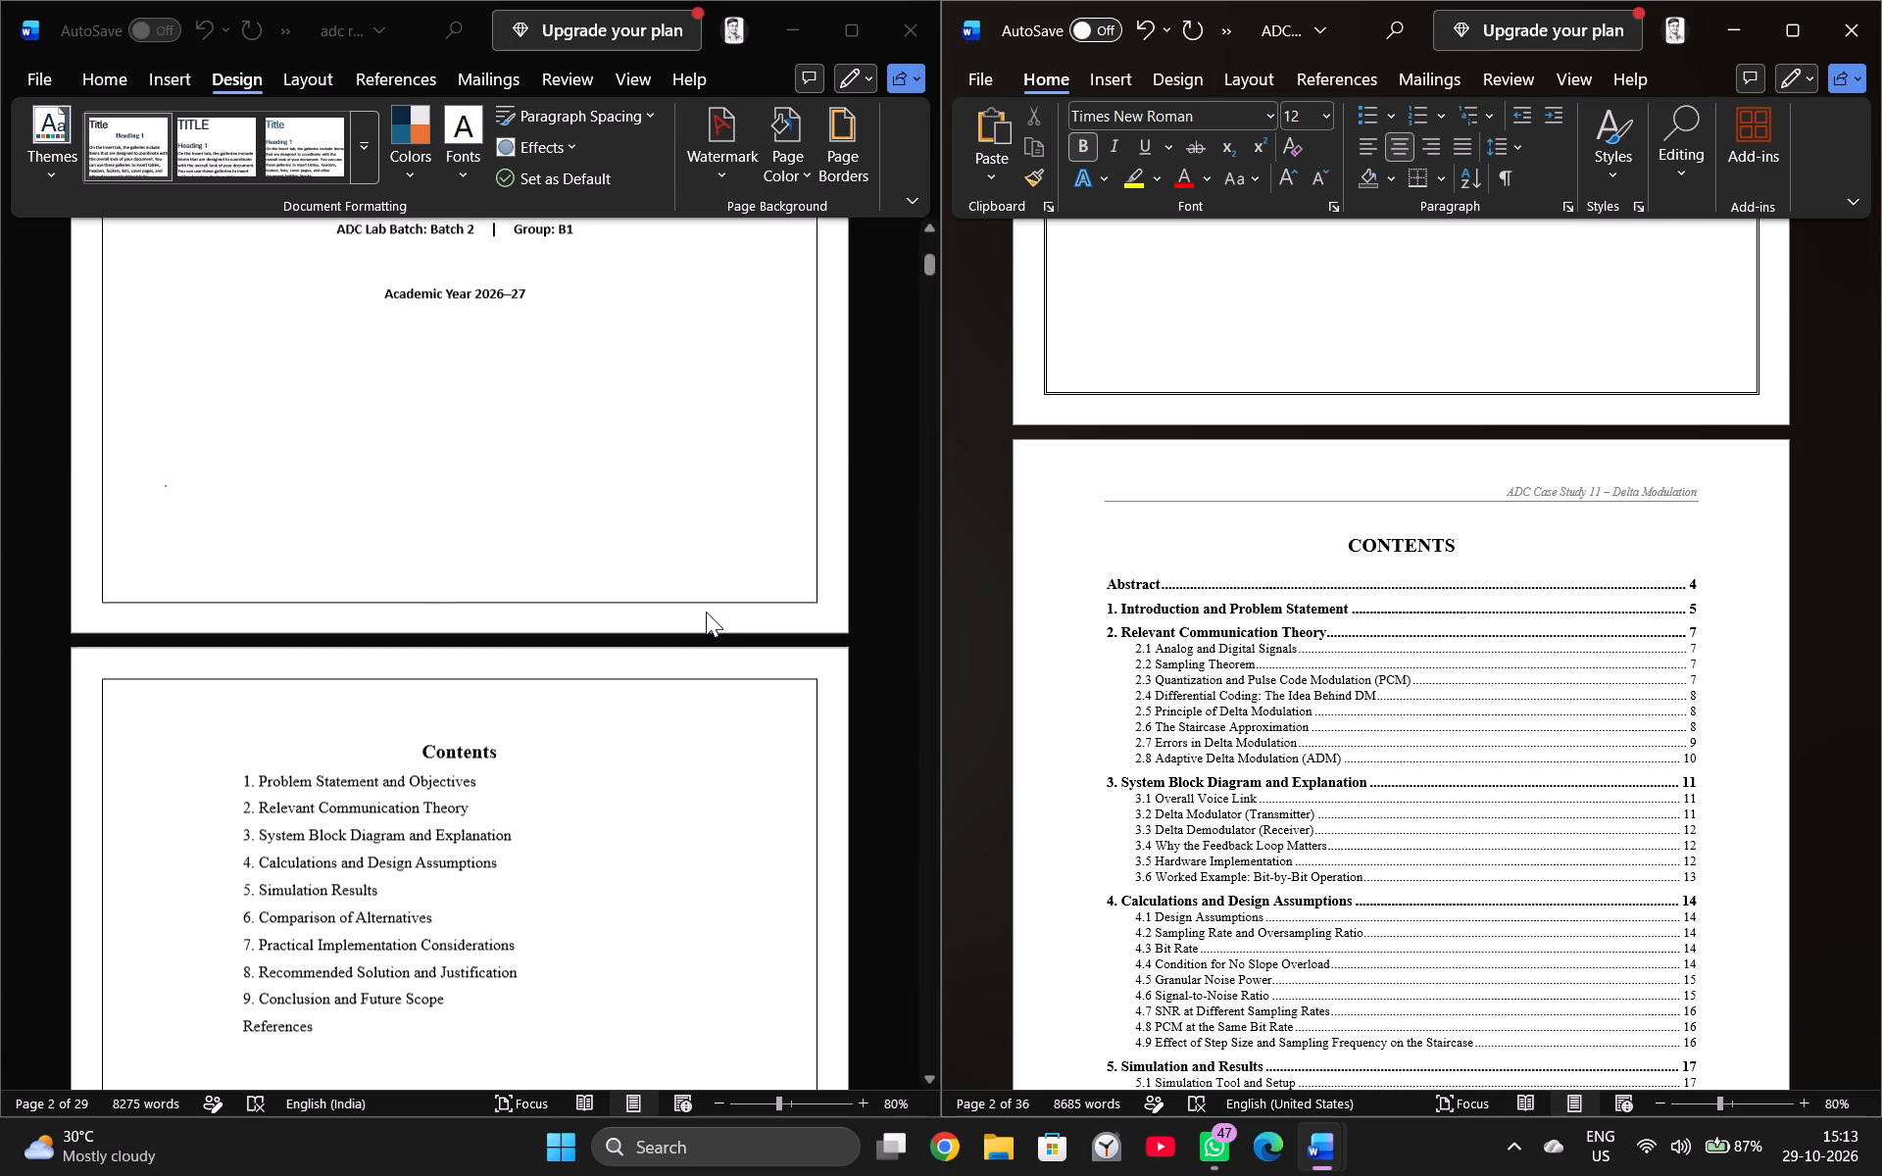
scroll(706, 612, "up", 12)
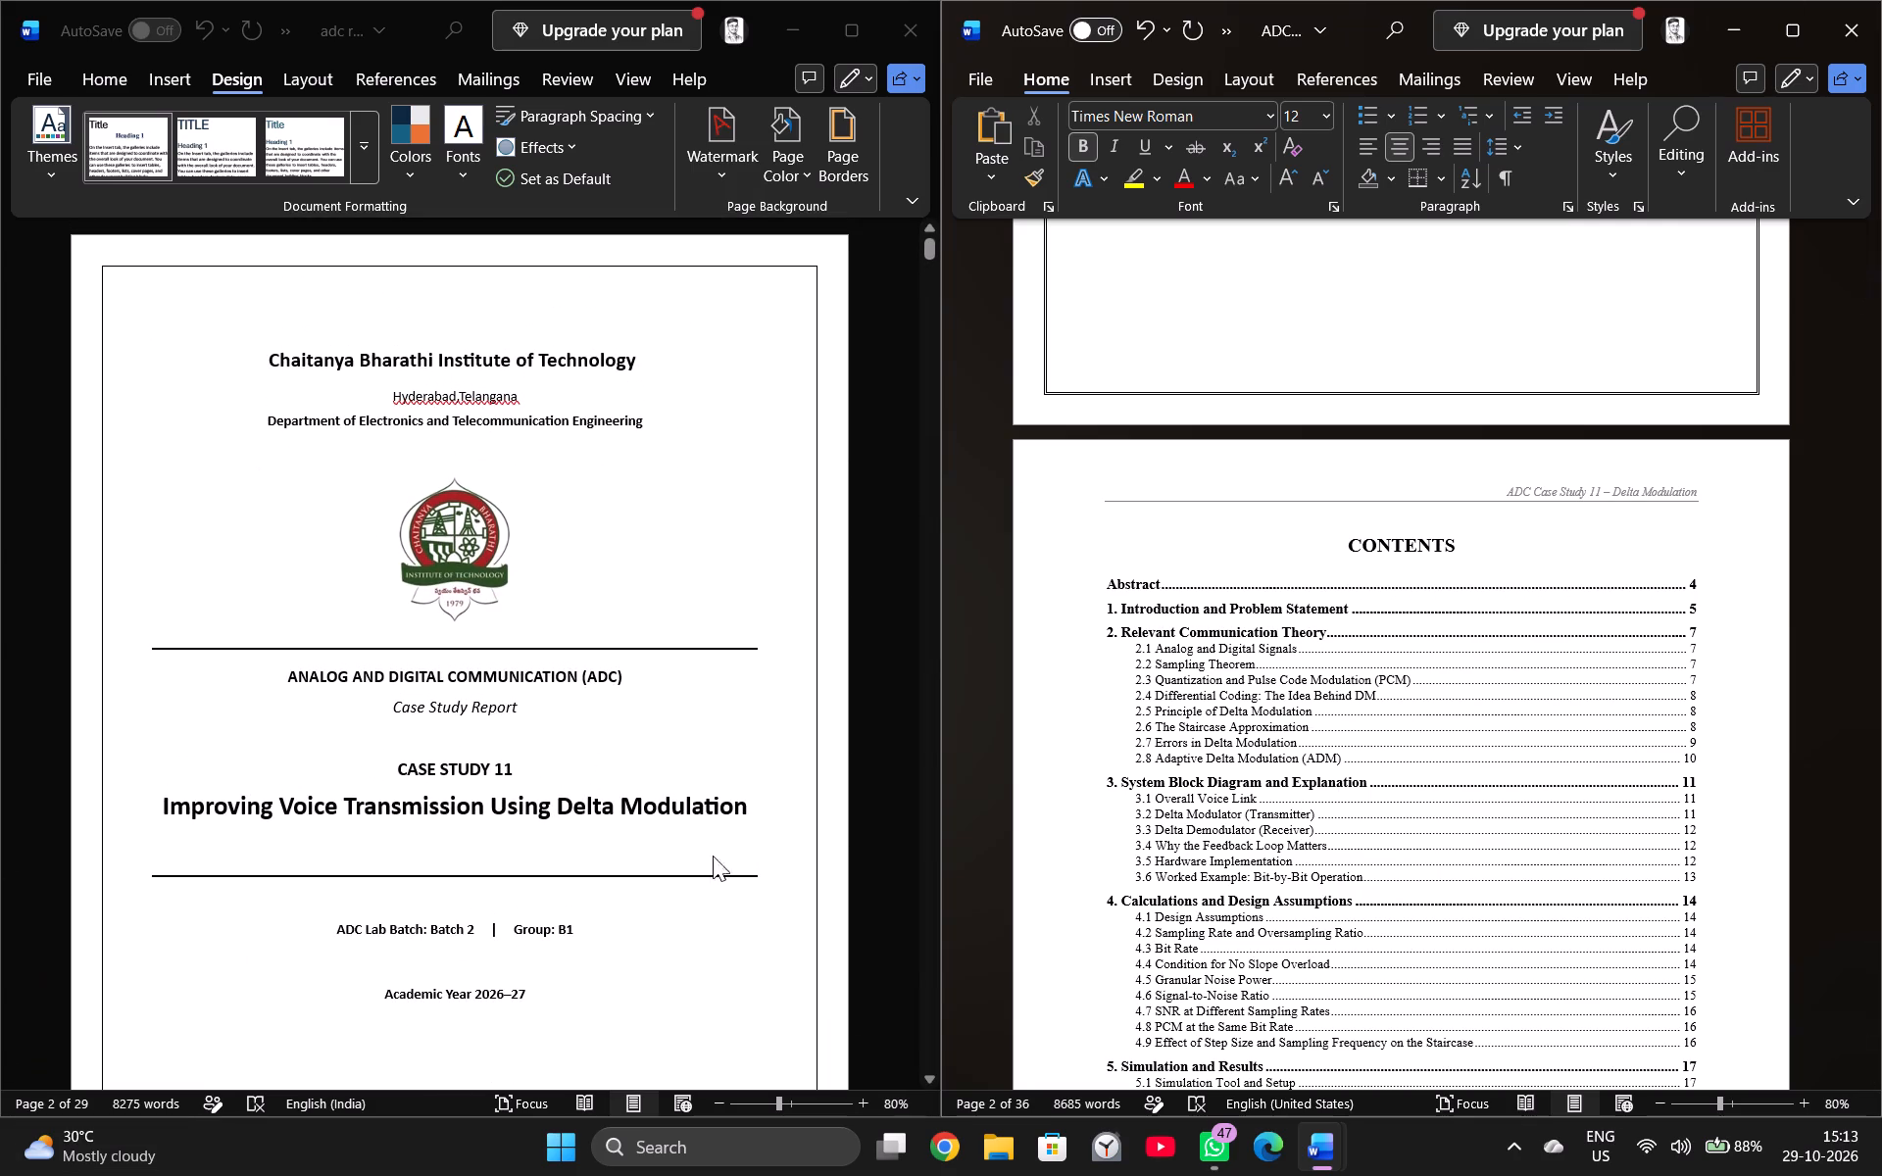
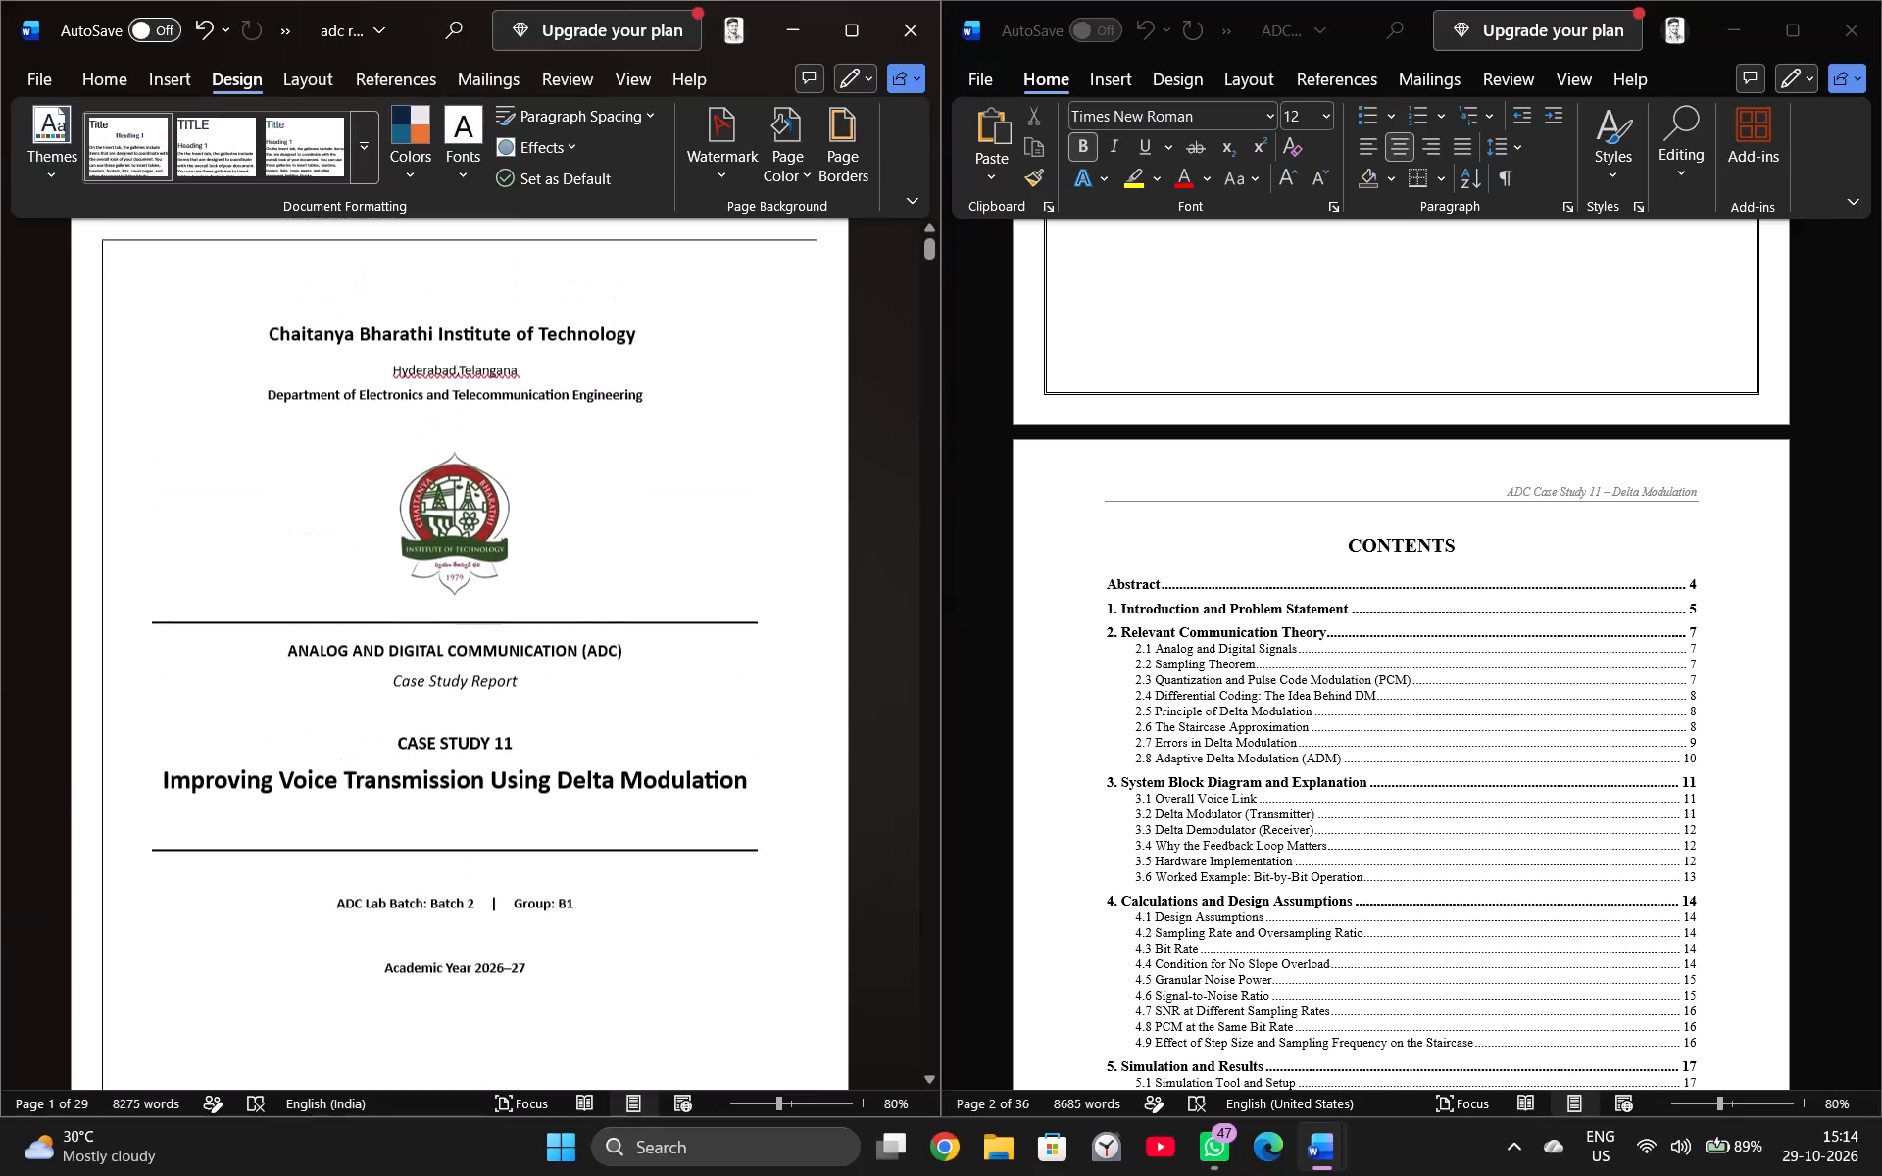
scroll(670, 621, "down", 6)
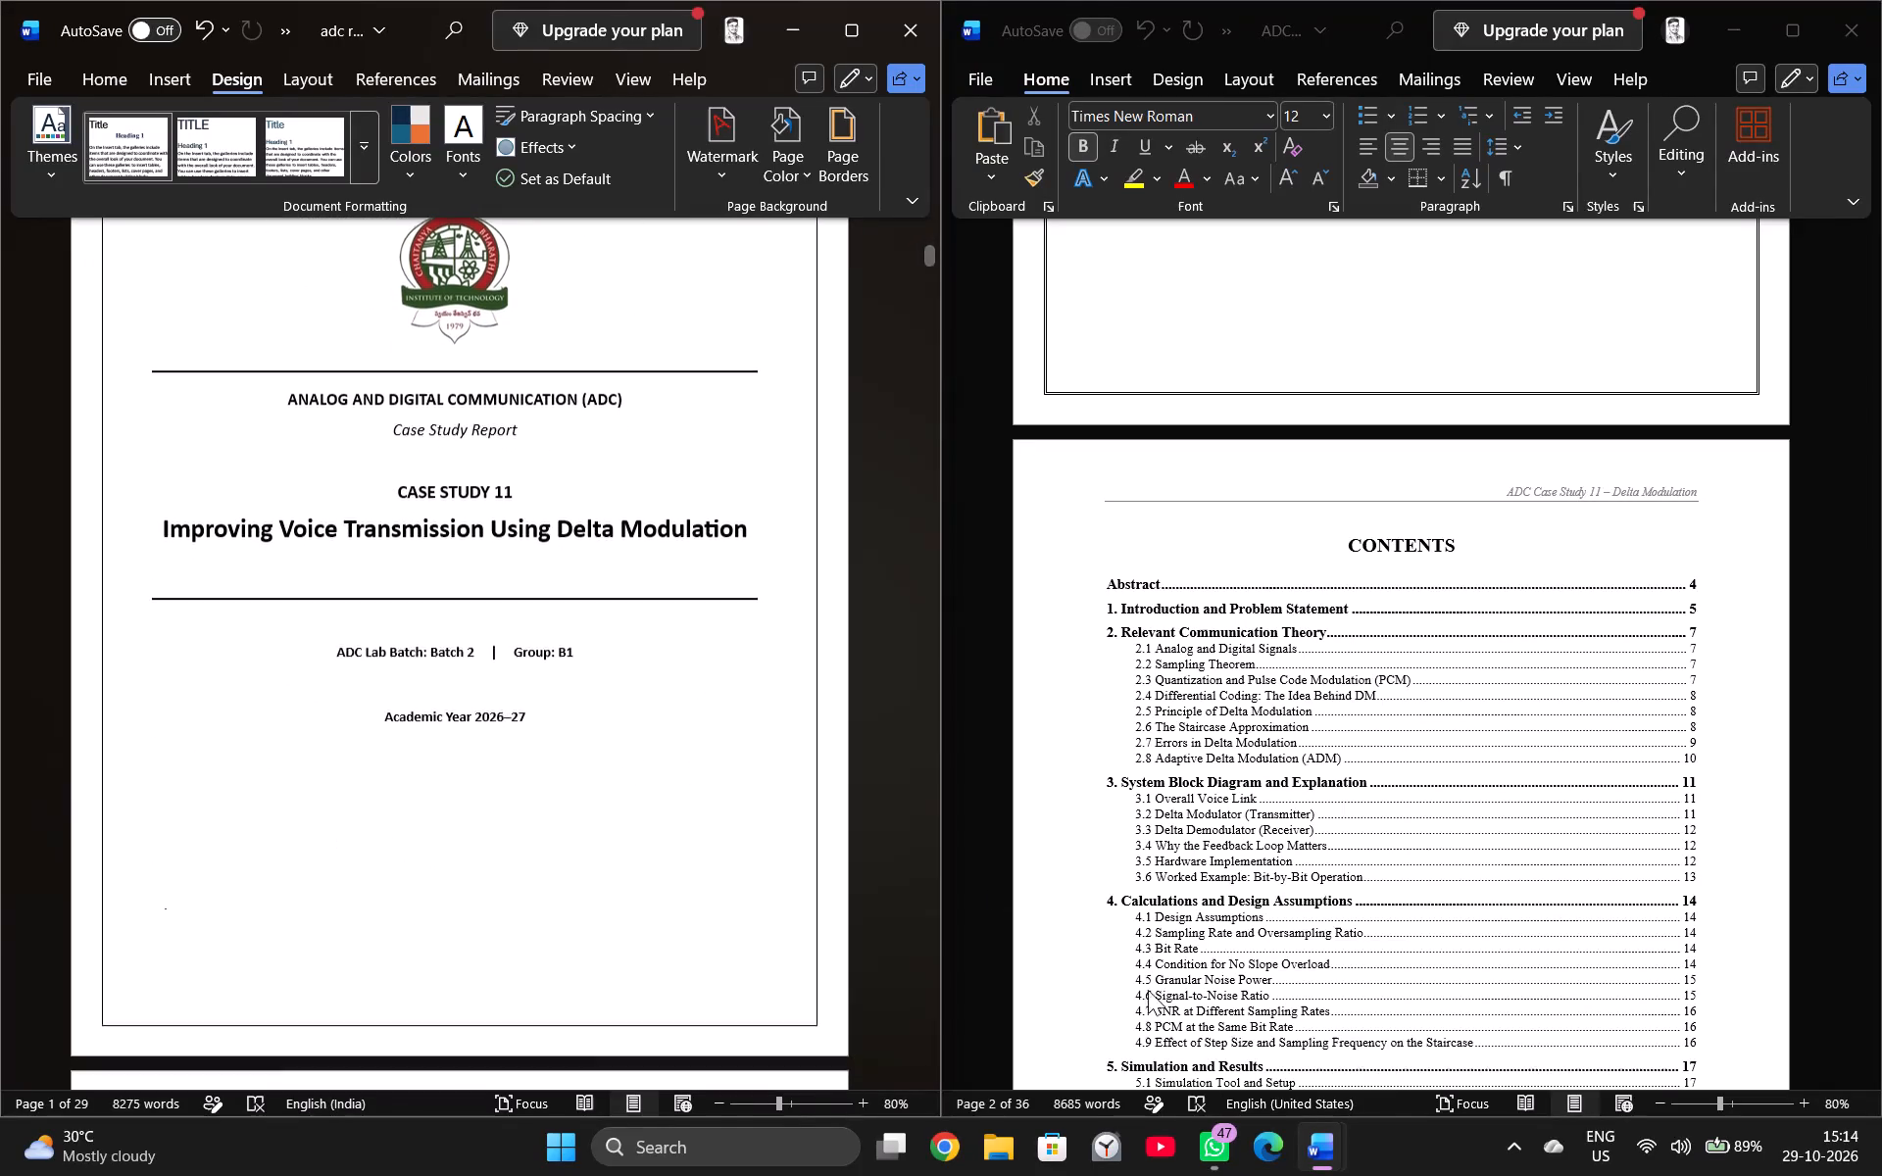
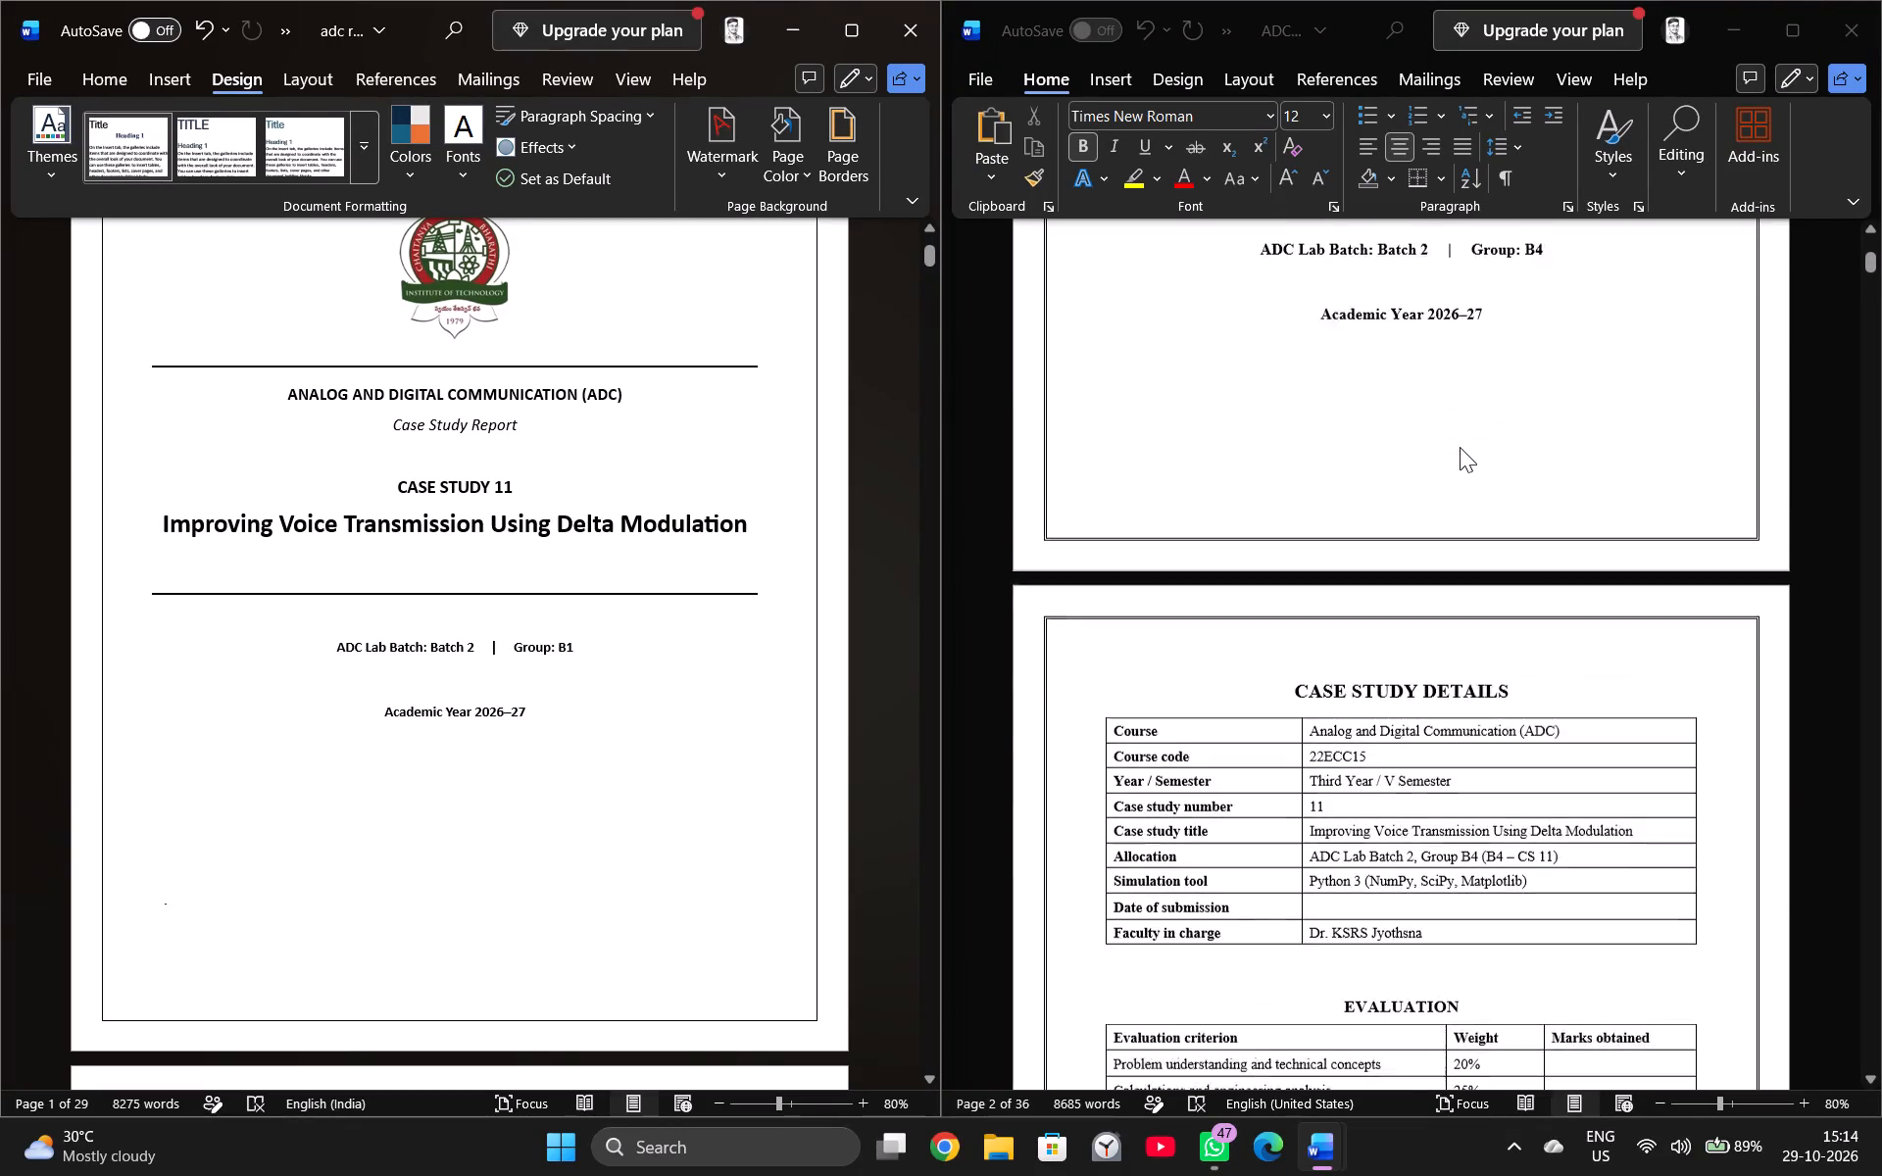
Minimize the Group B4 report's window and go to the Contents page of the Group B1 report.
left_click(1721, 35)
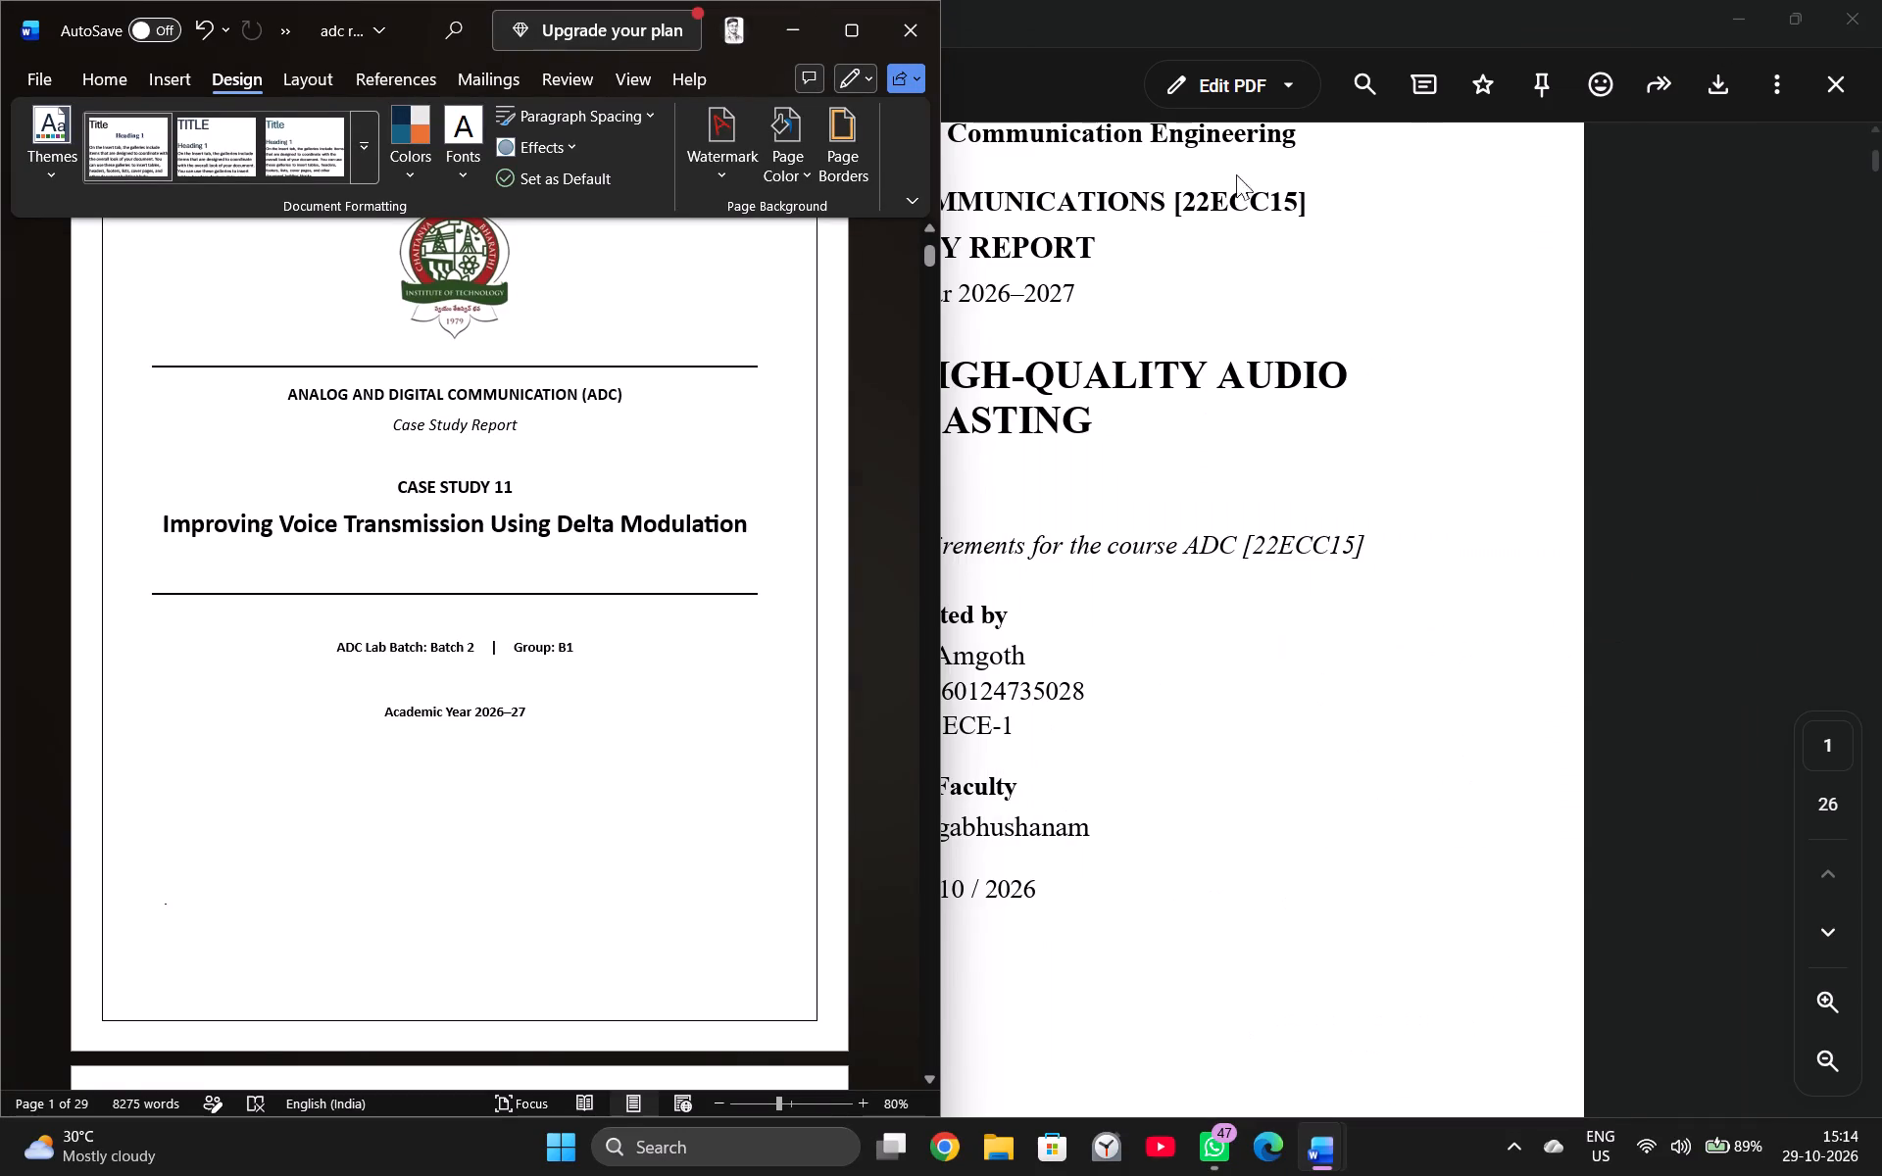
scroll(424, 553, "up", 6)
scroll(408, 746, "down", 12)
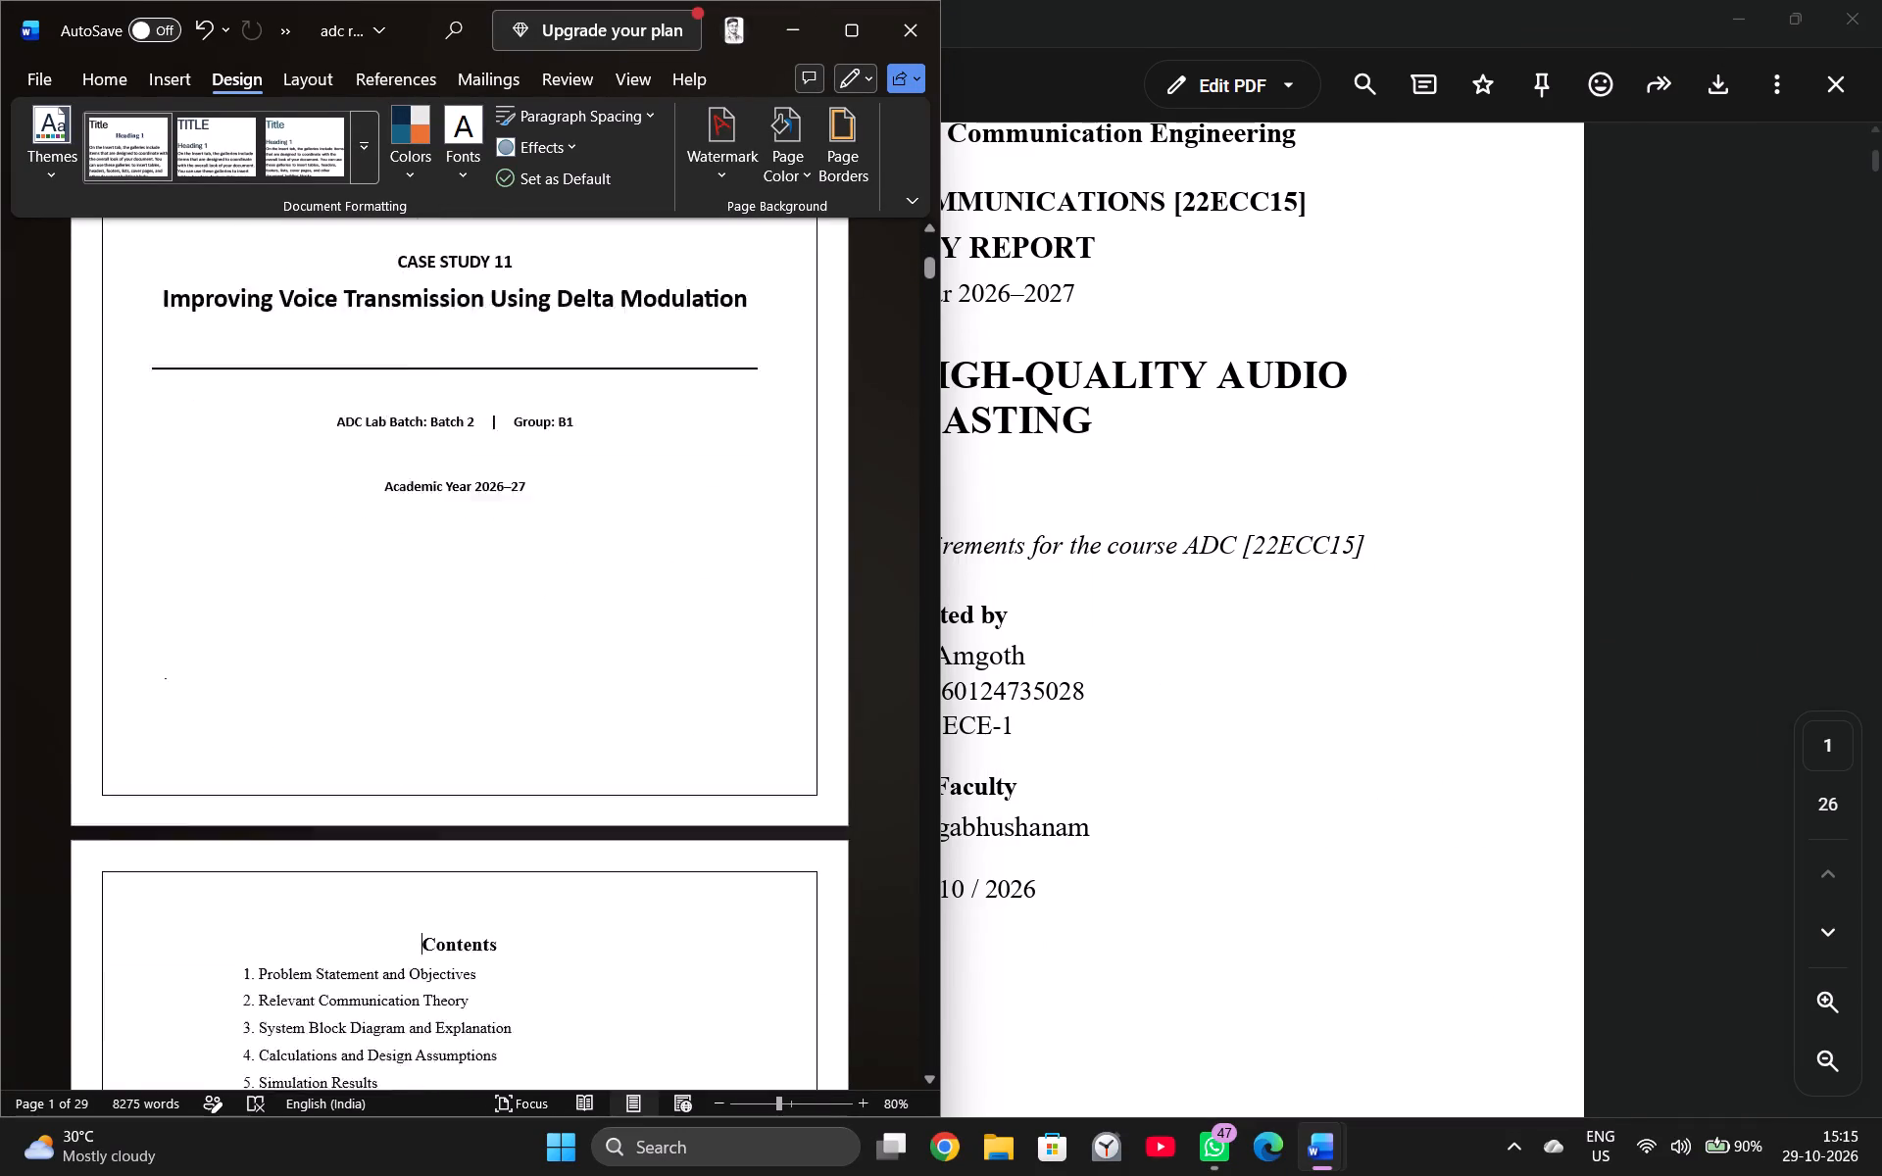
scroll(408, 752, "down", 8)
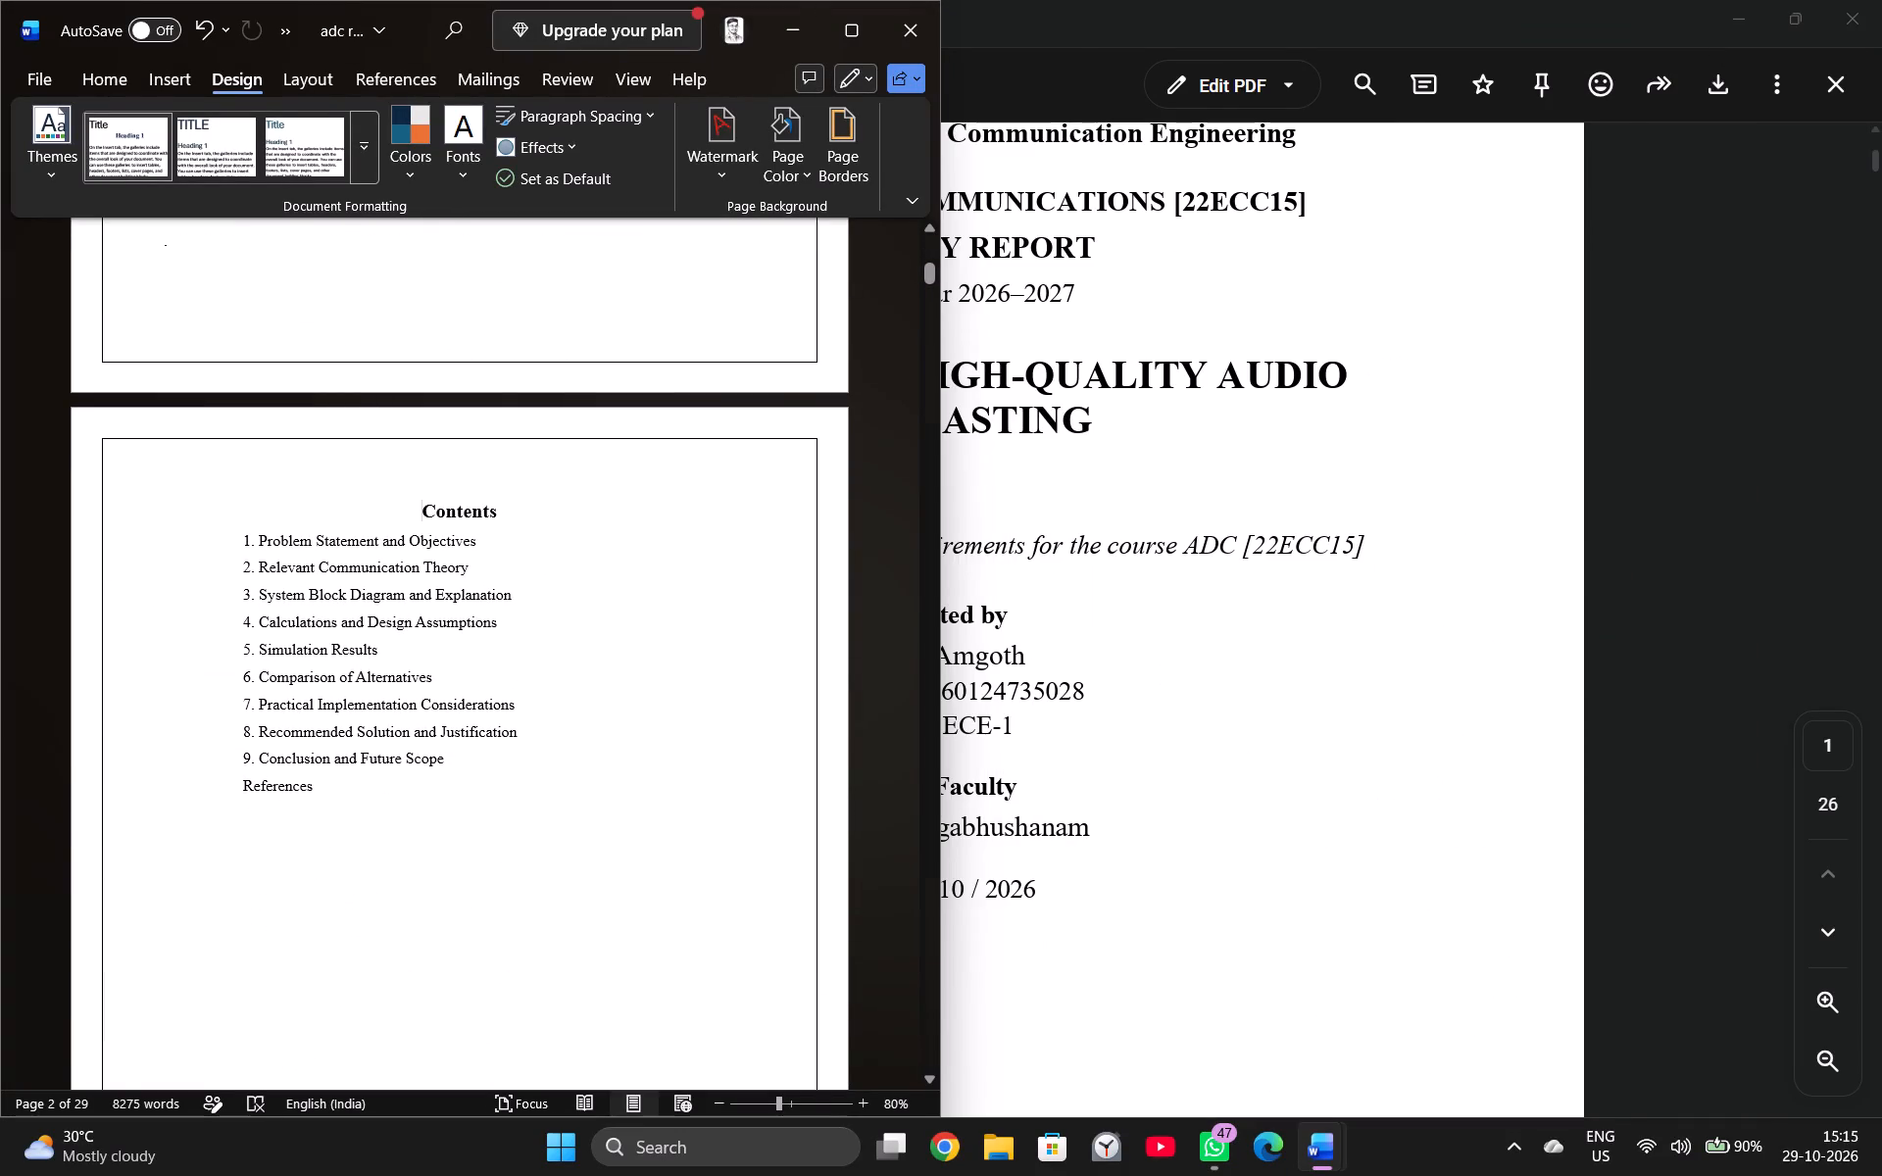
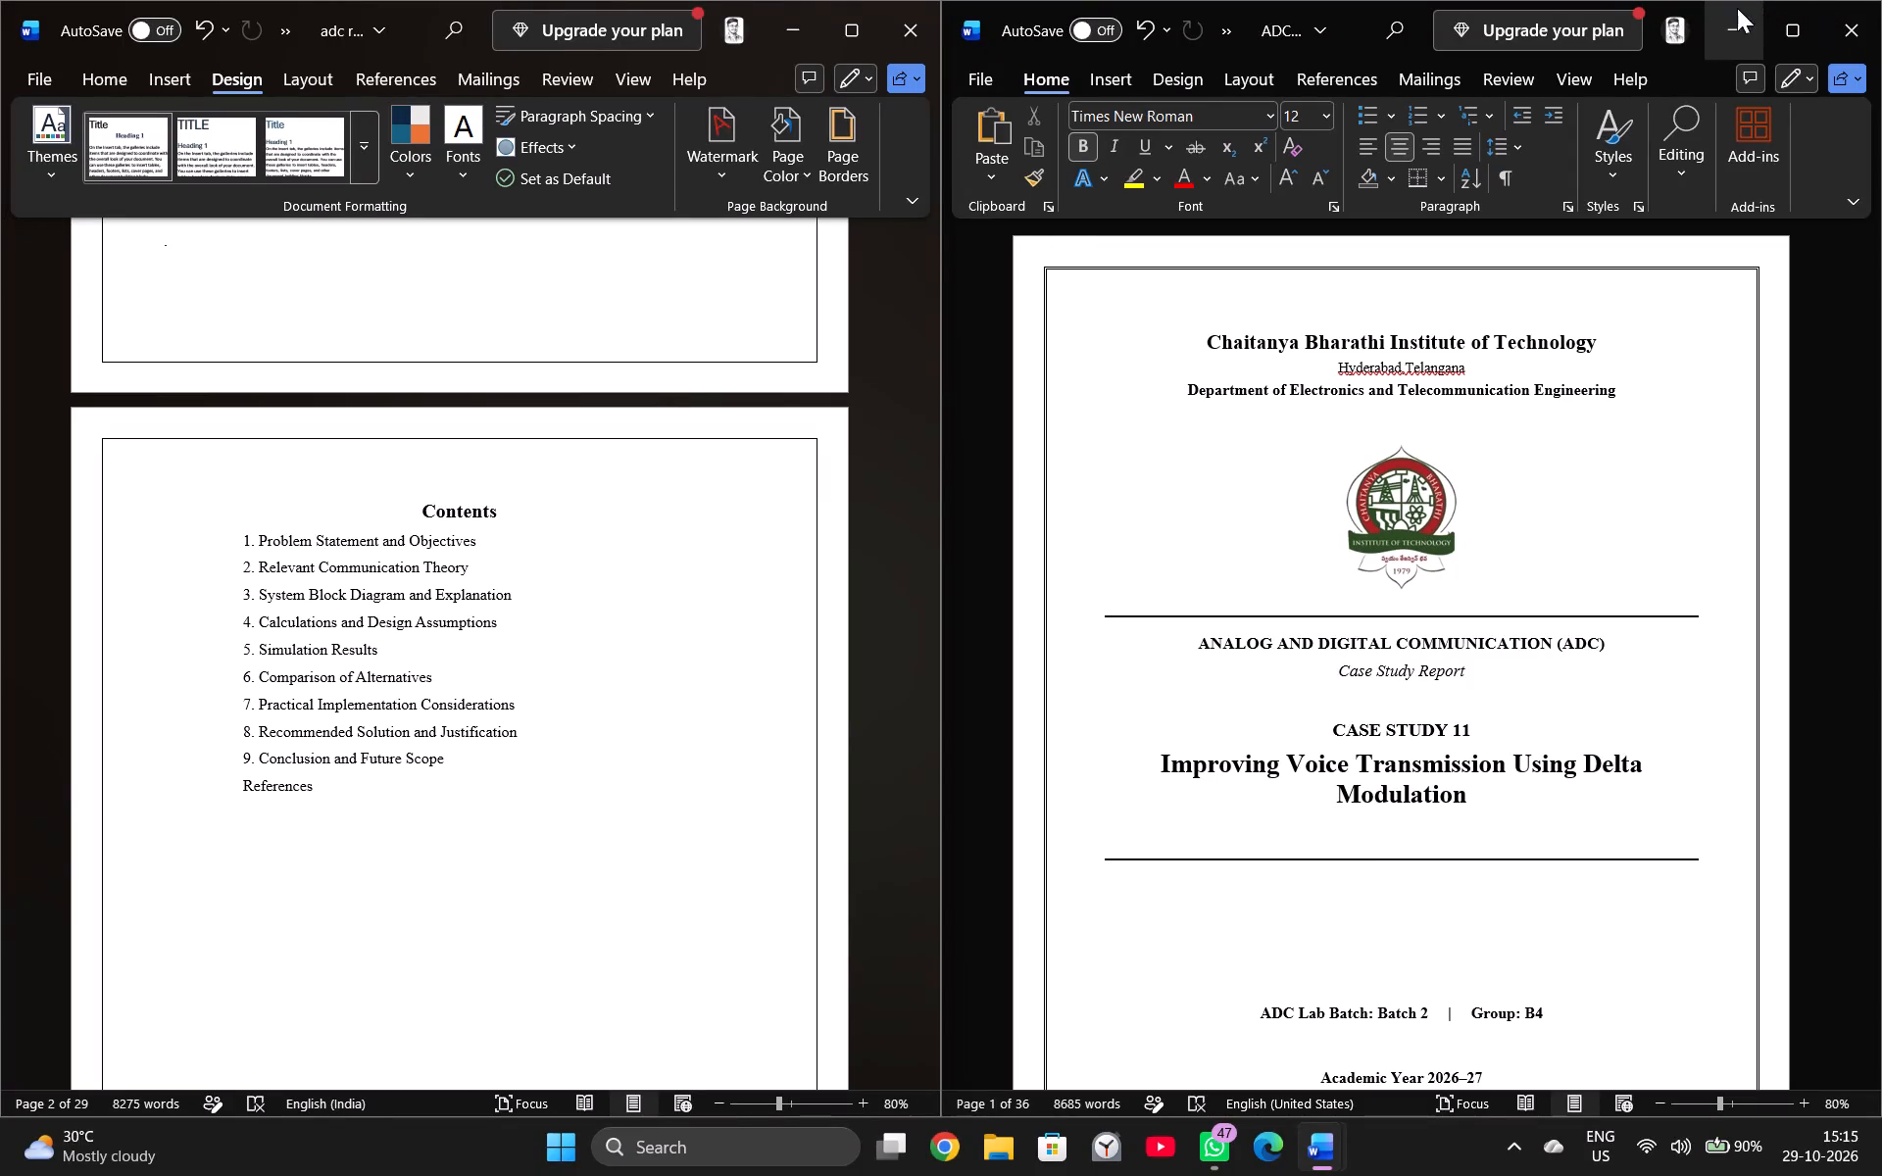
Minimize the Case Study 11 report's window to view the cover of the PDF case study report behind it.
left_click(1727, 38)
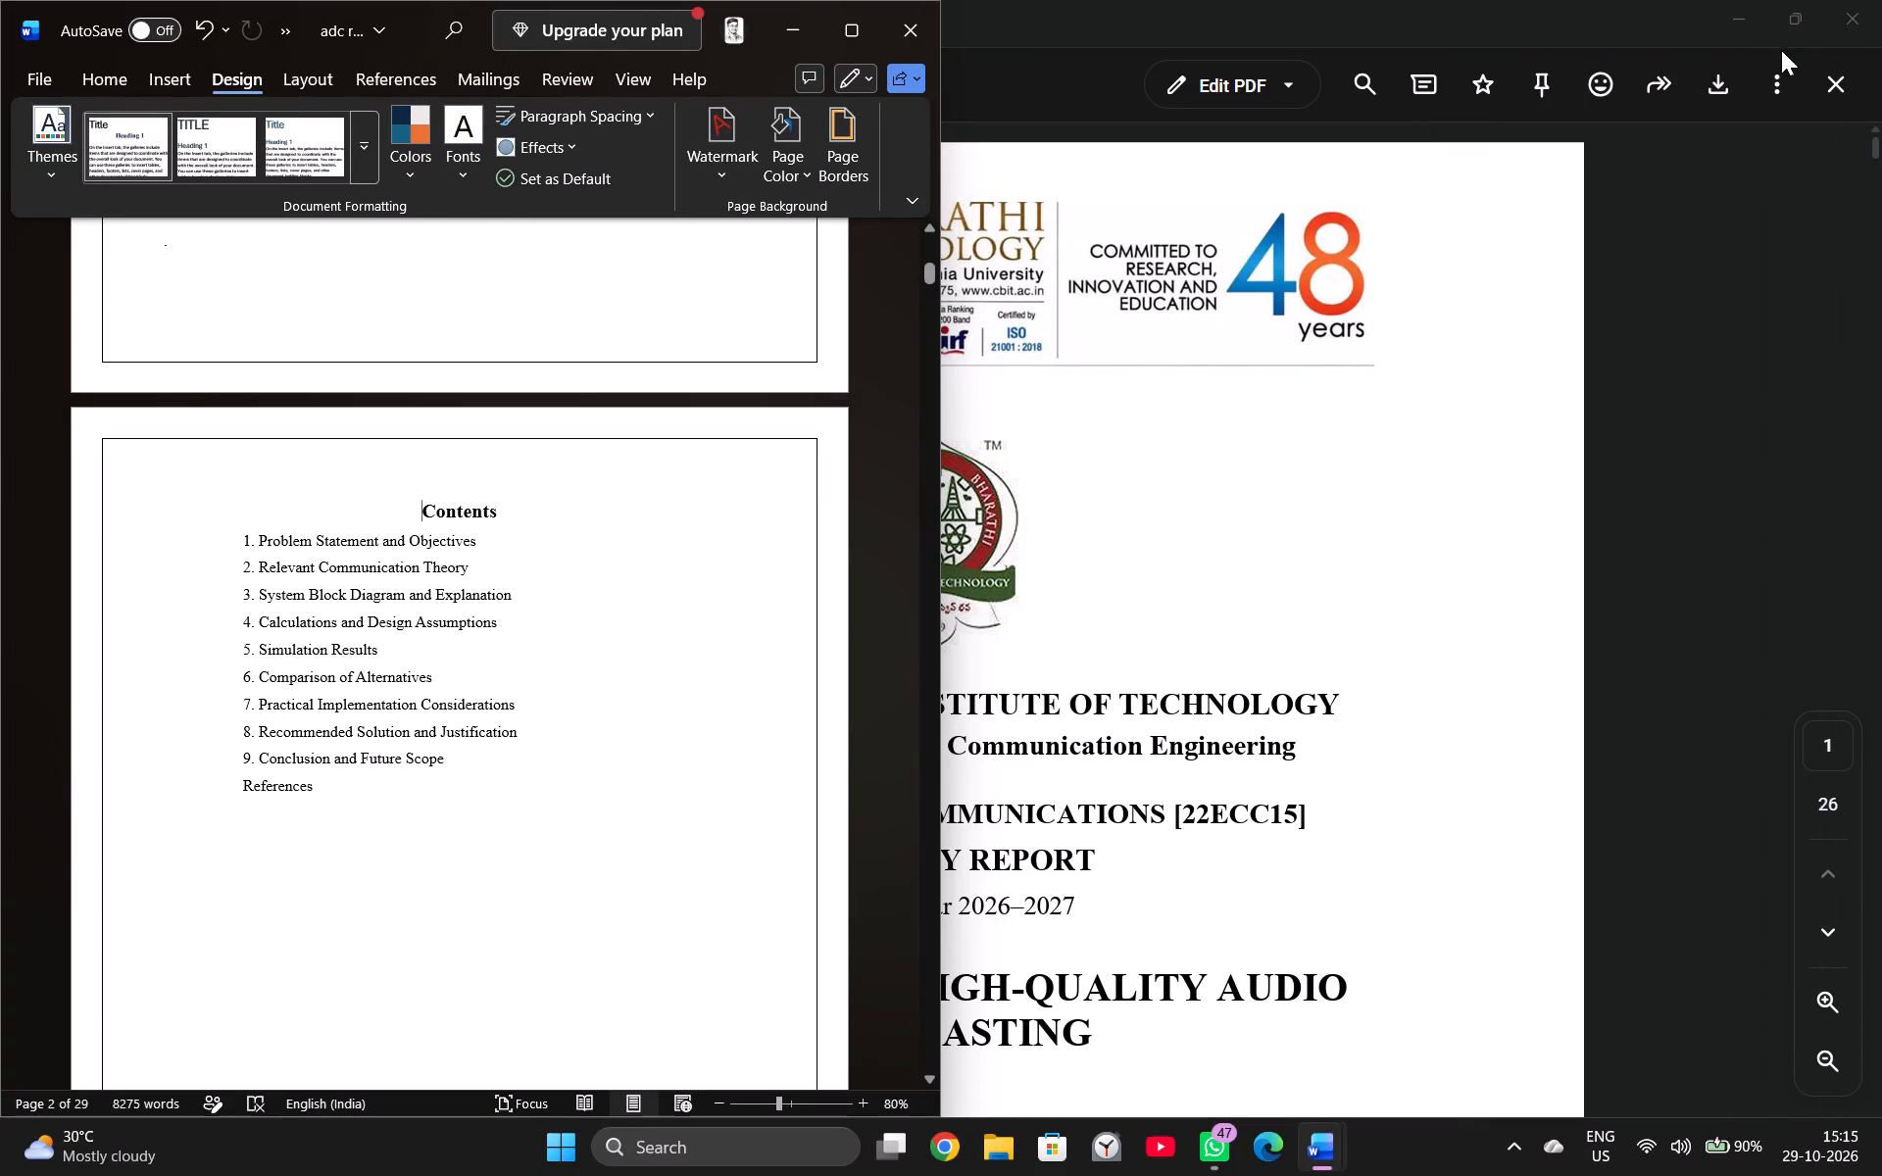
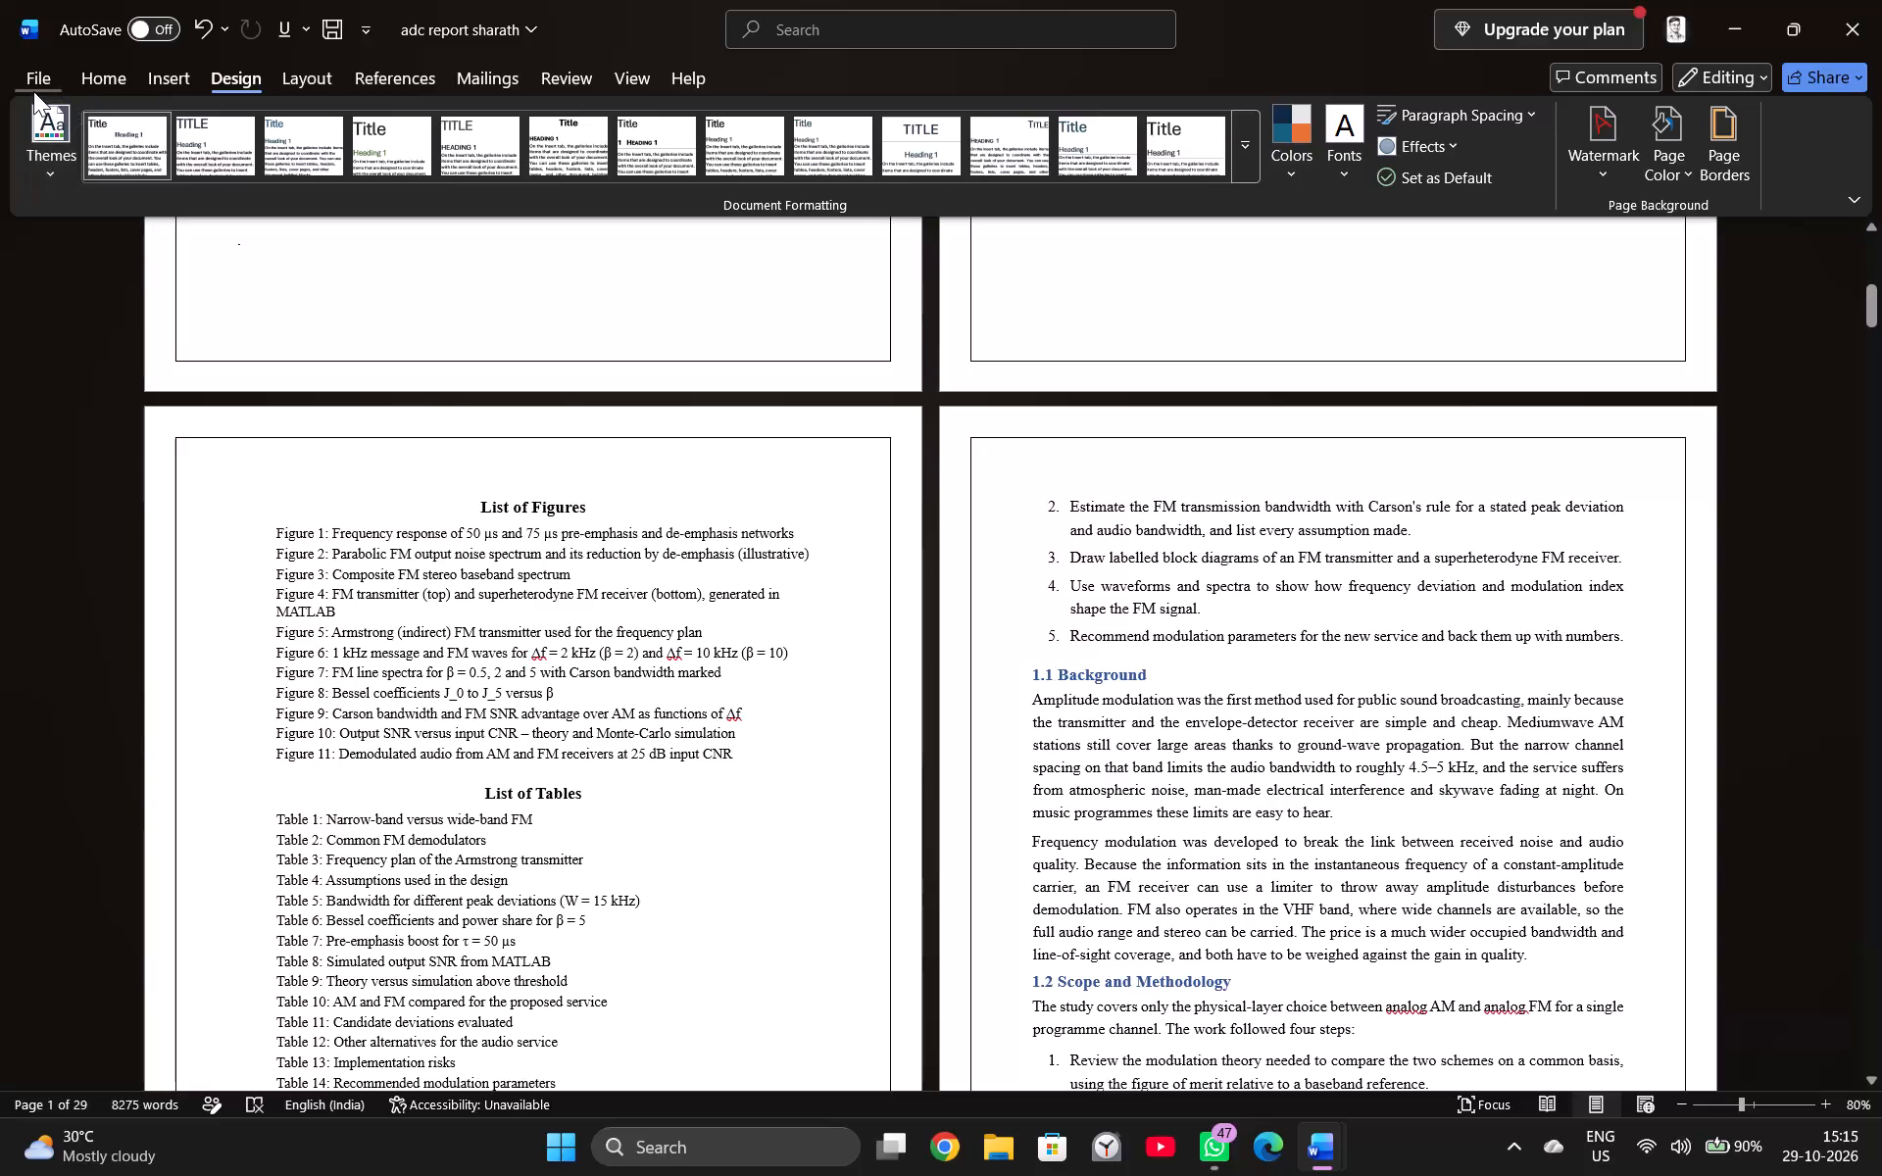
Open the PDF named with the student's roll number from Downloads, convert it to an editable document and enable editing.
left_click(31, 88)
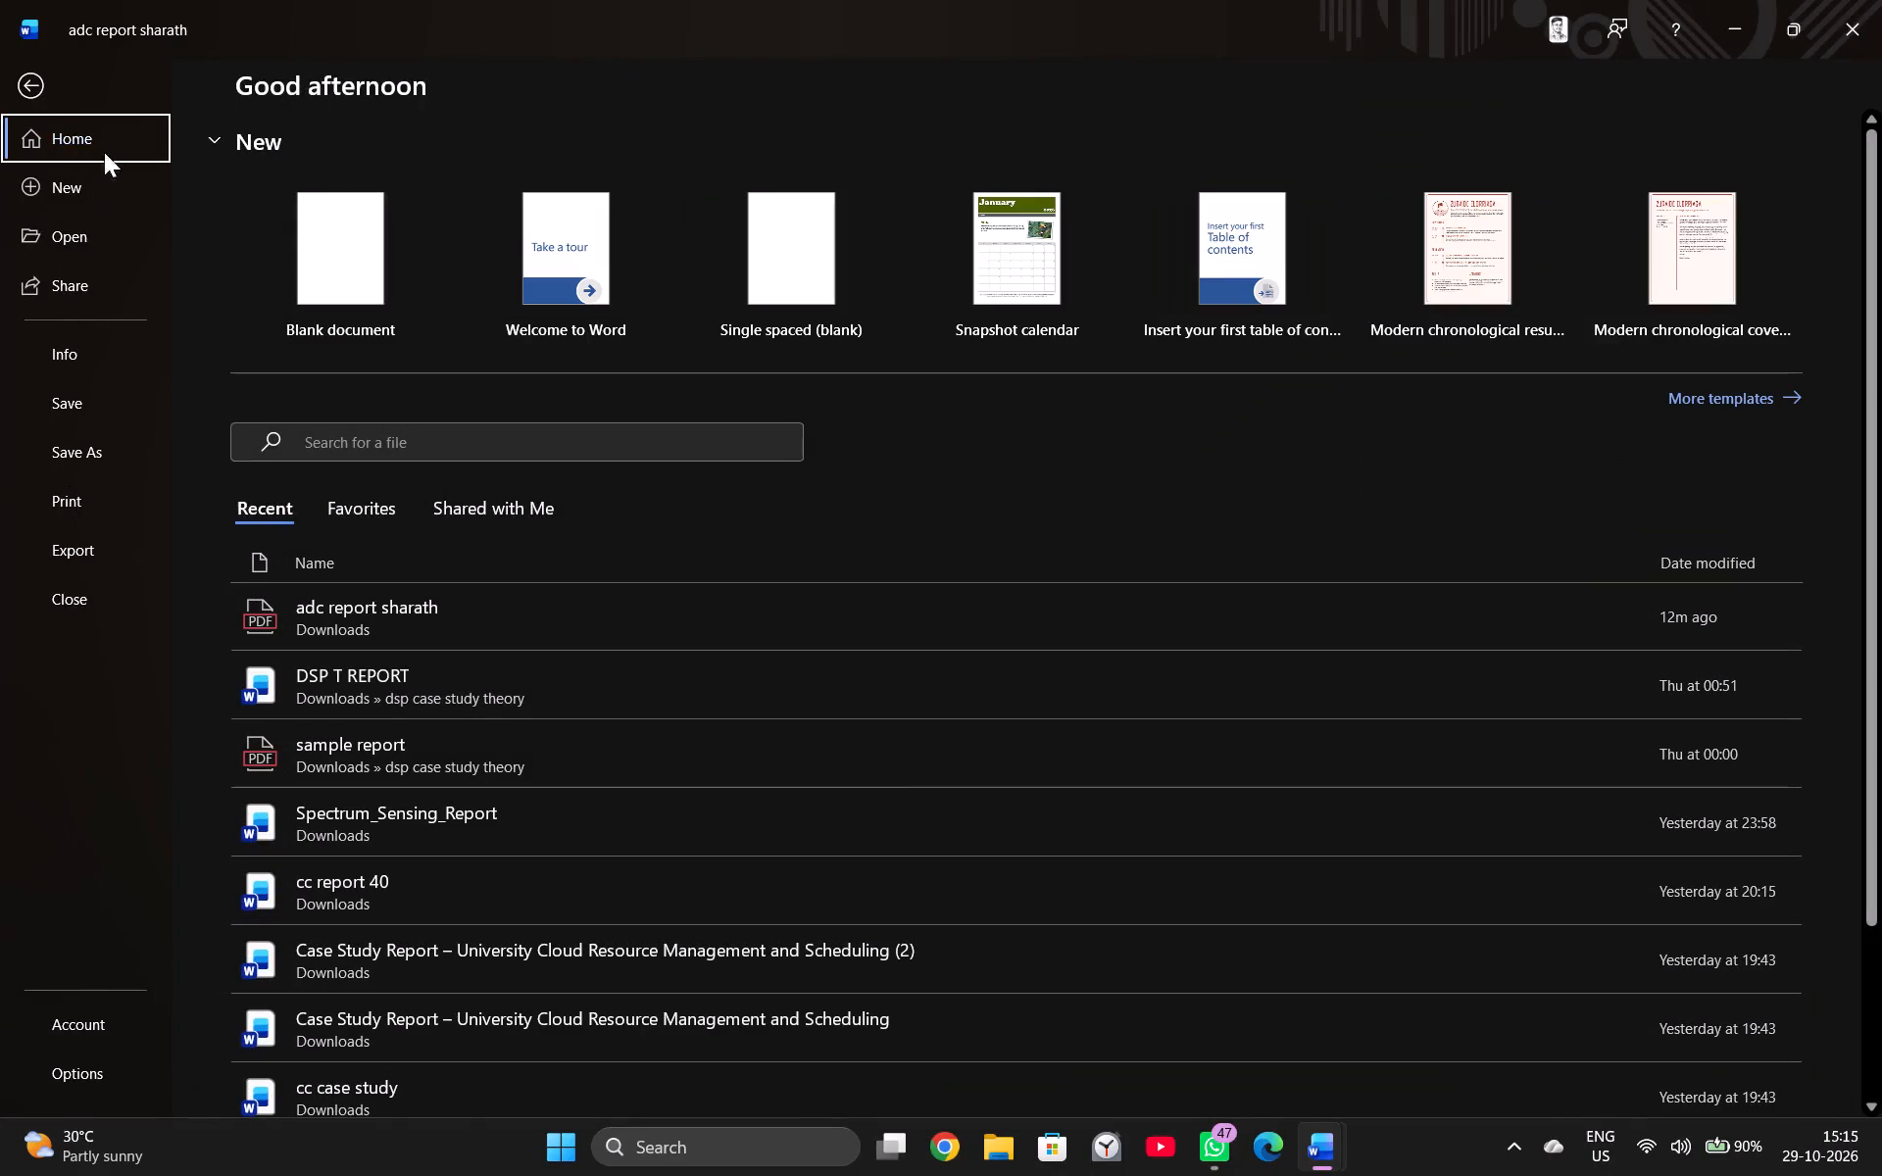
left_click(91, 250)
left_click(300, 542)
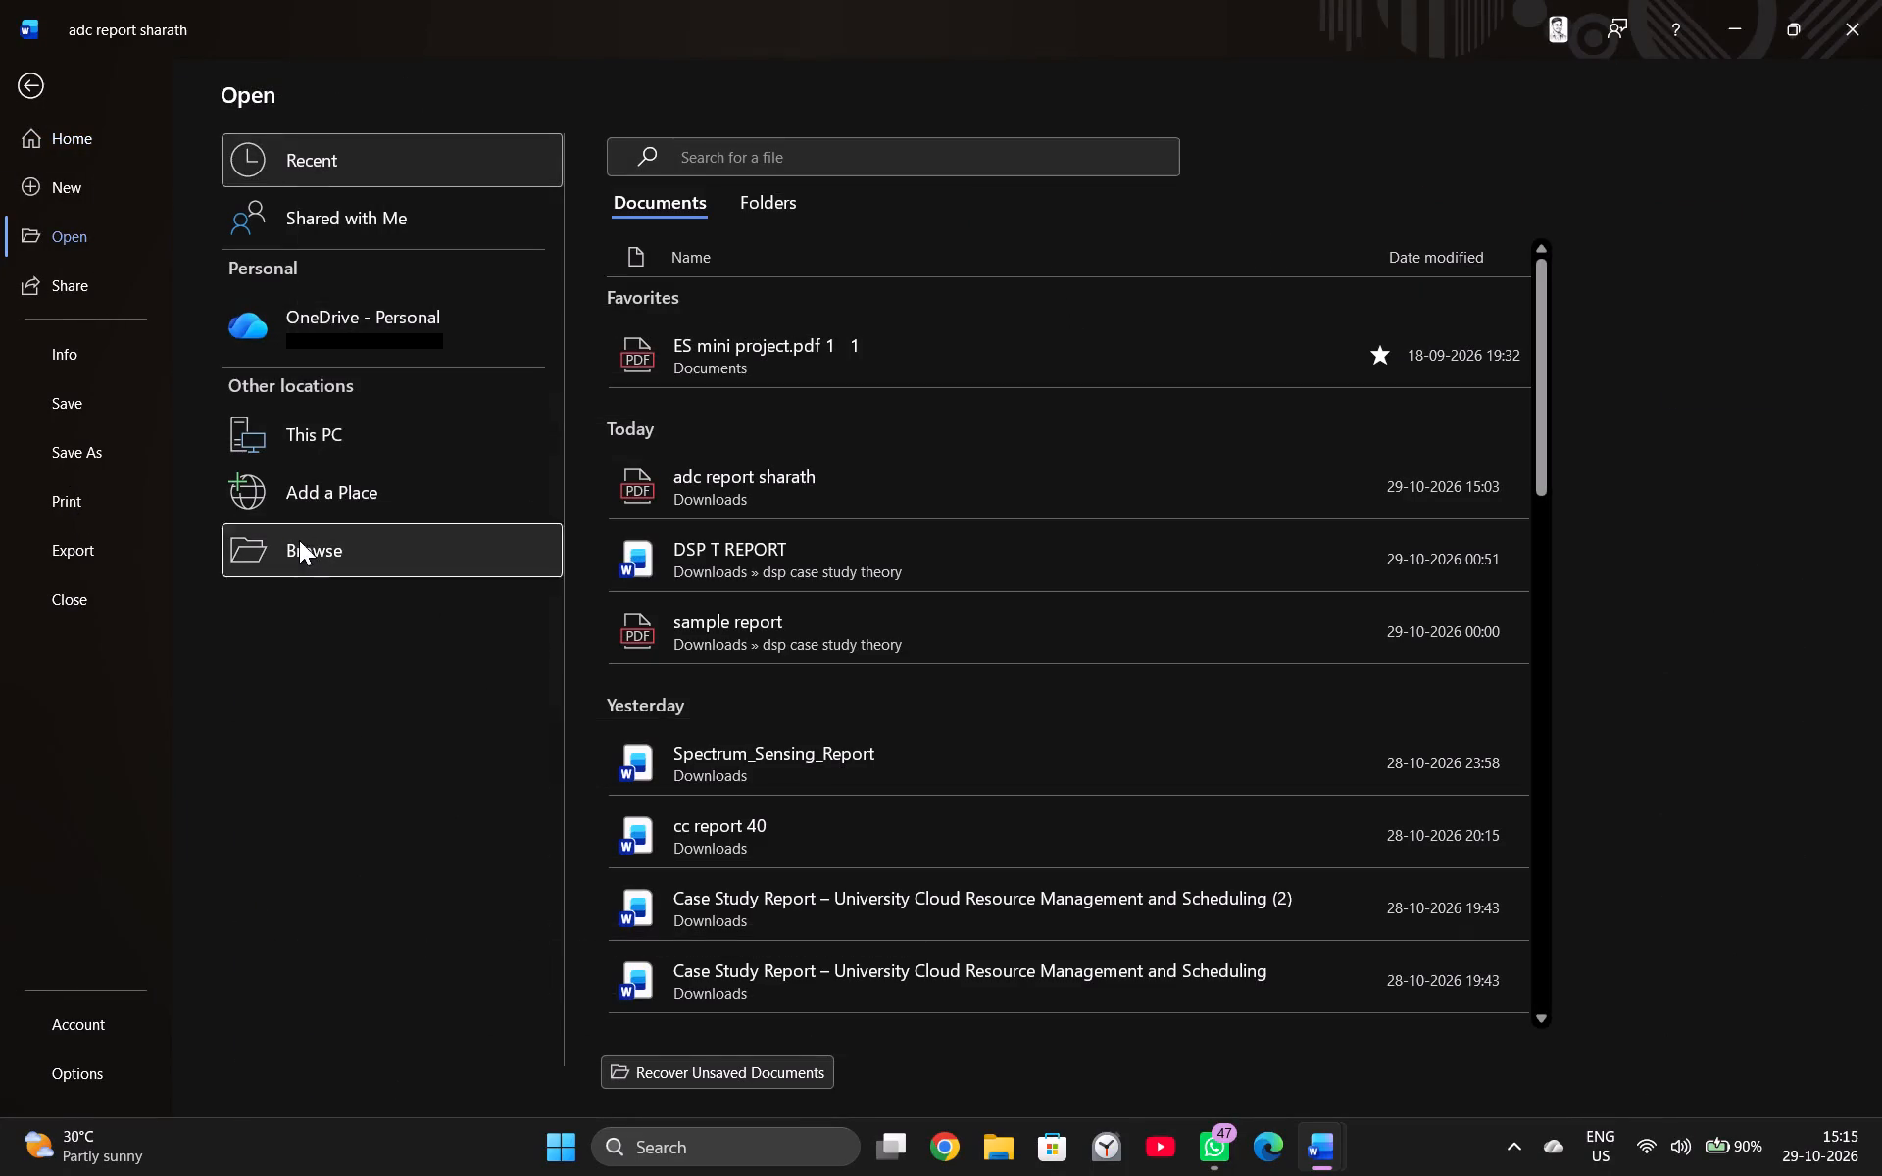
left_click(335, 235)
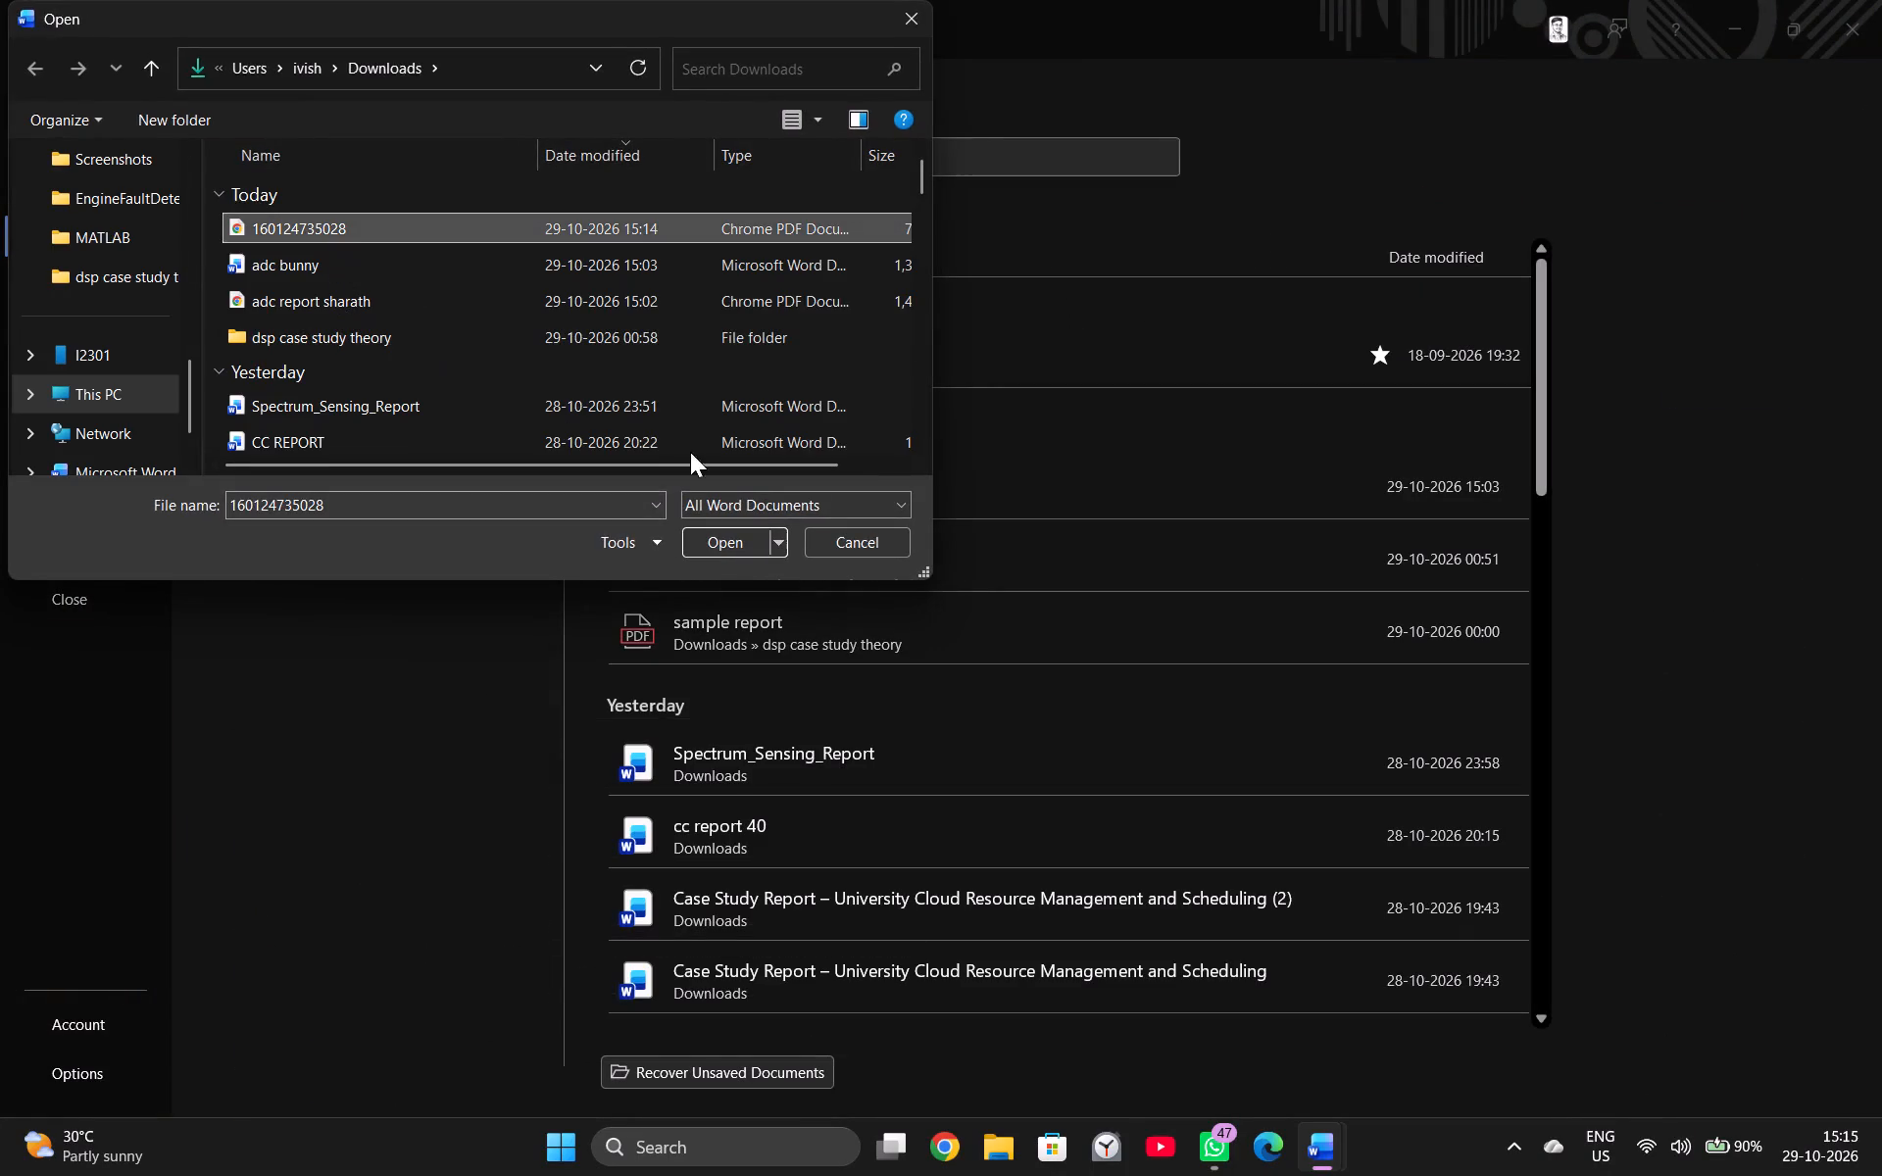
left_click(706, 540)
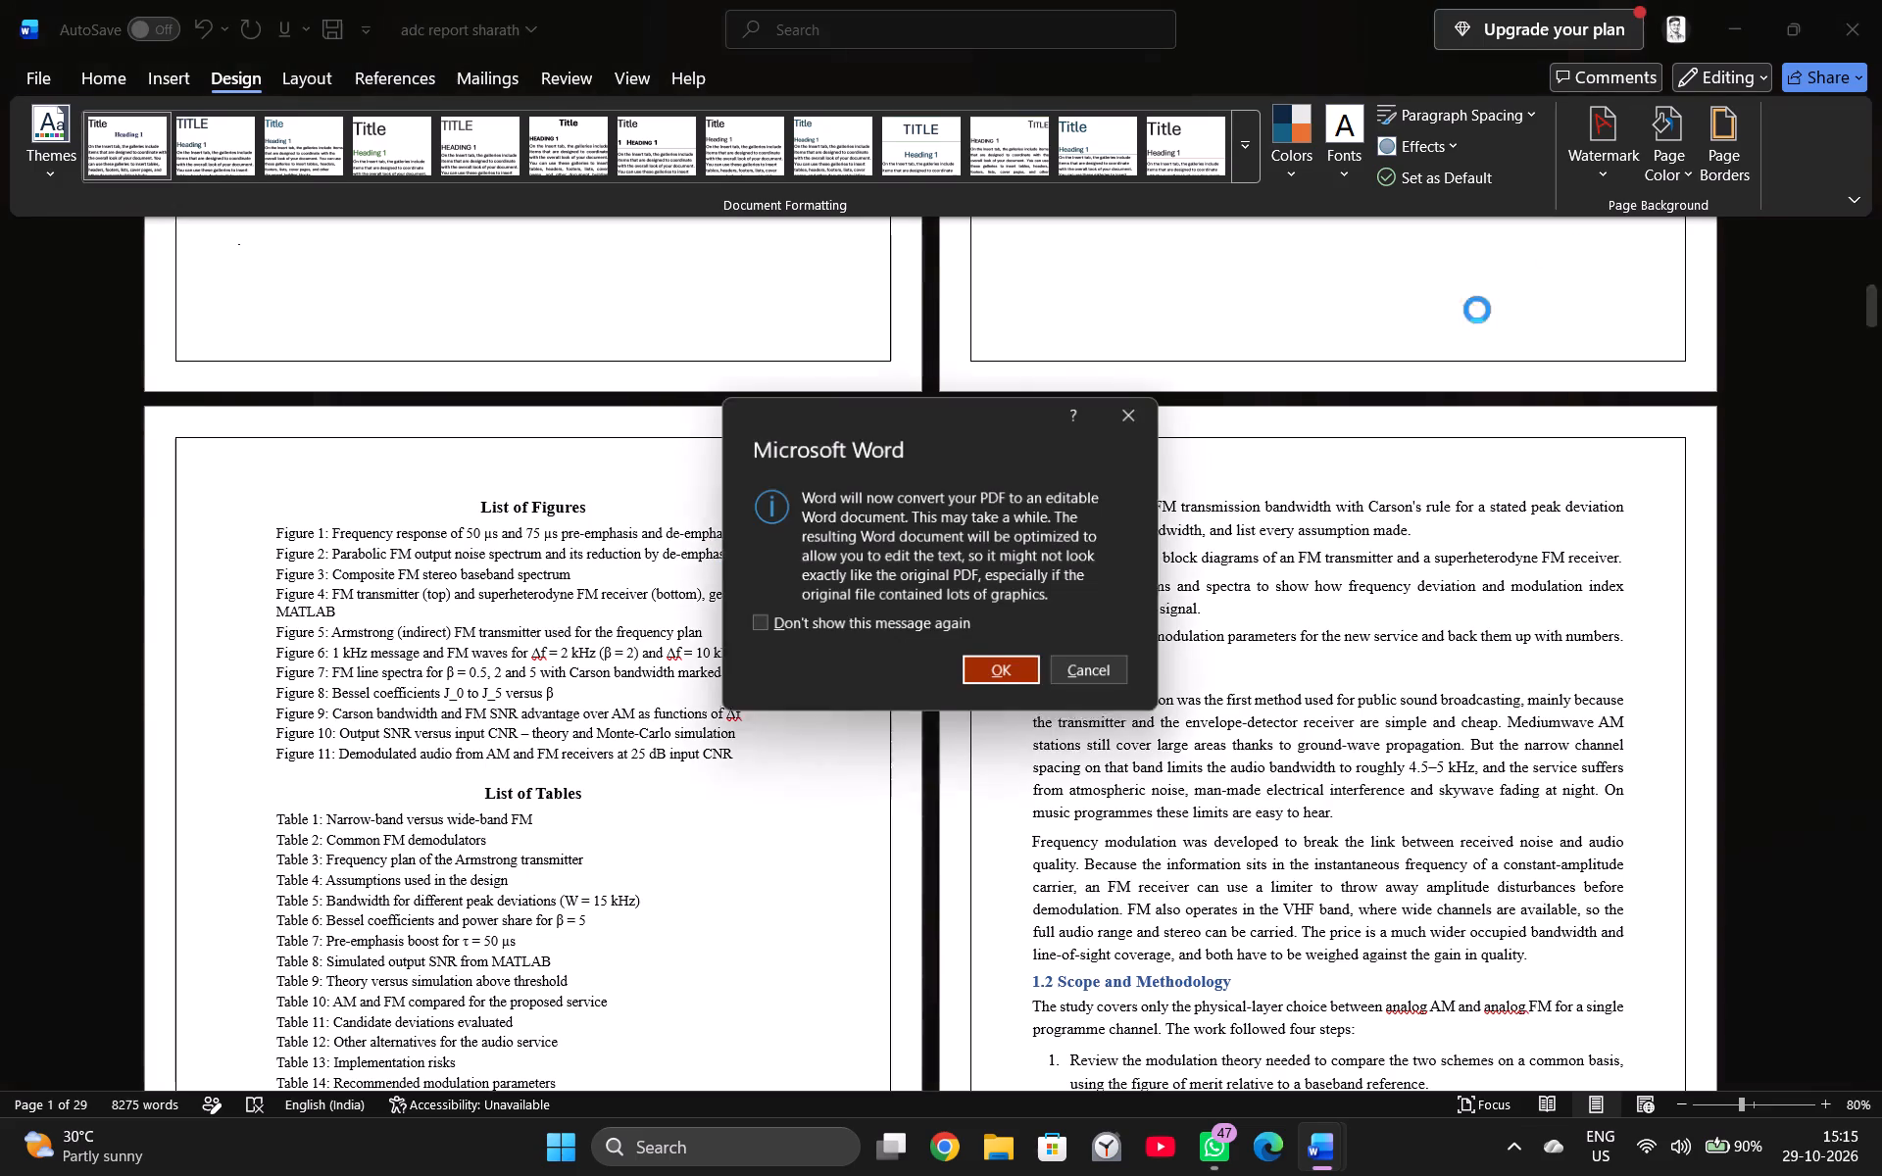
left_click(1006, 663)
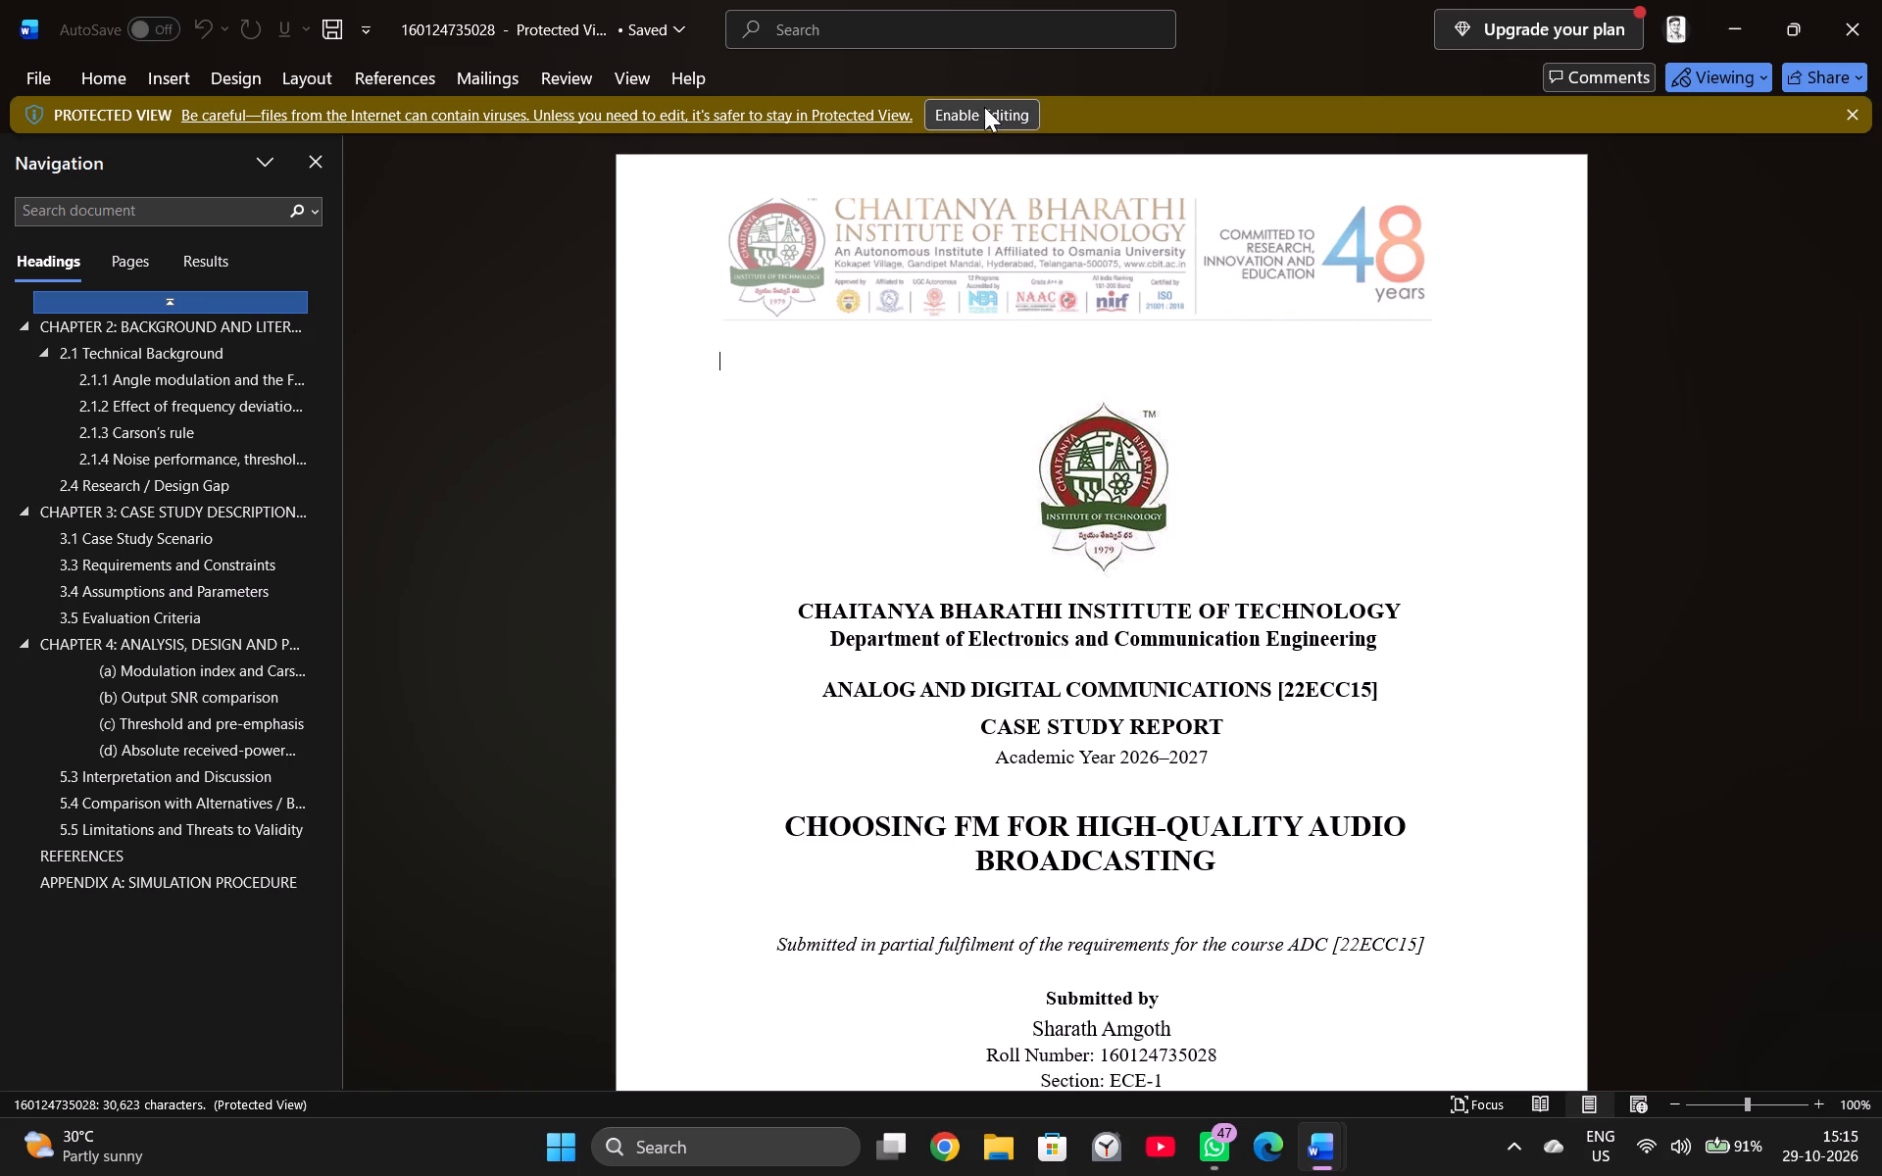
left_click(983, 109)
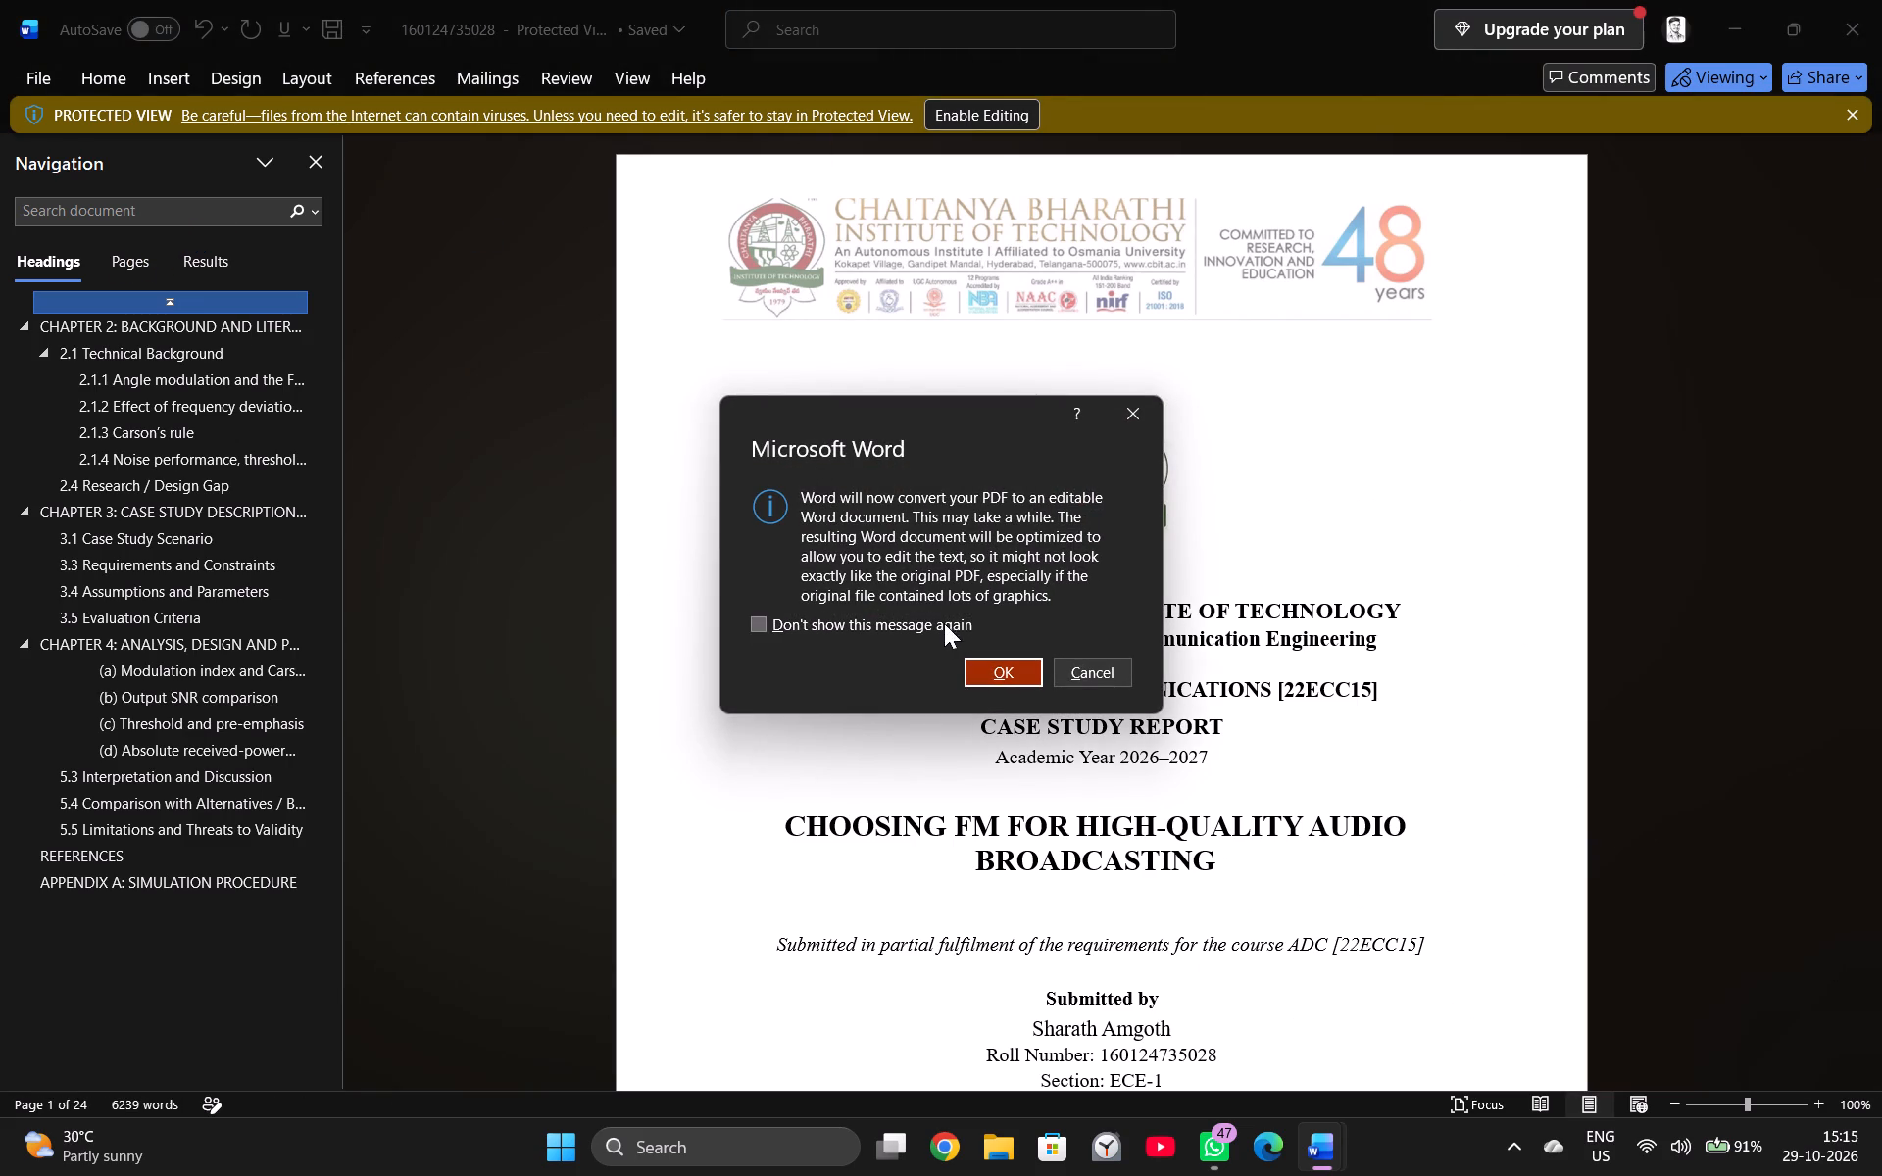
left_click(1003, 673)
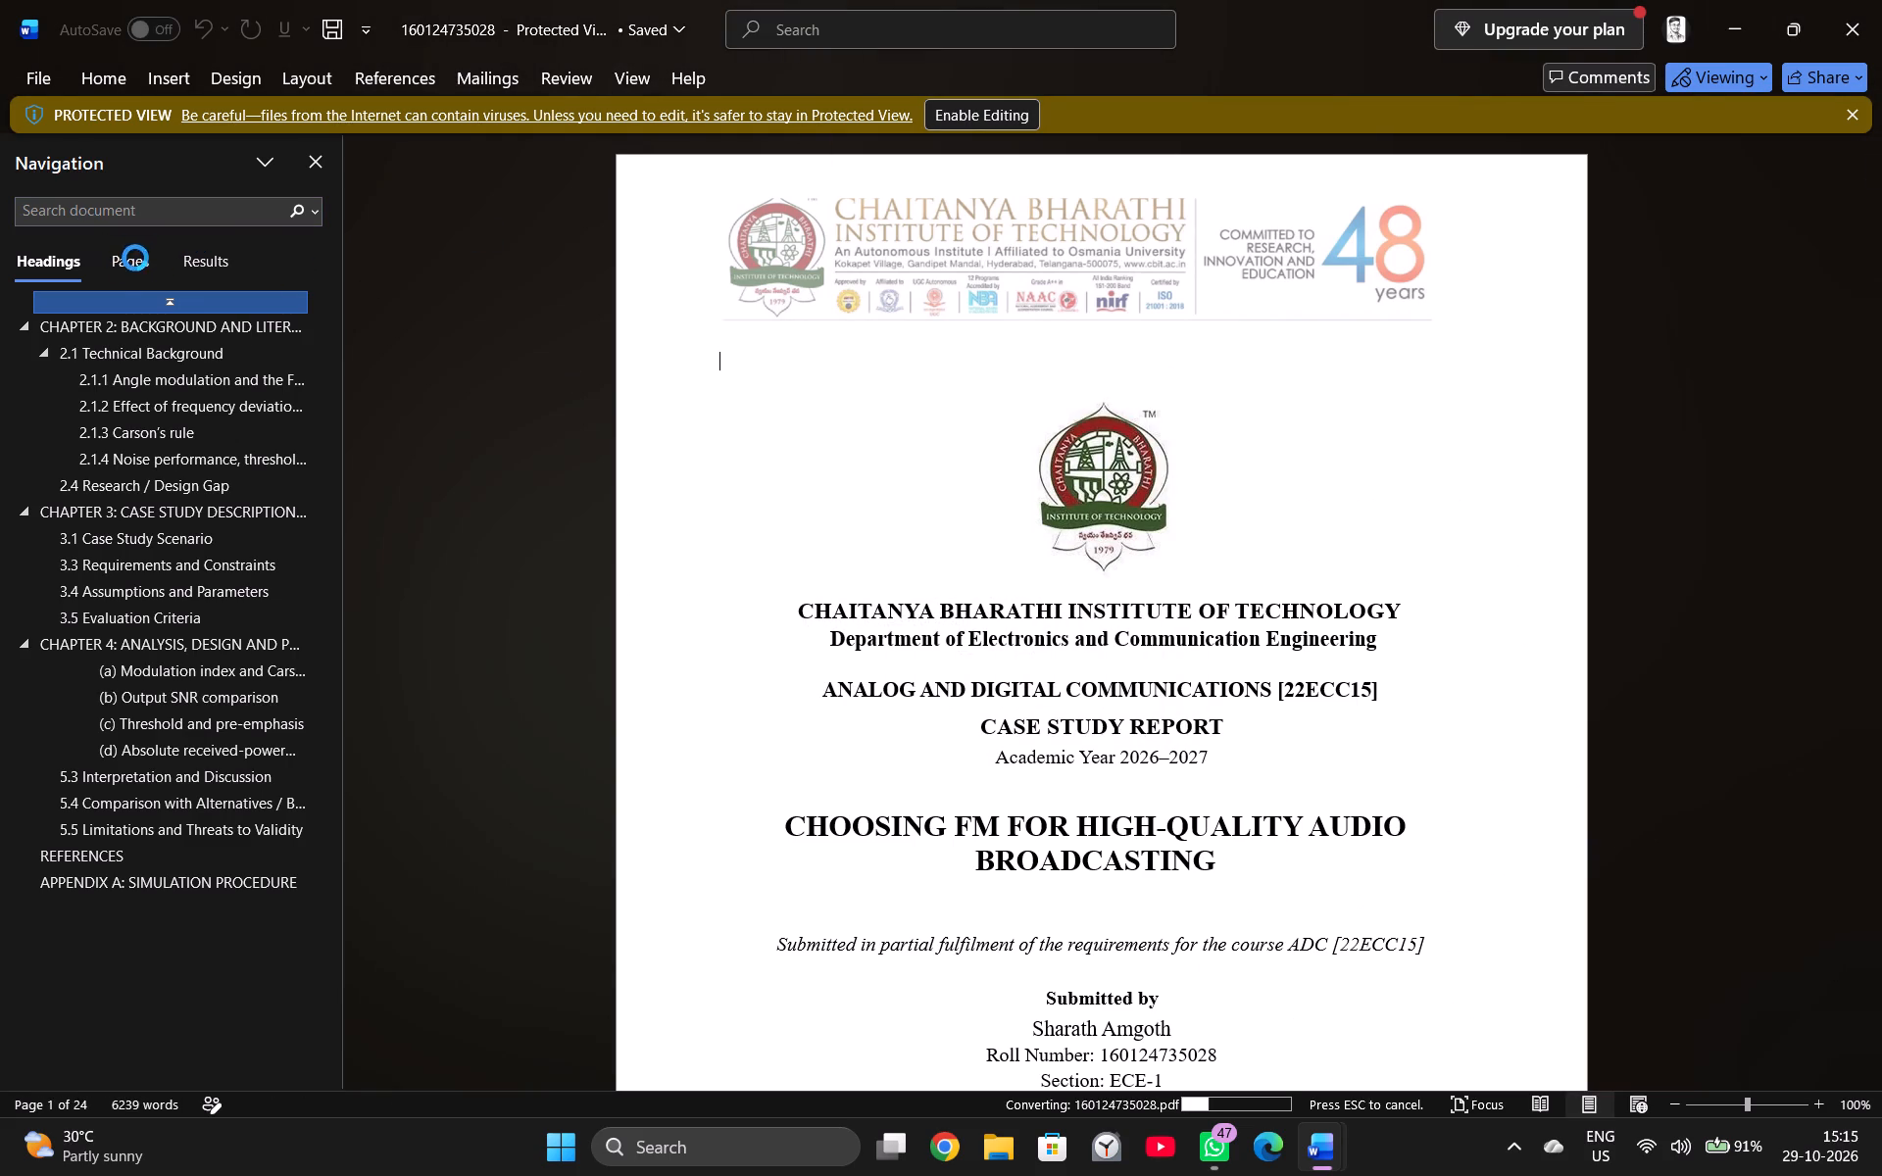
Show the converted FM audio broadcasting report side by side with the Case Study 11 report and close its Navigation pane.
left_click(311, 160)
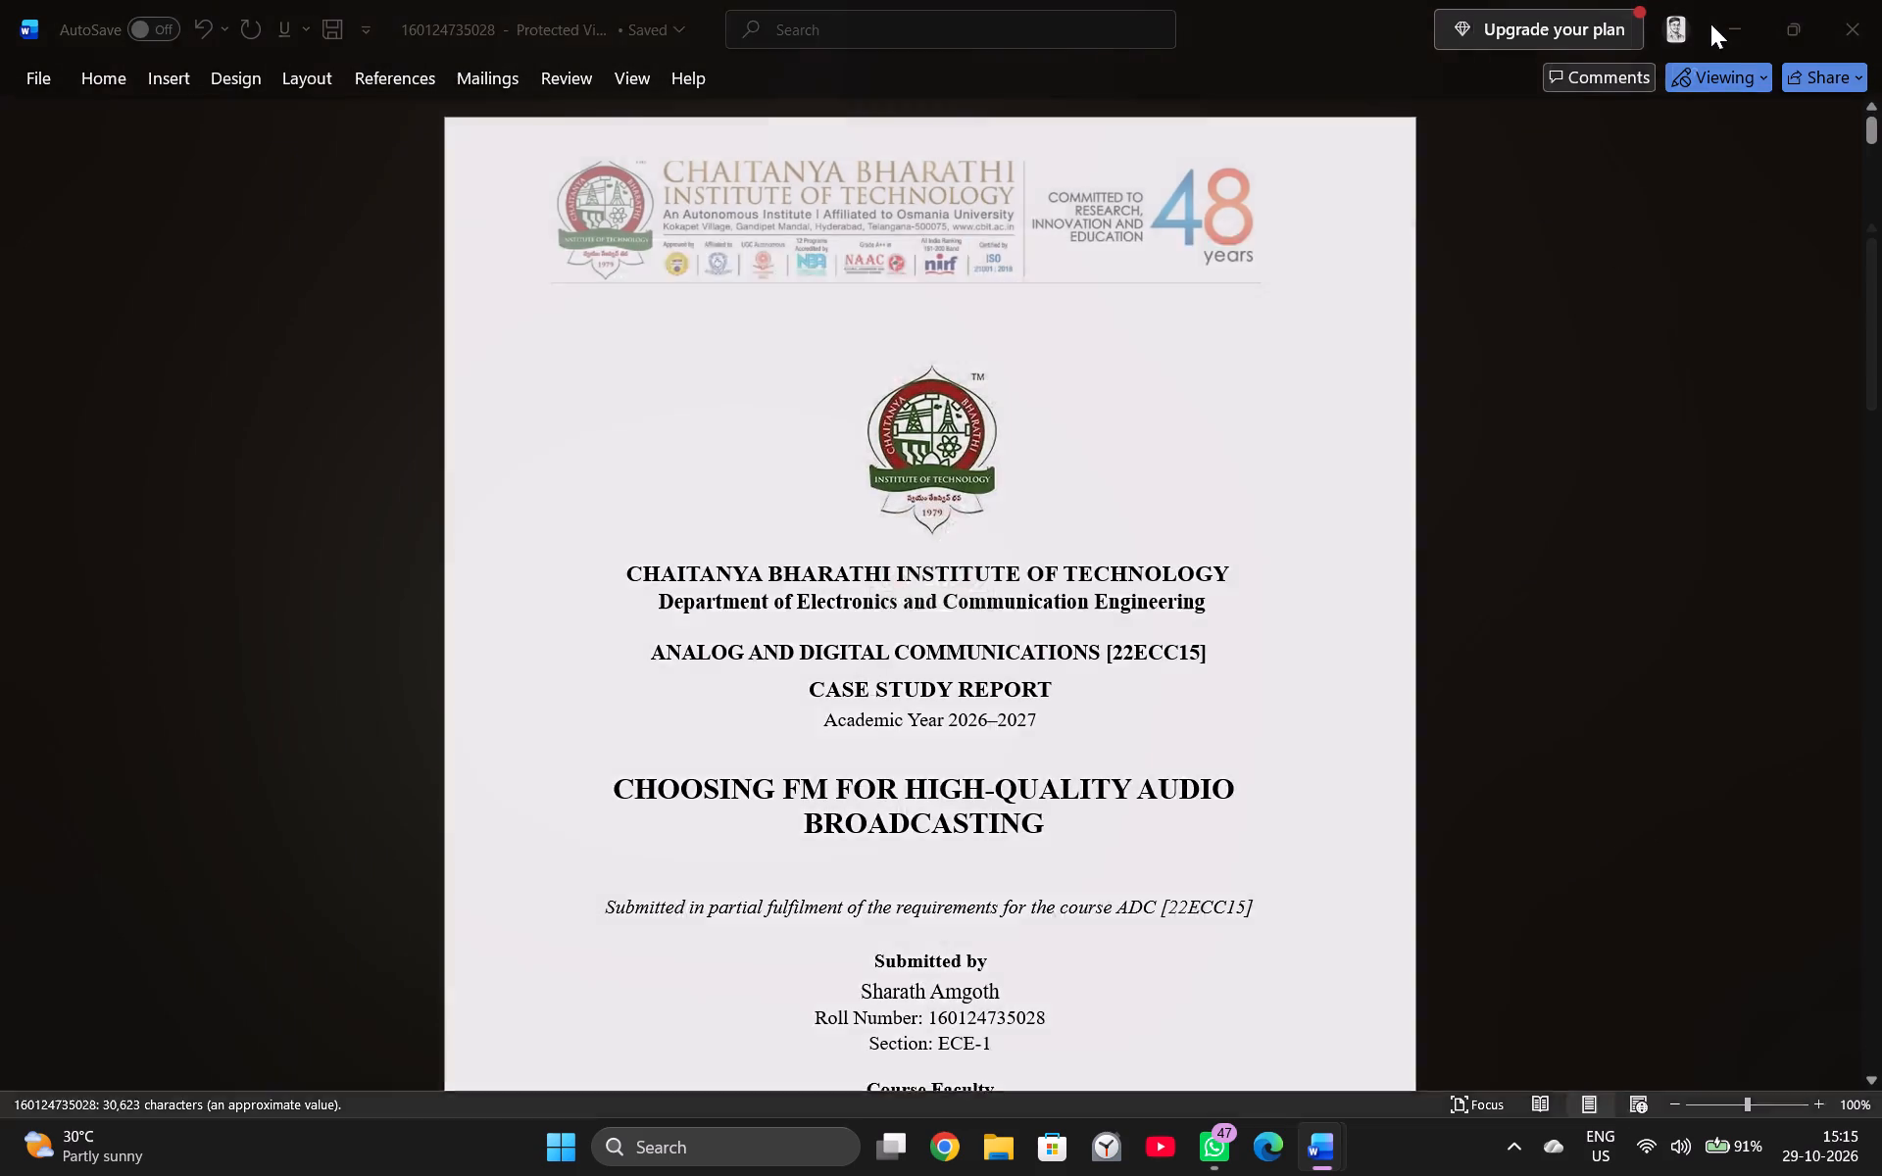
left_click(1697, 85)
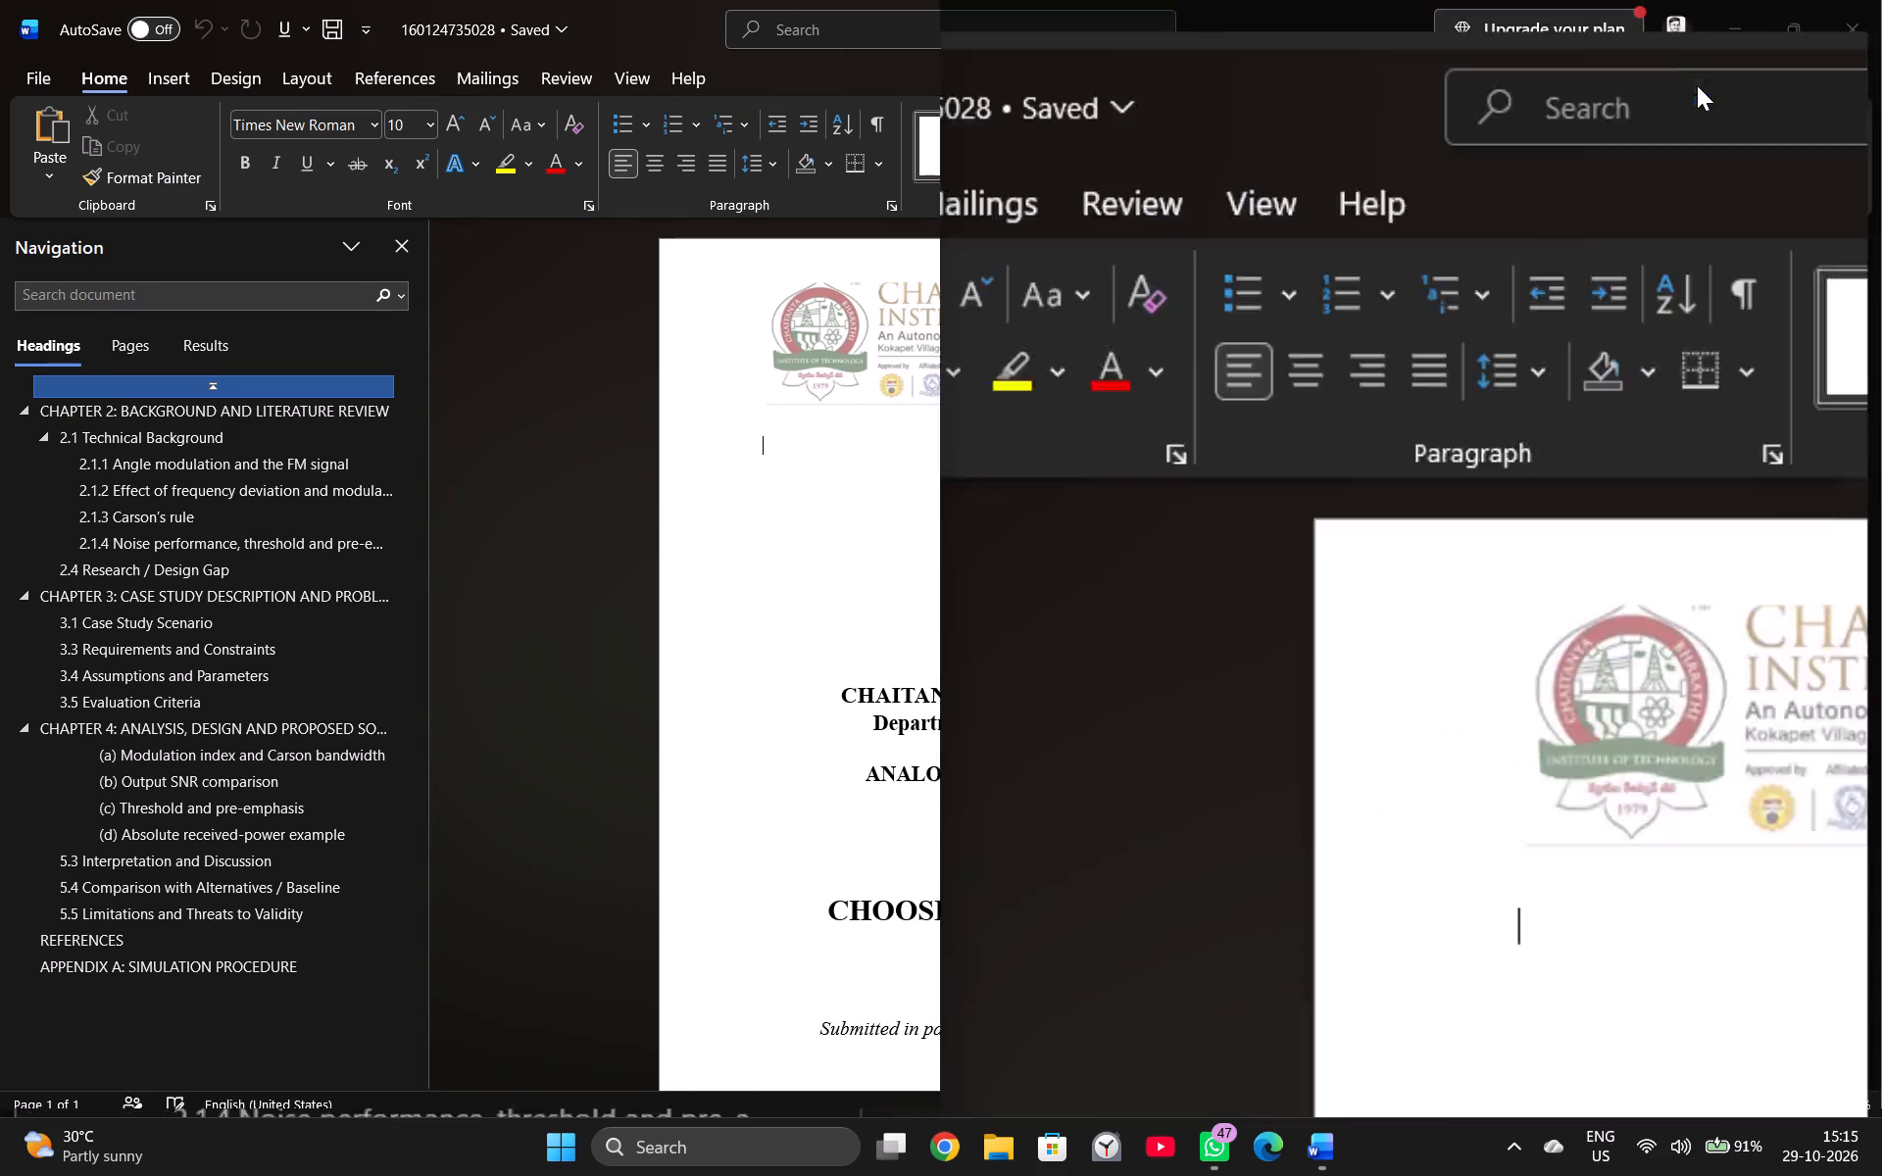
scroll(1342, 503, "down", 1)
scroll(1344, 505, "up", 16)
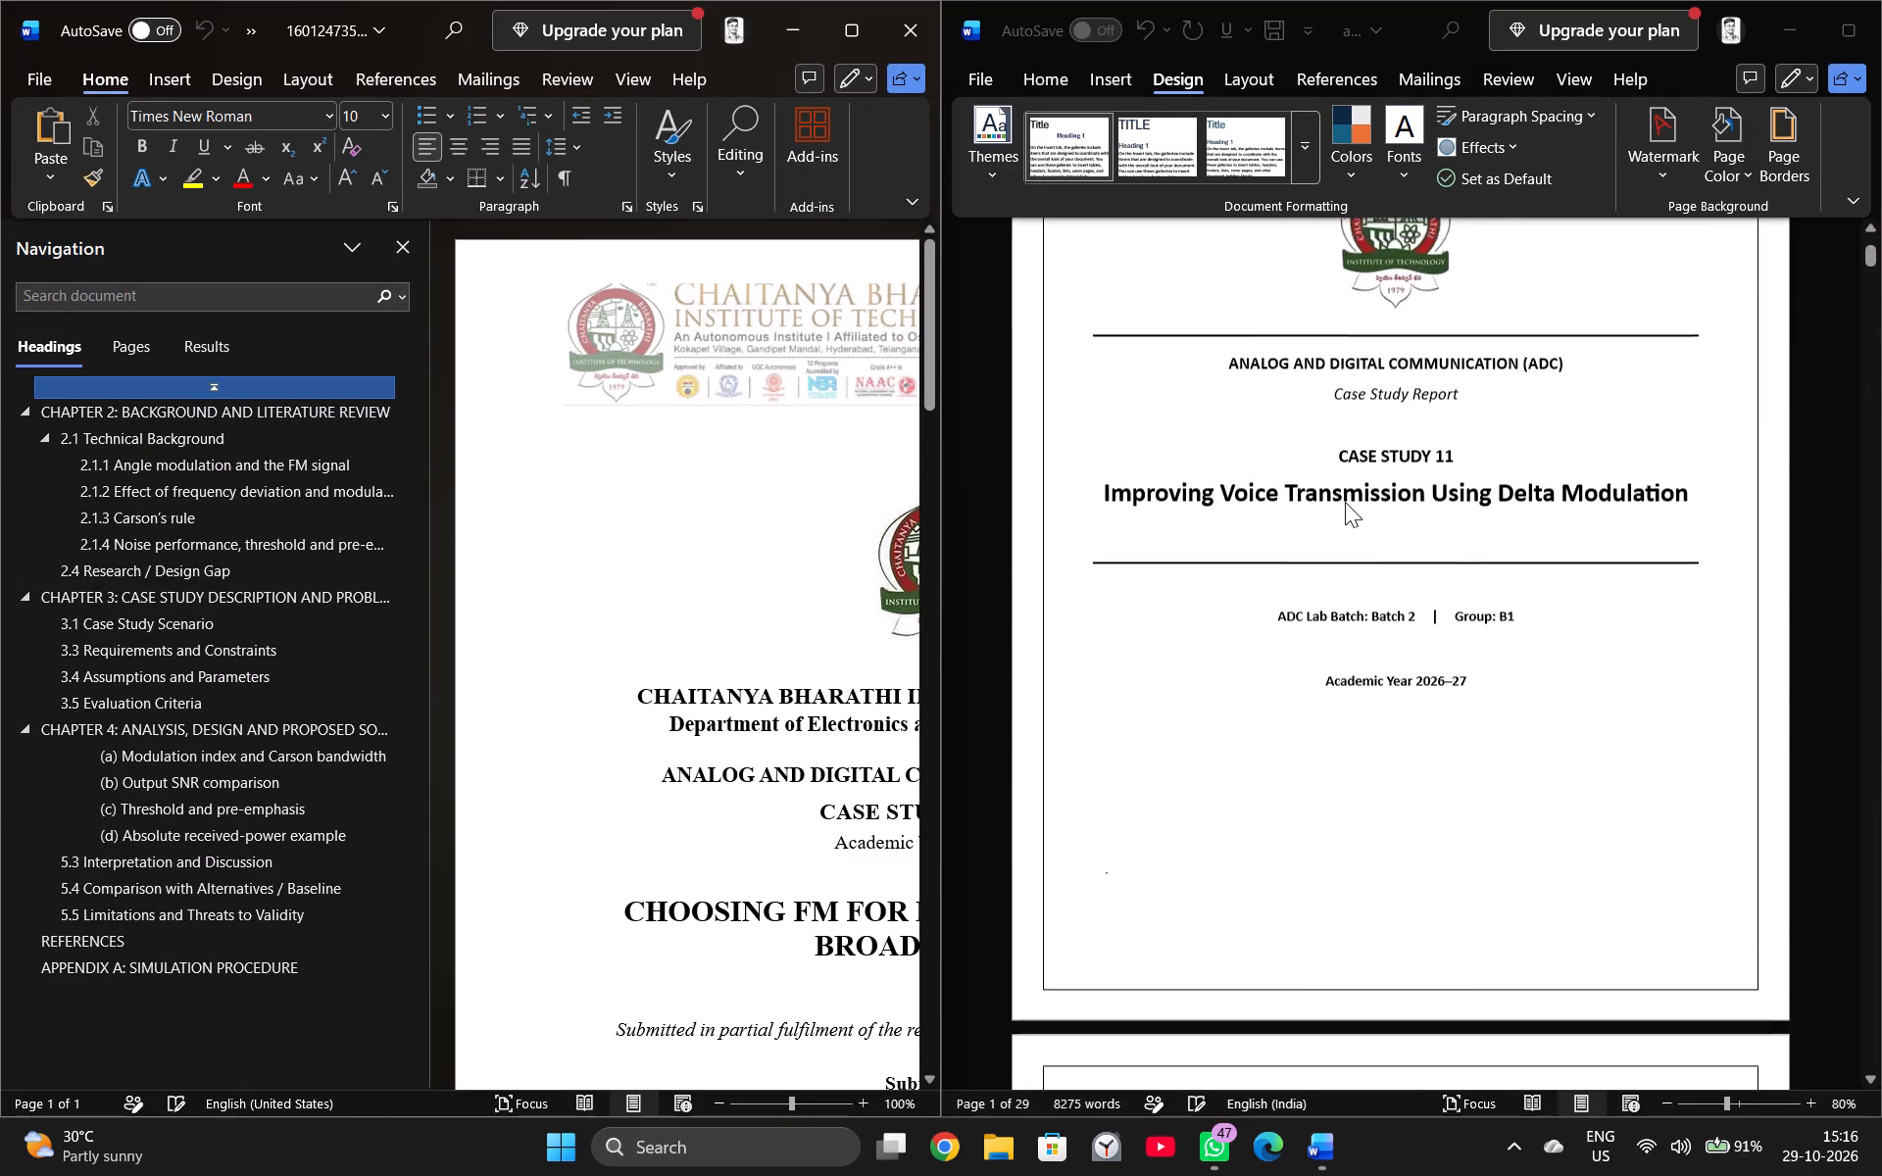
scroll(1345, 502, "up", 10)
scroll(1347, 501, "down", 20)
scroll(1347, 501, "down", 11)
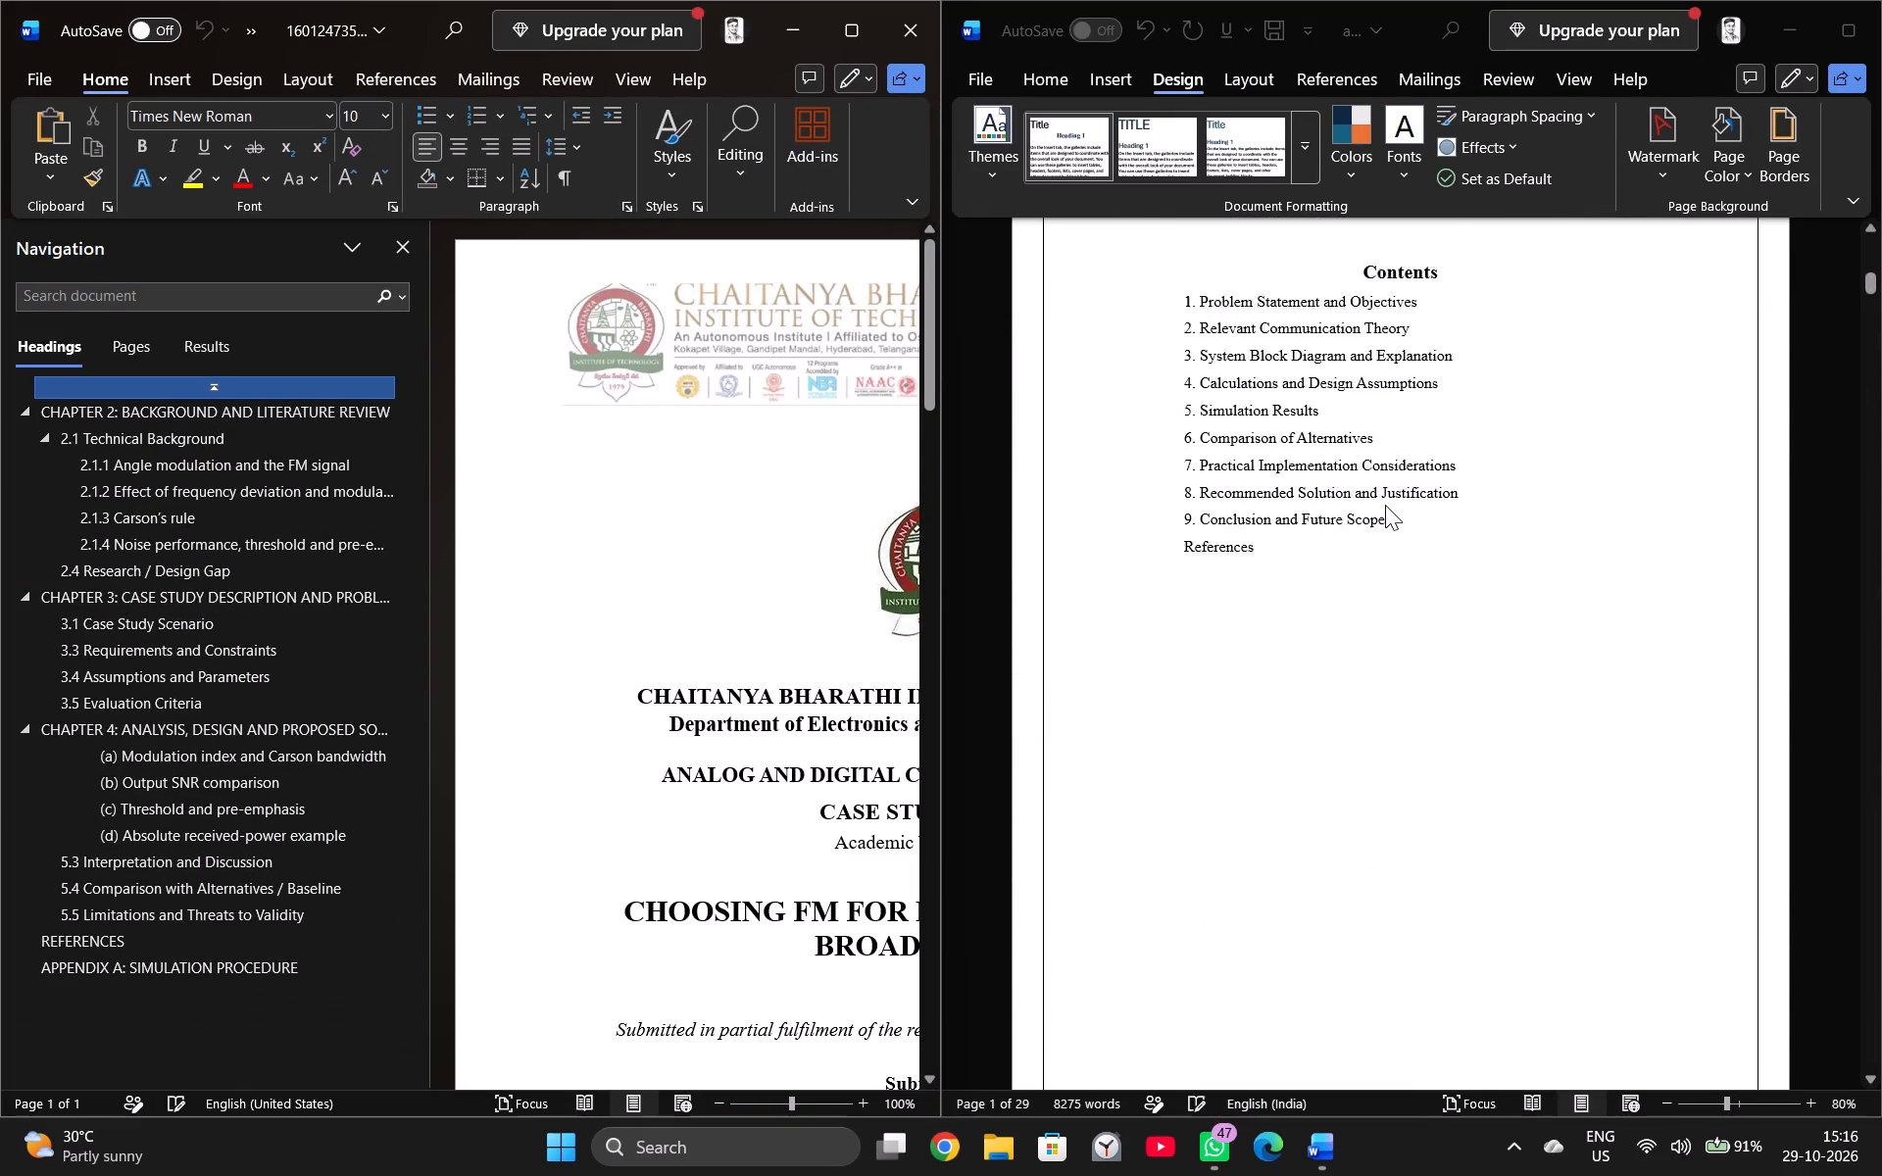
scroll(1385, 505, "down", 17)
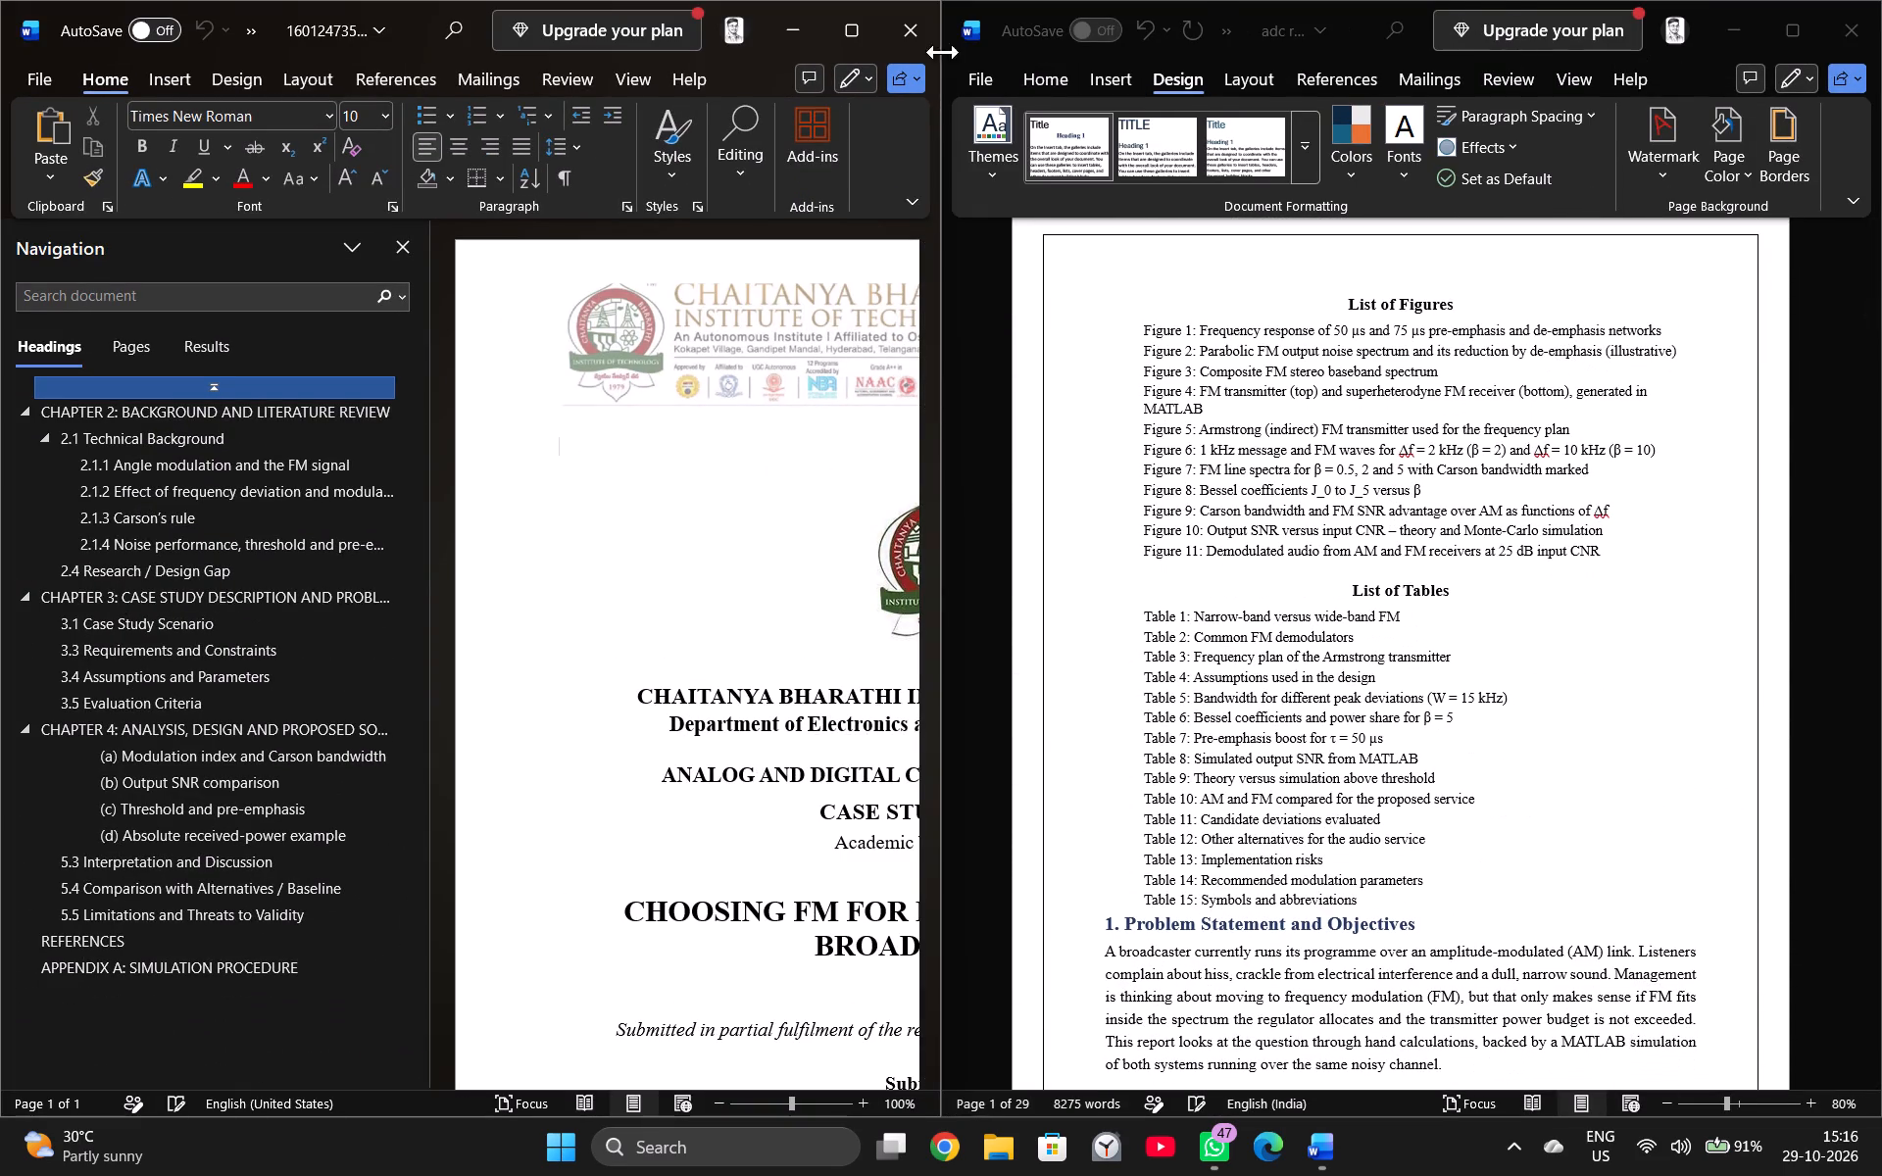
left_click(404, 240)
Insert a blank page between the cover and the Contents page of the Case Study 11 report.
scroll(1530, 510, "down", 6)
scroll(1537, 520, "up", 10)
scroll(1397, 558, "up", 11)
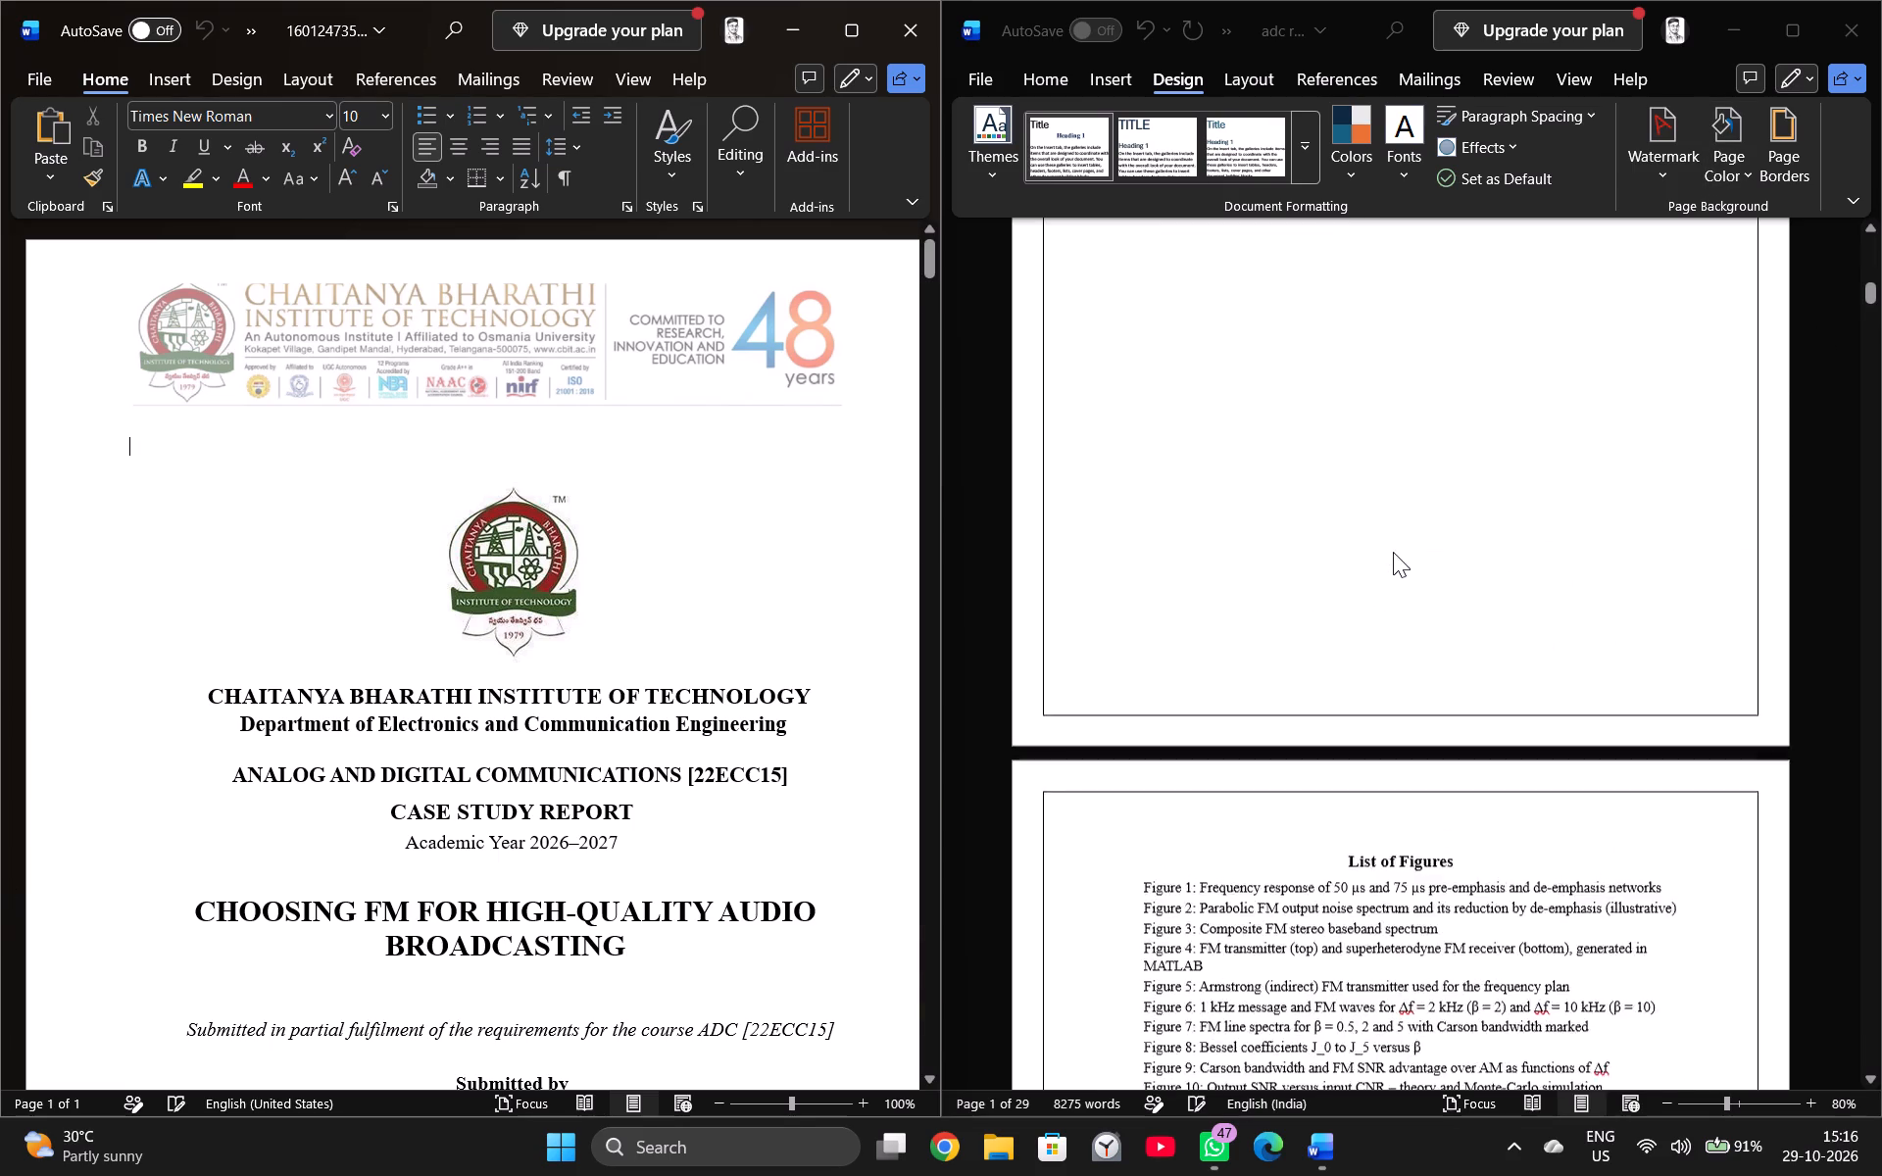
scroll(1393, 552, "up", 20)
scroll(1393, 552, "up", 20)
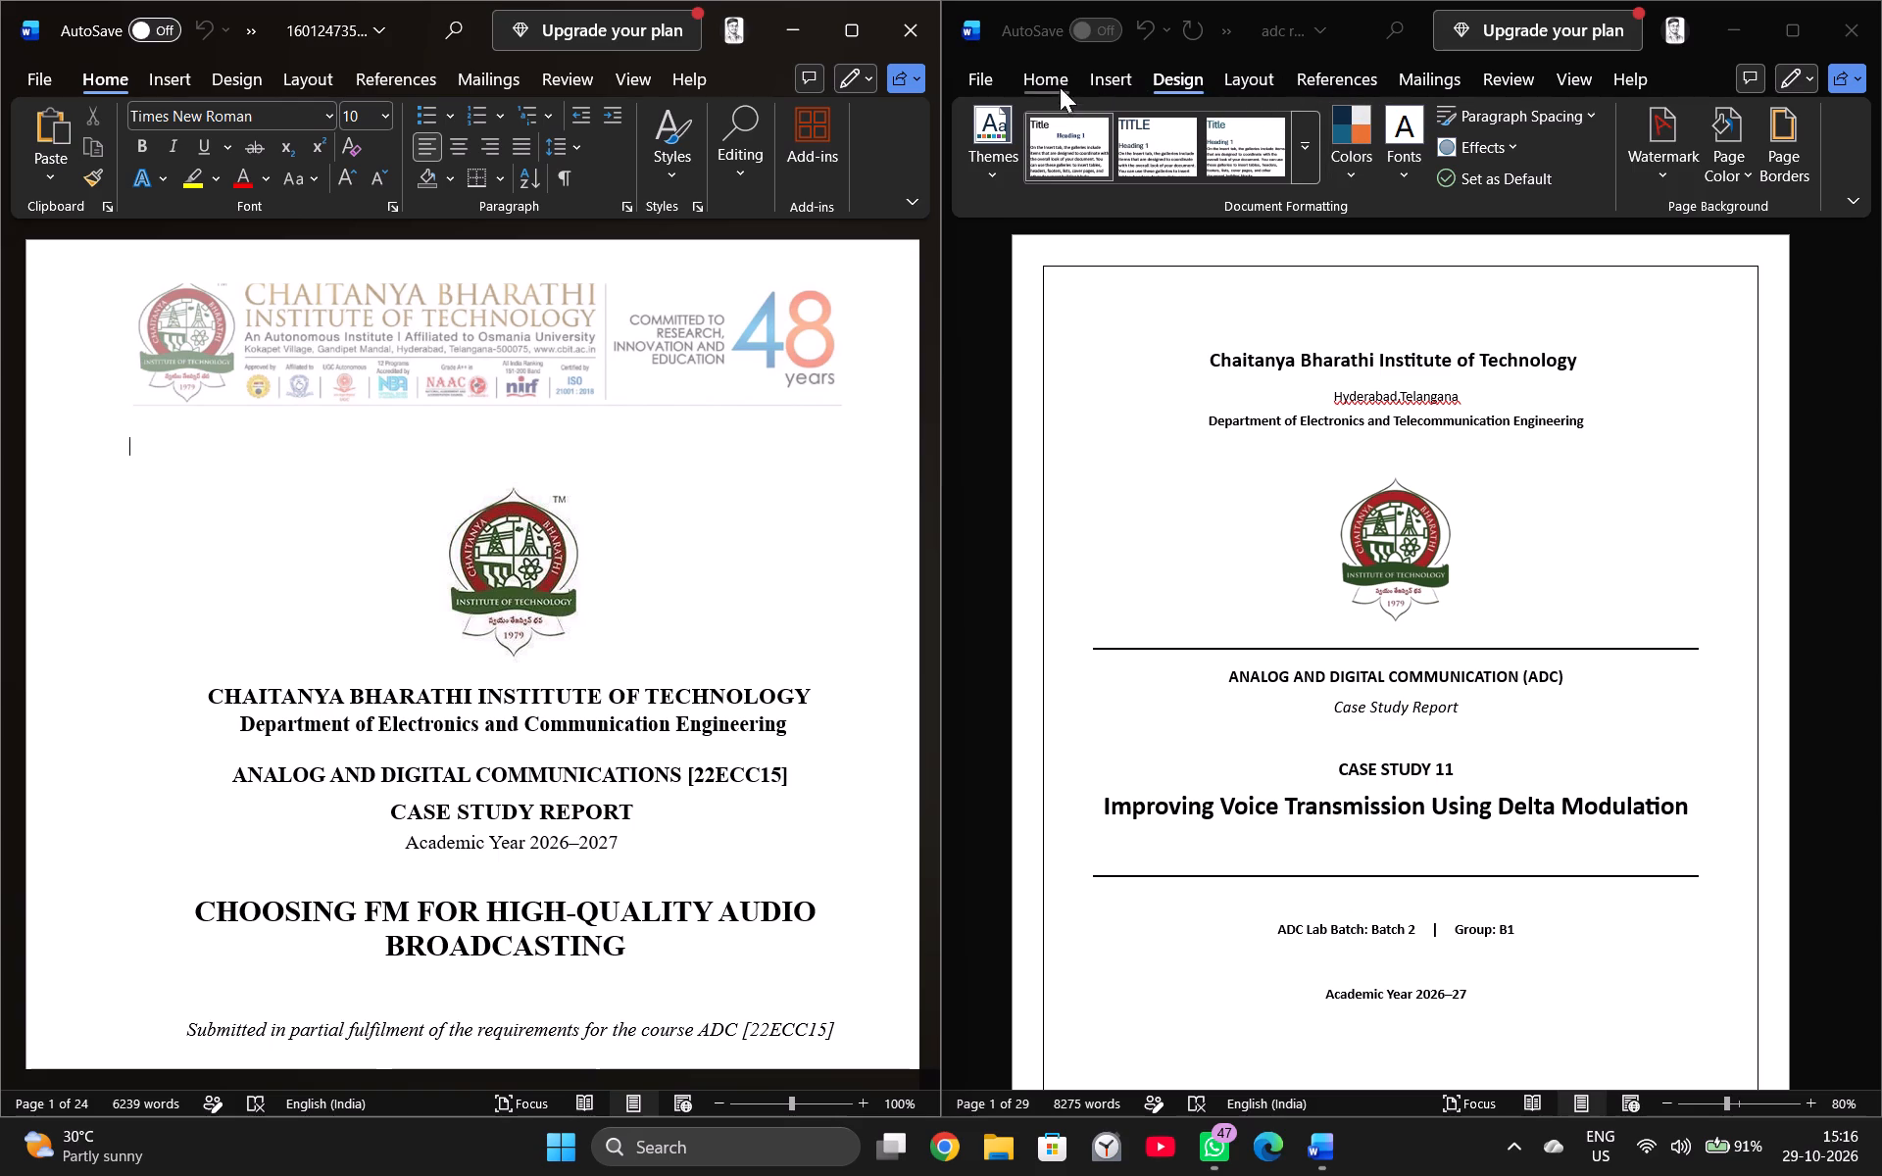
left_click(1088, 82)
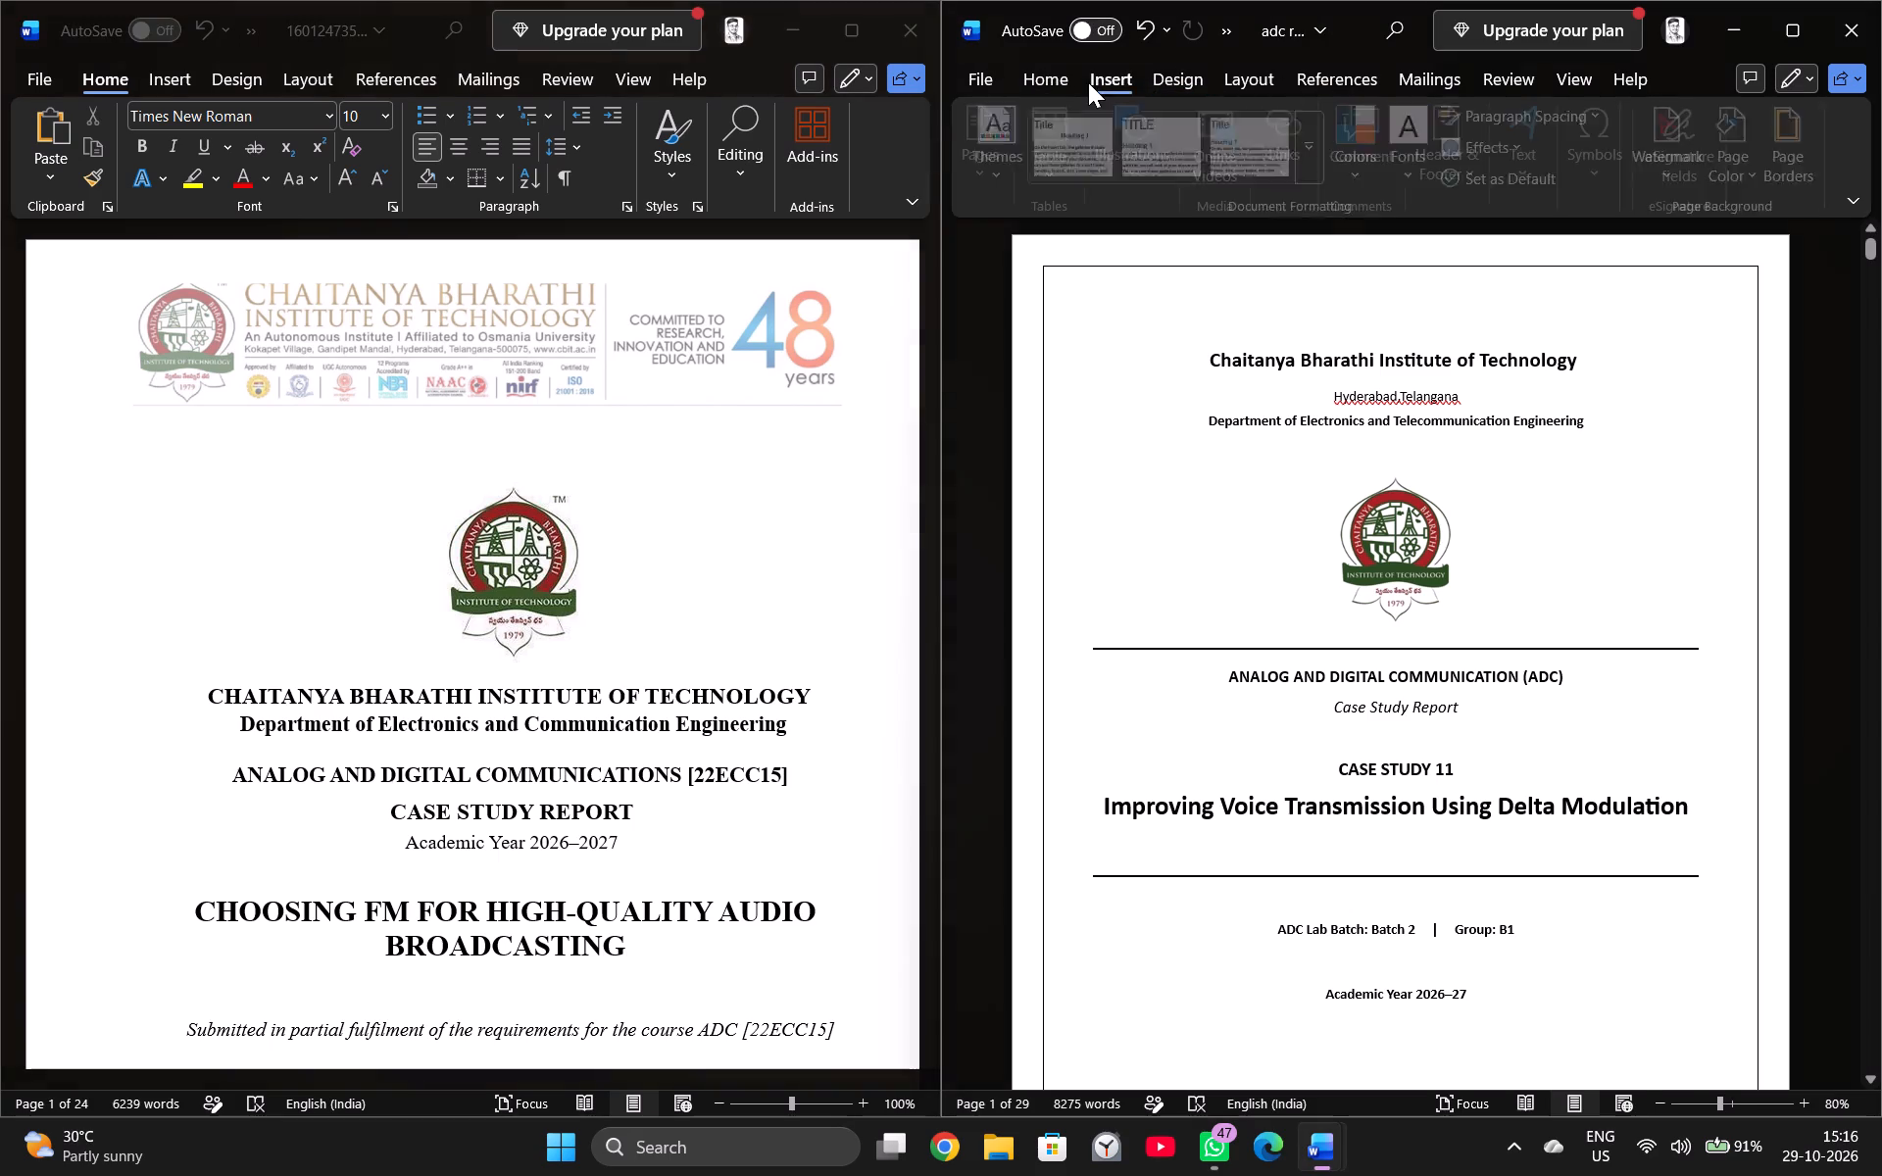
left_click(992, 176)
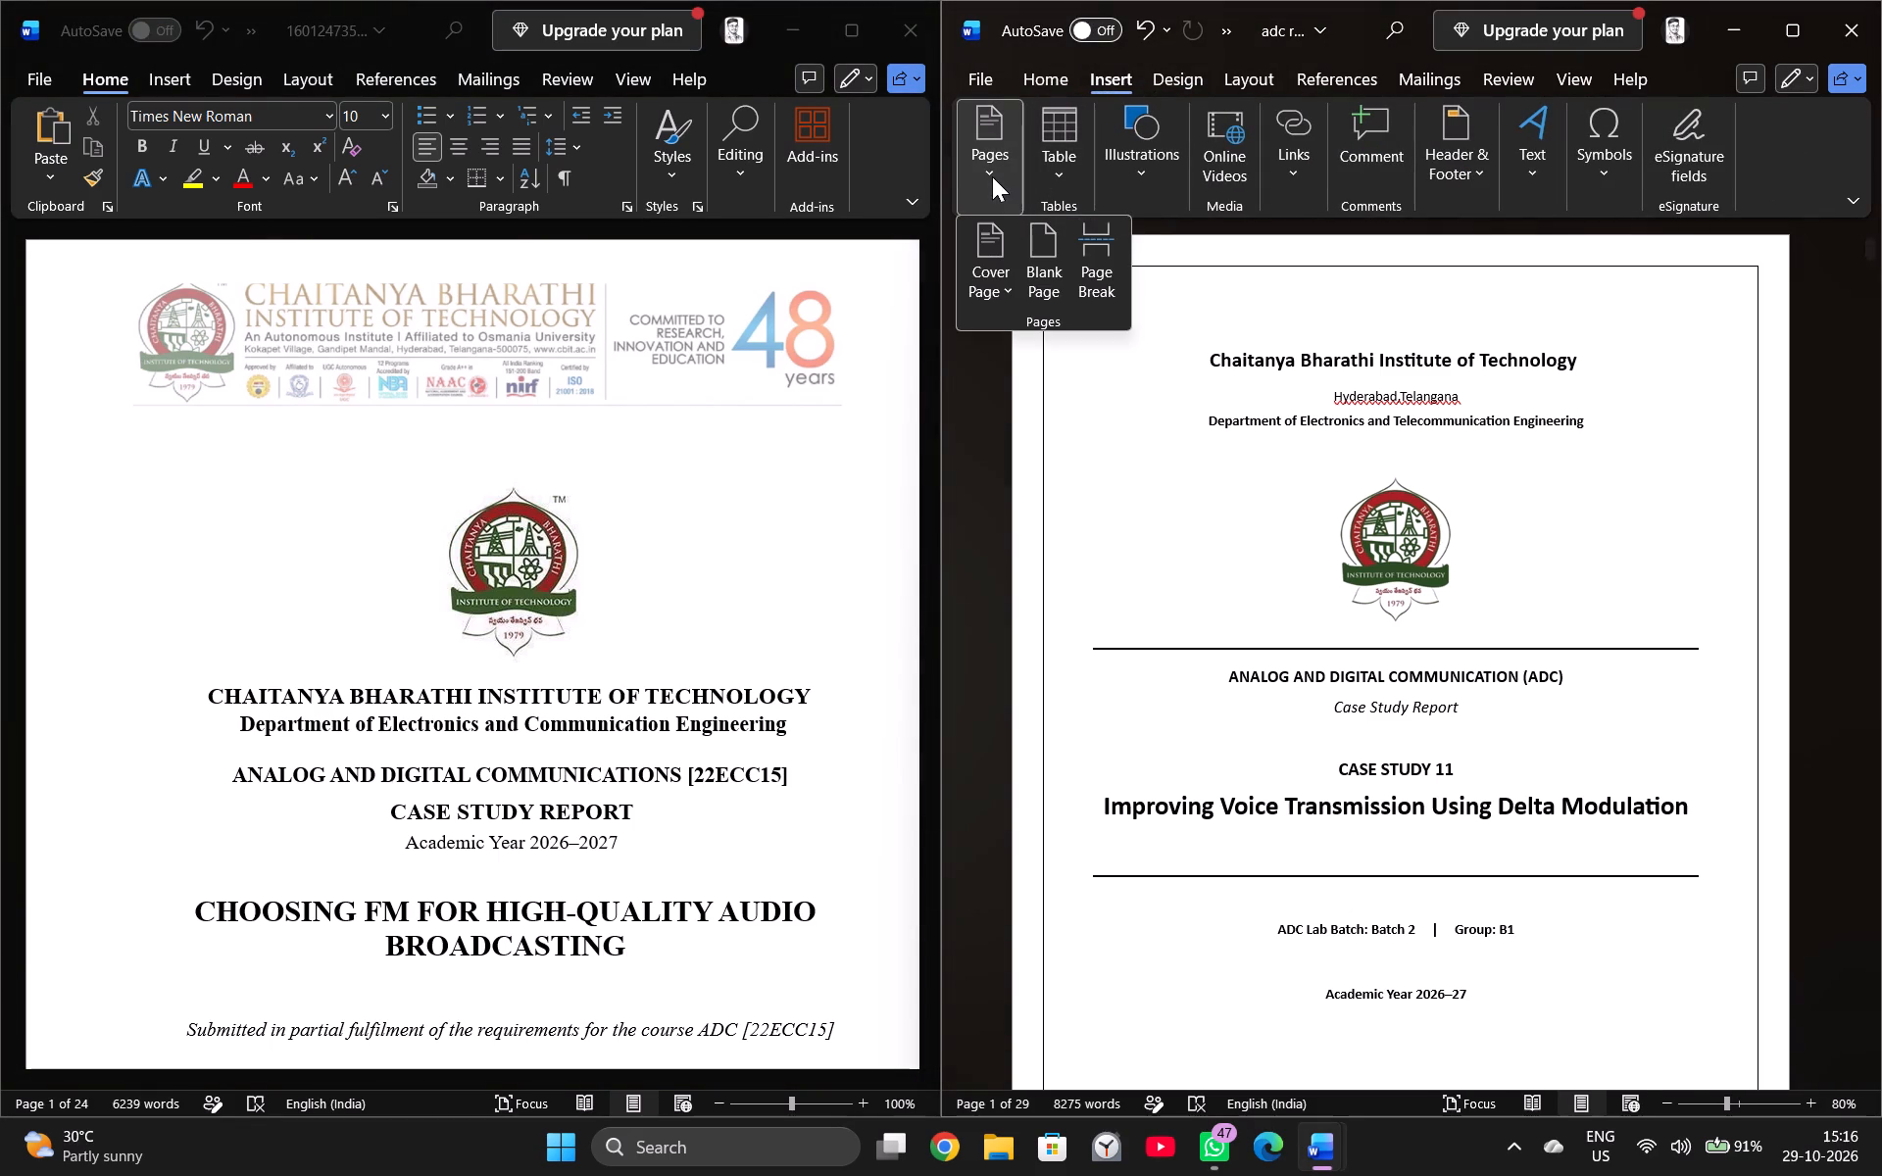
left_click(1048, 263)
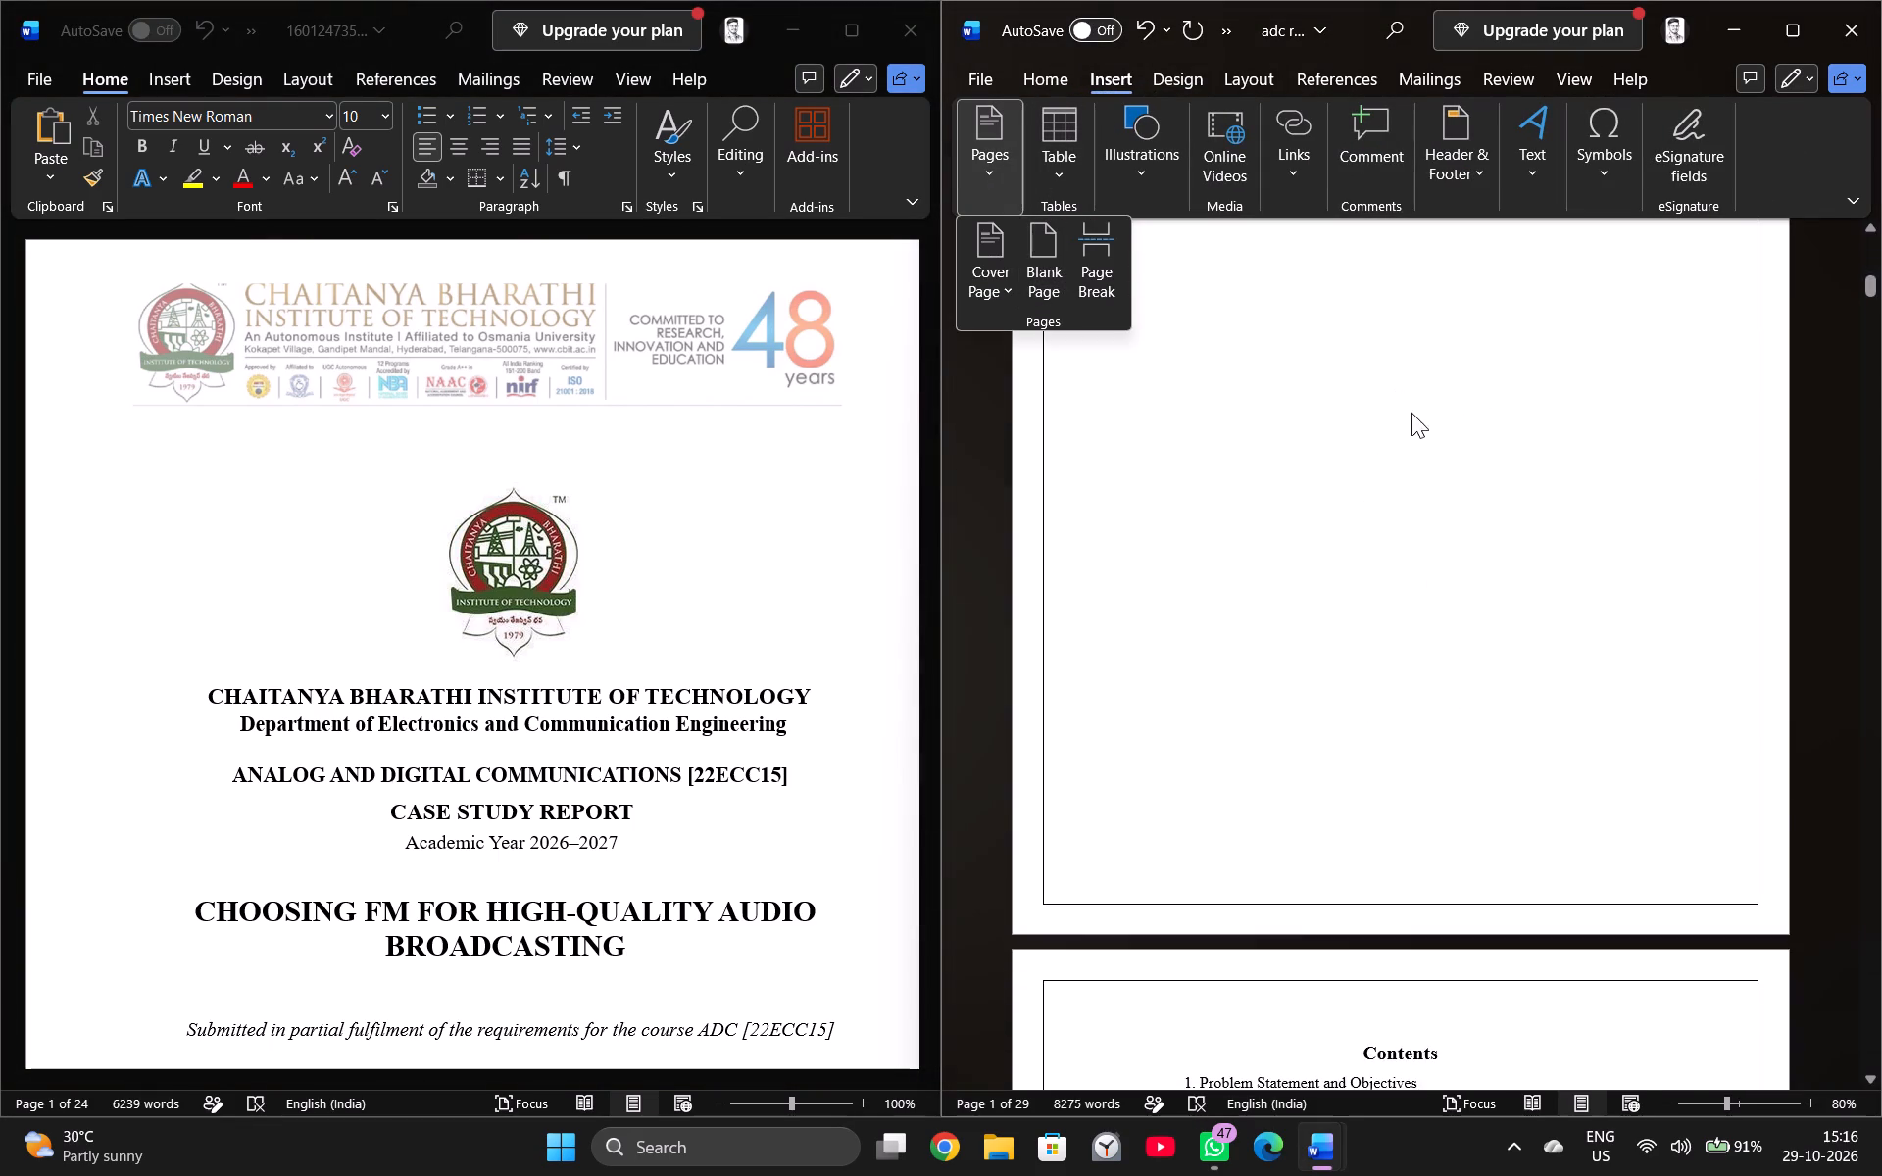
Insert a blank page ahead of the Case Study 11 cover, starting from its Chaitanya Bharathi Institute of Technology heading.
scroll(1411, 413, "up", 20)
scroll(1411, 413, "up", 12)
scroll(1413, 413, "down", 2)
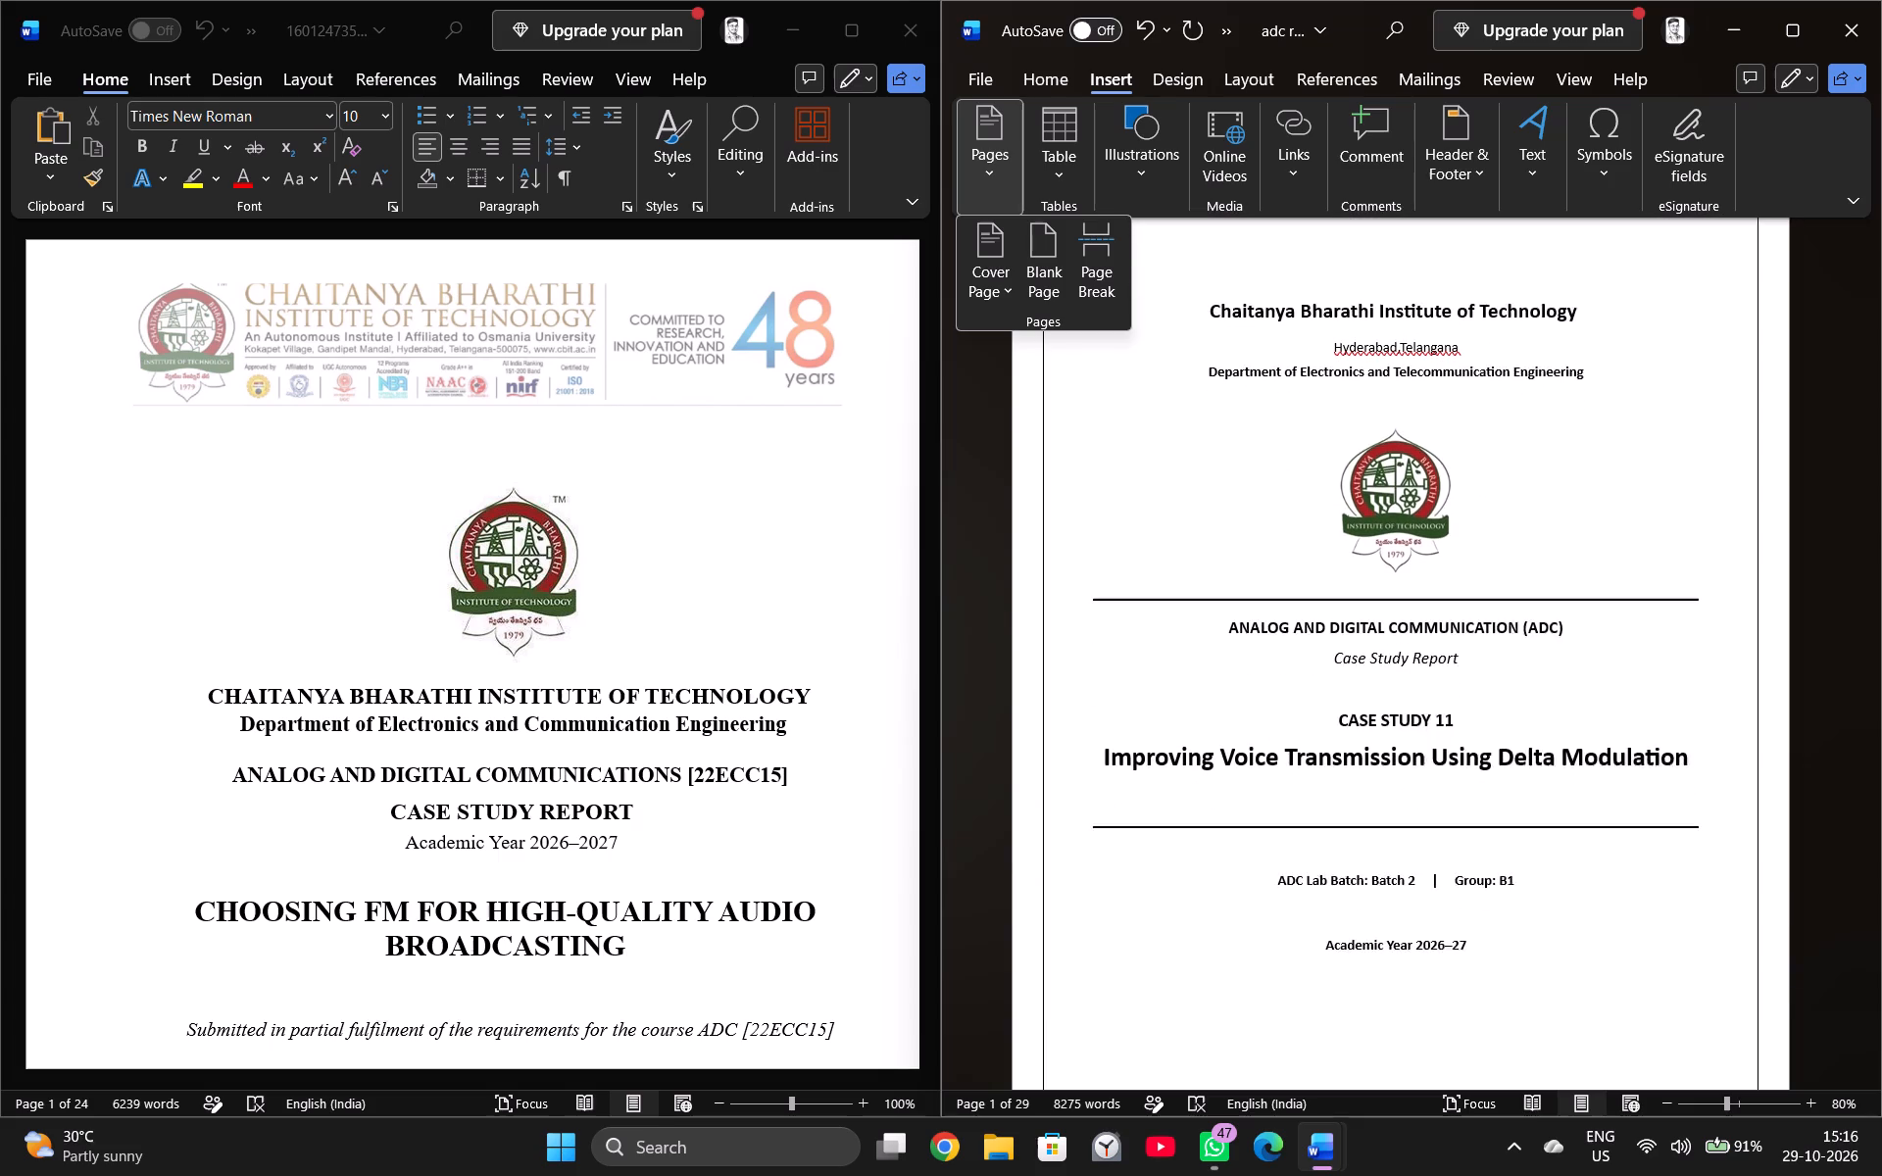
scroll(1363, 384, "up", 8)
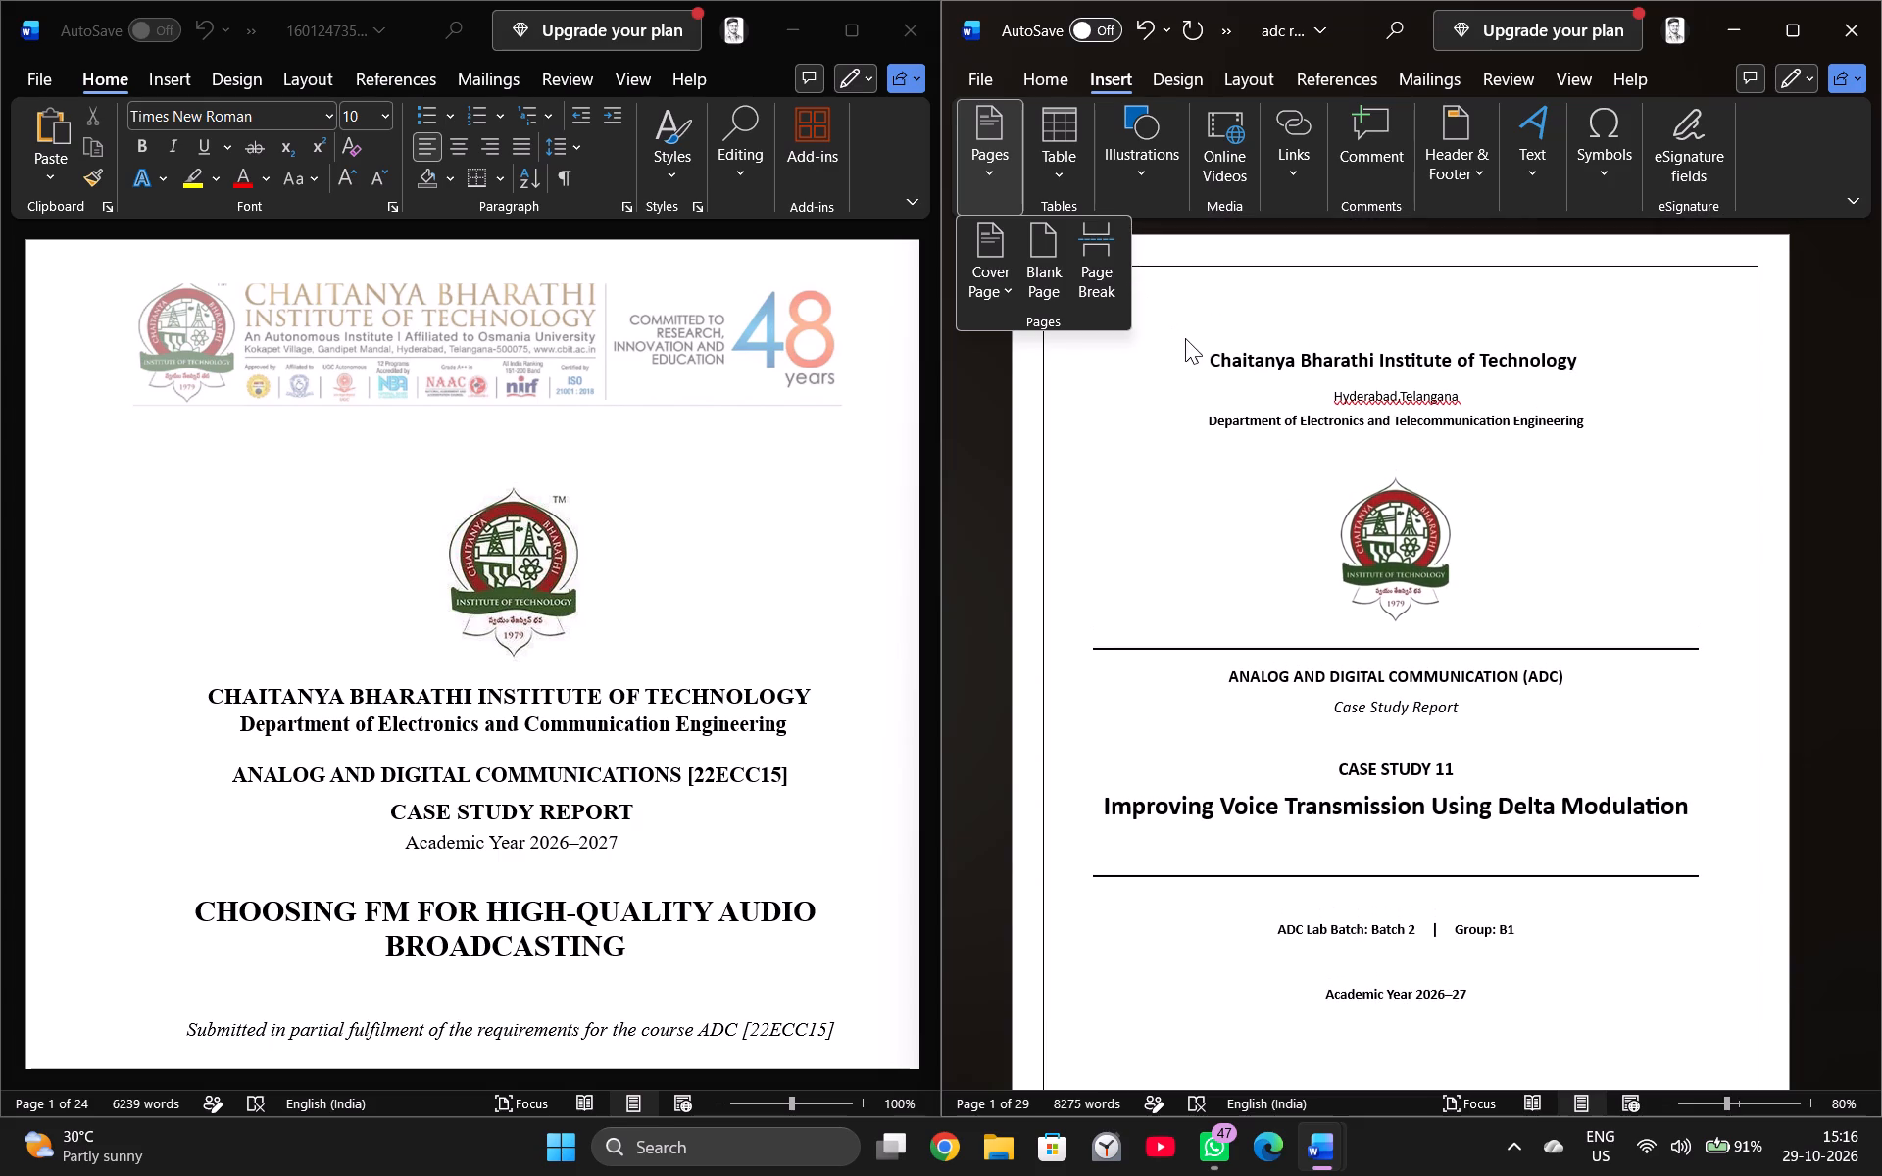
left_click(1189, 342)
left_click(1206, 356)
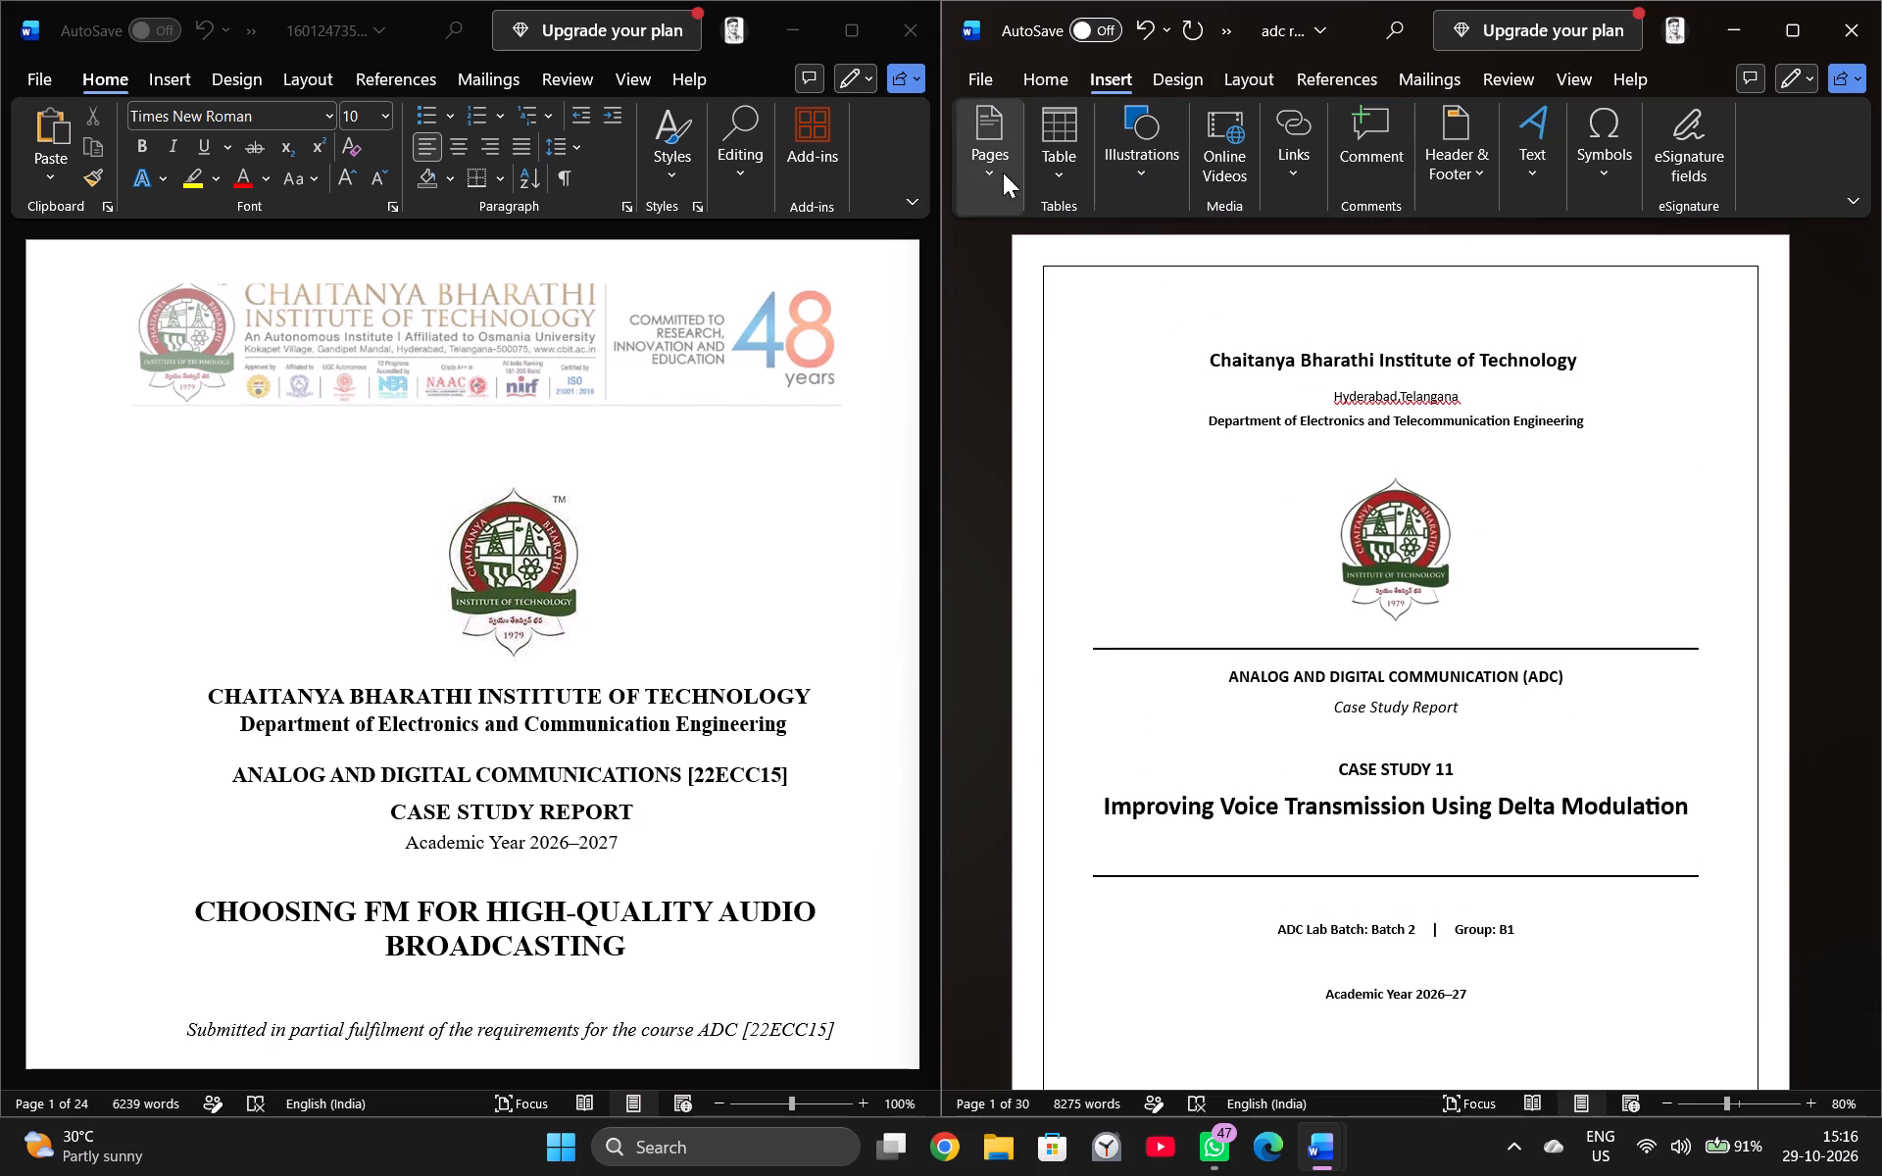
left_click(979, 177)
left_click(1017, 268)
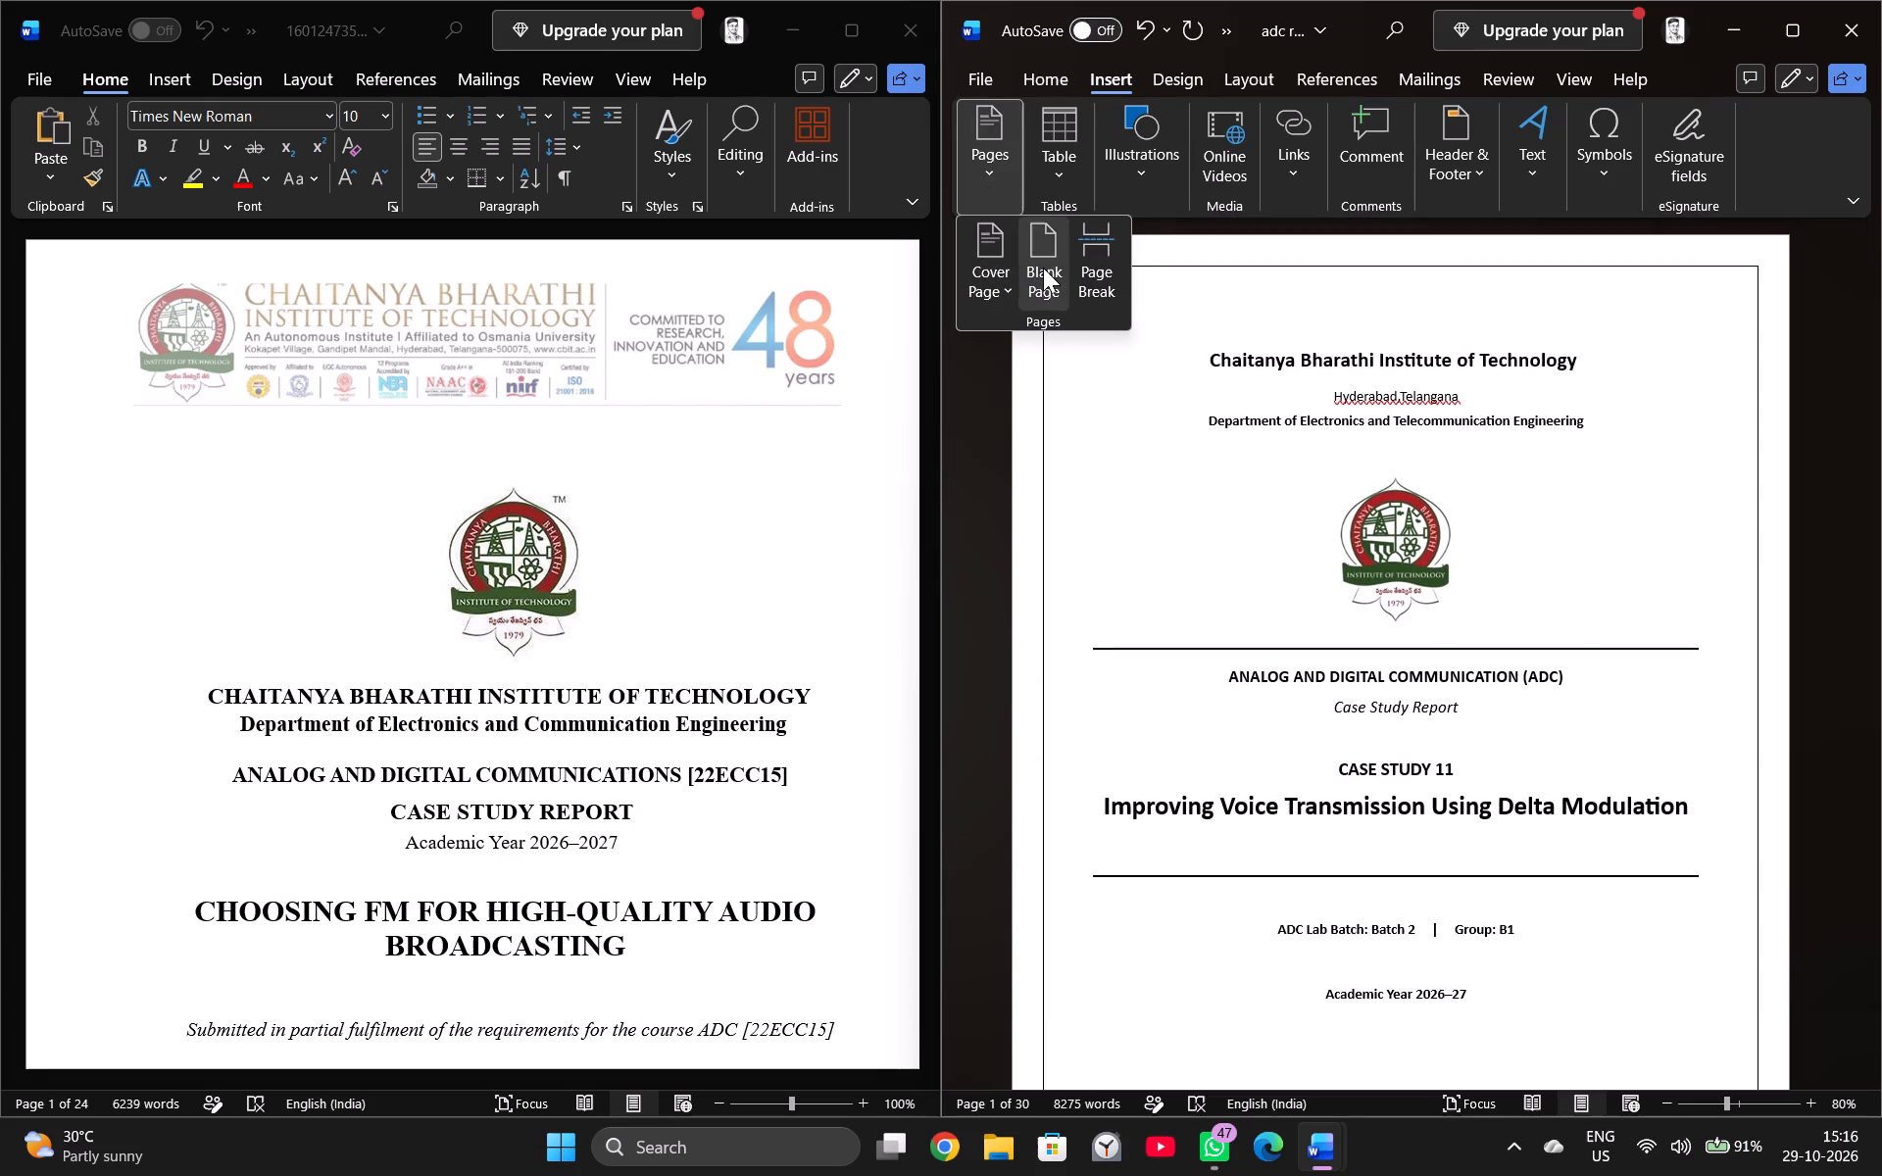
left_click(1043, 268)
Check where the new blank pages sit relative to the Case Study 11 cover.
scroll(1304, 389, "up", 17)
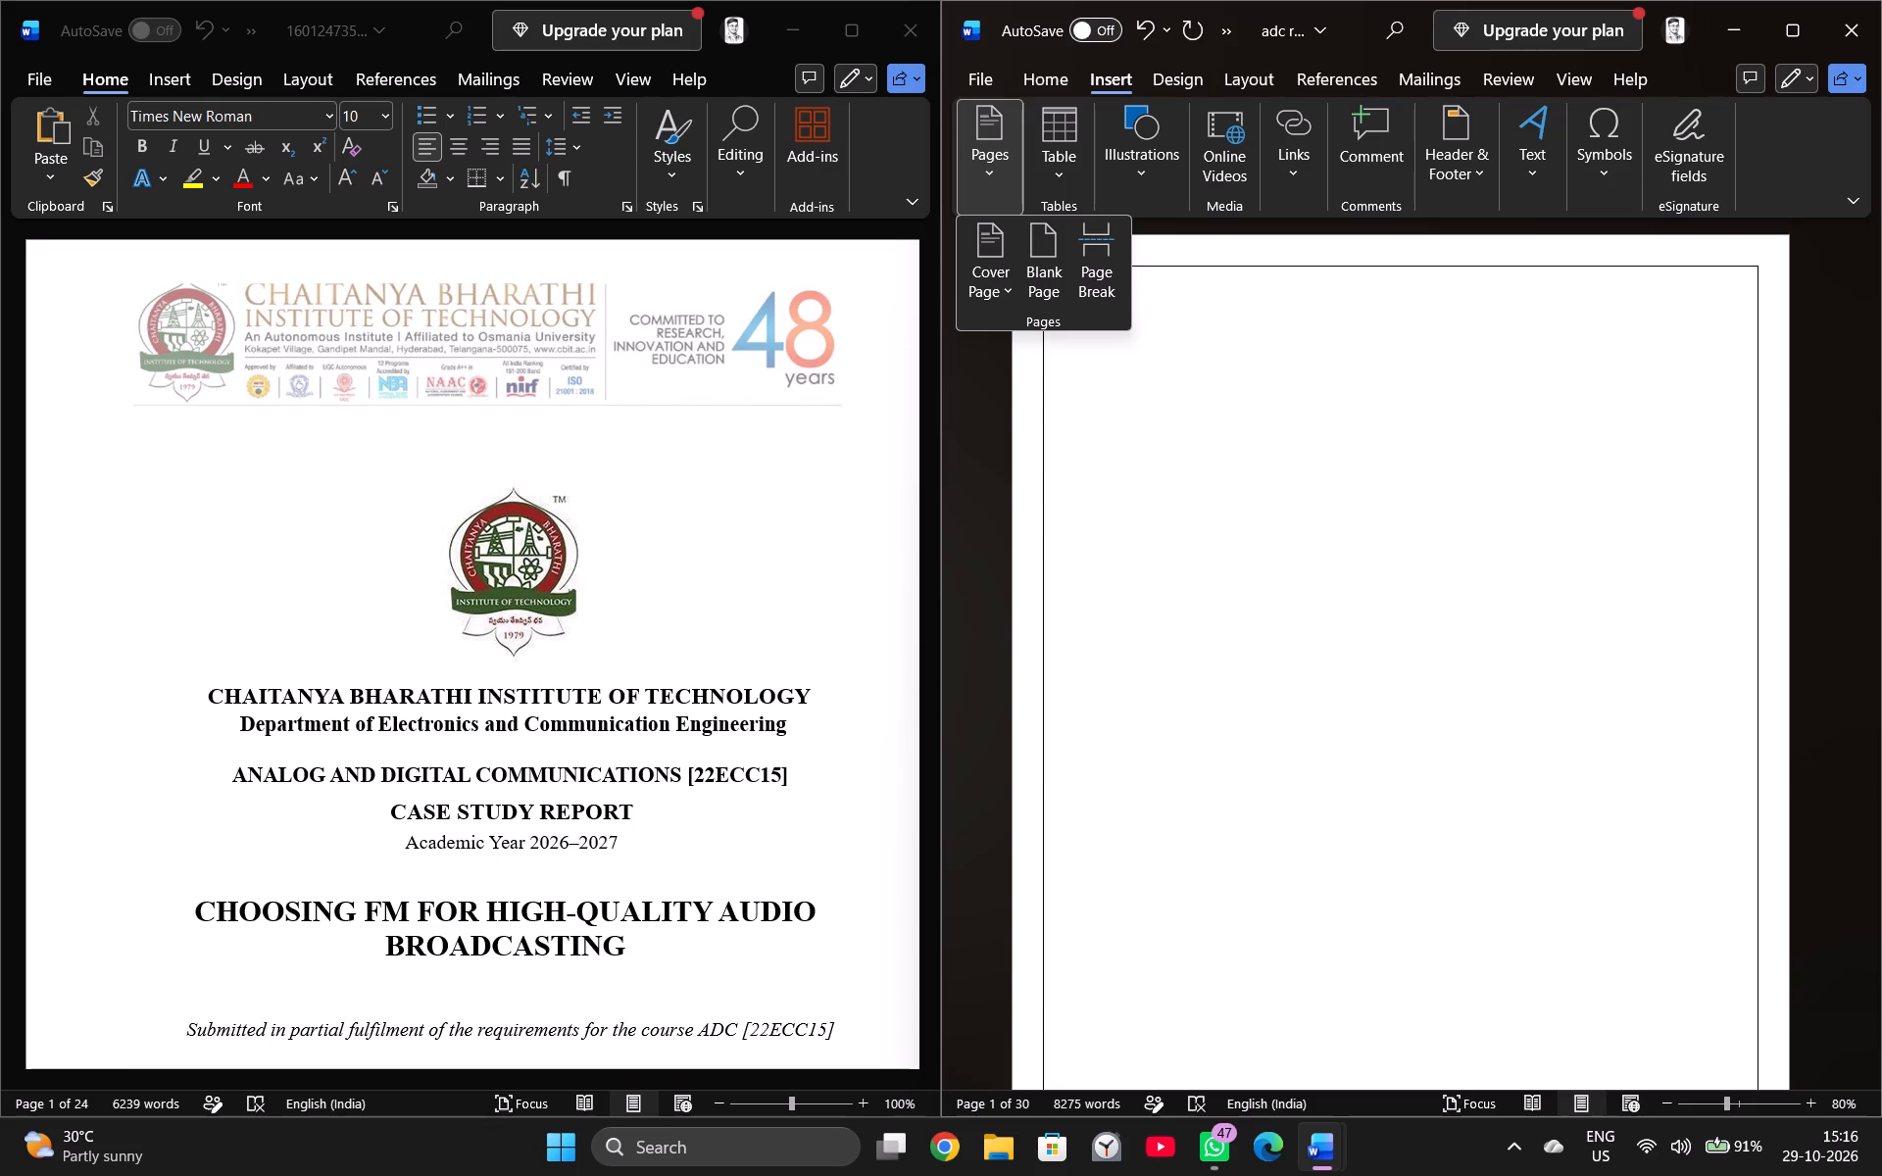
scroll(1305, 390, "down", 20)
scroll(1305, 390, "down", 20)
scroll(1305, 390, "down", 3)
scroll(1349, 387, "up", 9)
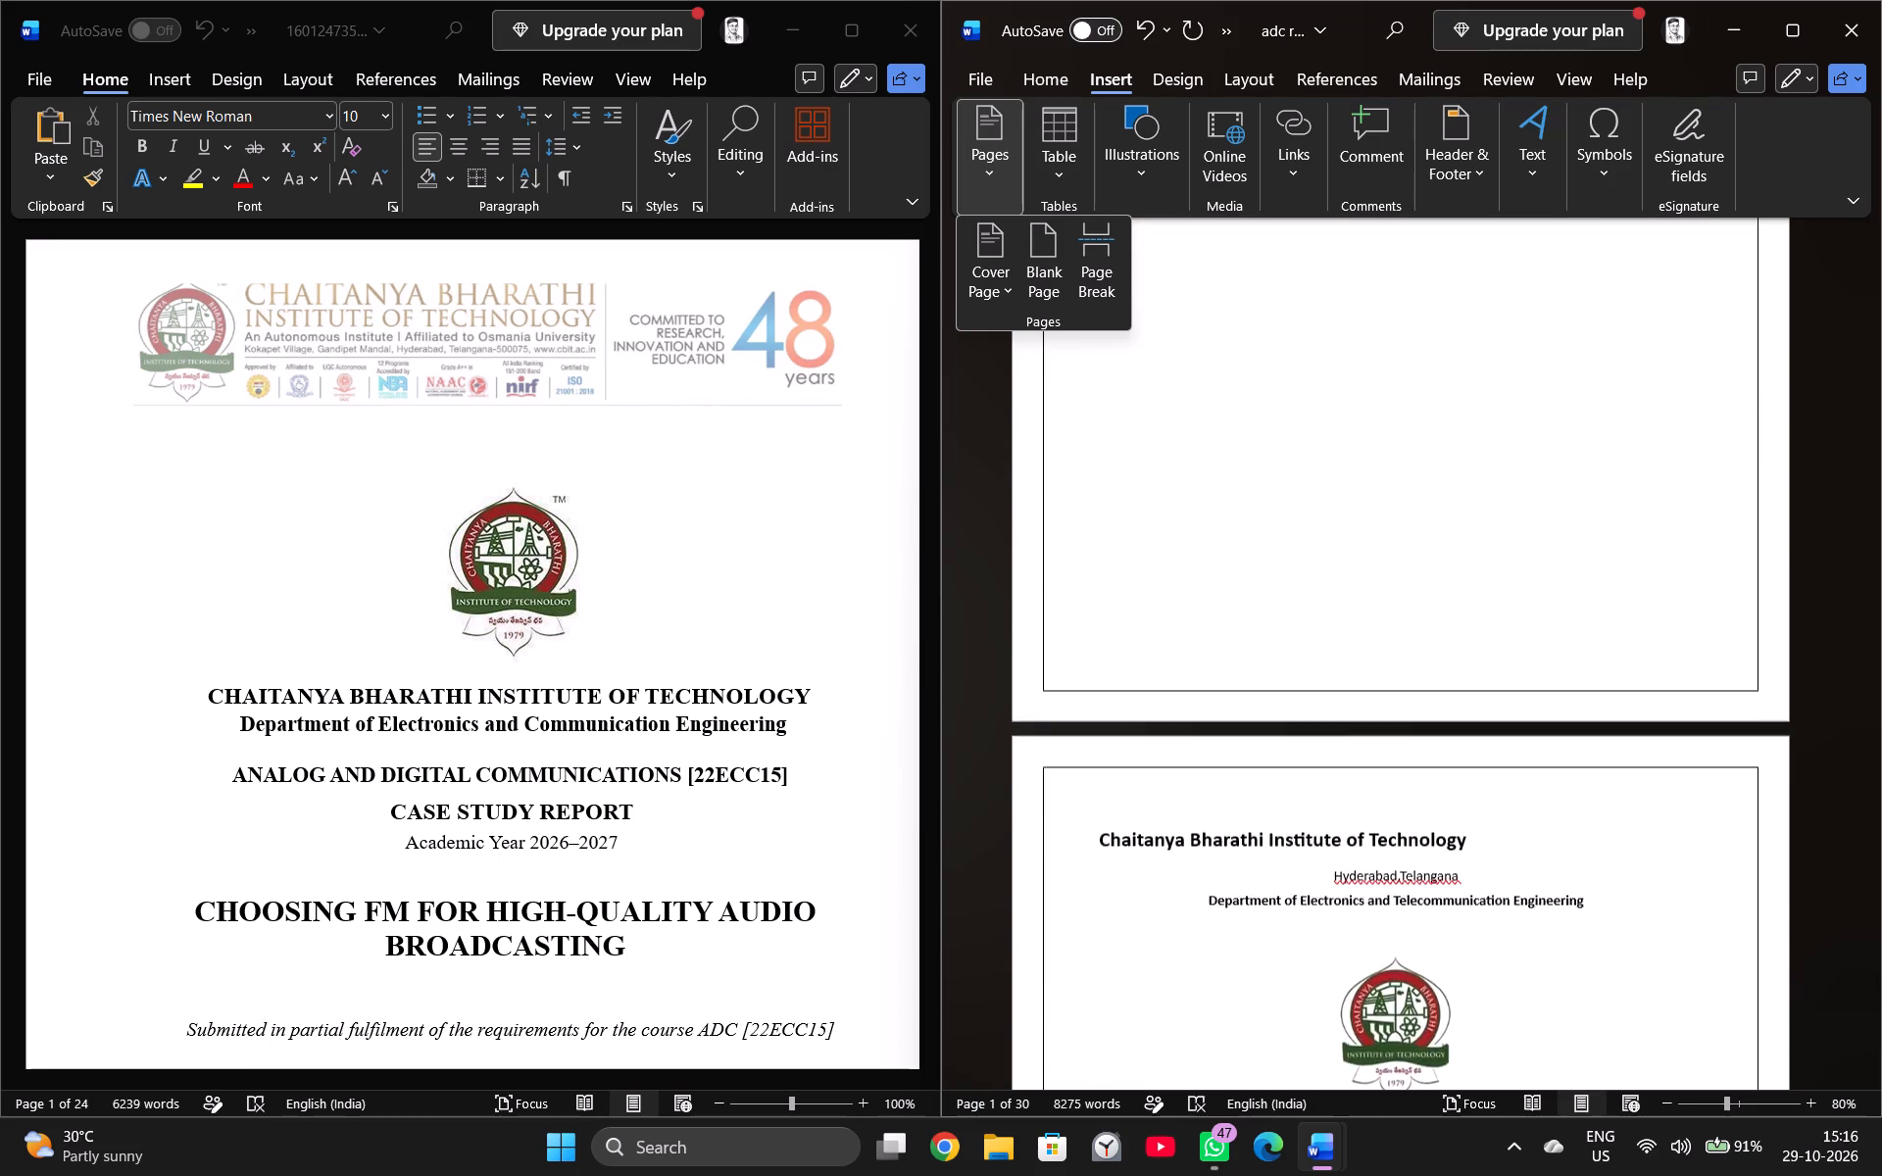
scroll(1349, 387, "up", 7)
scroll(1351, 385, "down", 20)
scroll(1351, 385, "down", 20)
scroll(1351, 385, "down", 3)
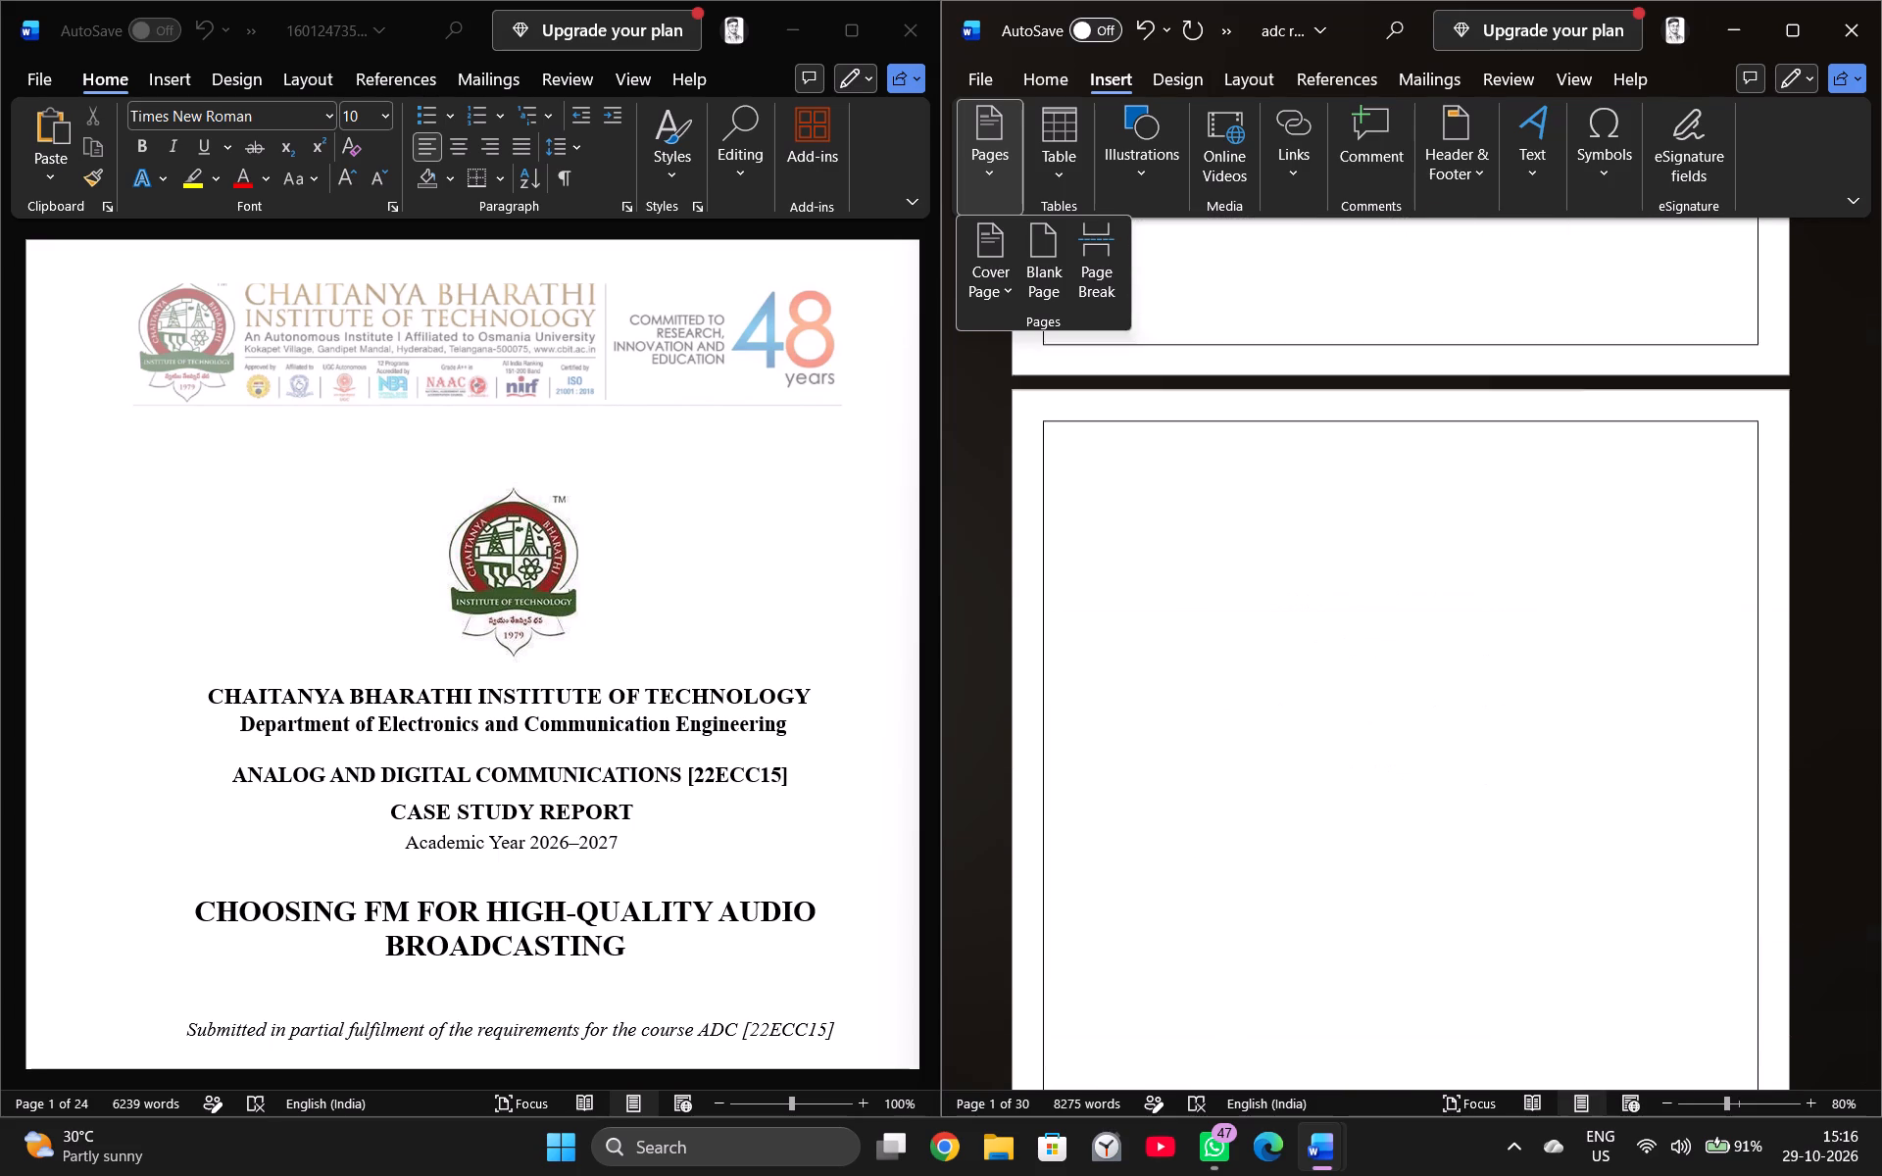
scroll(1414, 380, "down", 16)
scroll(1414, 380, "up", 19)
scroll(1348, 354, "up", 11)
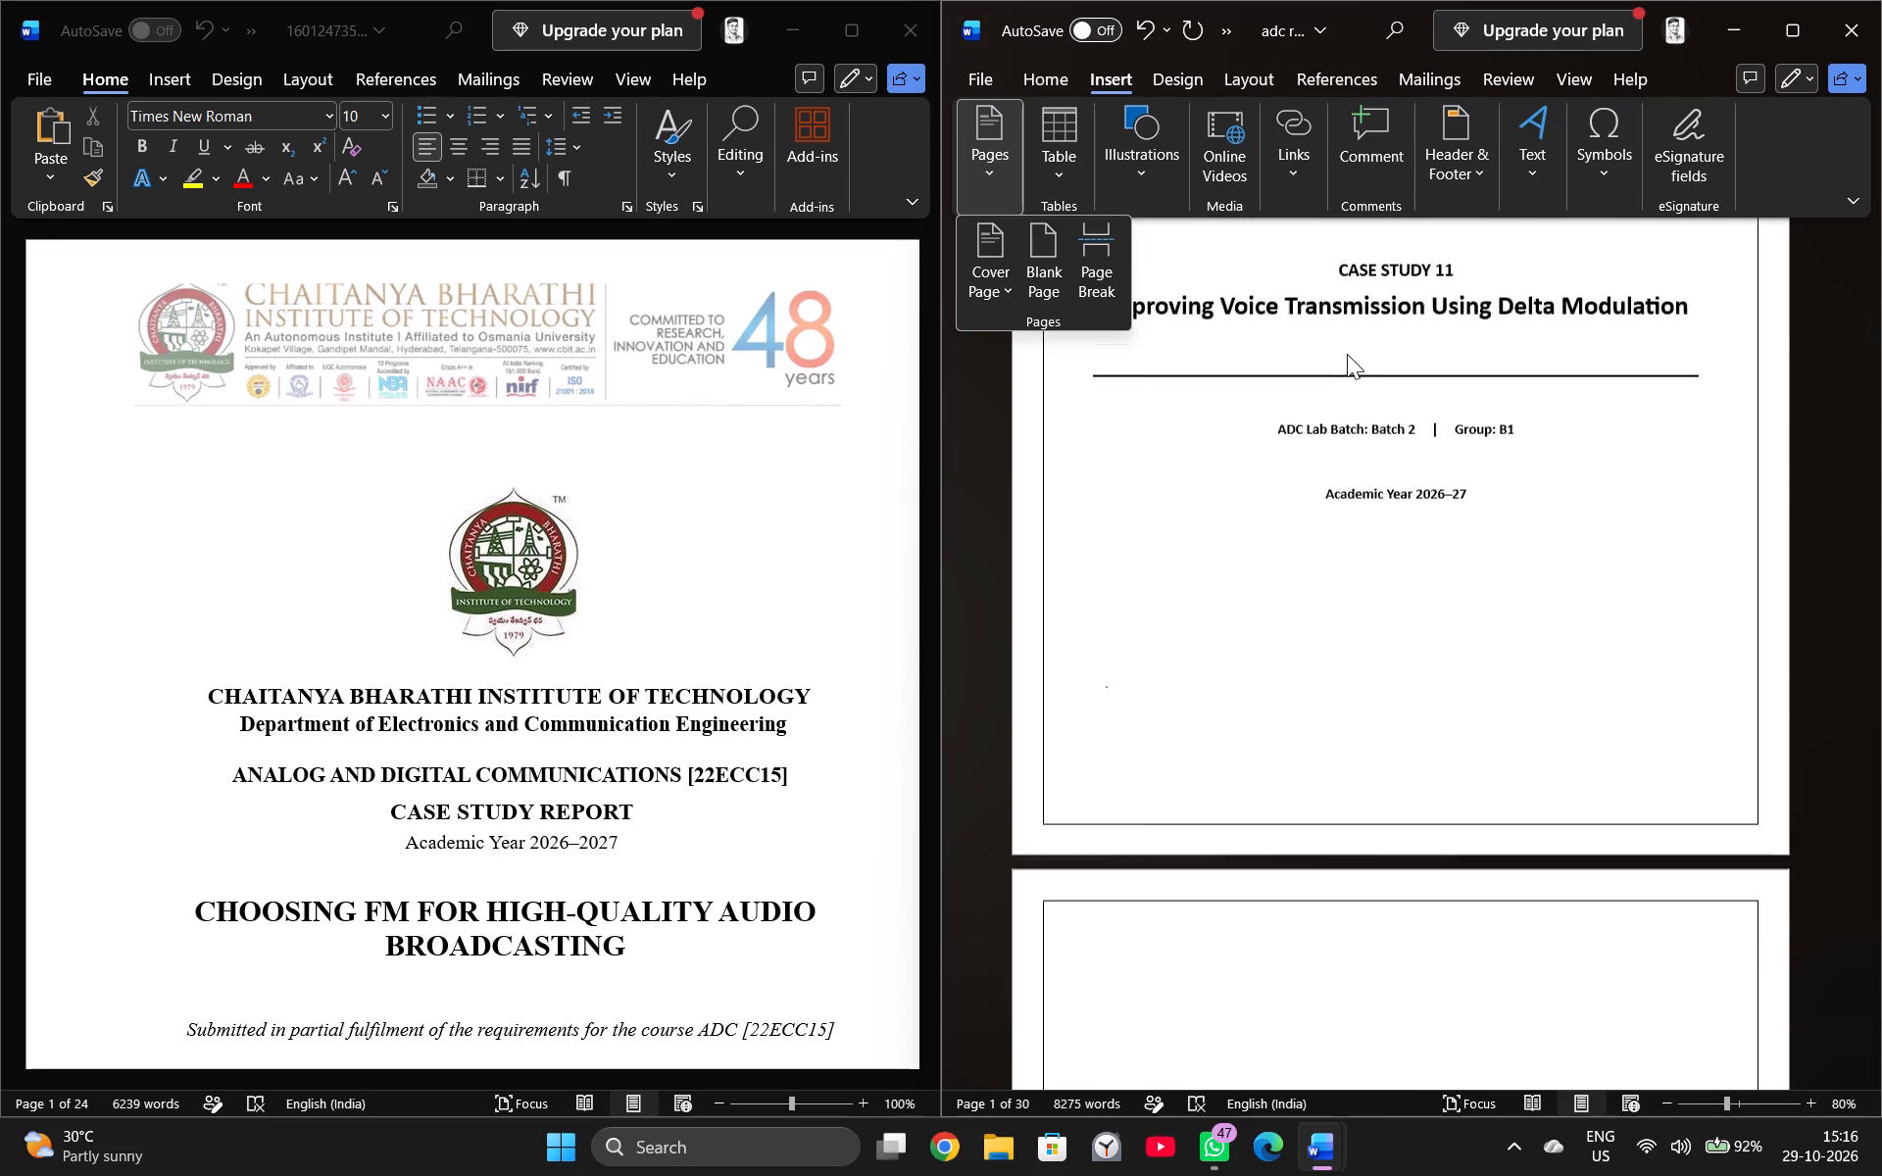
scroll(1347, 354, "up", 15)
left_click(1466, 376)
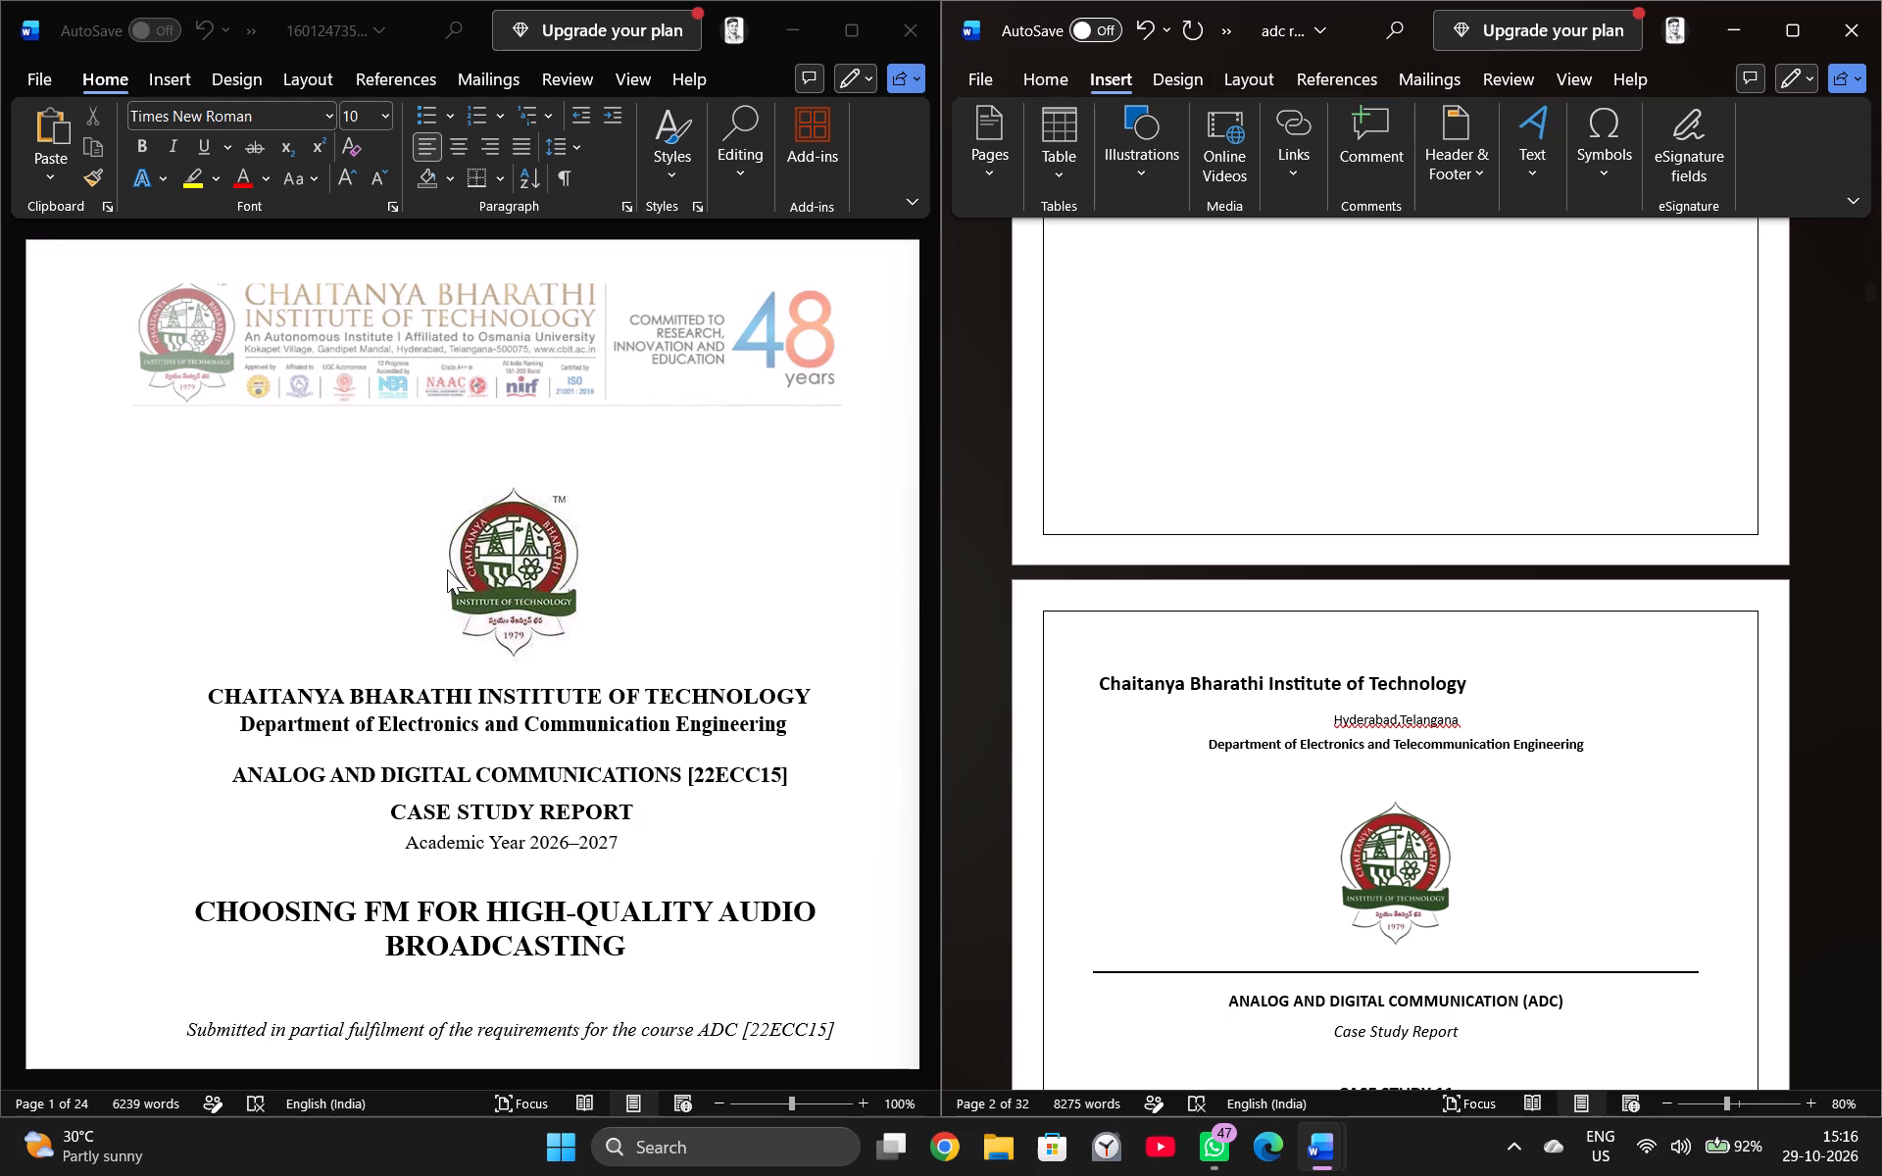
Copy the converted report's cover content, from above the college emblem down to the date line, onto the Case Study 11 report's blank first page.
left_click(240, 367)
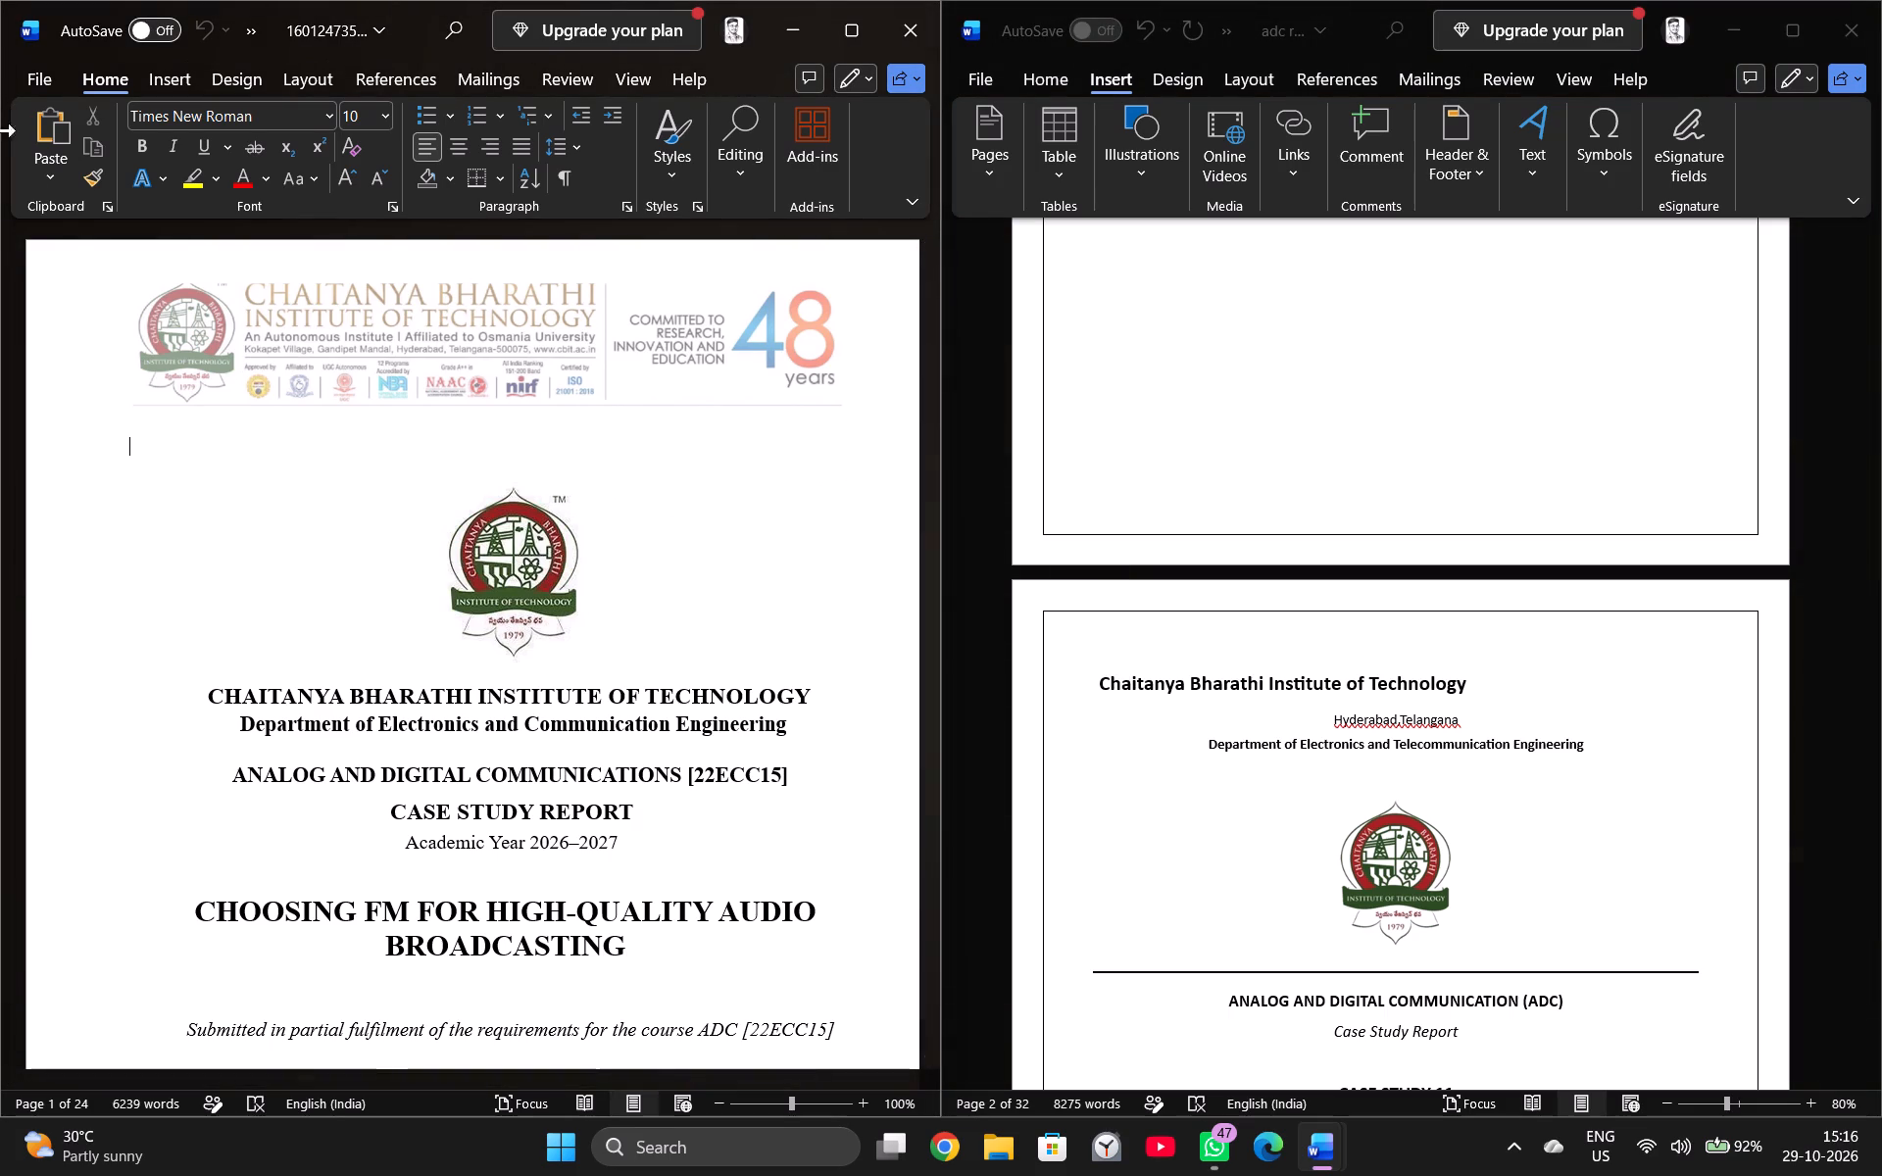
left_click(146, 300)
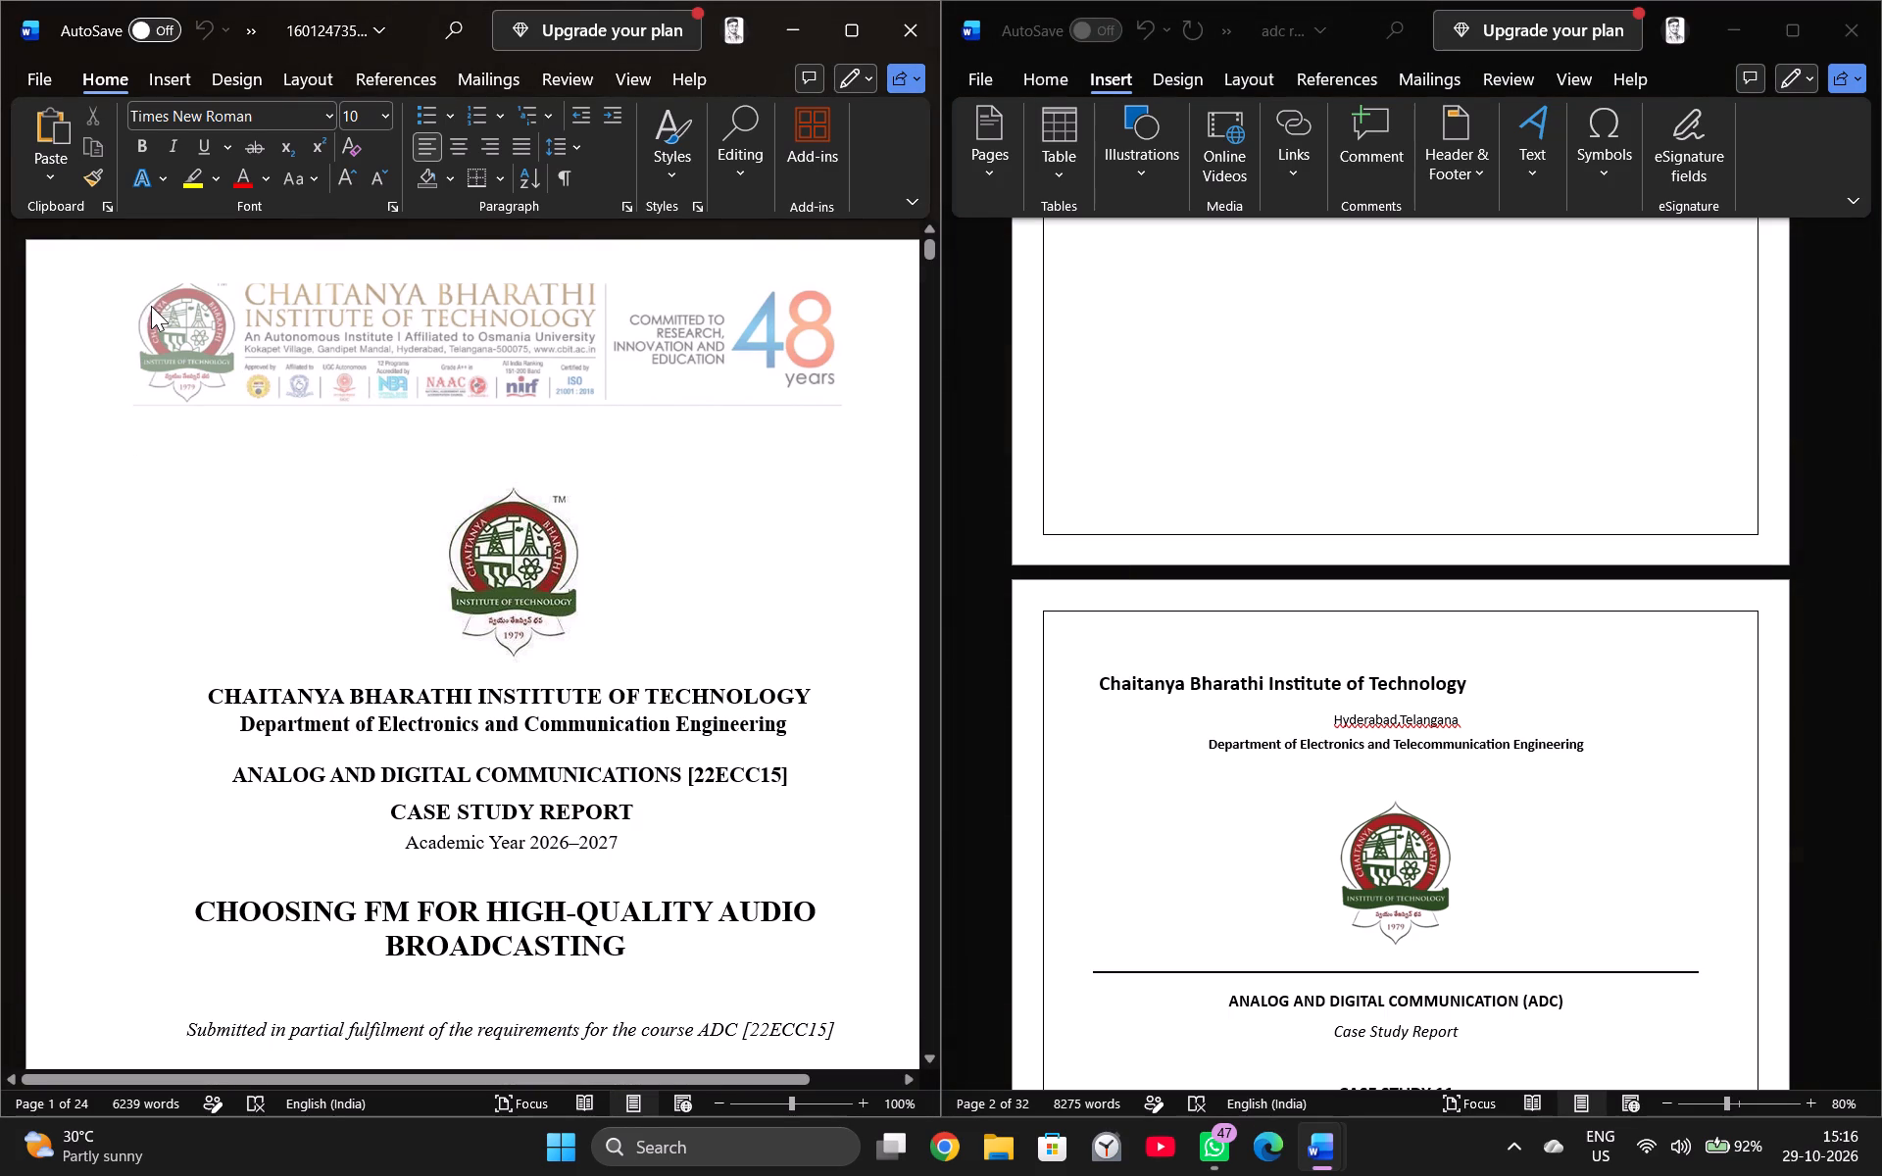
left_click_drag(151, 306, 395, 658)
left_click(291, 555)
right_click_drag(123, 304, 493, 724)
right_click_drag(493, 724, 711, 1088)
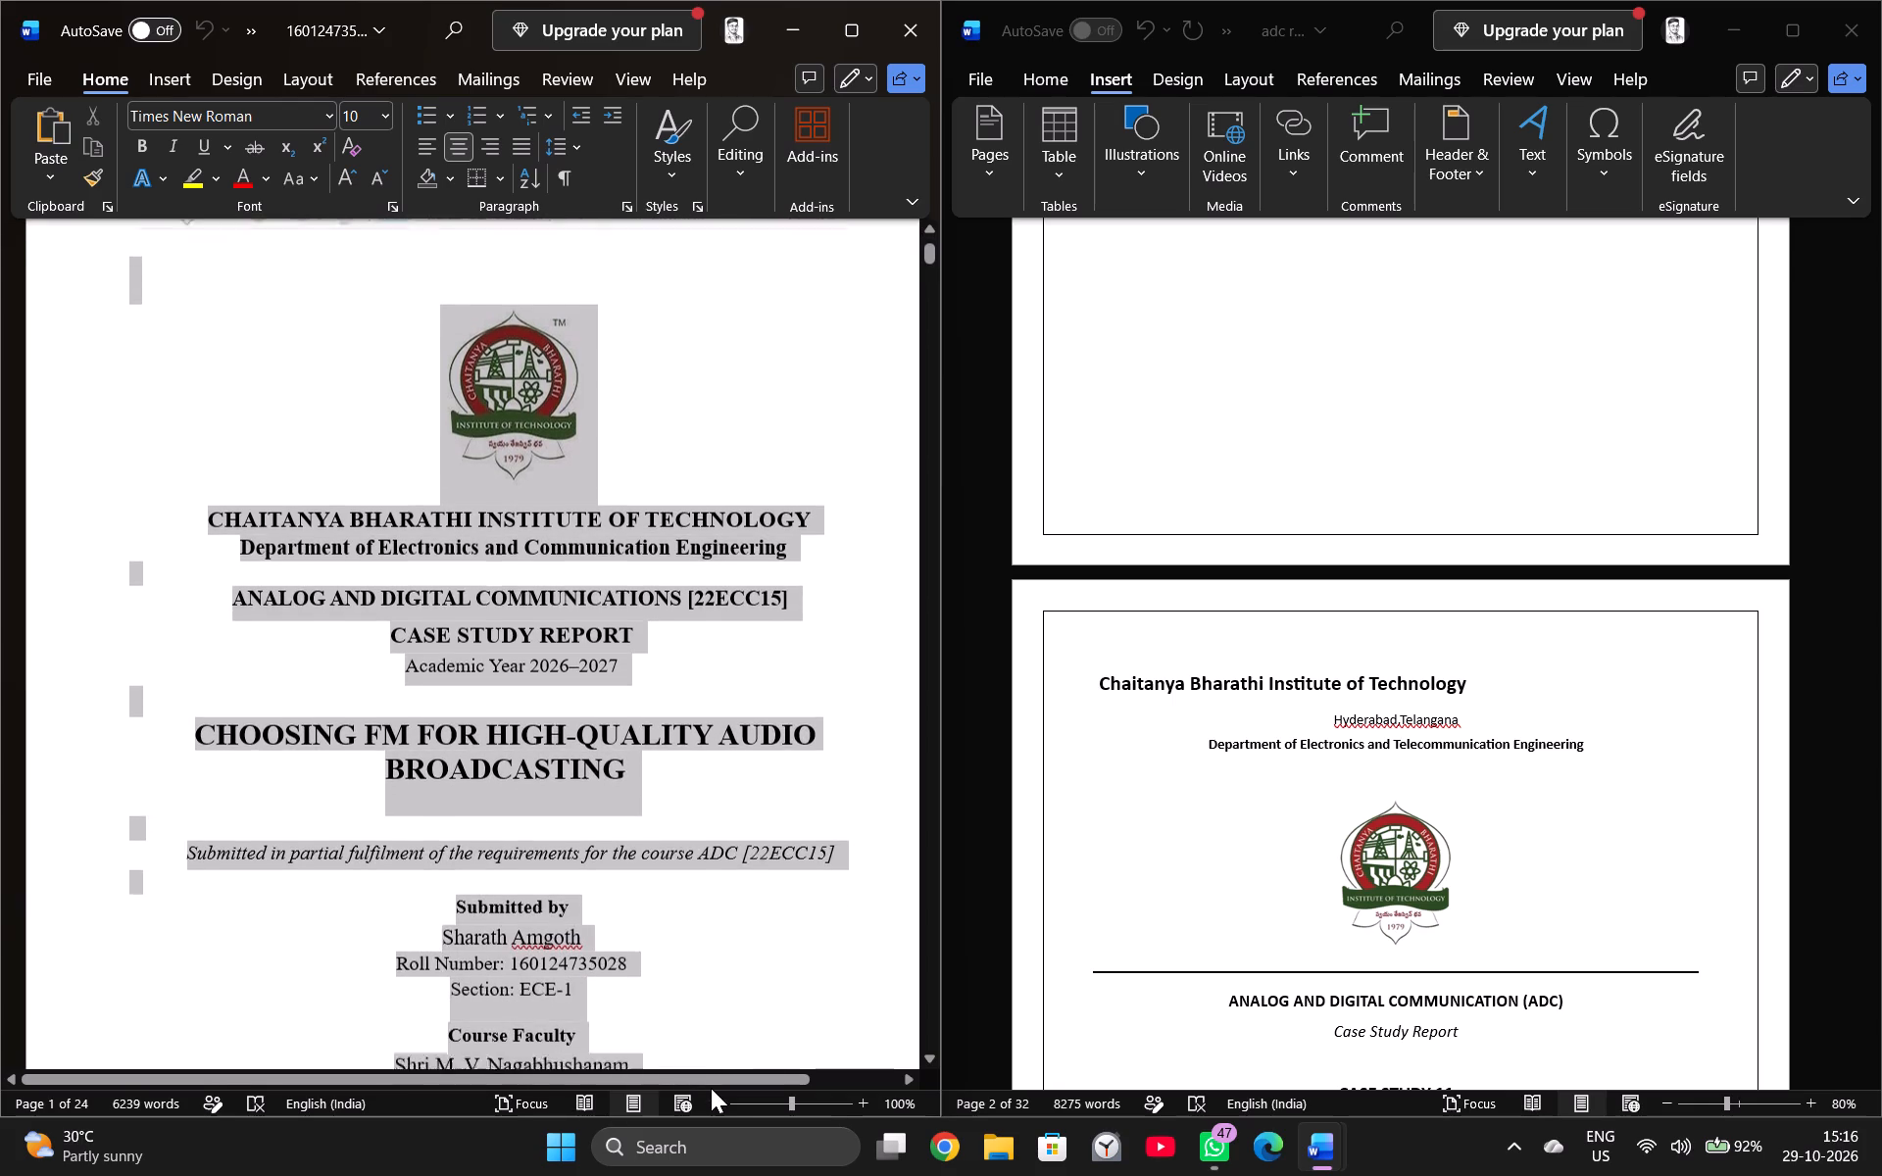
right_click_drag(711, 1088, 605, 776)
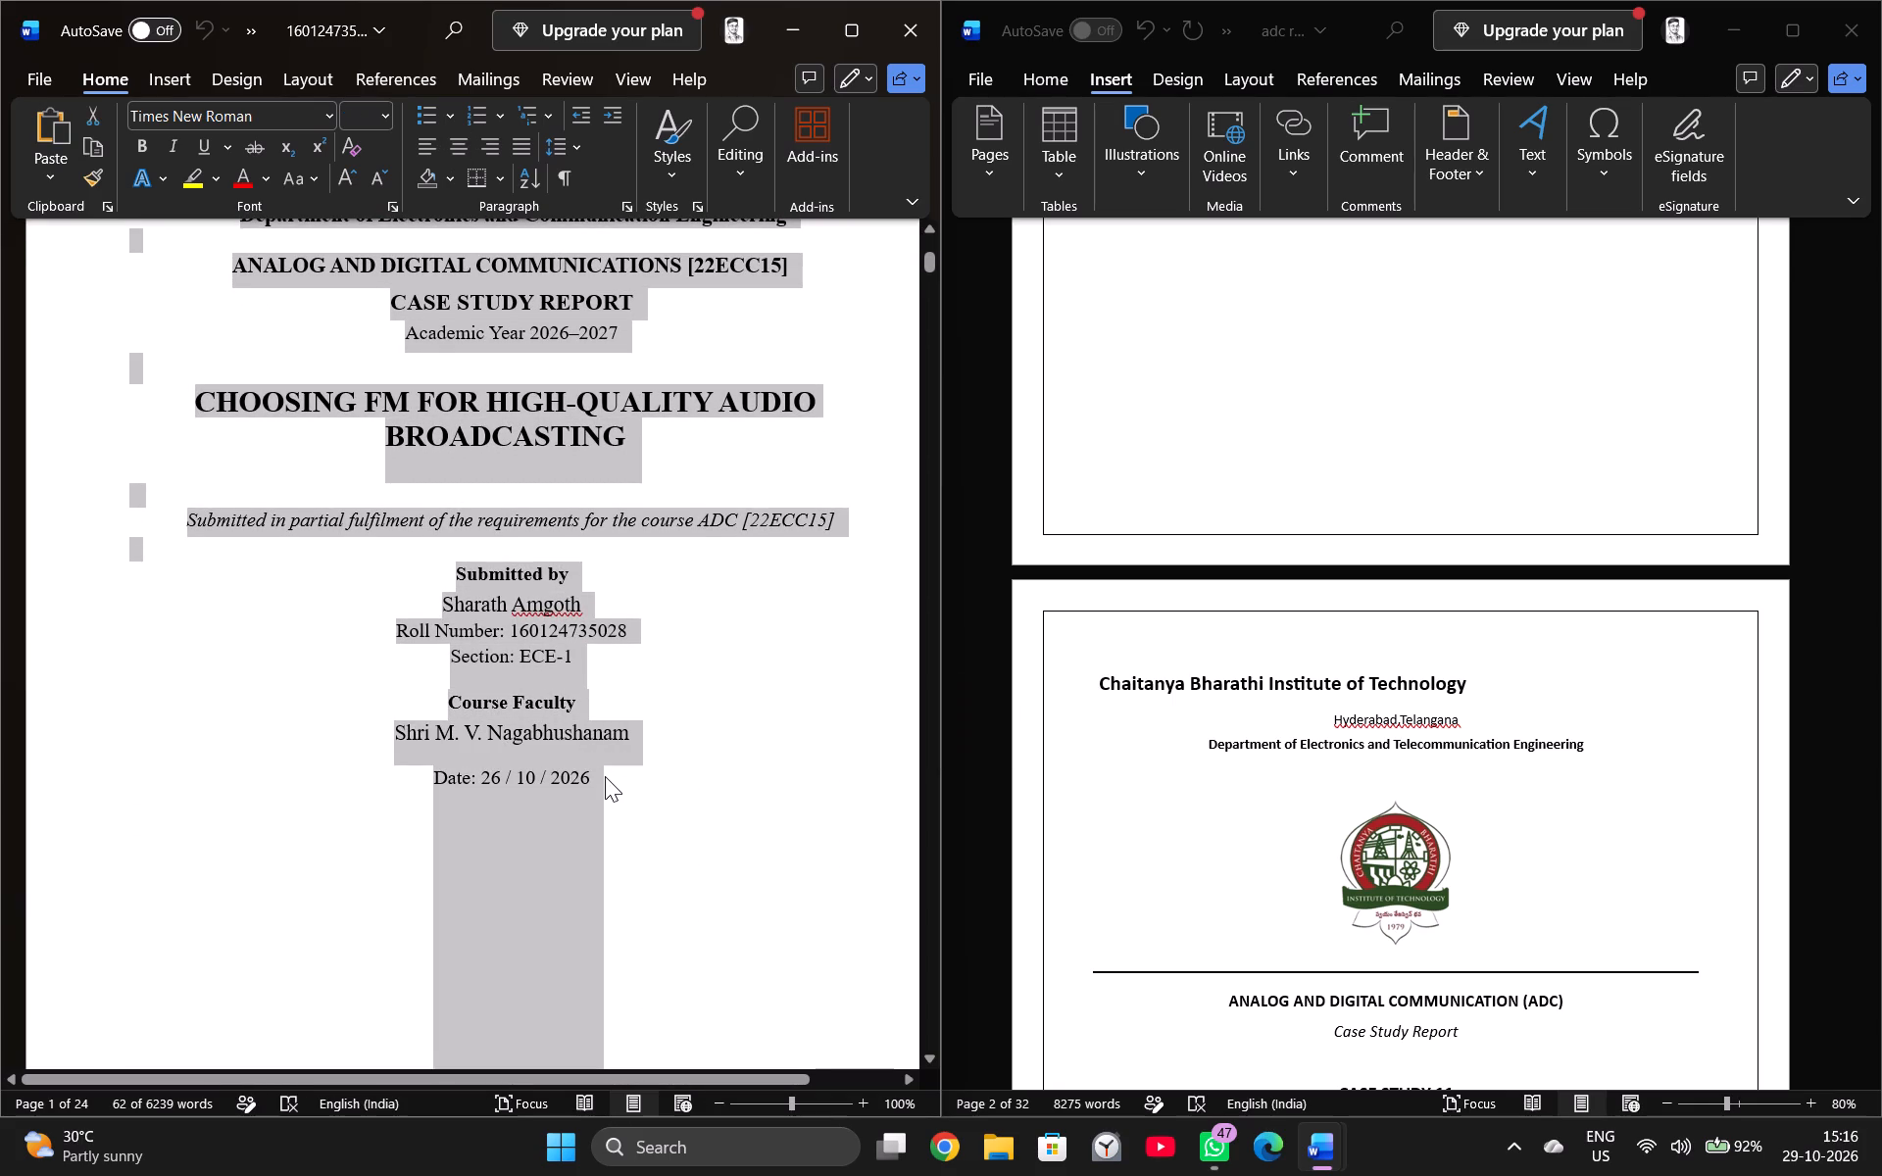
key("ctrl+c")
left_click(772, 647)
scroll(1493, 412, "up", 20)
scroll(1493, 412, "up", 2)
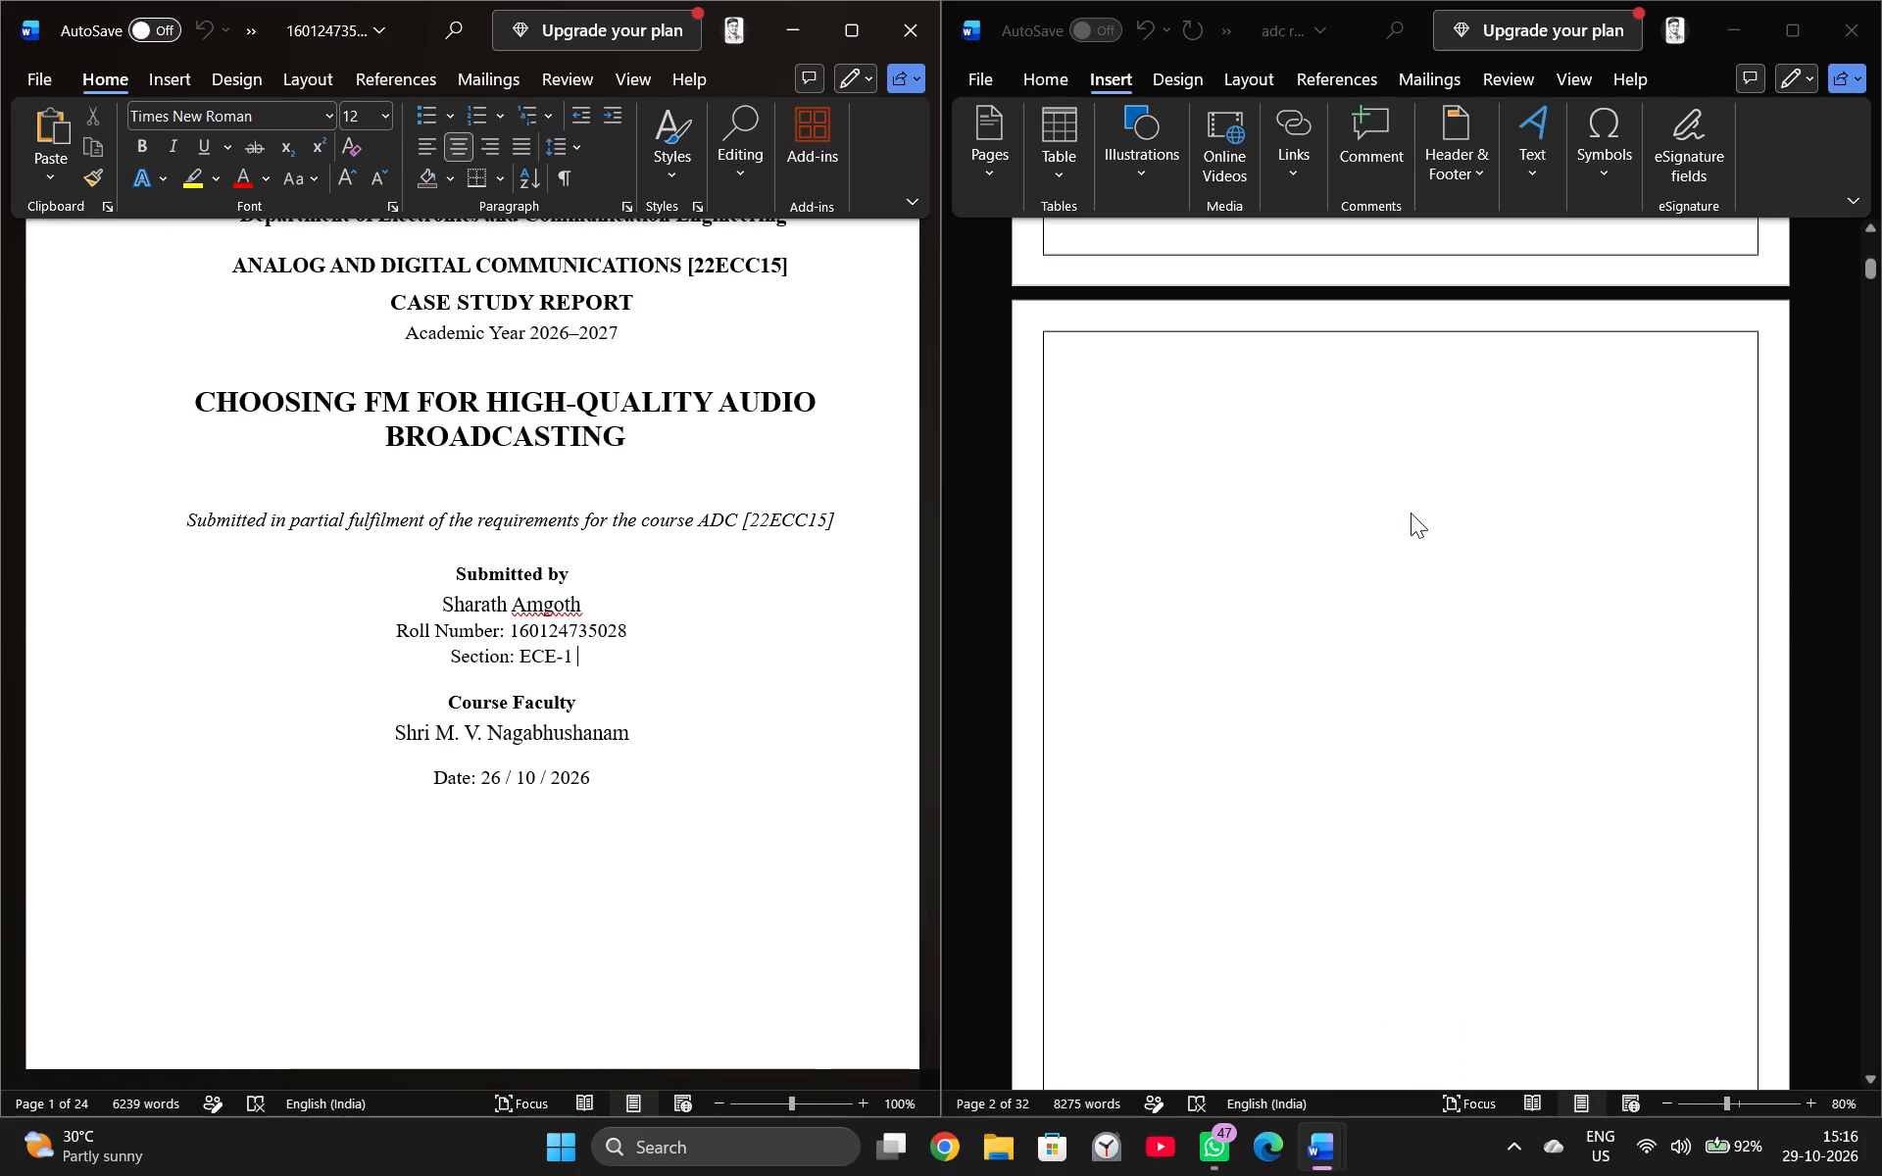
scroll(1304, 669, "up", 20)
scroll(1304, 669, "up", 12)
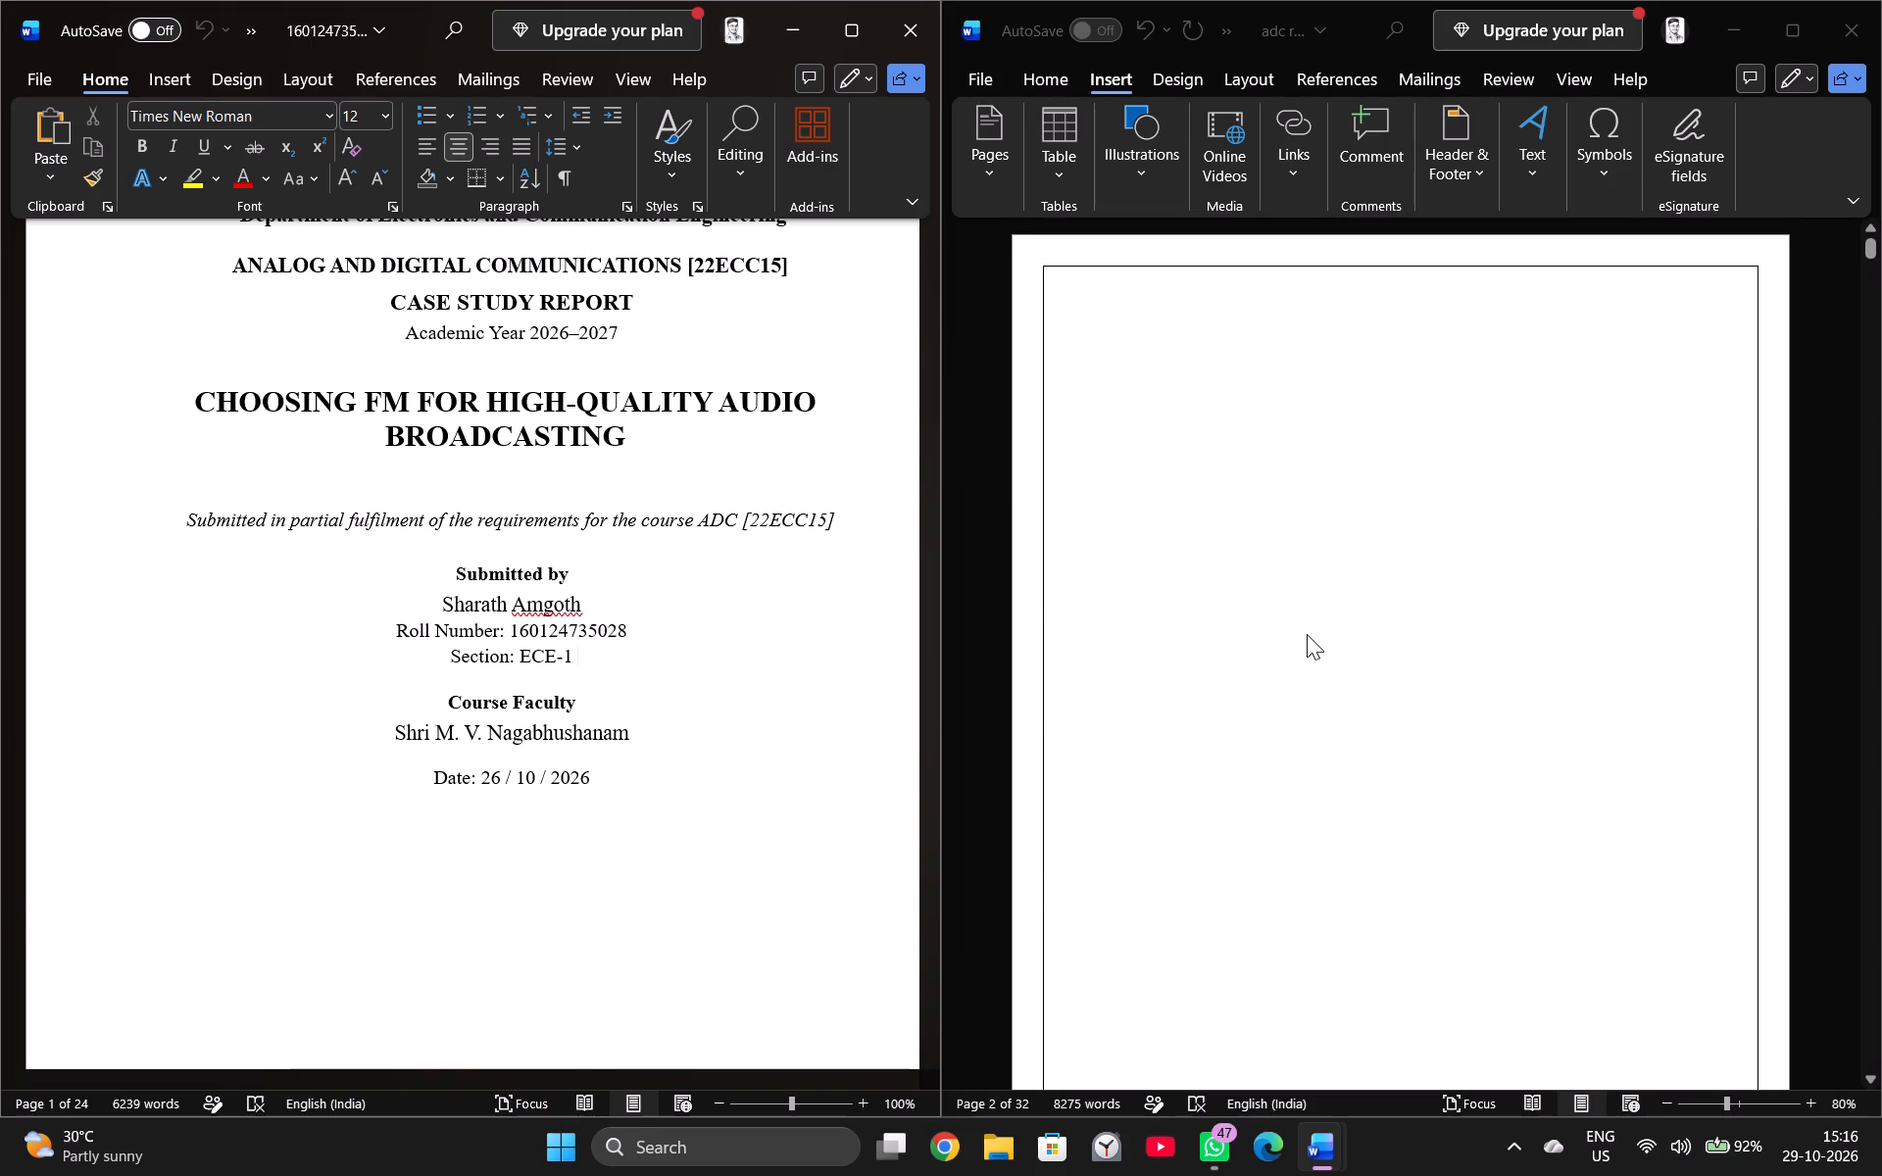
left_click(1185, 374)
key("ctrl+v")
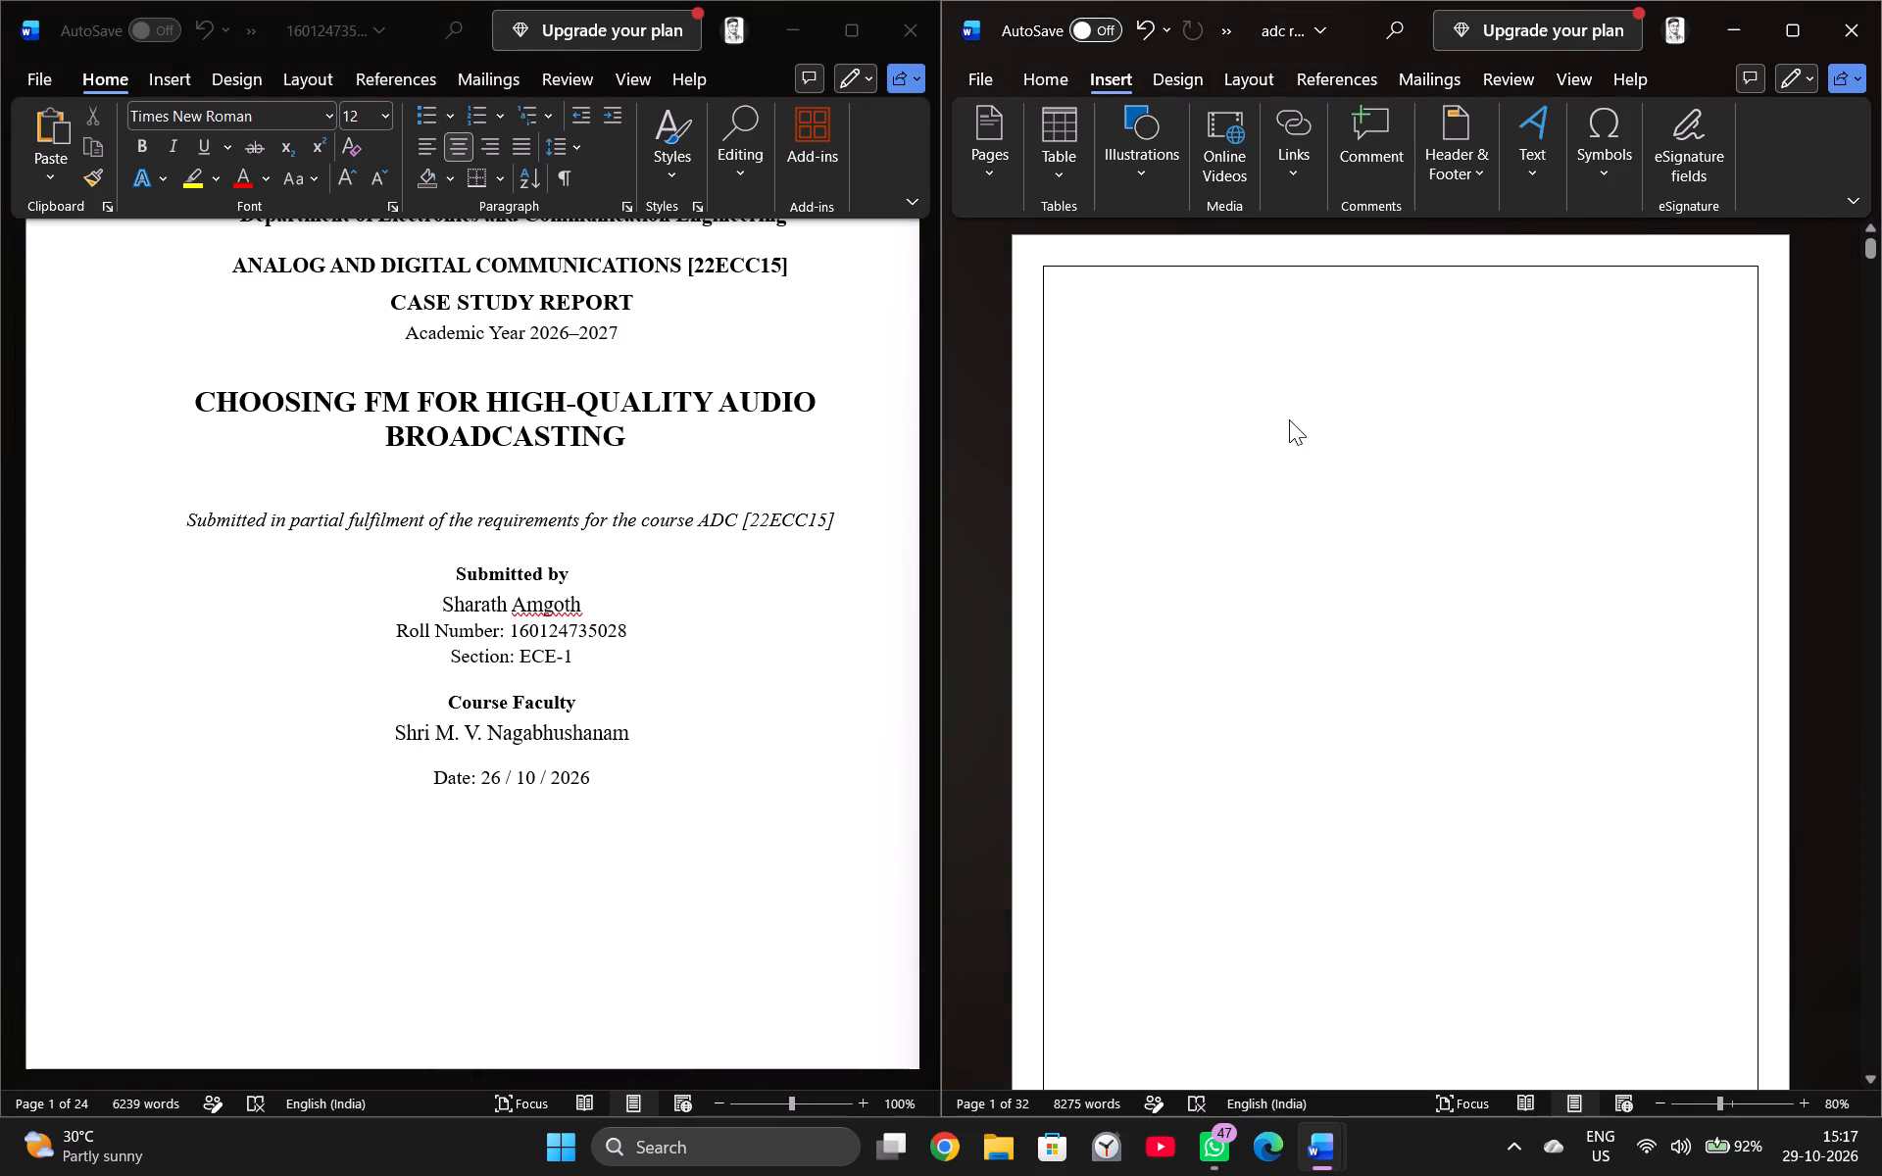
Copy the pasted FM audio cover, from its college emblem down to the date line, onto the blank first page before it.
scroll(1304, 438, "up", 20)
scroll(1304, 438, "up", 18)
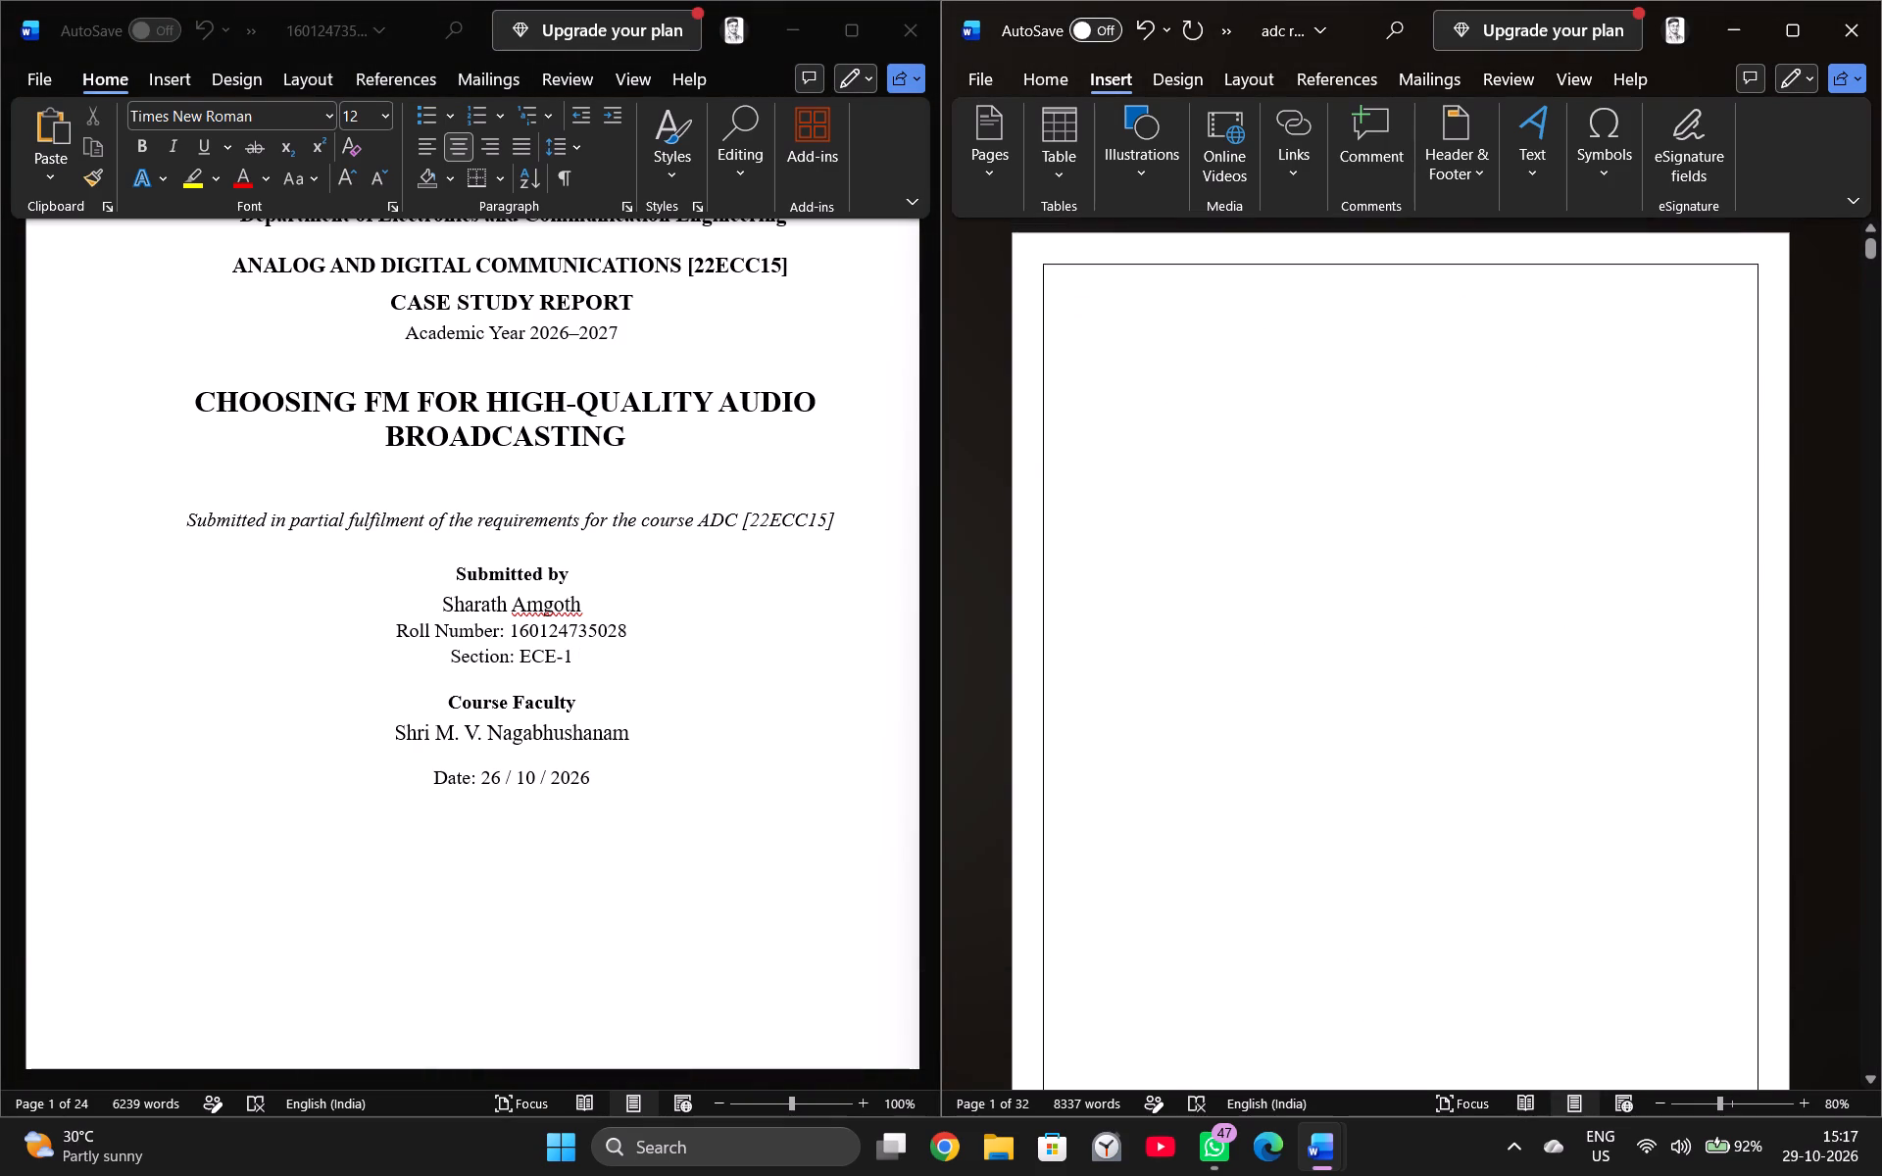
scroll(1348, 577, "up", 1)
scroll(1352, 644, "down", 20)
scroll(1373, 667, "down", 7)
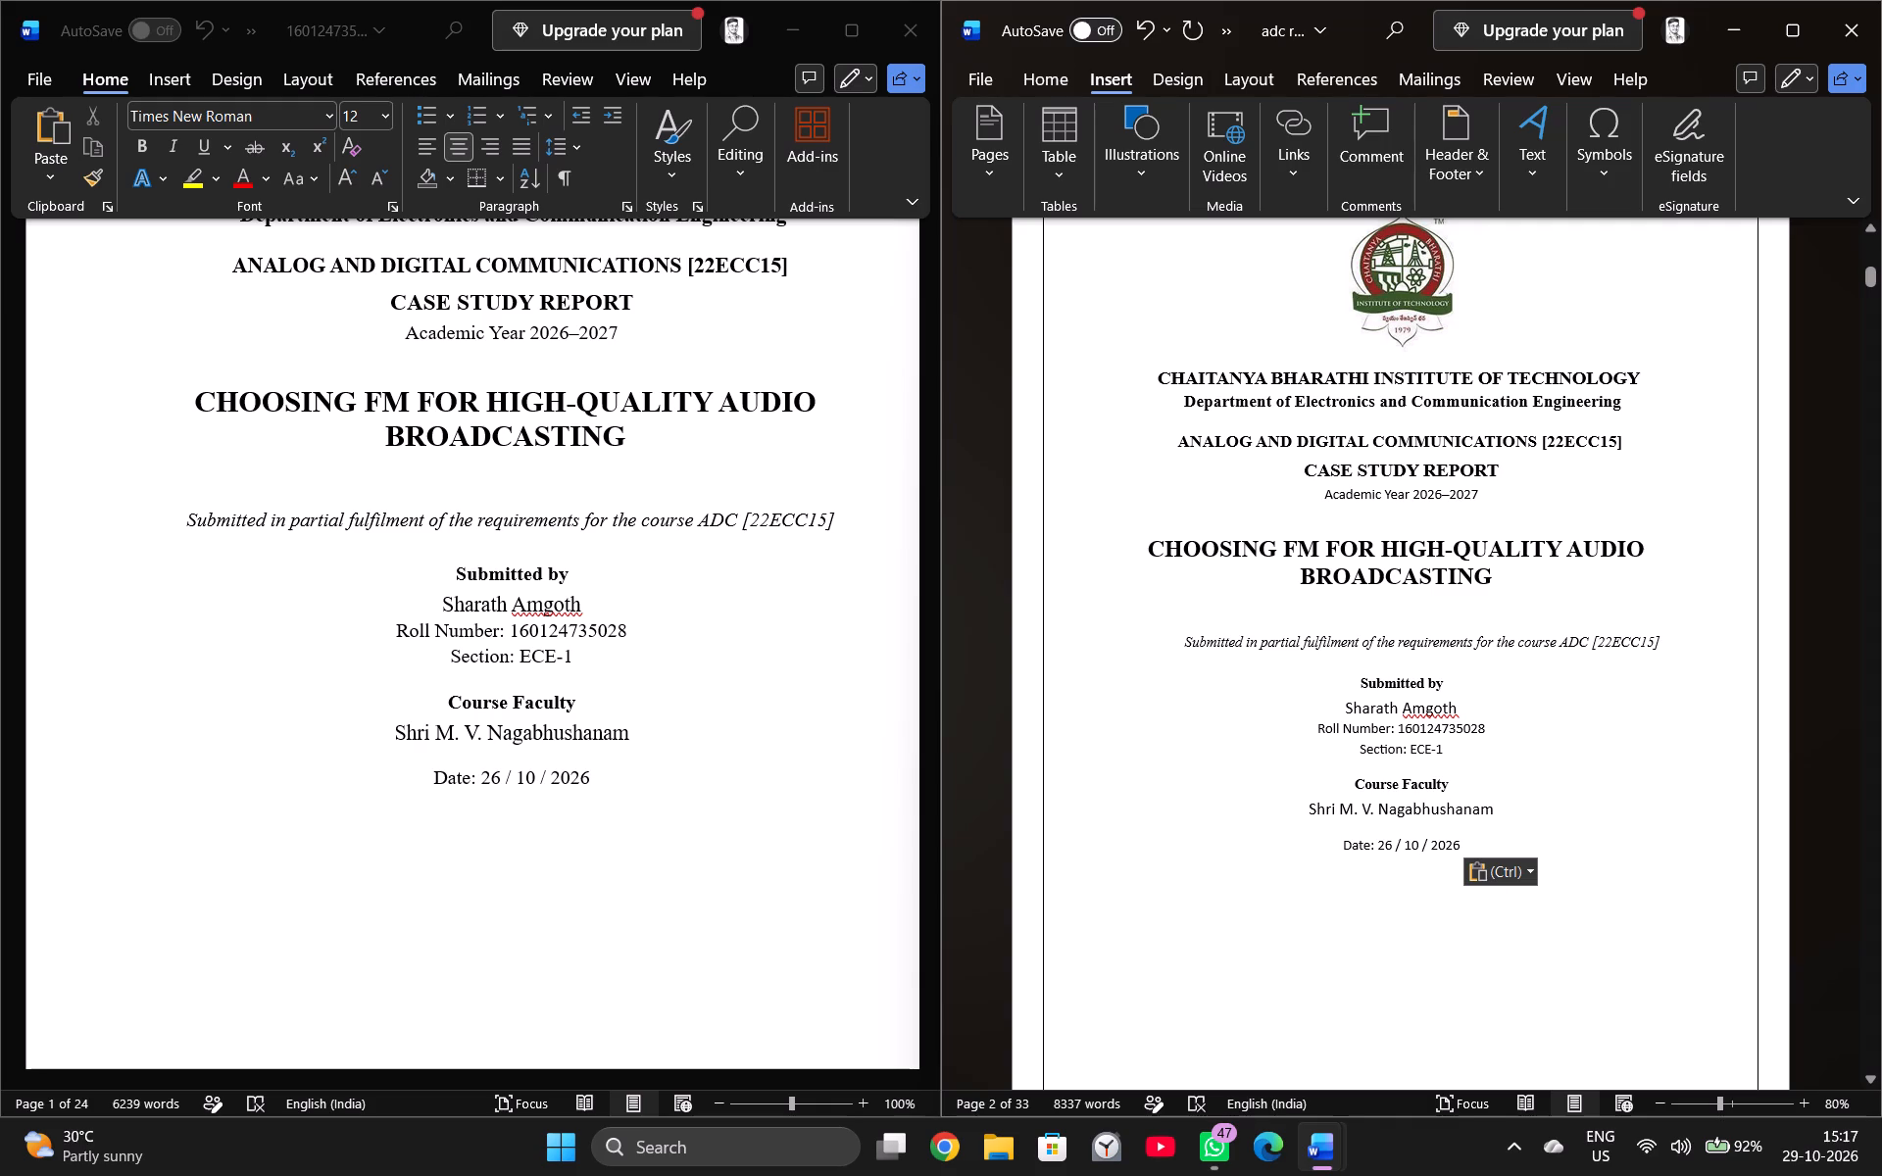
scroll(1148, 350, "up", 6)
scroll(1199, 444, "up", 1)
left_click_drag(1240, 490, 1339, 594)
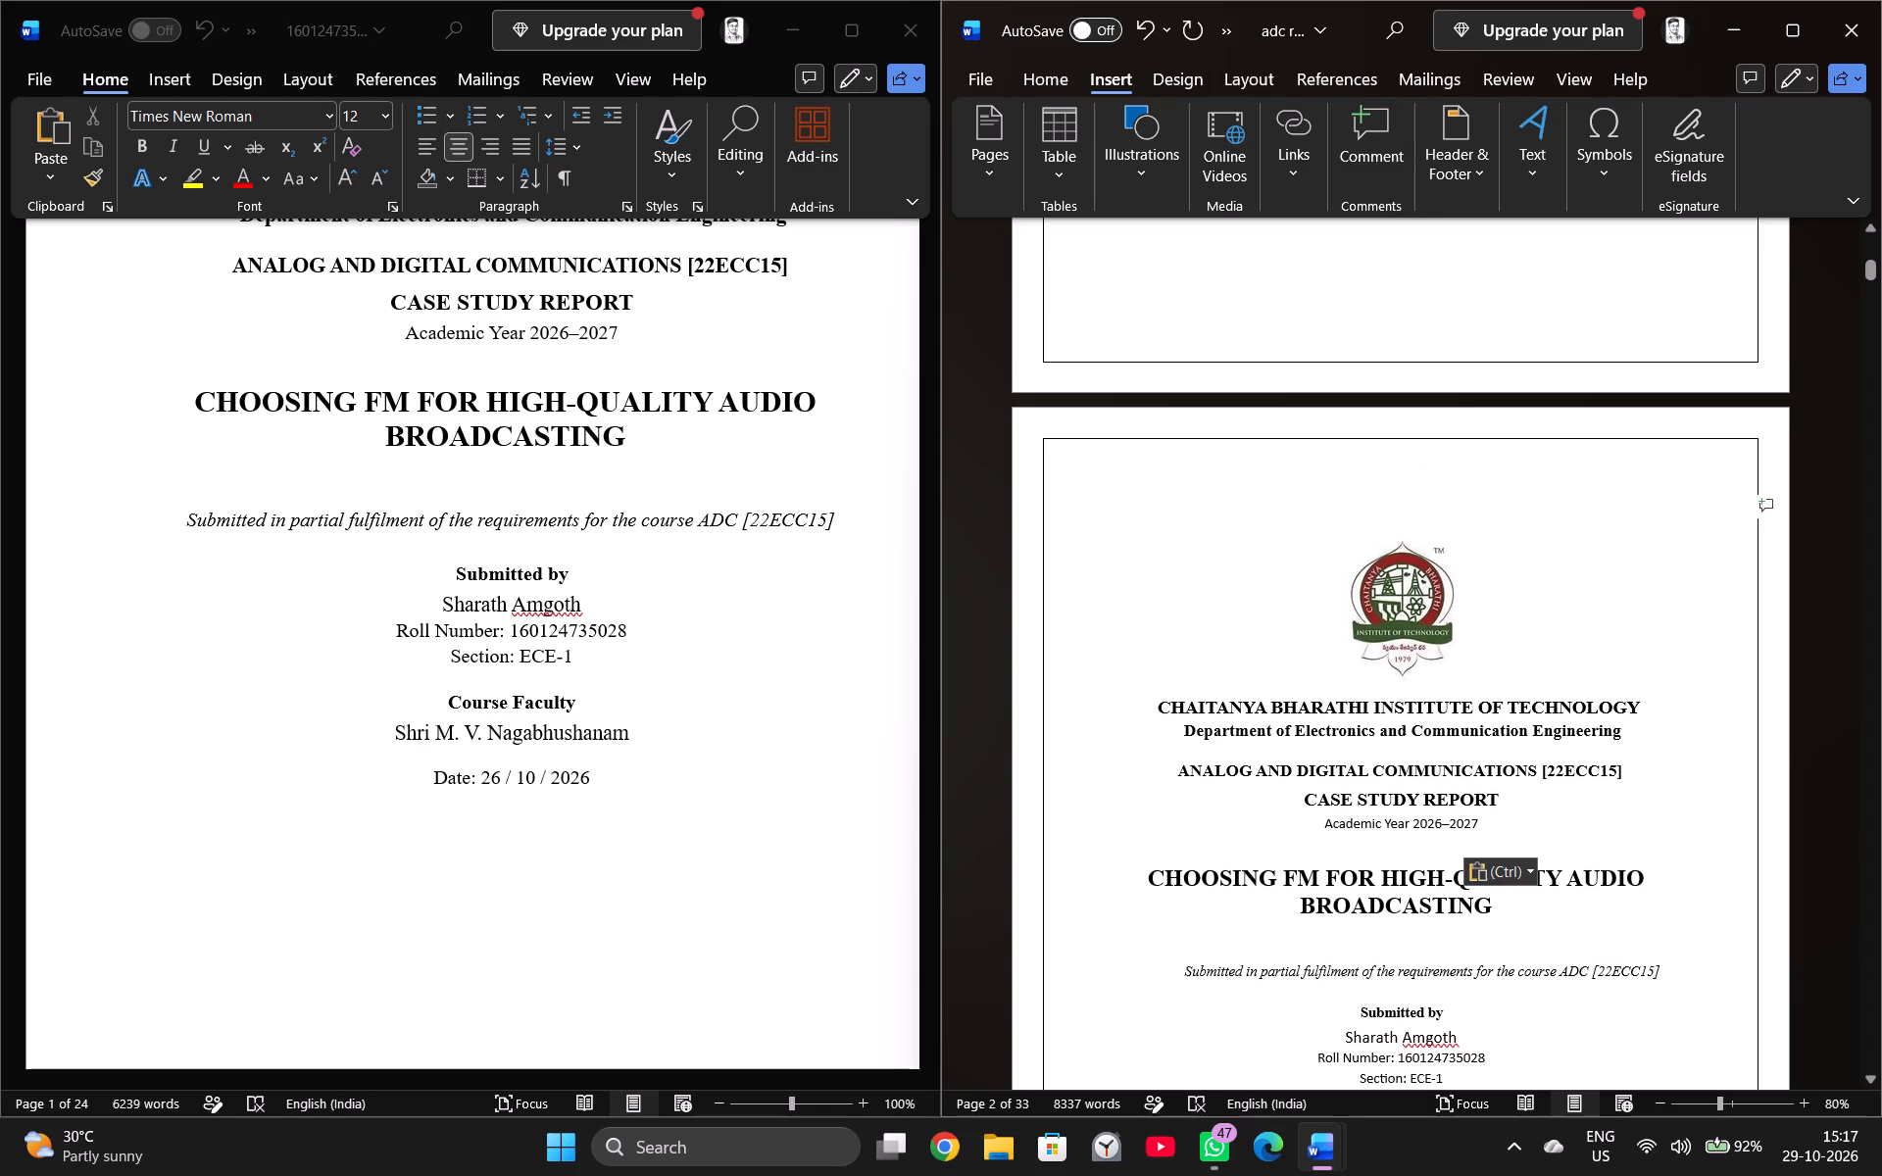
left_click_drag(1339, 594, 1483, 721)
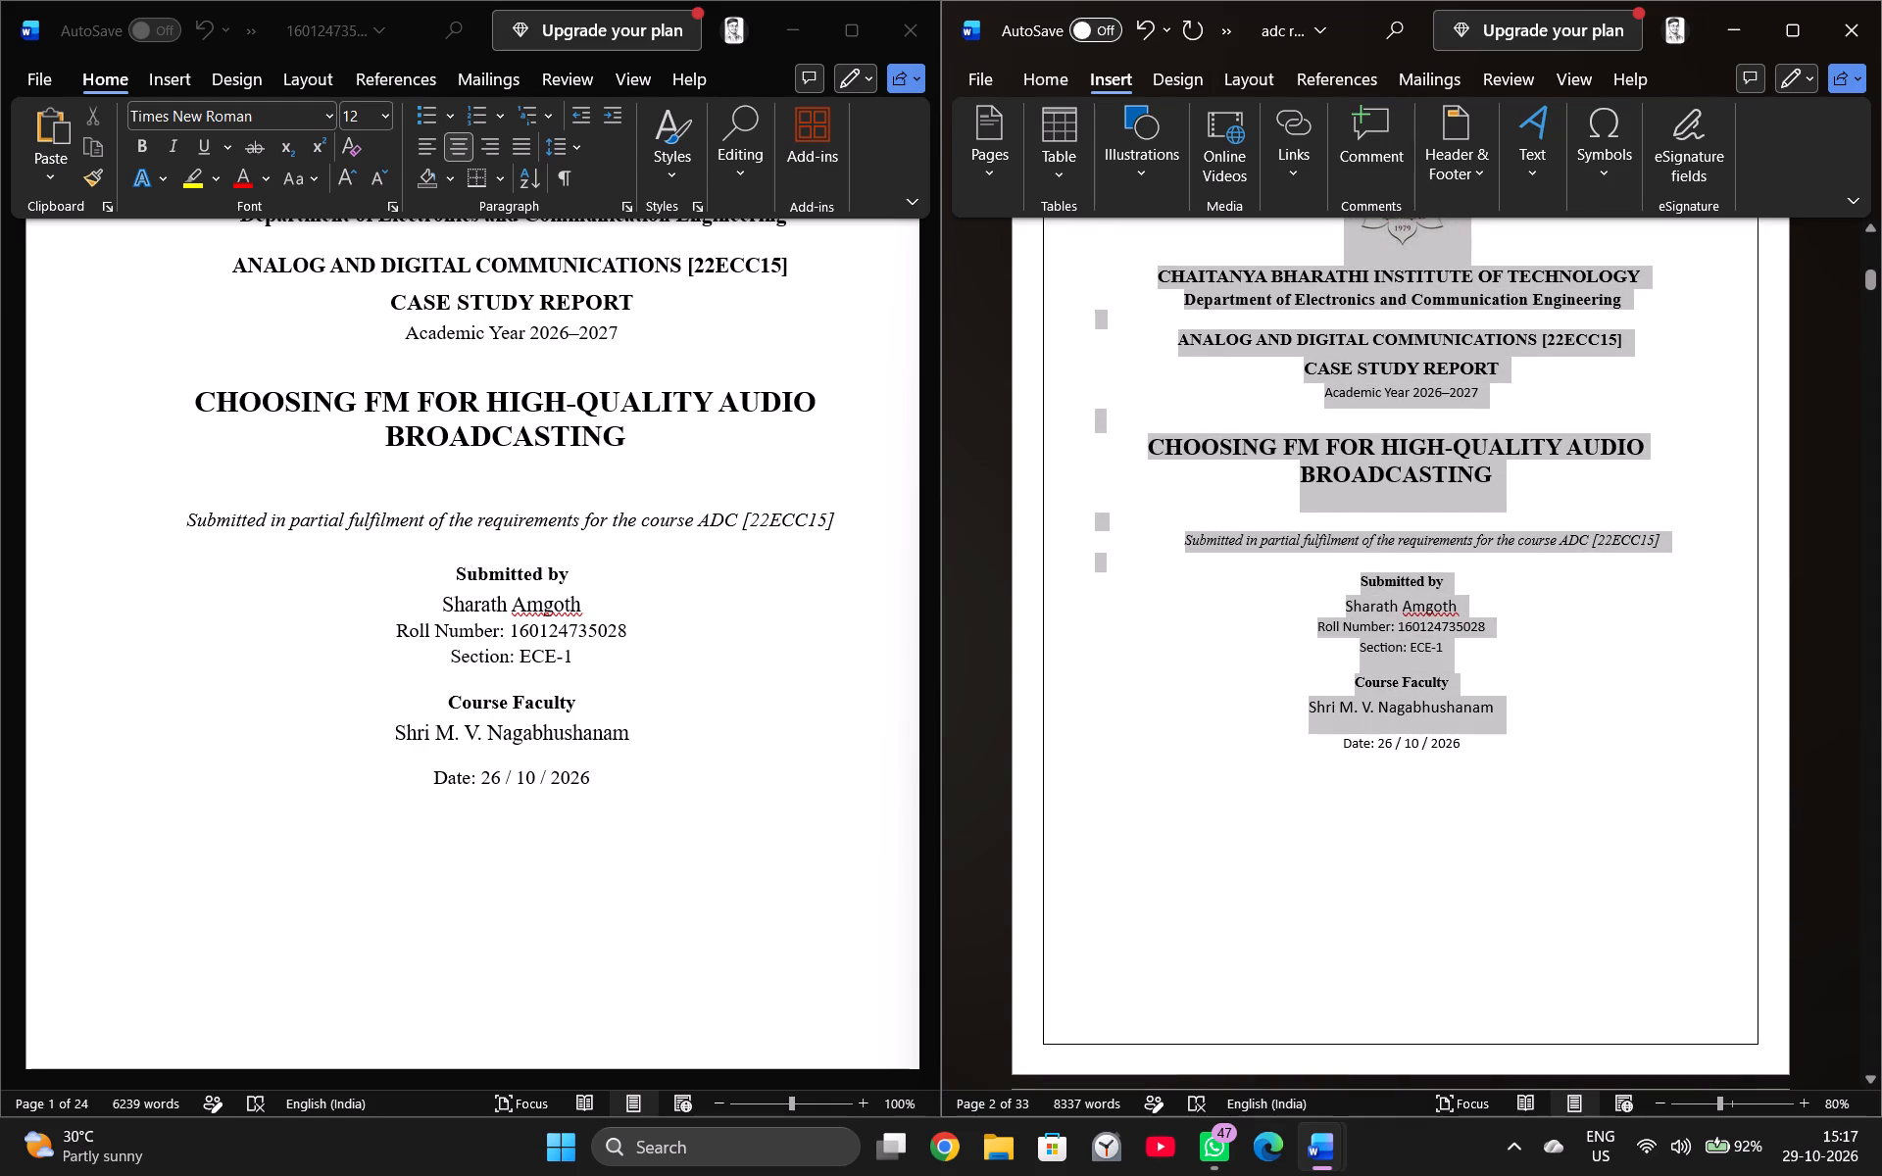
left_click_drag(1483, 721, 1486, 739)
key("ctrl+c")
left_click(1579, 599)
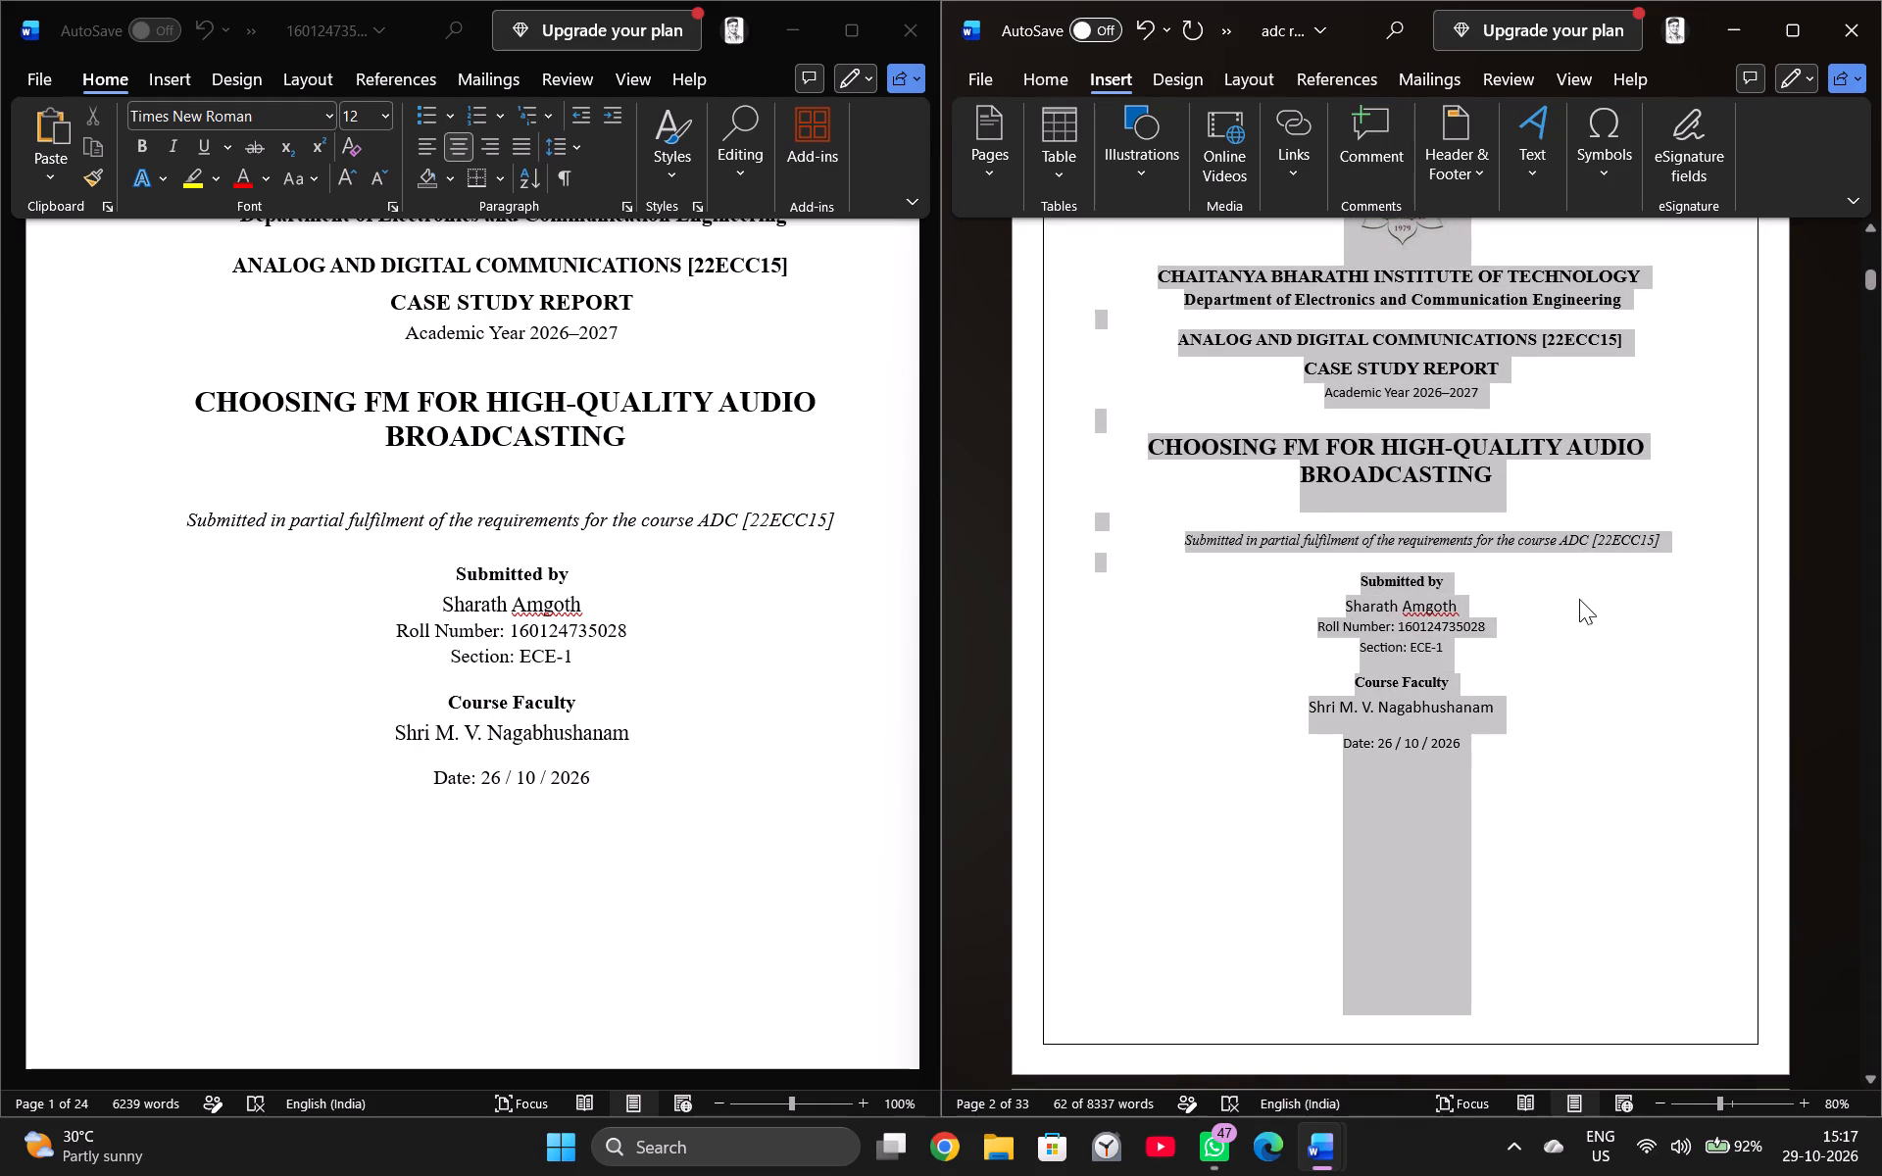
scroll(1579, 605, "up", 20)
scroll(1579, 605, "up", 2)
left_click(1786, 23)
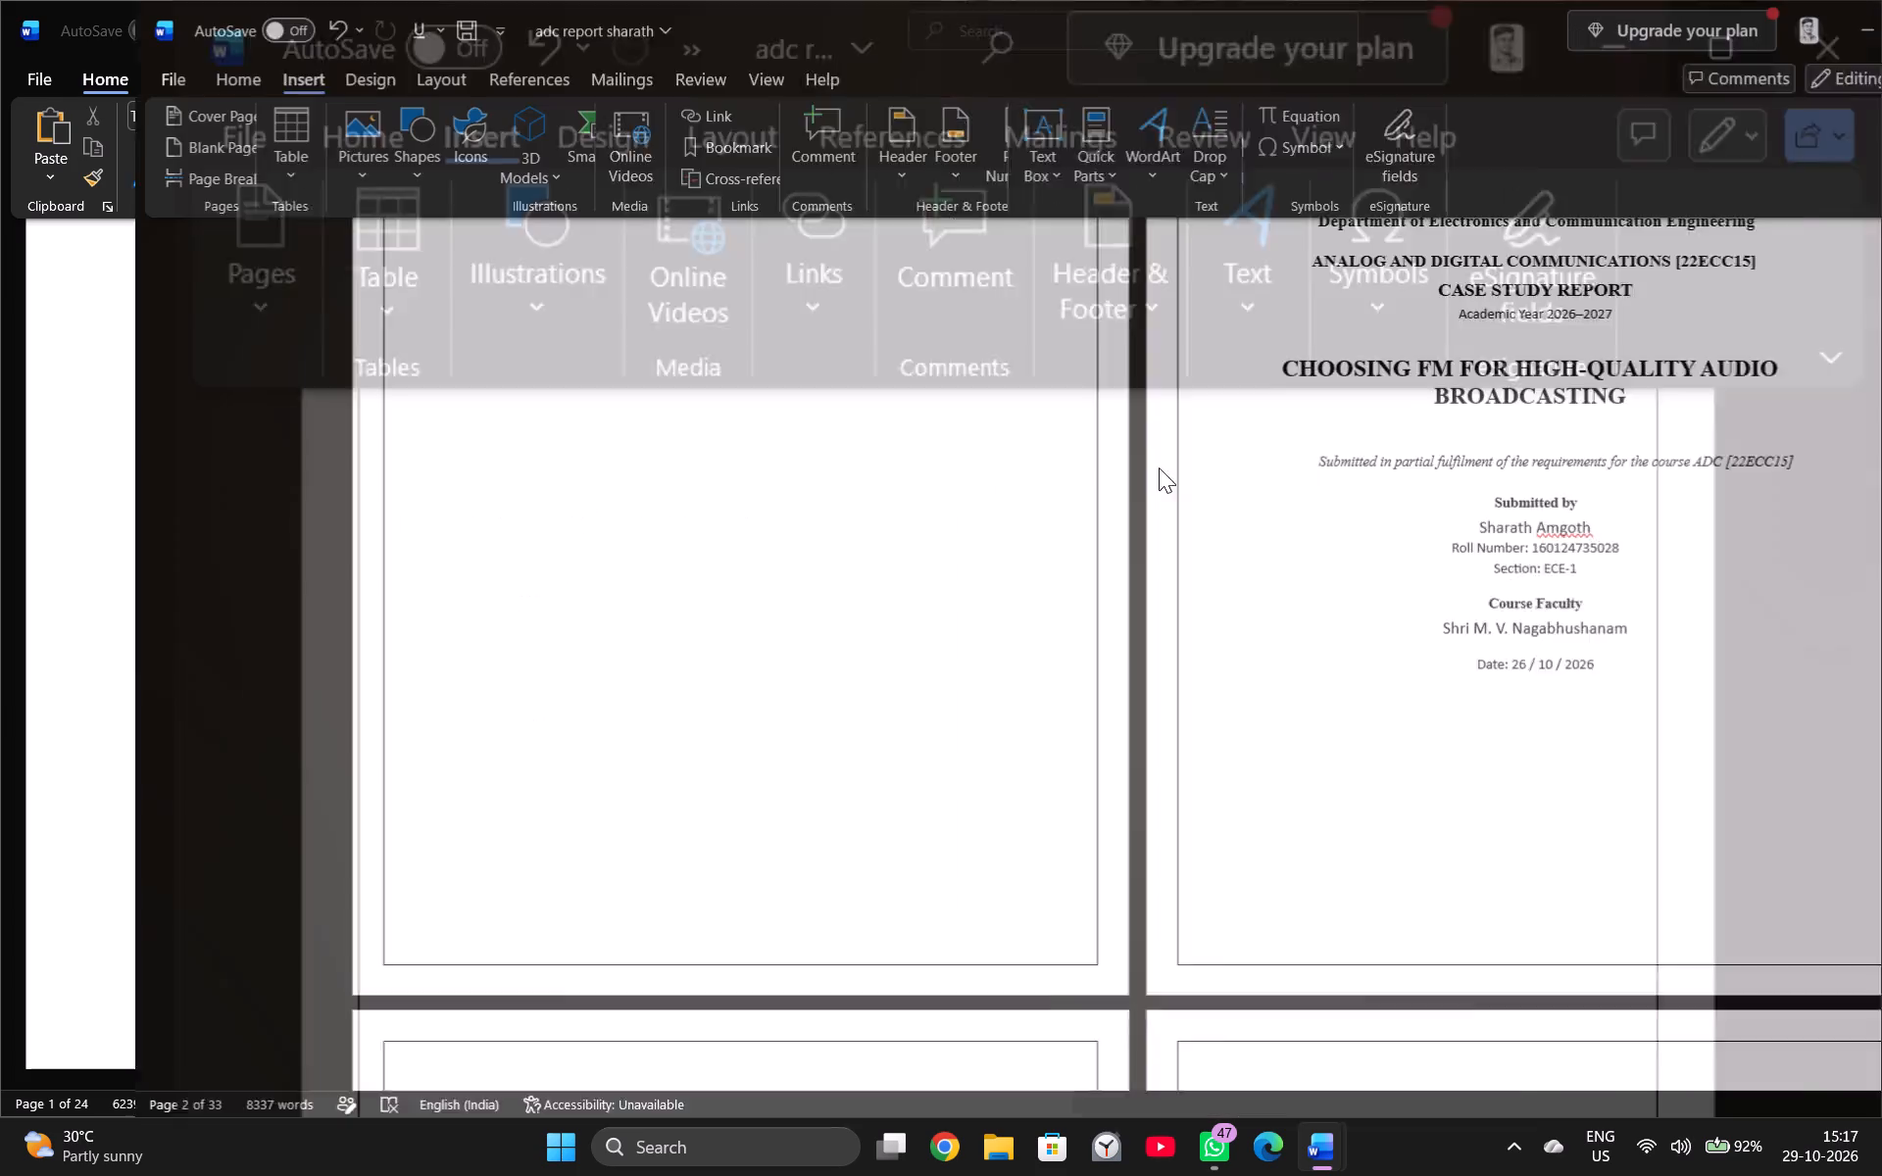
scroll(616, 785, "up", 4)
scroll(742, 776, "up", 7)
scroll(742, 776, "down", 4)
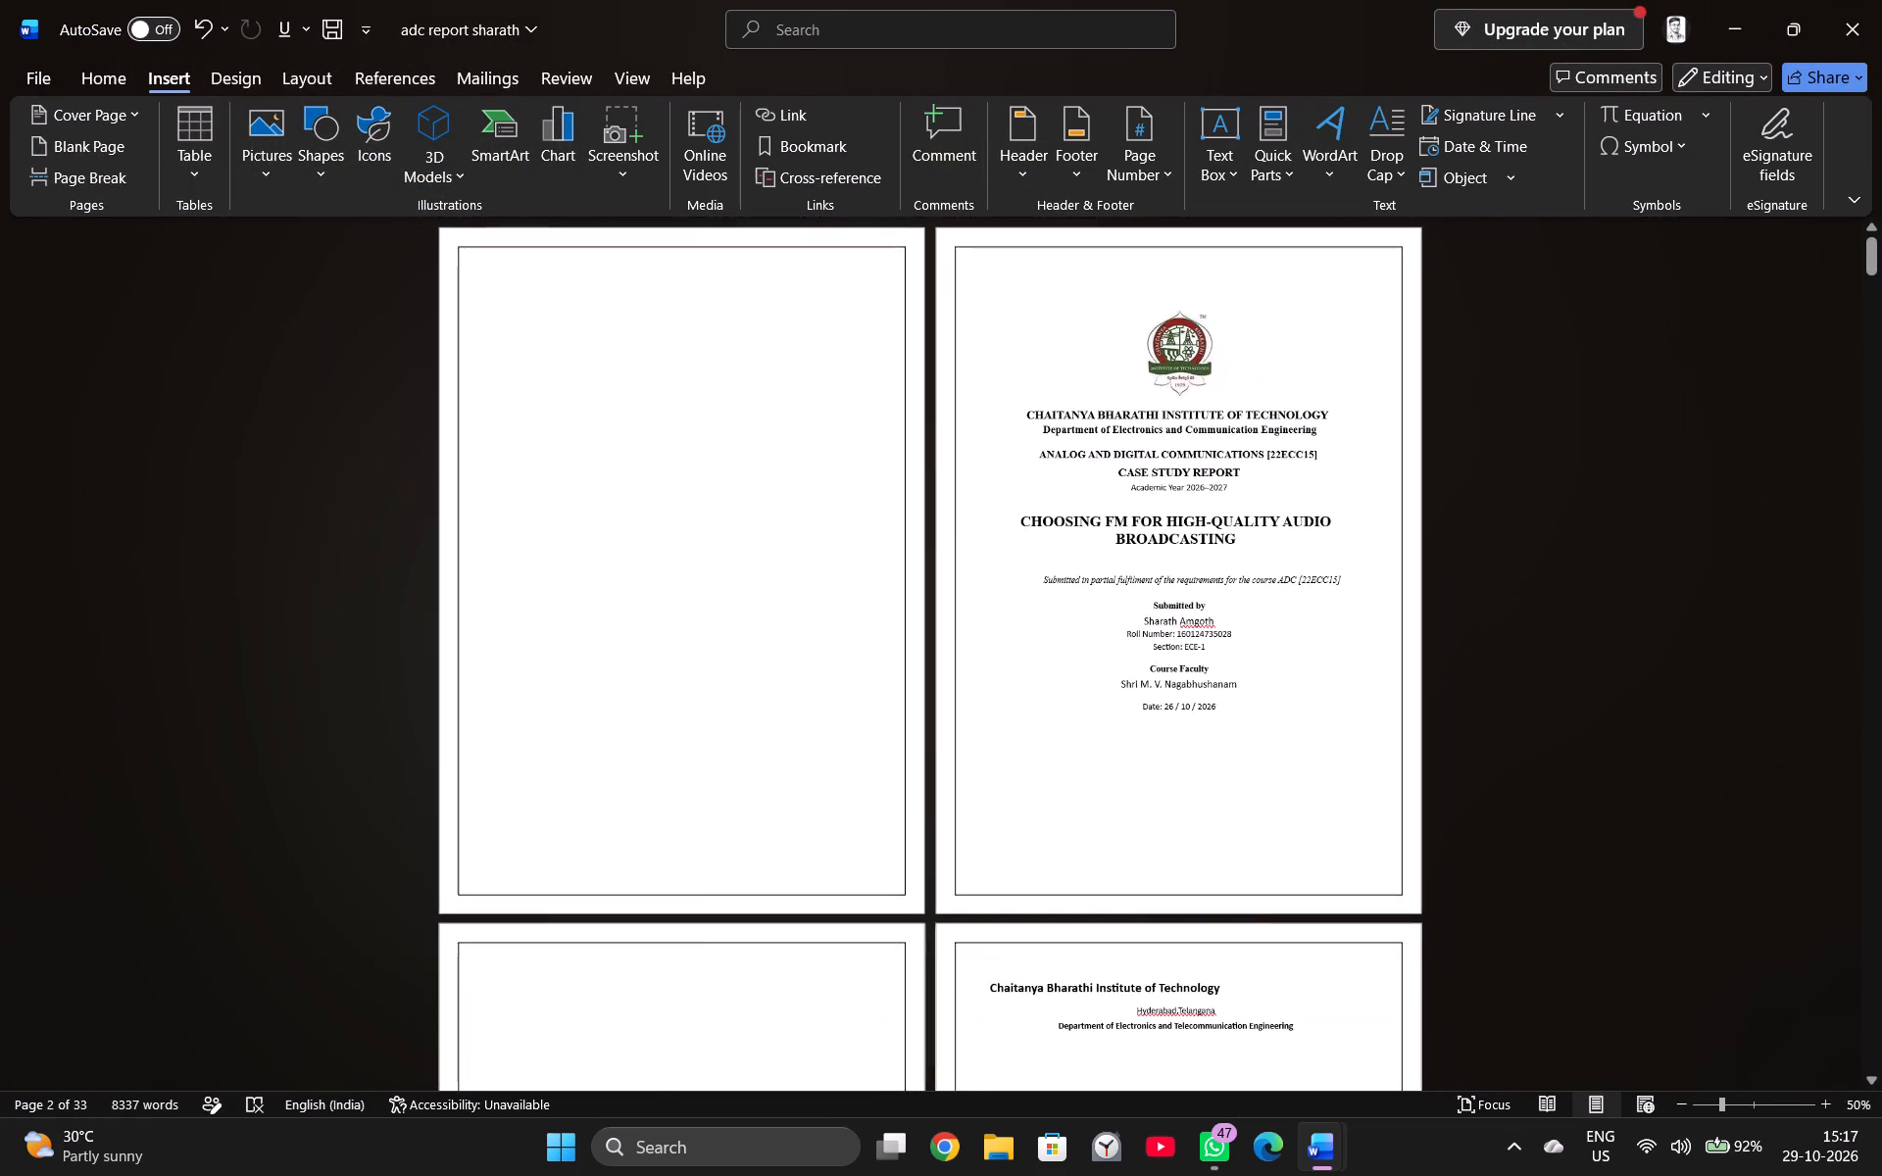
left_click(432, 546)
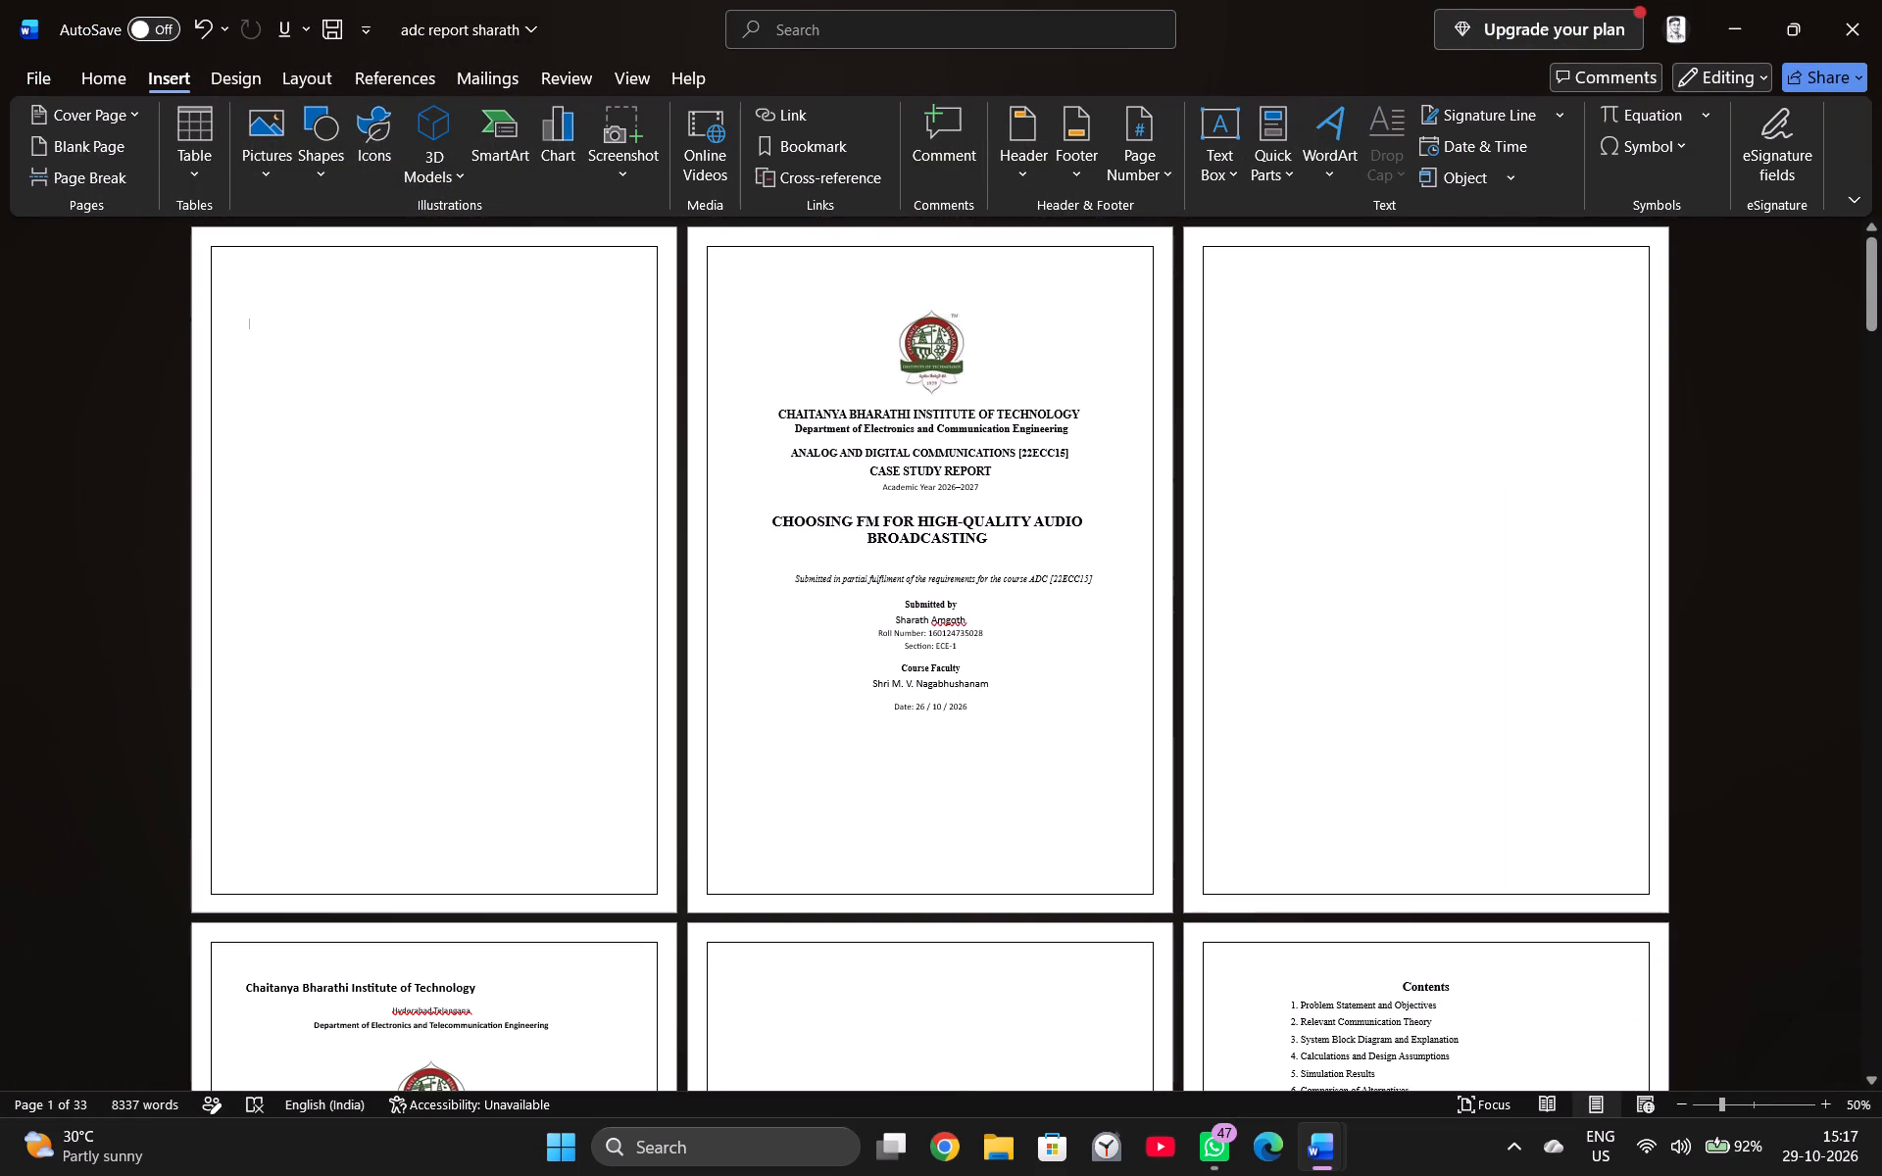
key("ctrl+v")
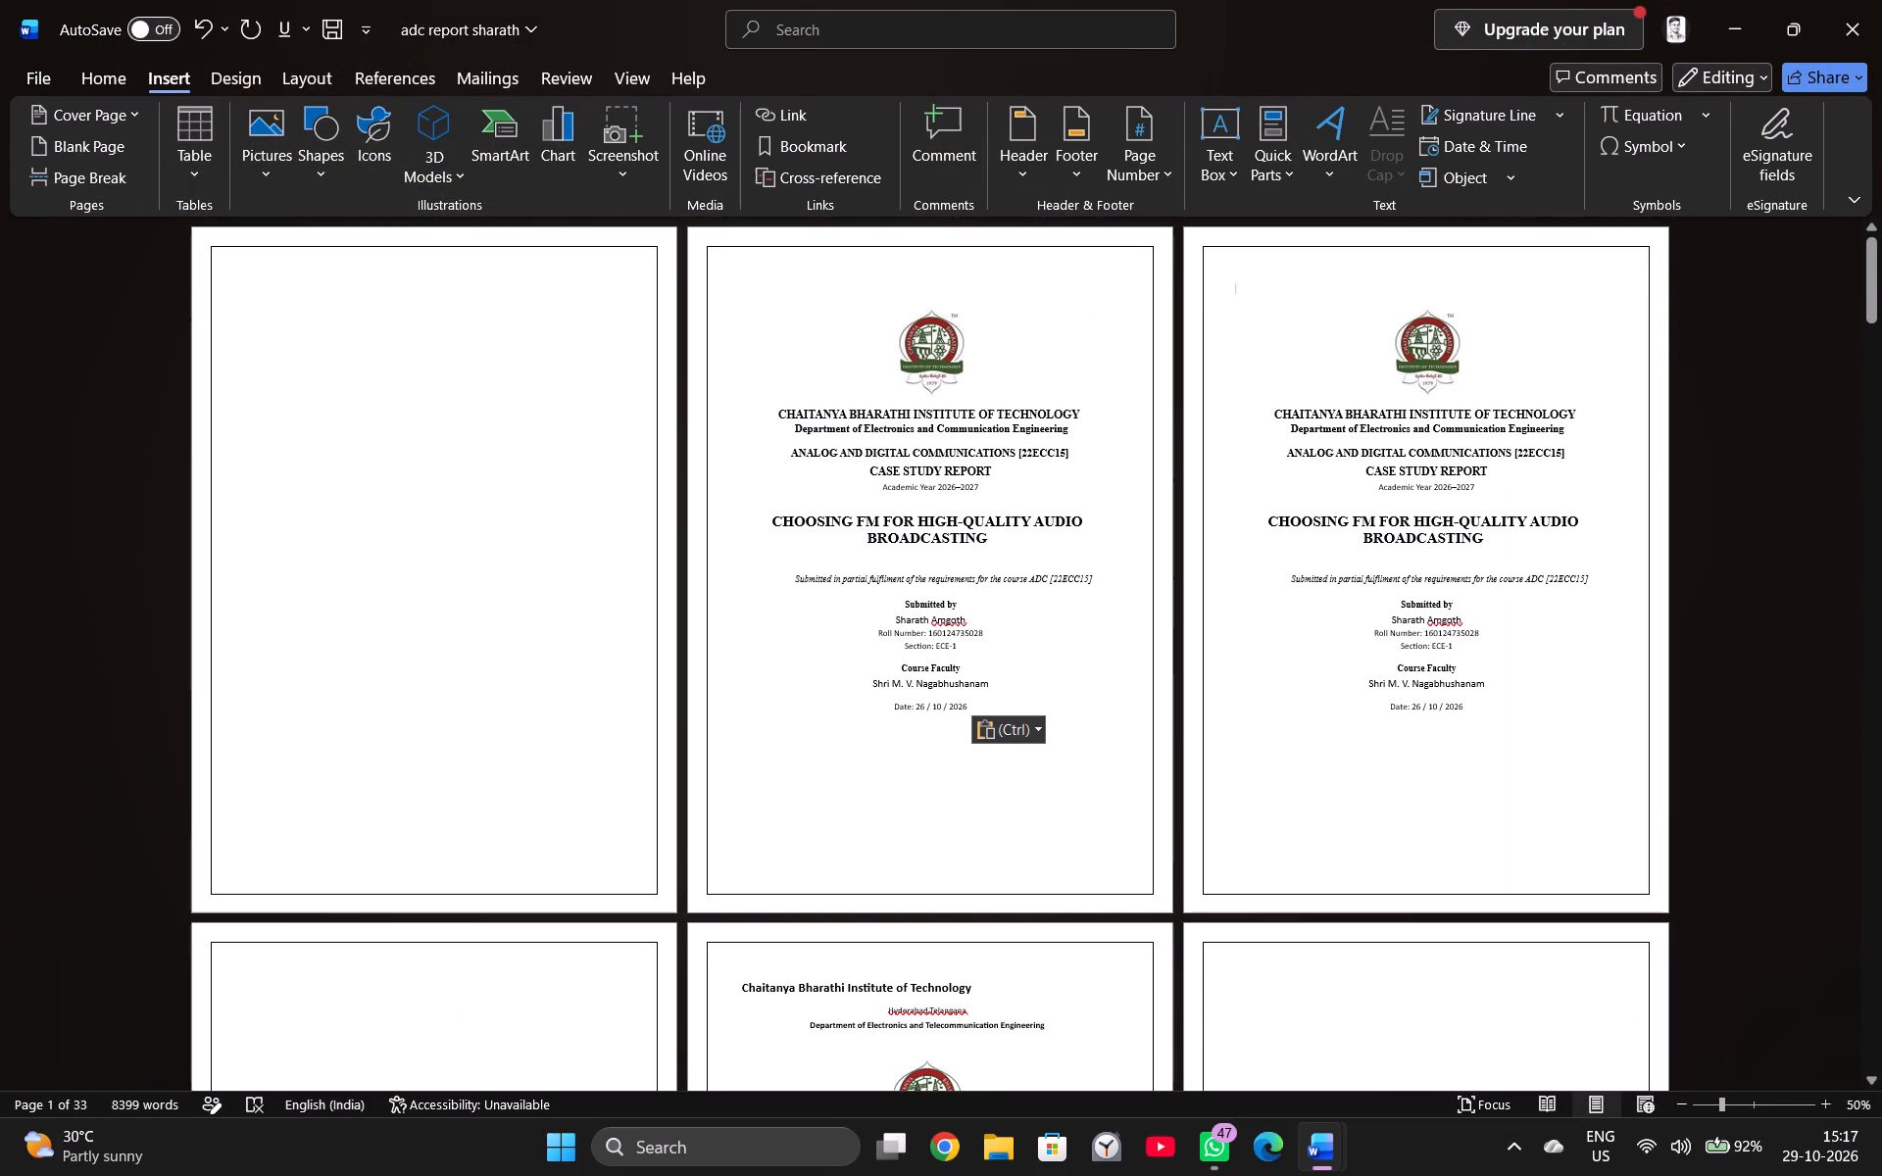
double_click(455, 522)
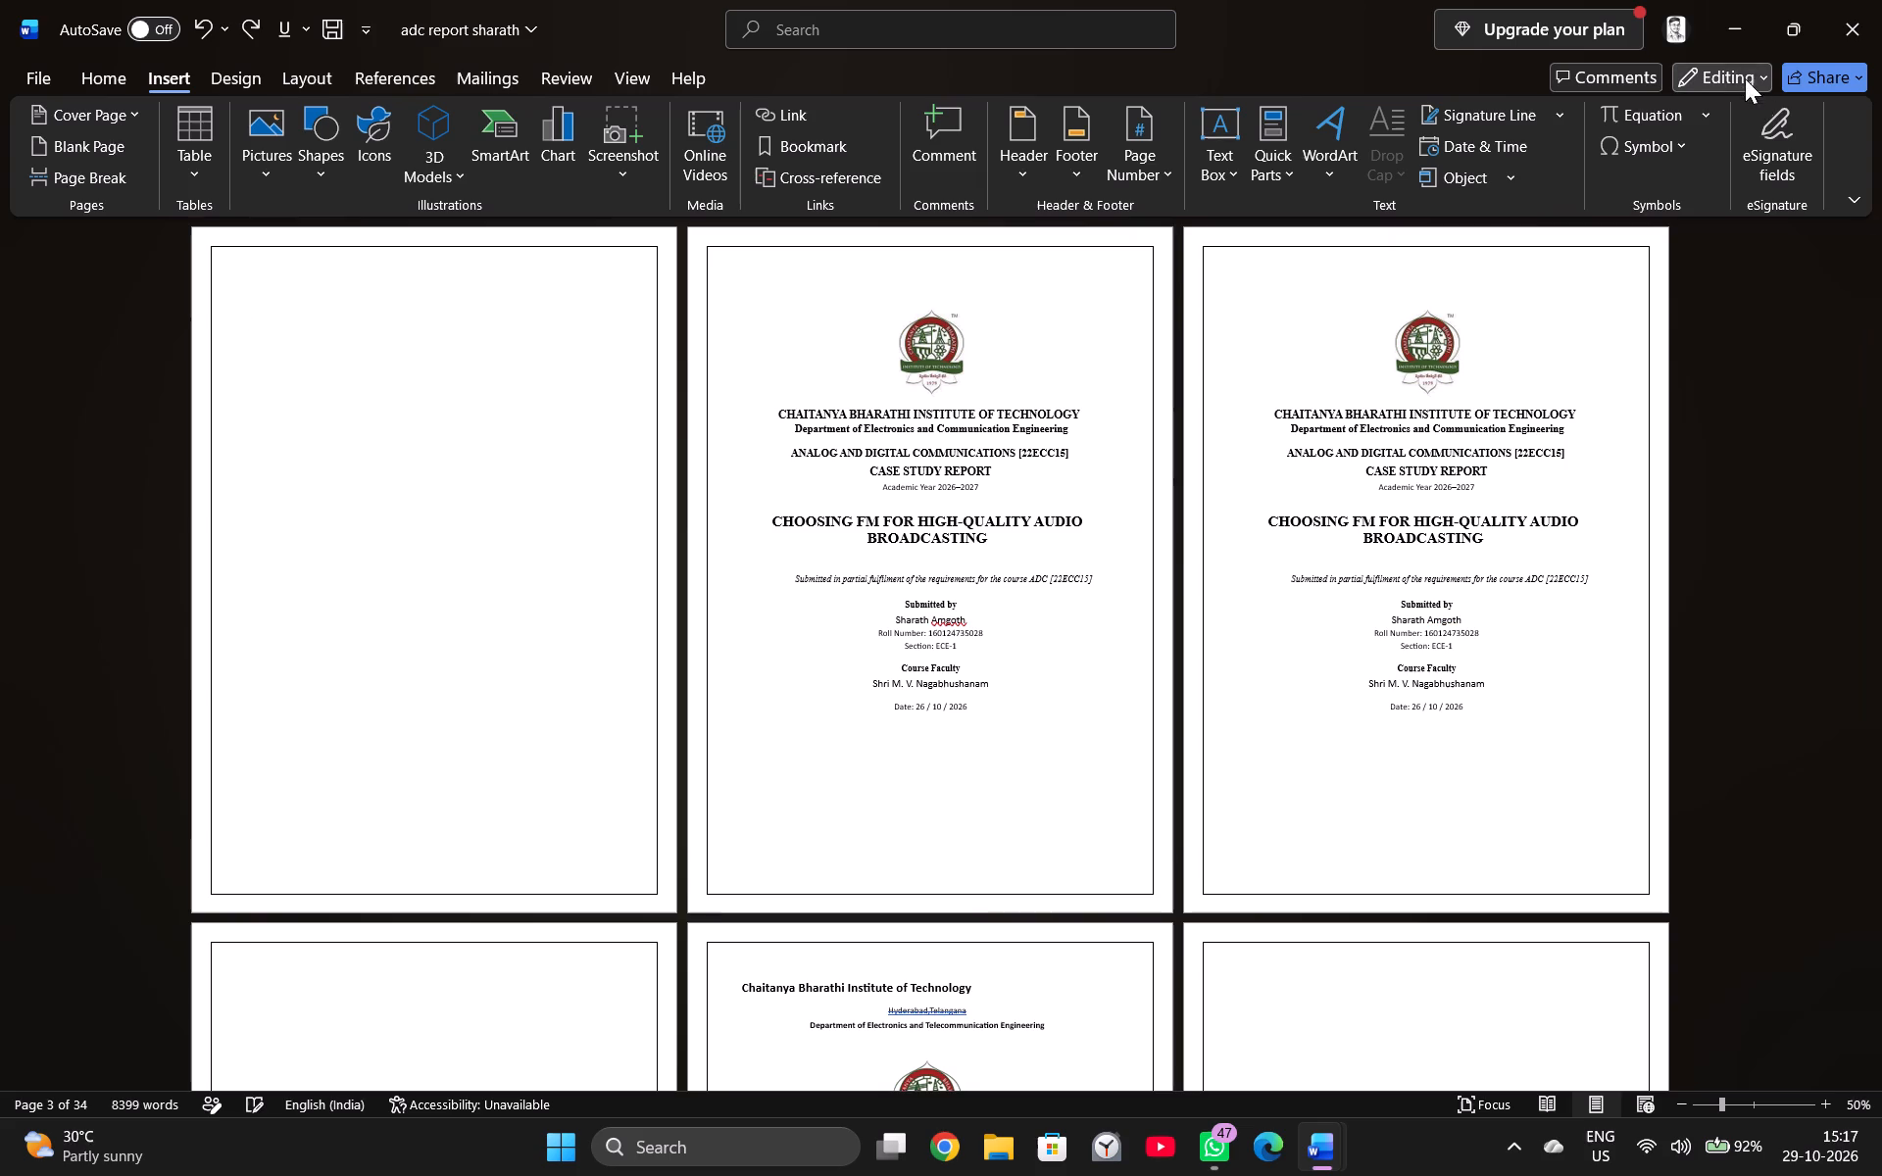
Undo the pasted FM covers and the blank pages inserted before and after the Case Study 11 cover.
left_click(193, 17)
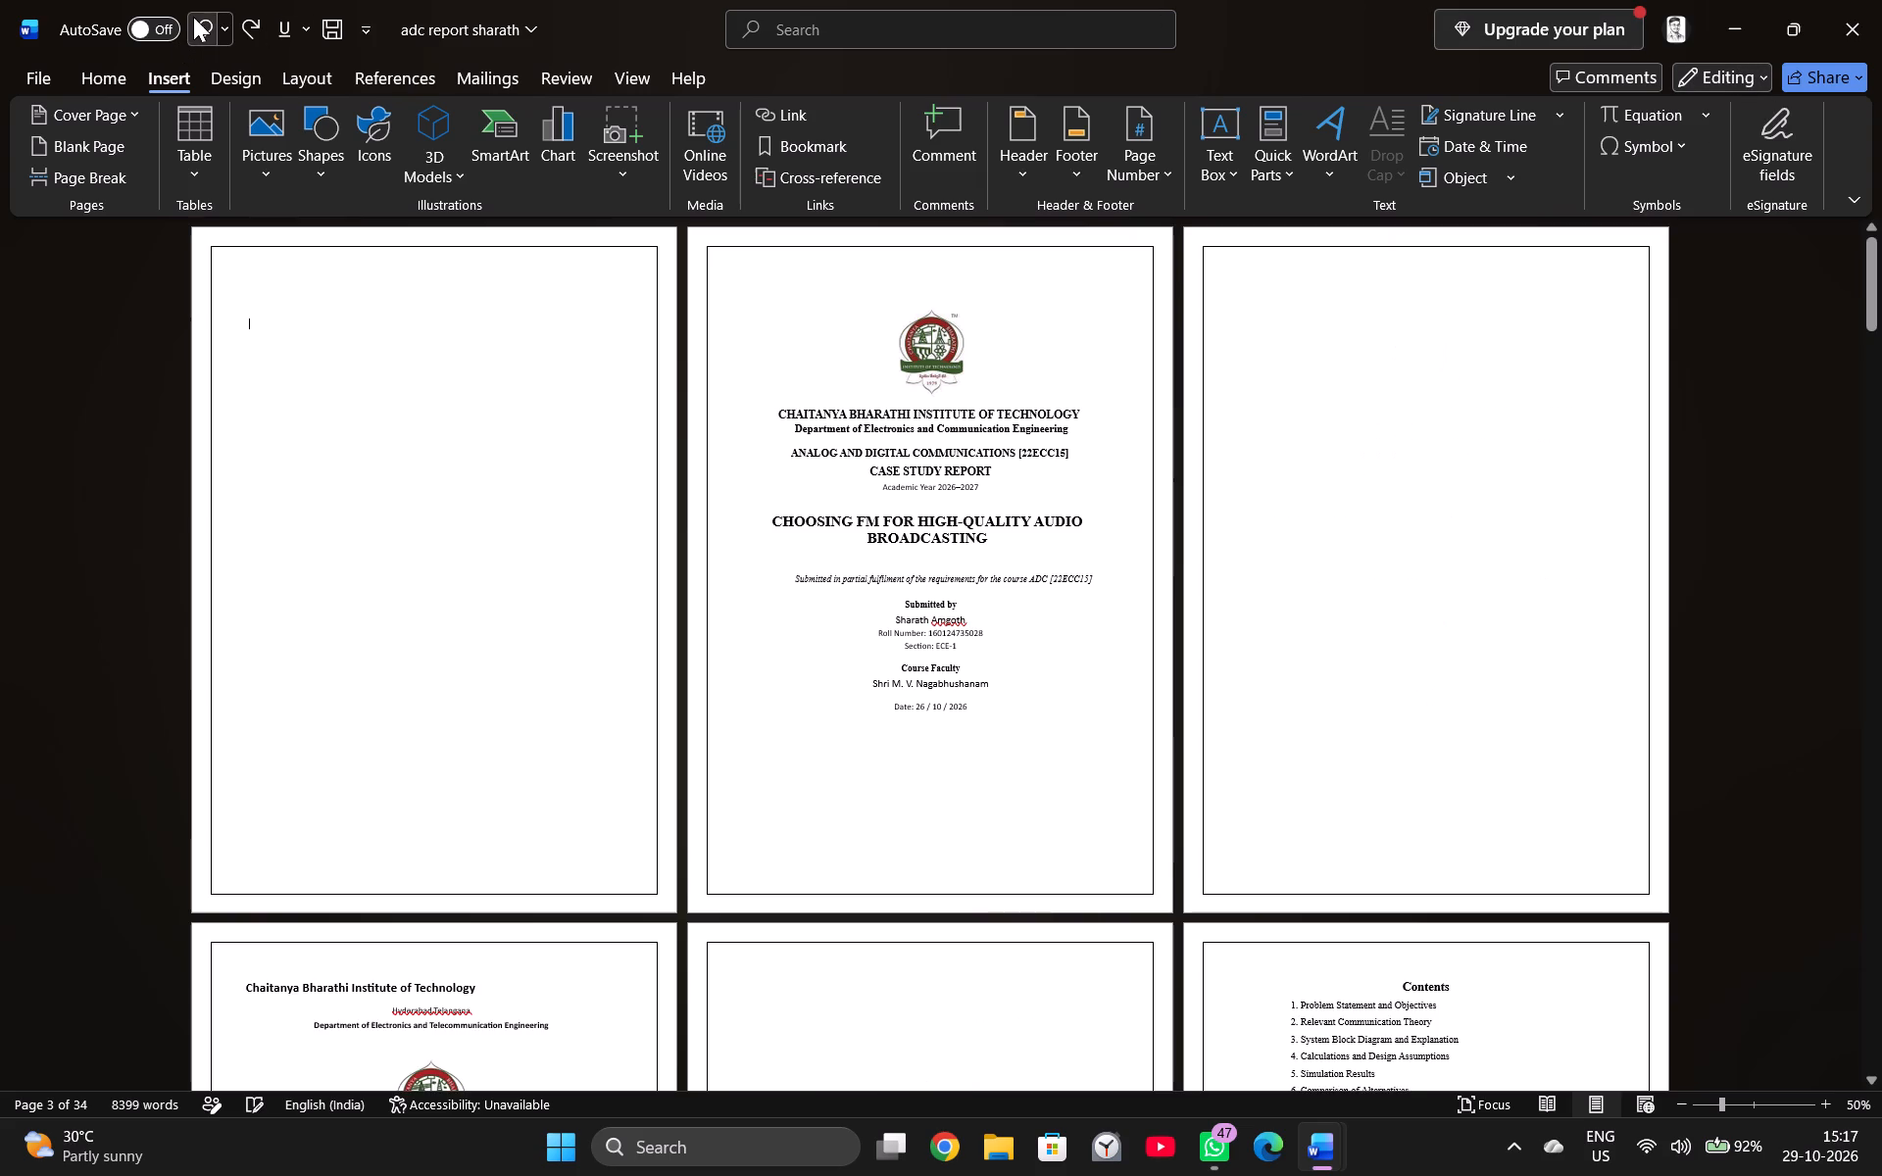
left_click(193, 17)
left_click(193, 17)
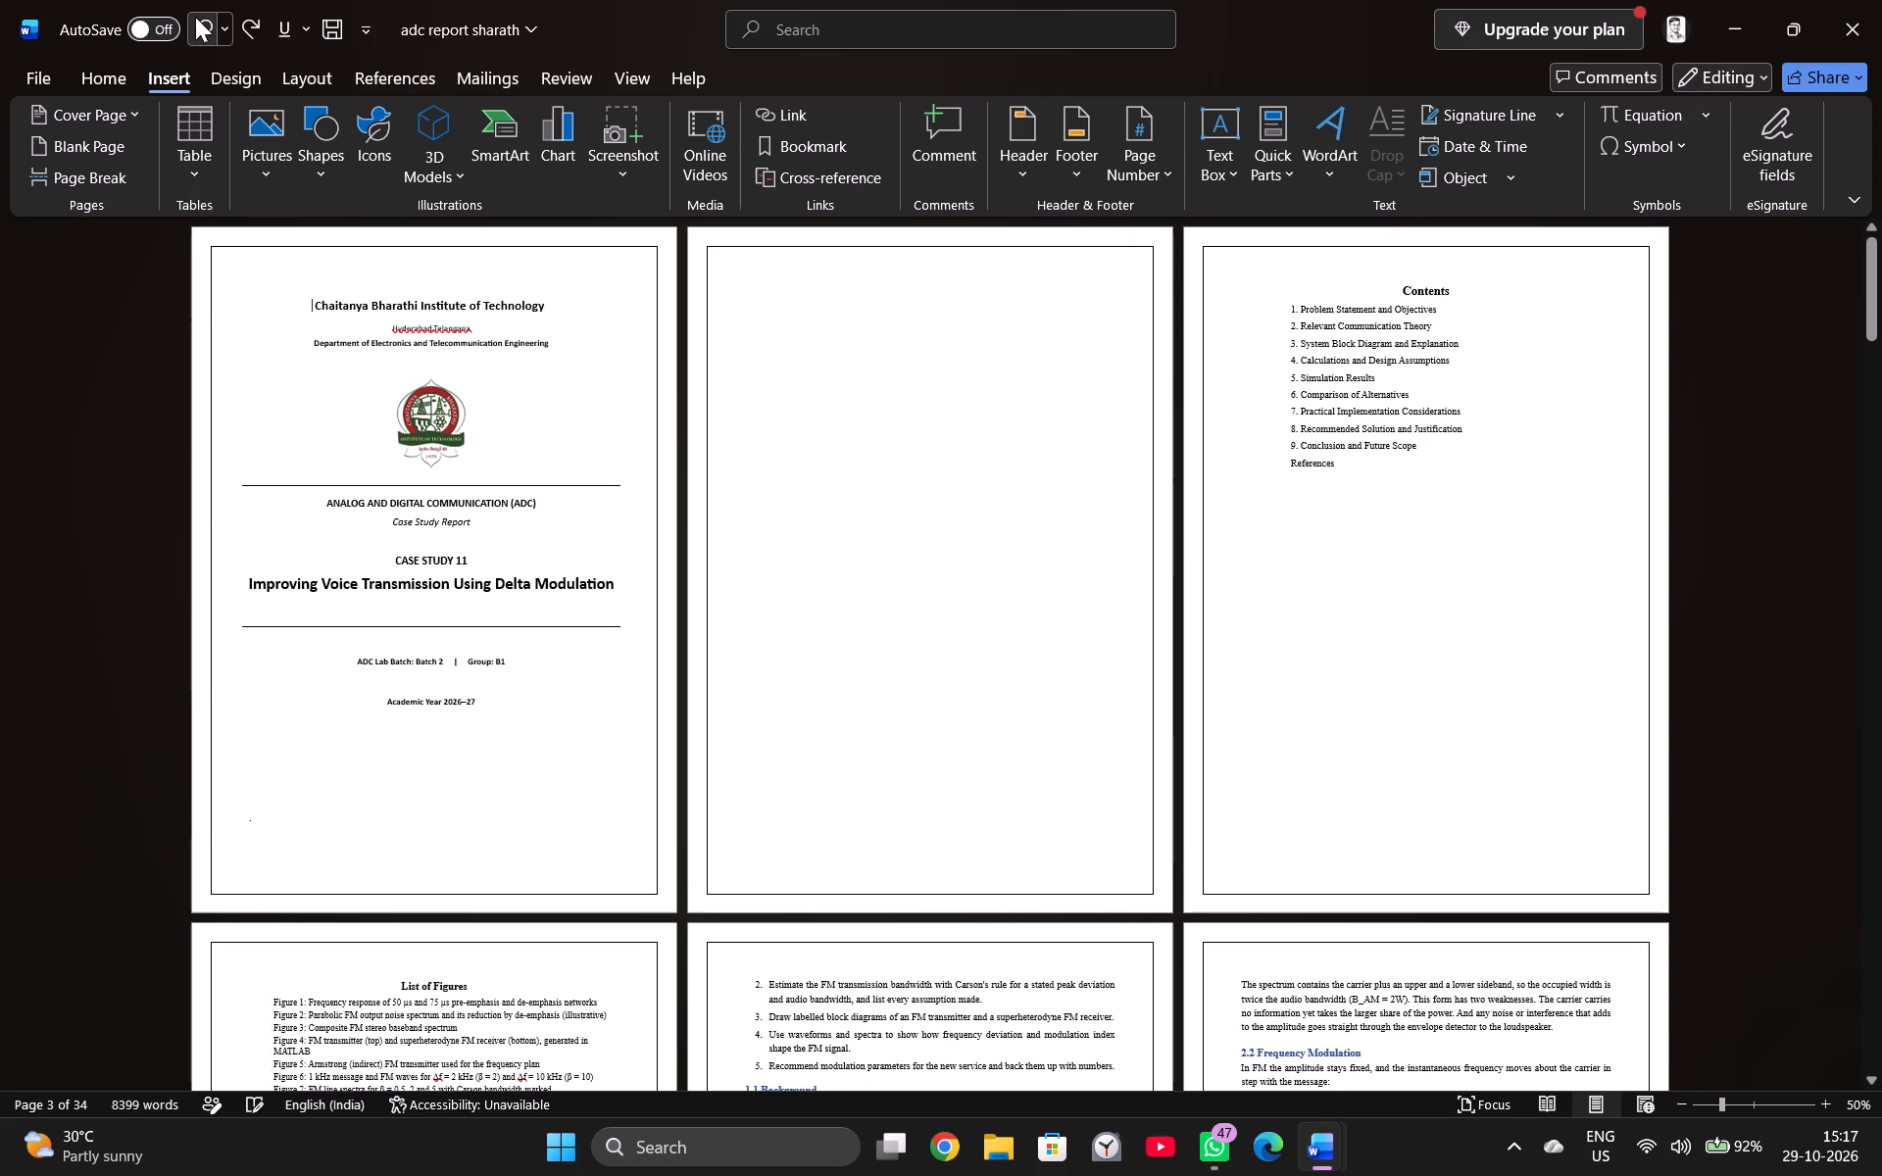
left_click(195, 17)
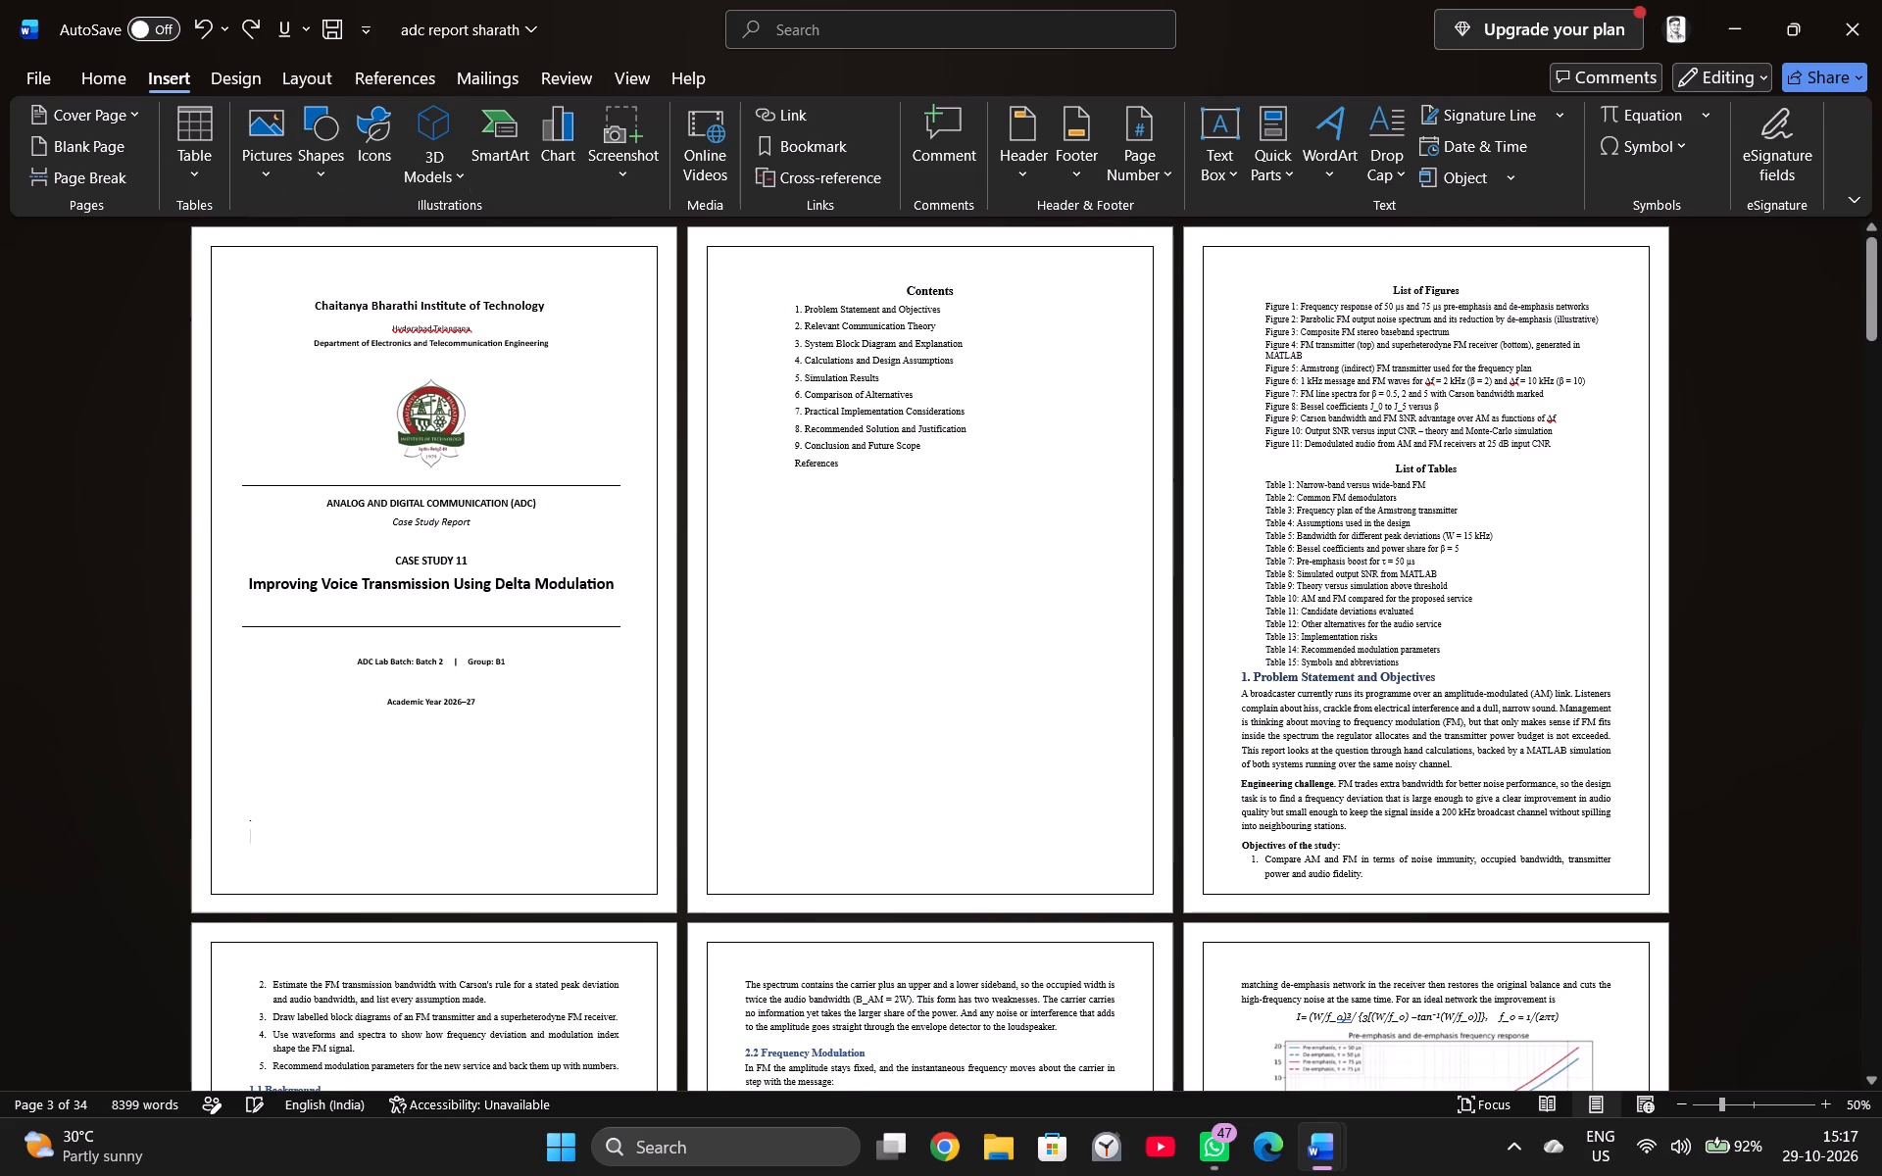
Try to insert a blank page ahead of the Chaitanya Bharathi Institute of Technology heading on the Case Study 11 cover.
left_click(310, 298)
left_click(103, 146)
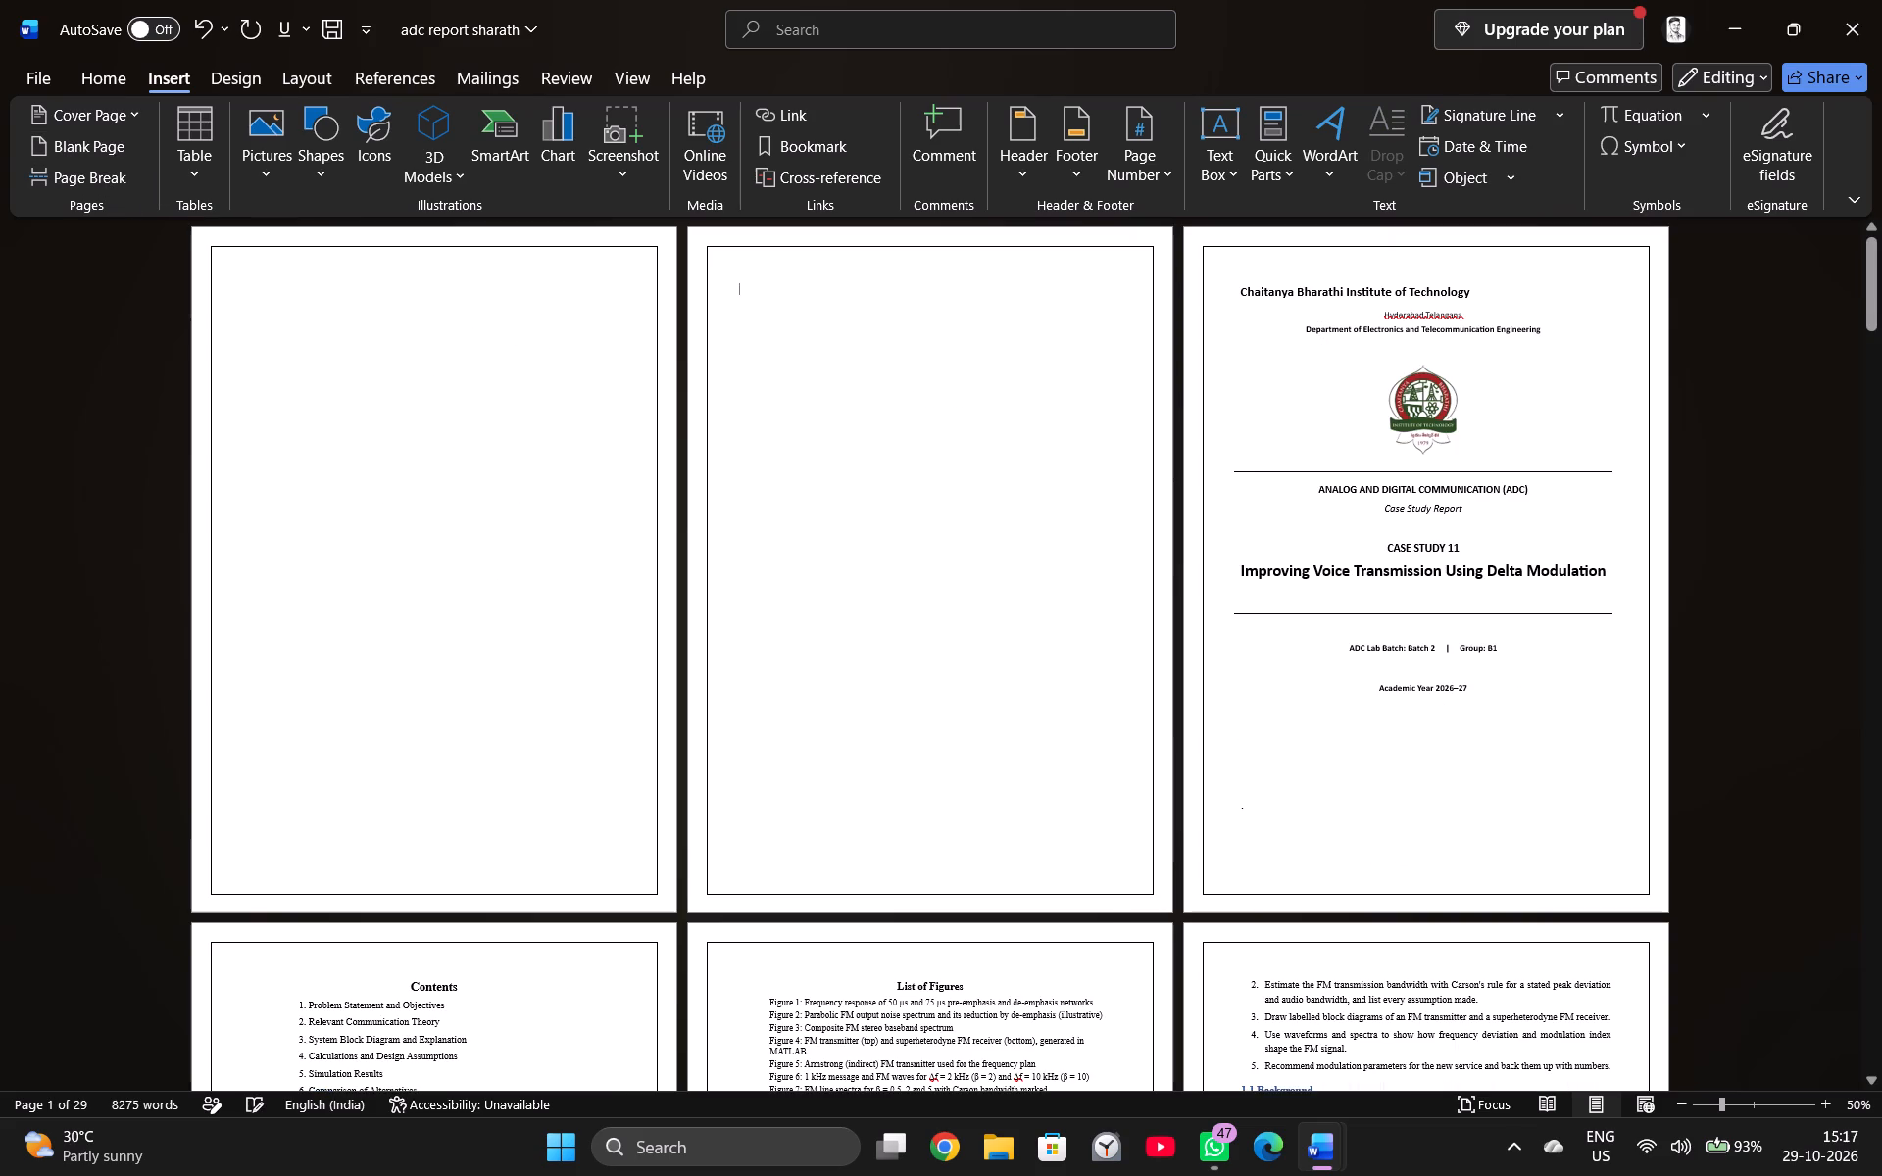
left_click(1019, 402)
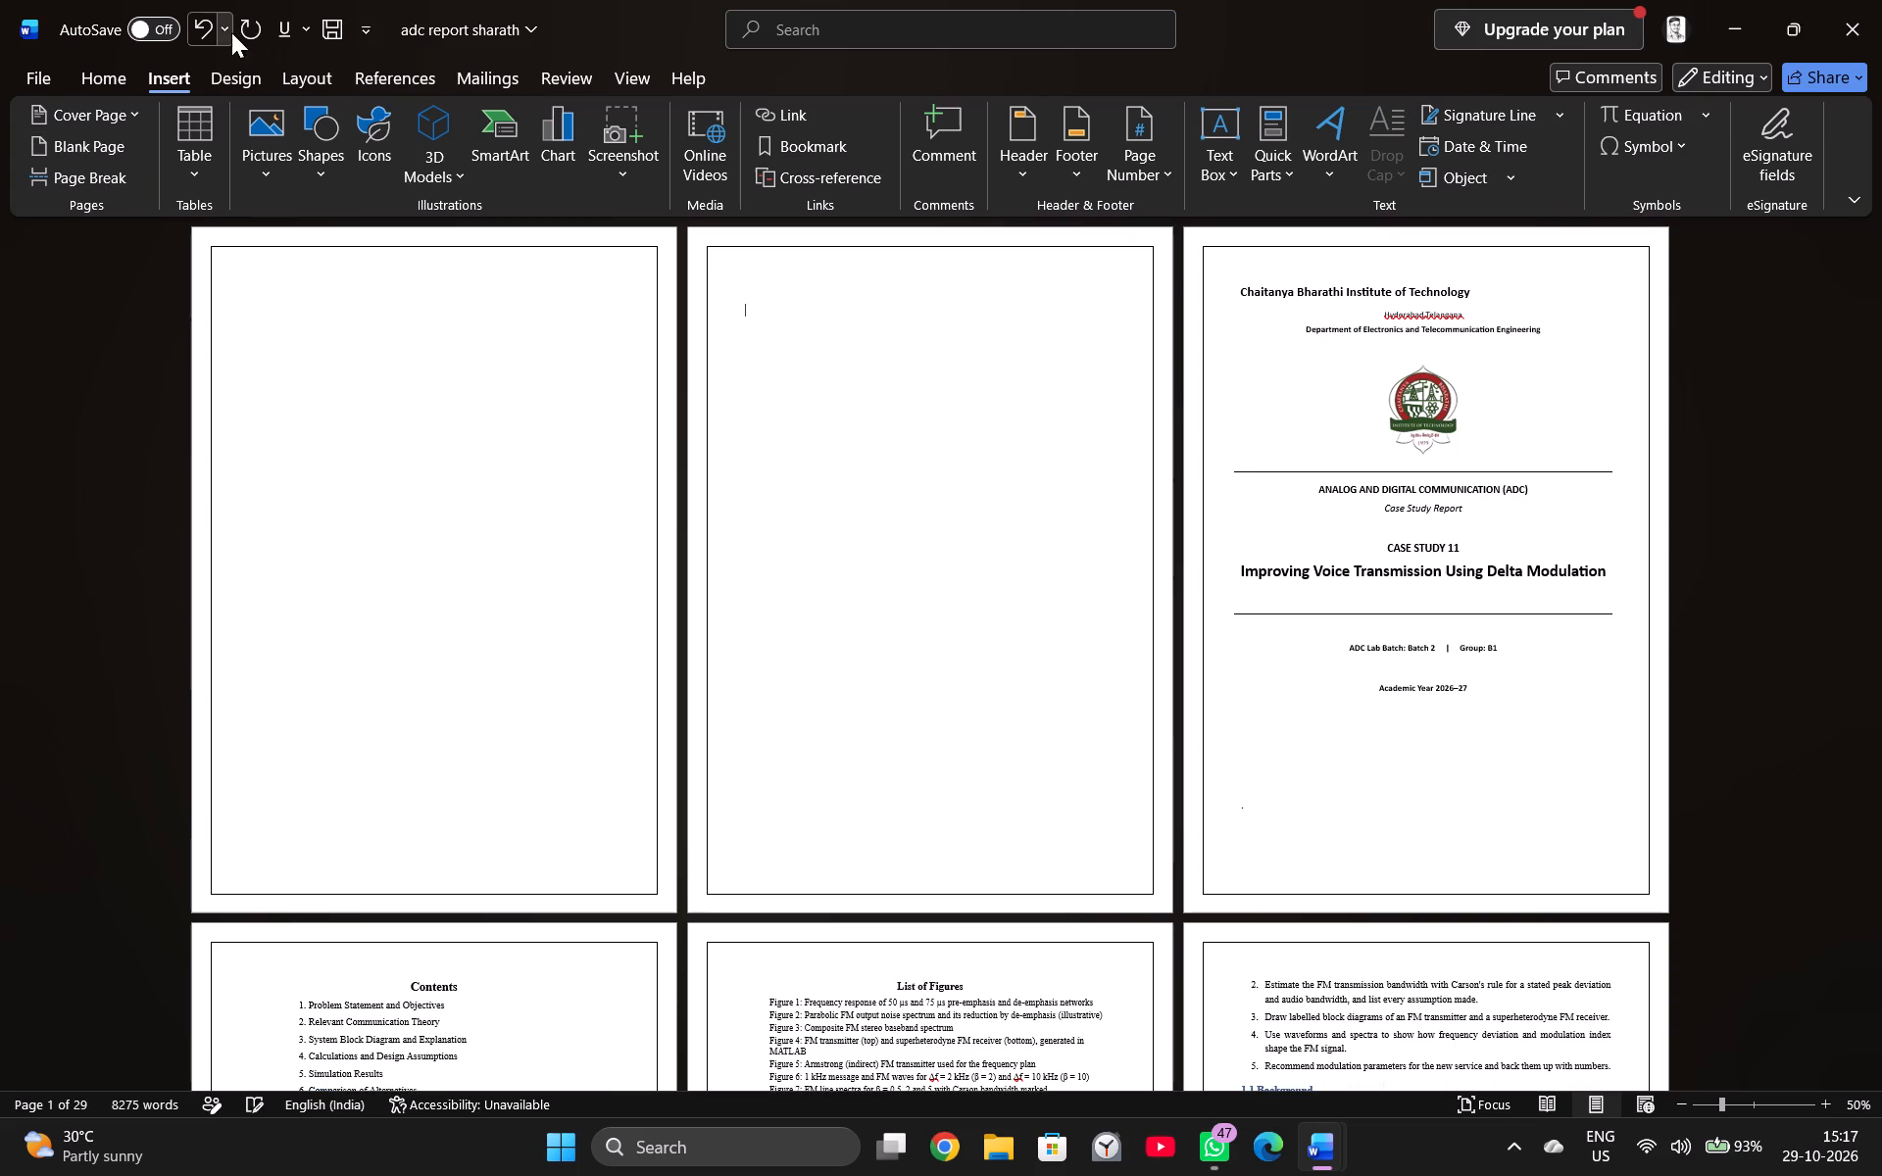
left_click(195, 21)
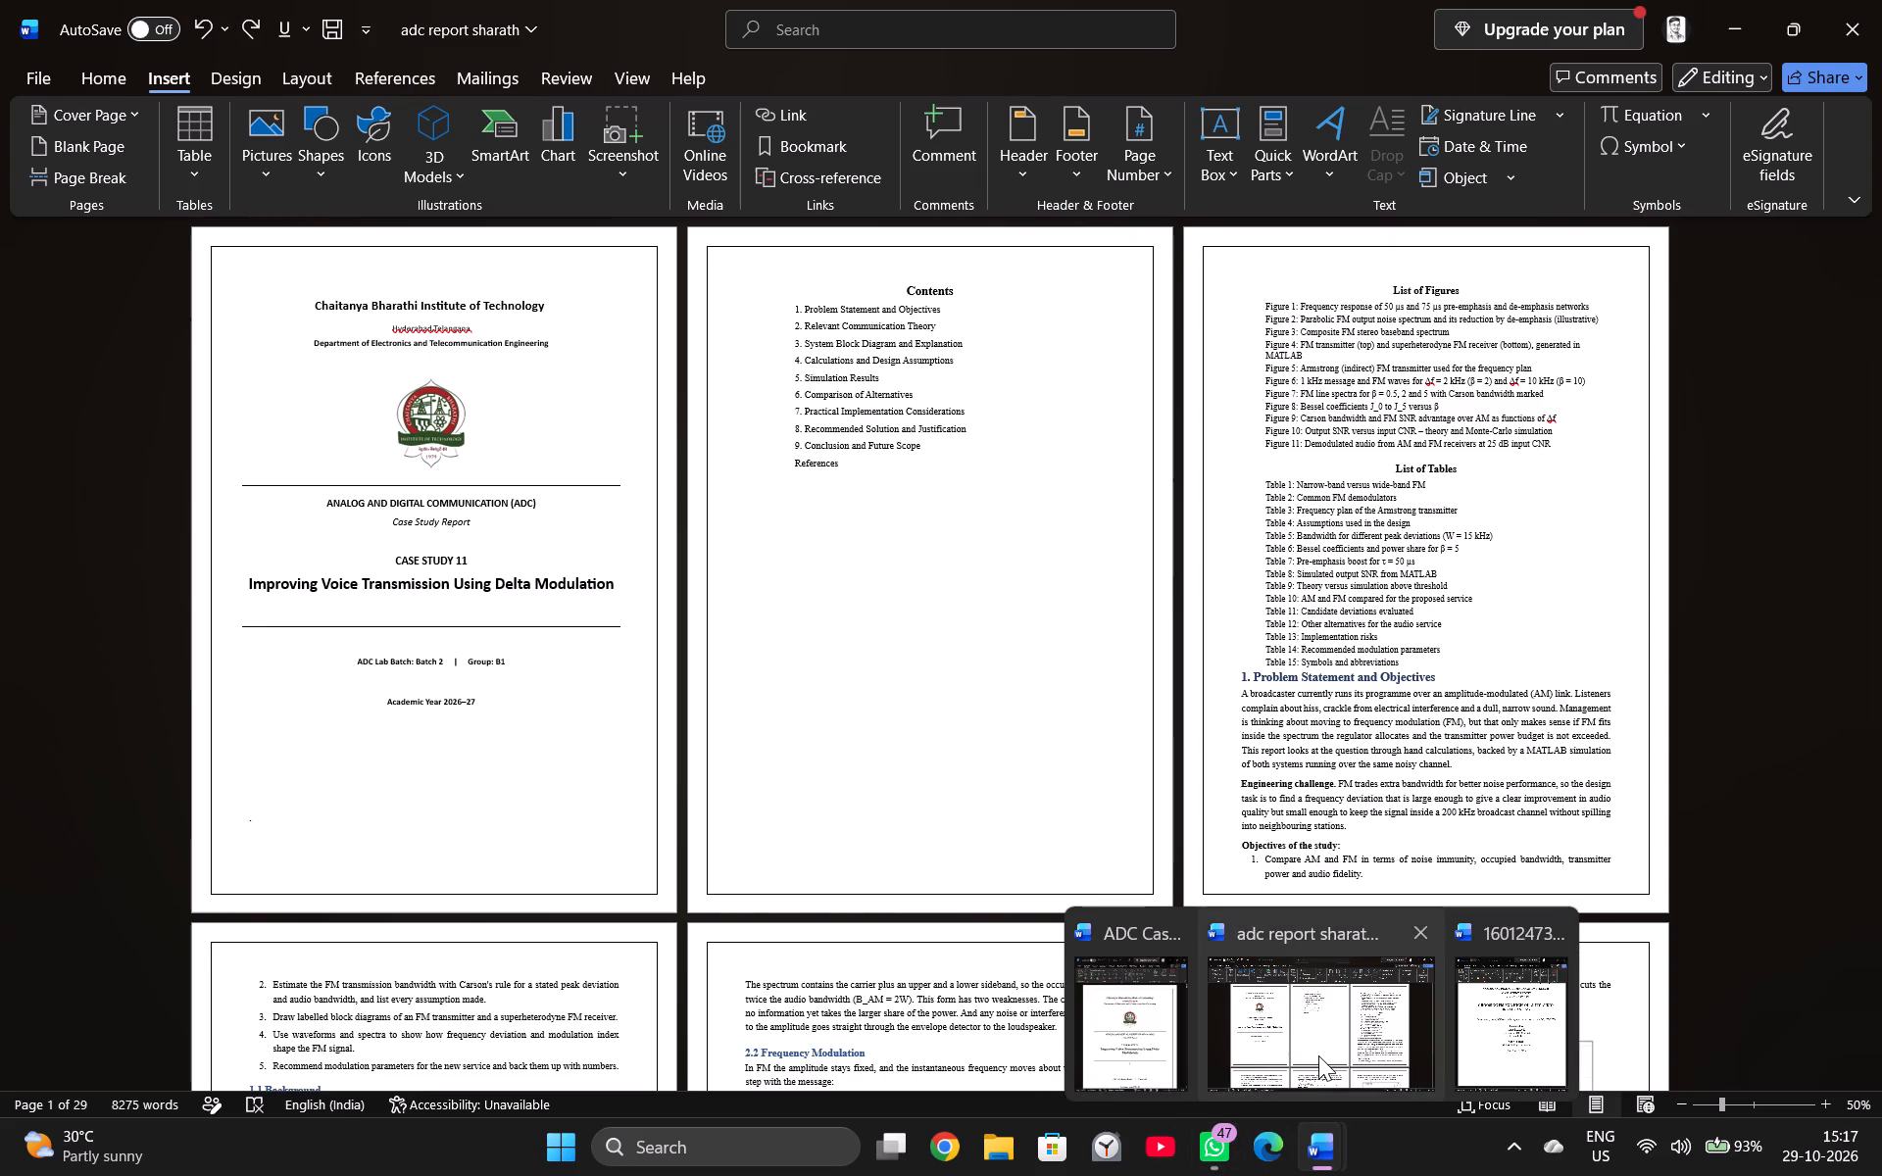
Replace the ADC Case Study document's cover text and emblem with the converted FM report's cover, from the emblem to the date line.
left_click(1318, 1055)
left_click(1118, 1010)
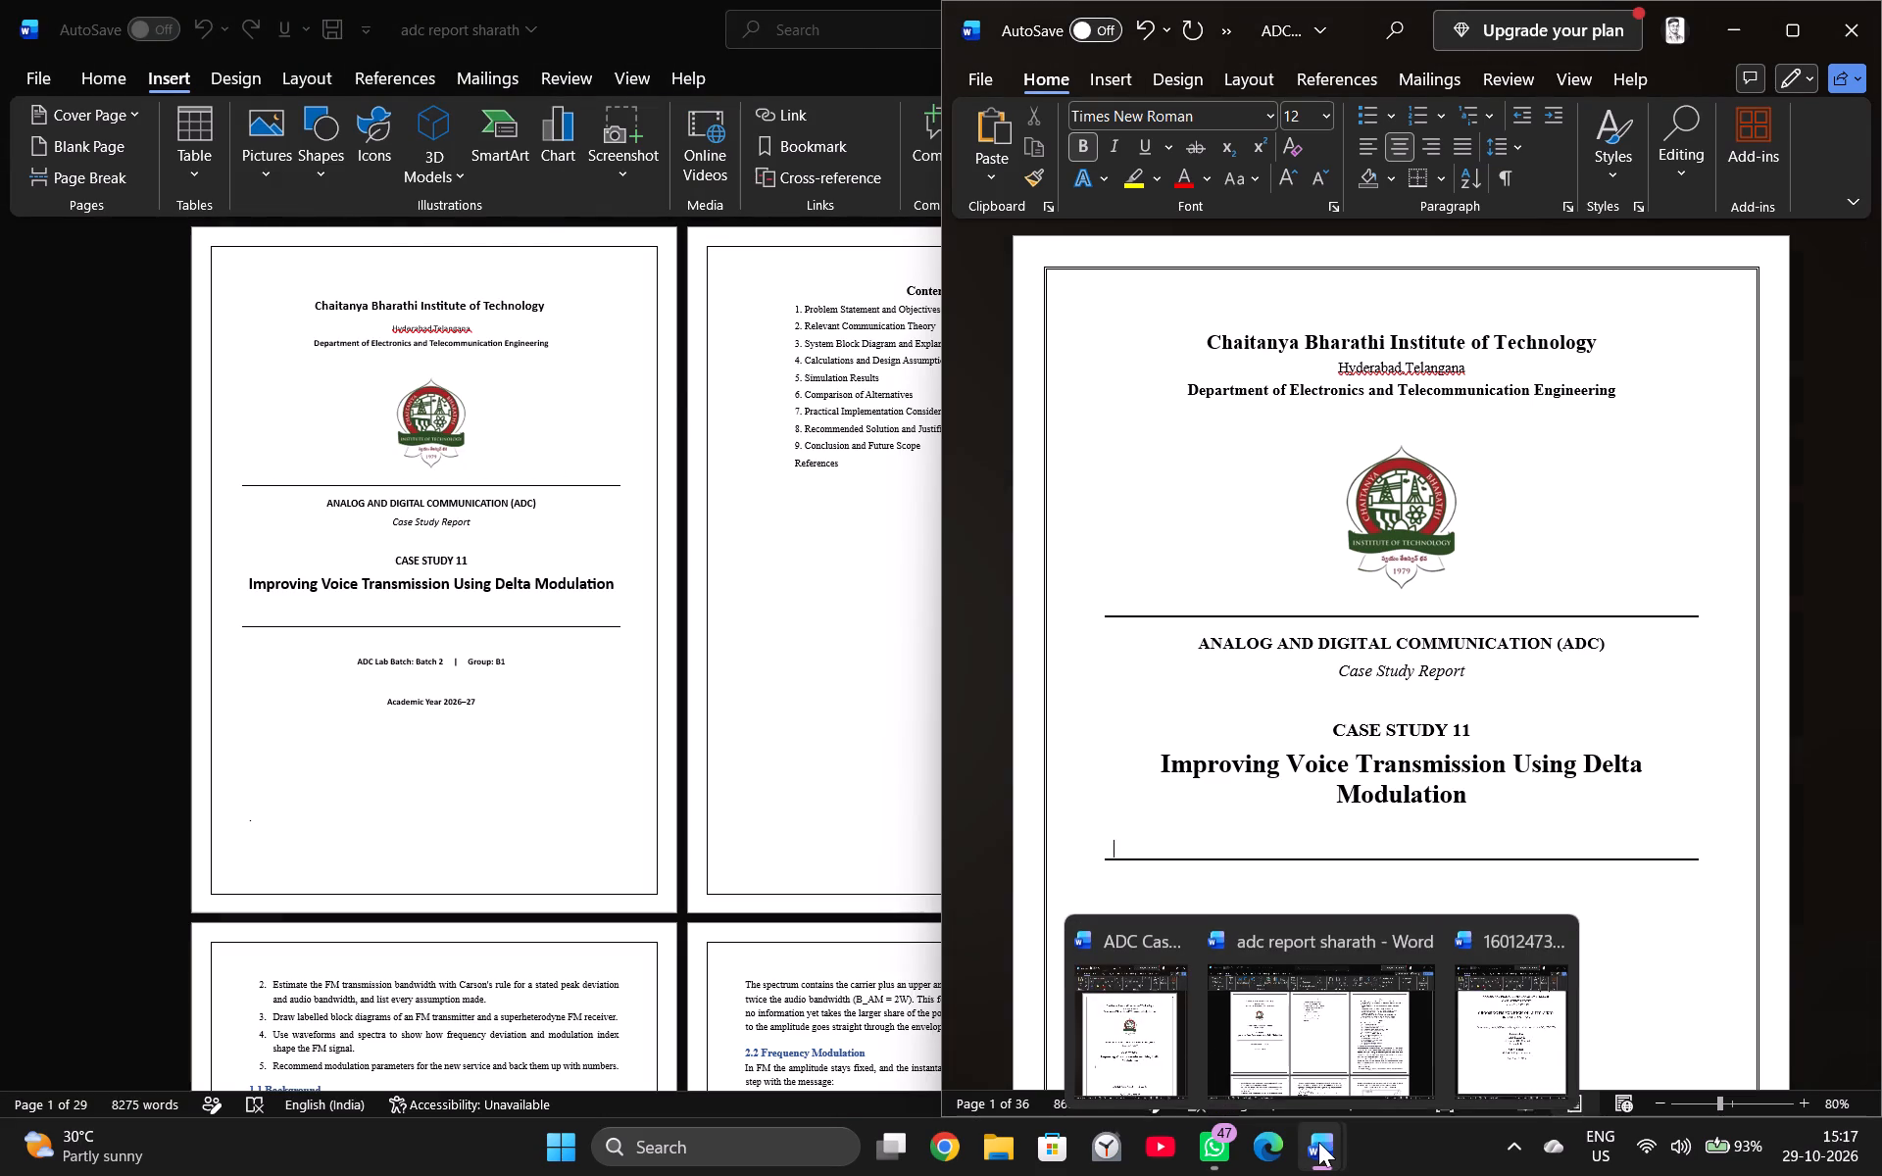
left_click(1515, 1016)
scroll(488, 636, "up", 9)
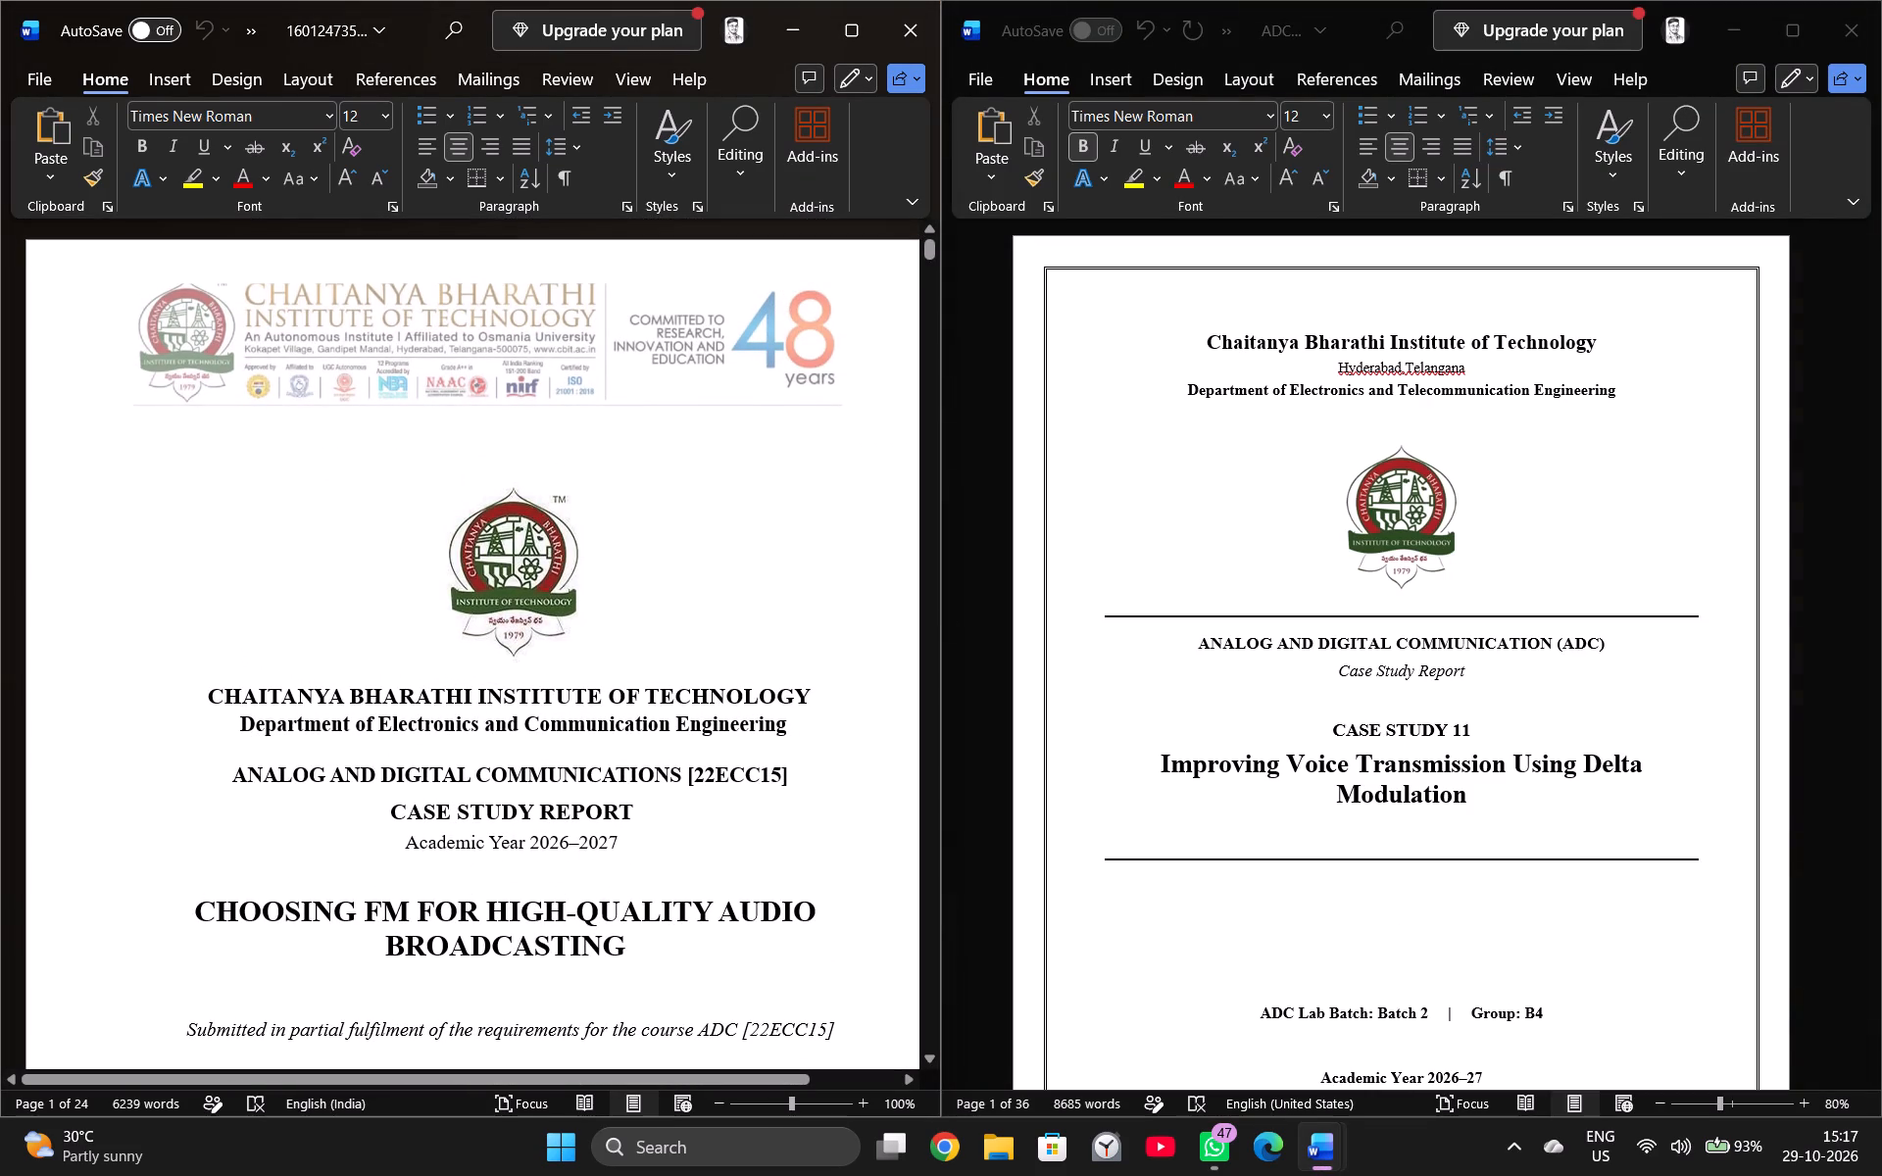
left_click_drag(223, 463, 783, 1104)
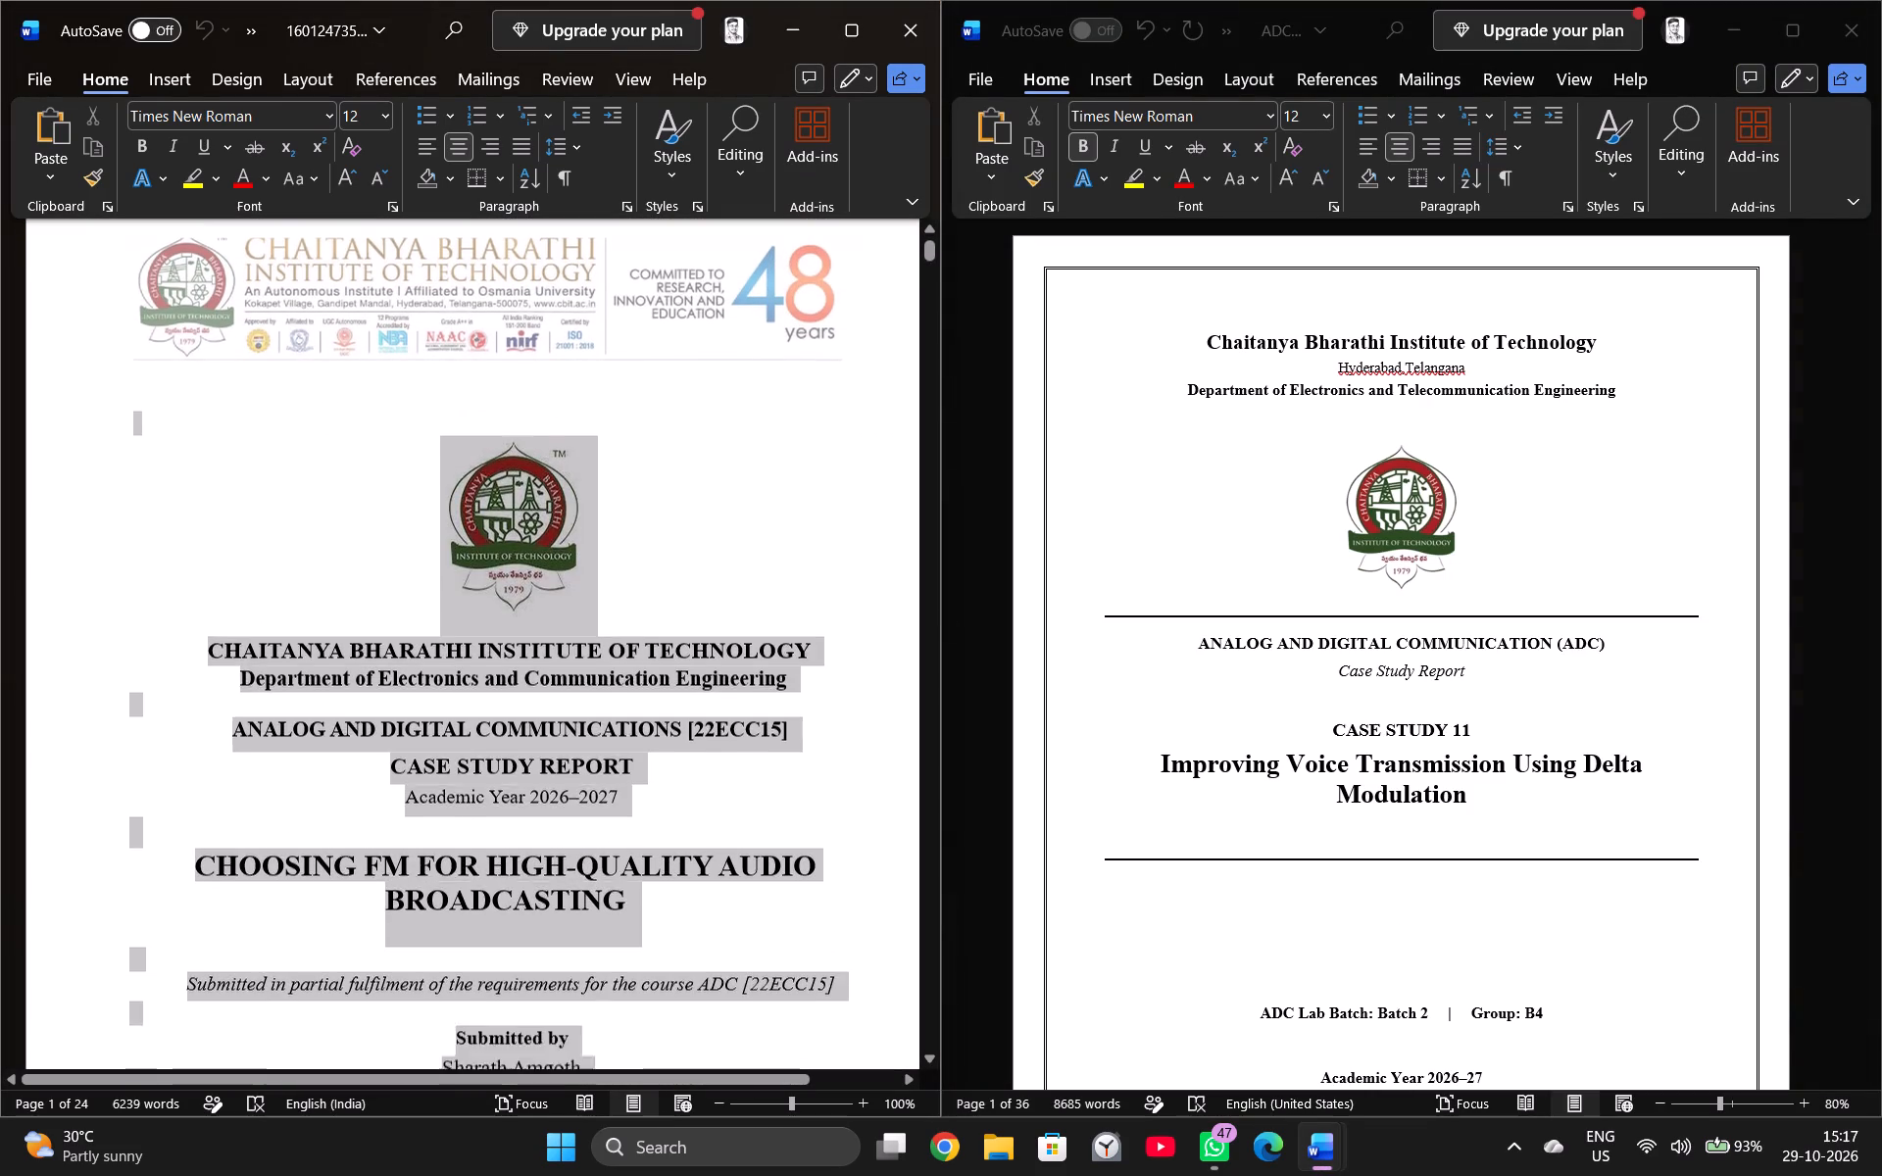
left_click_drag(783, 1104, 638, 763)
key("ctrl+c")
left_click(699, 666)
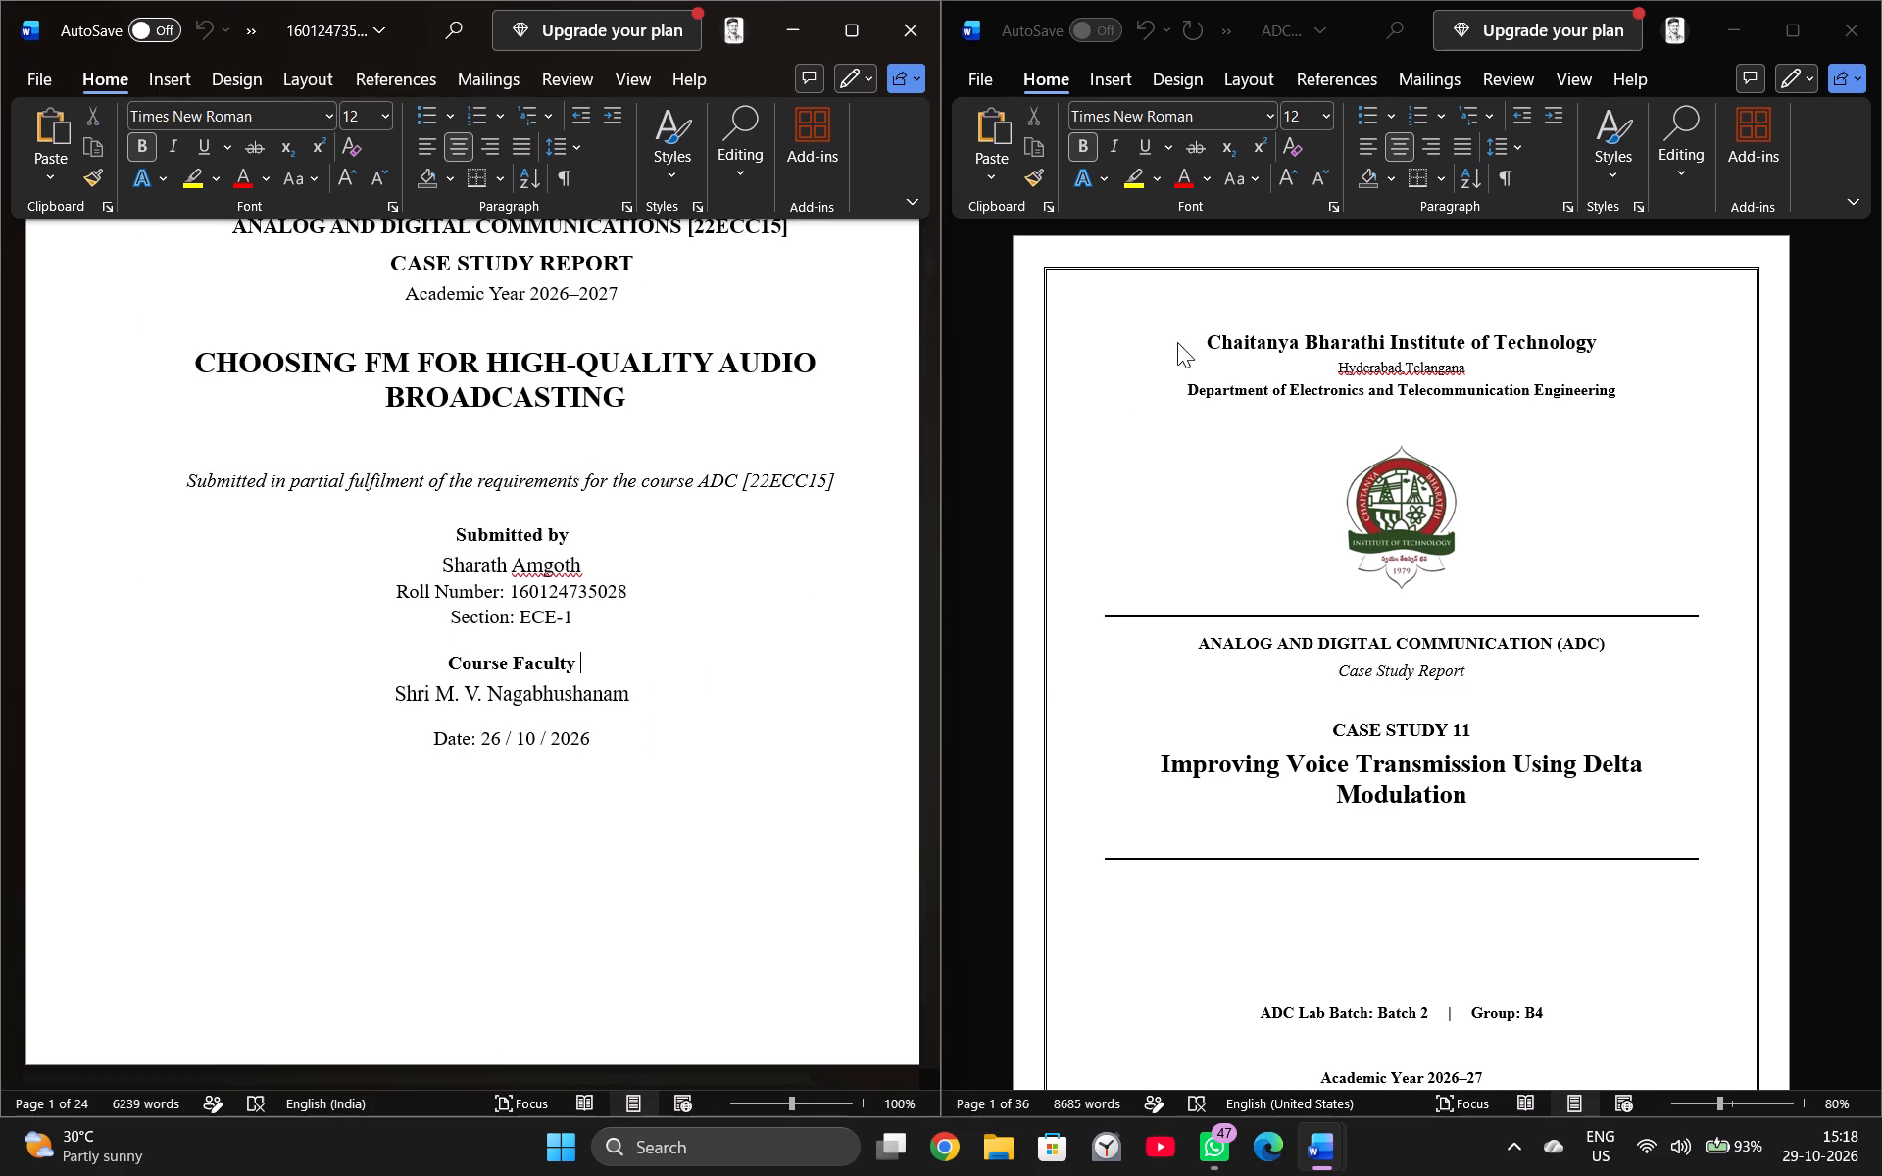
left_click(1181, 336)
left_click_drag(1190, 329, 1549, 1069)
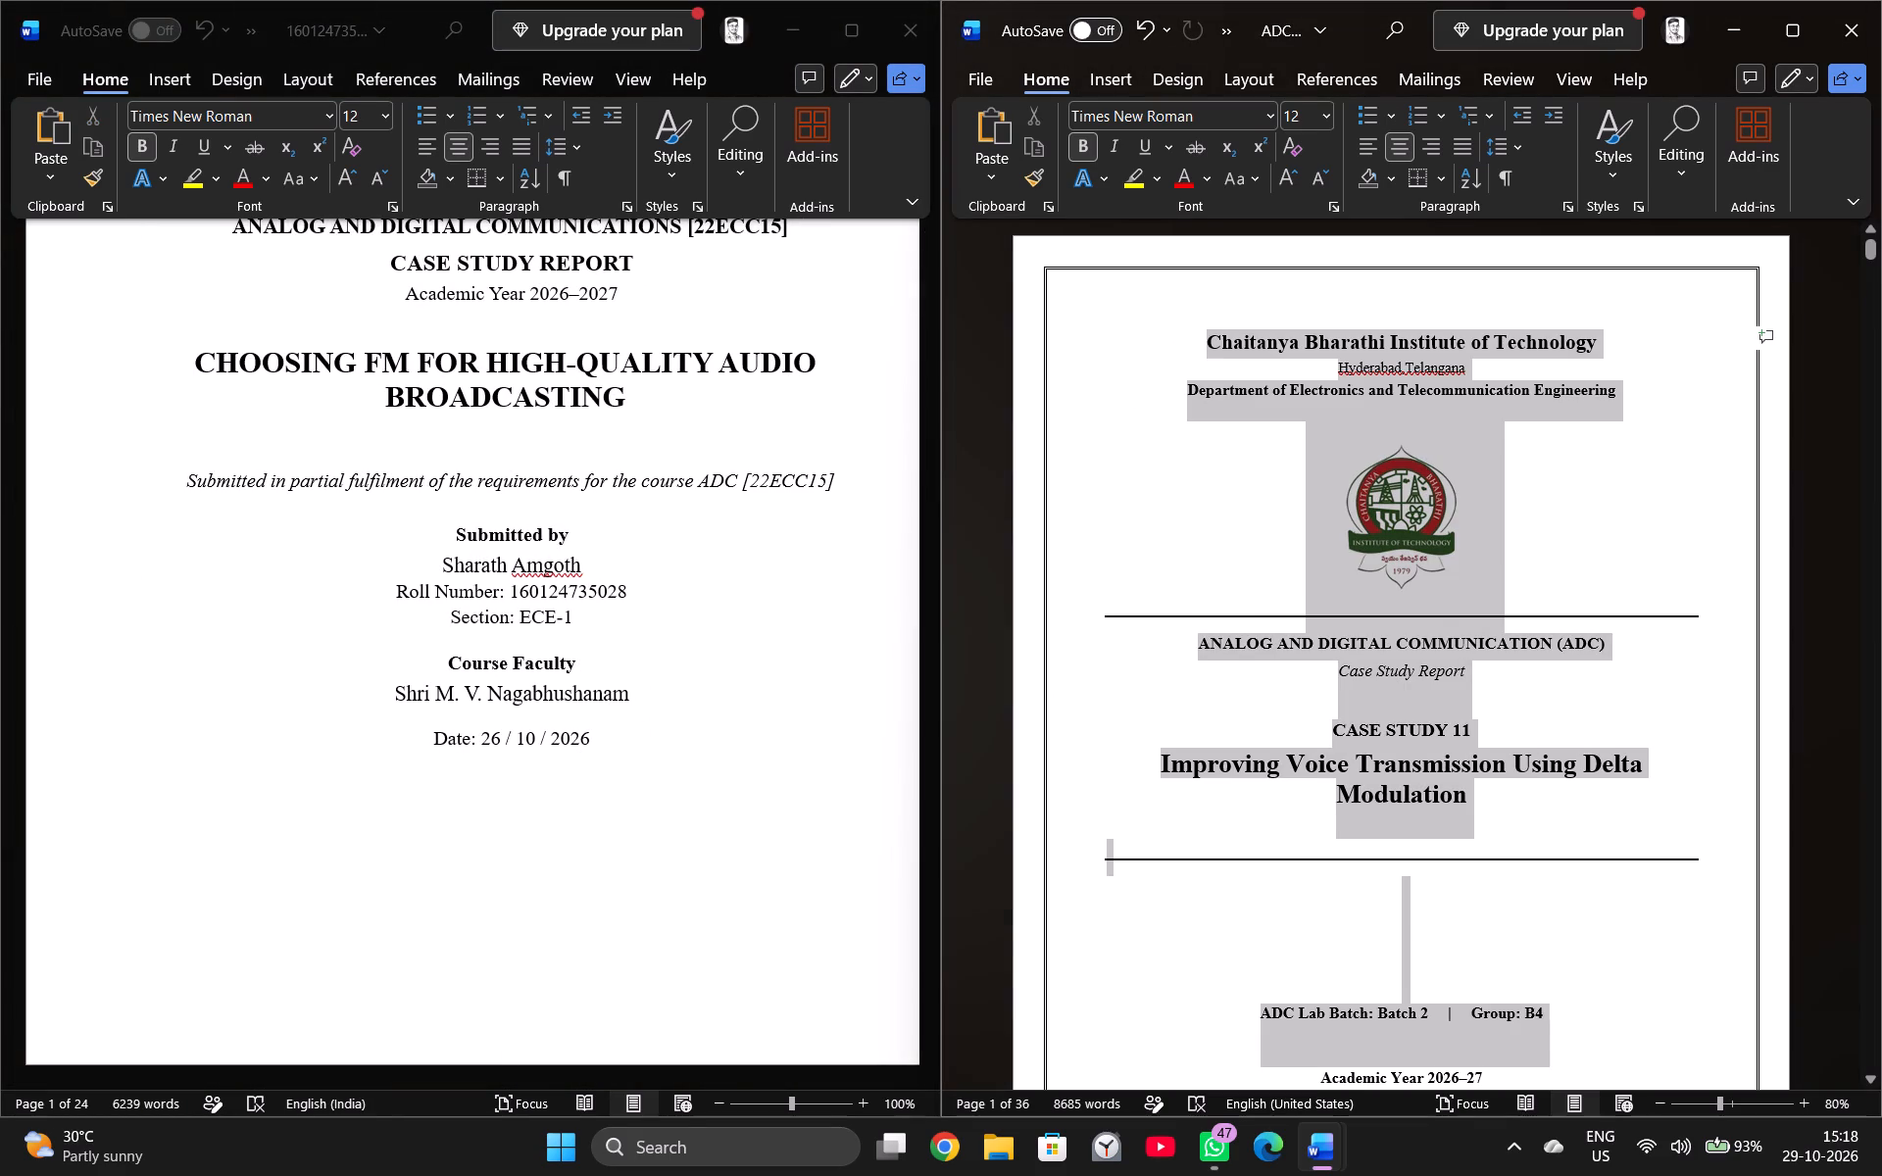
left_click_drag(1549, 1069, 1487, 739)
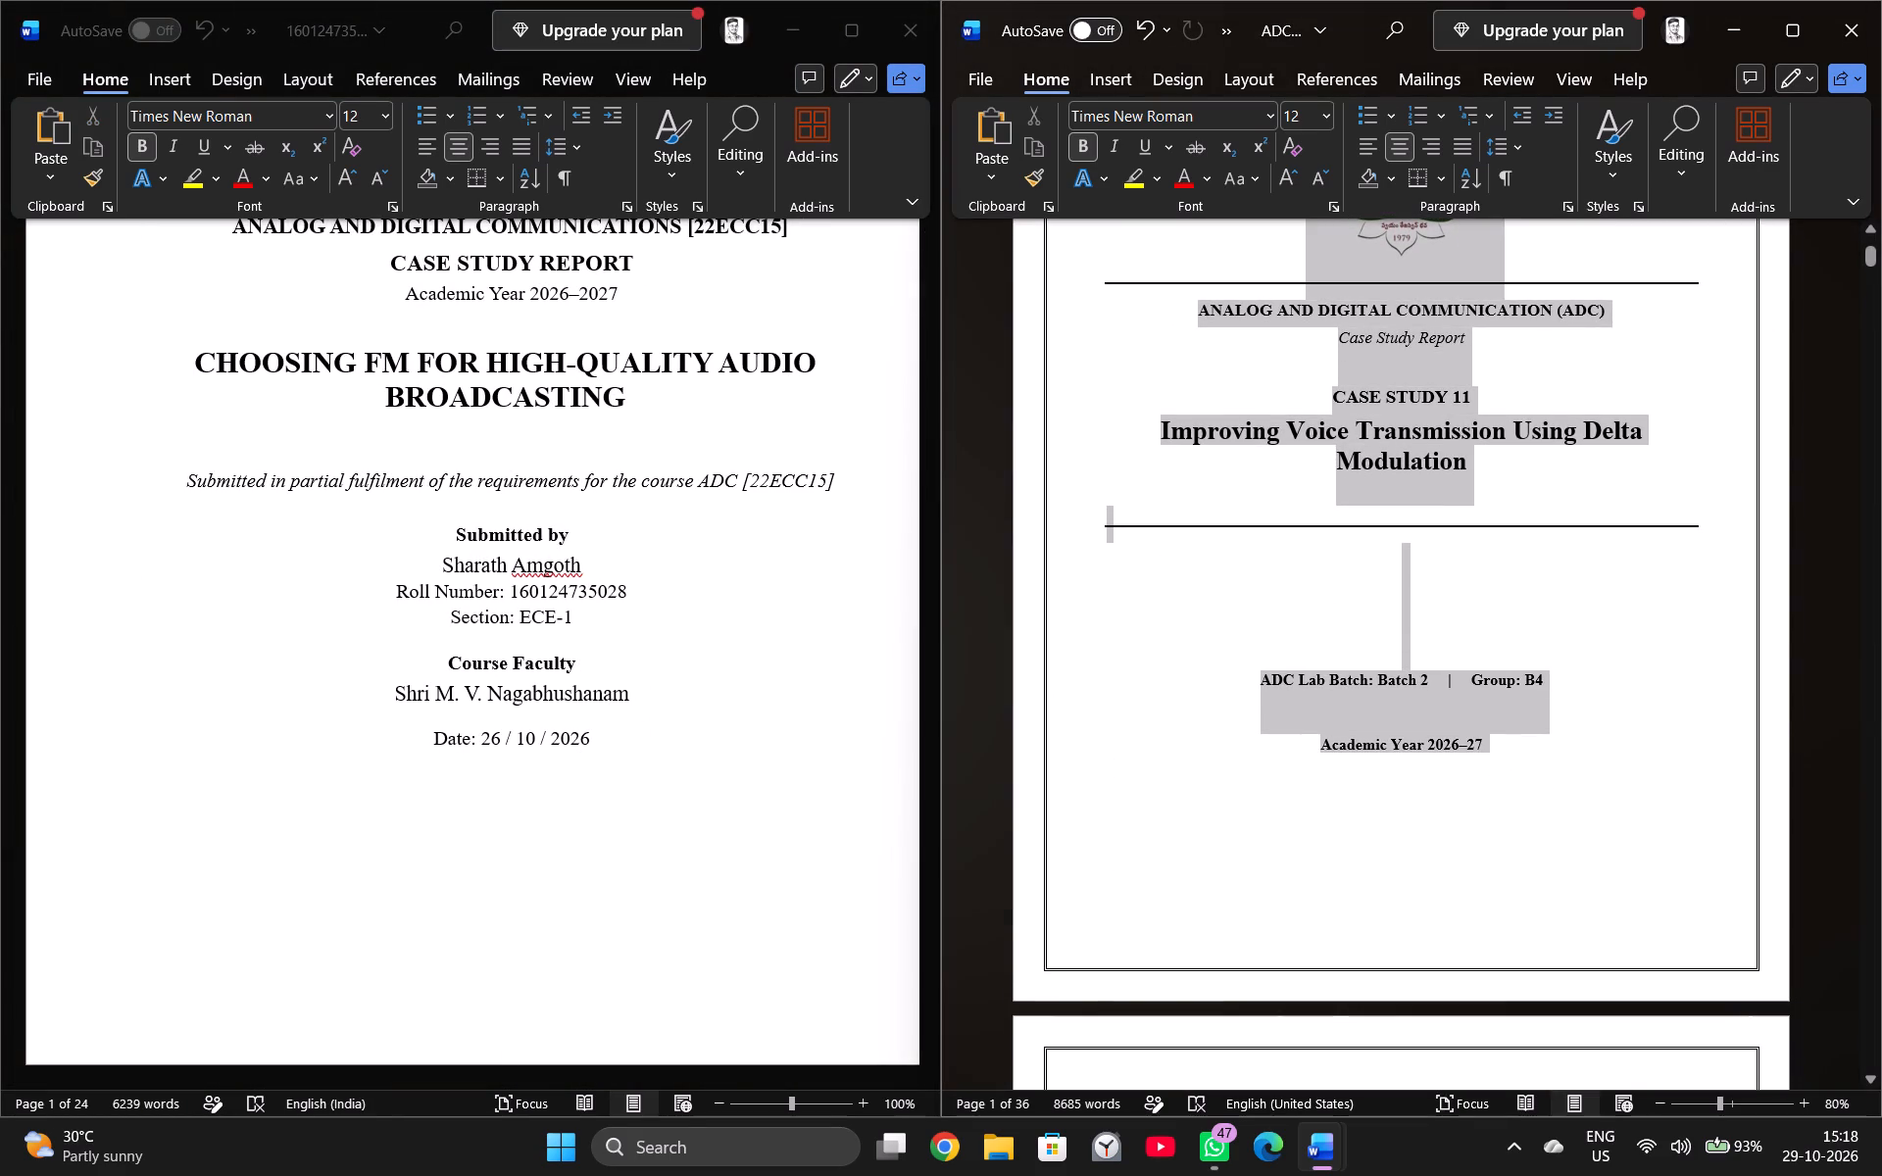
left_click_drag(1487, 739, 1488, 739)
key("ctrl+v")
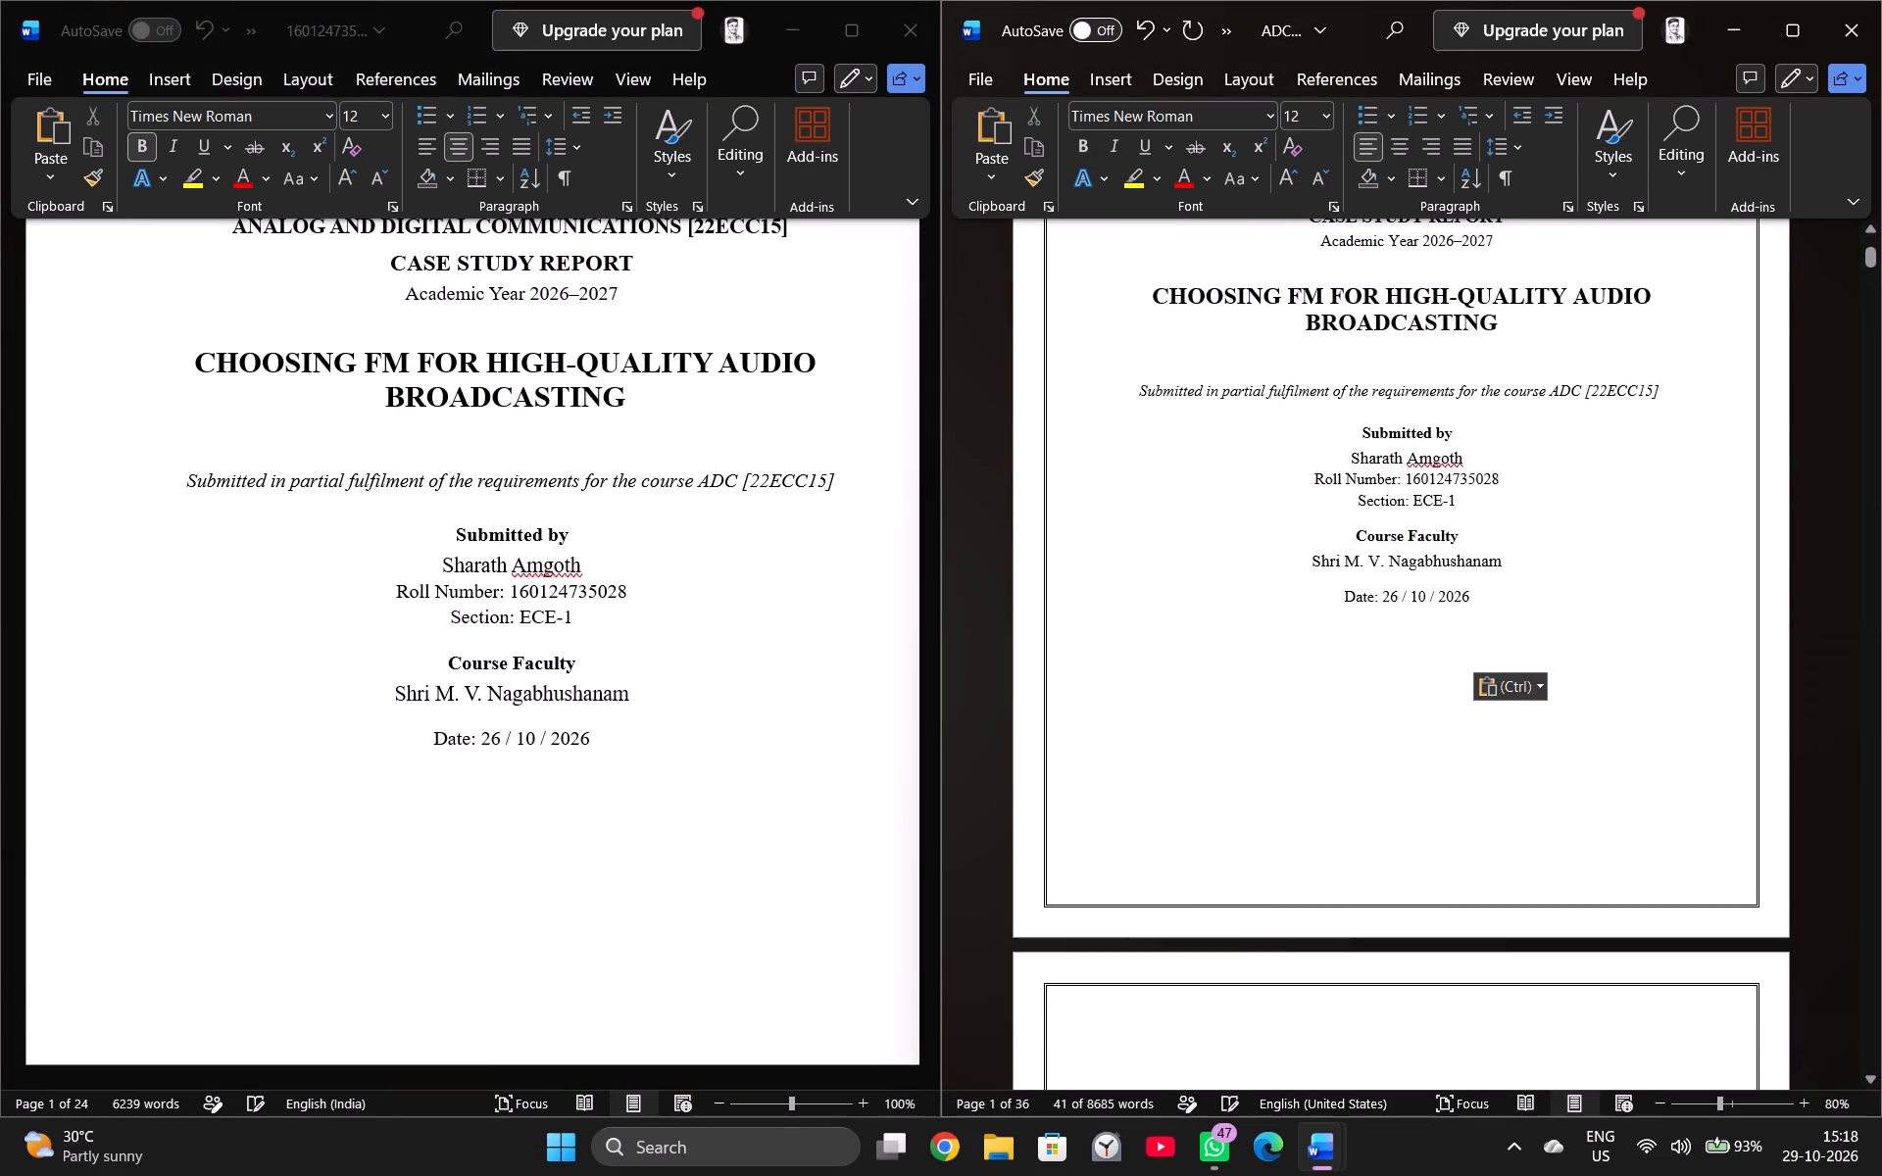
Save the changes to the ADC Case Study file and close it.
scroll(1449, 661, "up", 16)
scroll(1449, 658, "down", 20)
scroll(1449, 658, "down", 15)
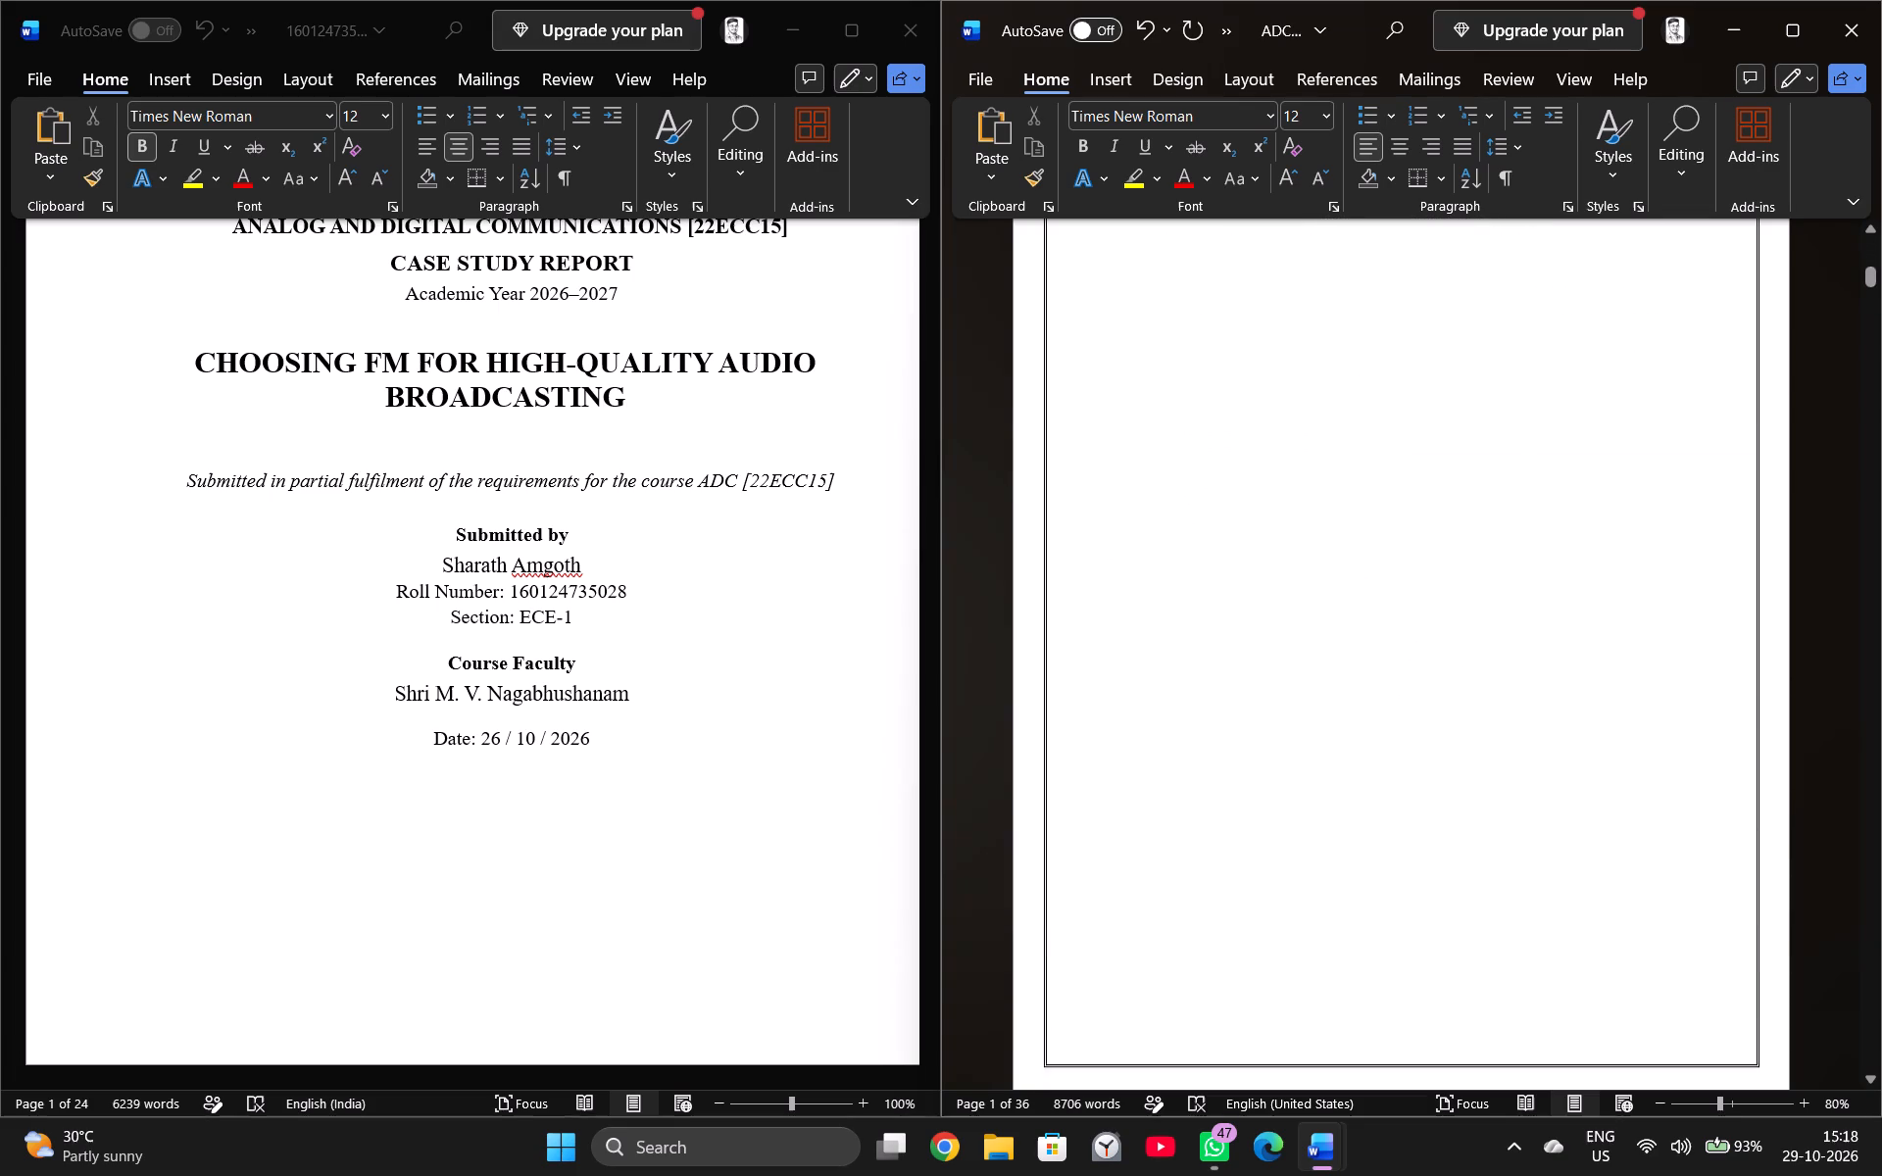
scroll(1453, 659, "down", 13)
left_click(1792, 32)
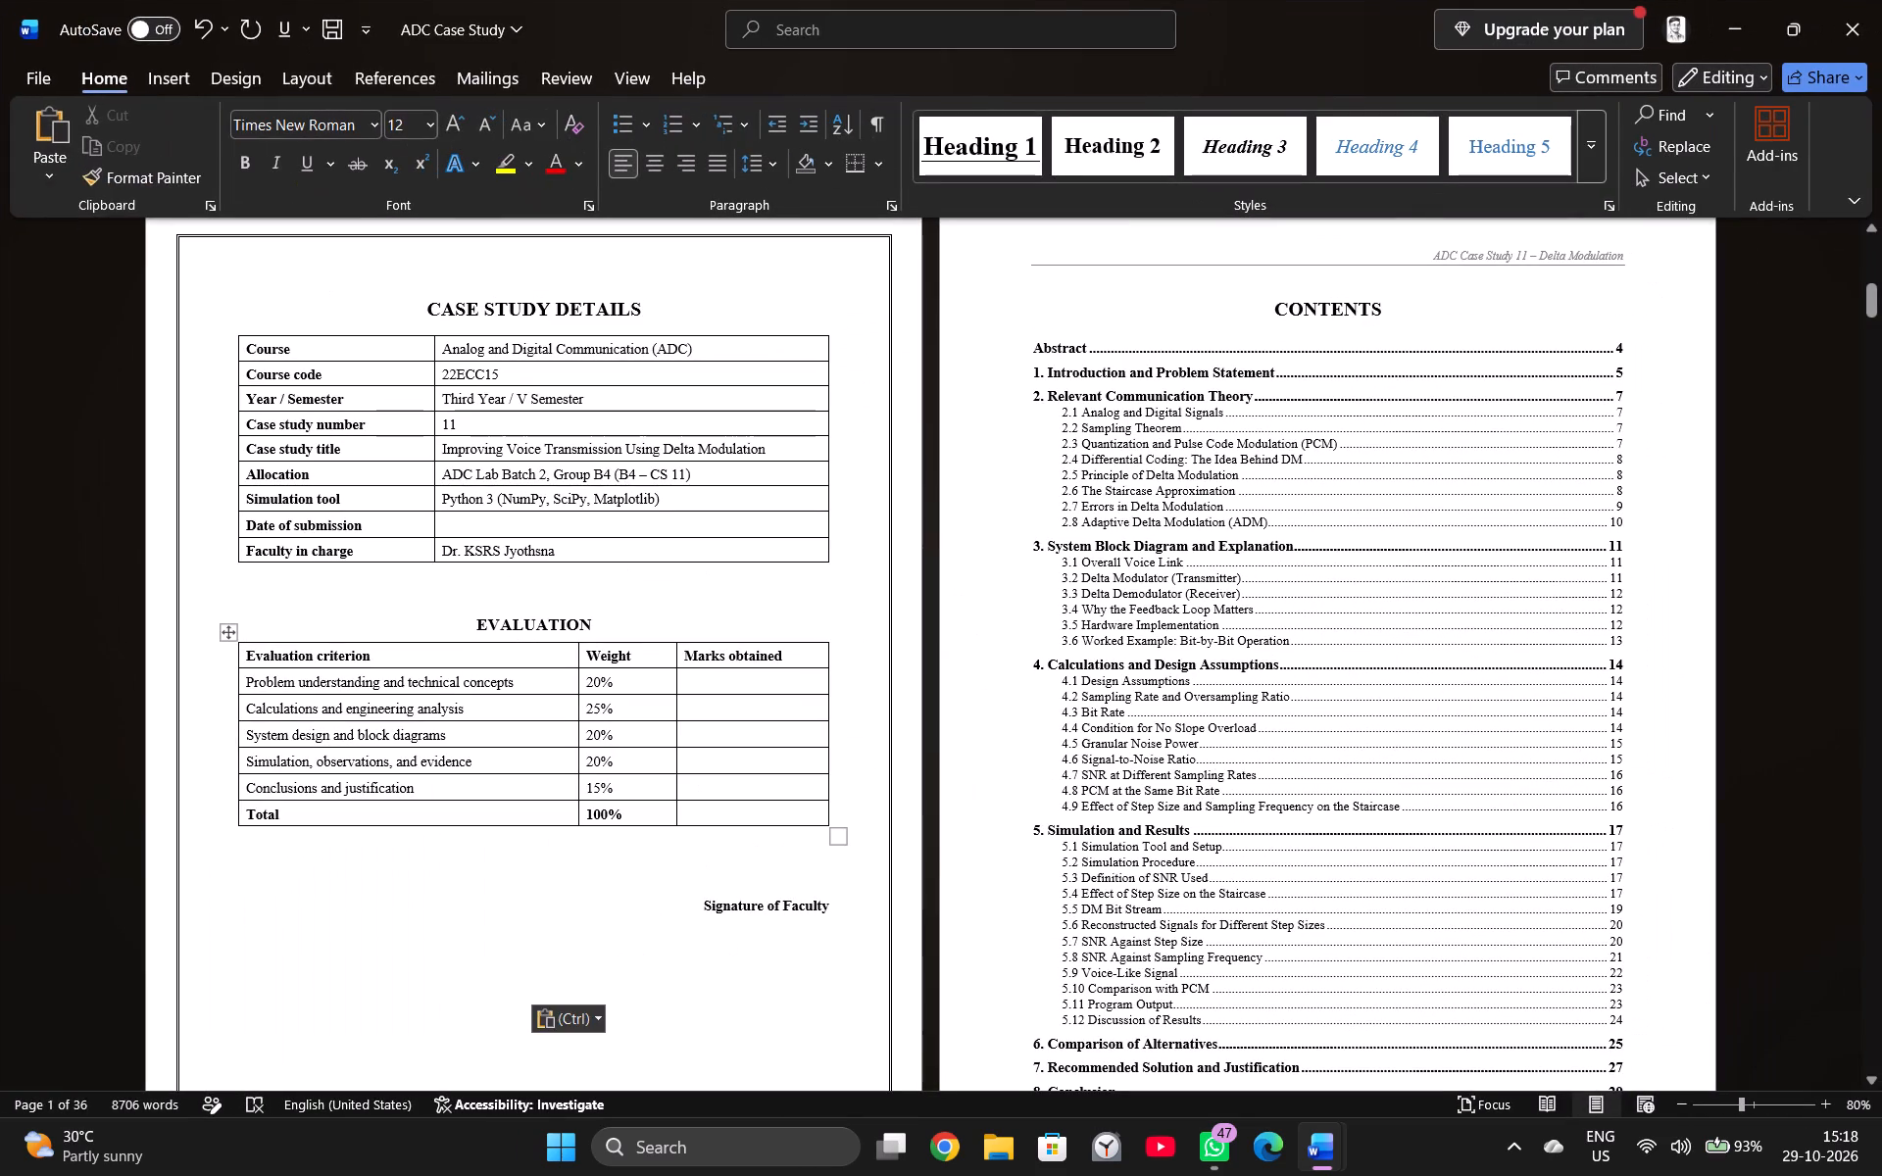
scroll(521, 830, "down", 5, "ctrl")
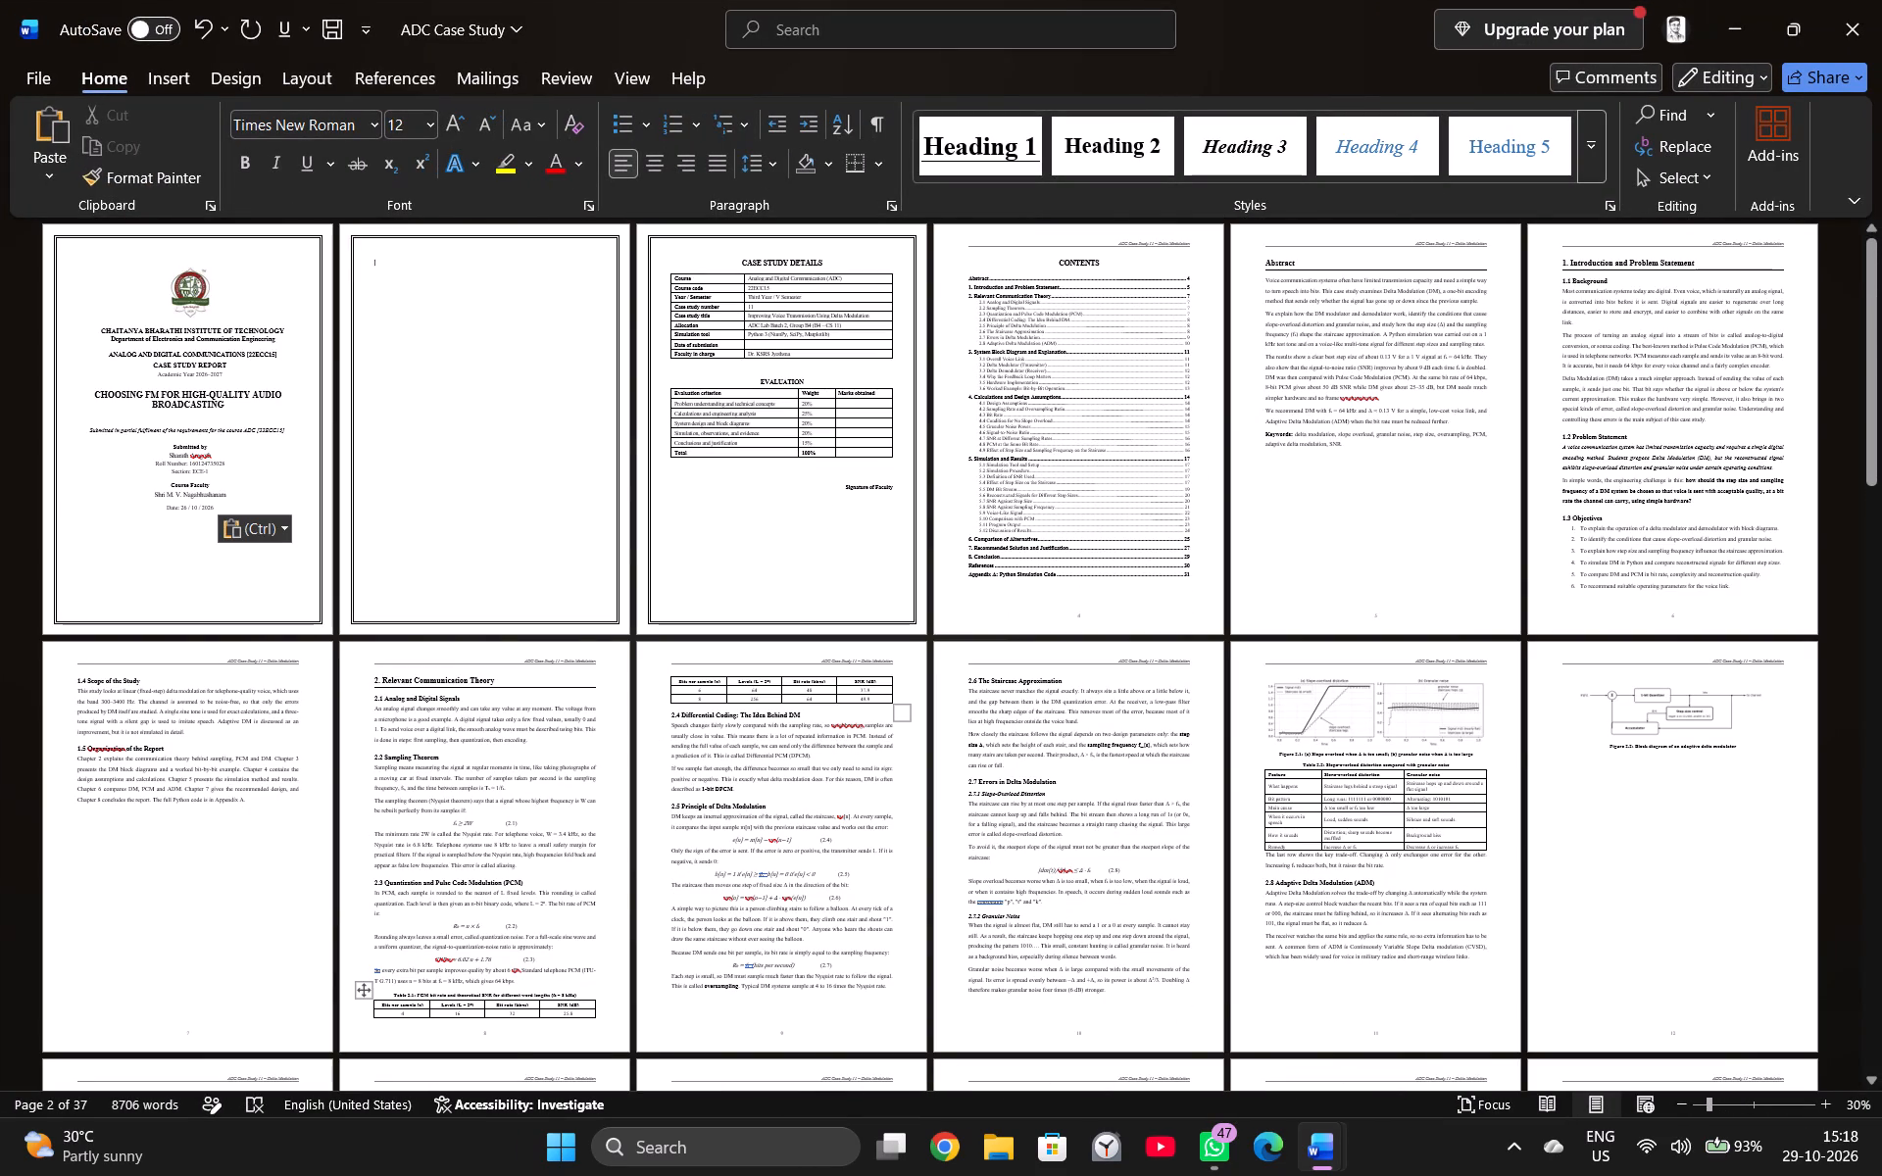
left_click(511, 490)
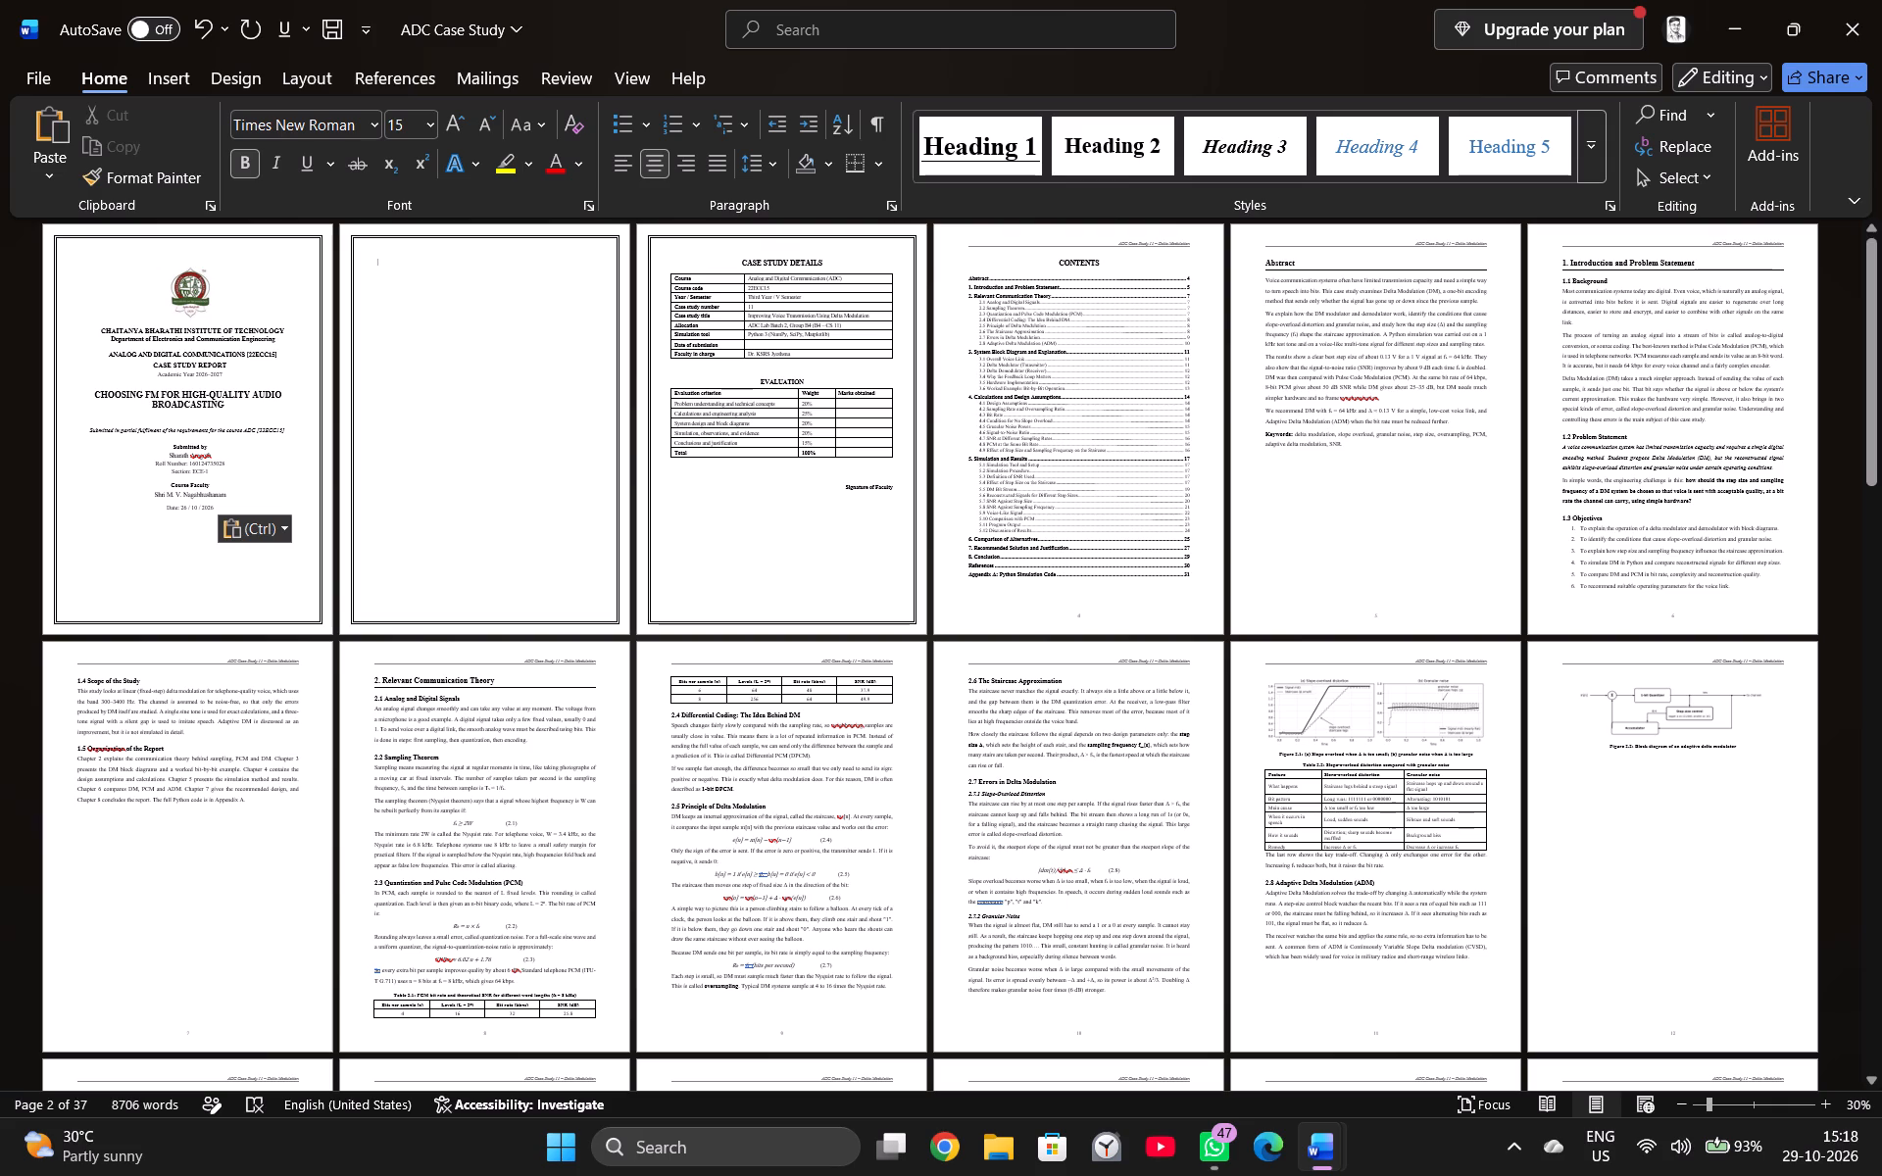
left_click(1846, 19)
left_click(1312, 728)
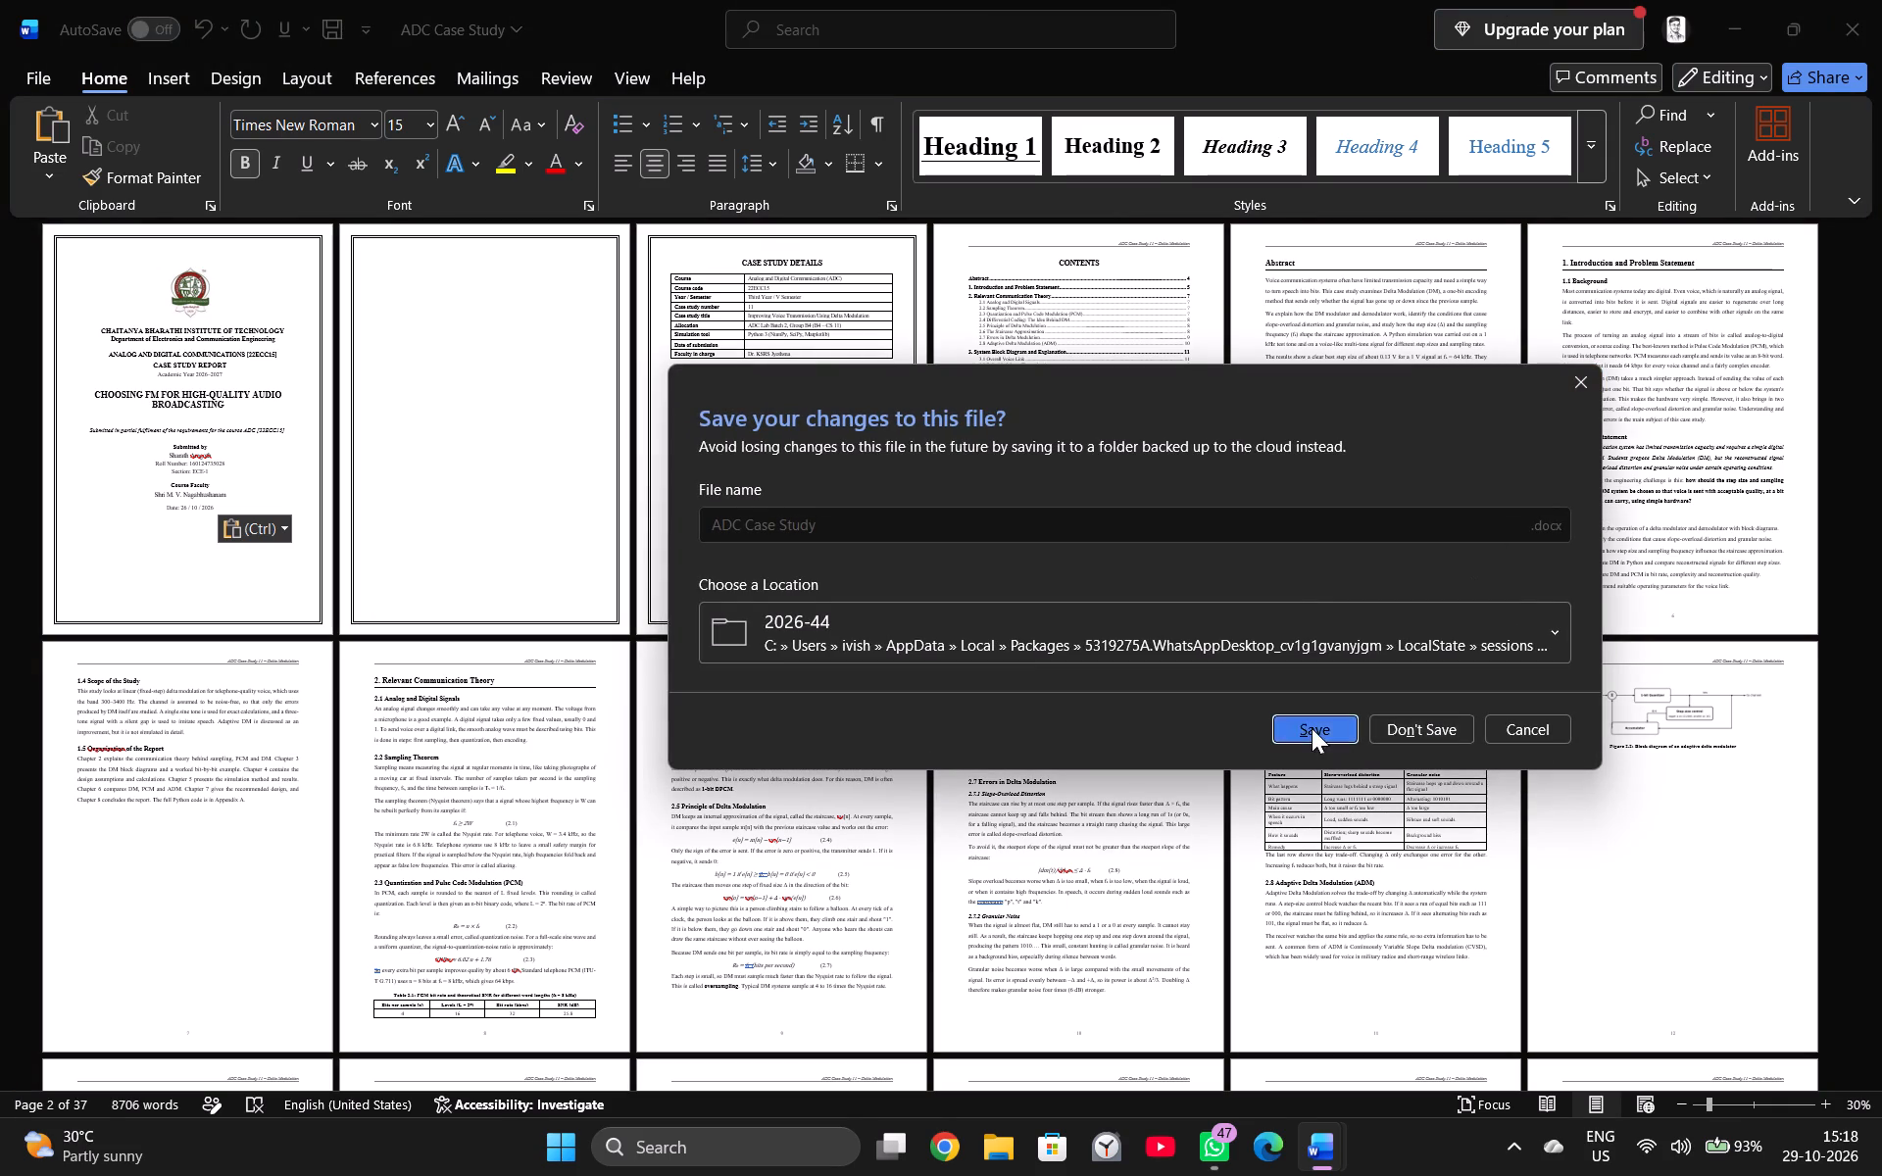
Examine the page layout of the whole adc report, from the Case Study 11 cover to its last page.
scroll(1540, 381, "right", 2)
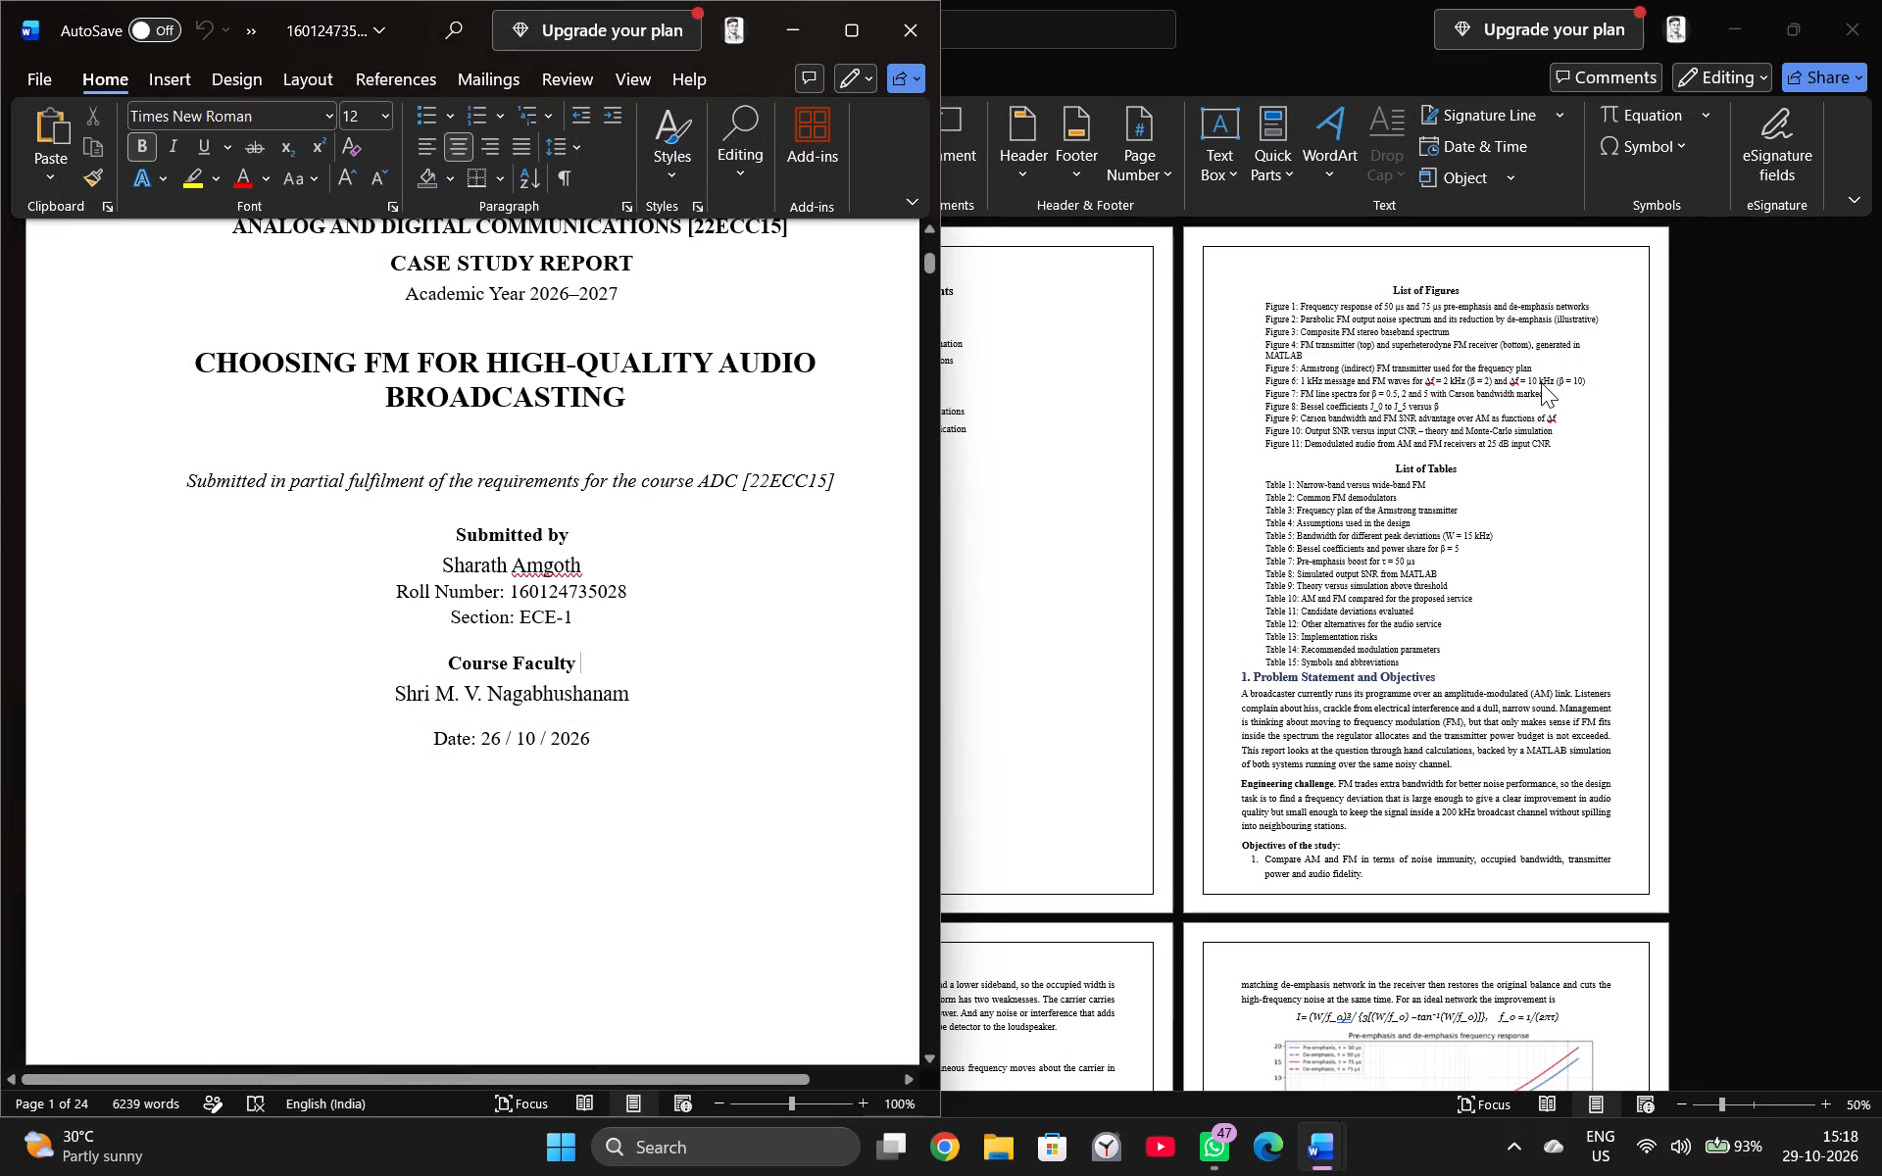
scroll(1541, 382, "right", 3)
scroll(1295, 496, "right", 7)
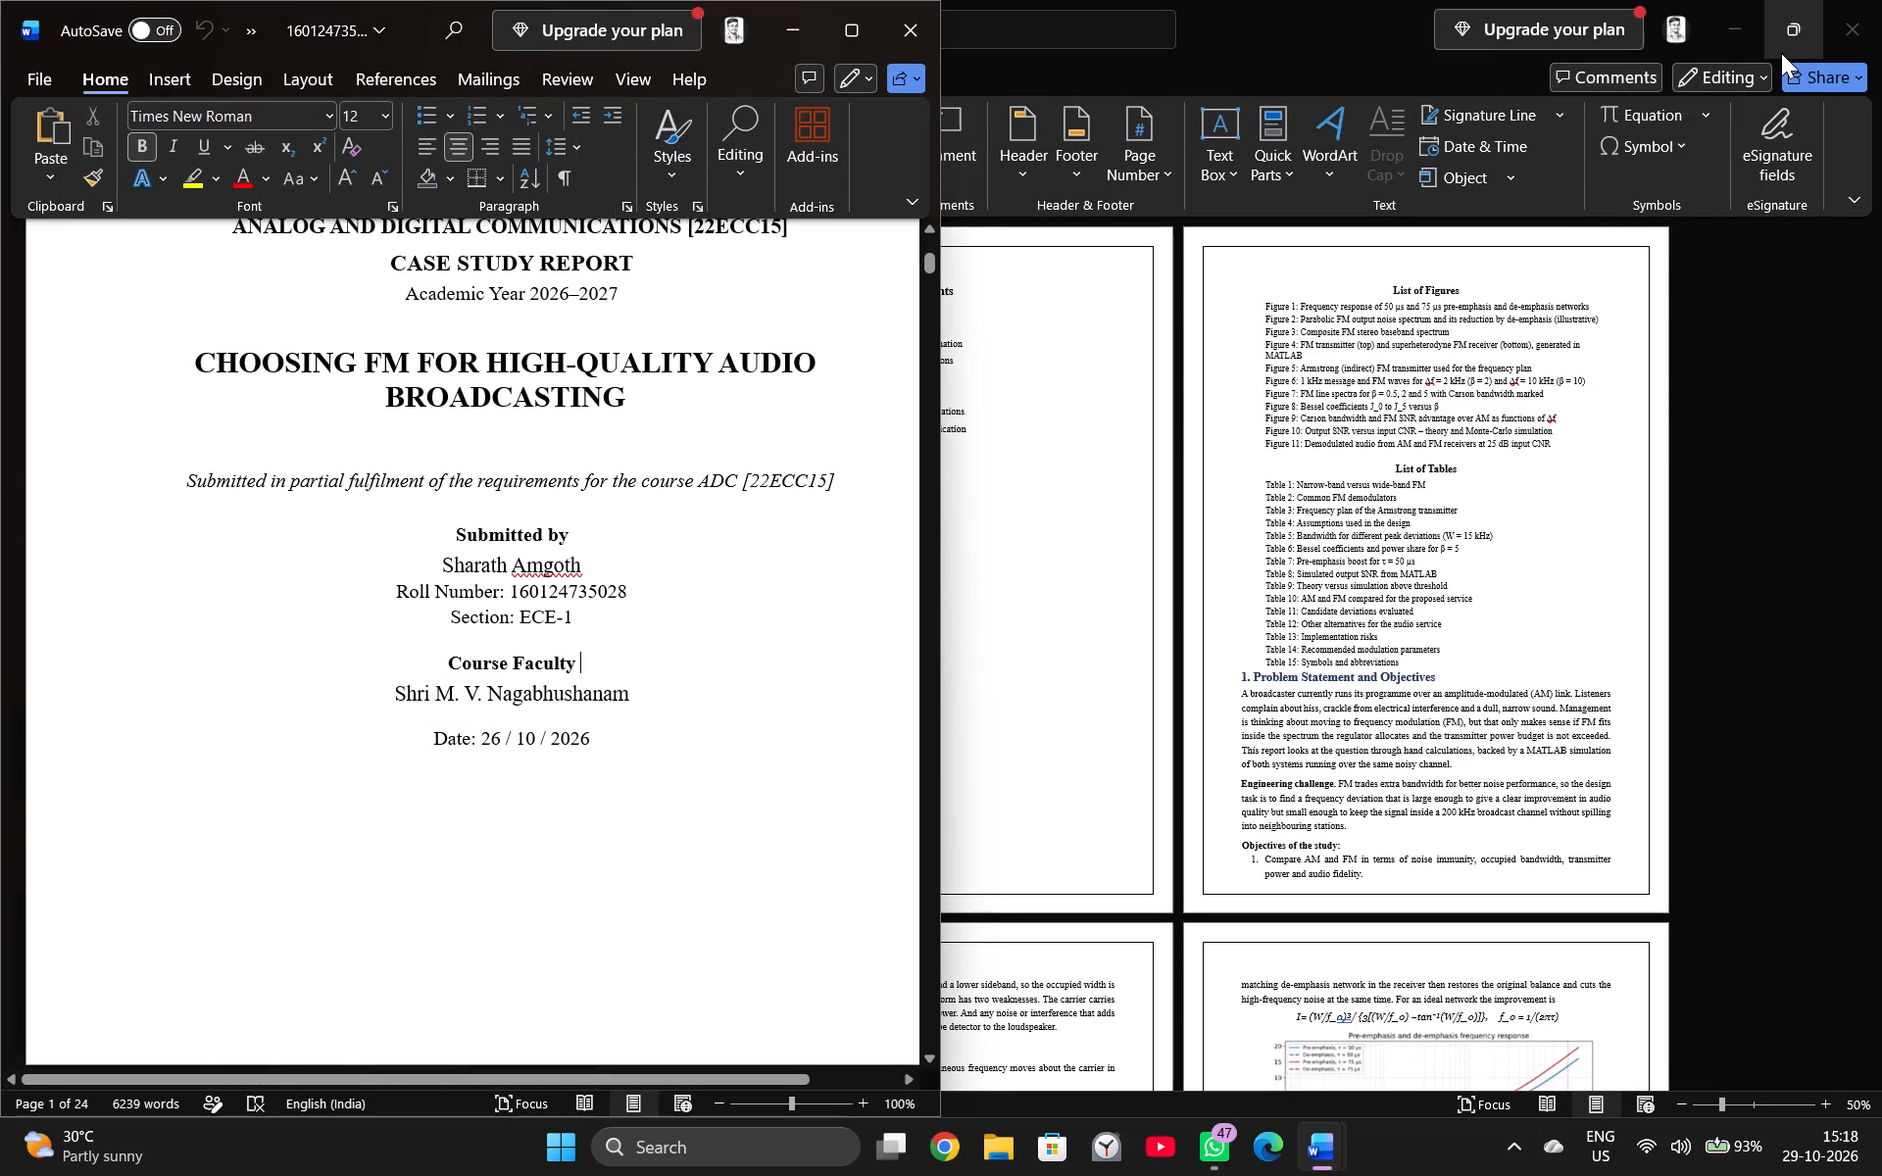
scroll(1295, 777, "up", 4, "ctrl")
scroll(1295, 777, "down", 6, "ctrl")
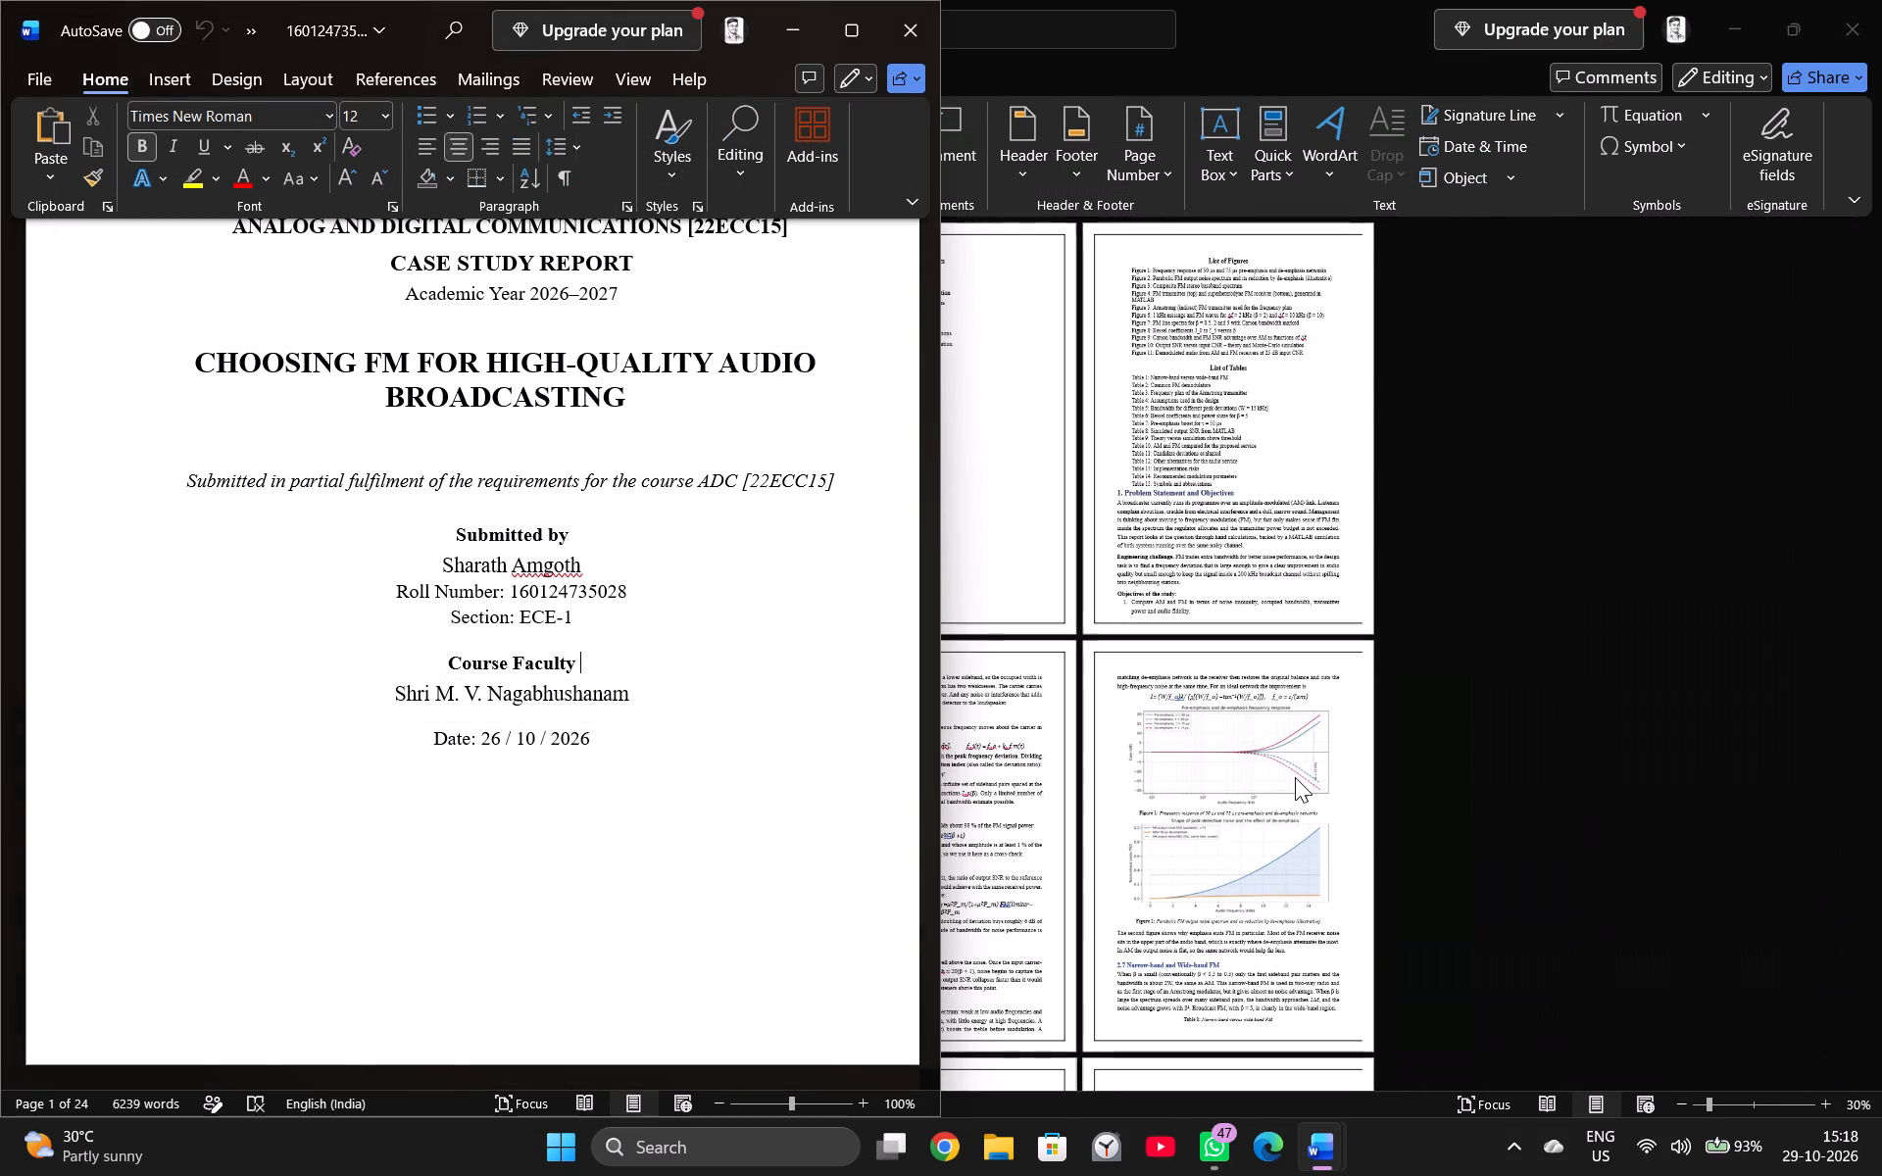
scroll(1295, 777, "down", 1, "ctrl")
scroll(1311, 717, "up", 6)
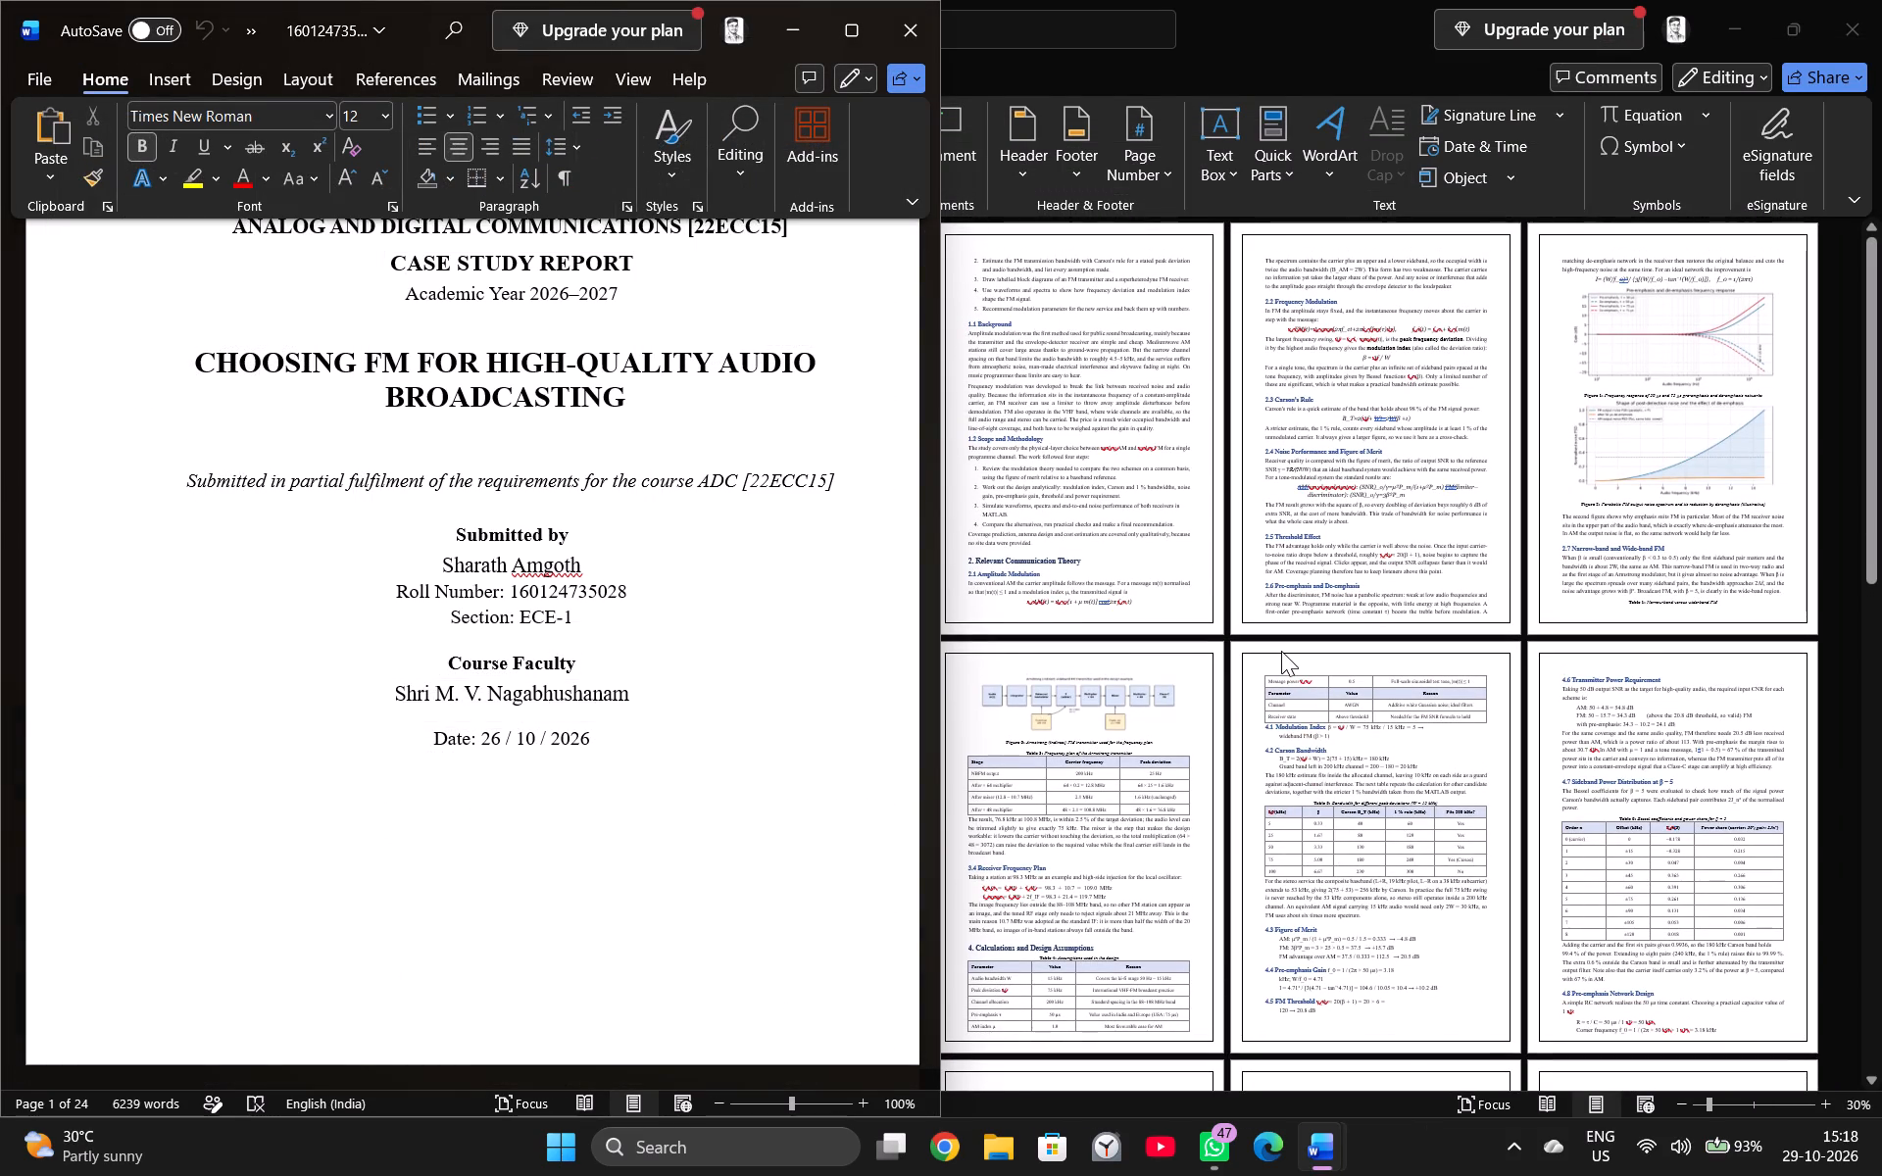
scroll(1281, 651, "up", 1, "ctrl")
scroll(1281, 651, "down", 4, "ctrl")
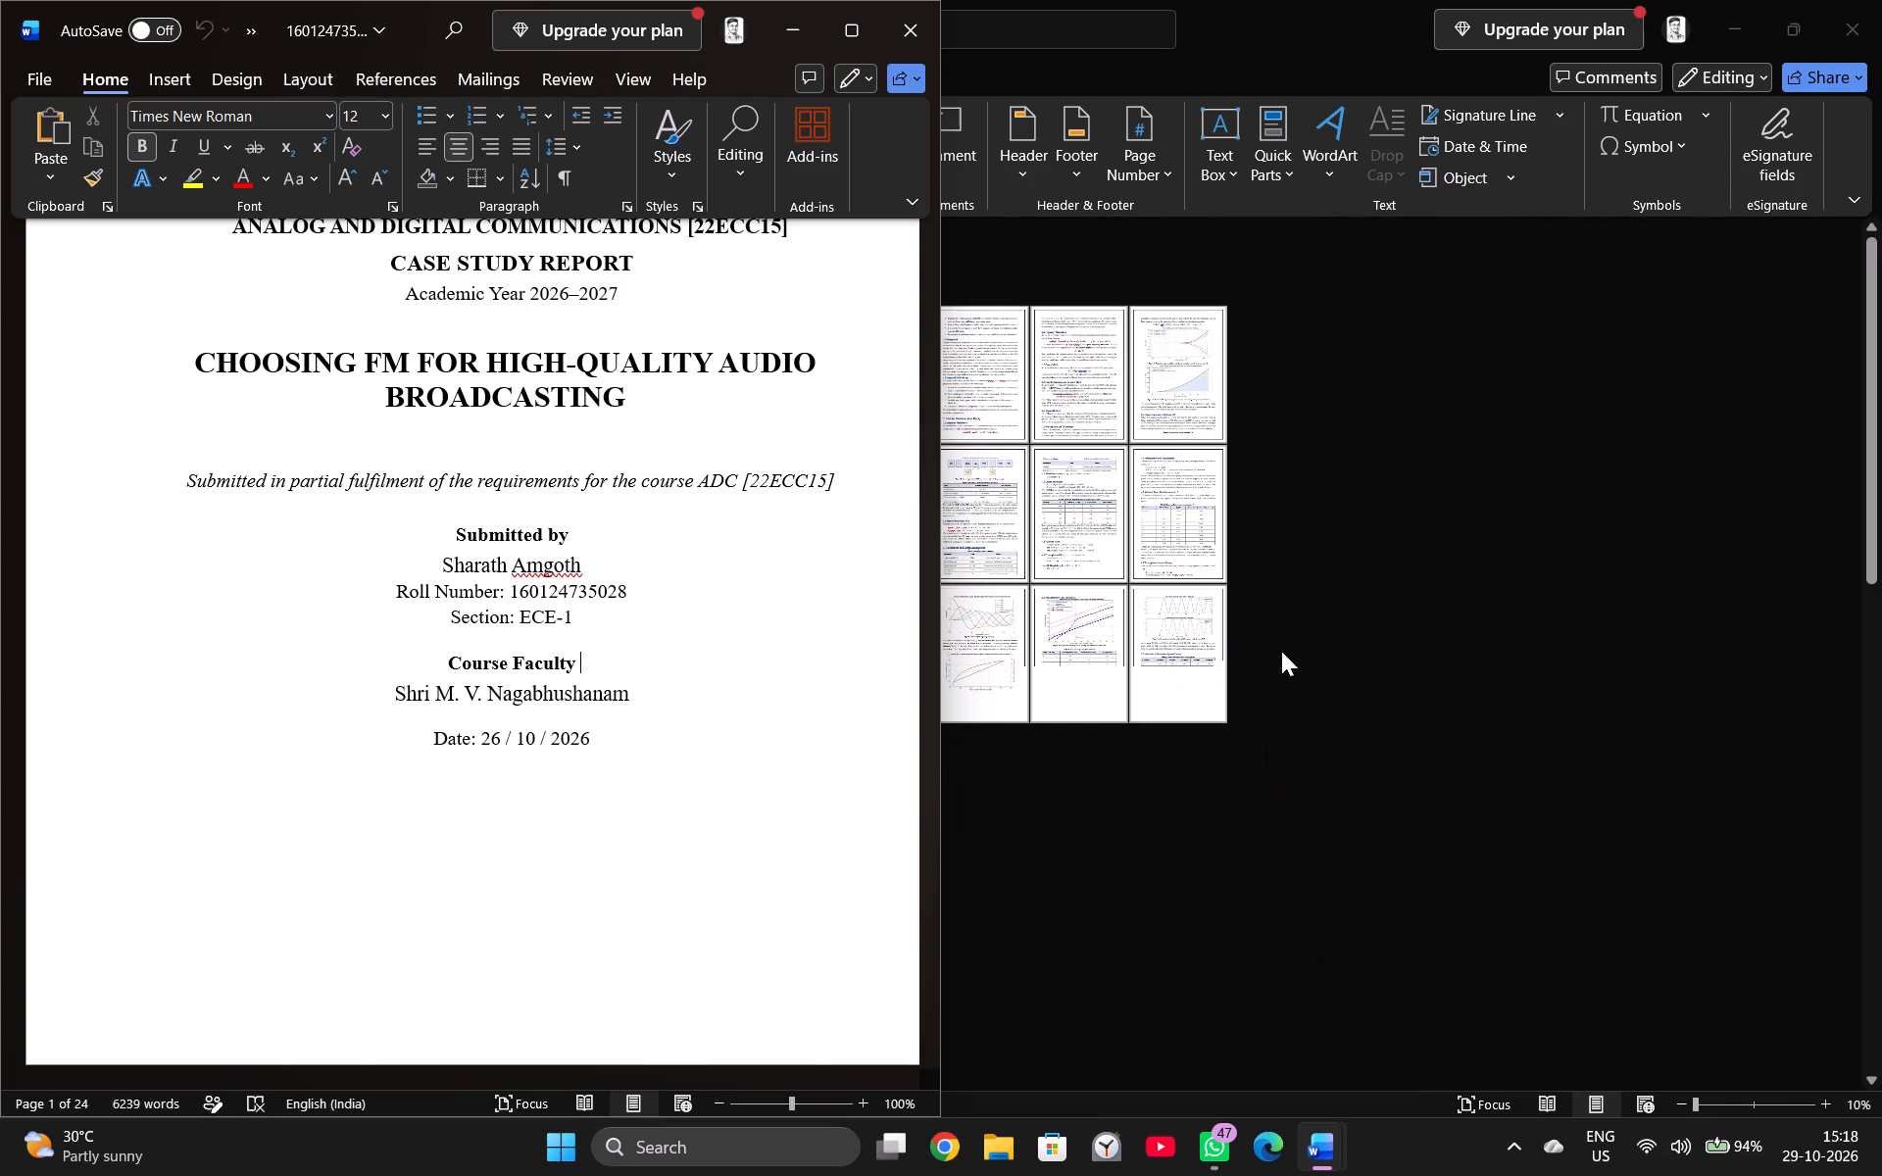
scroll(1057, 496, "right", 3)
left_click(989, 581)
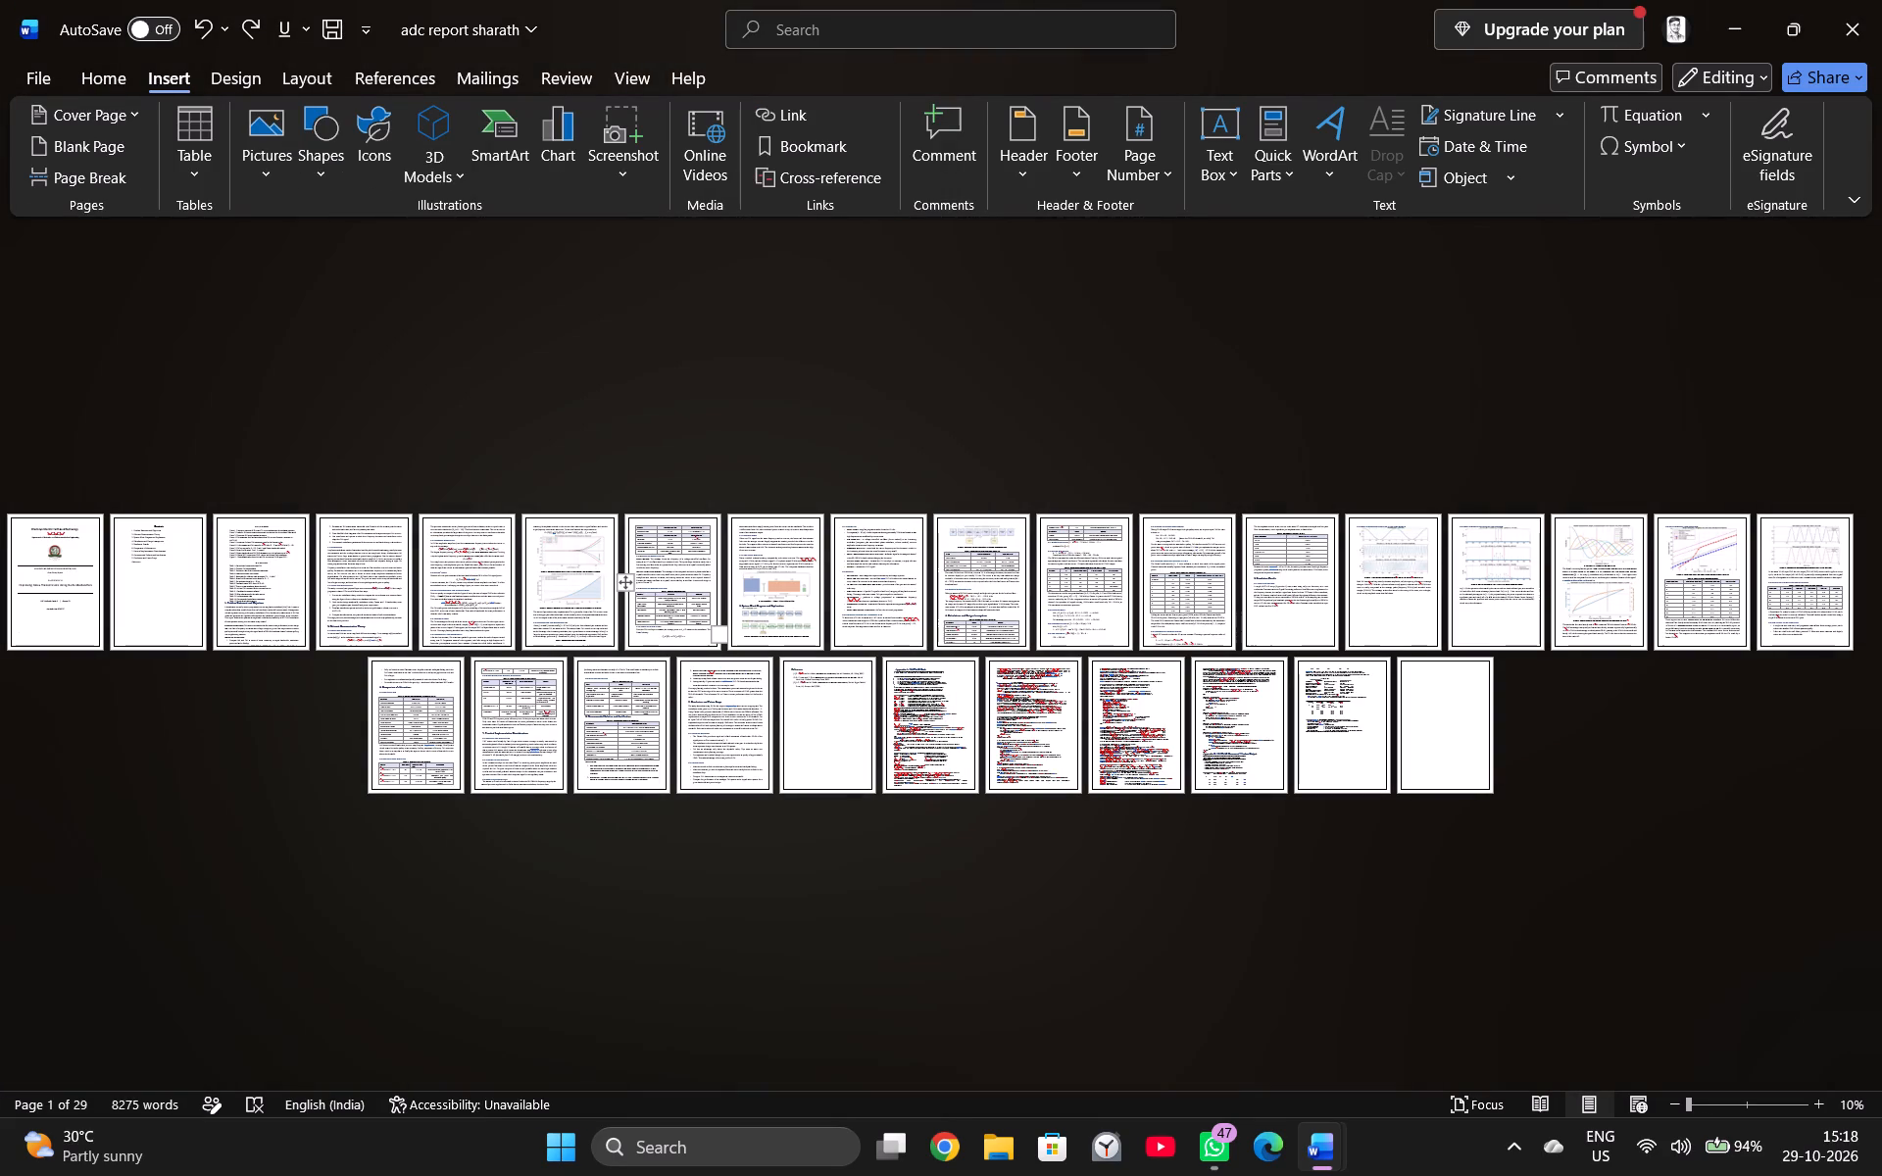
Undo the last edit in the adc report.
scroll(527, 555, "down", 6, "ctrl")
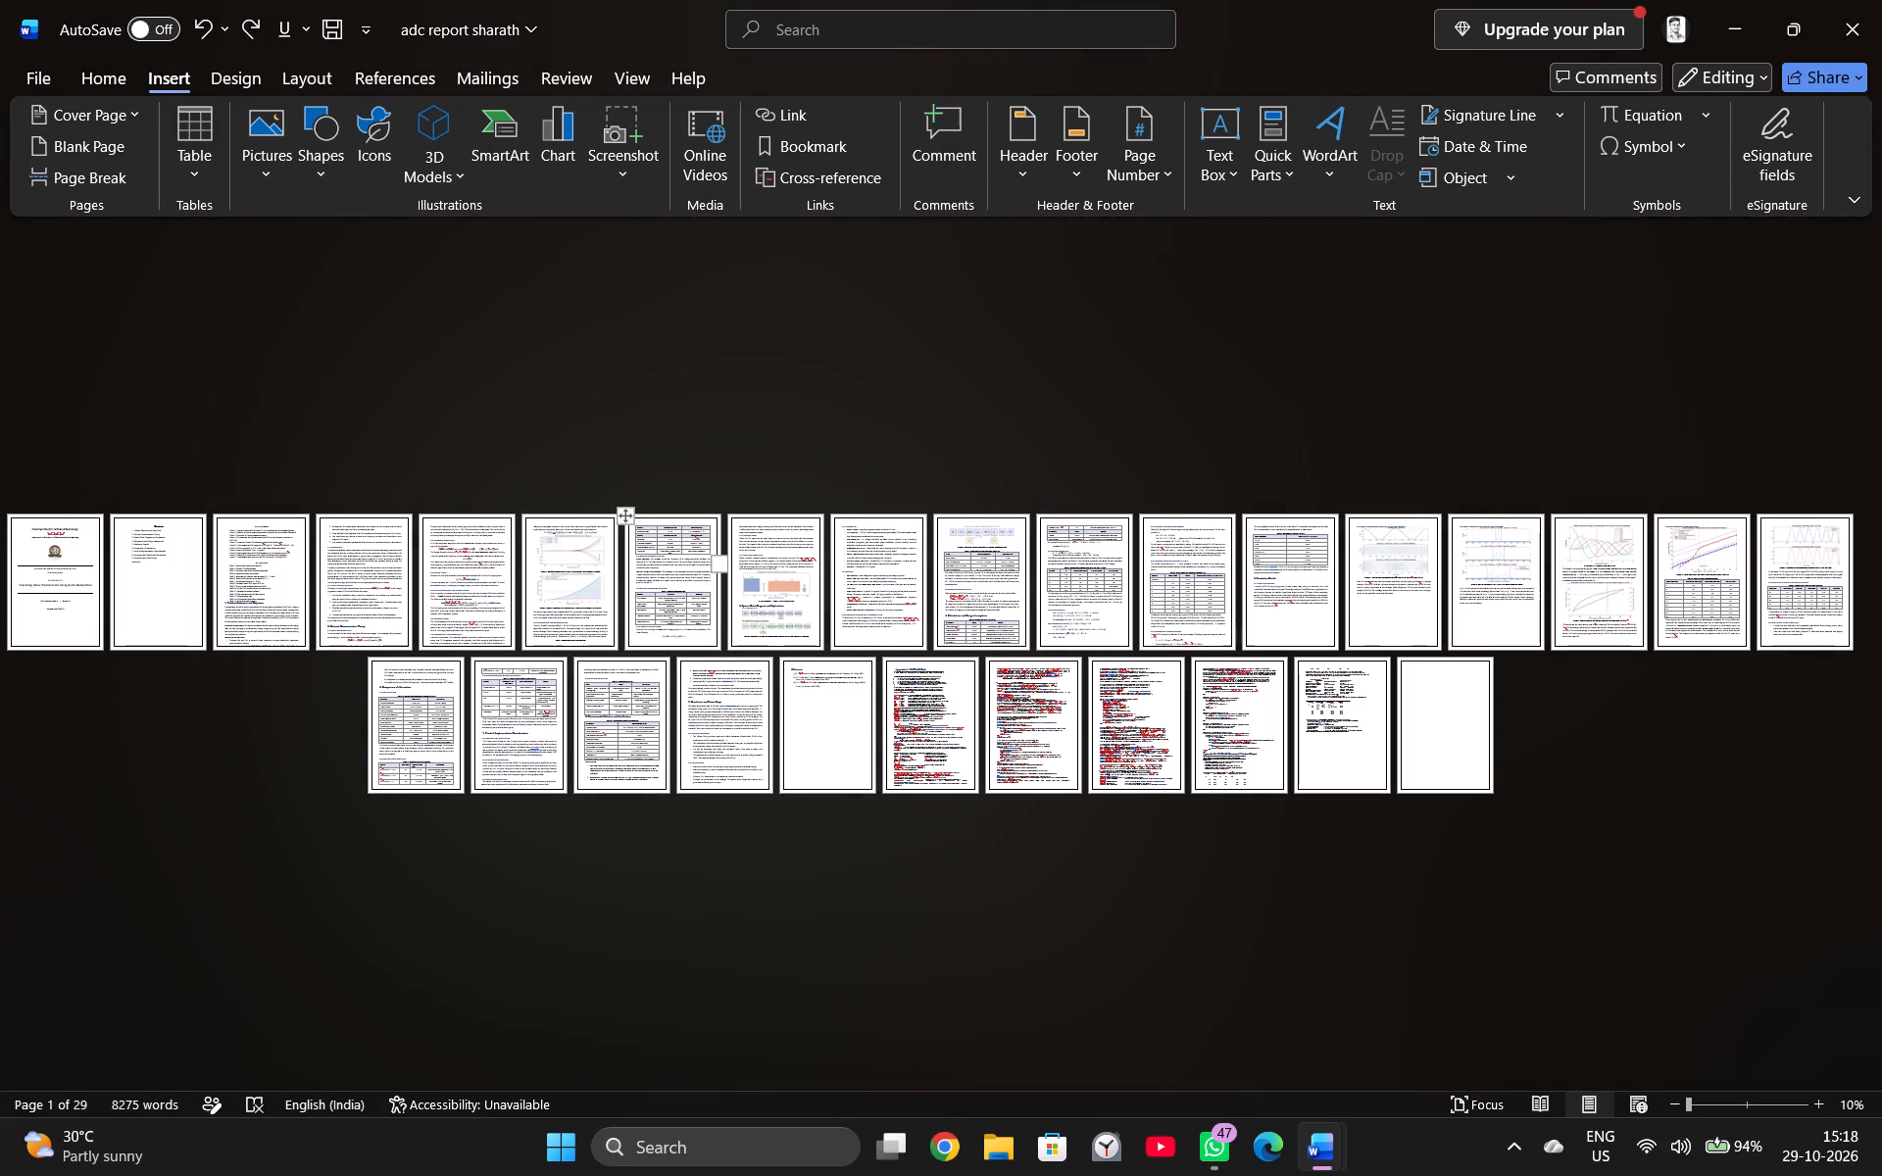
scroll(933, 516, "down", 7, "ctrl")
left_click(861, 367)
scroll(861, 367, "down", 4, "ctrl")
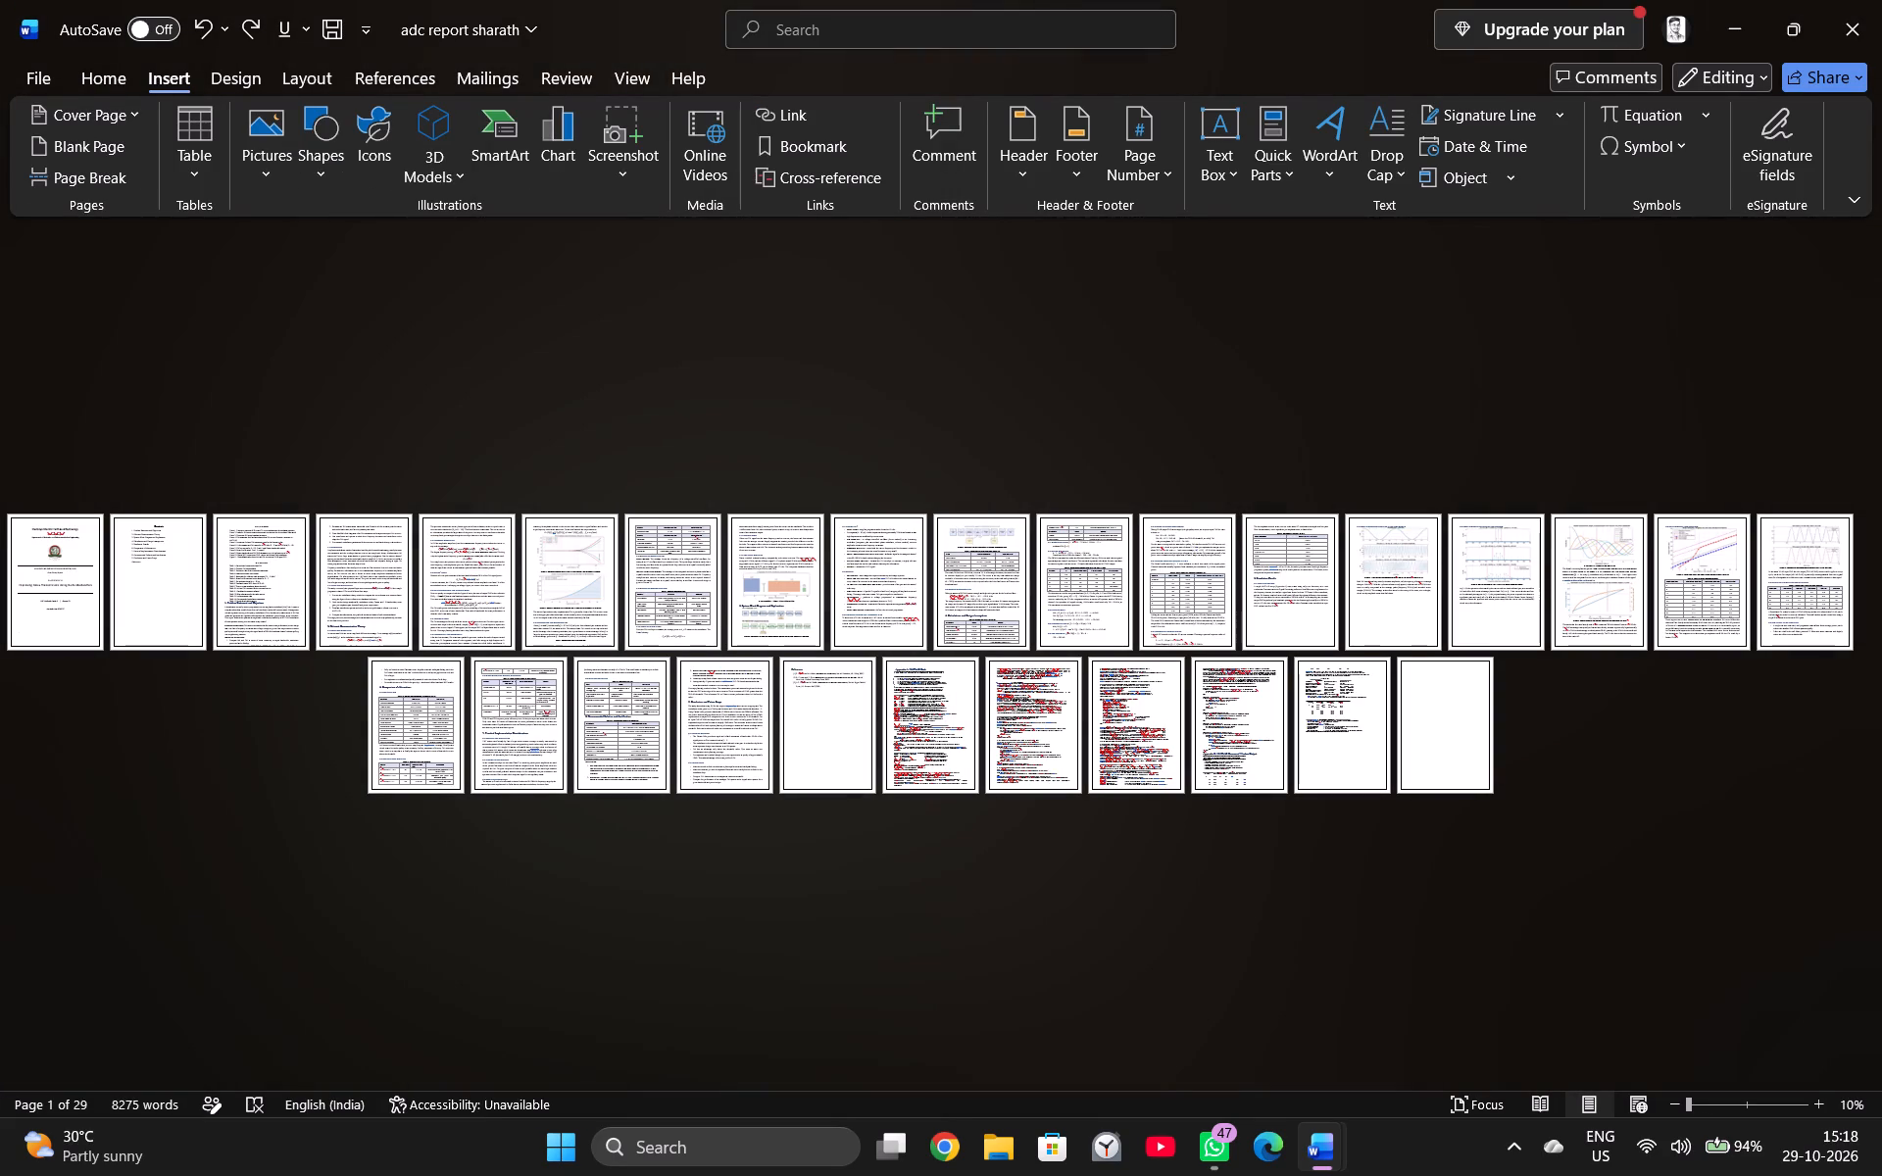
left_click(197, 20)
Examine the adc report's overall page layout and the lower part of its Case Study 11 cover.
scroll(424, 287, "down", 5, "ctrl")
scroll(424, 287, "up", 2, "ctrl")
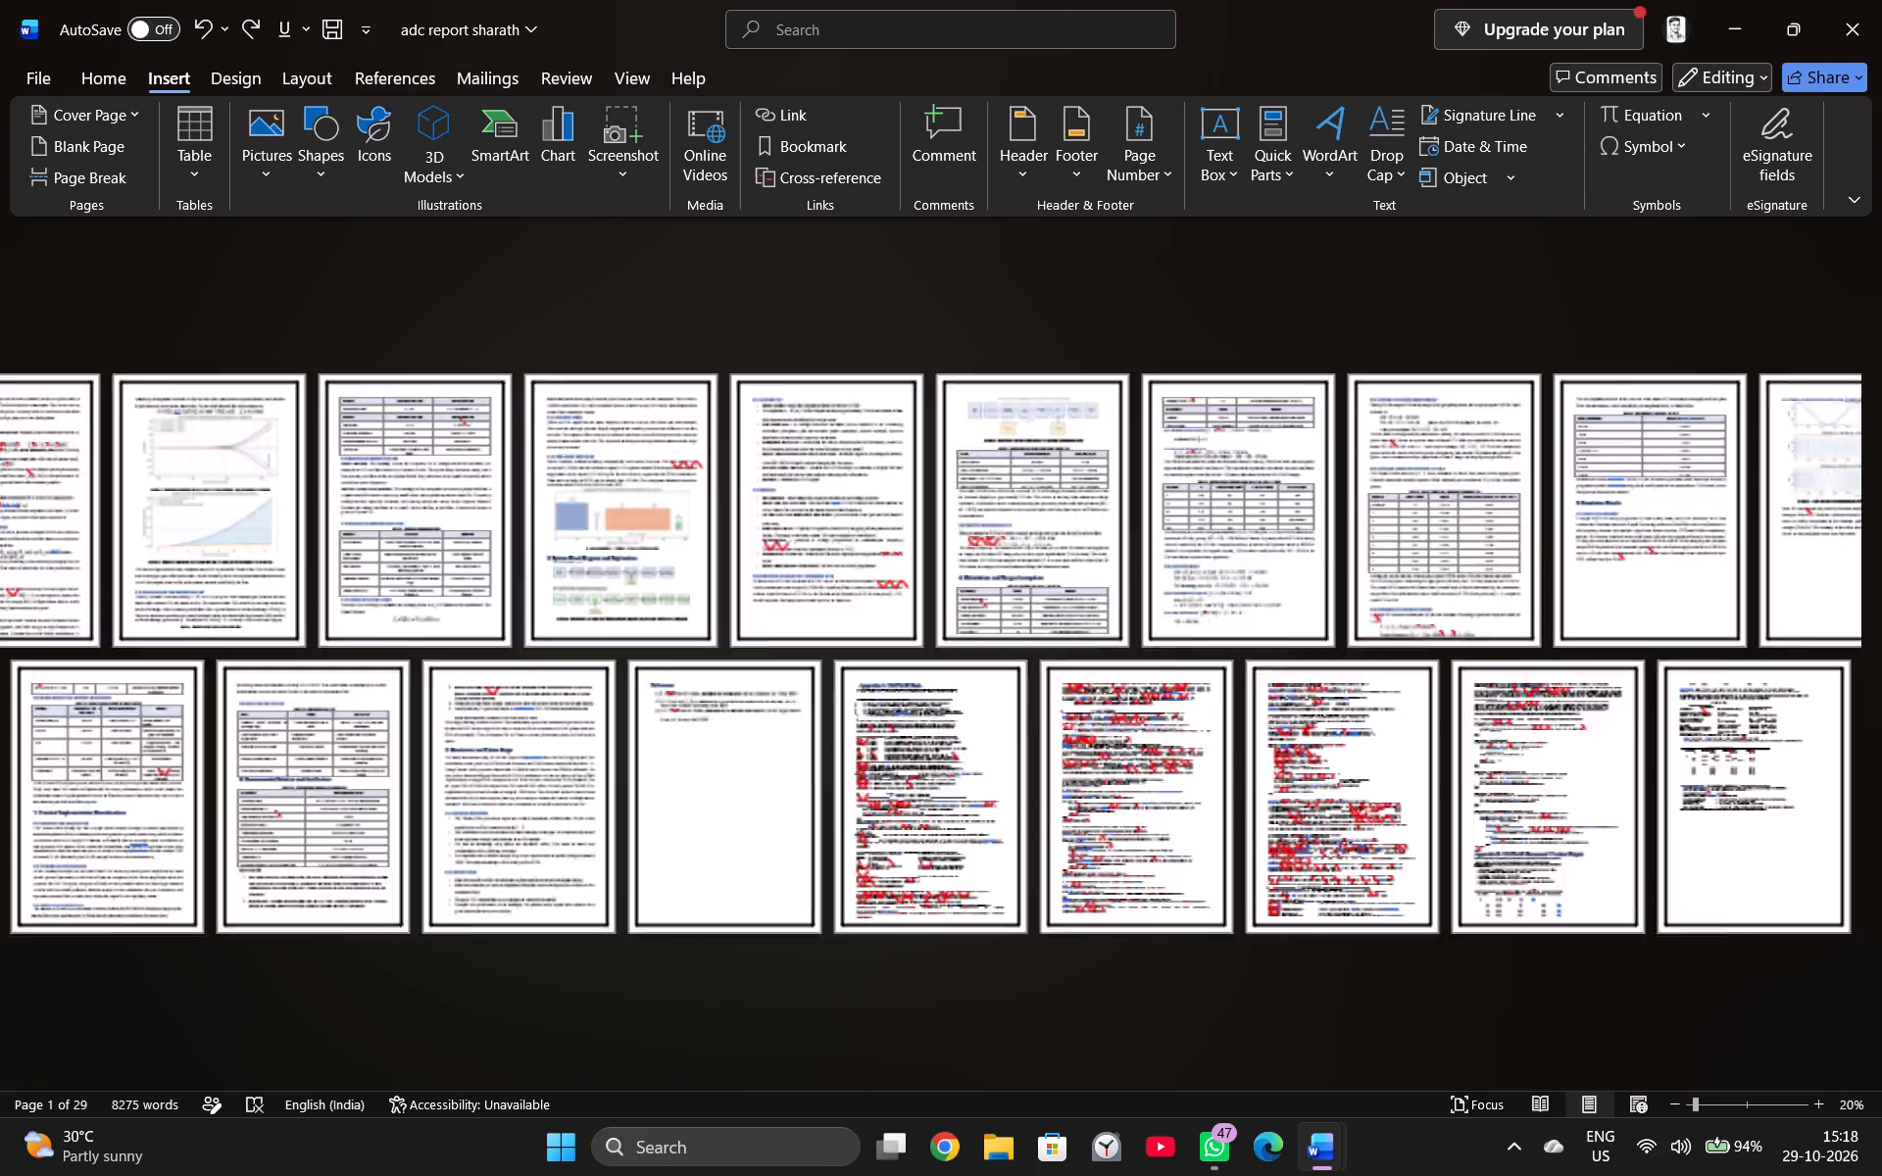
scroll(424, 287, "up", 3, "ctrl")
scroll(424, 287, "down", 2, "ctrl")
scroll(424, 287, "up", 5, "ctrl")
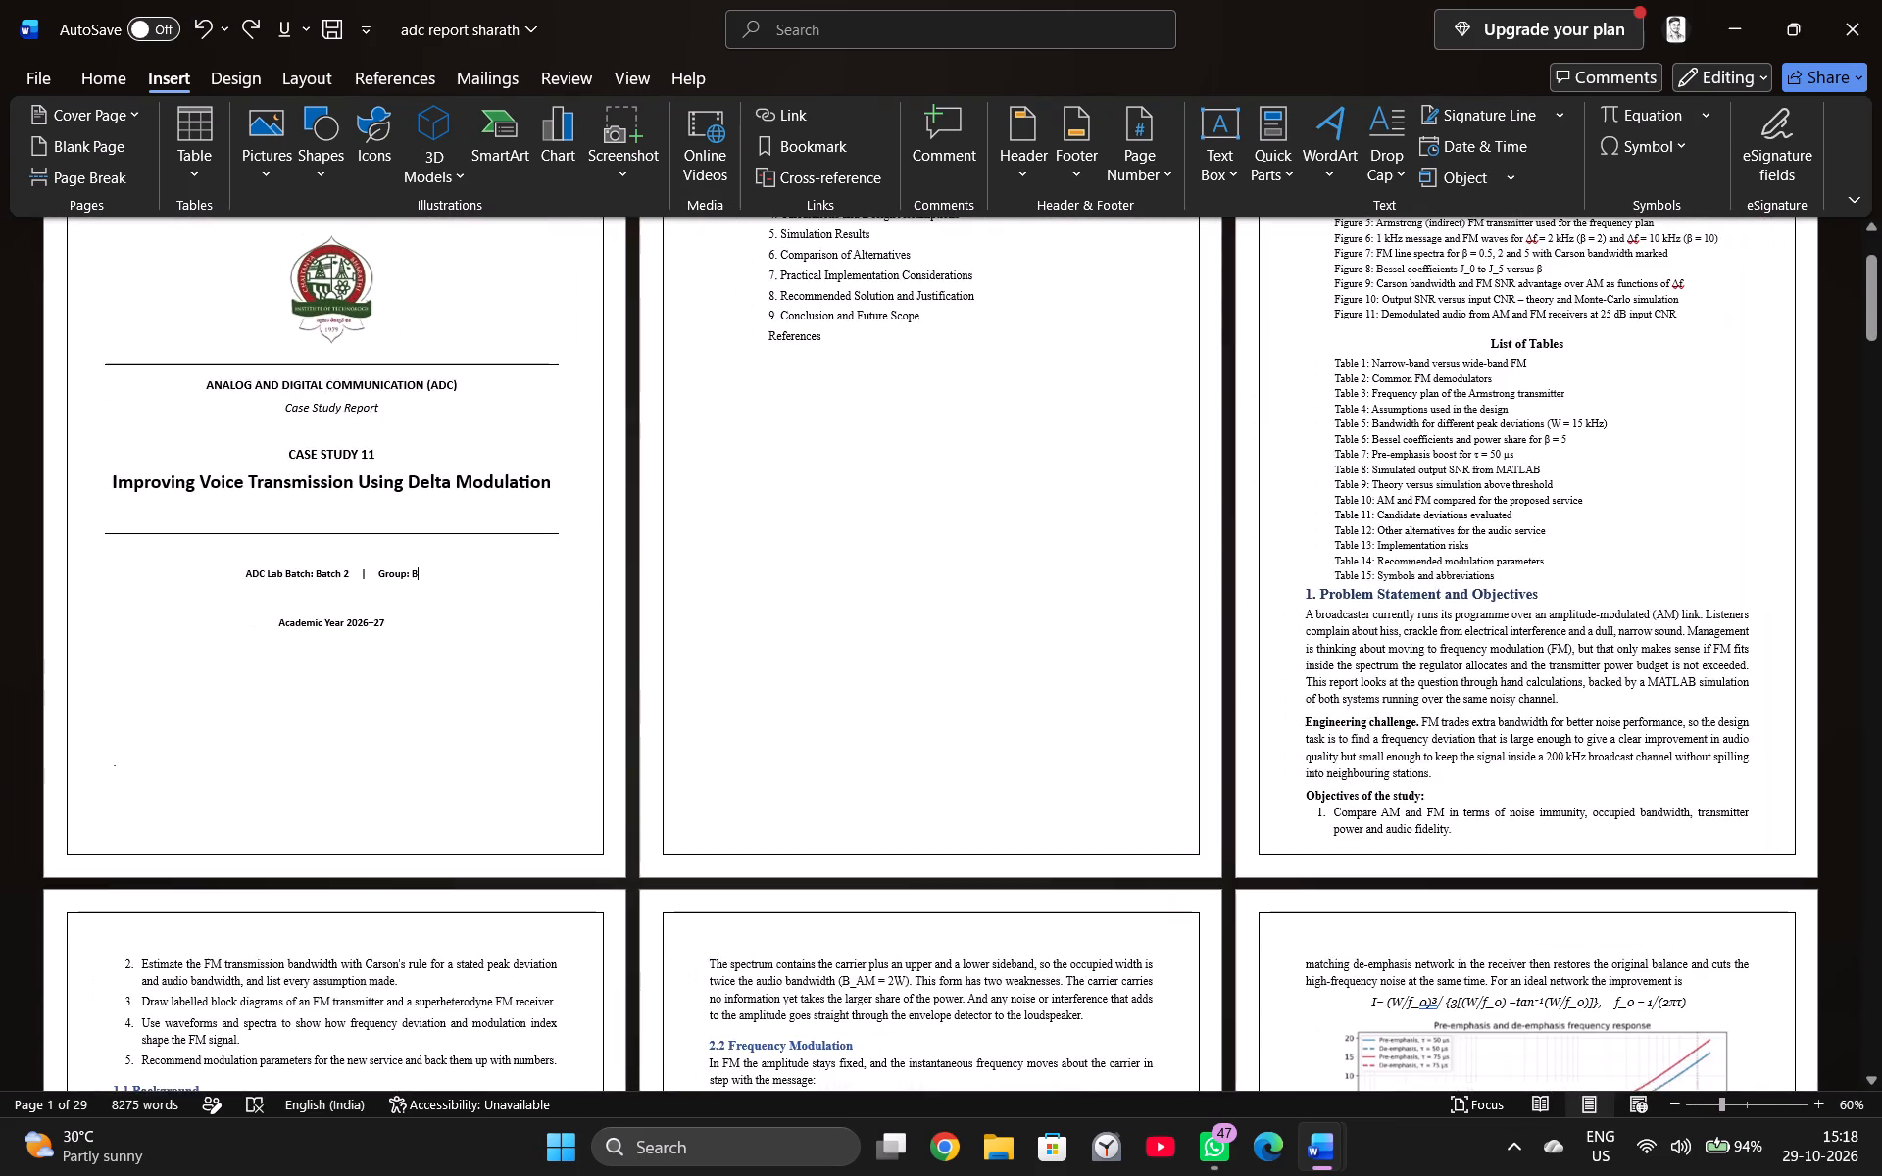
scroll(424, 287, "up", 4, "ctrl")
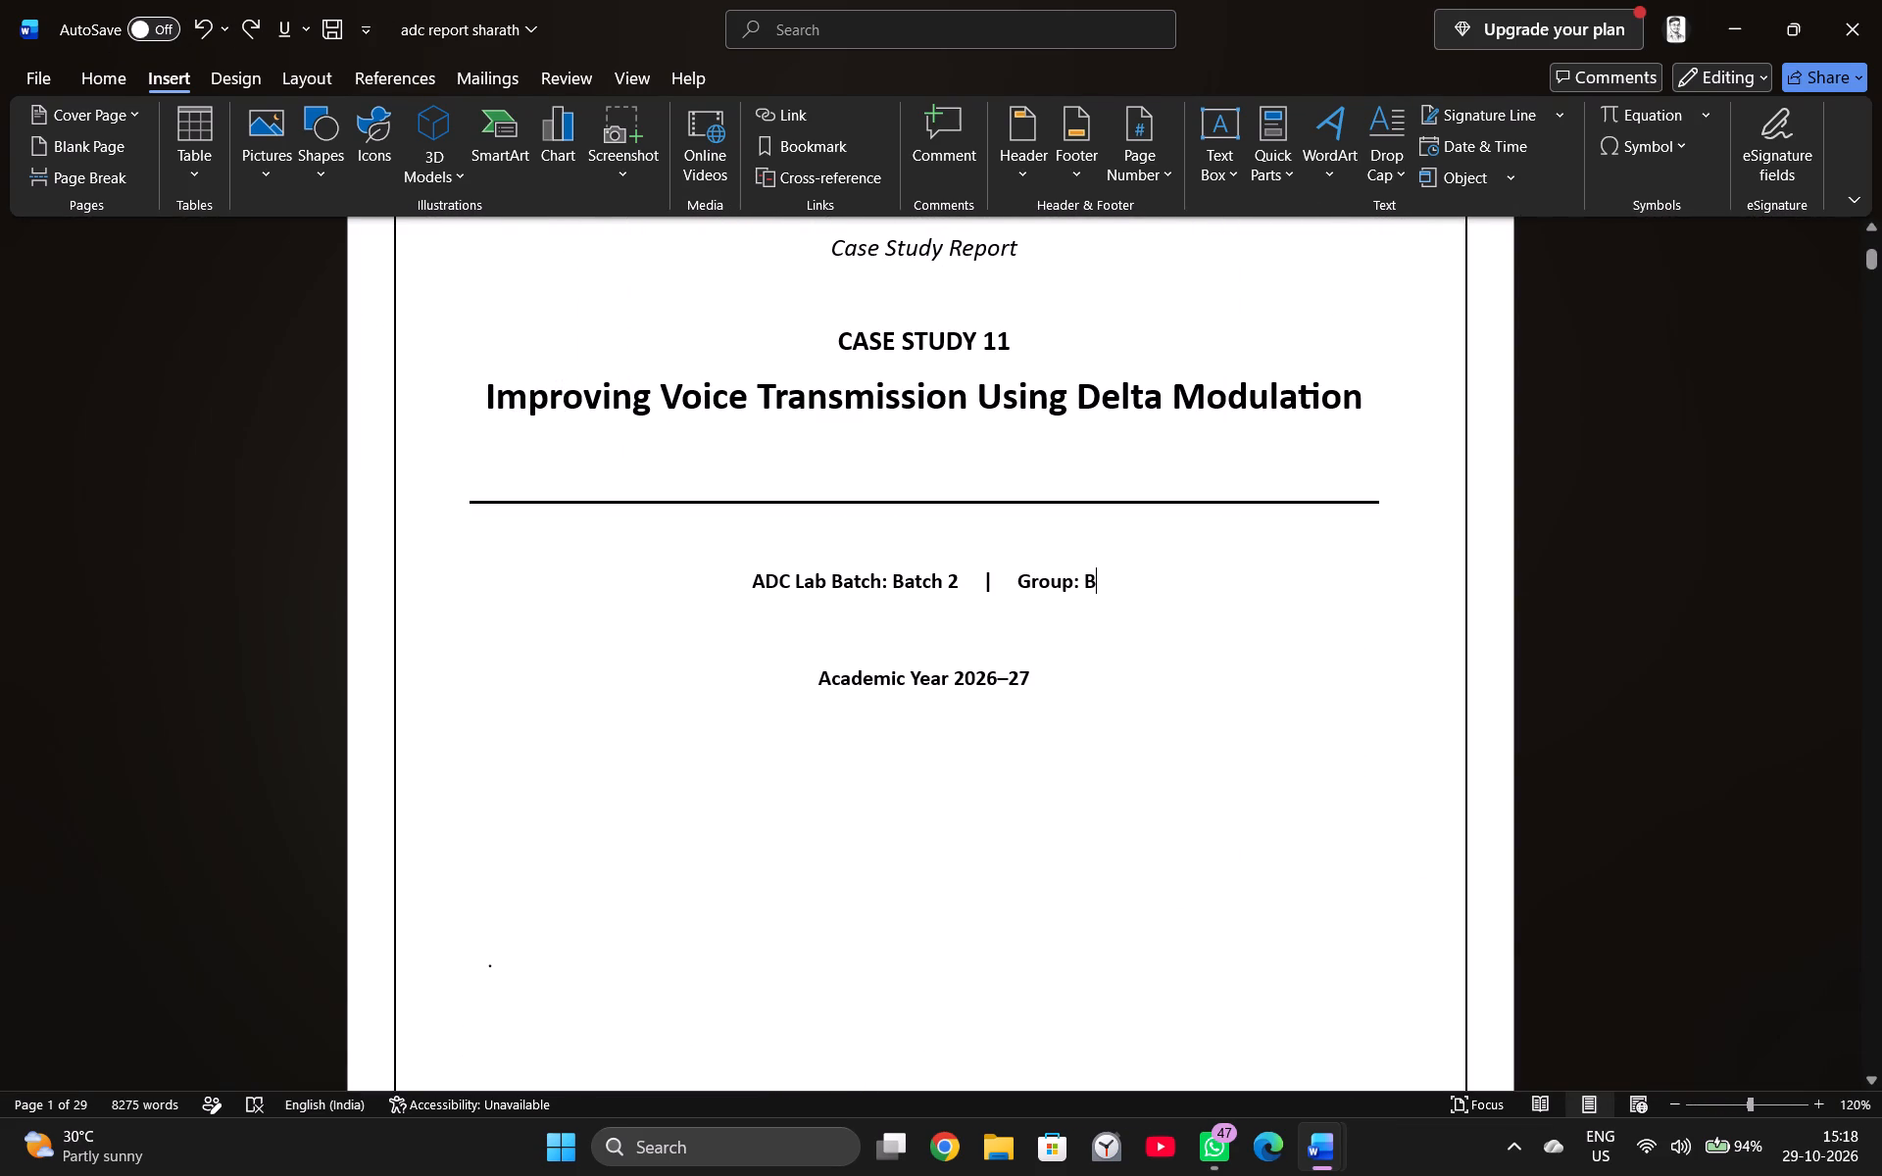
scroll(1284, 502, "up", 10)
scroll(1283, 502, "down", 7)
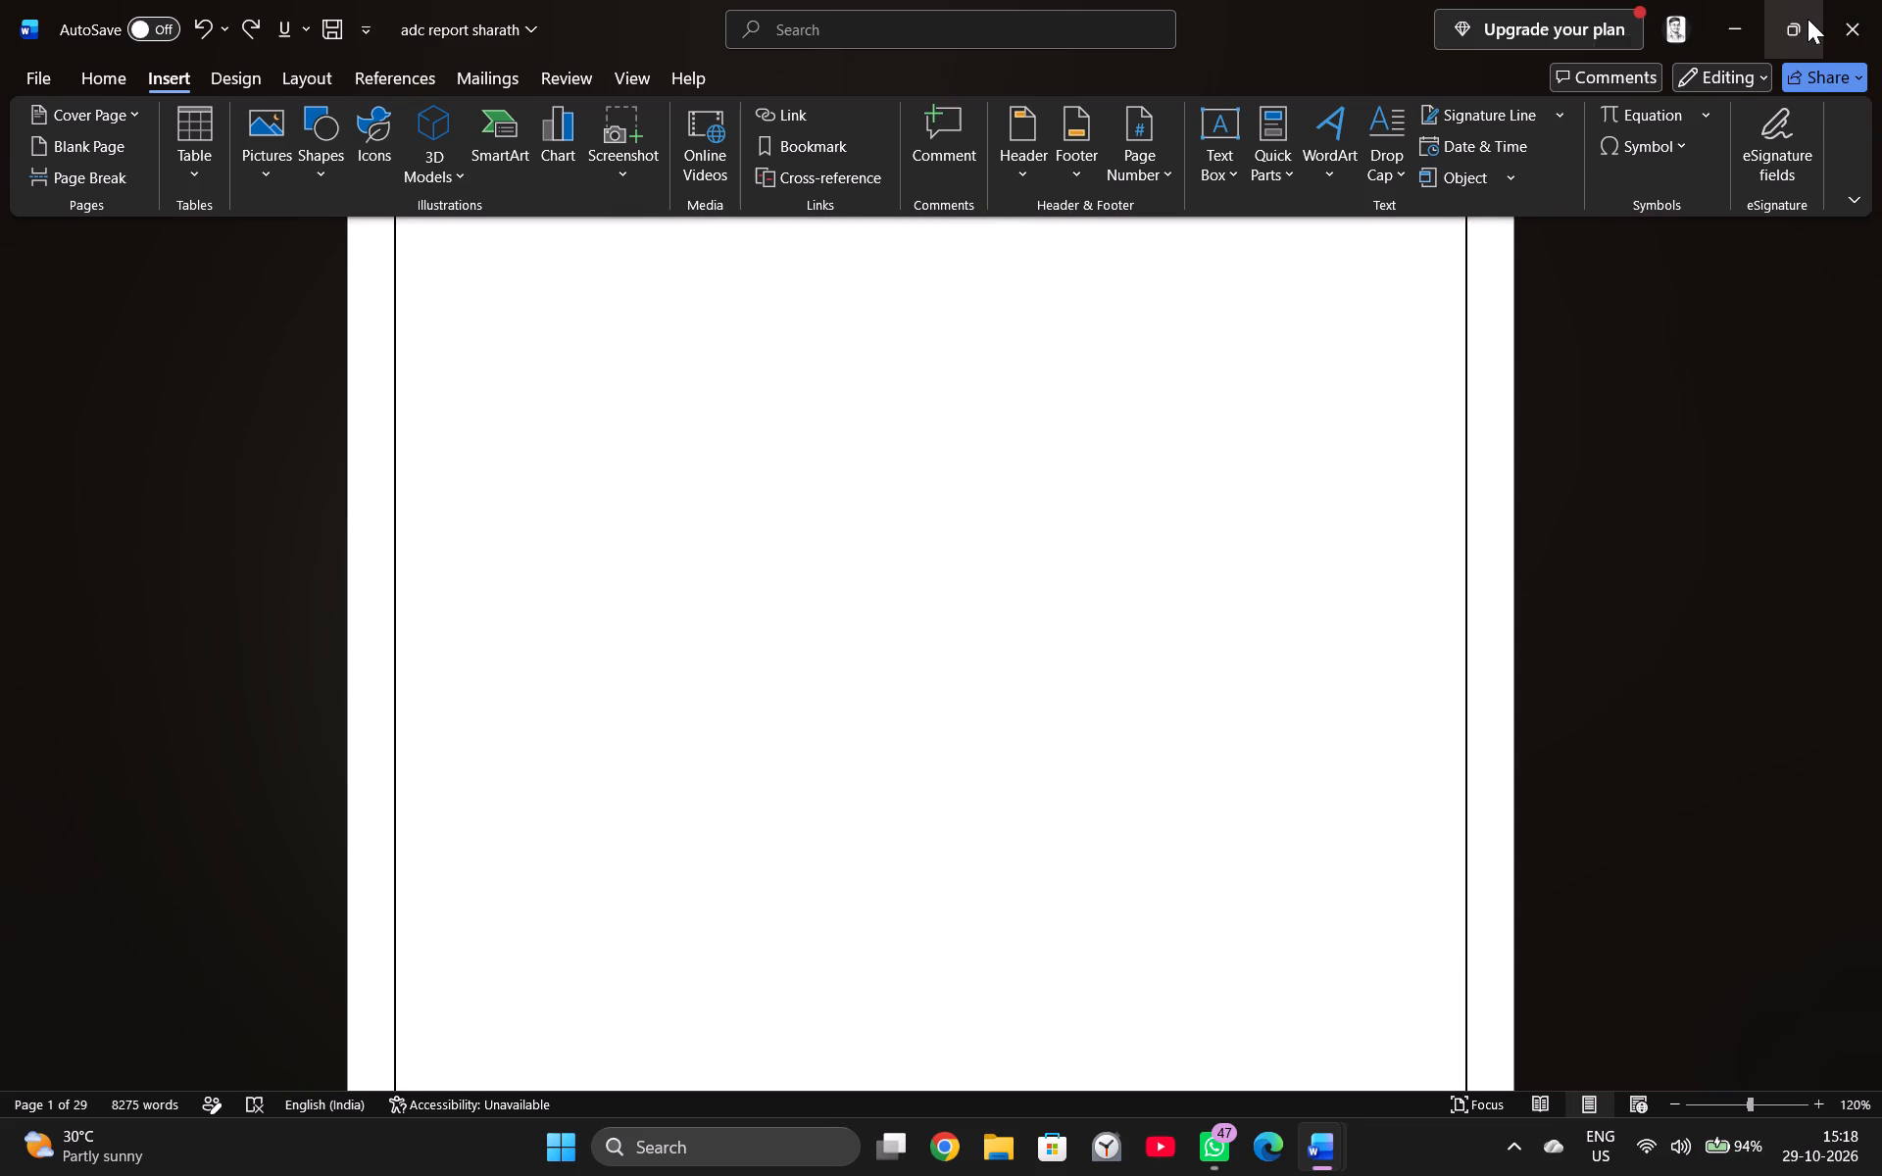
Arrange the adc report and the converted FM report side by side.
left_click(1706, 73)
Examine the converted FM report's front pages, from its cover through the acknowledgement to the table of contents.
scroll(1431, 518, "up", 8)
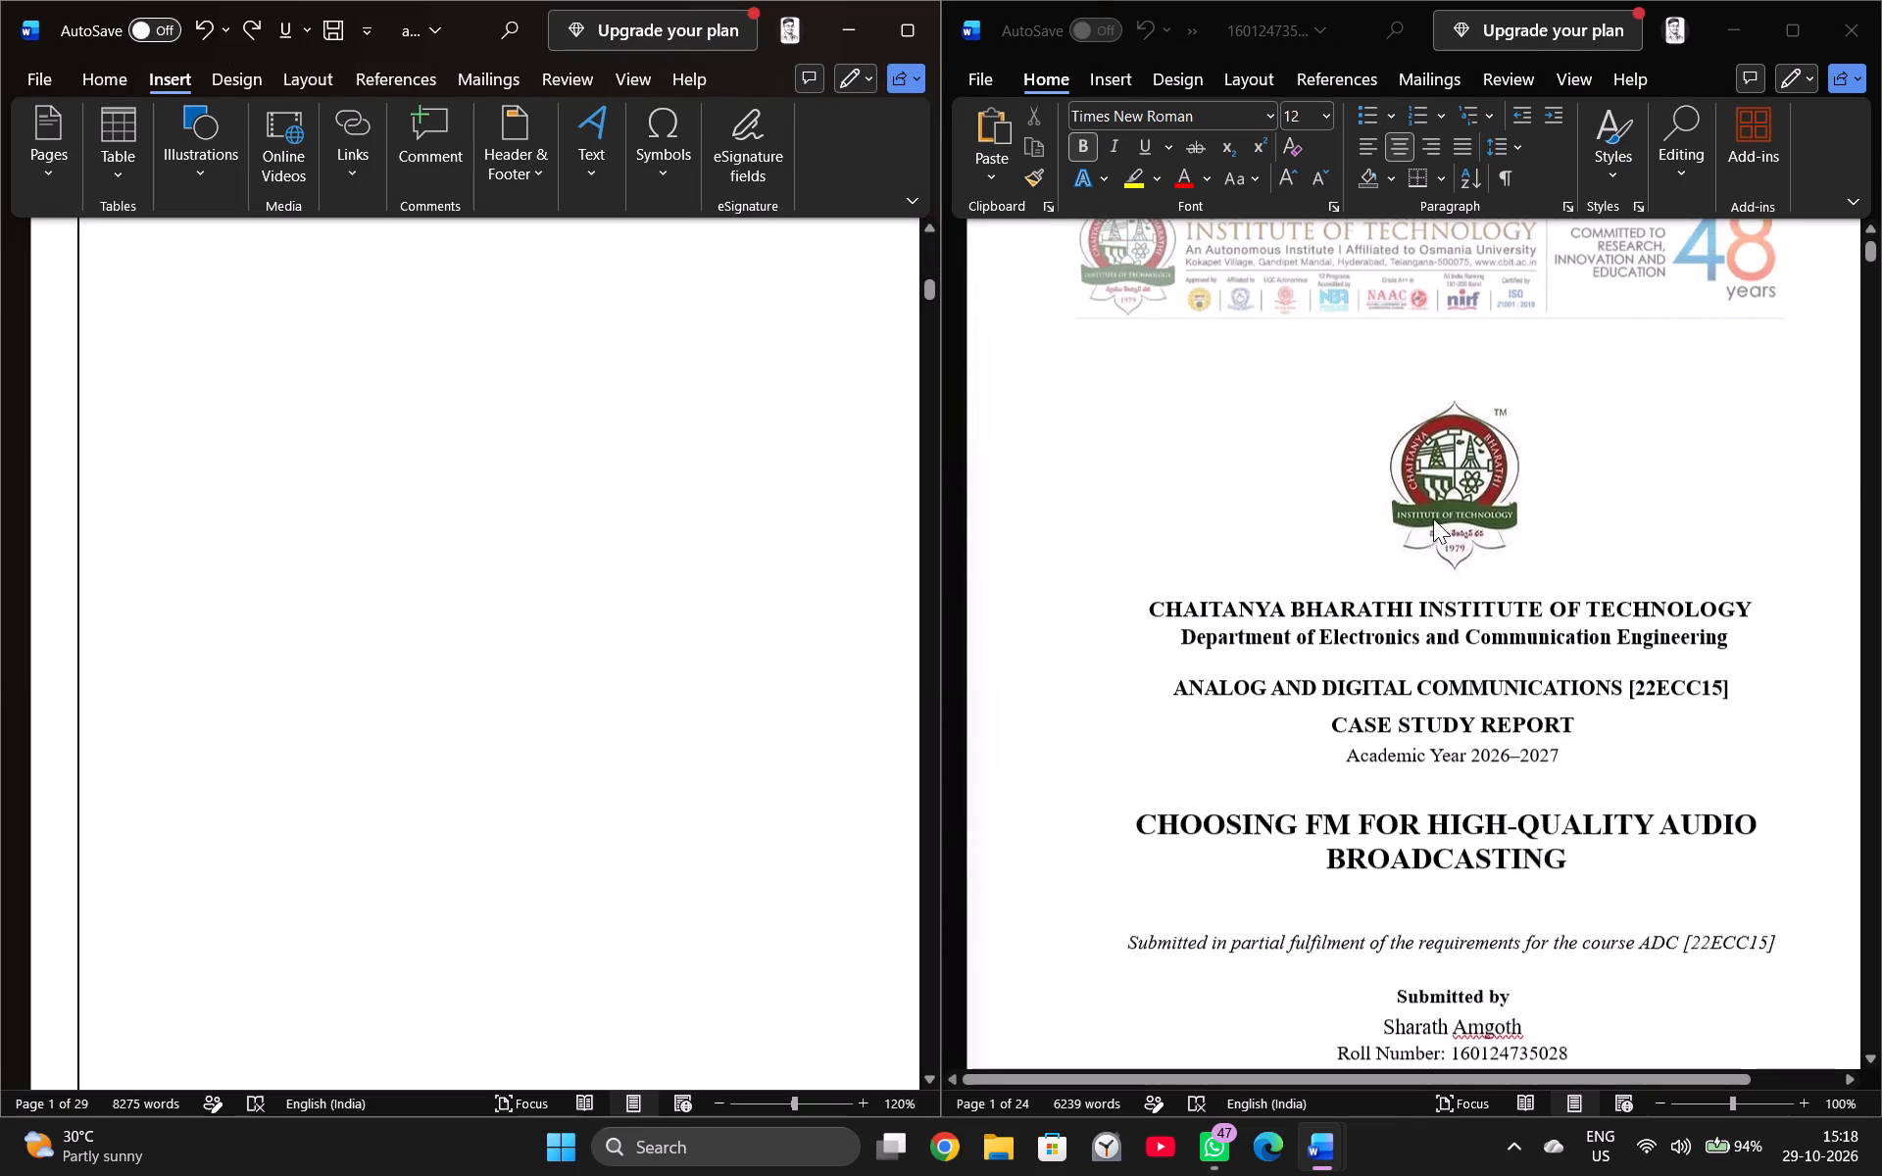
scroll(1433, 518, "up", 7)
scroll(1433, 518, "down", 16)
scroll(1434, 505, "up", 8)
scroll(1287, 358, "up", 6)
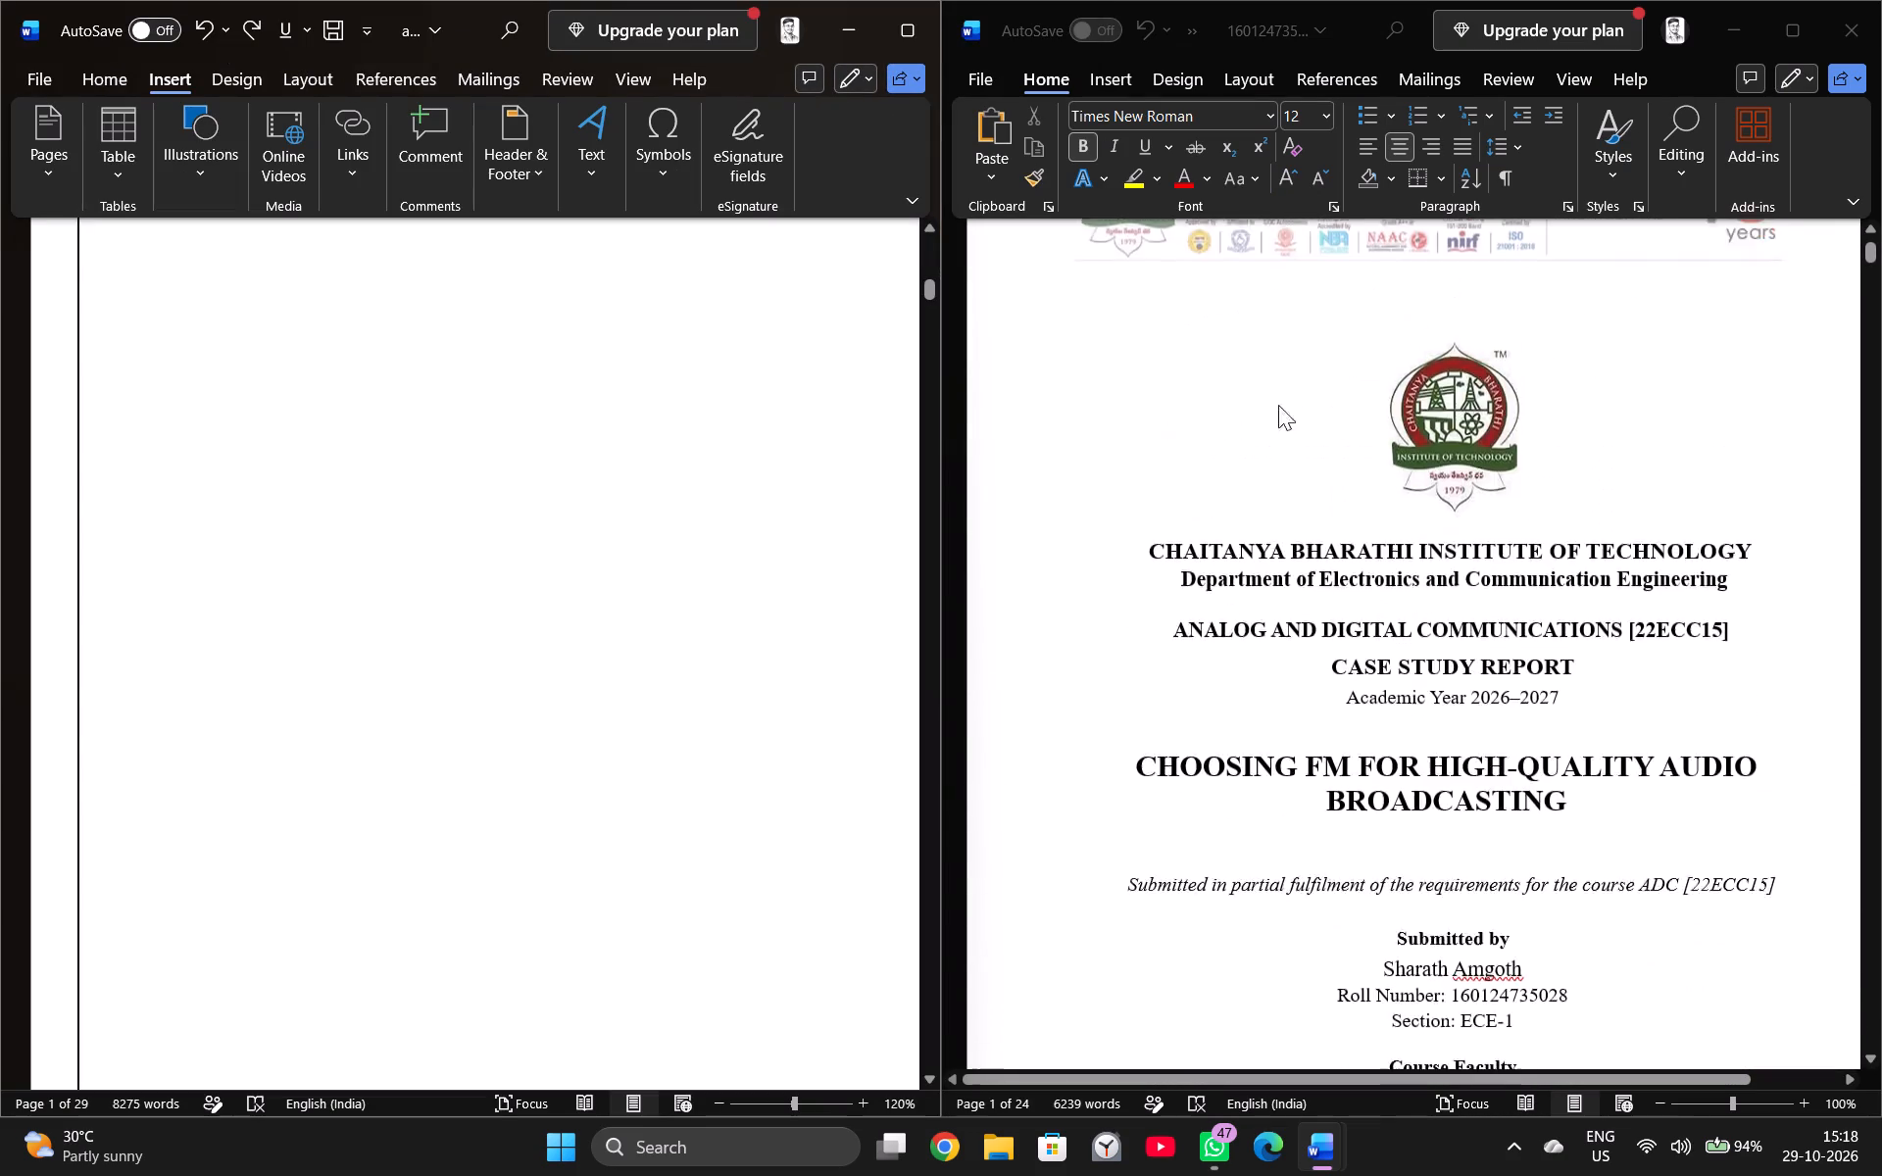
scroll(1271, 481, "down", 17)
scroll(1277, 504, "down", 18)
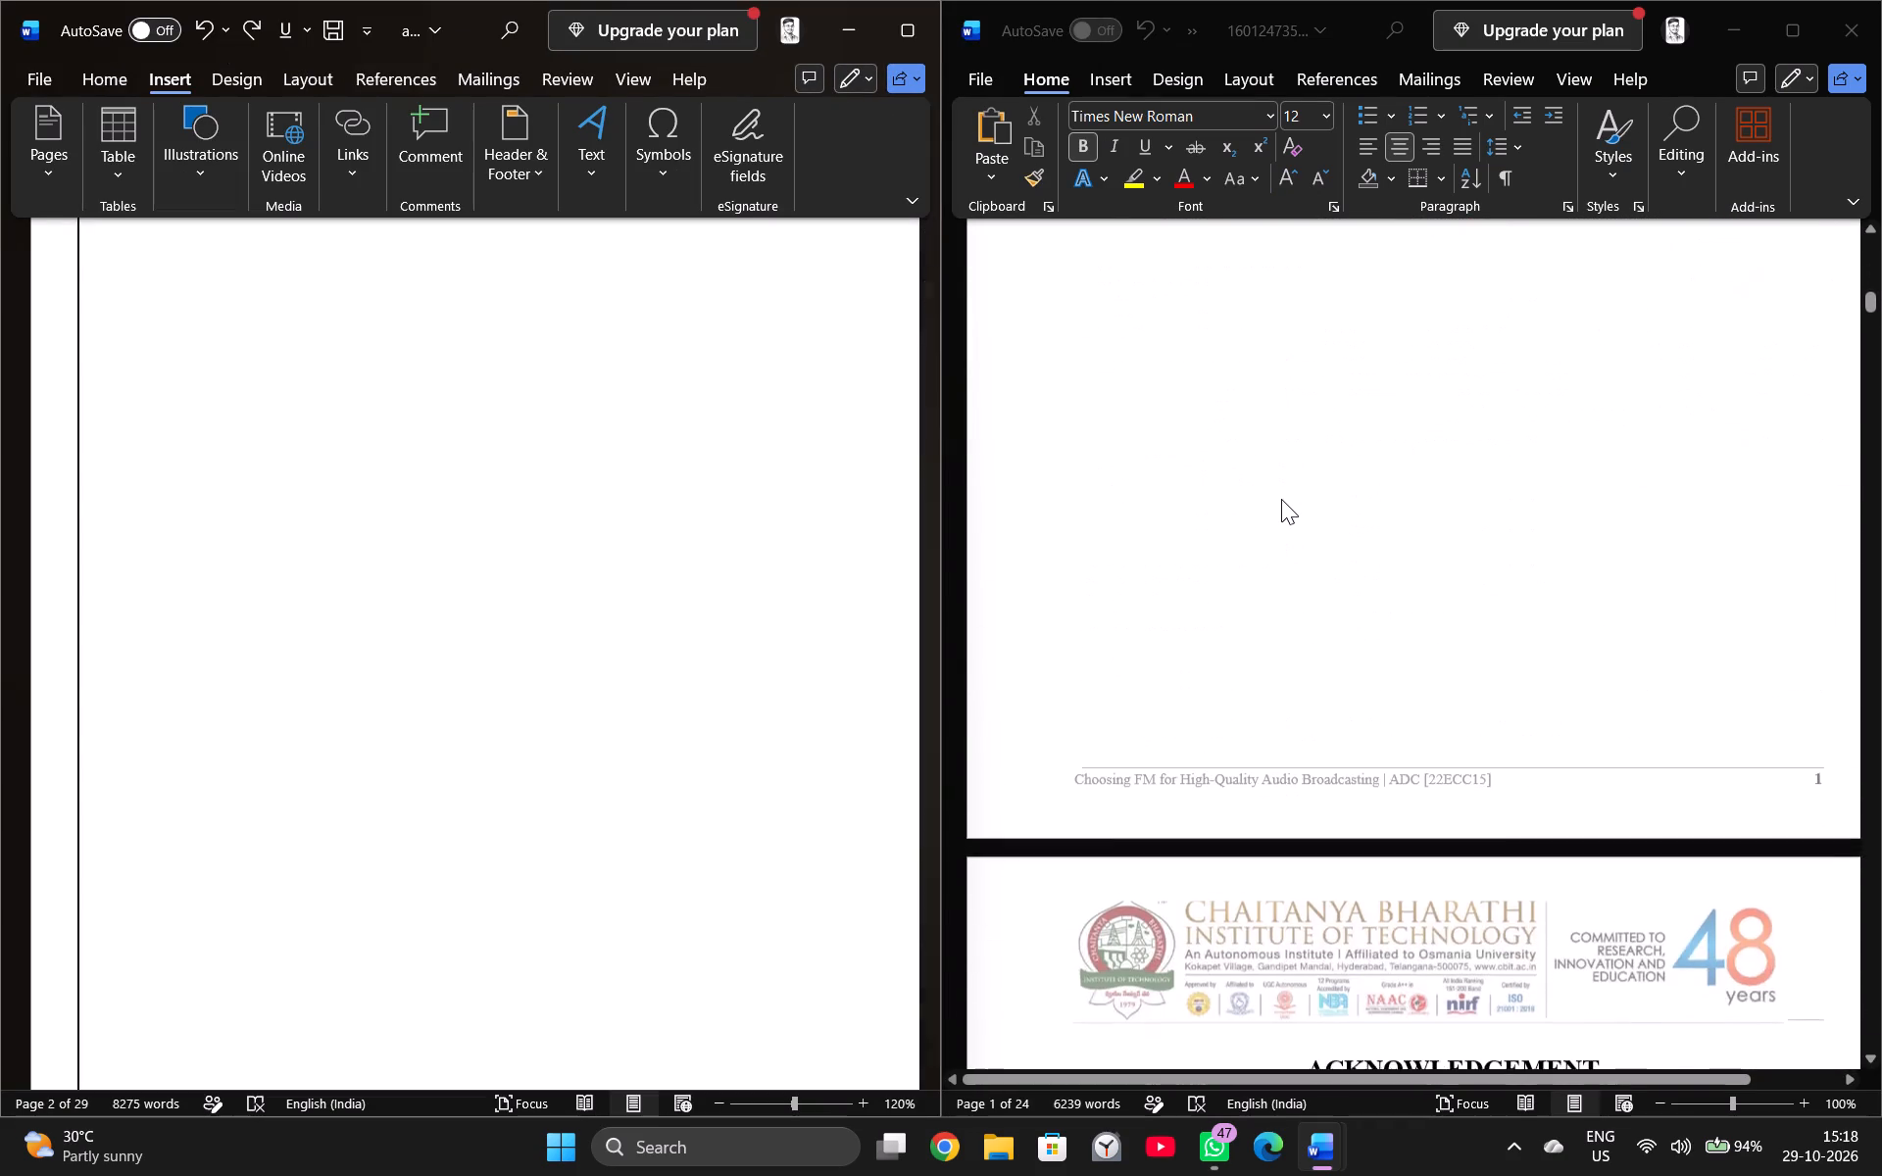
scroll(1283, 498, "up", 5)
scroll(1284, 497, "down", 17)
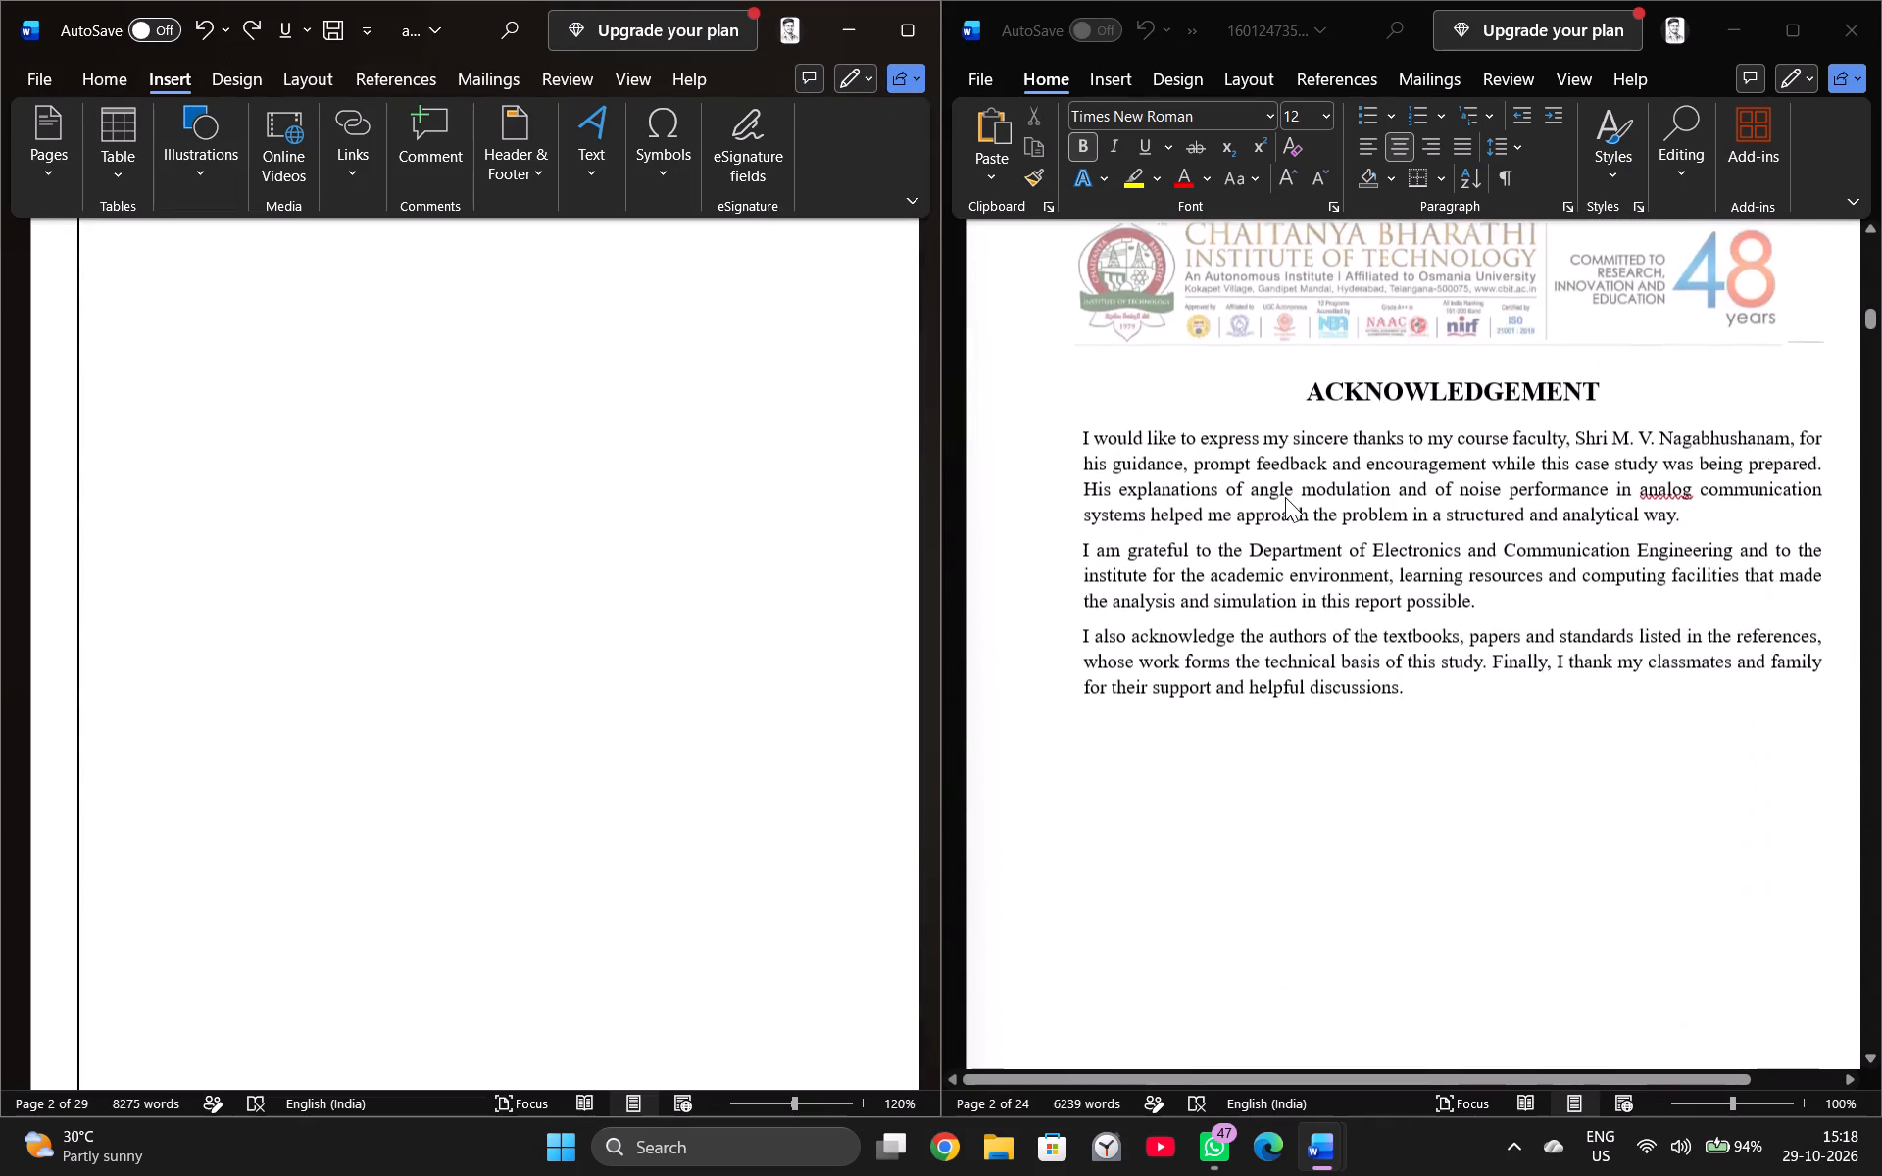
scroll(1285, 497, "down", 18)
scroll(1289, 493, "down", 20)
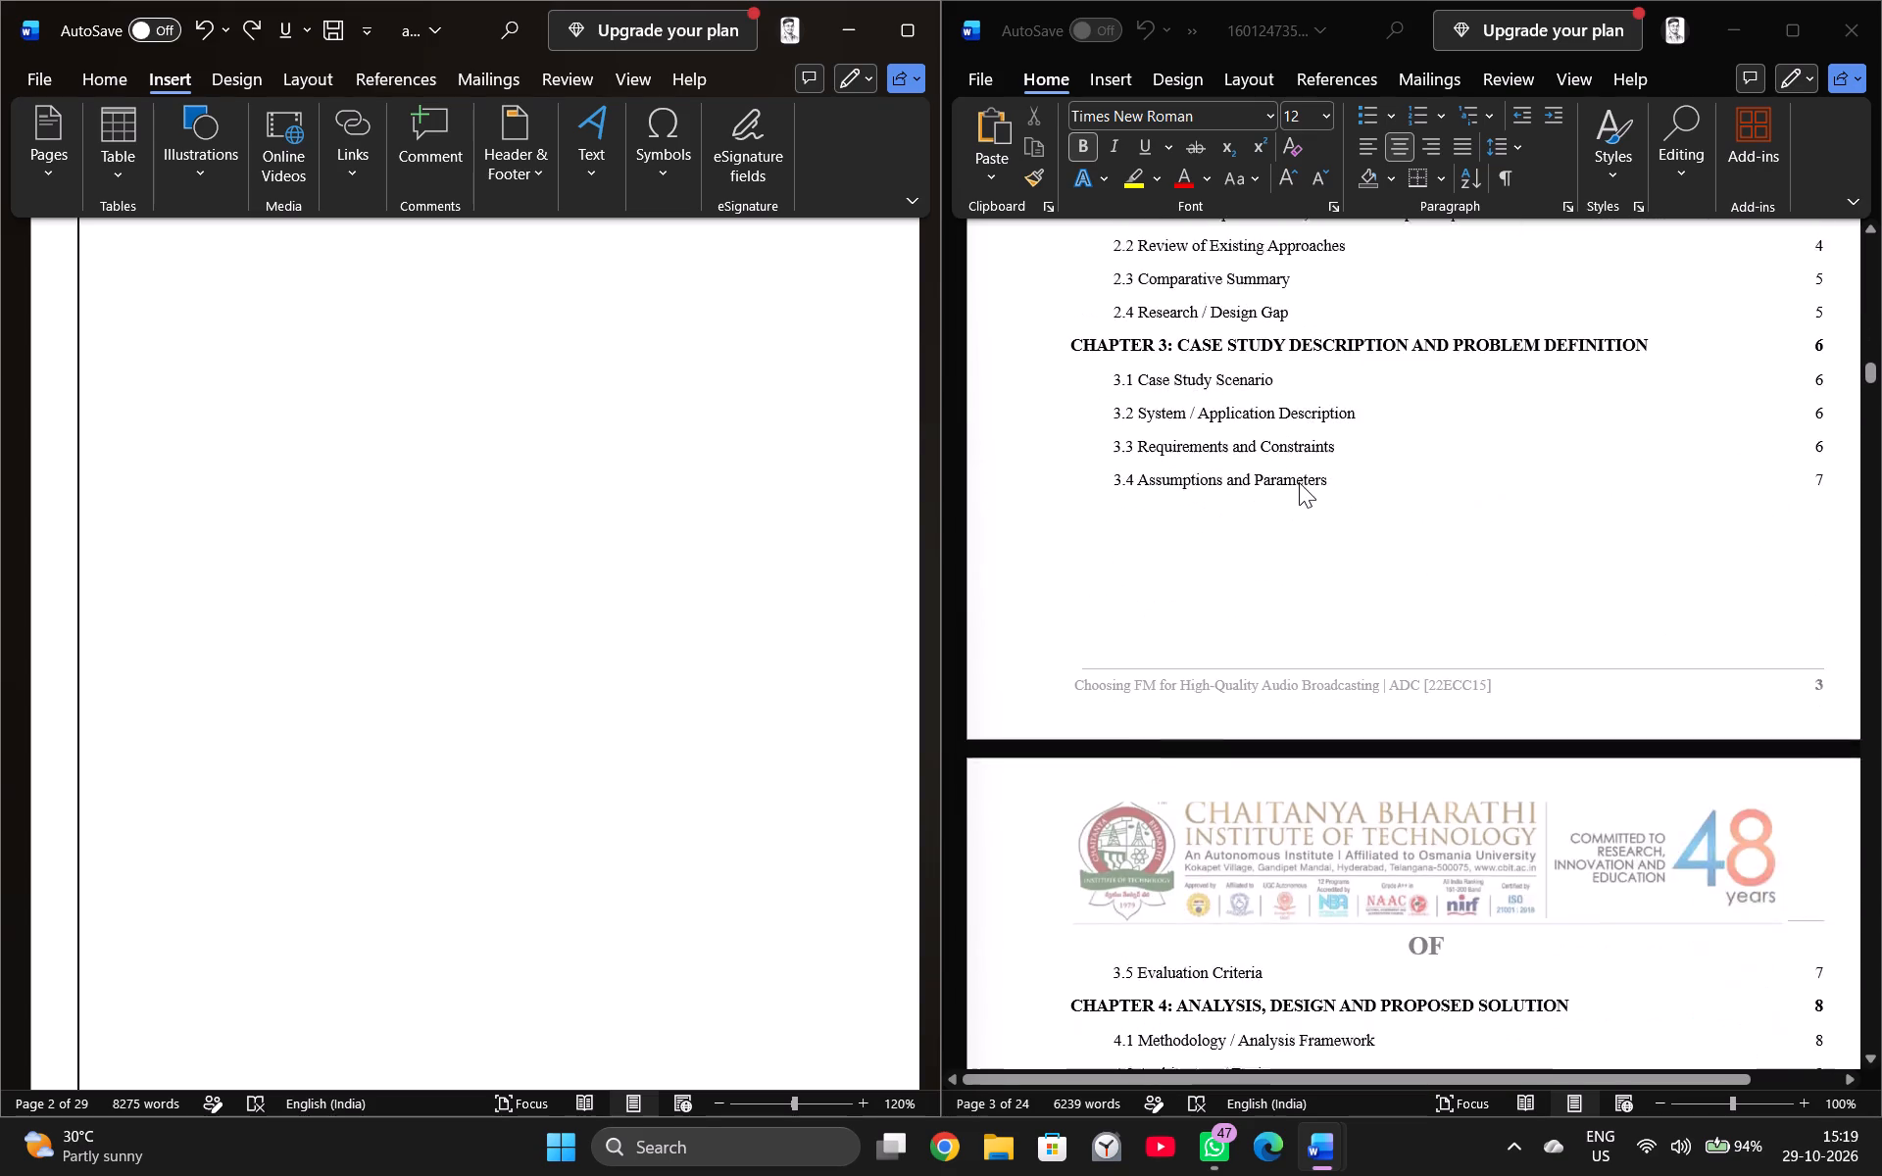
scroll(1299, 482, "down", 19)
scroll(1300, 481, "up", 13)
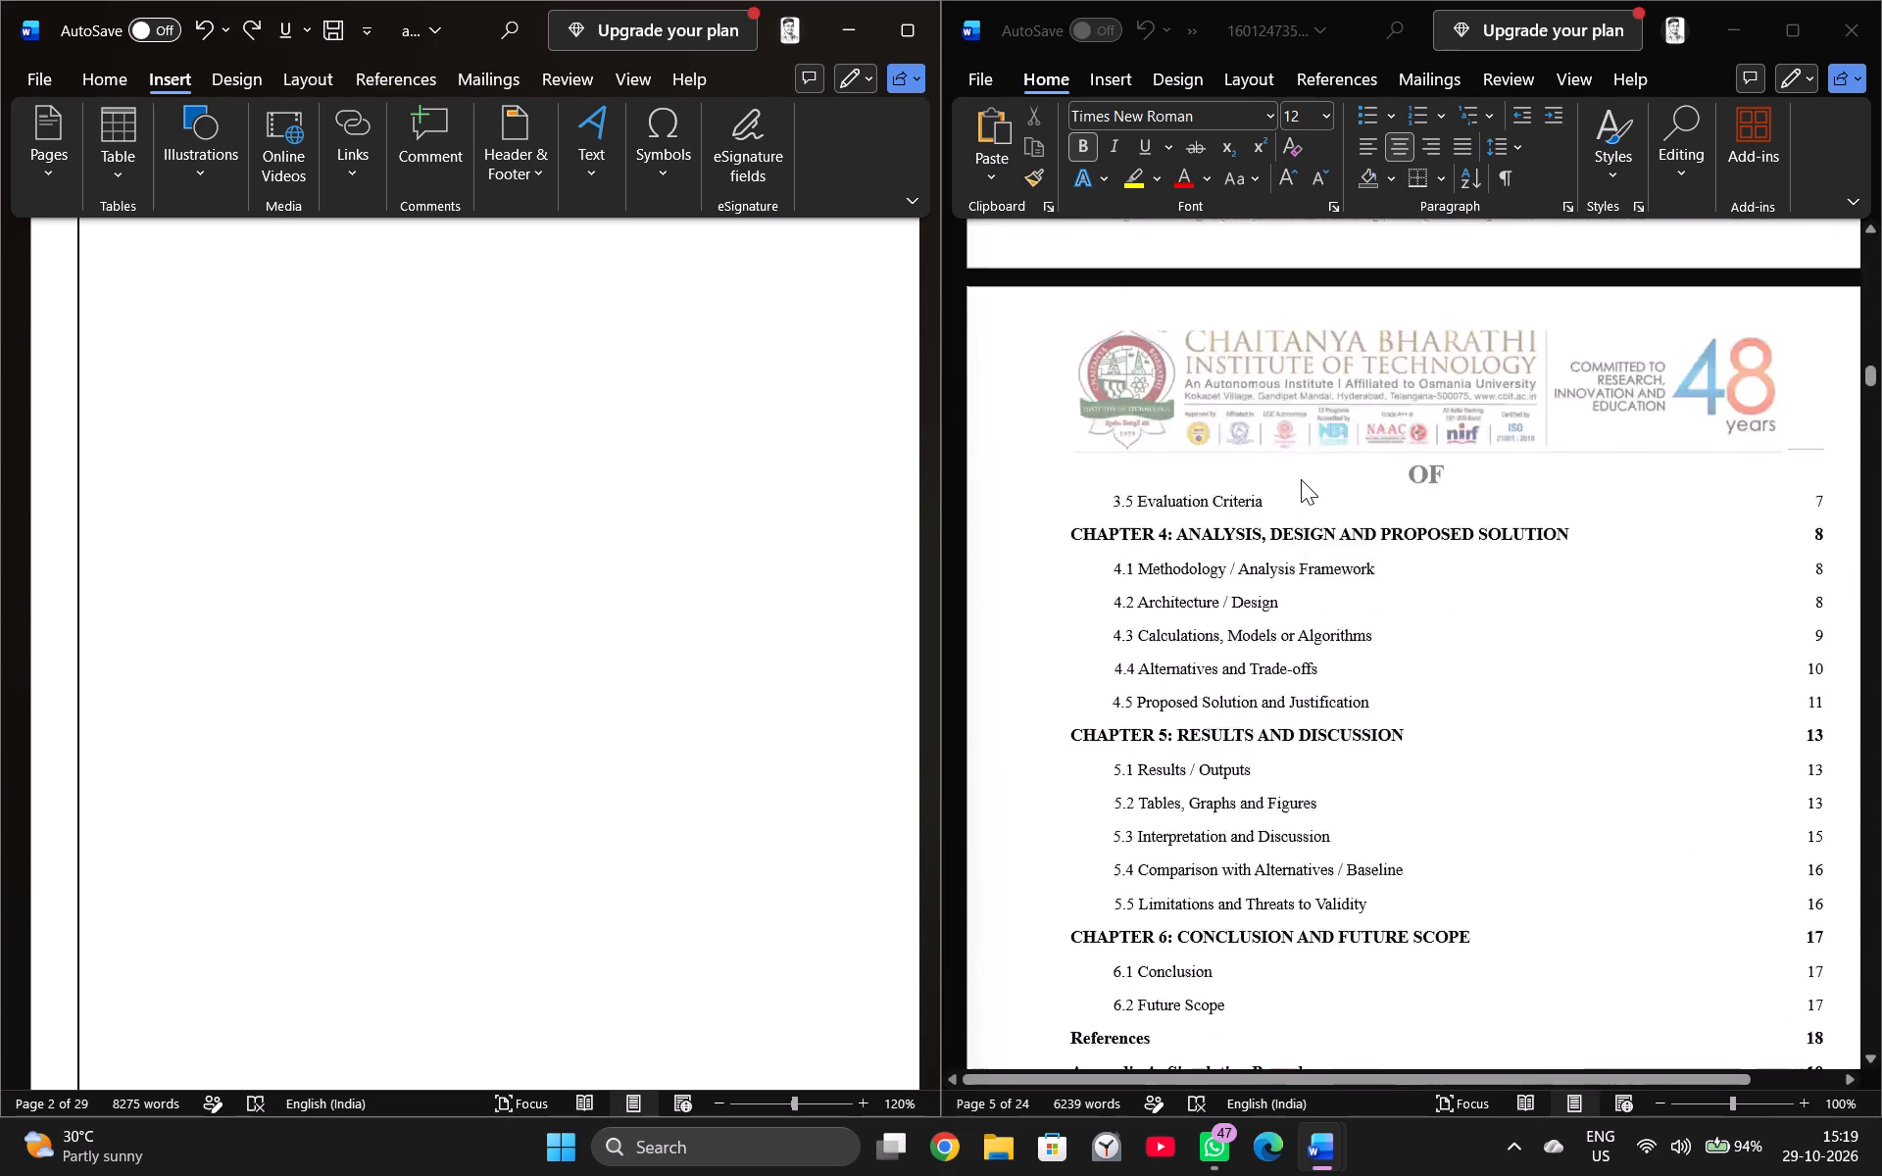
Replace the adc report's Case Study 11 cover content with the FM report's cover, from the emblem to the date line.
scroll(1301, 479, "up", 20)
scroll(1301, 479, "up", 17)
scroll(619, 538, "up", 10)
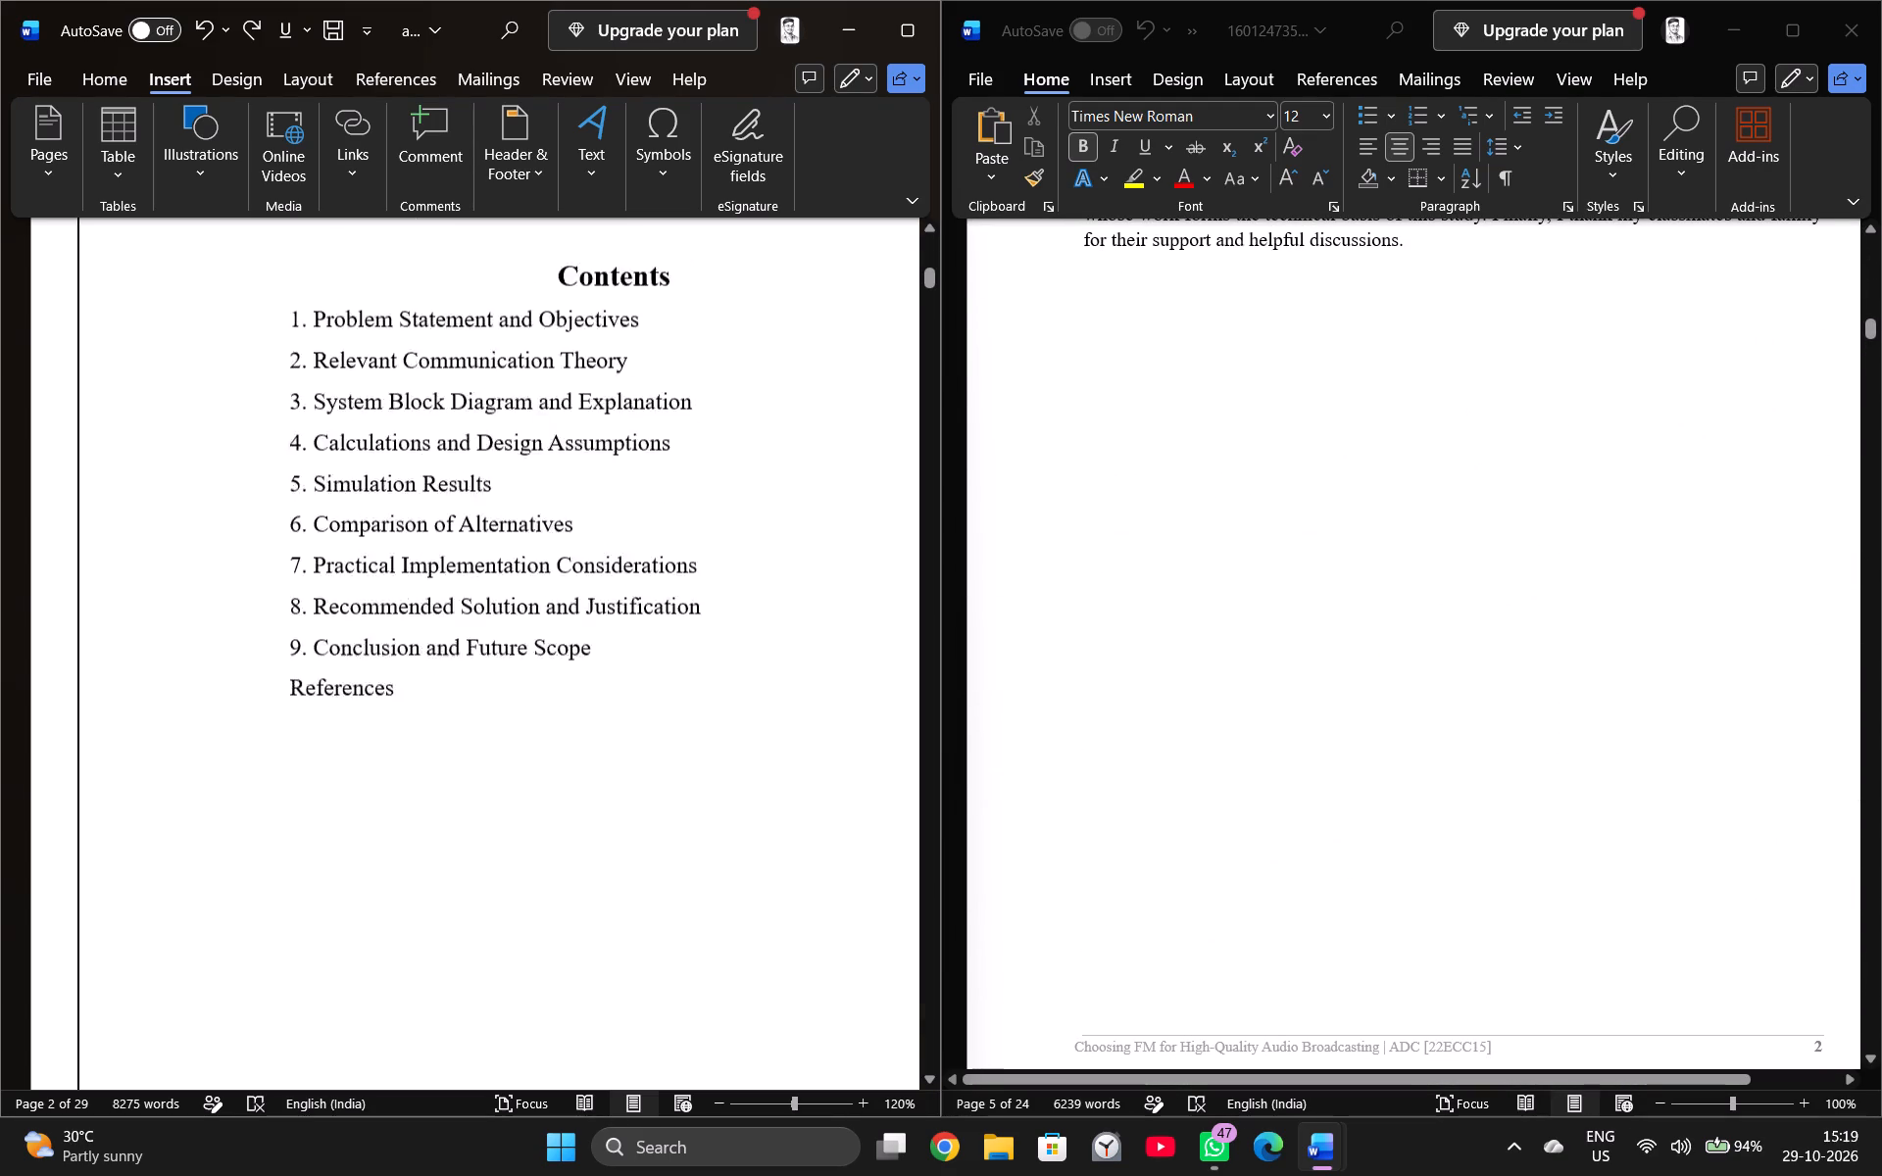
scroll(659, 478, "down", 7, "ctrl")
scroll(523, 482, "up", 6)
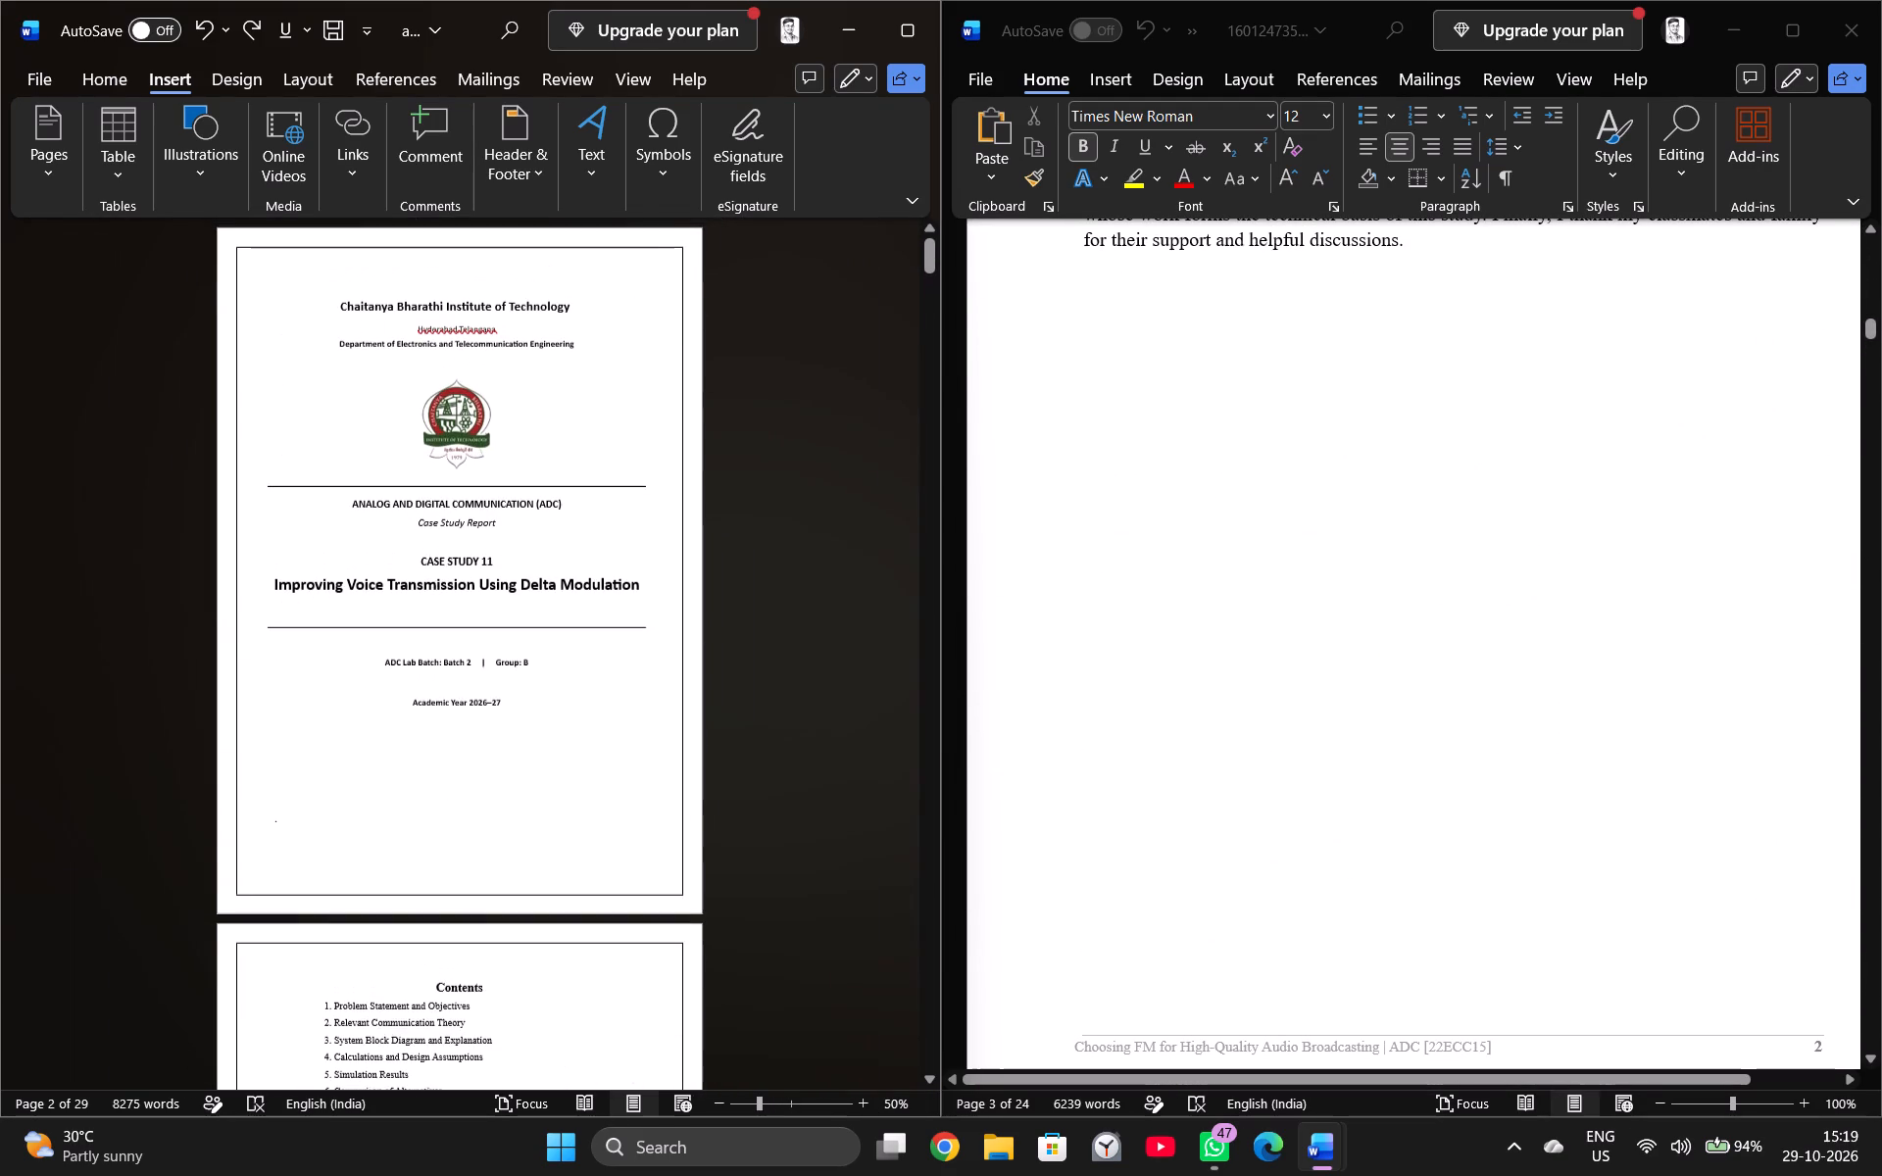
scroll(1463, 432, "down", 10)
scroll(1457, 434, "up", 20)
scroll(1457, 434, "up", 11)
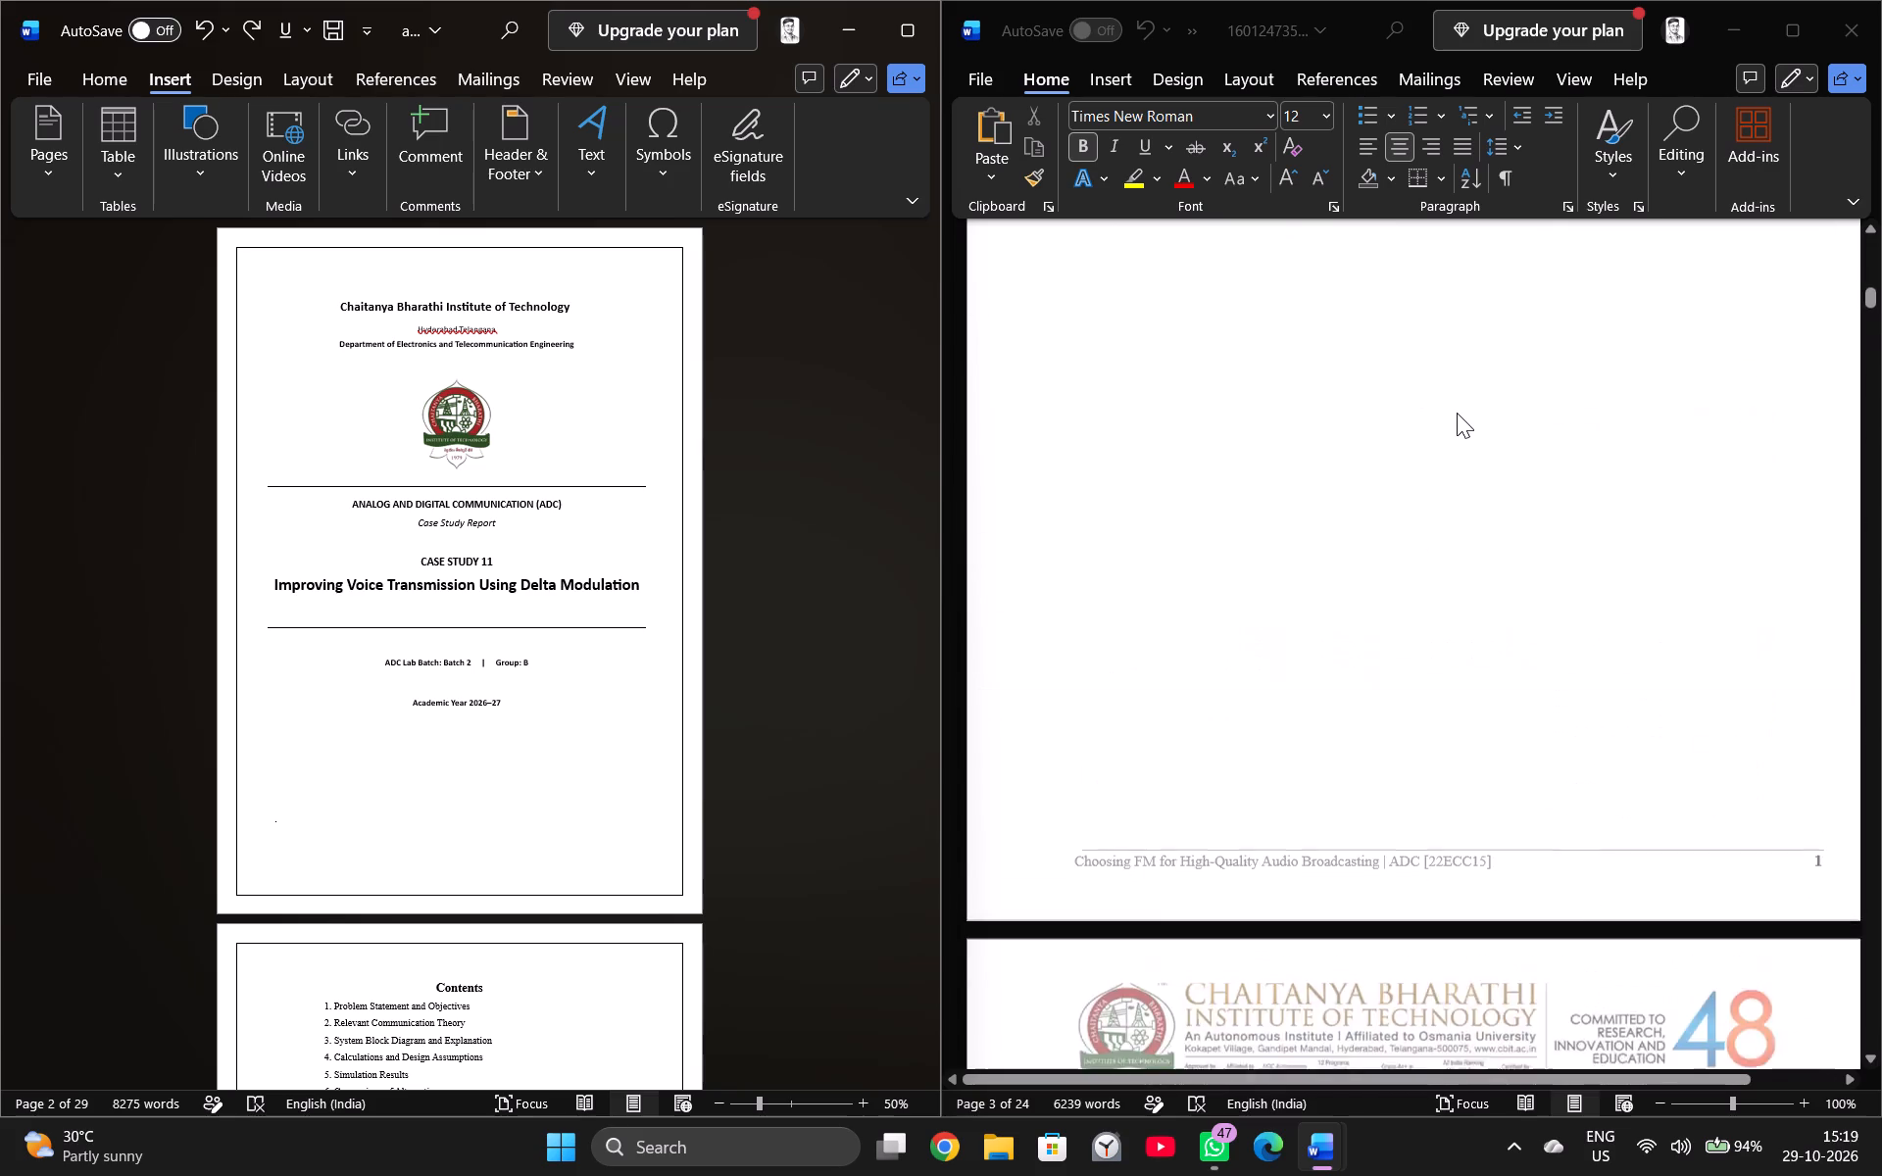
scroll(1457, 413, "up", 20)
scroll(1457, 413, "up", 17)
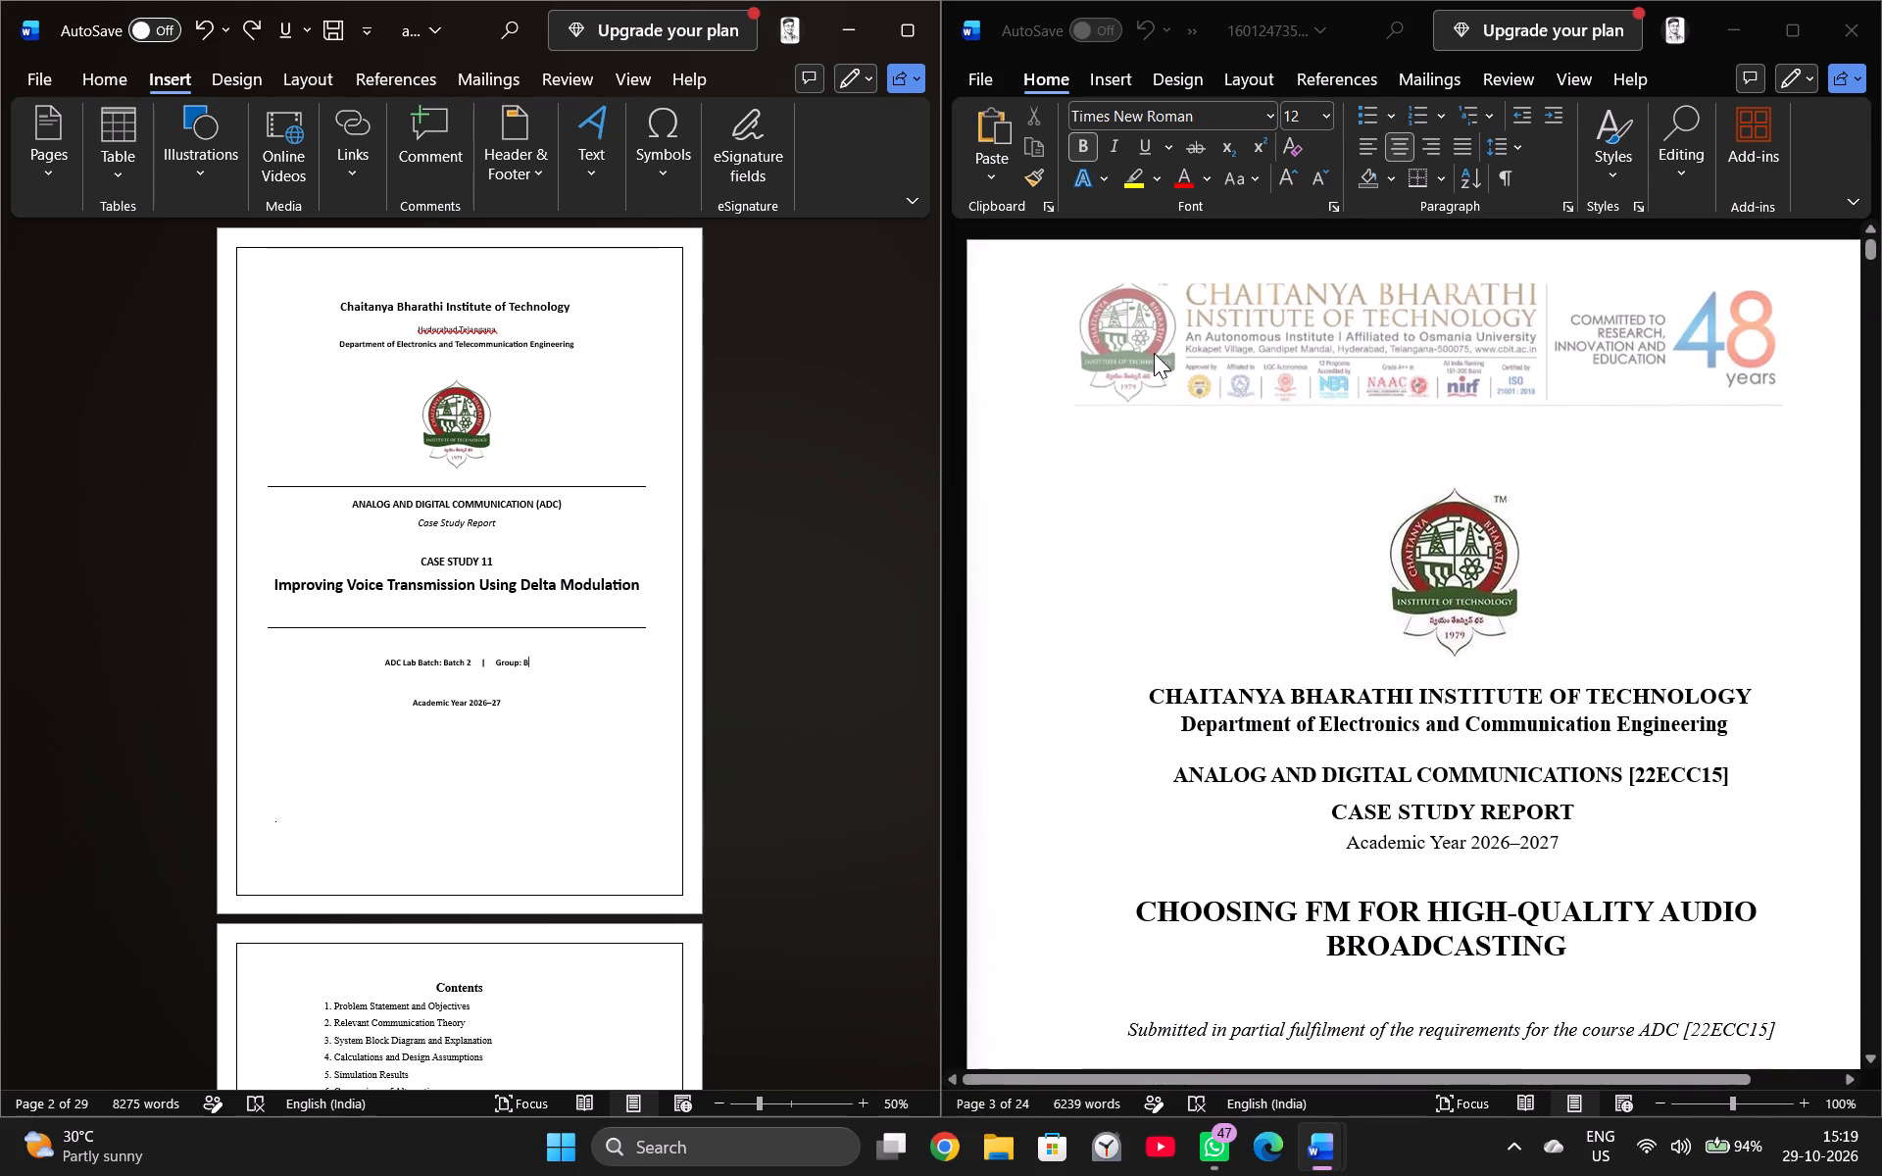
left_click(1068, 321)
left_click_drag(1065, 302, 1577, 964)
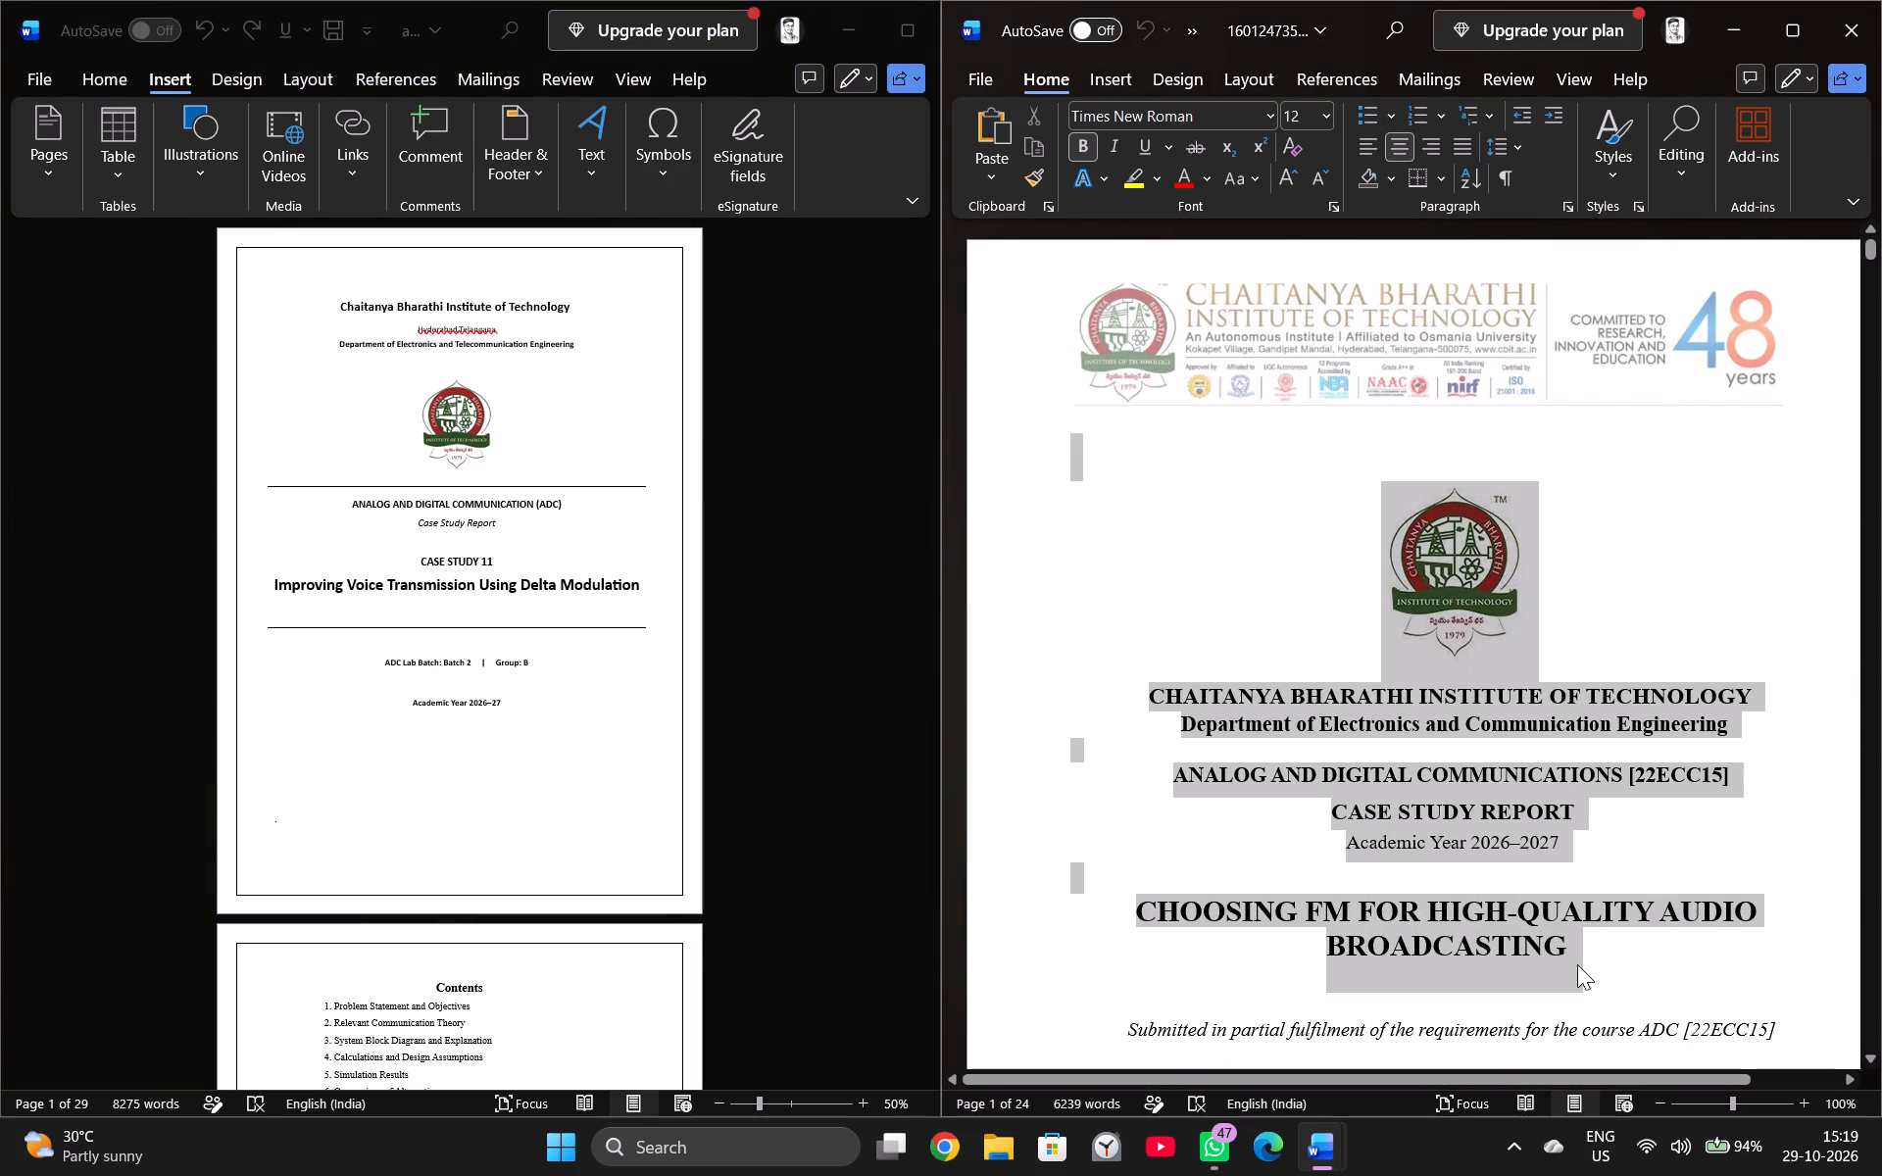
left_click_drag(1577, 964, 1633, 884)
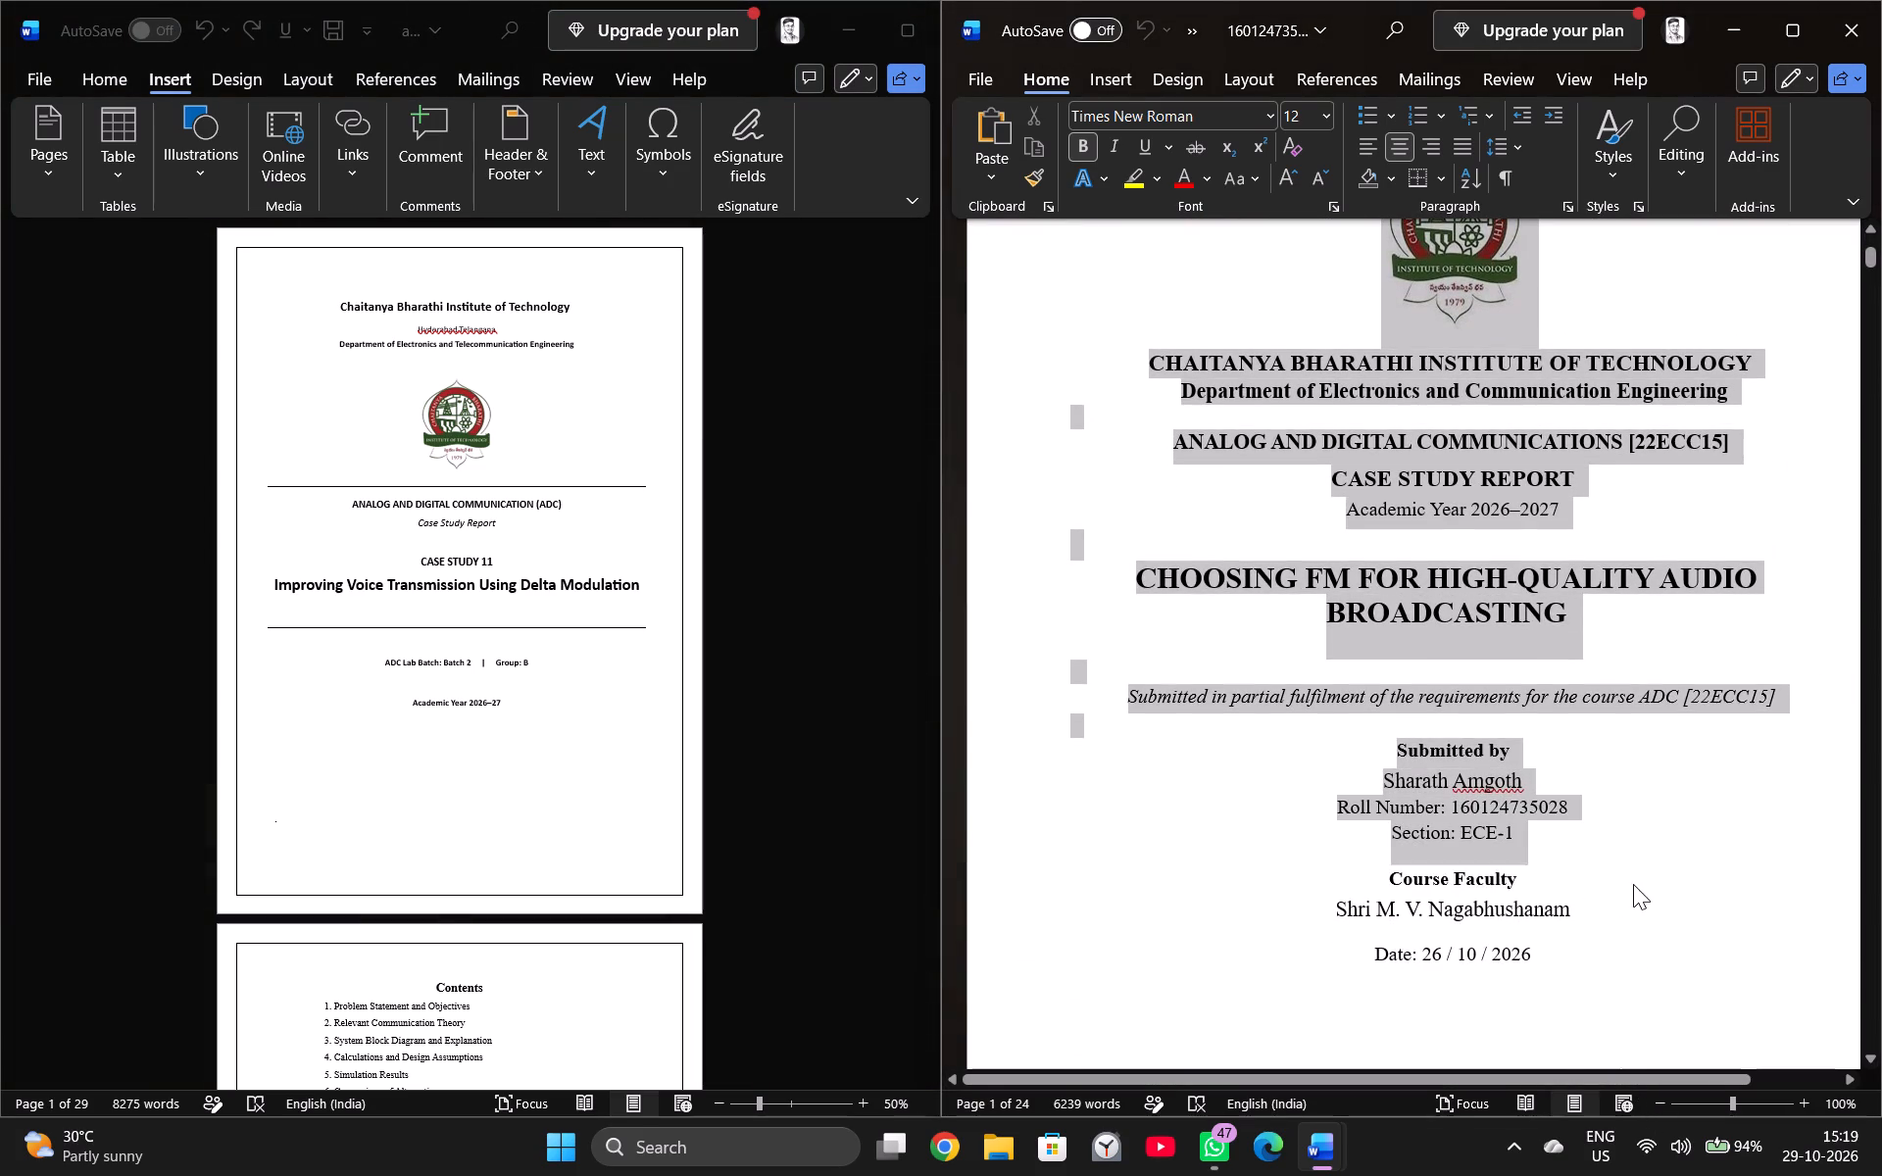
left_click_drag(1633, 884, 1608, 955)
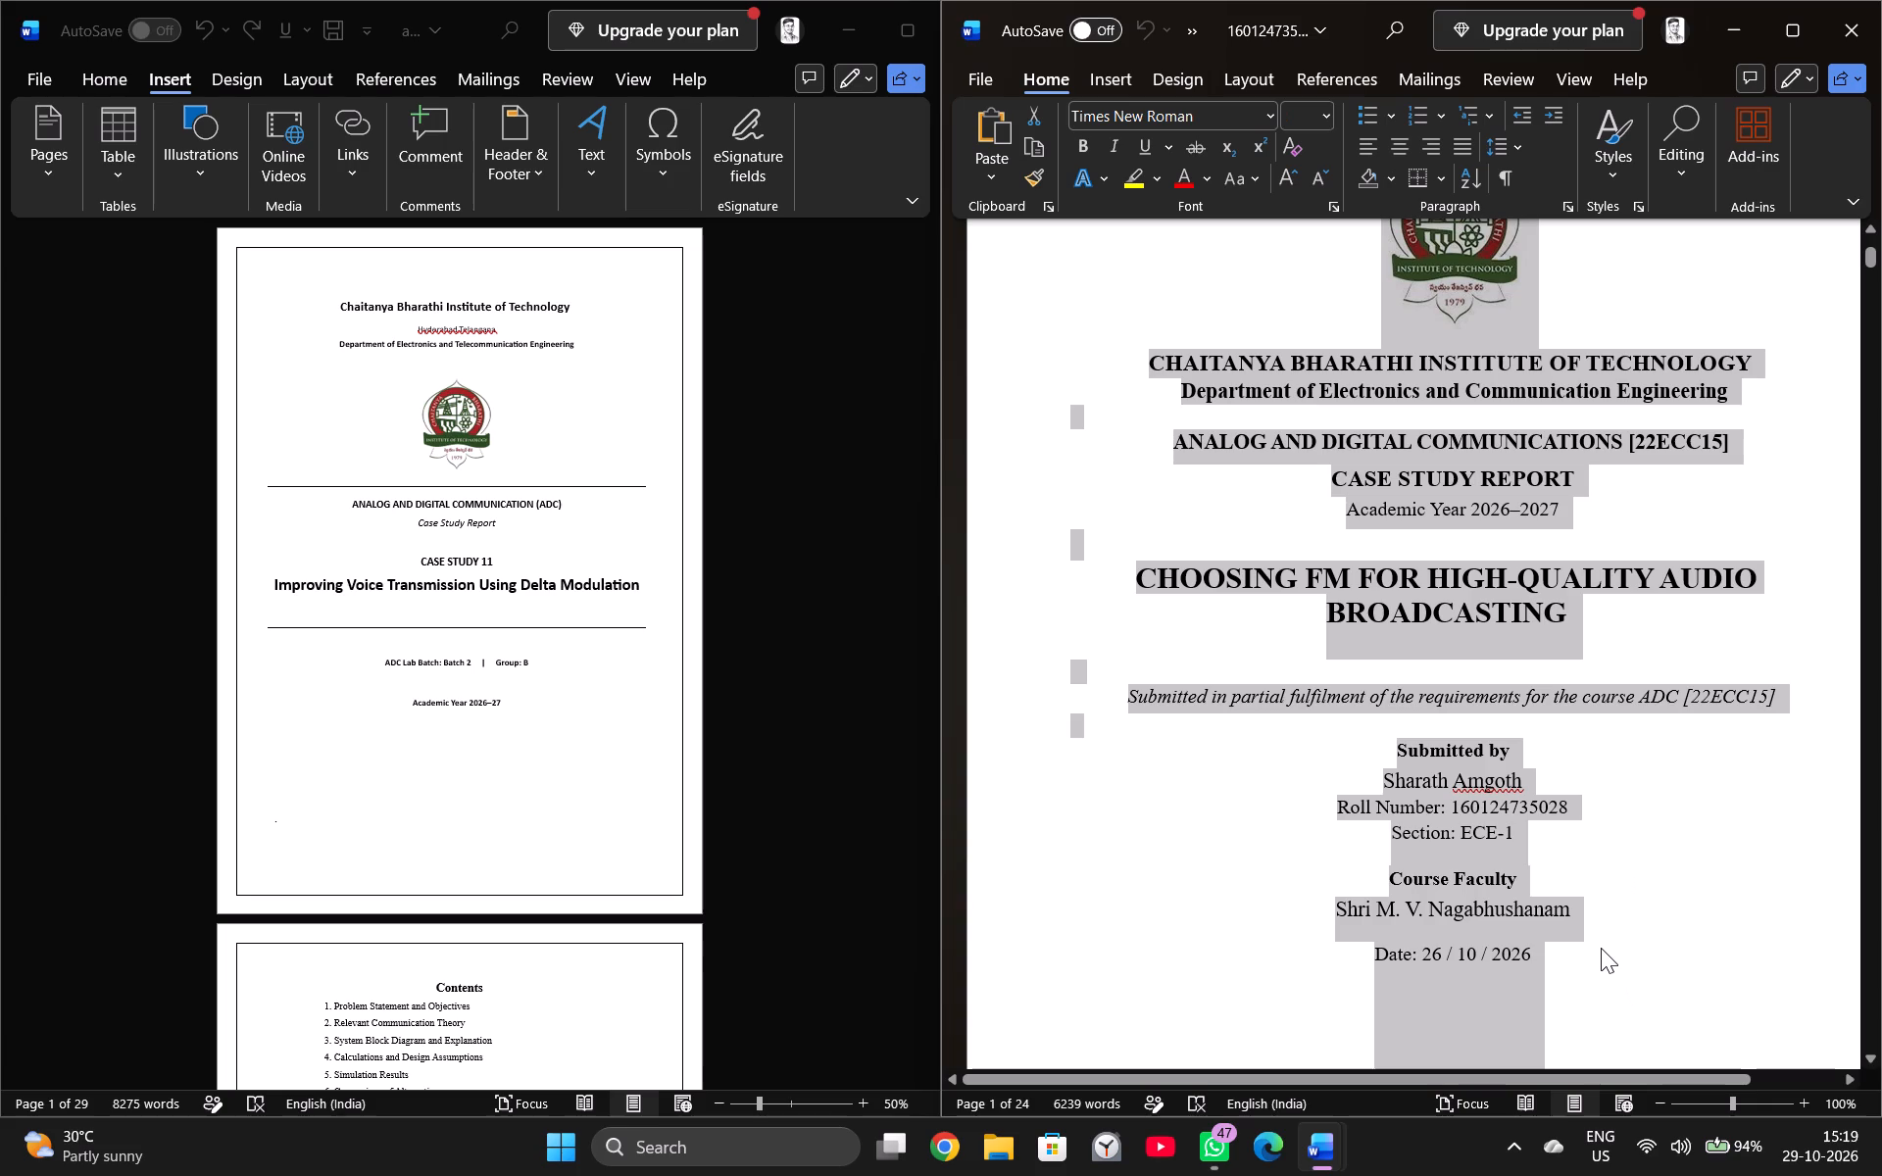
key("ctrl+c")
left_click(1662, 840)
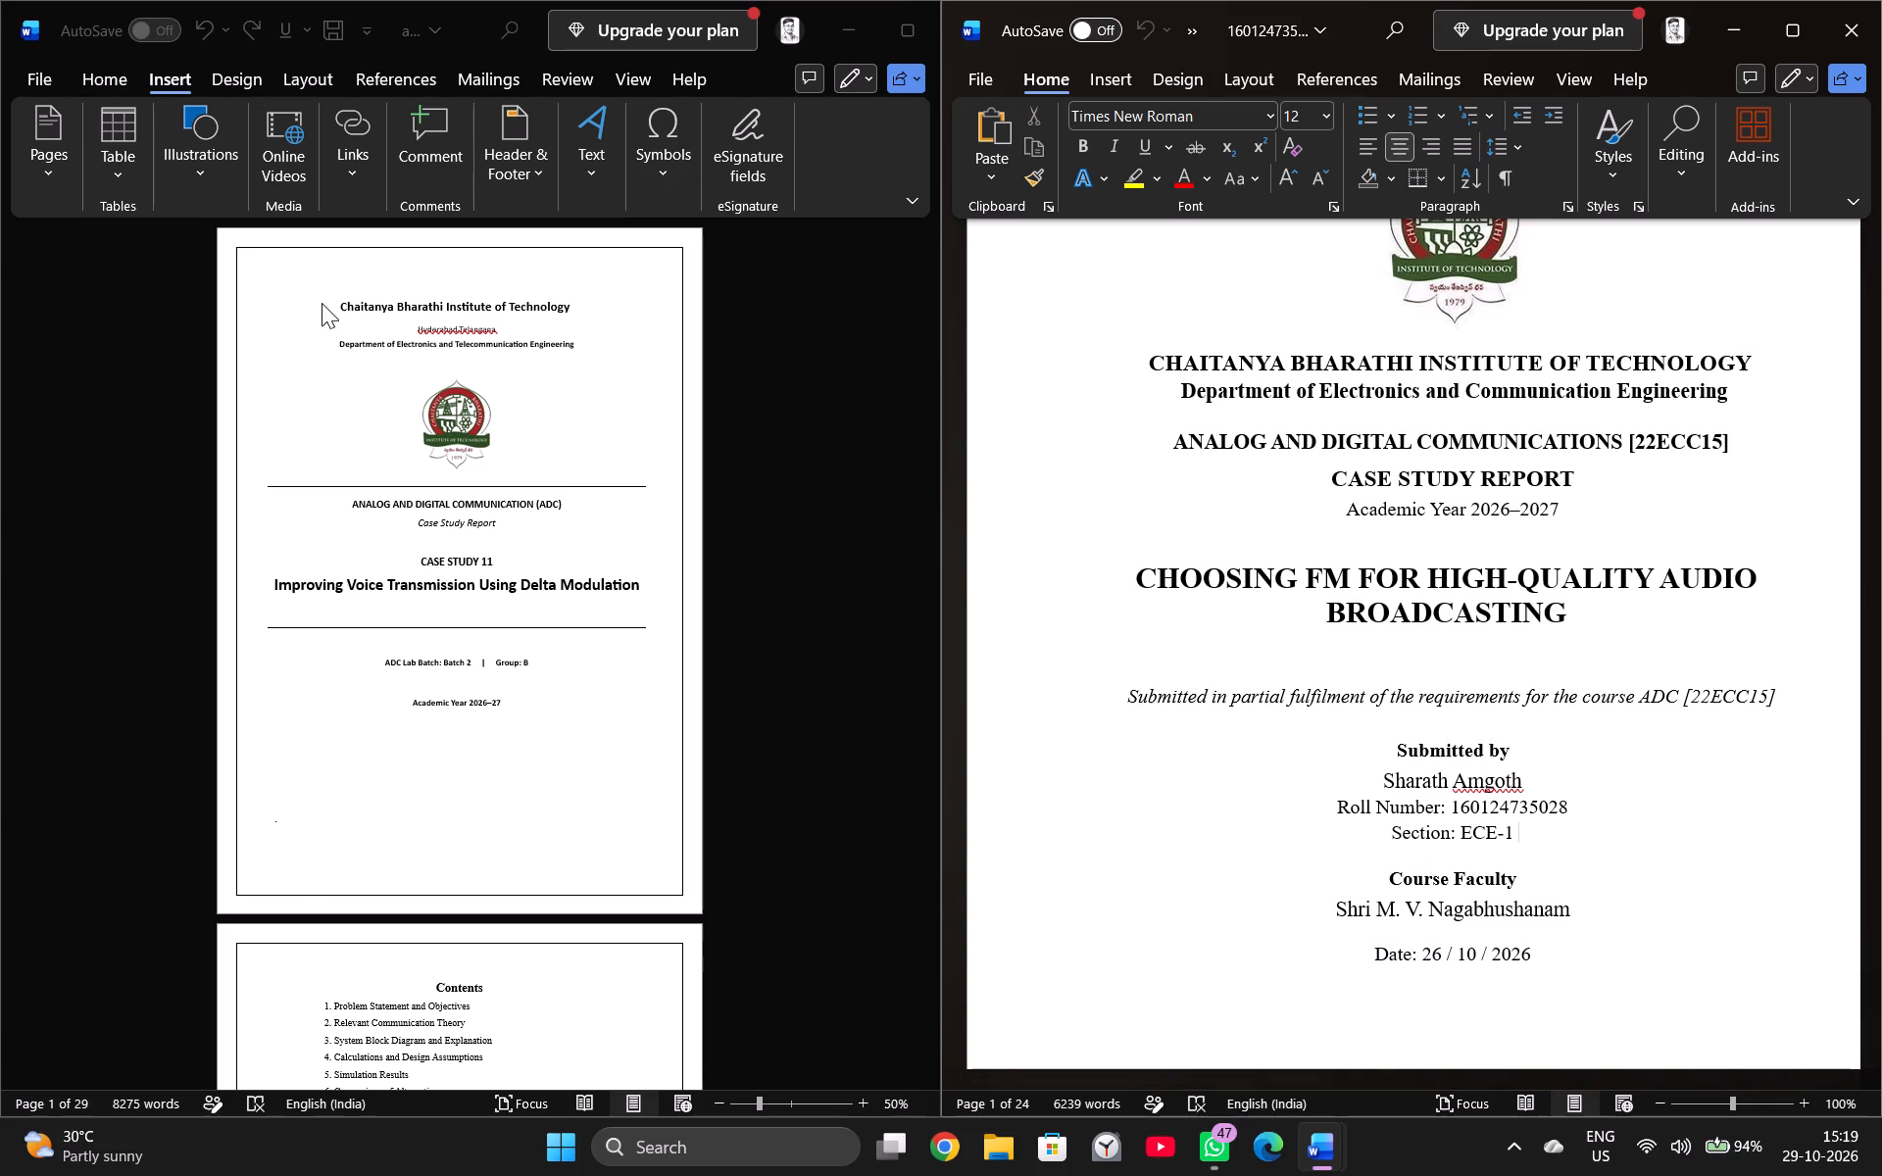
left_click(322, 303)
left_click_drag(322, 301, 475, 617)
left_click(294, 299)
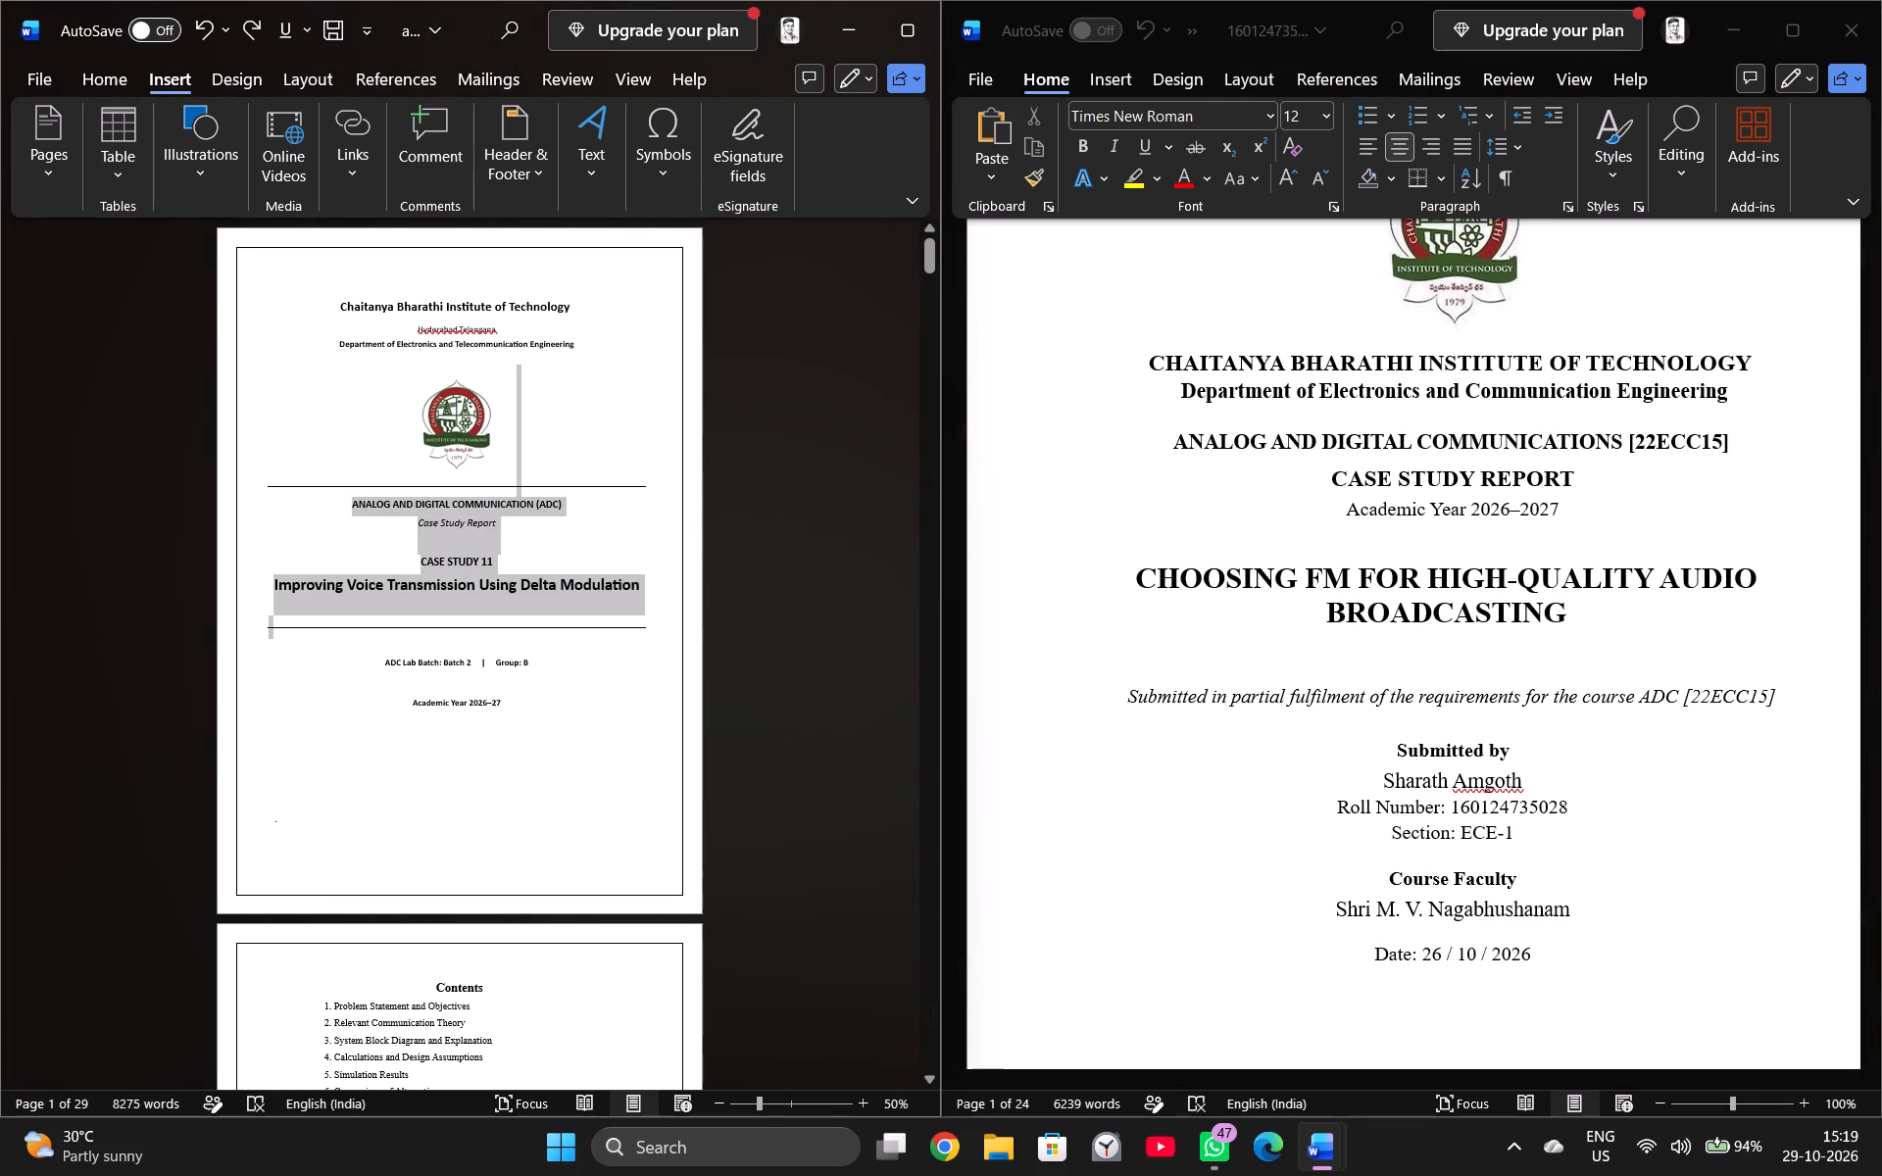
left_click_drag(319, 286, 511, 704)
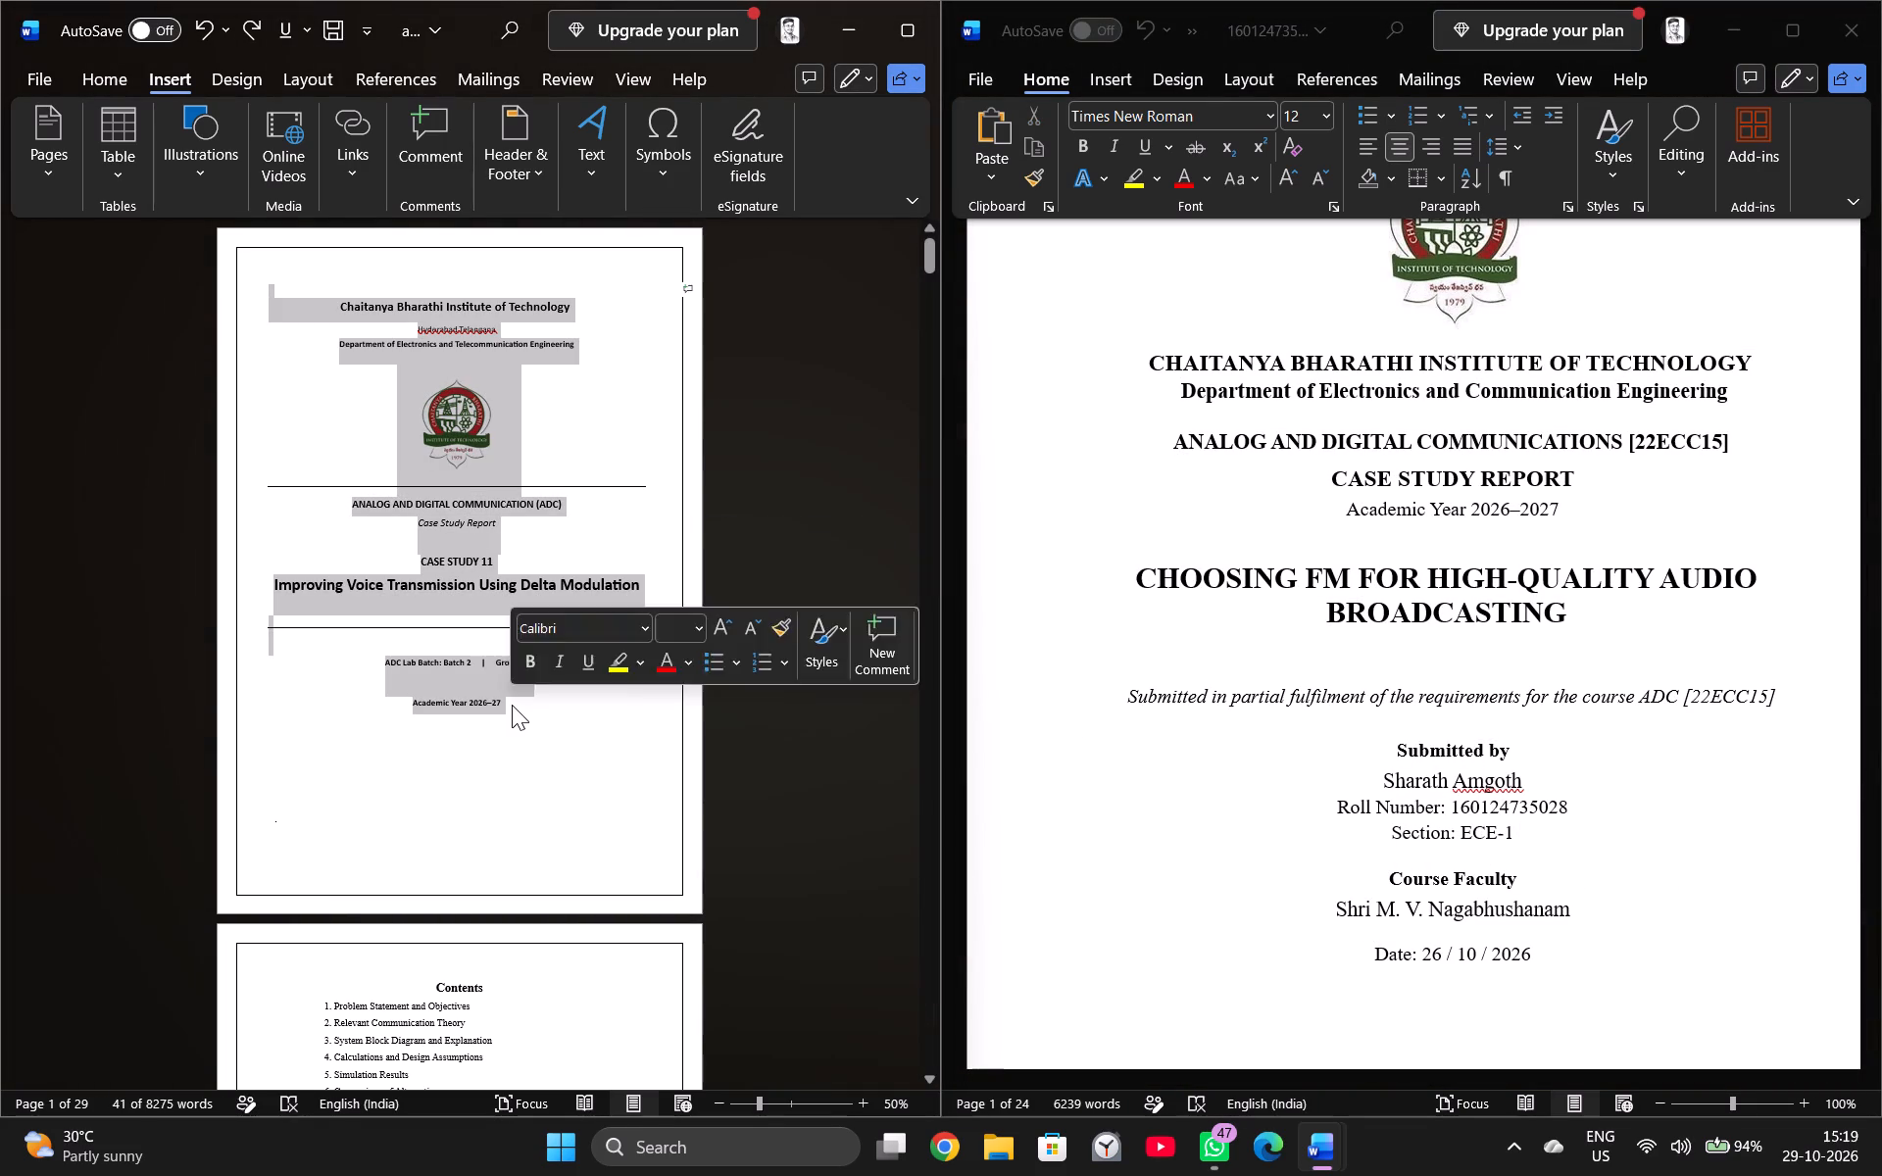
key("ctrl+v")
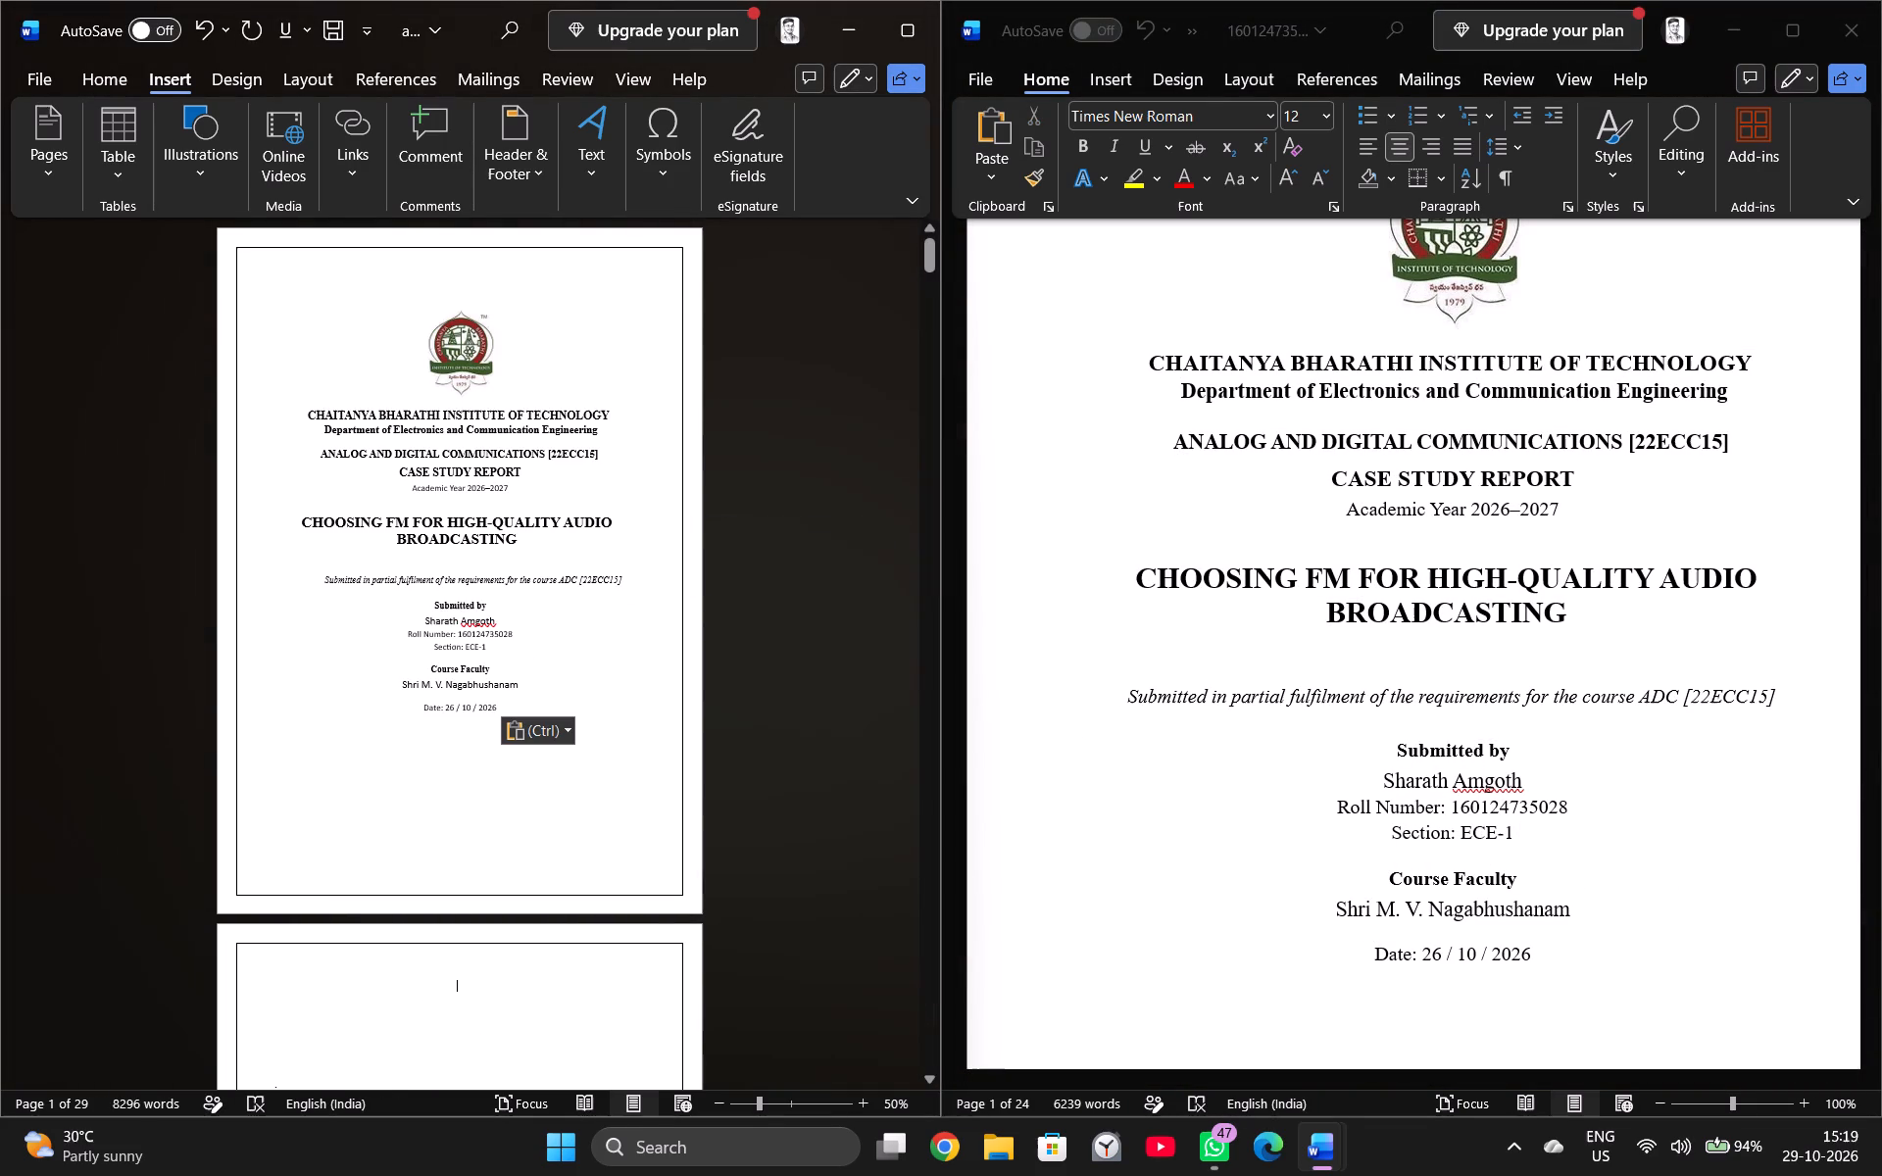
Copy the FM report's Declaration, from heading to student signature line, onto the blank page after the adc report's new cover.
scroll(518, 482, "up", 7)
scroll(517, 488, "down", 7)
scroll(500, 601, "down", 19)
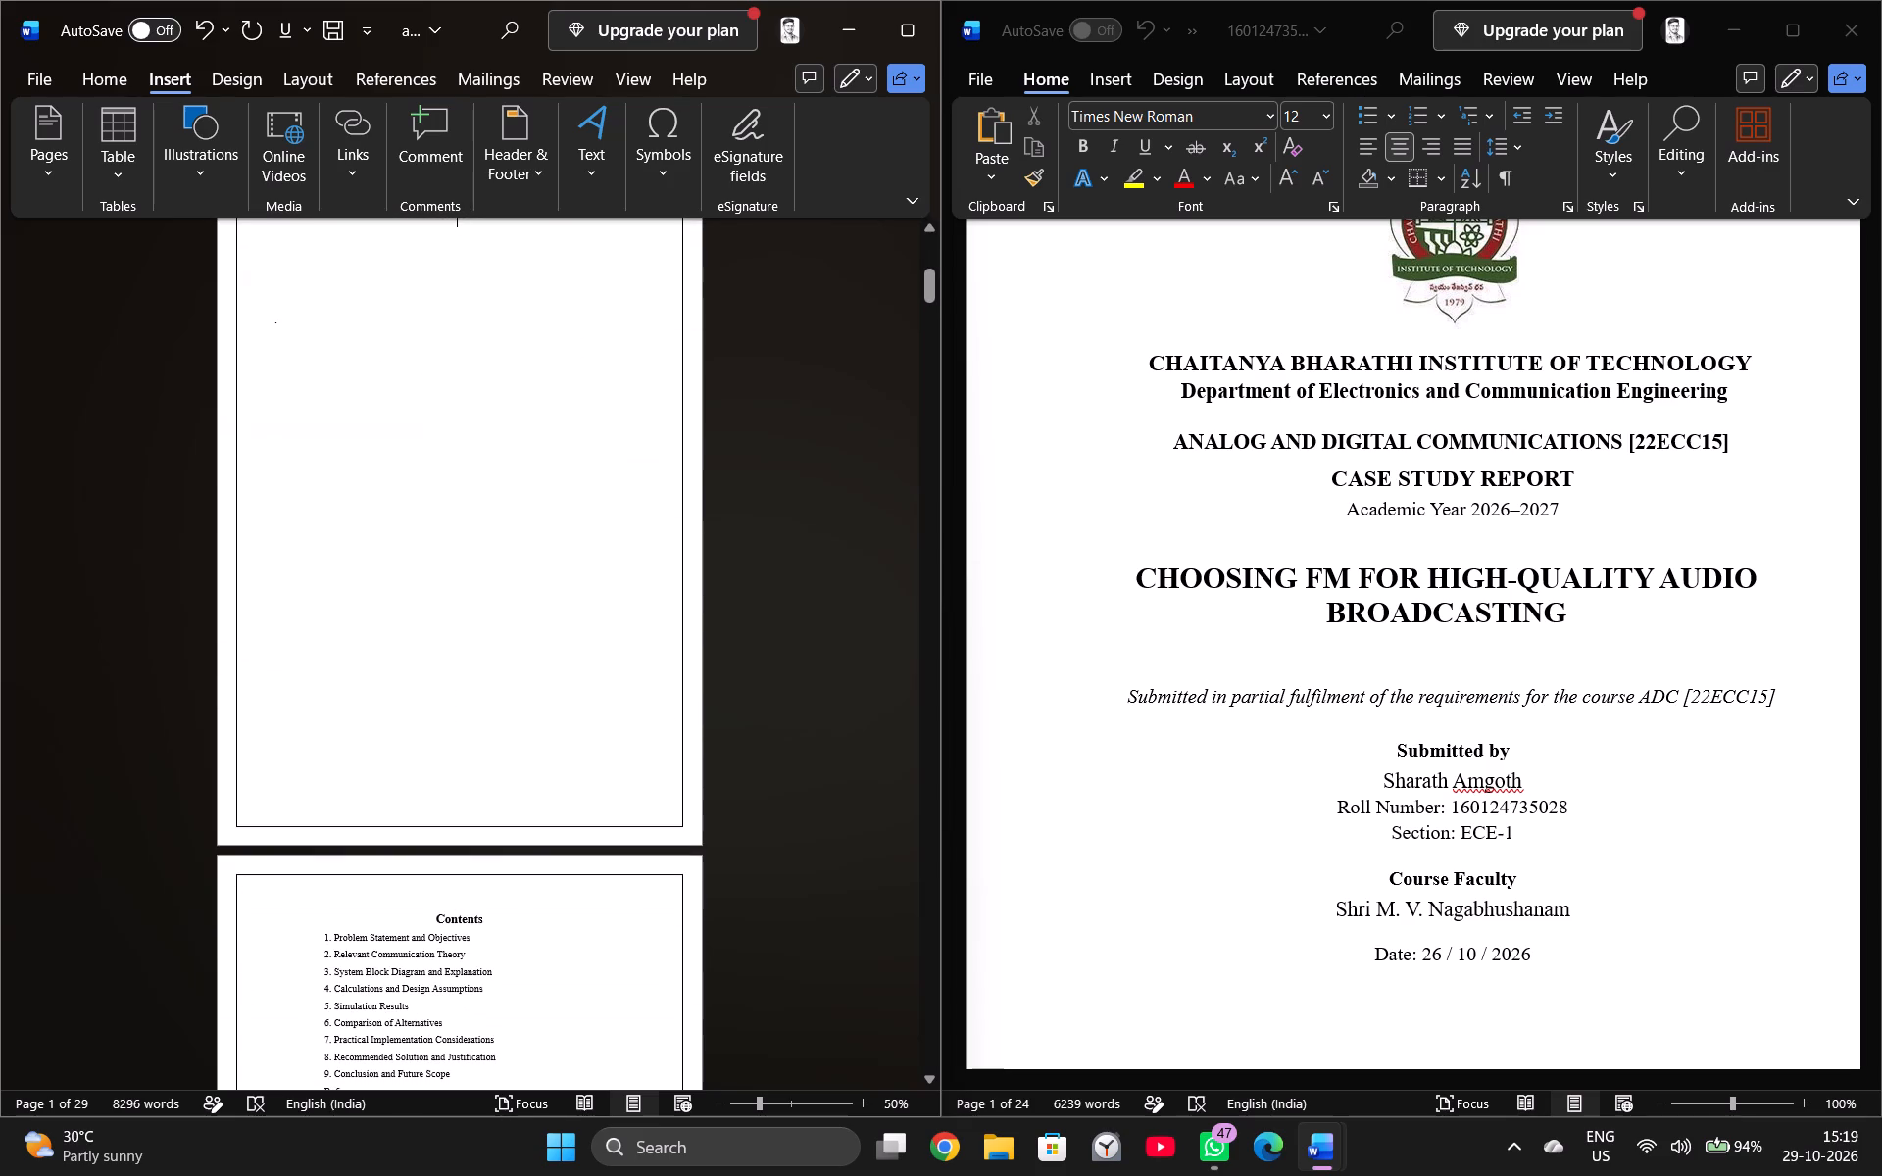
left_click(487, 607)
scroll(956, 536, "up", 4)
scroll(508, 537, "up", 7)
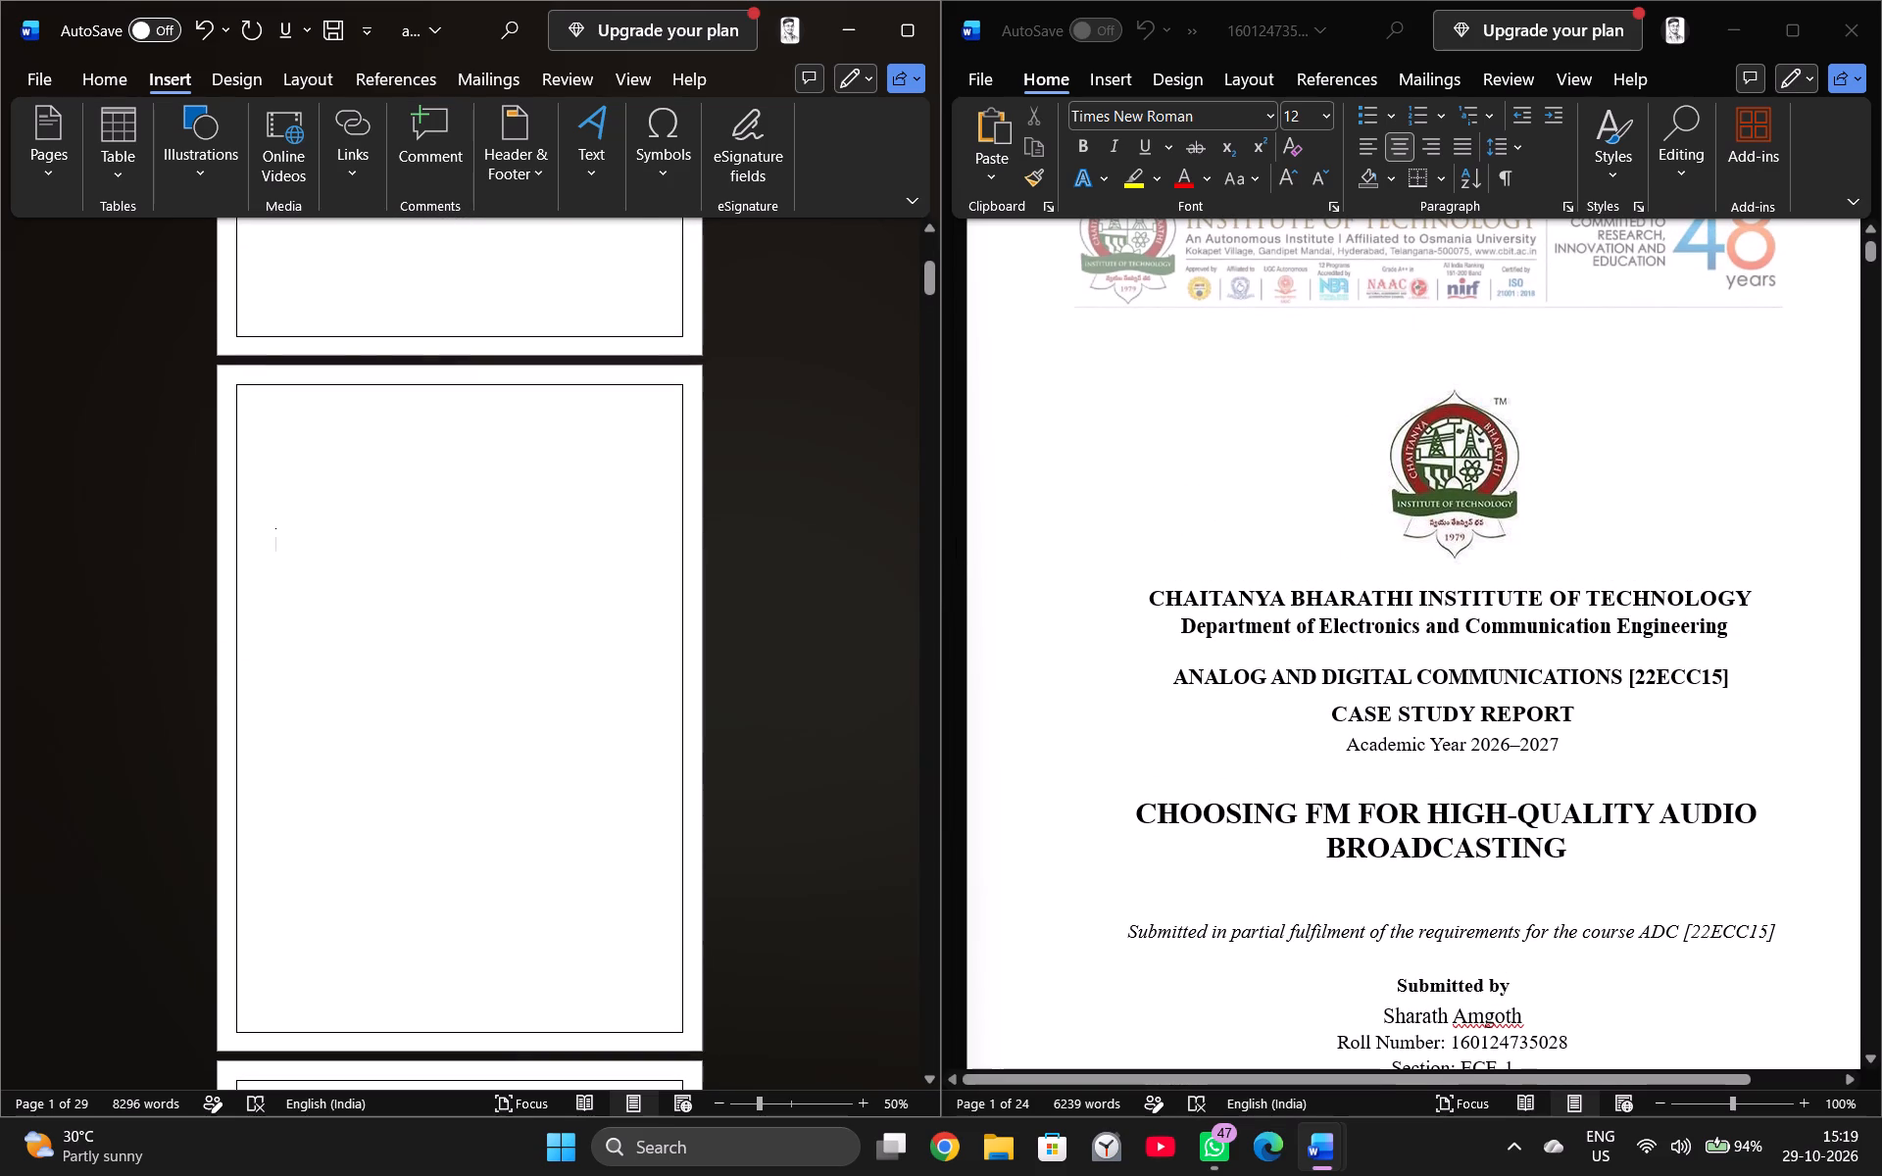
scroll(1306, 818, "down", 5)
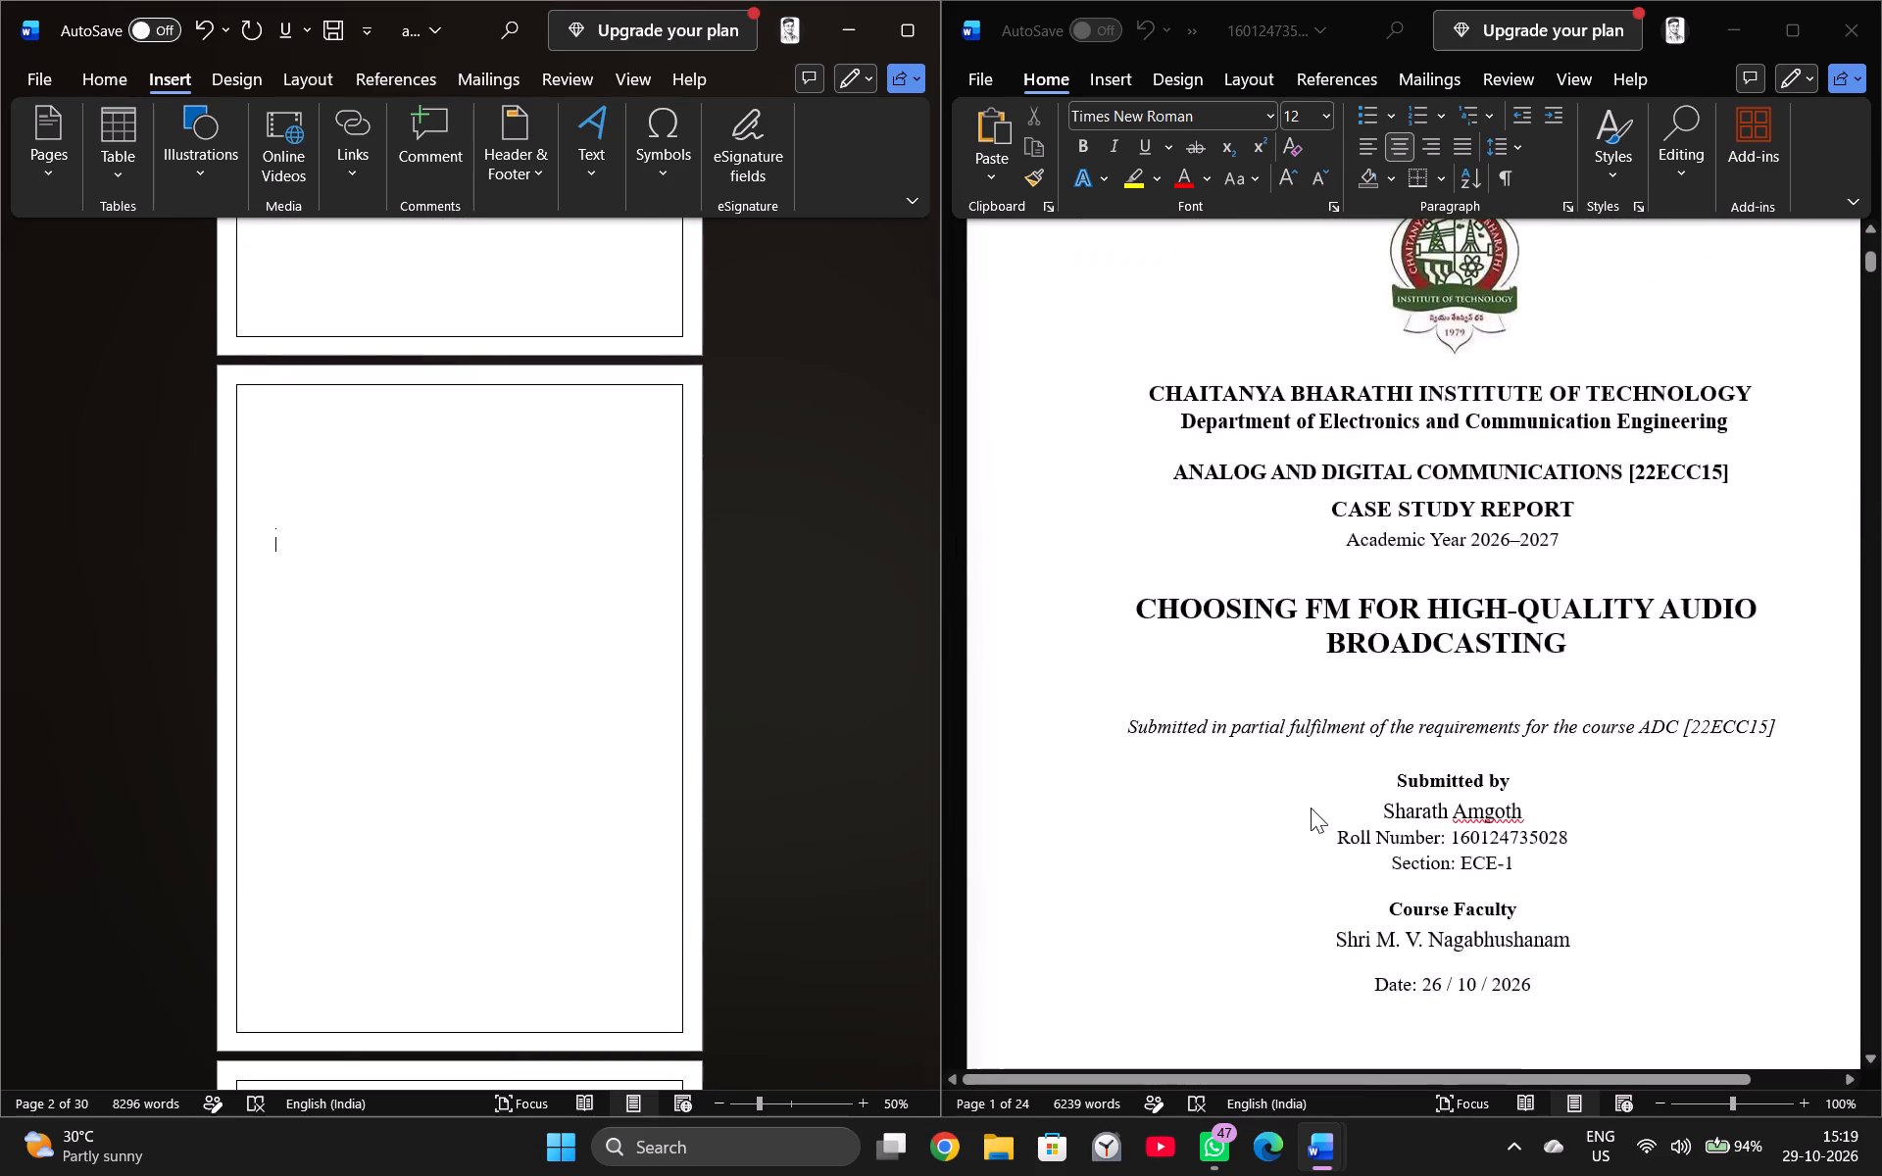
scroll(1311, 808, "down", 14)
left_click(1325, 634)
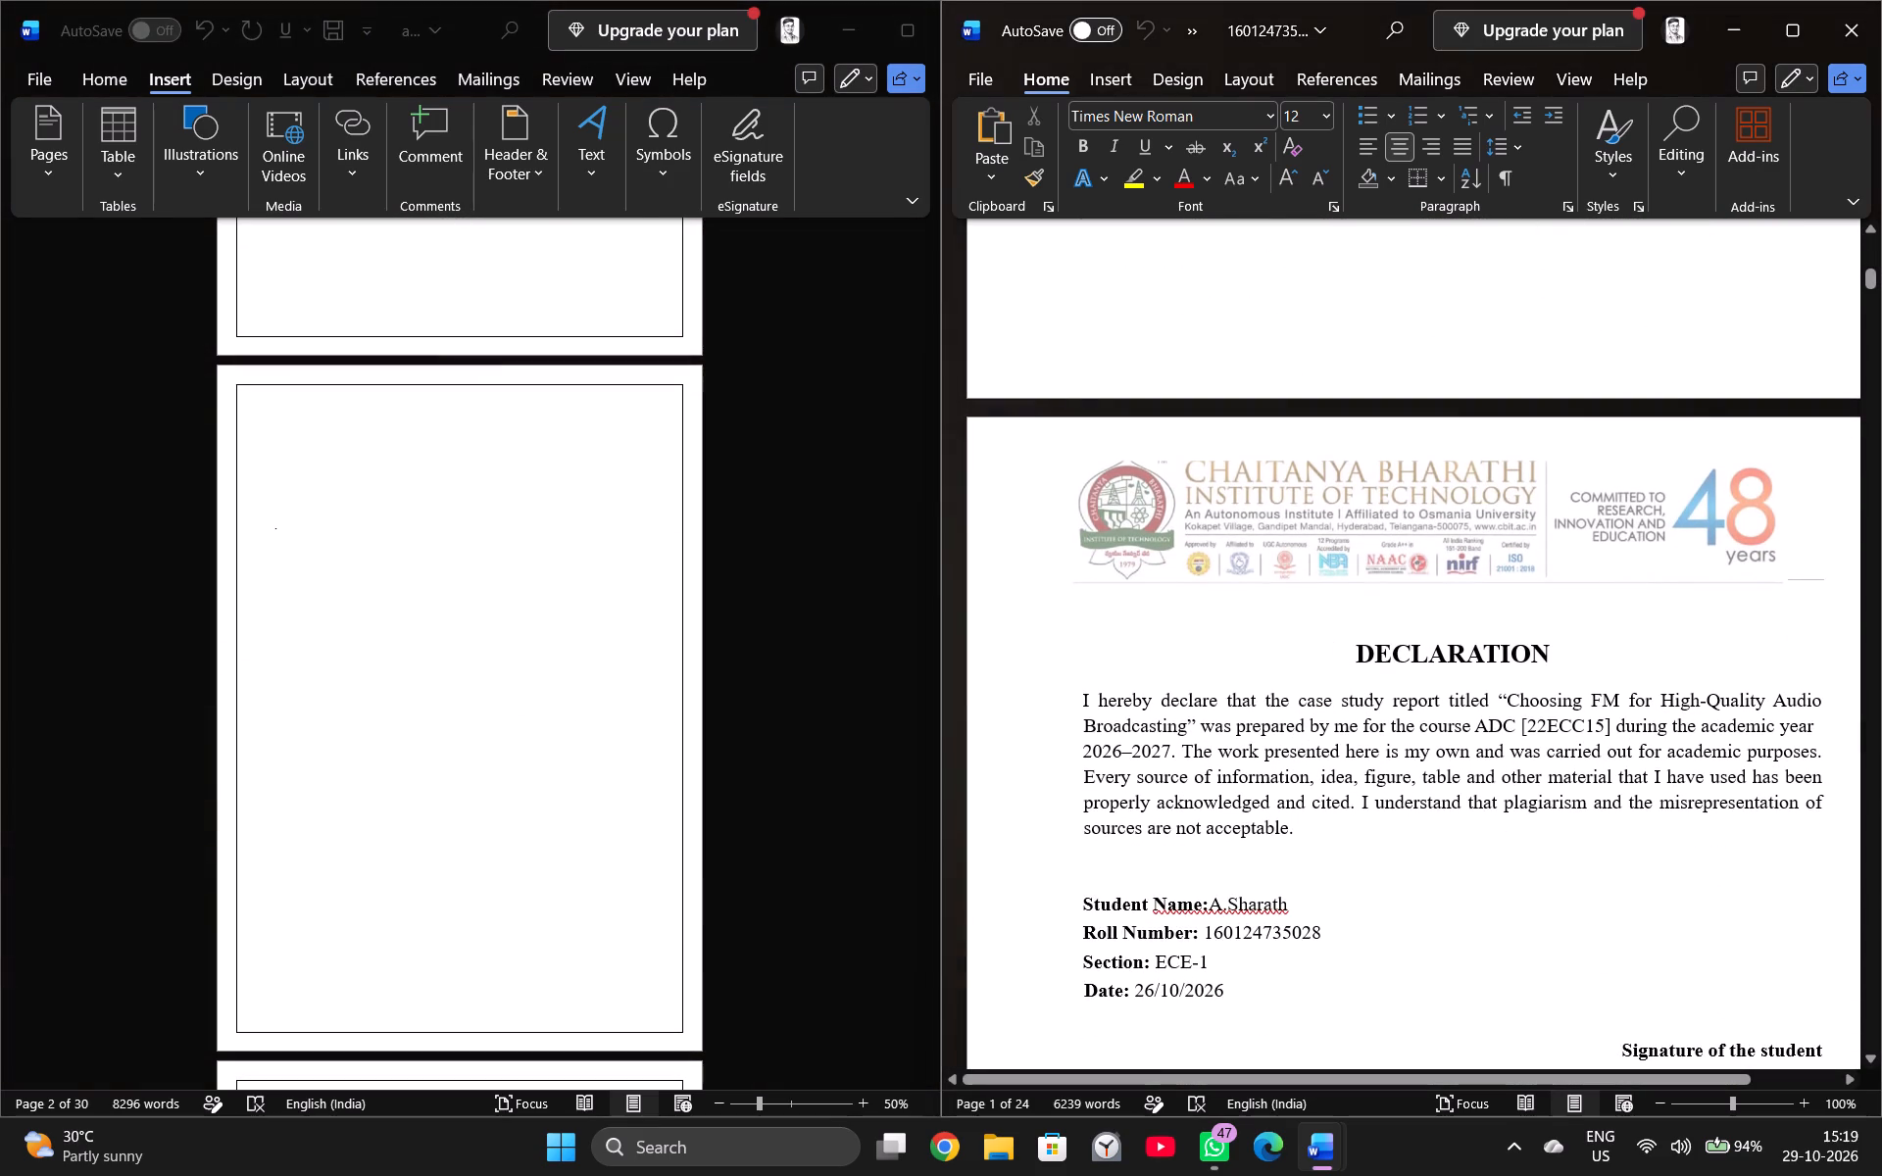
left_click_drag(1352, 641, 1847, 703)
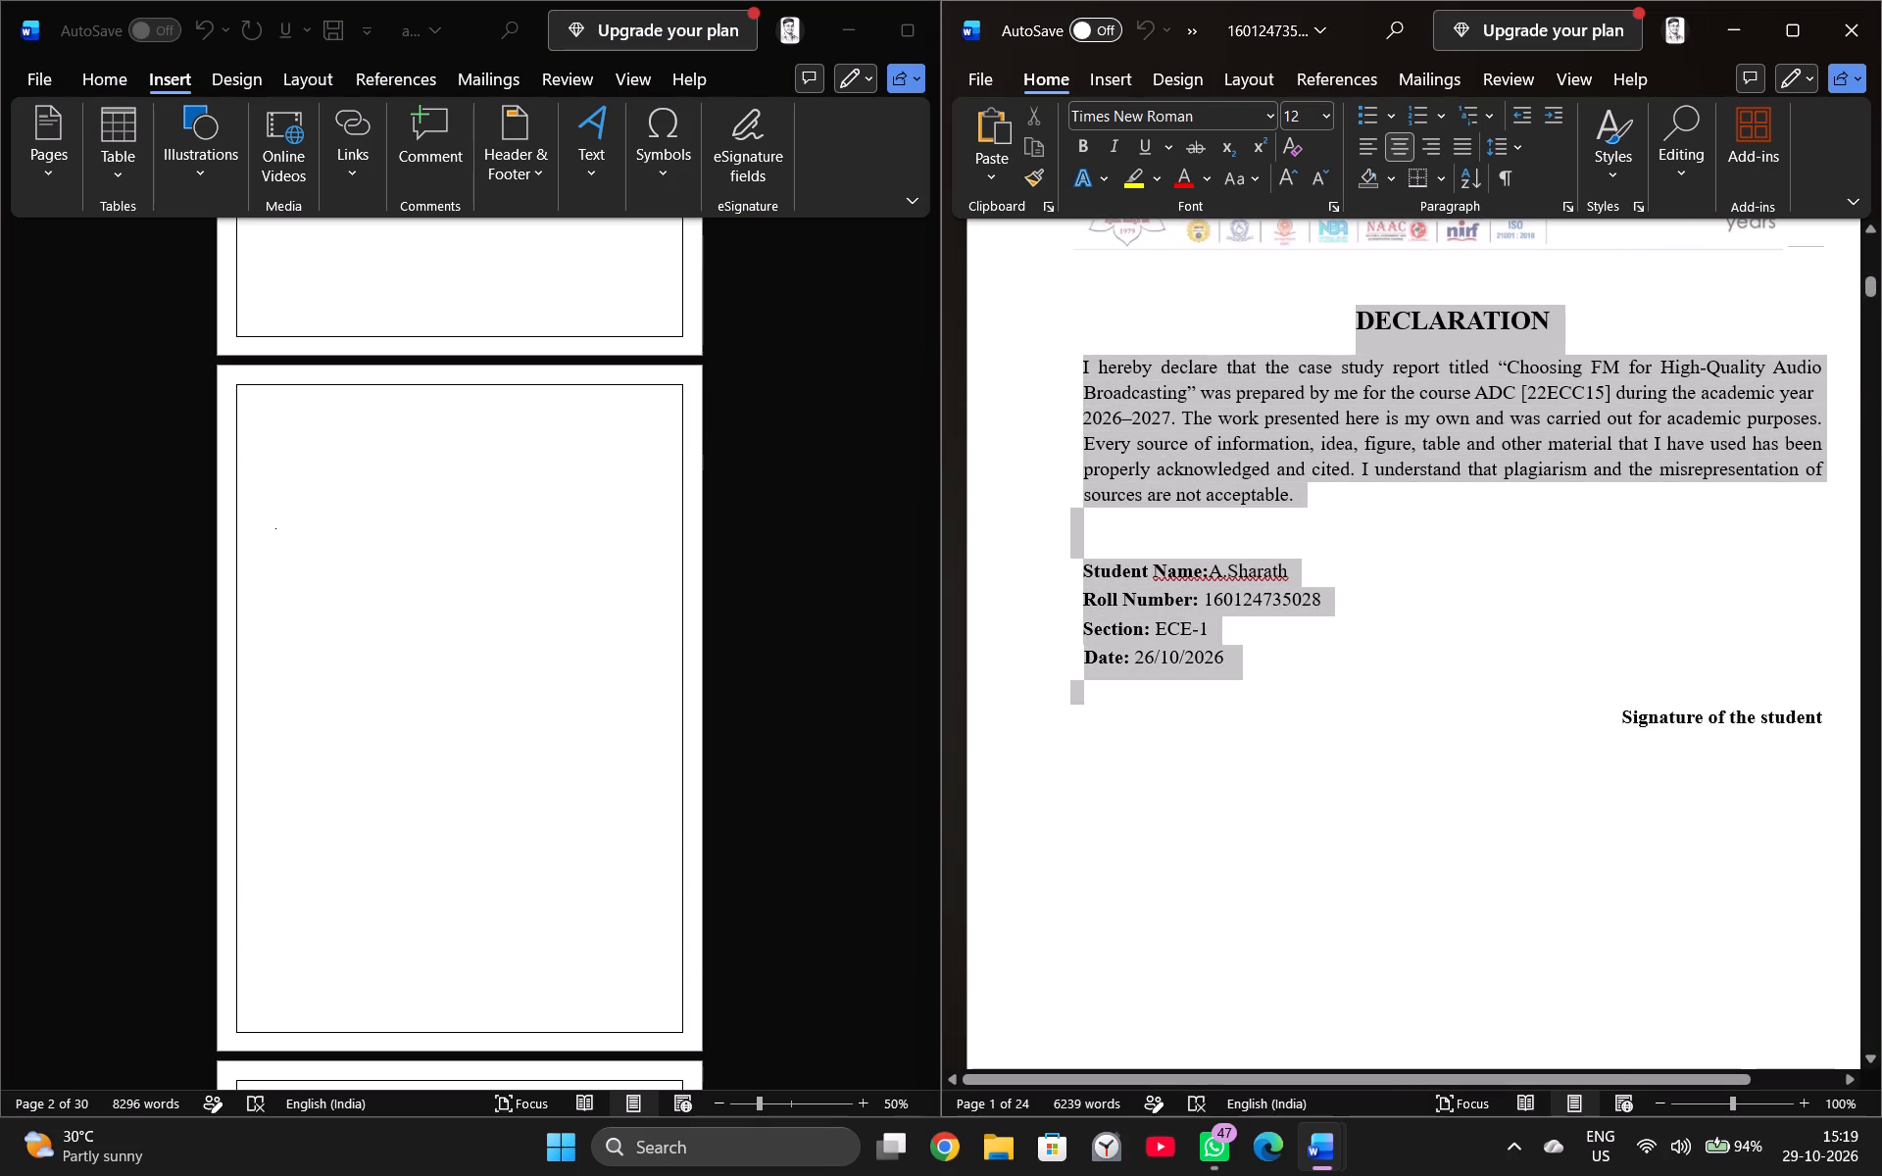
left_click_drag(1847, 703, 1841, 712)
key("ctrl+c")
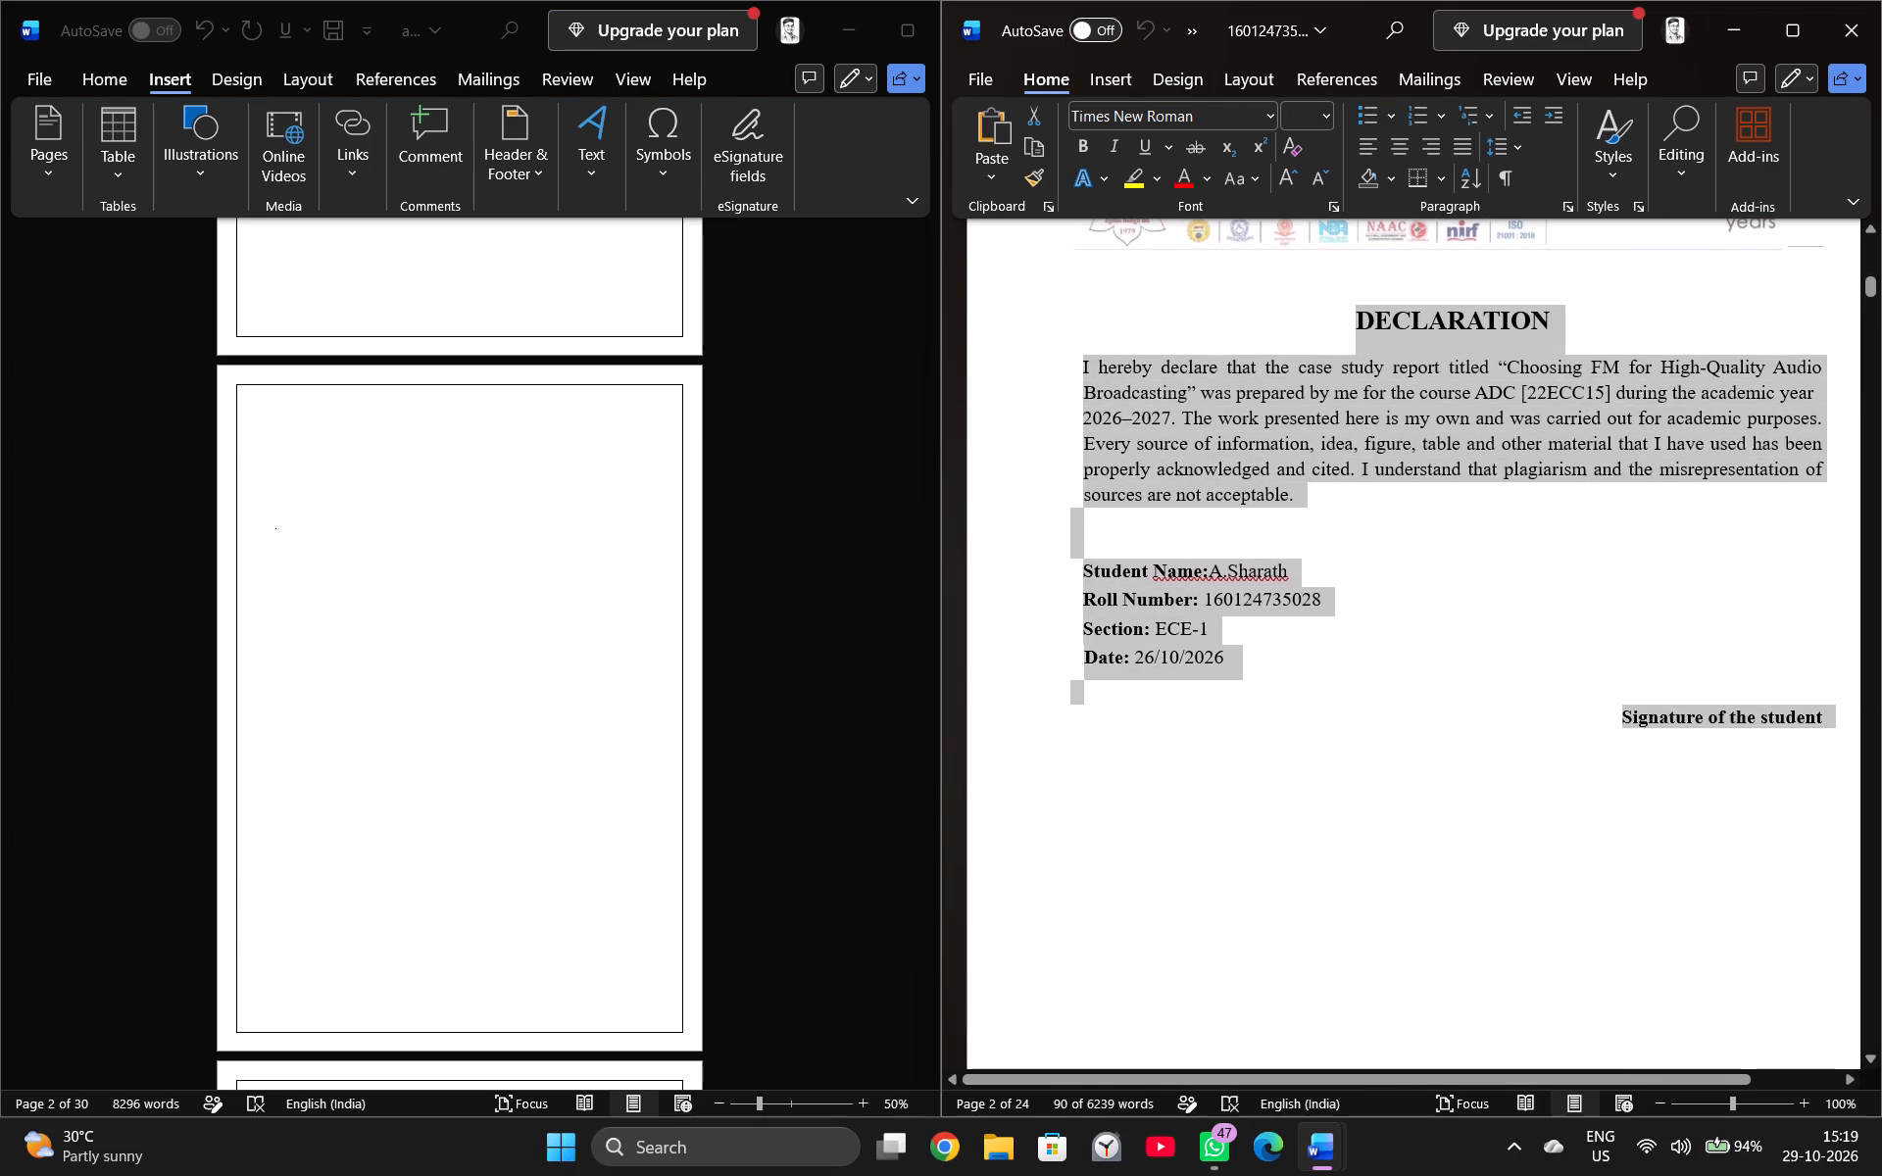
left_click(1472, 774)
left_click(328, 405)
left_click(345, 432)
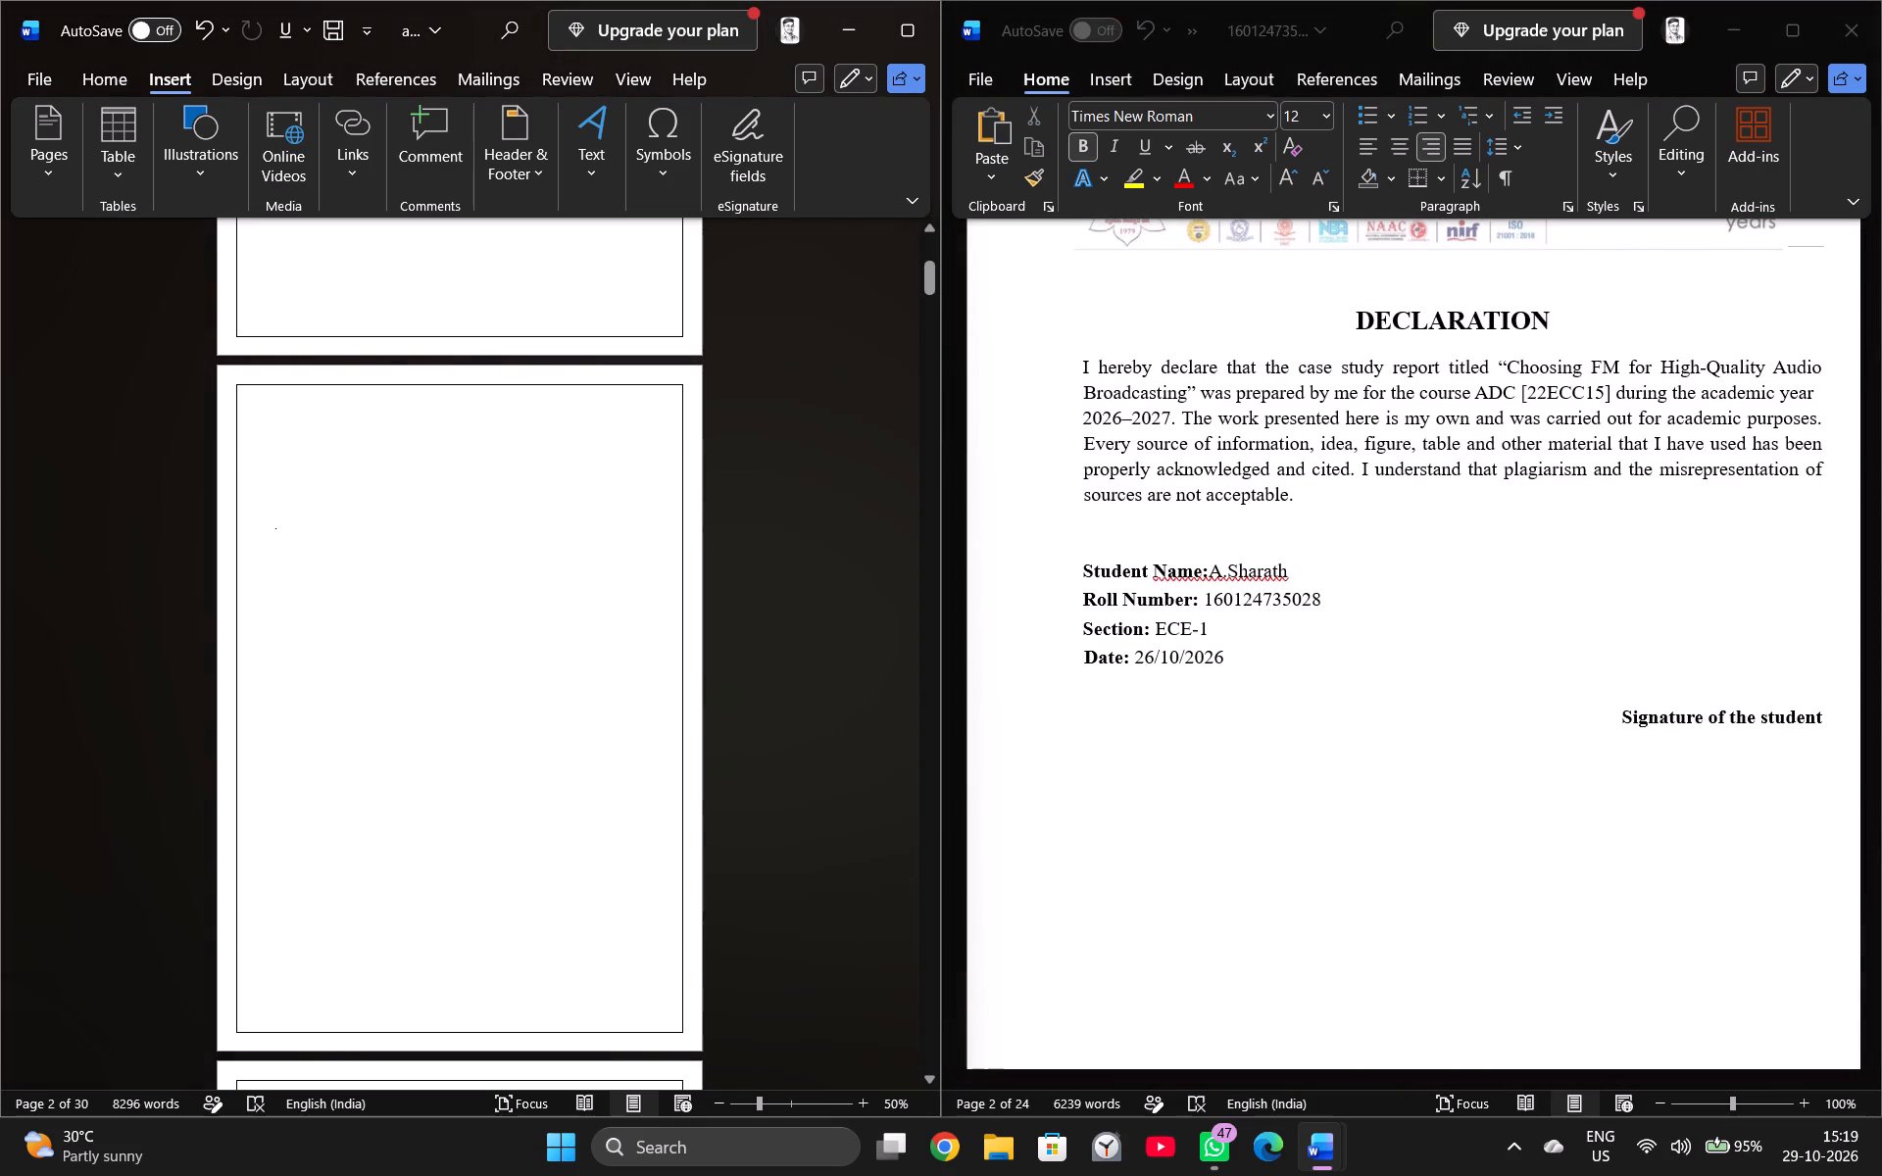
scroll(375, 488, "up", 7)
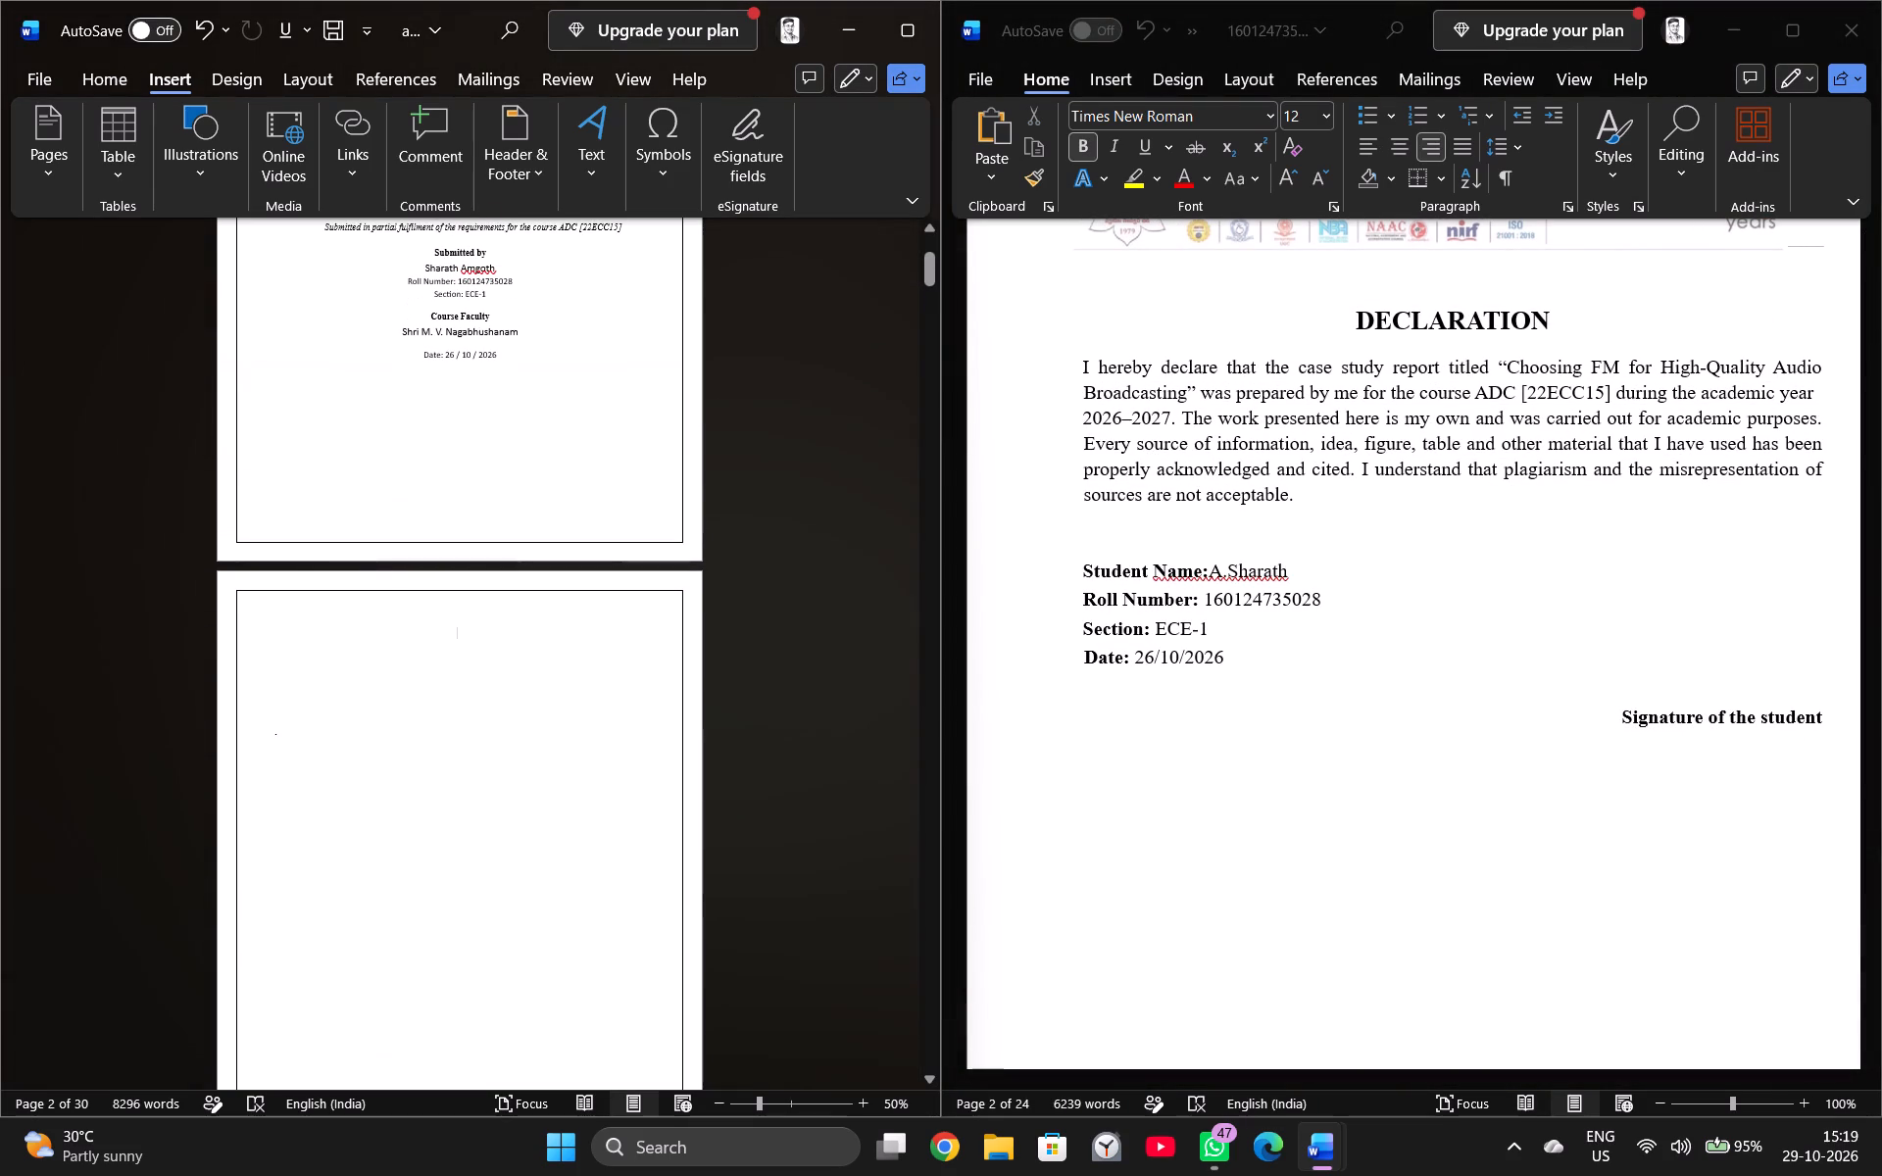
key("ctrl+v")
scroll(497, 669, "up", 5)
scroll(496, 677, "down", 8)
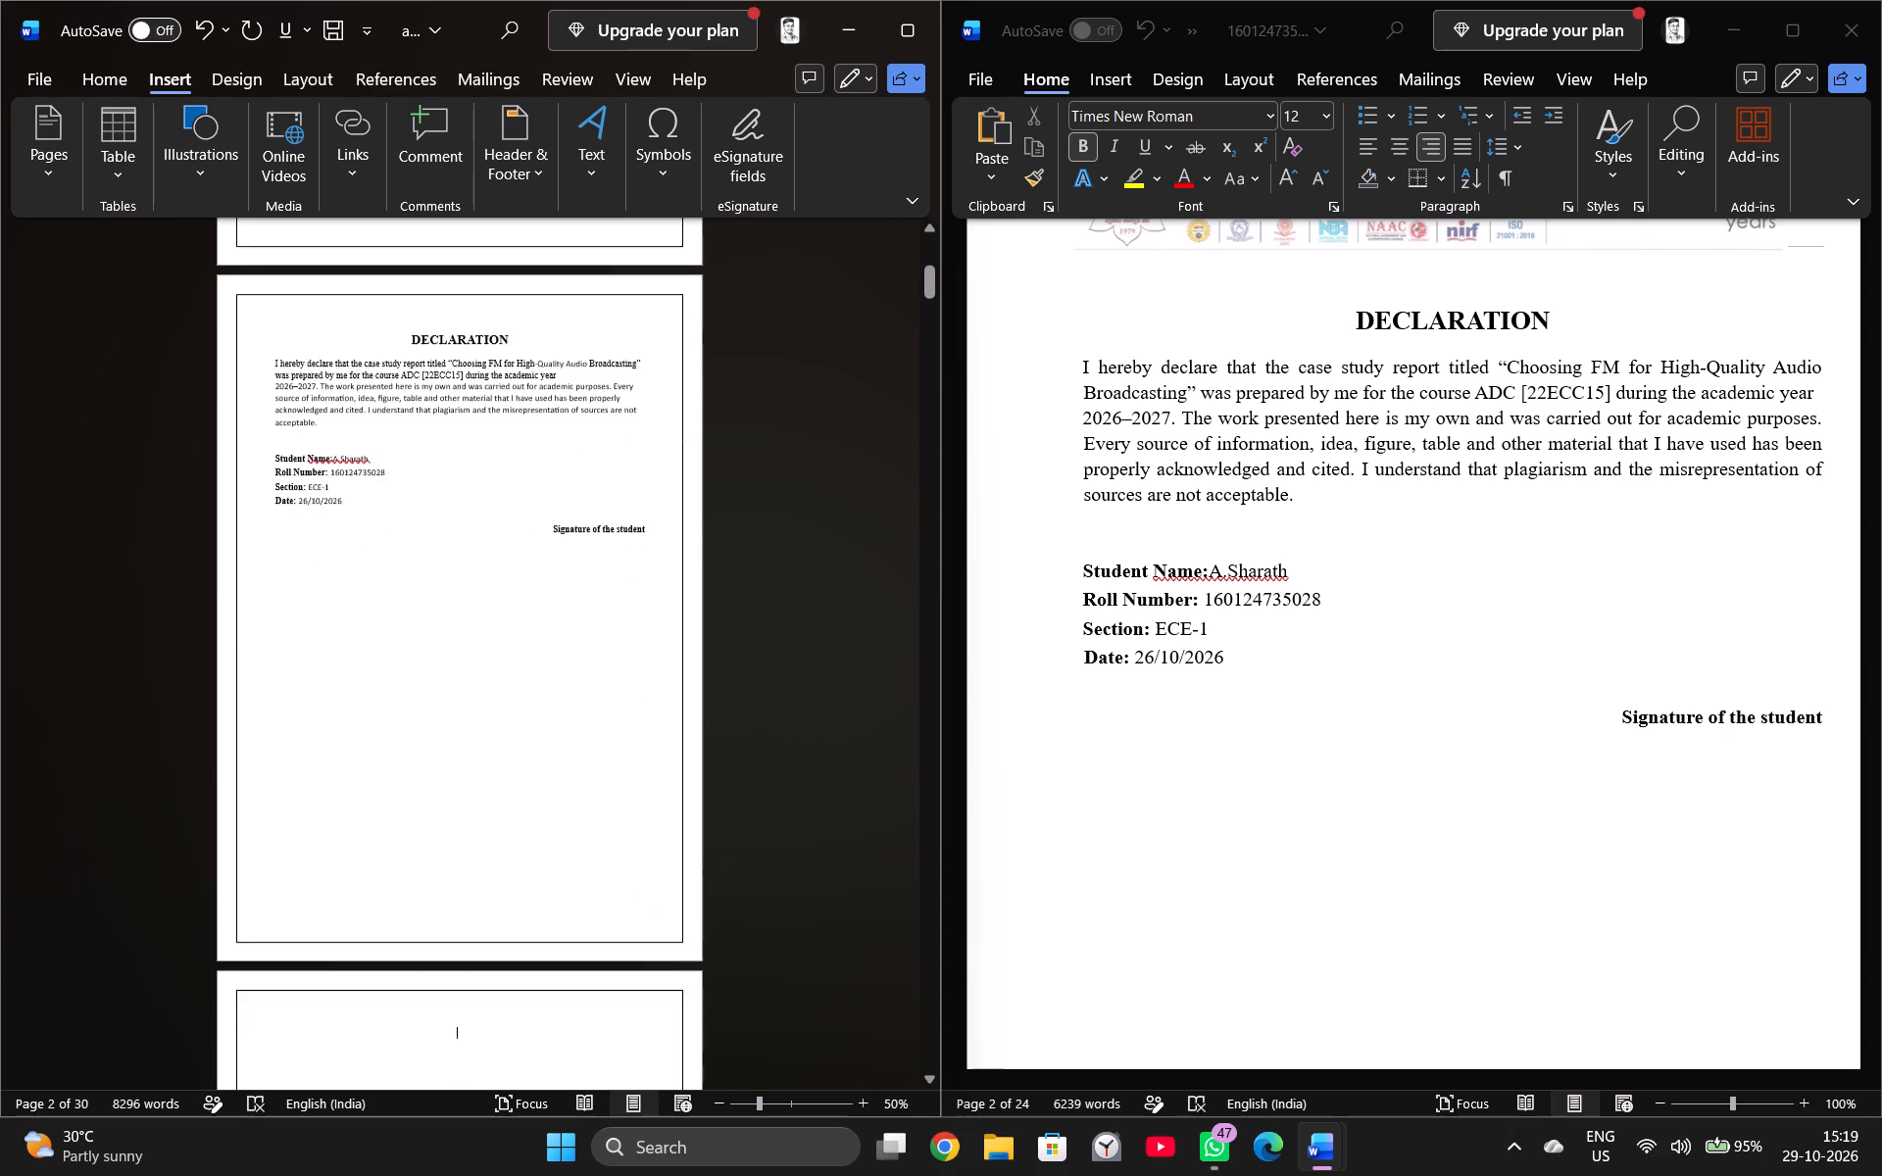
Copy the FM report's Acknowledgement heading and paragraphs onto the blank page after the adc report's Declaration.
scroll(498, 681, "down", 18)
scroll(489, 682, "down", 16)
scroll(522, 627, "up", 3)
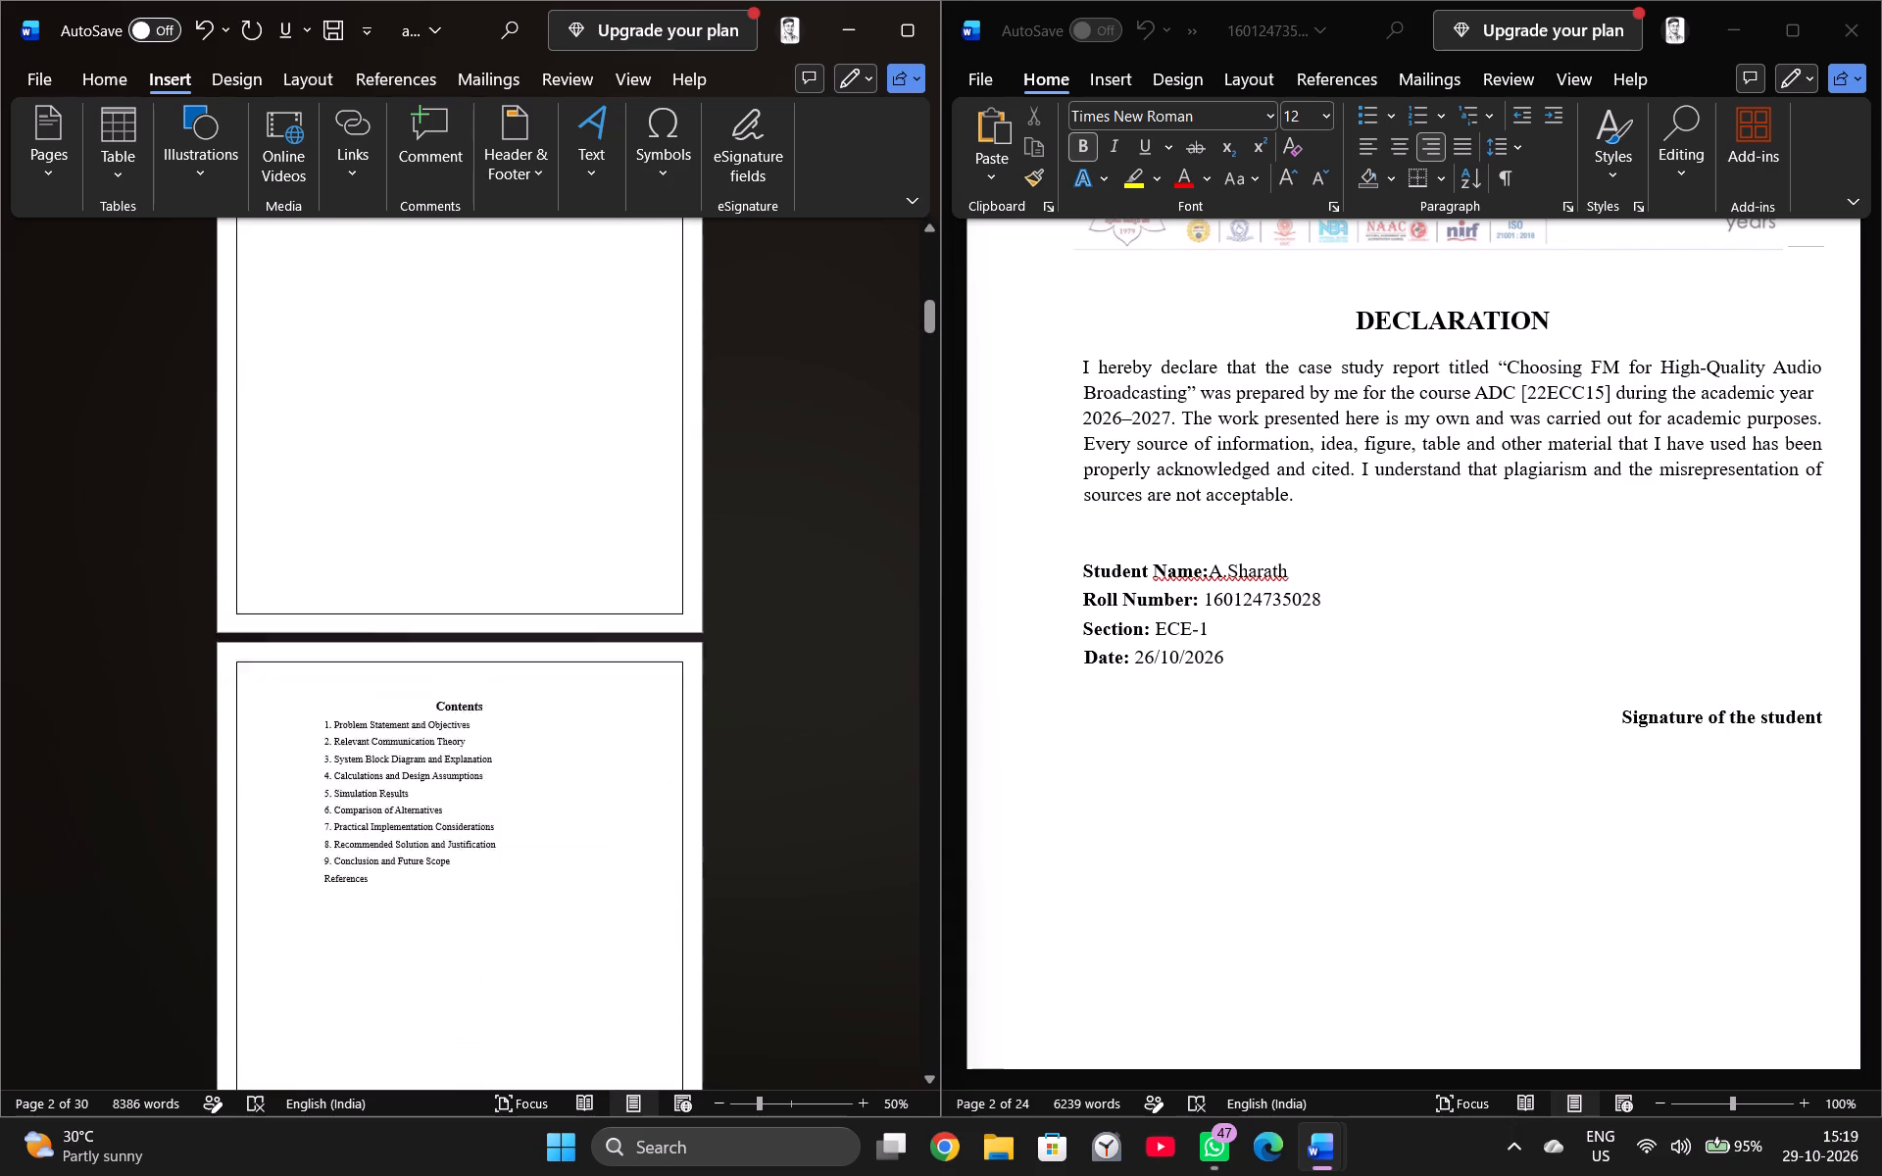
scroll(522, 627, "up", 4)
scroll(550, 554, "up", 6)
scroll(1318, 625, "down", 11)
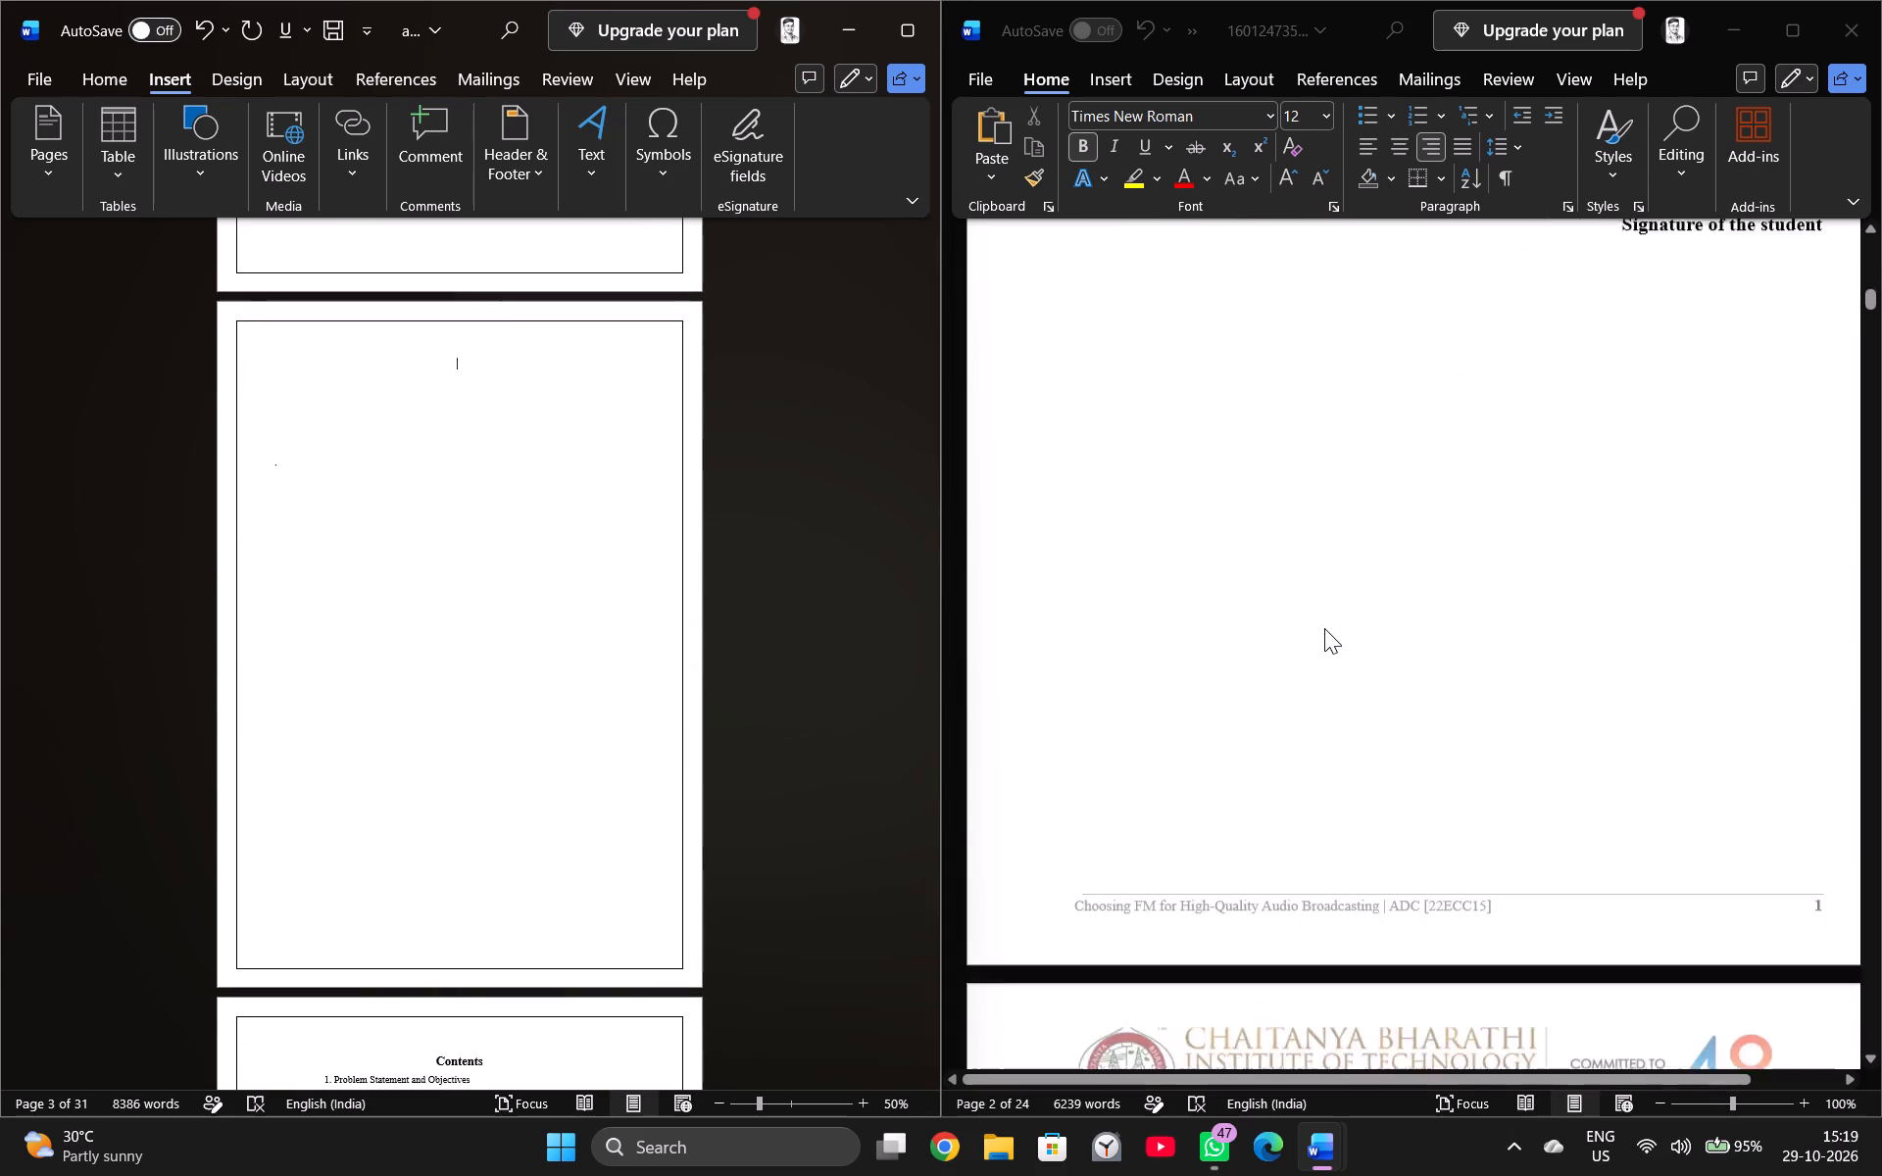
scroll(1324, 628, "down", 10)
scroll(490, 621, "up", 7)
scroll(490, 624, "down", 20)
scroll(490, 624, "down", 3)
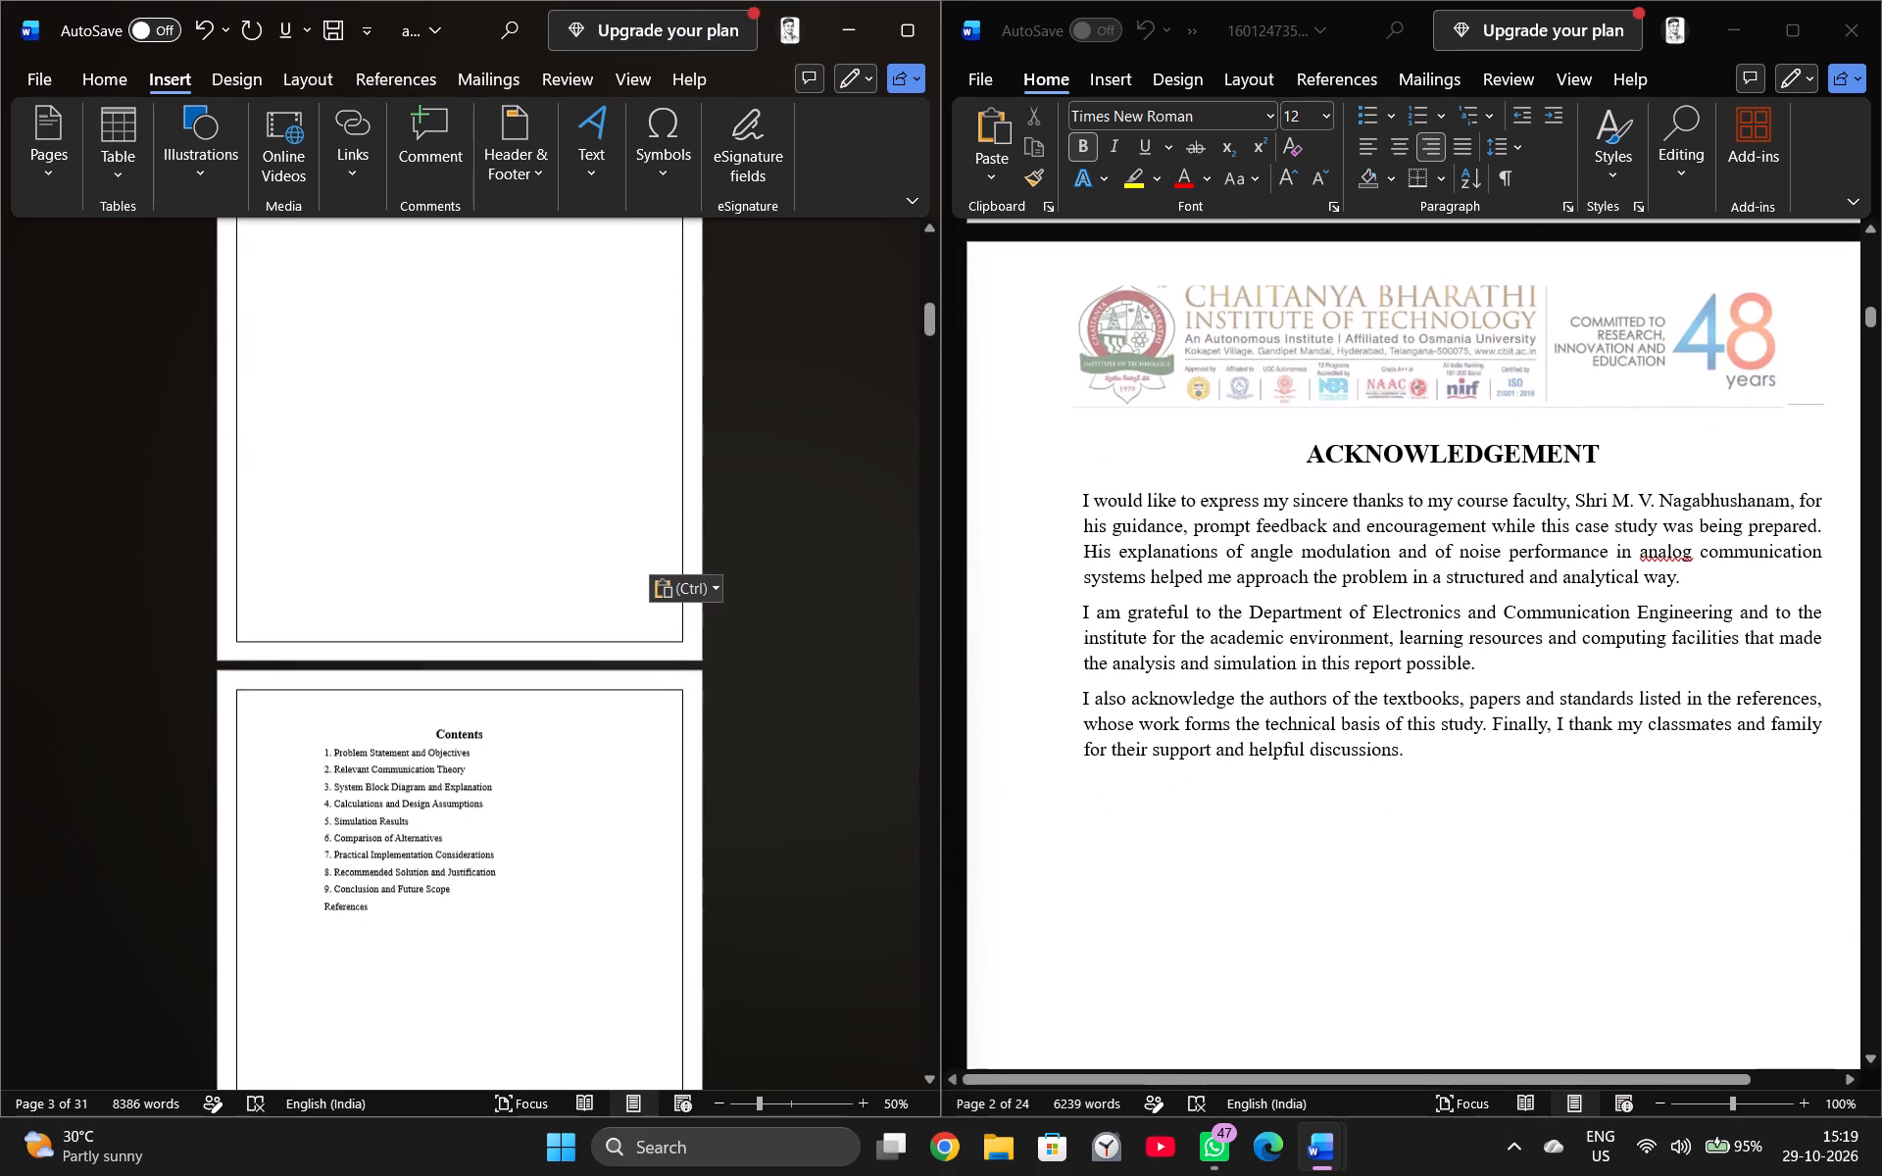
scroll(485, 628, "down", 13)
scroll(491, 623, "down", 20)
scroll(491, 623, "down", 14)
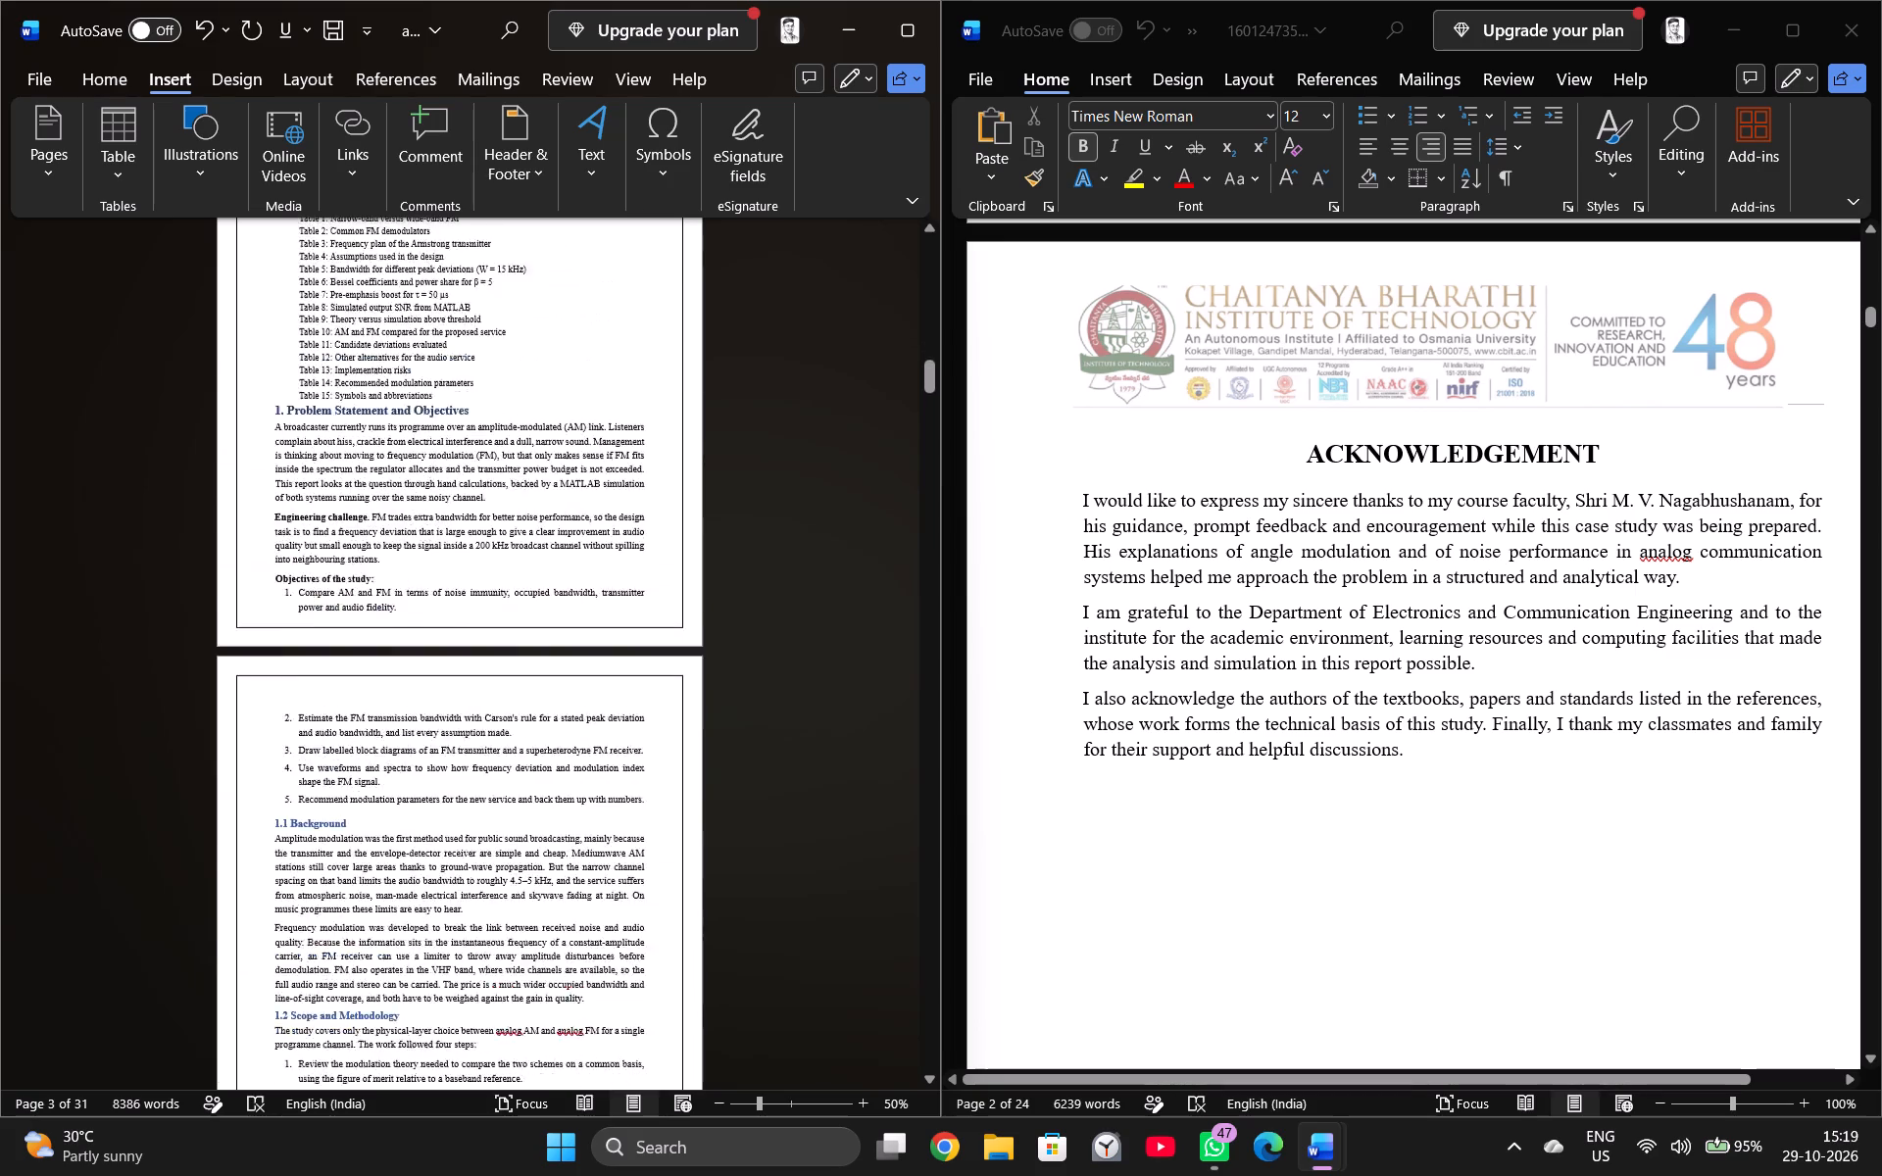
scroll(512, 615, "down", 11)
scroll(1881, 600, "up", 7)
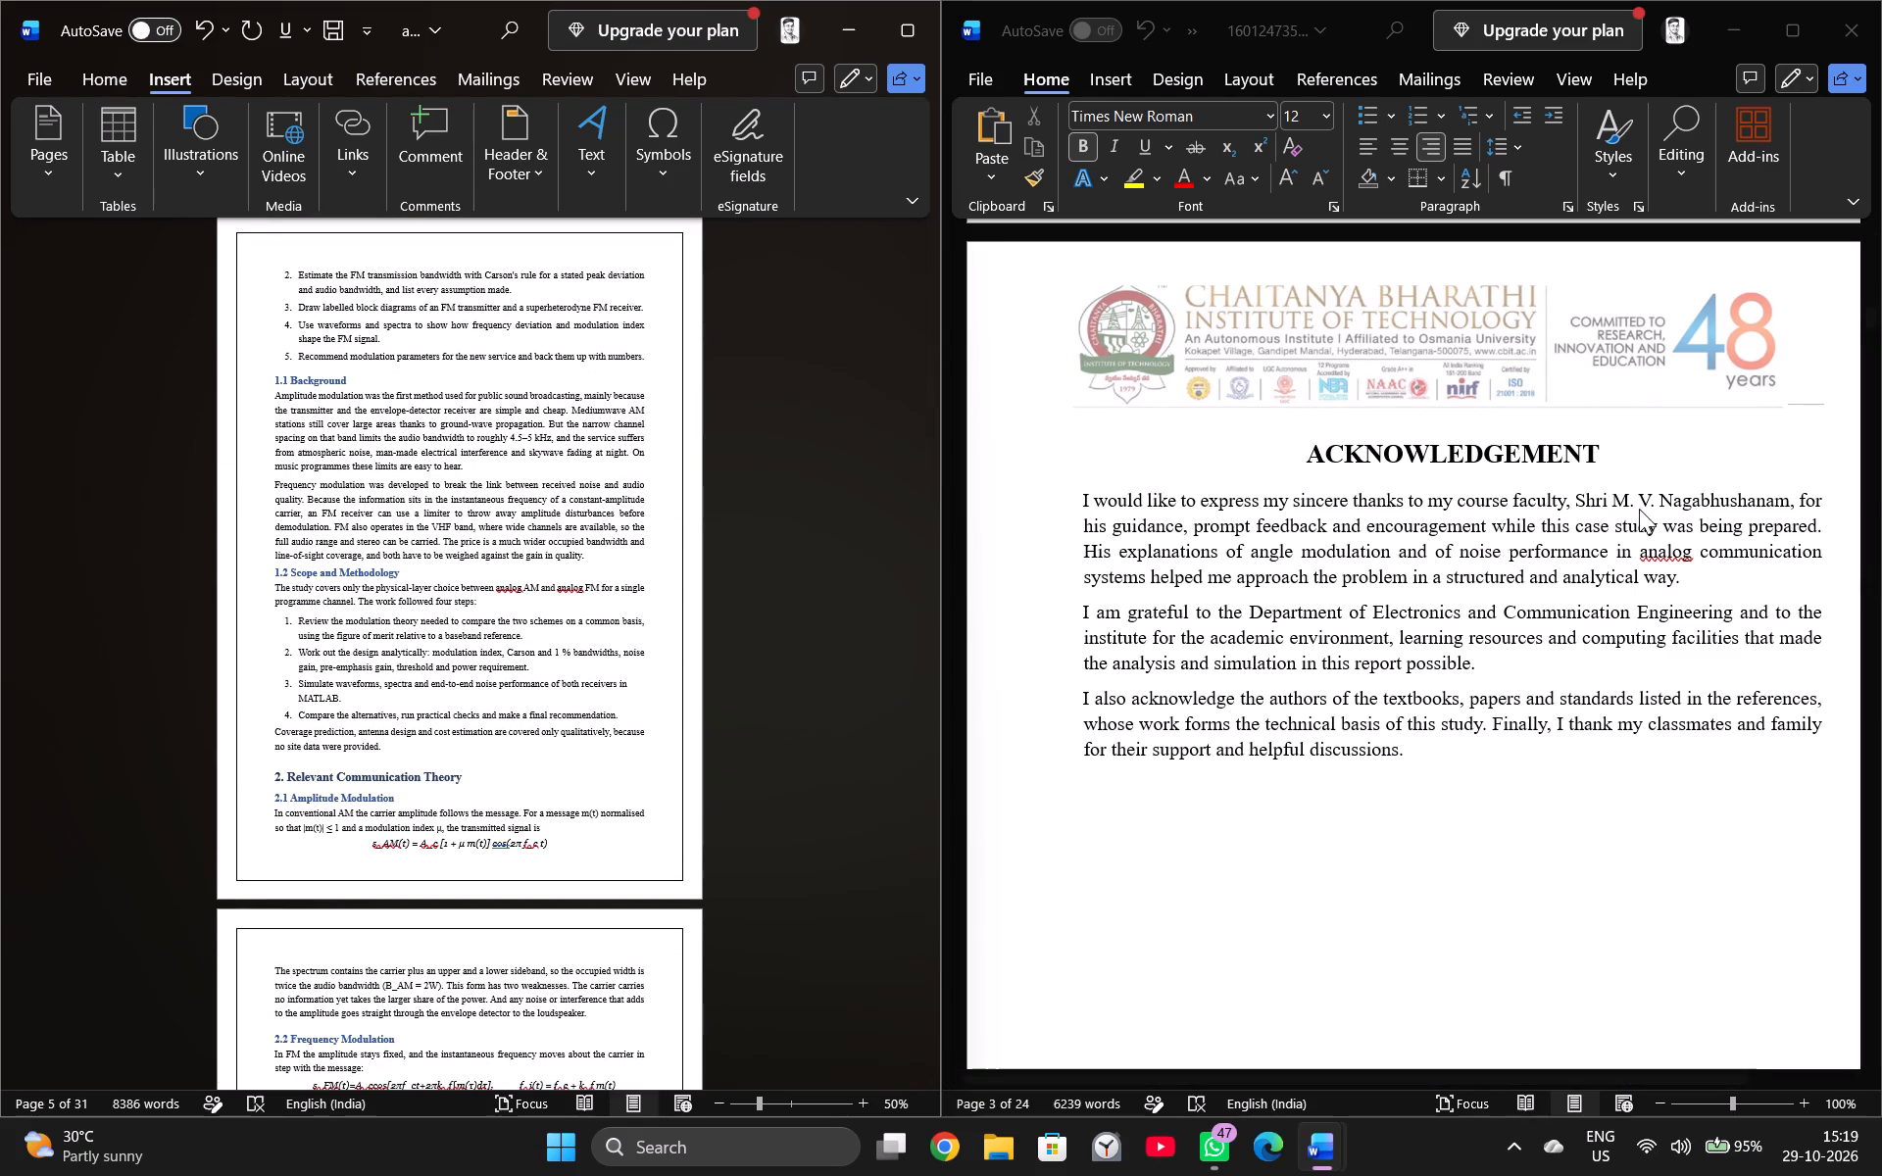
left_click(1281, 445)
left_click_drag(1290, 443, 1488, 735)
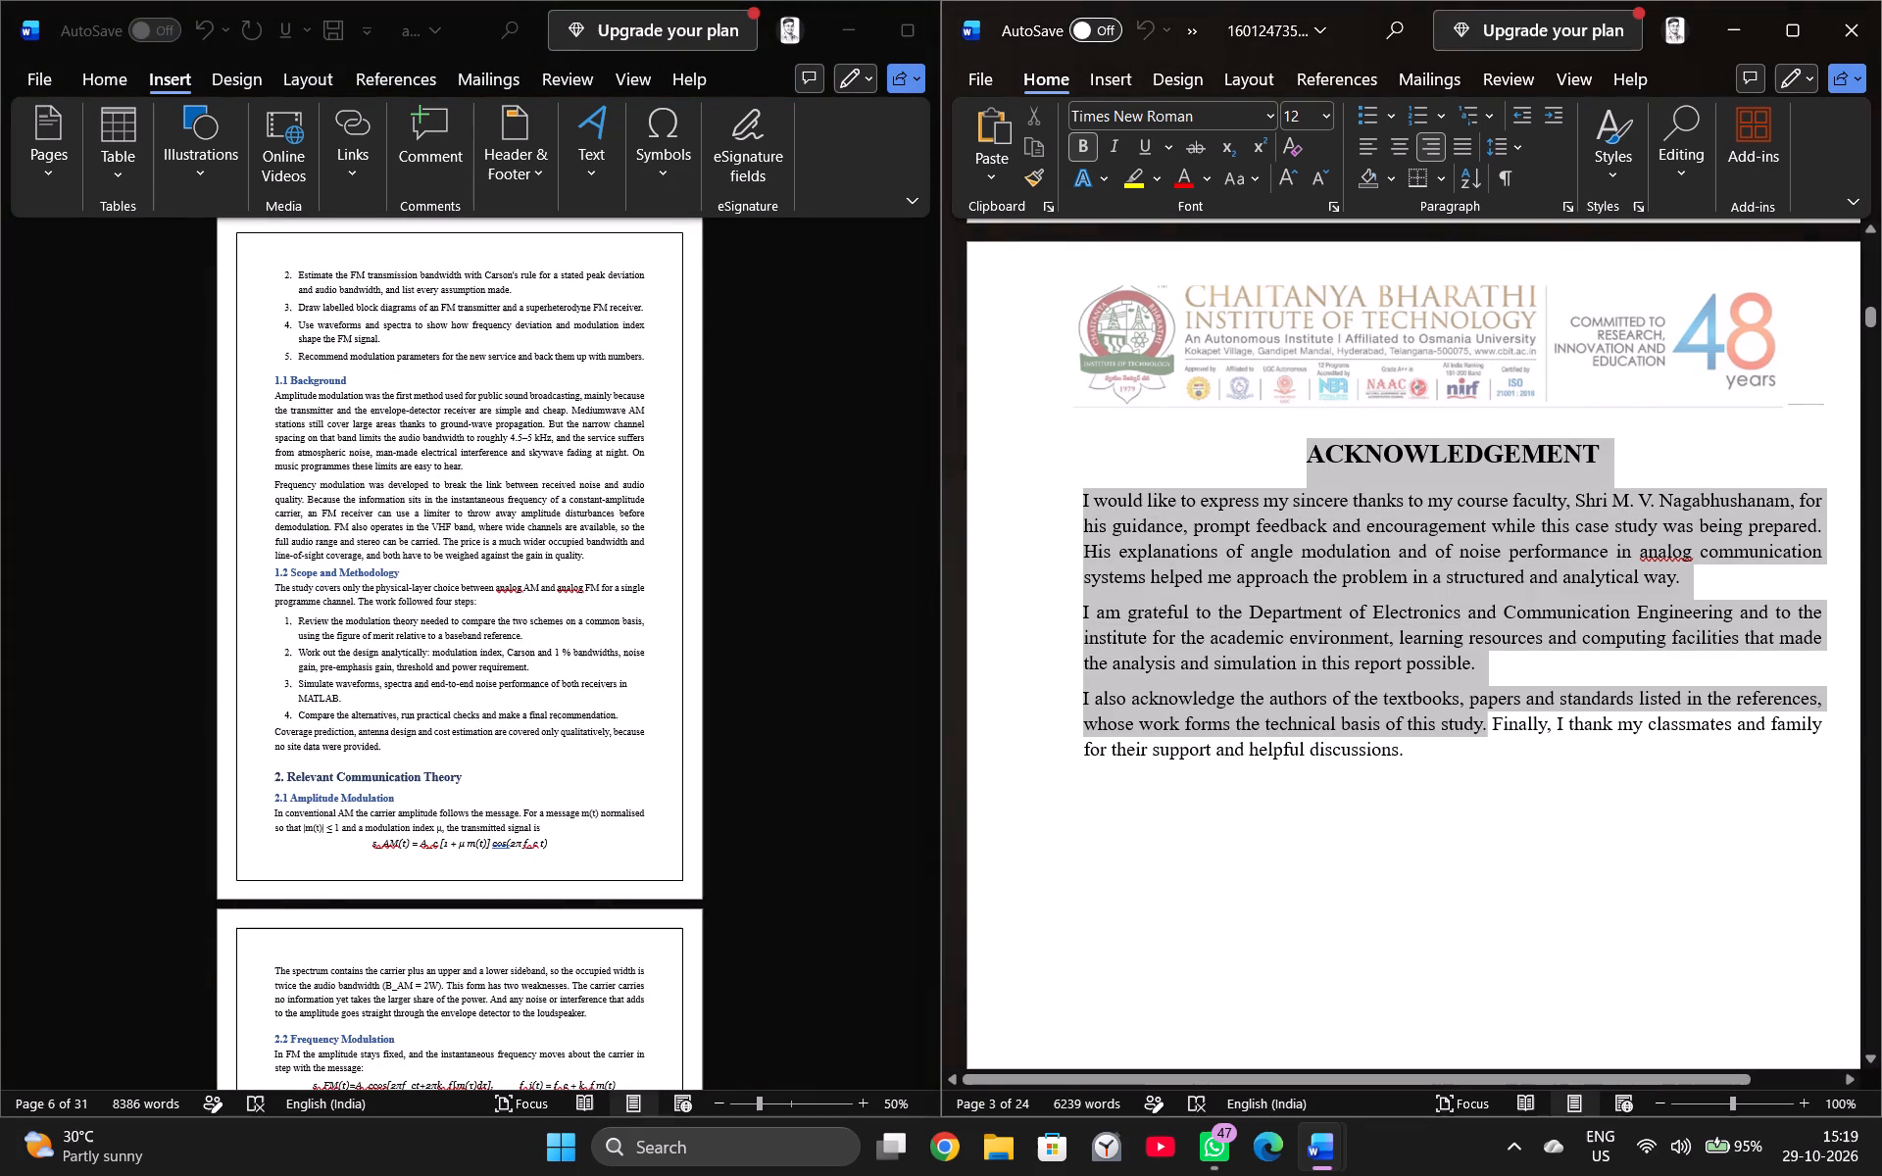
left_click_drag(1488, 735, 1491, 751)
key("ctrl+c")
left_click(1531, 833)
scroll(468, 624, "up", 20)
scroll(468, 624, "up", 20)
scroll(468, 624, "up", 10)
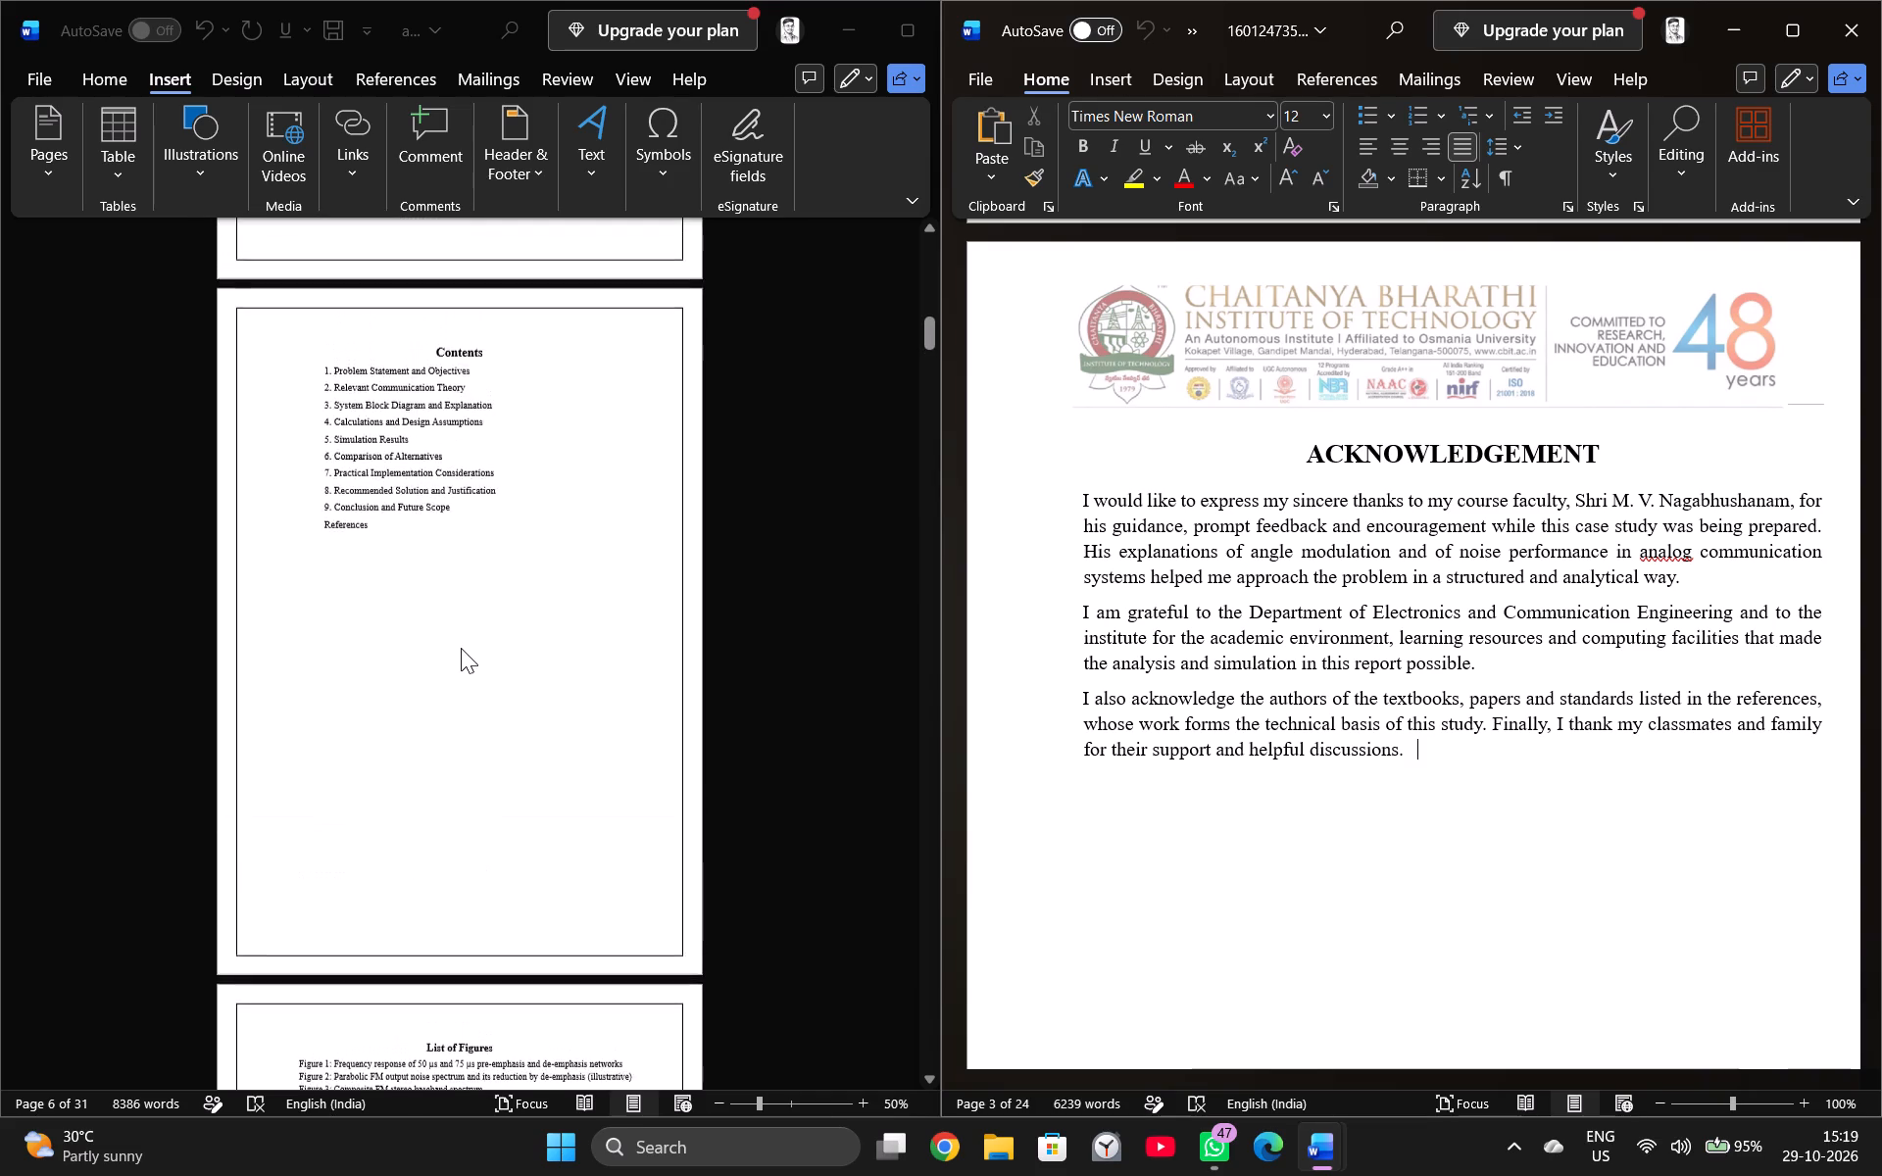
scroll(461, 648, "up", 20)
scroll(461, 648, "up", 9)
left_click(388, 543)
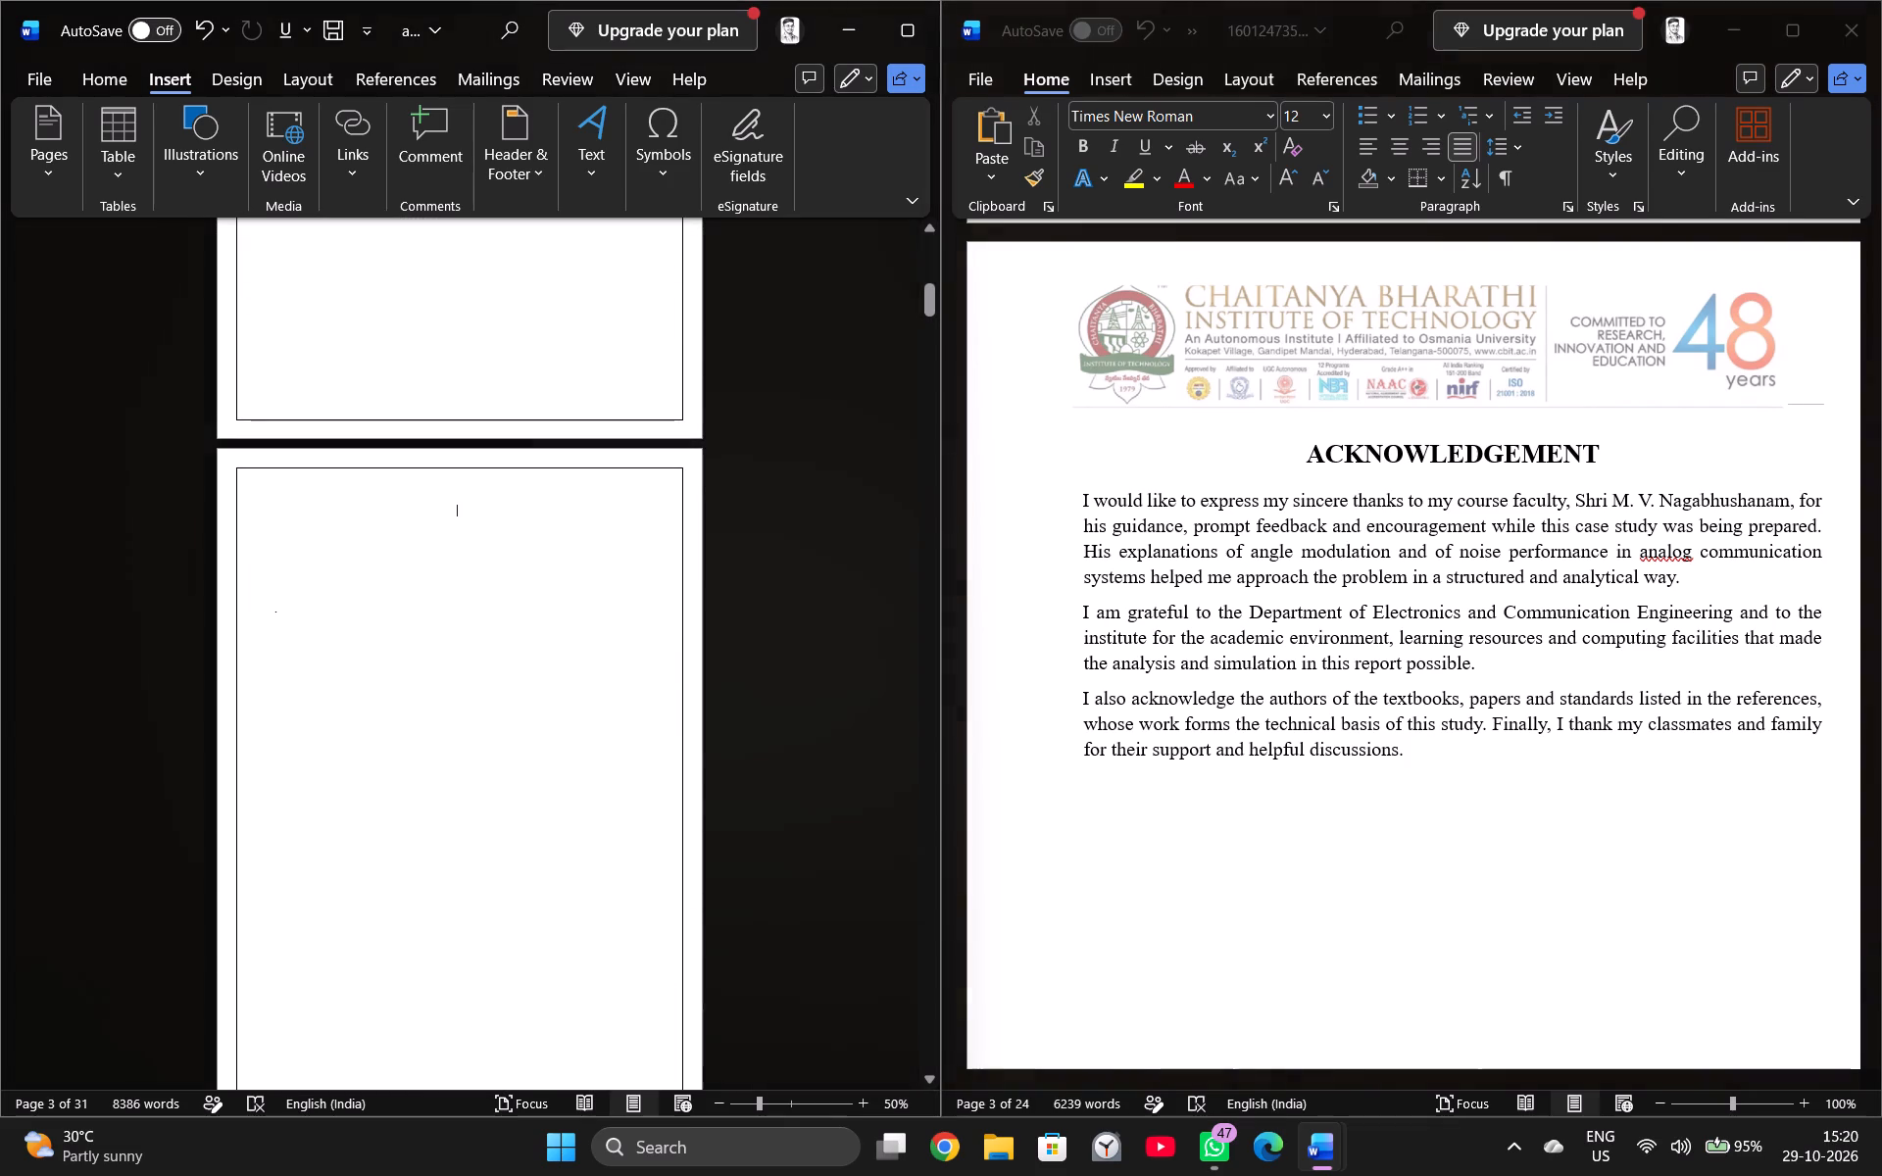
key("ctrl+v")
Copy the college banner from the FM report's header to the top of the adc report's cover, above the emblem.
scroll(482, 539, "up", 20)
scroll(482, 539, "up", 2)
scroll(747, 518, "up", 5)
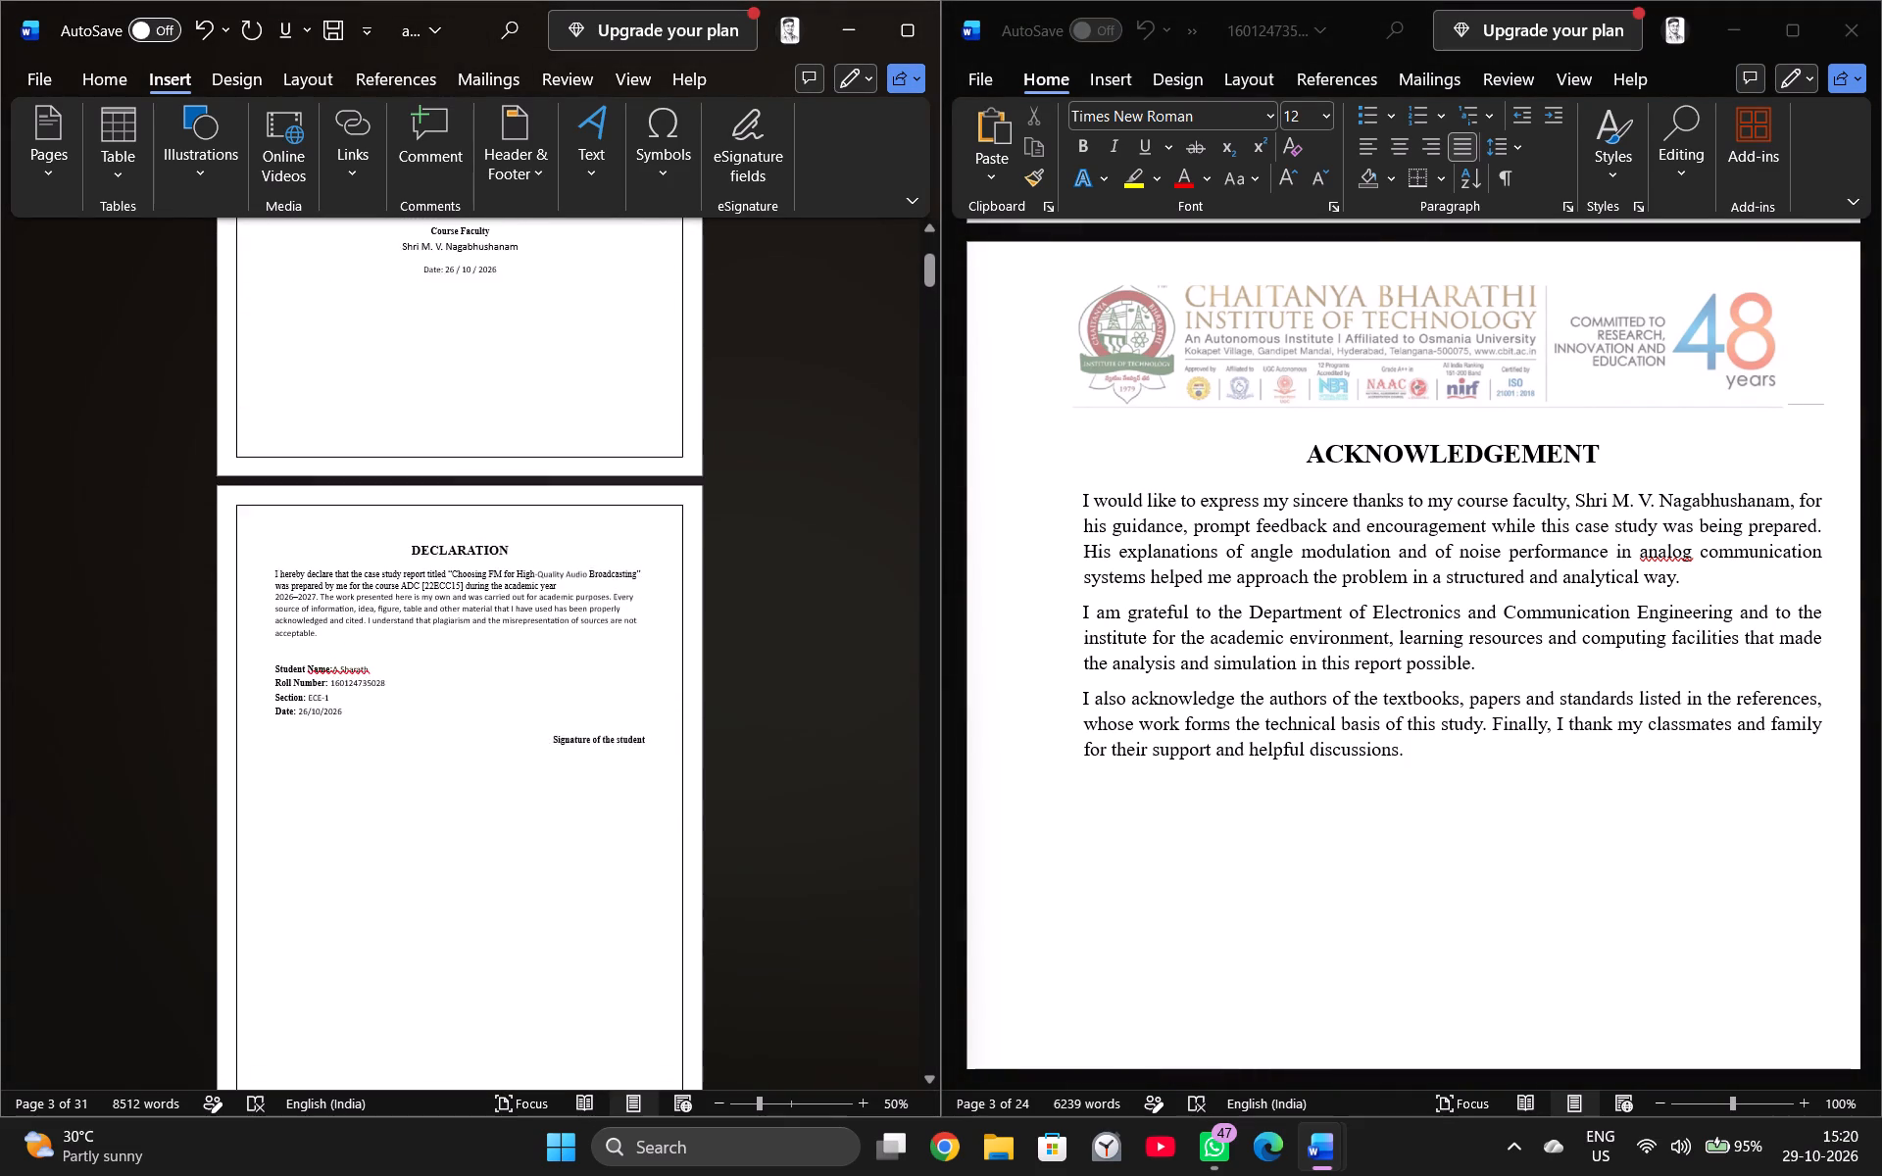
scroll(592, 517, "up", 6)
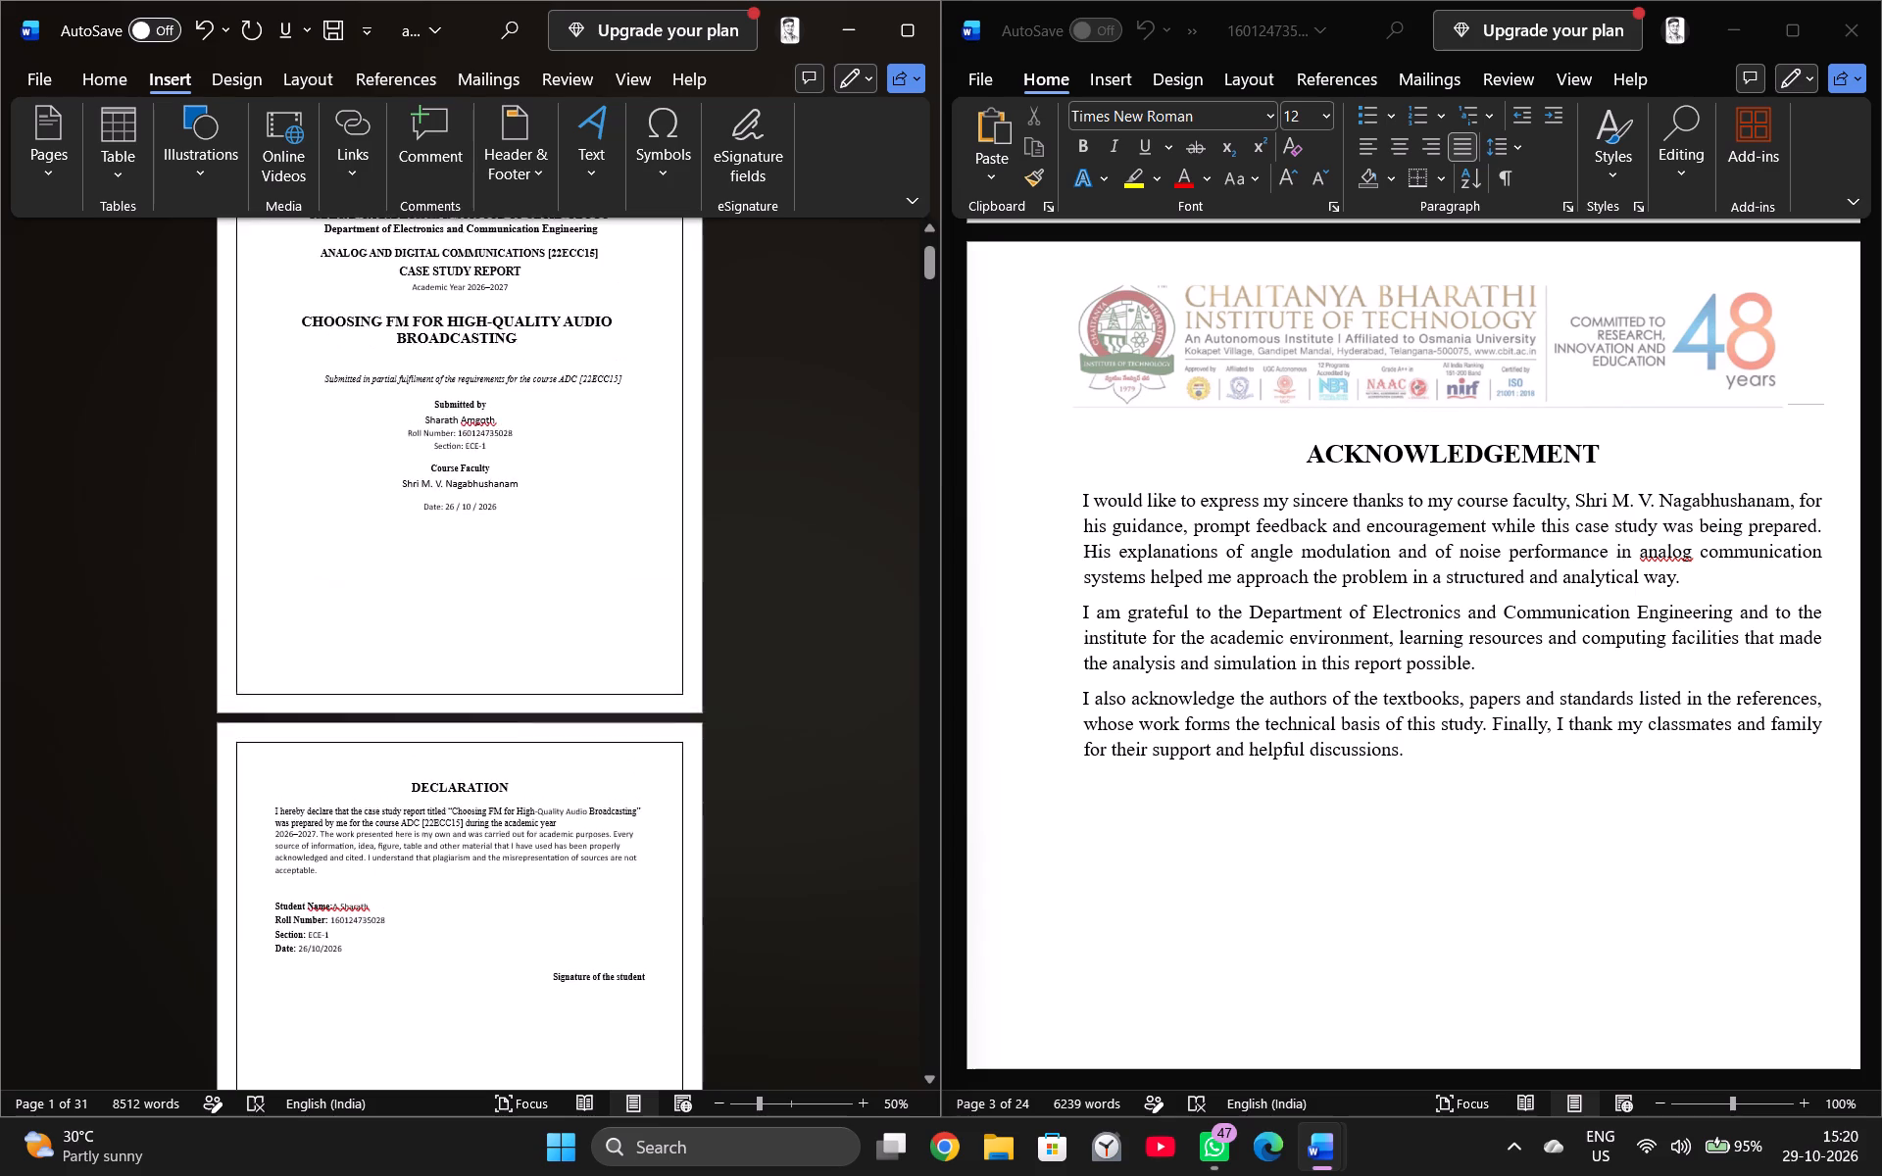
scroll(590, 517, "up", 10)
left_click(1306, 360)
right_click(1306, 360)
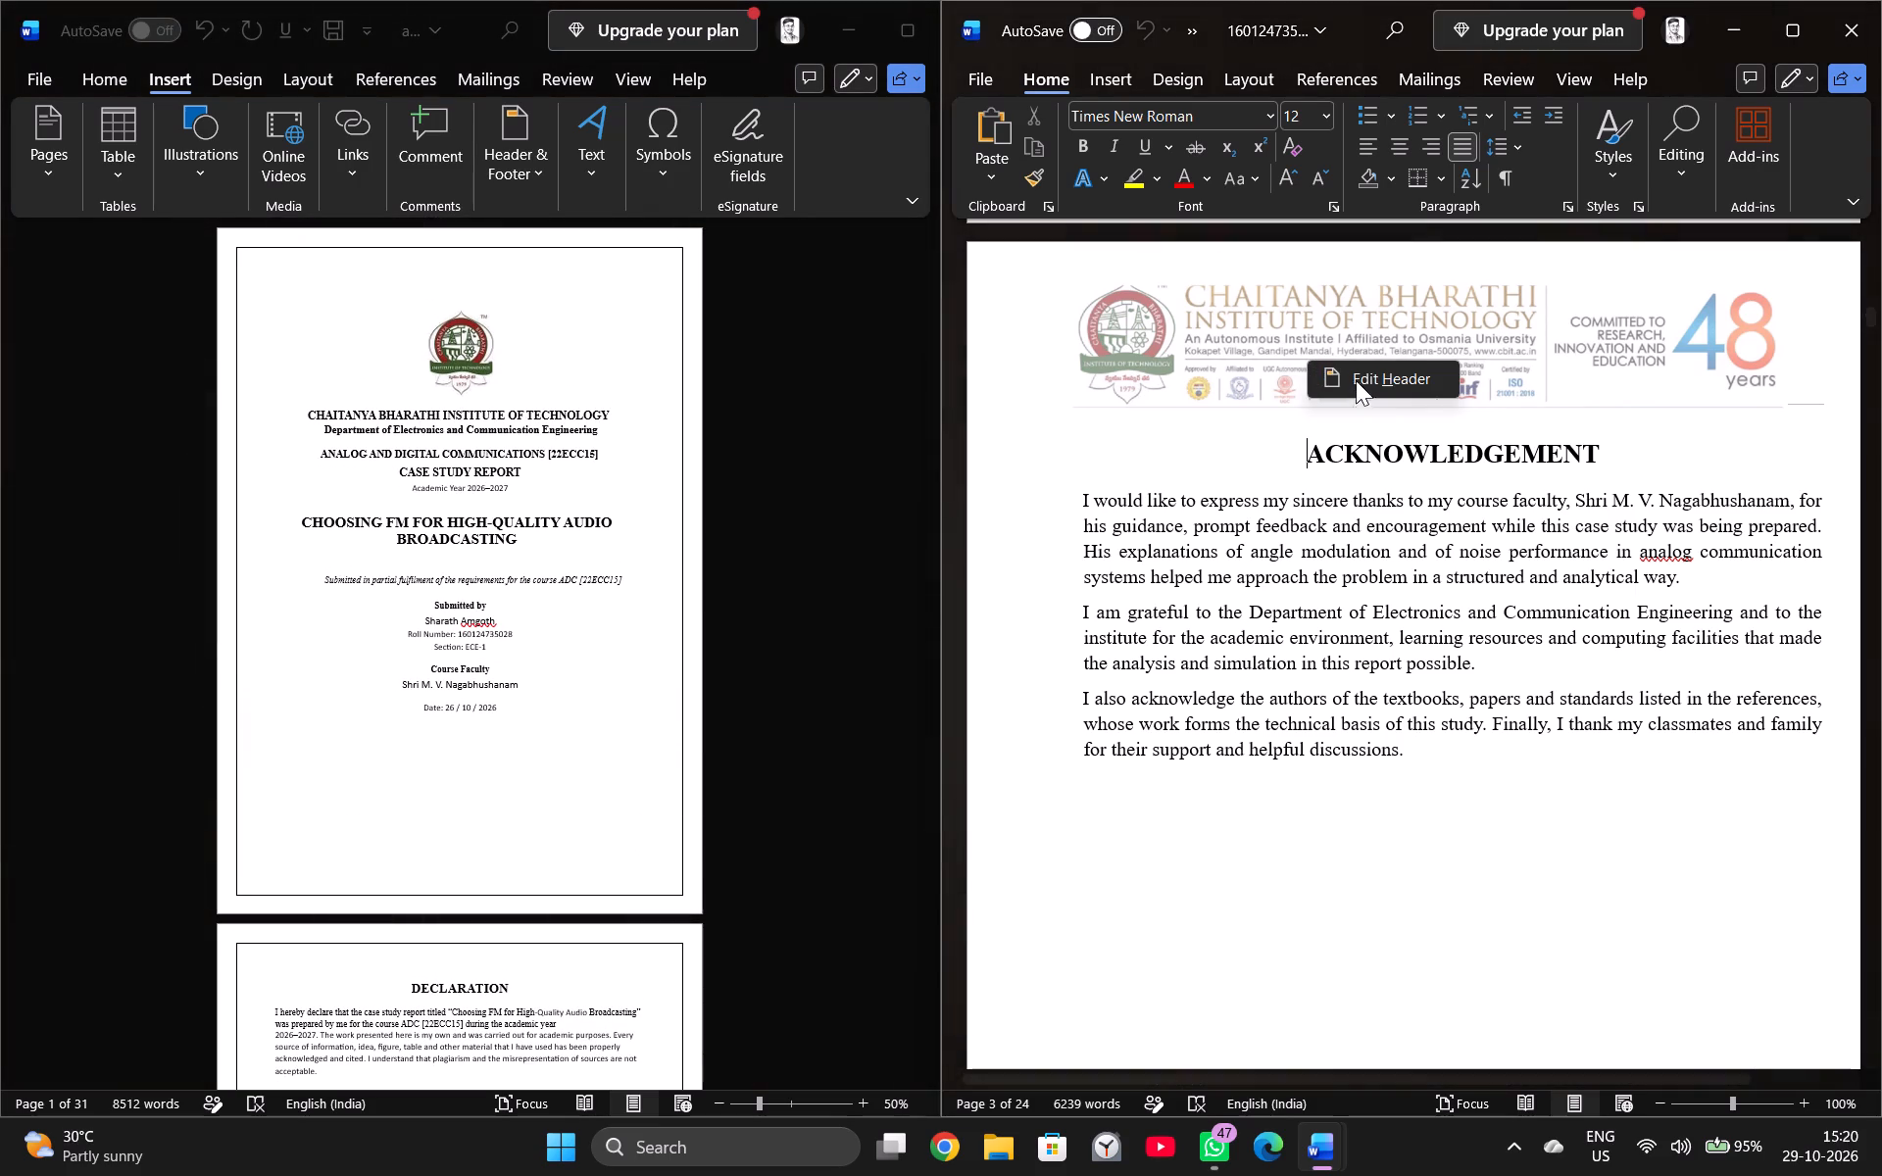
left_click(1170, 362)
double_click(1170, 362)
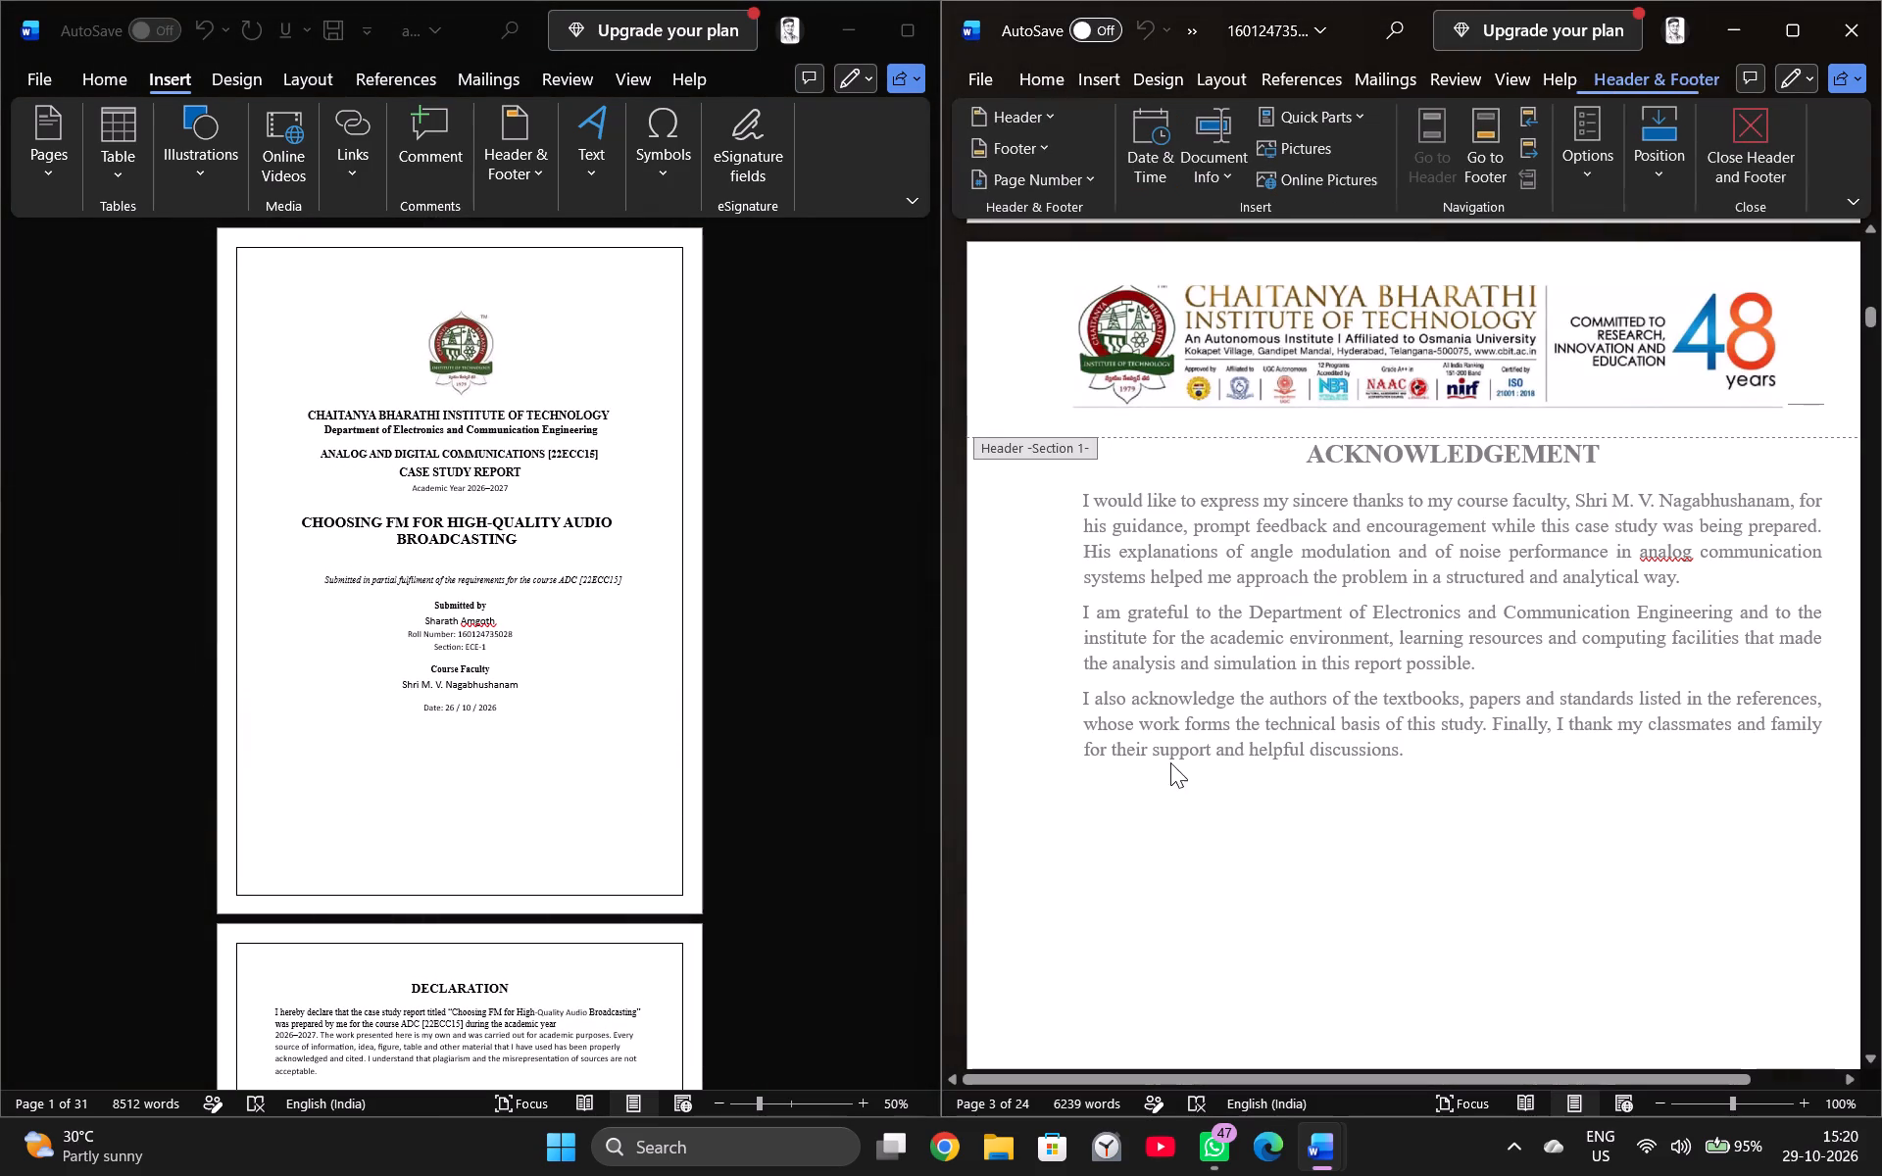
right_click(1176, 385)
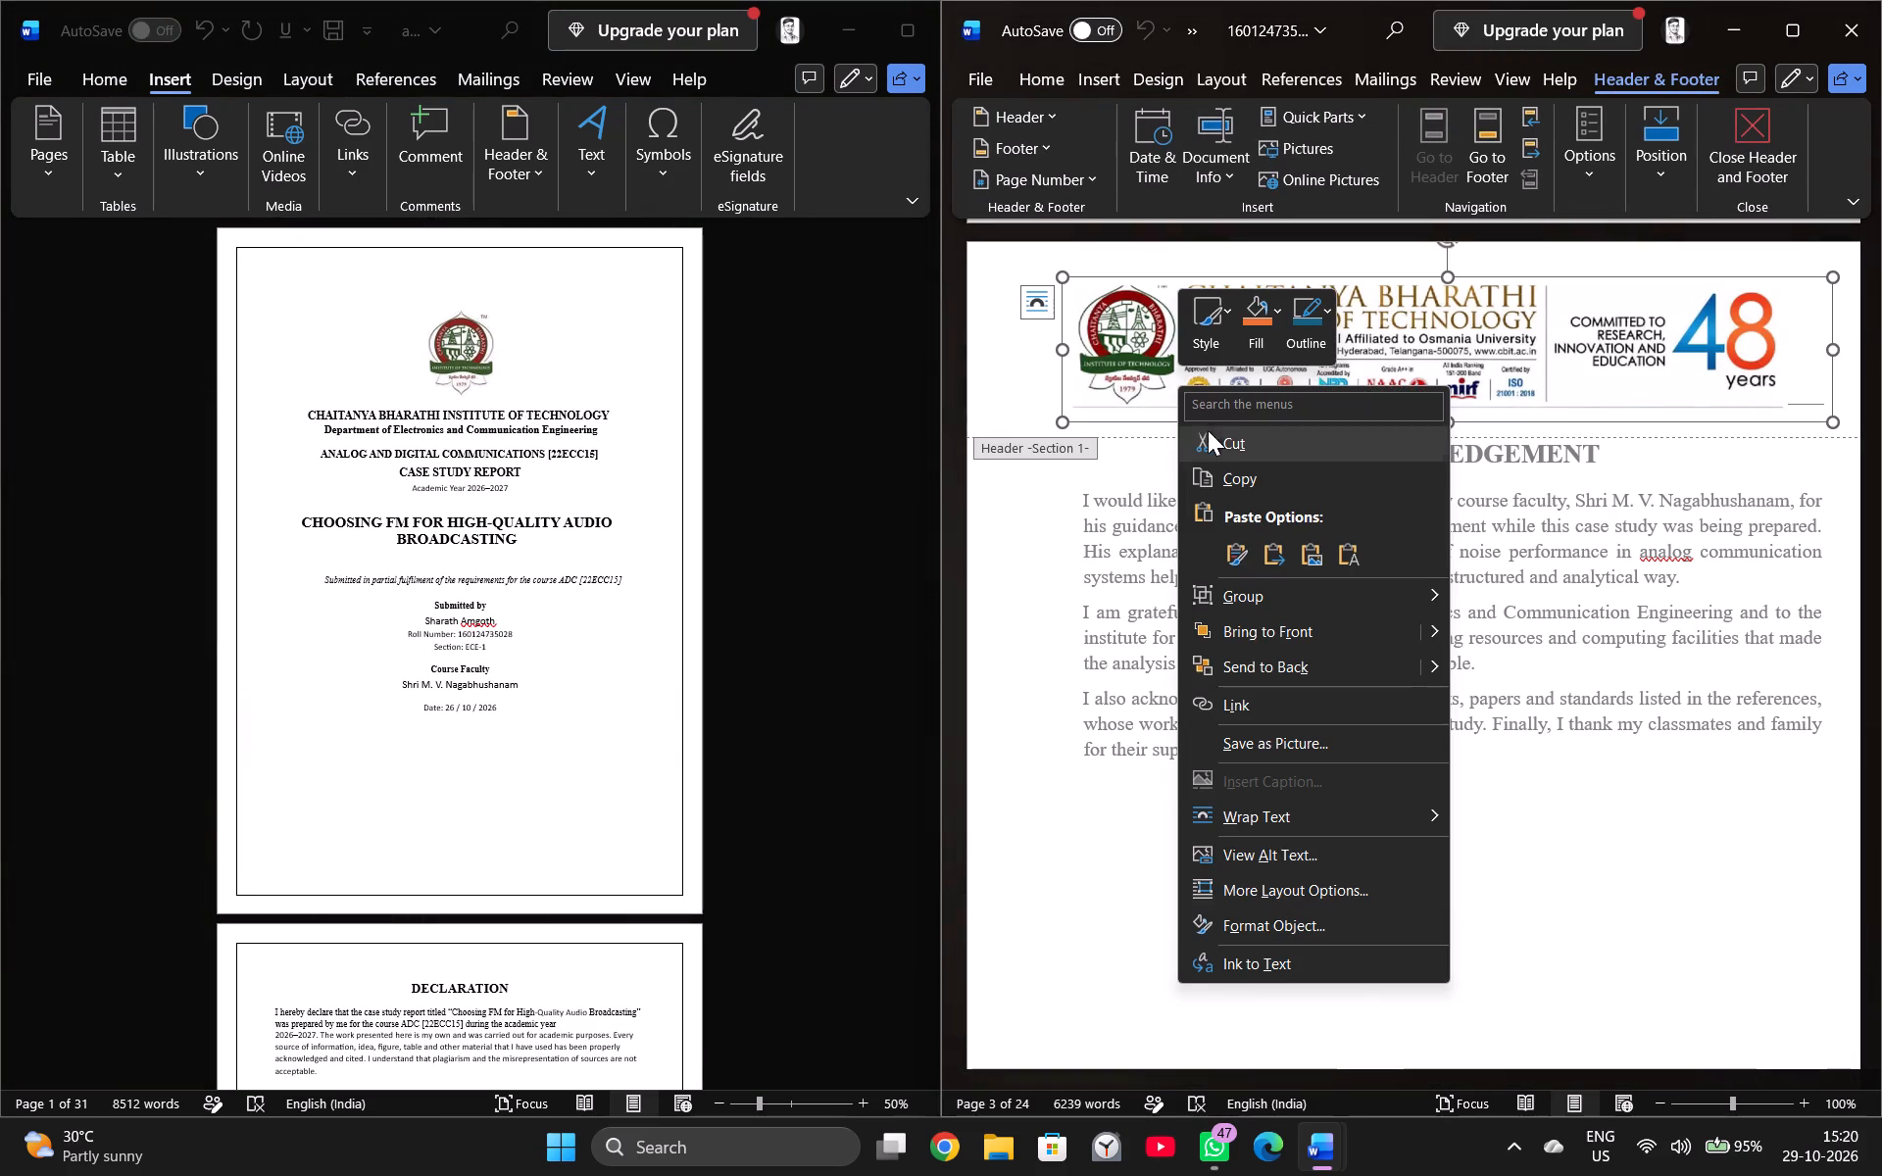
left_click(1238, 481)
scroll(422, 499, "up", 5)
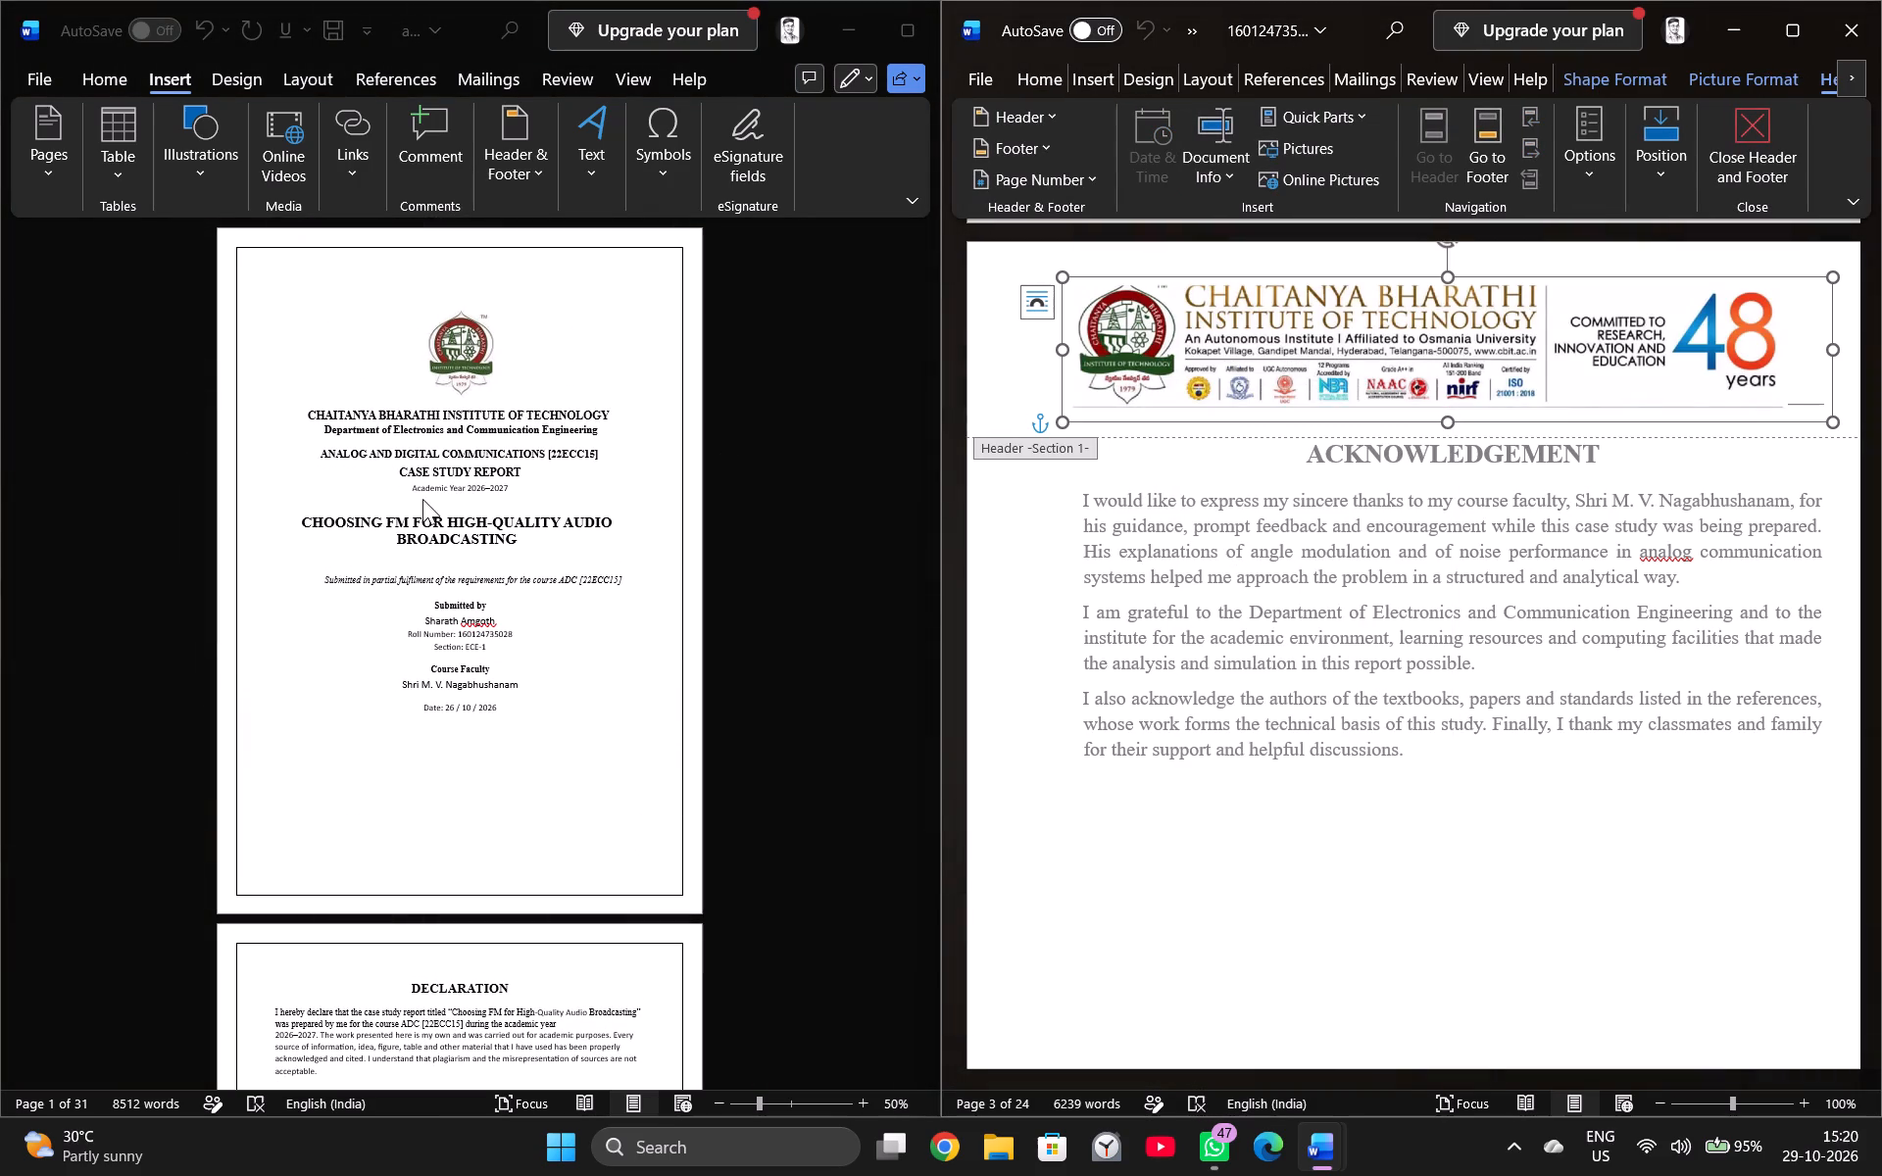
left_click(387, 276)
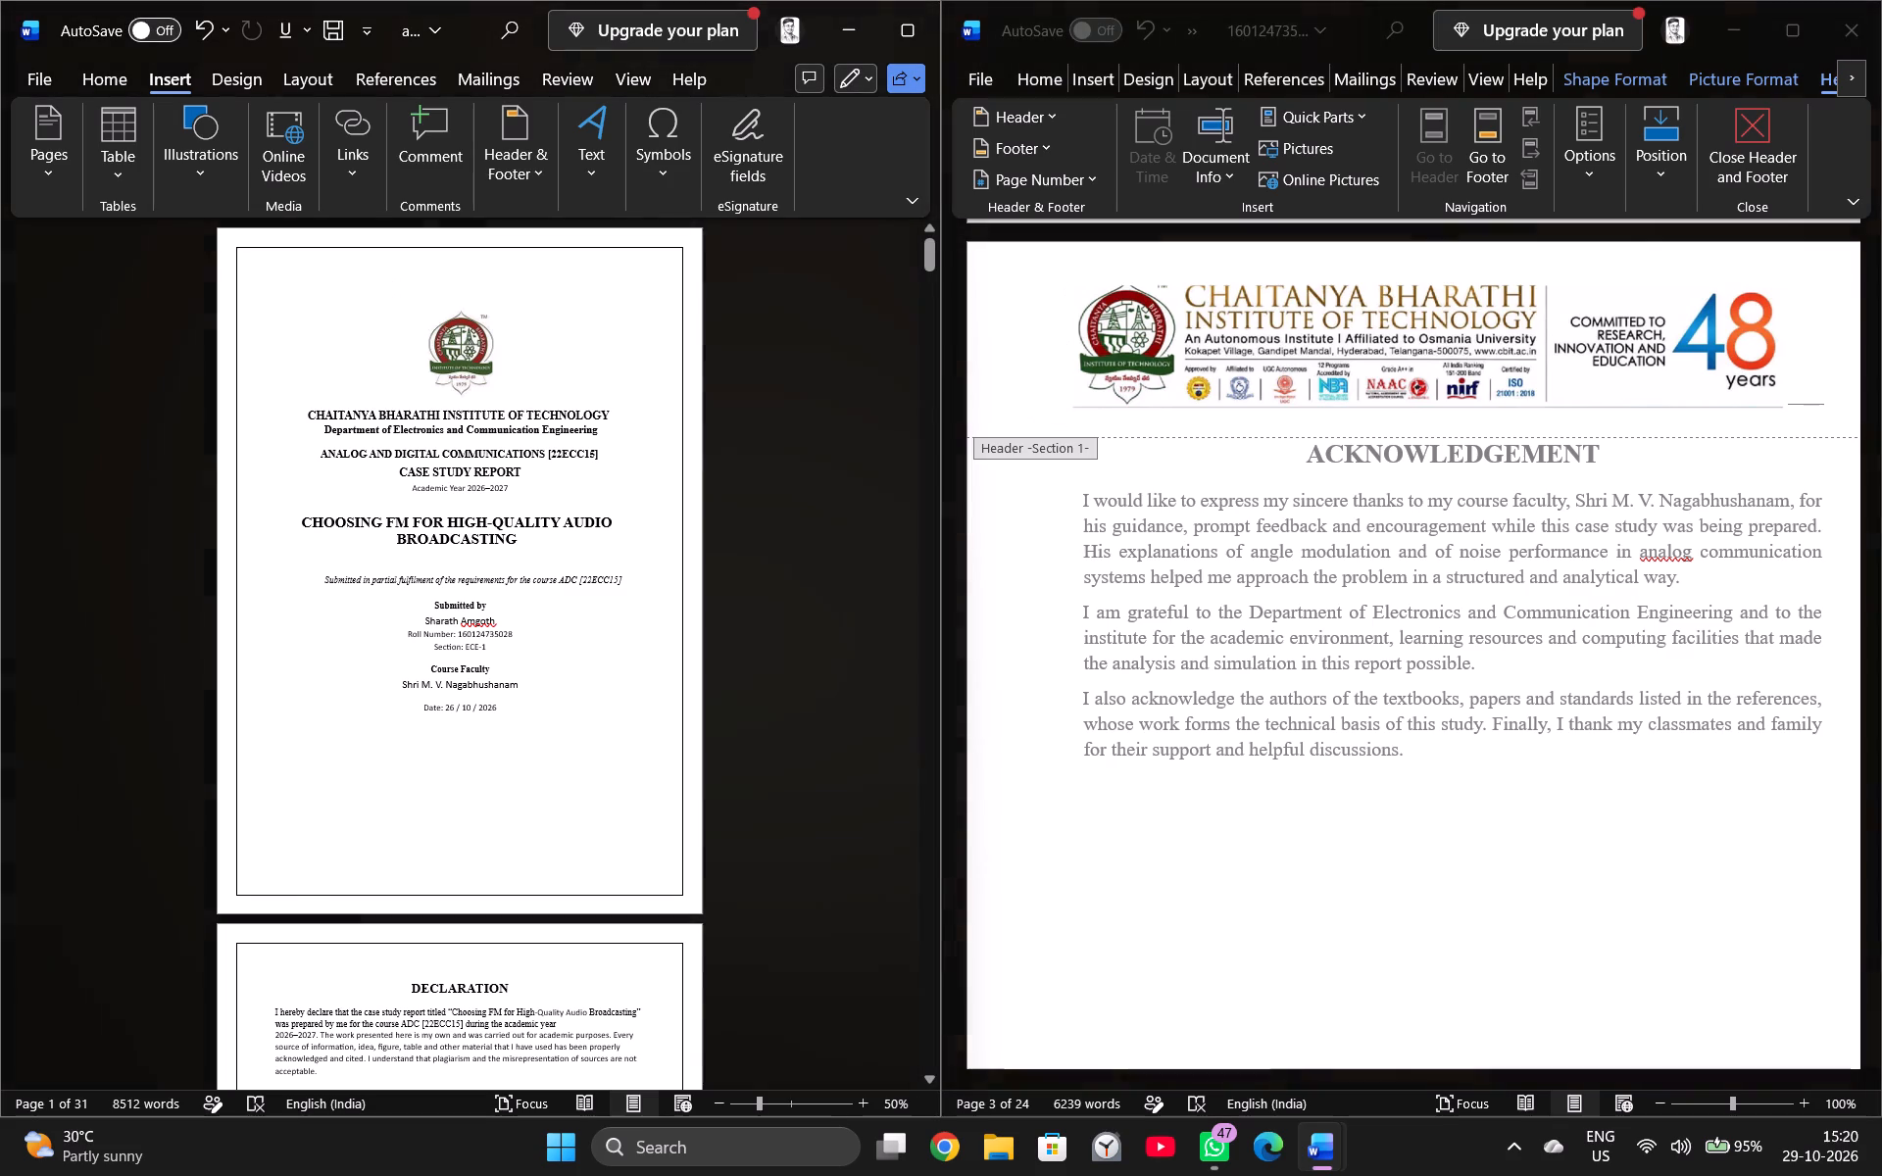
left_click(374, 278)
key("ctrl+v")
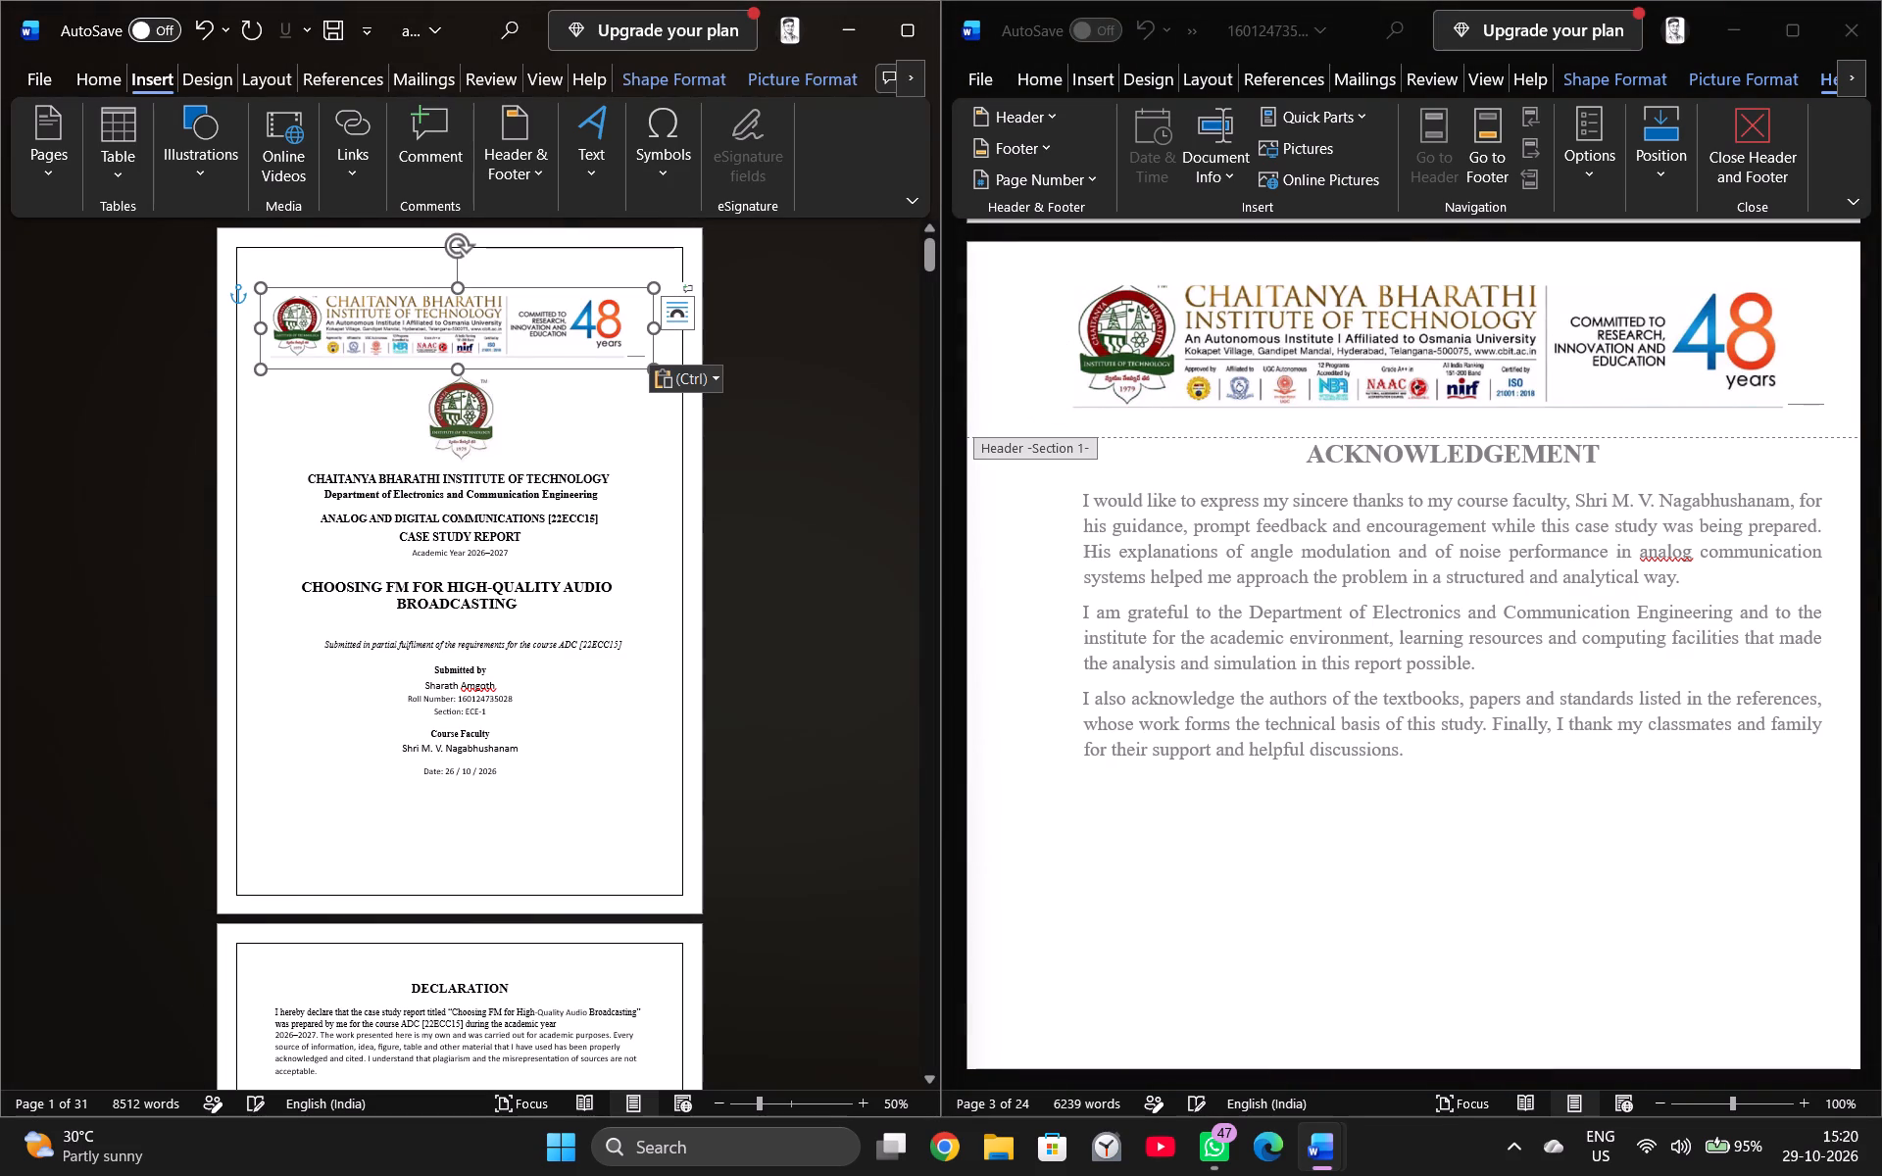
left_click(555, 426)
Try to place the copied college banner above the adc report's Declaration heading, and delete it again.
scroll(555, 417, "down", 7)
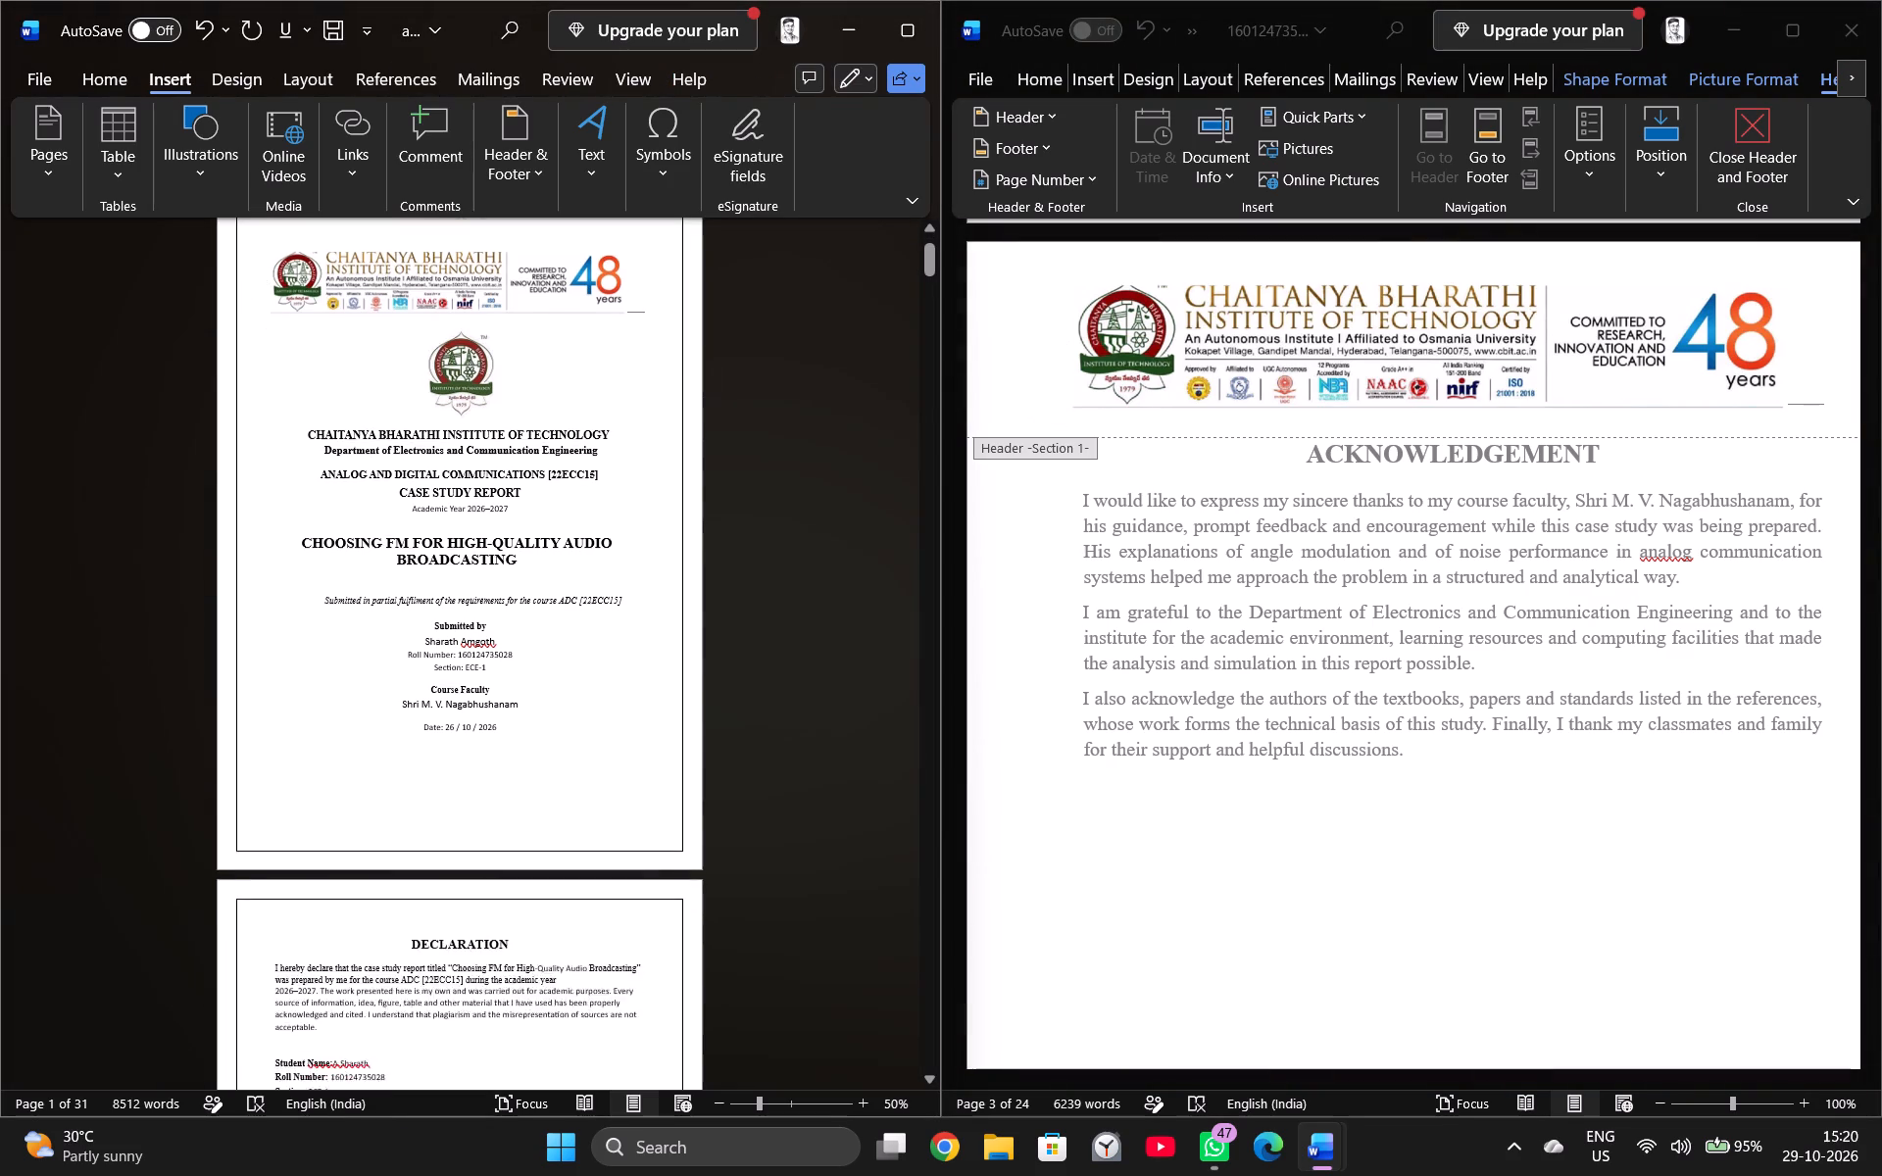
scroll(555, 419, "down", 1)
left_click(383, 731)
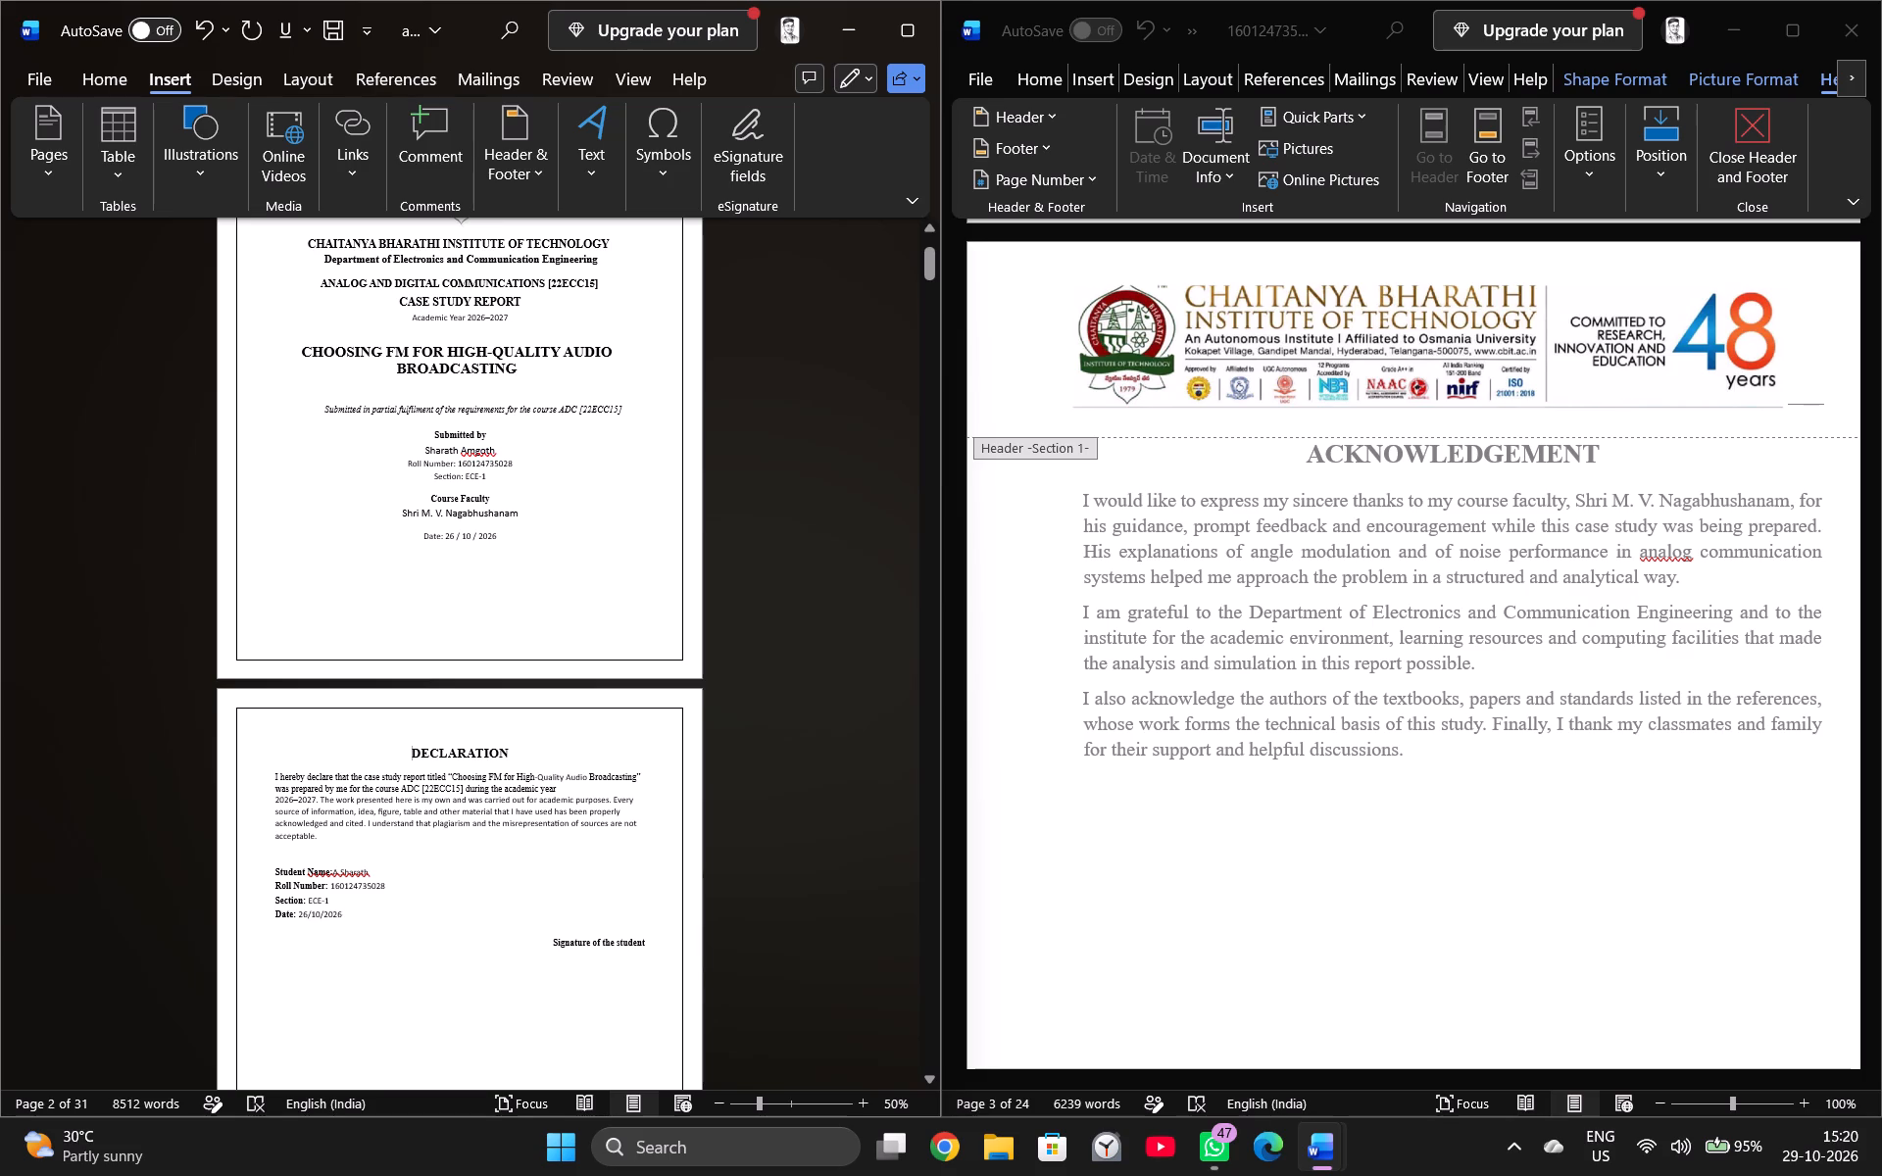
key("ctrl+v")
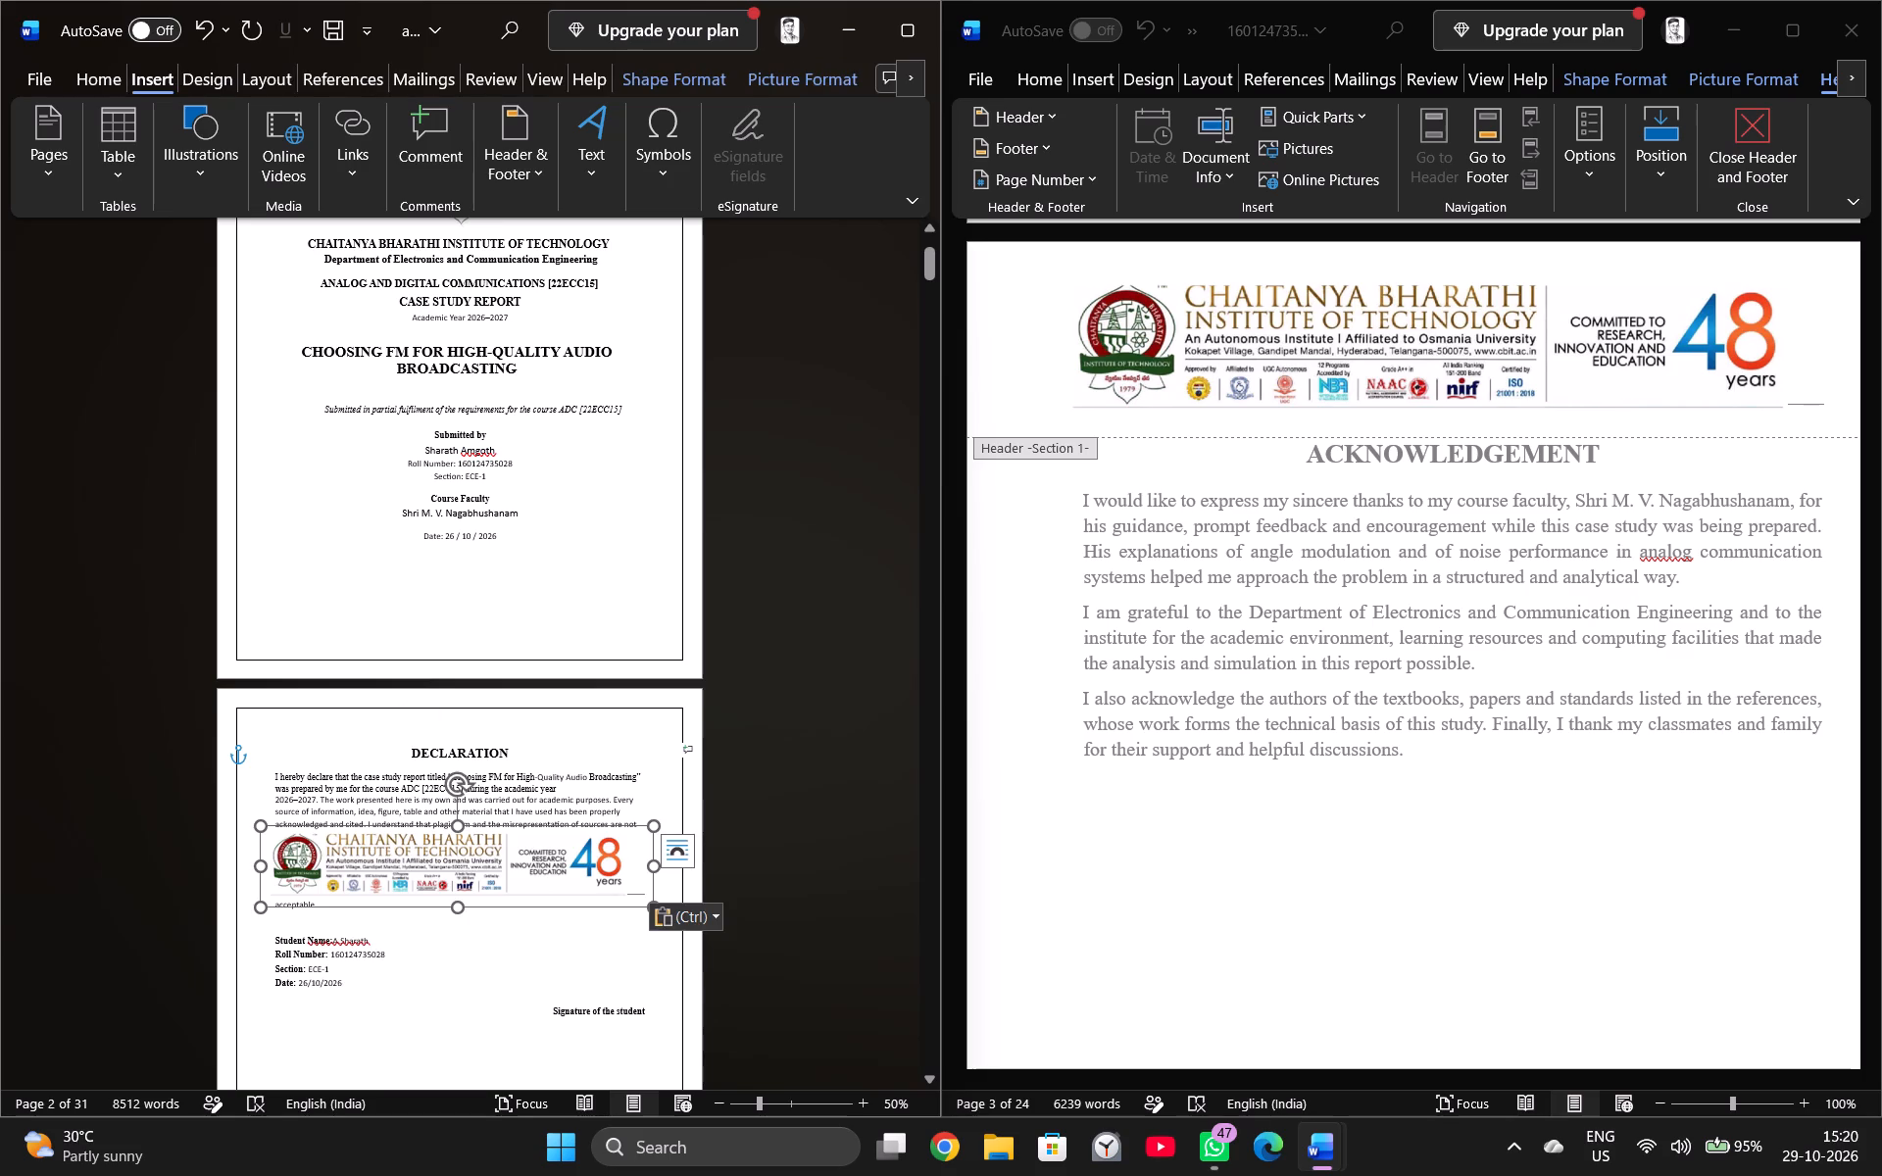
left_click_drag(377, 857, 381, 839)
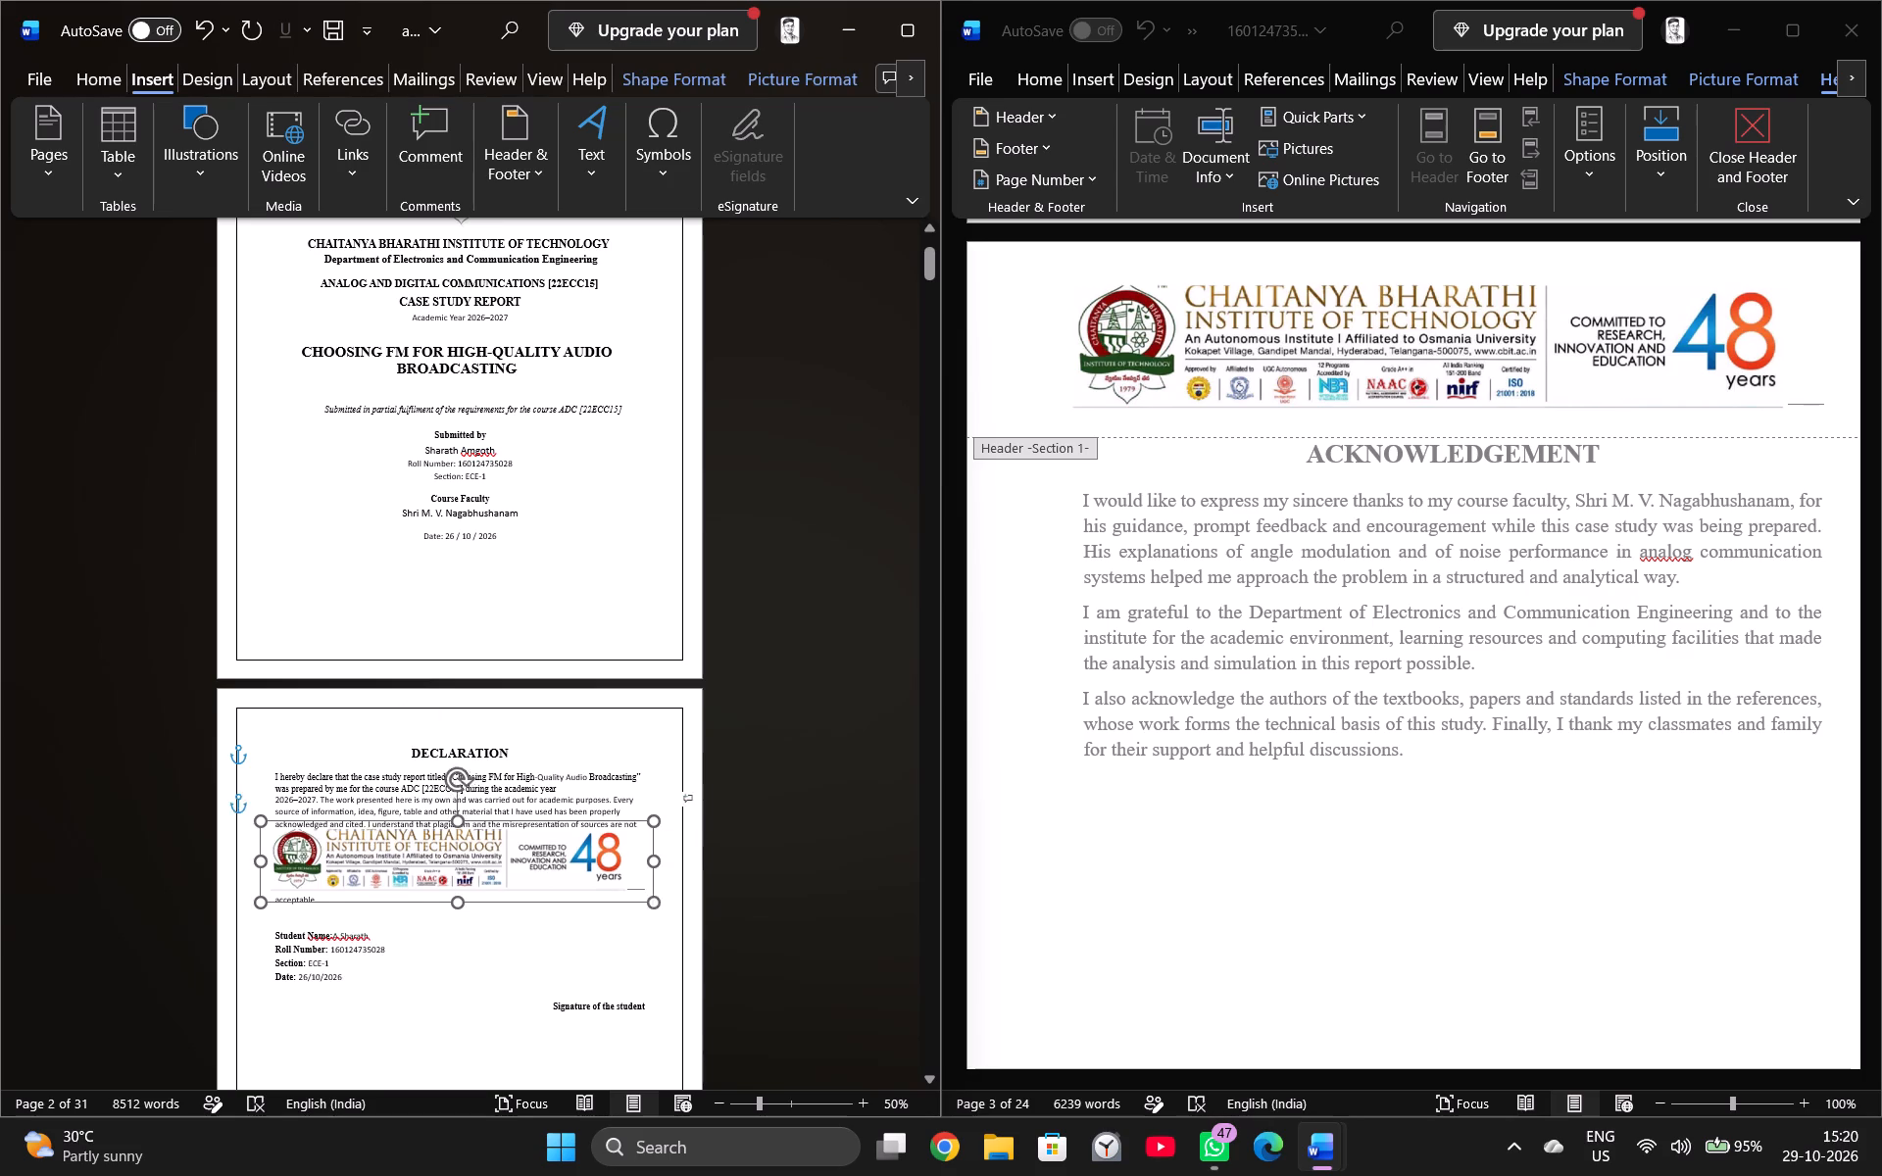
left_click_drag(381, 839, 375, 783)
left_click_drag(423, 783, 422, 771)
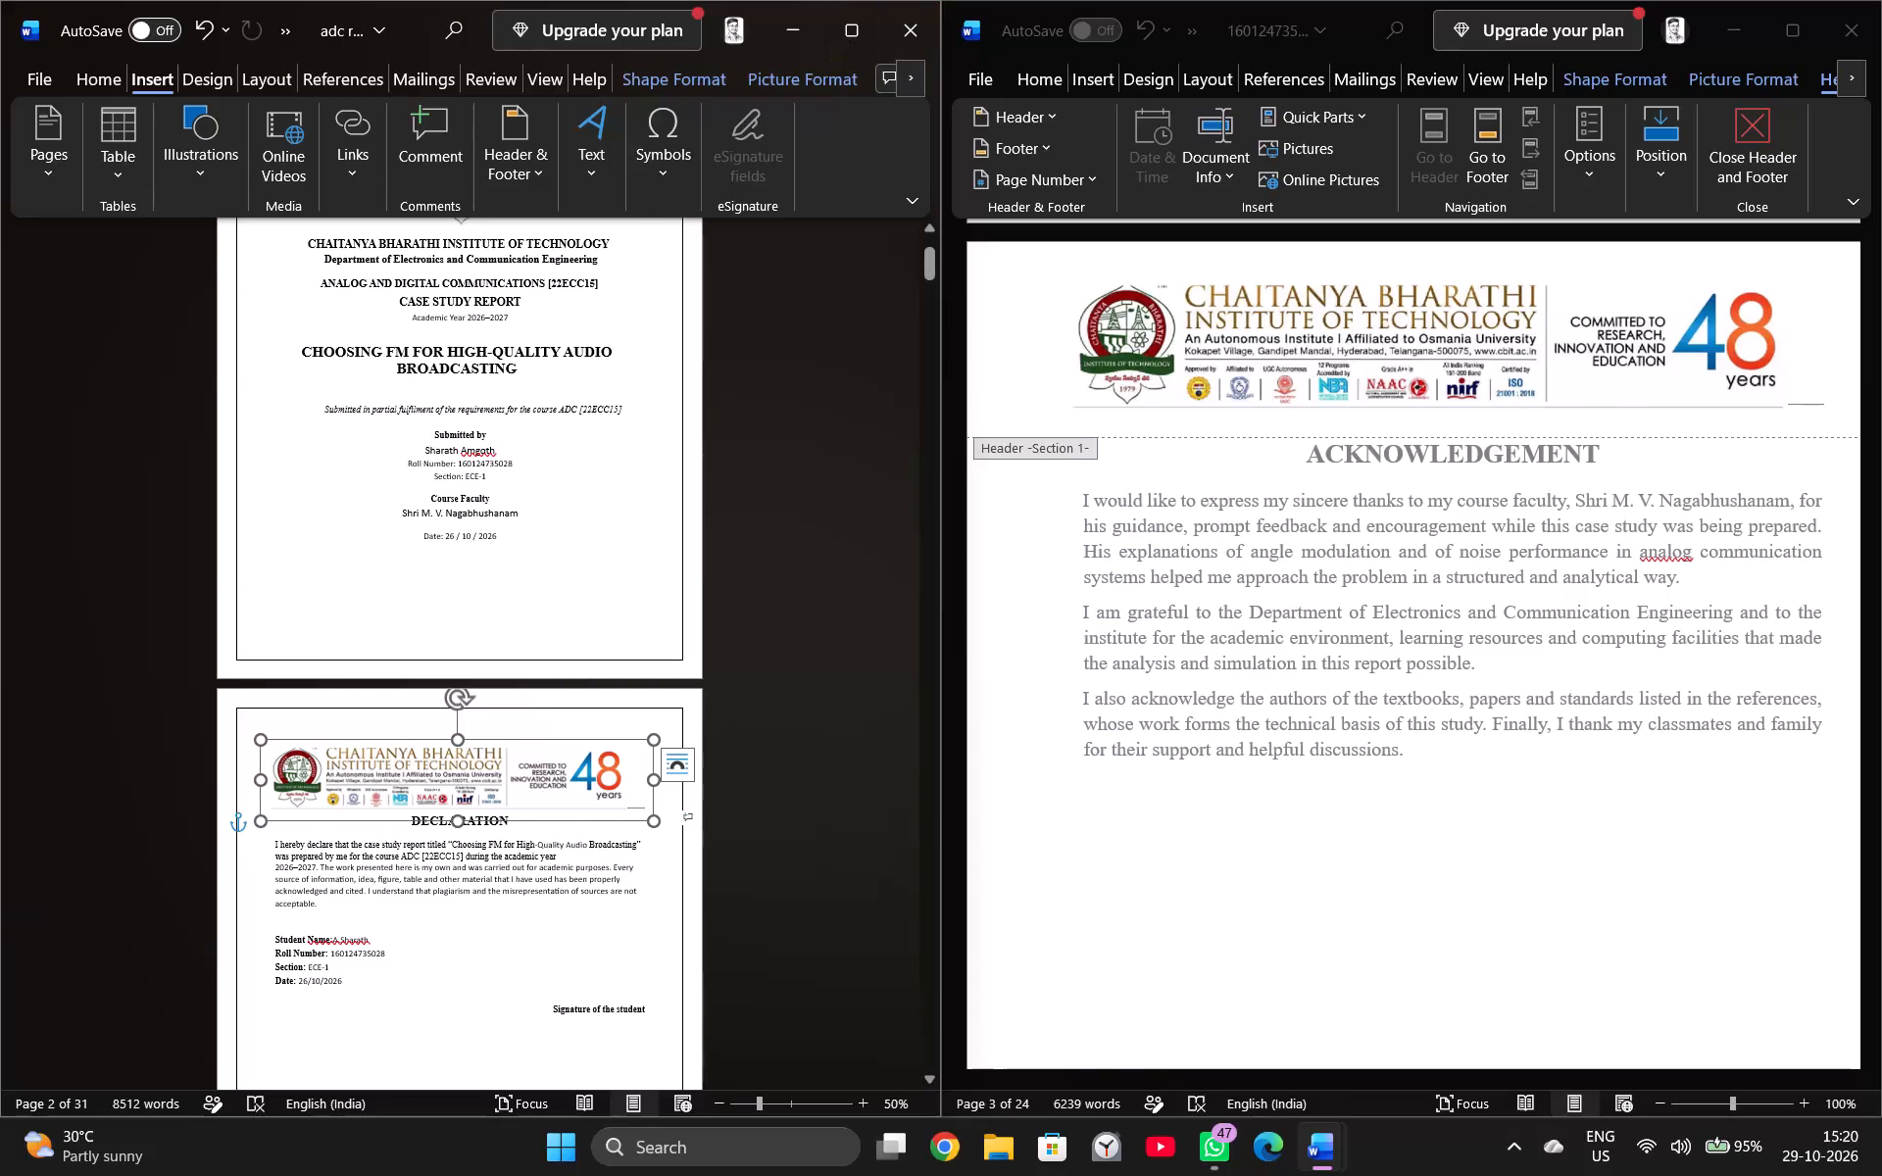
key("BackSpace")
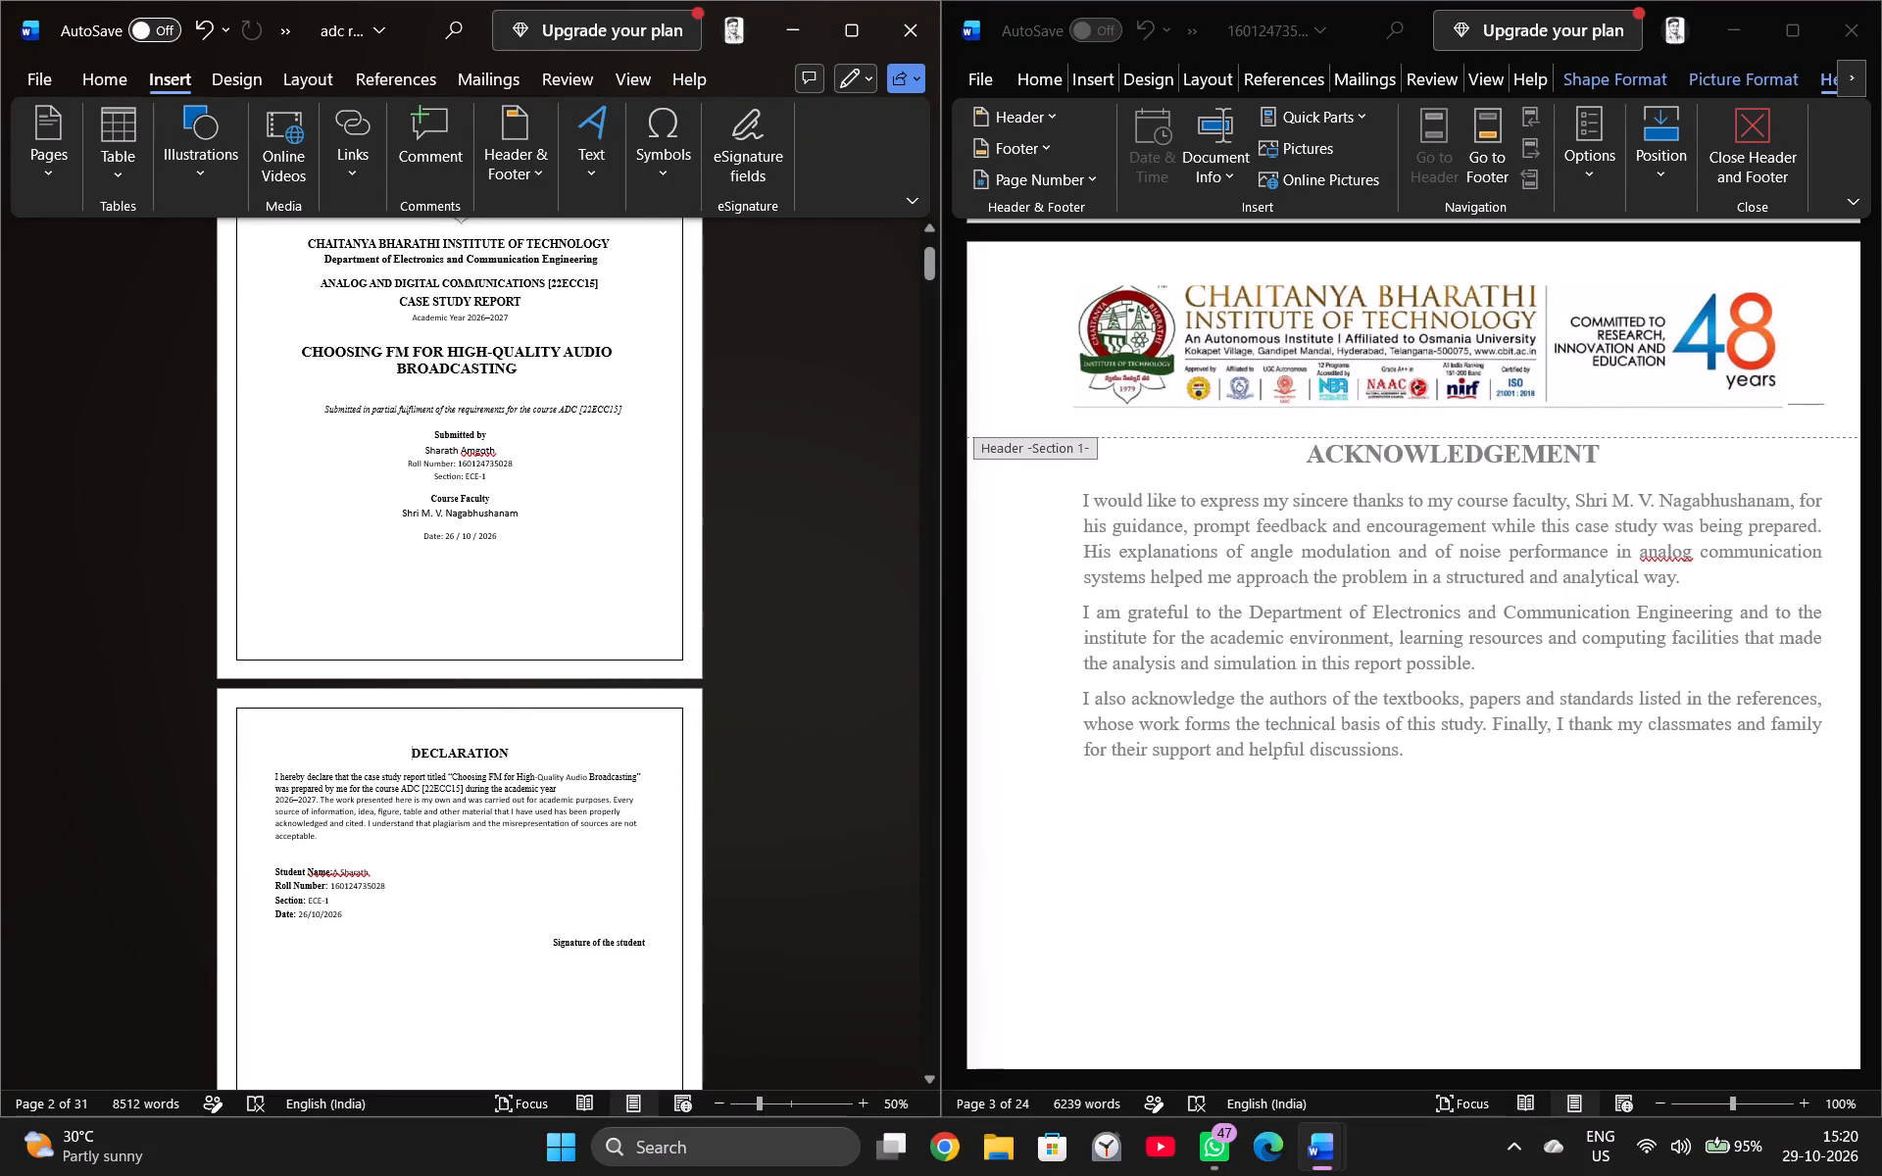
Add a blank line above the Declaration heading and place the college banner over it, just inside the page border's top edge.
key("Return")
left_click(421, 692)
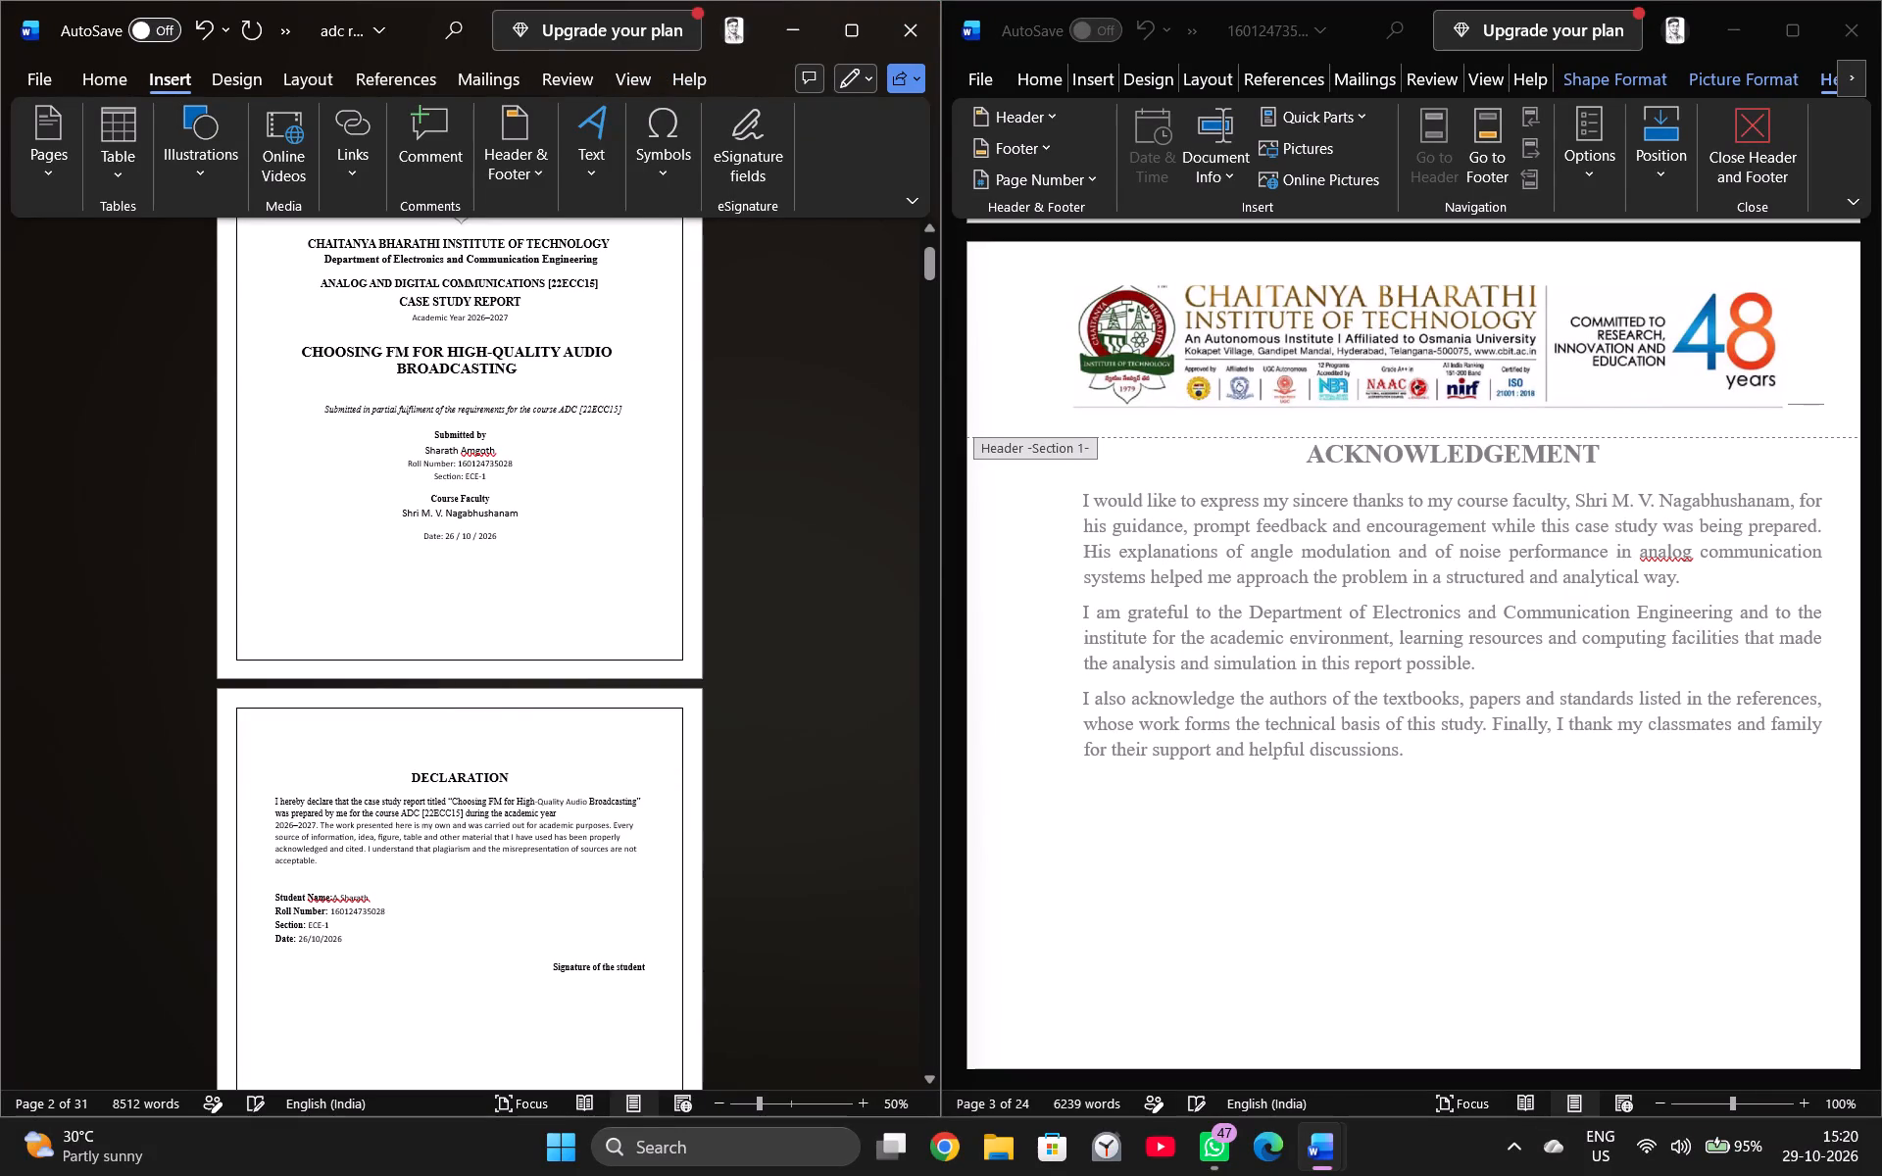
key("ctrl+v")
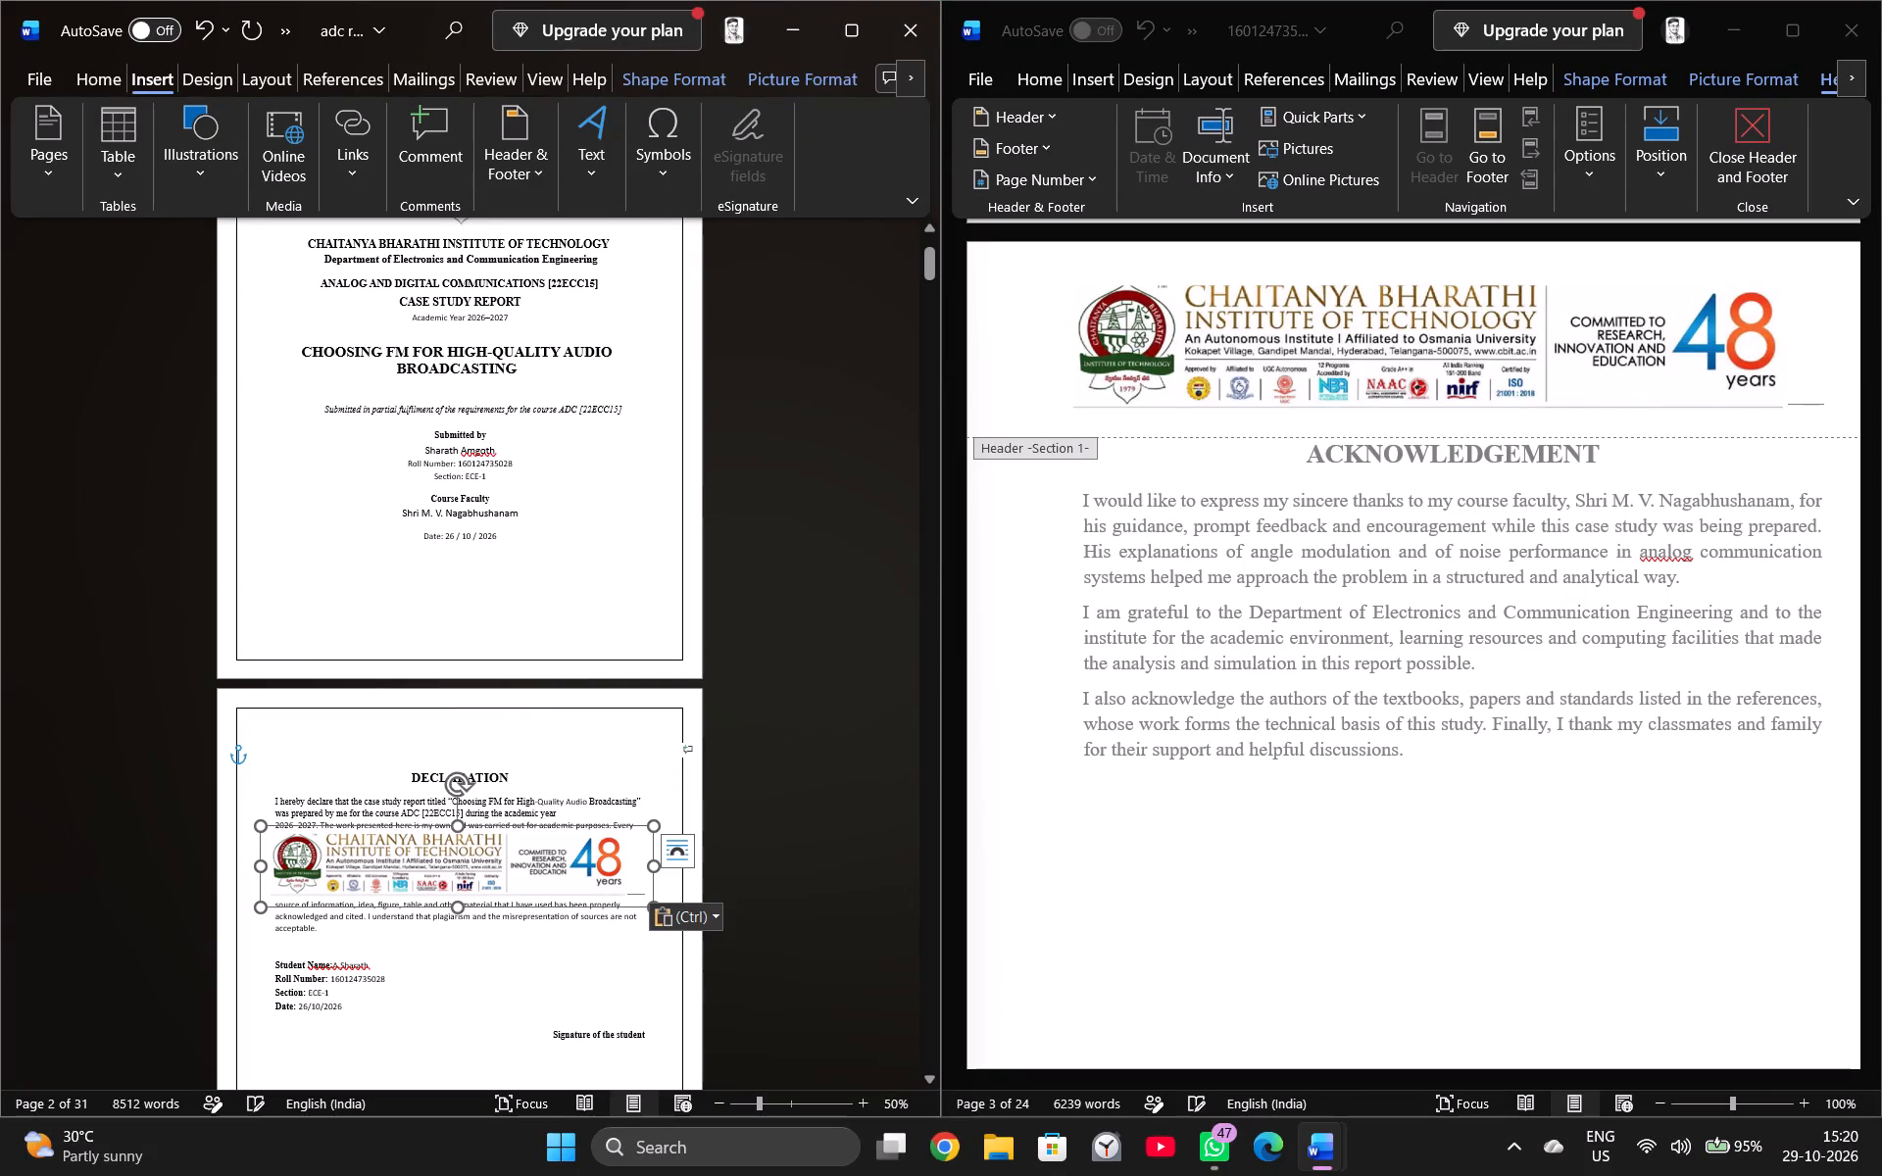
left_click(858, 34)
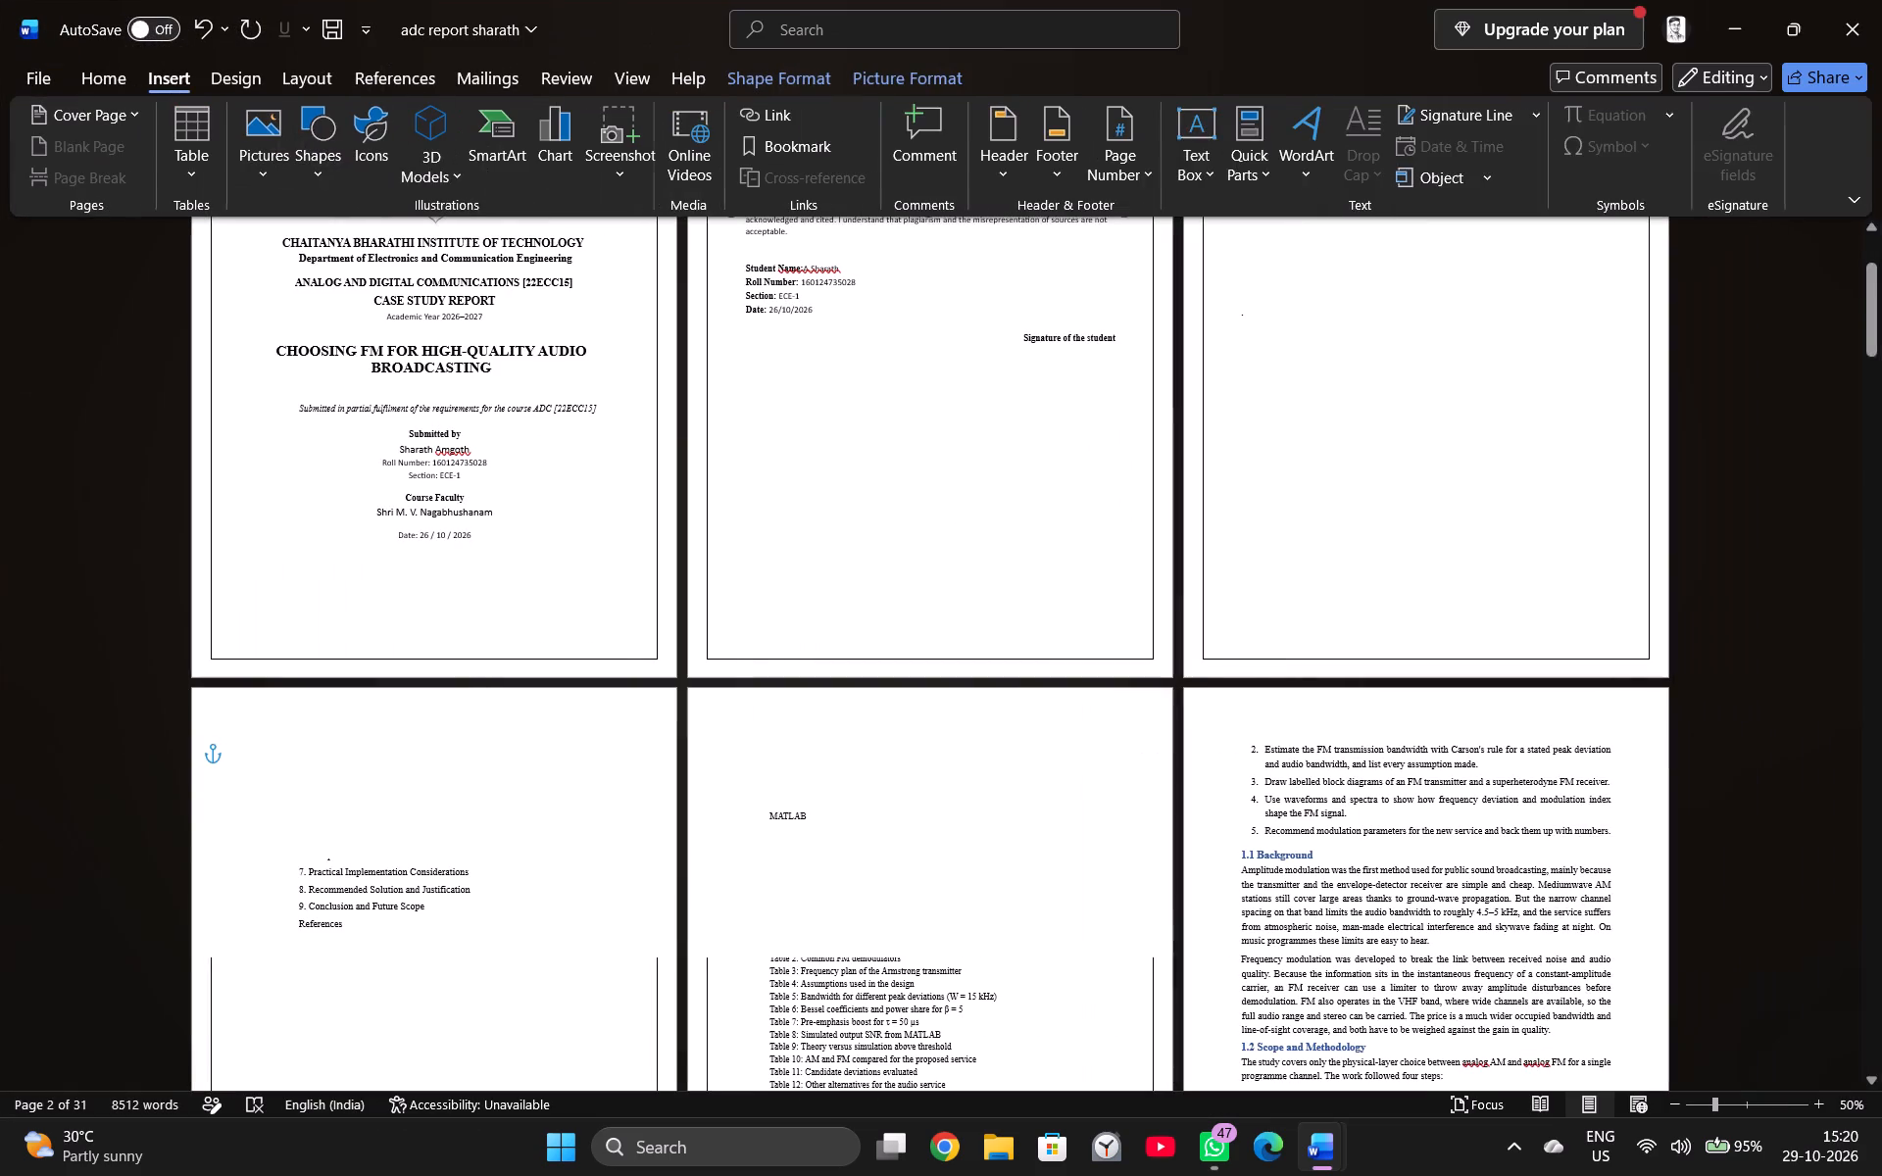
scroll(787, 624, "up", 2, "ctrl")
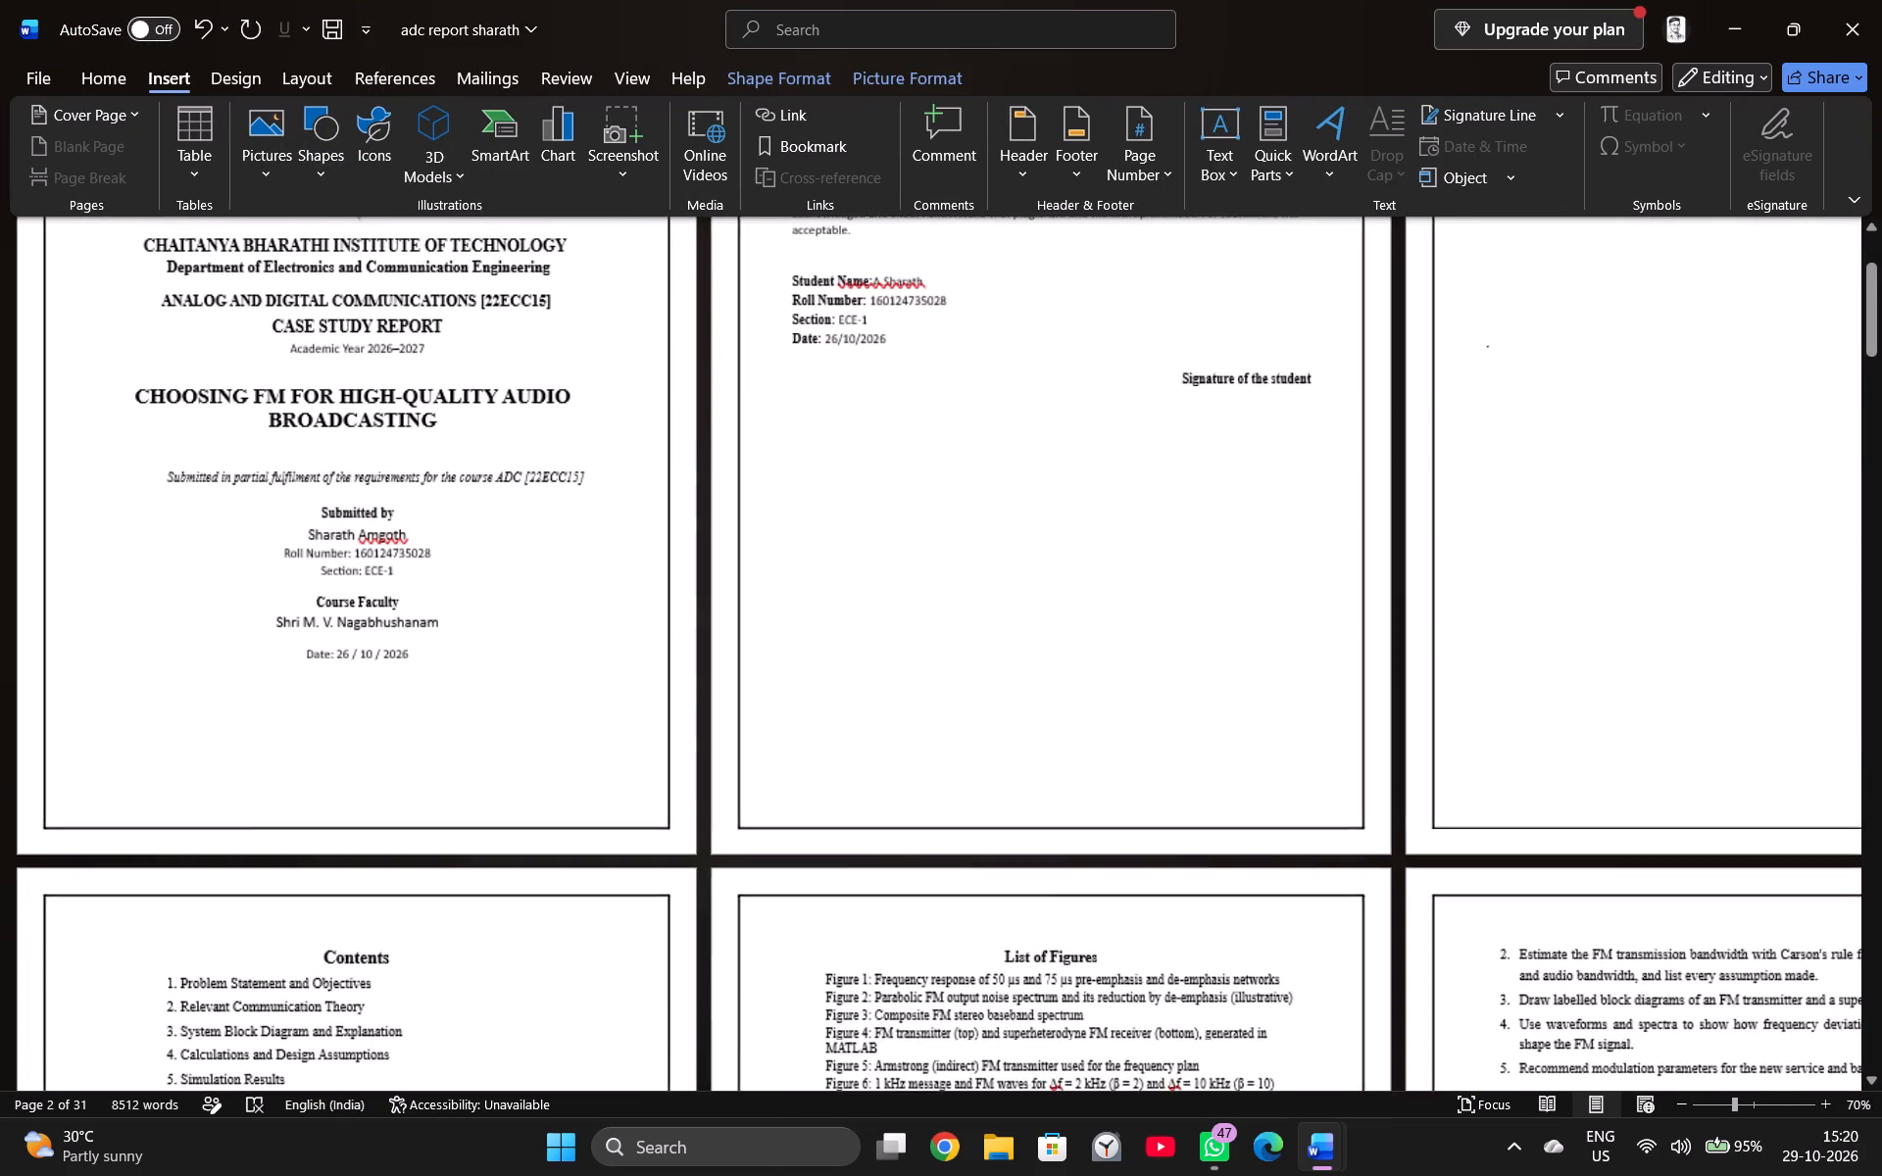
scroll(787, 624, "up", 3, "ctrl")
scroll(1137, 621, "down", 1)
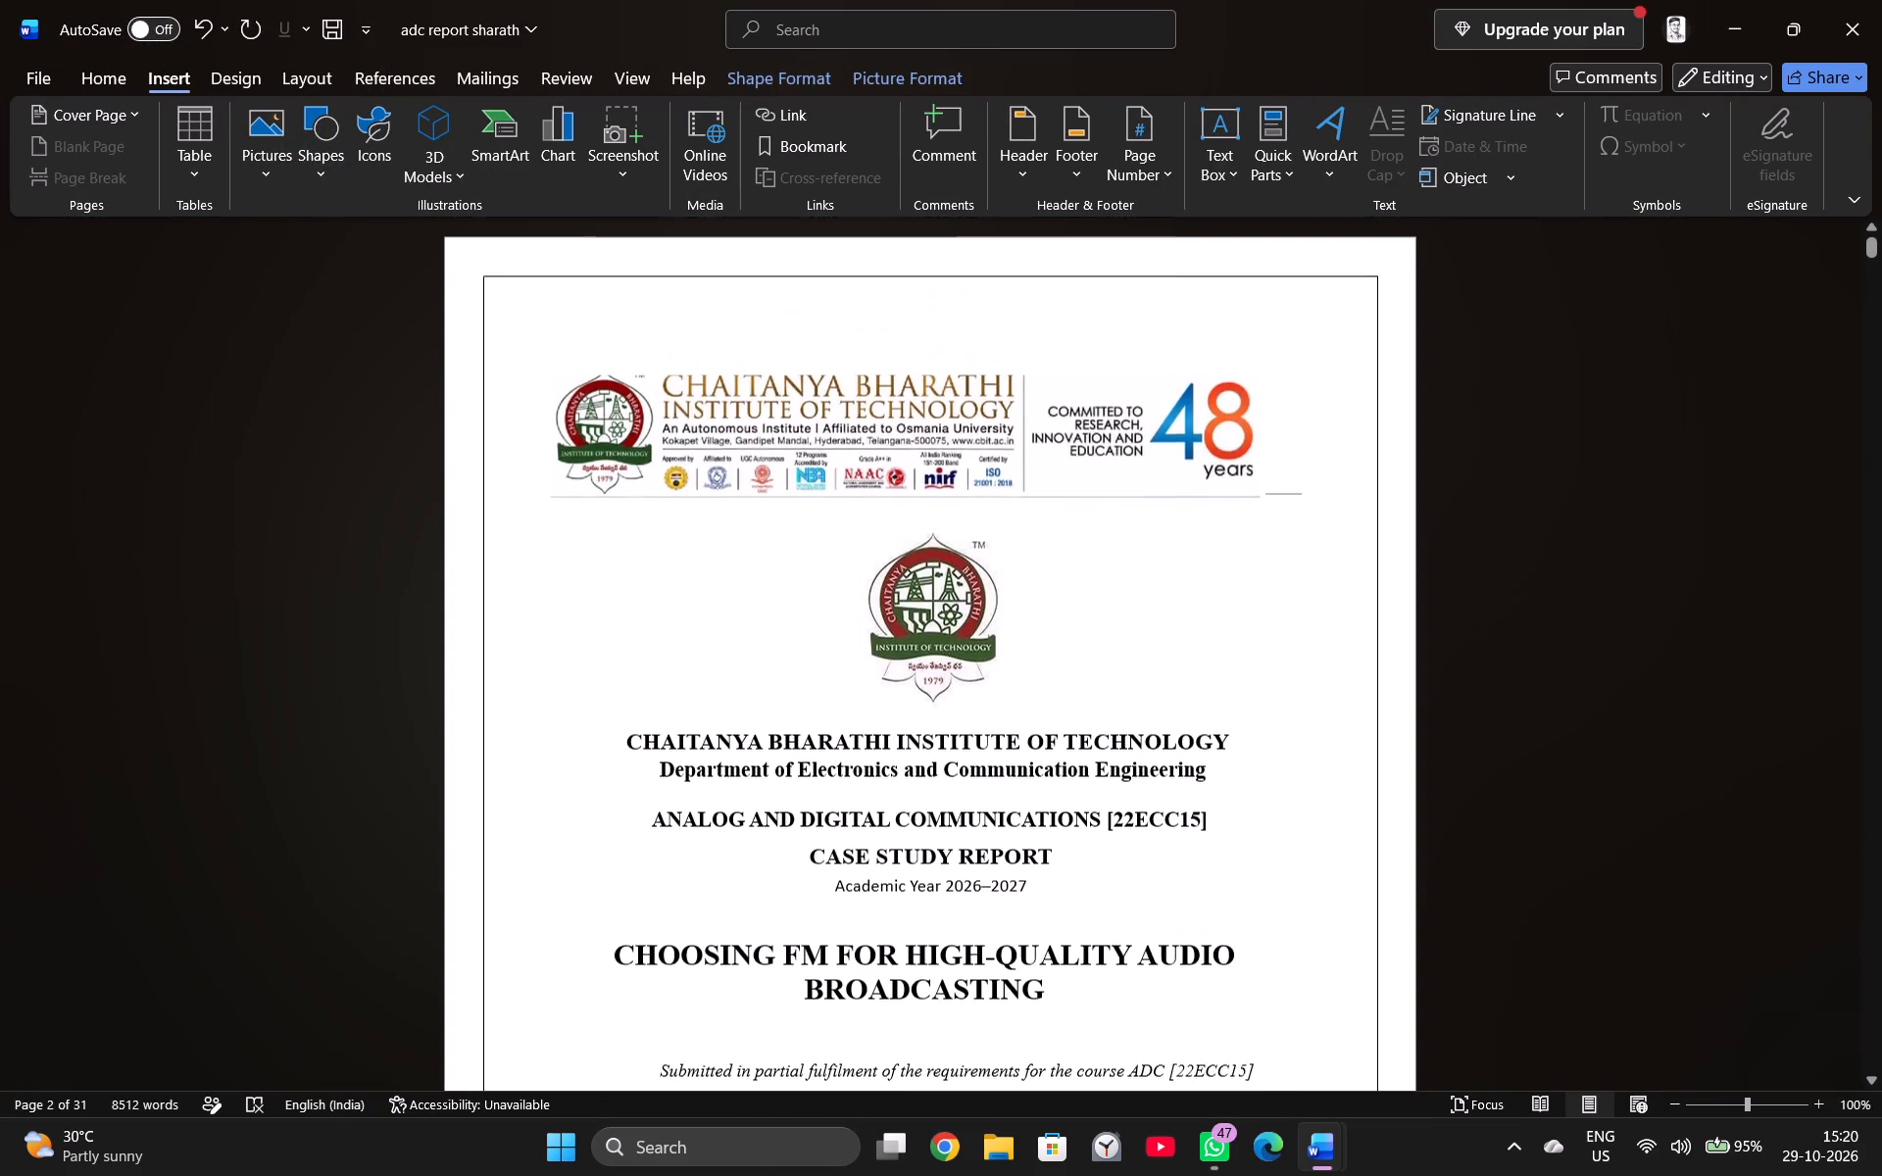
scroll(1137, 621, "down", 2)
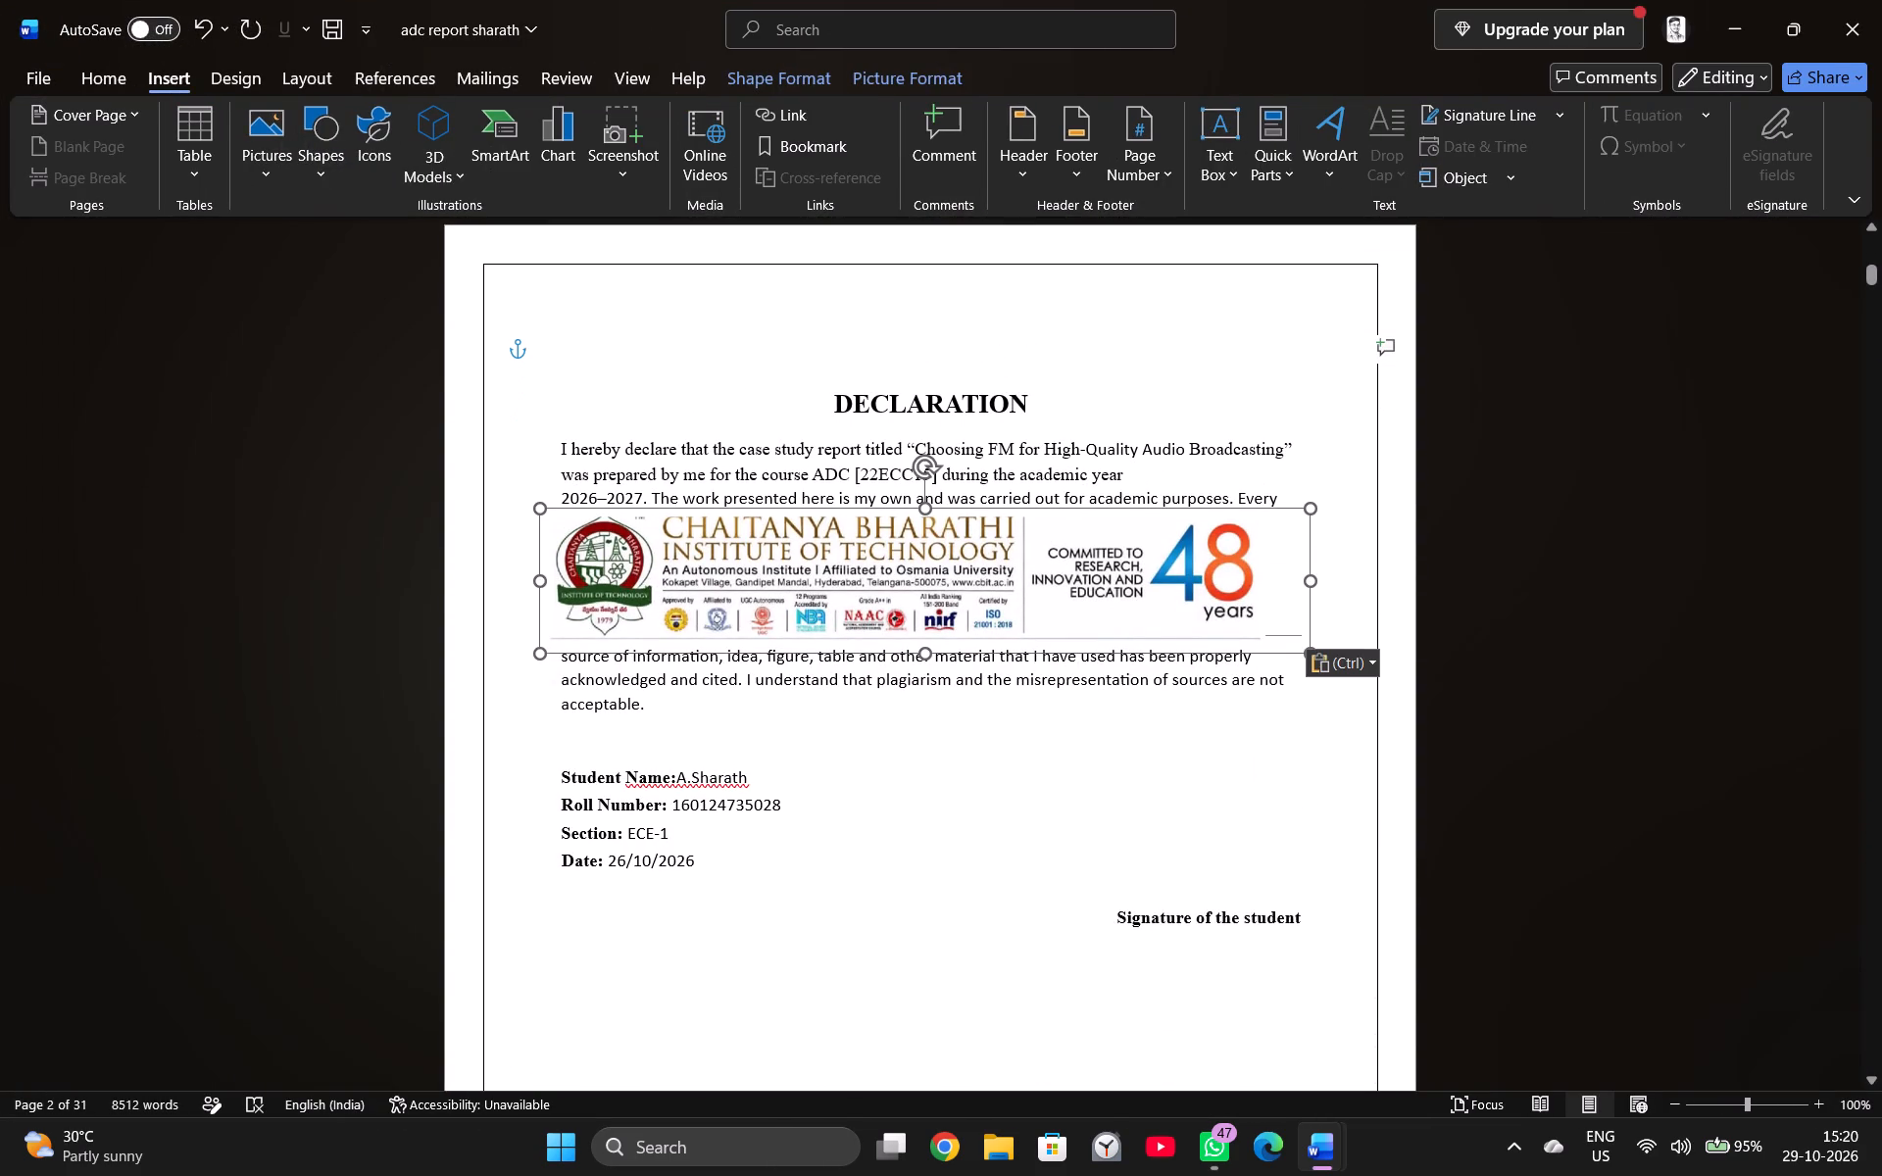
left_click_drag(942, 595, 948, 361)
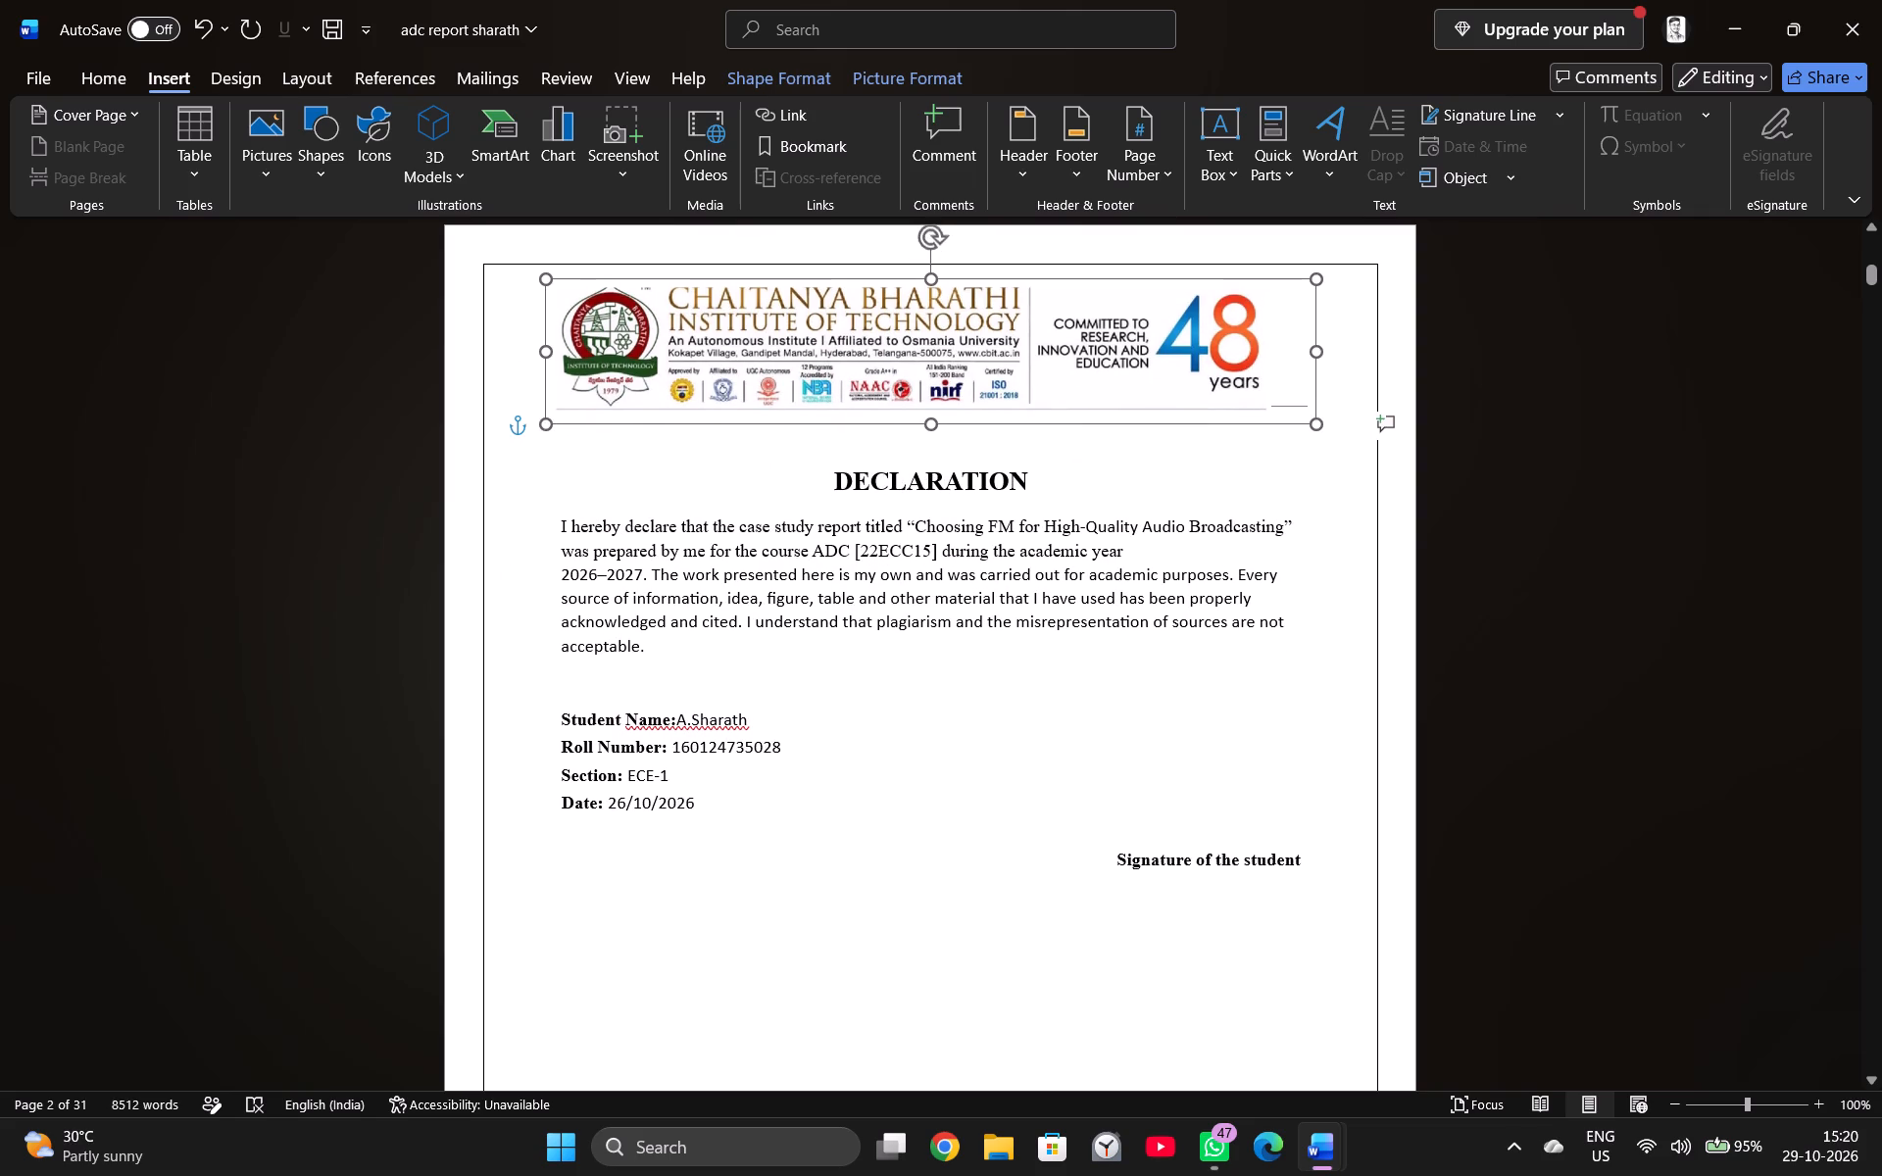
left_click_drag(948, 361, 948, 391)
left_click(1180, 509)
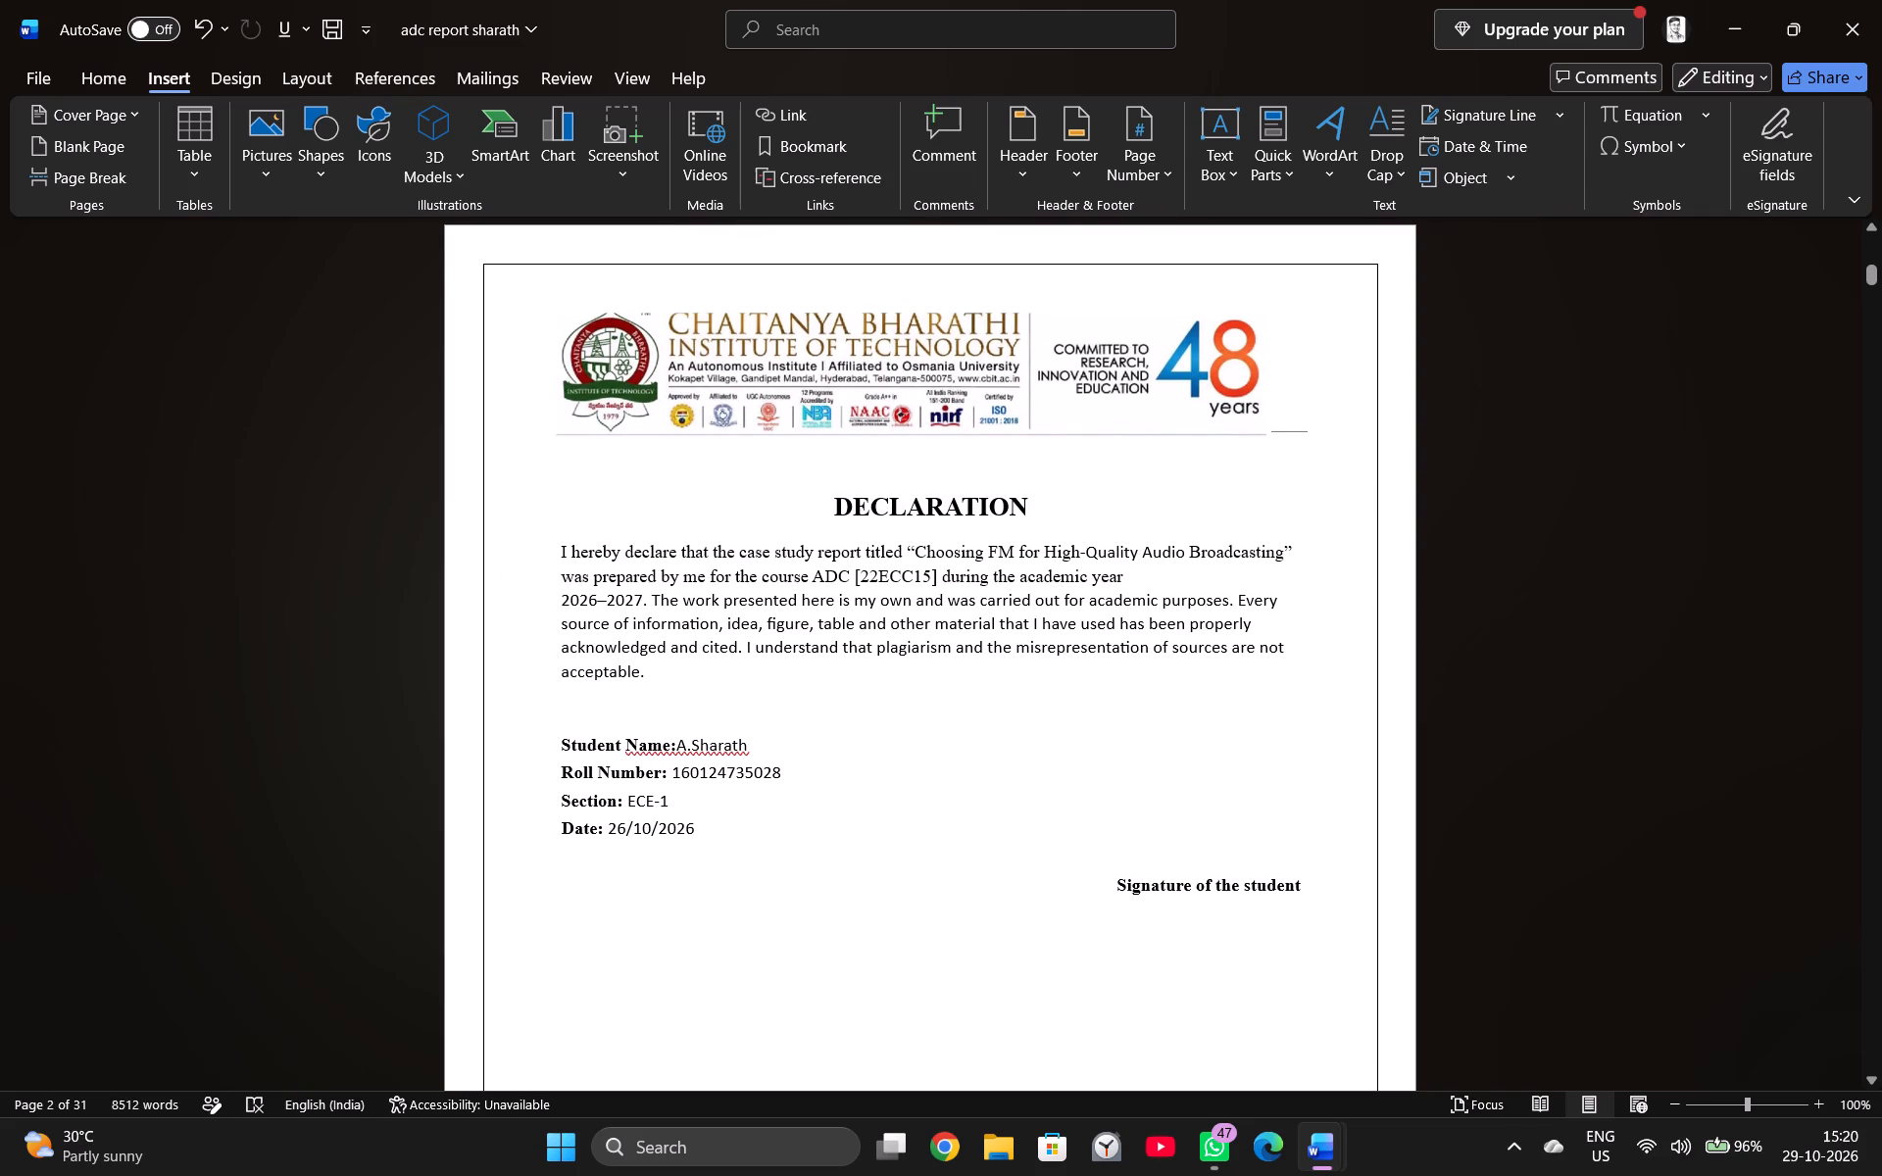
Add three blank lines above the Acknowledgement heading and place the copied college banner over them, just inside the page border's top edge.
scroll(880, 764, "down", 17)
scroll(879, 765, "up", 7)
scroll(873, 788, "down", 5)
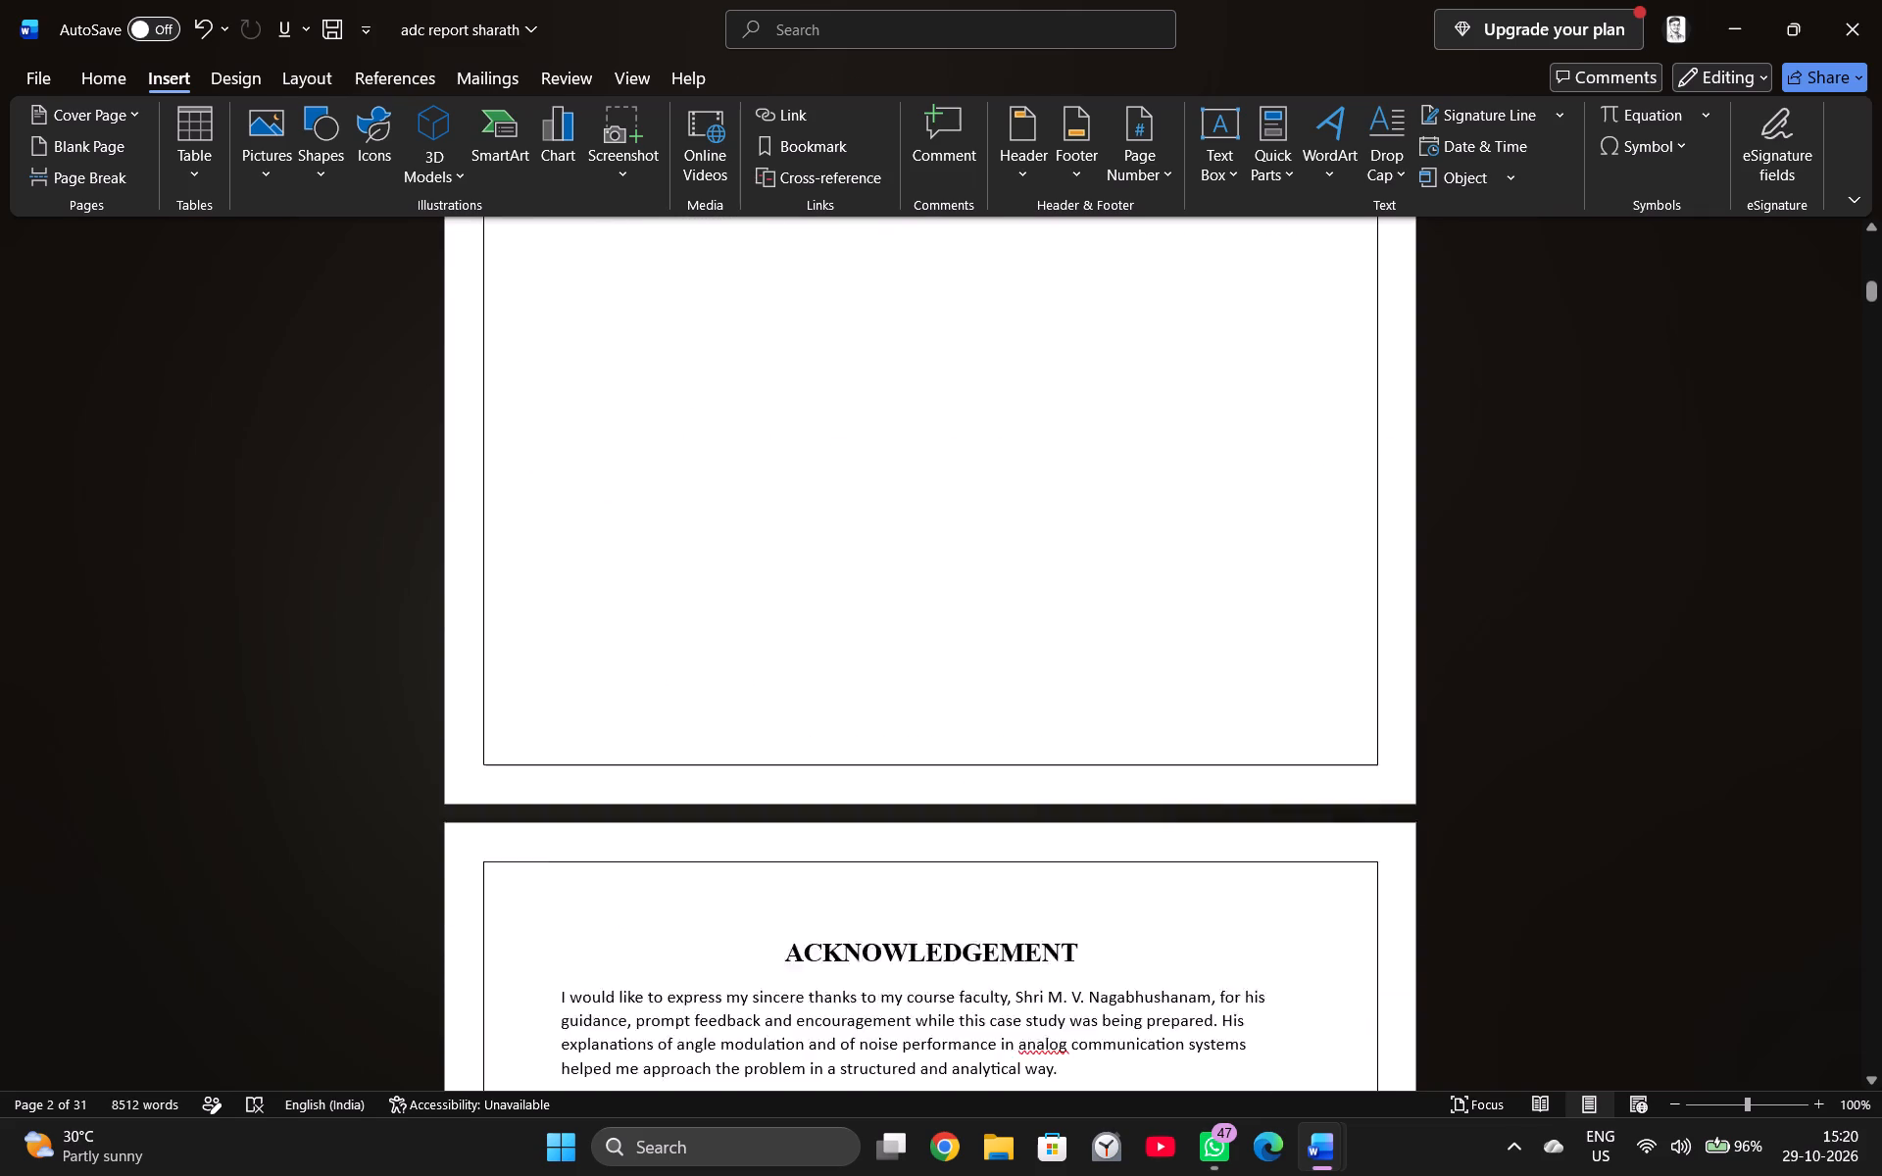
scroll(872, 786, "up", 8)
scroll(961, 998, "down", 14)
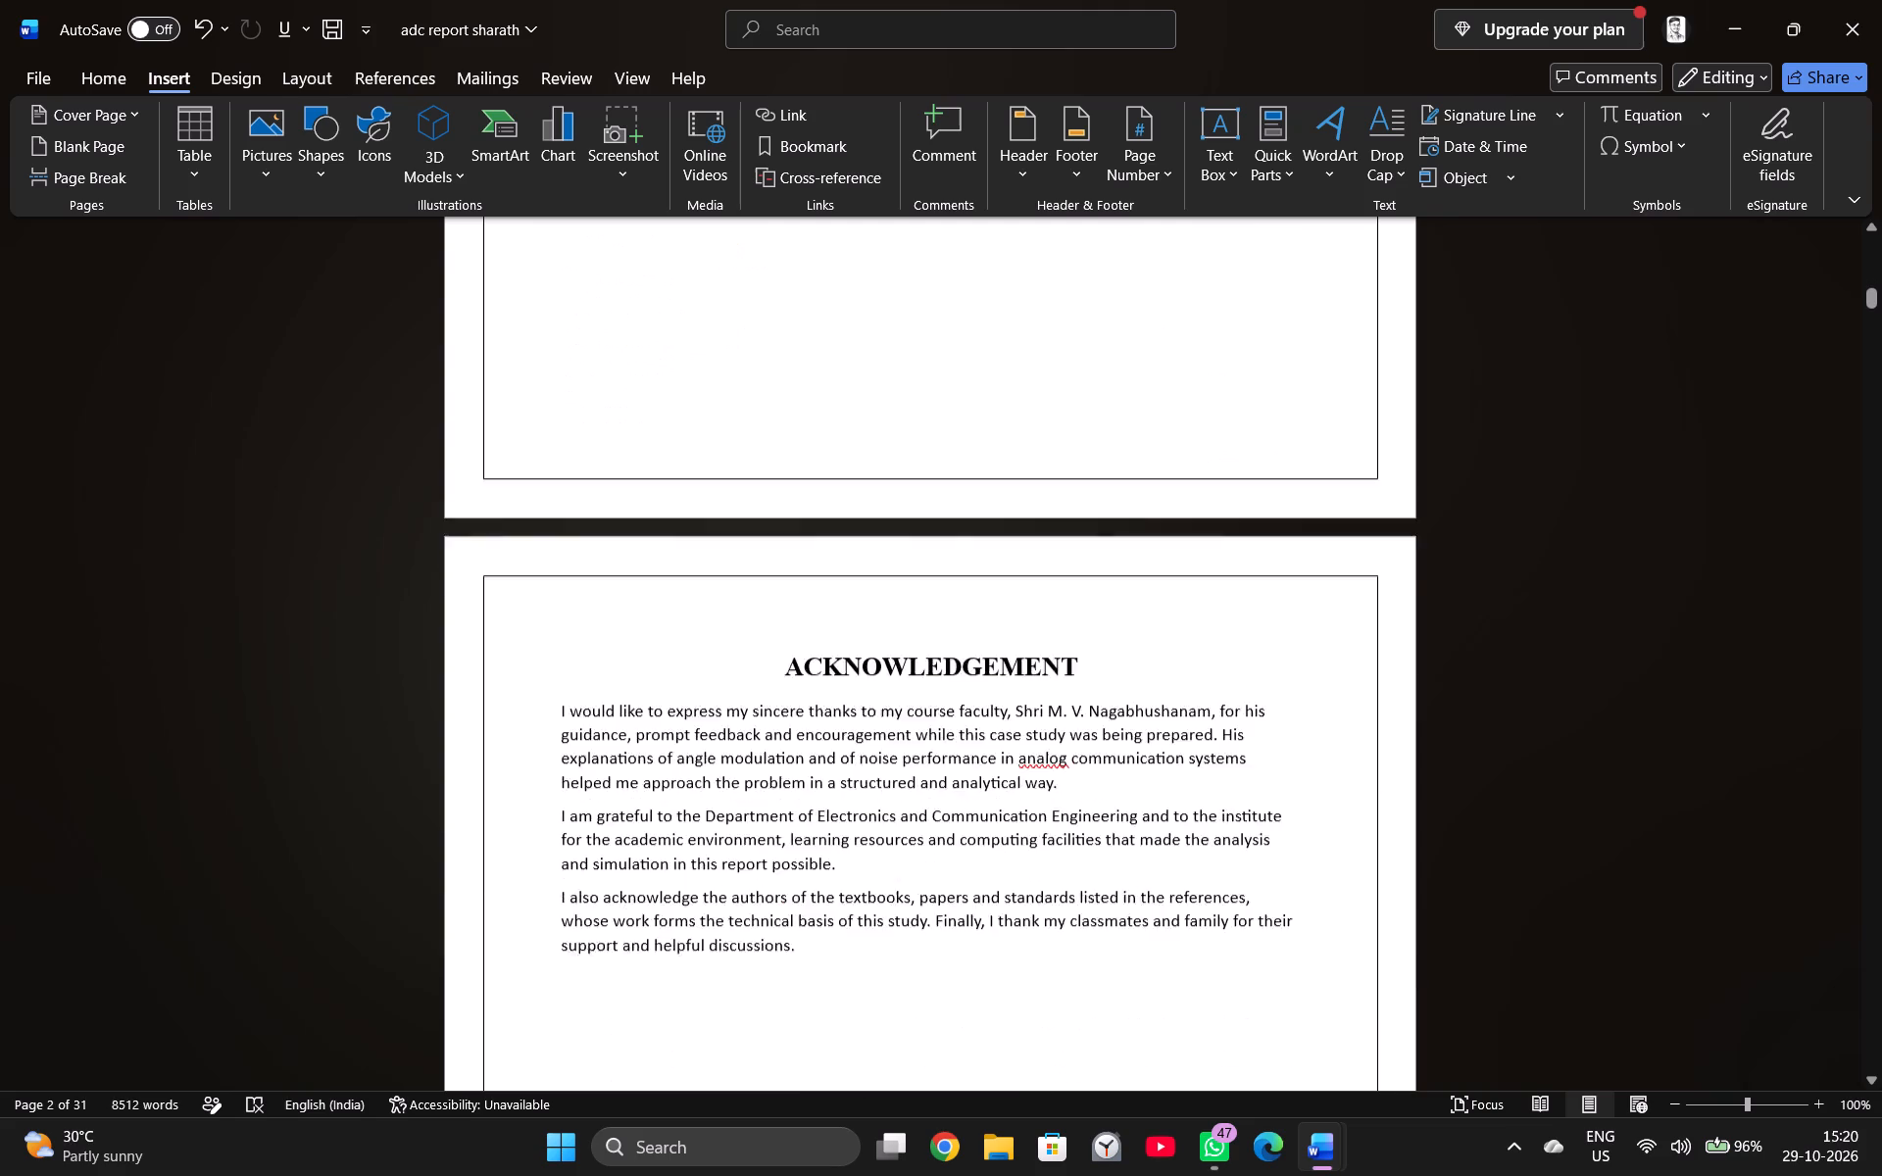
left_click(781, 513)
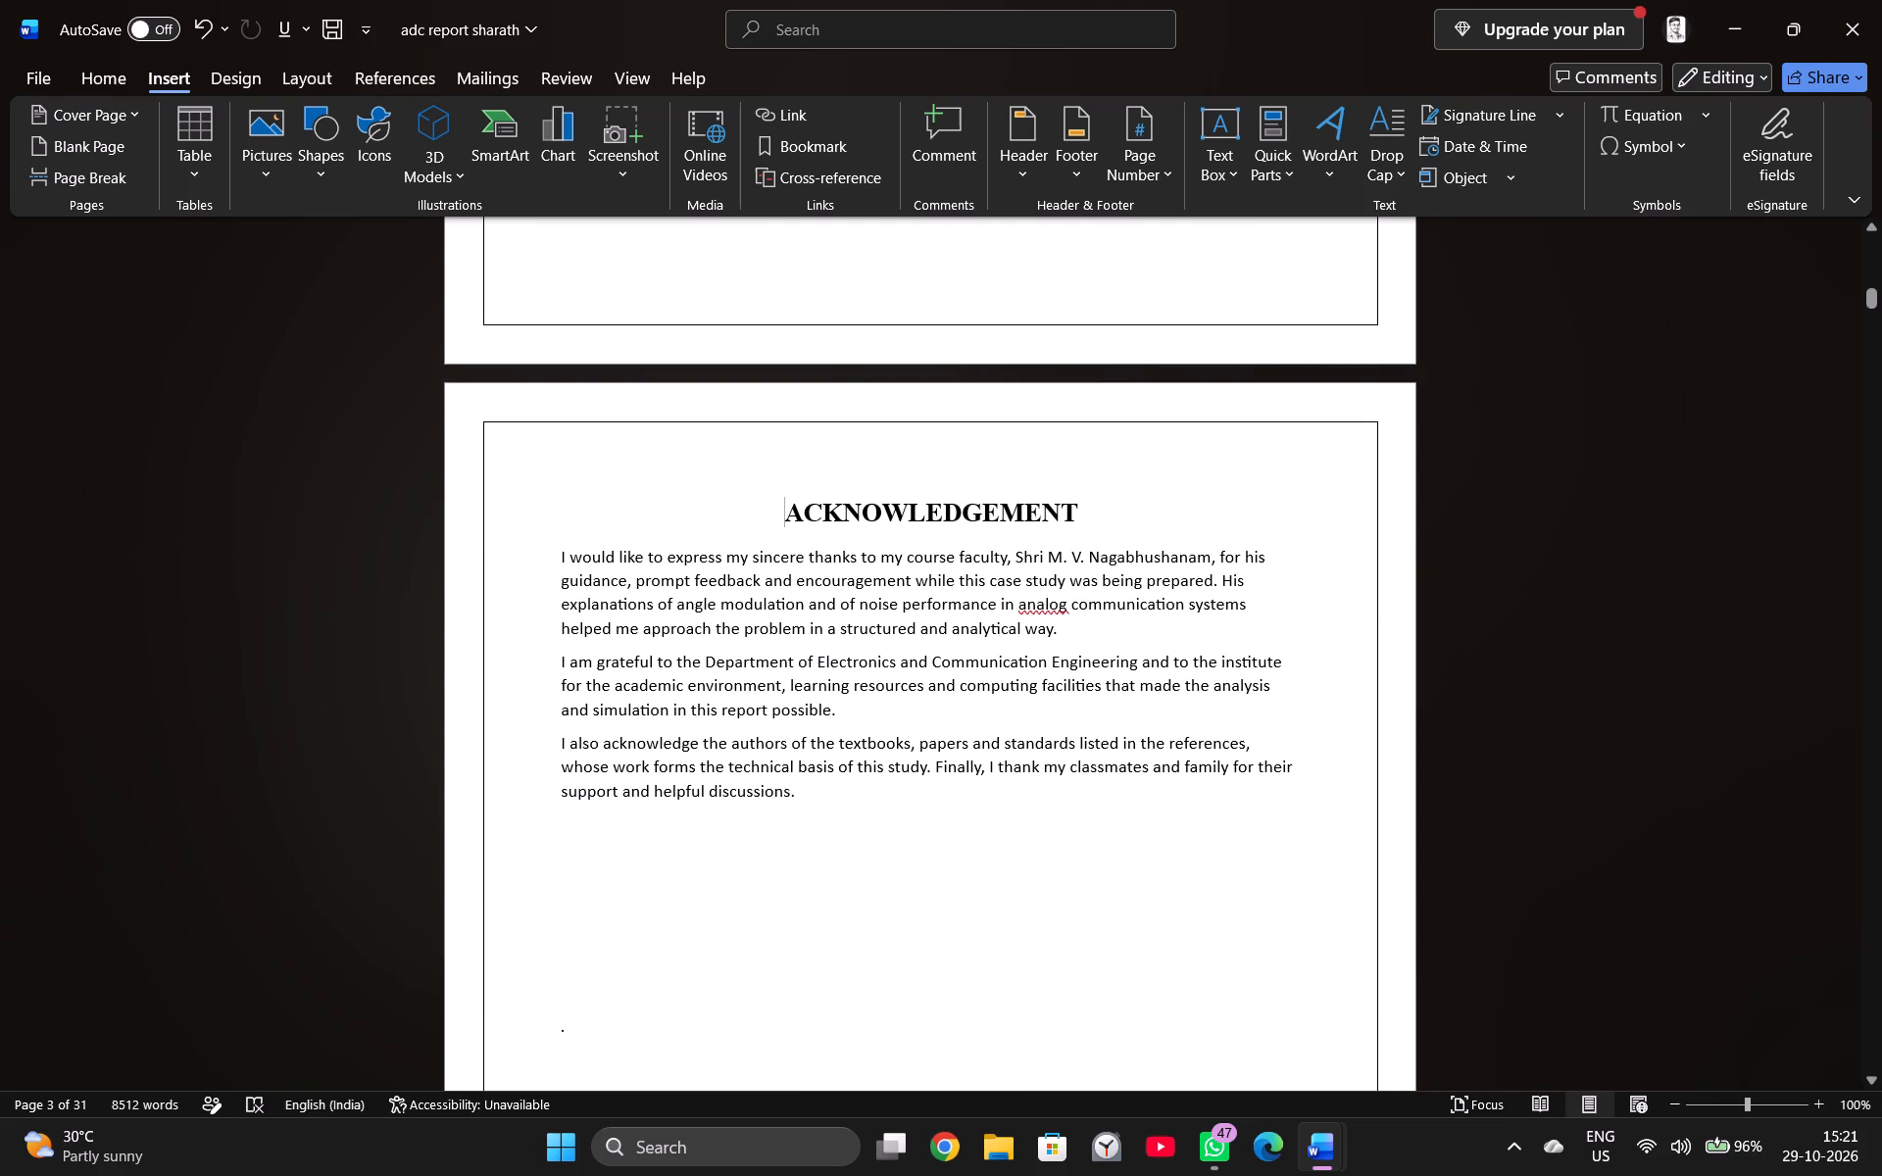
key("Return")
key("Return")
key("Return")
left_click(828, 493)
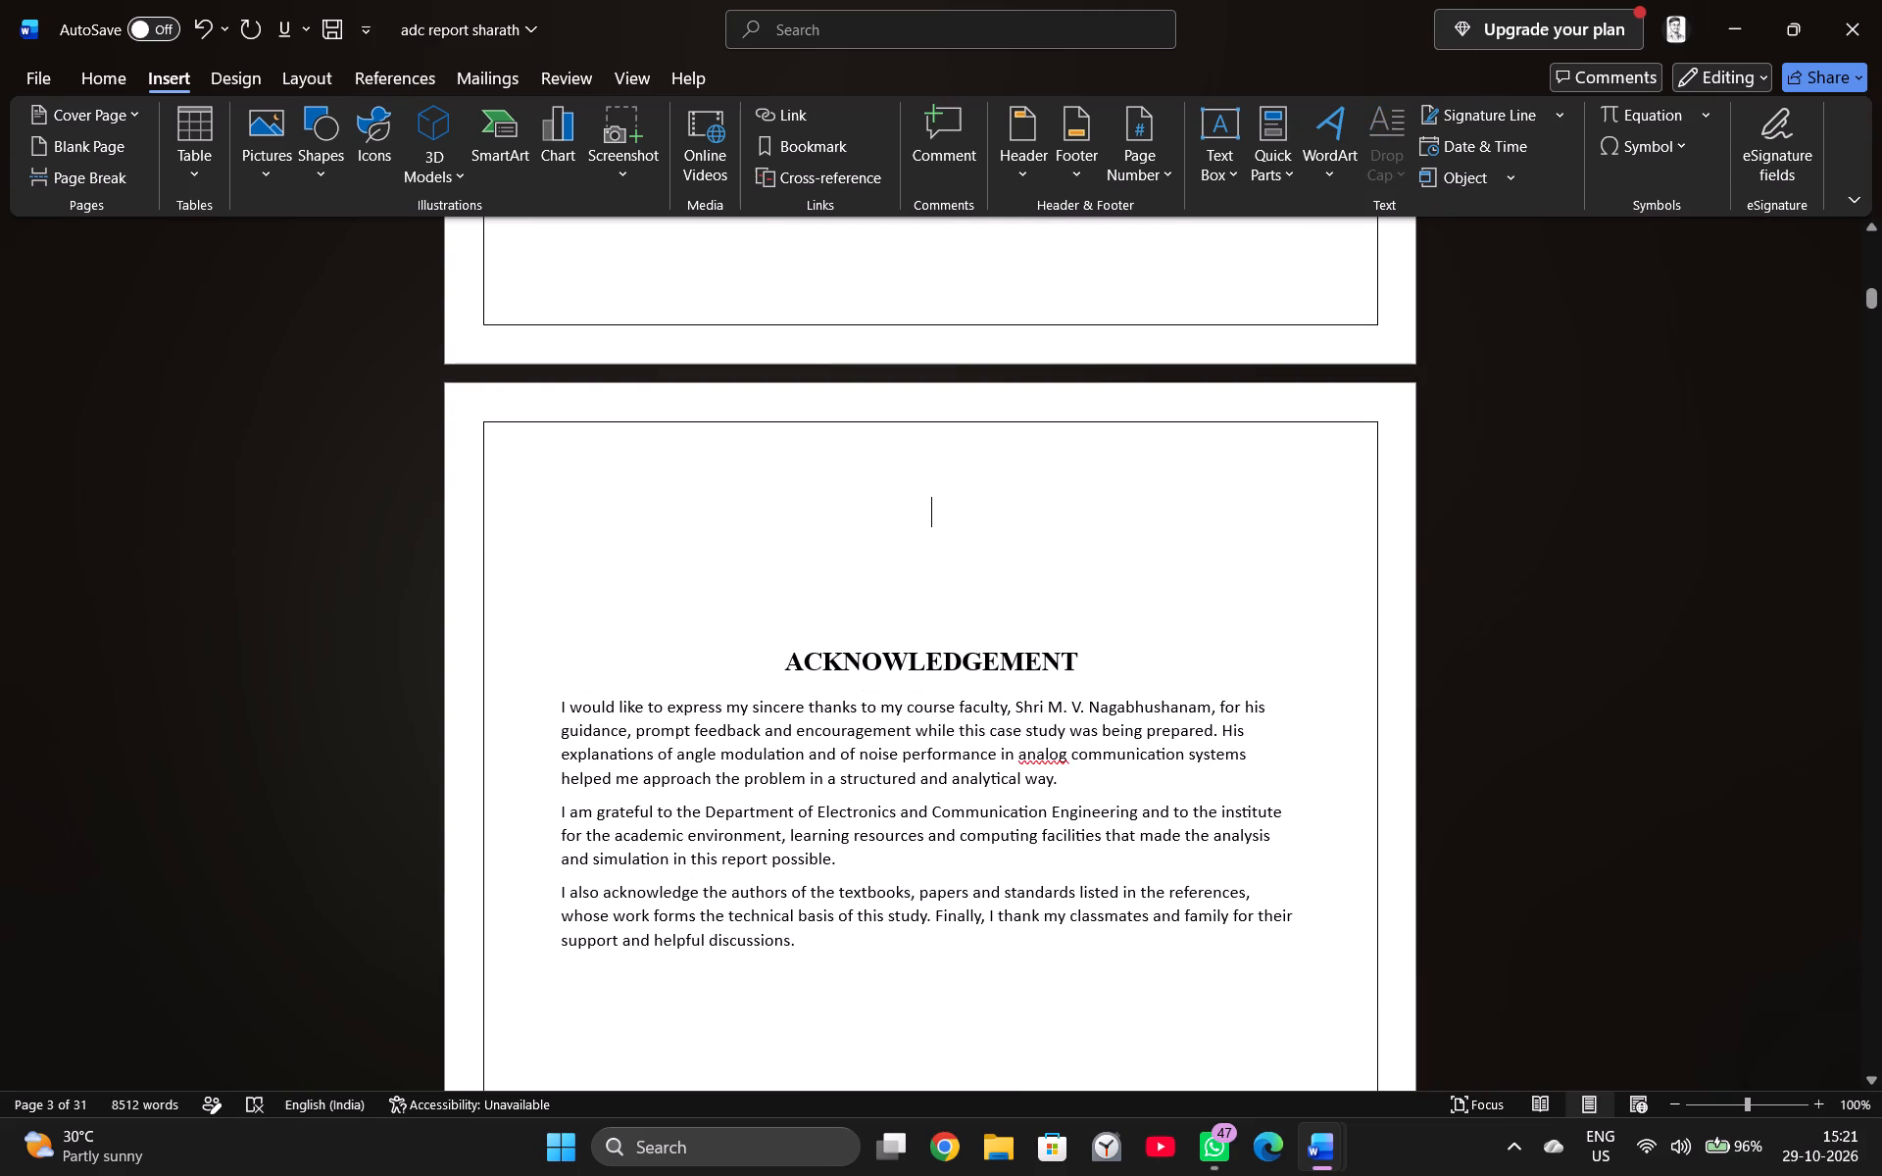
key("ctrl+v")
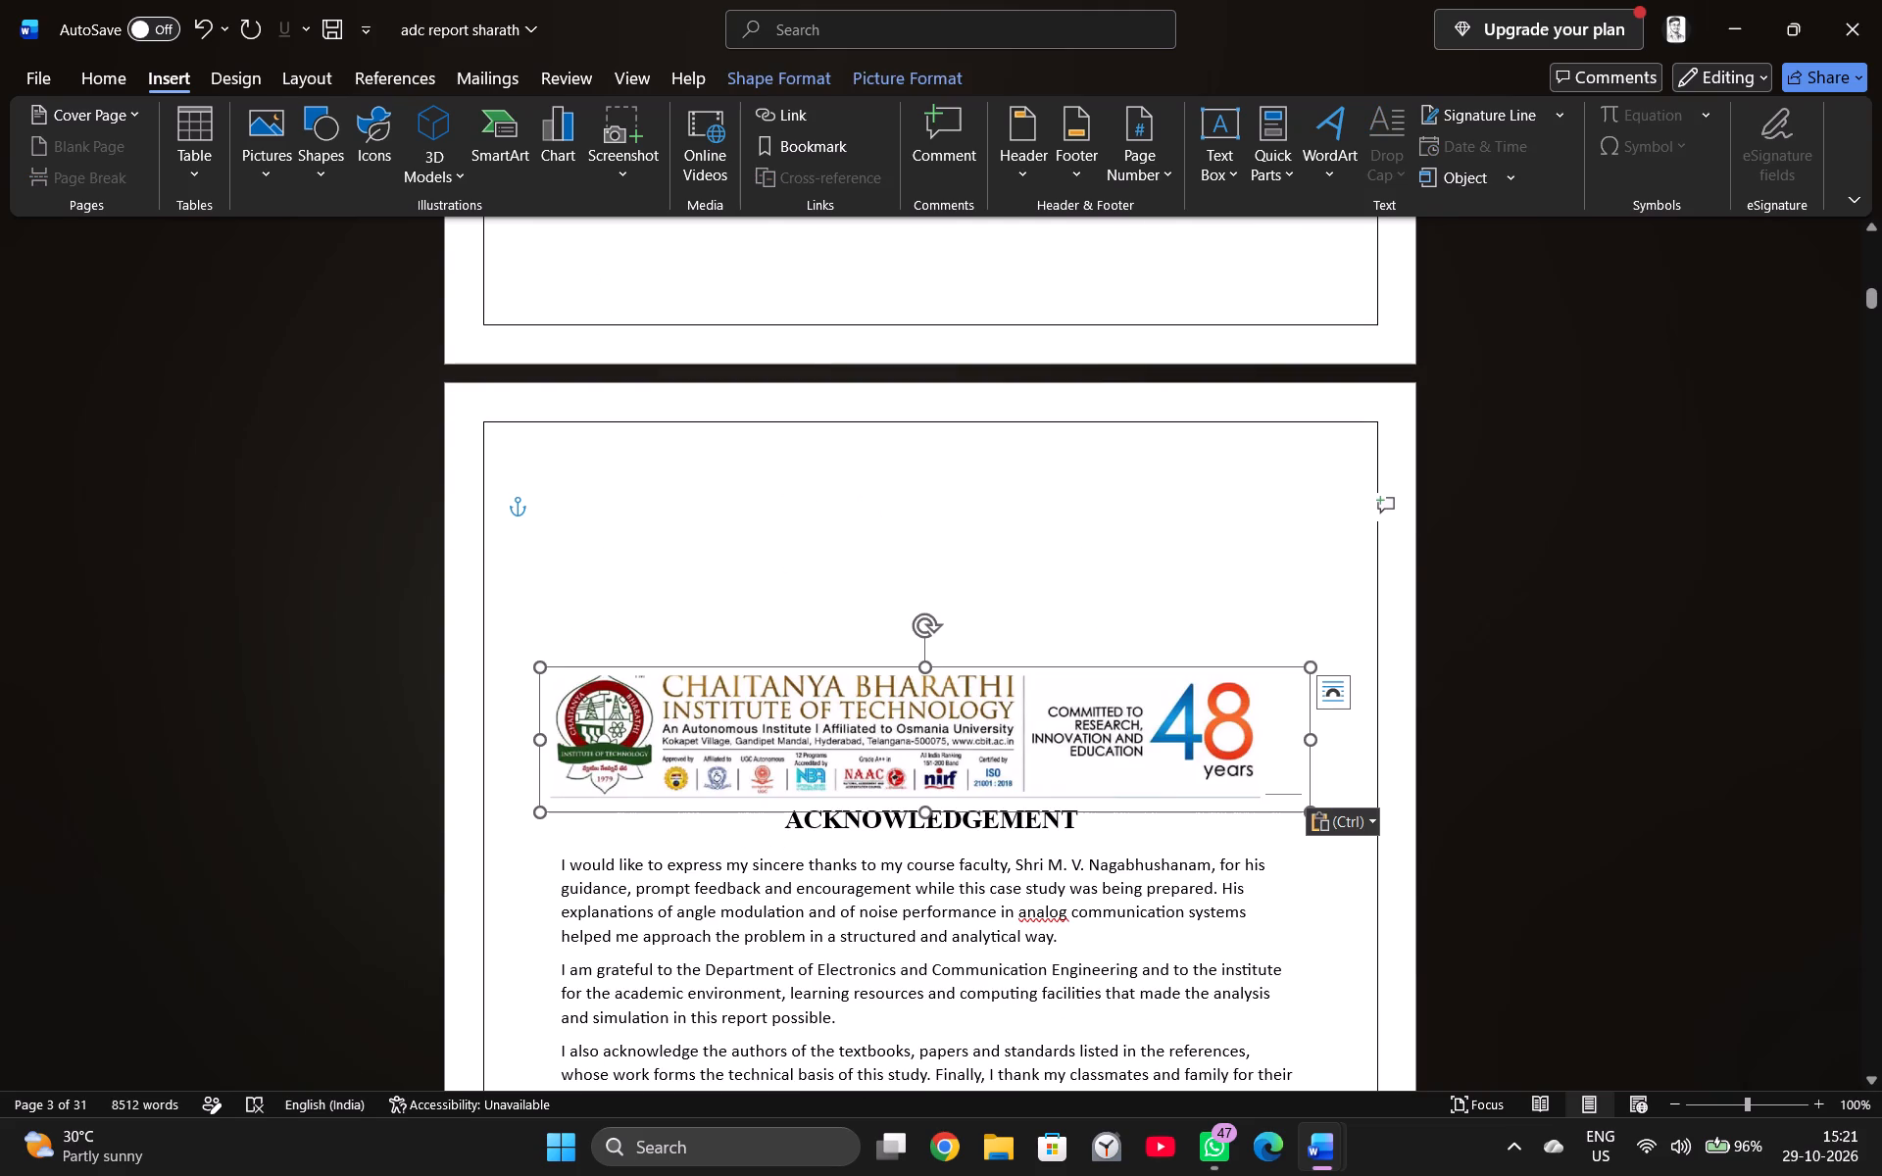
left_click_drag(891, 704, 900, 494)
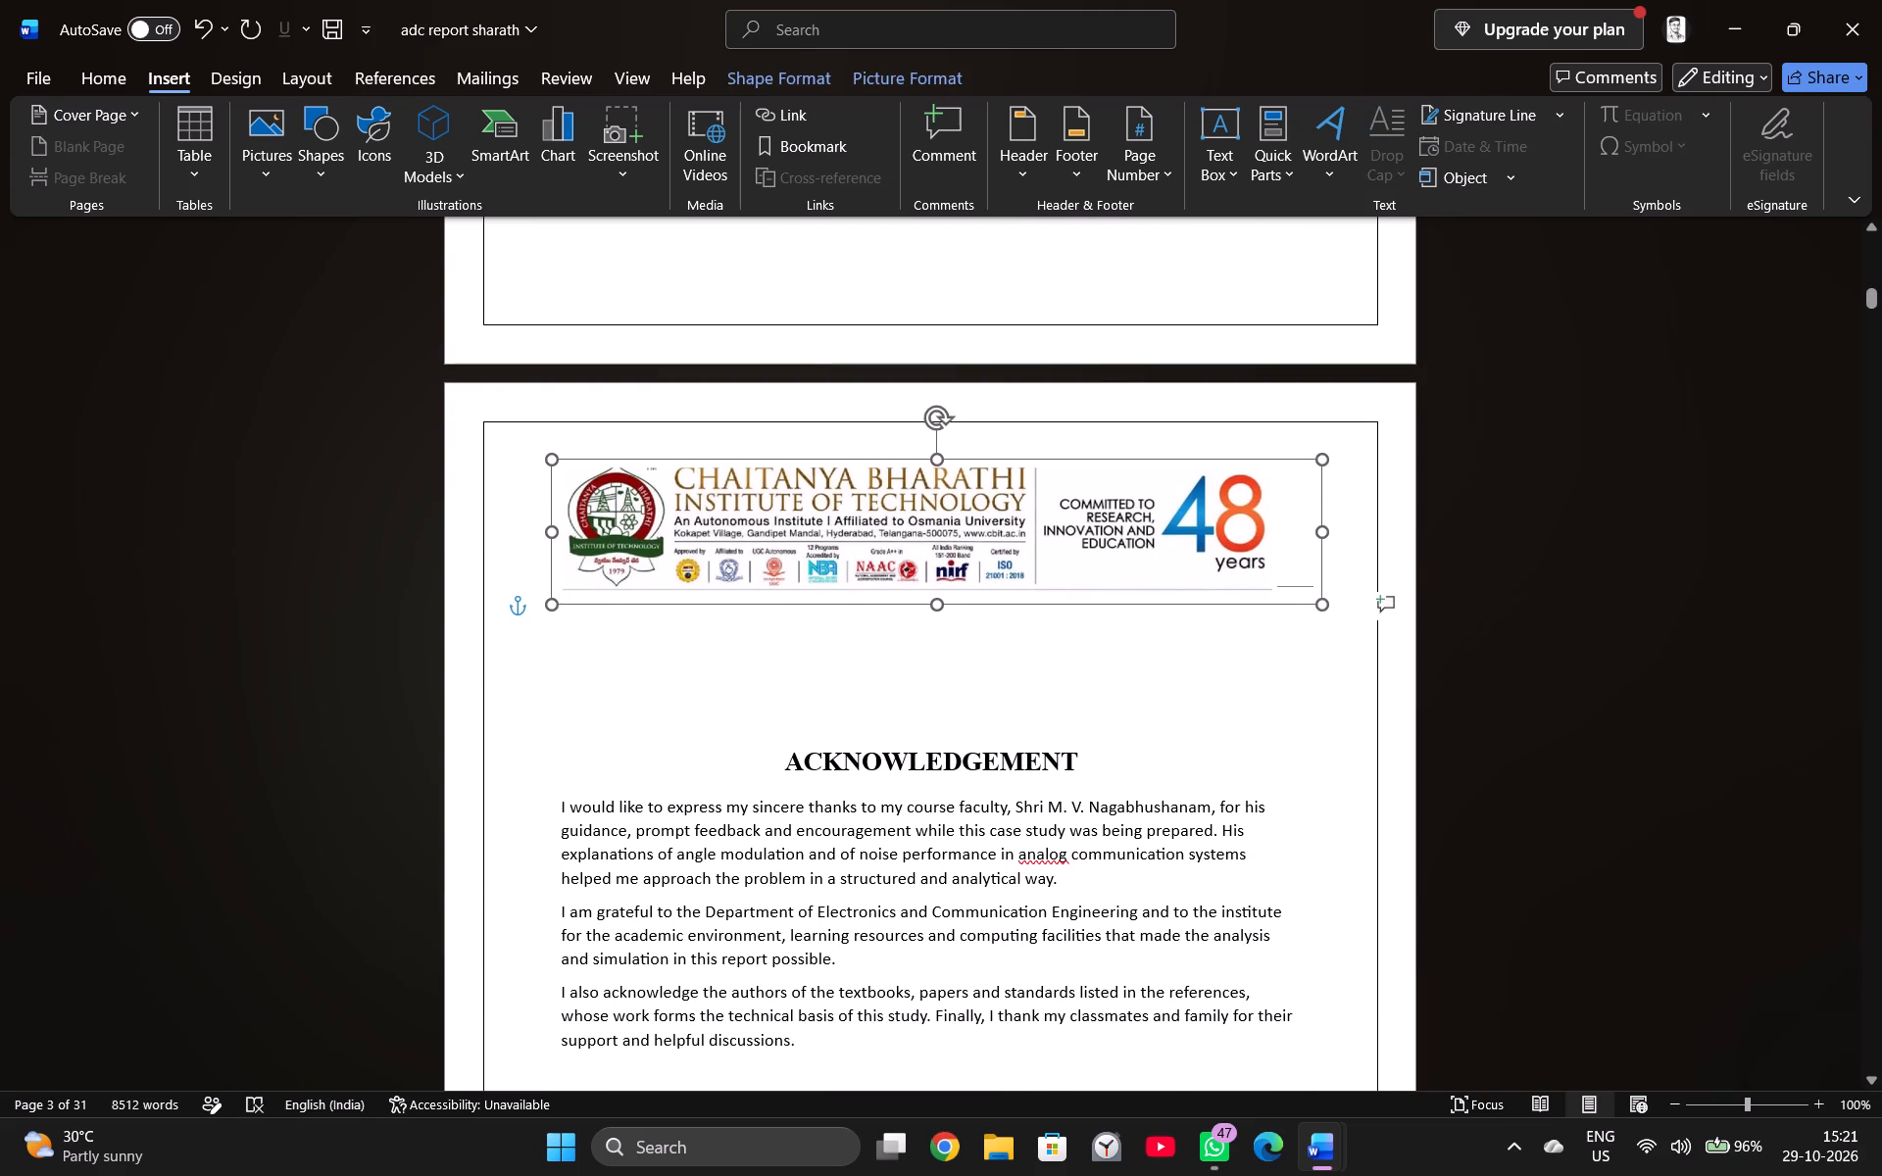
left_click_drag(900, 494, 900, 485)
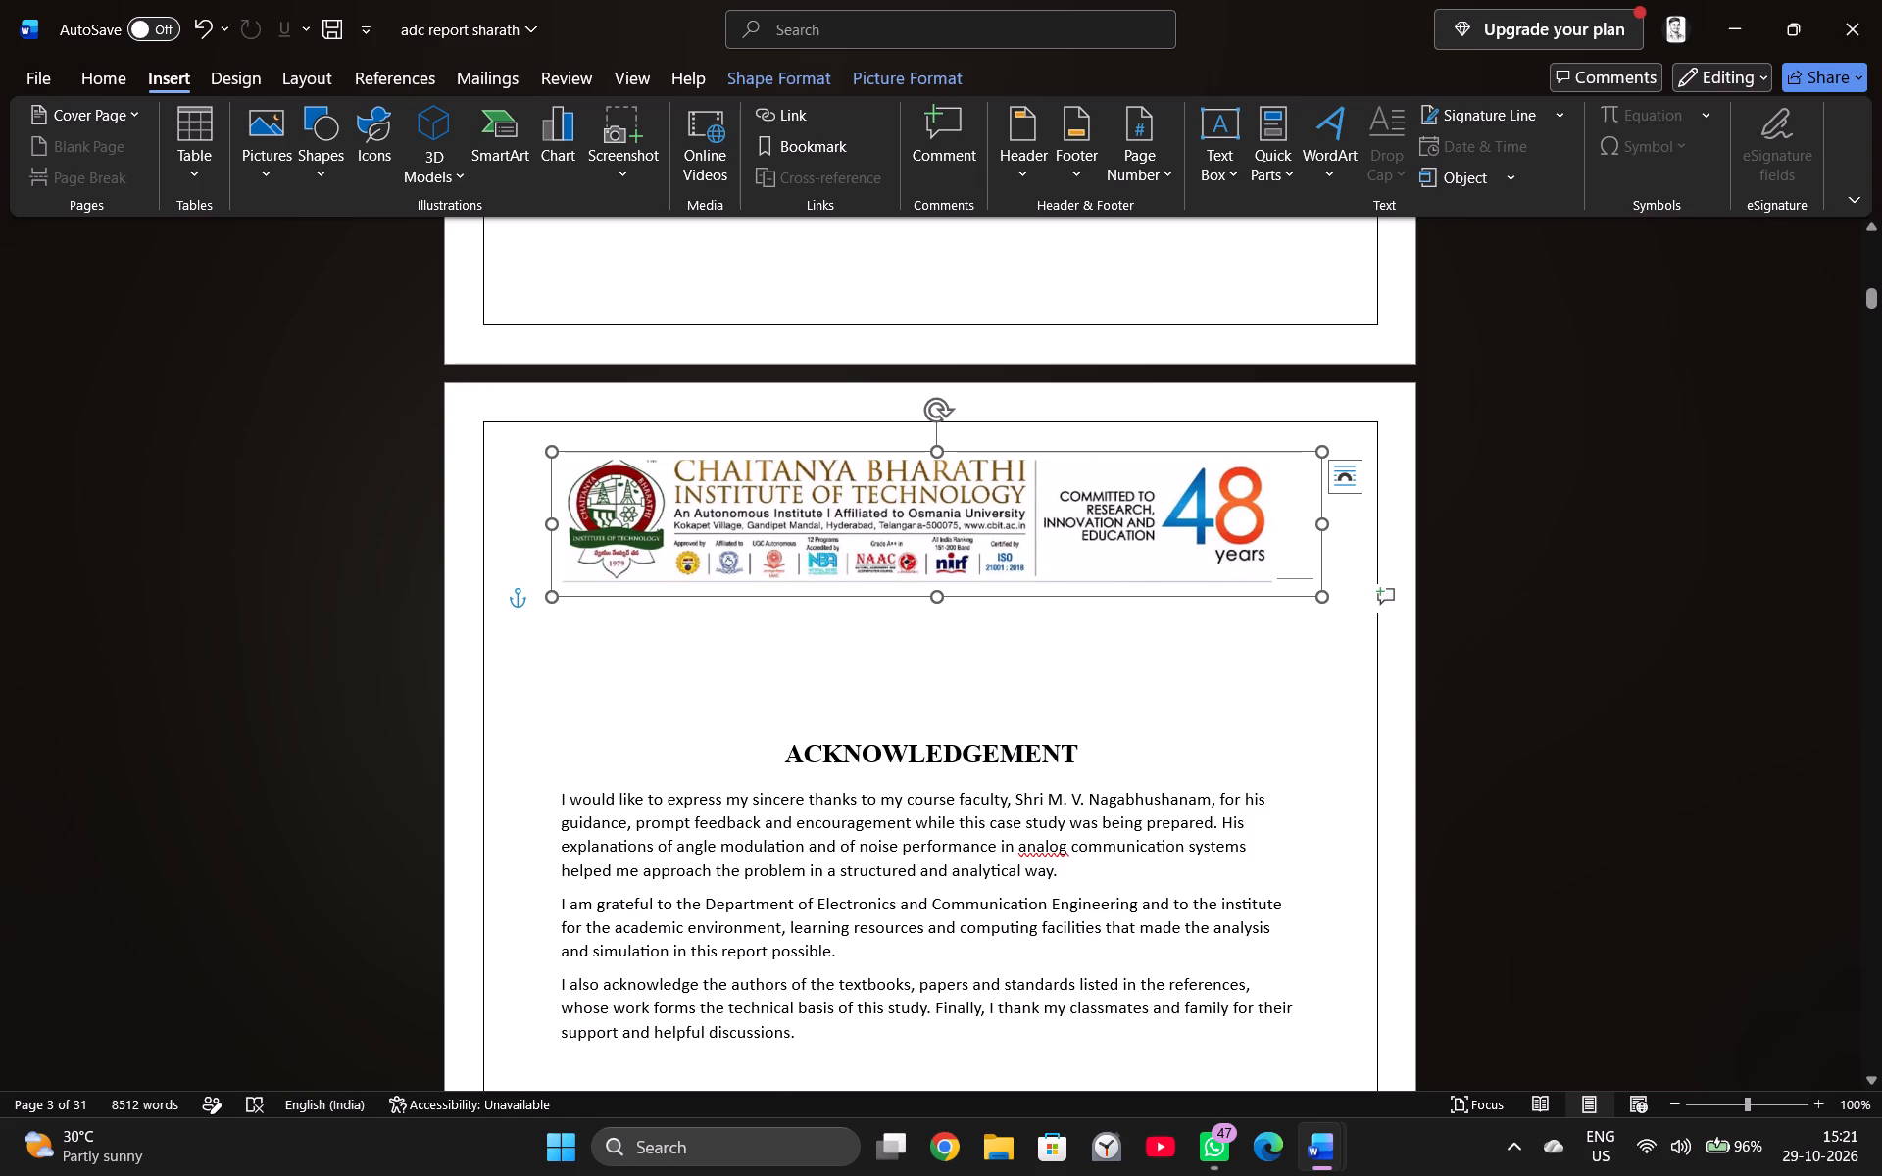
Remove two of the blank lines between the banner and the Acknowledgement heading, and pad the heading with spaces to roughly the page centre.
left_click(761, 742)
key("BackSpace")
key("BackSpace")
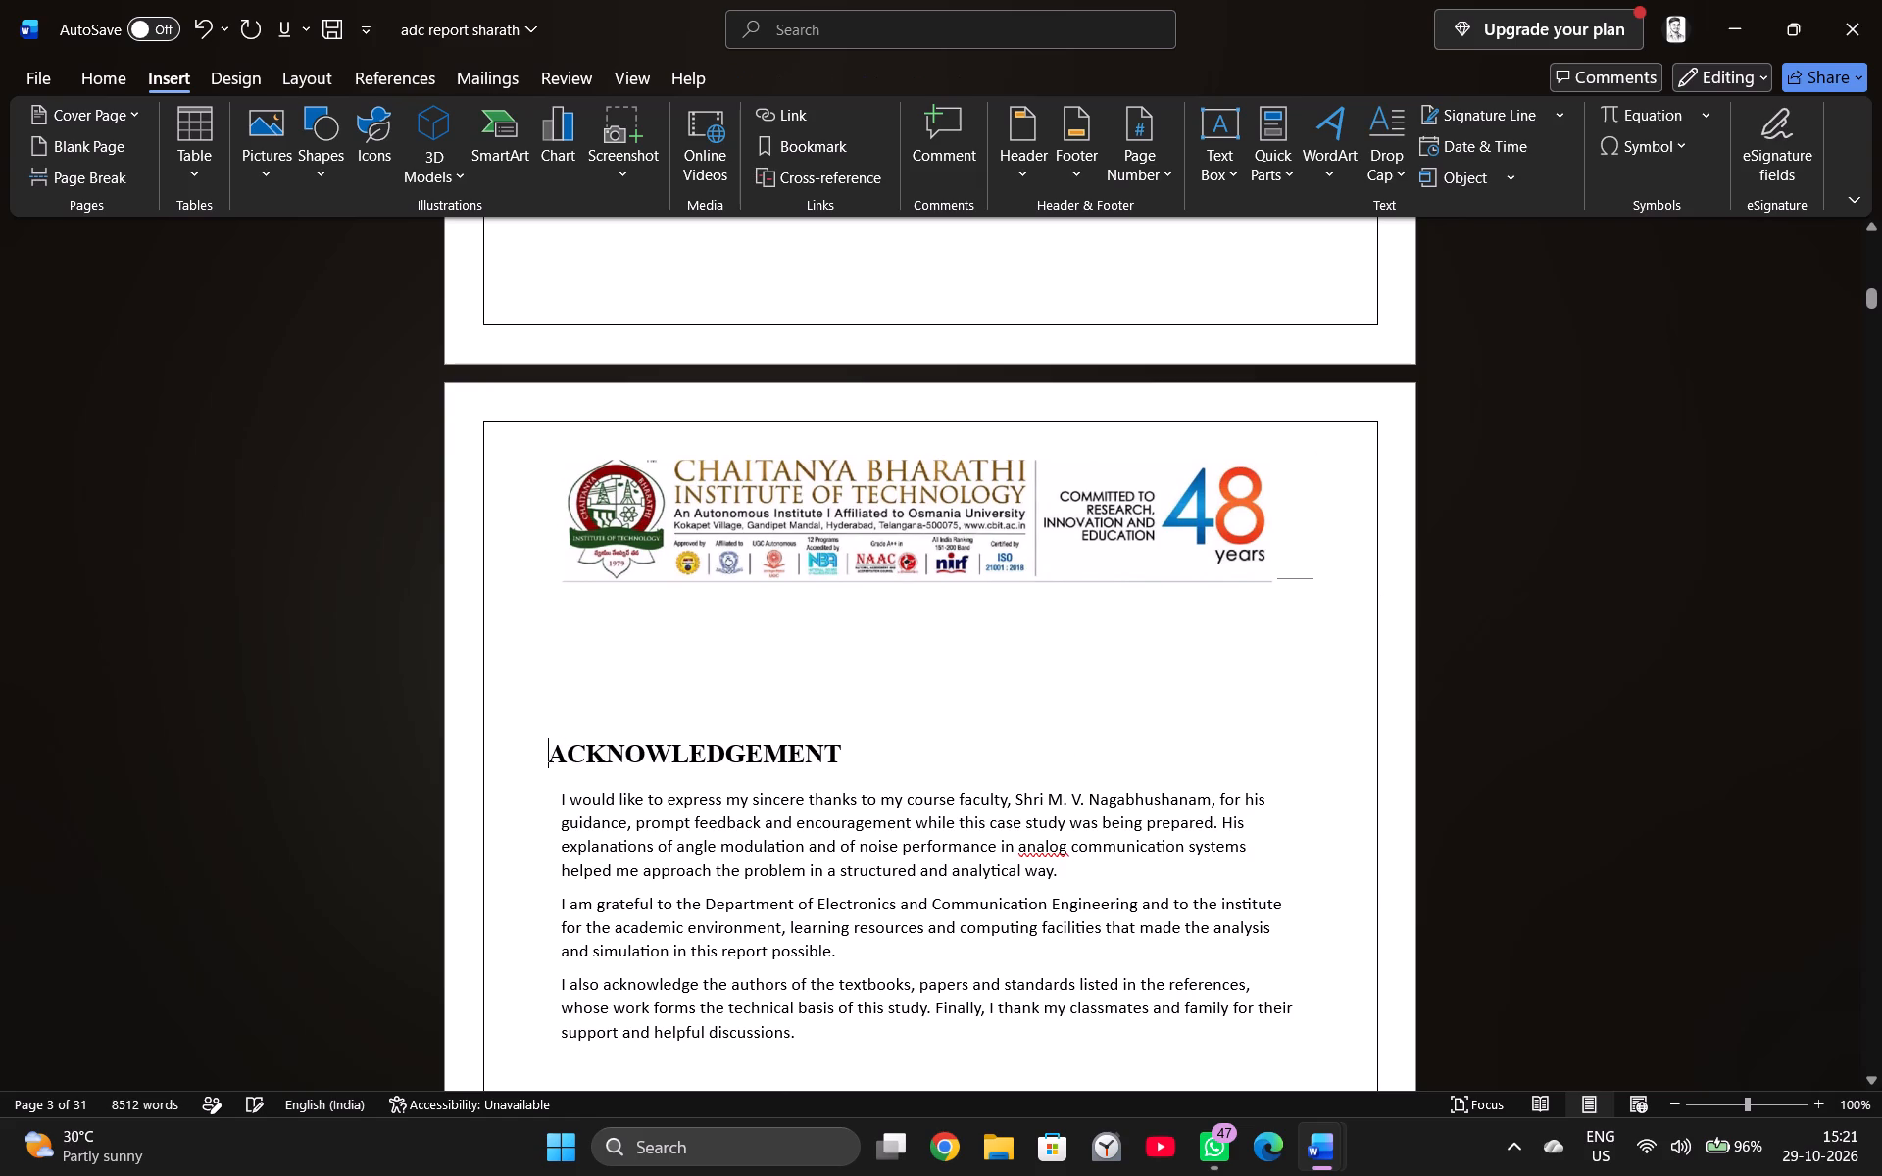
key("BackSpace")
key("BackSpace")
key("space")
key("space")
key("space")
key("space")
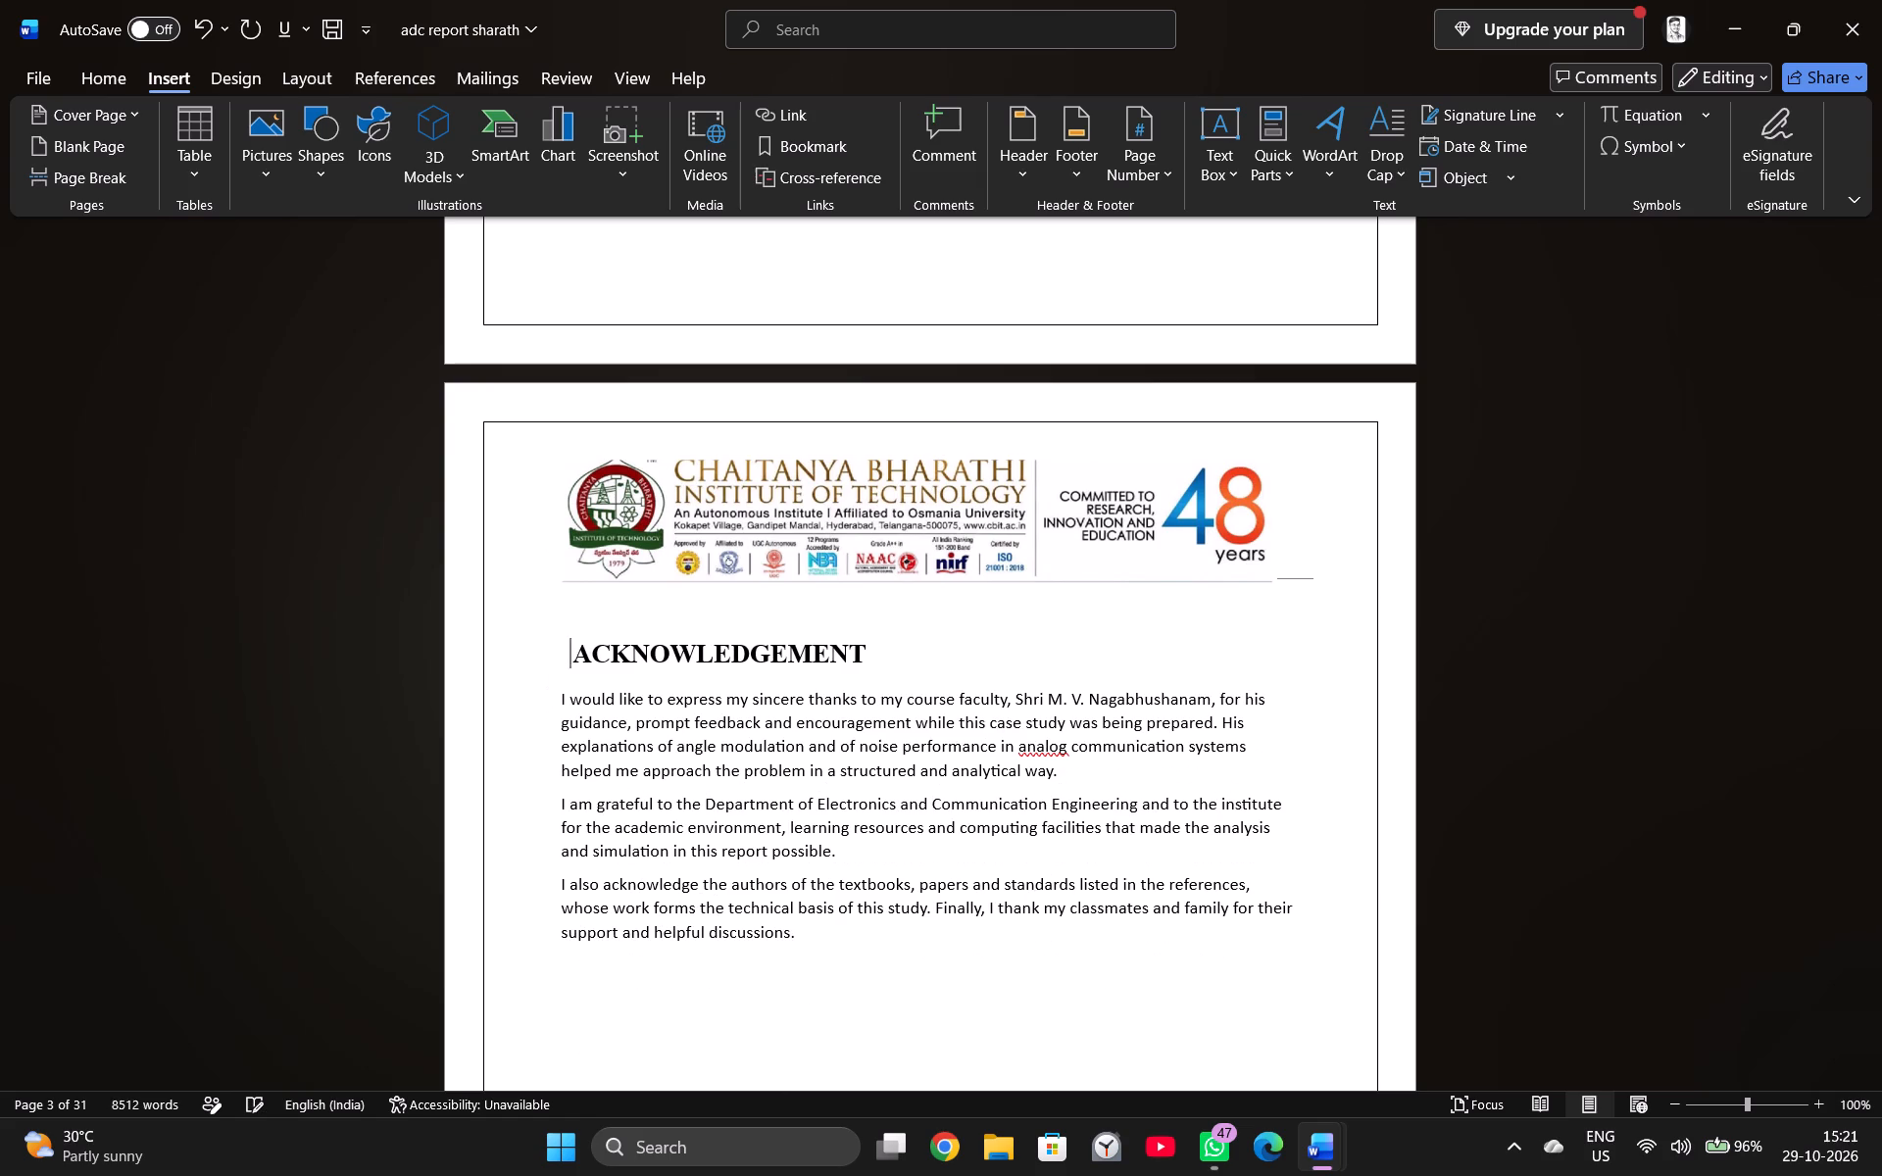
key("space")
key("space")
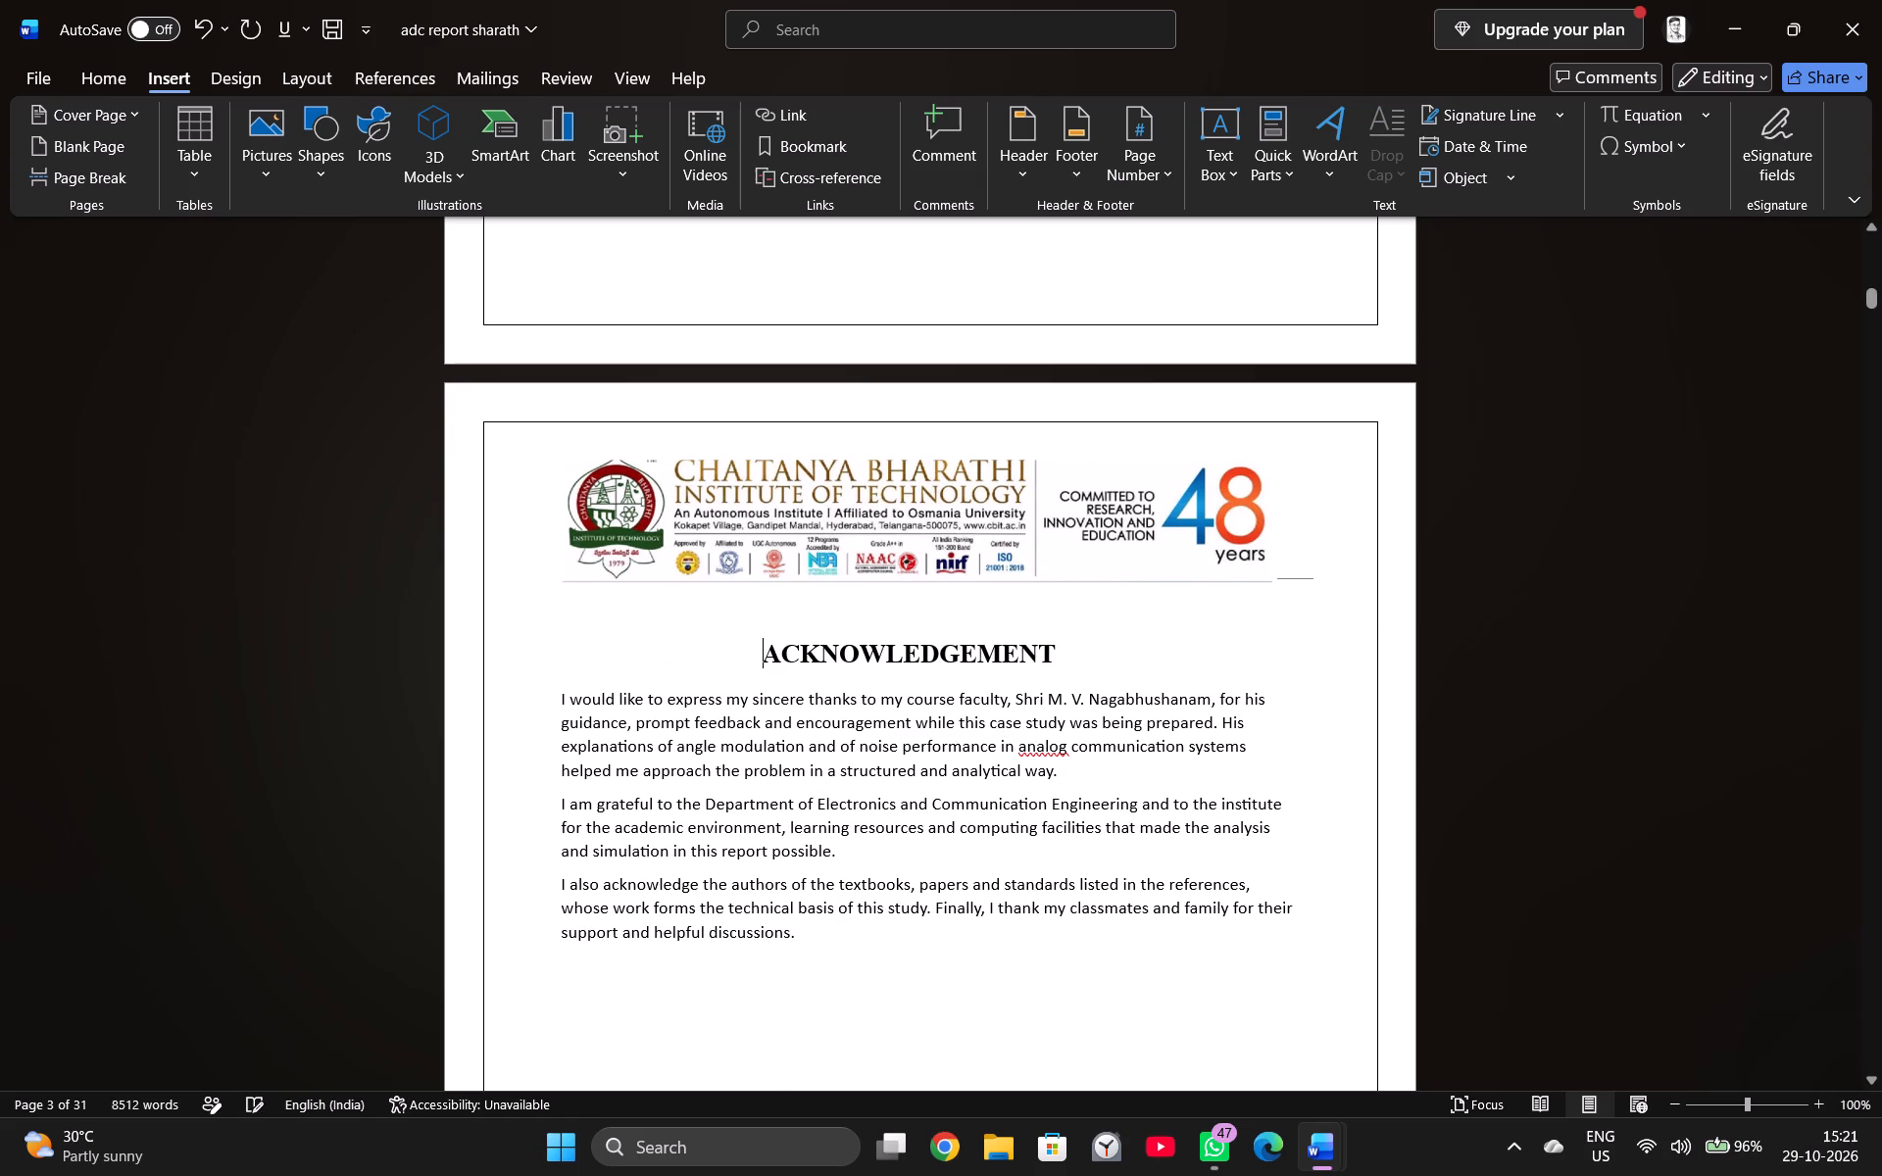
Review the report's front pages from the cover through the Declaration, Acknowledgement and Contents to the List of Figures and List of Tables.
scroll(951, 542, "up", 20)
scroll(951, 542, "up", 19)
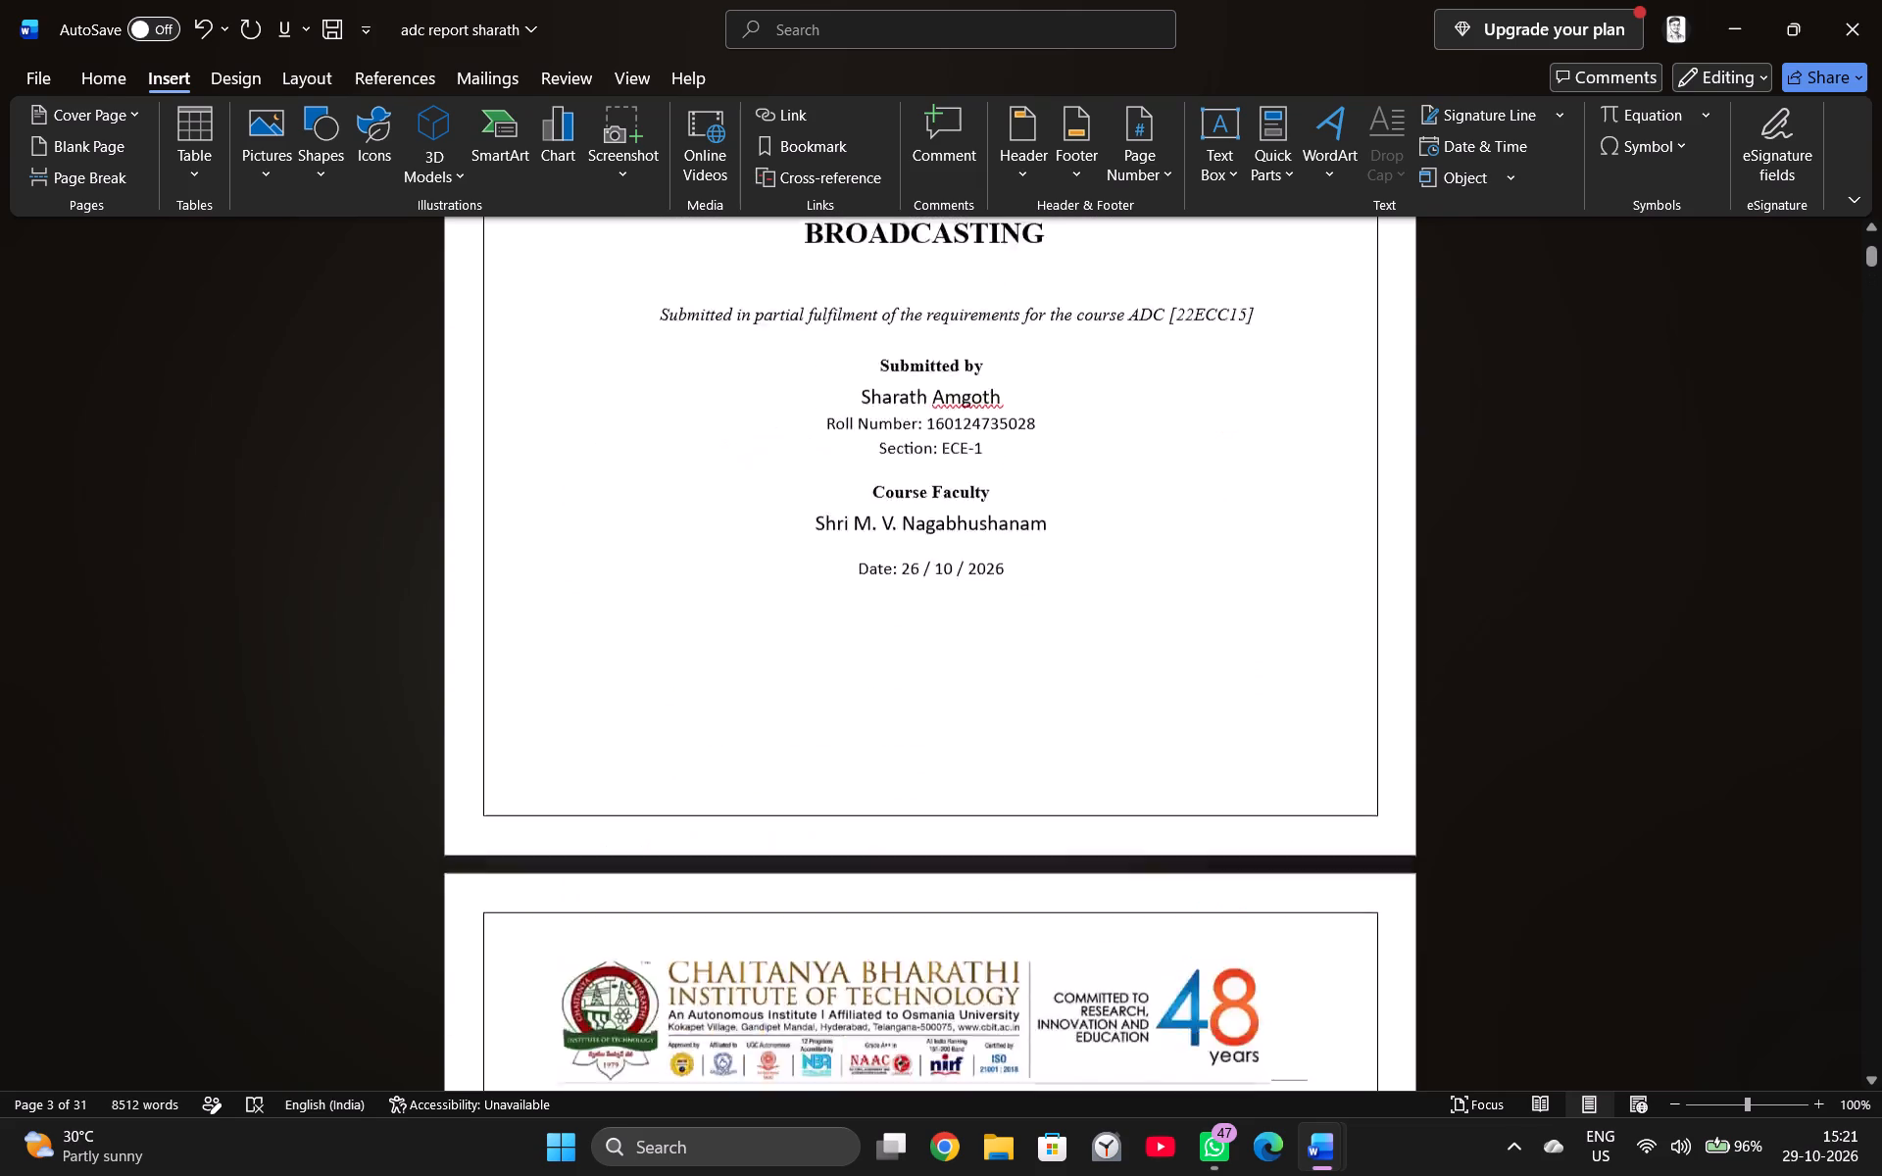
scroll(964, 539, "up", 7)
scroll(964, 539, "down", 1)
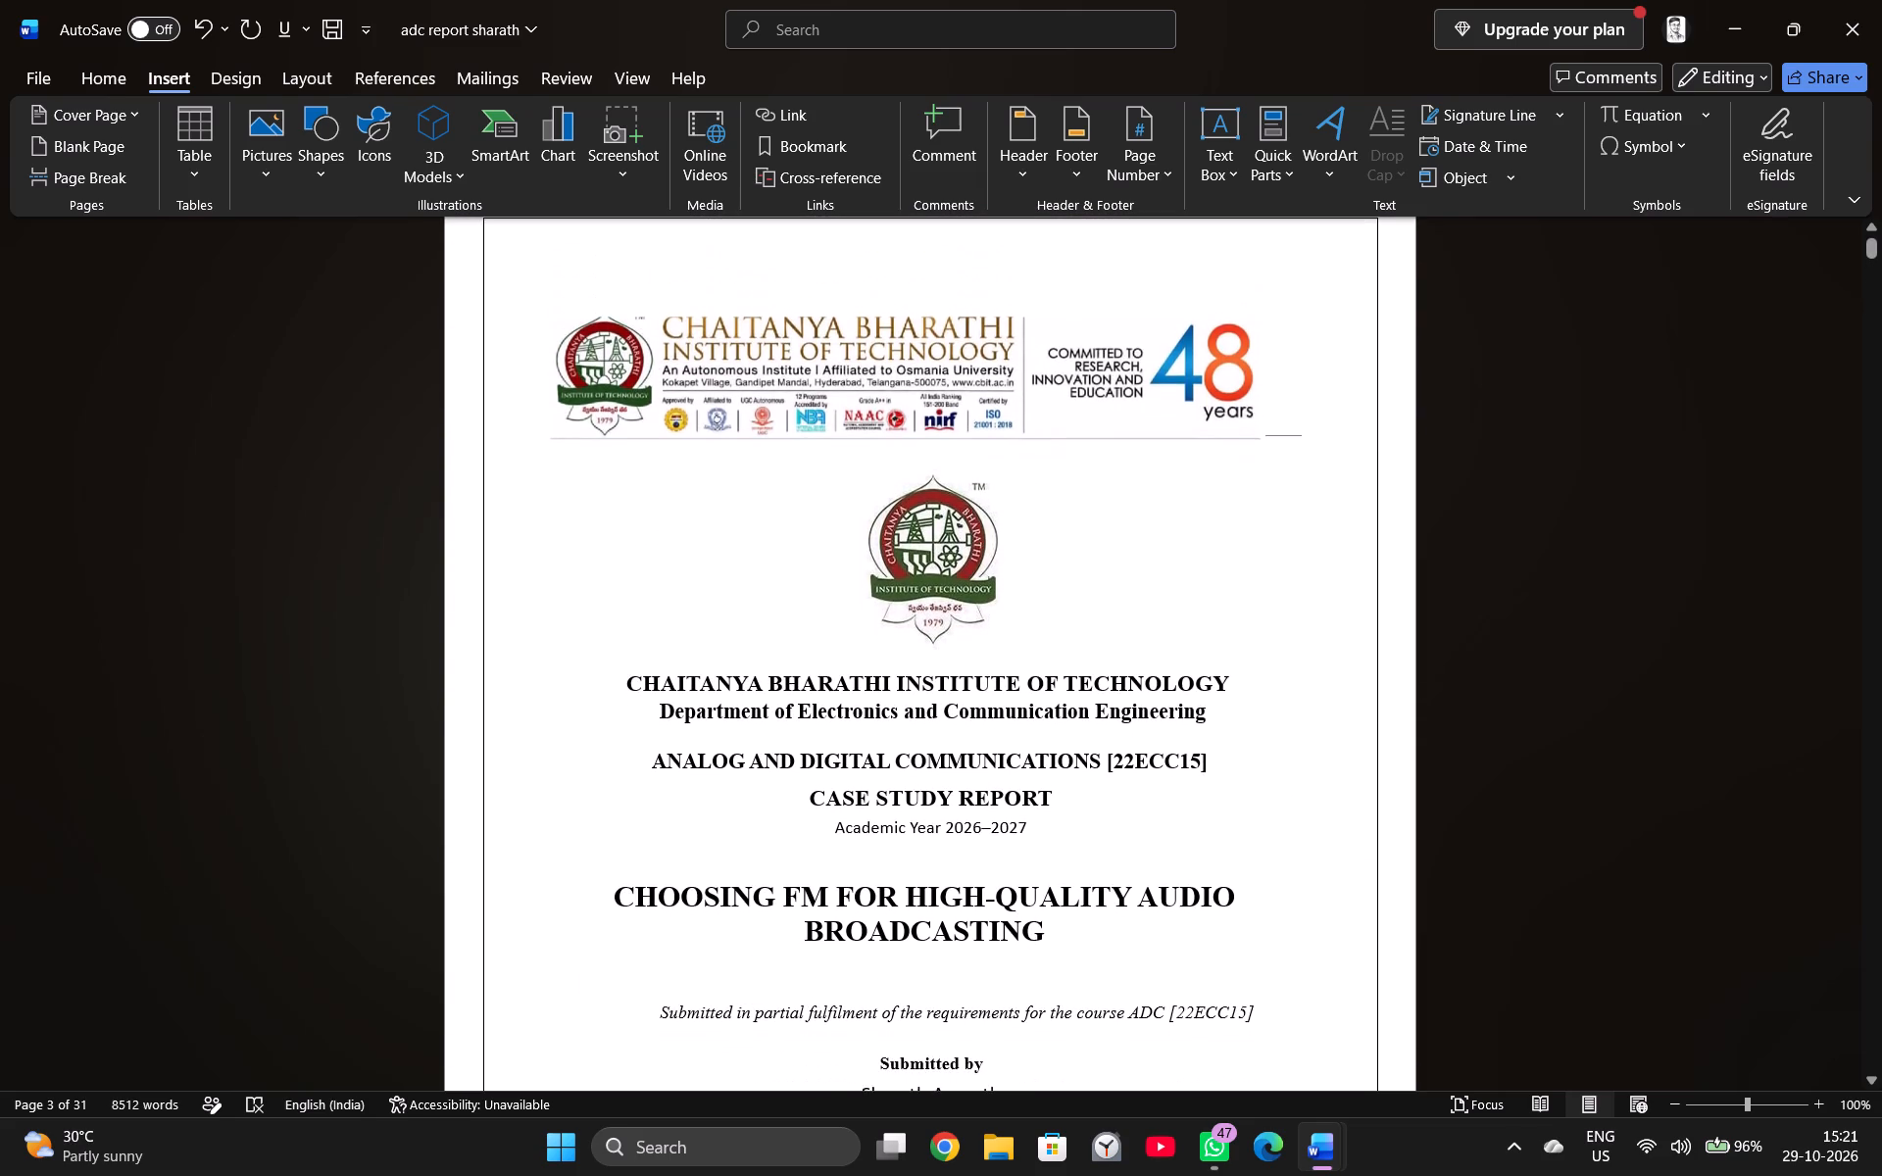
scroll(965, 539, "down", 3)
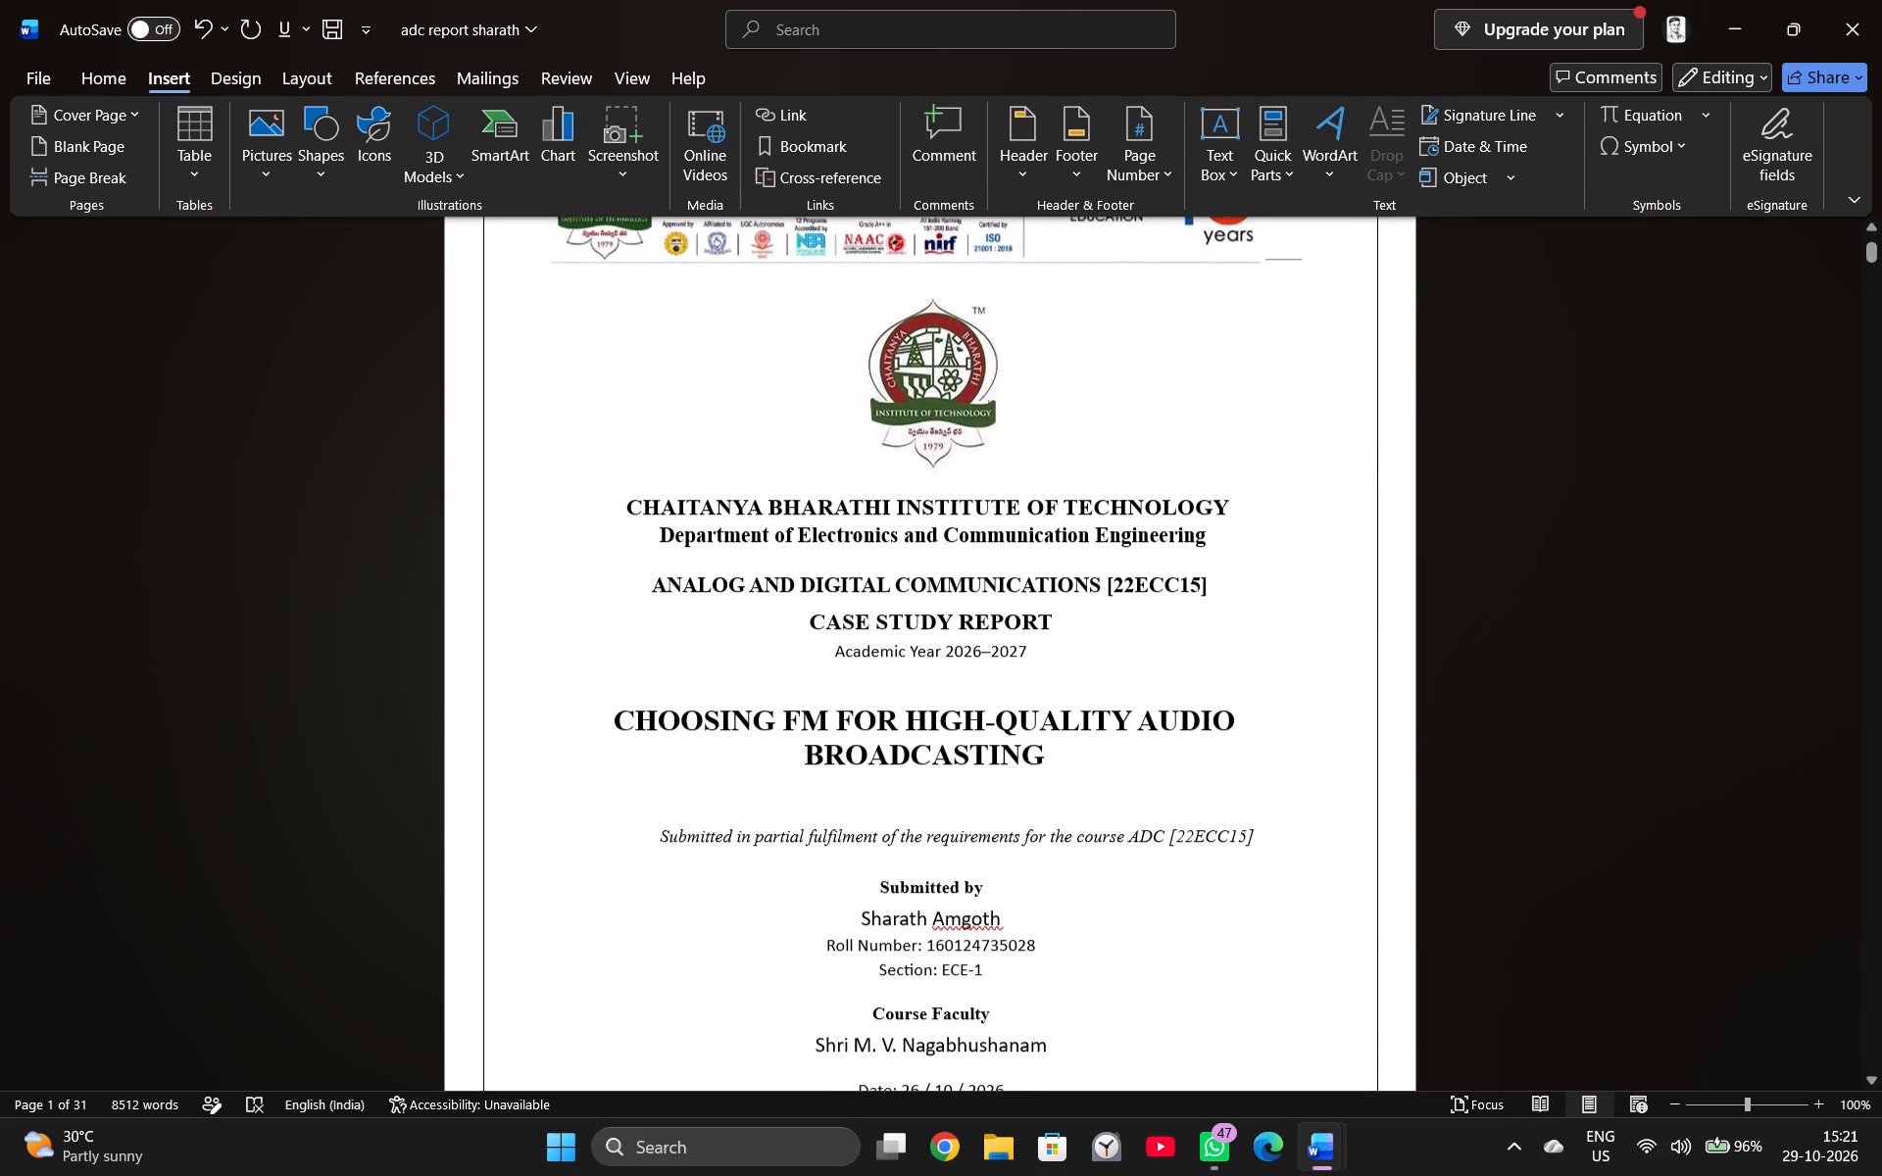
scroll(966, 548, "down", 6)
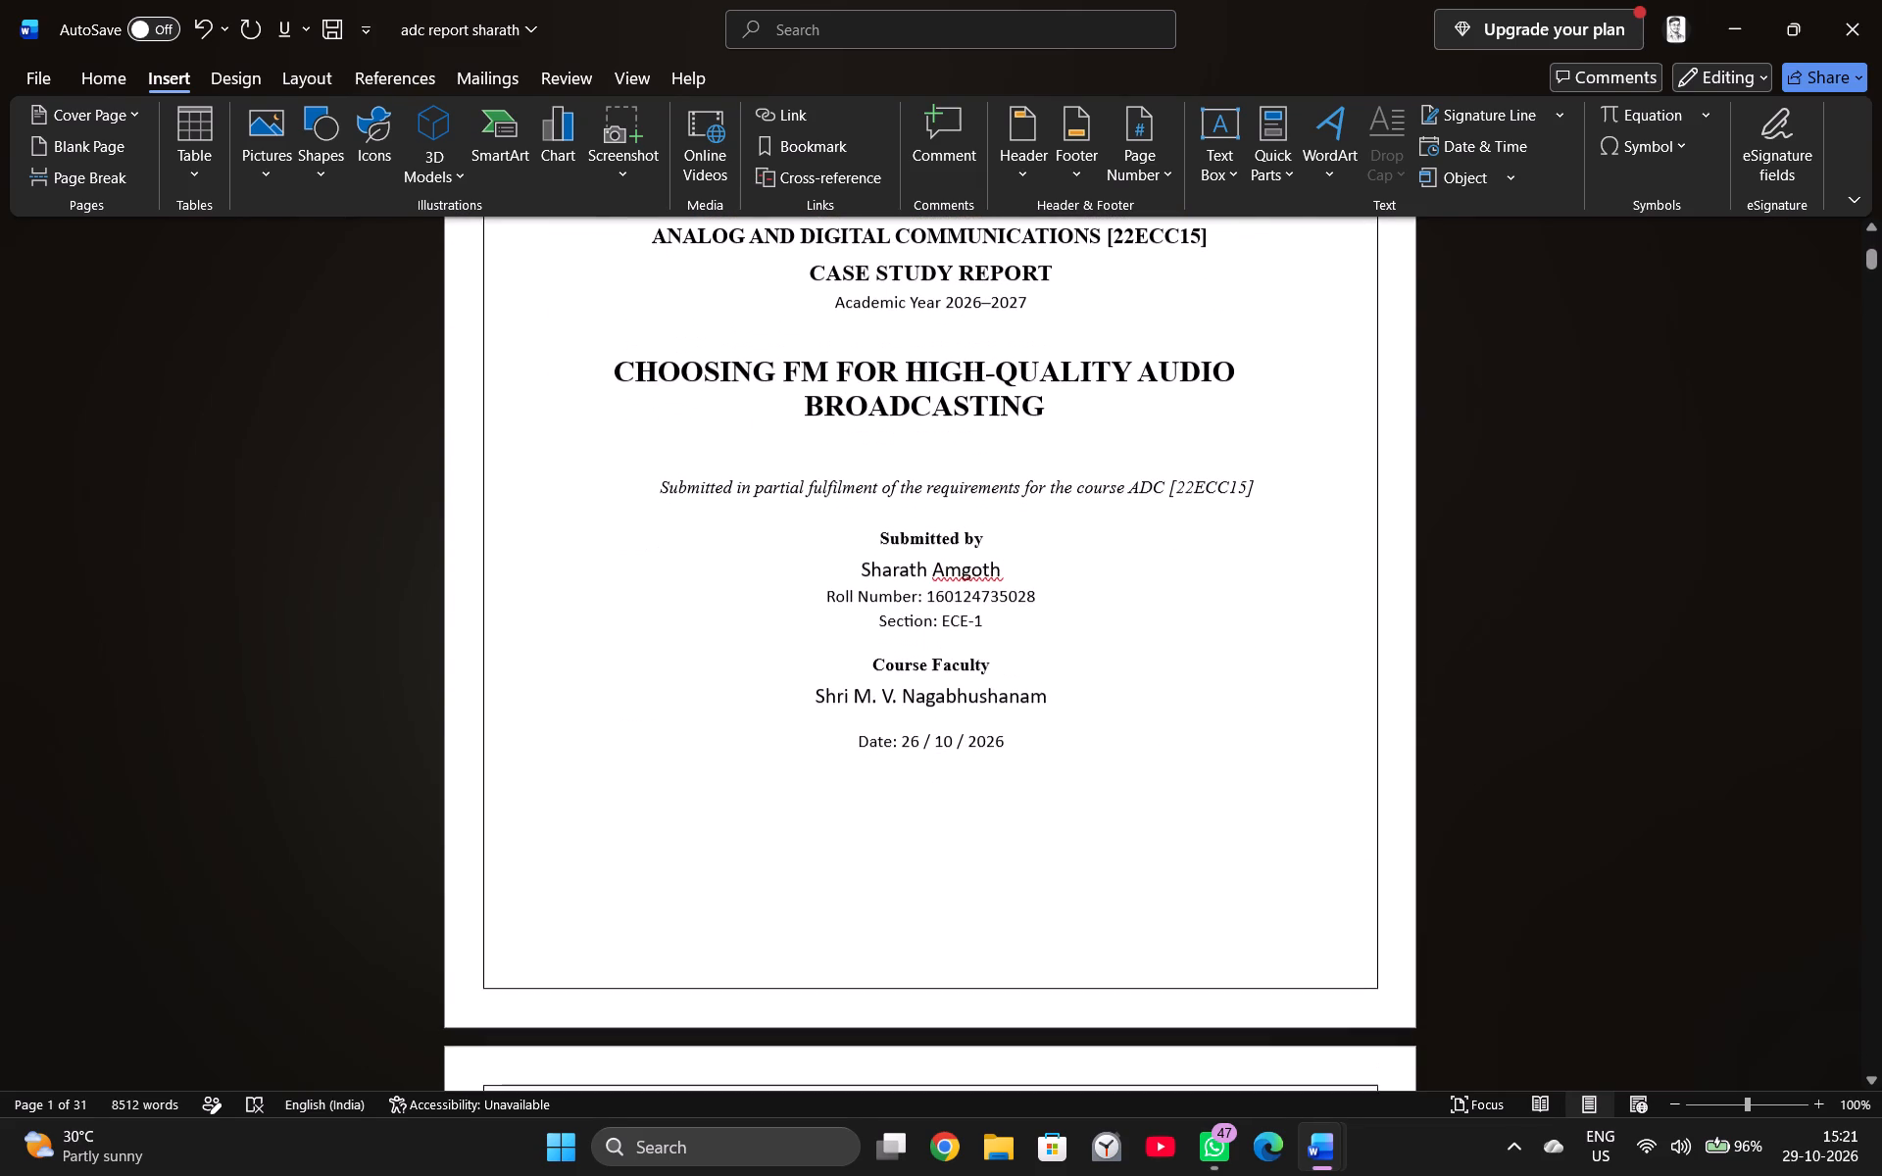
scroll(969, 557, "down", 2)
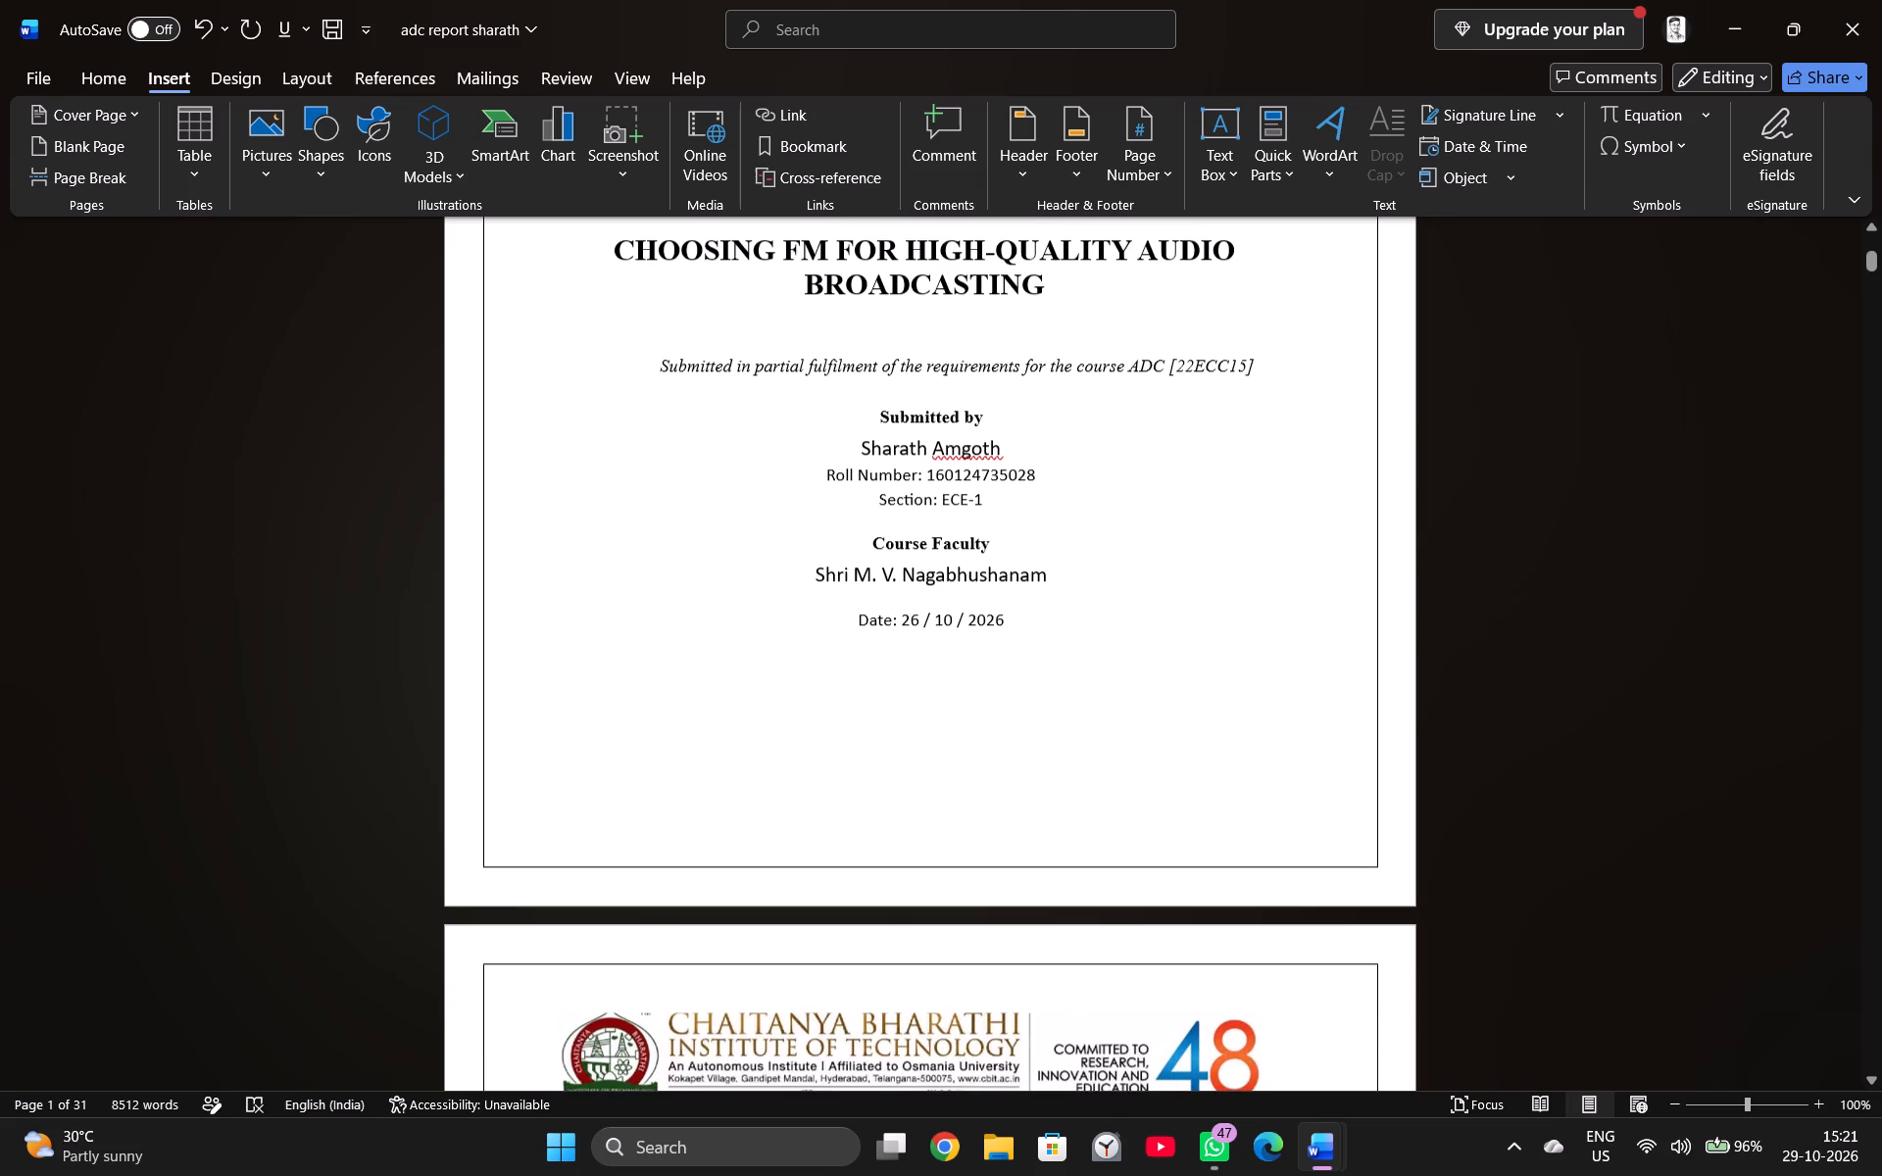
scroll(973, 582, "down", 10)
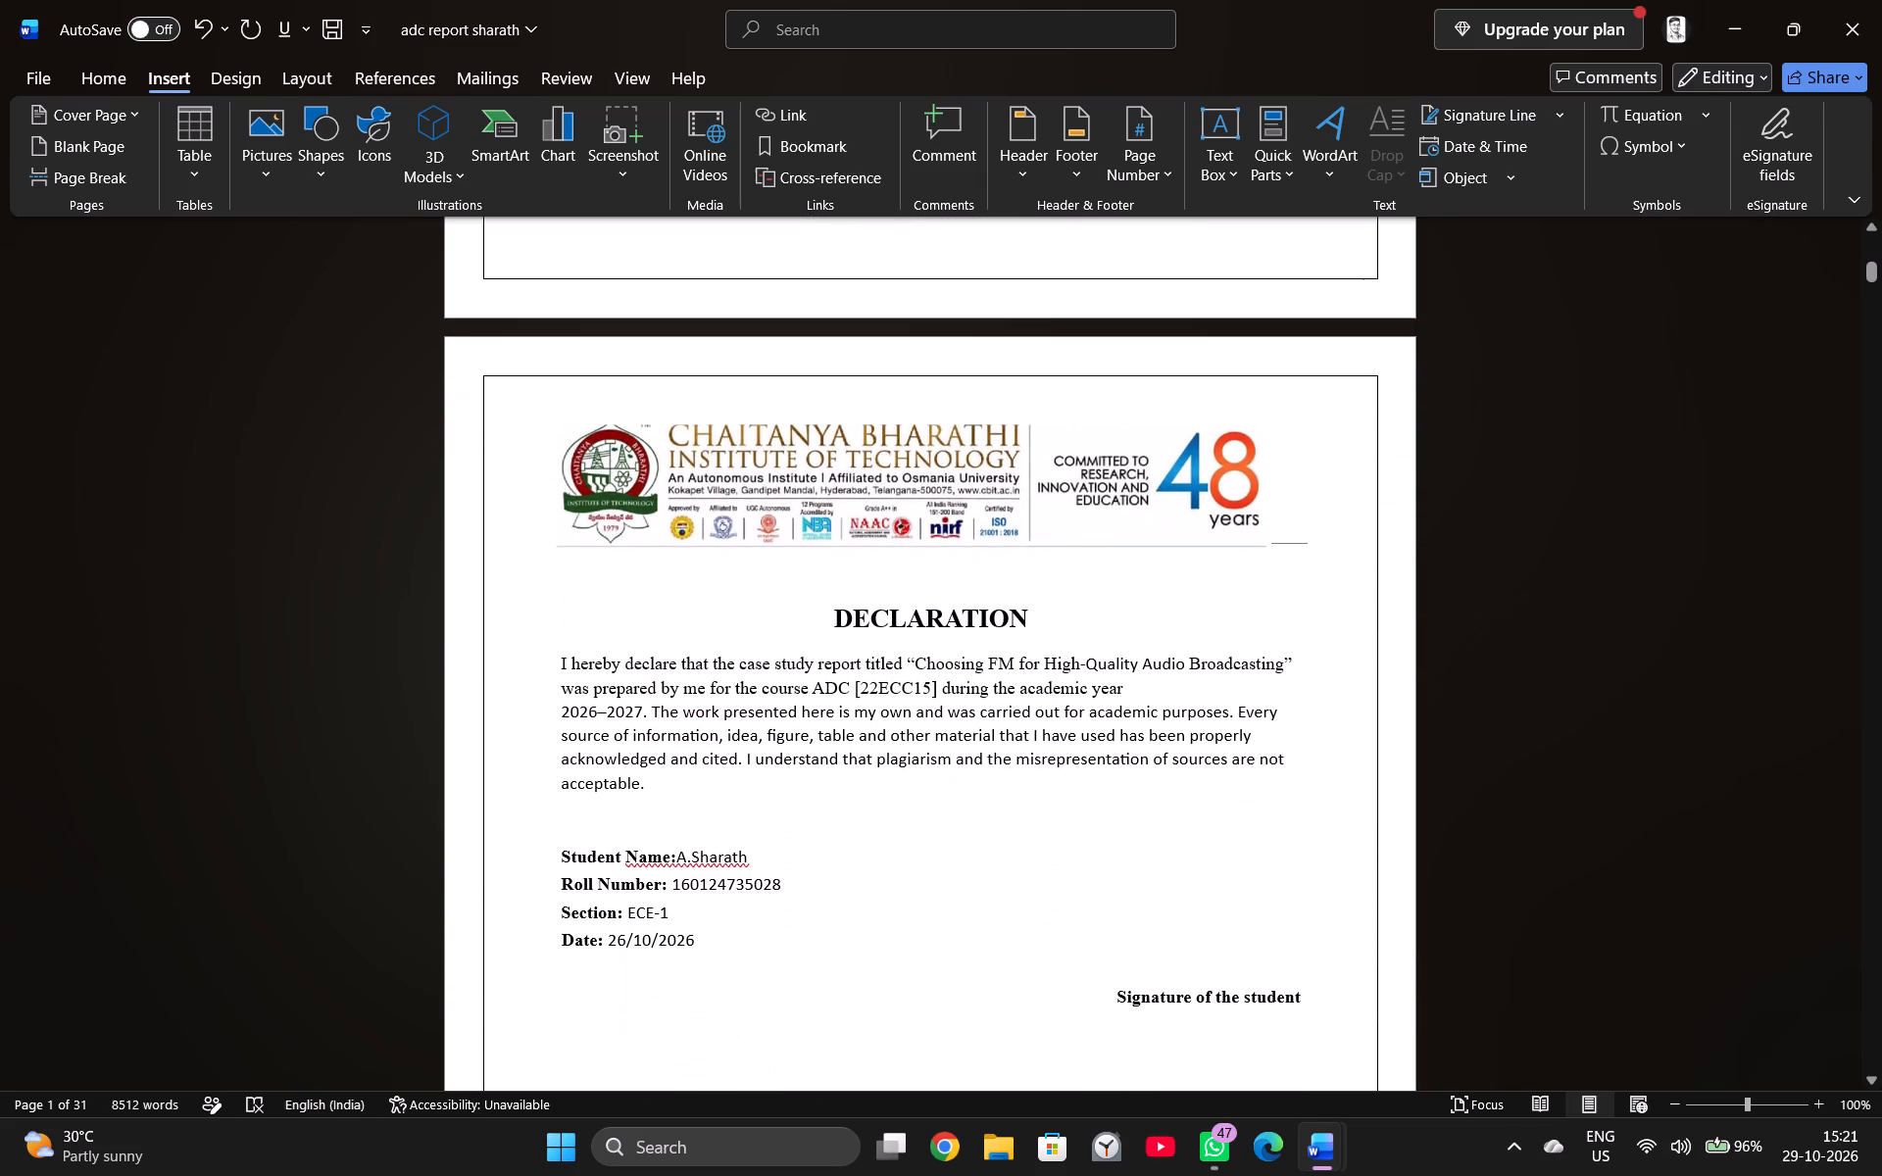
scroll(974, 591, "down", 3)
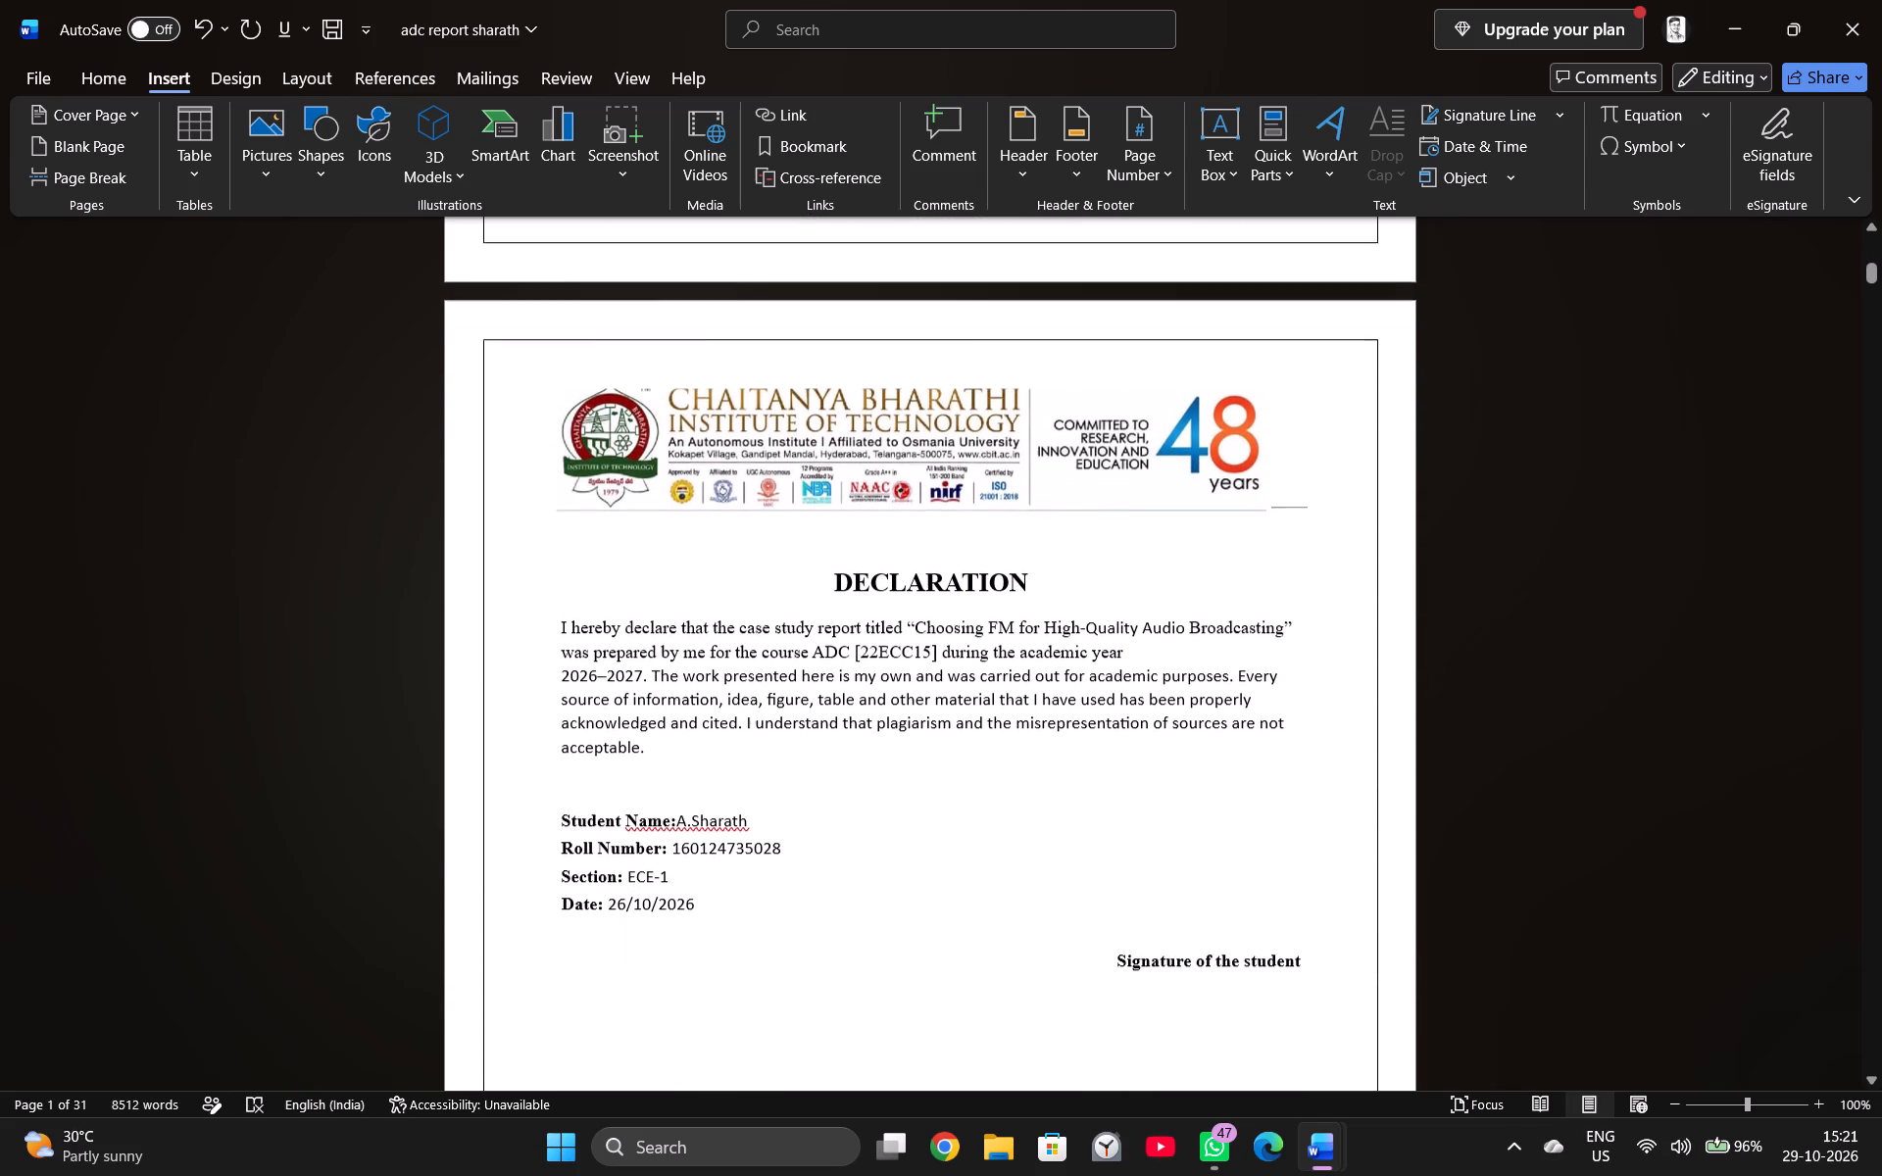
scroll(974, 591, "down", 16)
scroll(976, 593, "down", 19)
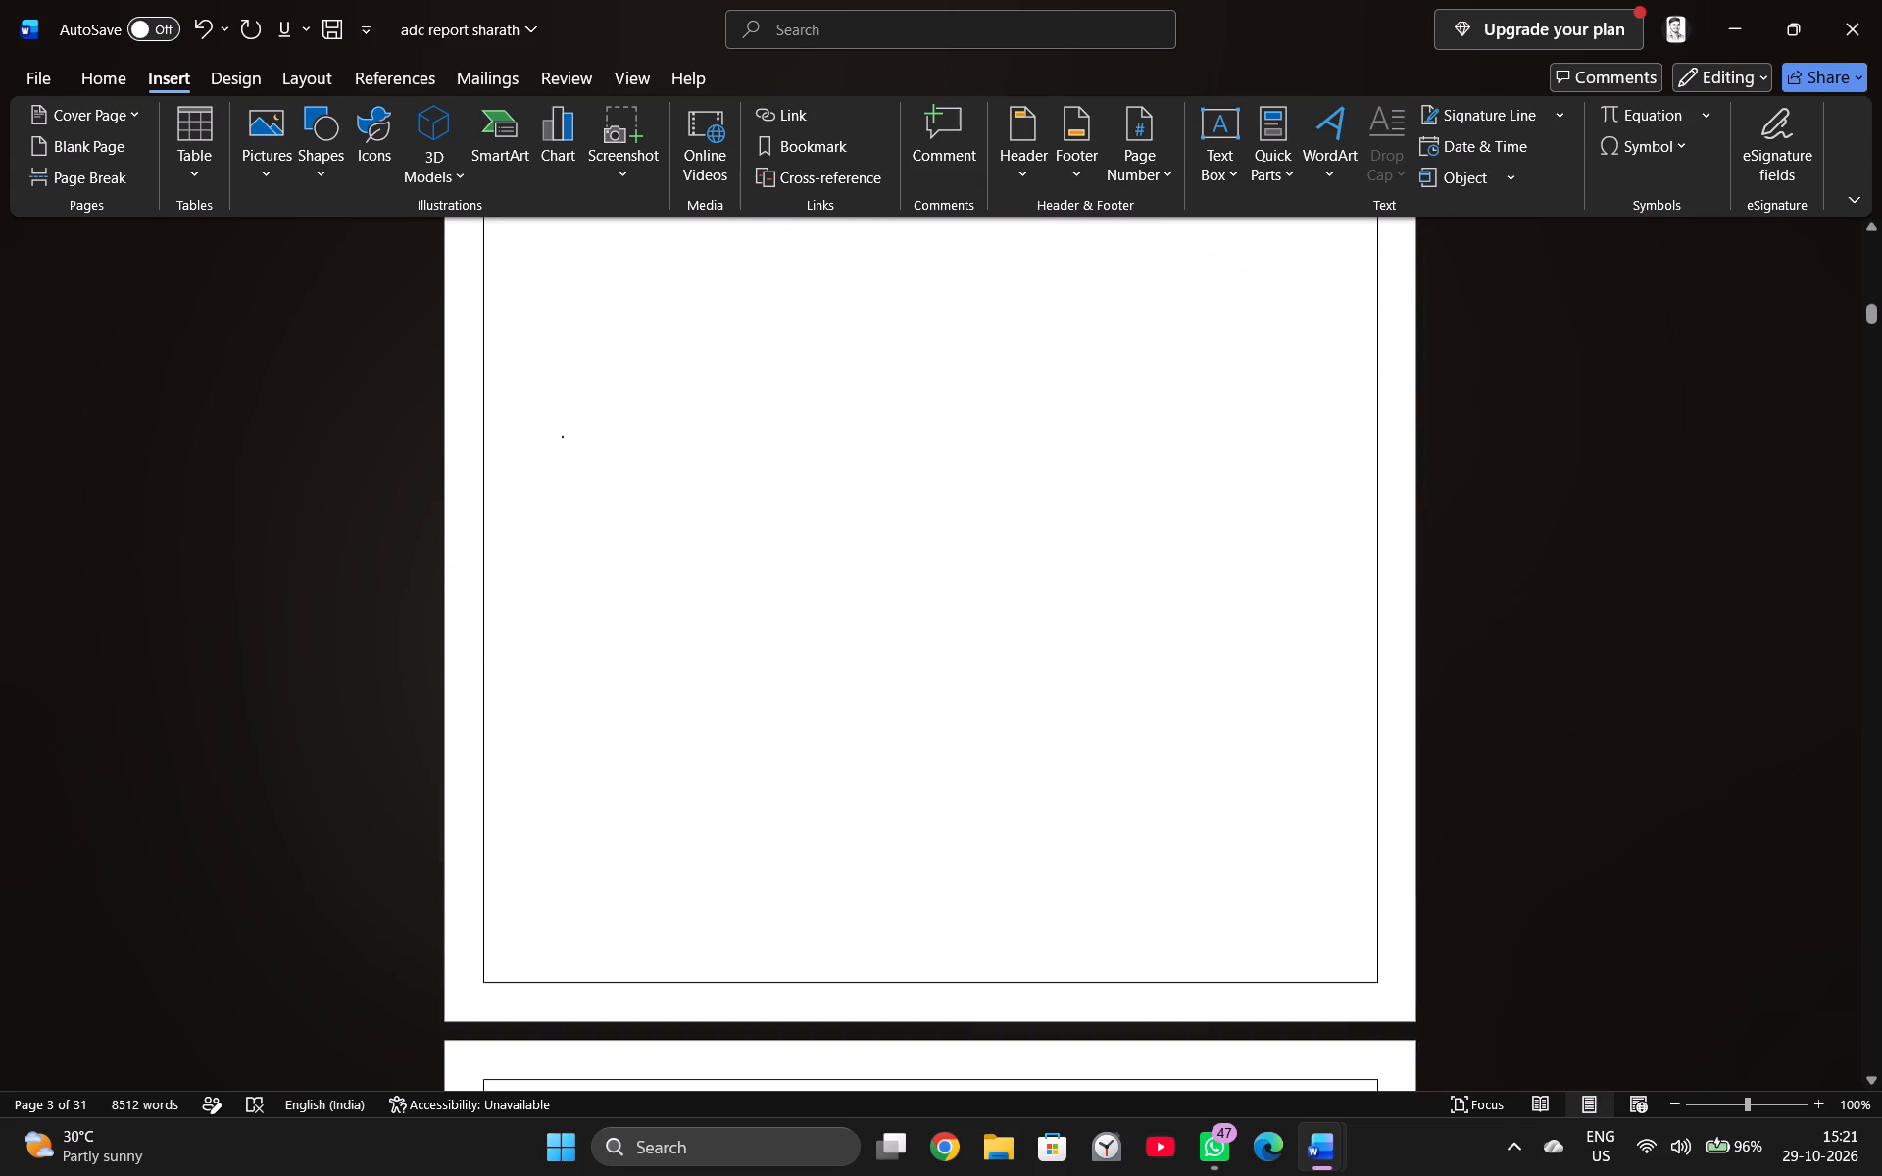
scroll(977, 595, "down", 16)
scroll(980, 595, "down", 8)
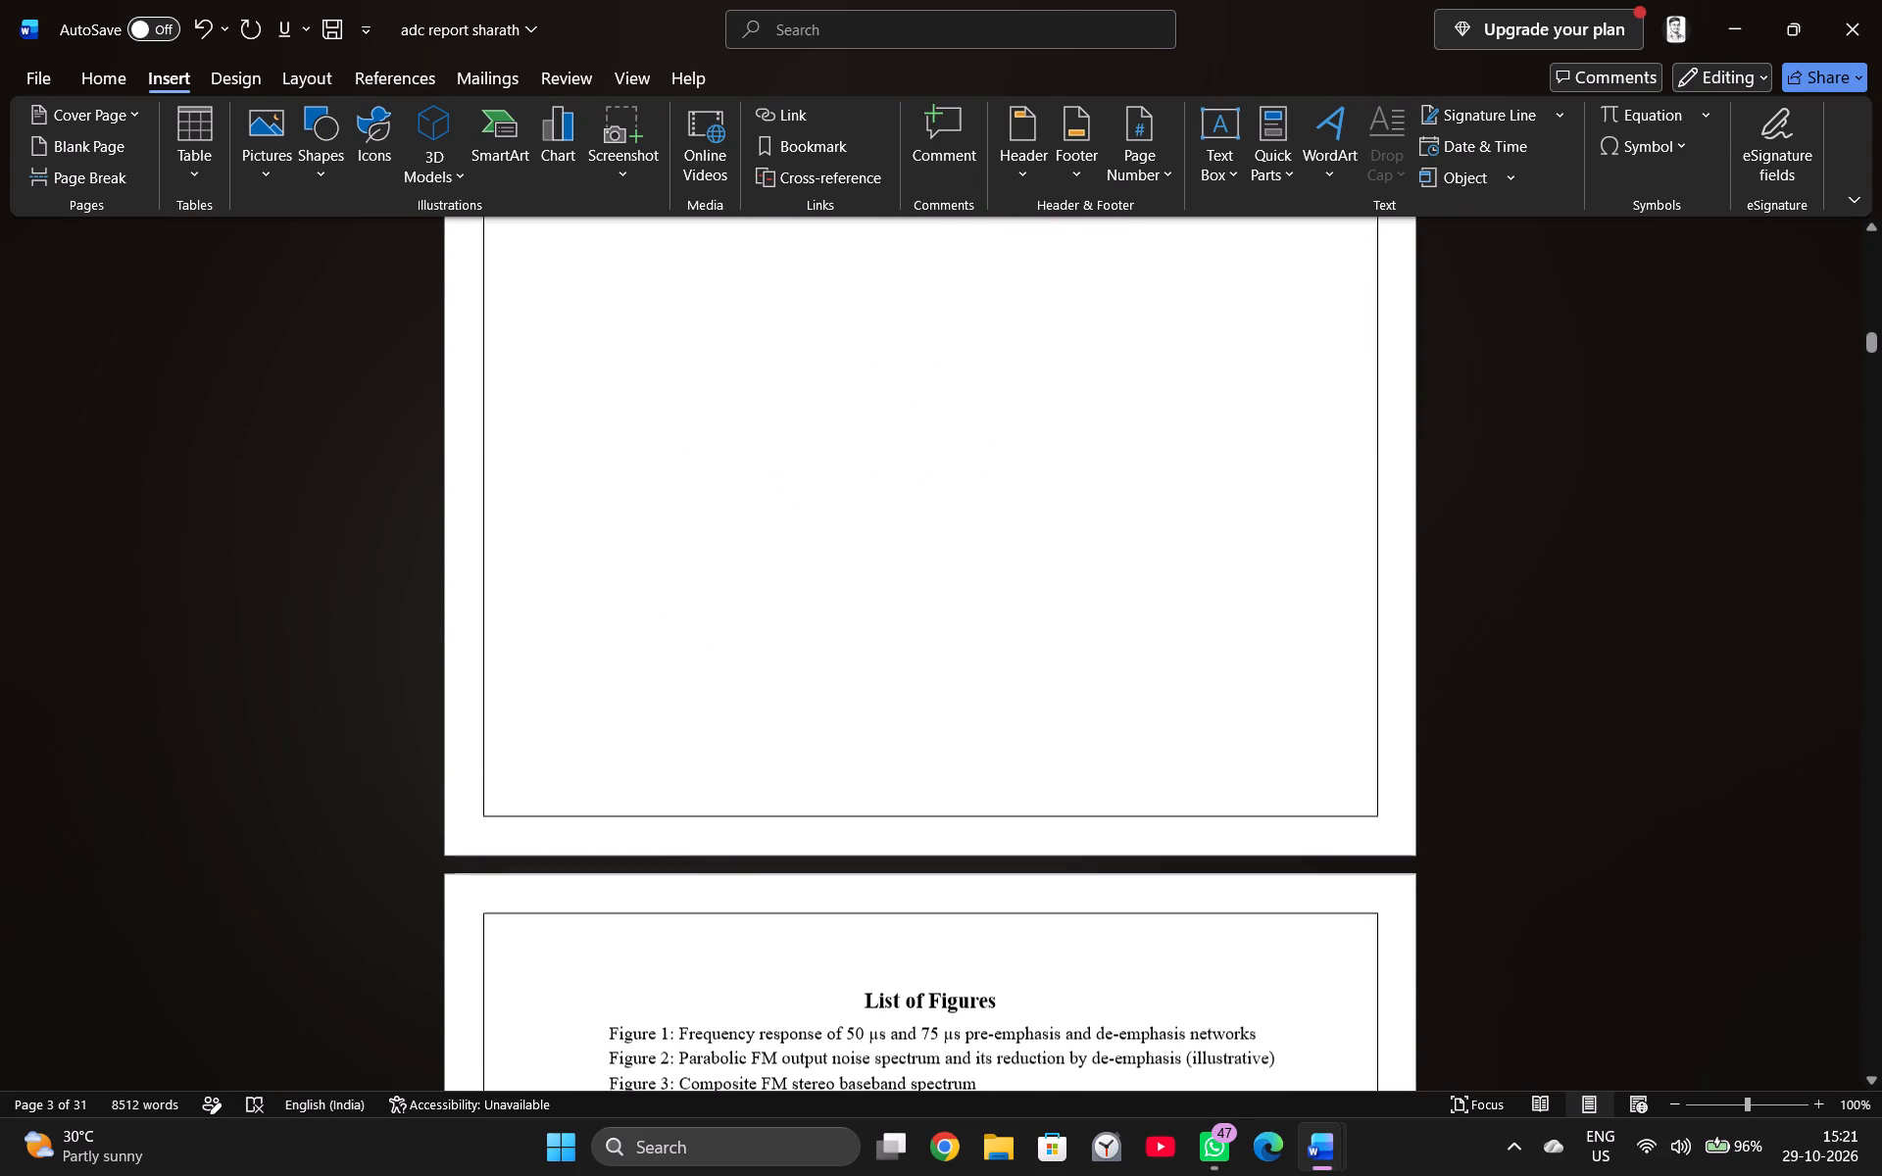
scroll(980, 595, "down", 9)
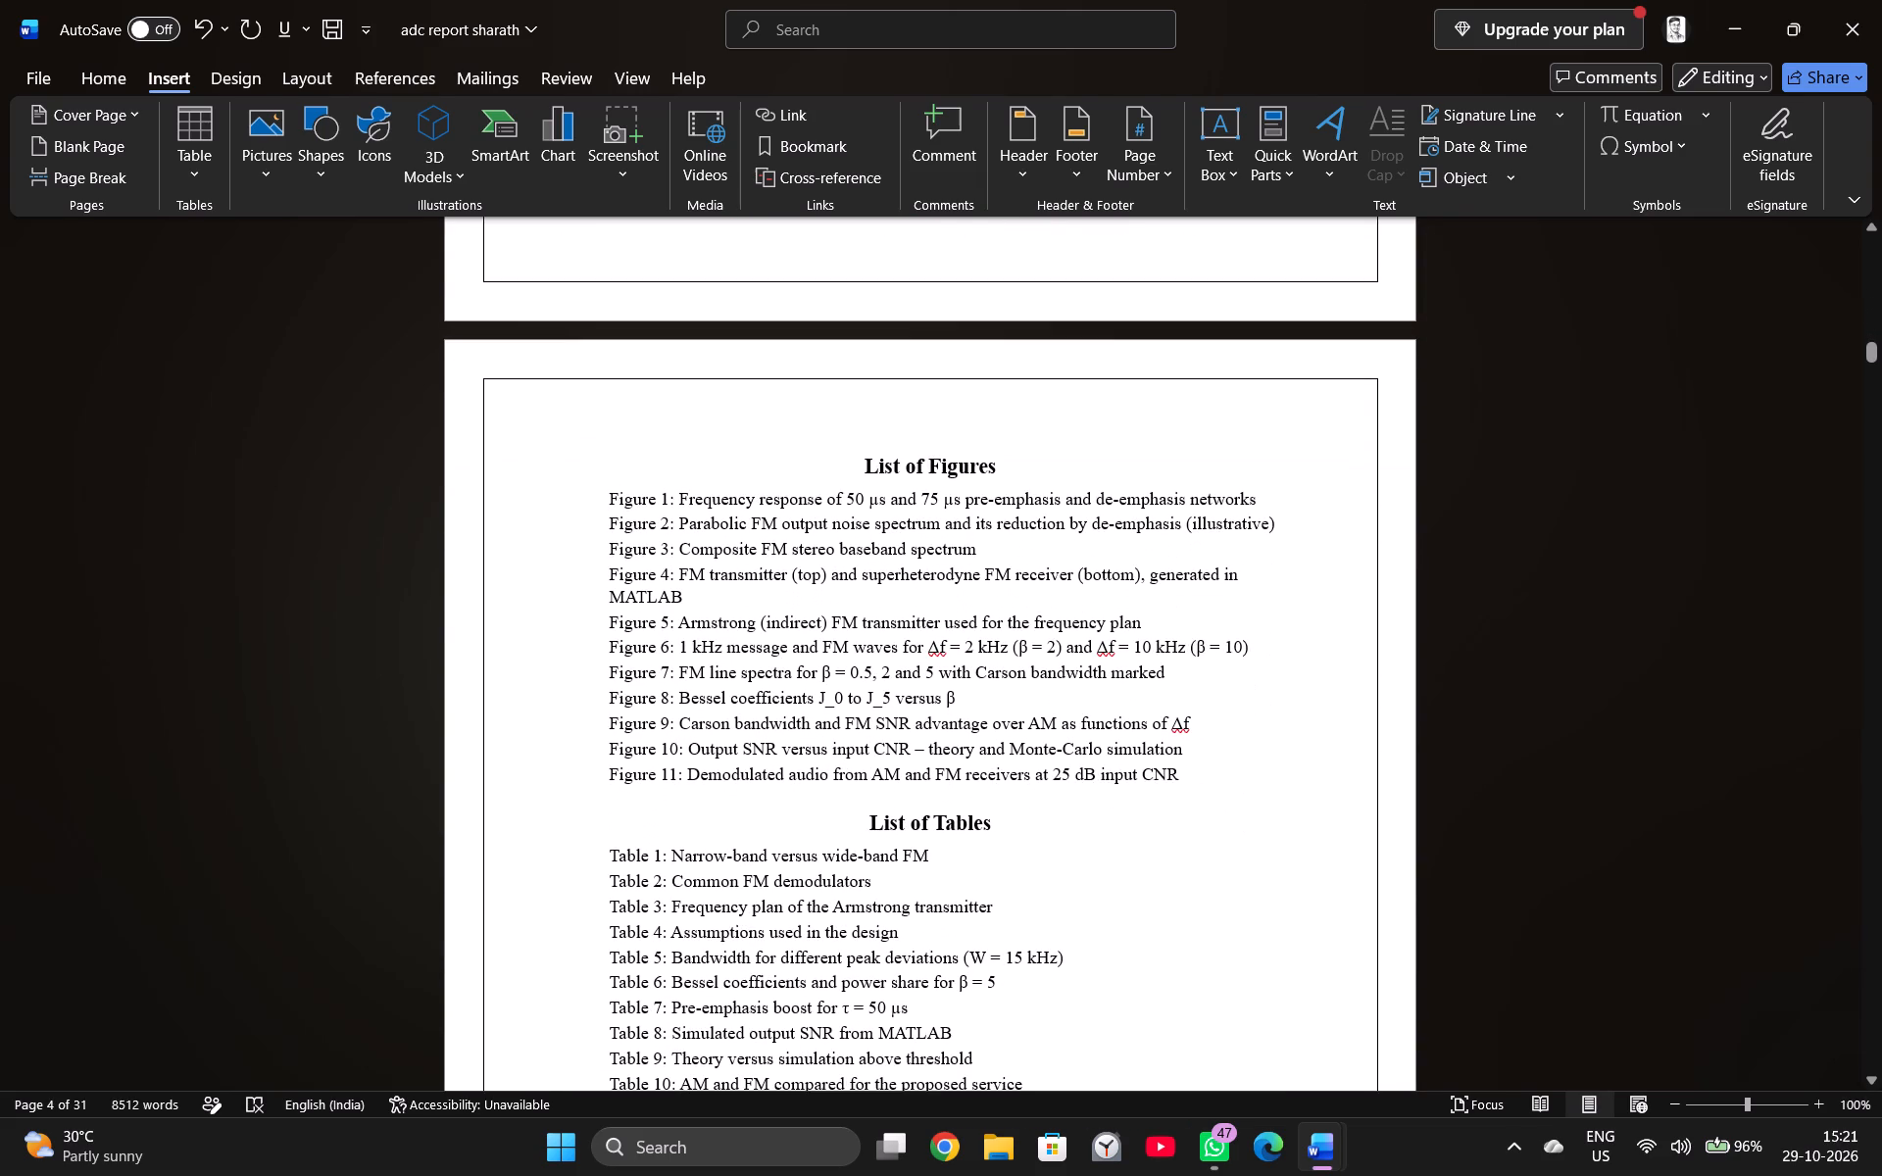
scroll(978, 601, "up", 9)
scroll(734, 654, "up", 10)
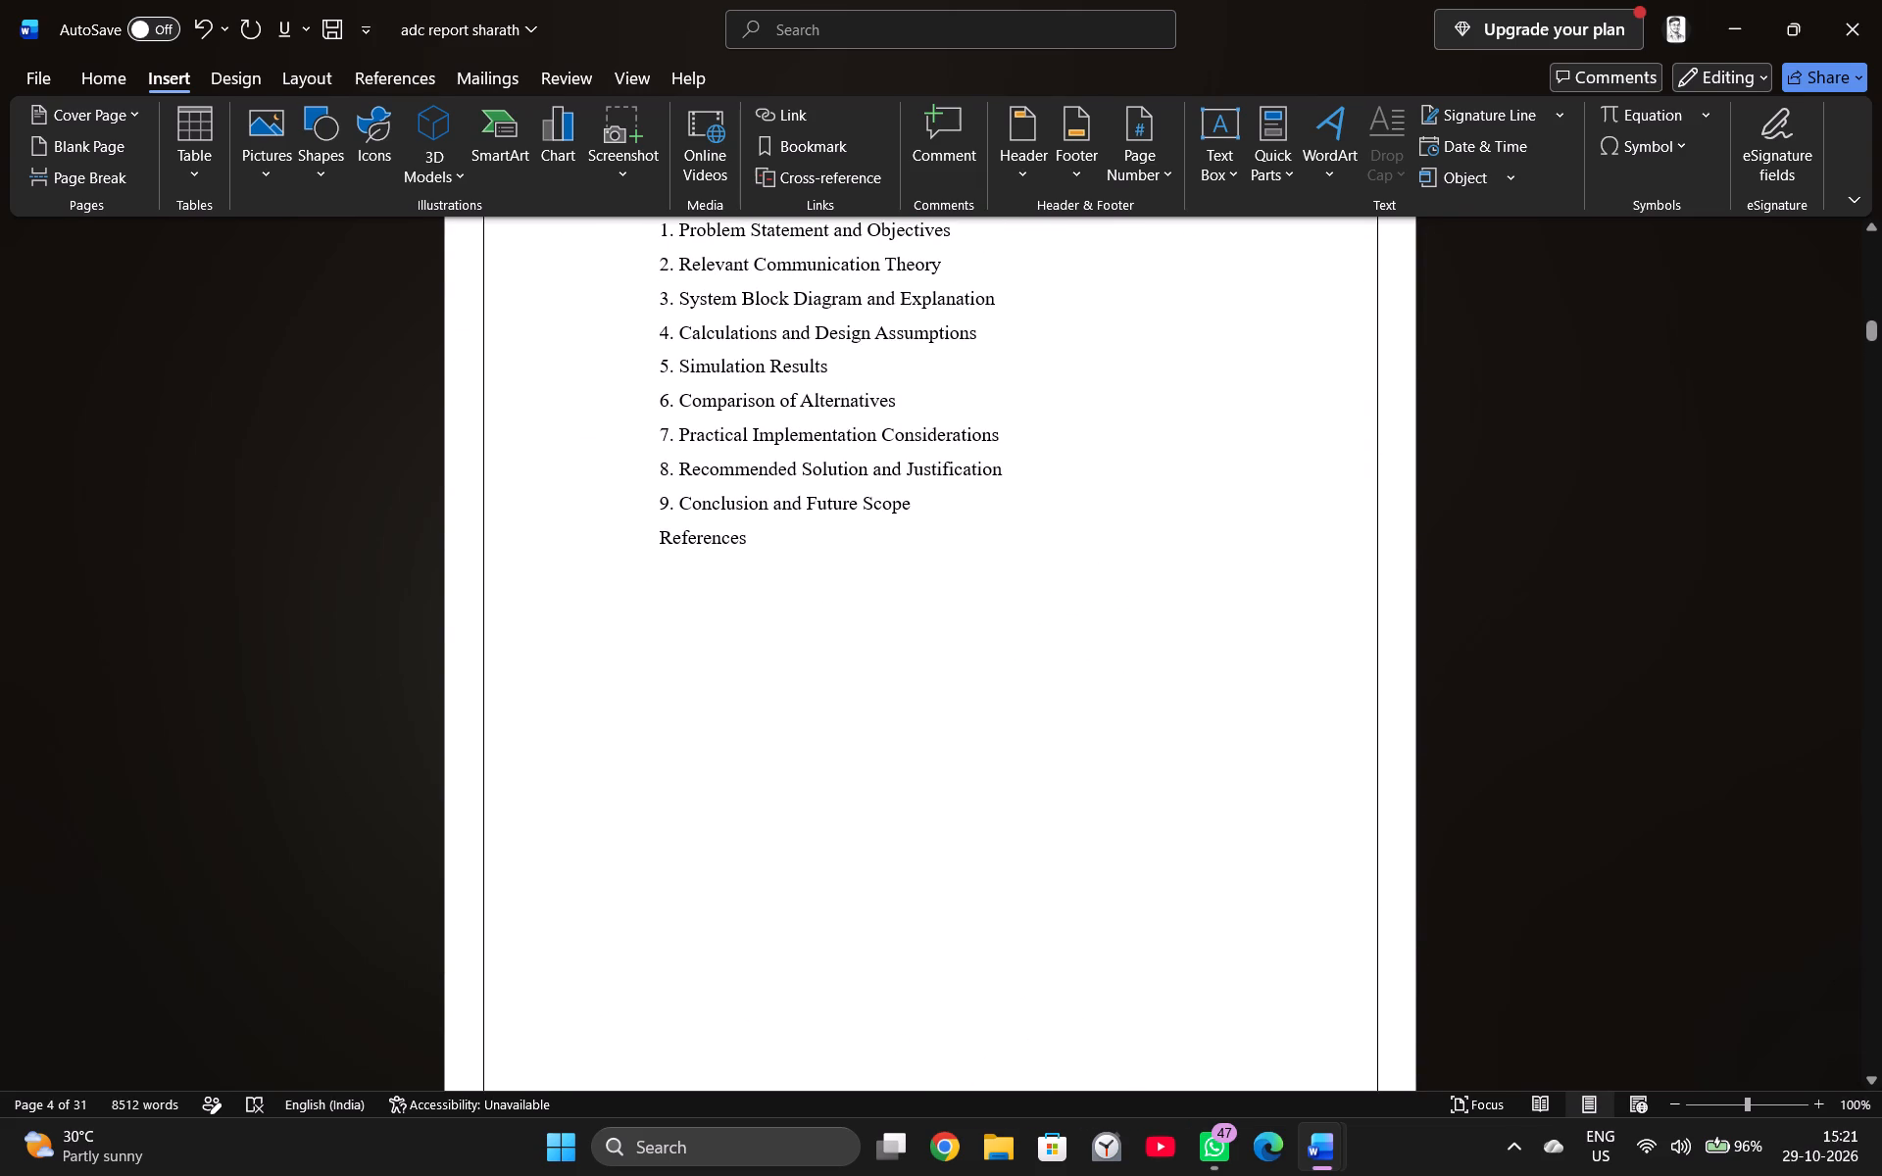
scroll(605, 632, "up", 7)
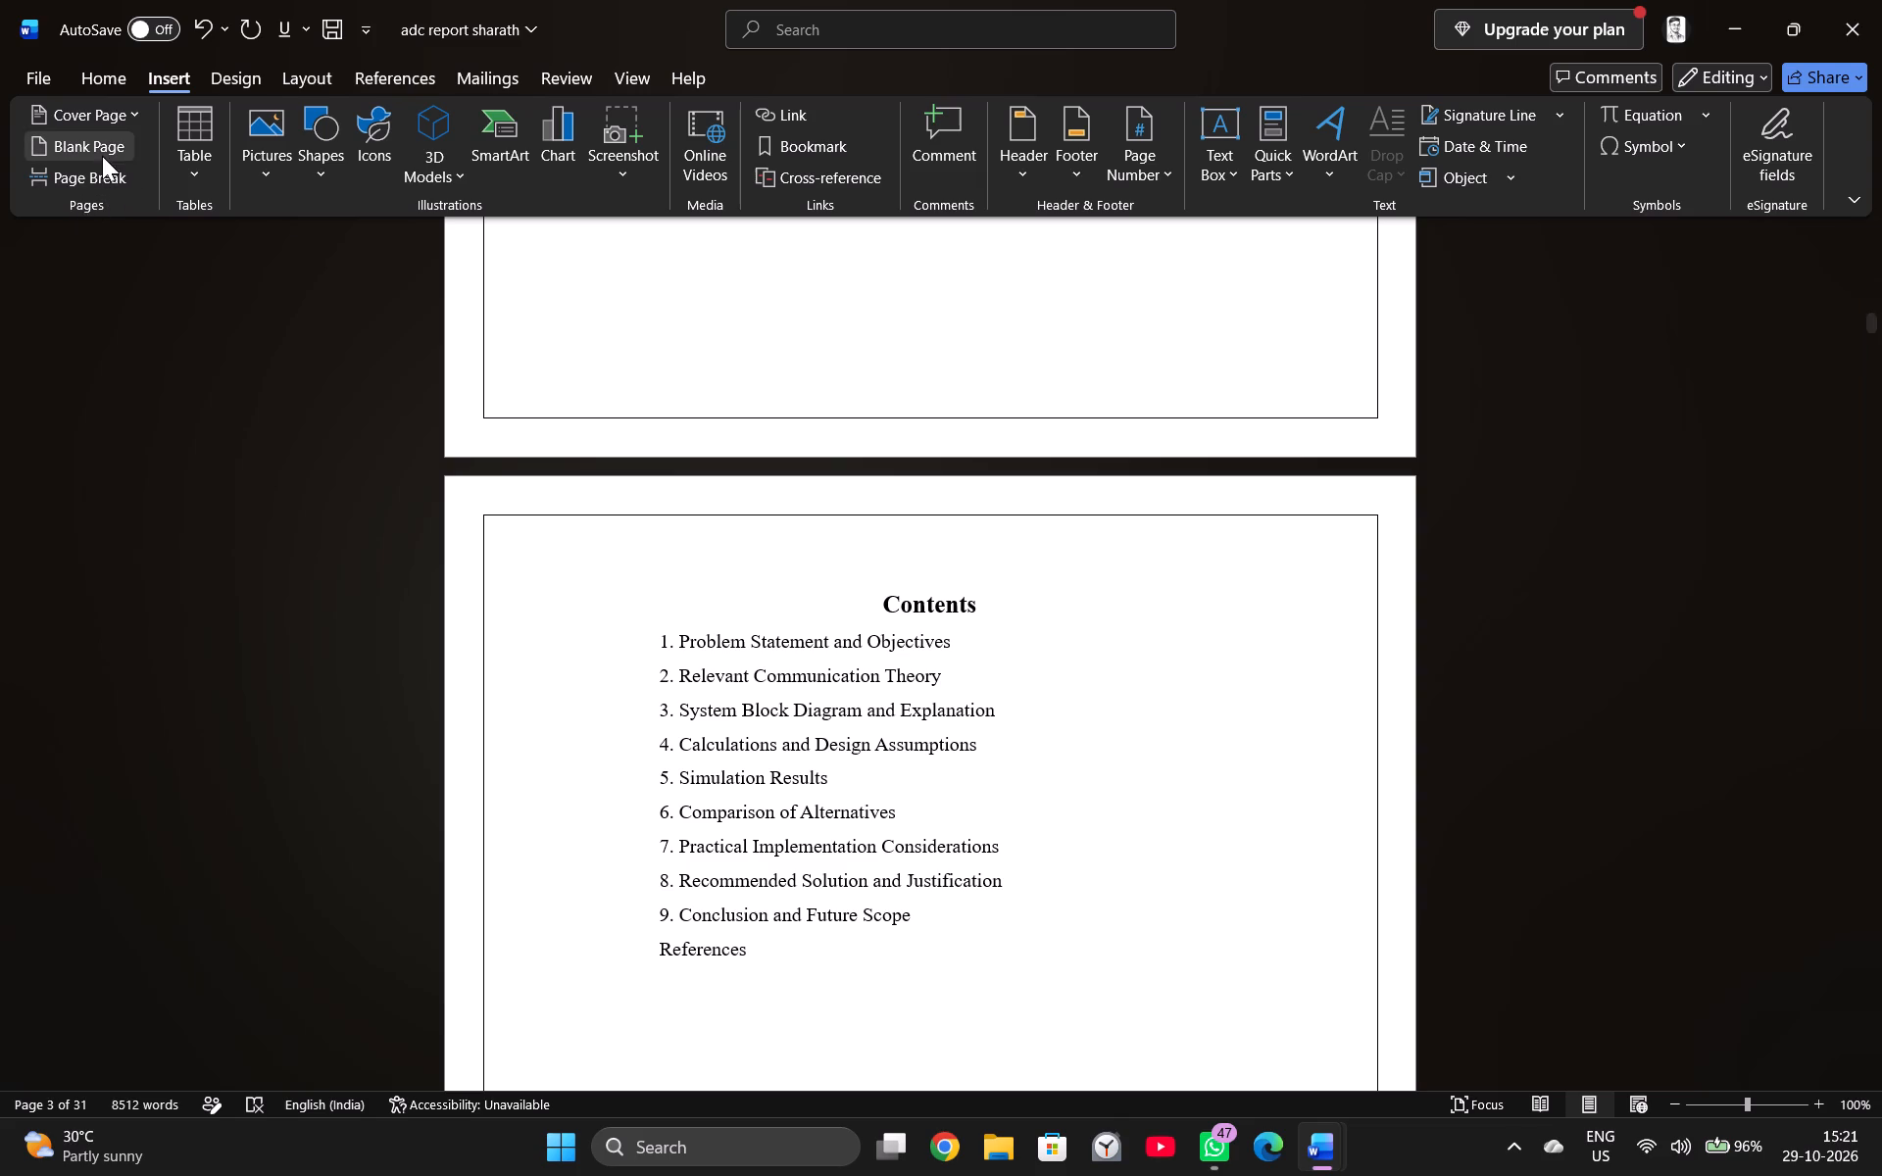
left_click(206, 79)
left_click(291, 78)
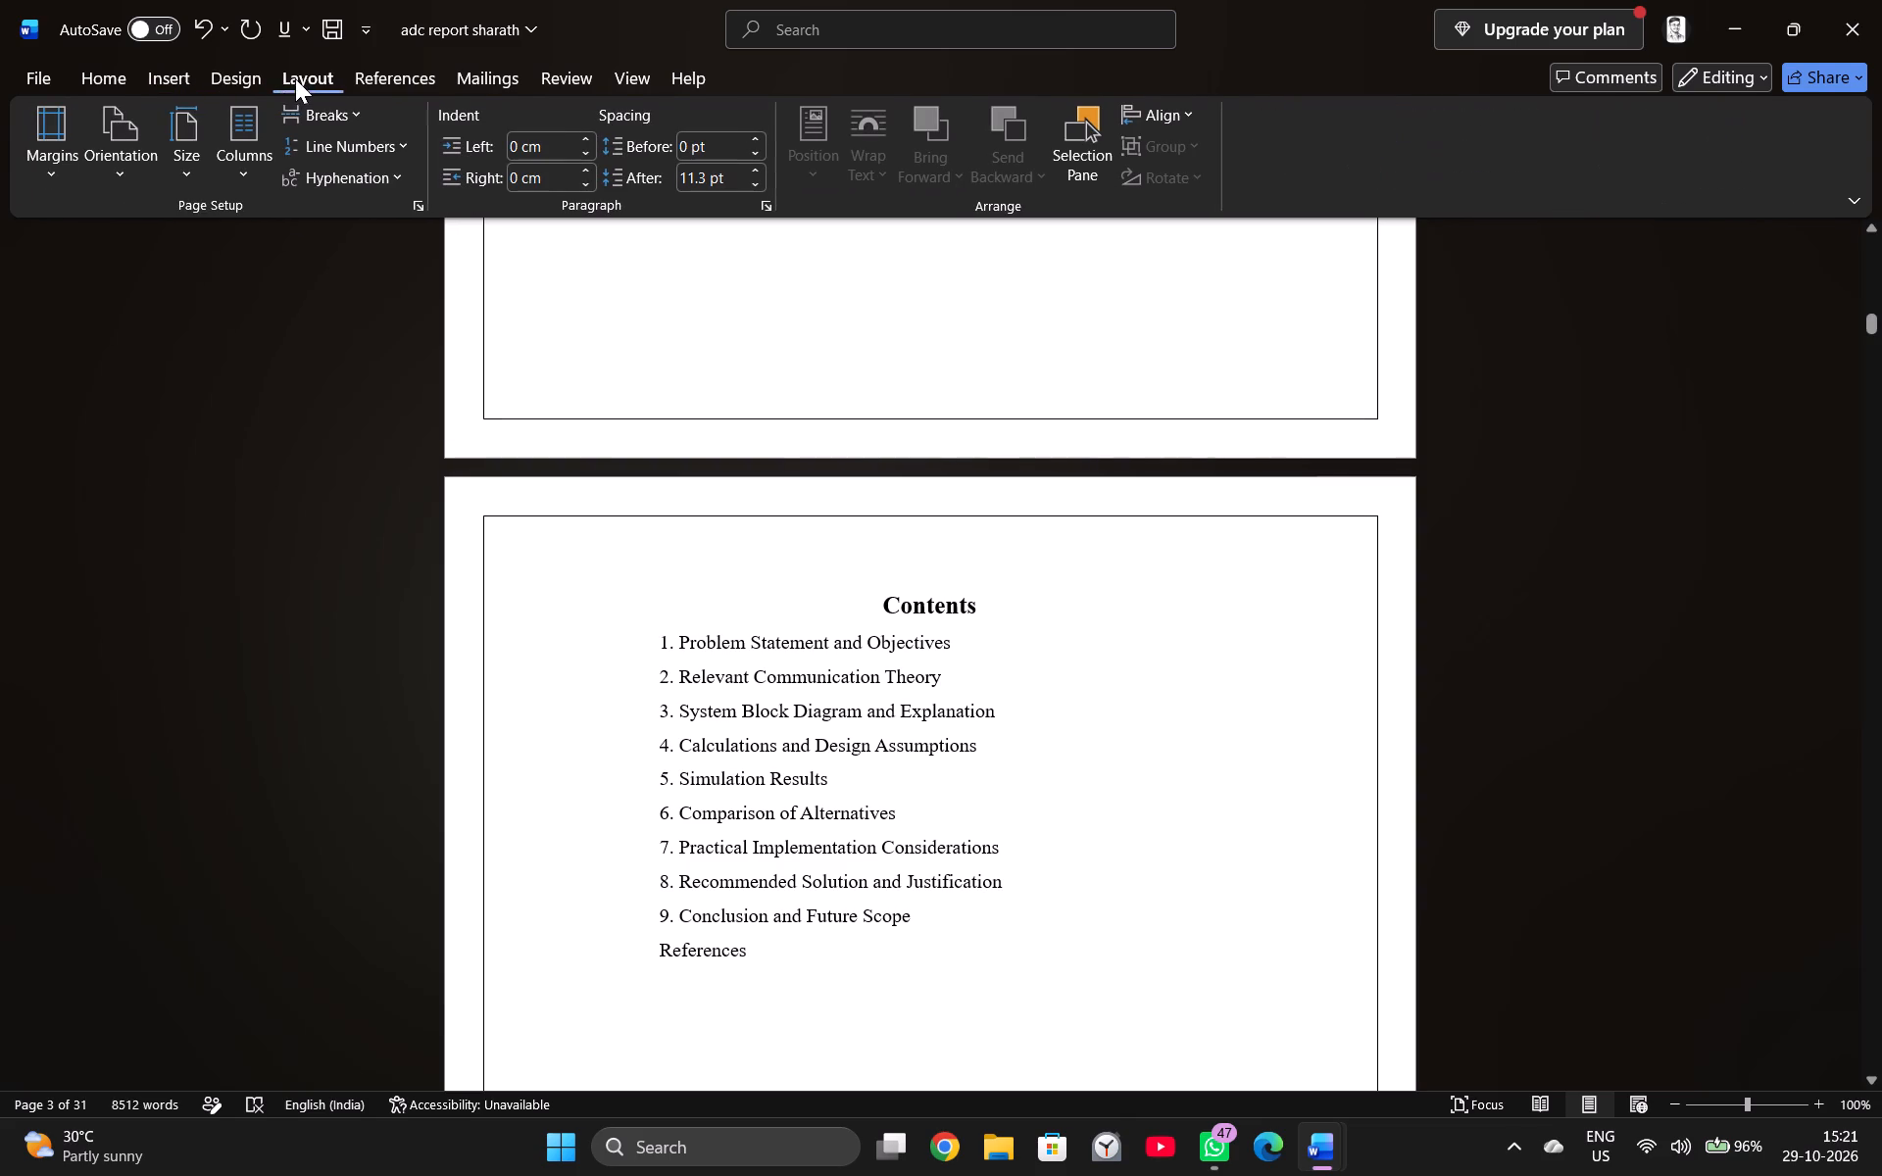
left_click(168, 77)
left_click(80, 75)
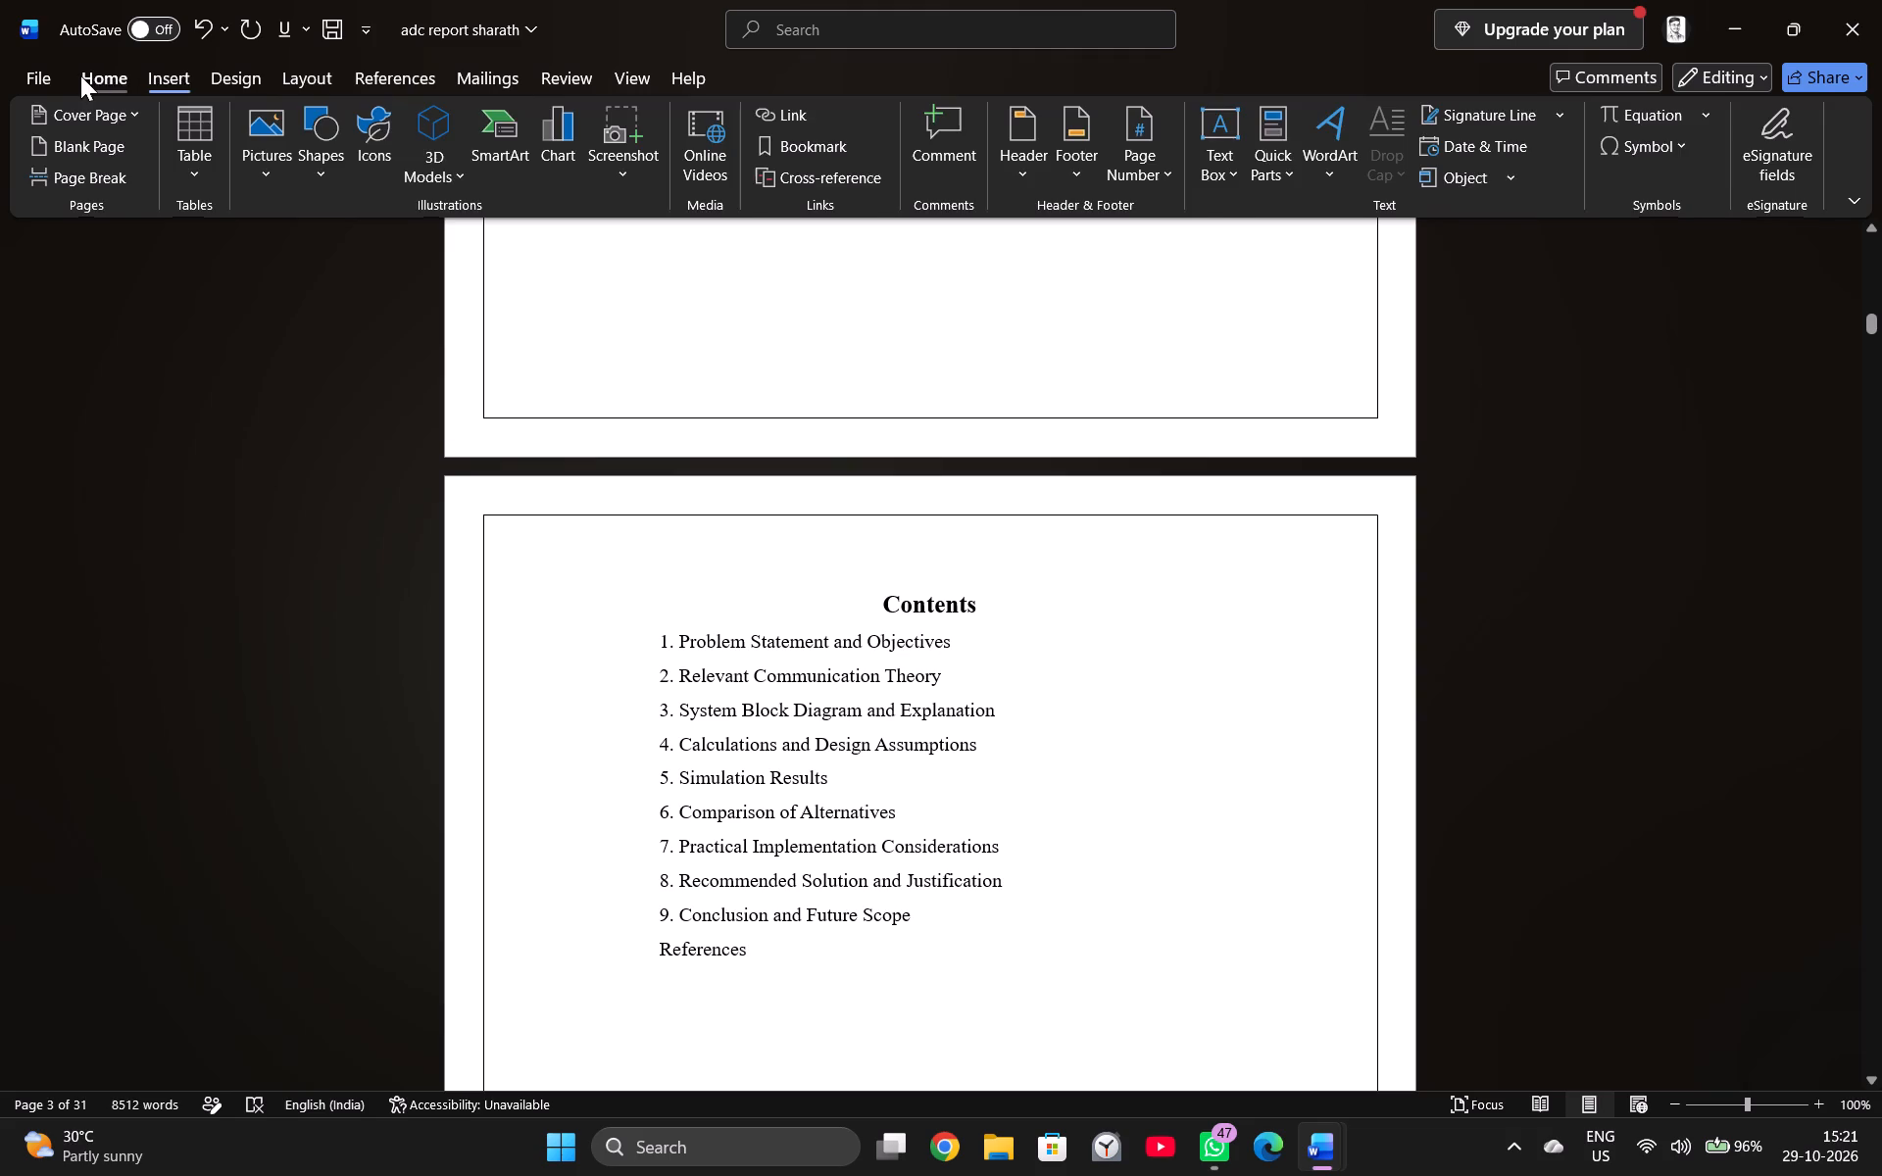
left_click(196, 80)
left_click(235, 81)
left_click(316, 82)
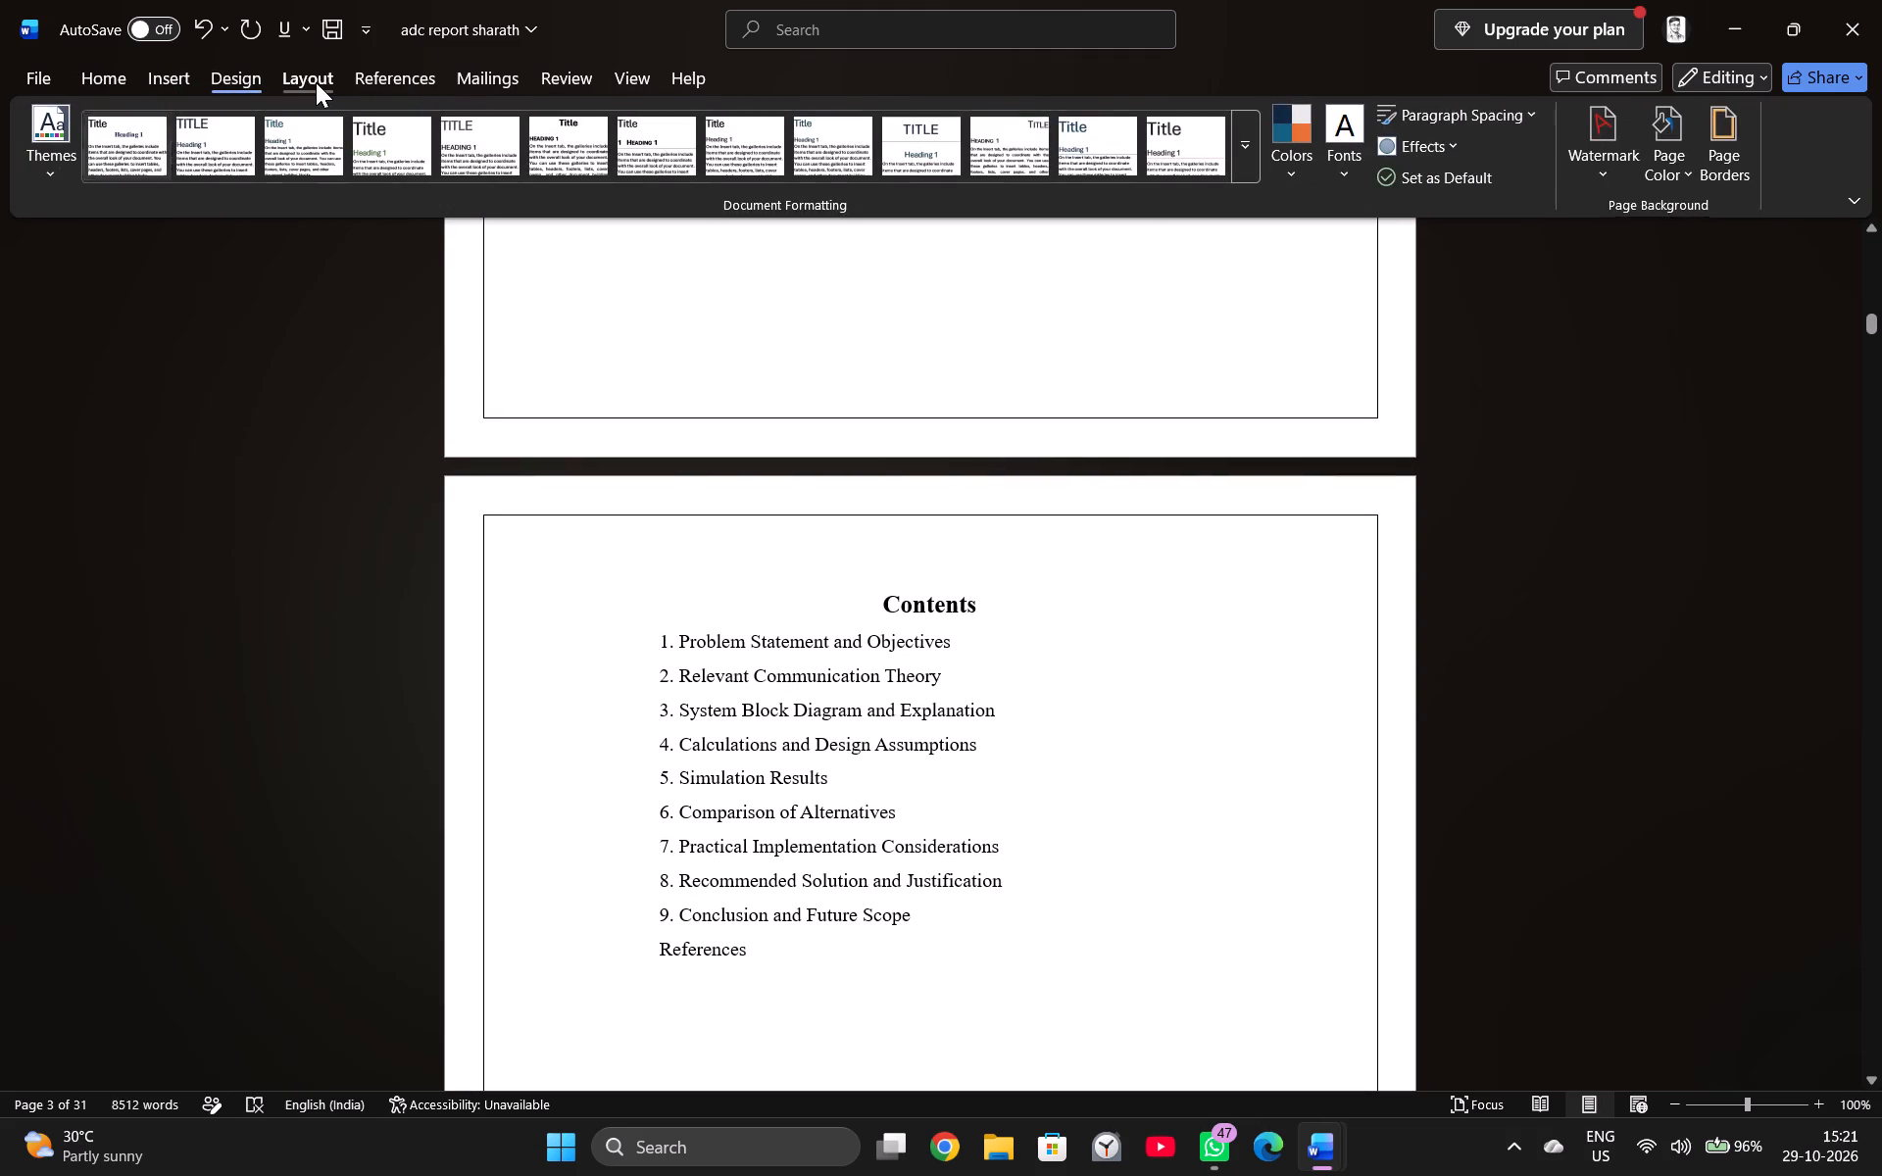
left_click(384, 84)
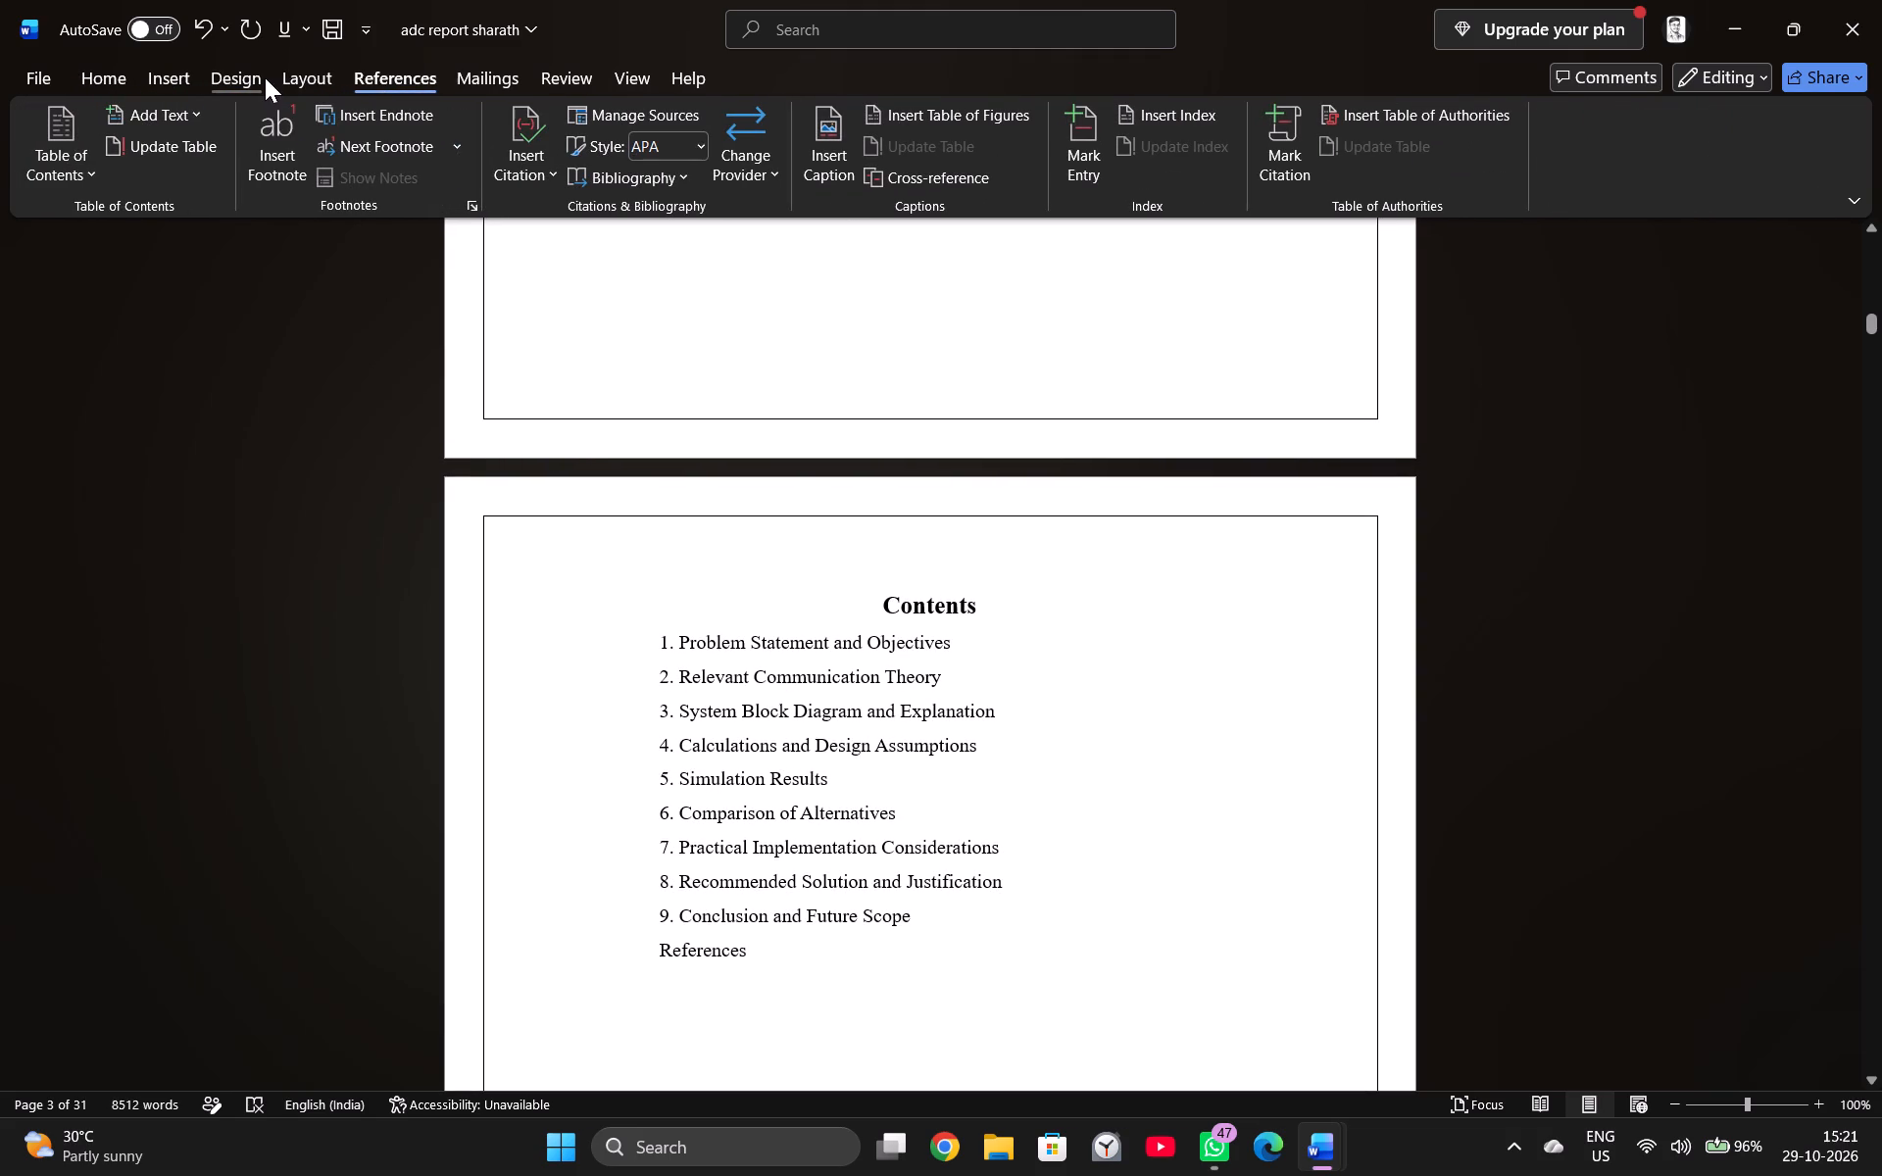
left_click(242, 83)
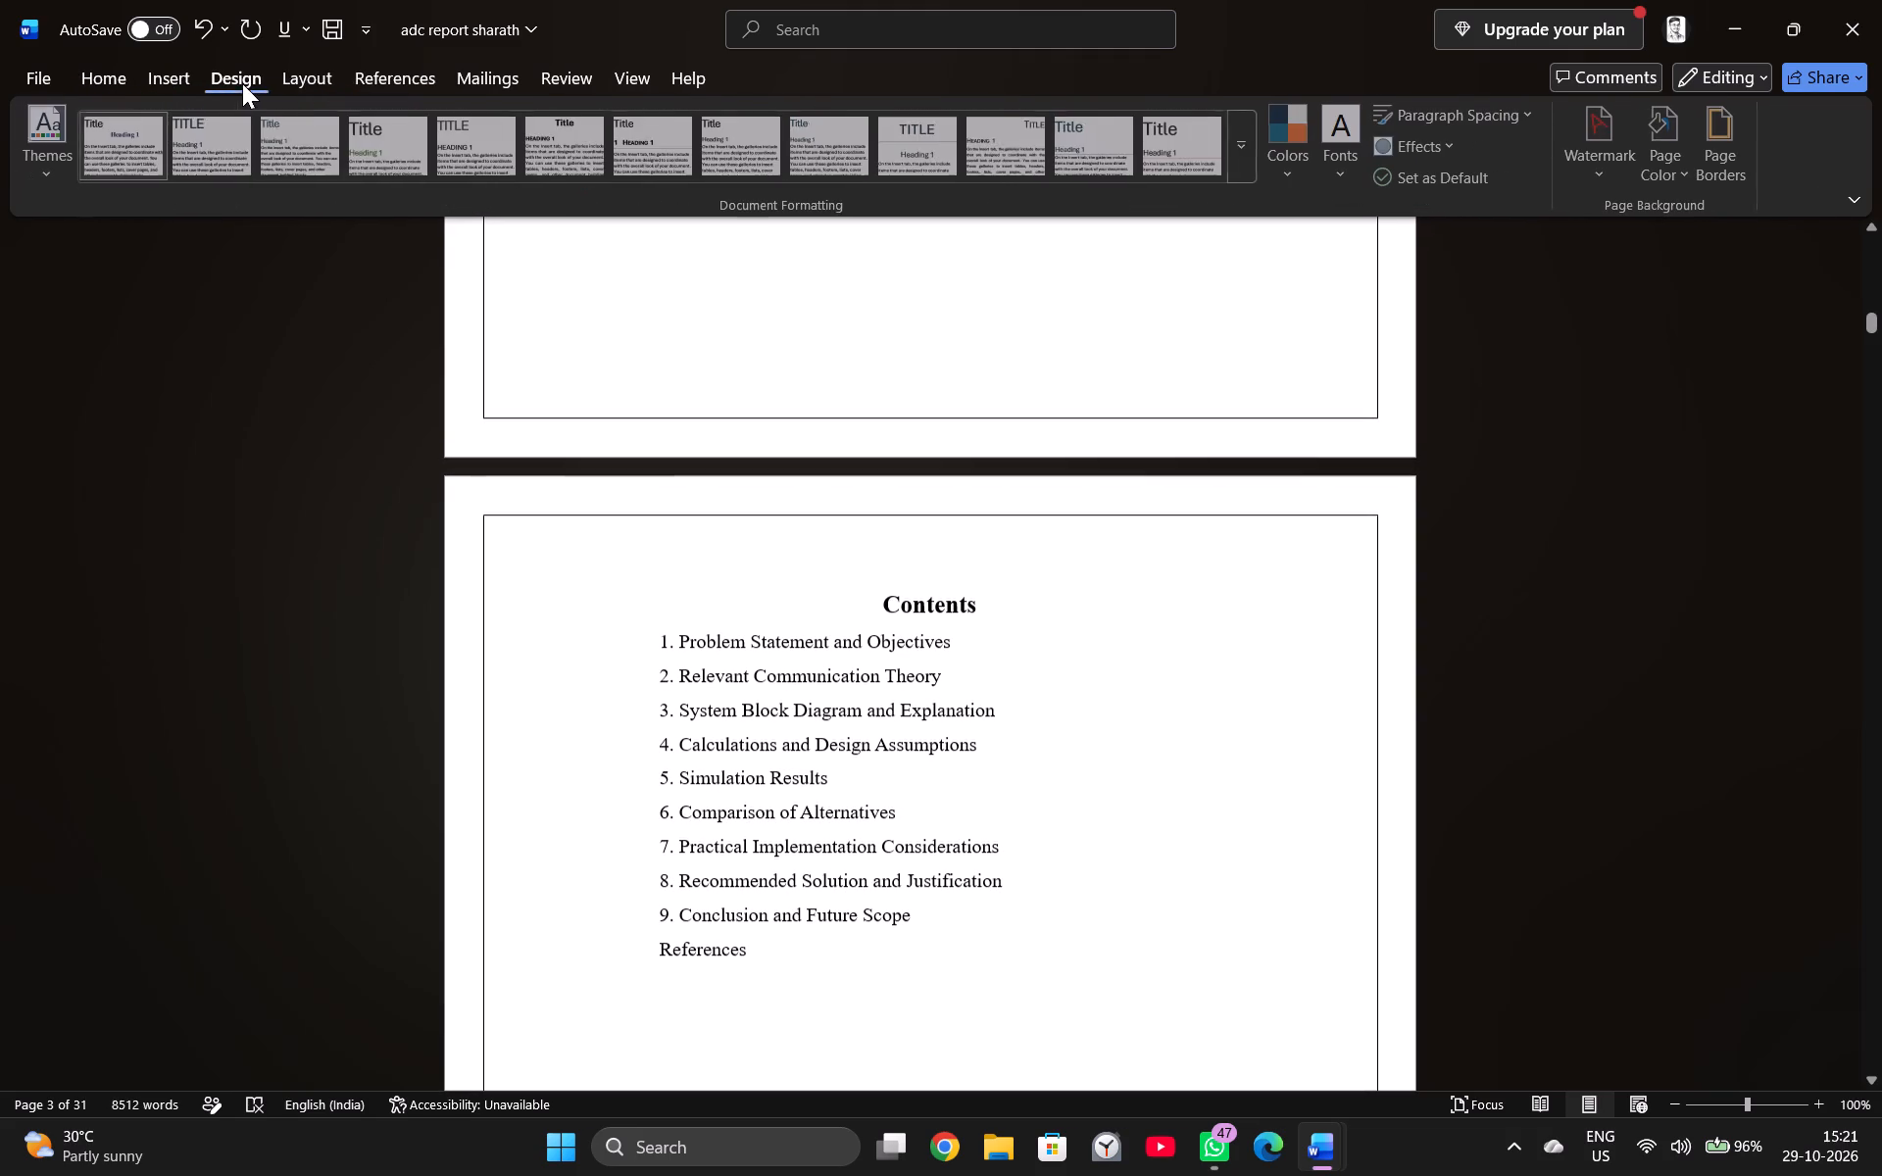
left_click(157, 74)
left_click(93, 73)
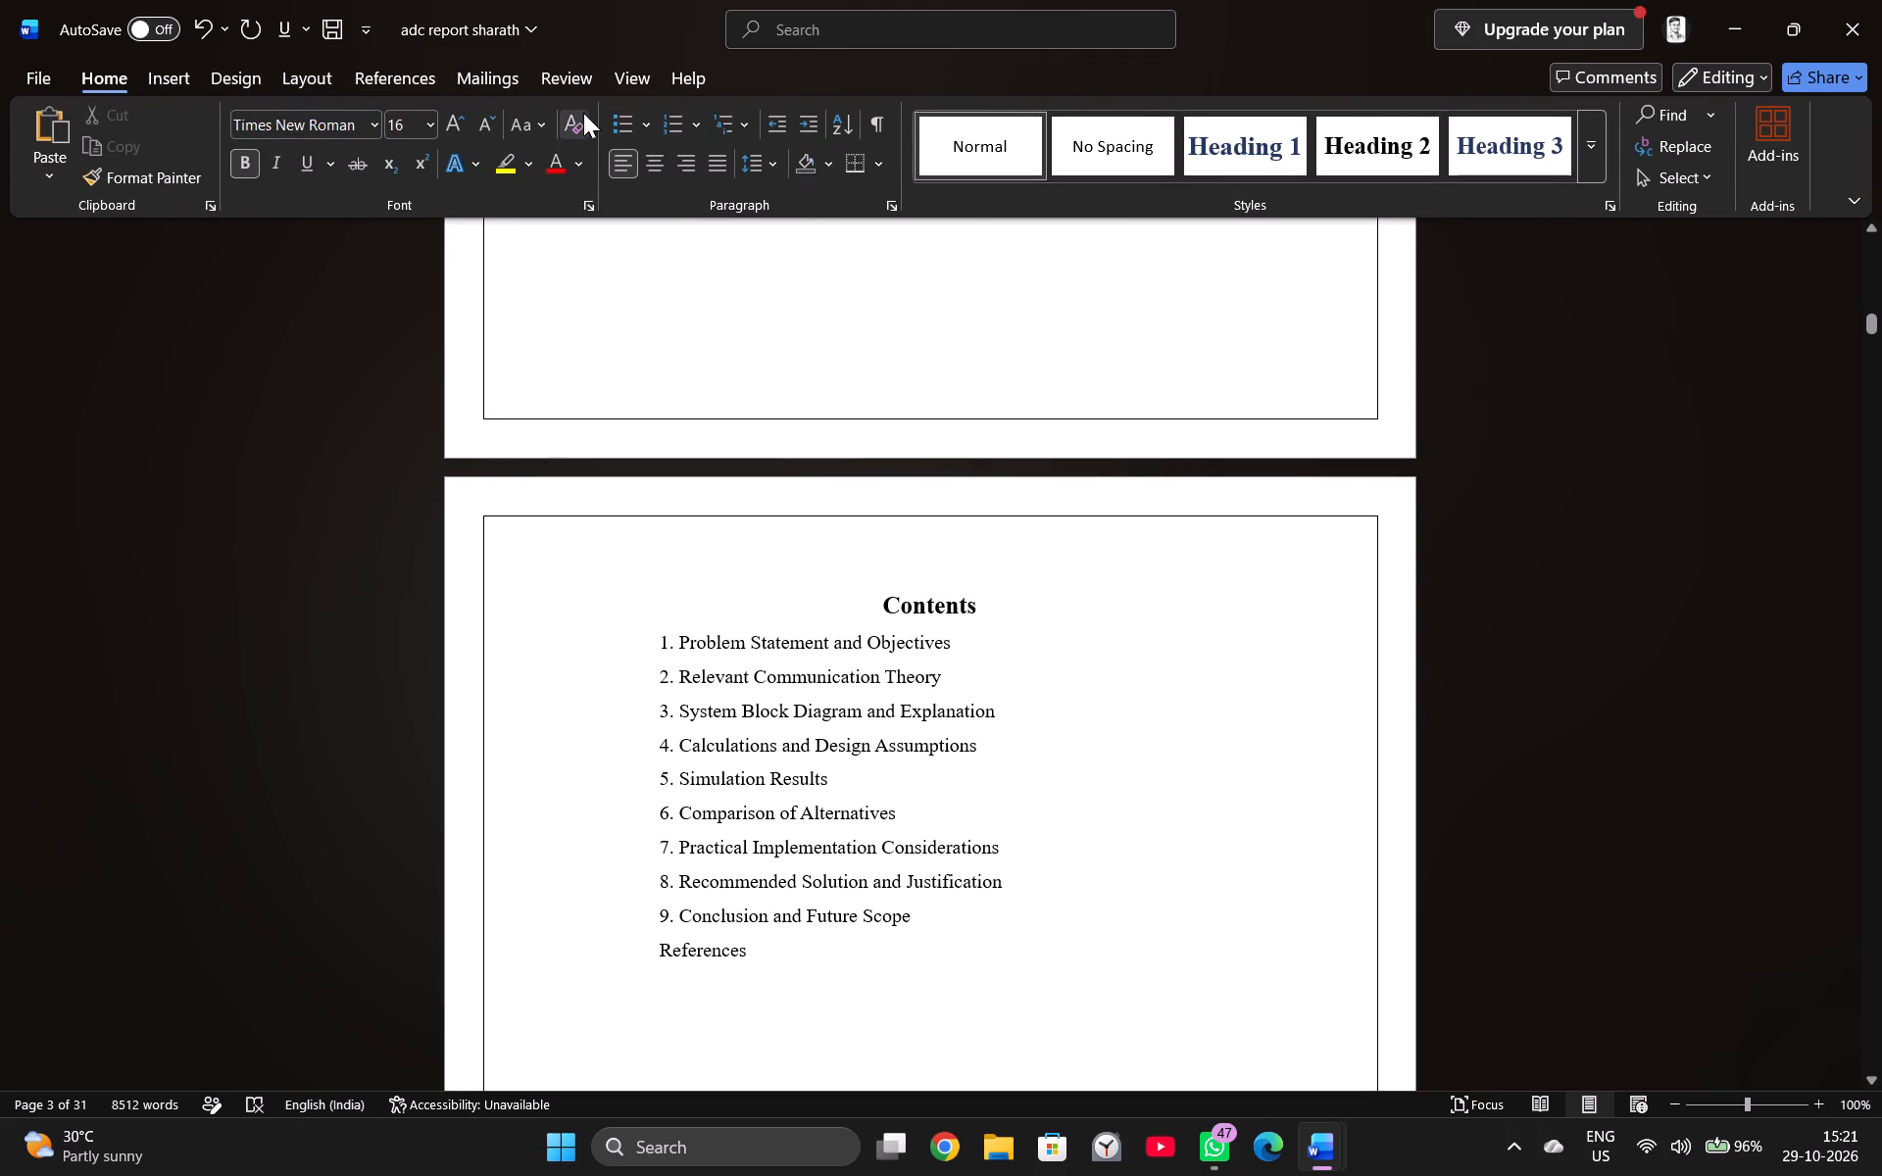
Draw a single-cell table about 11 cm wide and 8.6 cm high around the entries below the Contents heading, from Problem Statement to References.
left_click(197, 77)
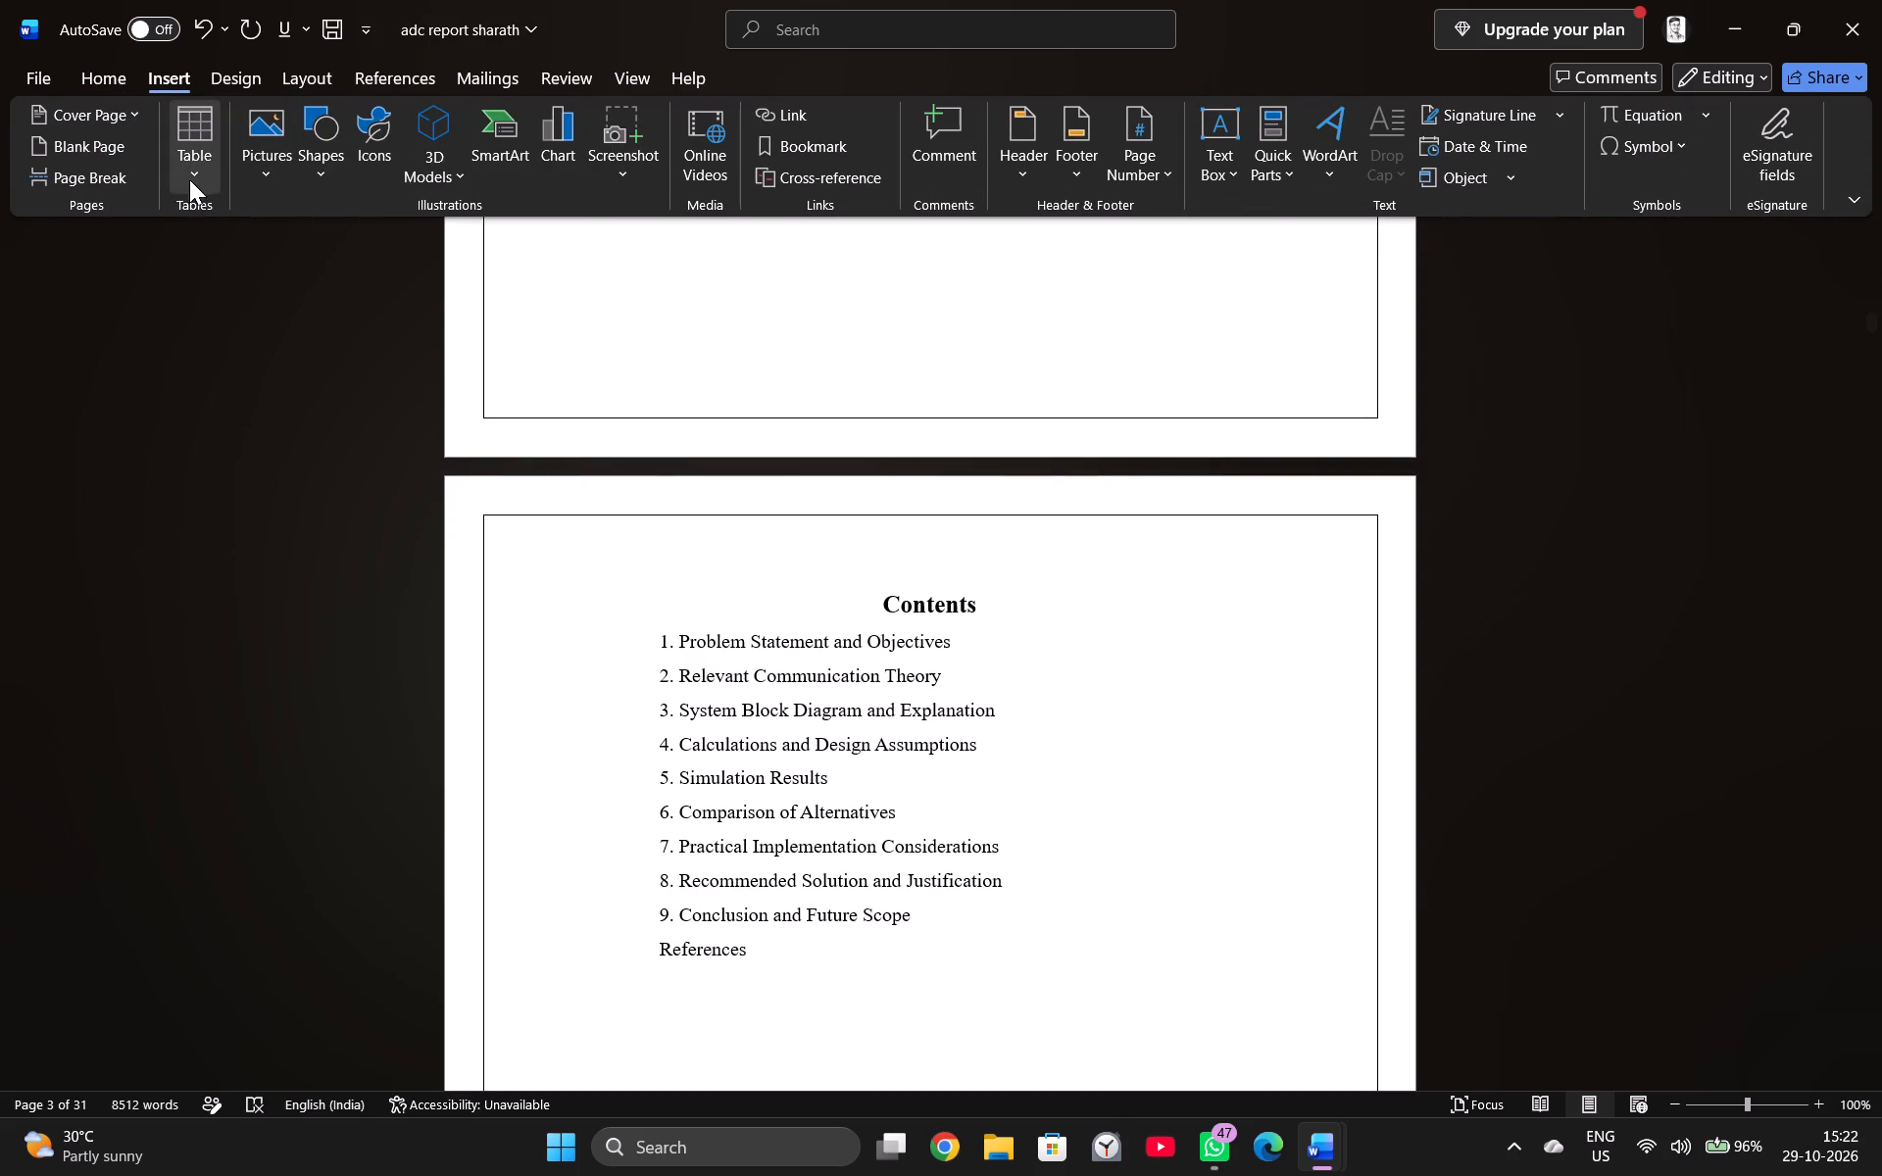
left_click(194, 171)
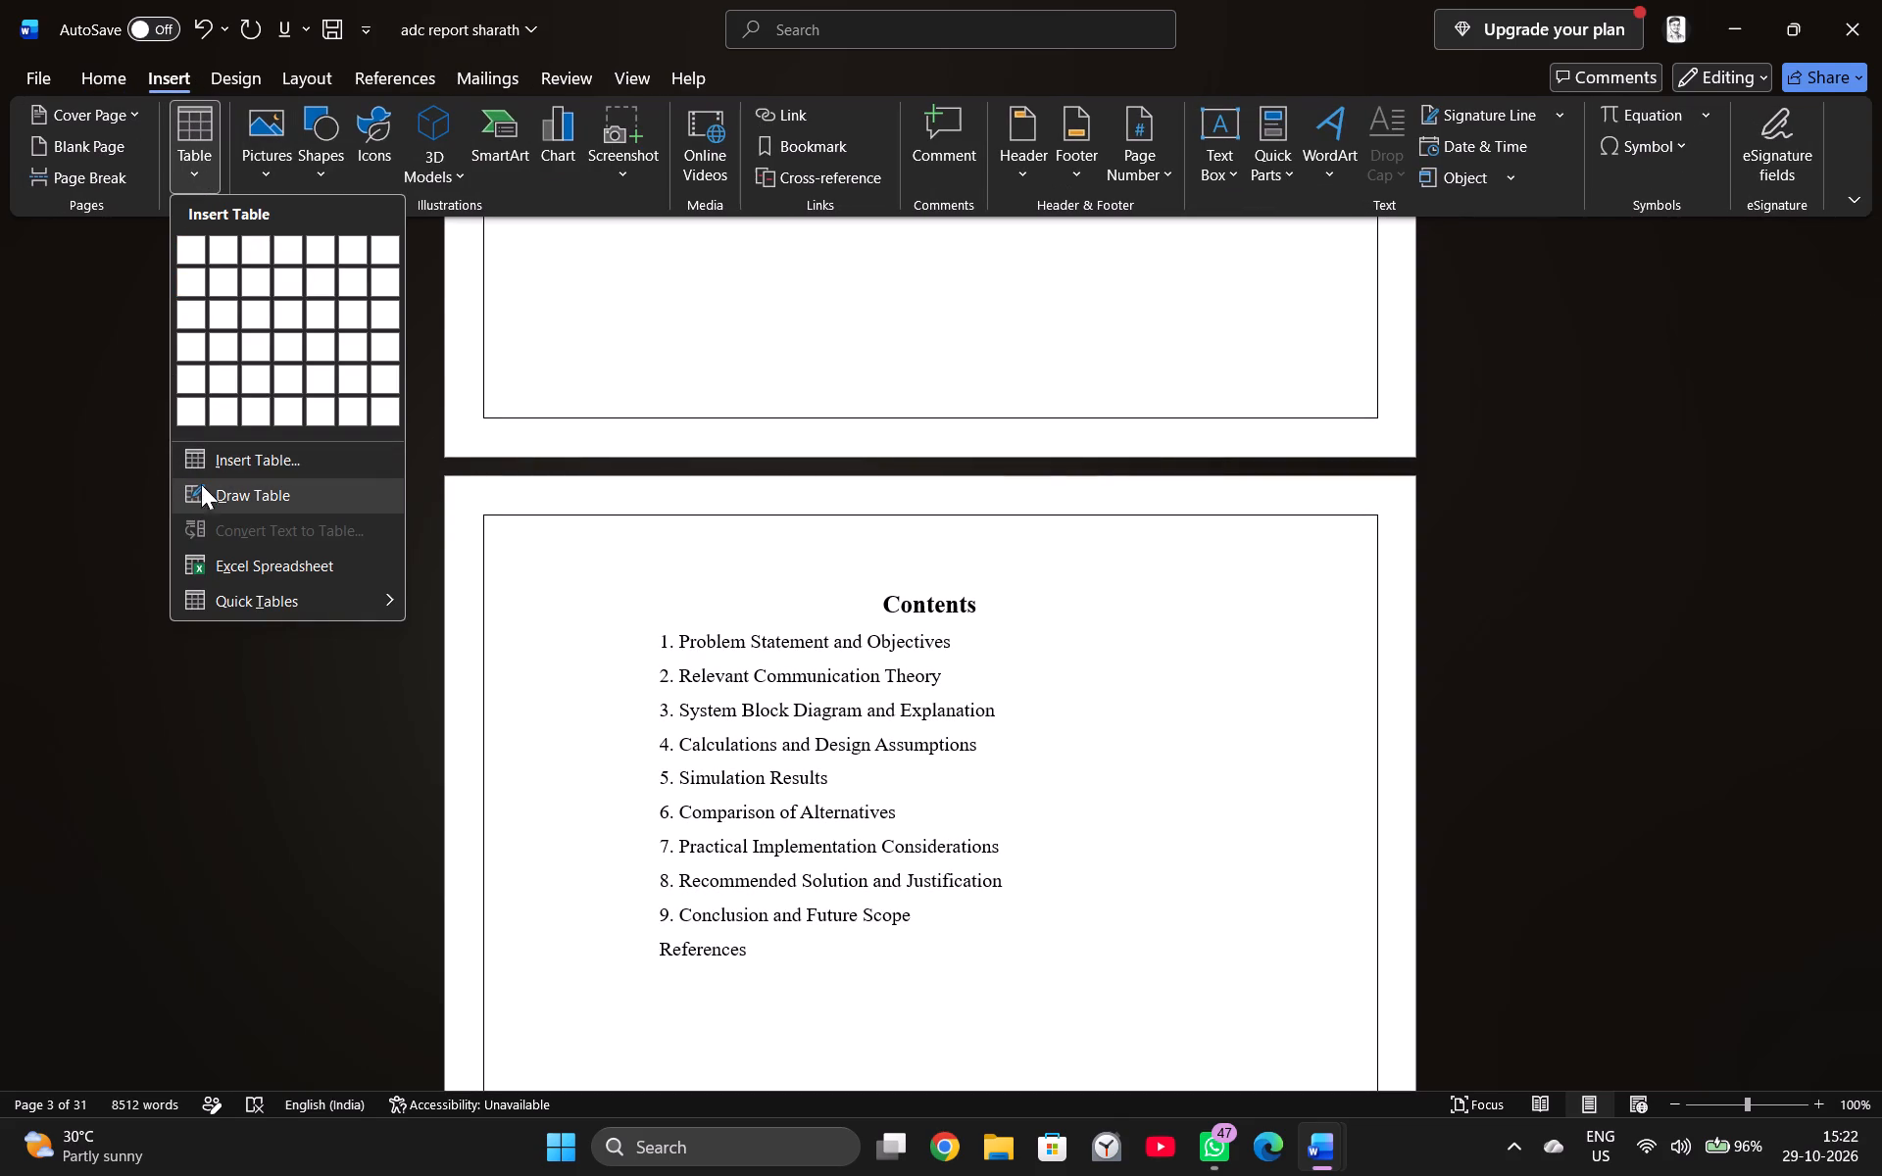
left_click(201, 495)
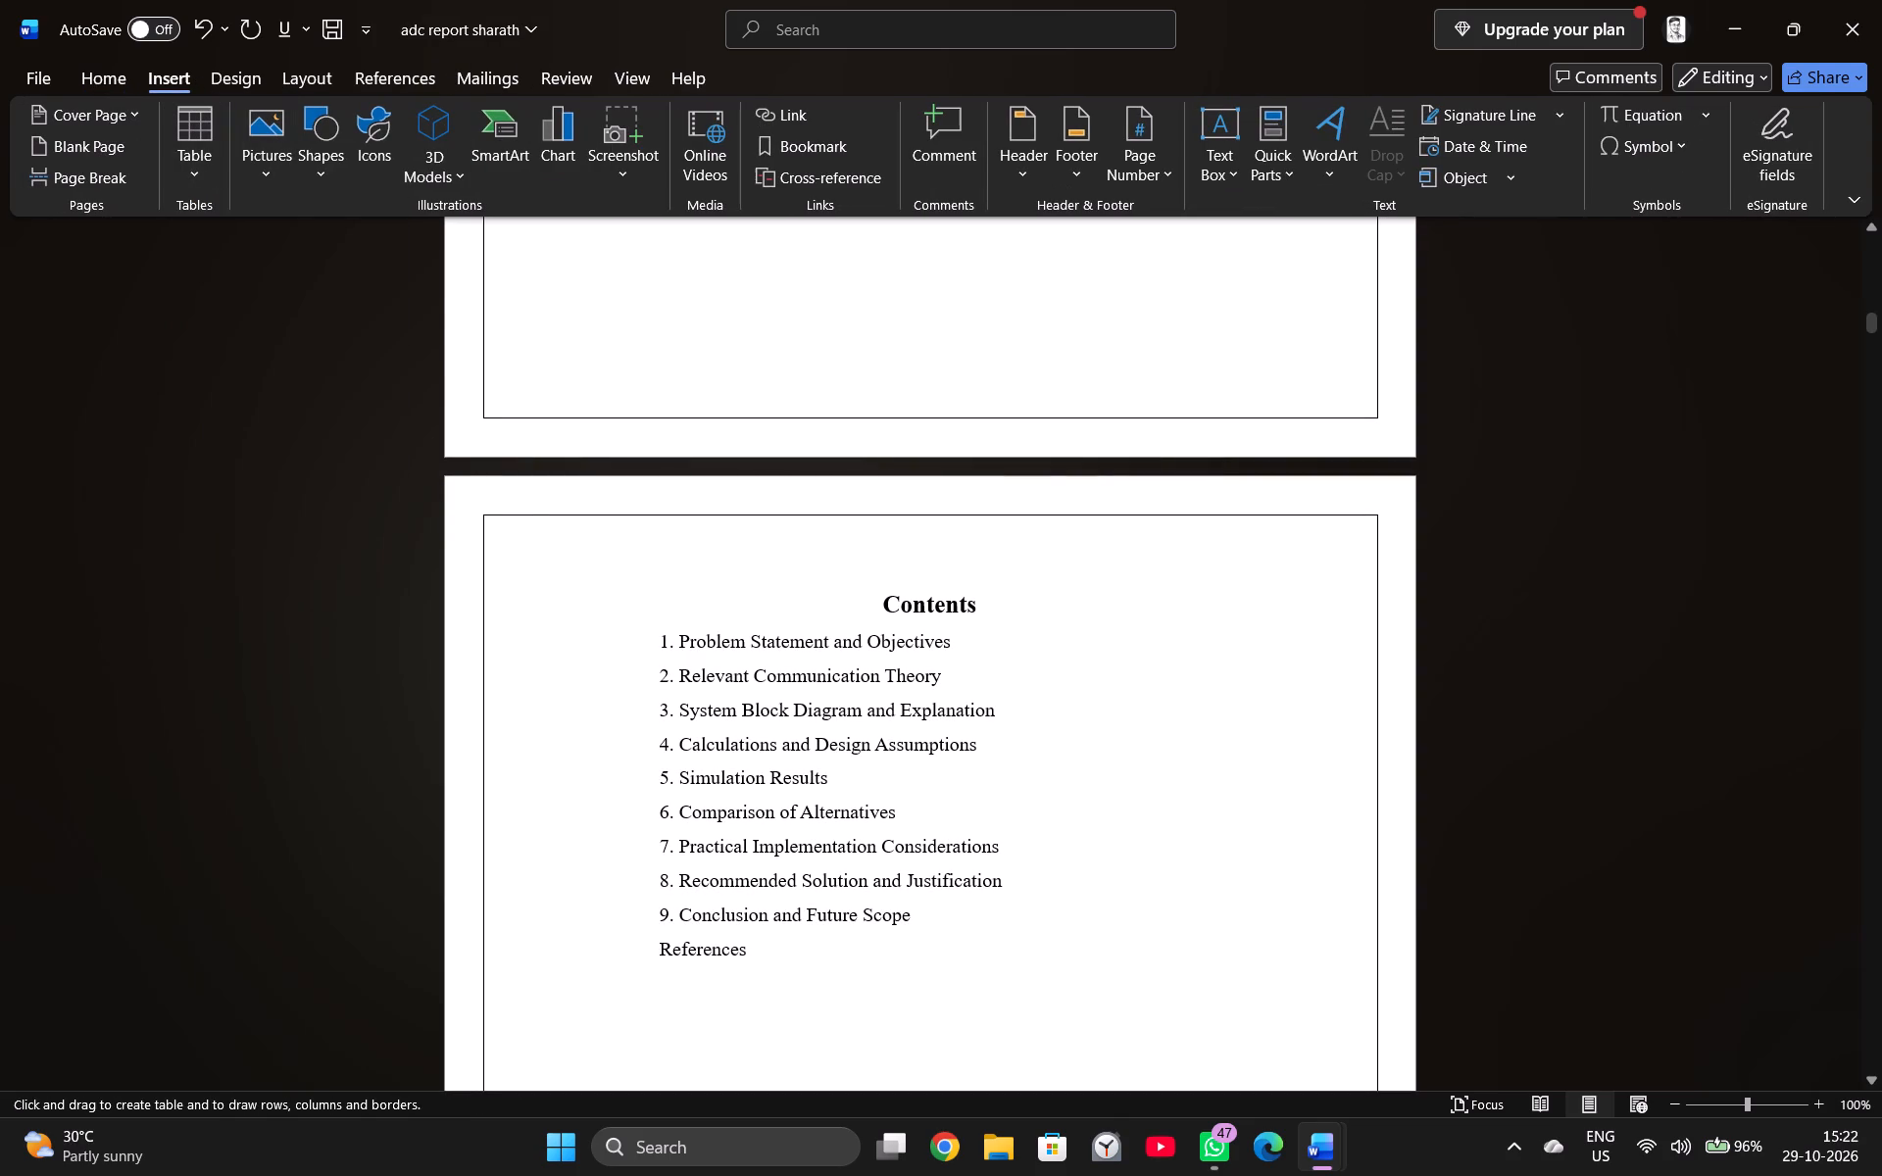
left_click_drag(645, 630, 1025, 969)
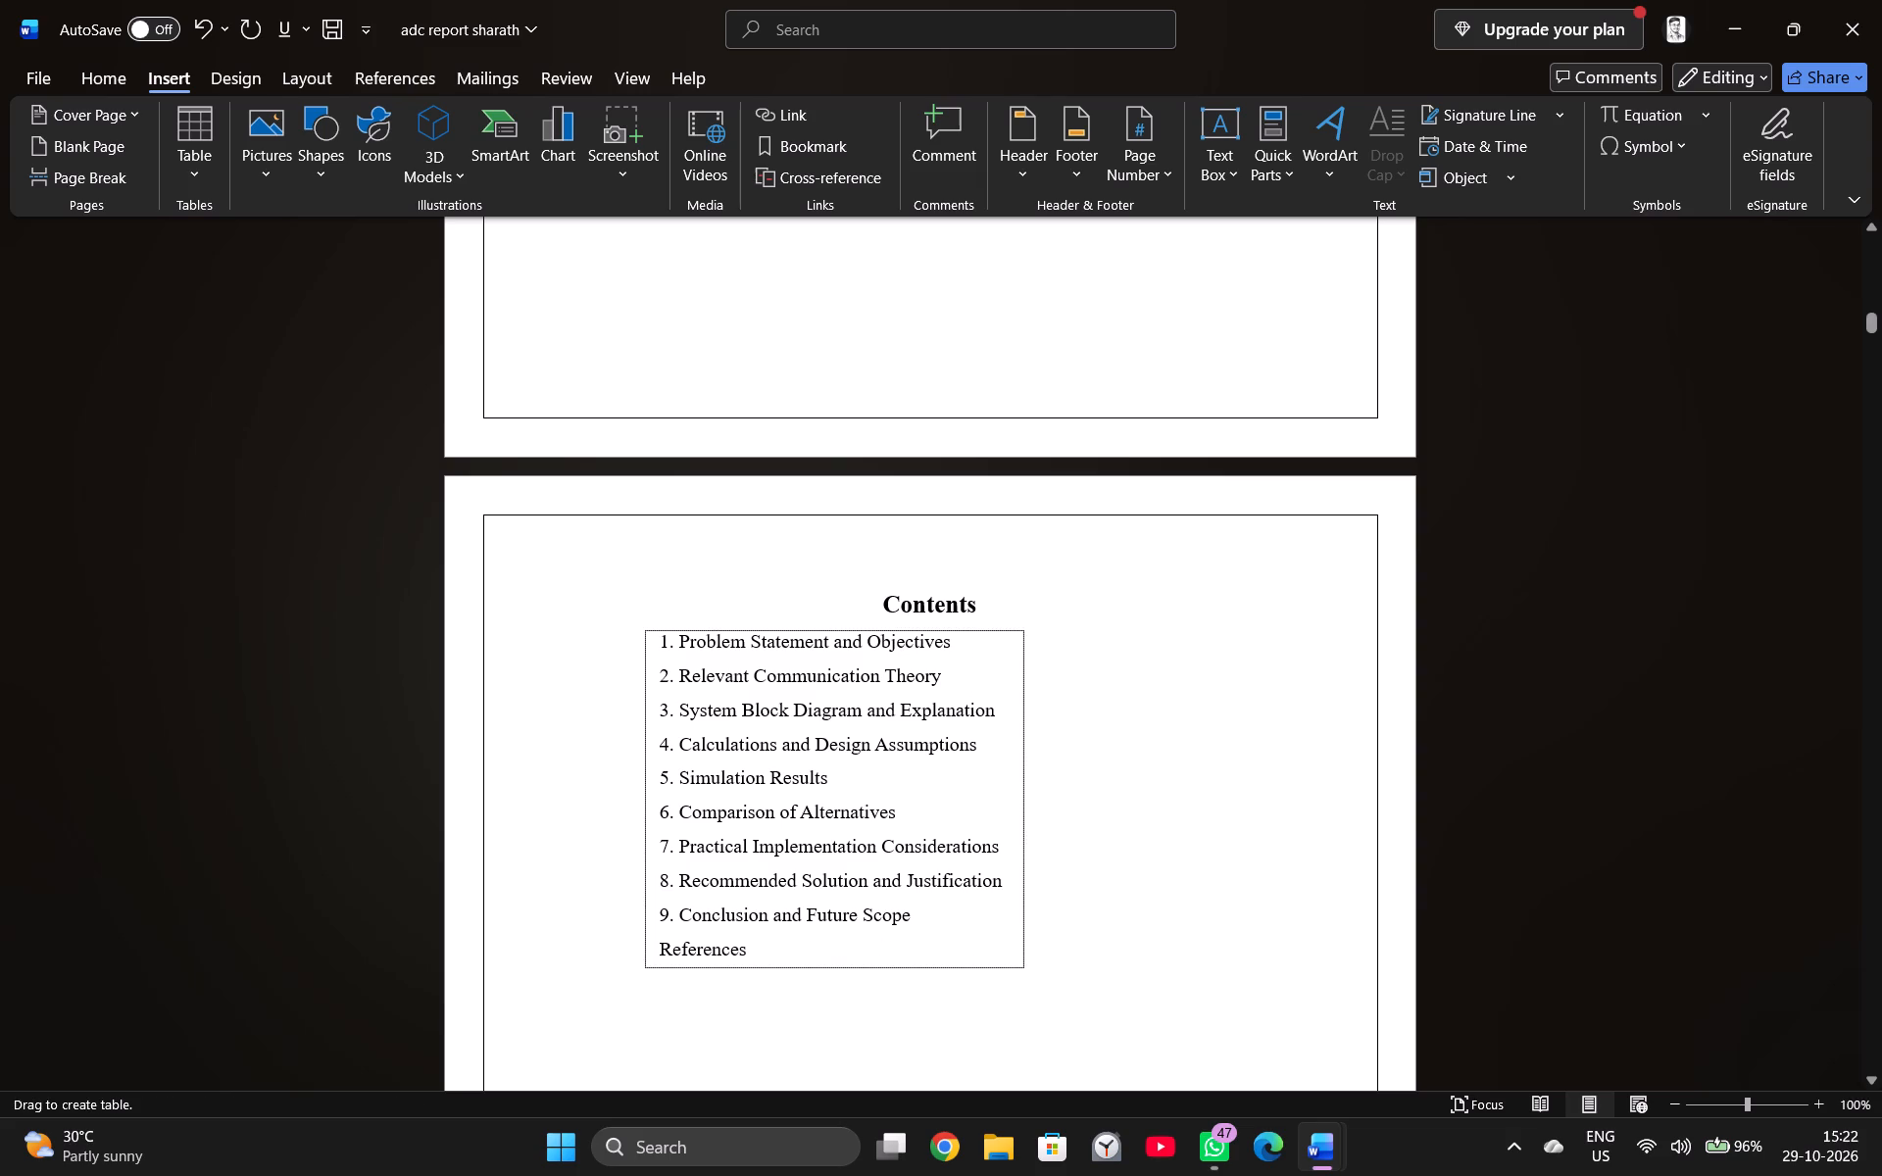
left_click_drag(1025, 969, 1155, 1030)
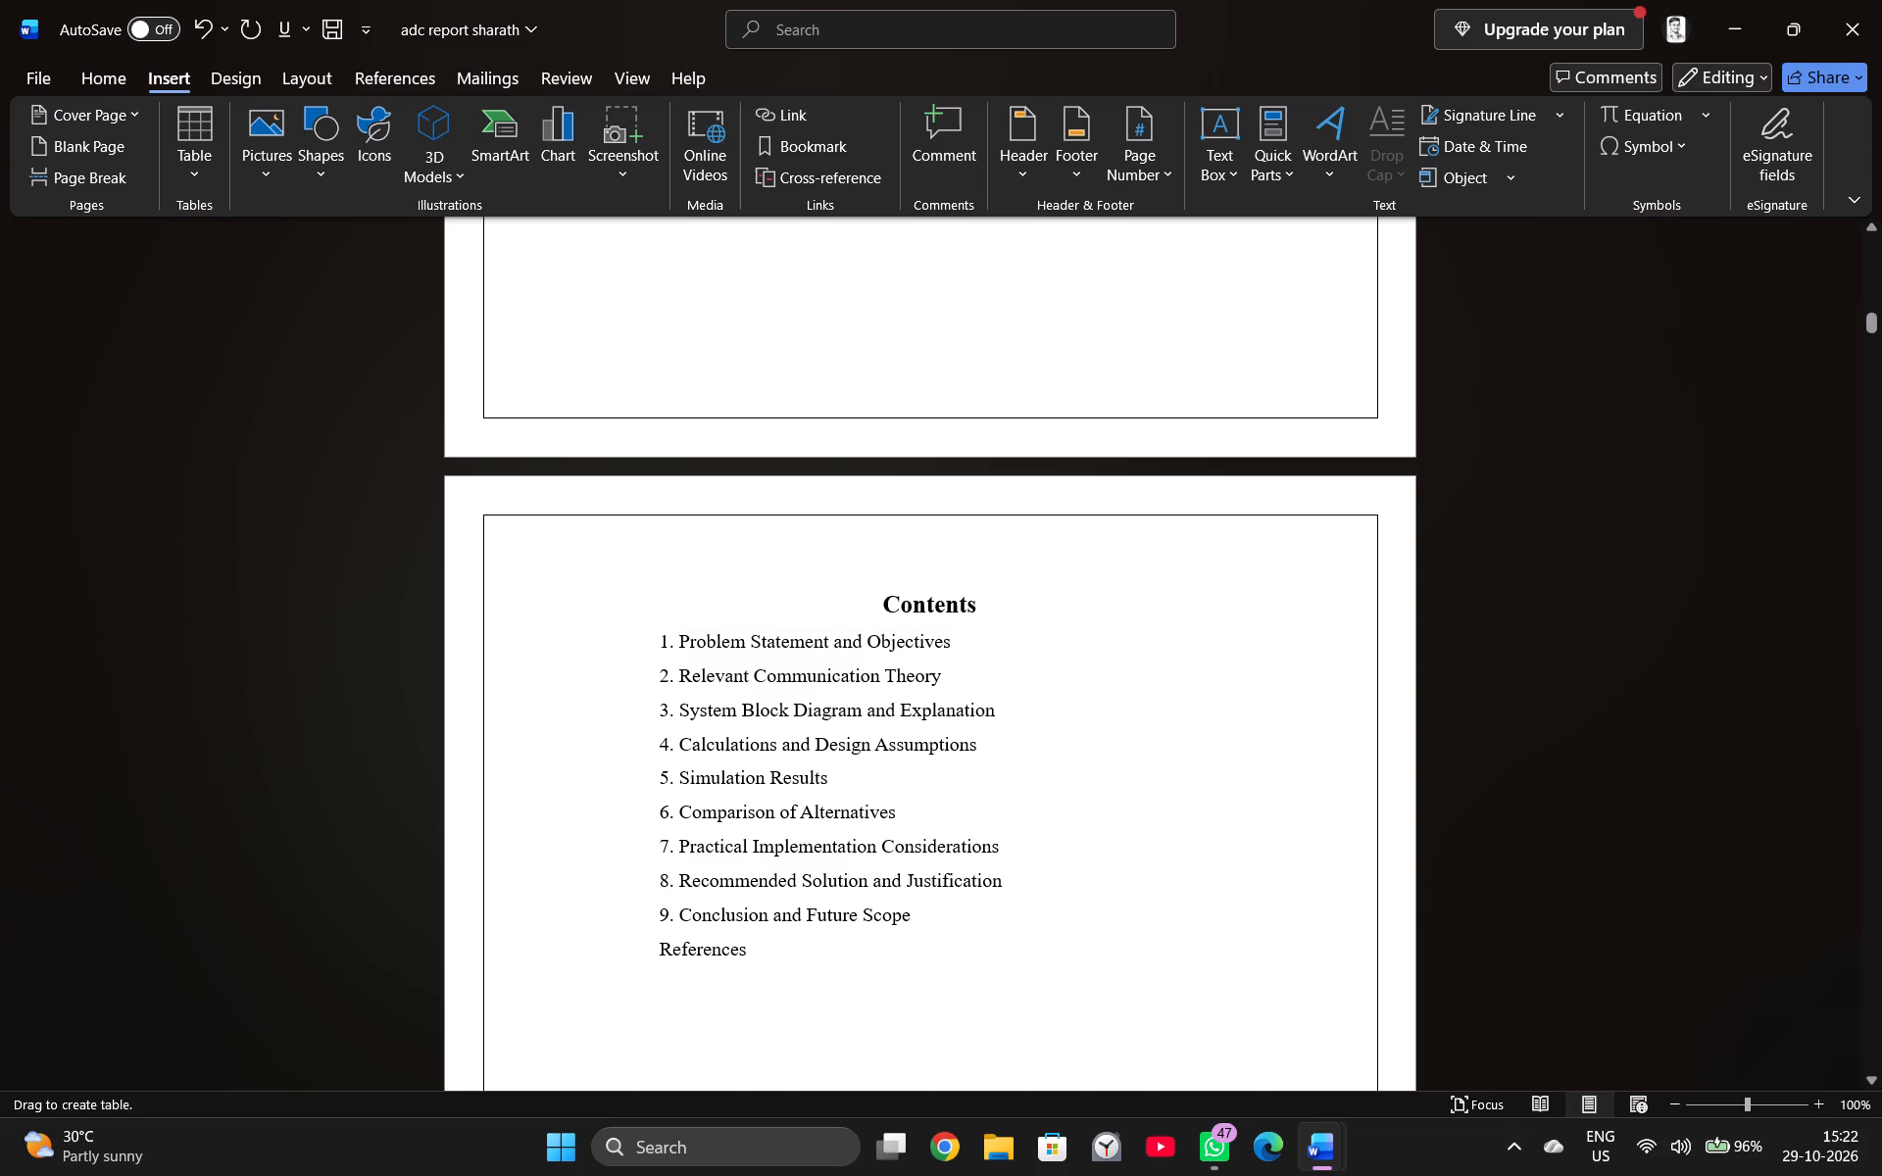
scroll(1027, 753, "up", 4)
scroll(1026, 757, "down", 5)
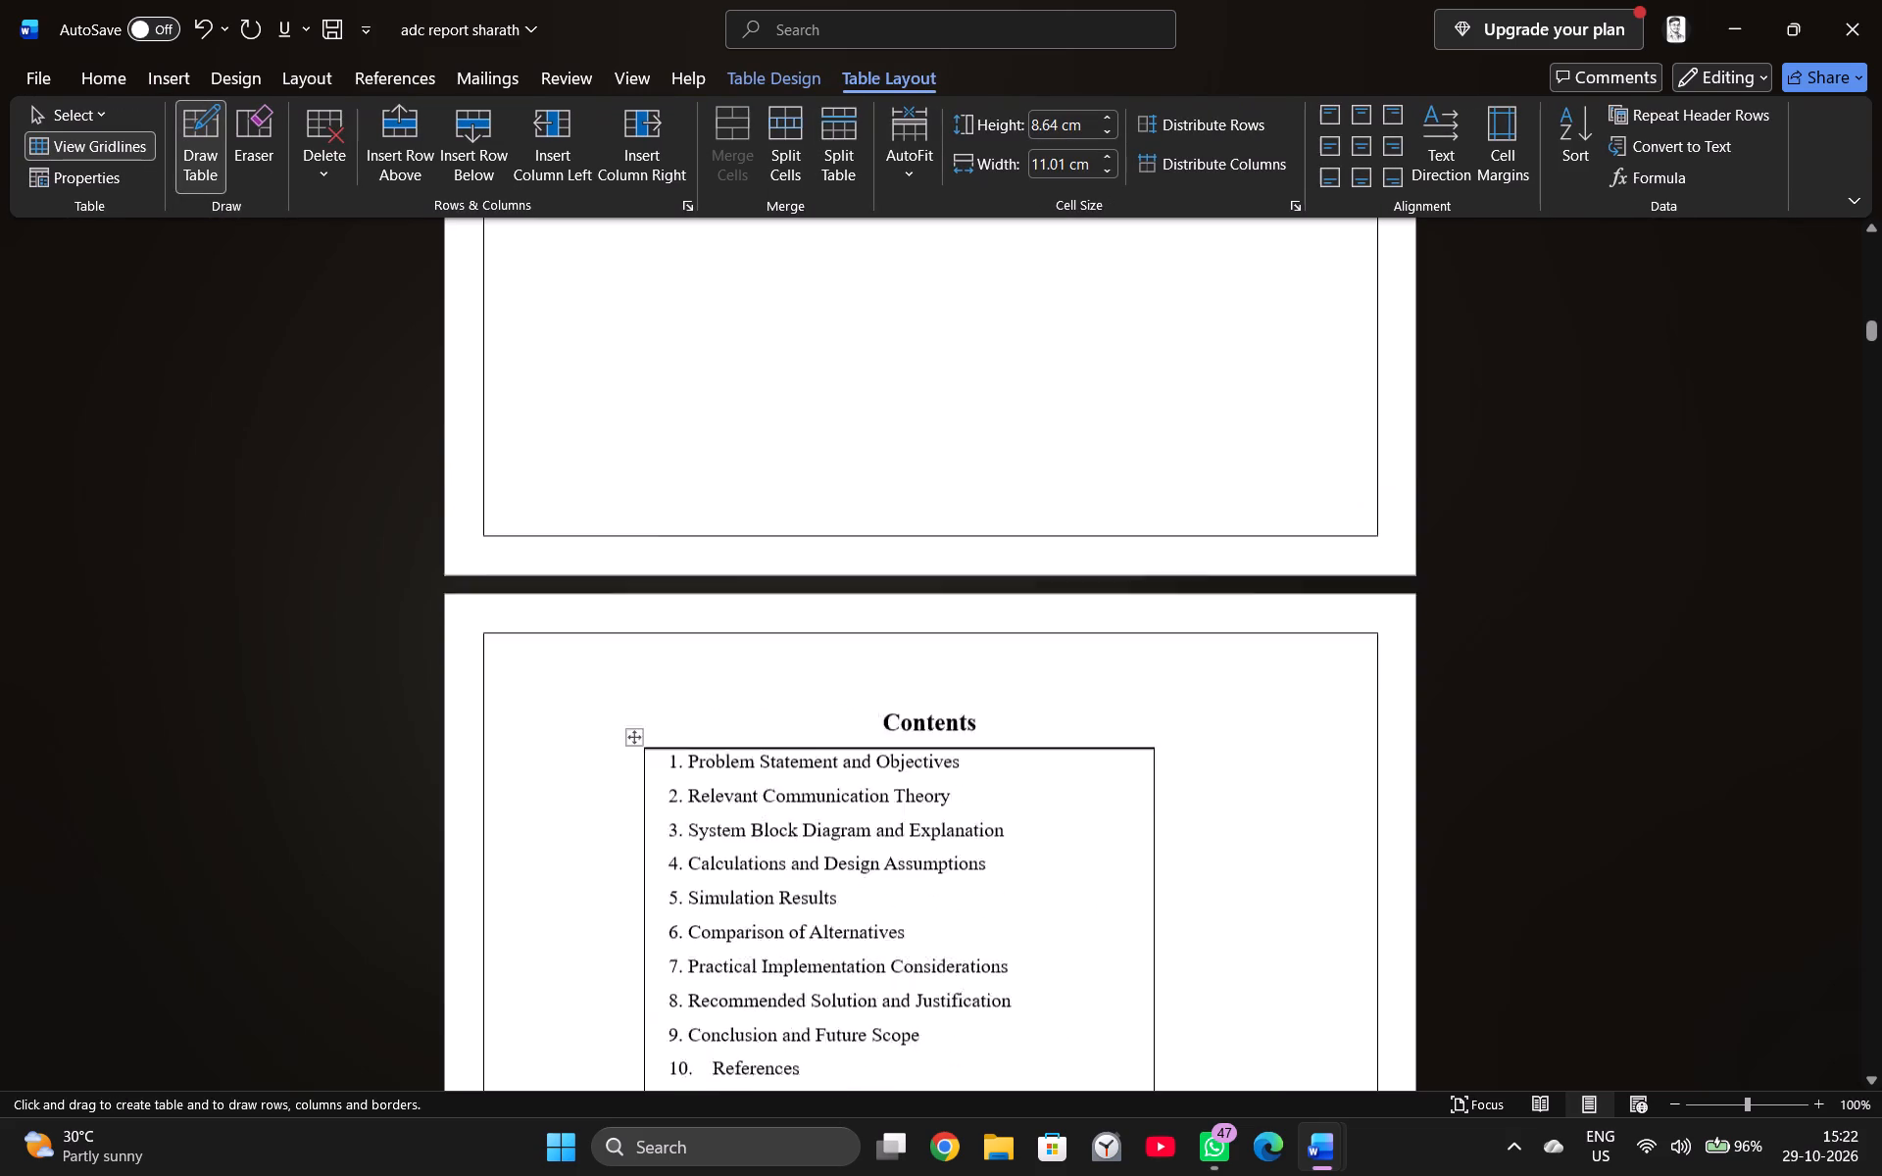
scroll(1026, 763, "down", 11)
left_click(1317, 803)
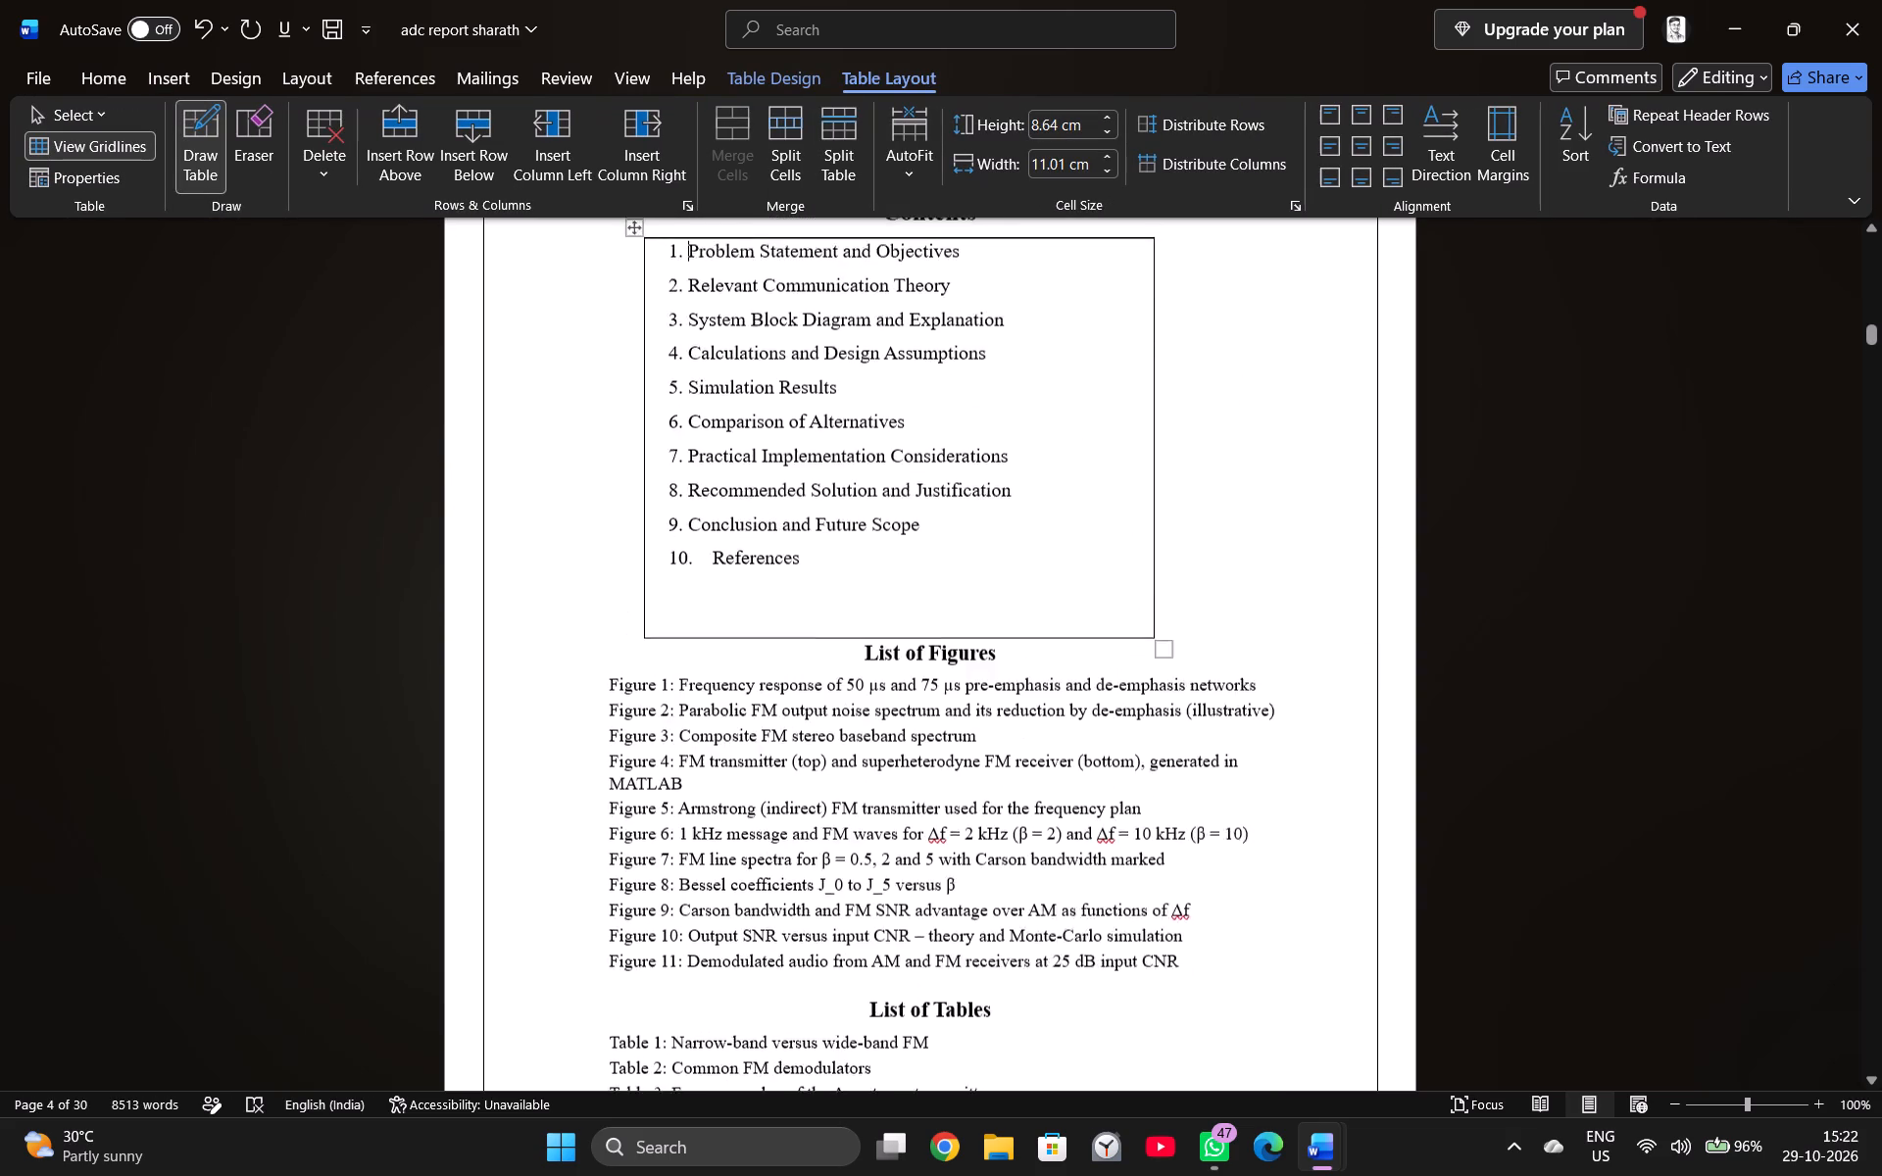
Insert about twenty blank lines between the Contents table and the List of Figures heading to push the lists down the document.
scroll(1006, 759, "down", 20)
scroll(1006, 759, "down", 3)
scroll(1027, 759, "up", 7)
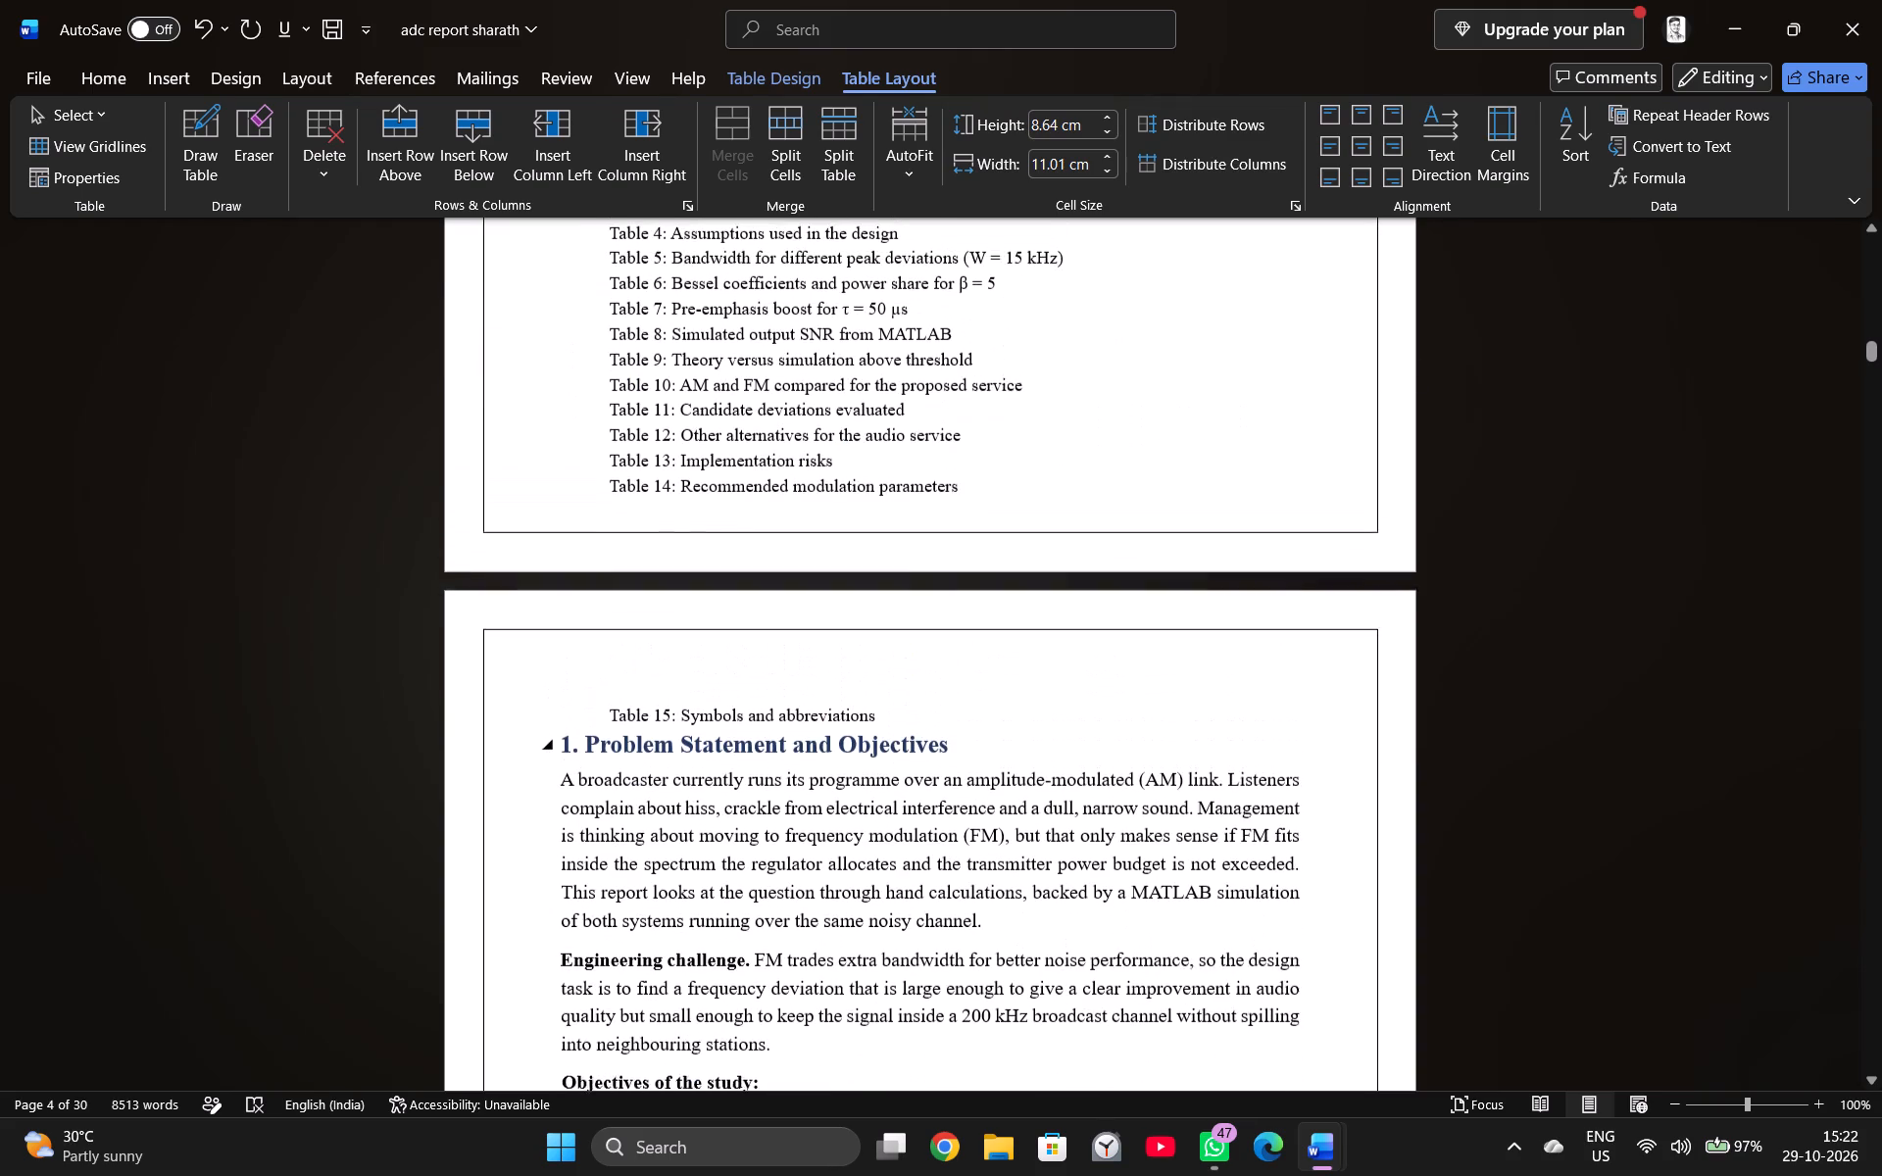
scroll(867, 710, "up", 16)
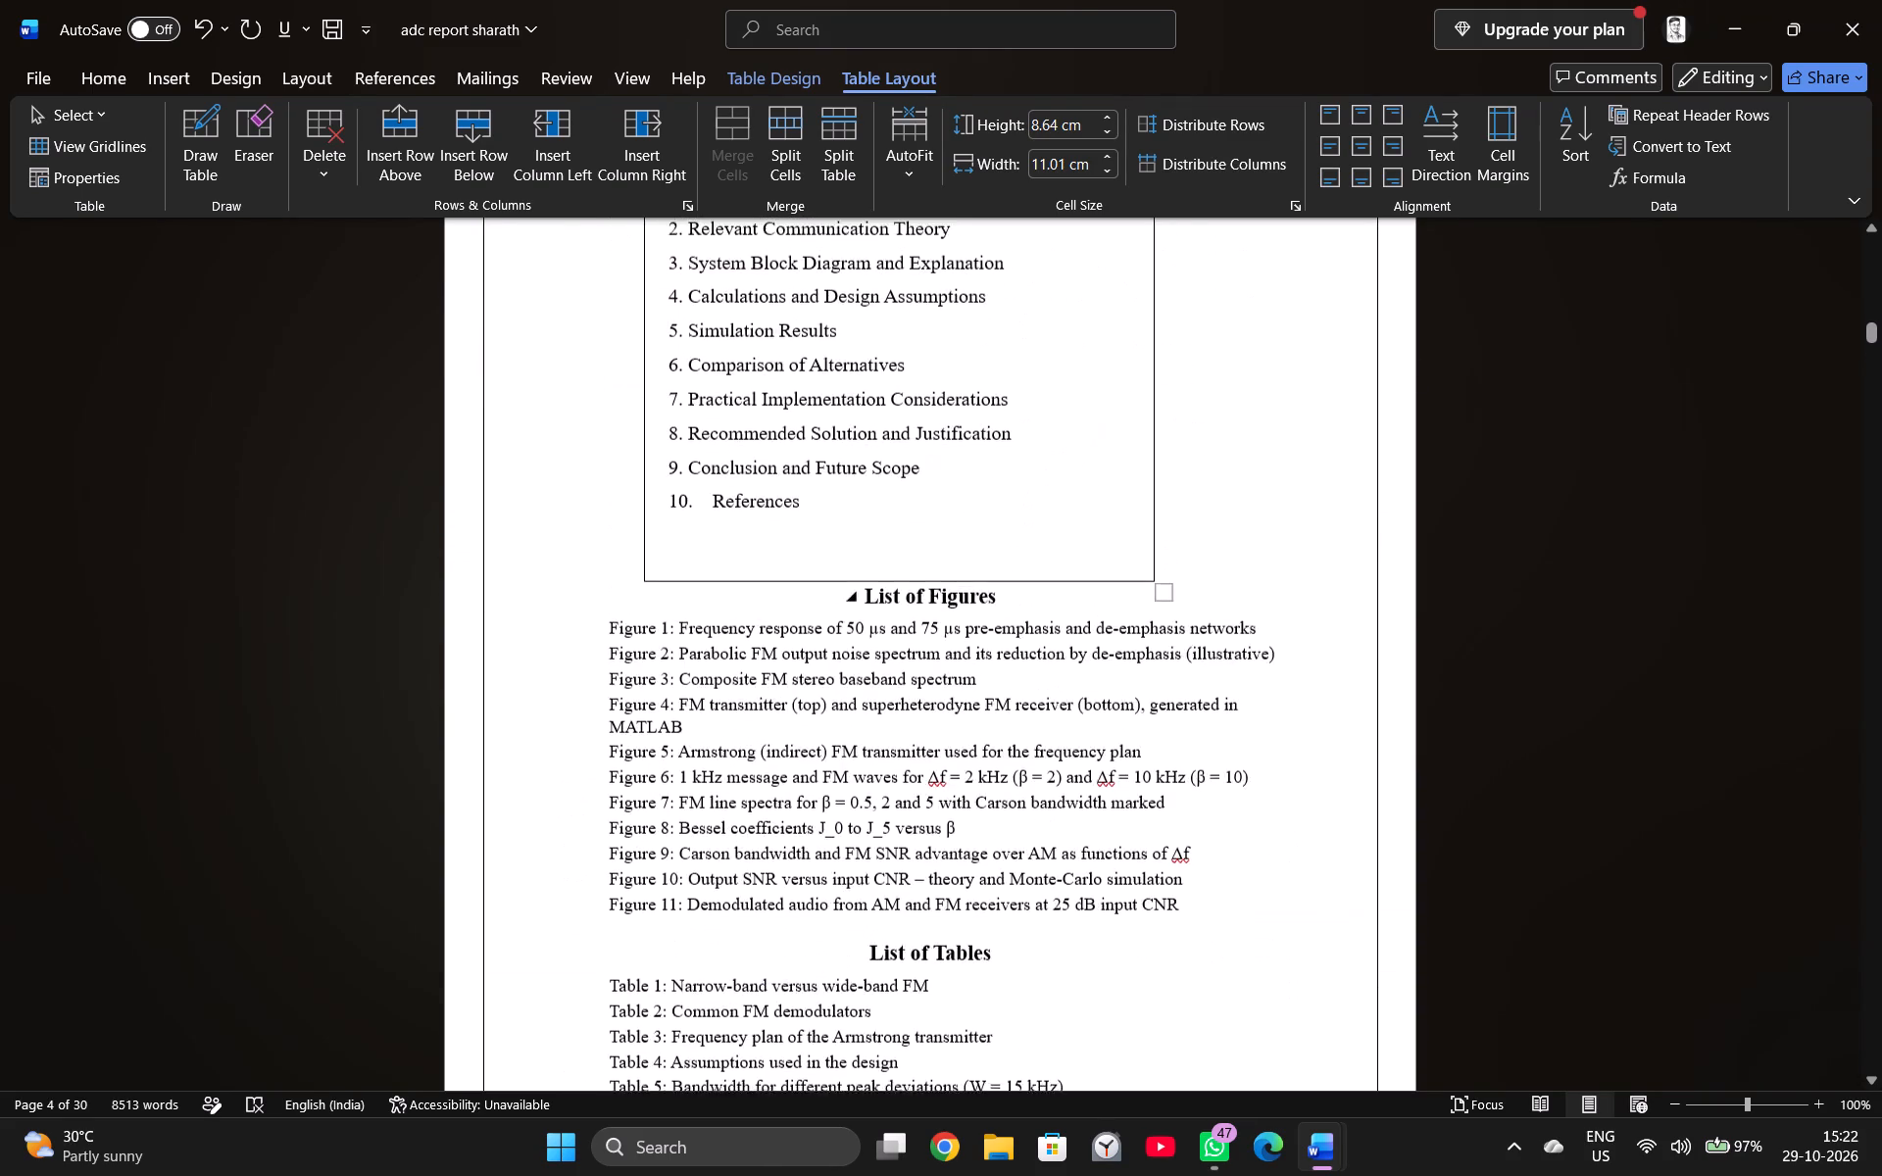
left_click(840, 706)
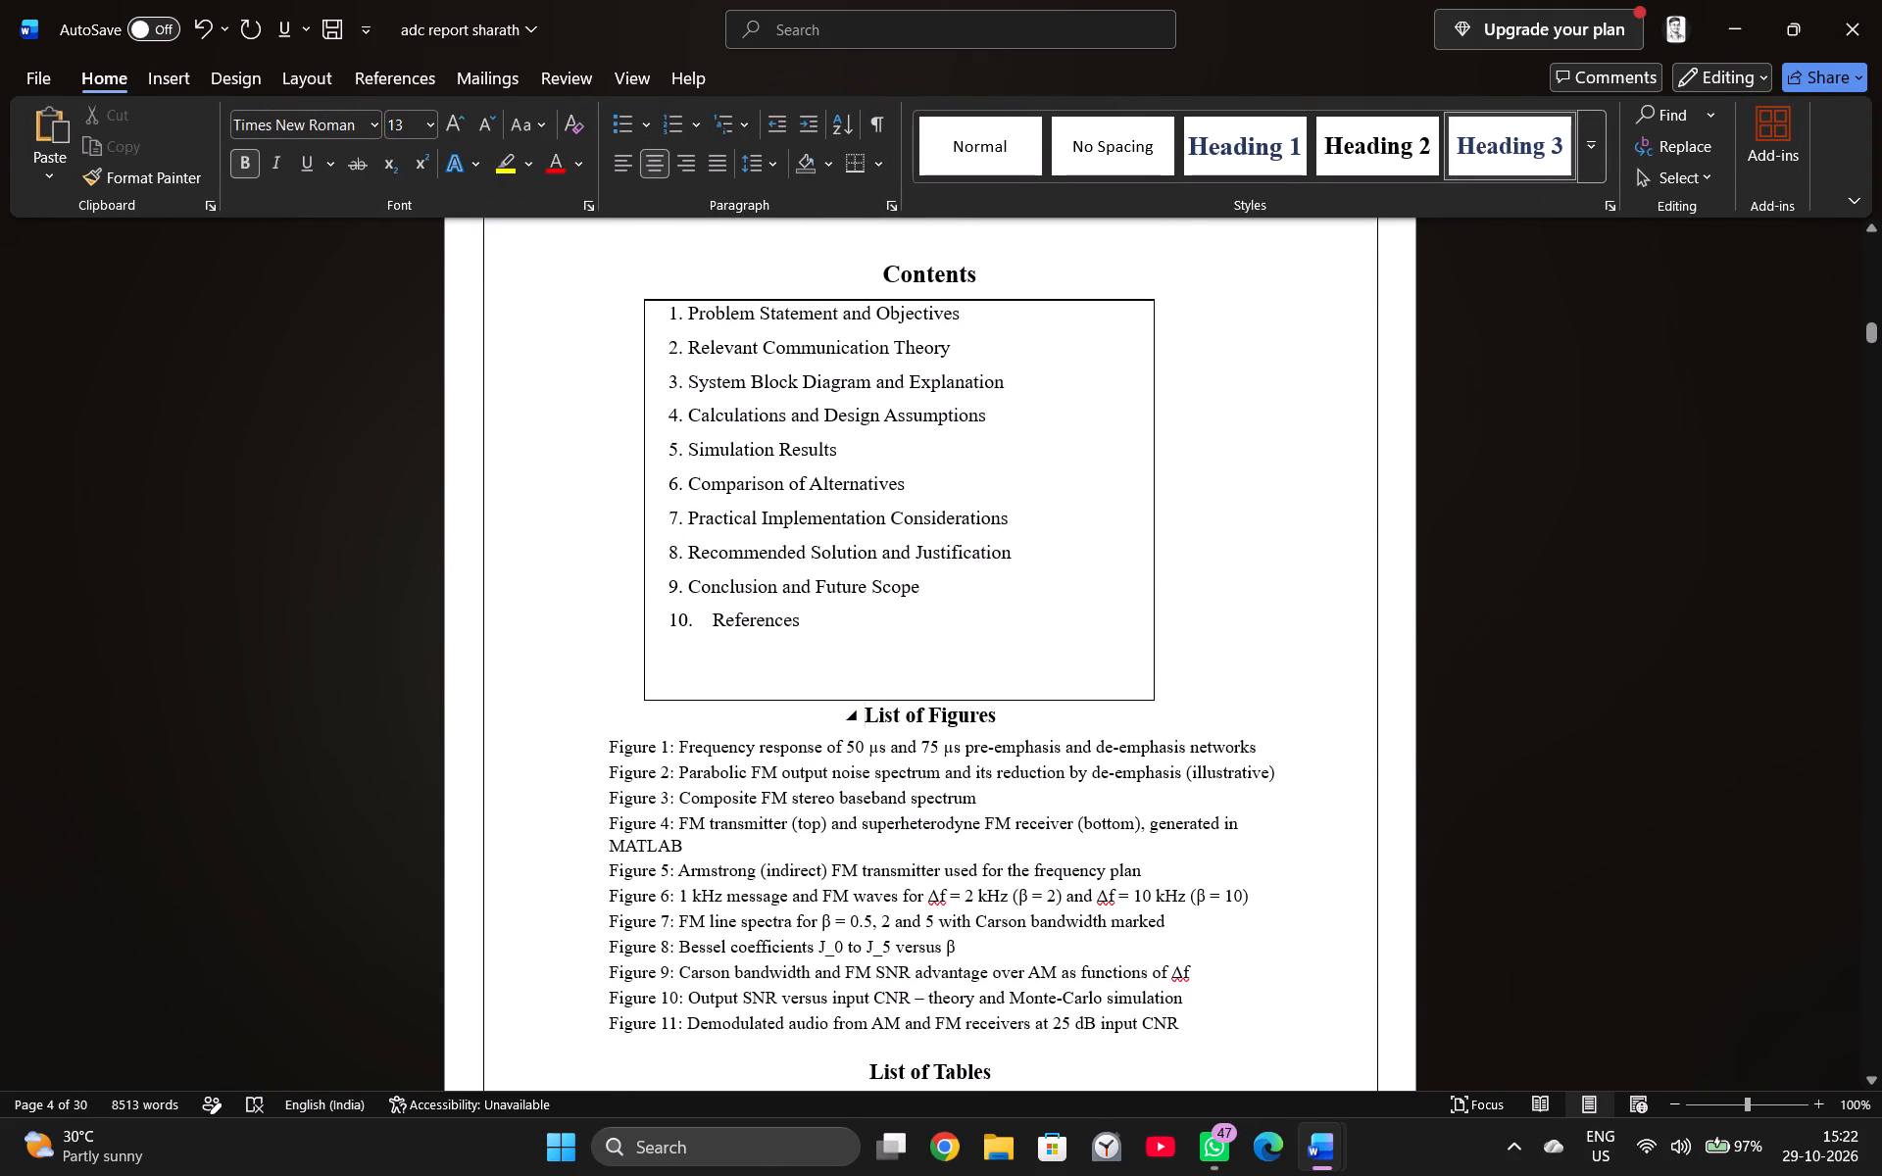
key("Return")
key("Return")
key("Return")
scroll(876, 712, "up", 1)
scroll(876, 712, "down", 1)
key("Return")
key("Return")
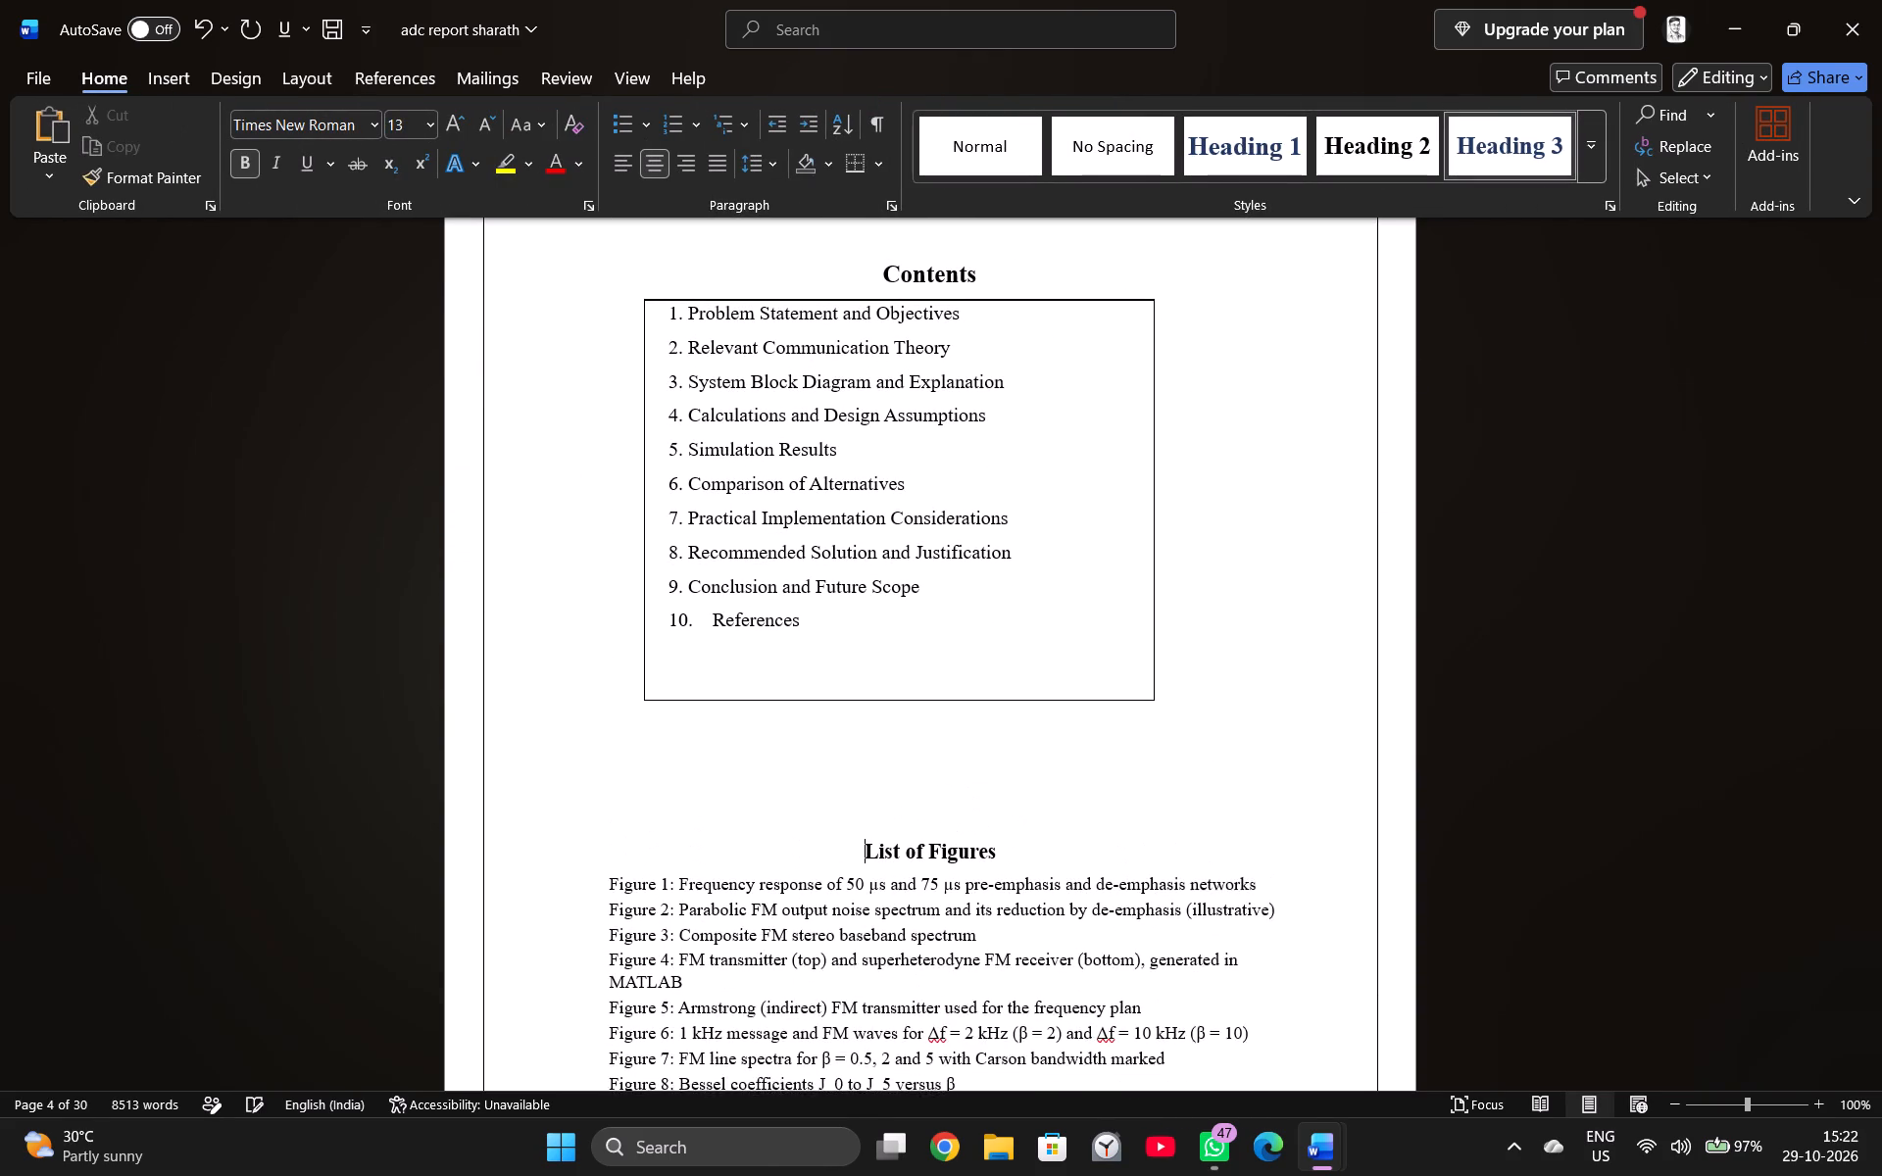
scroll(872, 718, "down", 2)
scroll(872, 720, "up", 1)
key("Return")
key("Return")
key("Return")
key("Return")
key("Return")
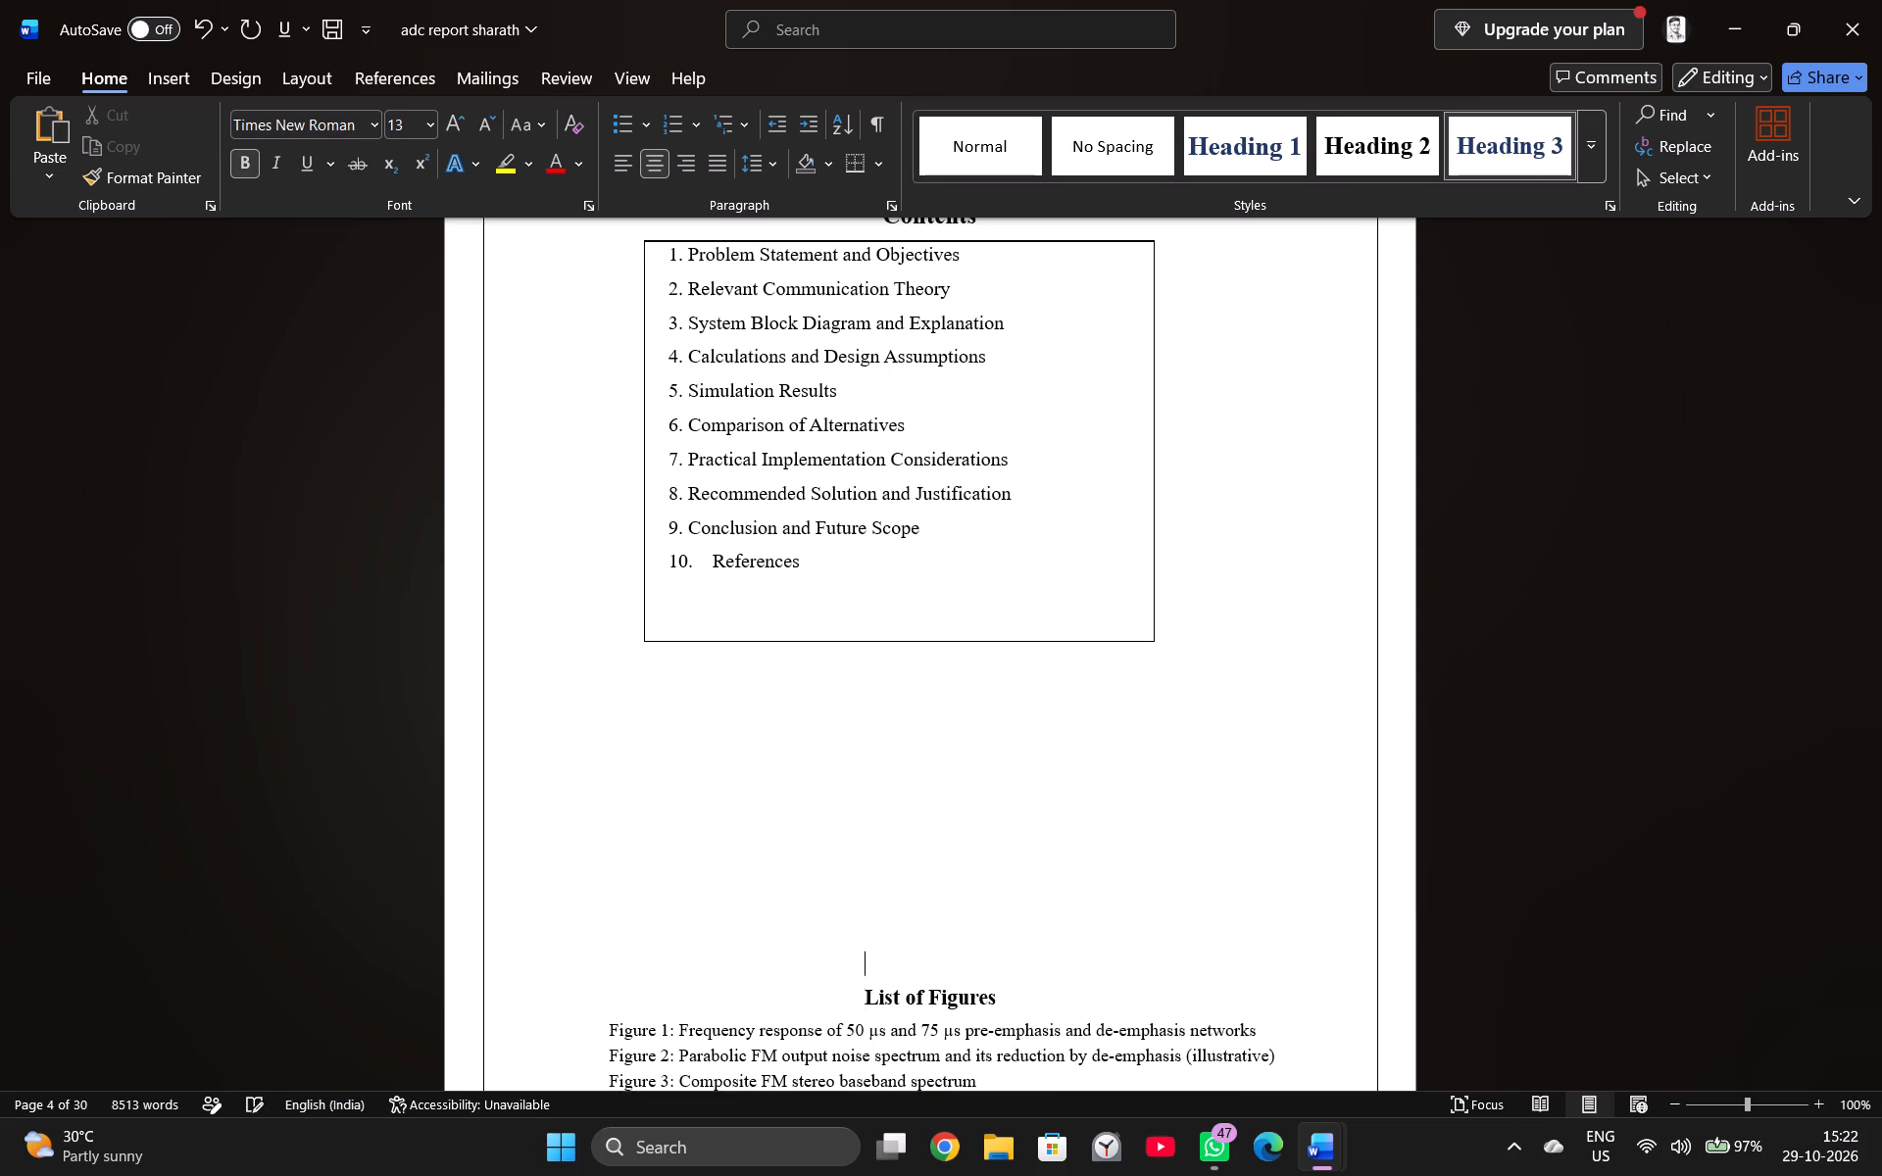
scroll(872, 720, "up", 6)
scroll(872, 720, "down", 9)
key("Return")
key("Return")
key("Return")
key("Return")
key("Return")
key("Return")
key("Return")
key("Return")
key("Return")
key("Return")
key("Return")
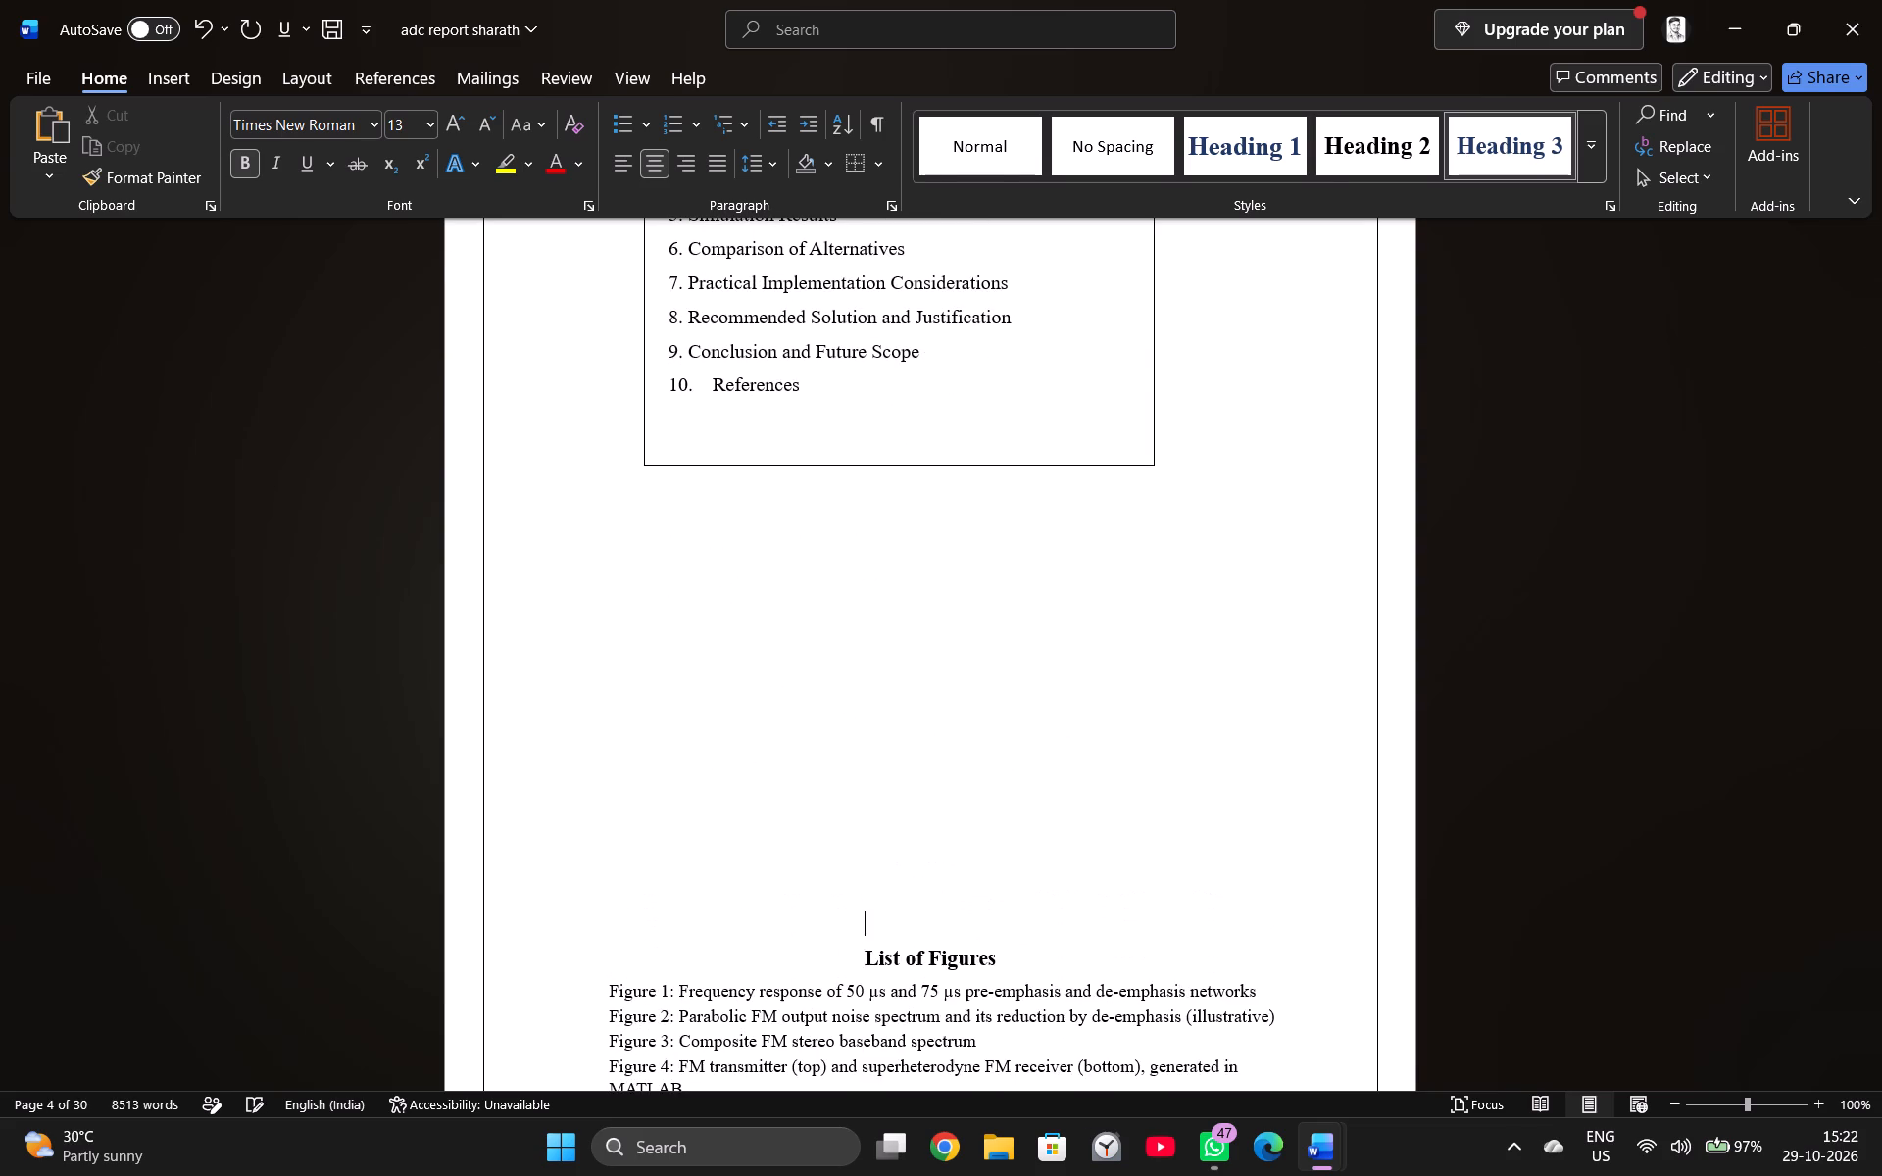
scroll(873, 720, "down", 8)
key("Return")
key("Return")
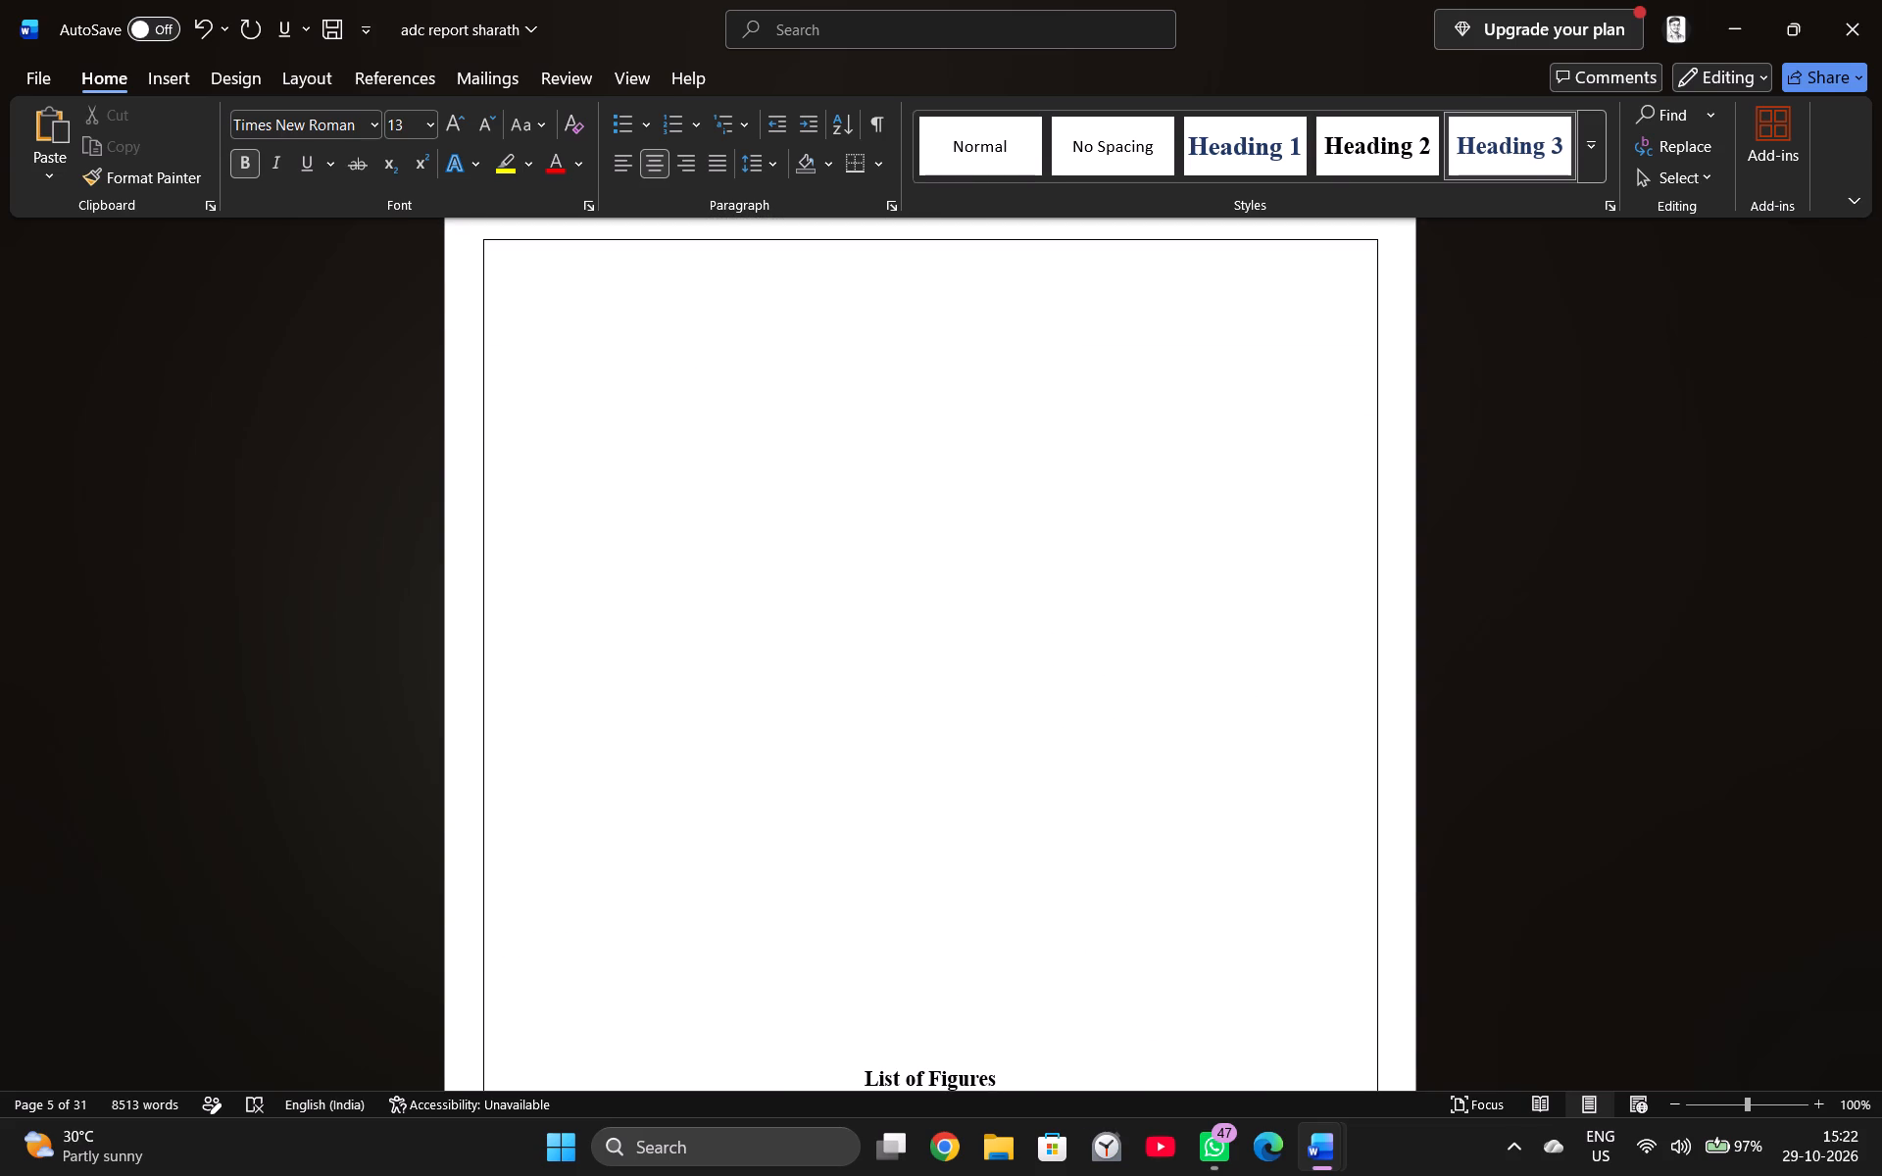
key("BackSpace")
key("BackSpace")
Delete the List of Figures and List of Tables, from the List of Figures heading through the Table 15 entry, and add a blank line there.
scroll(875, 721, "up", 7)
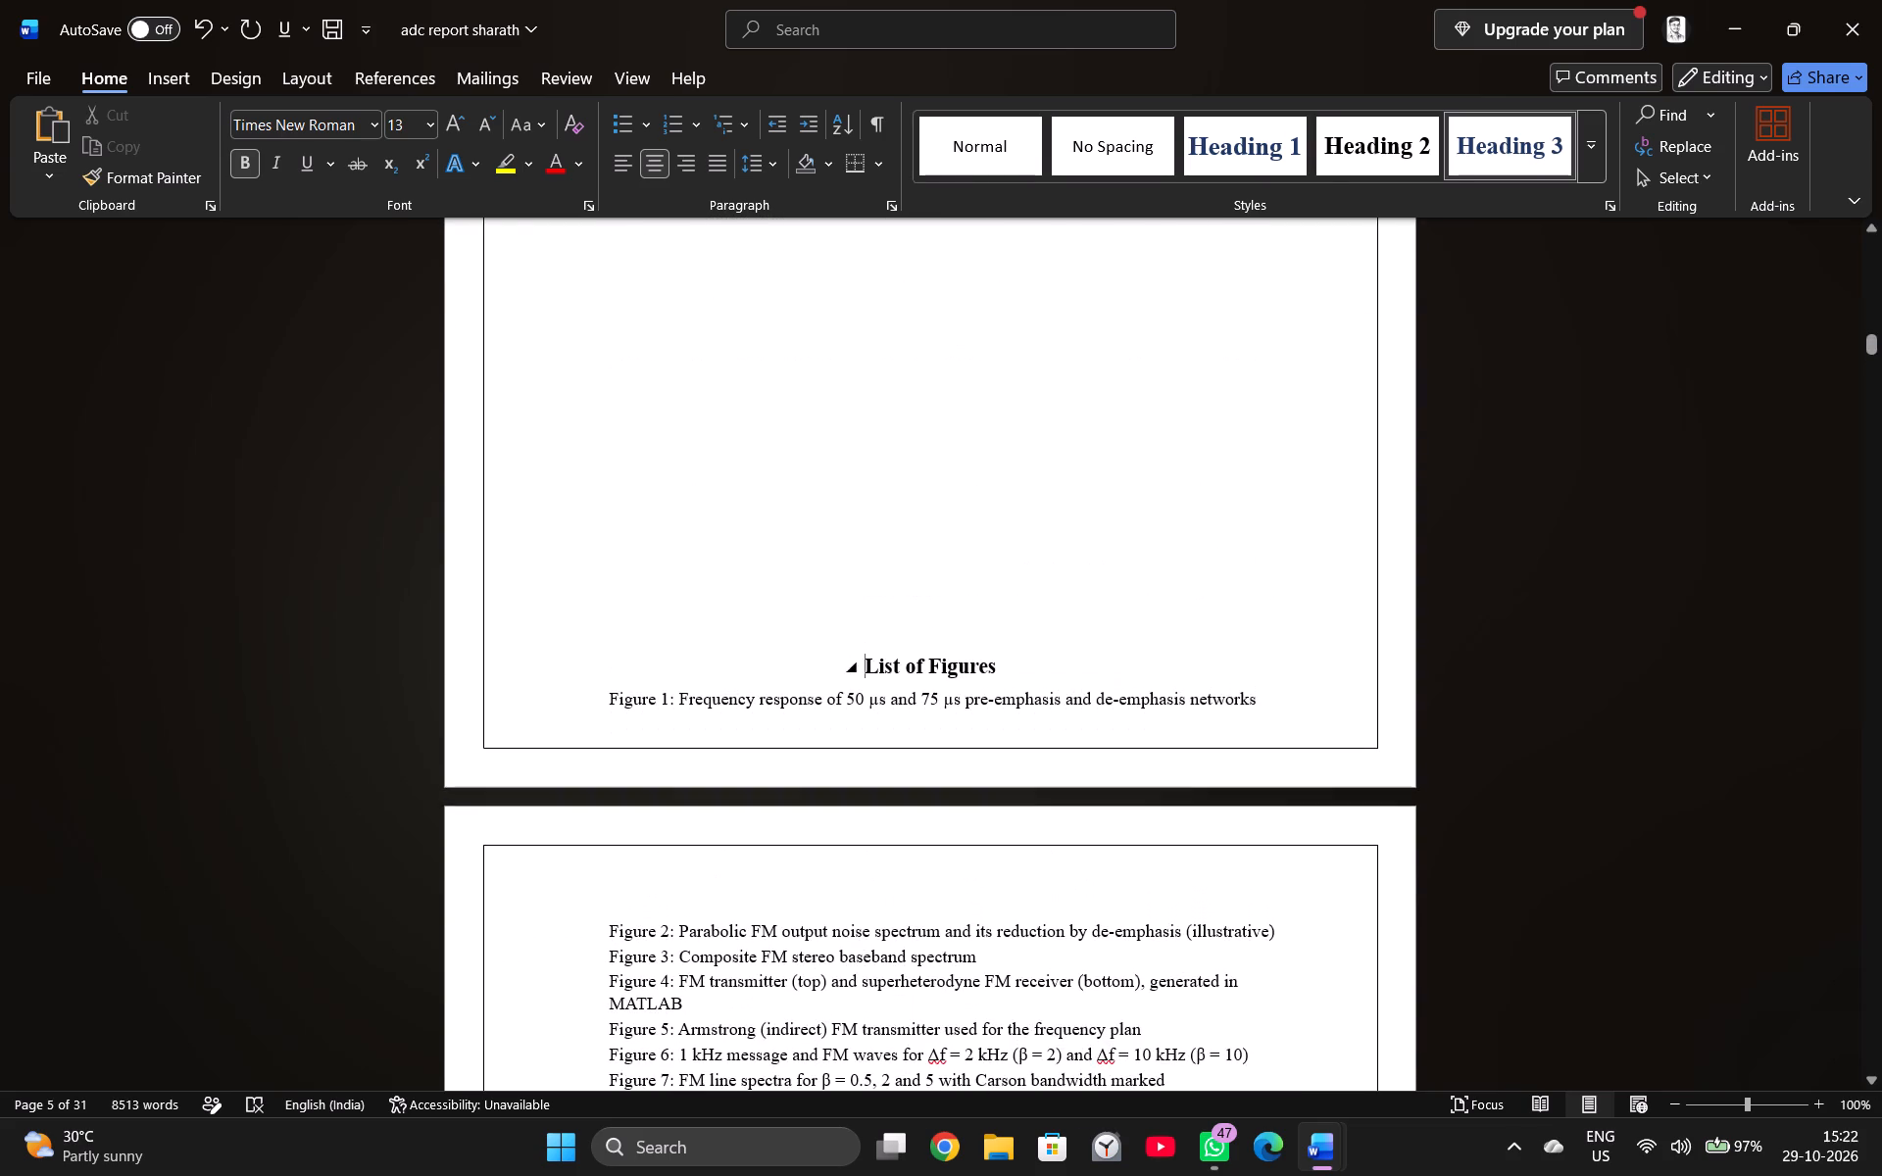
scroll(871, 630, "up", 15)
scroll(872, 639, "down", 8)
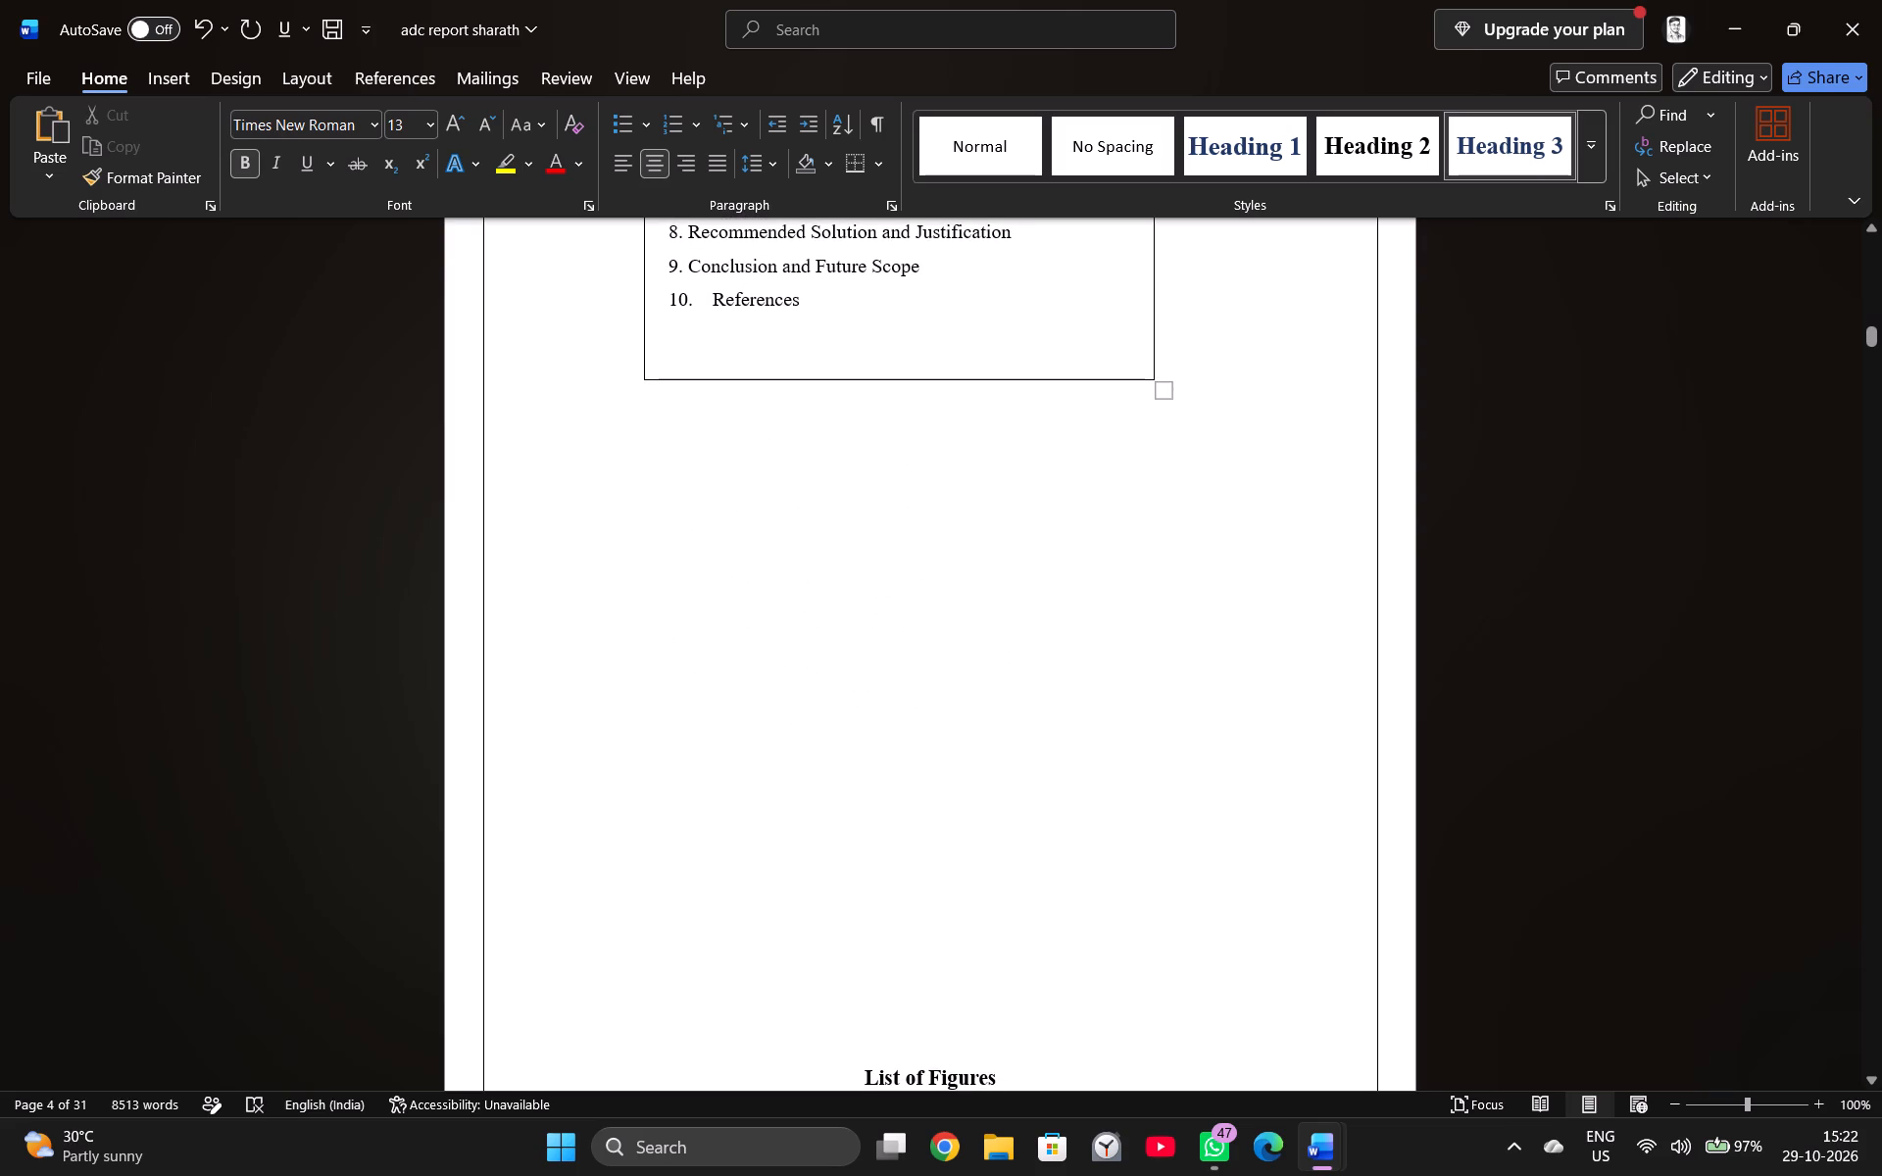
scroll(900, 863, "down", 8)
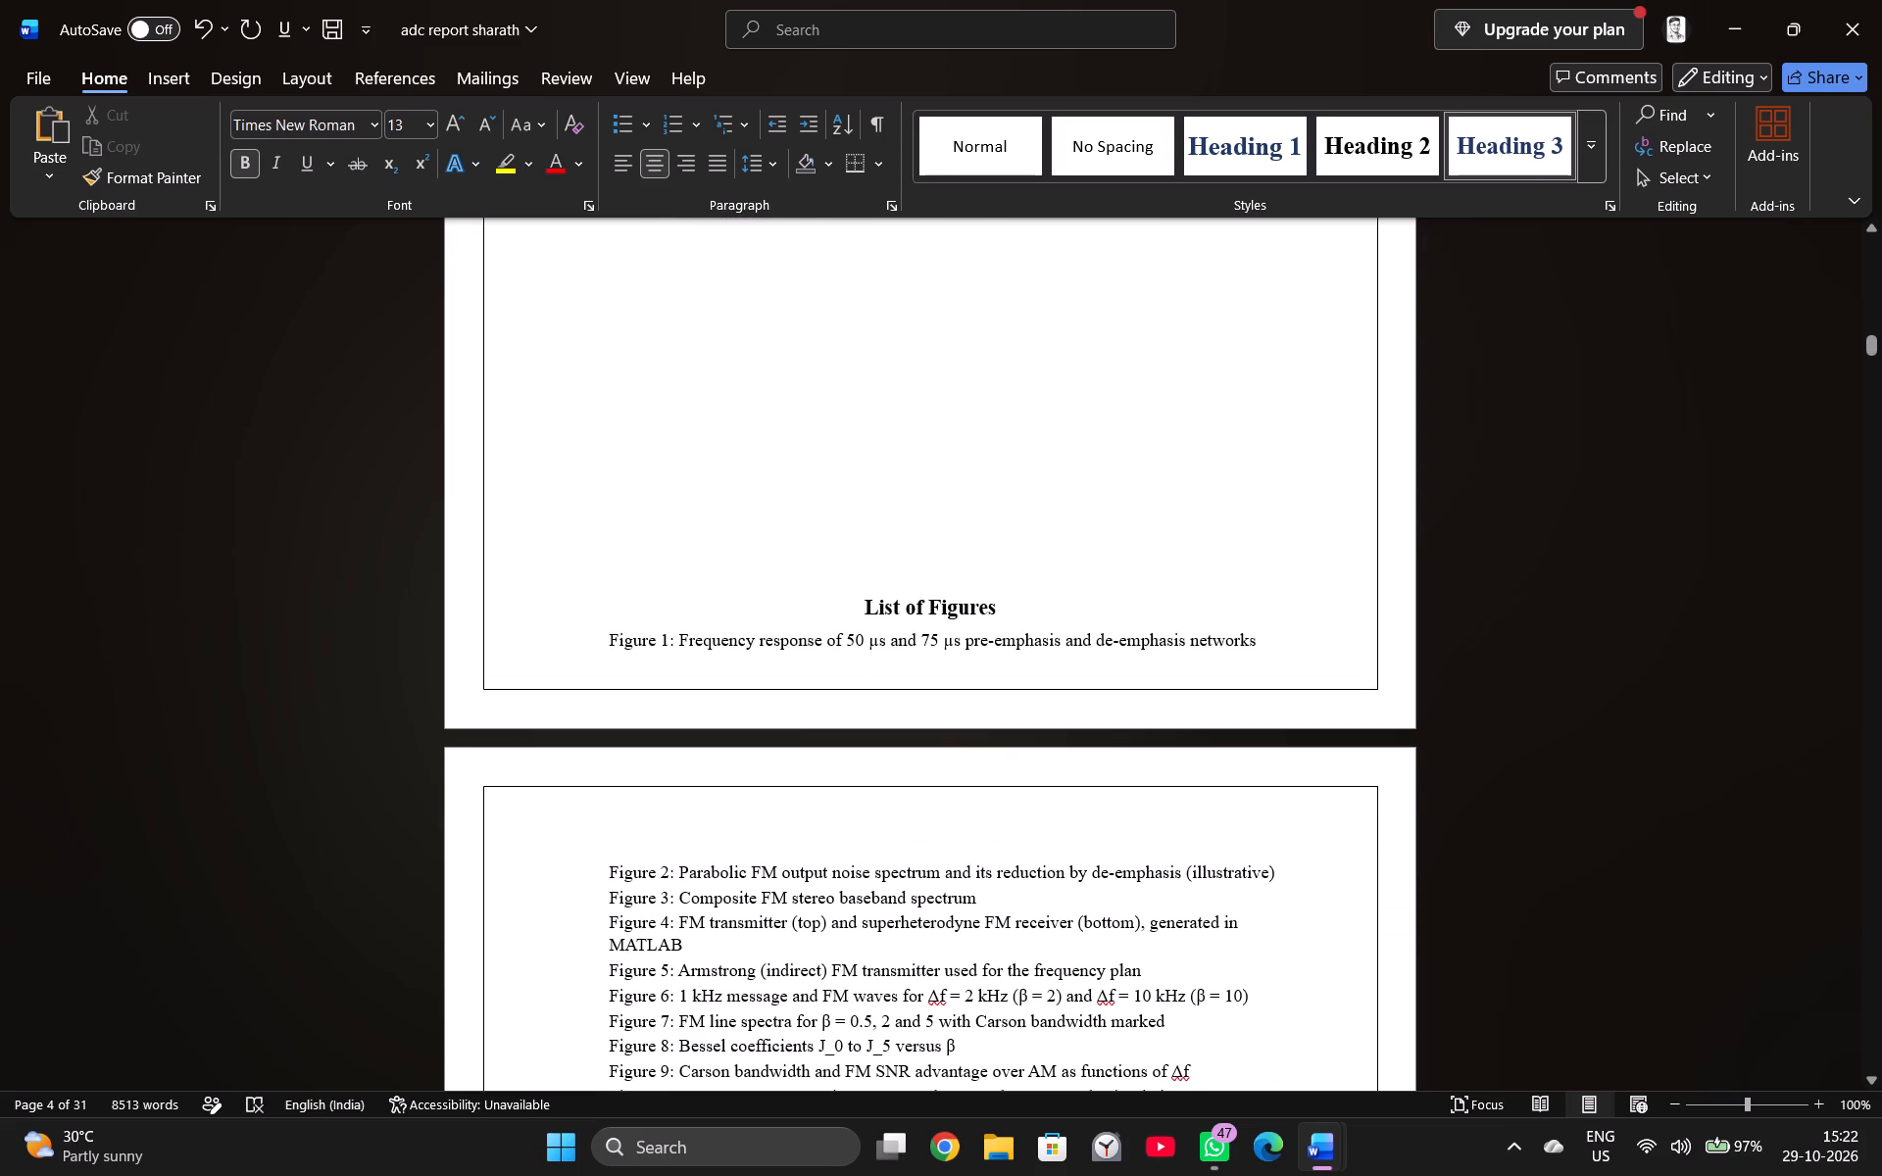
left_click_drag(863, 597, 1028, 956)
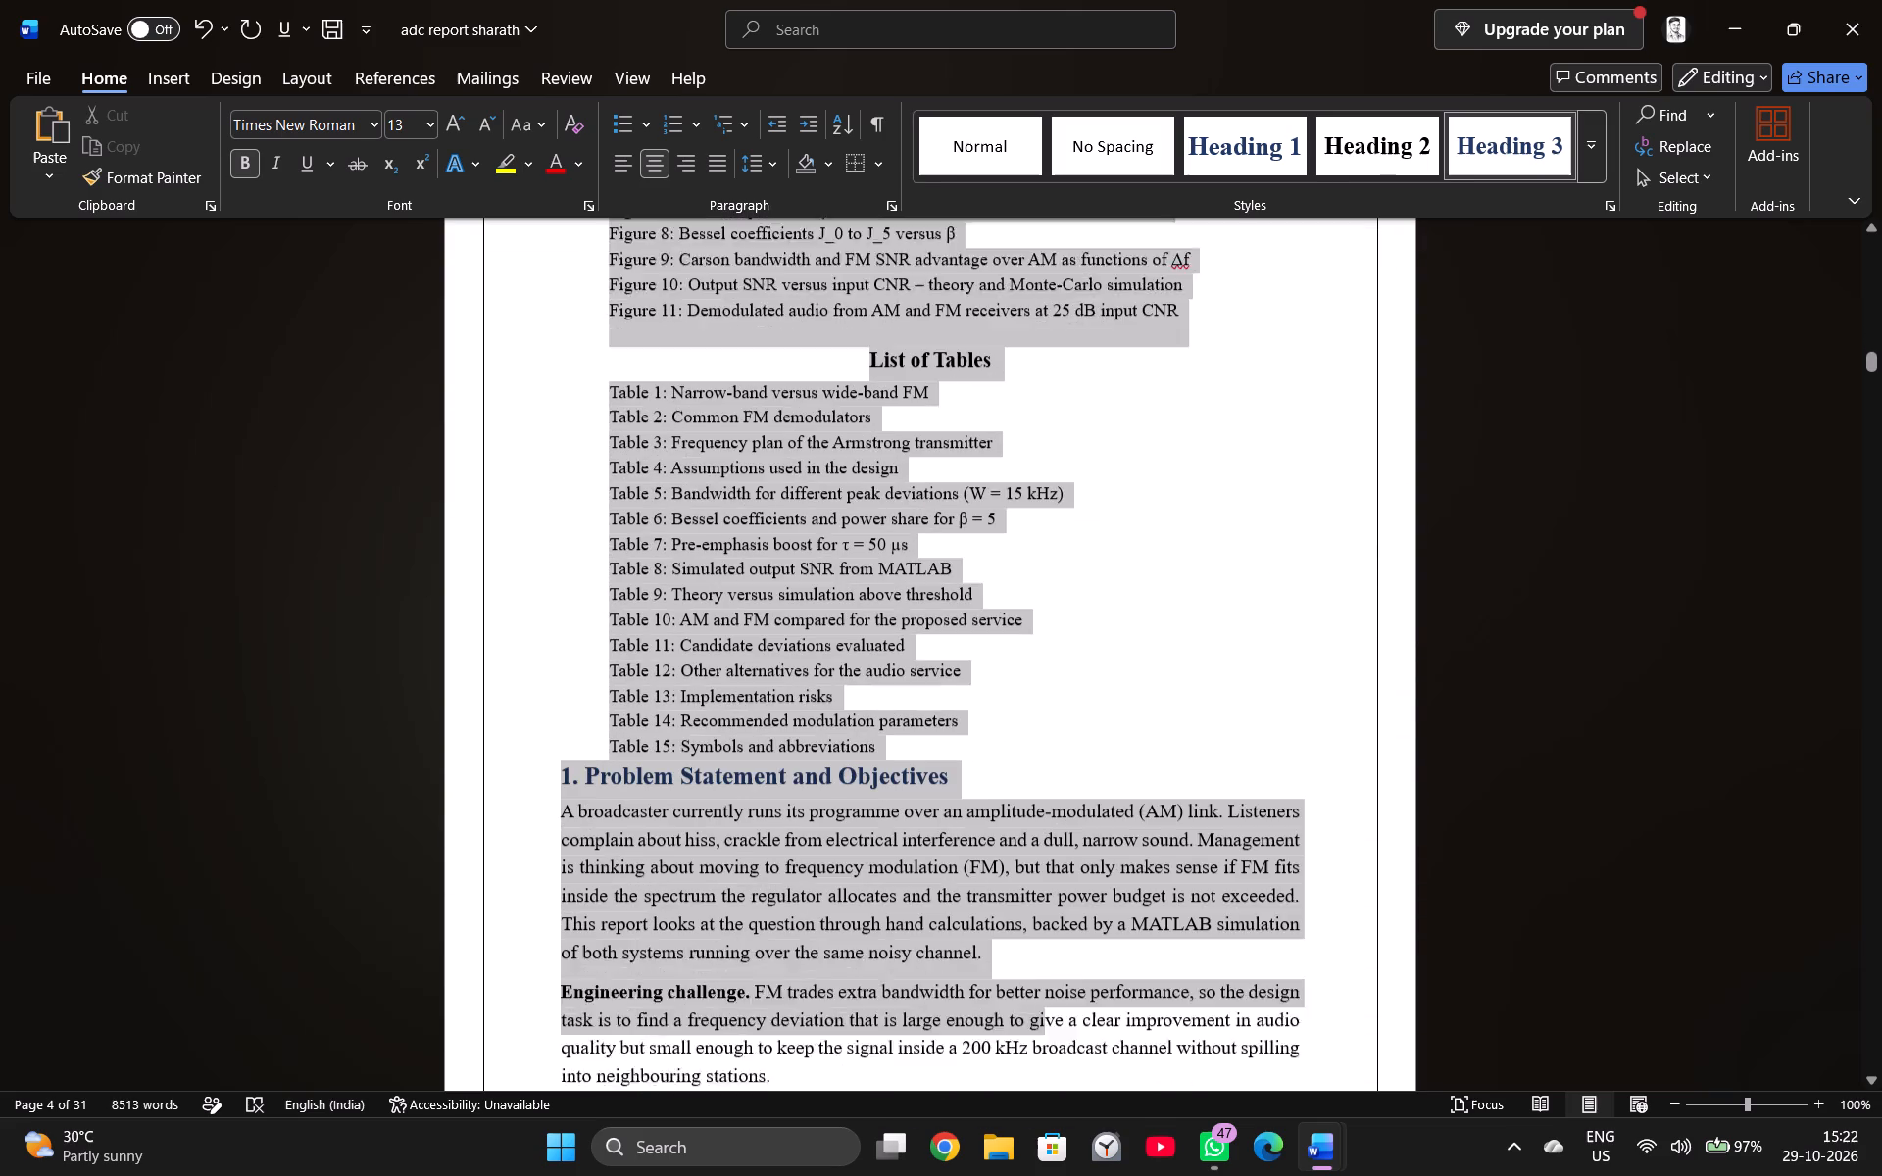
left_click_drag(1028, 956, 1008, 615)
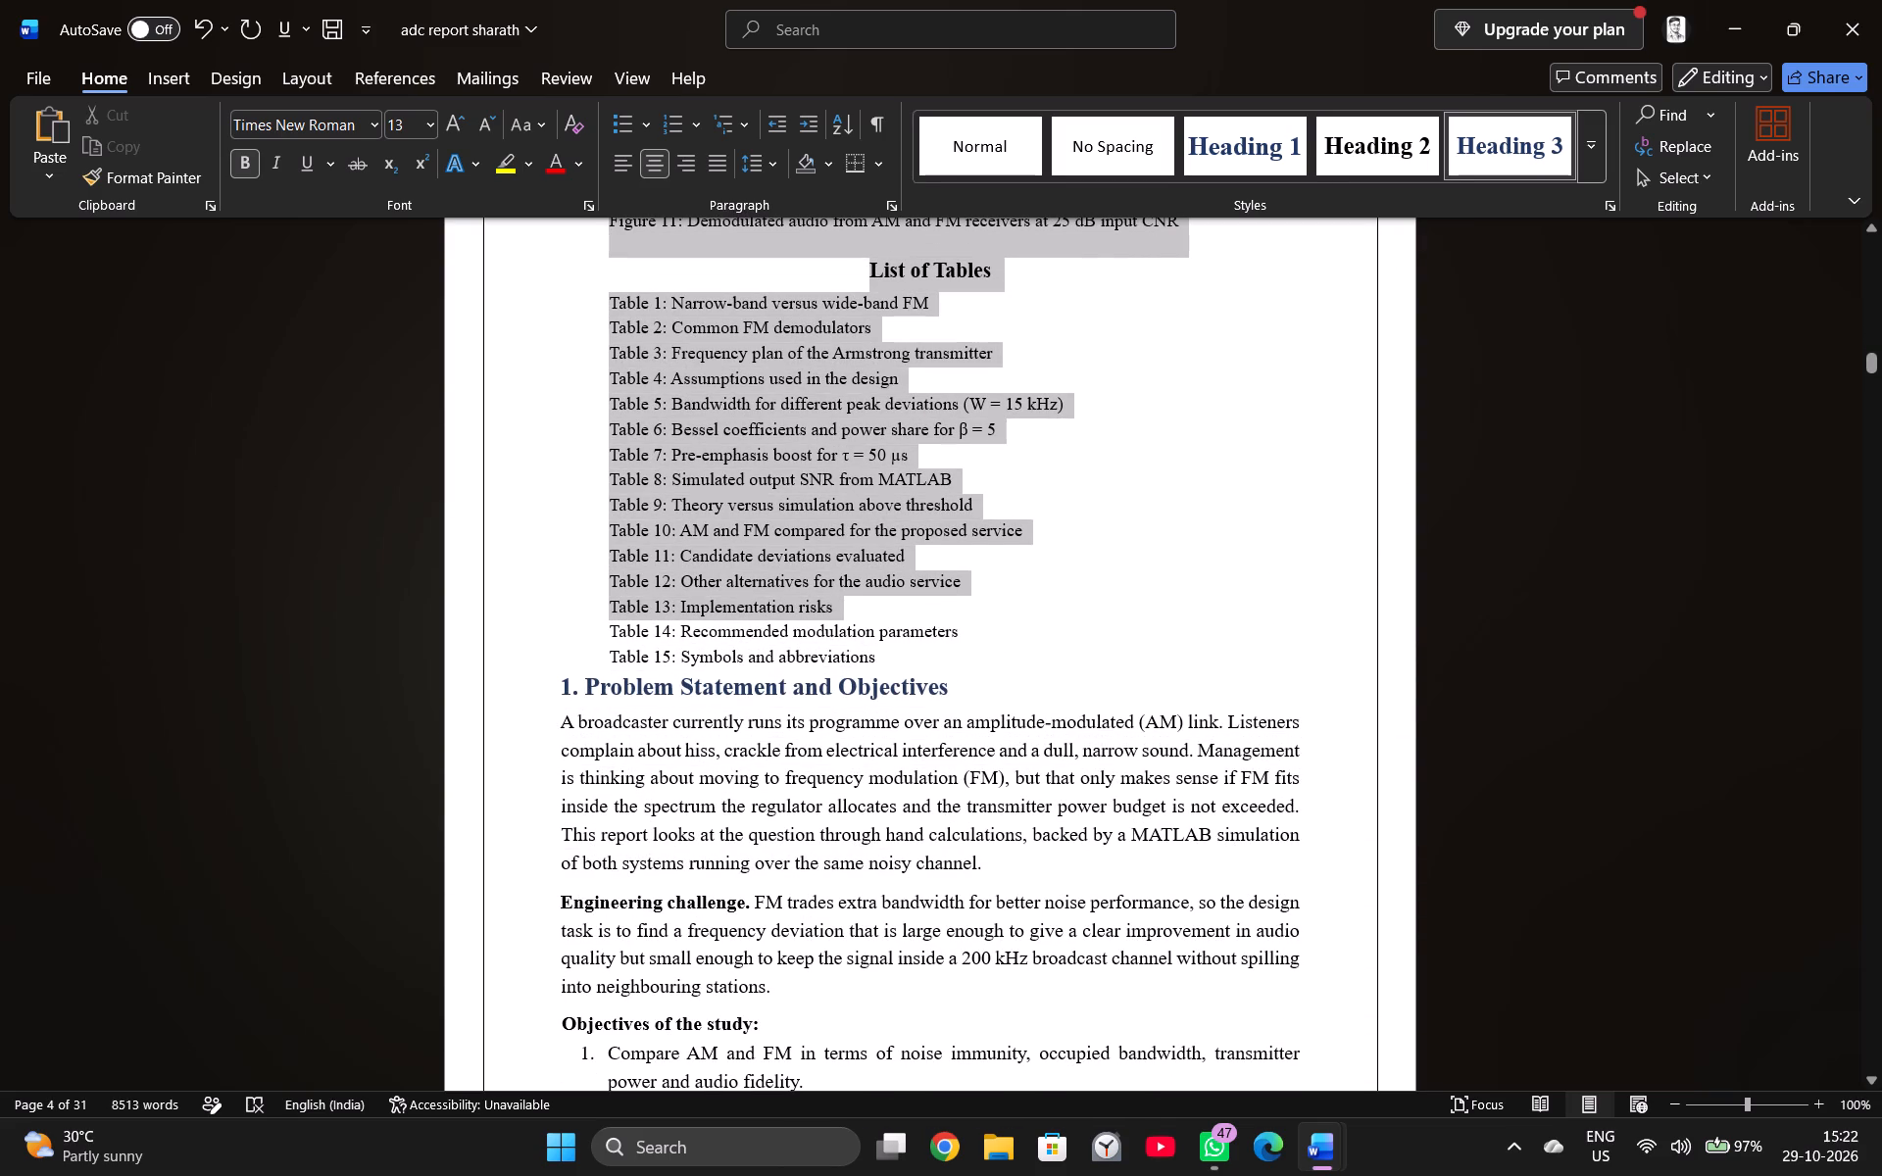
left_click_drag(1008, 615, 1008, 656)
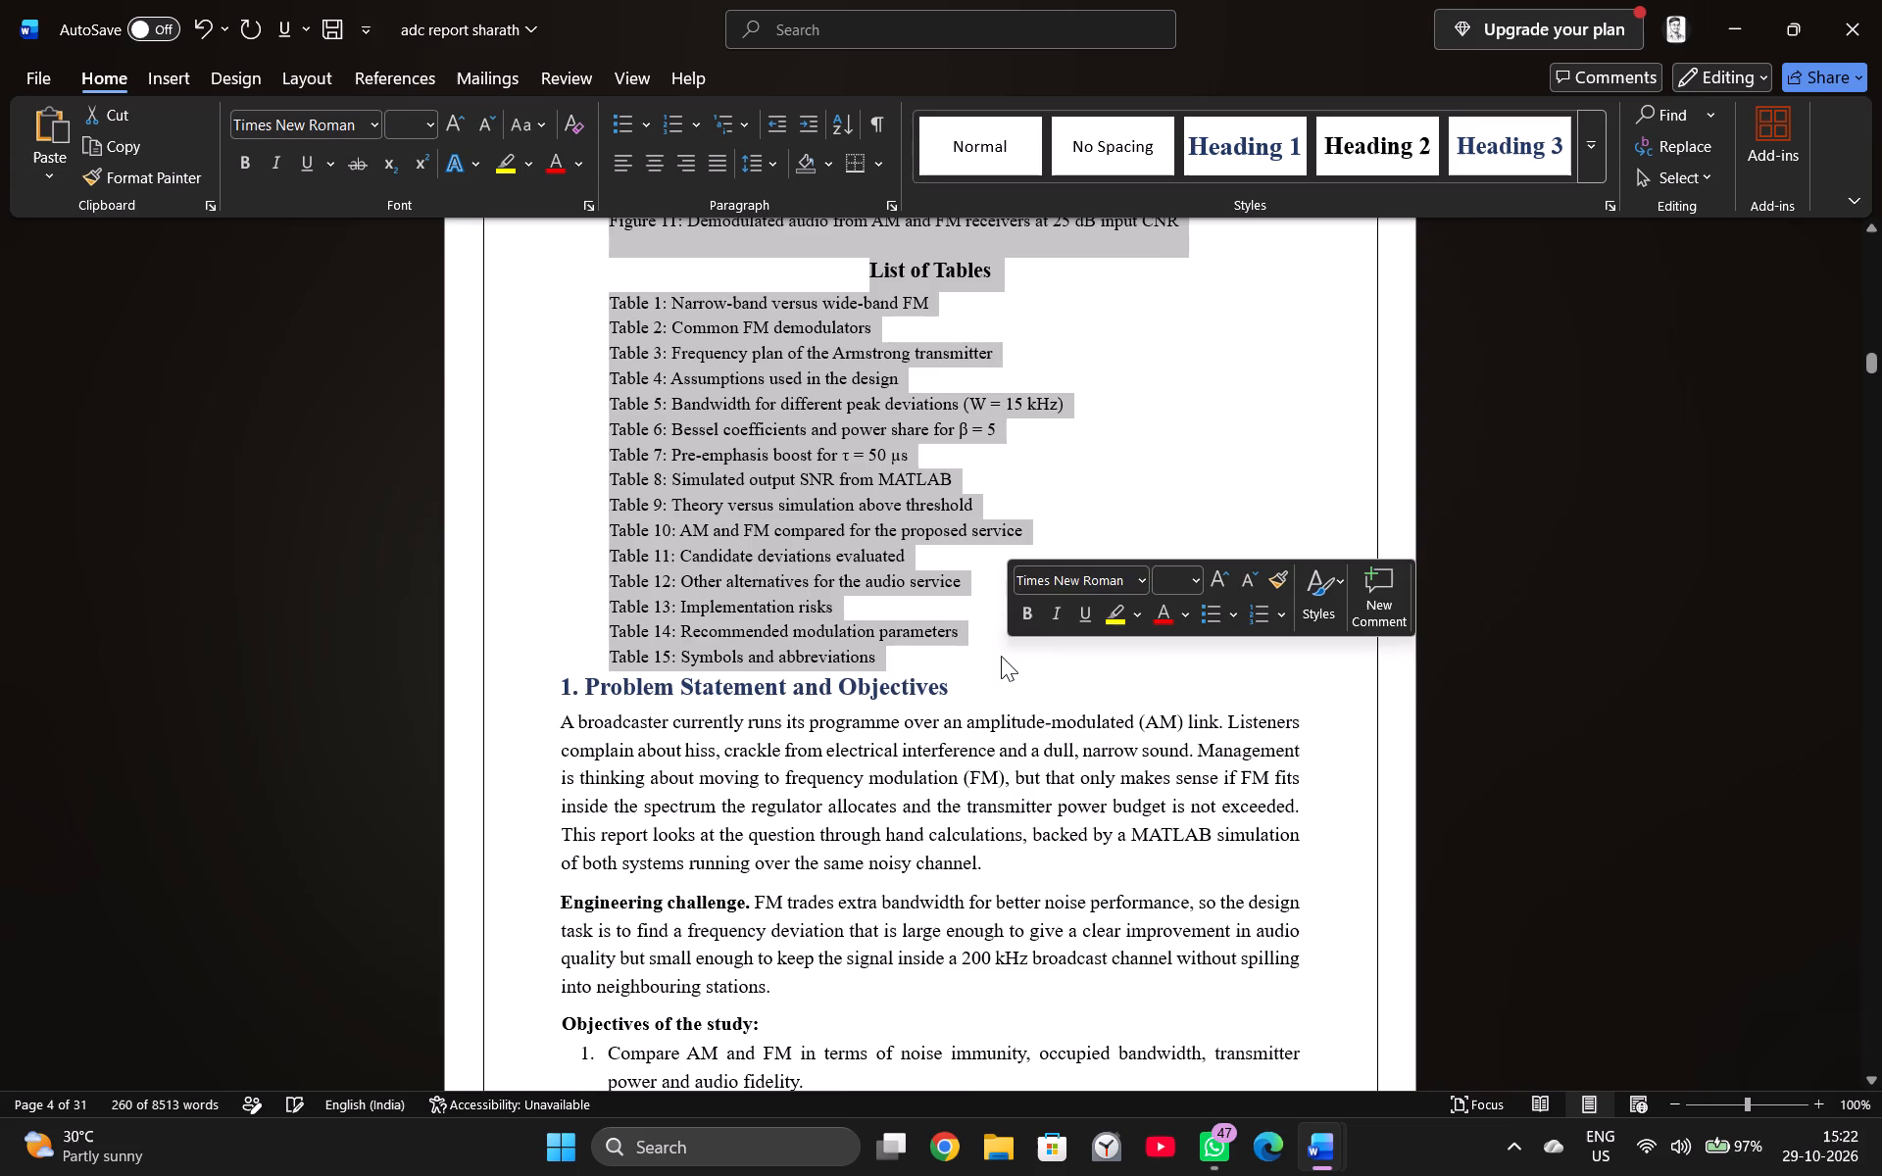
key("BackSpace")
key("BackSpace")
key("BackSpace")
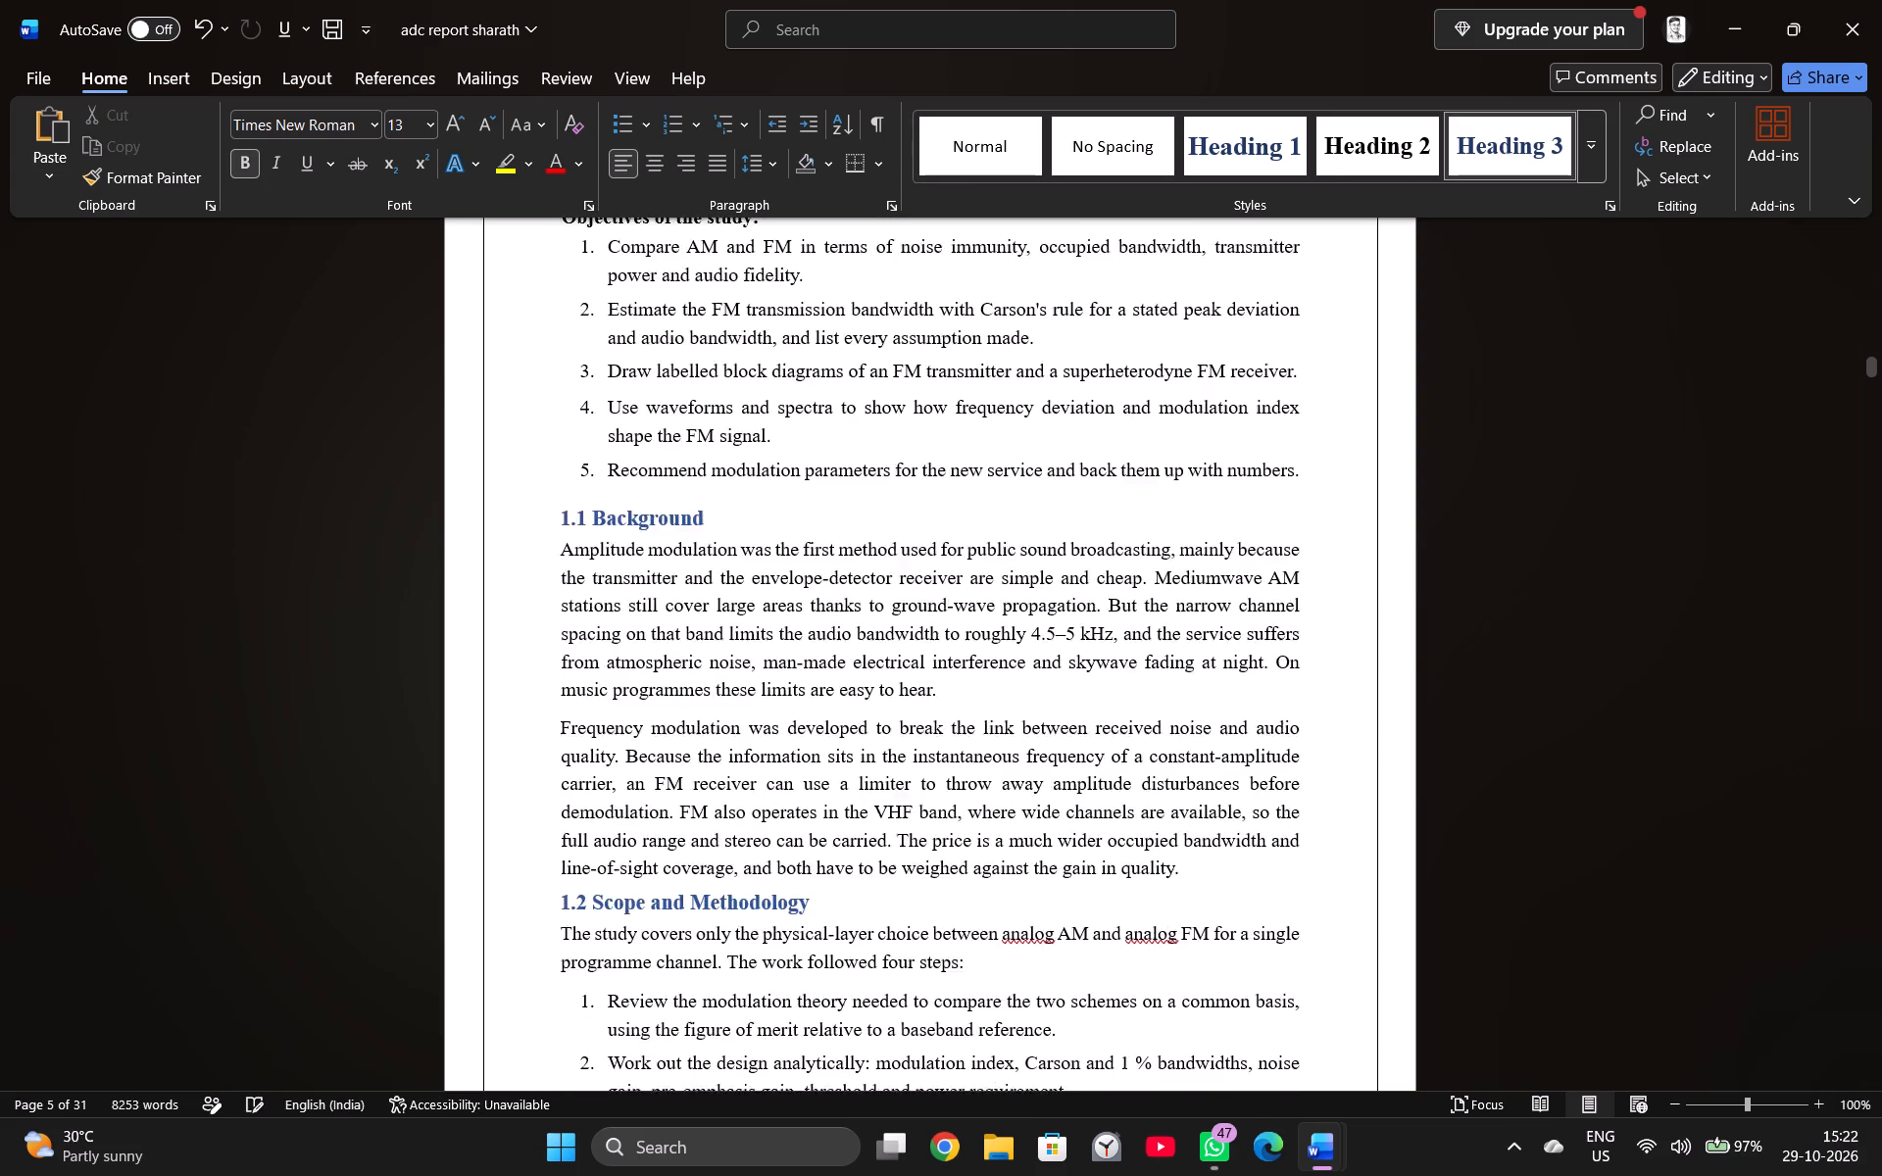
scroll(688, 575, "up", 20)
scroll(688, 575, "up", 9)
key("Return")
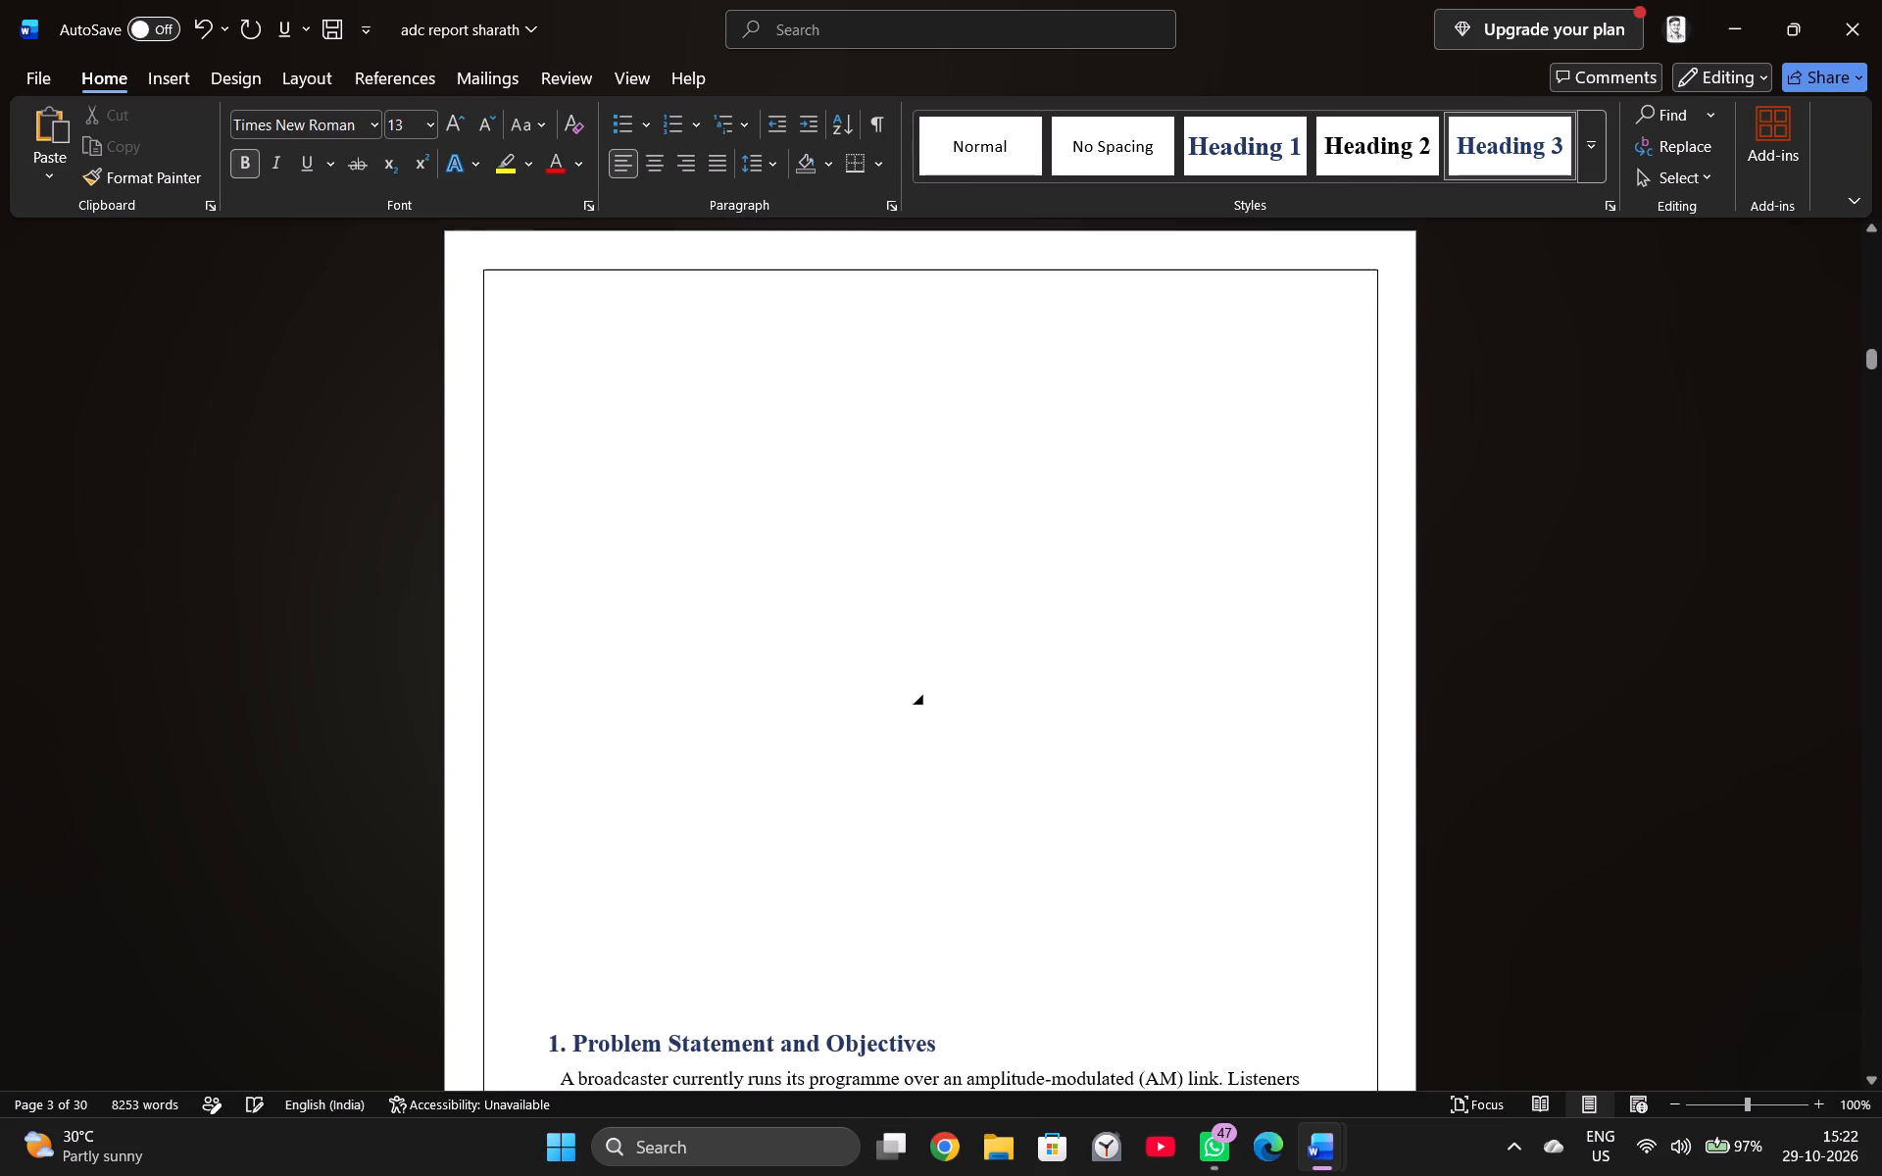
Check the page layout from the Contents table to the Problem Statement and Objectives section.
scroll(754, 728, "up", 1)
scroll(754, 728, "down", 11)
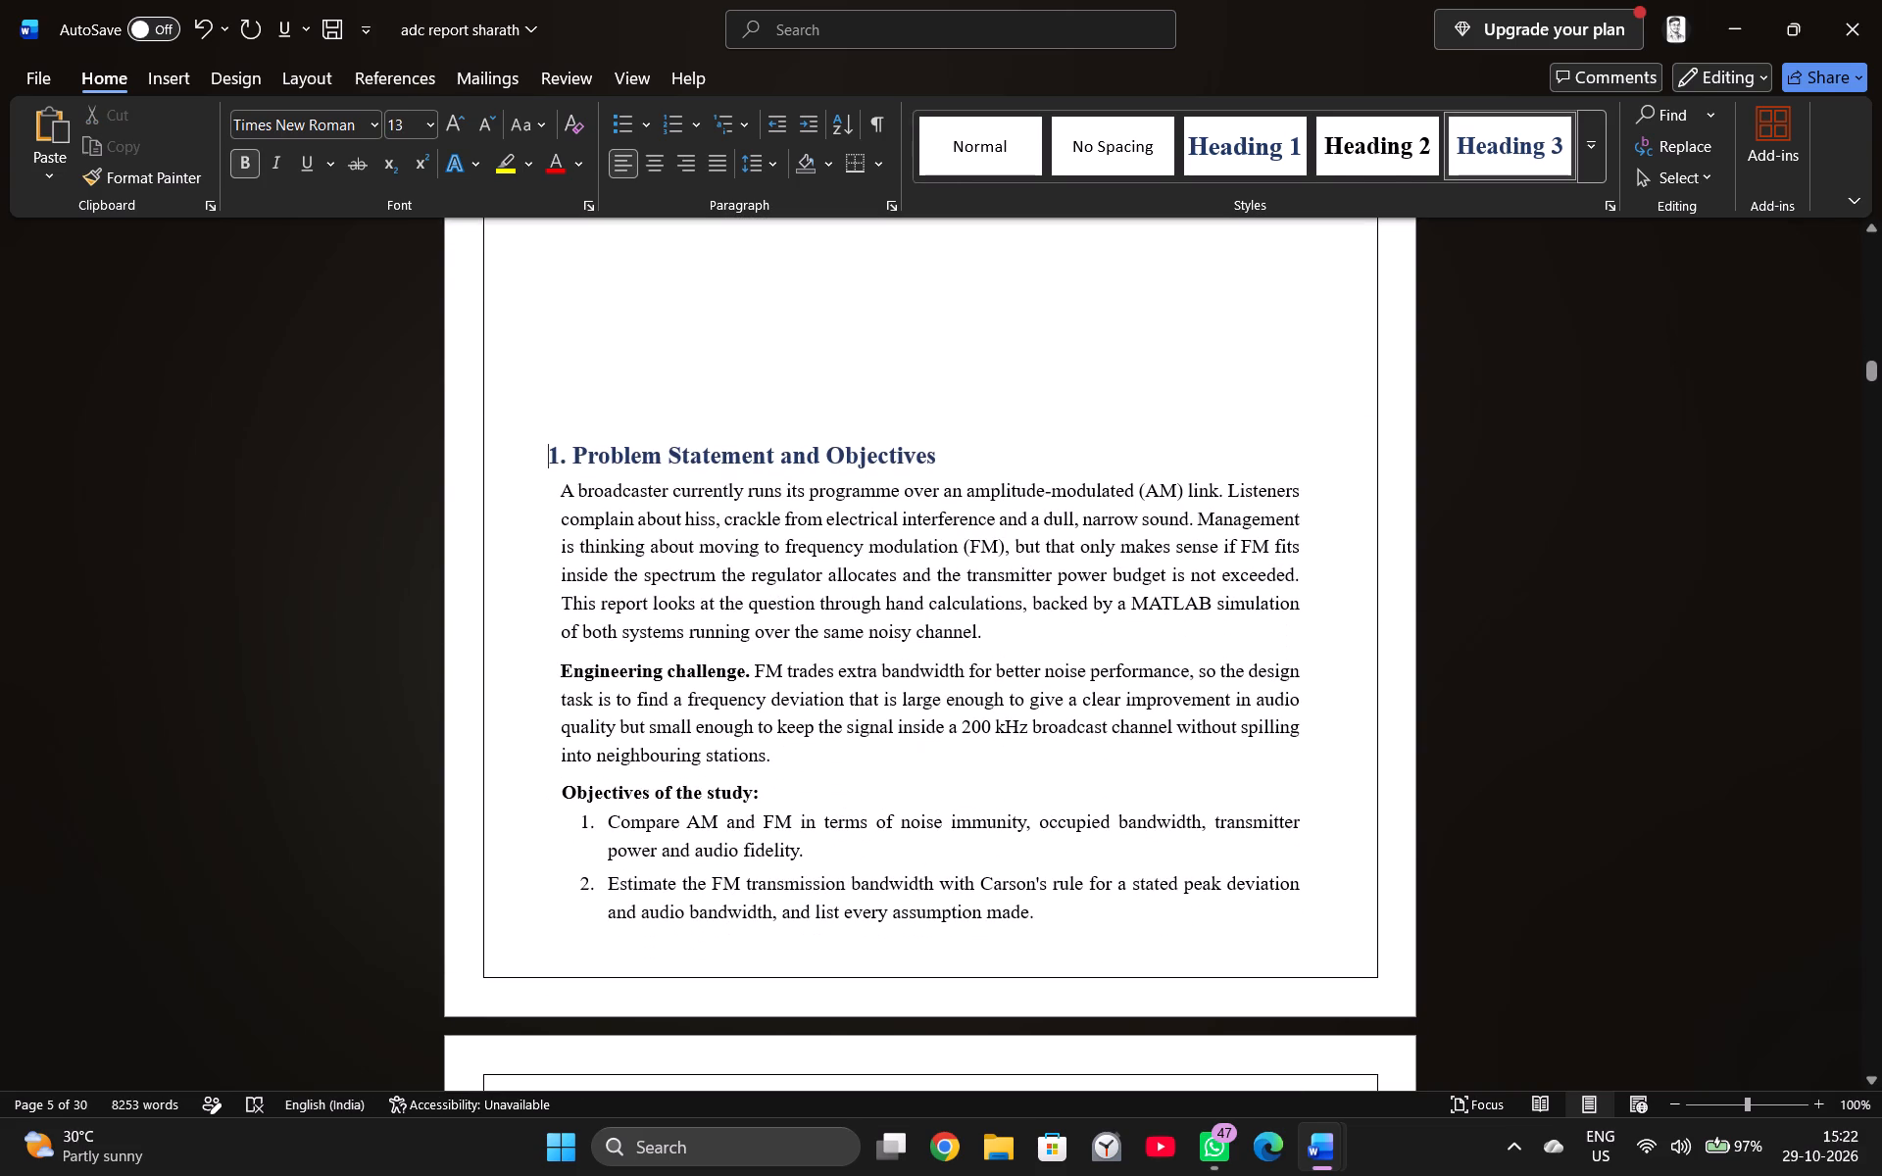
scroll(800, 603, "down", 15)
scroll(849, 642, "up", 18)
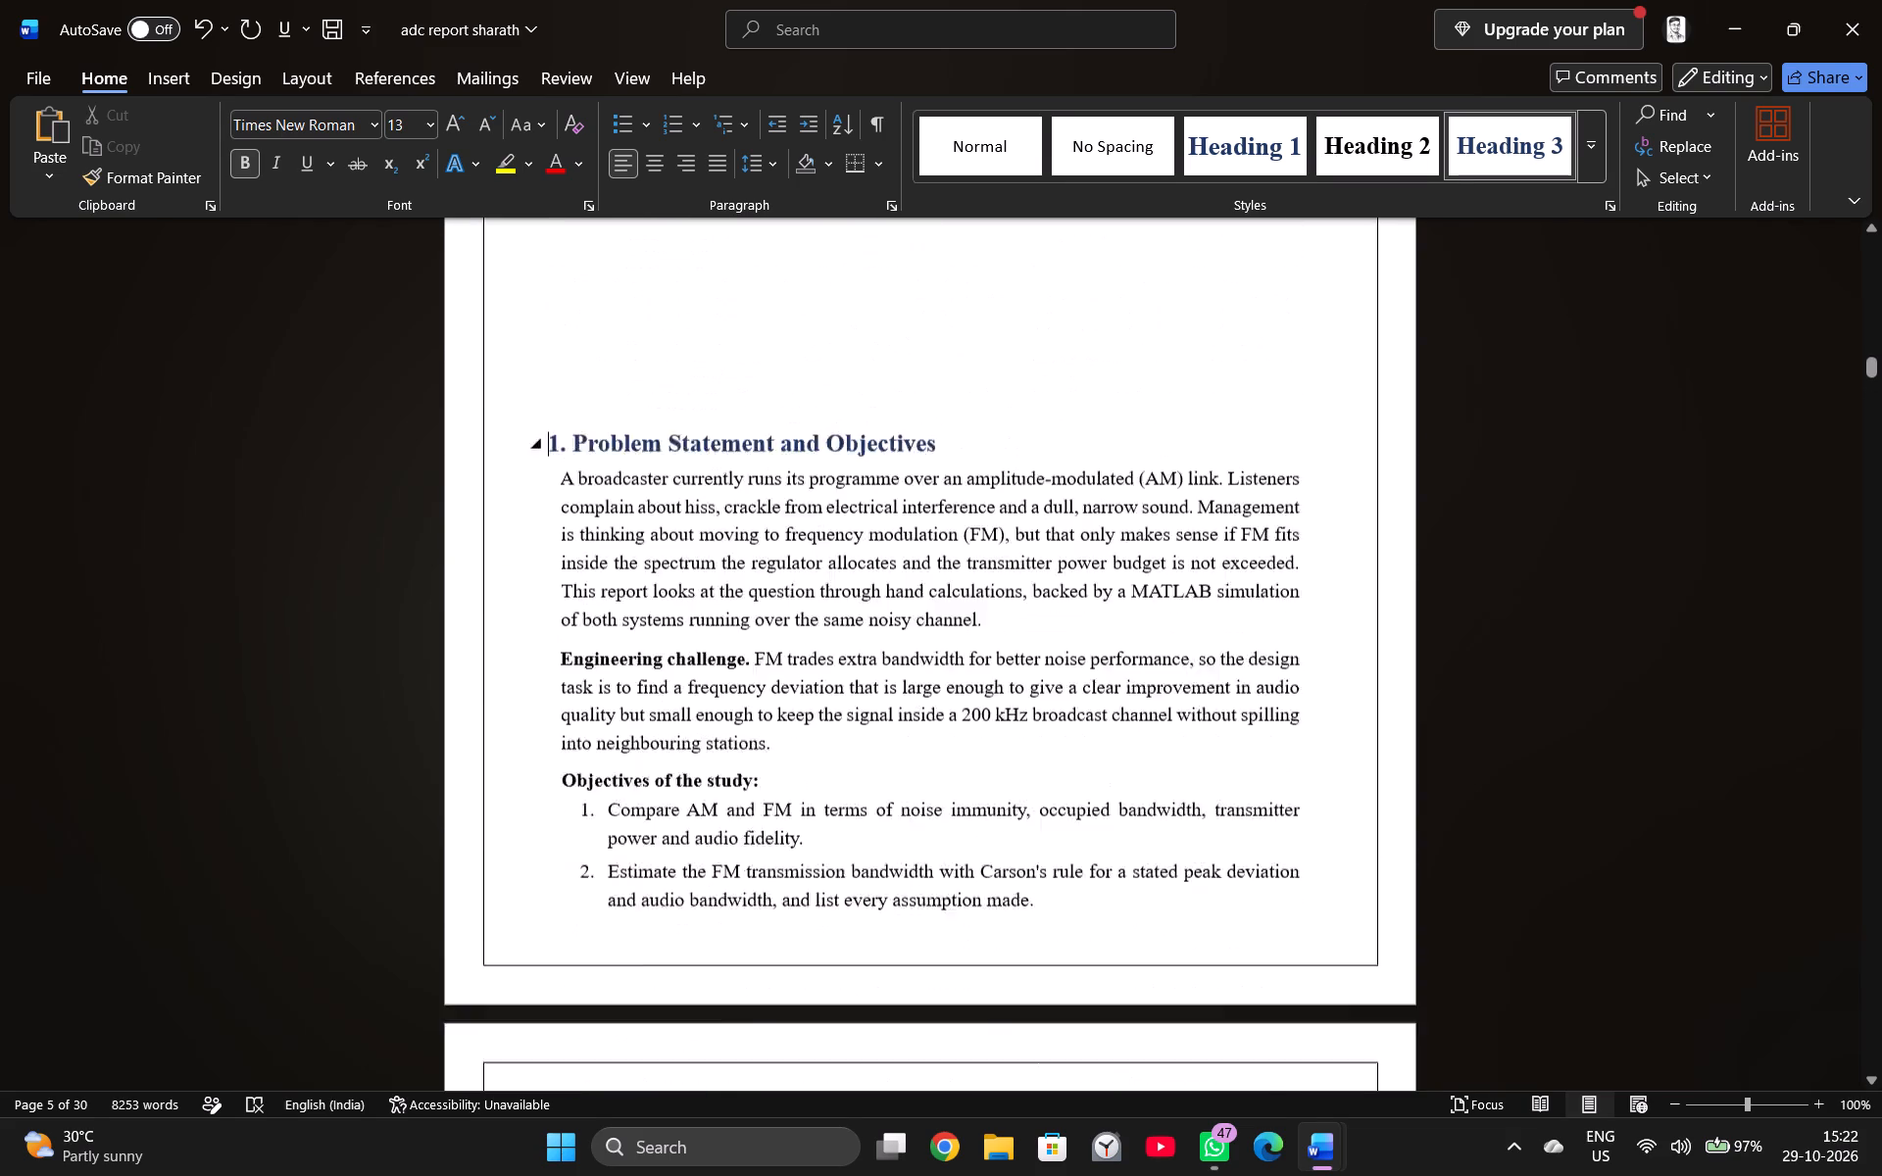
scroll(850, 637, "up", 9)
scroll(727, 794, "up", 1)
scroll(732, 814, "down", 6)
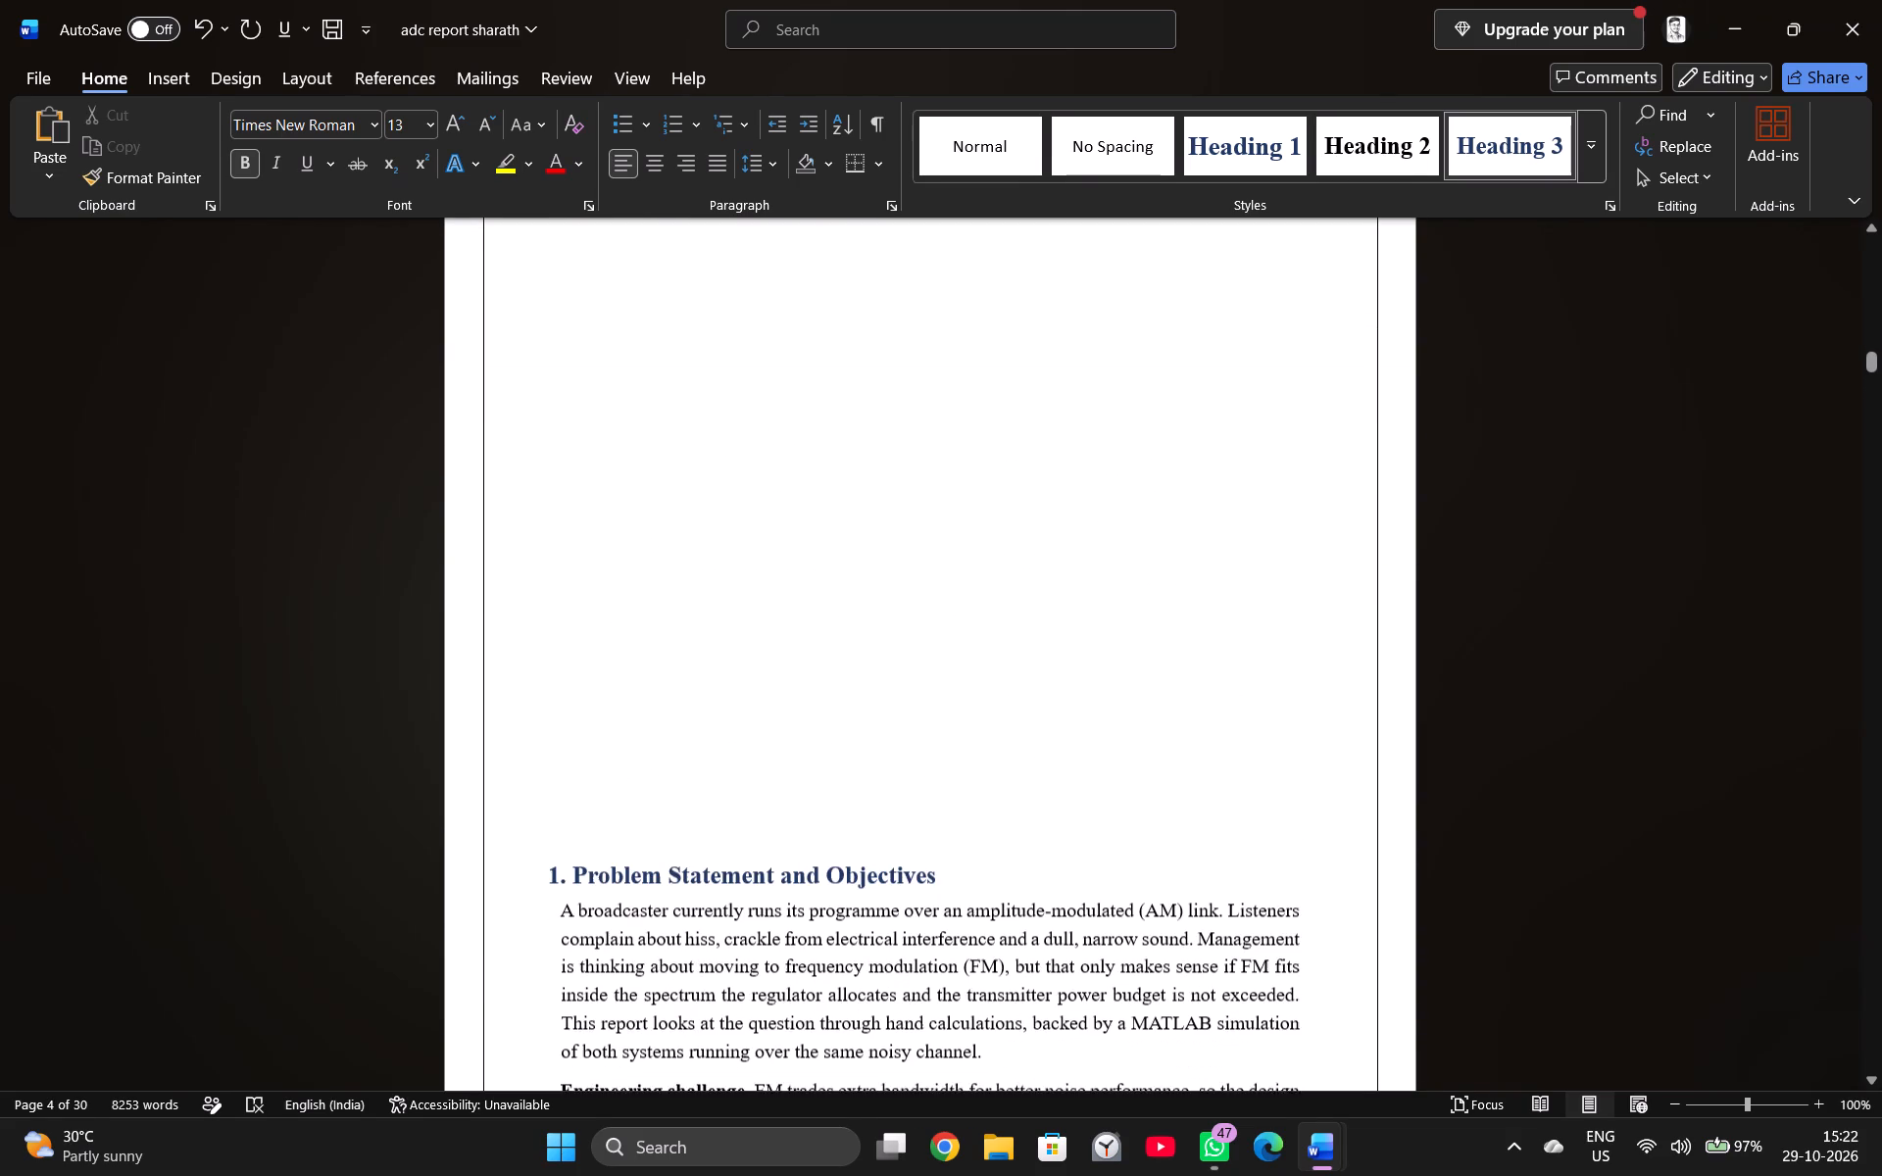
scroll(841, 681, "up", 15)
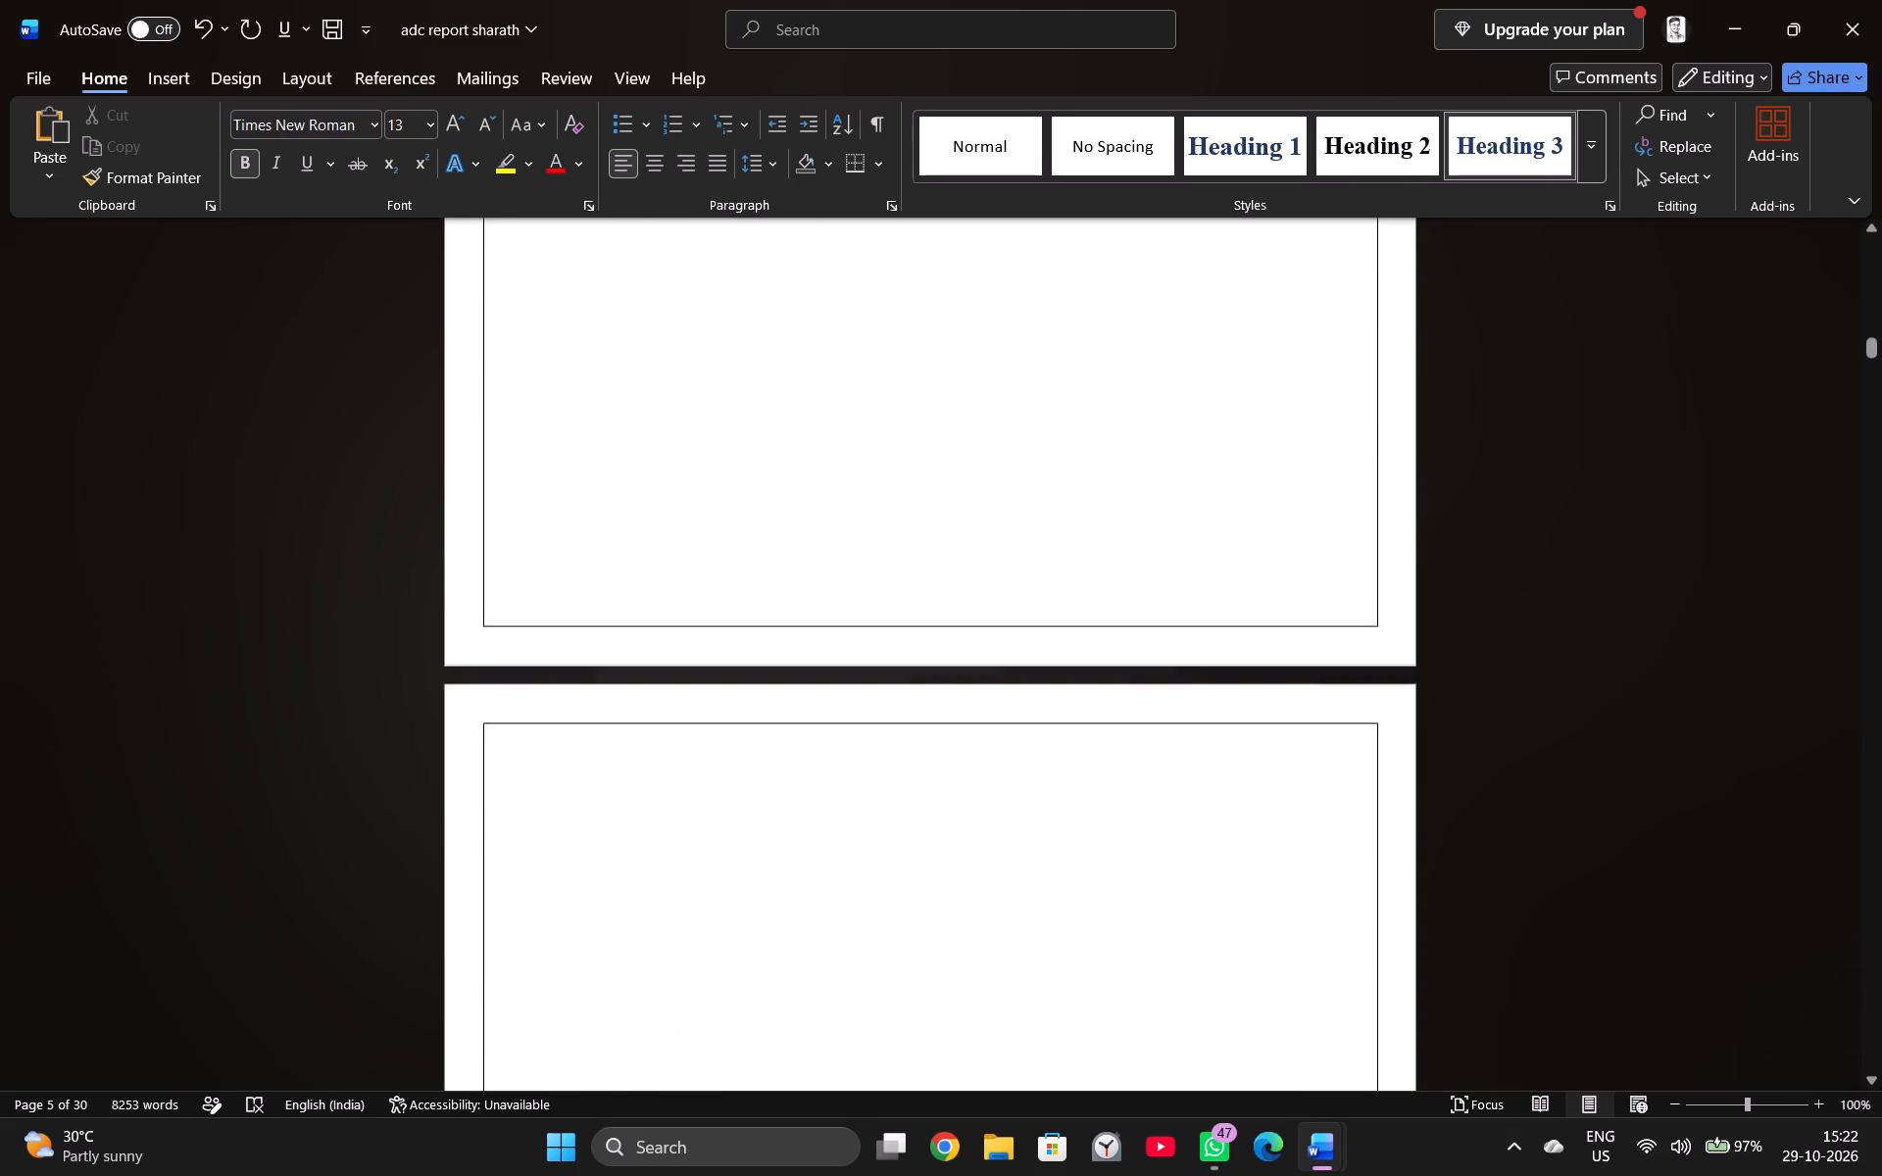
scroll(841, 674, "up", 17)
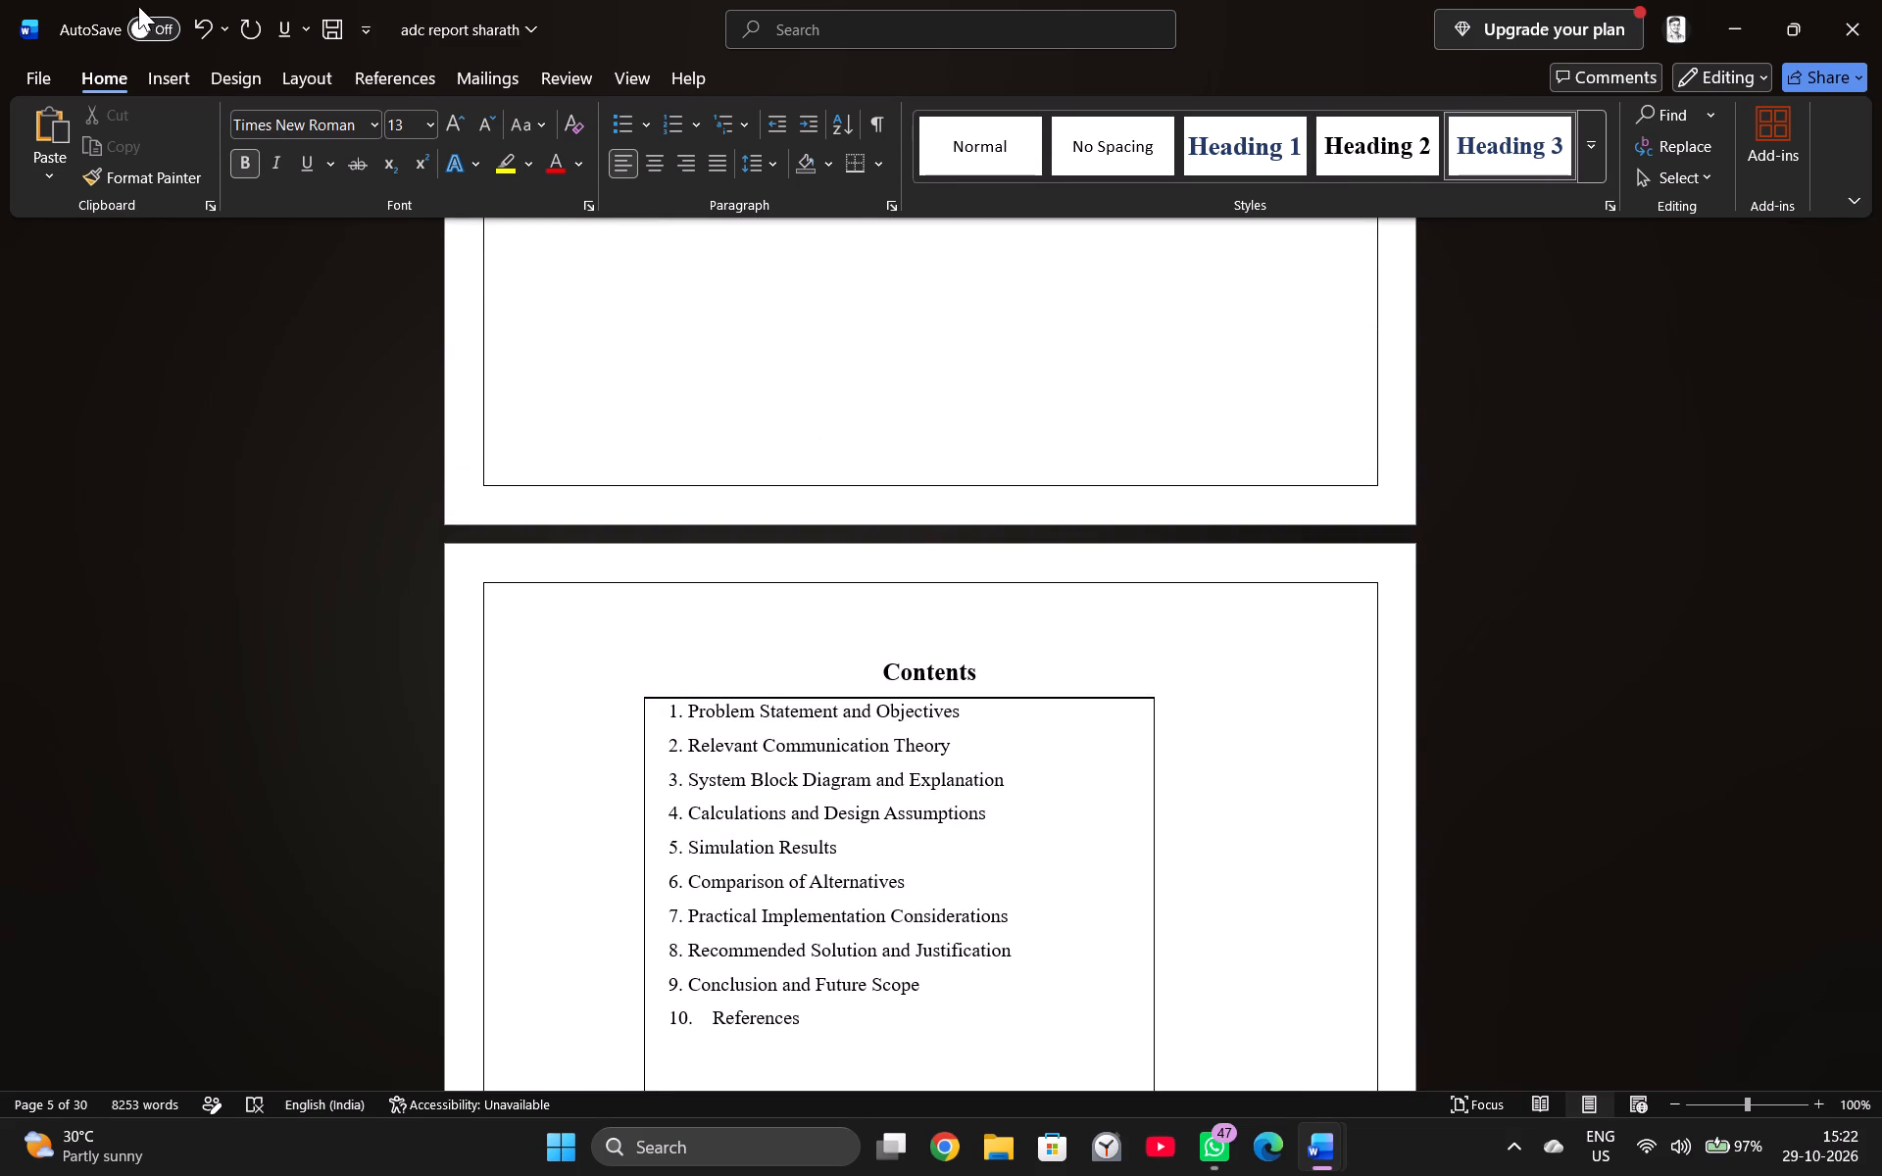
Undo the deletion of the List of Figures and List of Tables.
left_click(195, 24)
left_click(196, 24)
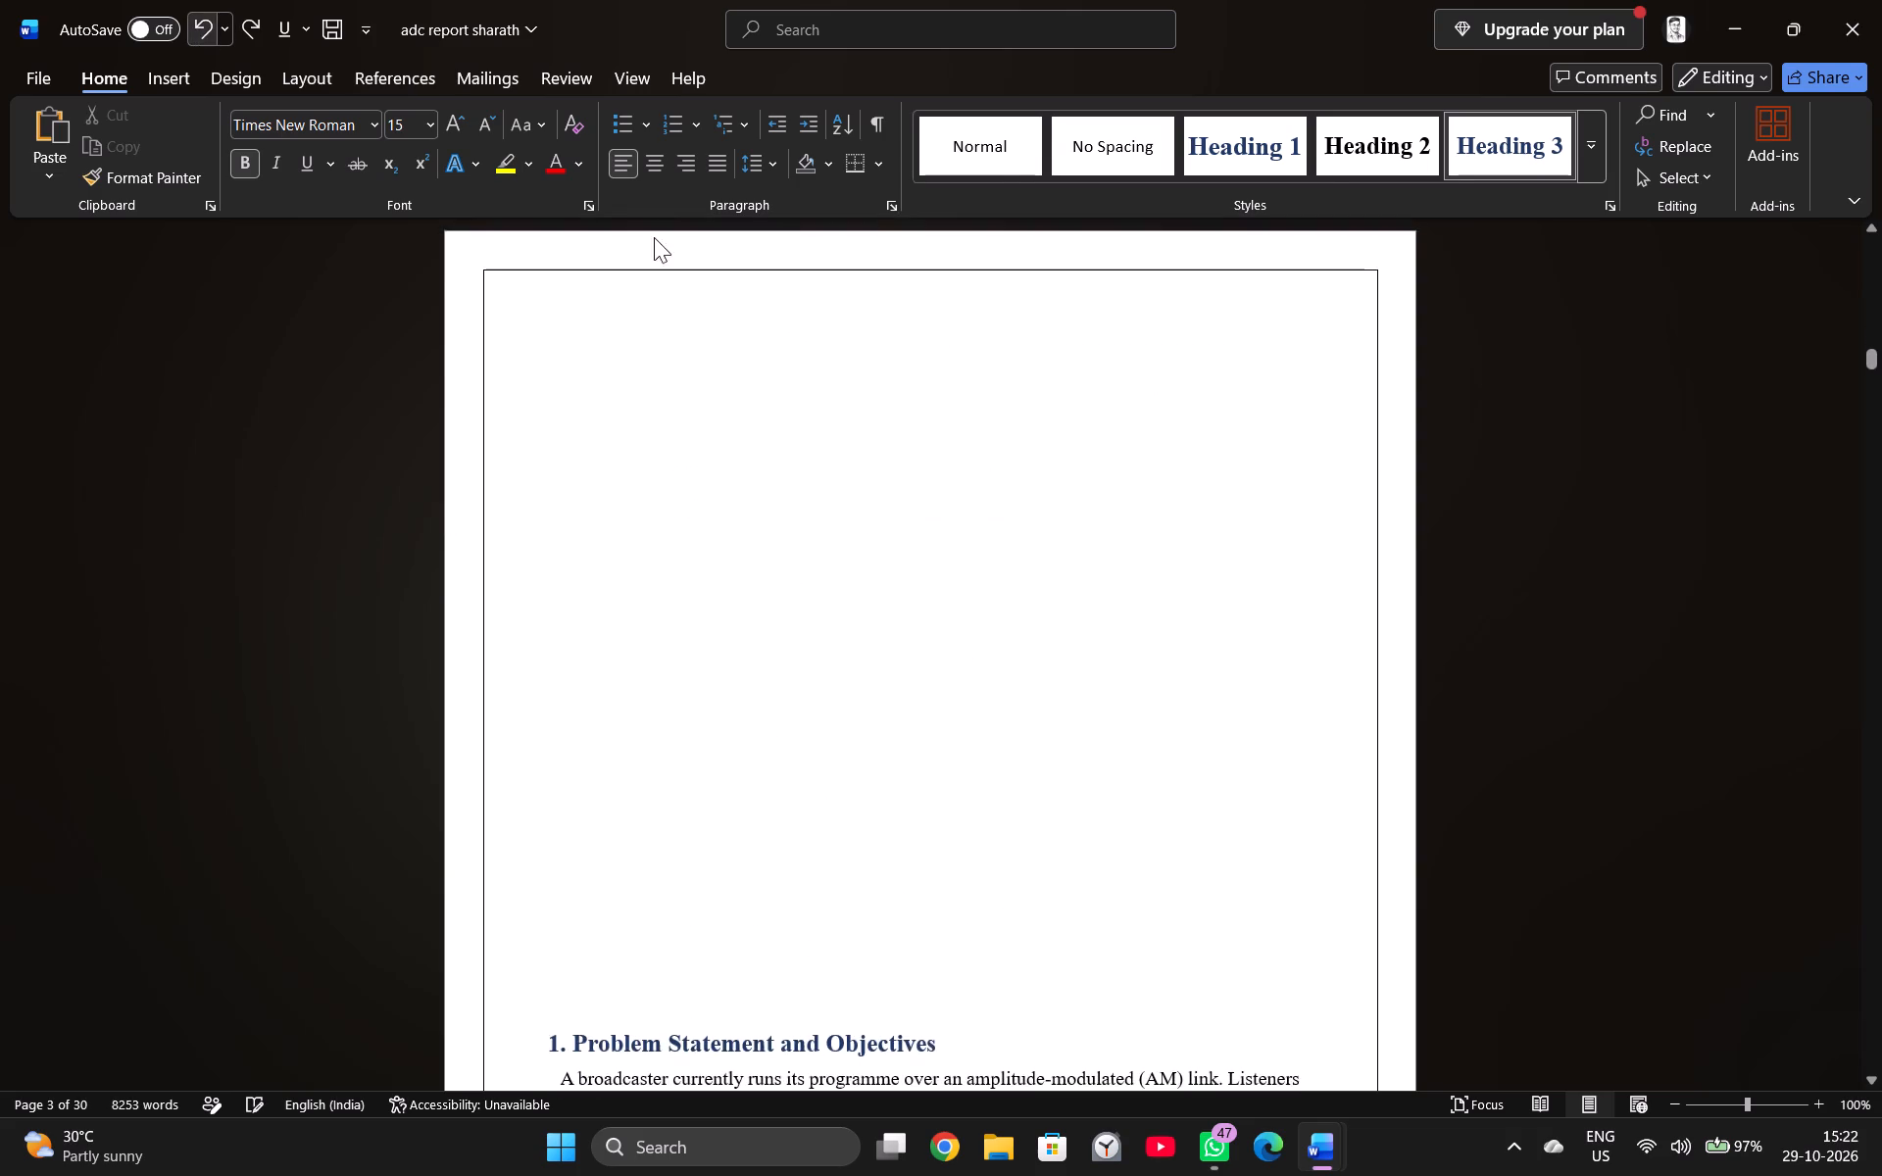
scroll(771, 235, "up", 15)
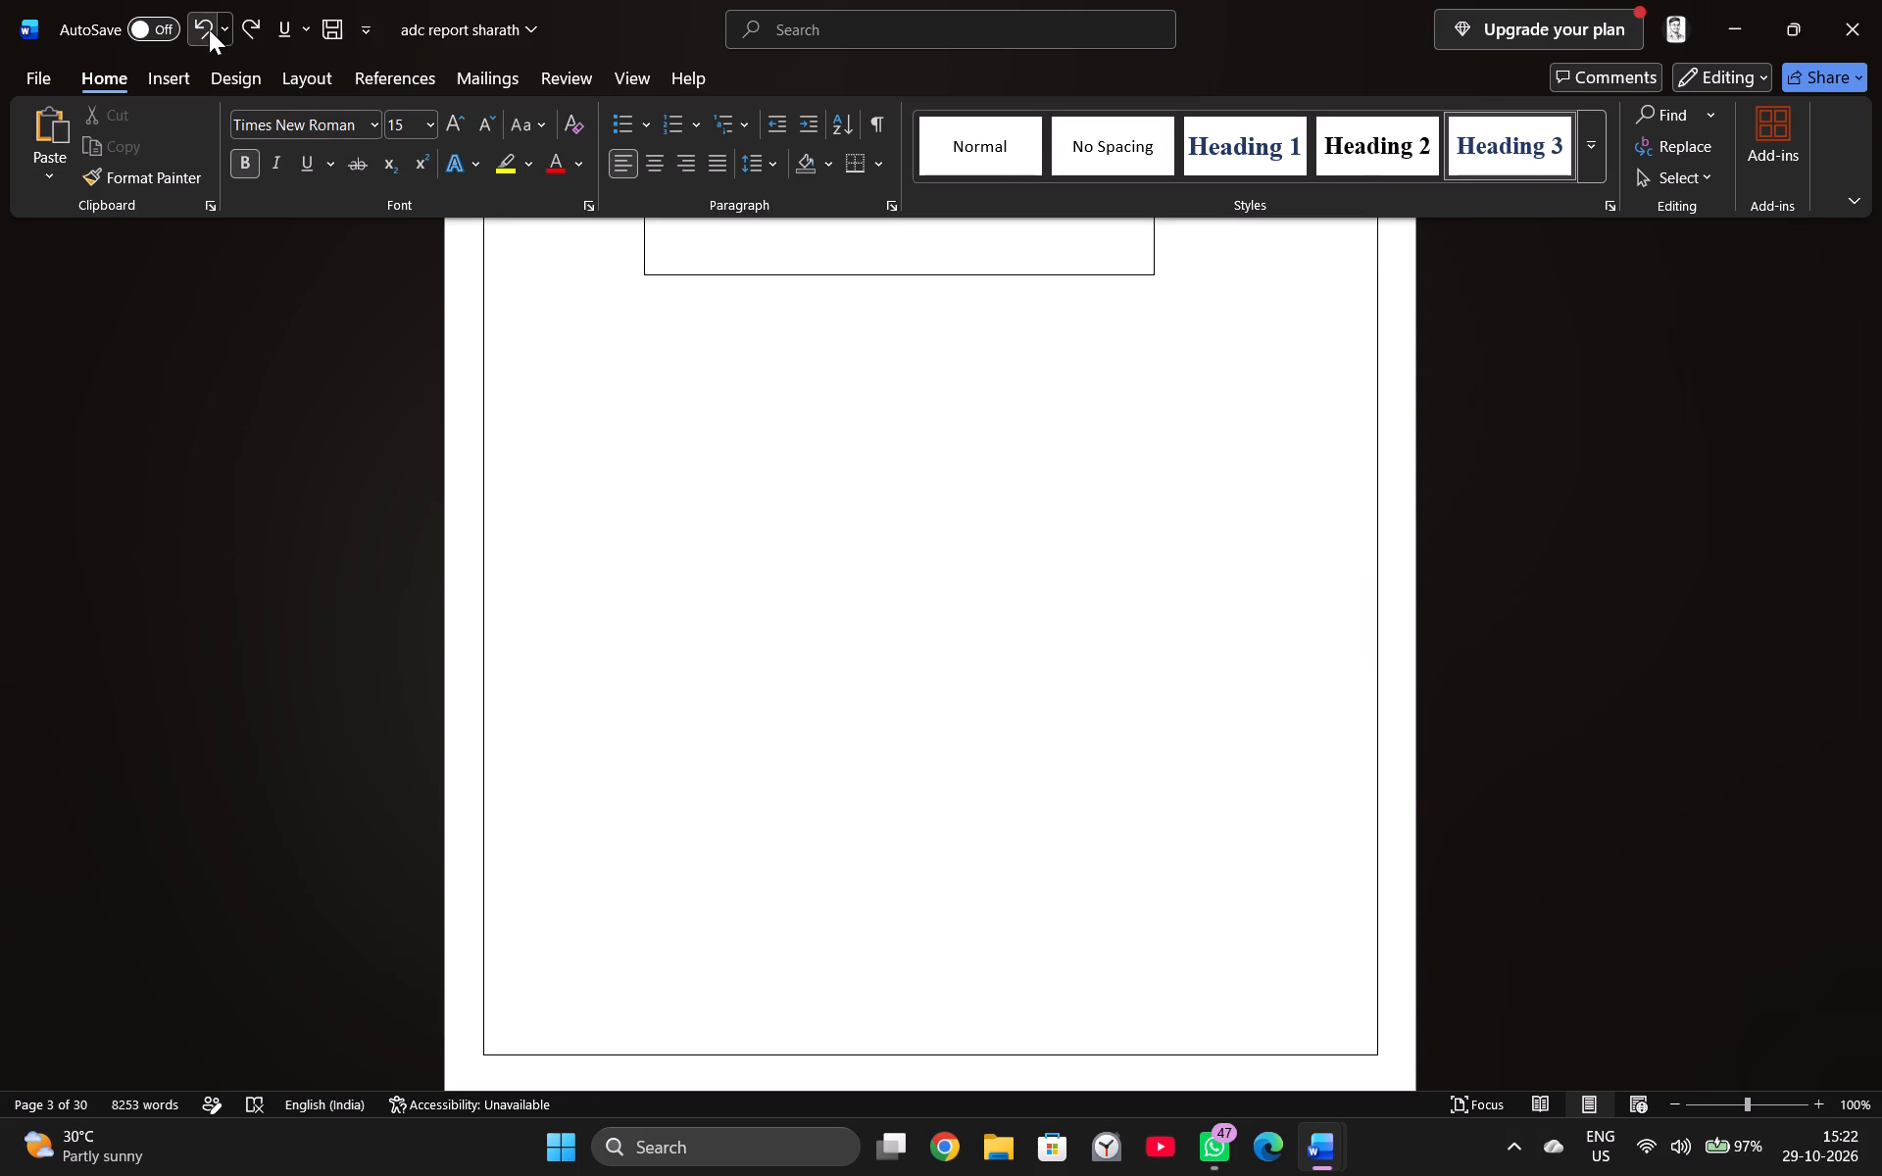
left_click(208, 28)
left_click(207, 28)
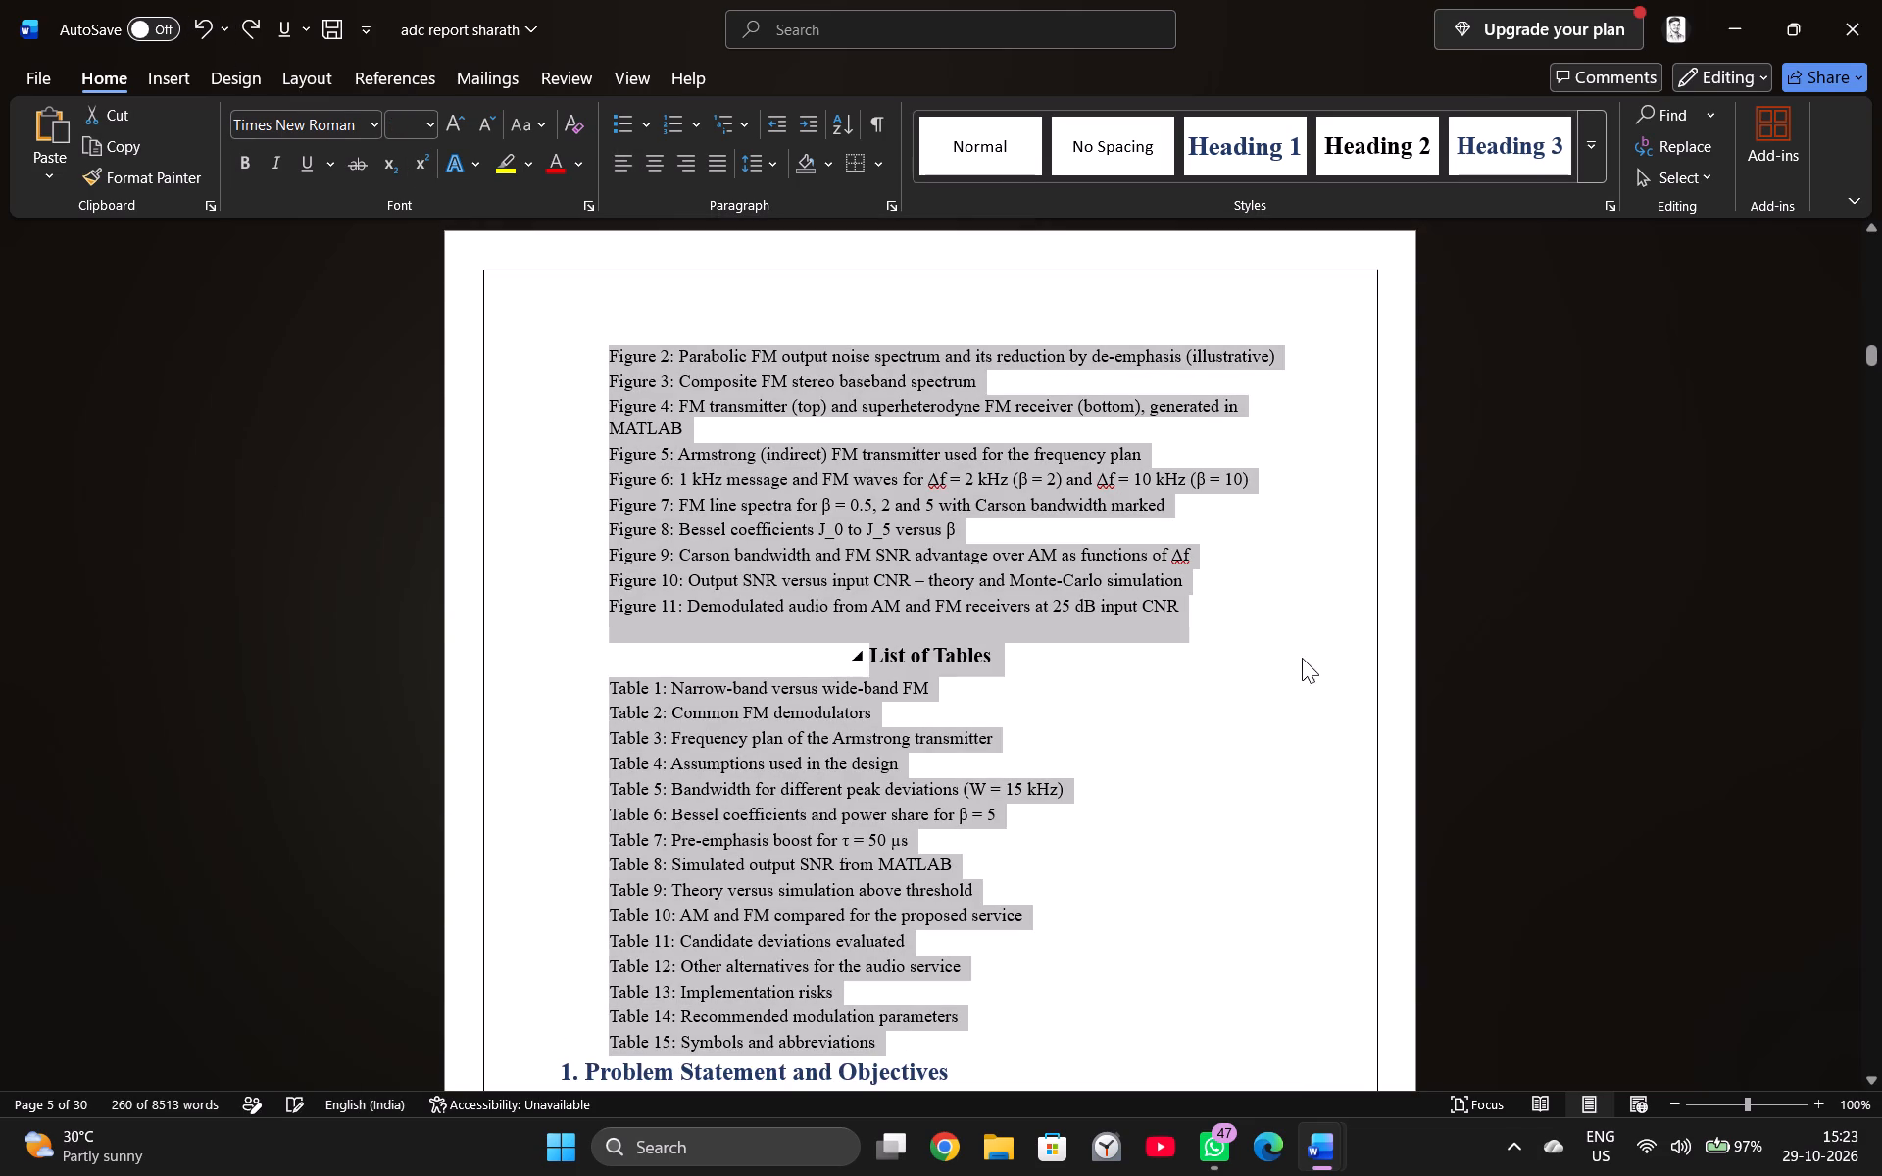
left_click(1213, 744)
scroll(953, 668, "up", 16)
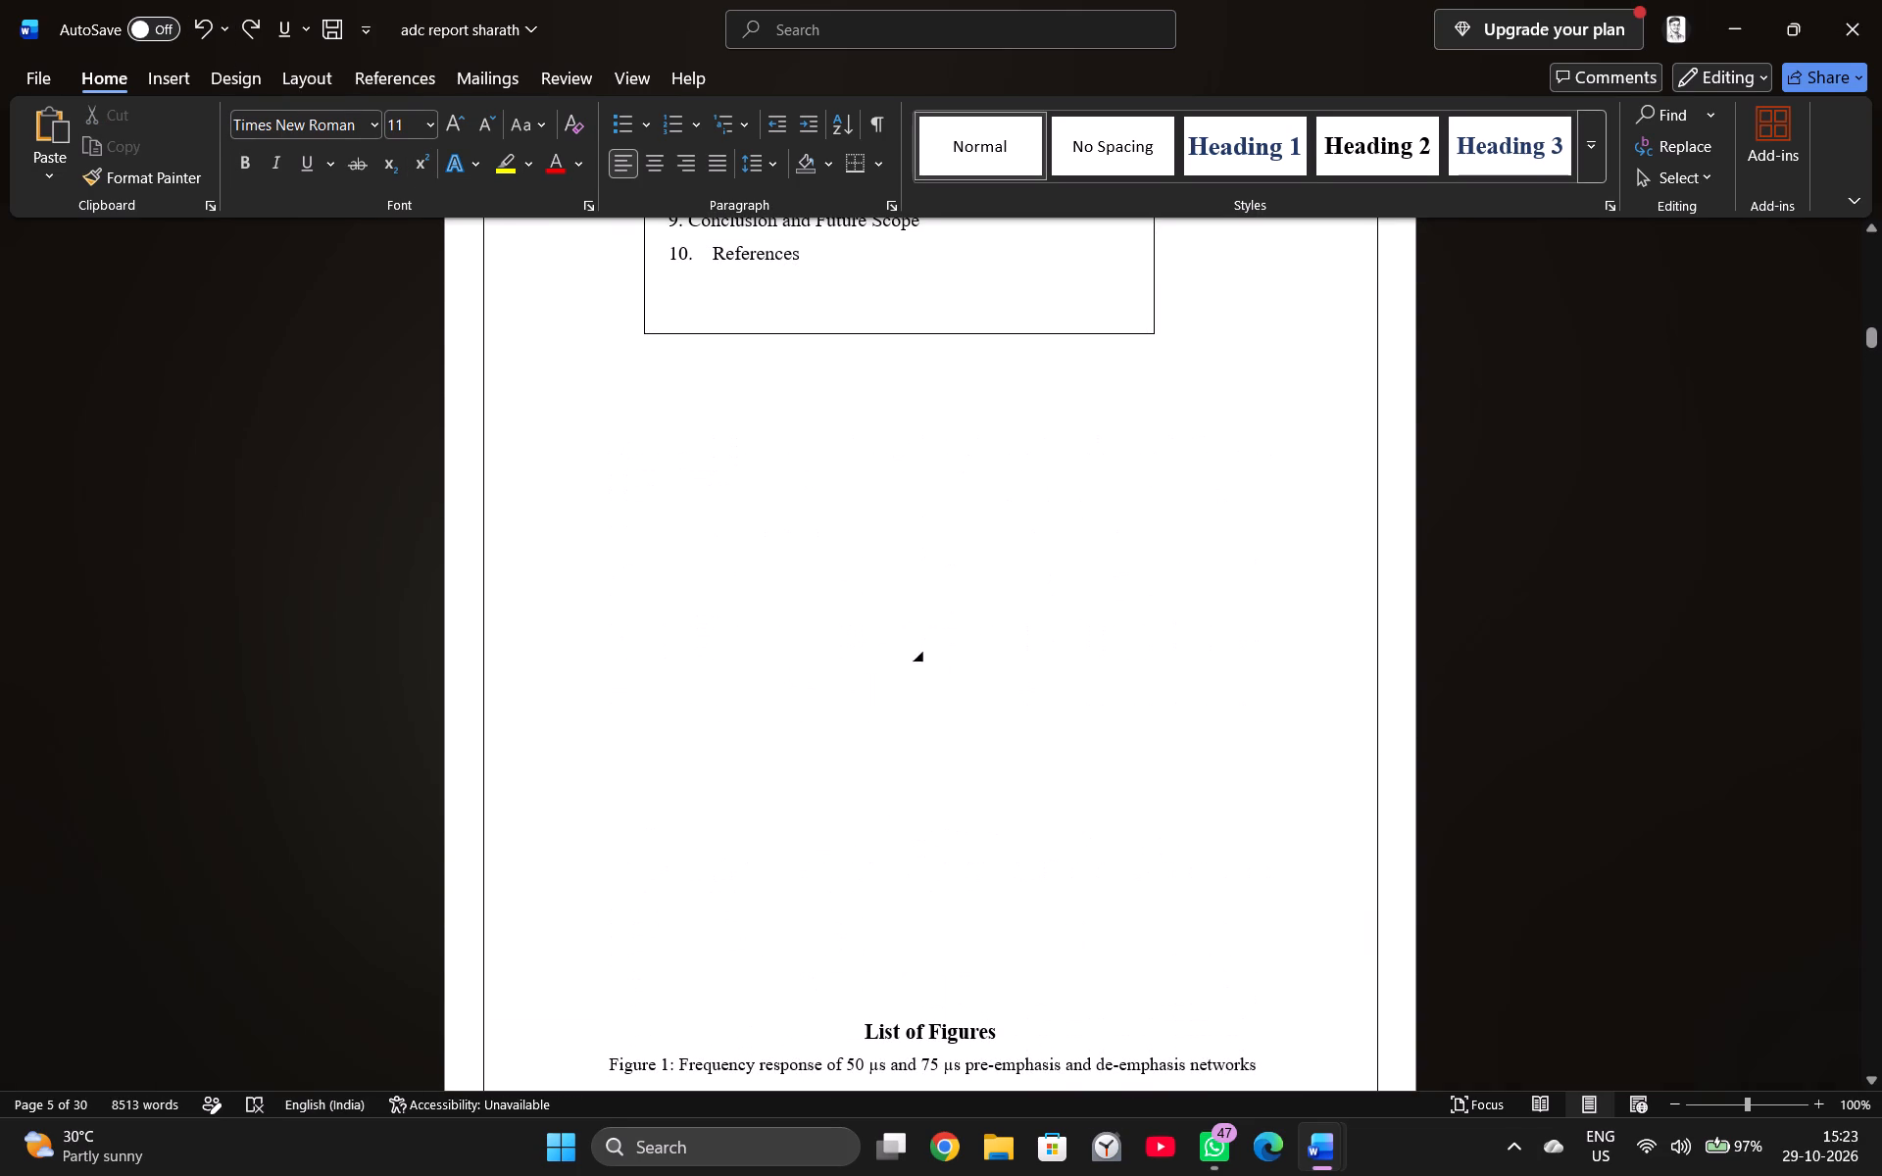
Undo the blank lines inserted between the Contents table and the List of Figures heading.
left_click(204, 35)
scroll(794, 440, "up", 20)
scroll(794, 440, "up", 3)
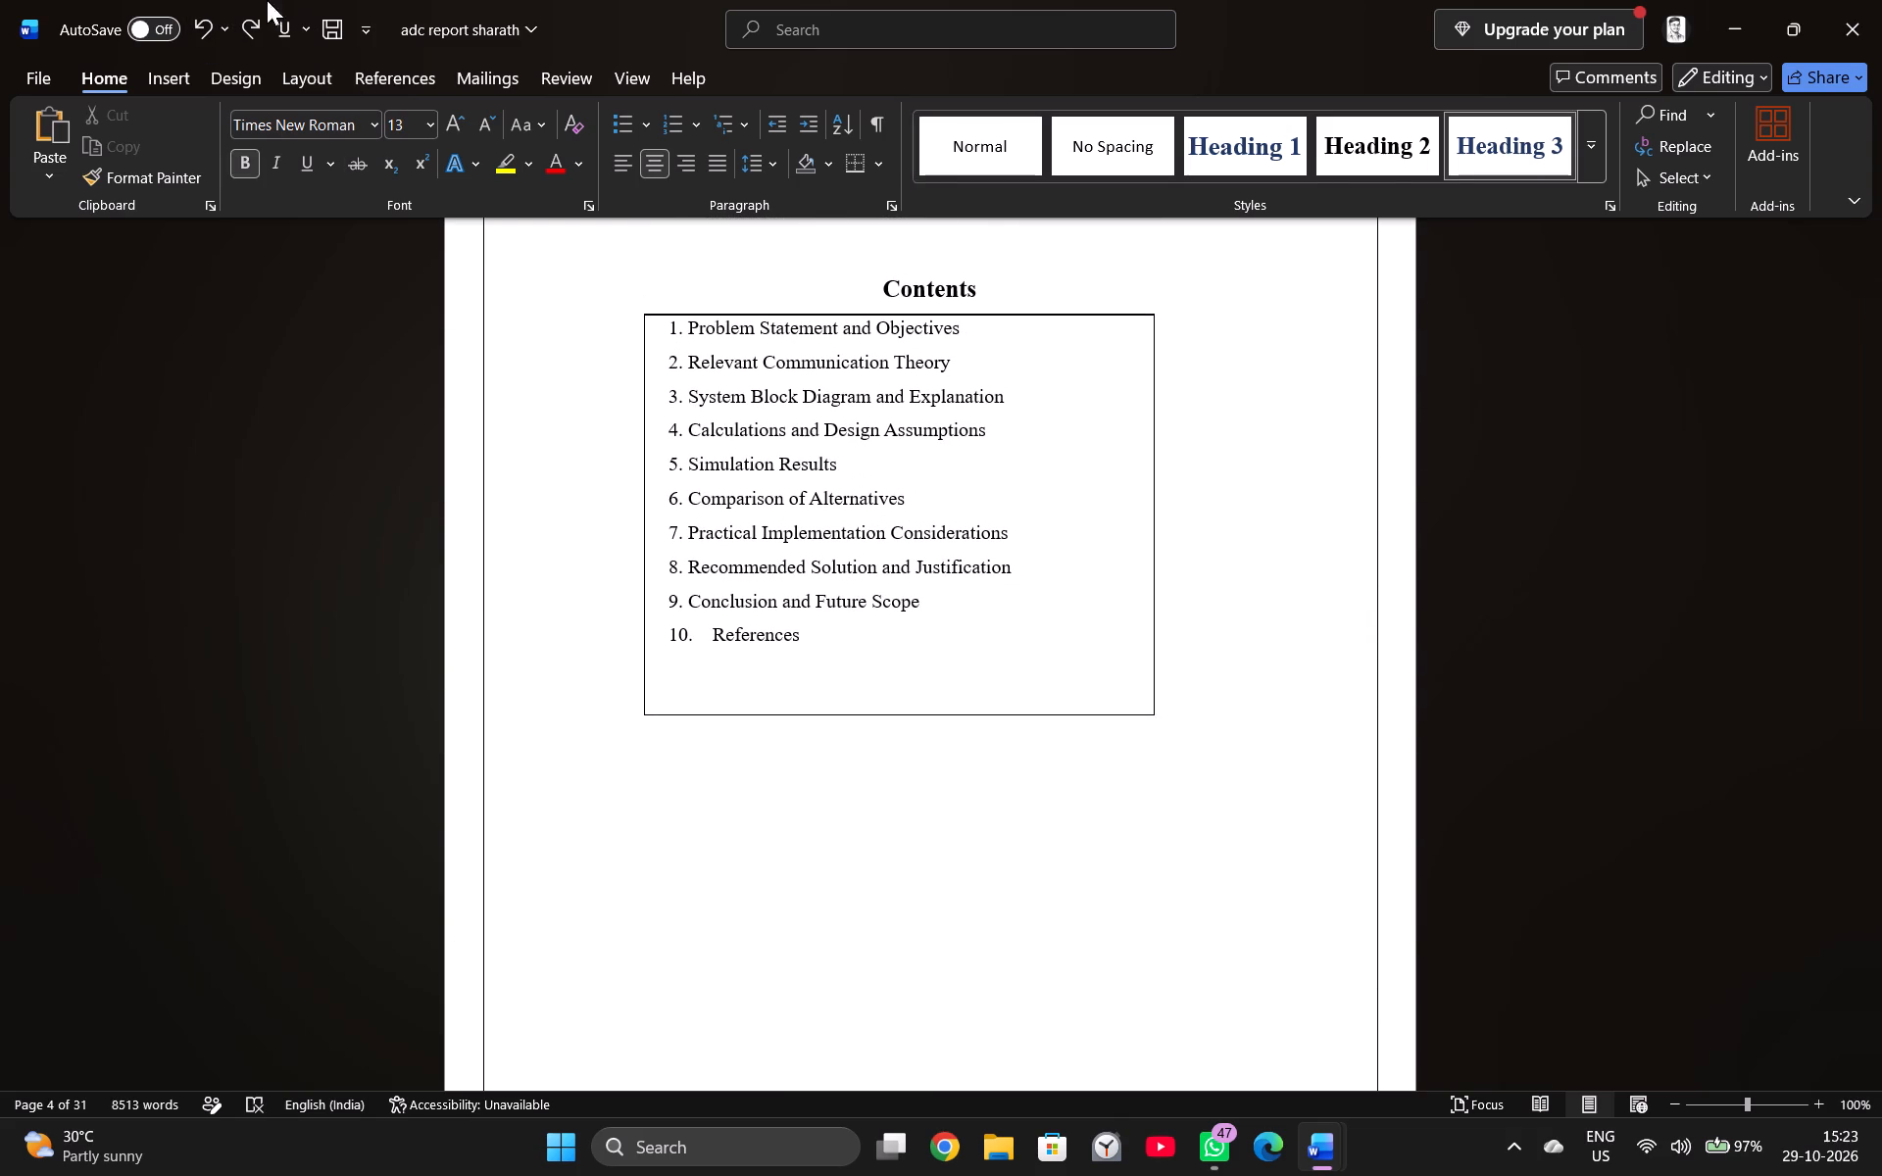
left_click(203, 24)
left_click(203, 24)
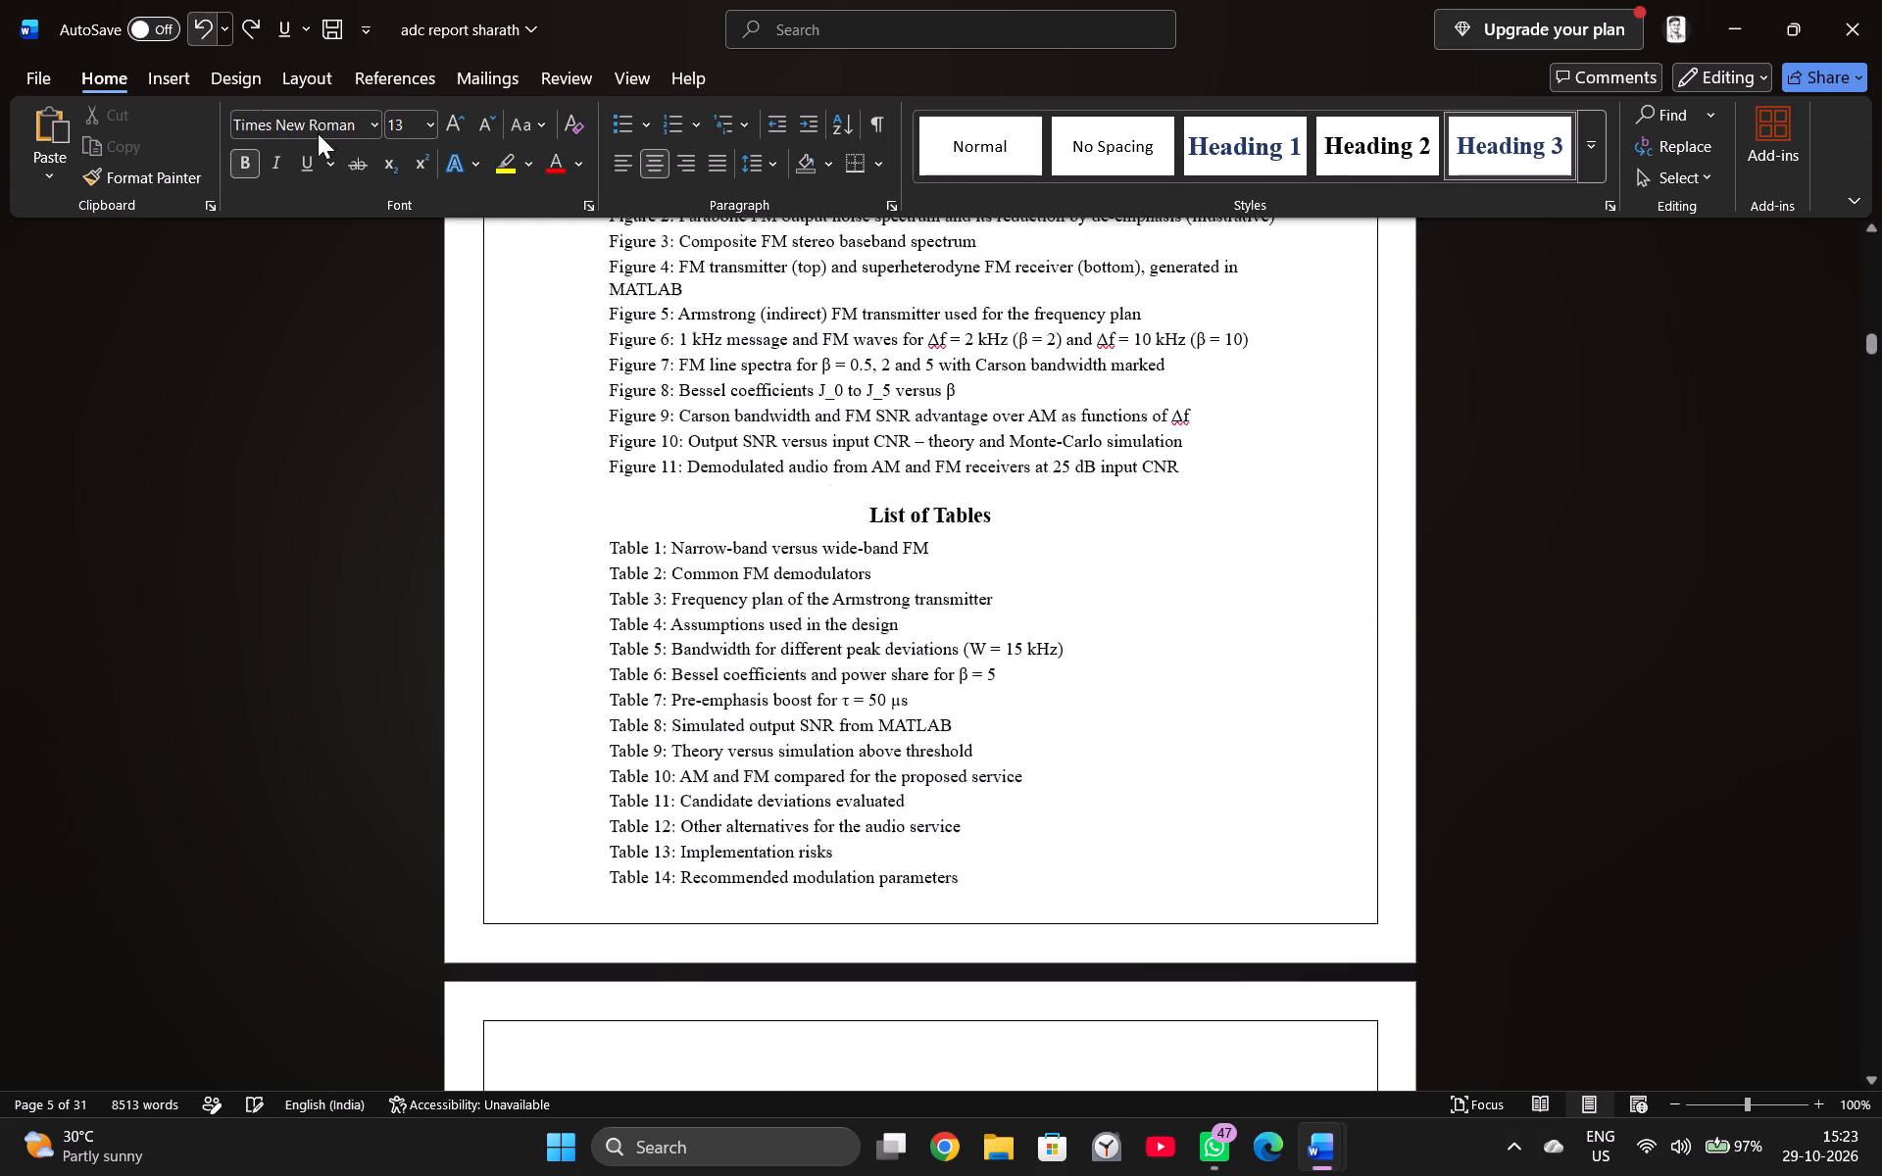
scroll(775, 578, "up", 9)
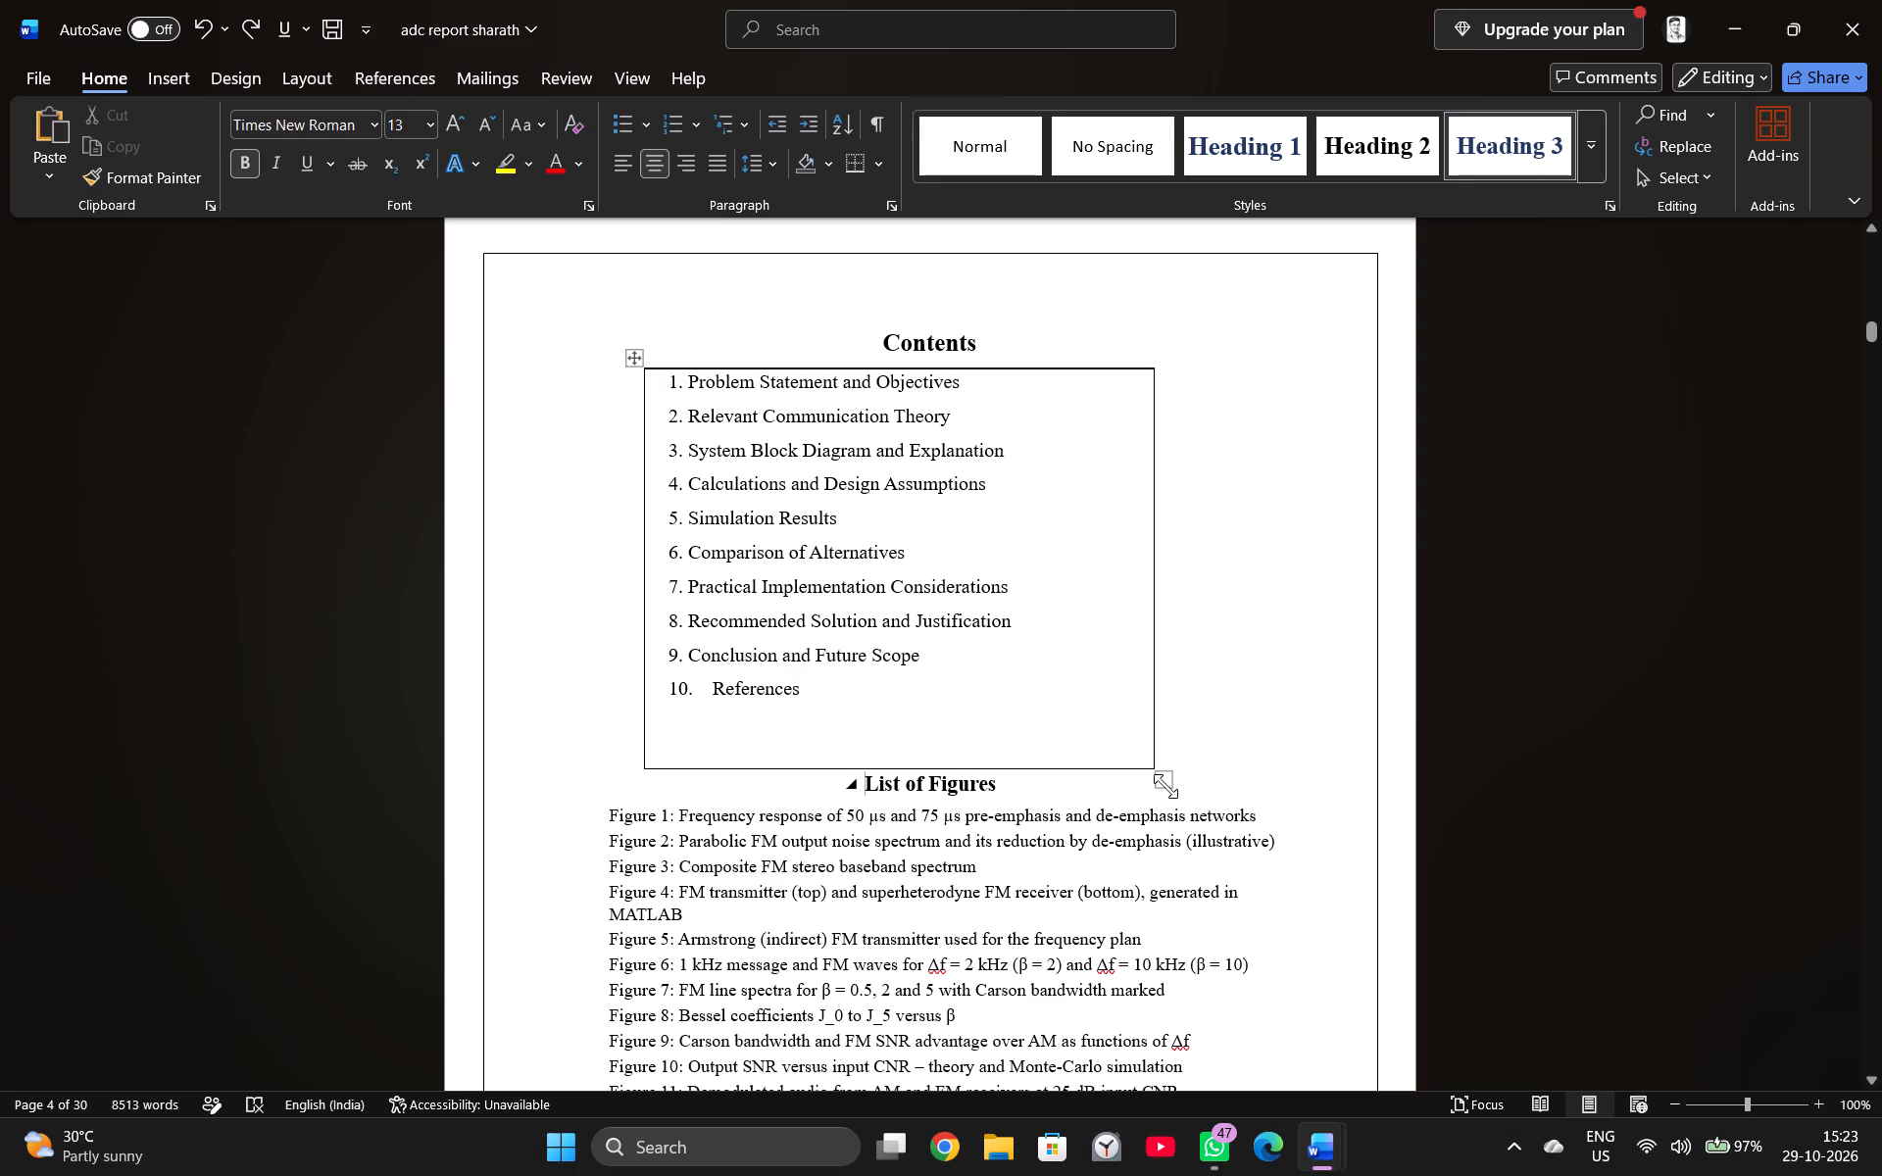
Widen the Contents table to roughly where the Figure 1 entry ends, and make it slightly taller.
left_click_drag(1165, 786, 1276, 906)
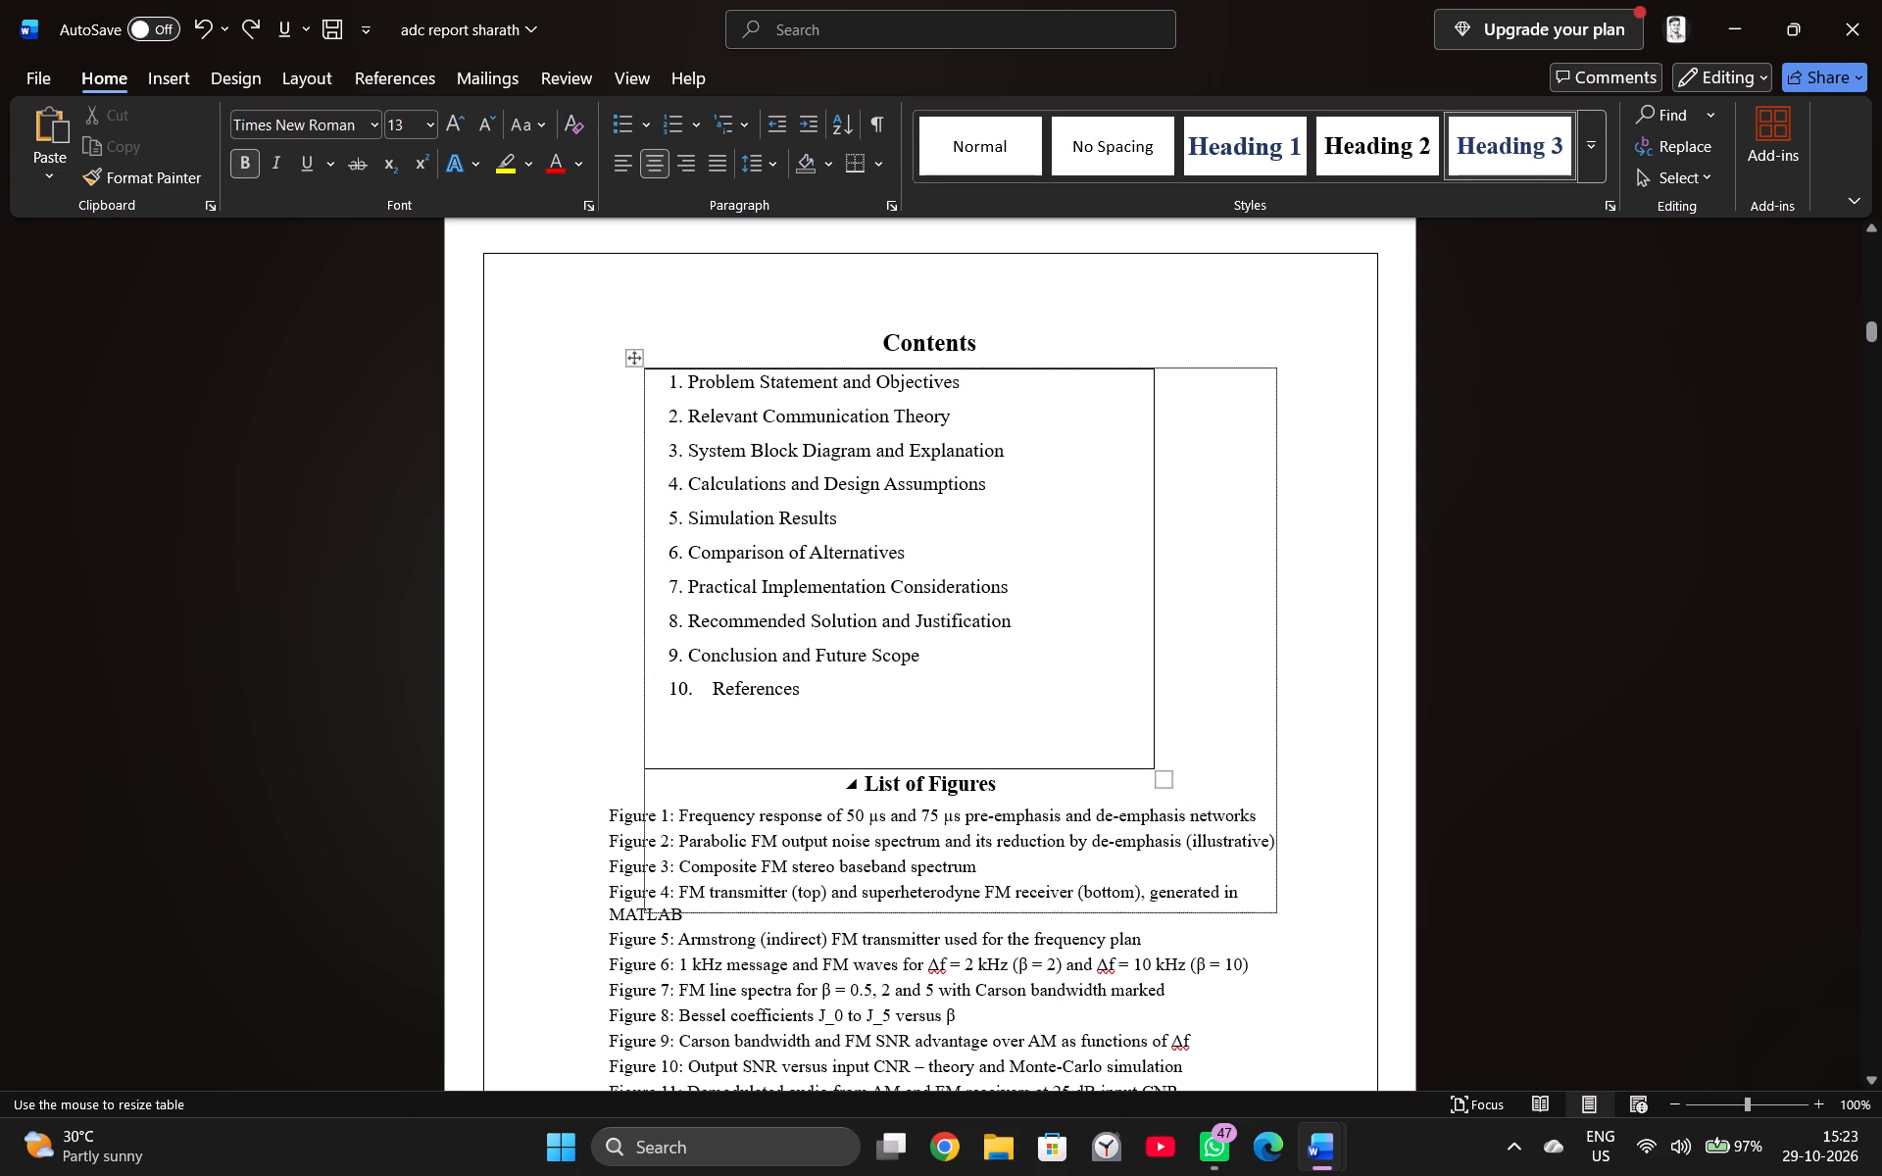
left_click_drag(1276, 906, 1262, 802)
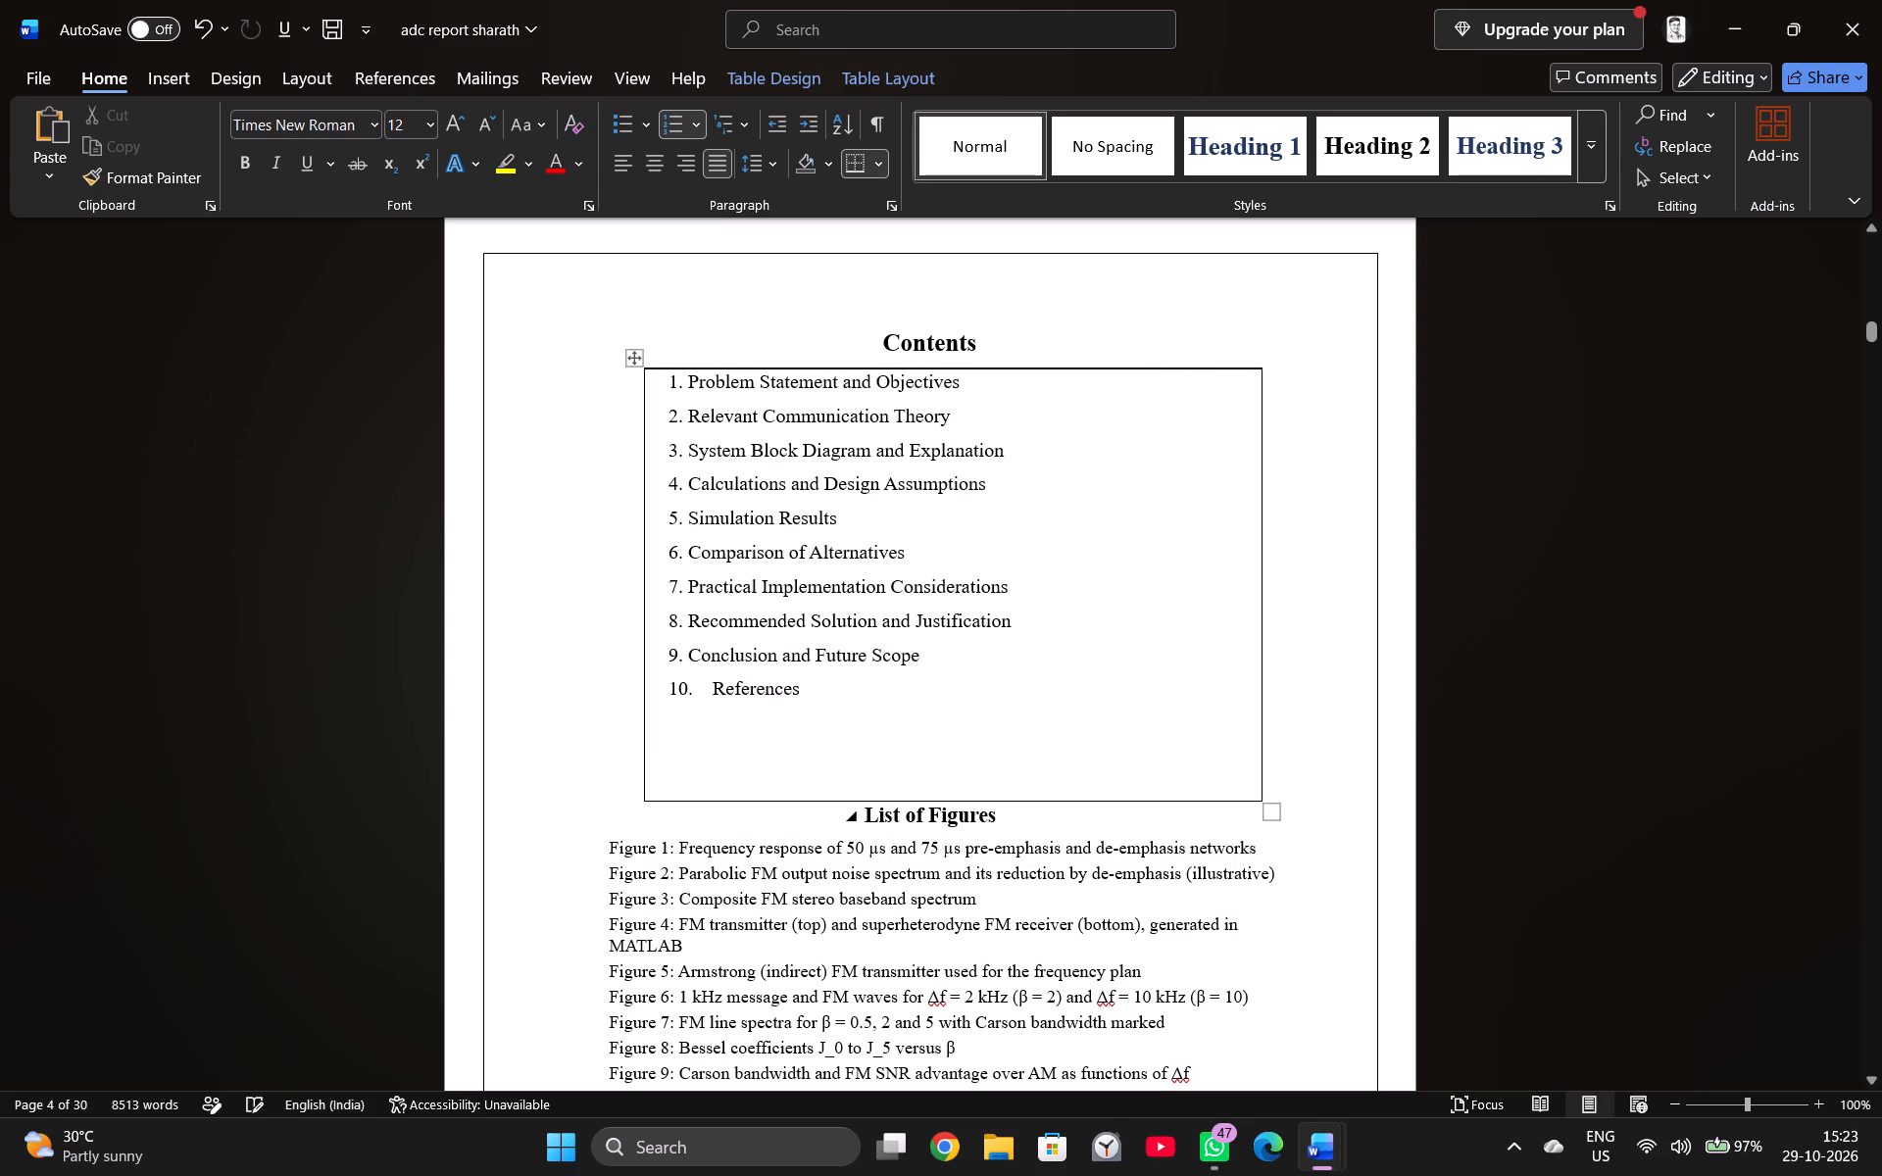
left_click_drag(1271, 809, 1324, 985)
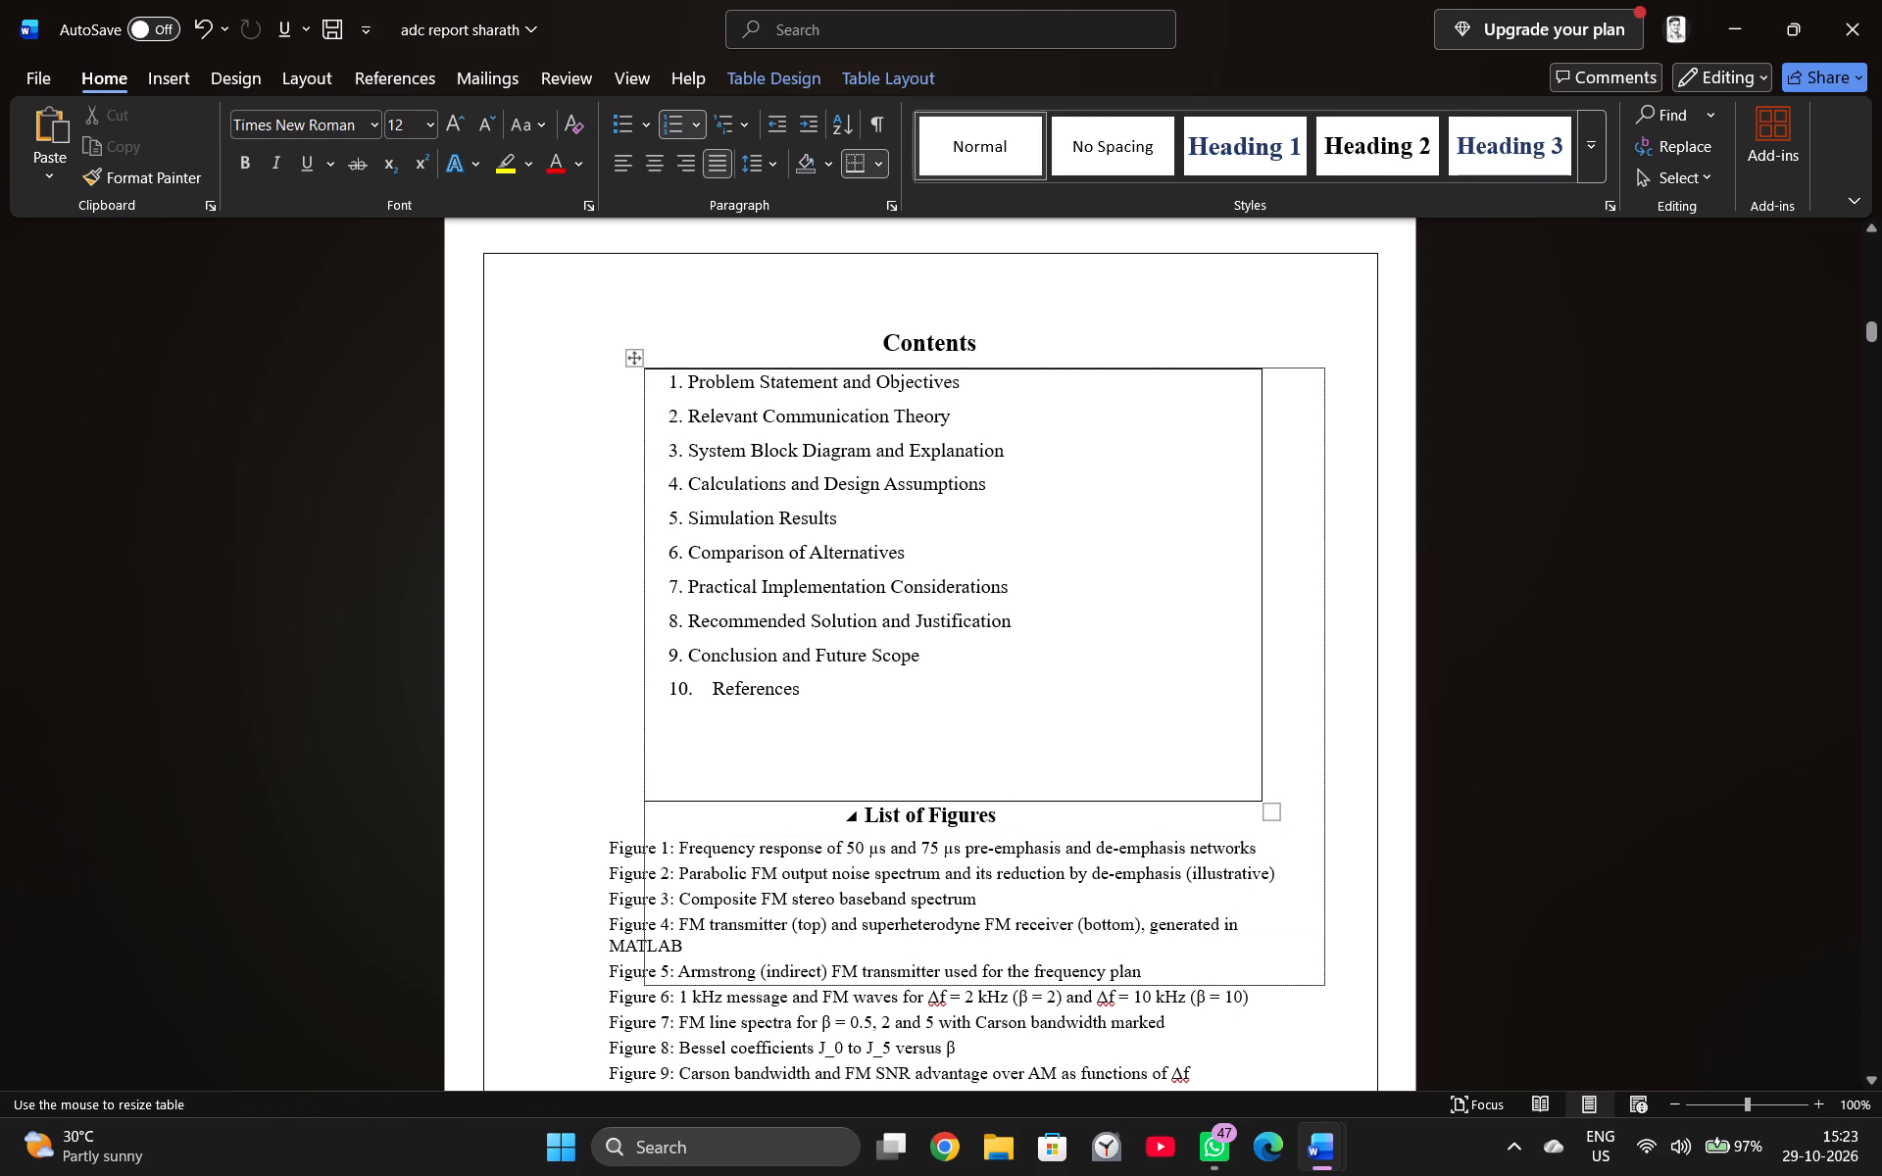
left_click_drag(1324, 985, 1263, 795)
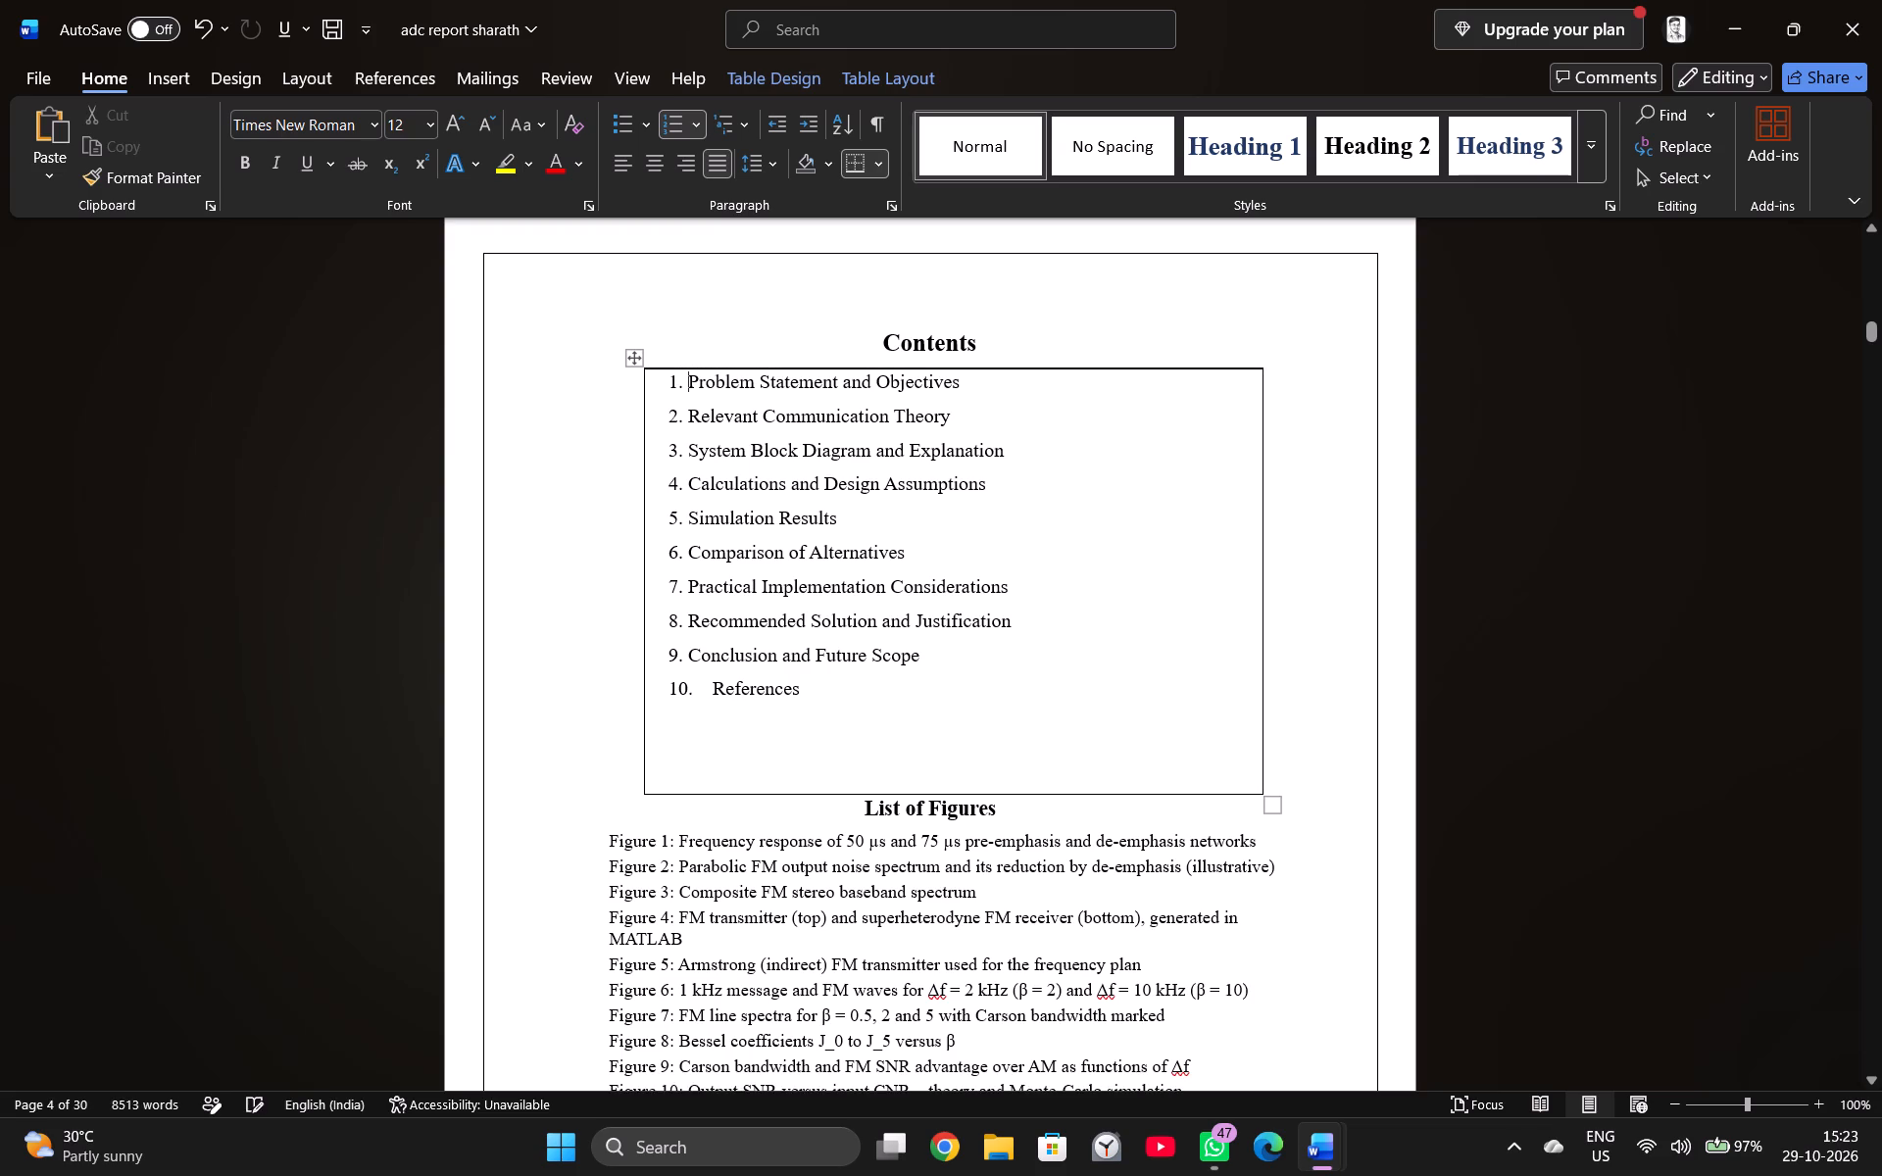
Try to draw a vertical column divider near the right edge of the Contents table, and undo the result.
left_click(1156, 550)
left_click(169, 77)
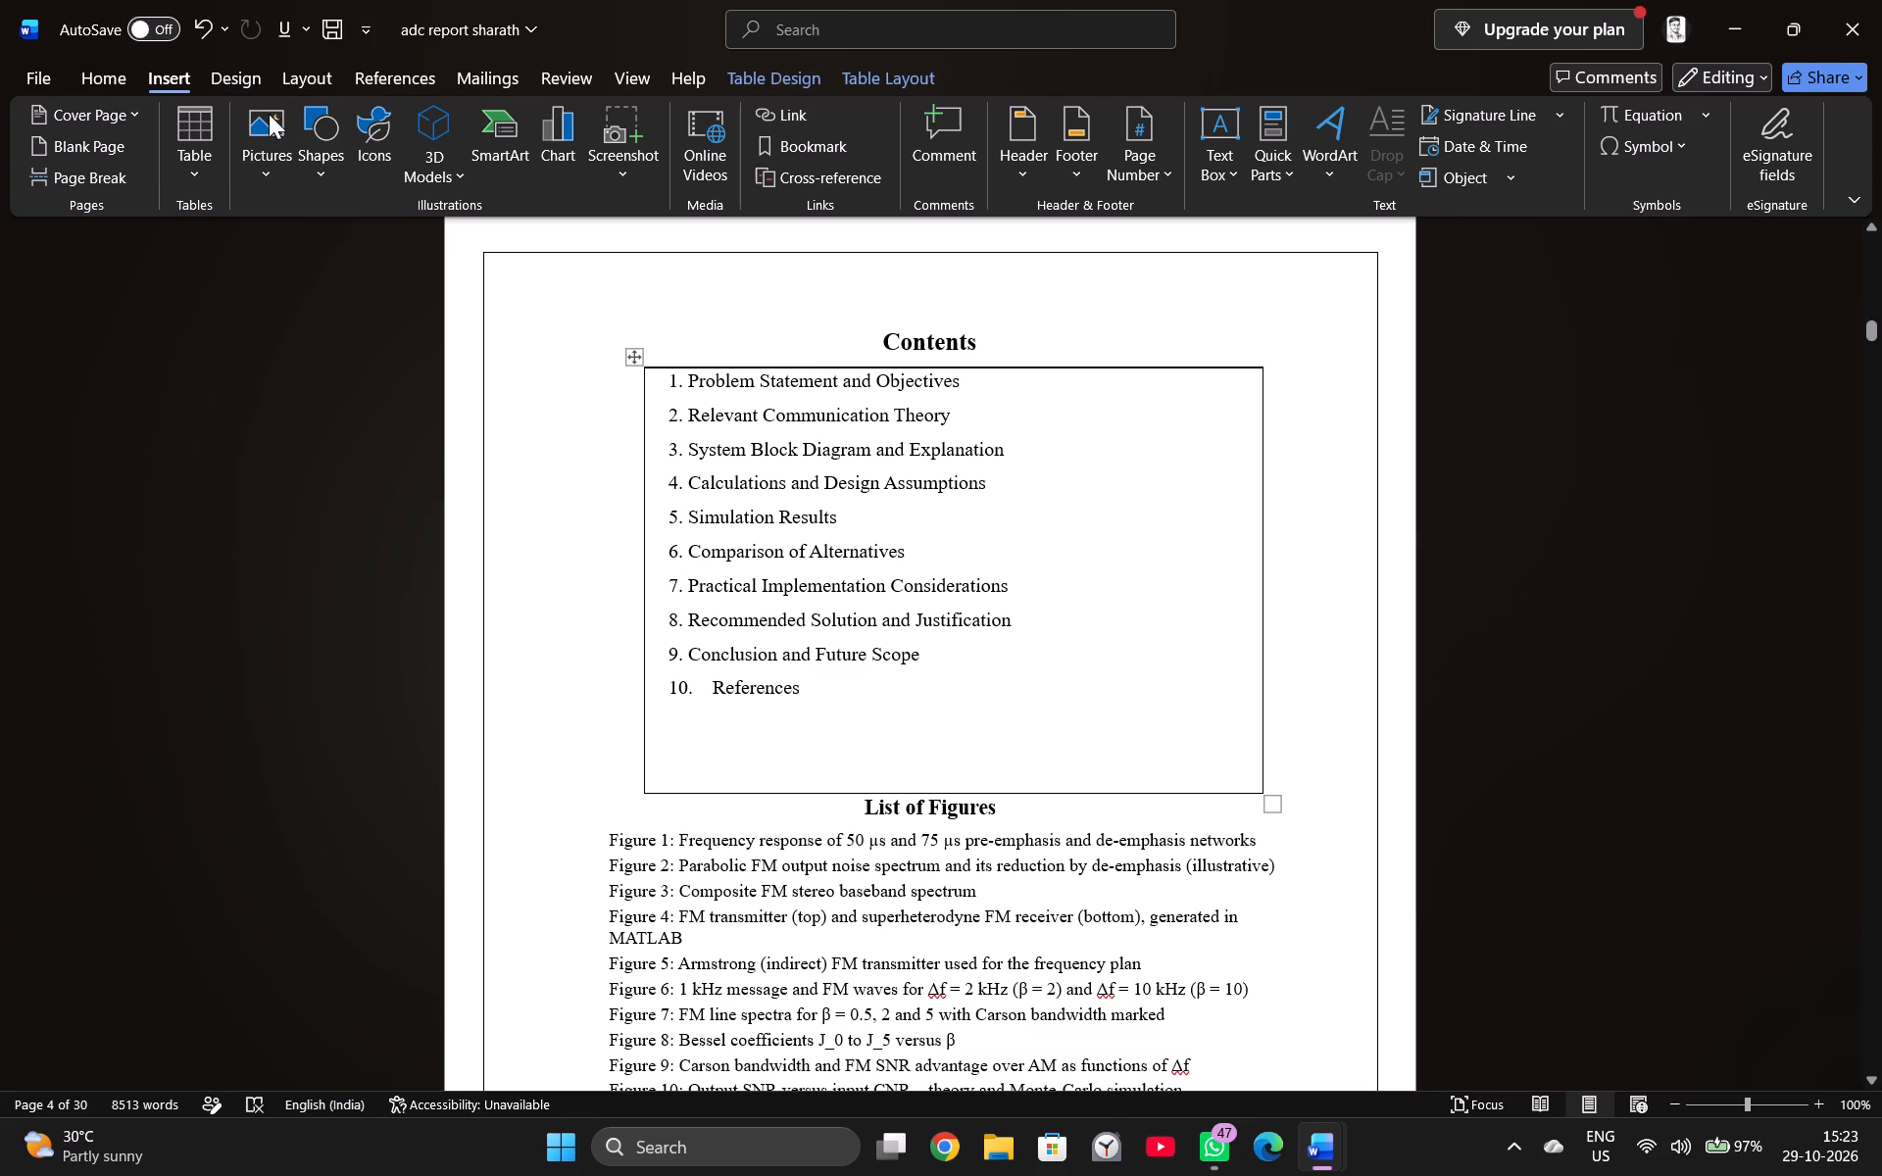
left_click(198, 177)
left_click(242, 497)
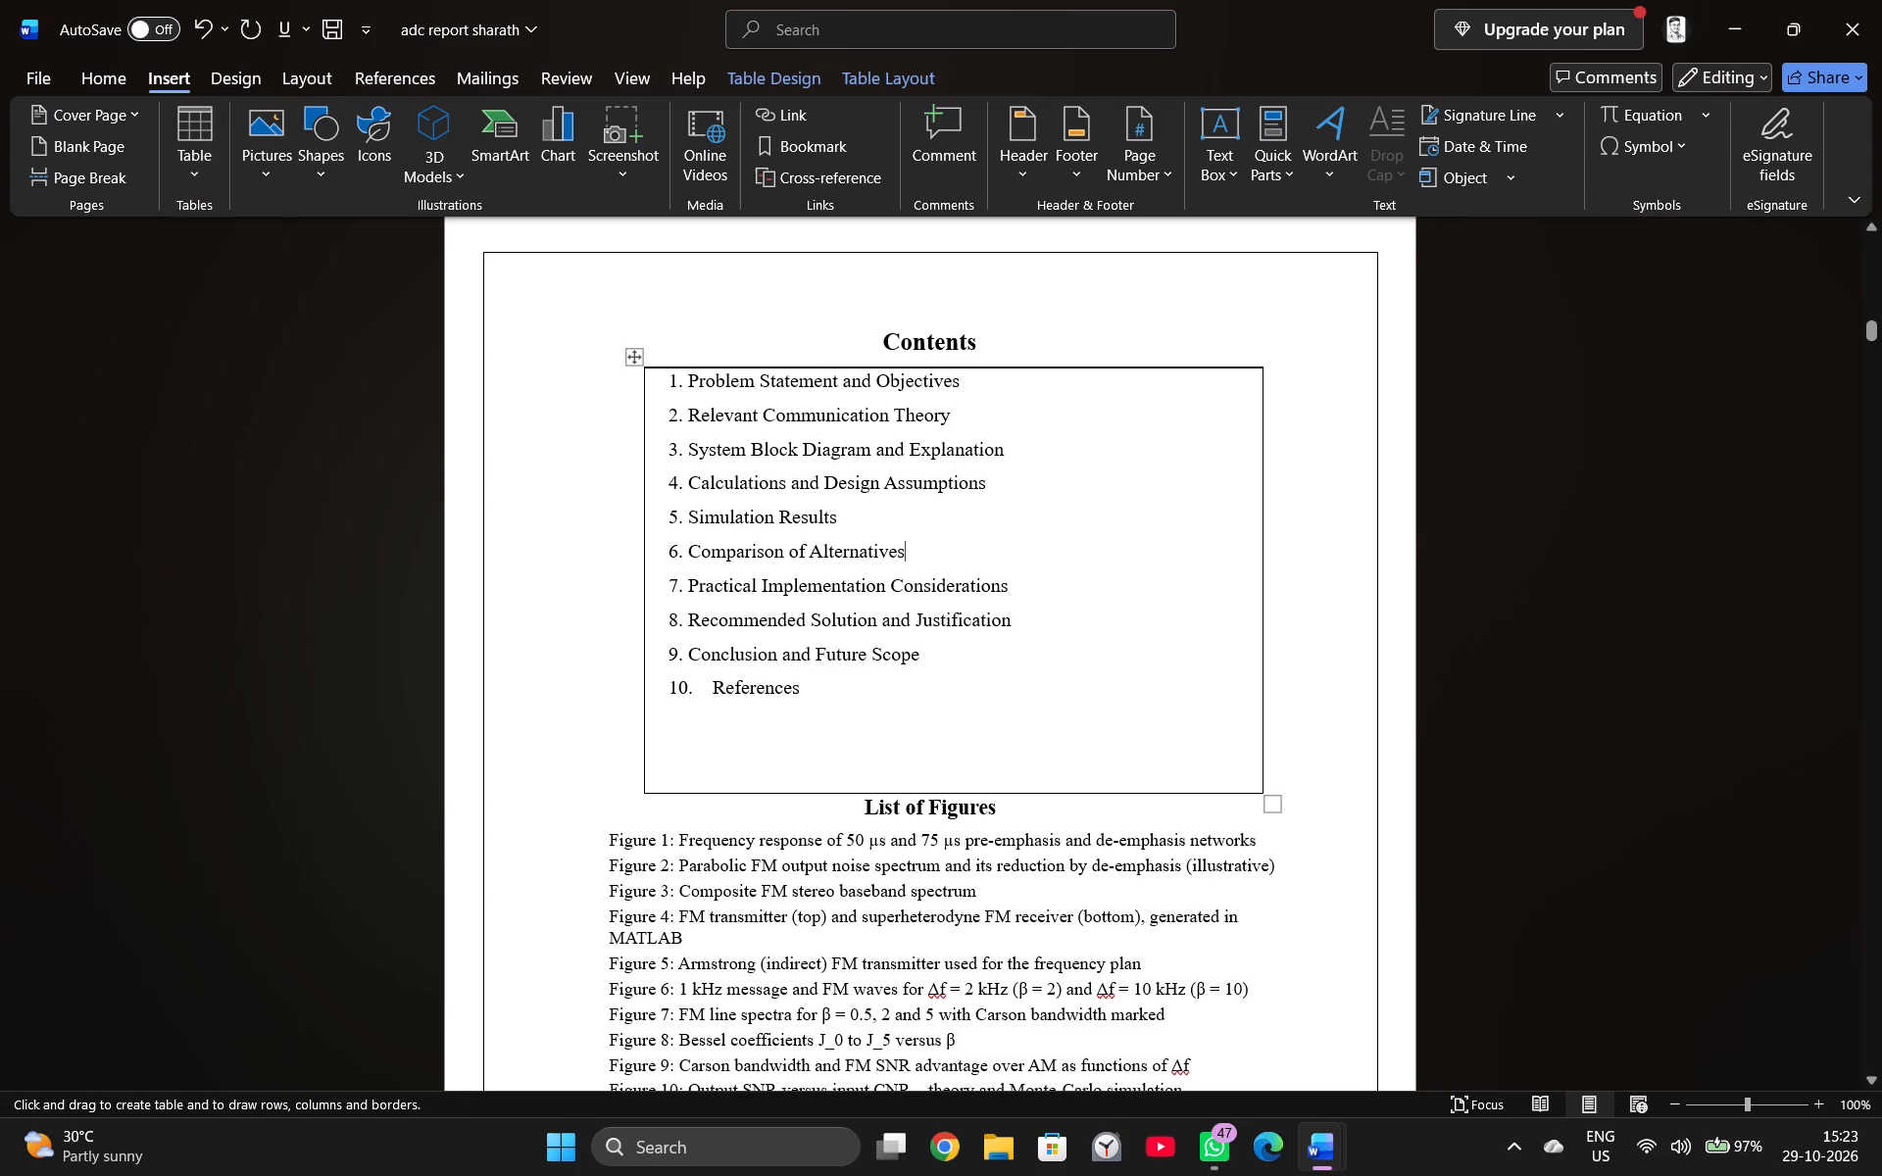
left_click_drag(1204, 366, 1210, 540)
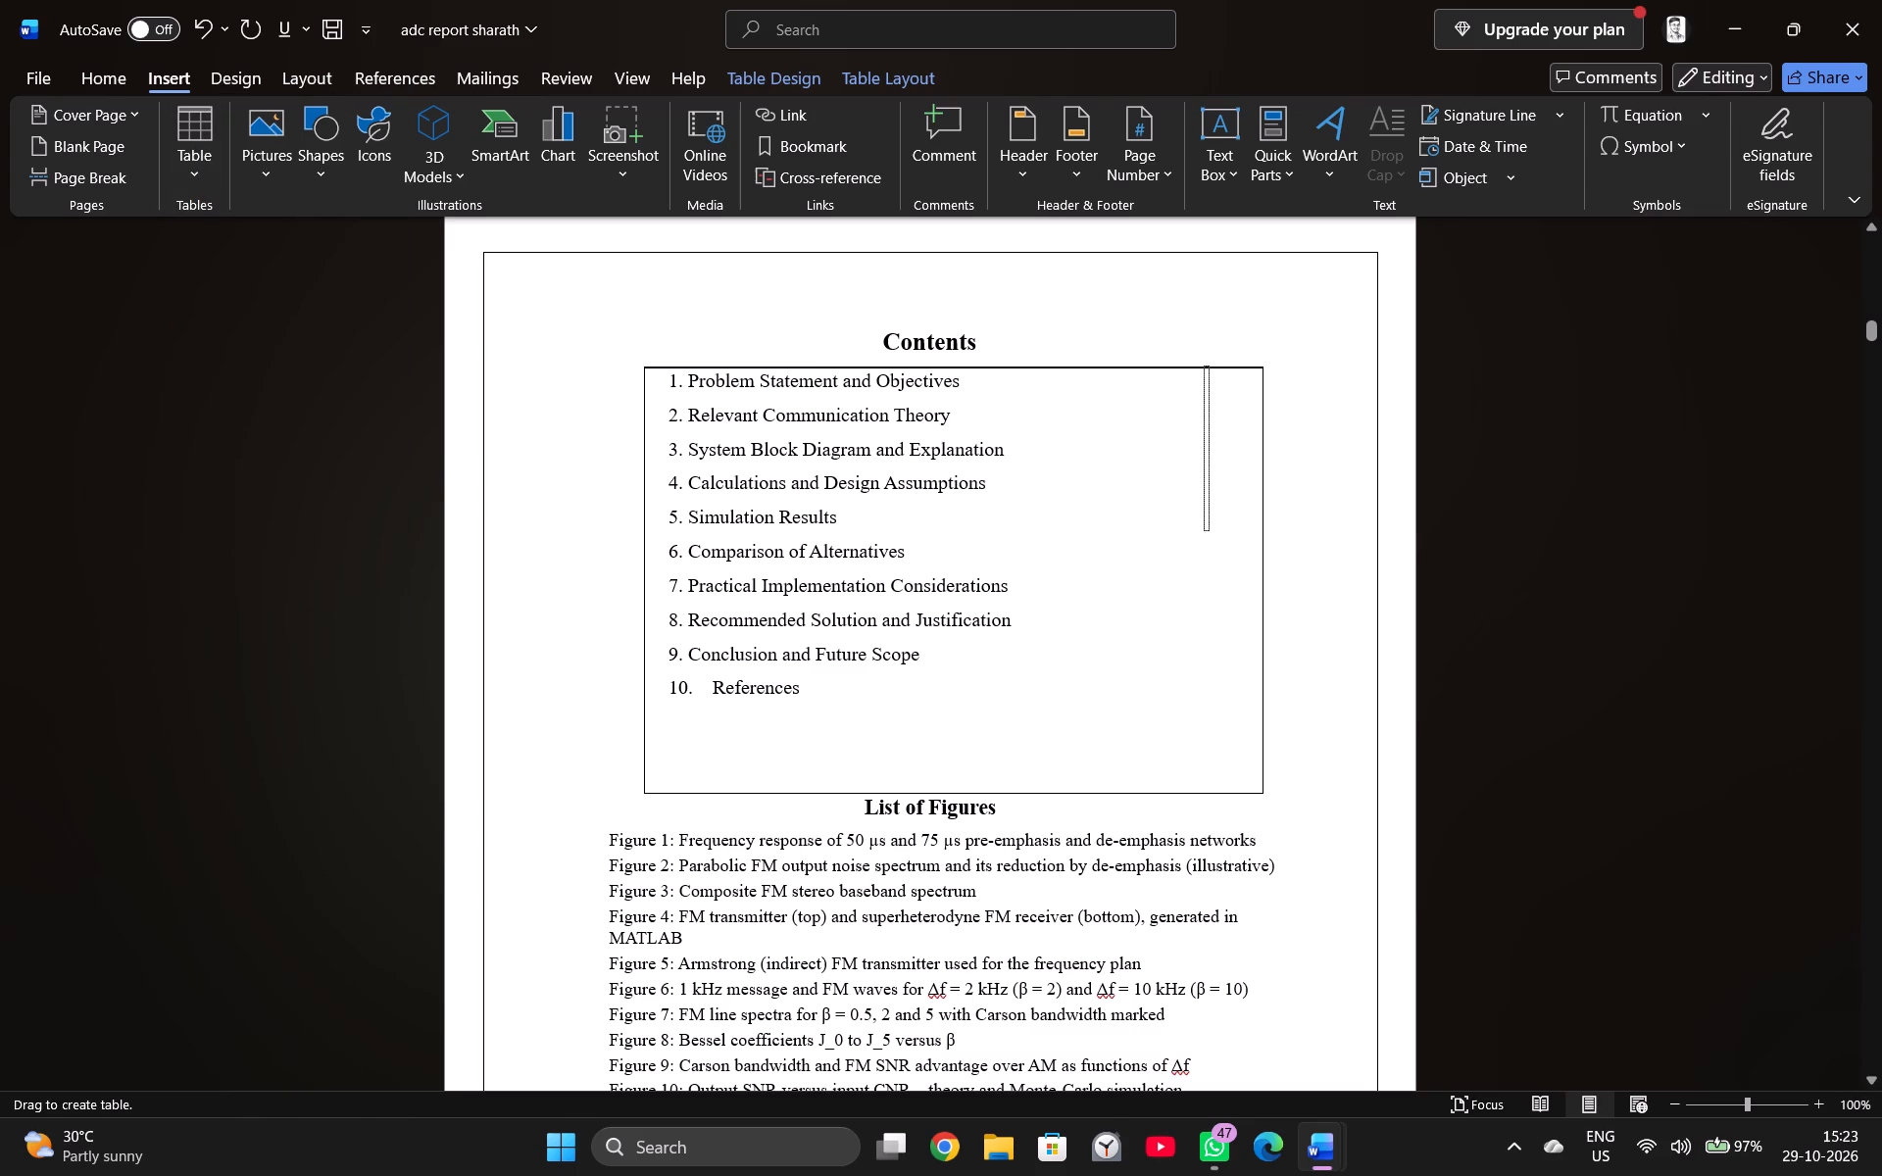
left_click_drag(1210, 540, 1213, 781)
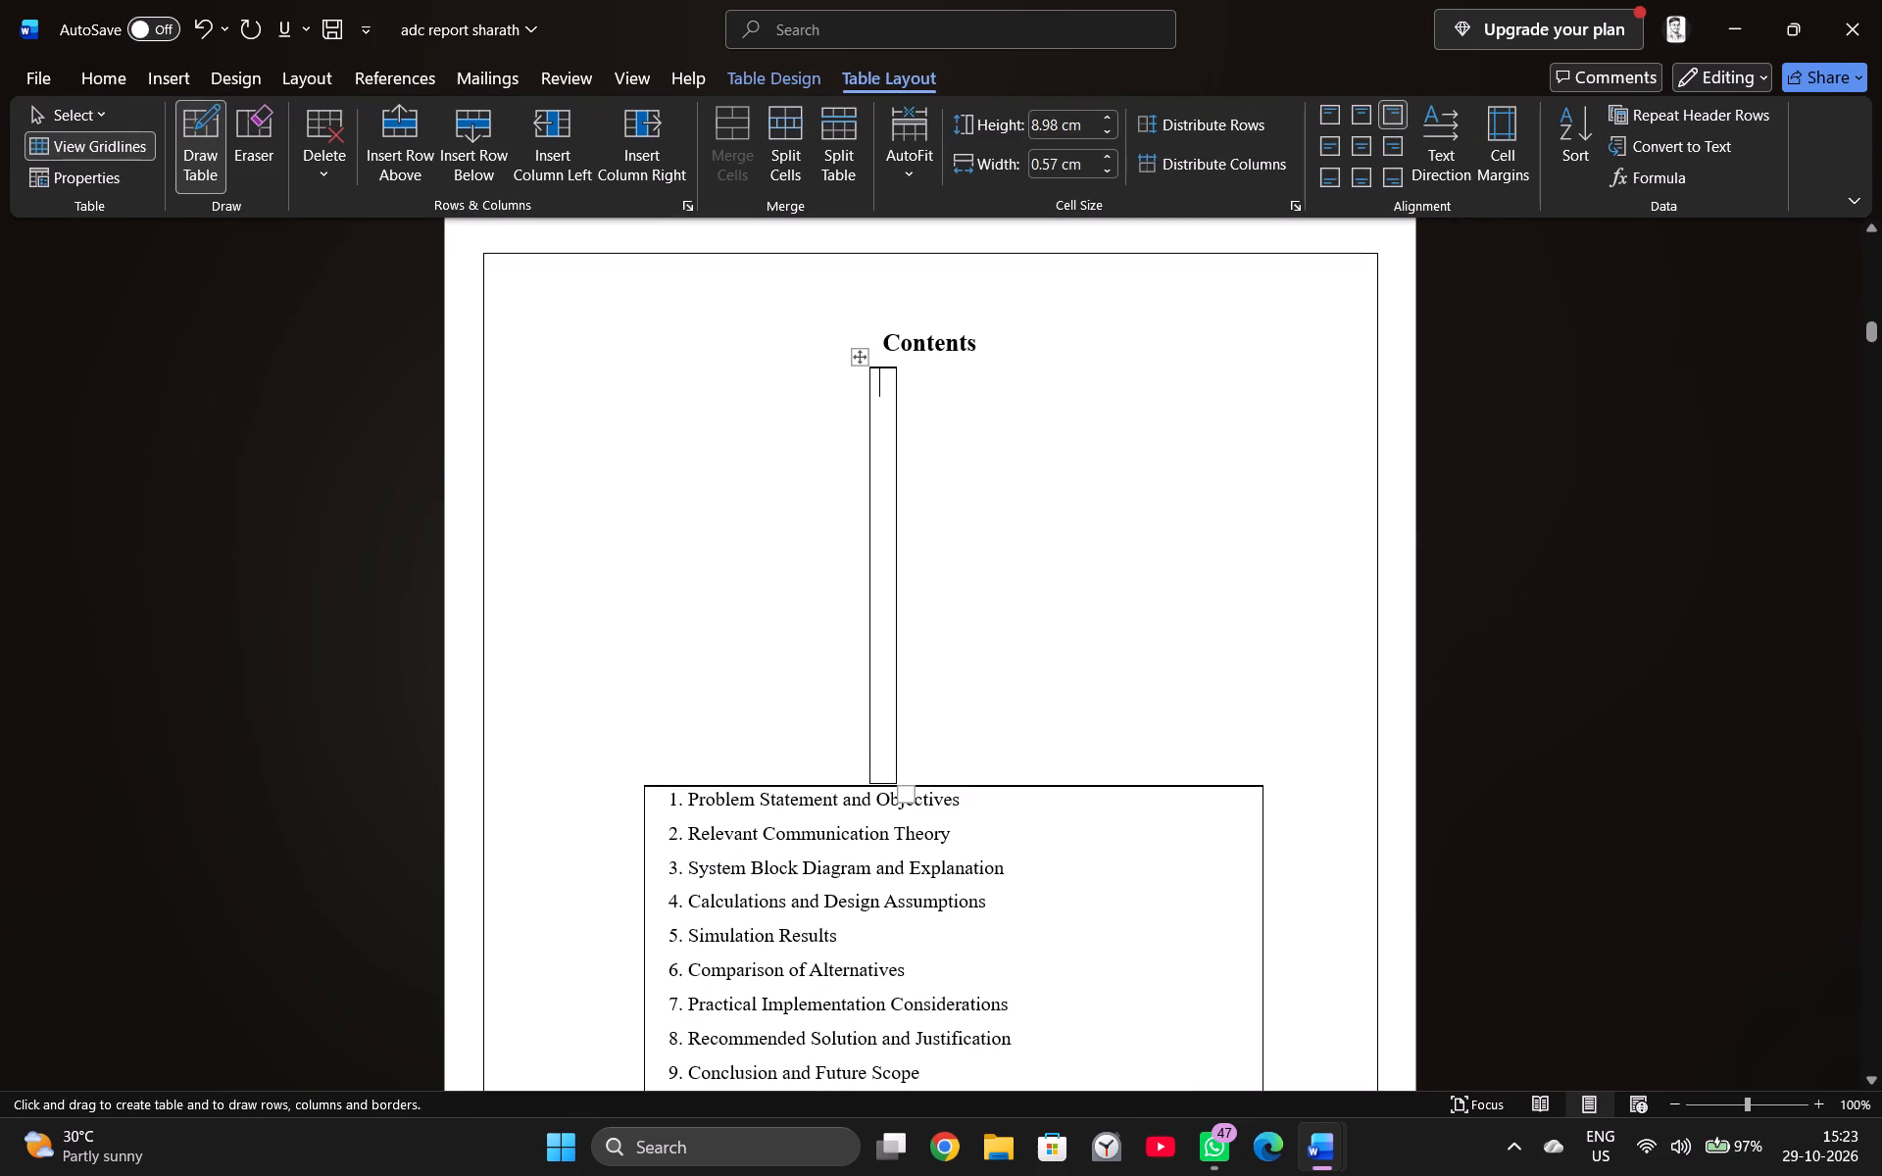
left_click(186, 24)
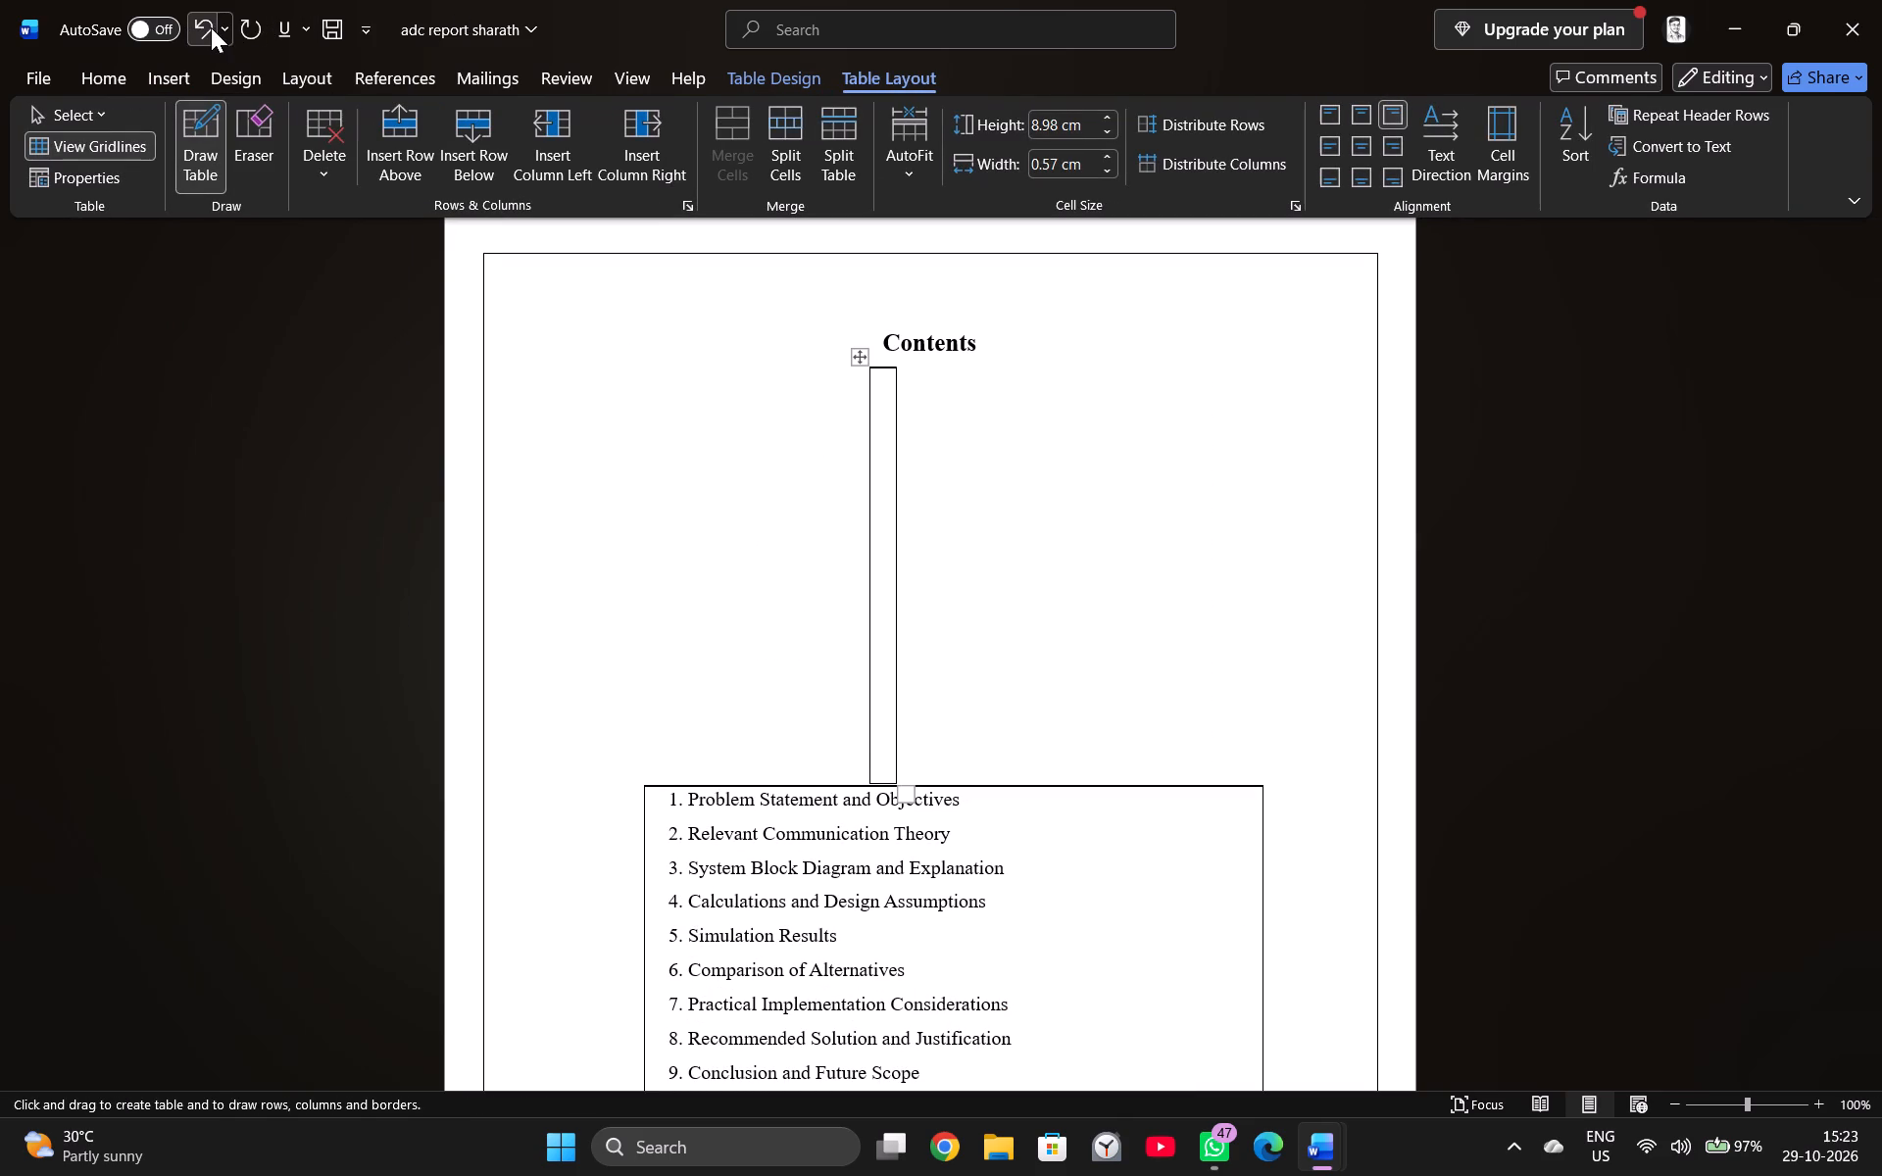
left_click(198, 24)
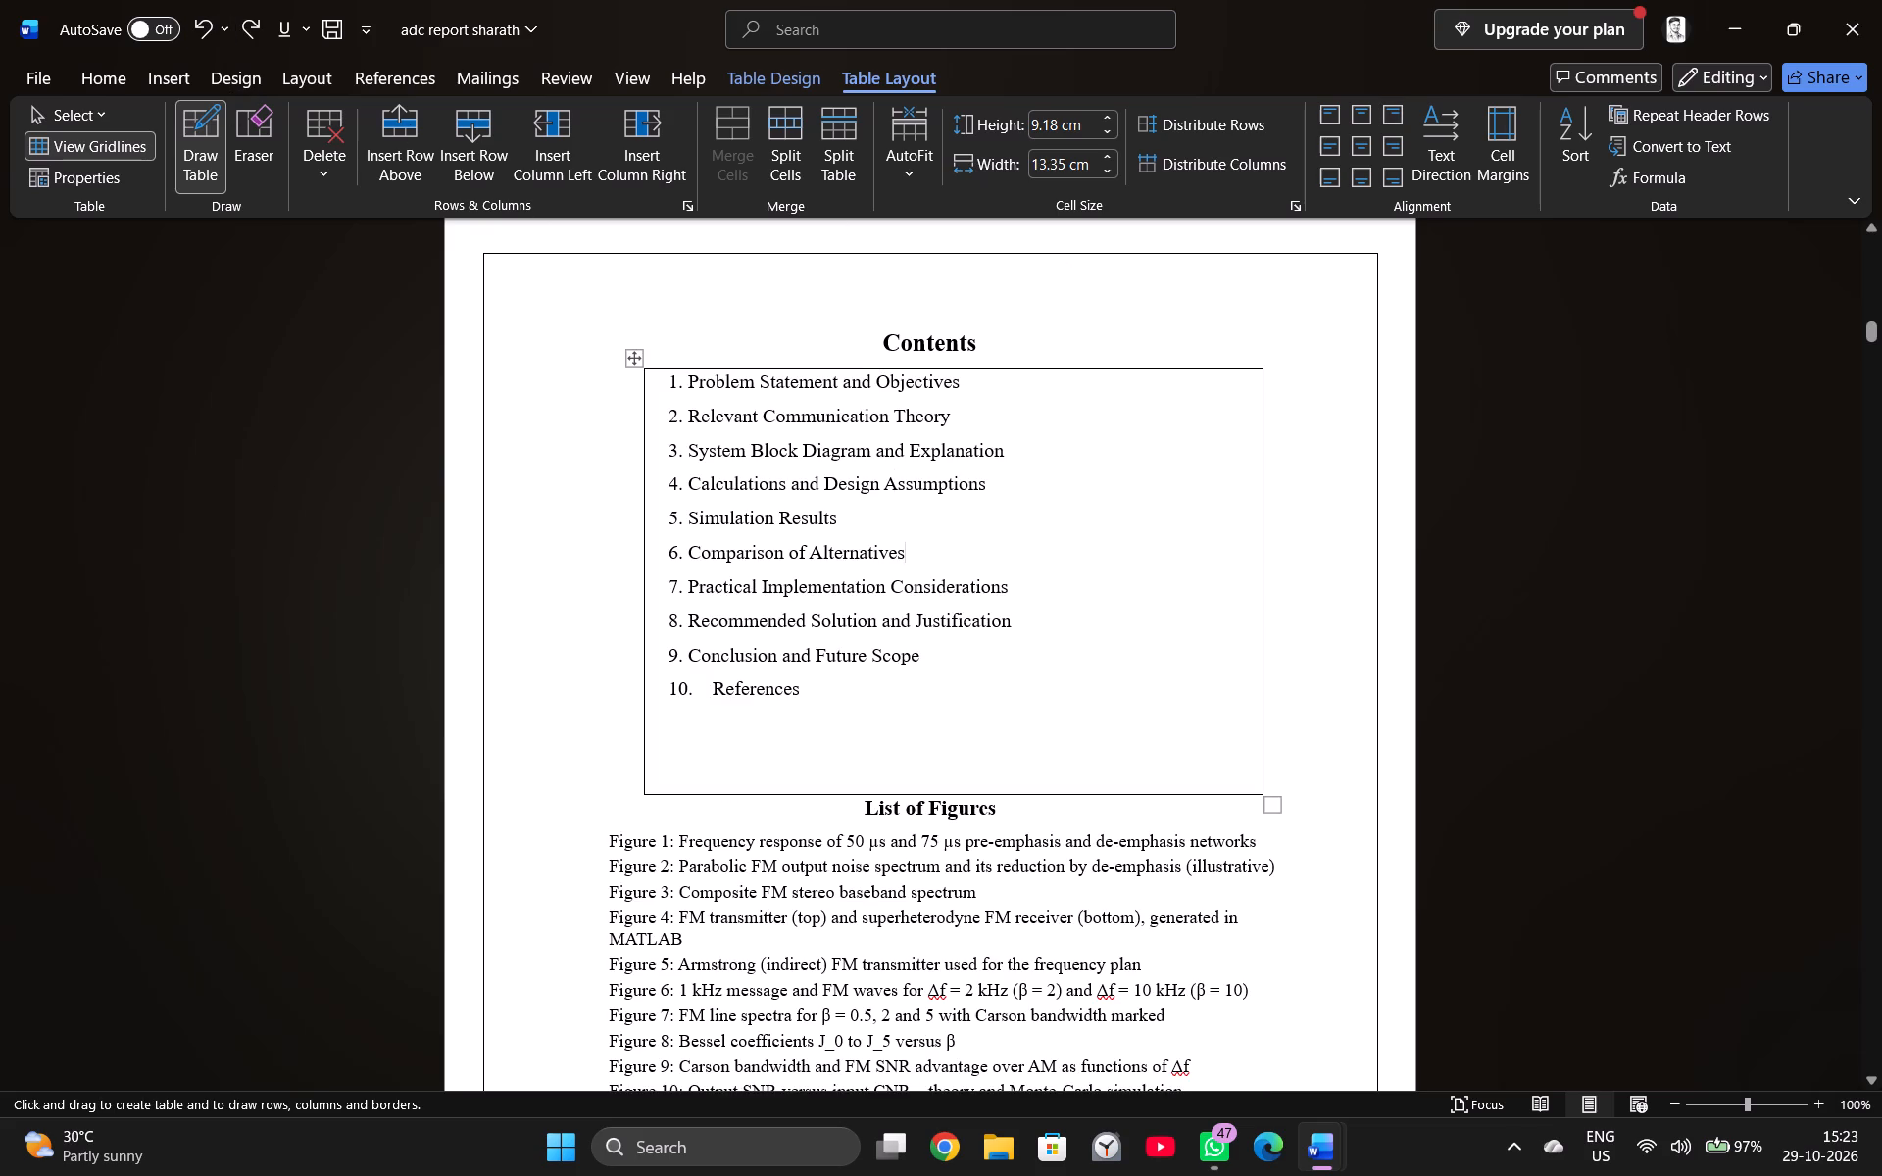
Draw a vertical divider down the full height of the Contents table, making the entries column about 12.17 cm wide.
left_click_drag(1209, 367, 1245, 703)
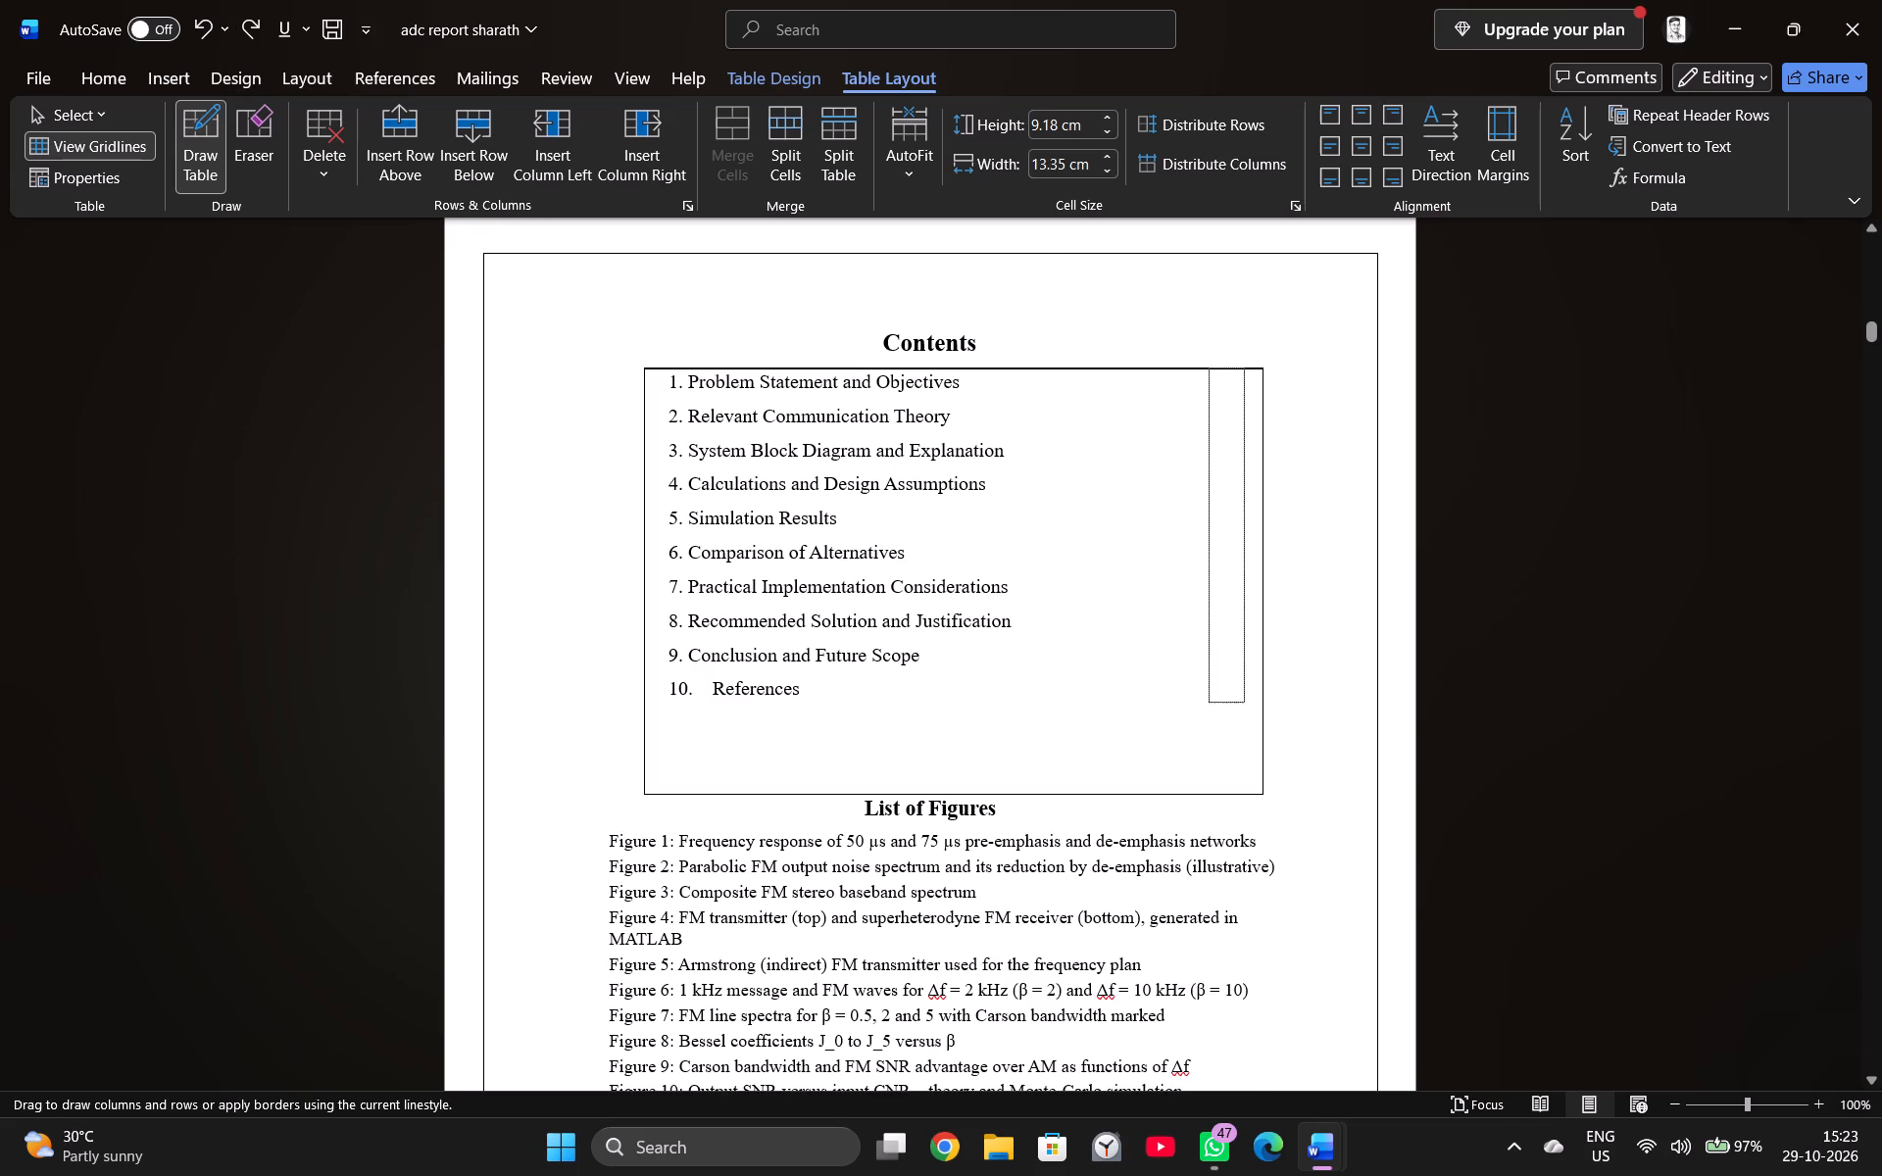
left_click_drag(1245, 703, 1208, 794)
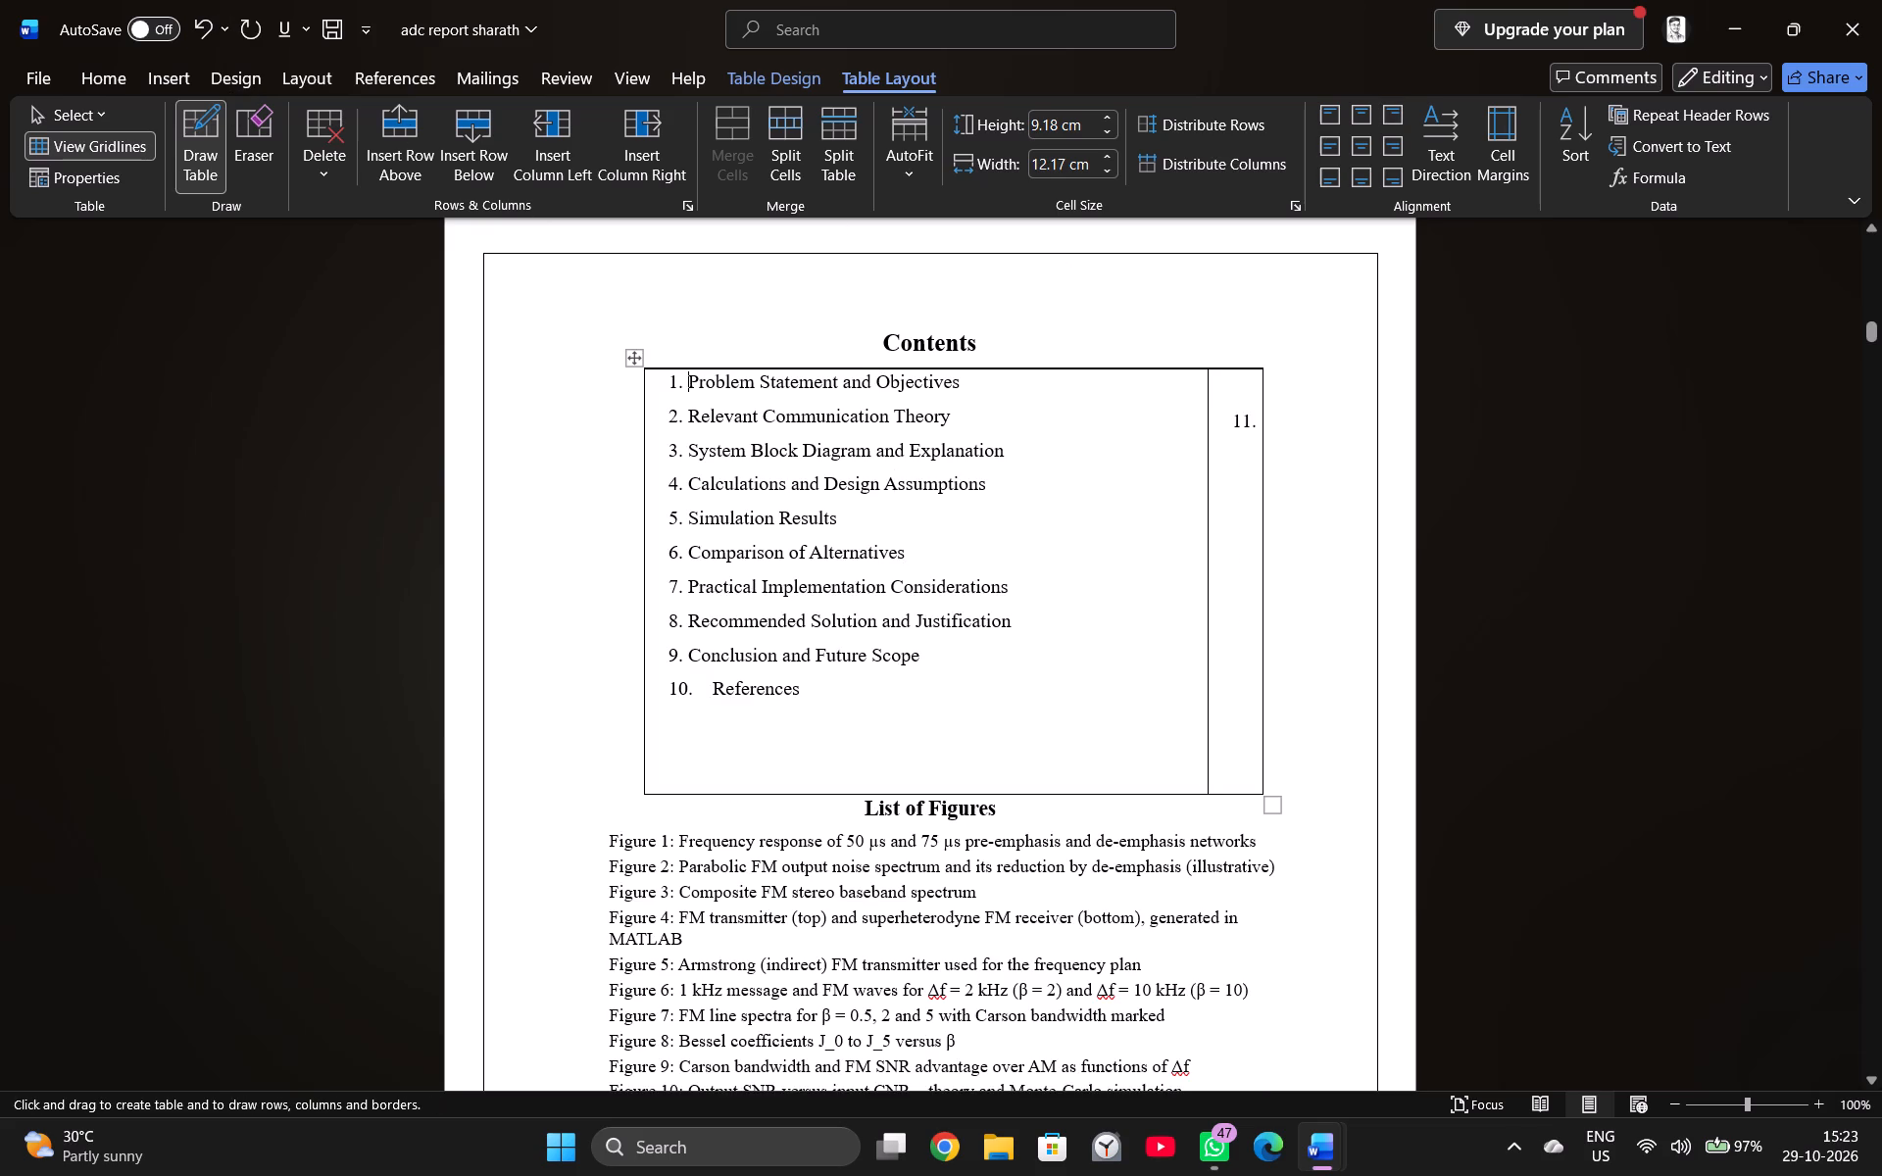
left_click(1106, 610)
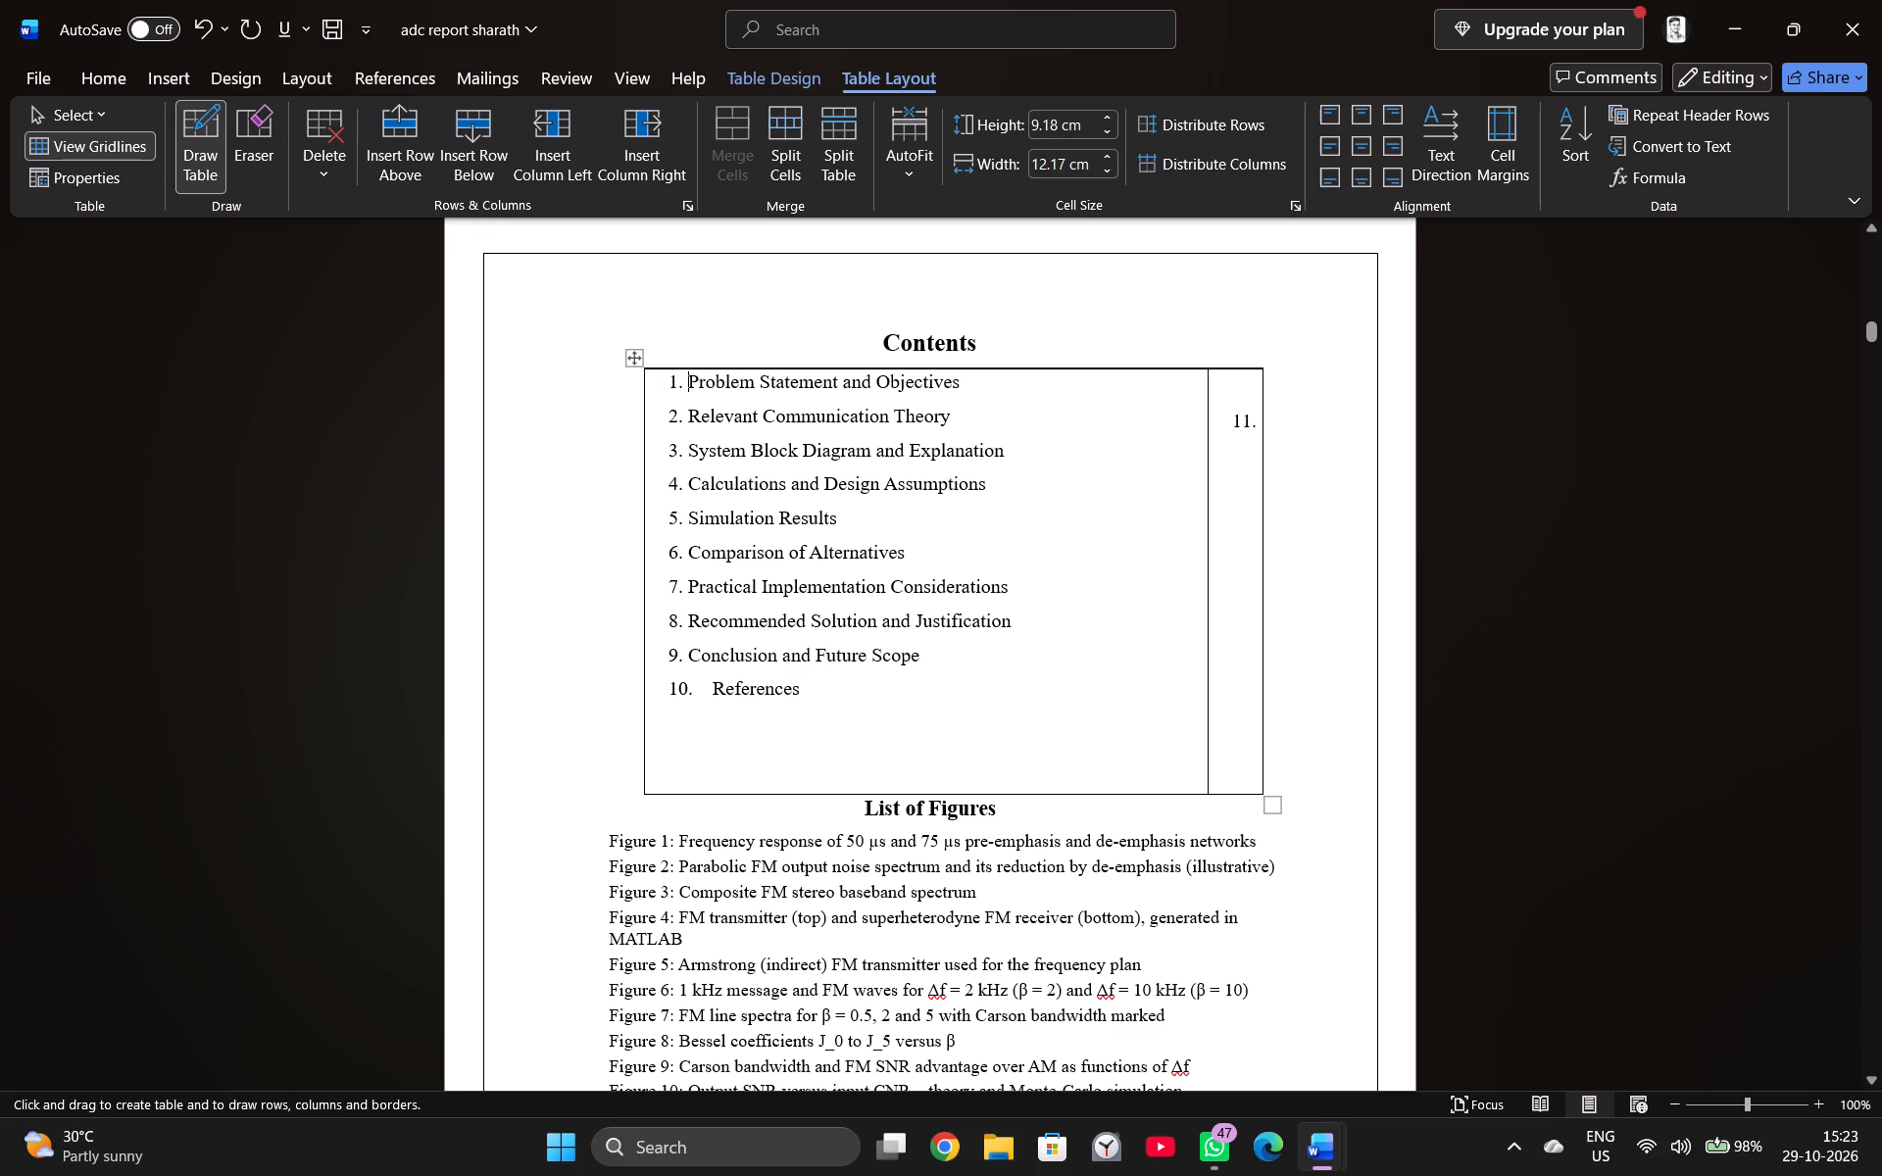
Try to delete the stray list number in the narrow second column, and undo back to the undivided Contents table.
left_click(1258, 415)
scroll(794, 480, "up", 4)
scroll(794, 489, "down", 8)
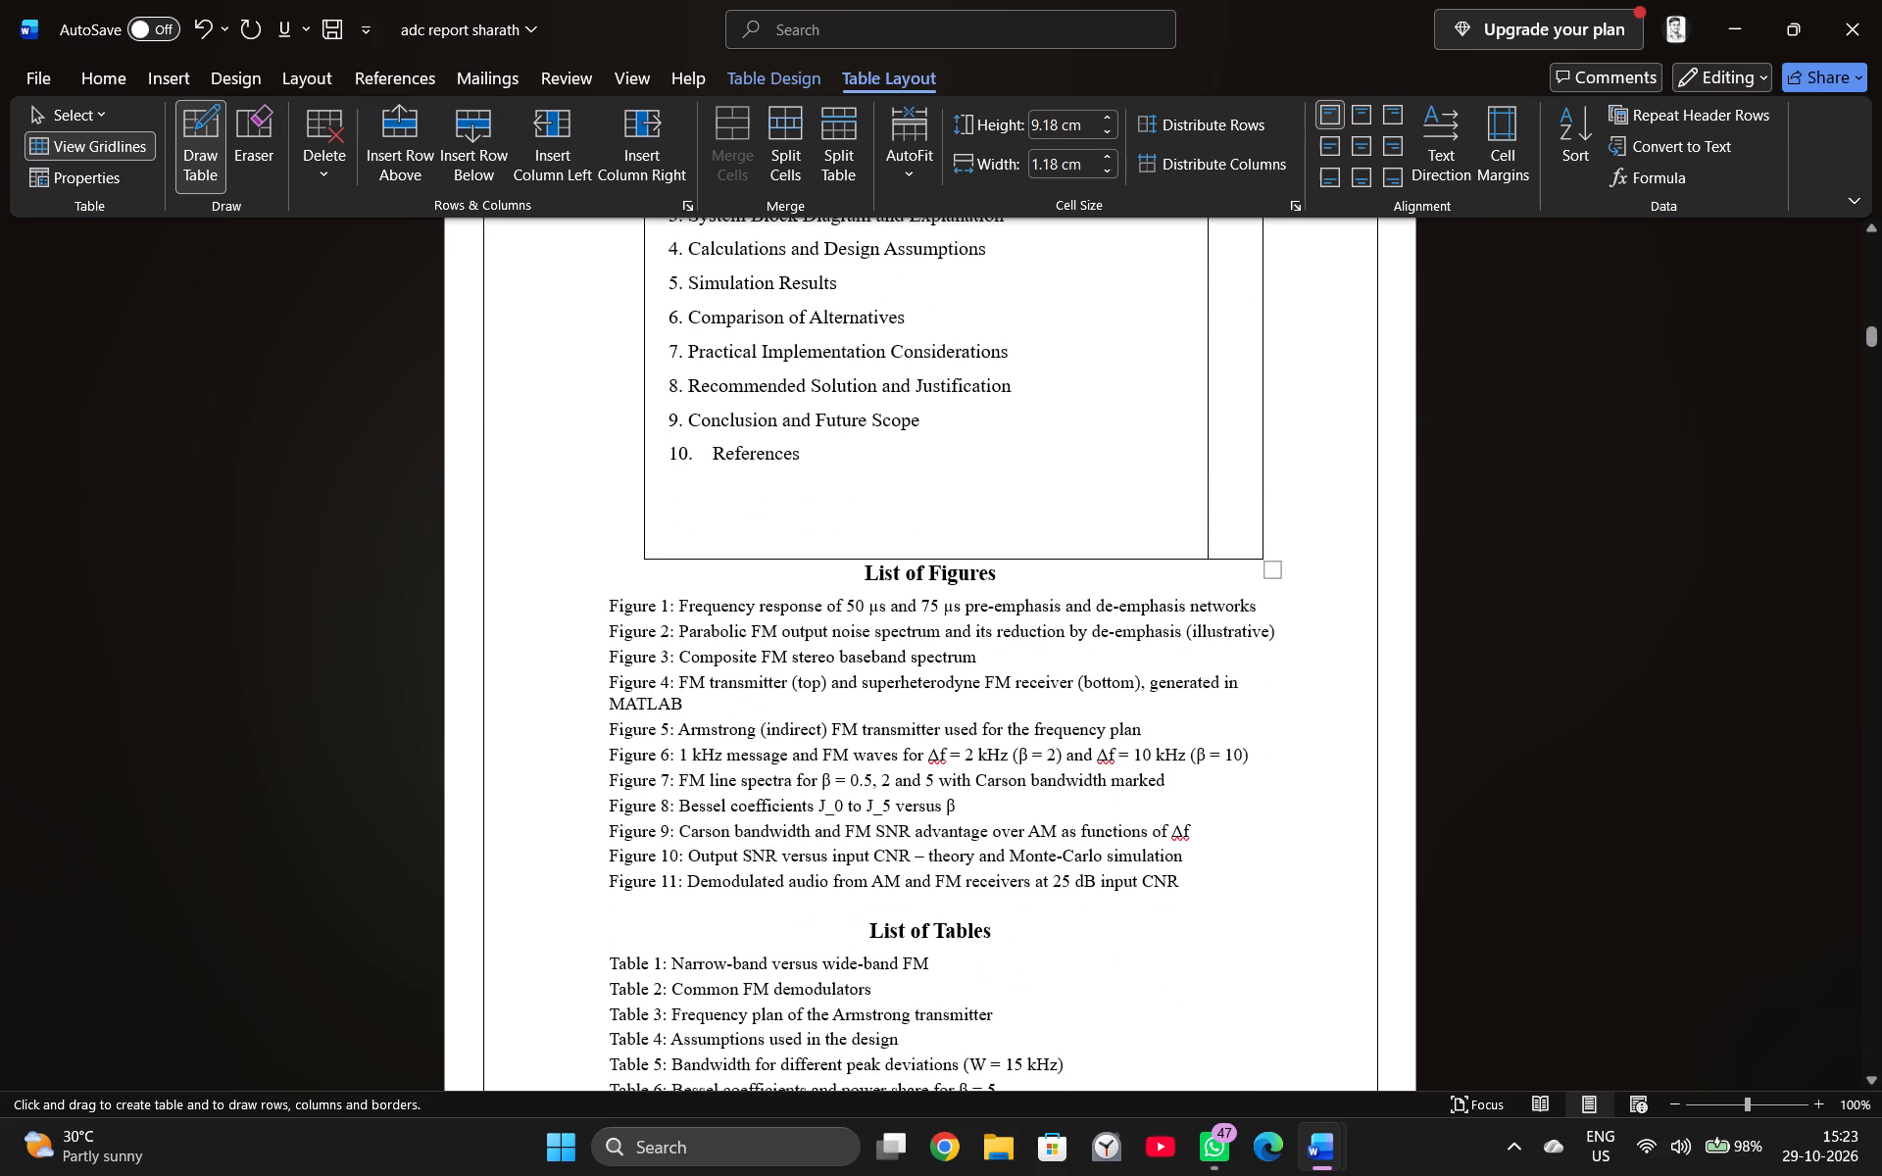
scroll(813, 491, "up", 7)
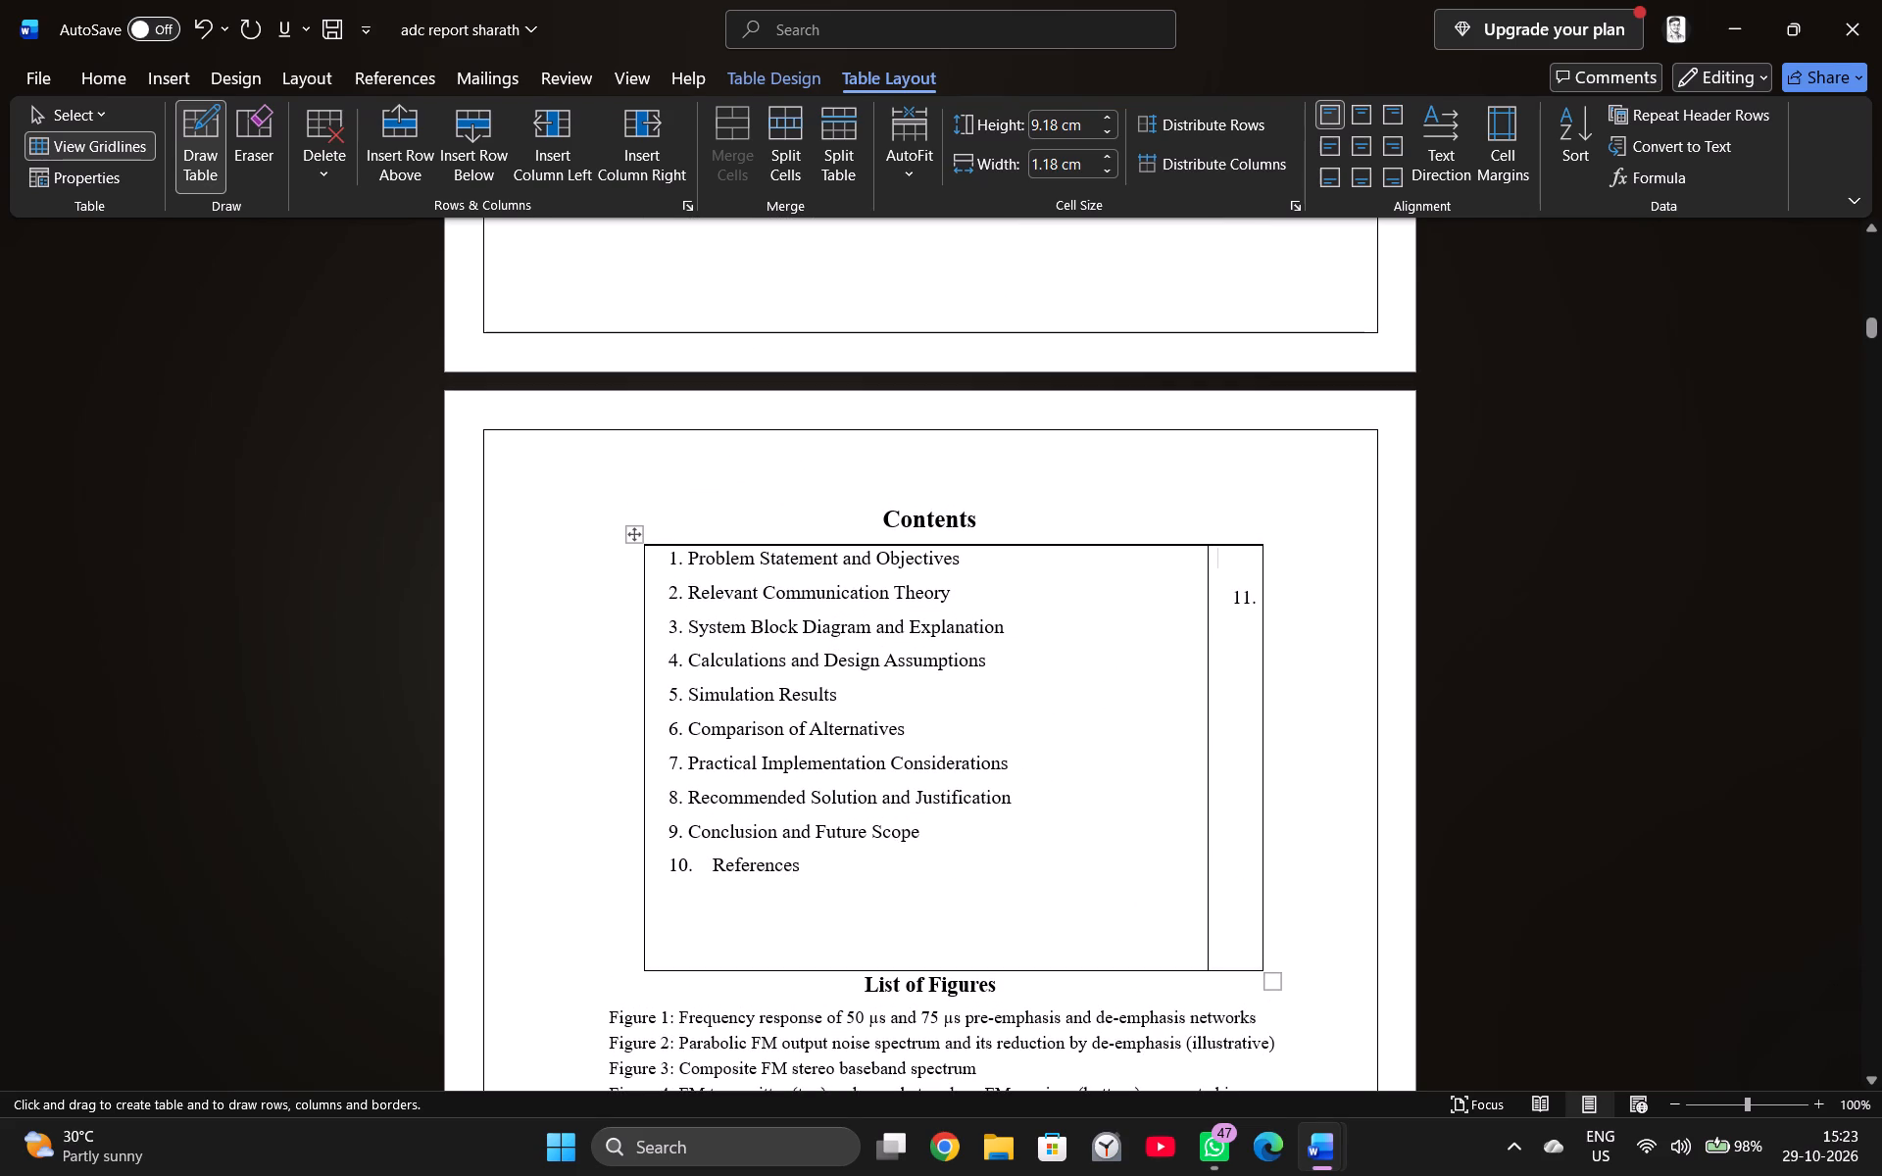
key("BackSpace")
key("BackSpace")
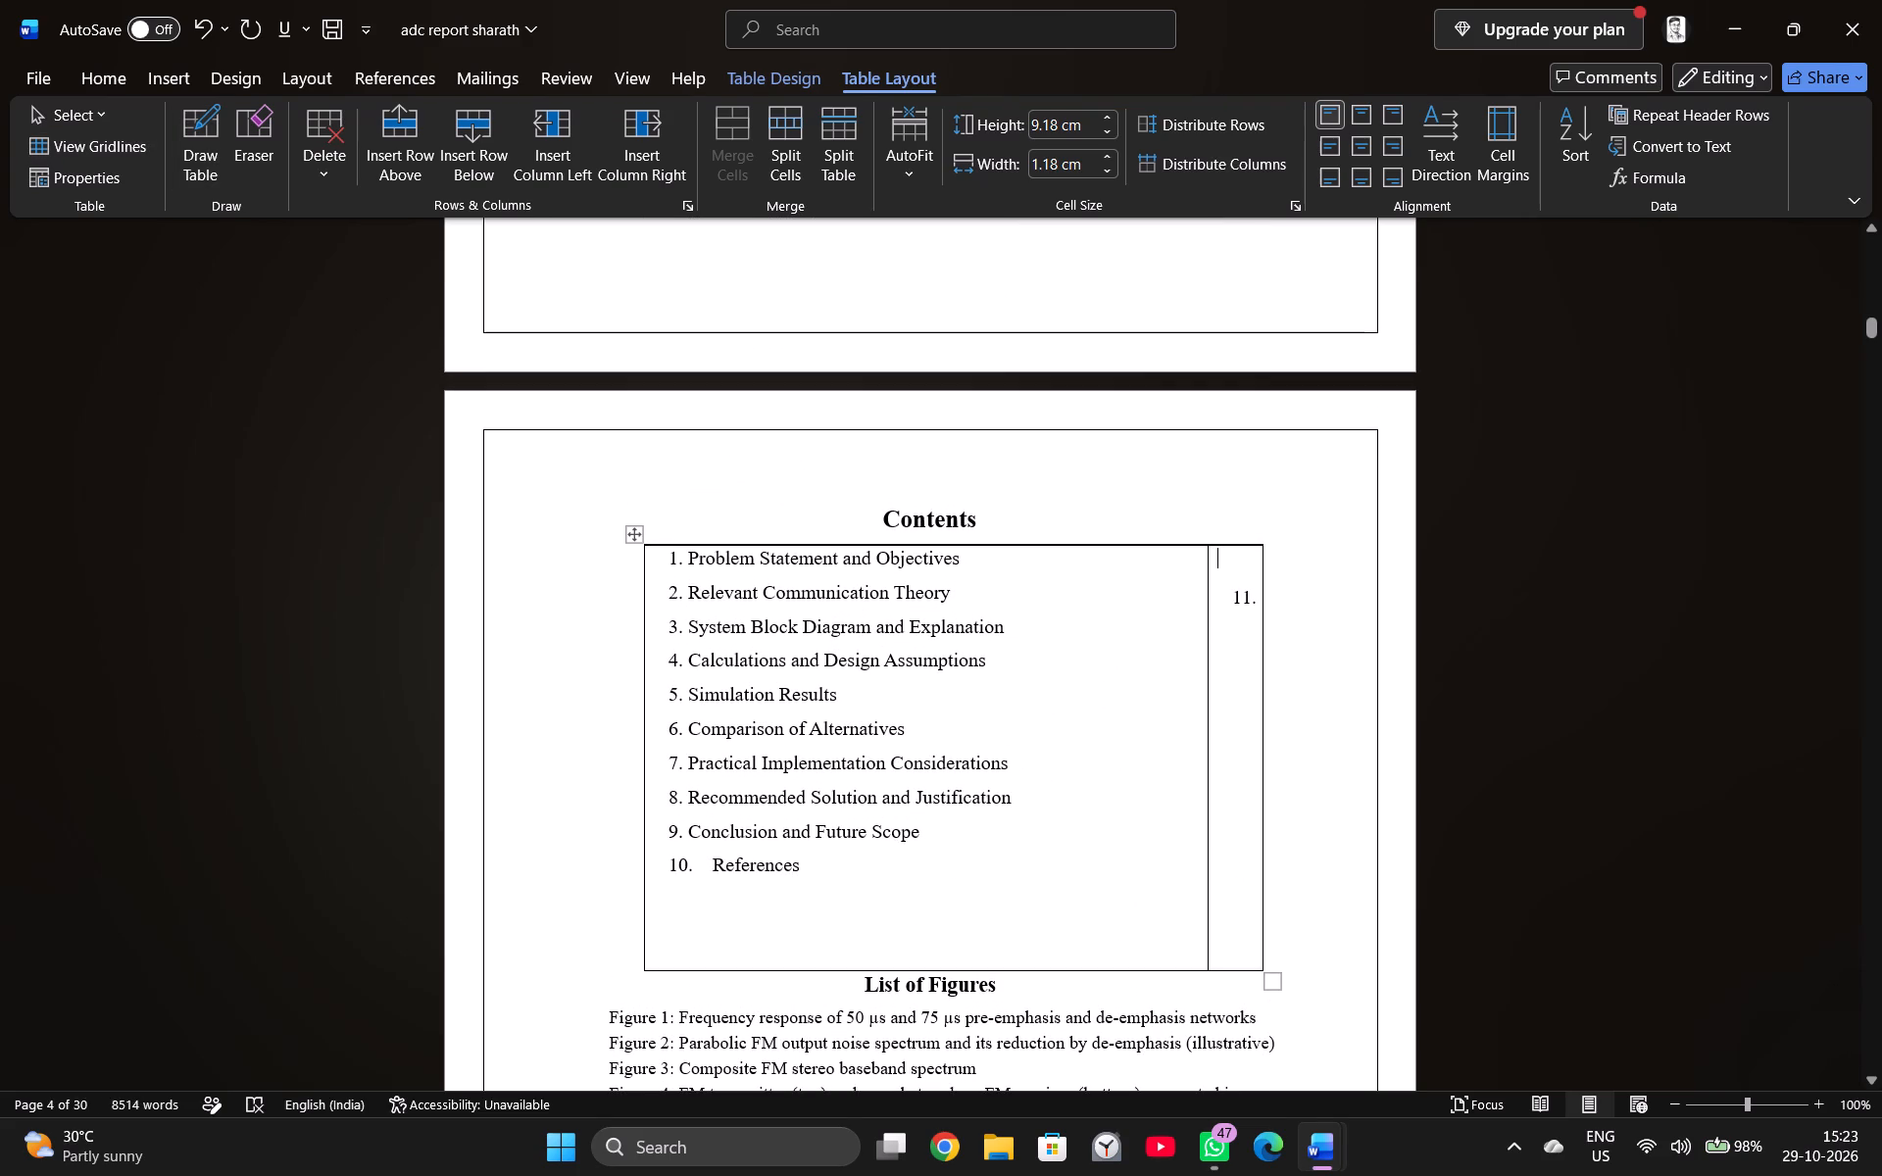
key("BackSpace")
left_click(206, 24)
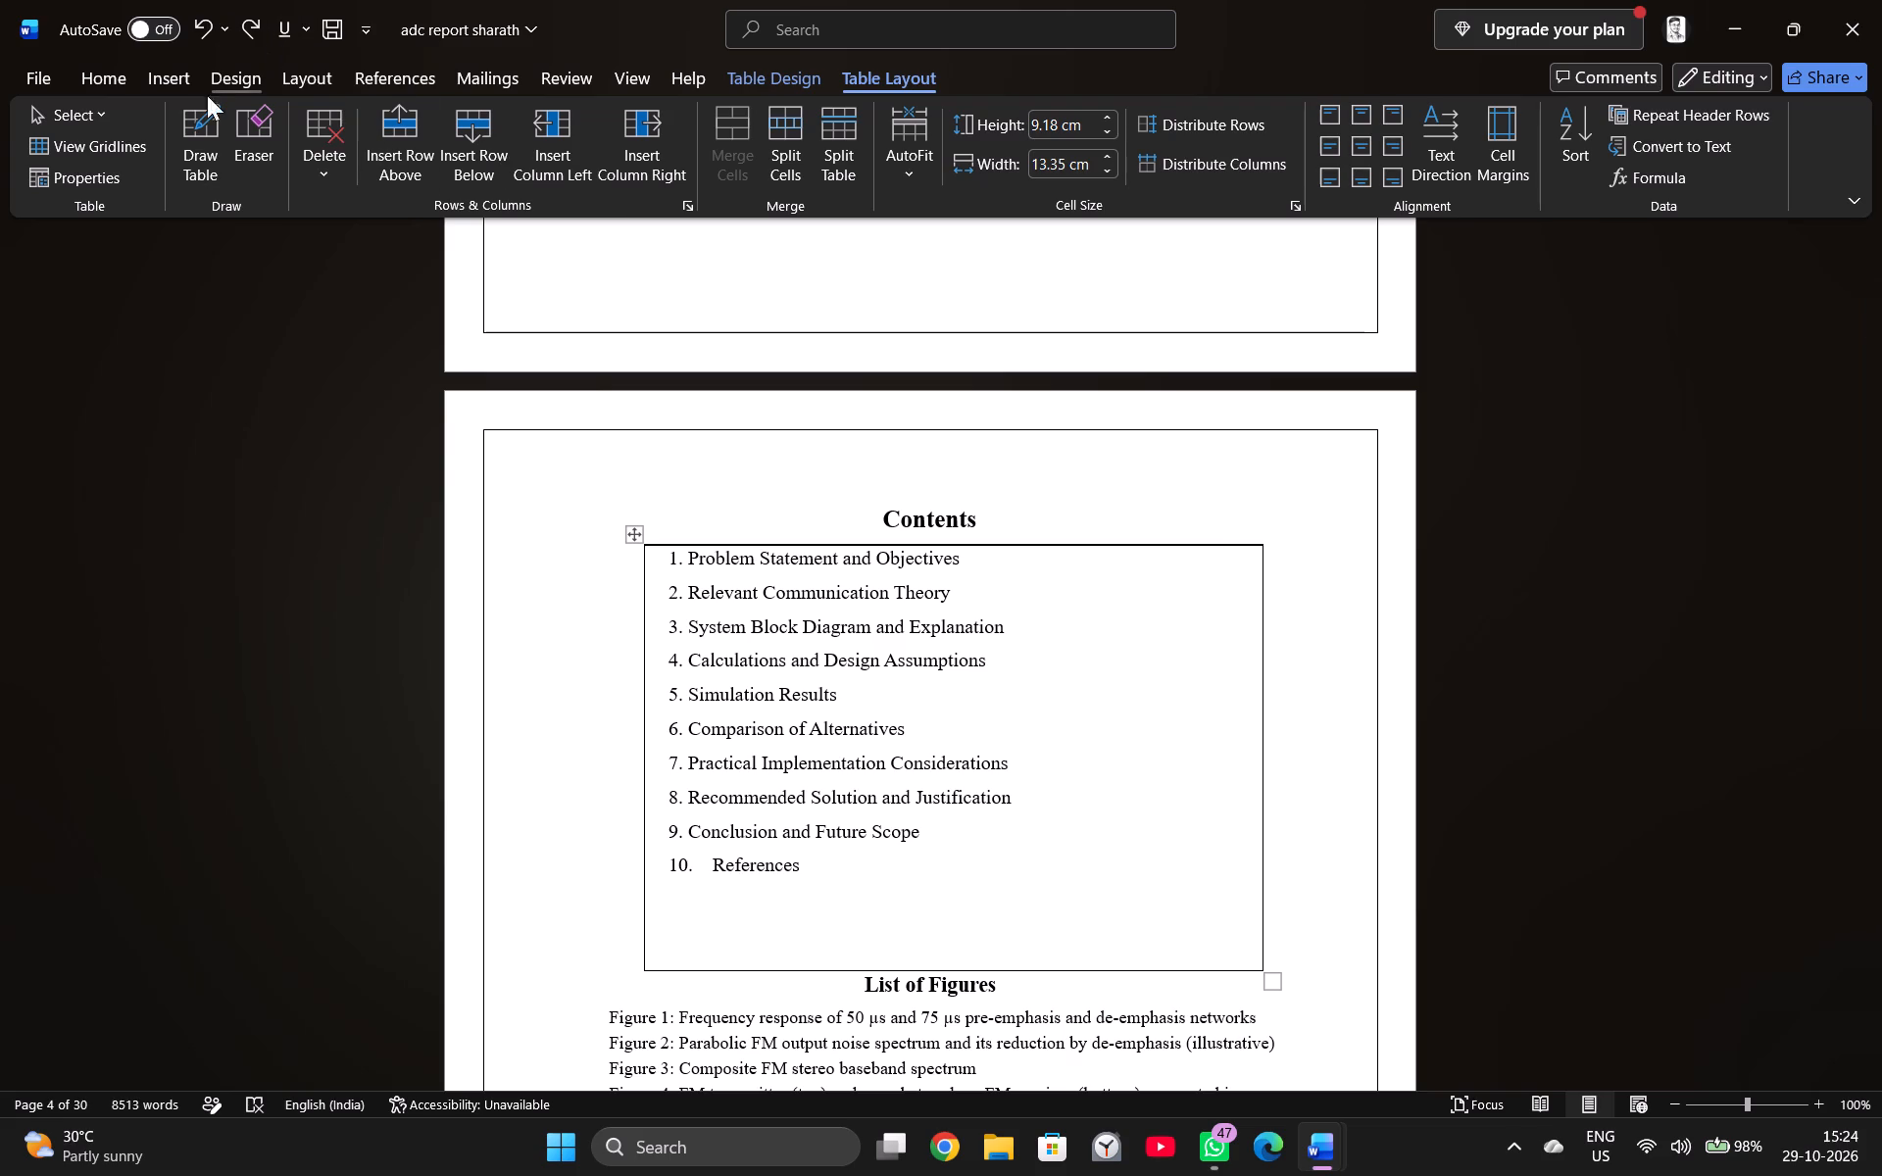
Draw a full-height vertical divider in the Contents table, making the entries column about 12.15 cm wide beside a narrow column.
left_click(153, 78)
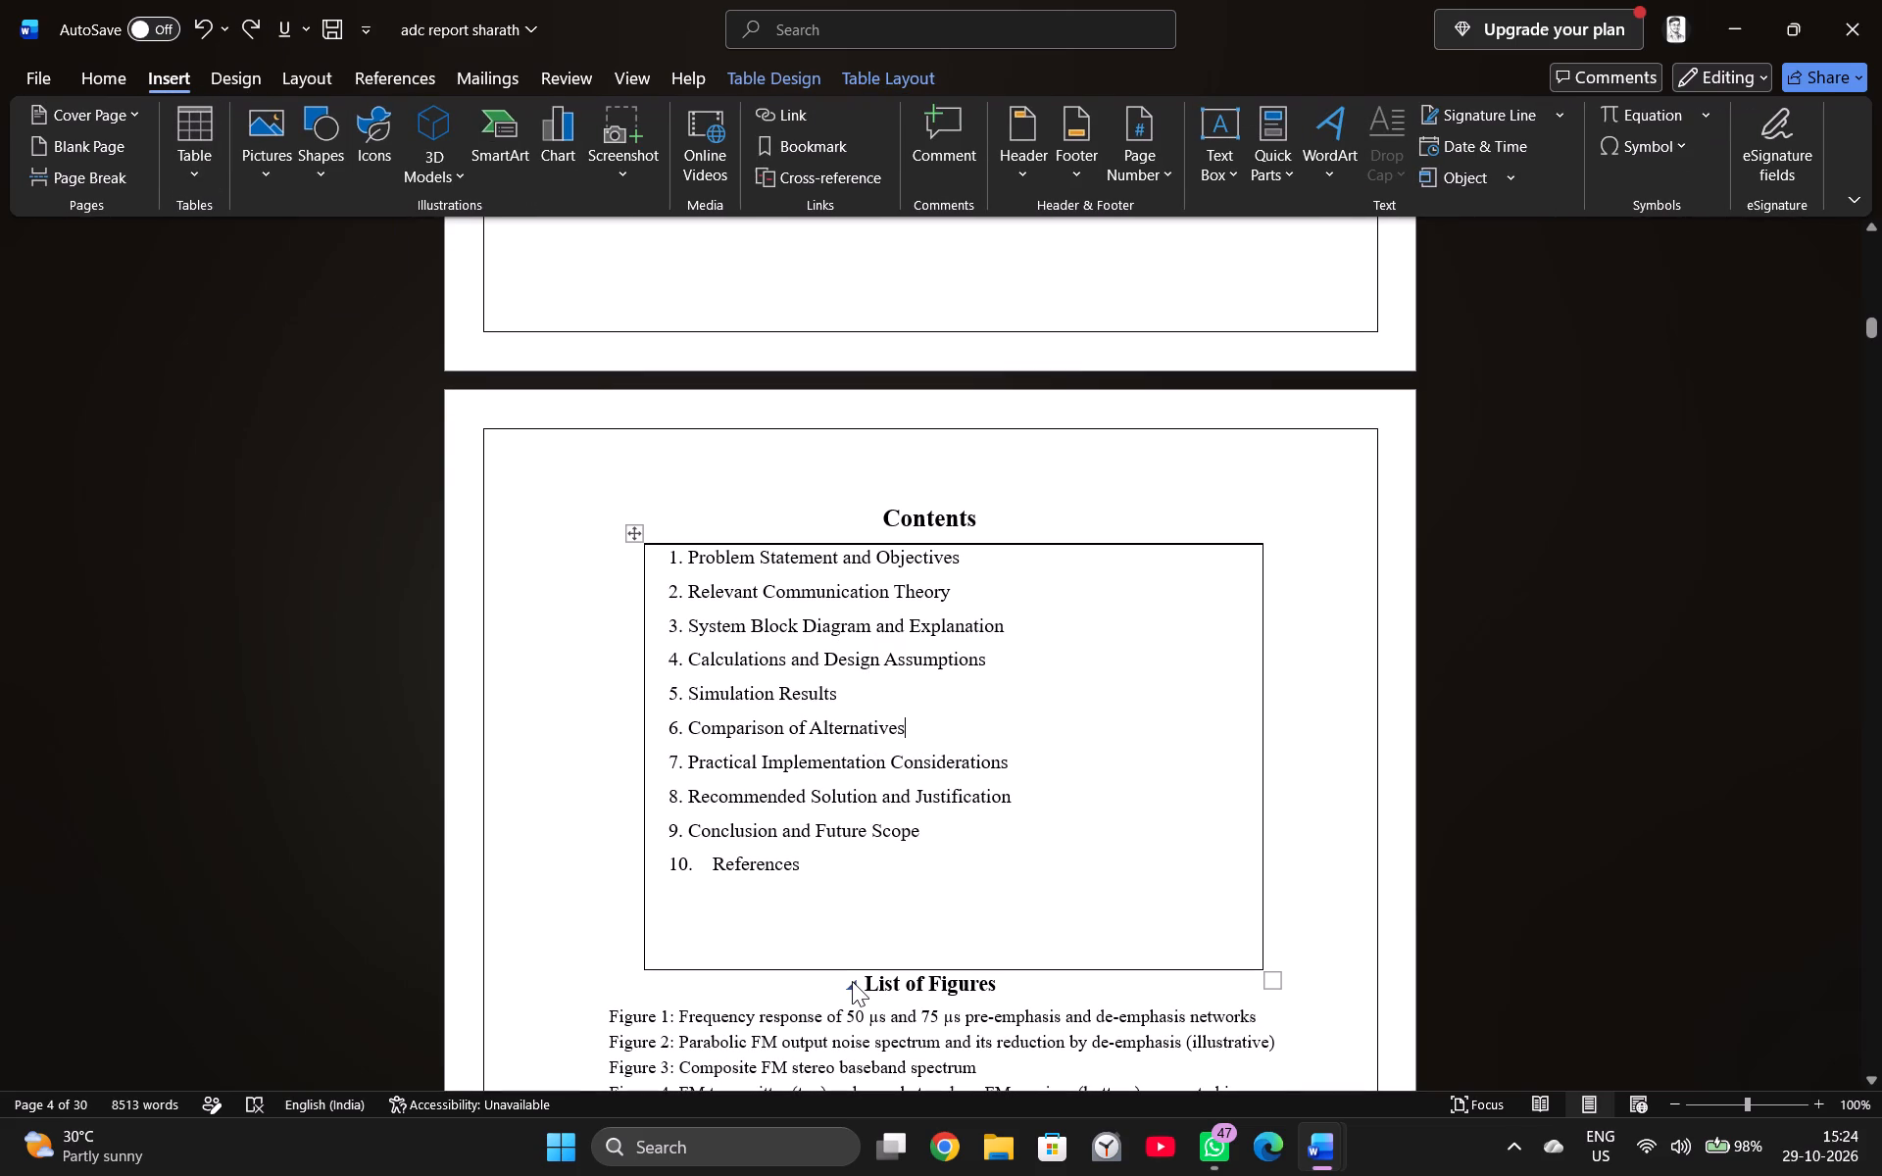
scroll(1148, 849, "up", 7)
scroll(1147, 849, "down", 15)
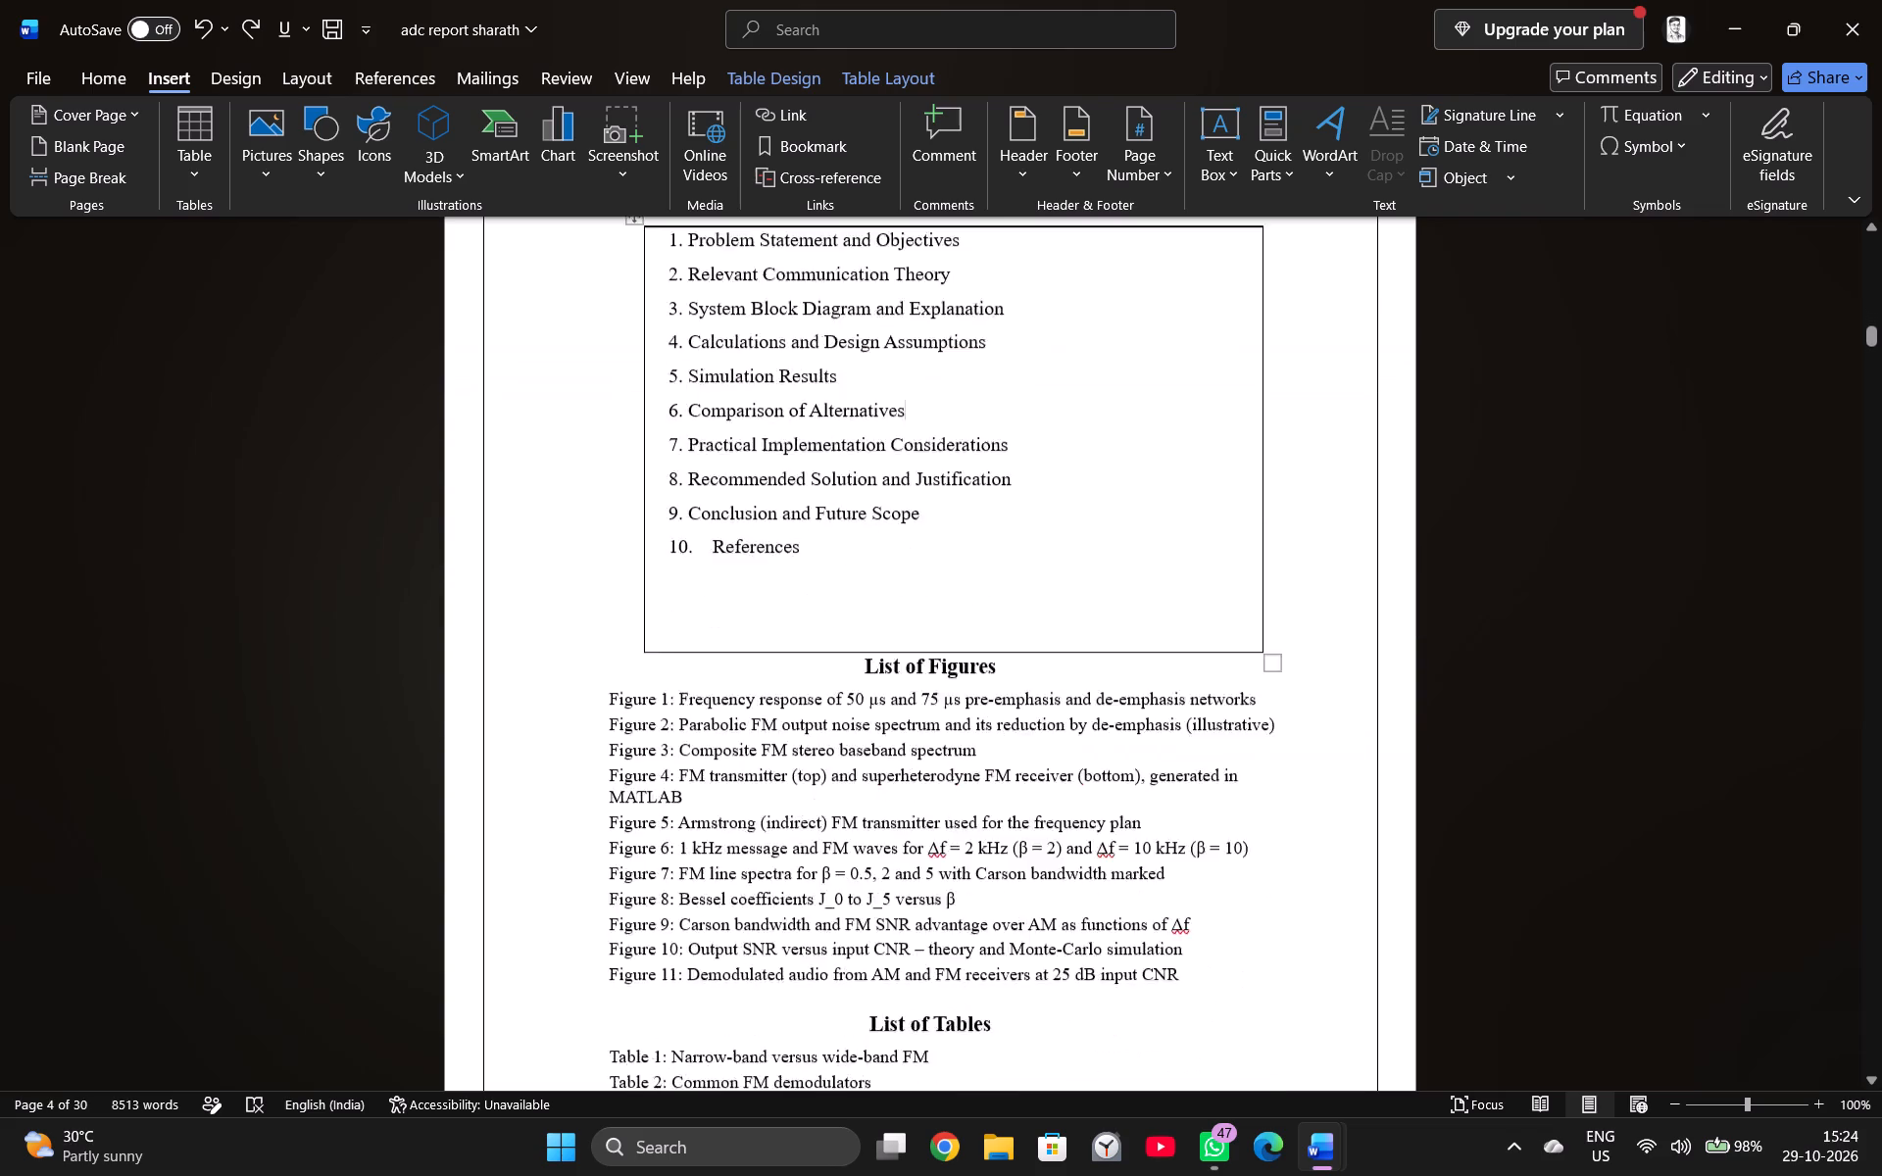
scroll(1139, 808, "up", 6)
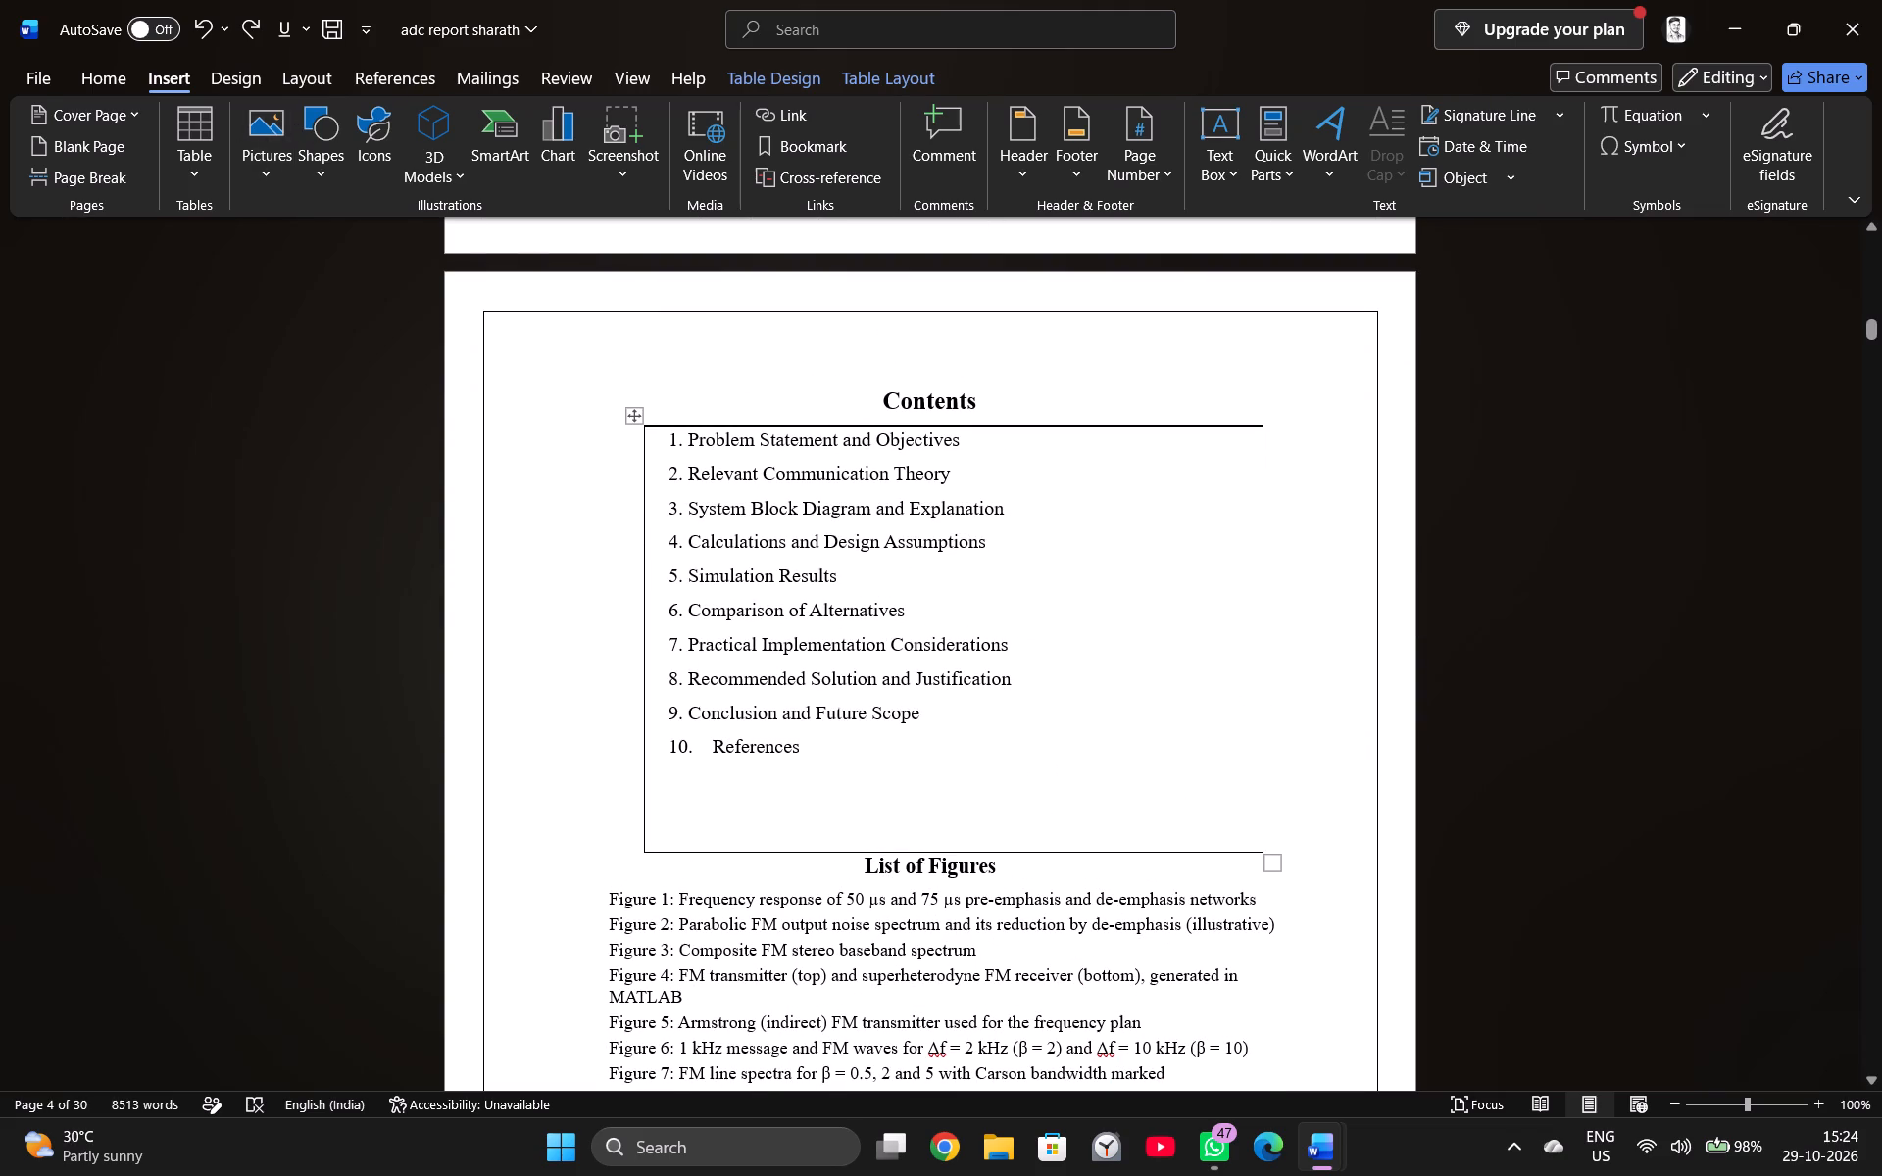
left_click(187, 173)
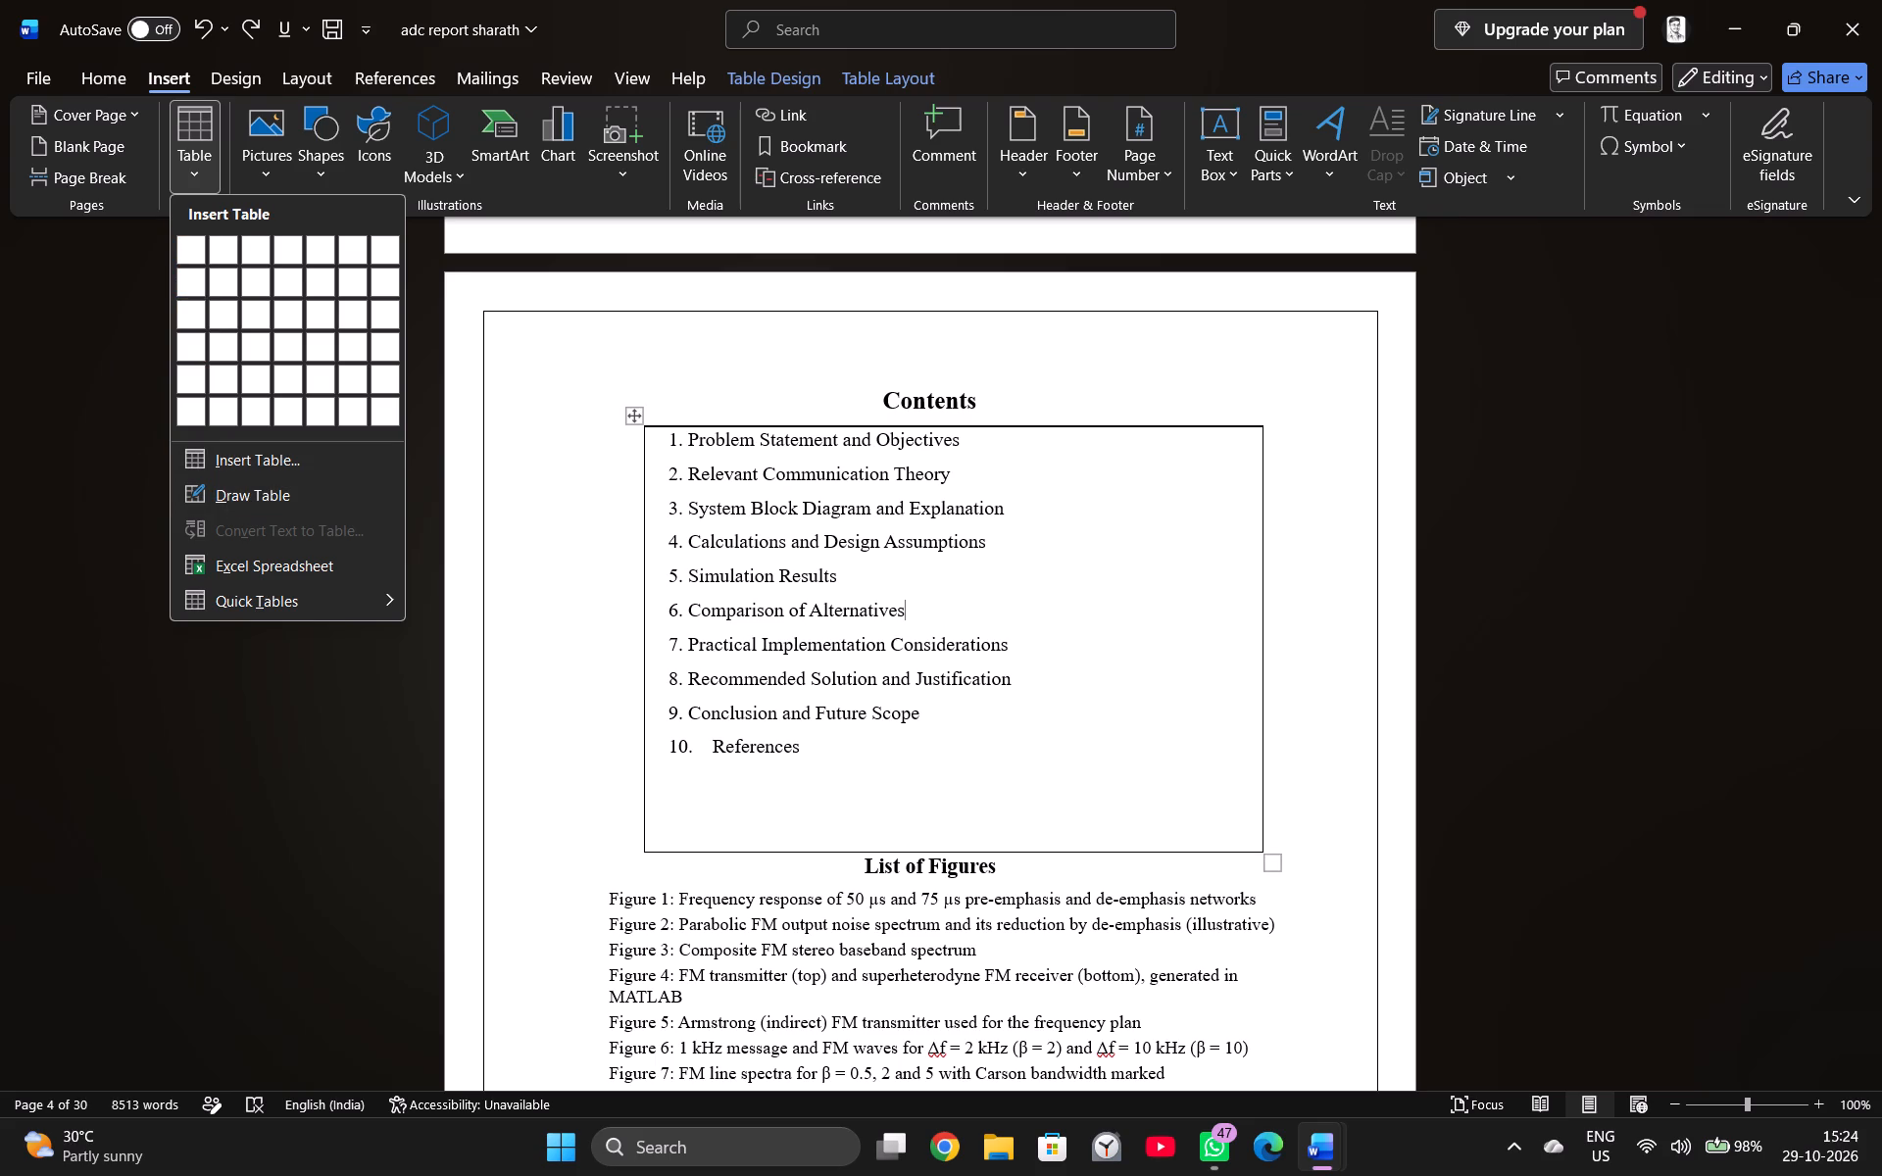
left_click(228, 495)
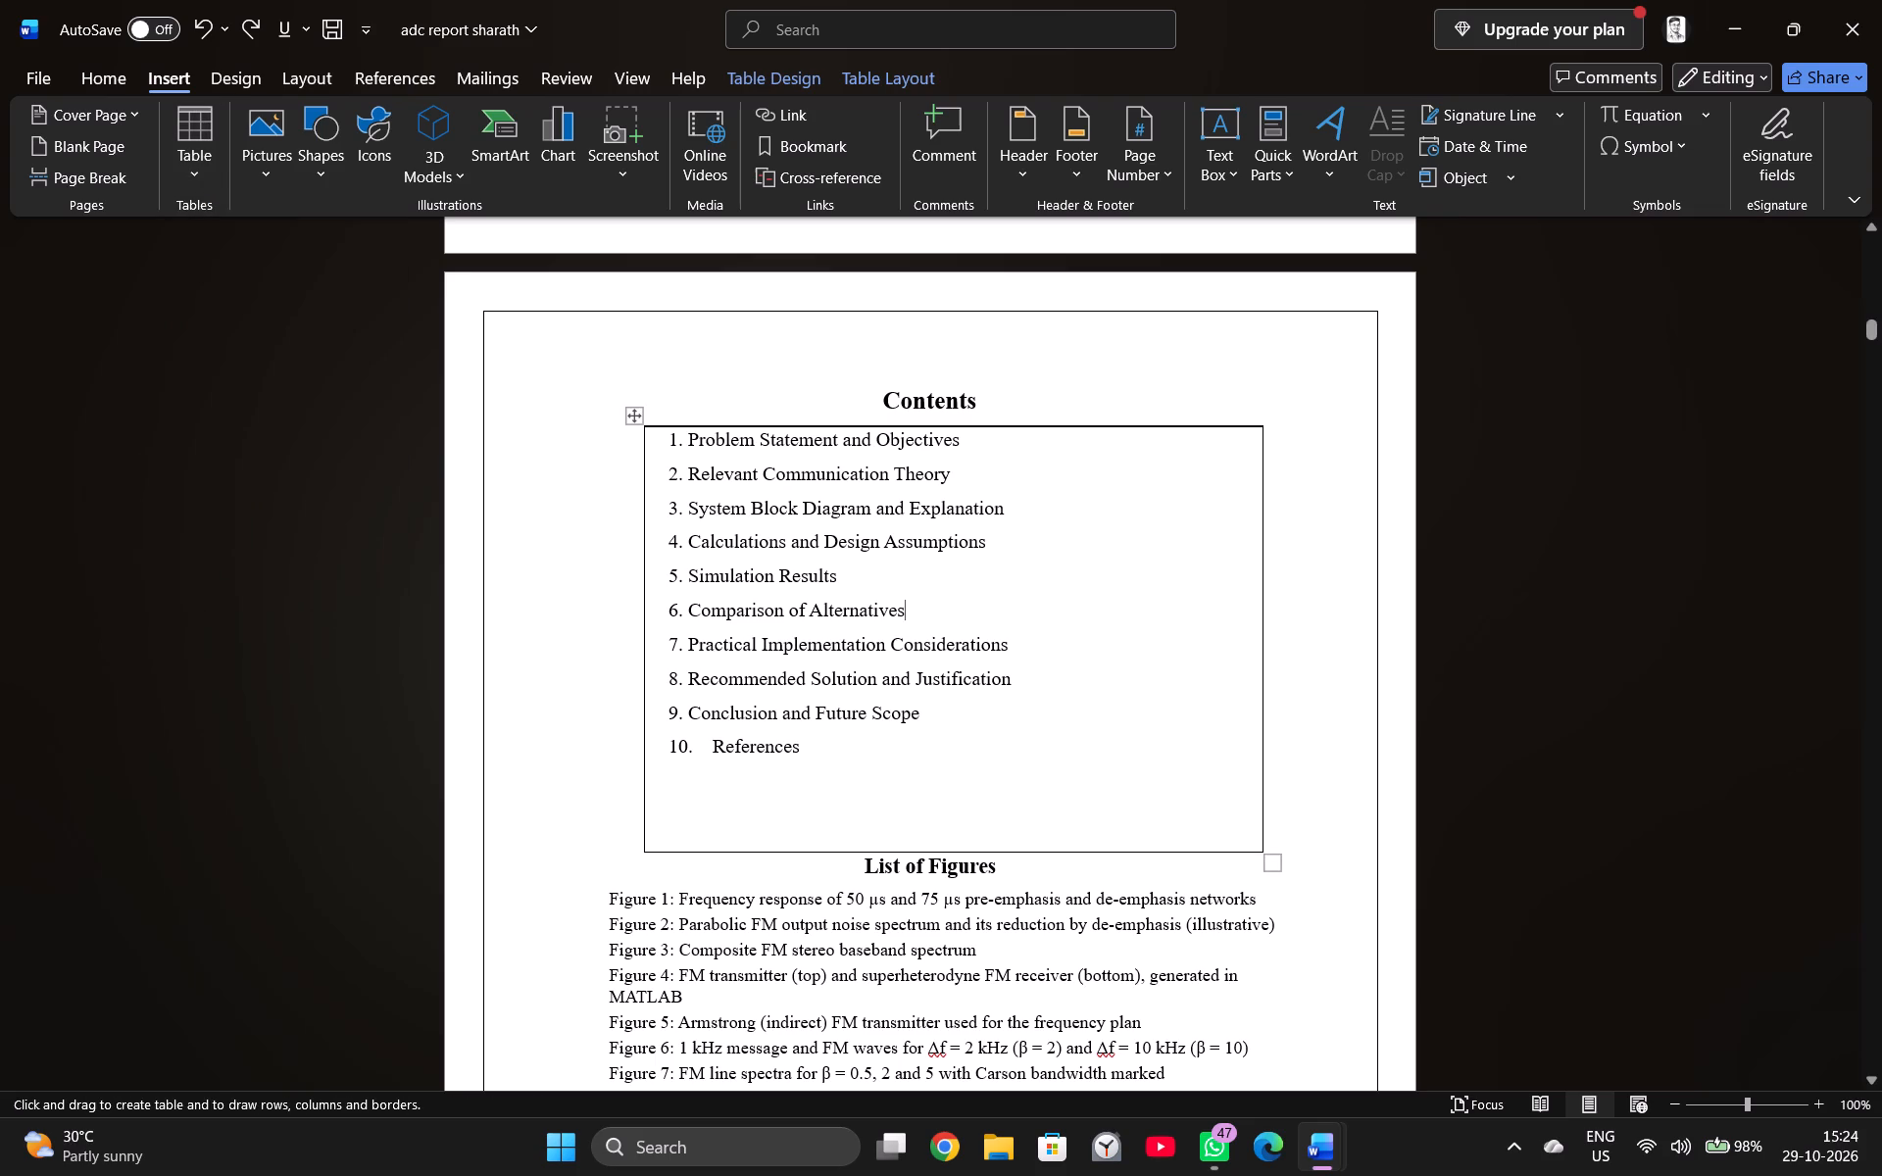
left_click_drag(1208, 426, 1213, 848)
left_click(1138, 674)
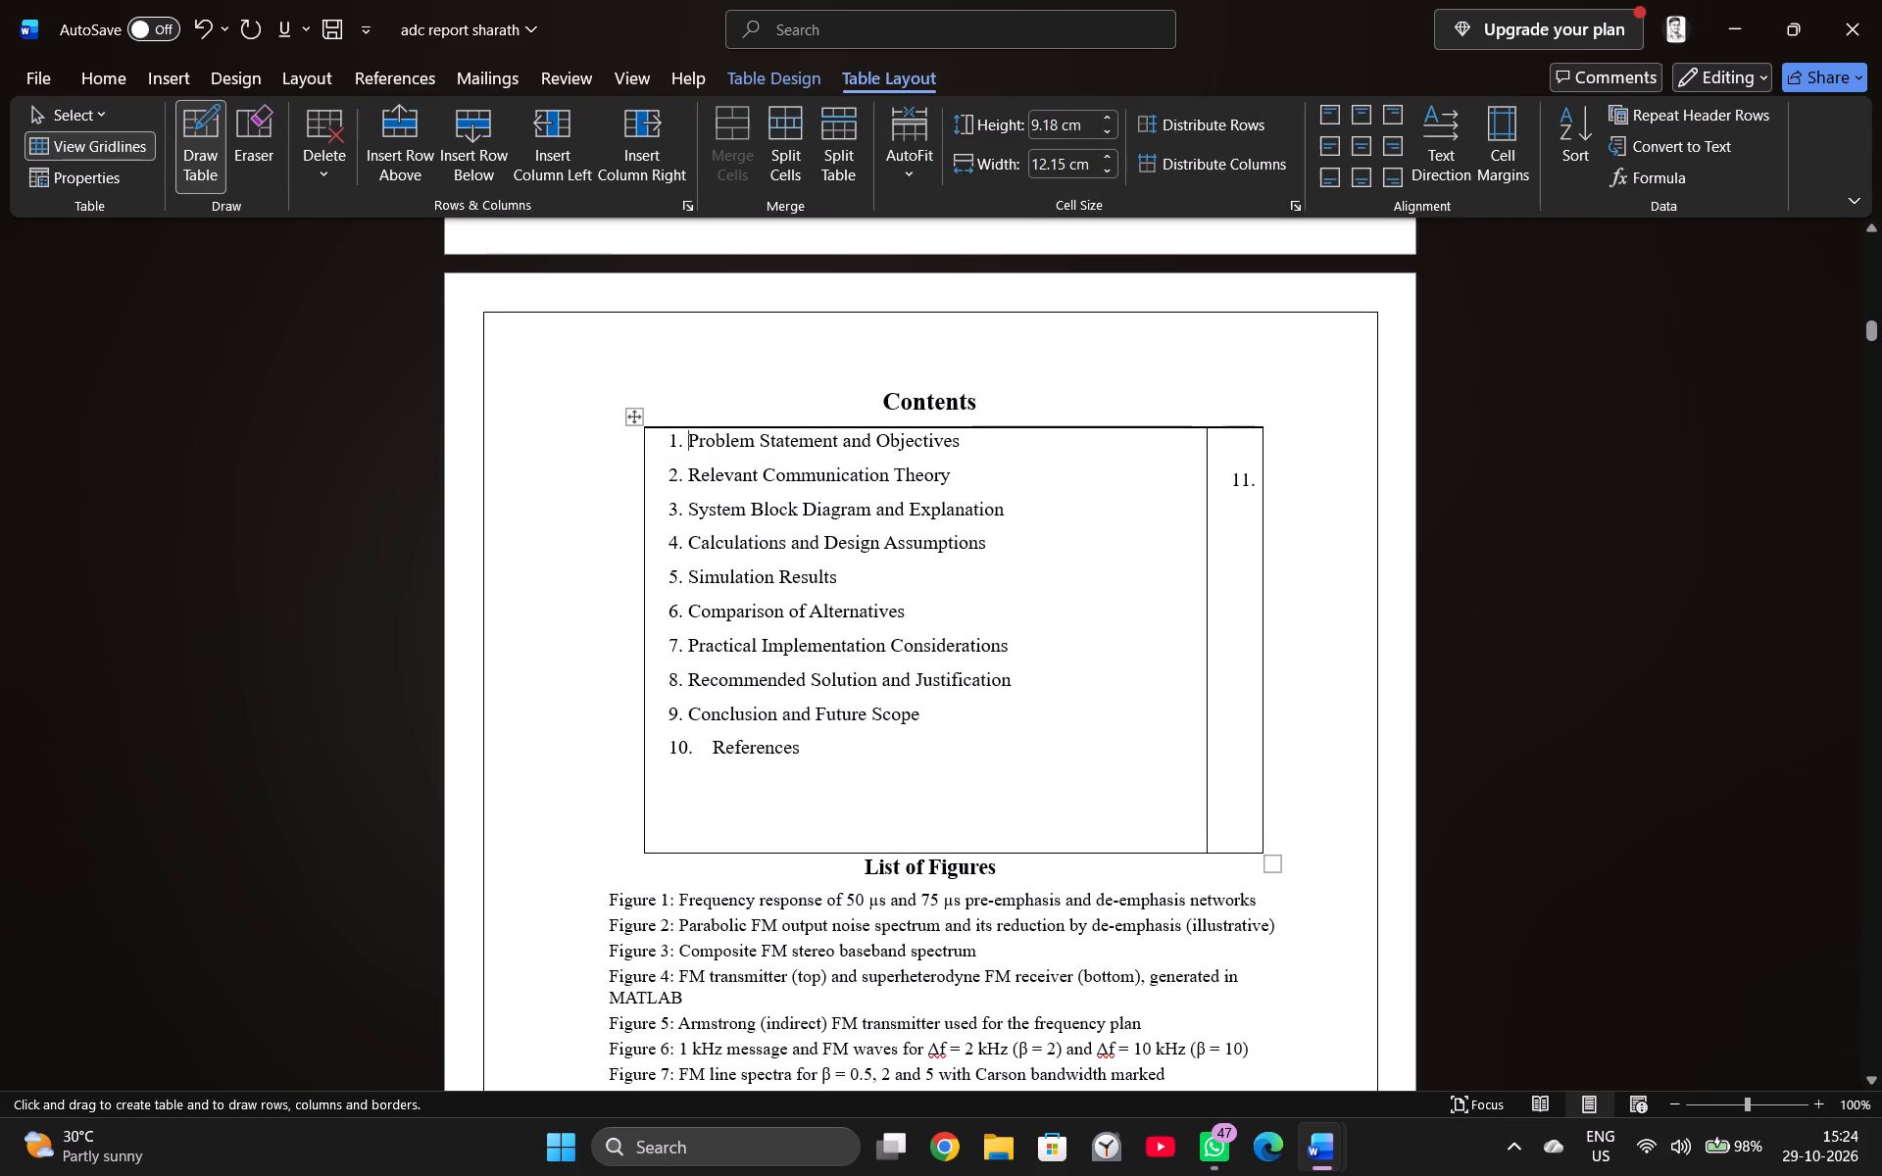
Draw horizontal row lines across the entries column beneath each Contents entry from Problem Statement and Objectives through Comparison of Alternatives.
left_click_drag(644, 454, 792, 459)
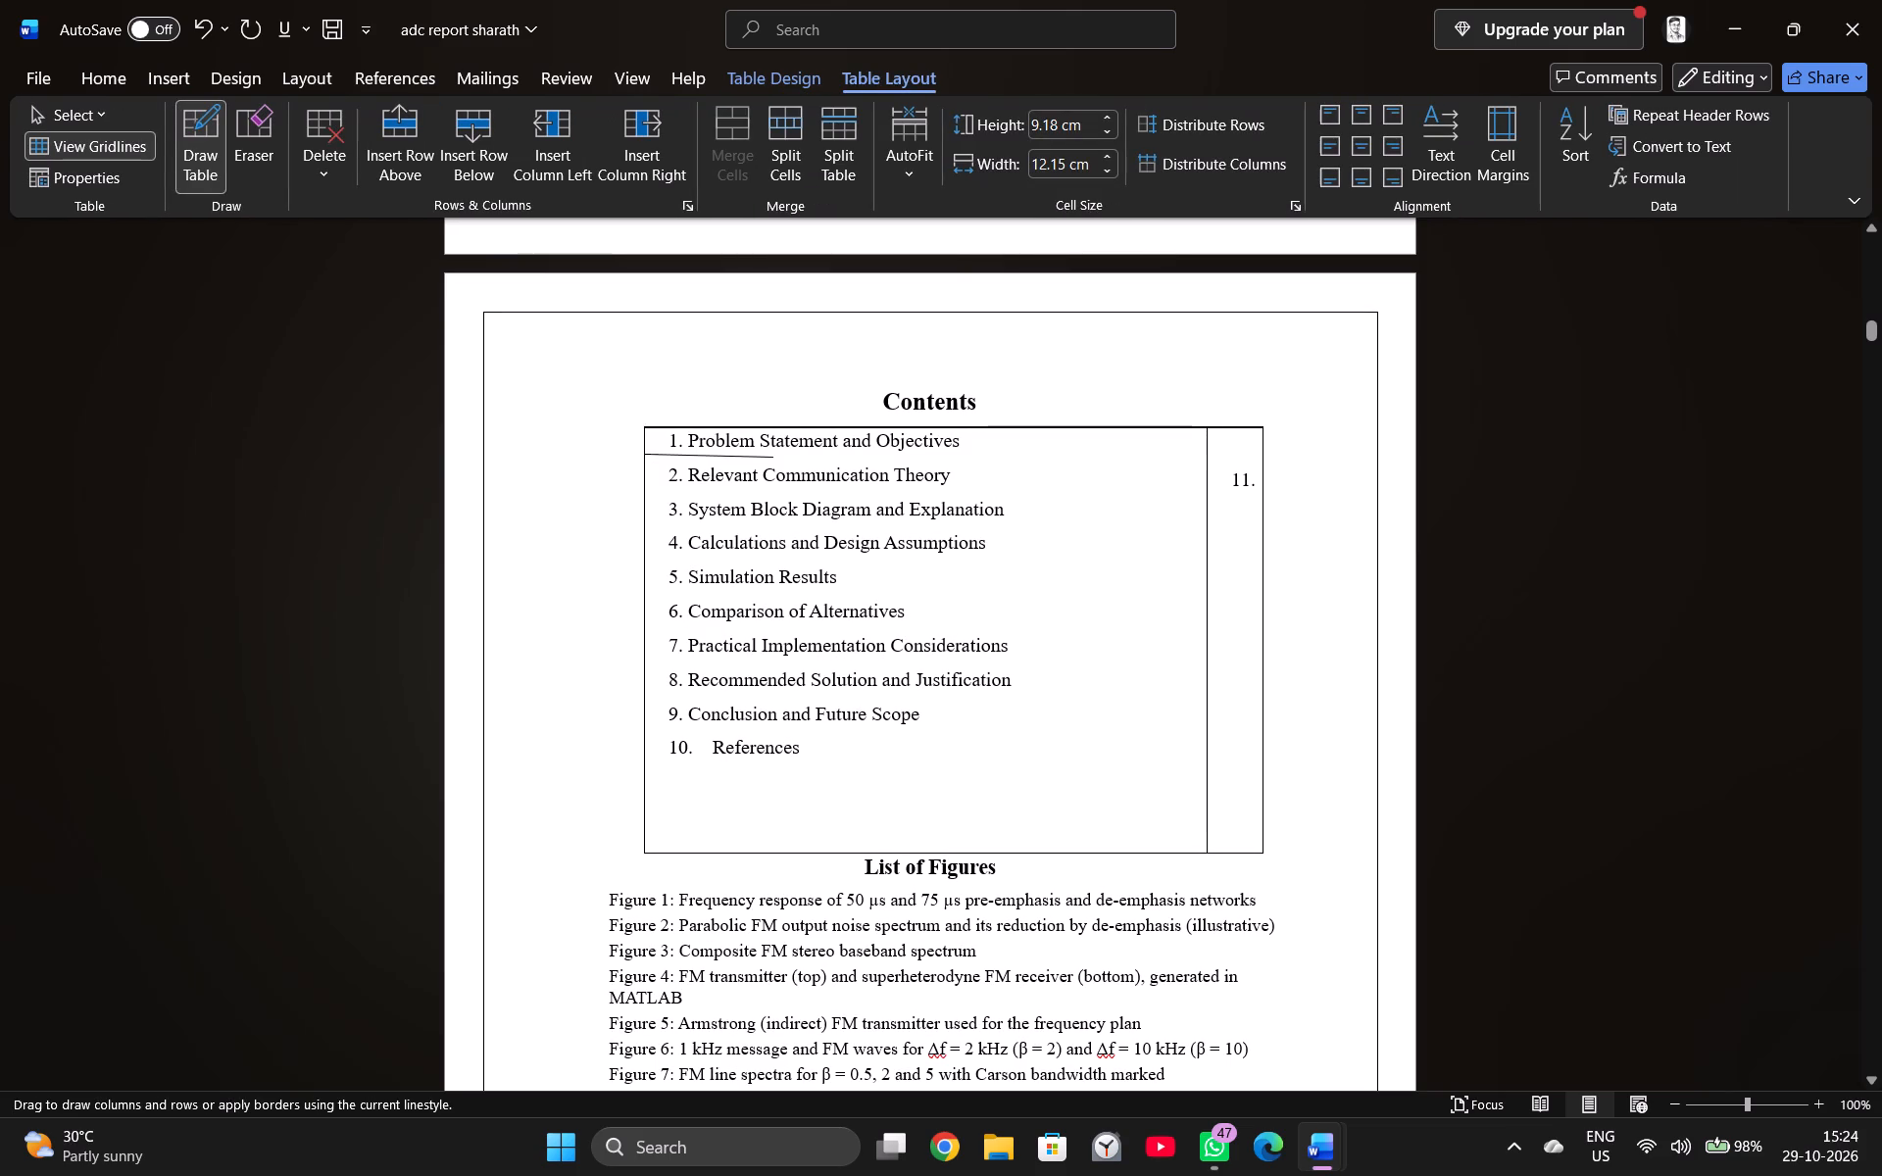
left_click_drag(792, 459, 1143, 464)
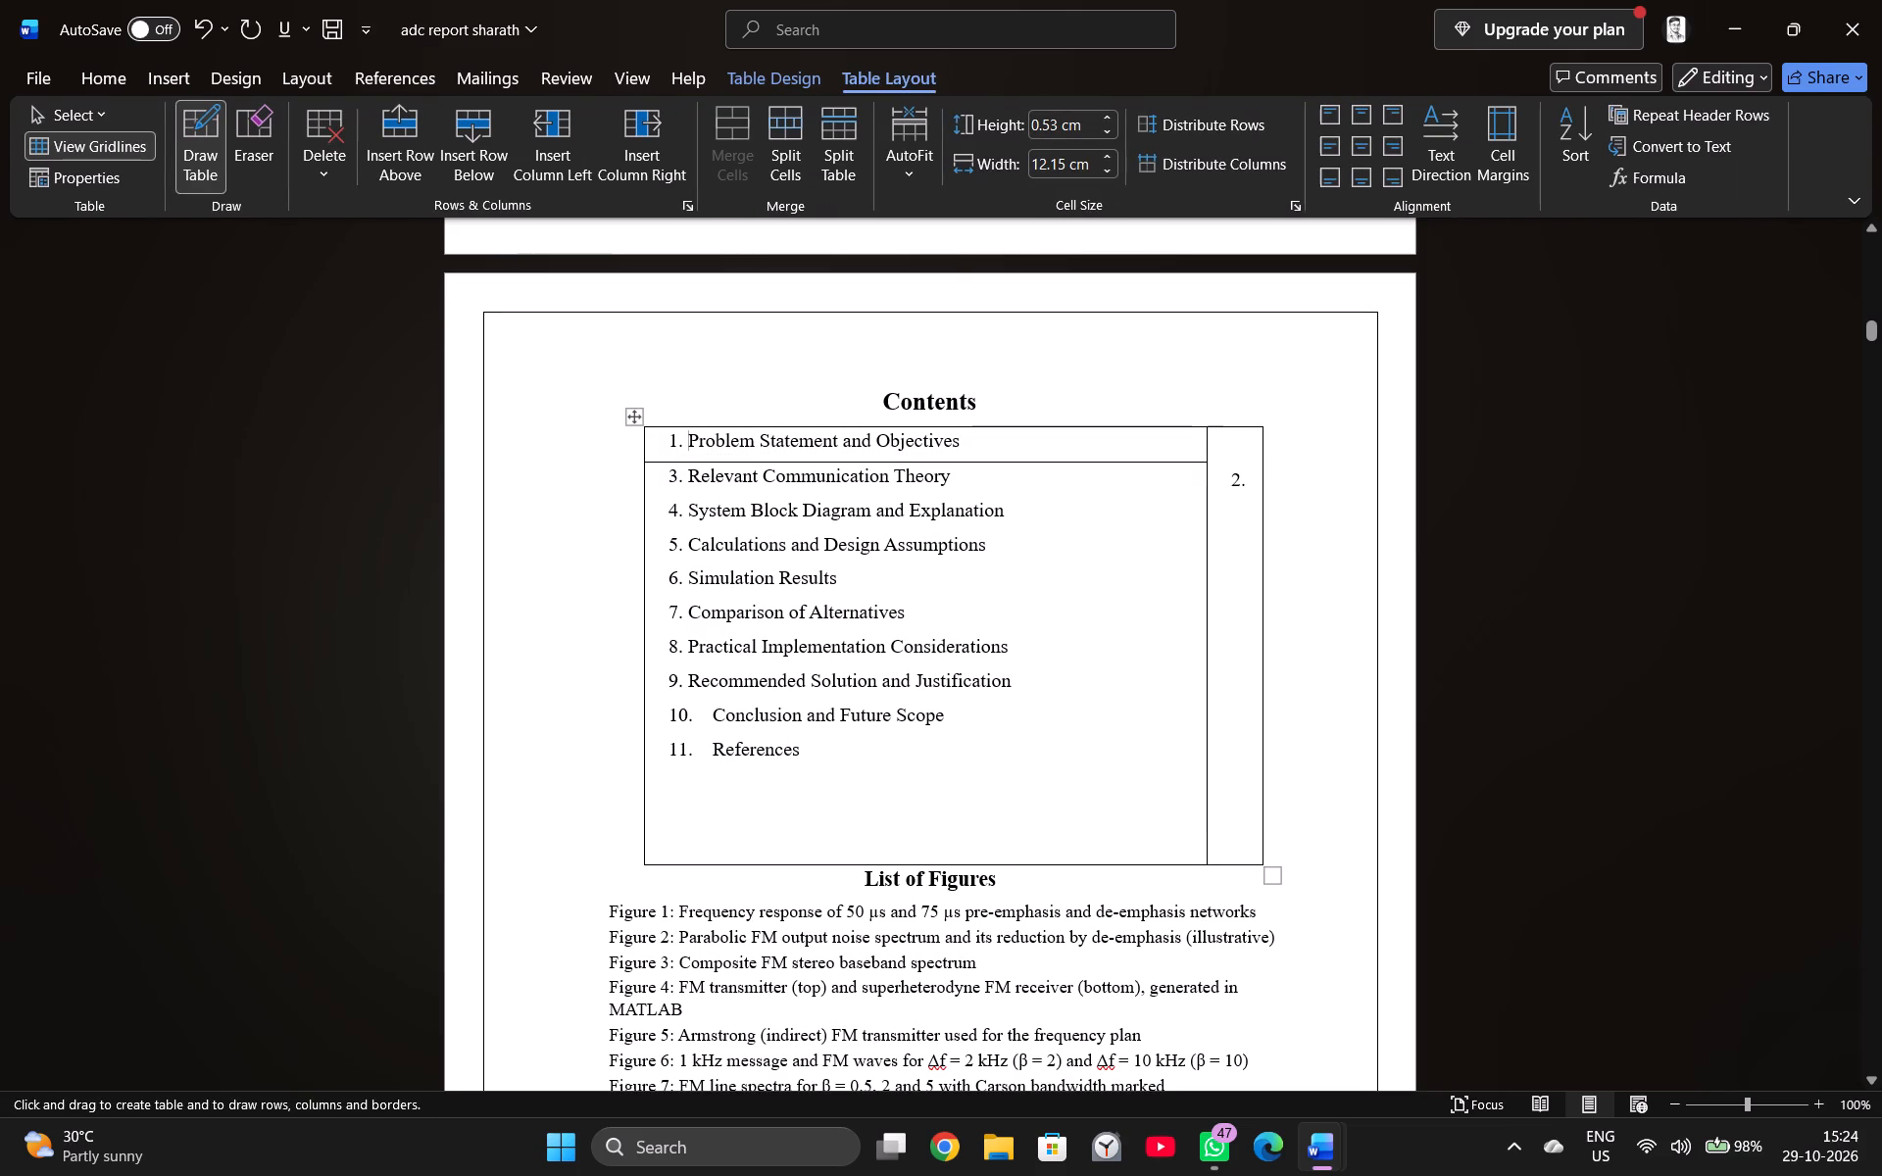
left_click_drag(645, 495, 903, 492)
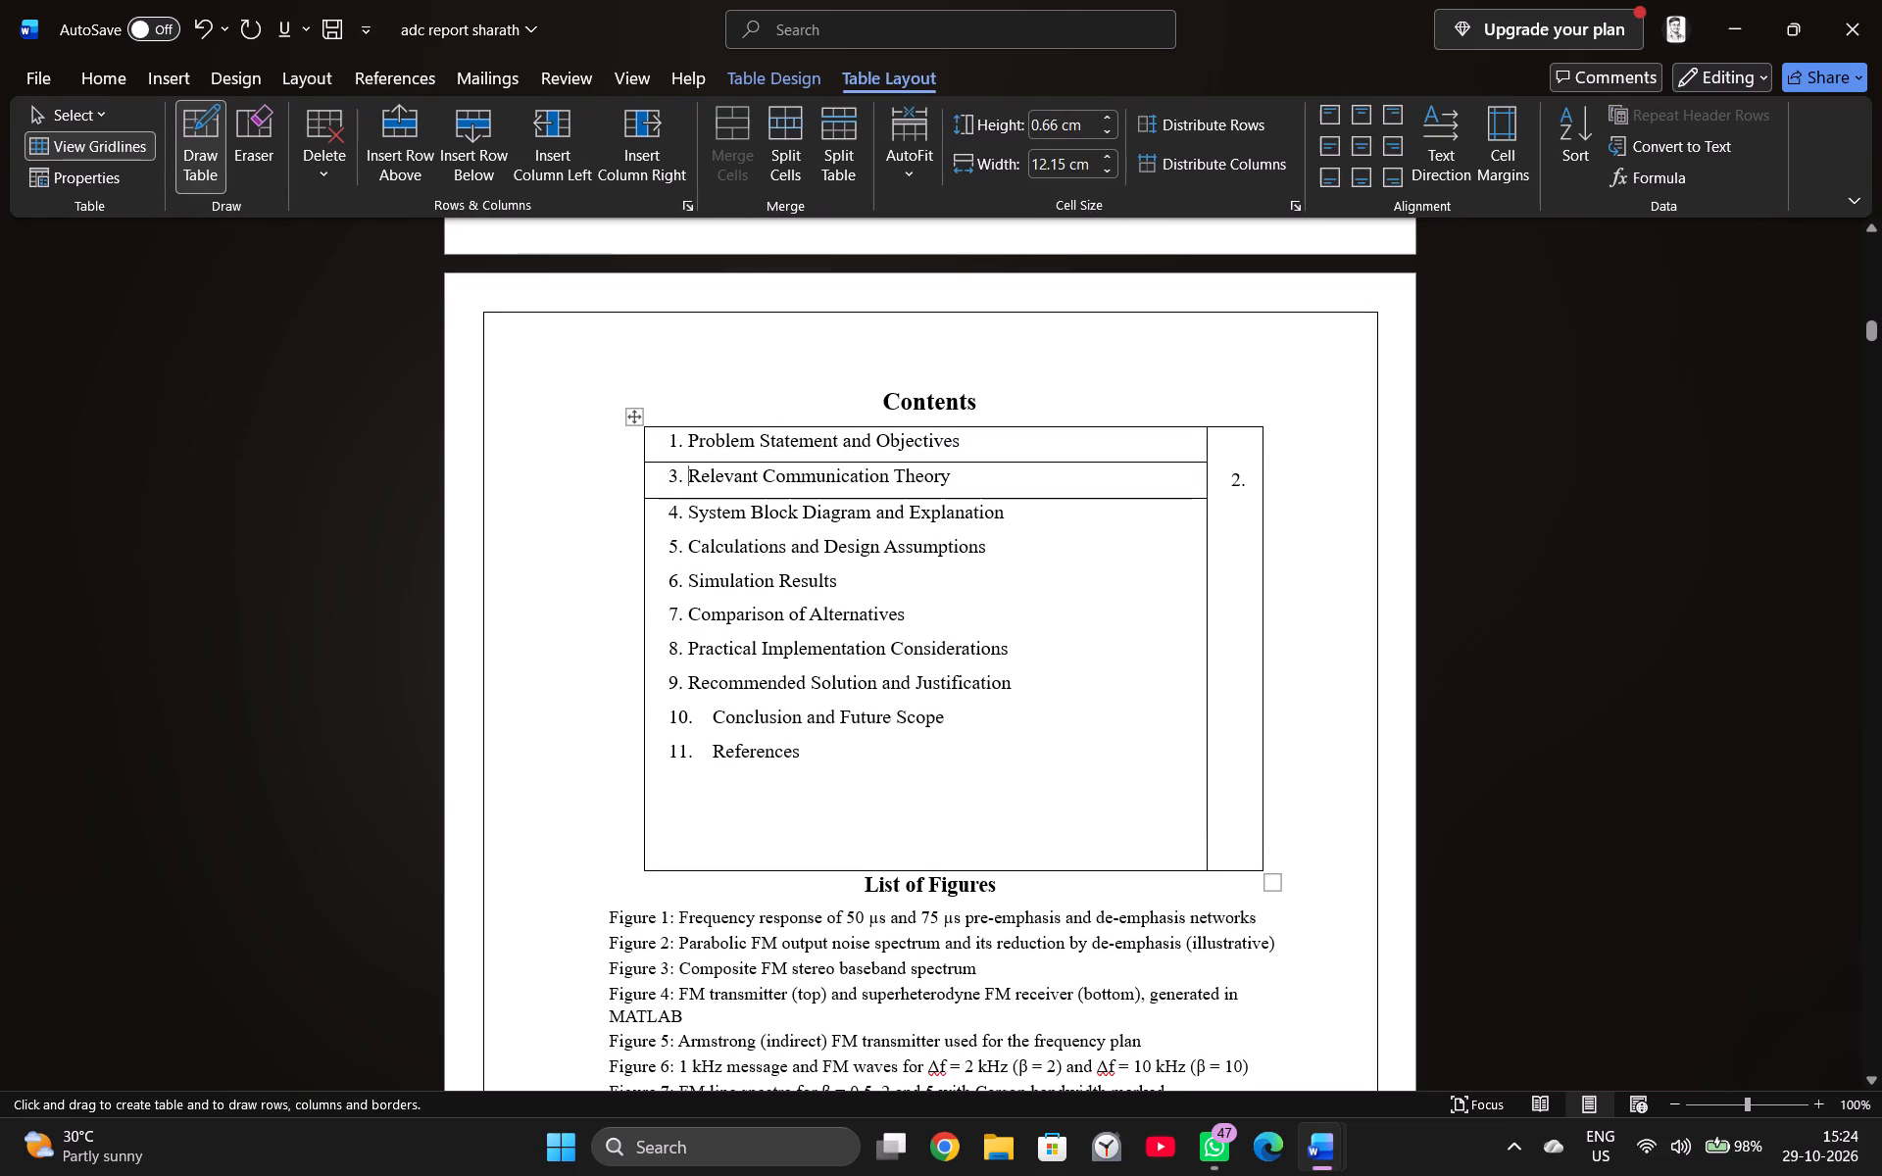
left_click_drag(648, 529, 958, 520)
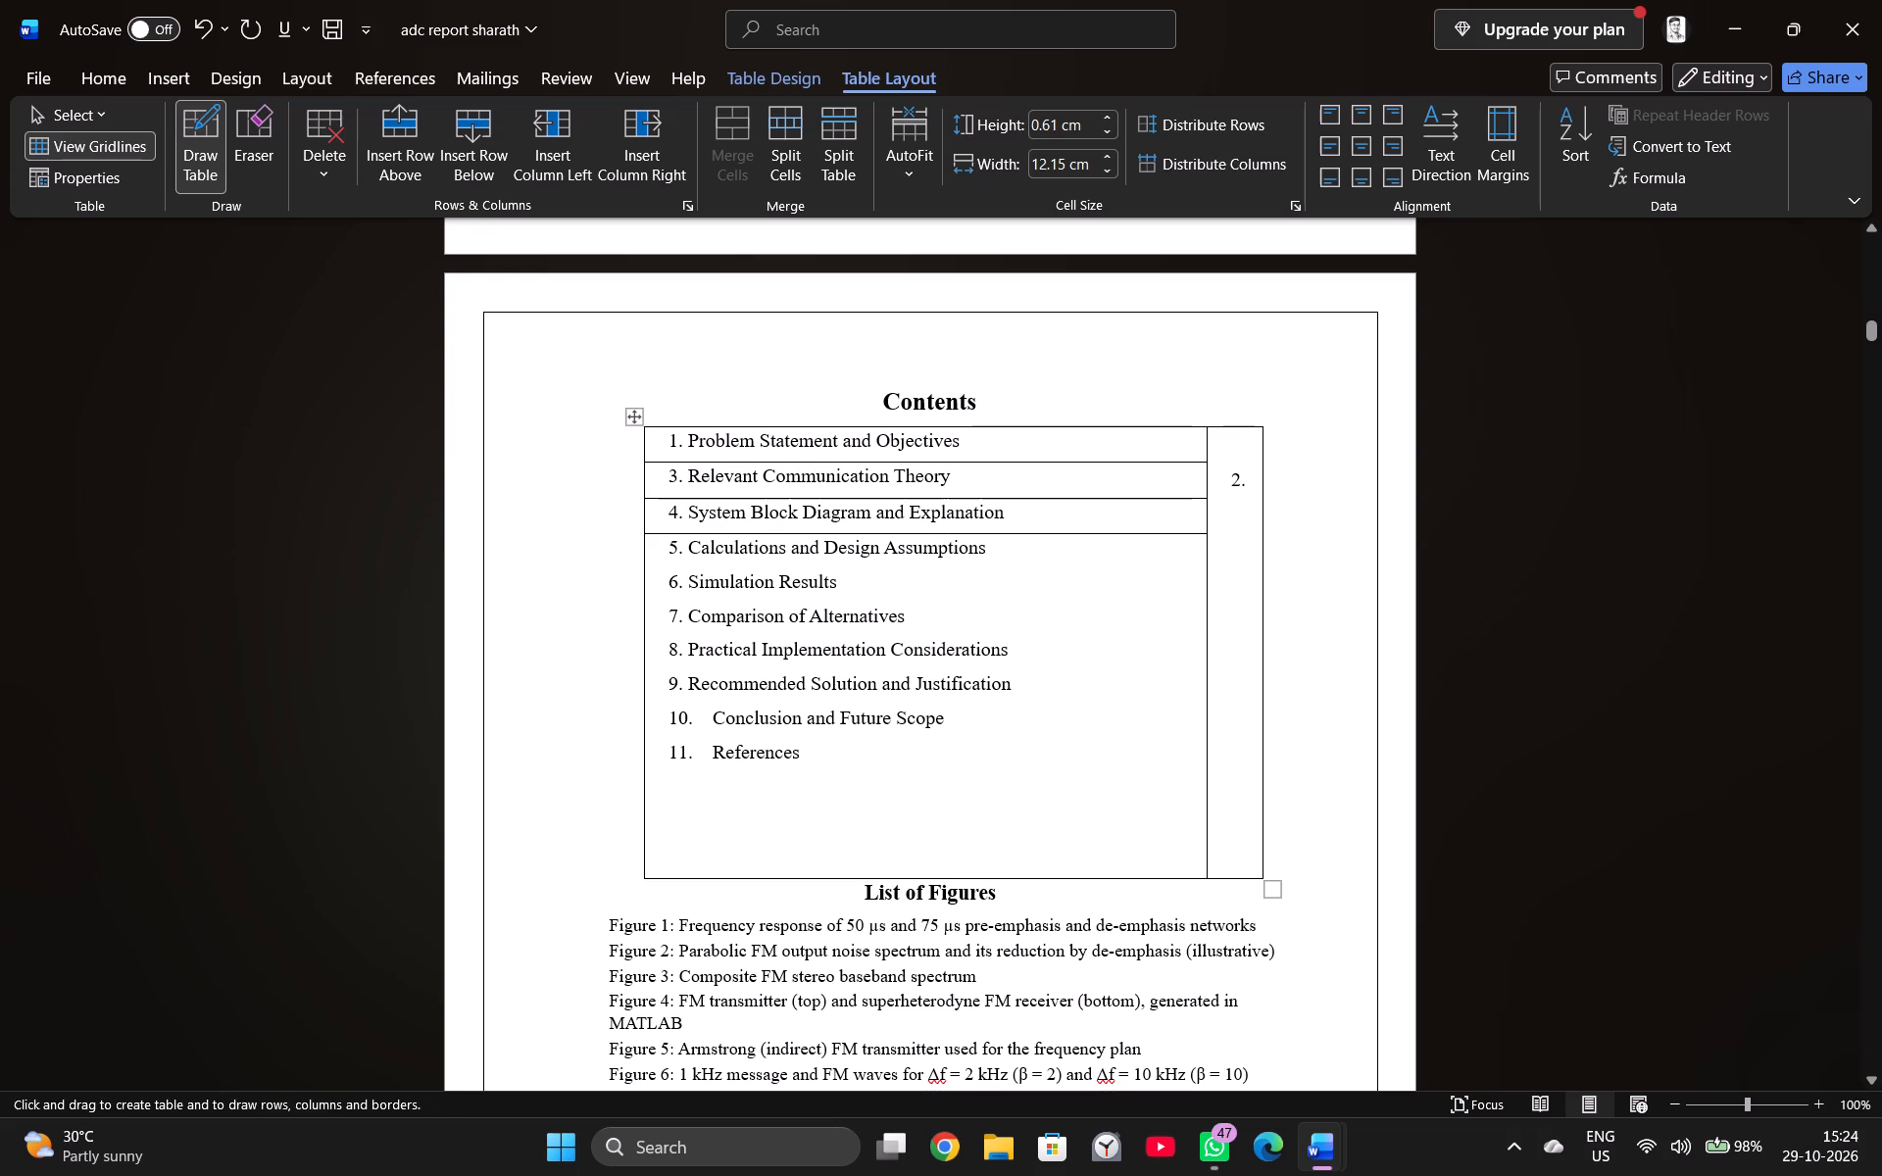
left_click_drag(639, 565, 882, 566)
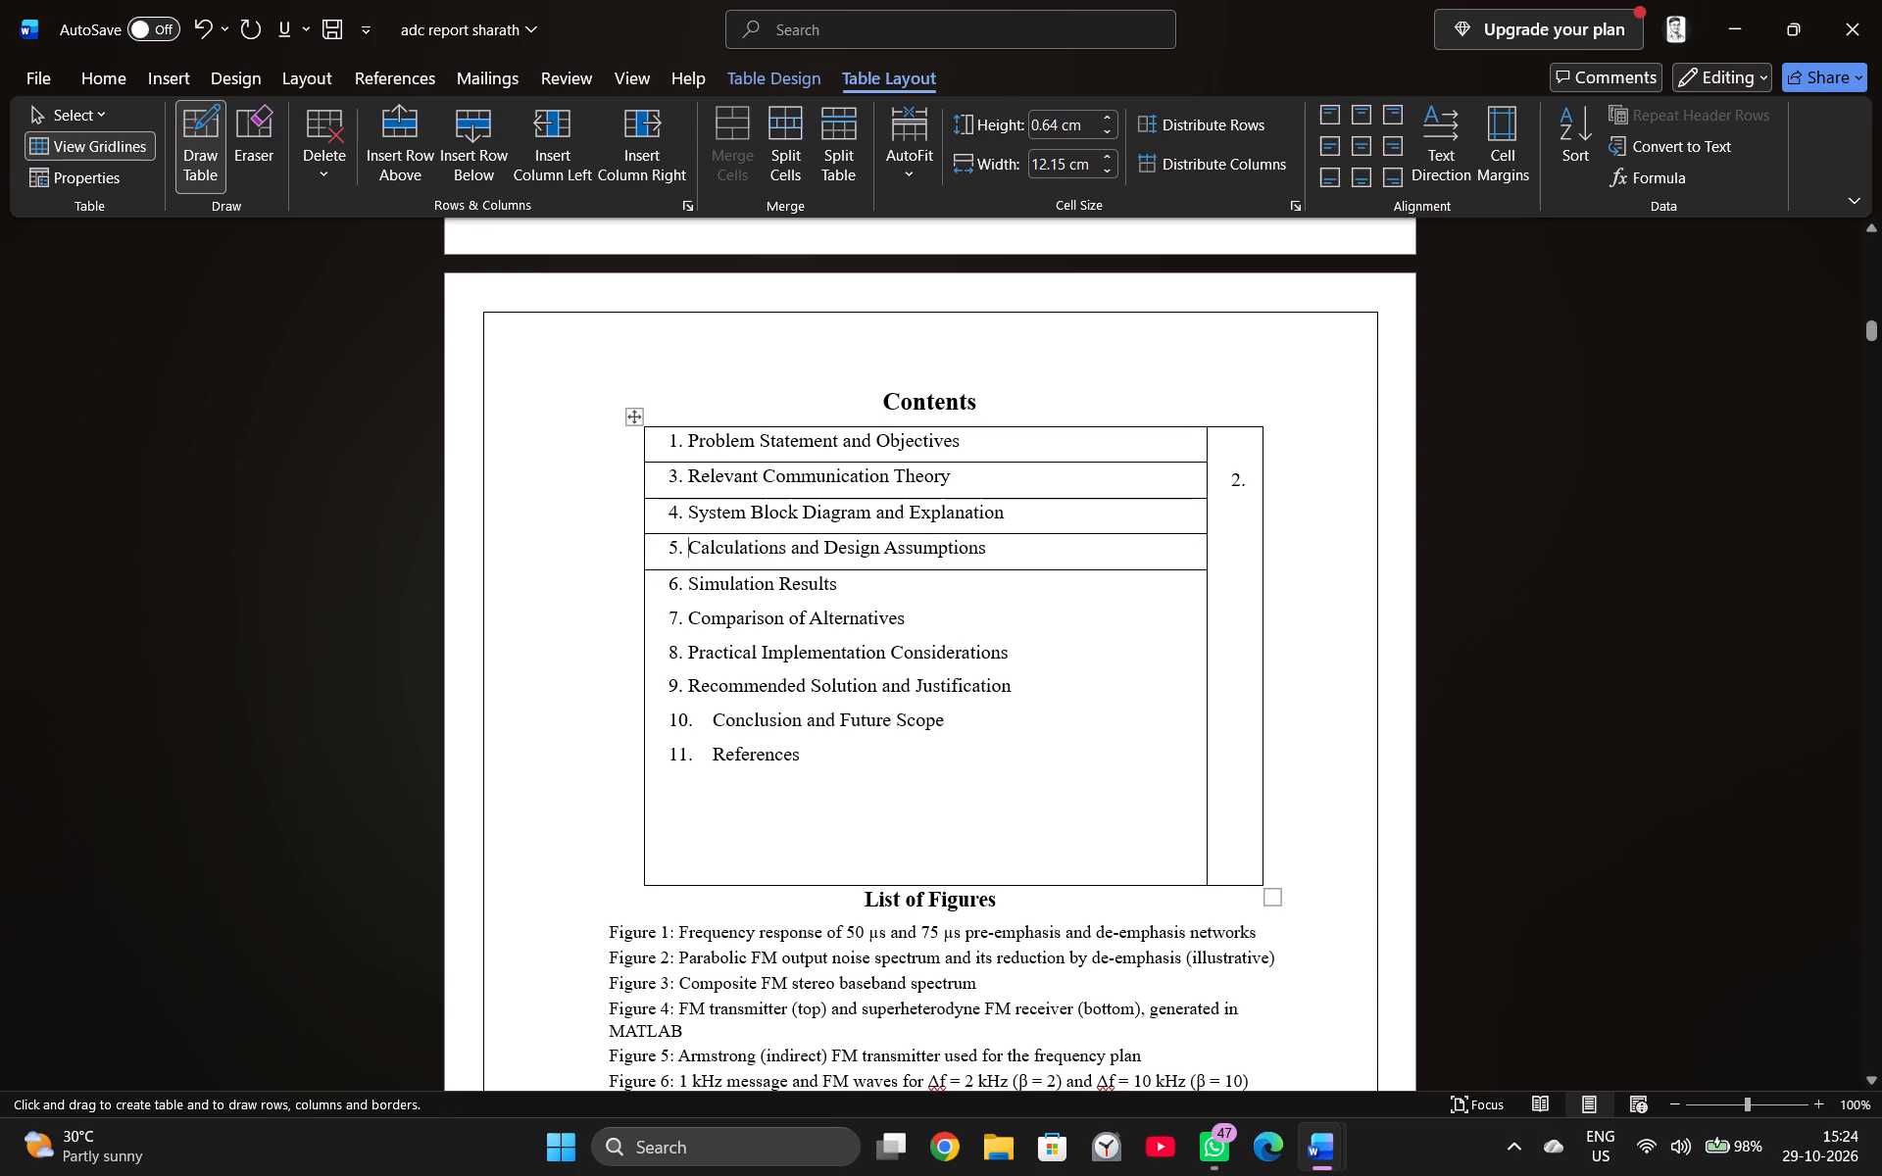
left_click(650, 602)
left_click(973, 596)
left_click_drag(642, 598, 865, 602)
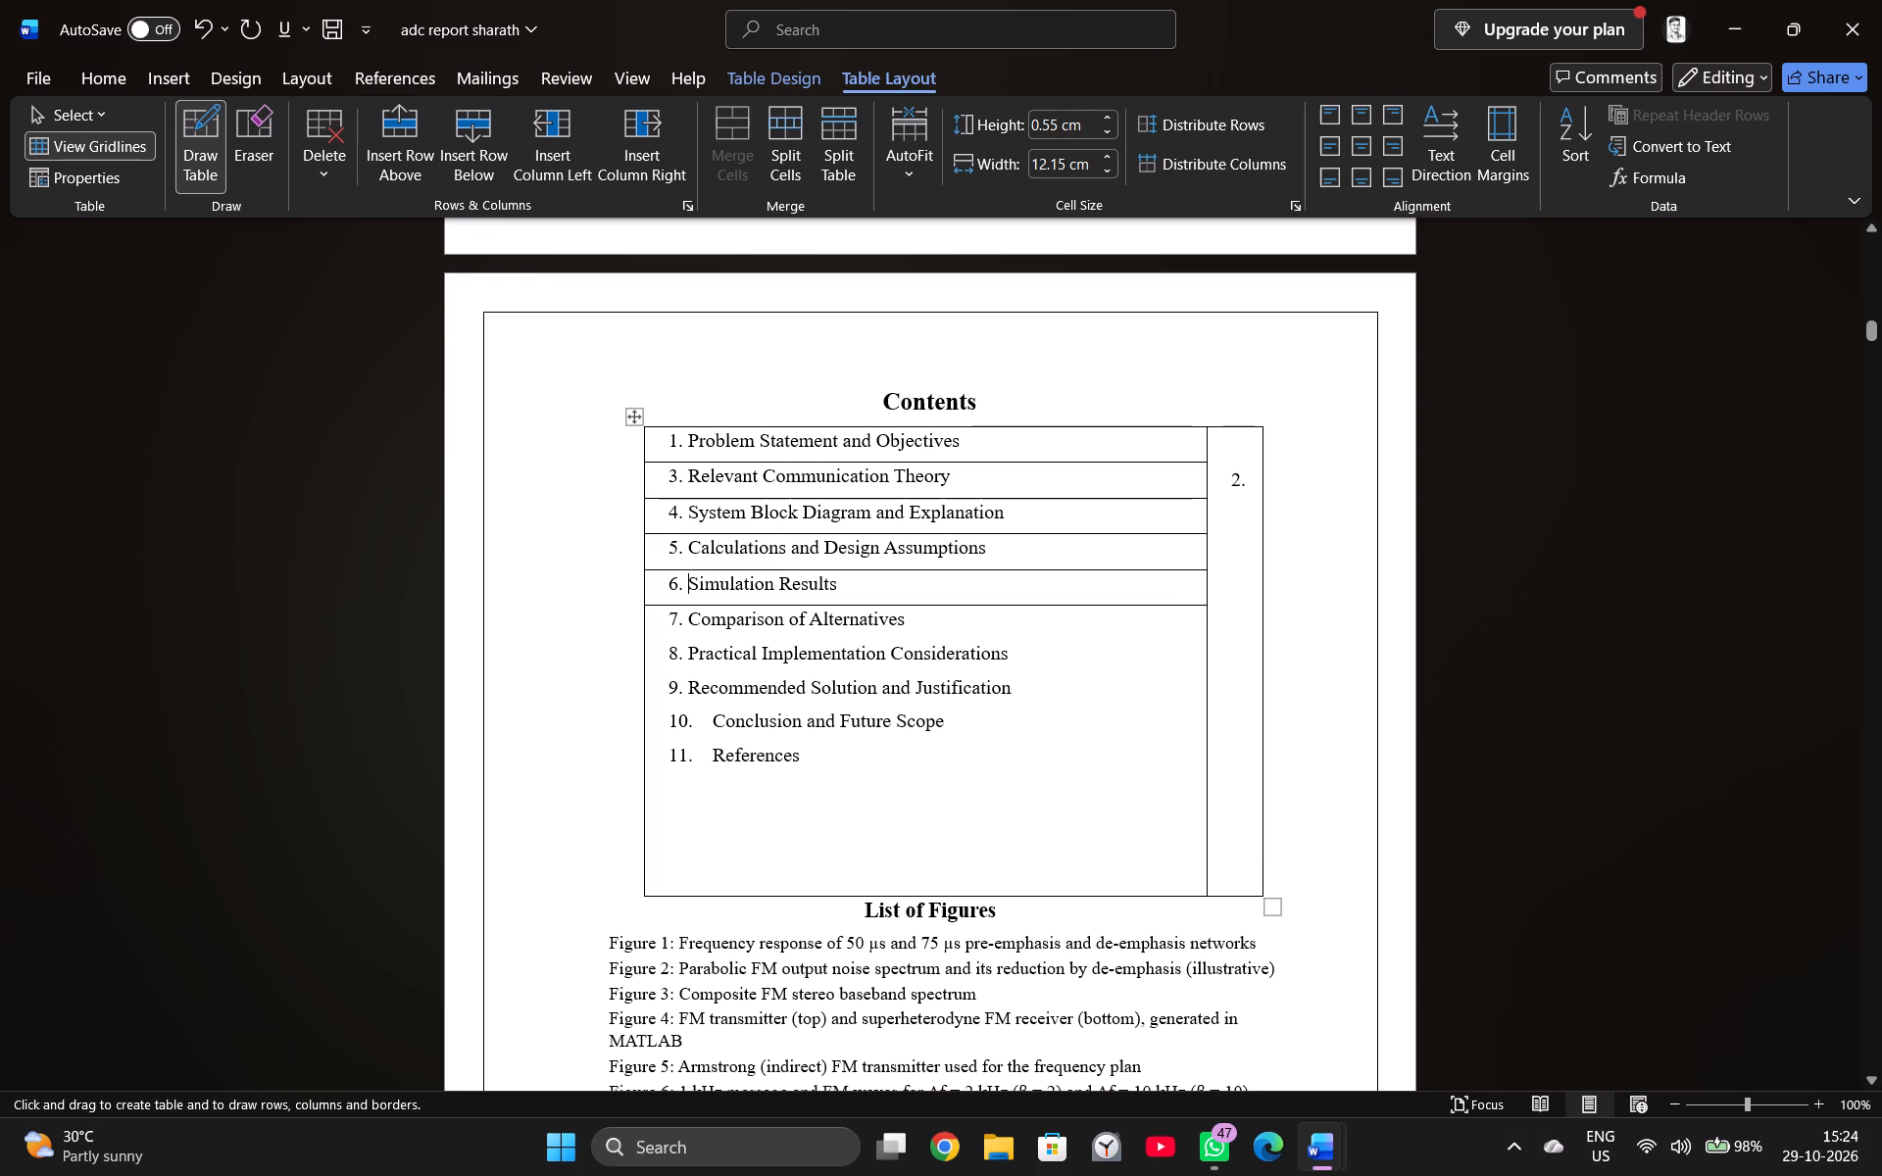
left_click_drag(641, 634, 860, 630)
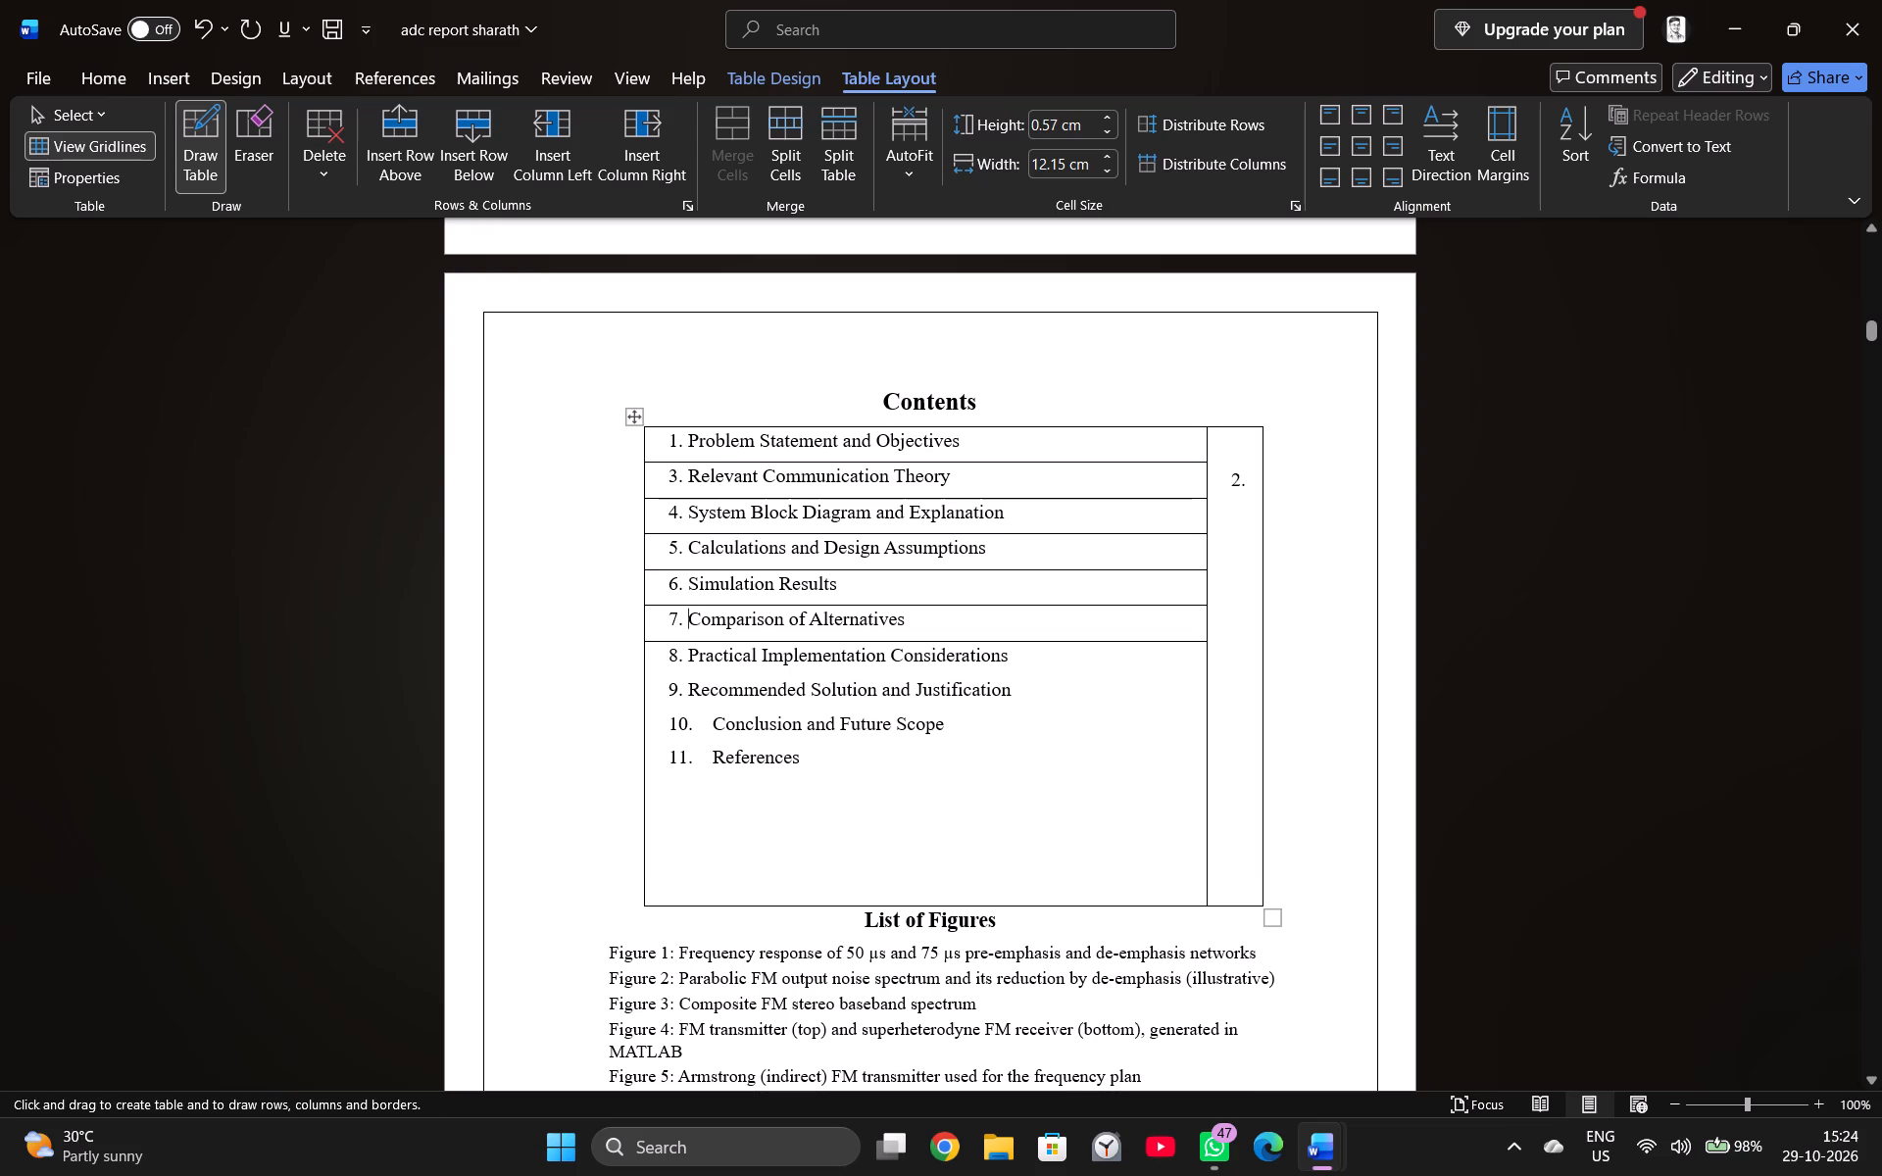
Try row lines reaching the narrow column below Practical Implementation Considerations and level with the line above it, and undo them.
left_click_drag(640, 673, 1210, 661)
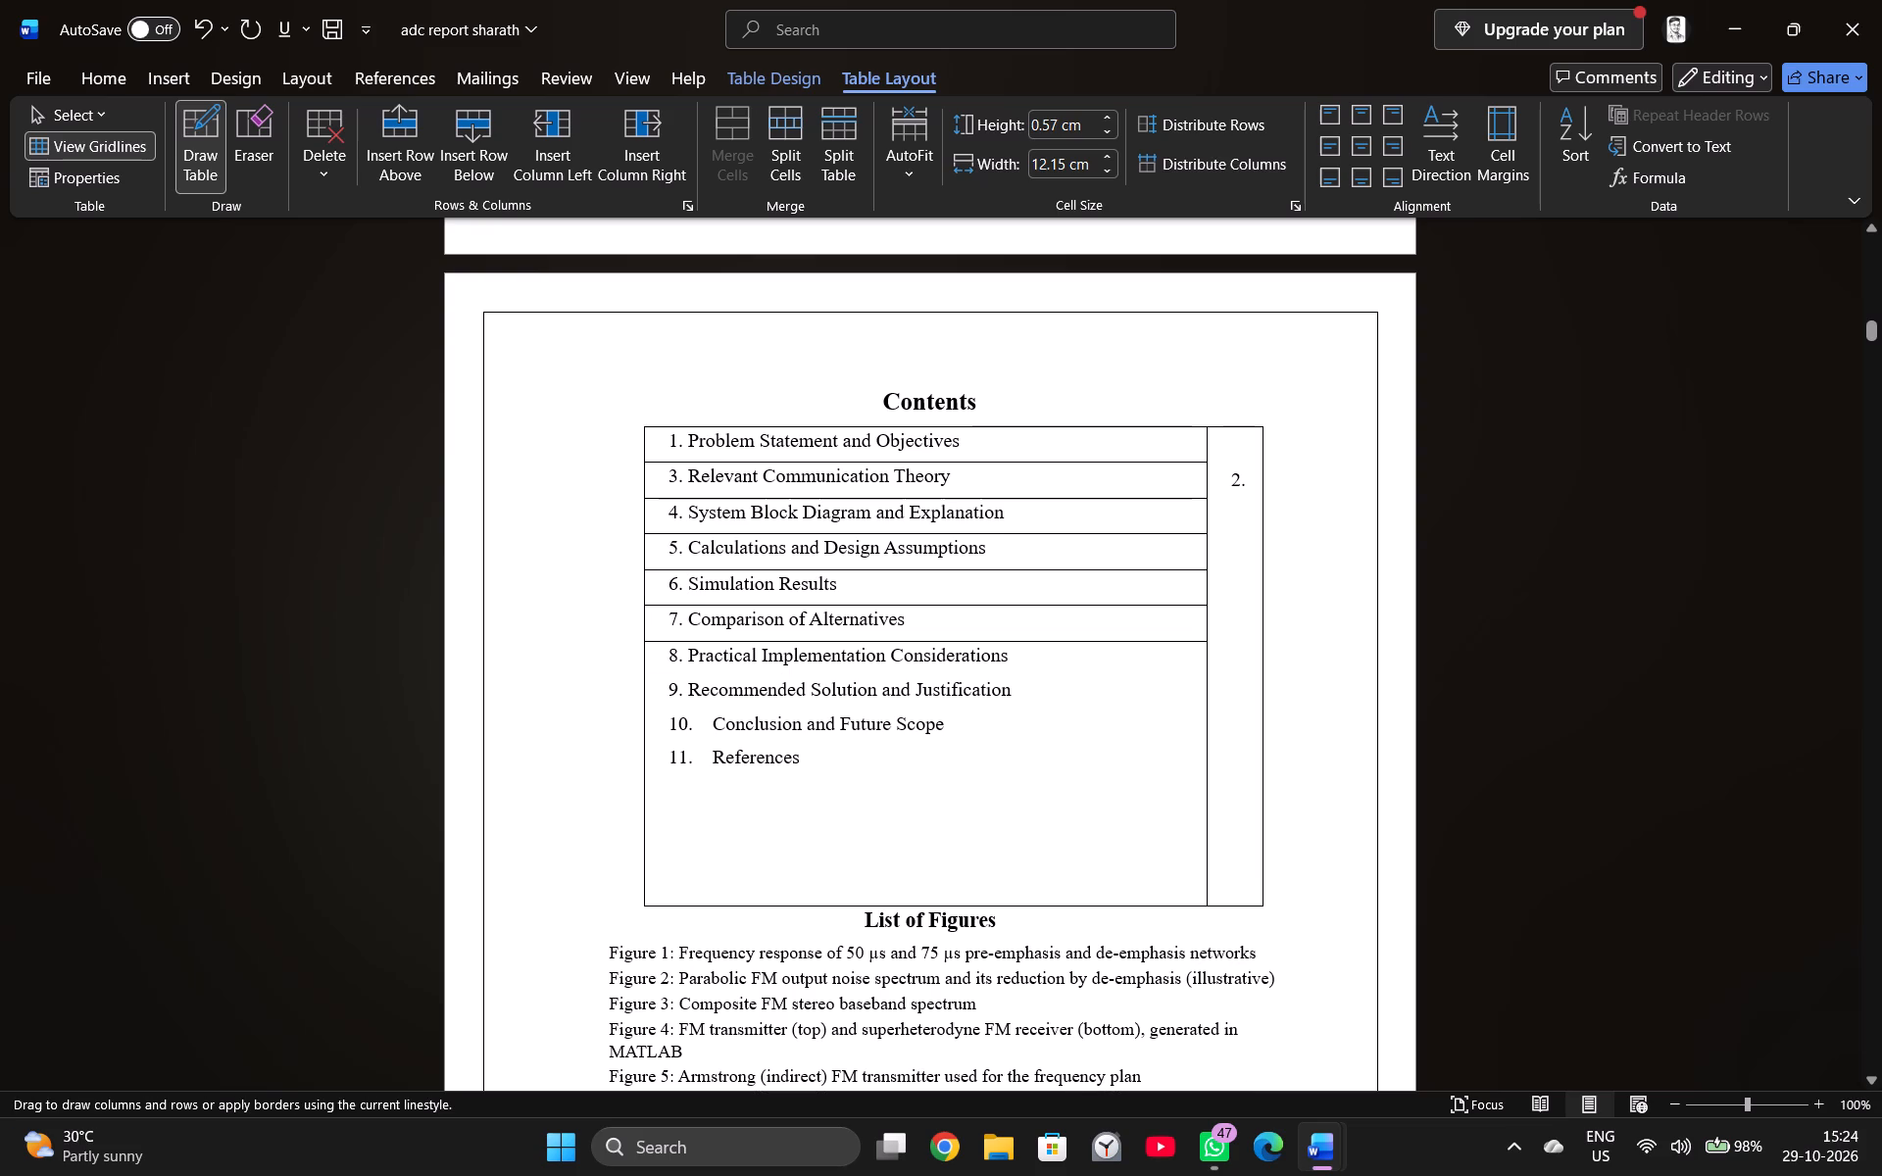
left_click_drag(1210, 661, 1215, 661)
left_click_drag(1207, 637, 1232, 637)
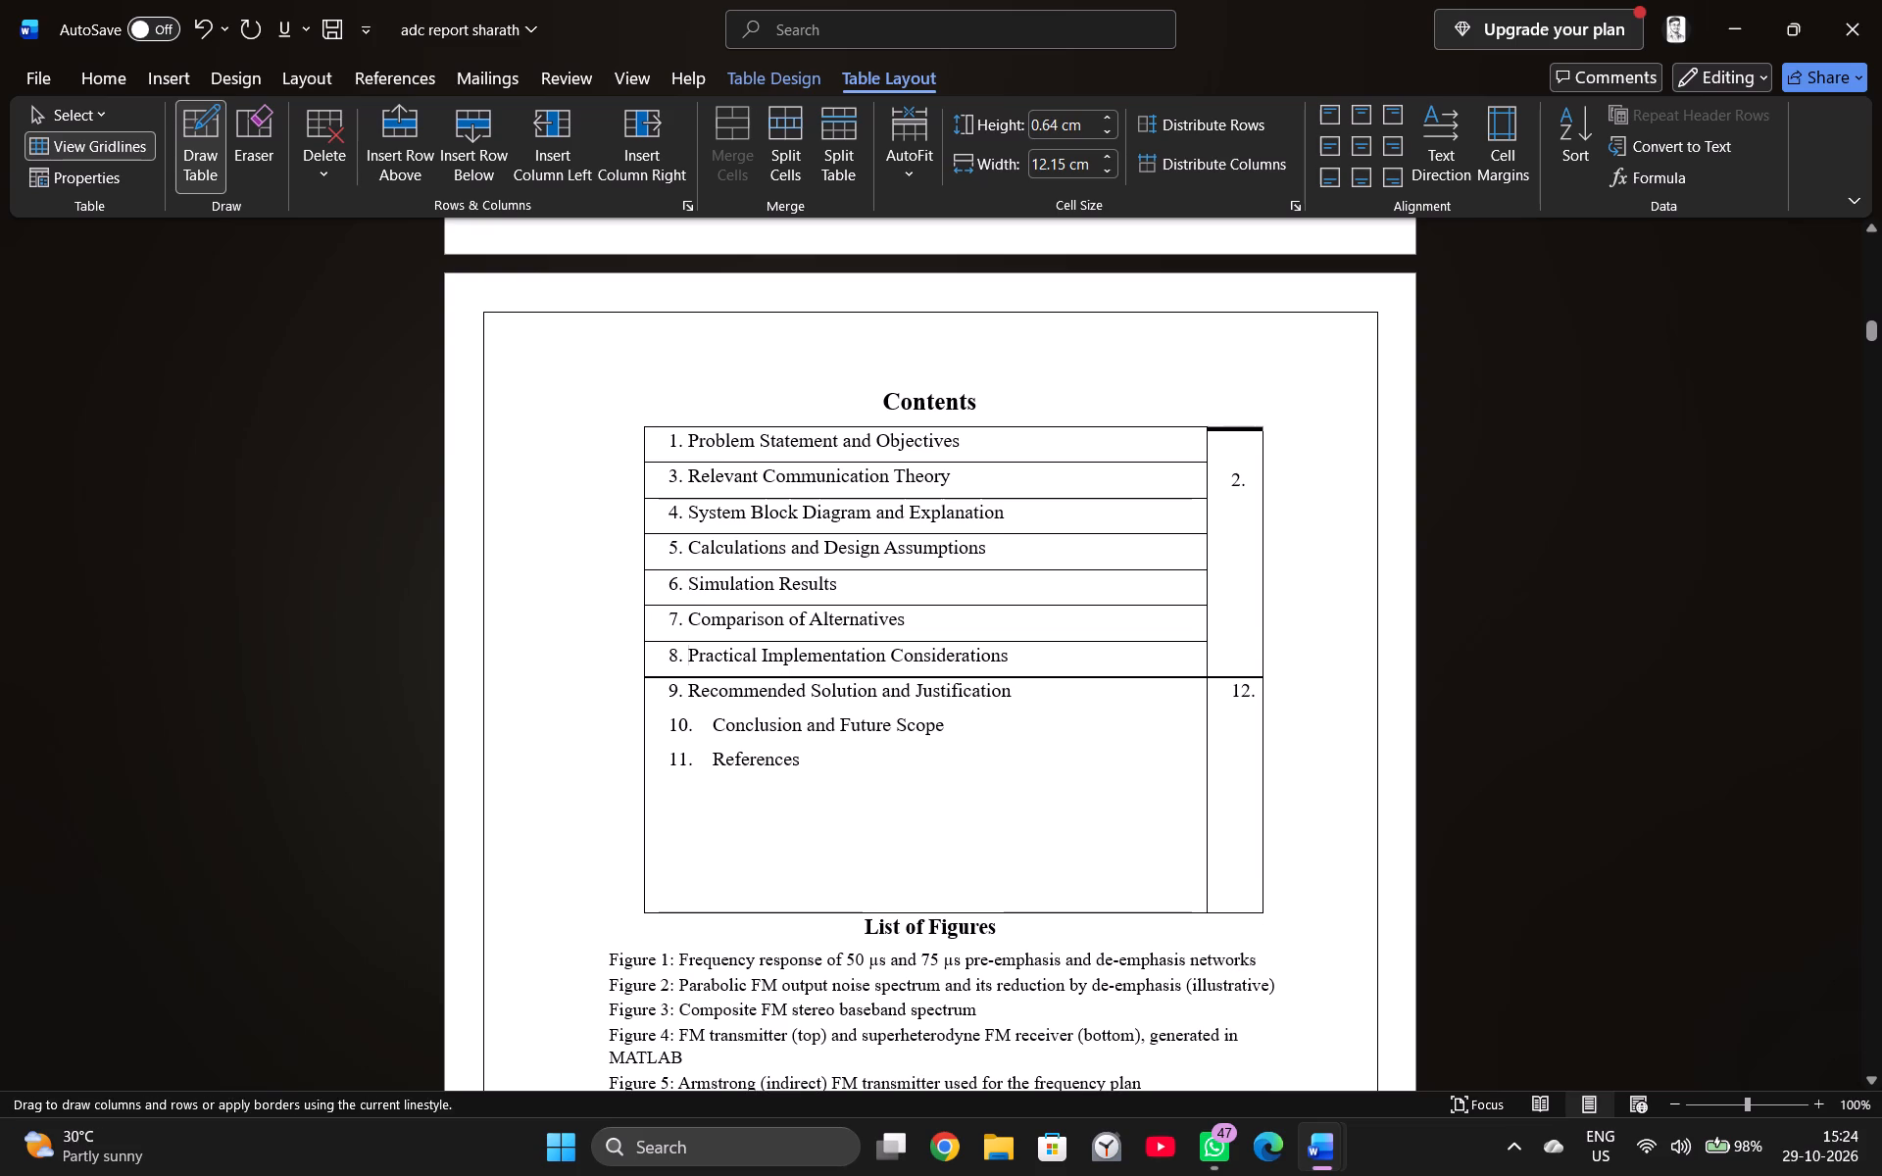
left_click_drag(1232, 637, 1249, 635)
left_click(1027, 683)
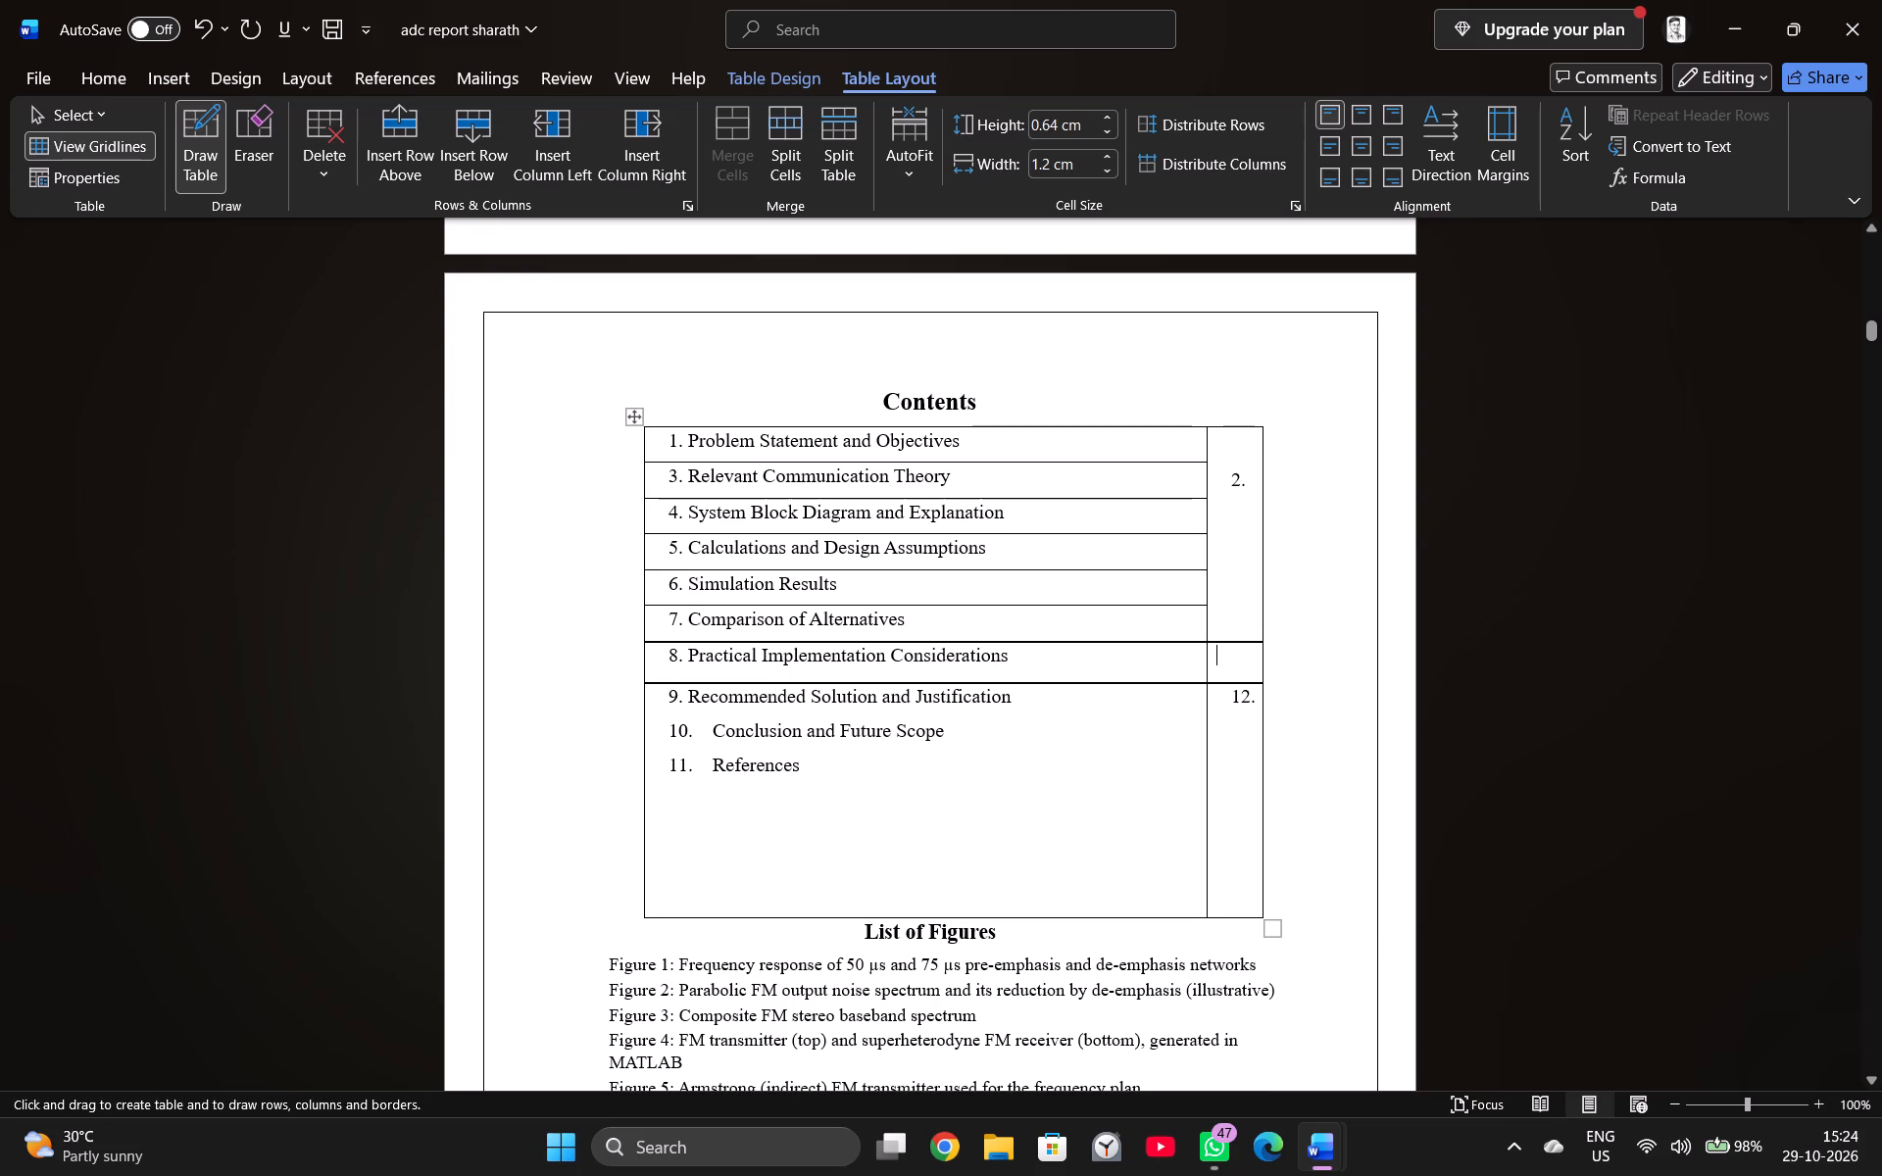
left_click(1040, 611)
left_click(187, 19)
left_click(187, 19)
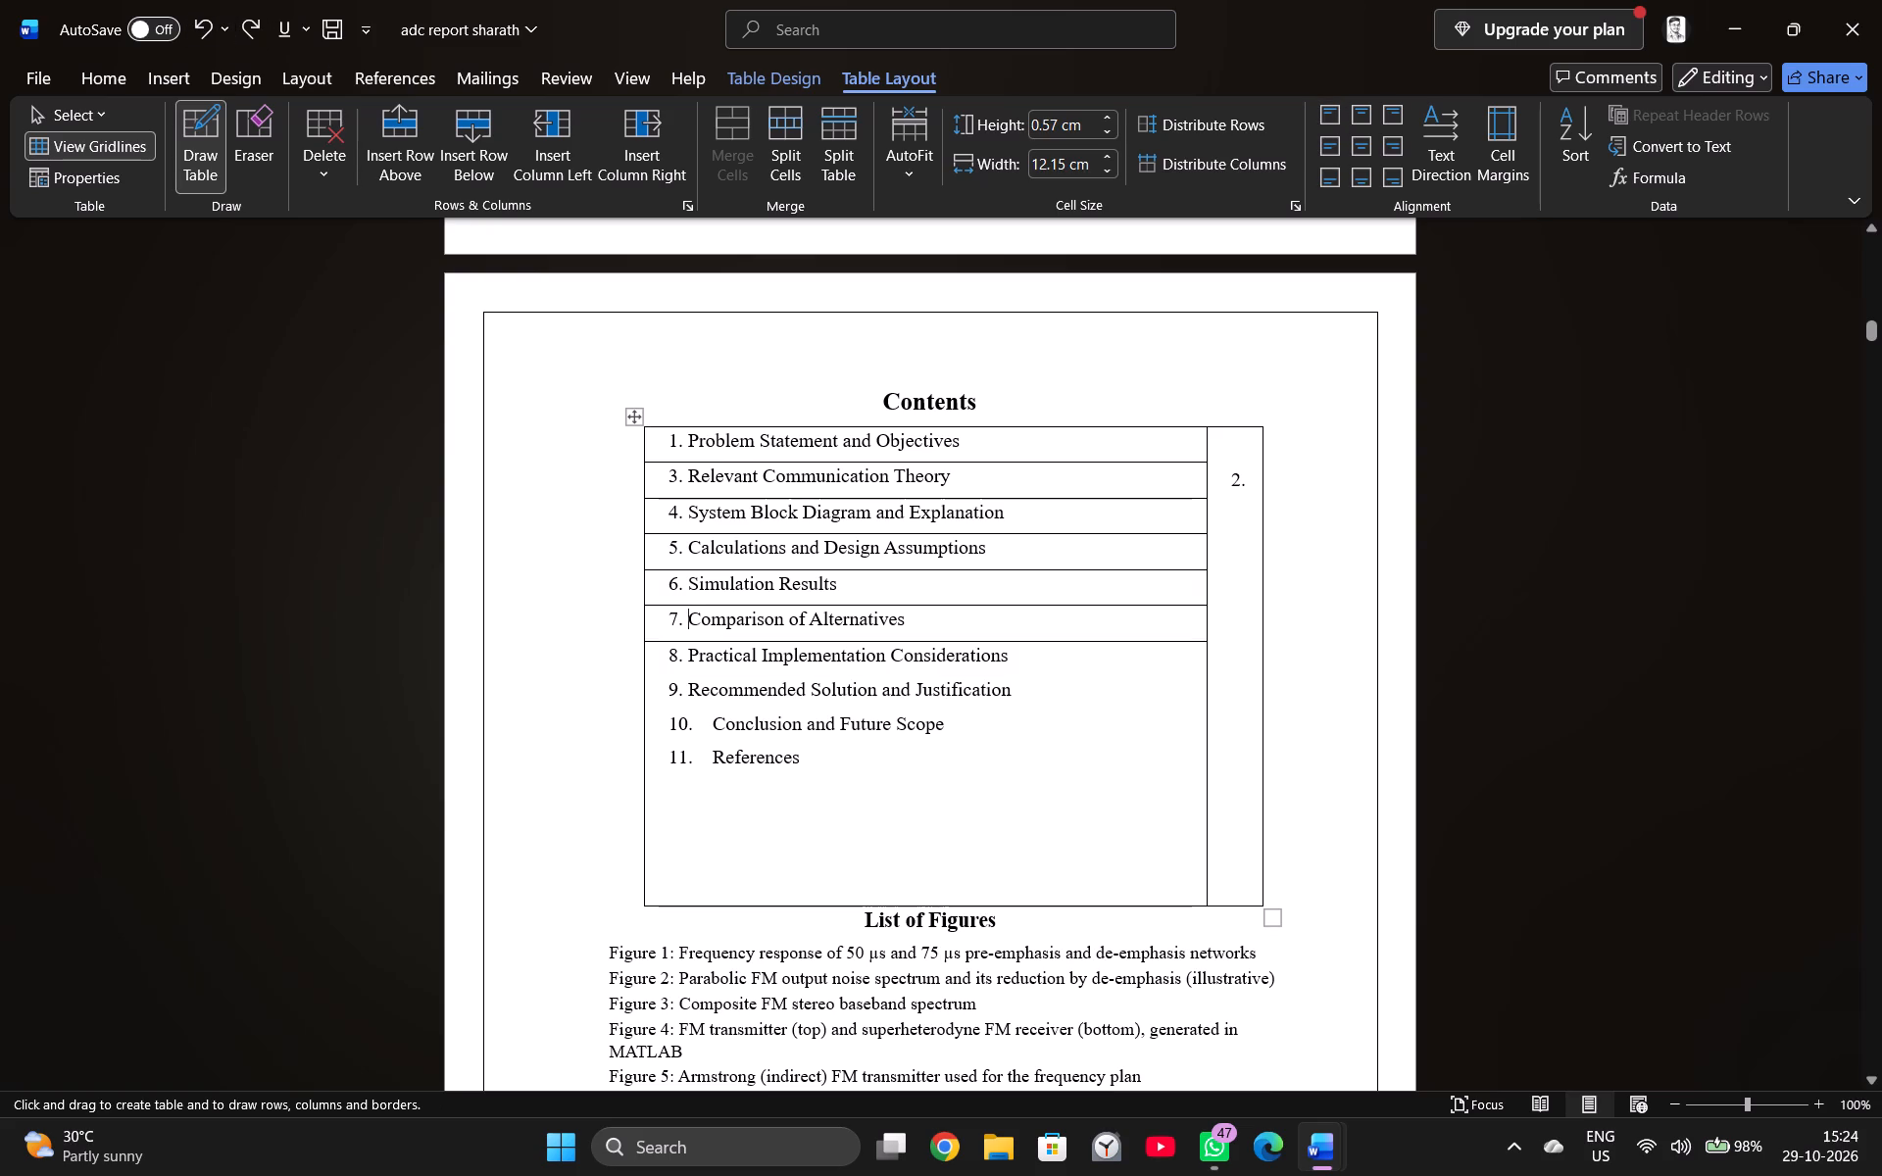
Draw horizontal row lines across the entries column beneath Practical Implementation Considerations, Recommended Solution and Justification, and Conclusion and Future Scope.
left_click_drag(645, 667, 914, 673)
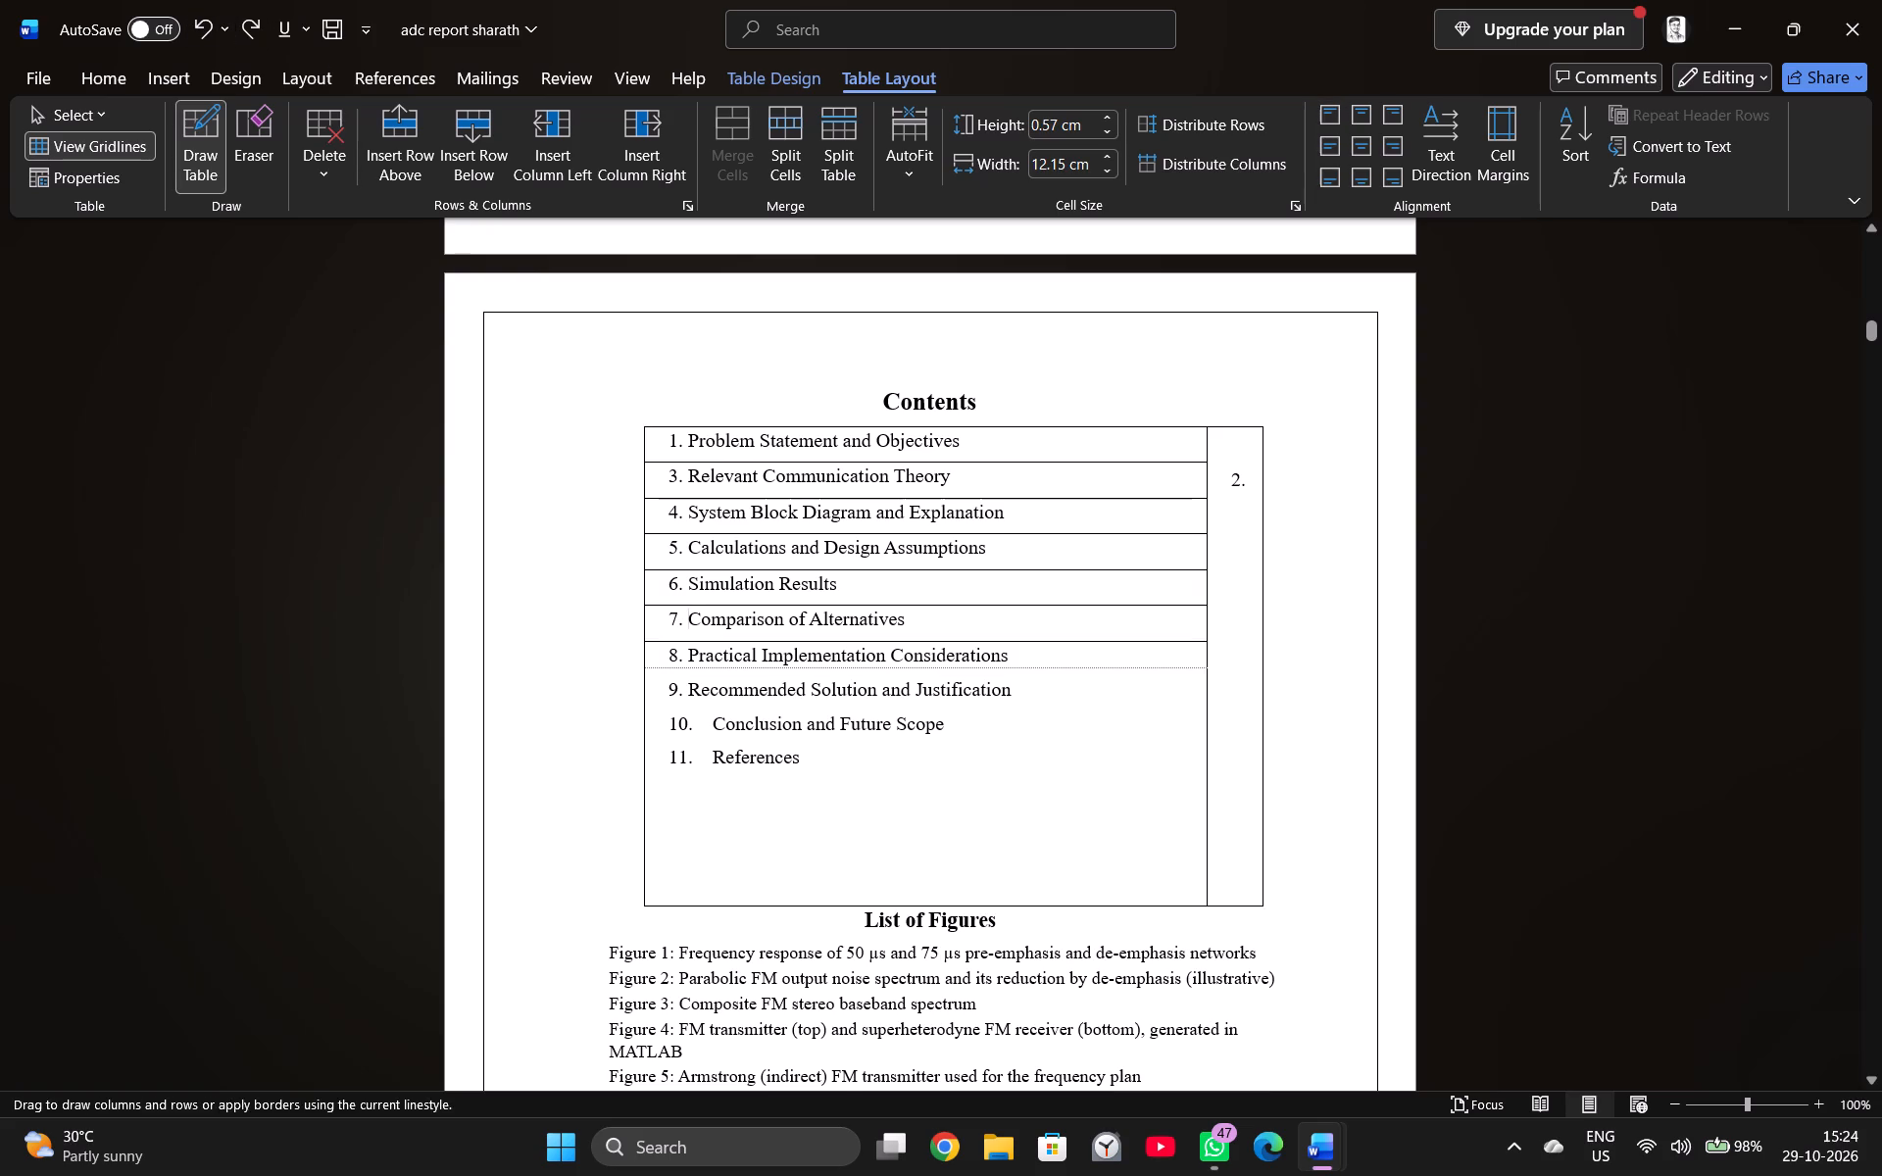
left_click_drag(914, 673, 1014, 674)
left_click_drag(644, 706, 942, 710)
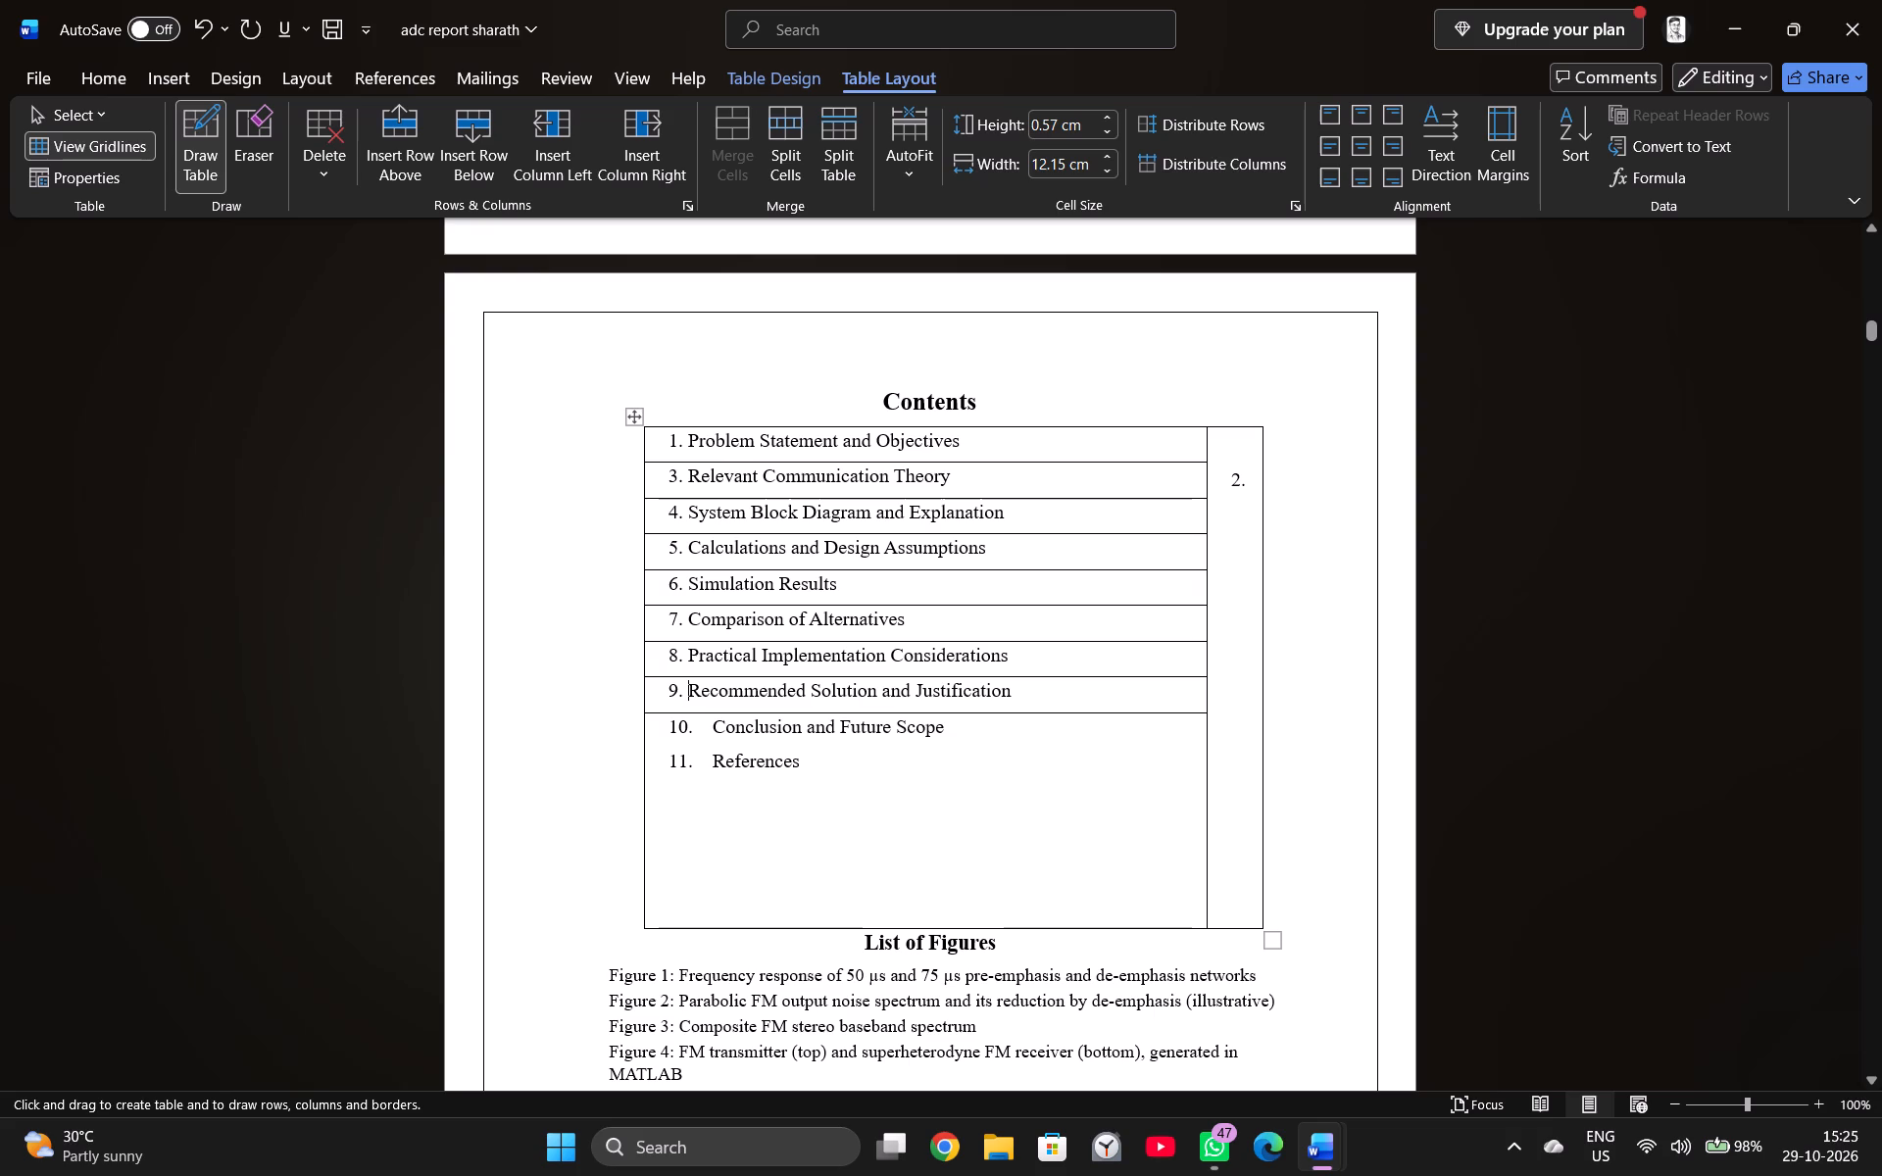
left_click_drag(644, 739, 917, 739)
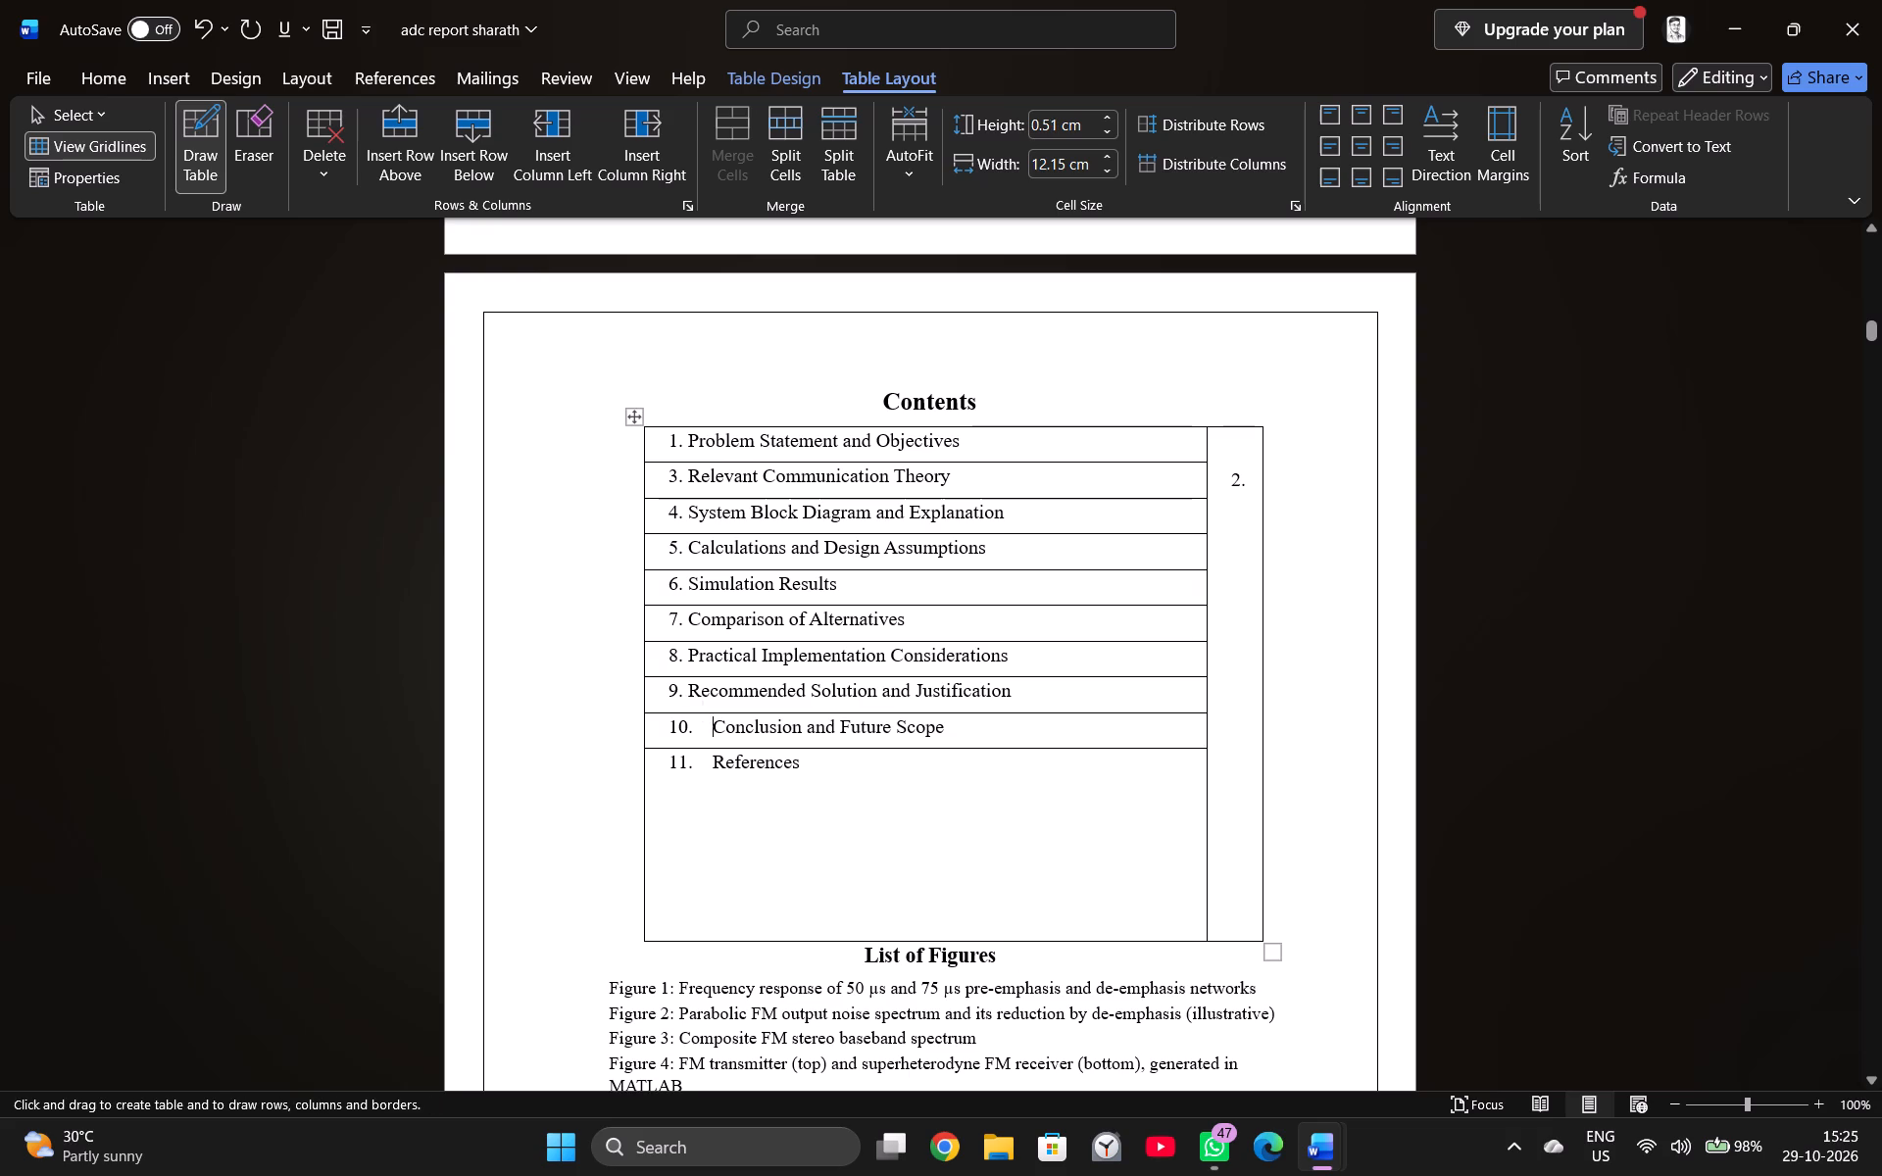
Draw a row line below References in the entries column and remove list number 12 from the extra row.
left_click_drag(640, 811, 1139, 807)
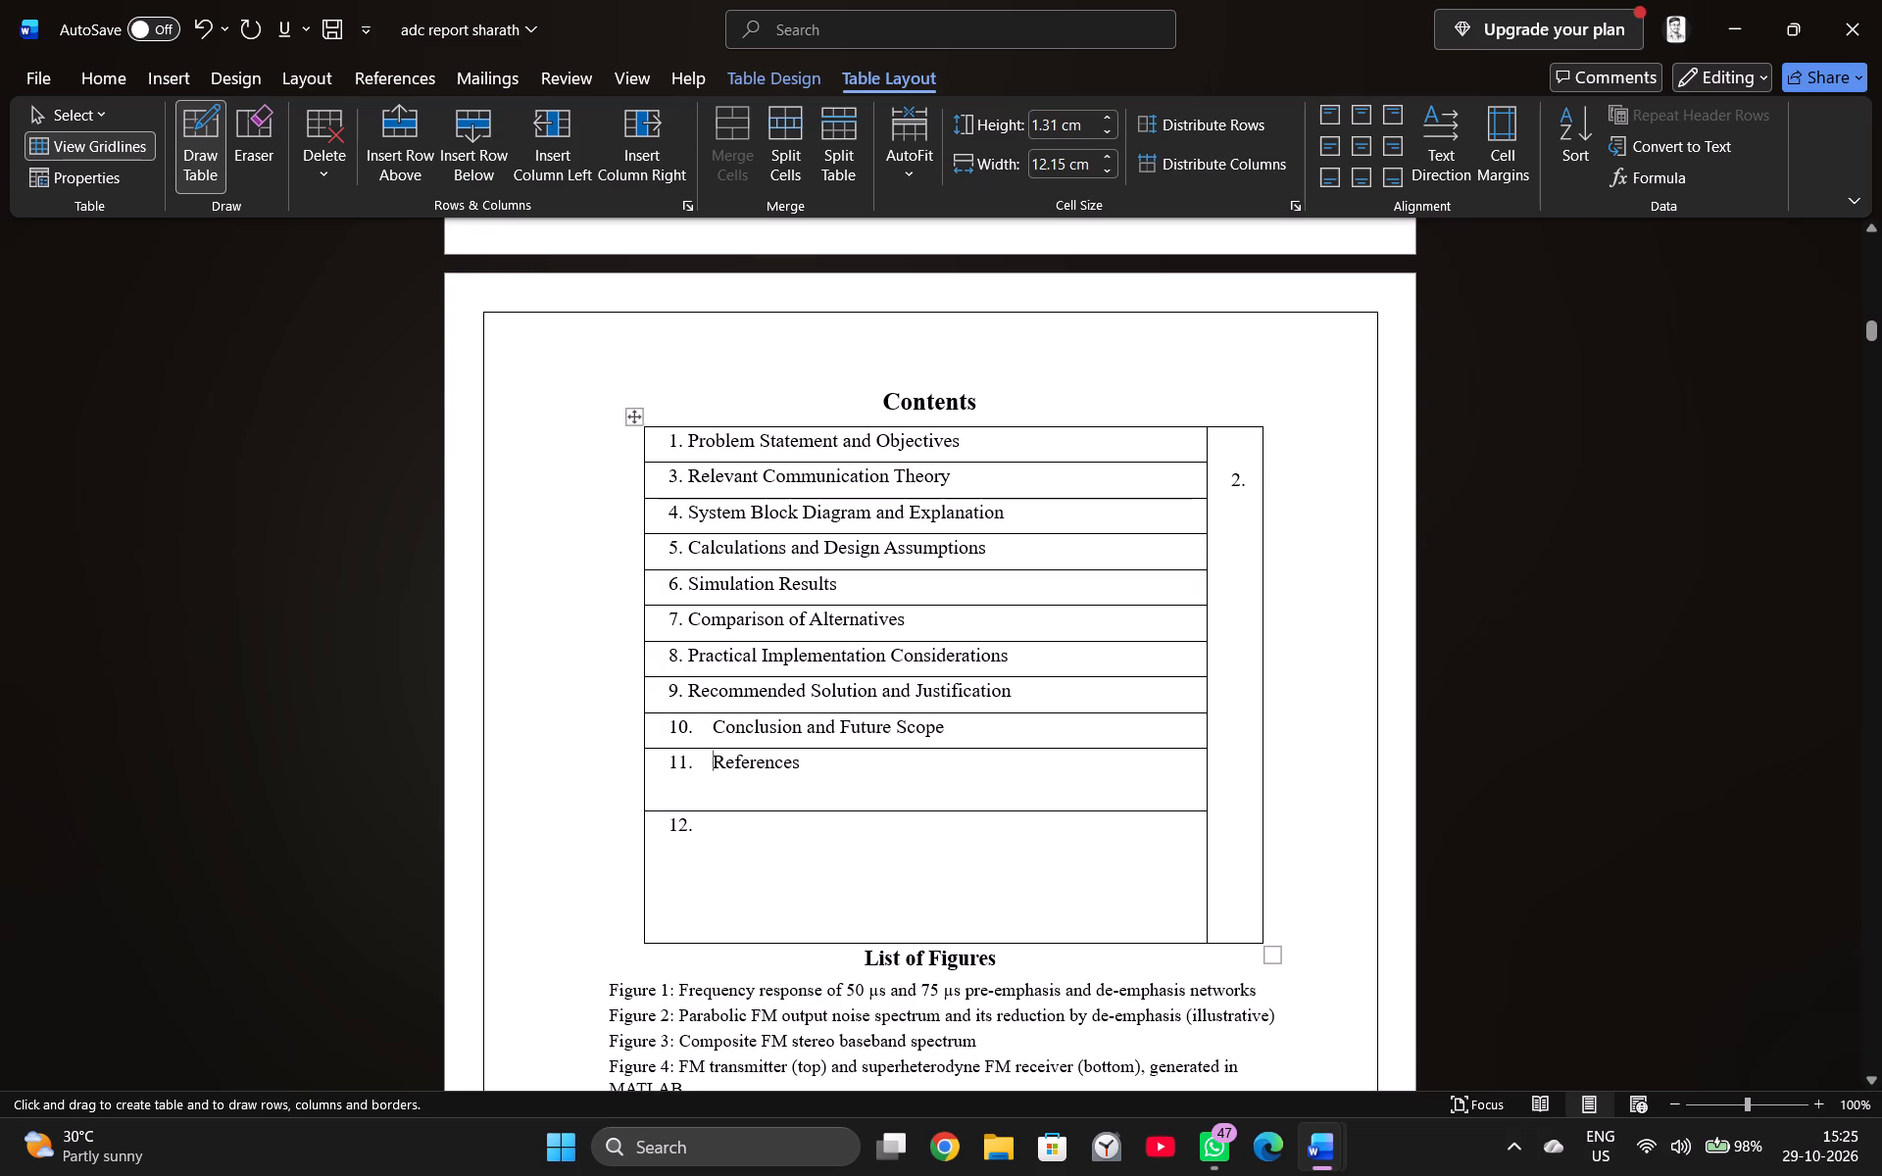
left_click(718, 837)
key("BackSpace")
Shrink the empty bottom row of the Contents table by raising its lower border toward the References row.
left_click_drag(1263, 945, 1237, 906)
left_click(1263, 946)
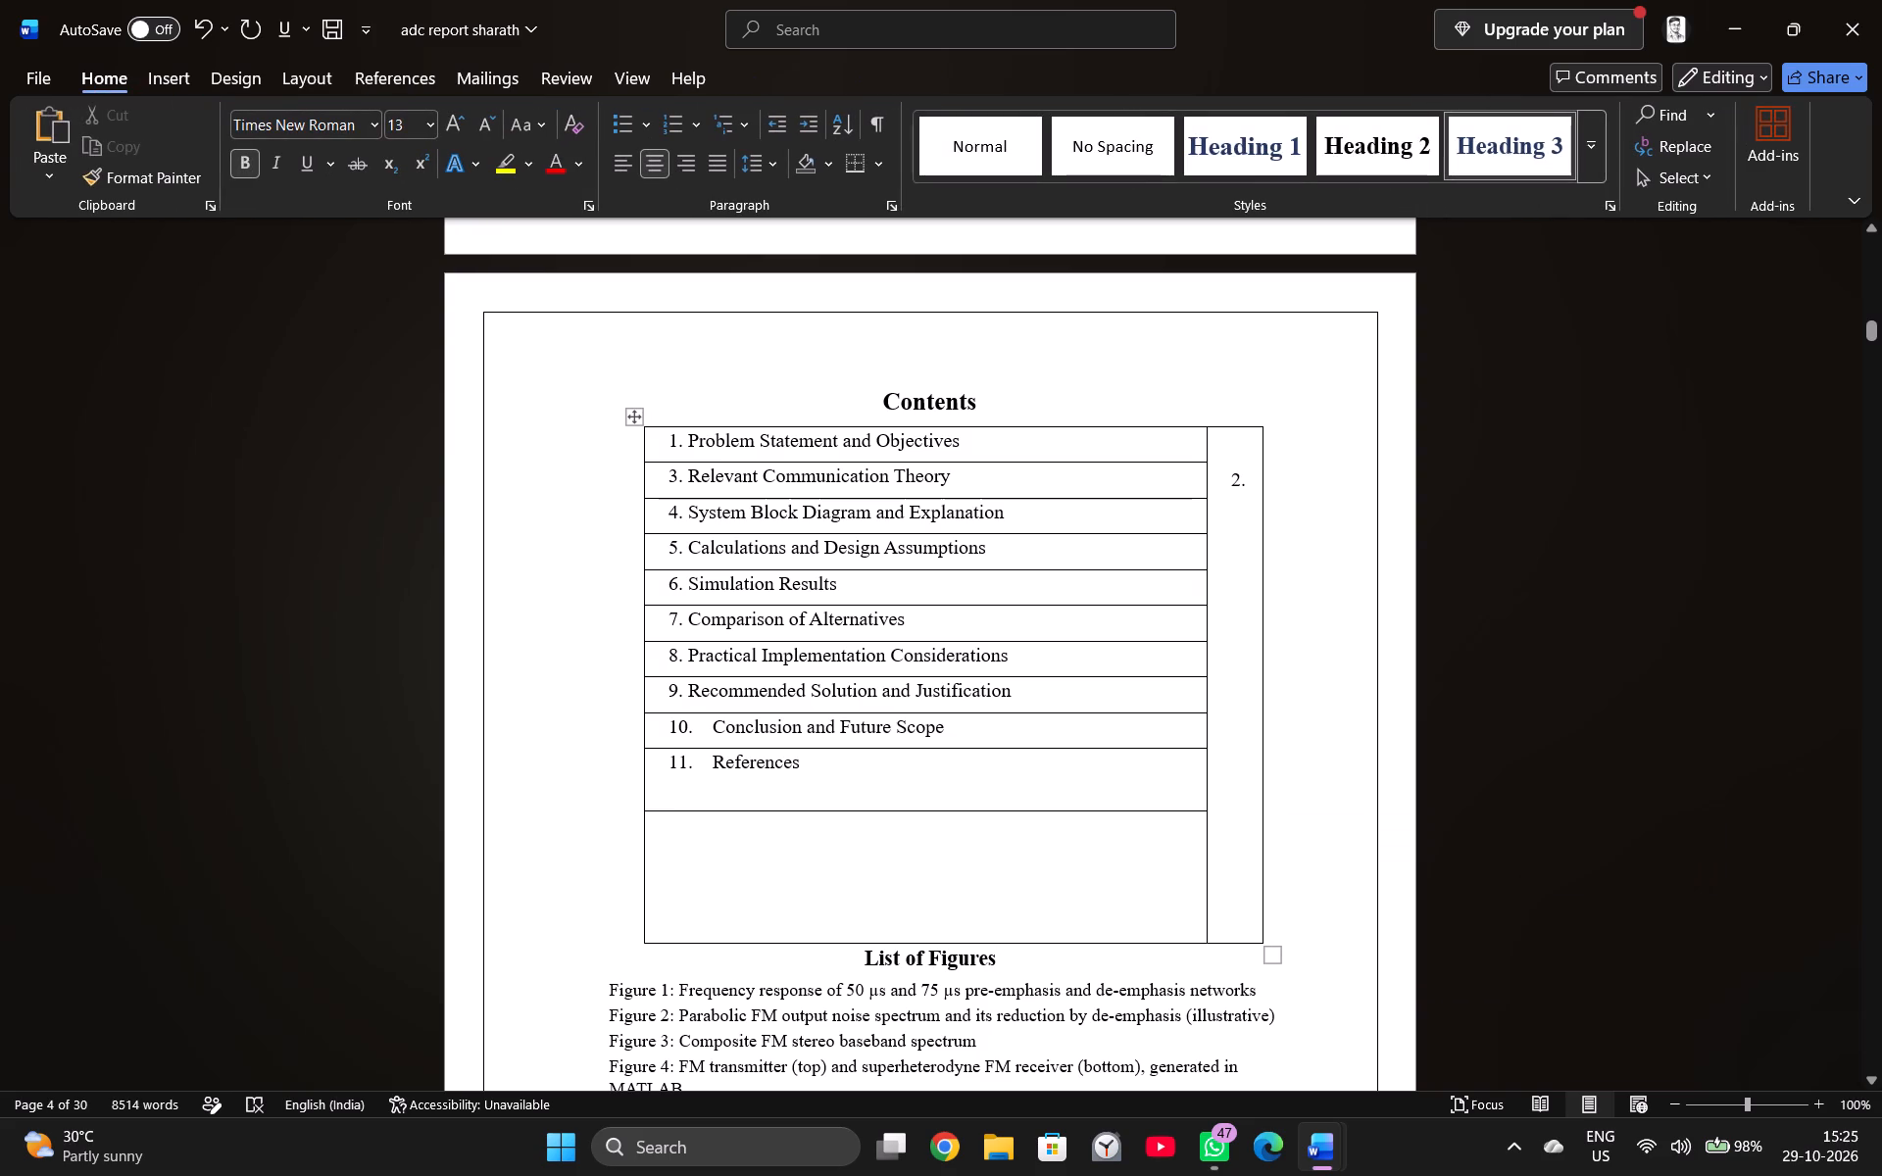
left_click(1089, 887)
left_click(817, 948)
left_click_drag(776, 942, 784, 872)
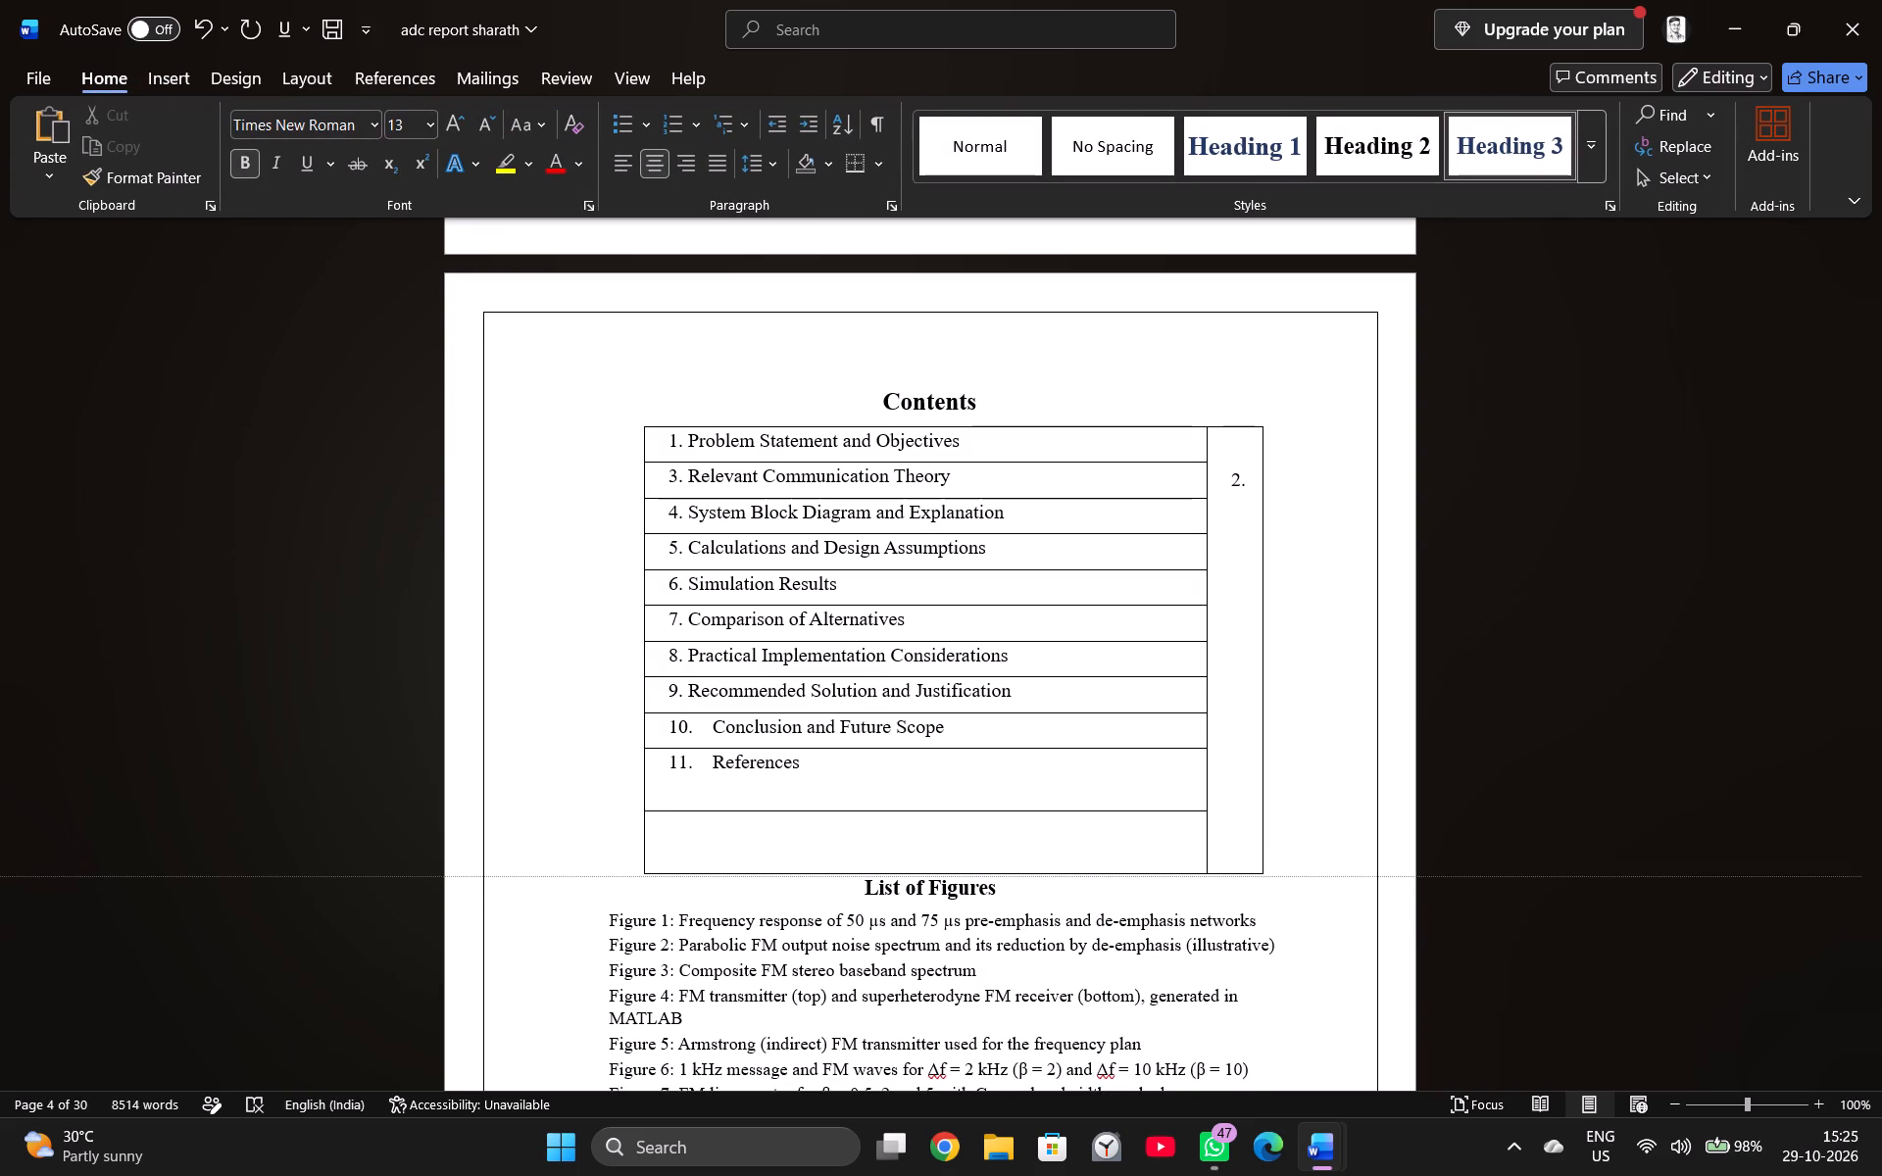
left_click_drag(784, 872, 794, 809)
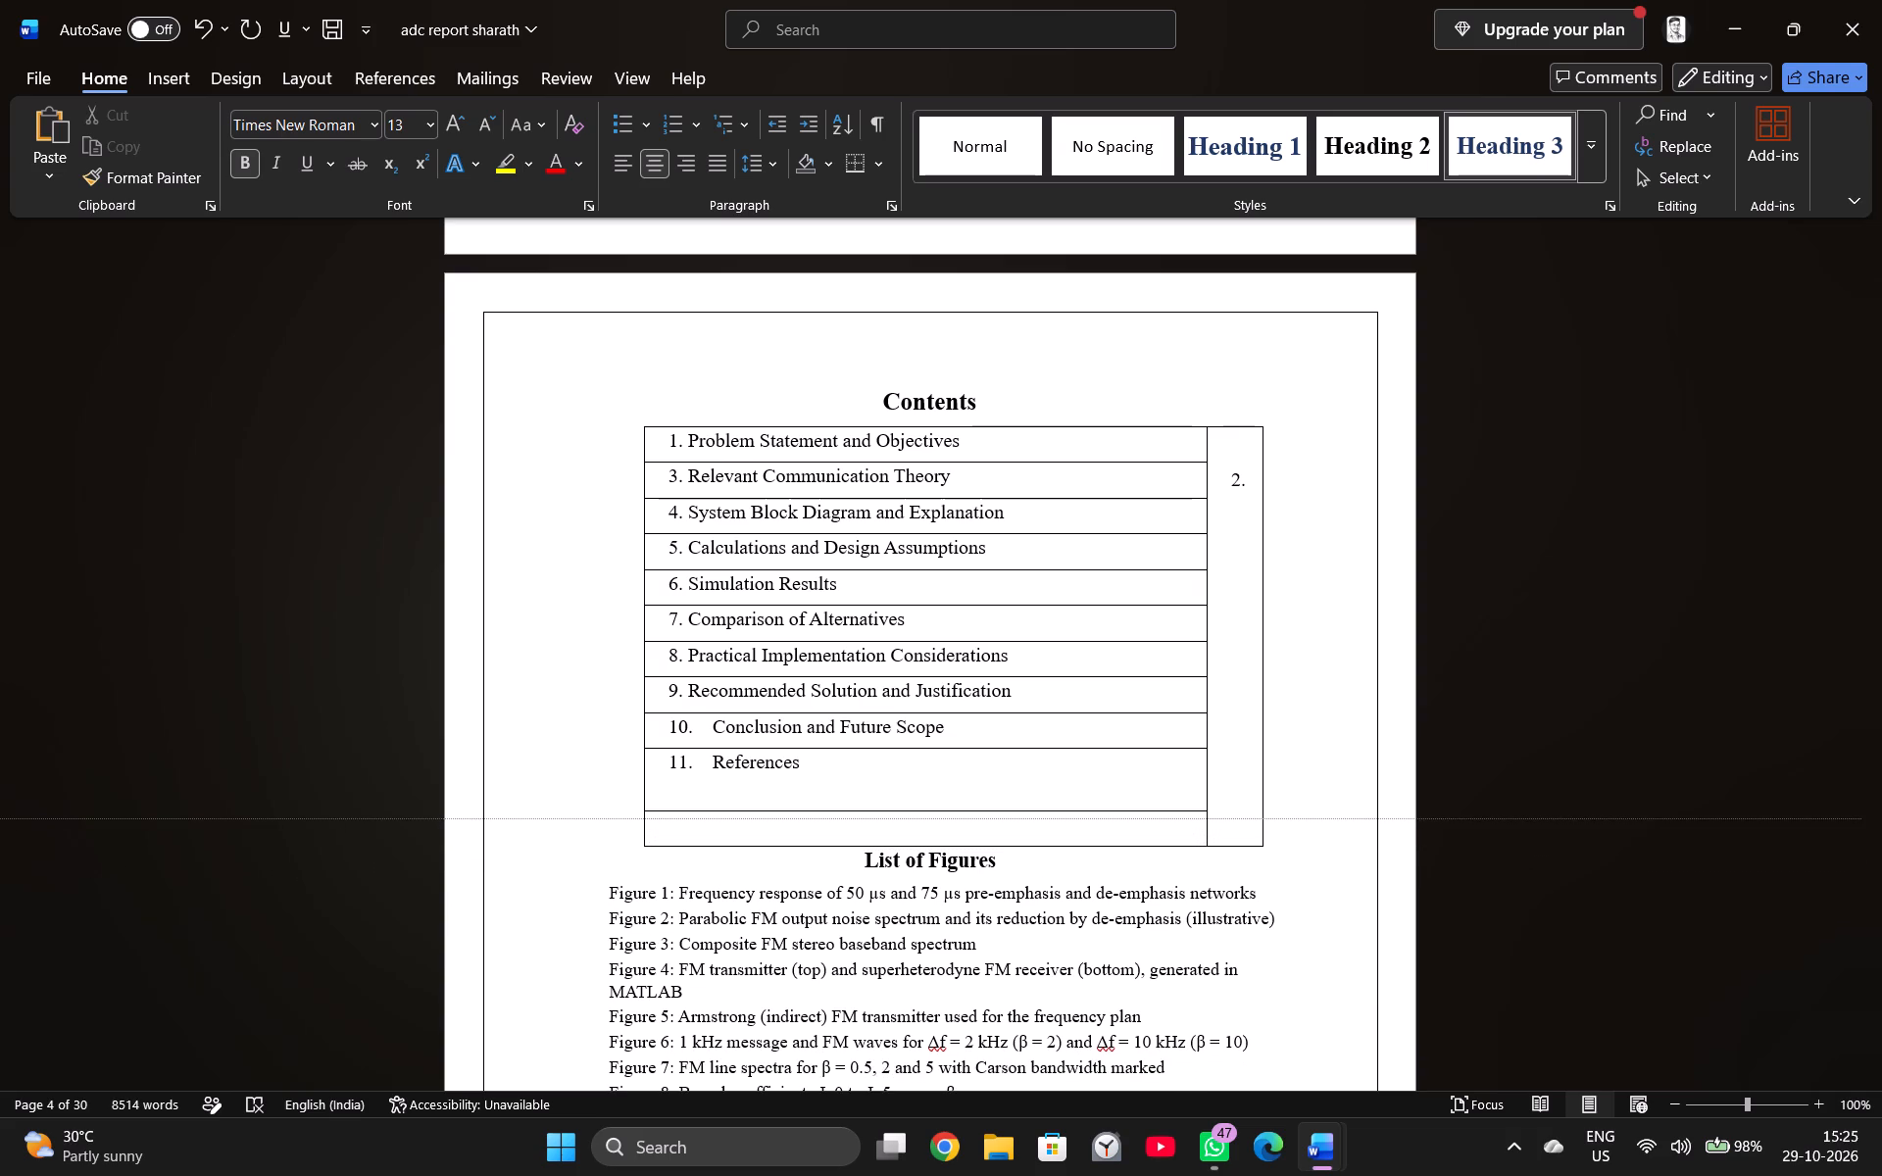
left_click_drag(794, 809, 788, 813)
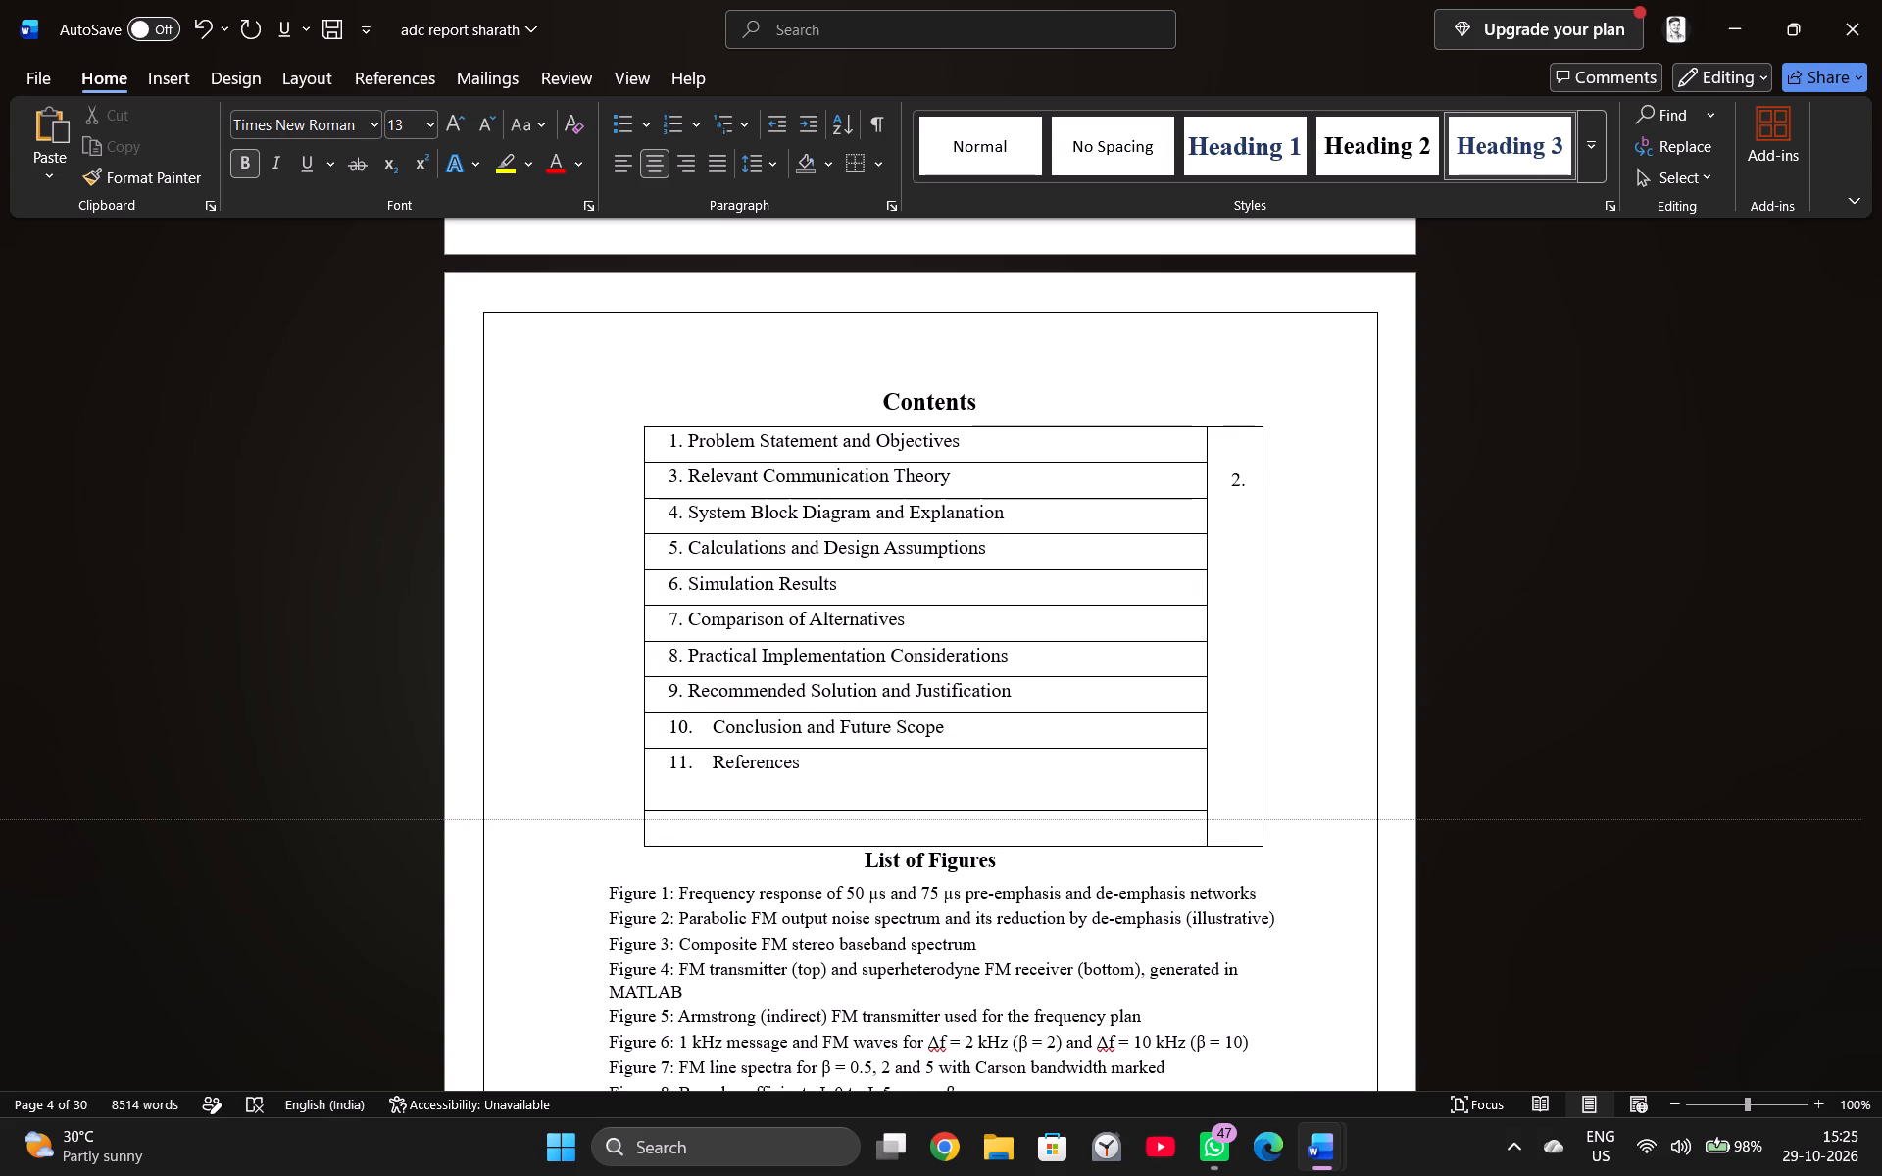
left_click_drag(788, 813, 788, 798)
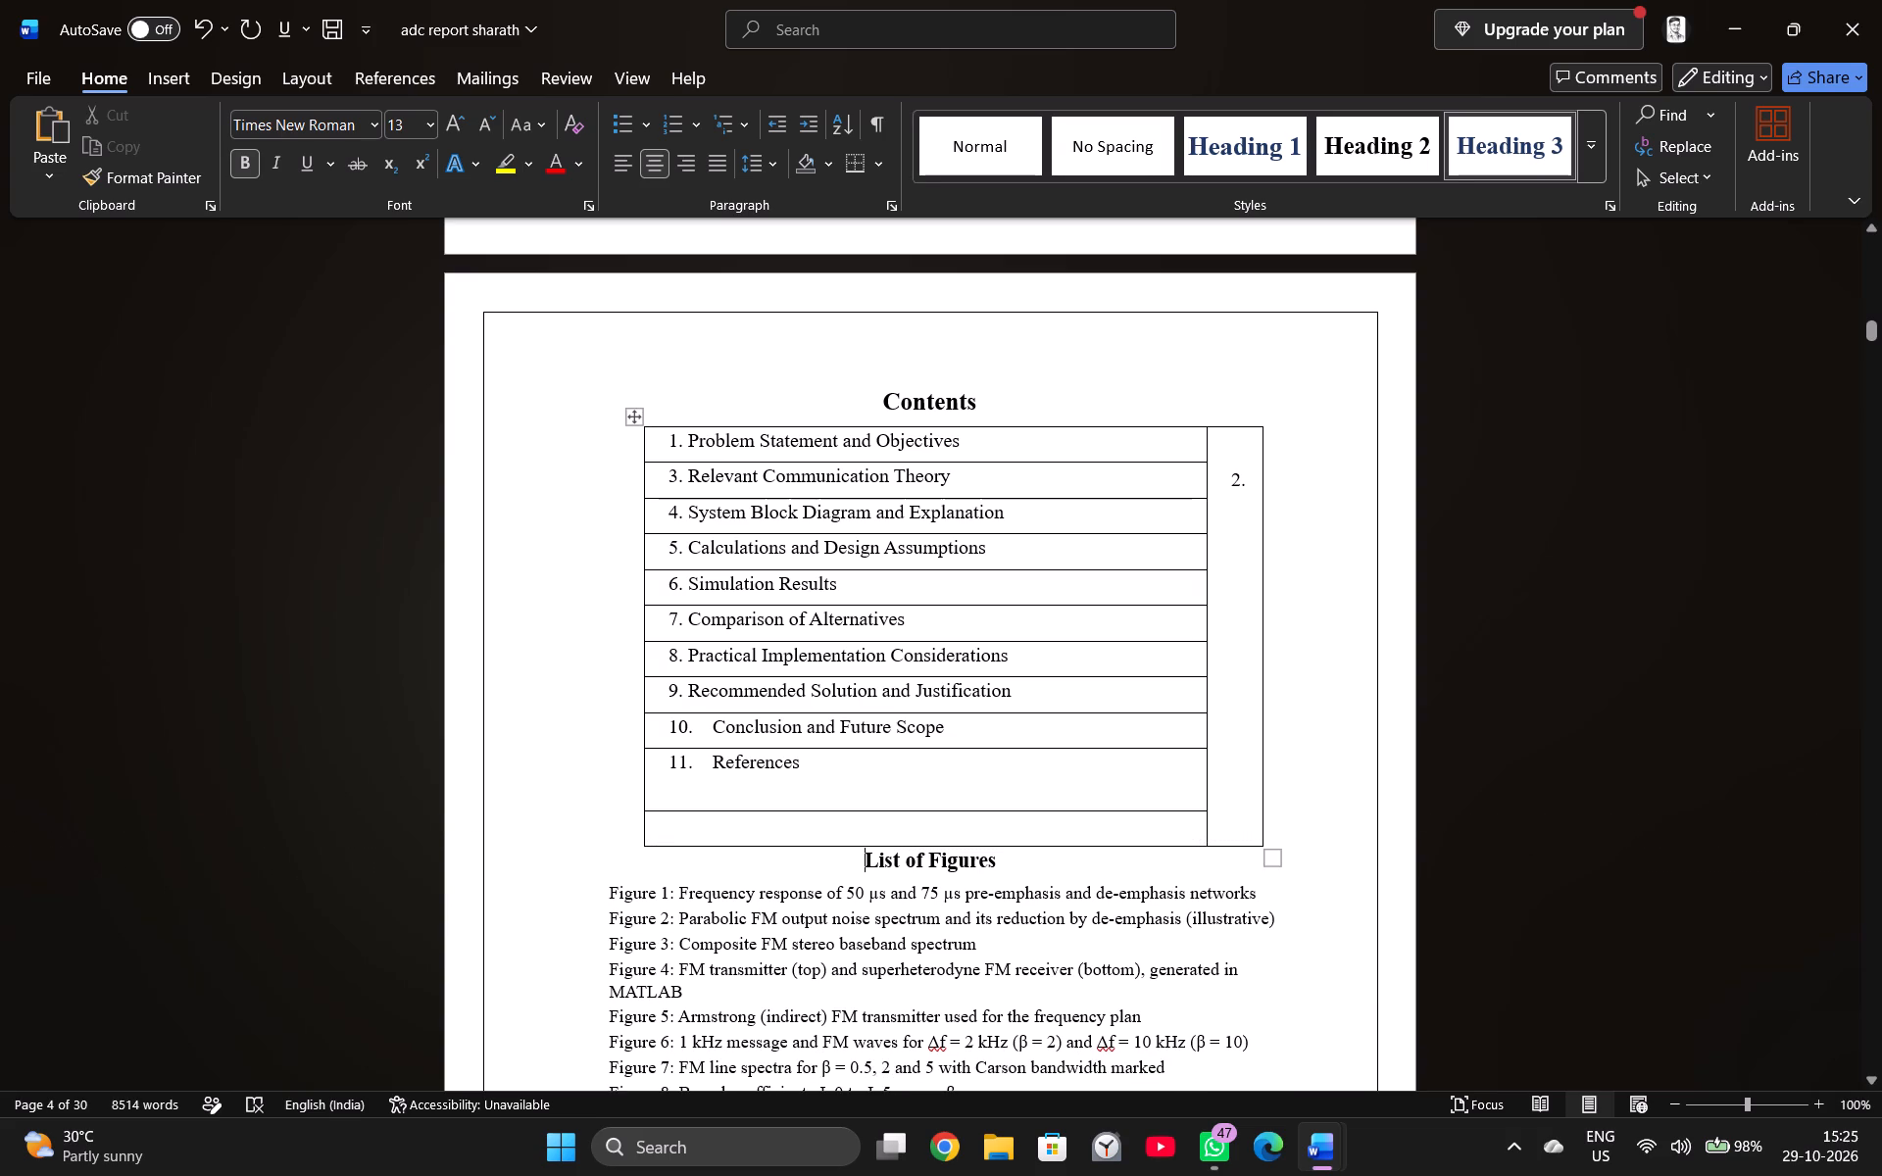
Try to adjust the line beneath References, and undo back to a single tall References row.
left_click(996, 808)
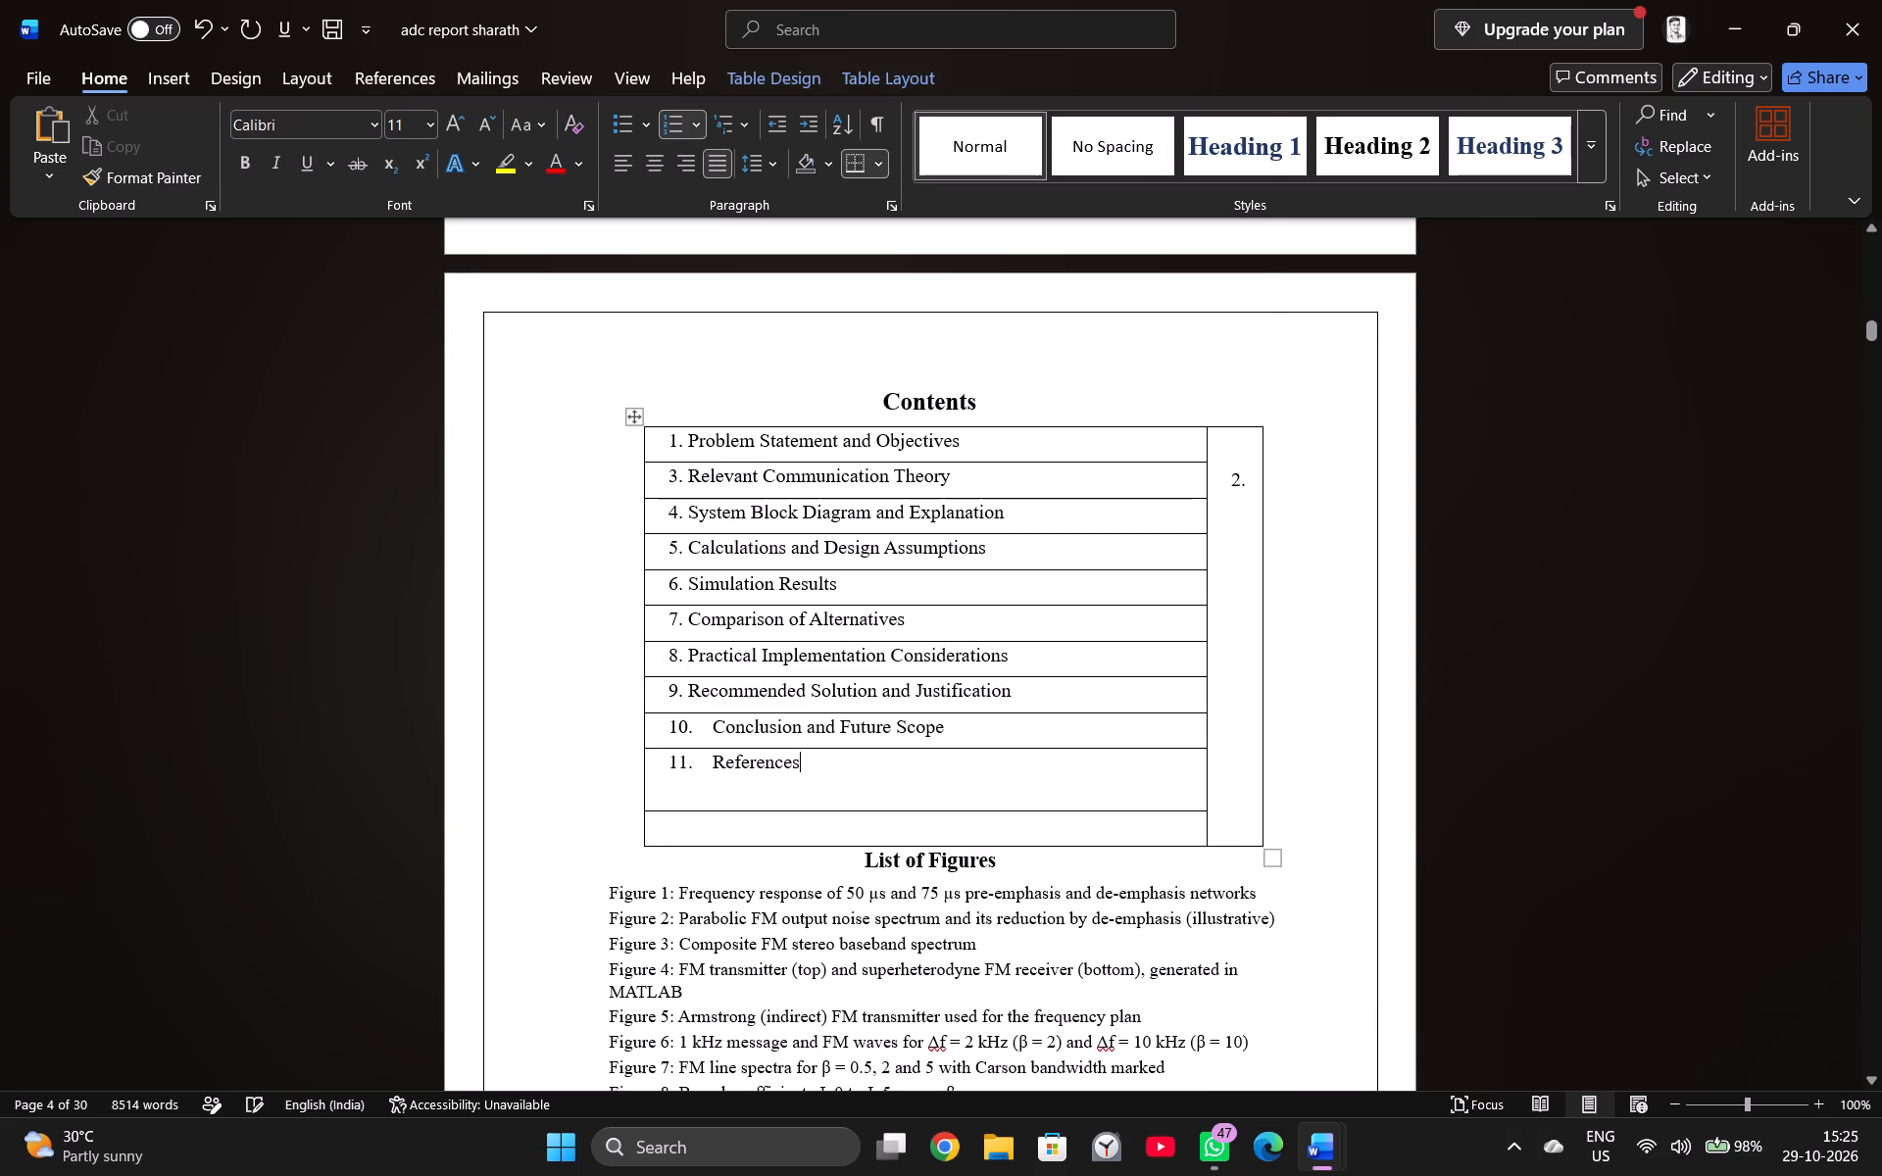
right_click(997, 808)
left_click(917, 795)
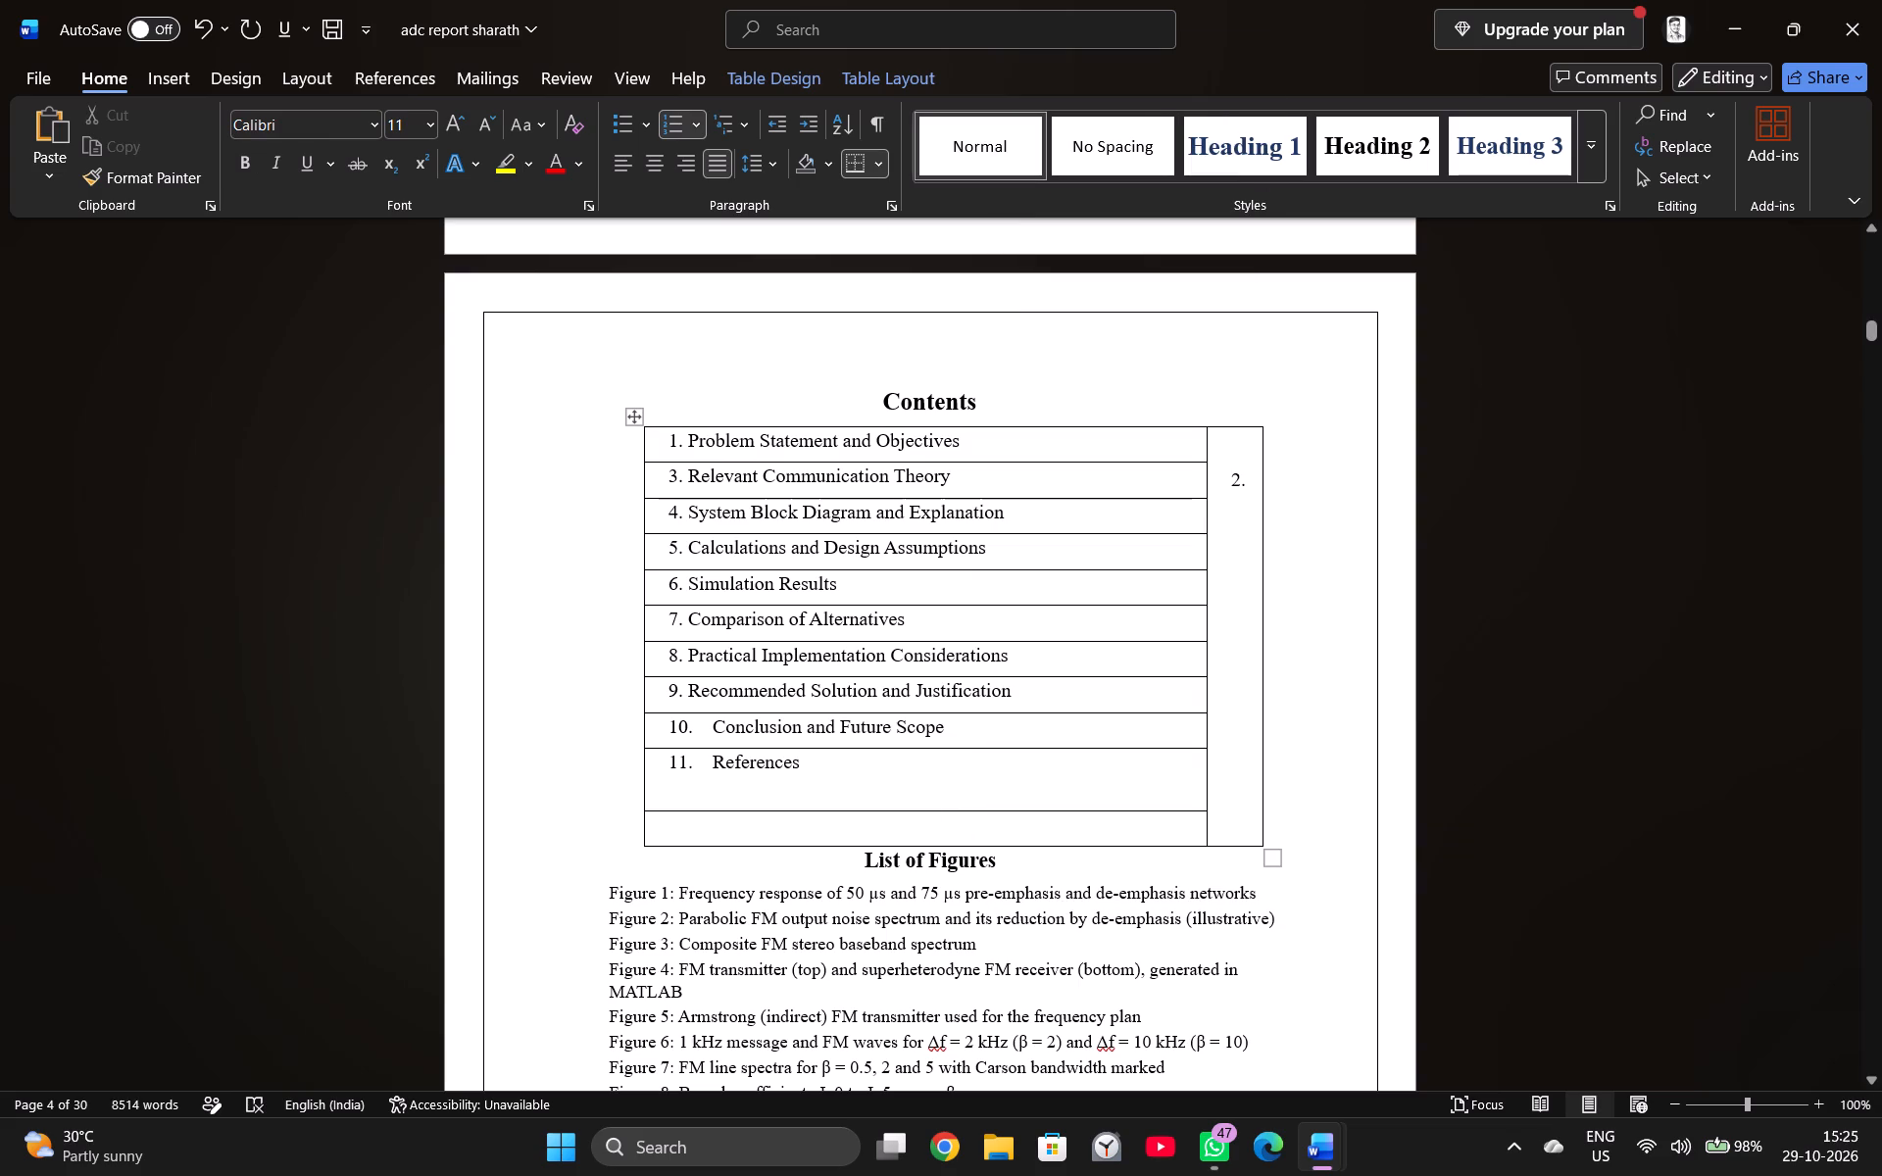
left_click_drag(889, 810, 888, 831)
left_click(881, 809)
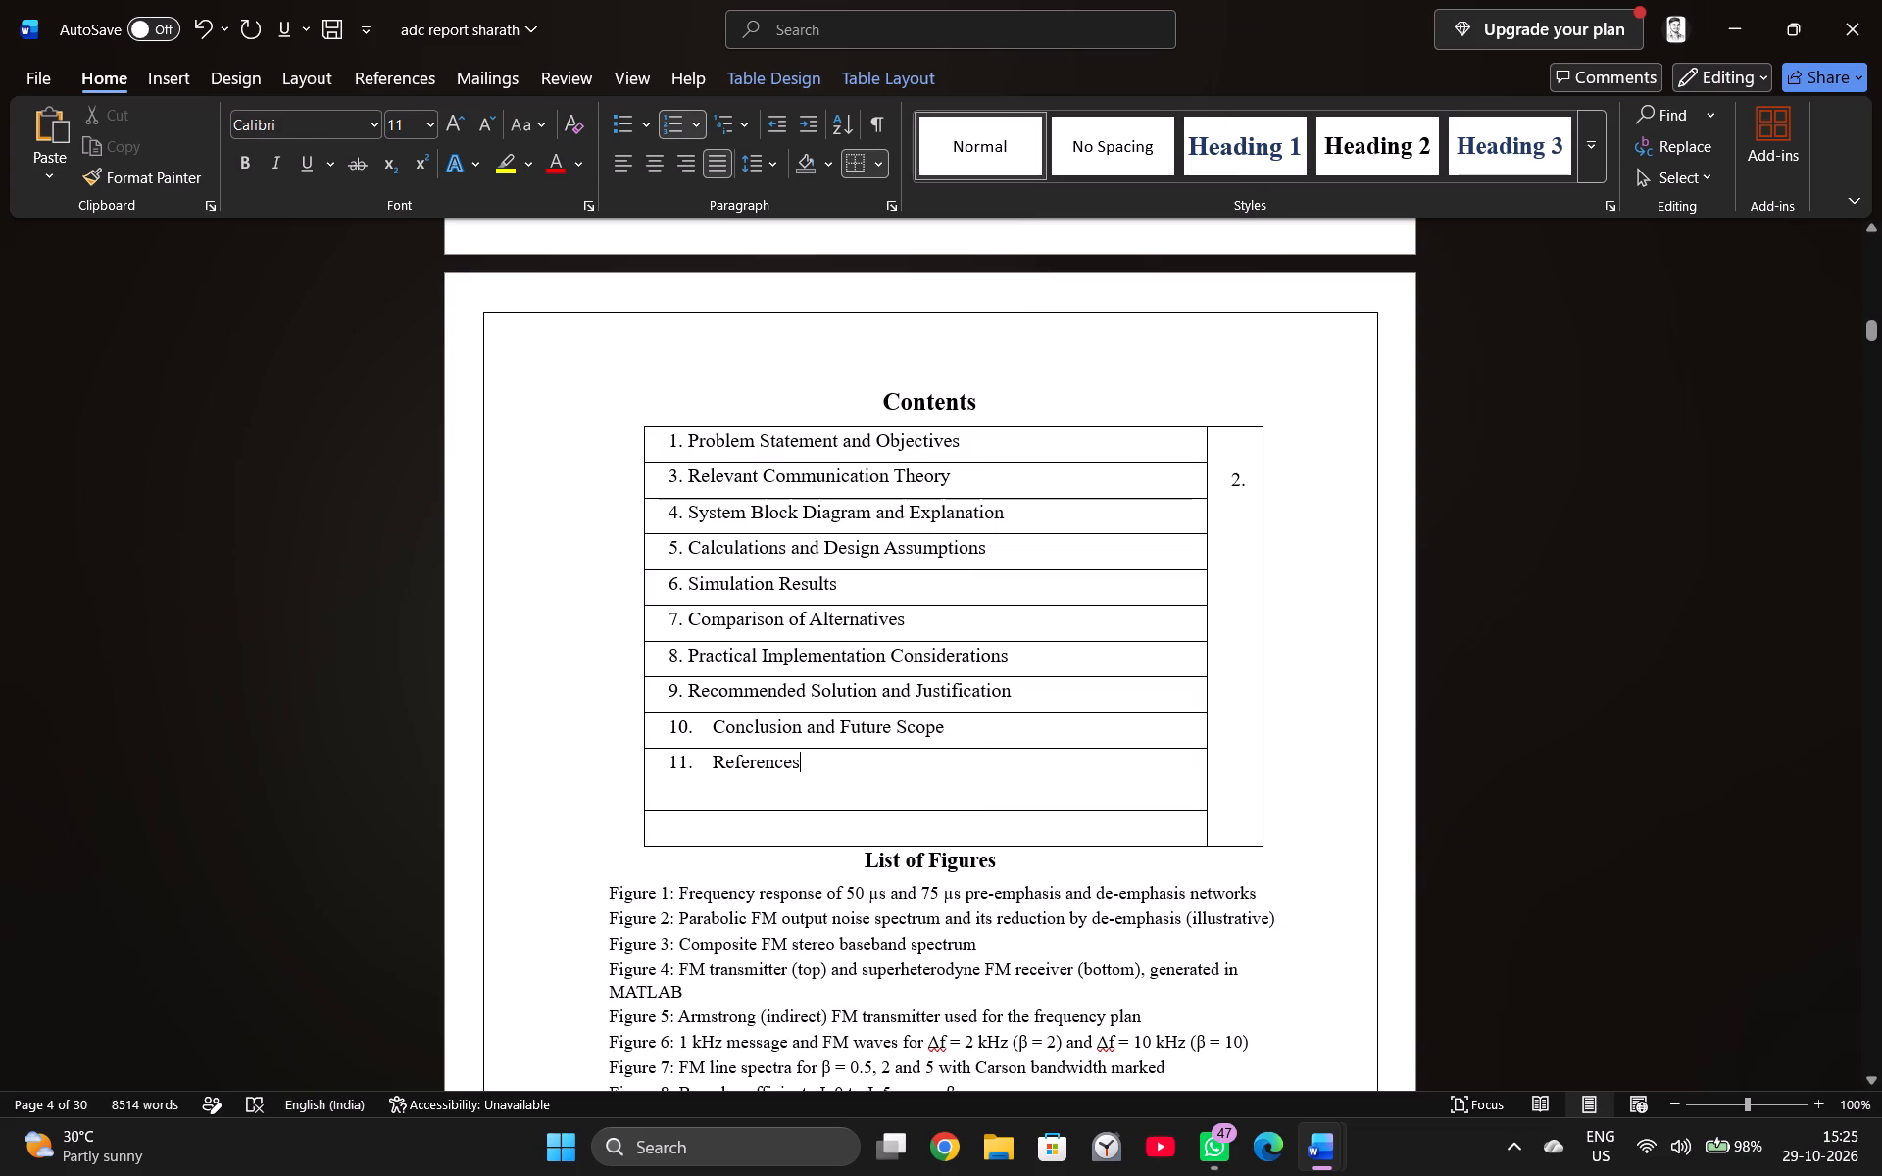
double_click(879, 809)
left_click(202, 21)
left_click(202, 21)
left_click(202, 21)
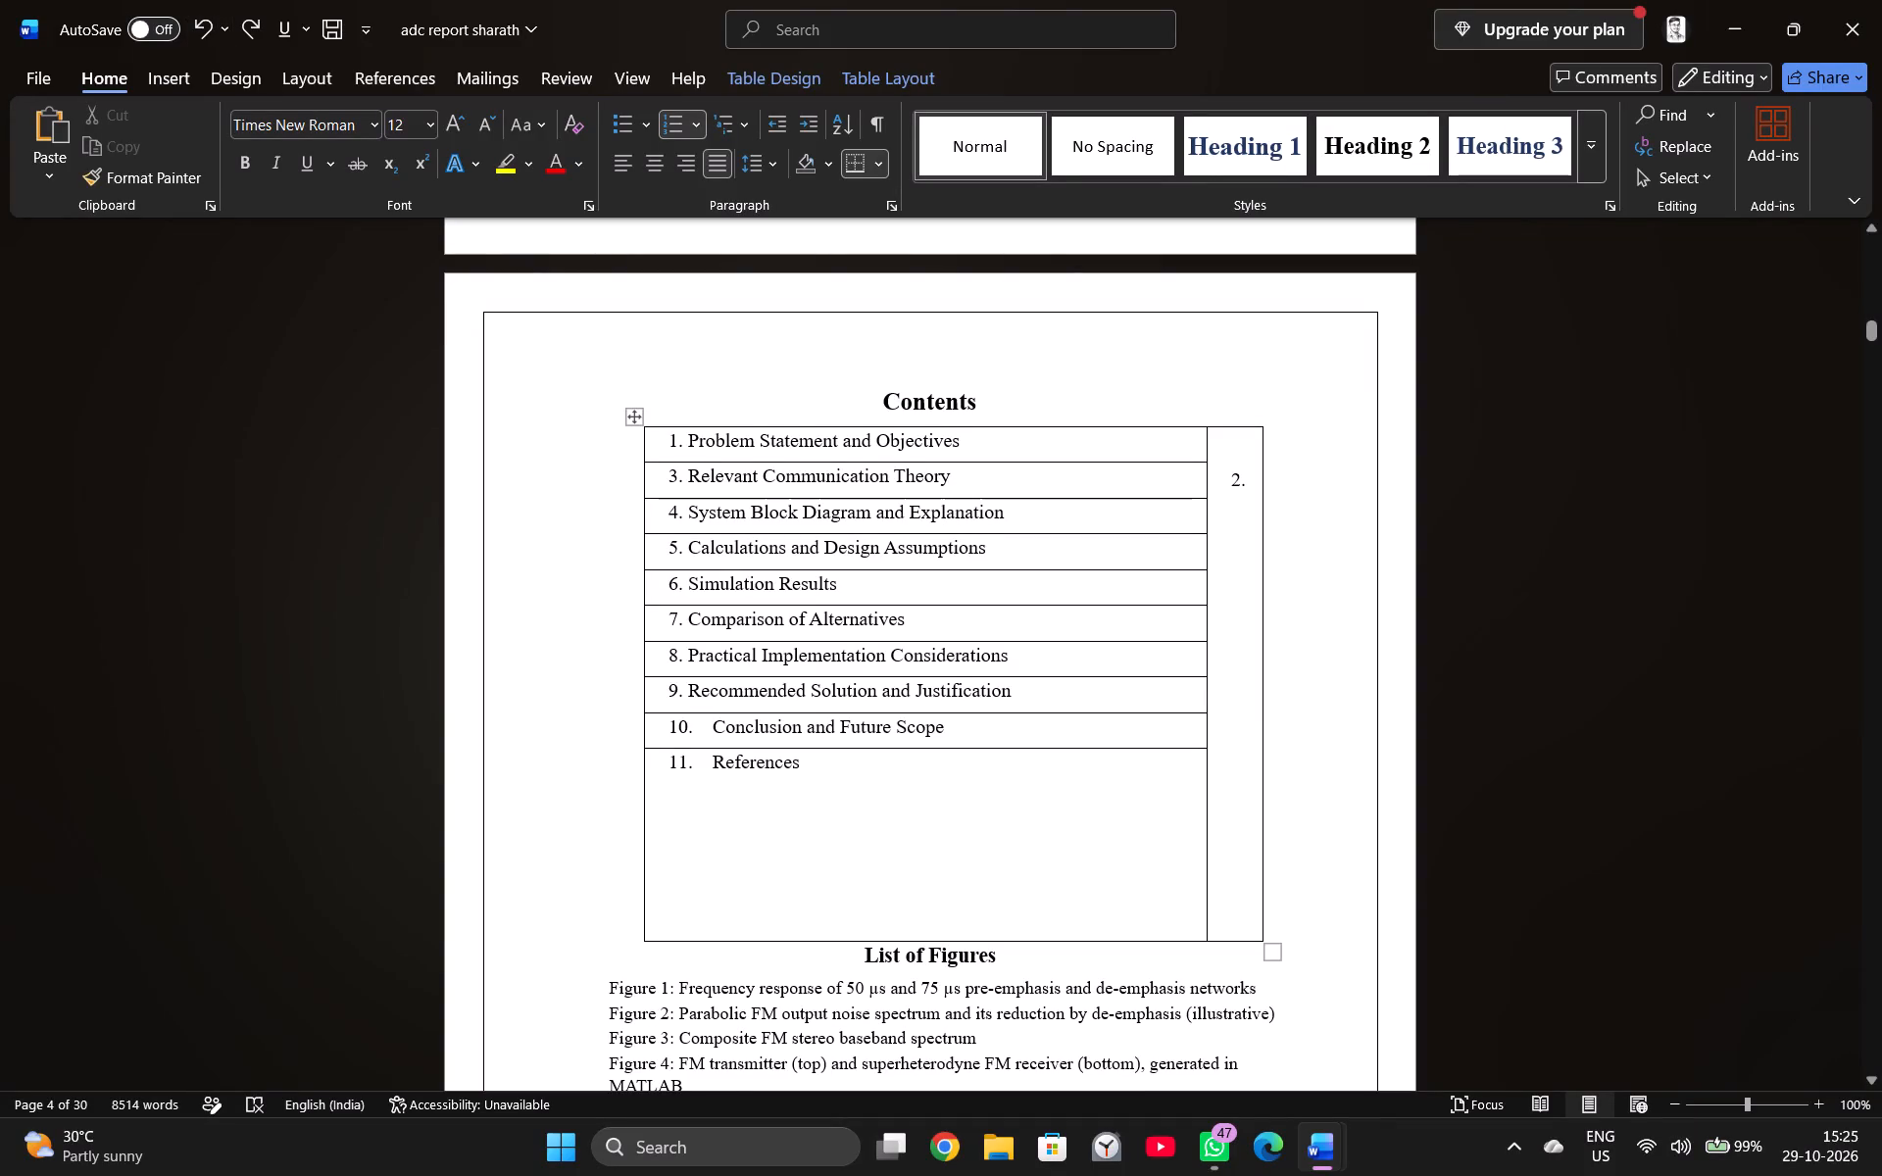
Raise the Contents table's bottom border to just beneath the References entry.
left_click_drag(769, 941, 769, 886)
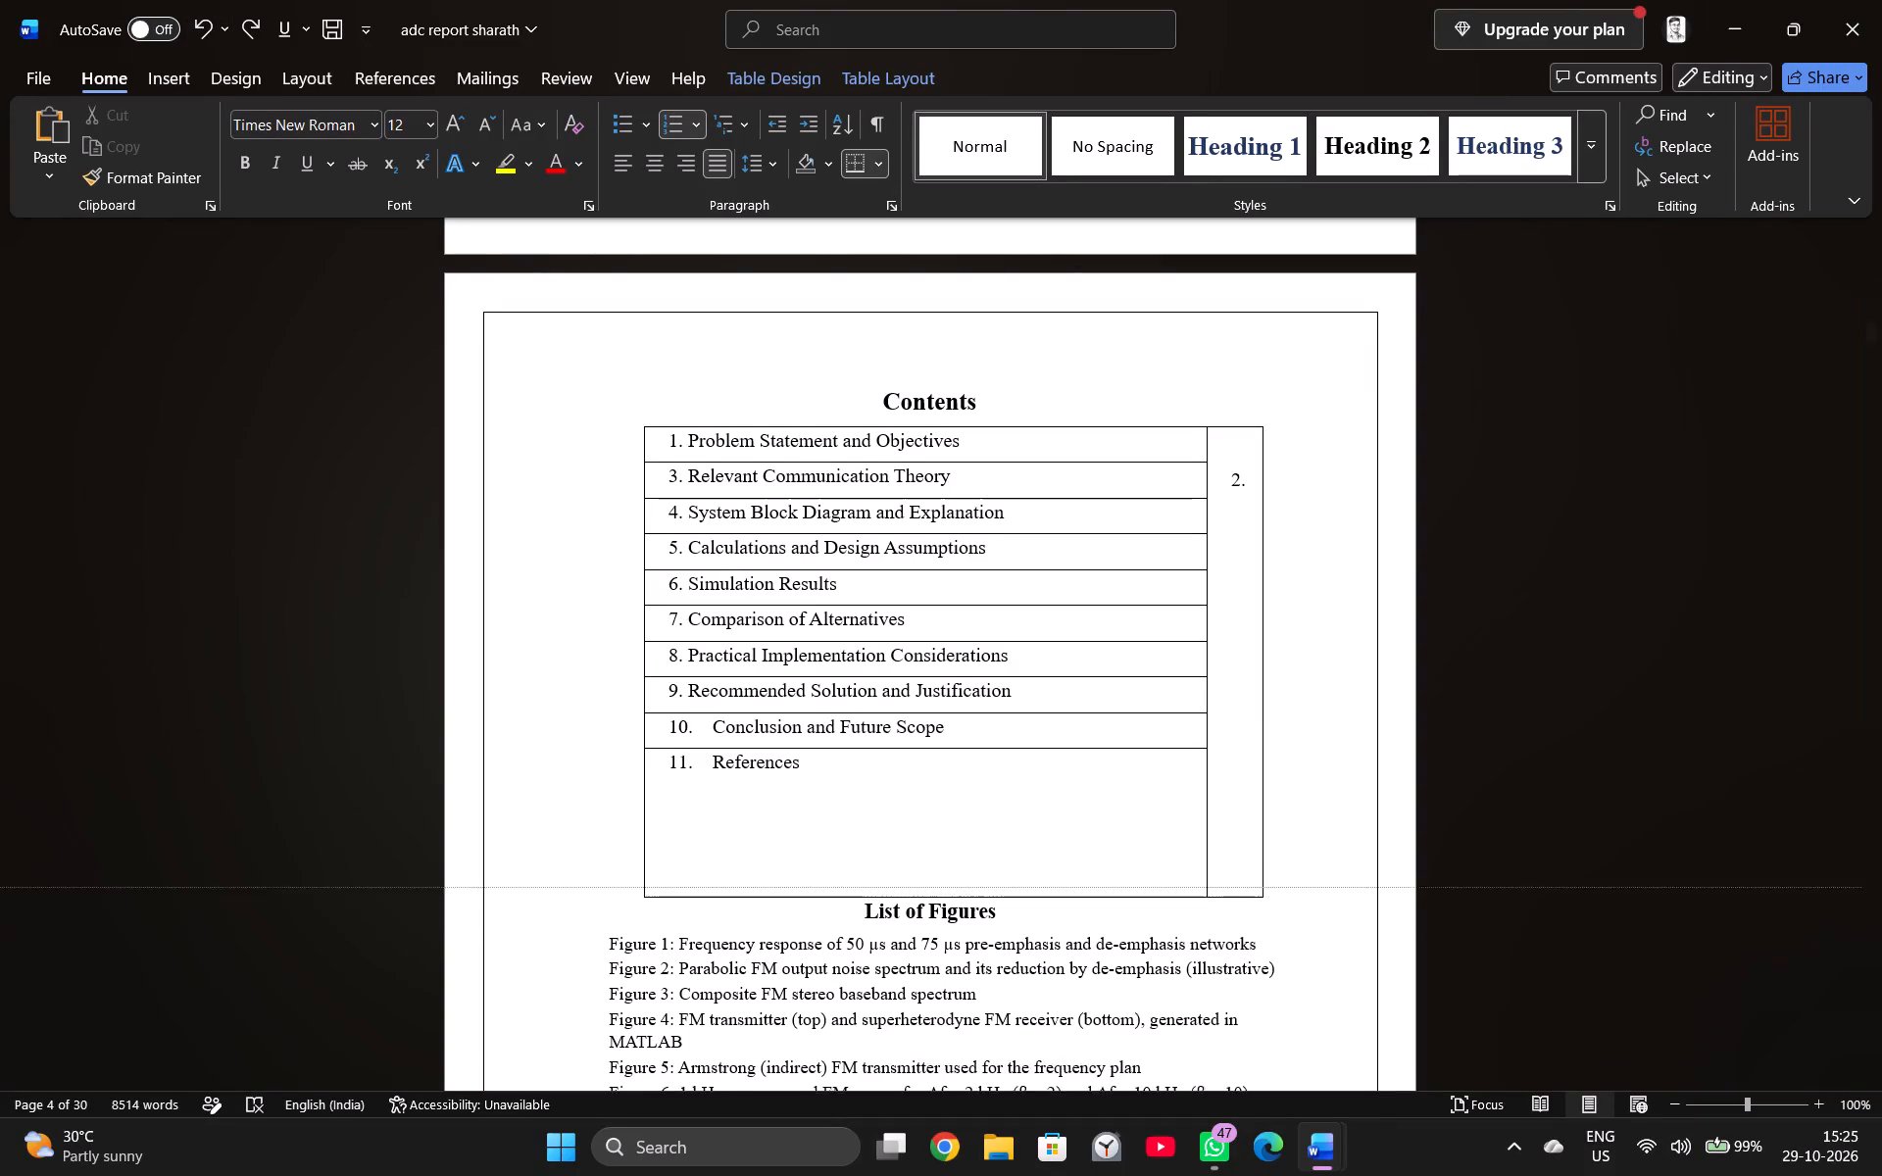
left_click_drag(769, 886, 769, 791)
Delete the stray list number 2 from the narrow column of the Contents table.
left_click(1338, 568)
left_click(1244, 476)
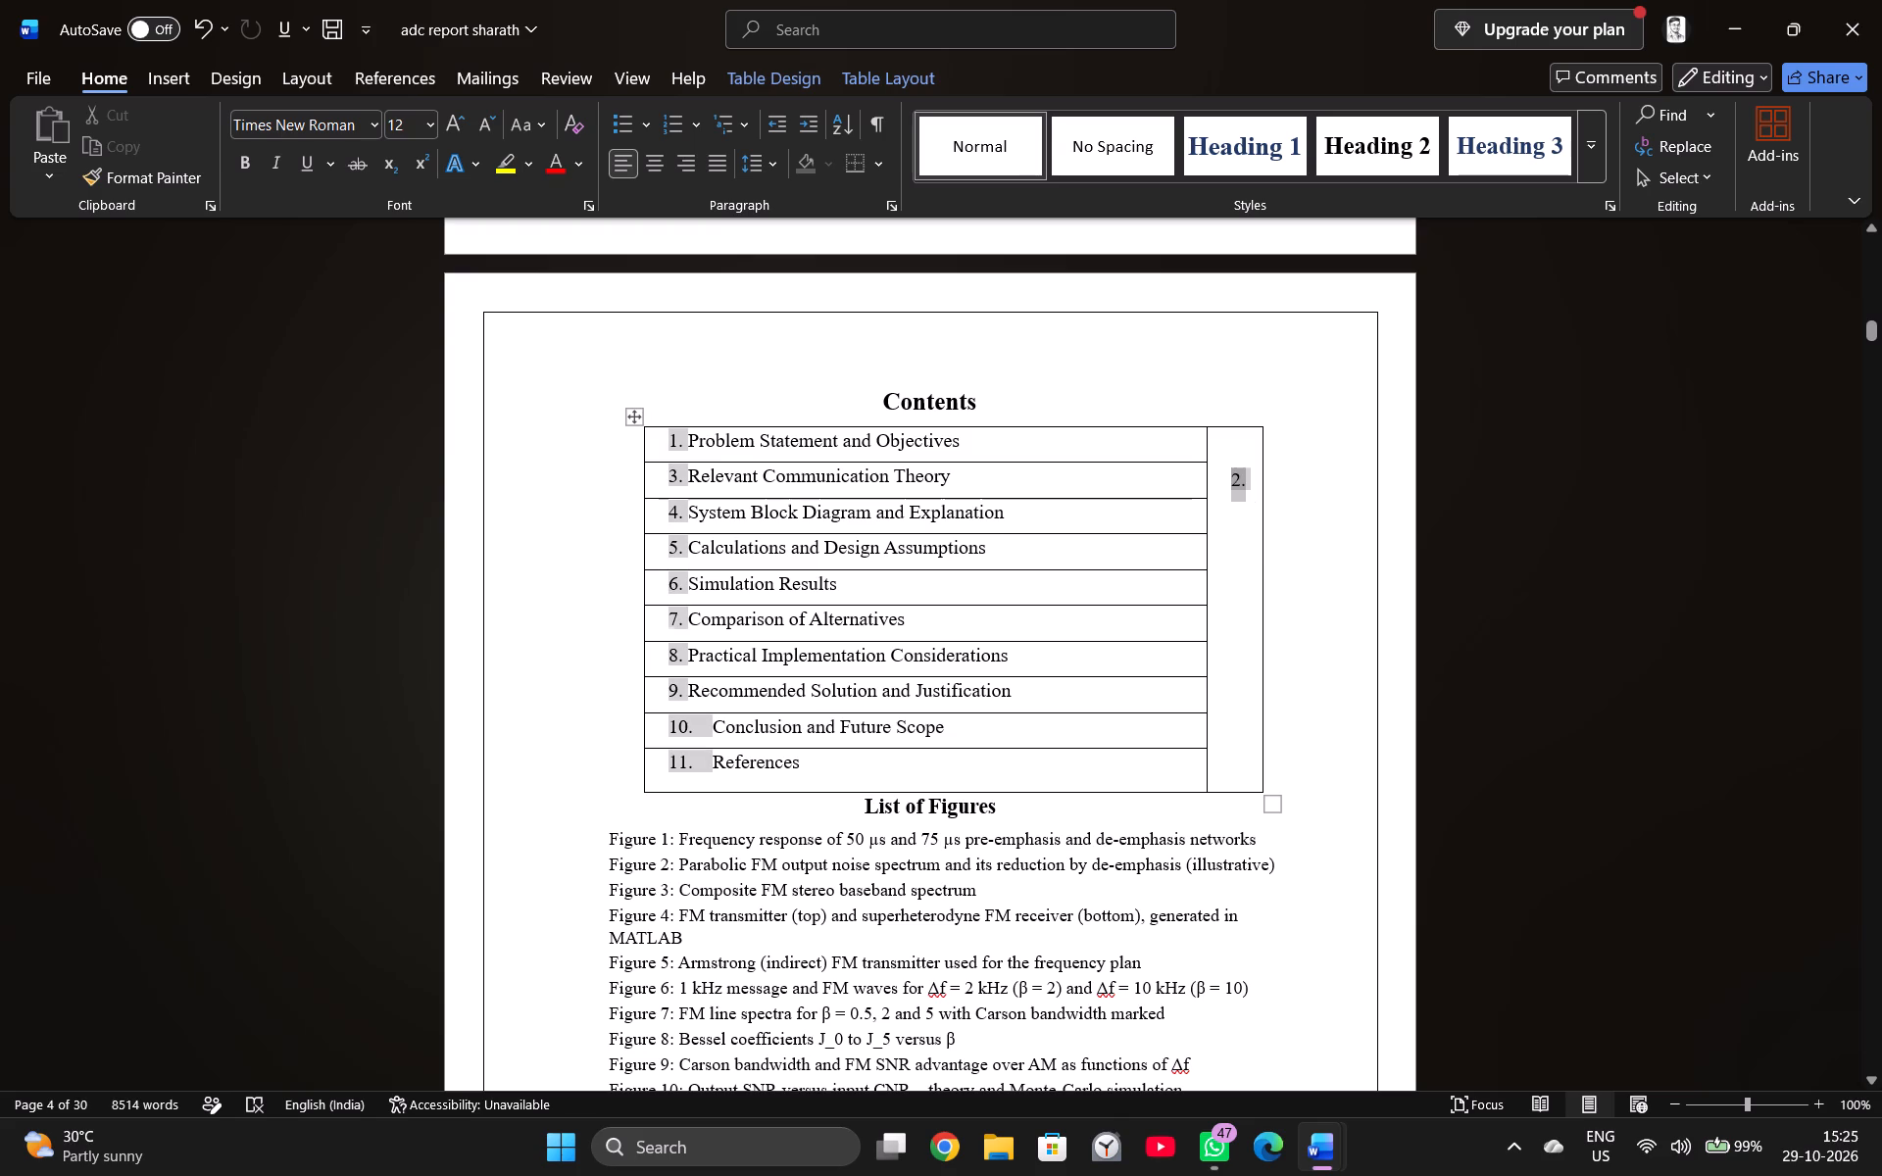
left_click(1222, 564)
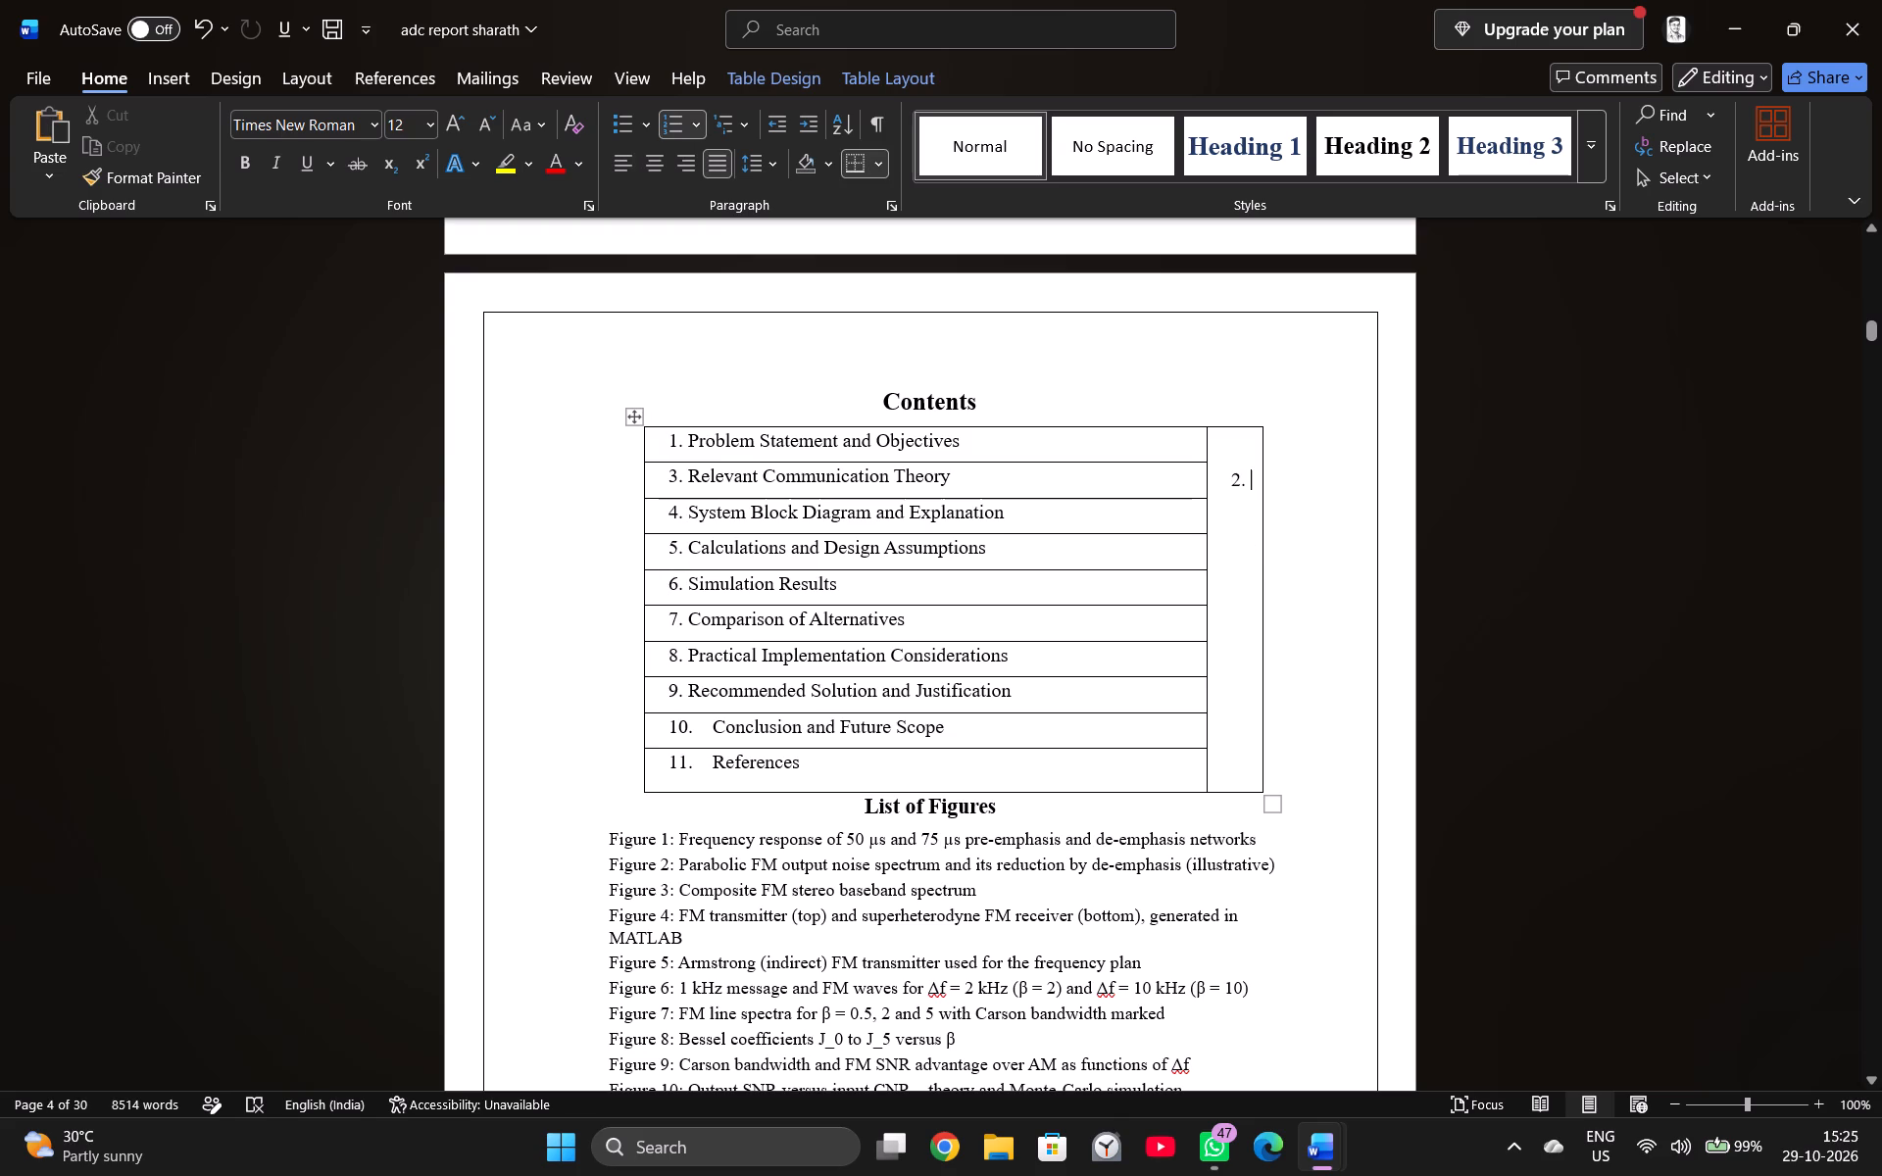
key("BackSpace")
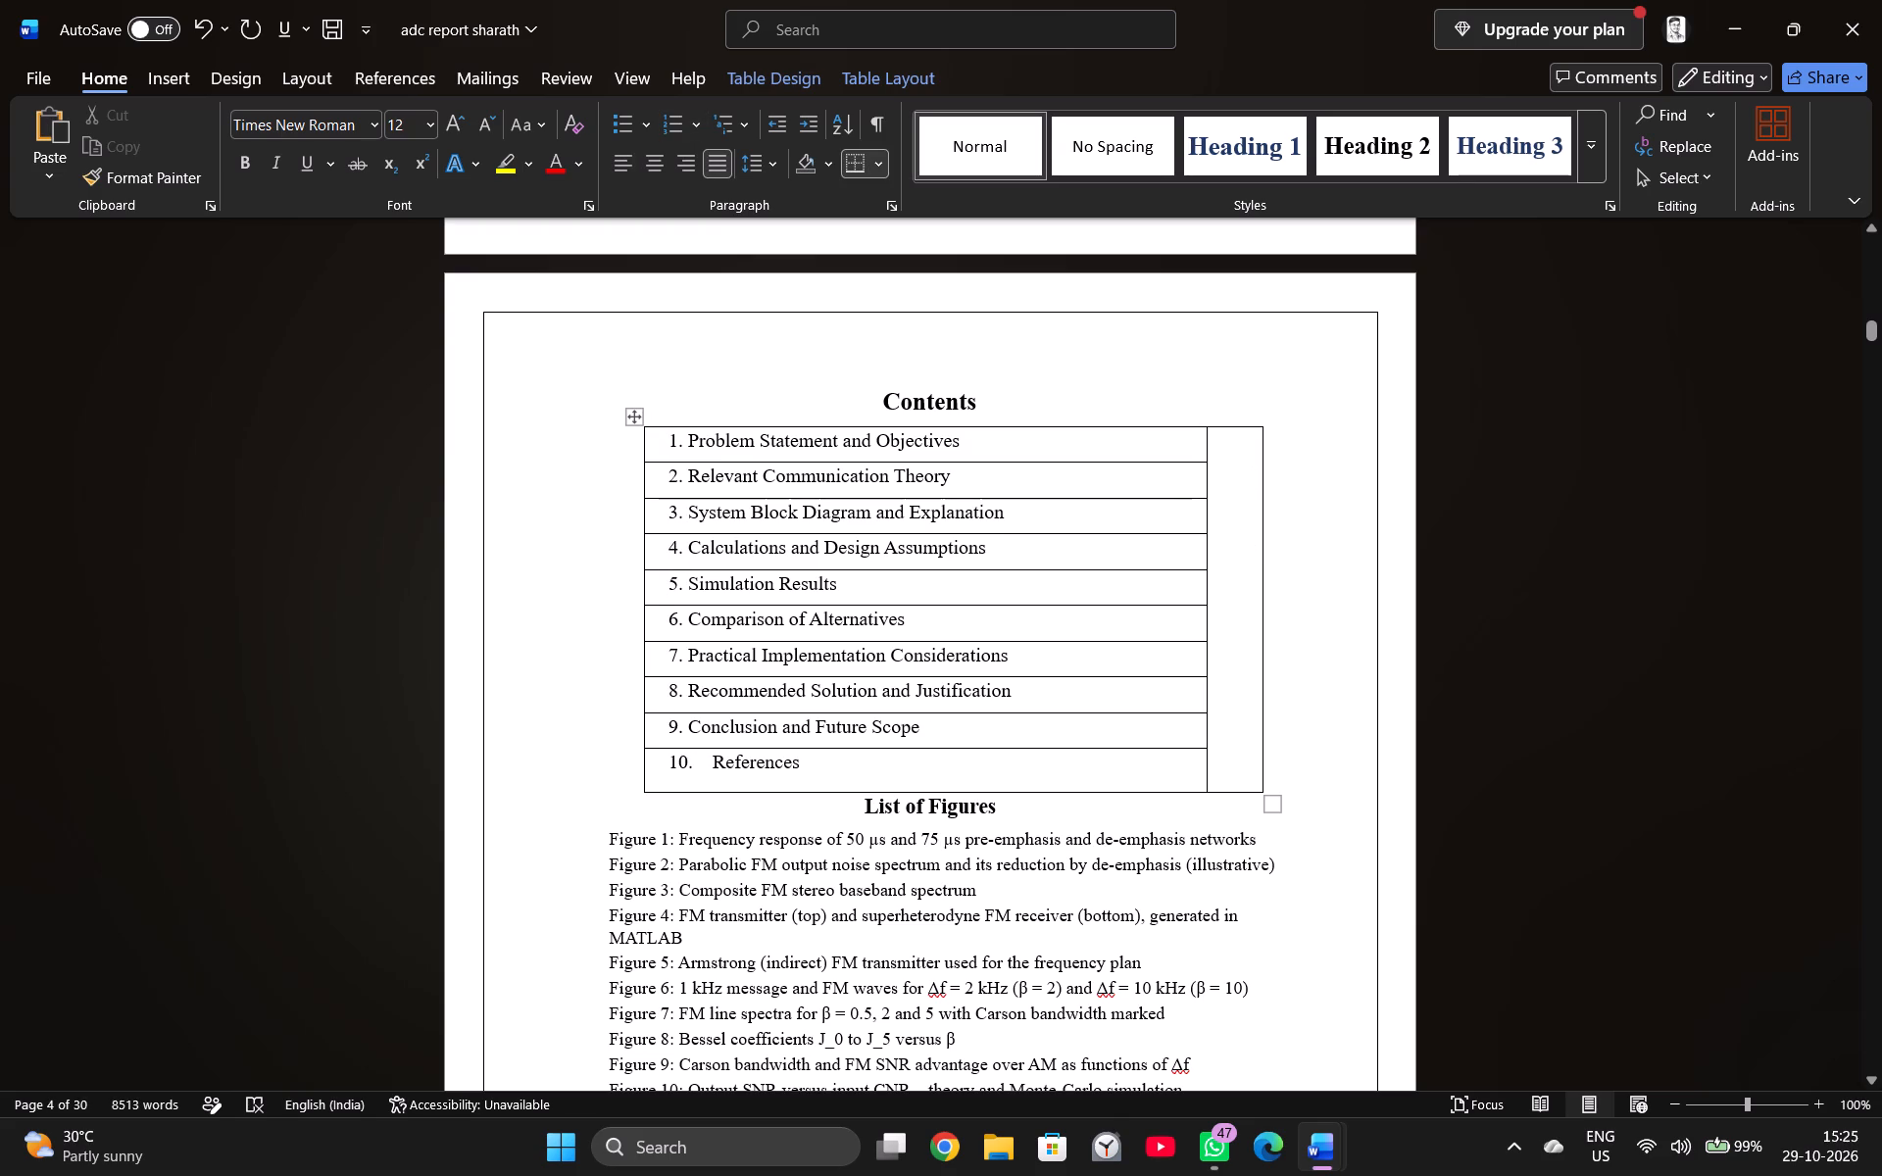
Draw a table line across the Contents table's narrow column, continuing the border beneath Problem Statement and Objectives.
left_click(170, 79)
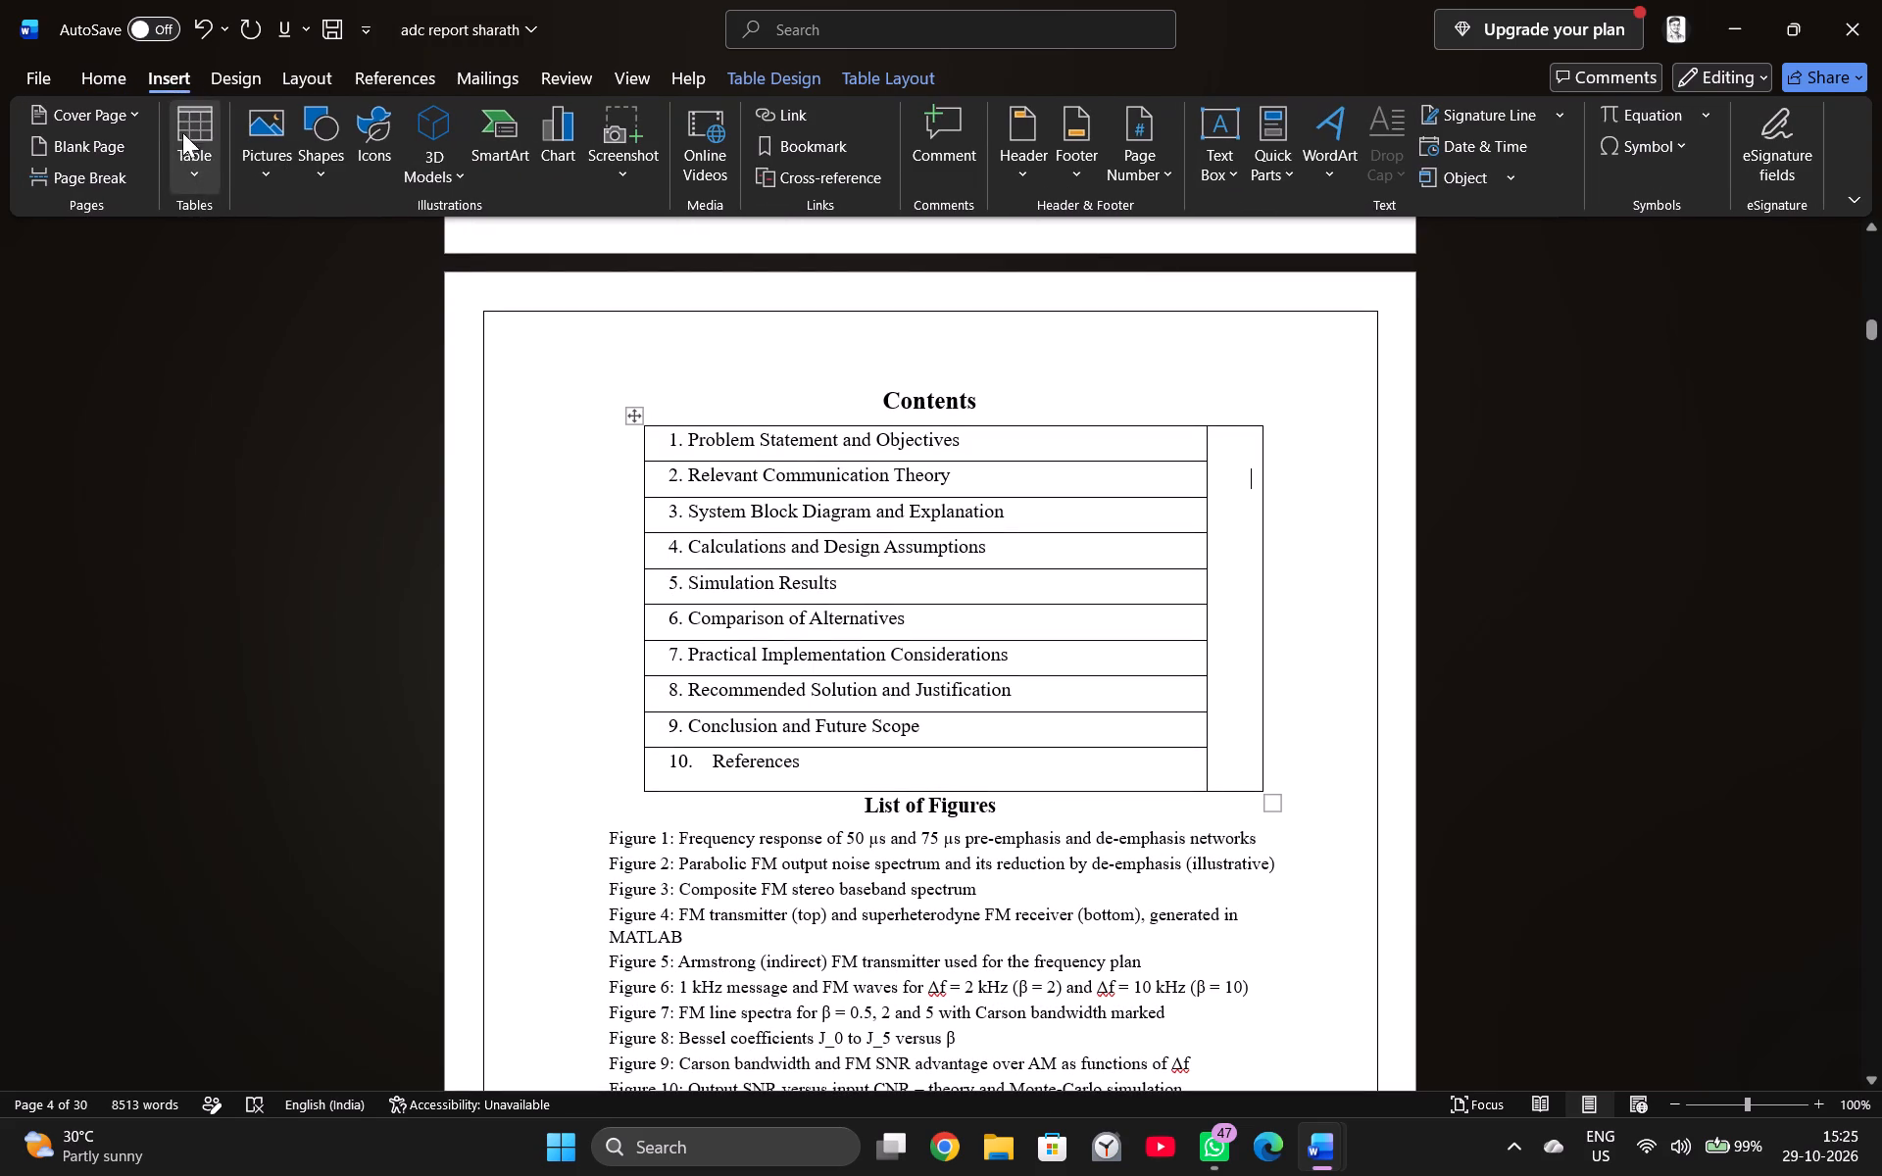
left_click(196, 174)
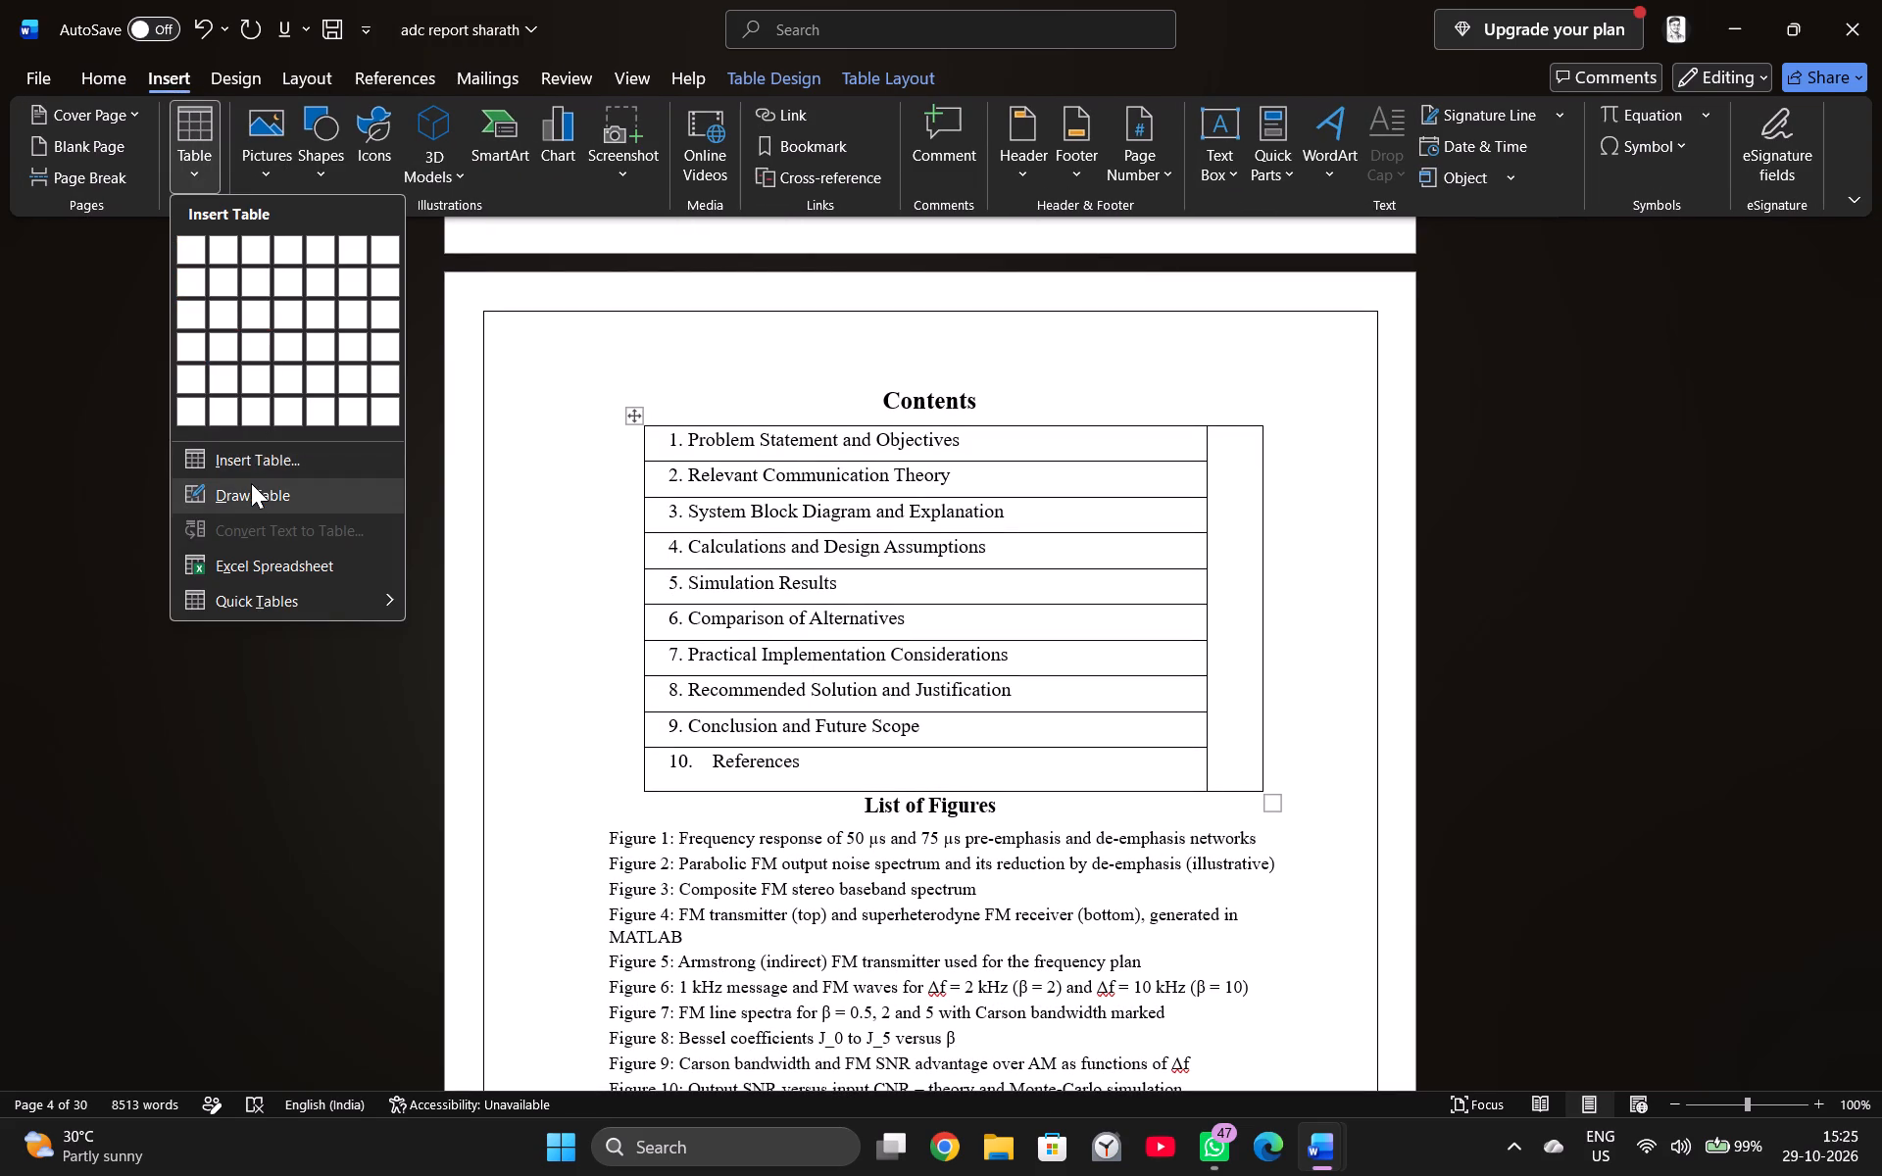
left_click_drag(251, 483, 267, 493)
left_click_drag(1204, 460, 1240, 463)
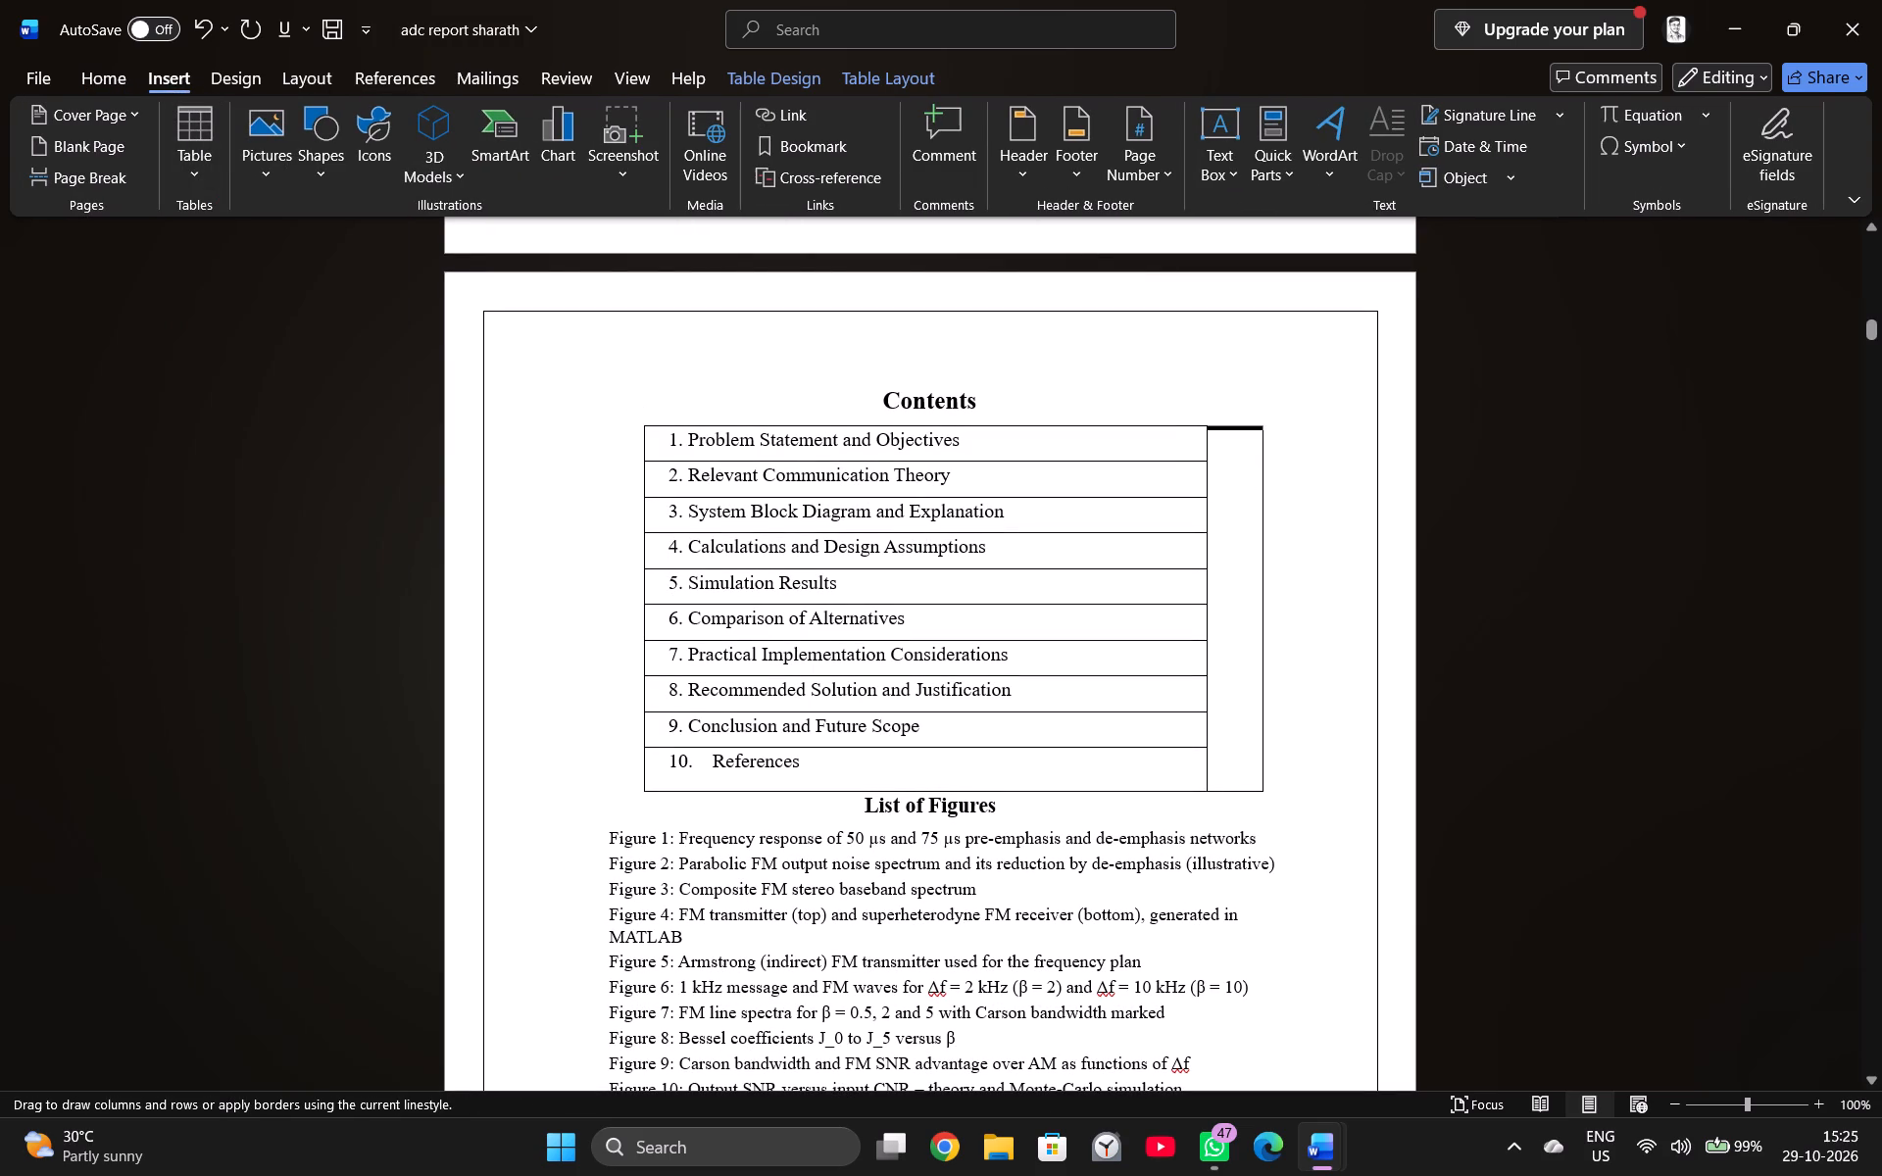
left_click_drag(1240, 463, 1267, 465)
left_click_drag(1267, 465, 1263, 465)
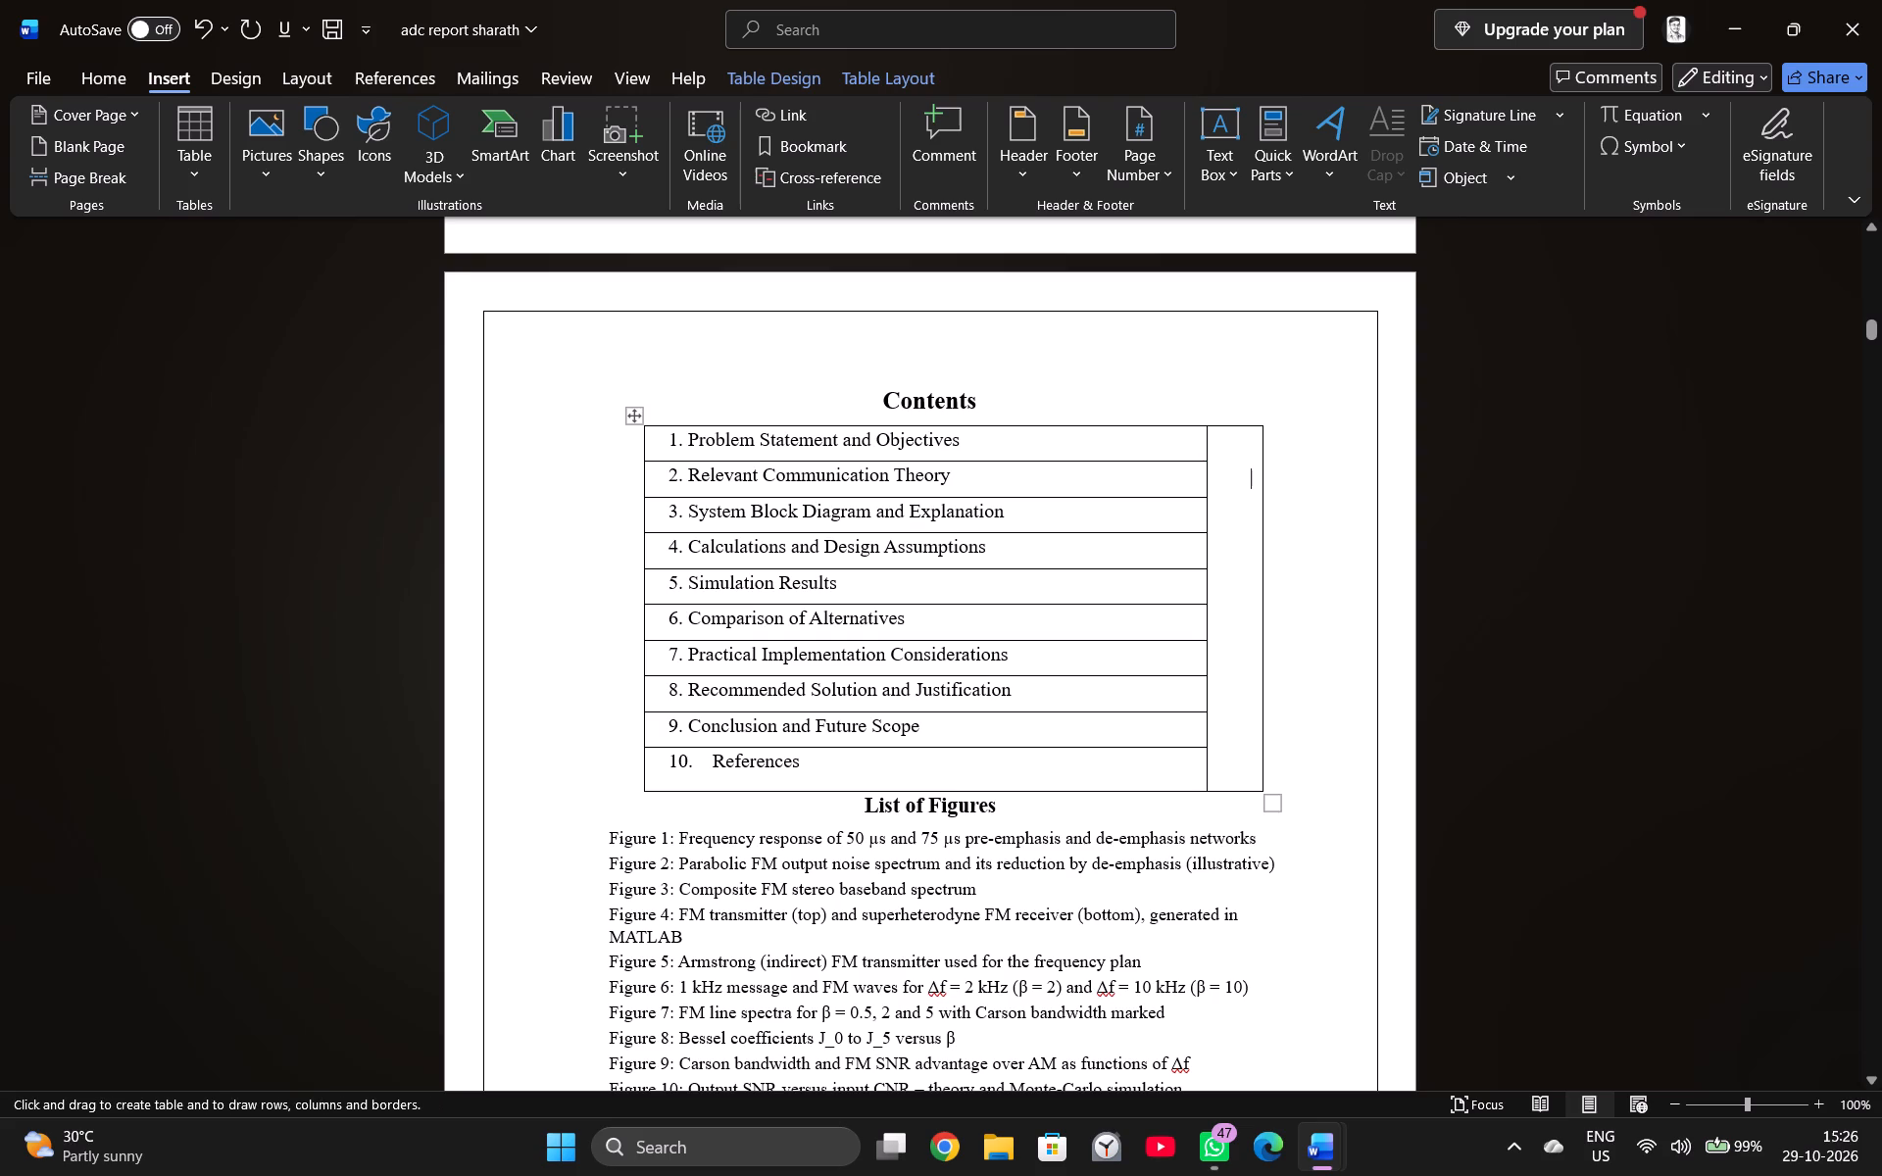
left_click_drag(1206, 460, 1256, 468)
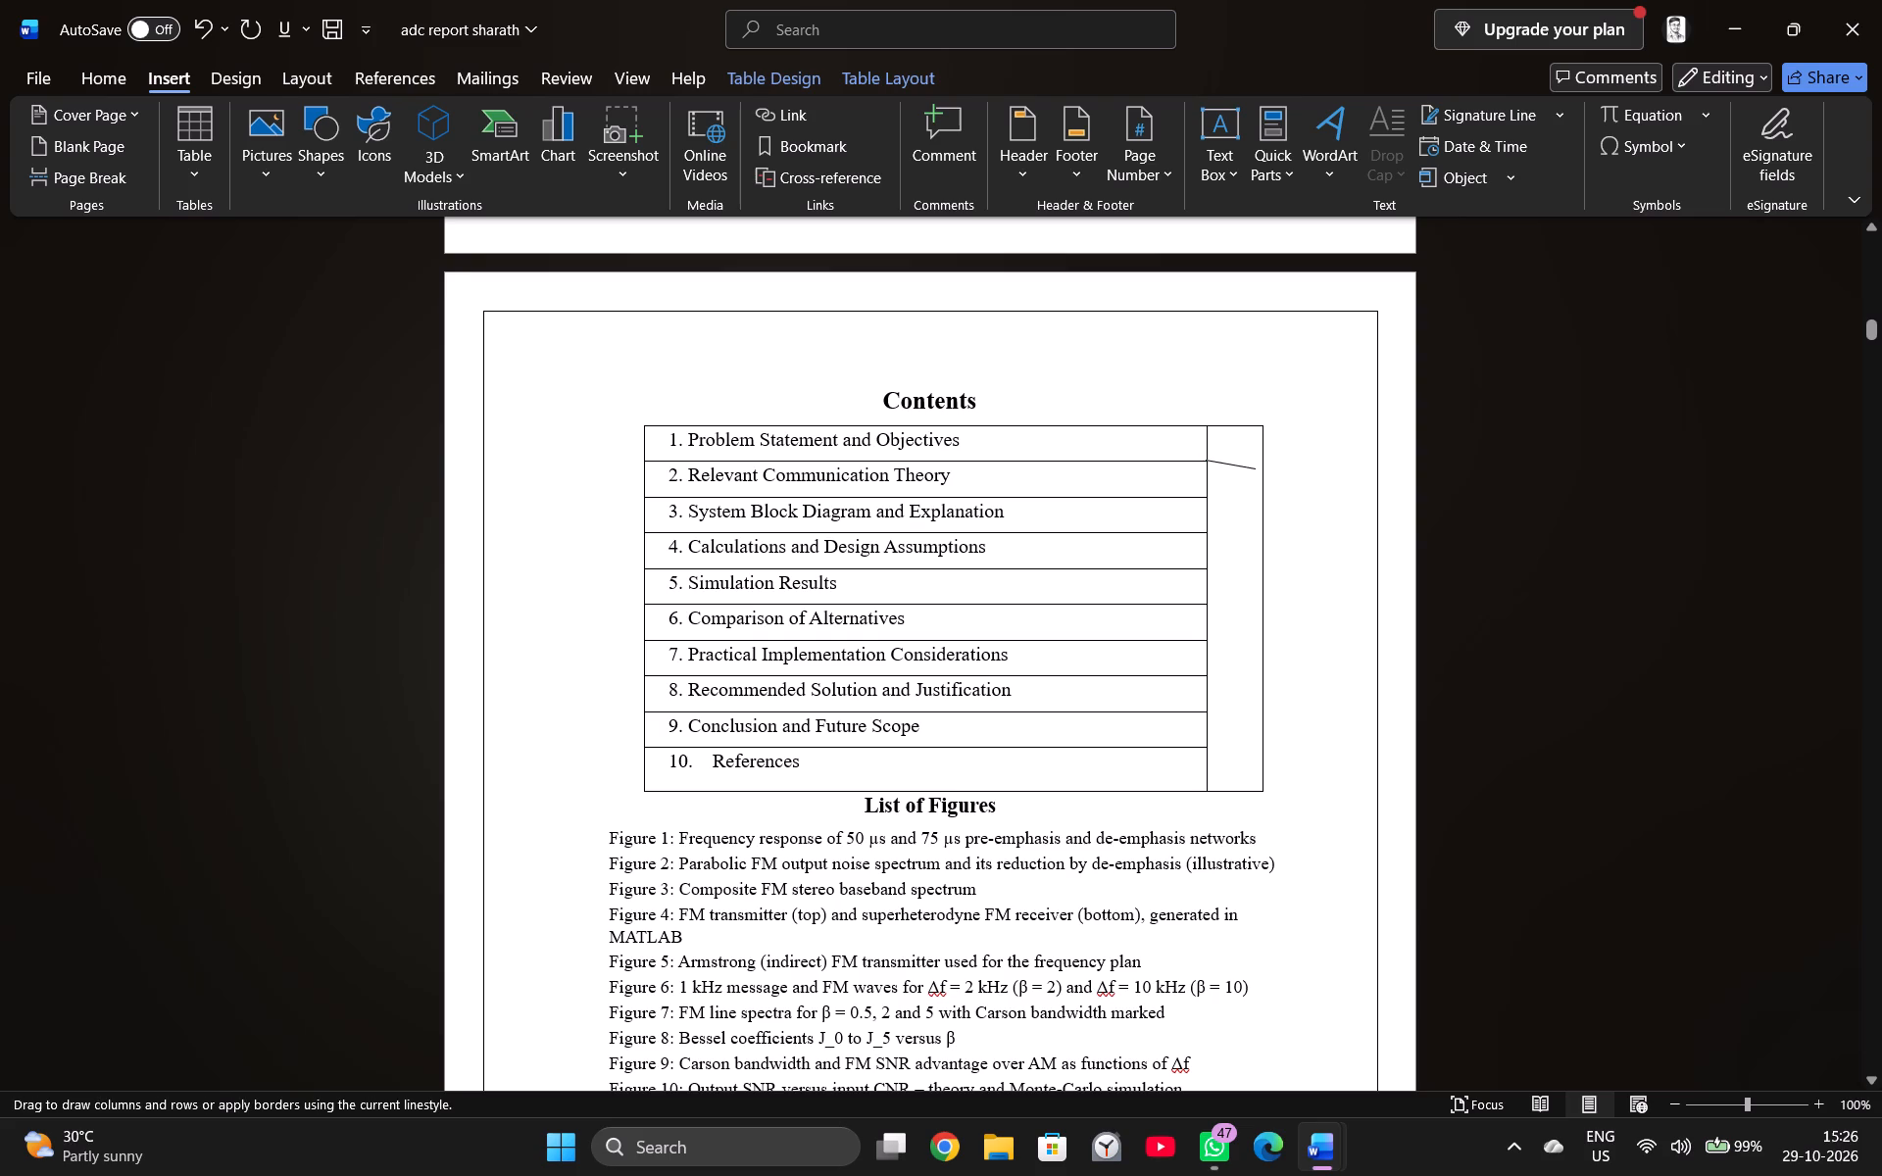
left_click_drag(1256, 468, 1269, 460)
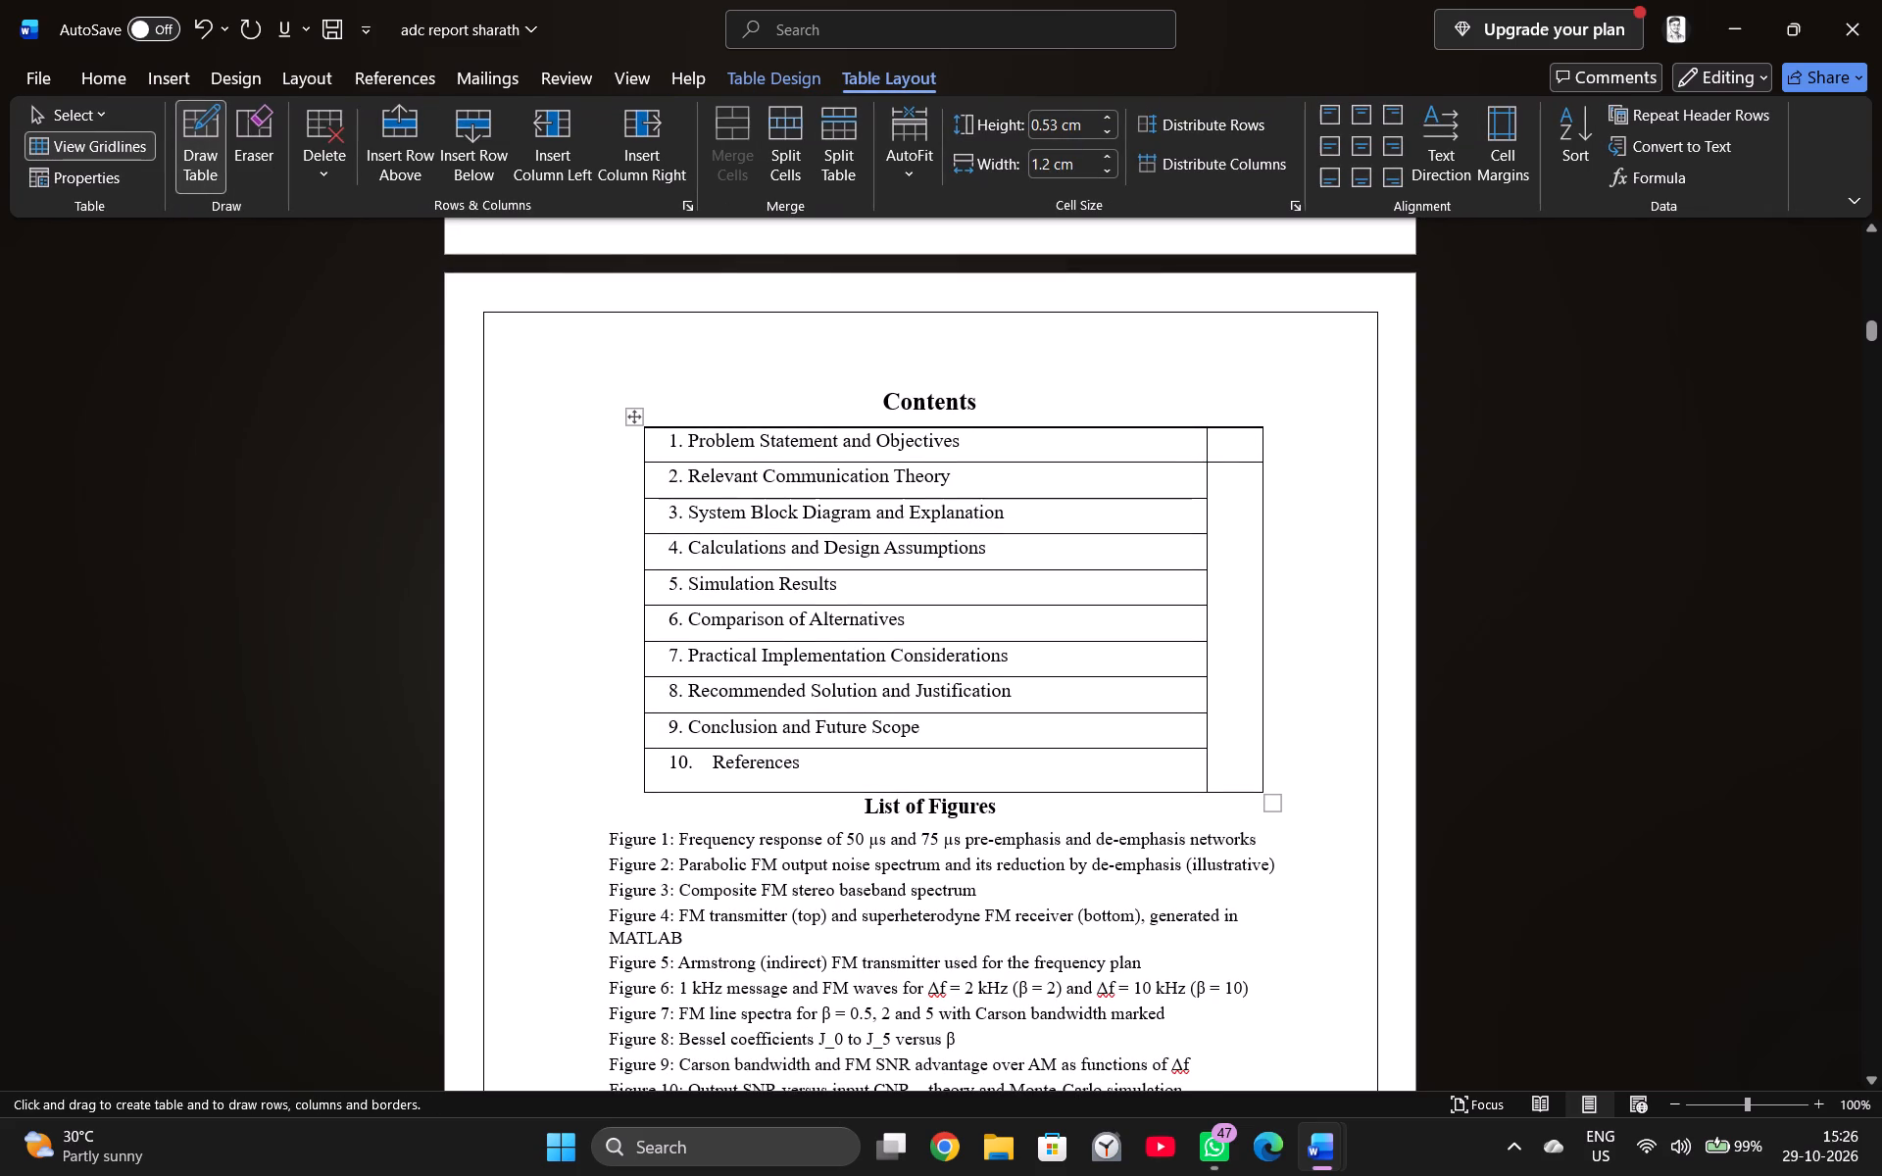
Draw lines across the narrow column beneath Contents entries 2, 3 and 4, continuing their existing row borders.
left_click_drag(1207, 496, 1261, 496)
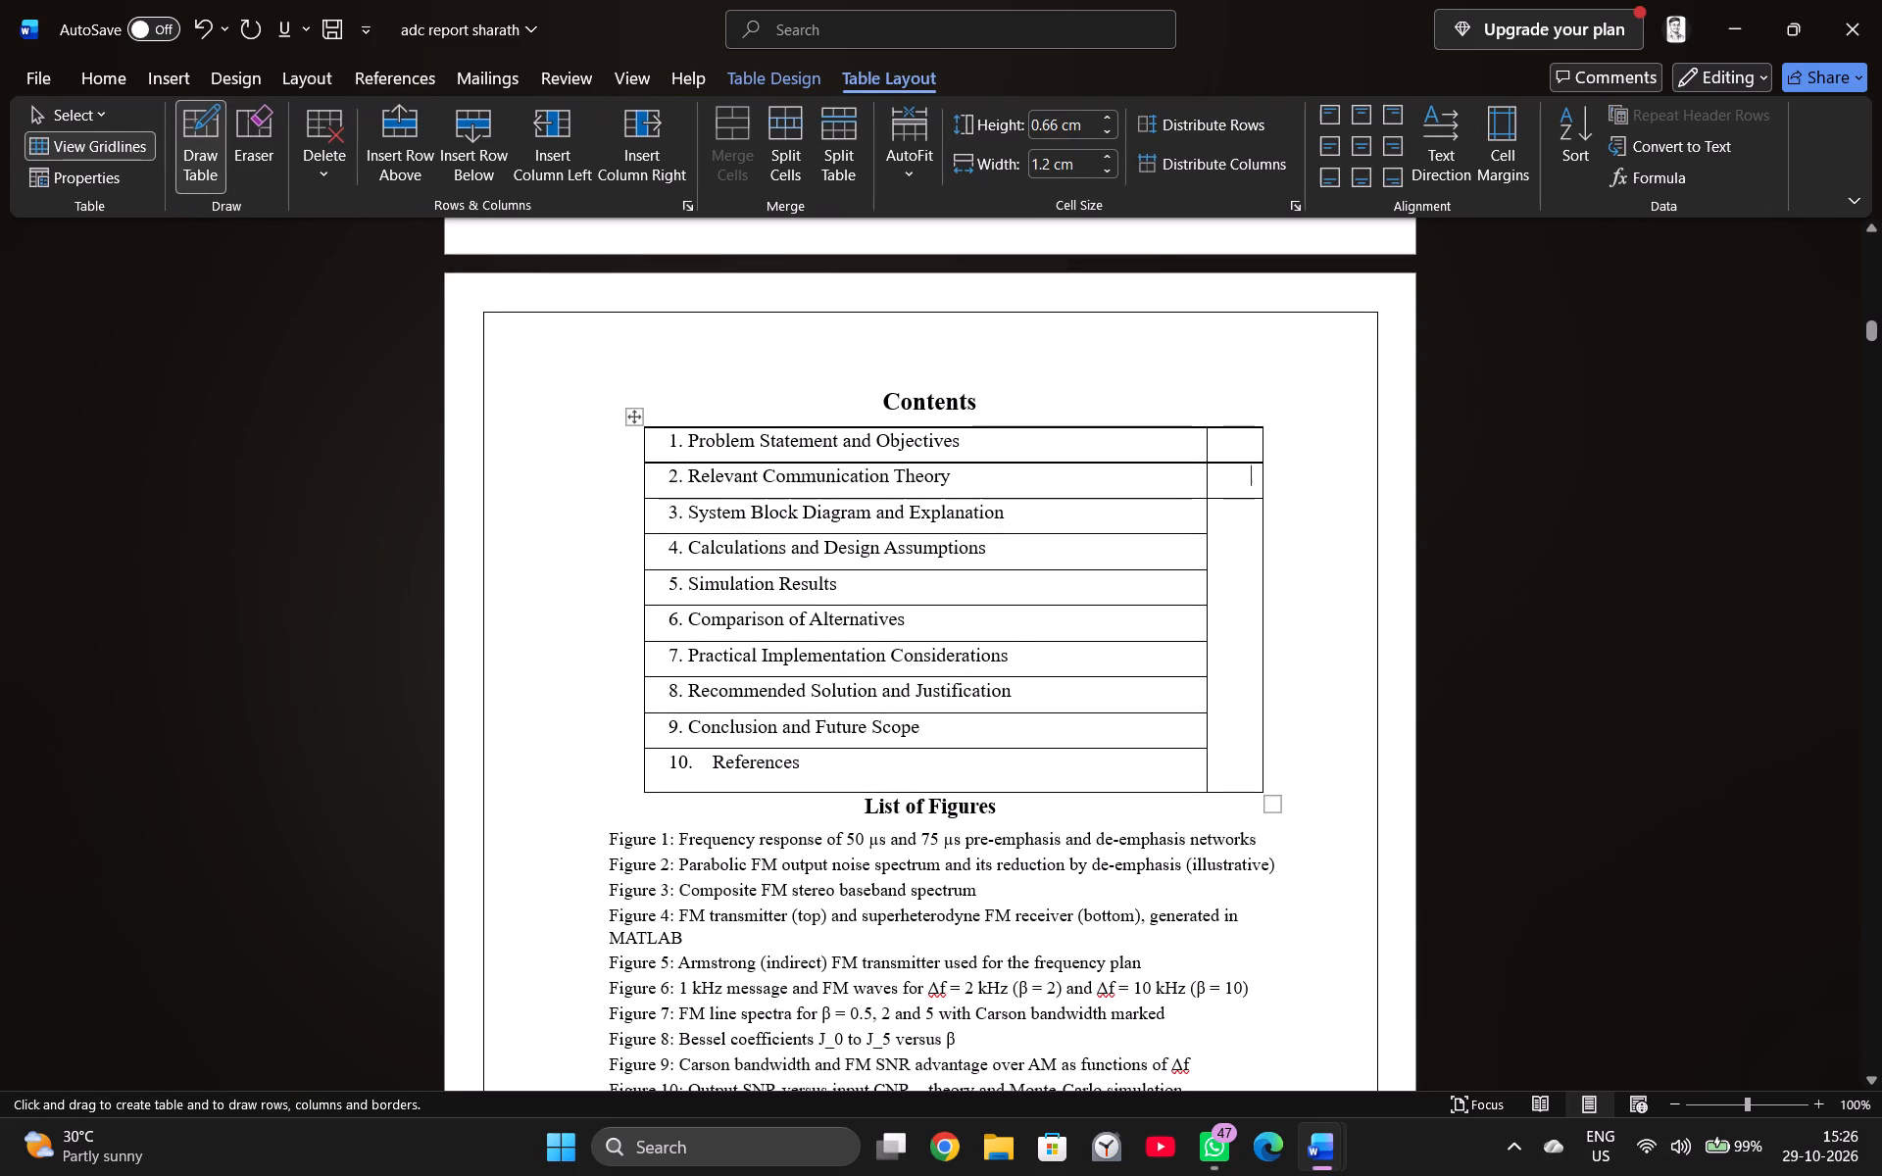
left_click_drag(1206, 532, 1253, 532)
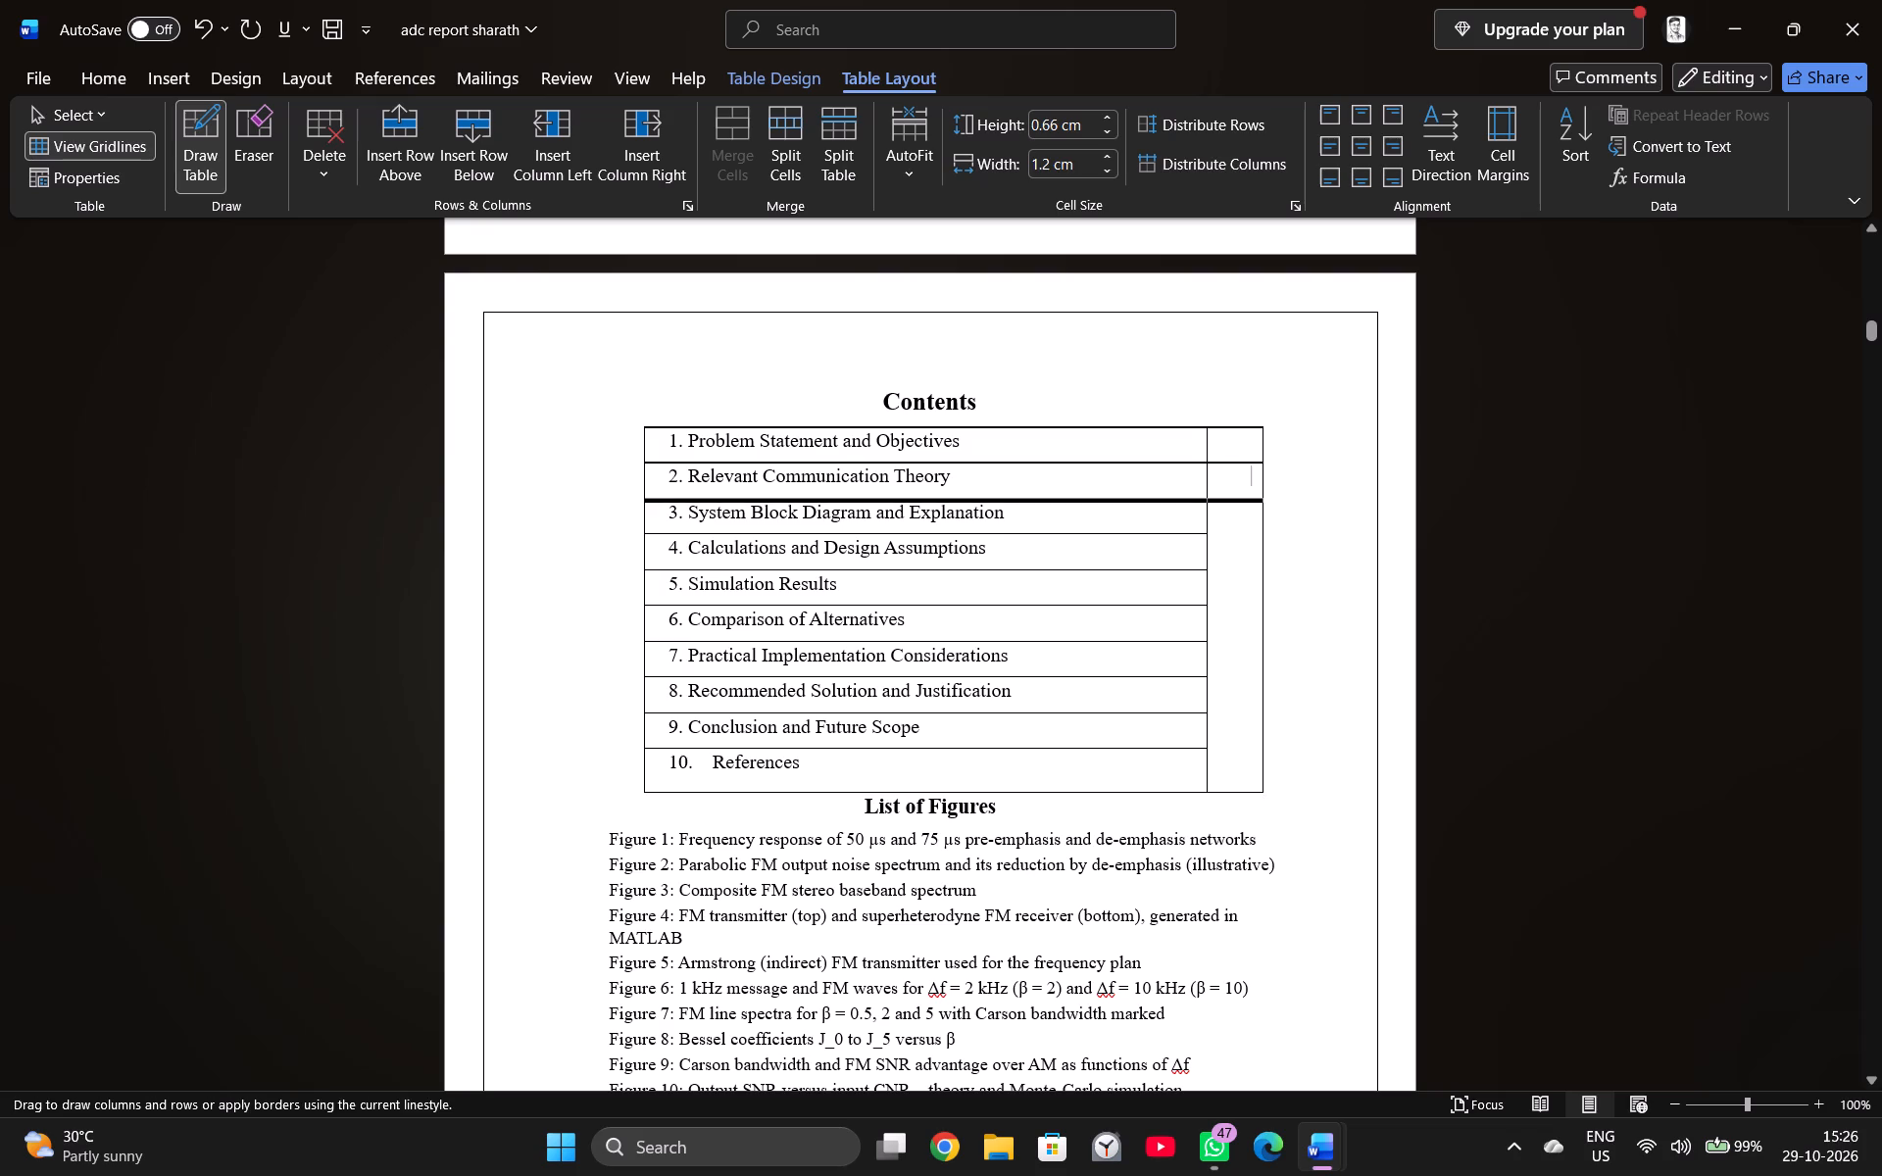
left_click_drag(1253, 532, 1266, 542)
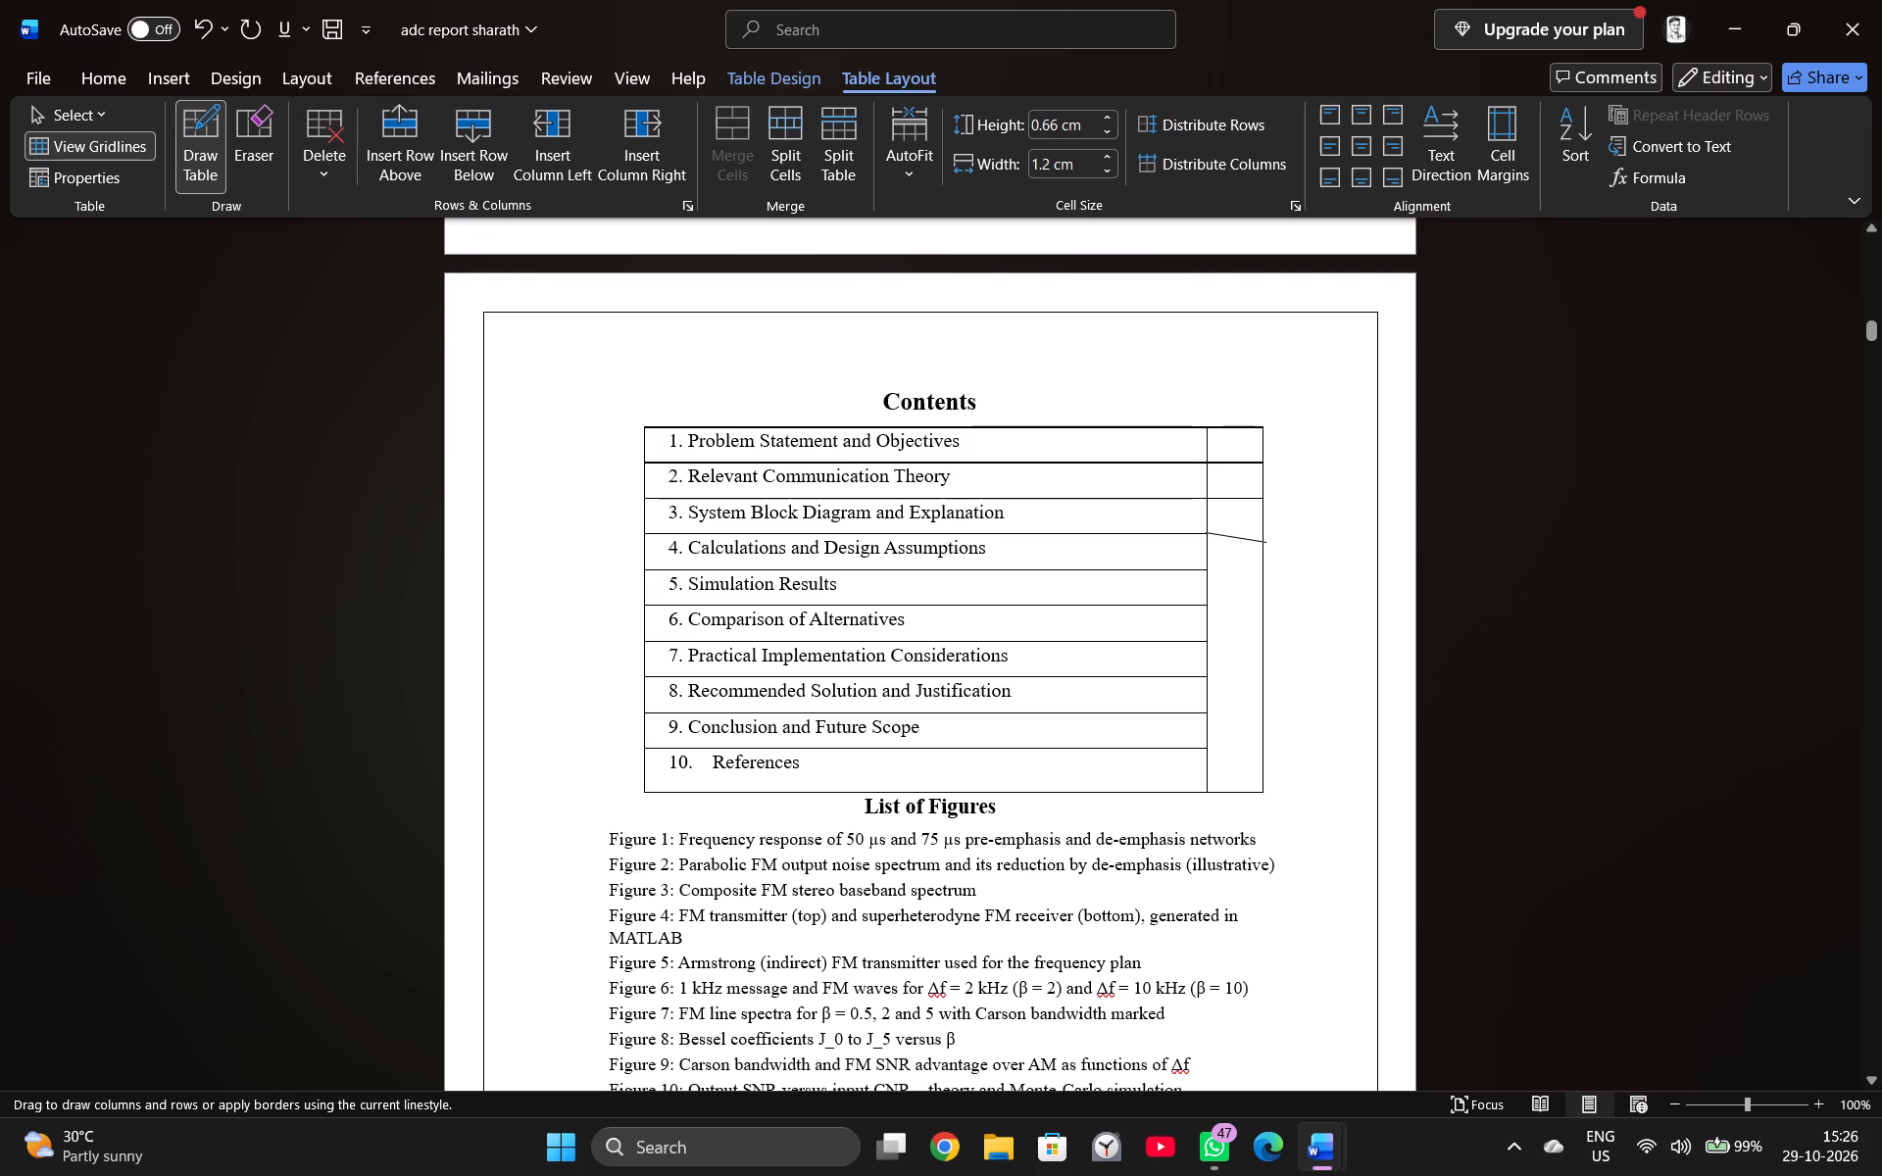
left_click_drag(1207, 532, 1209, 532)
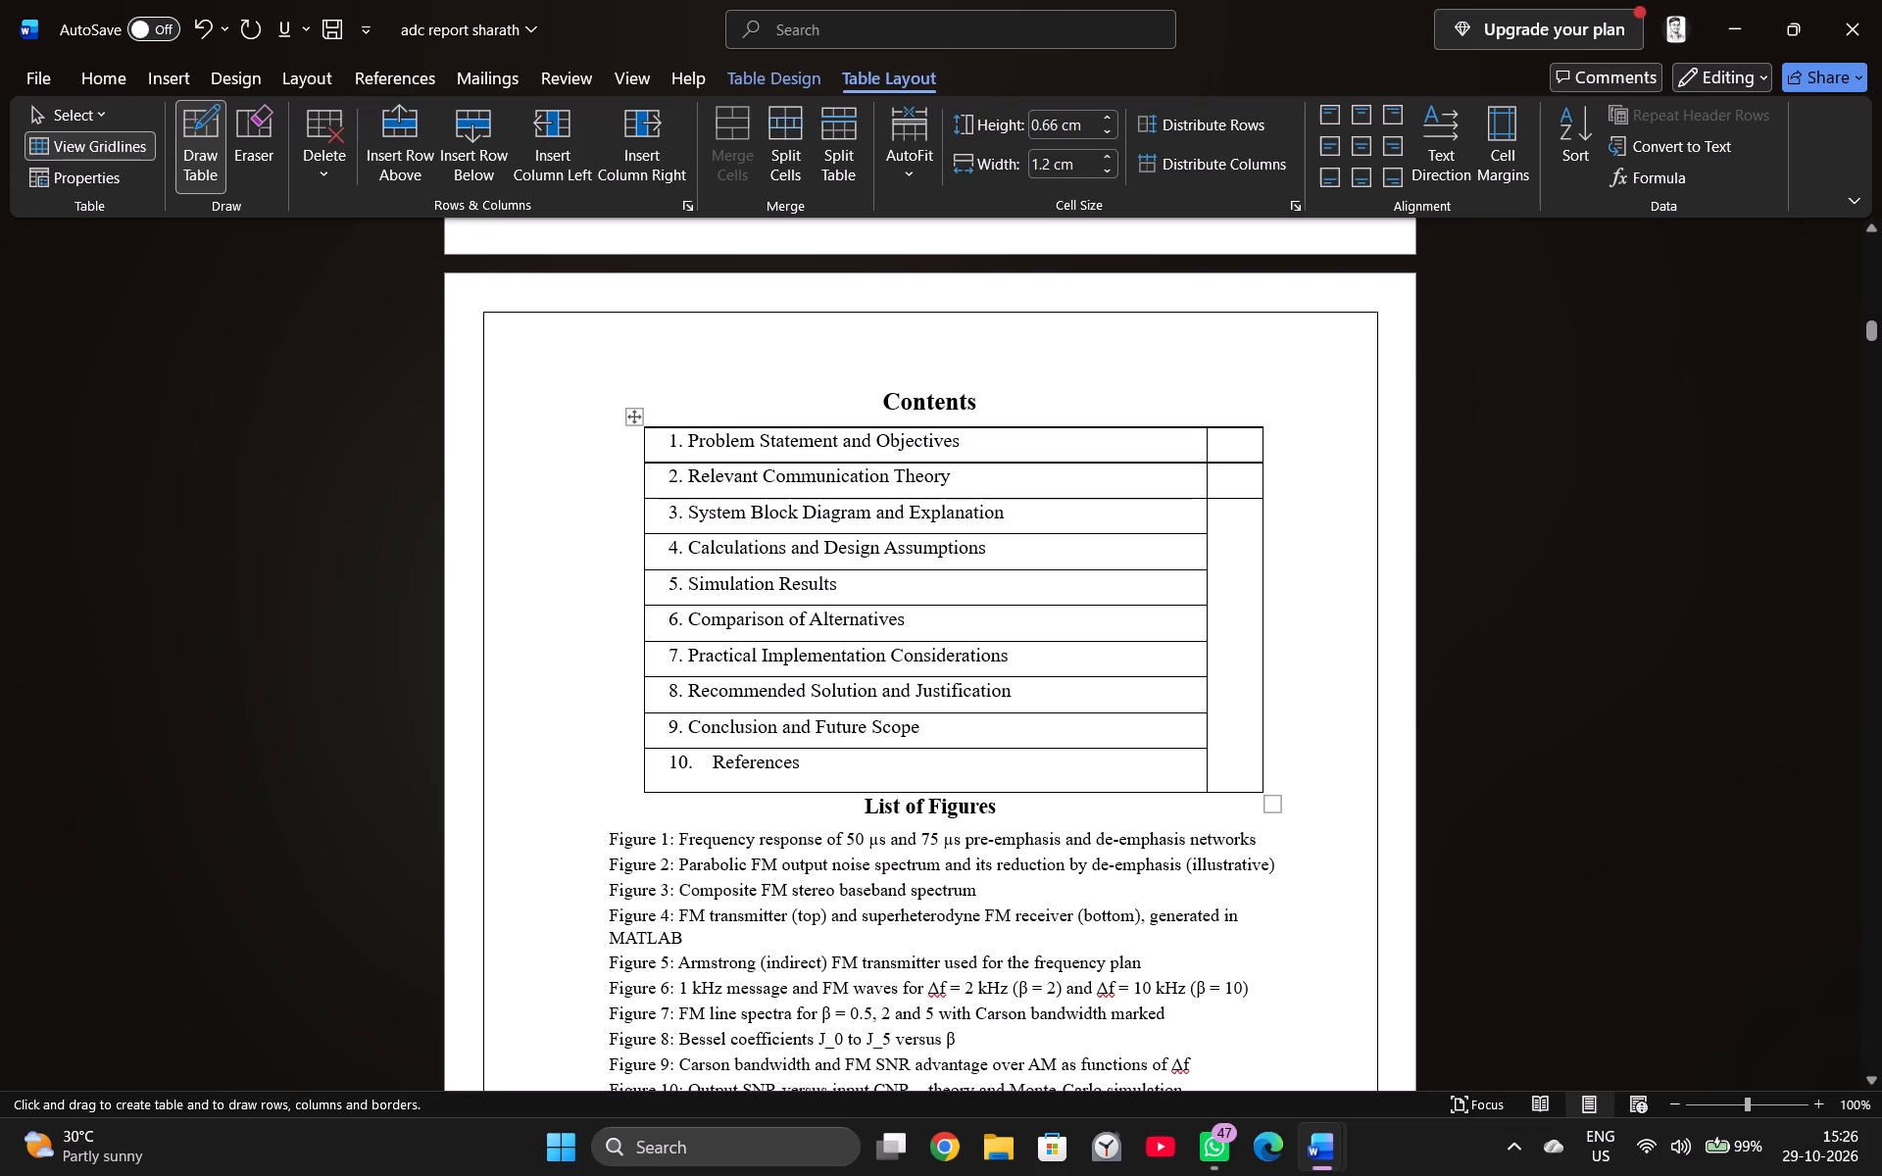
left_click_drag(1209, 532, 1269, 534)
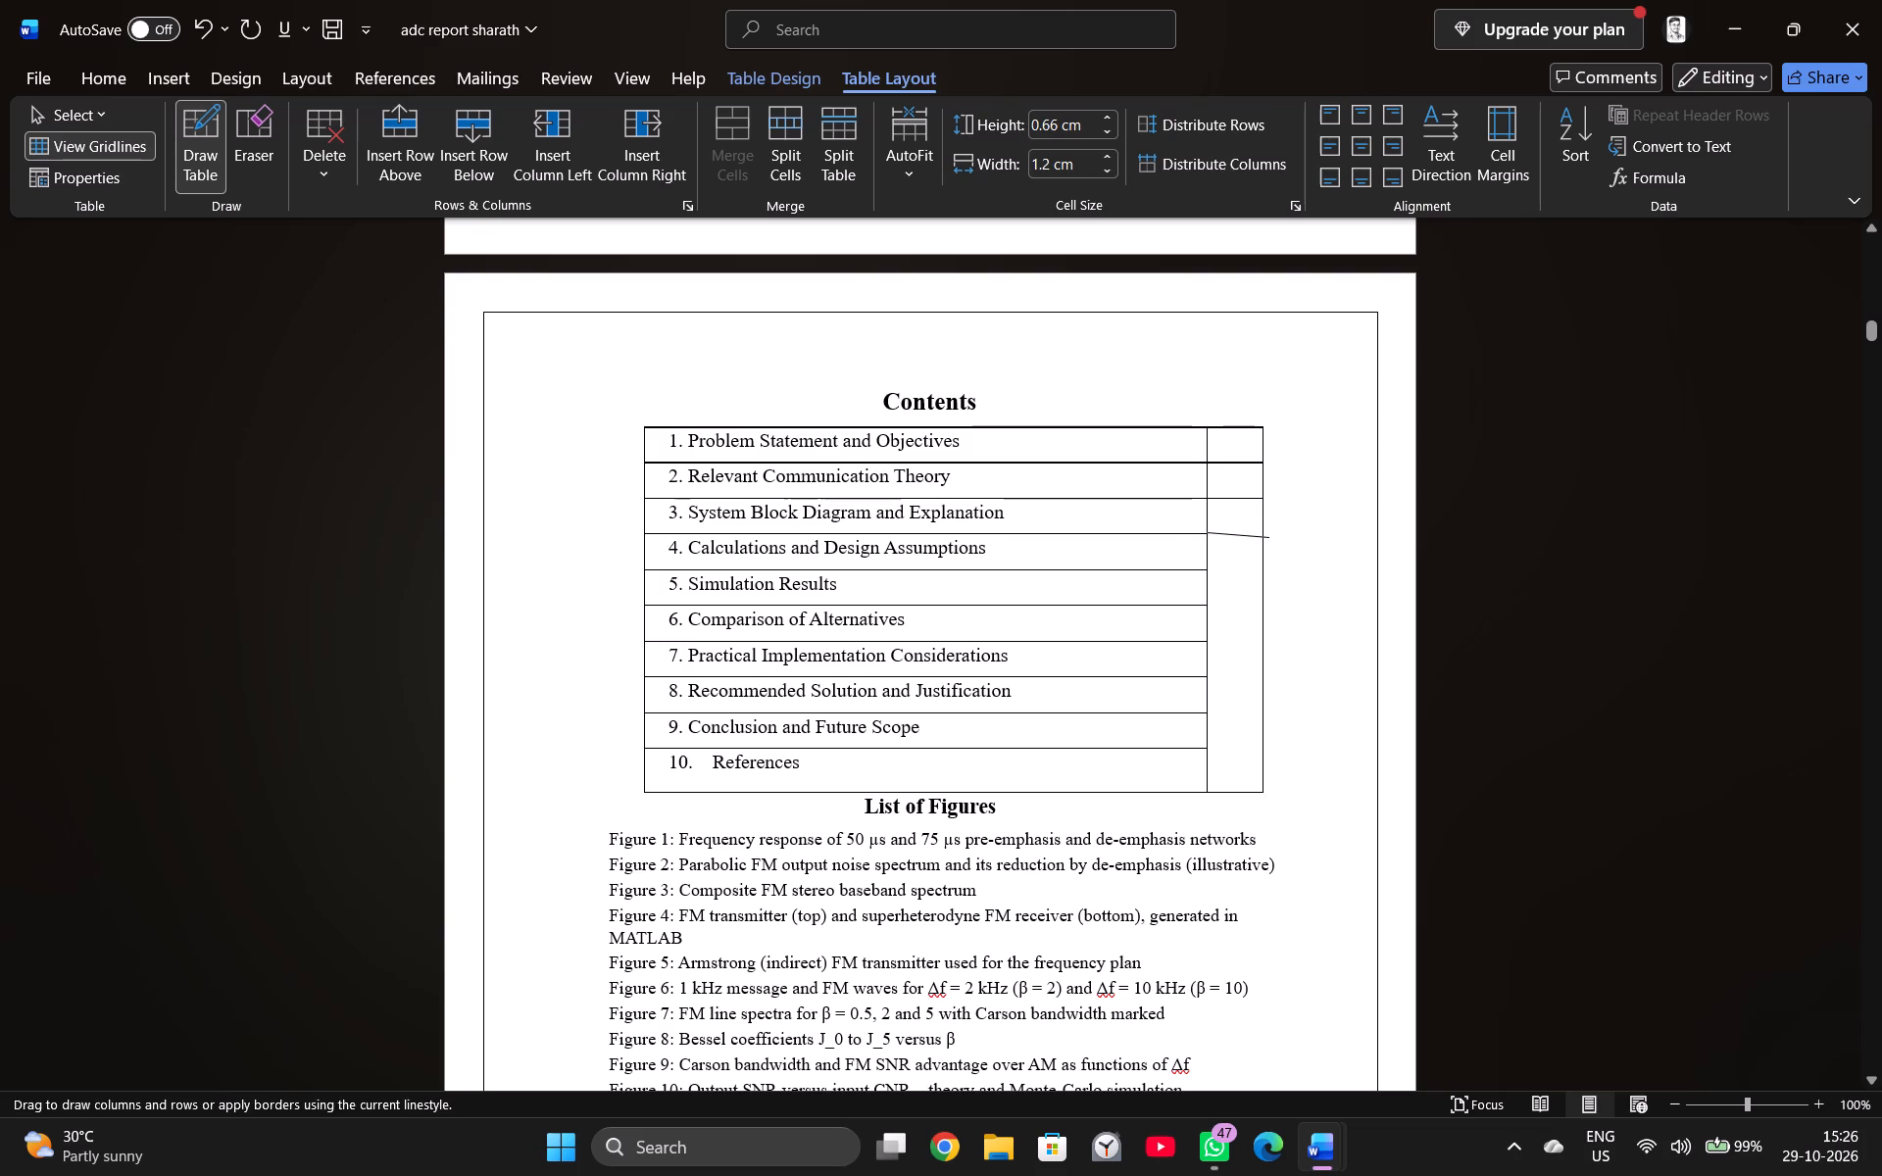
left_click_drag(1269, 534, 1263, 533)
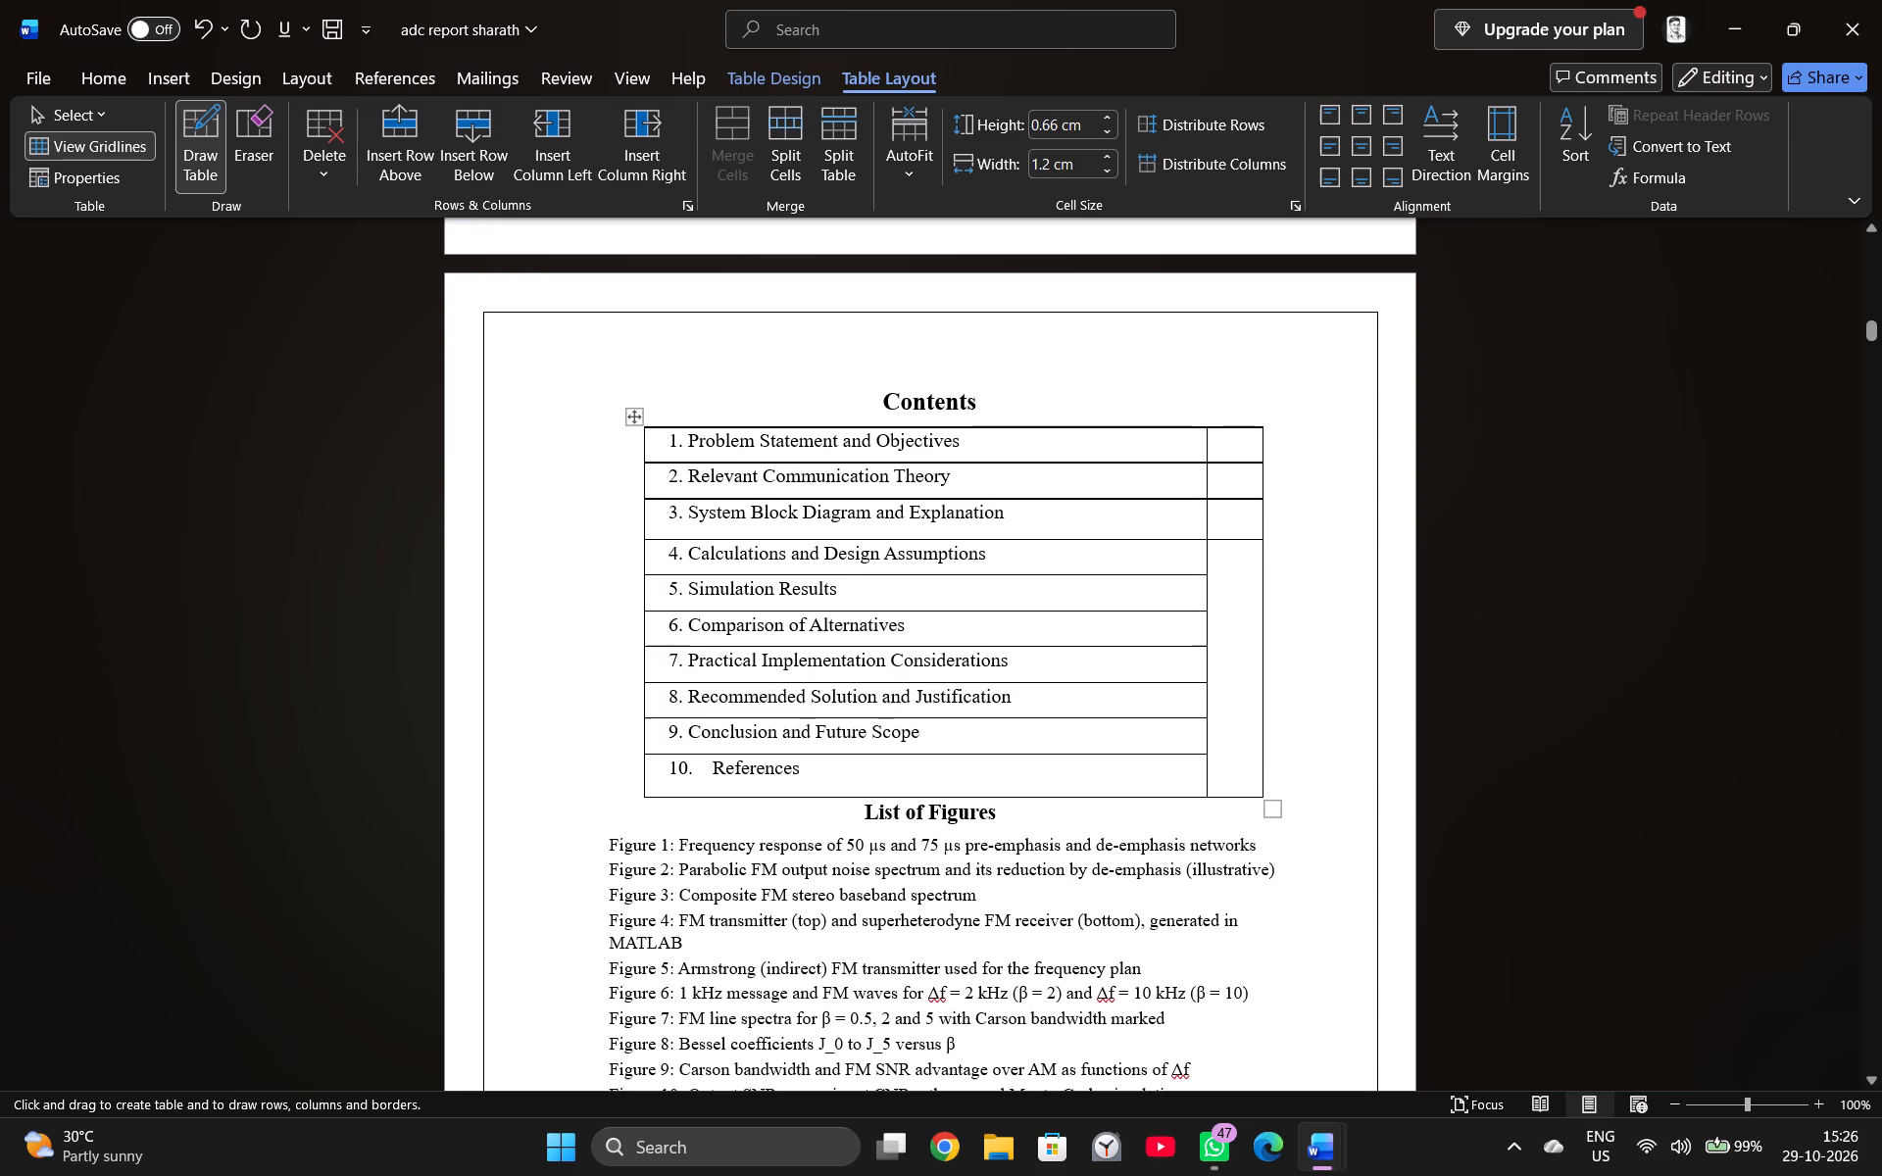
left_click_drag(1205, 573, 1260, 579)
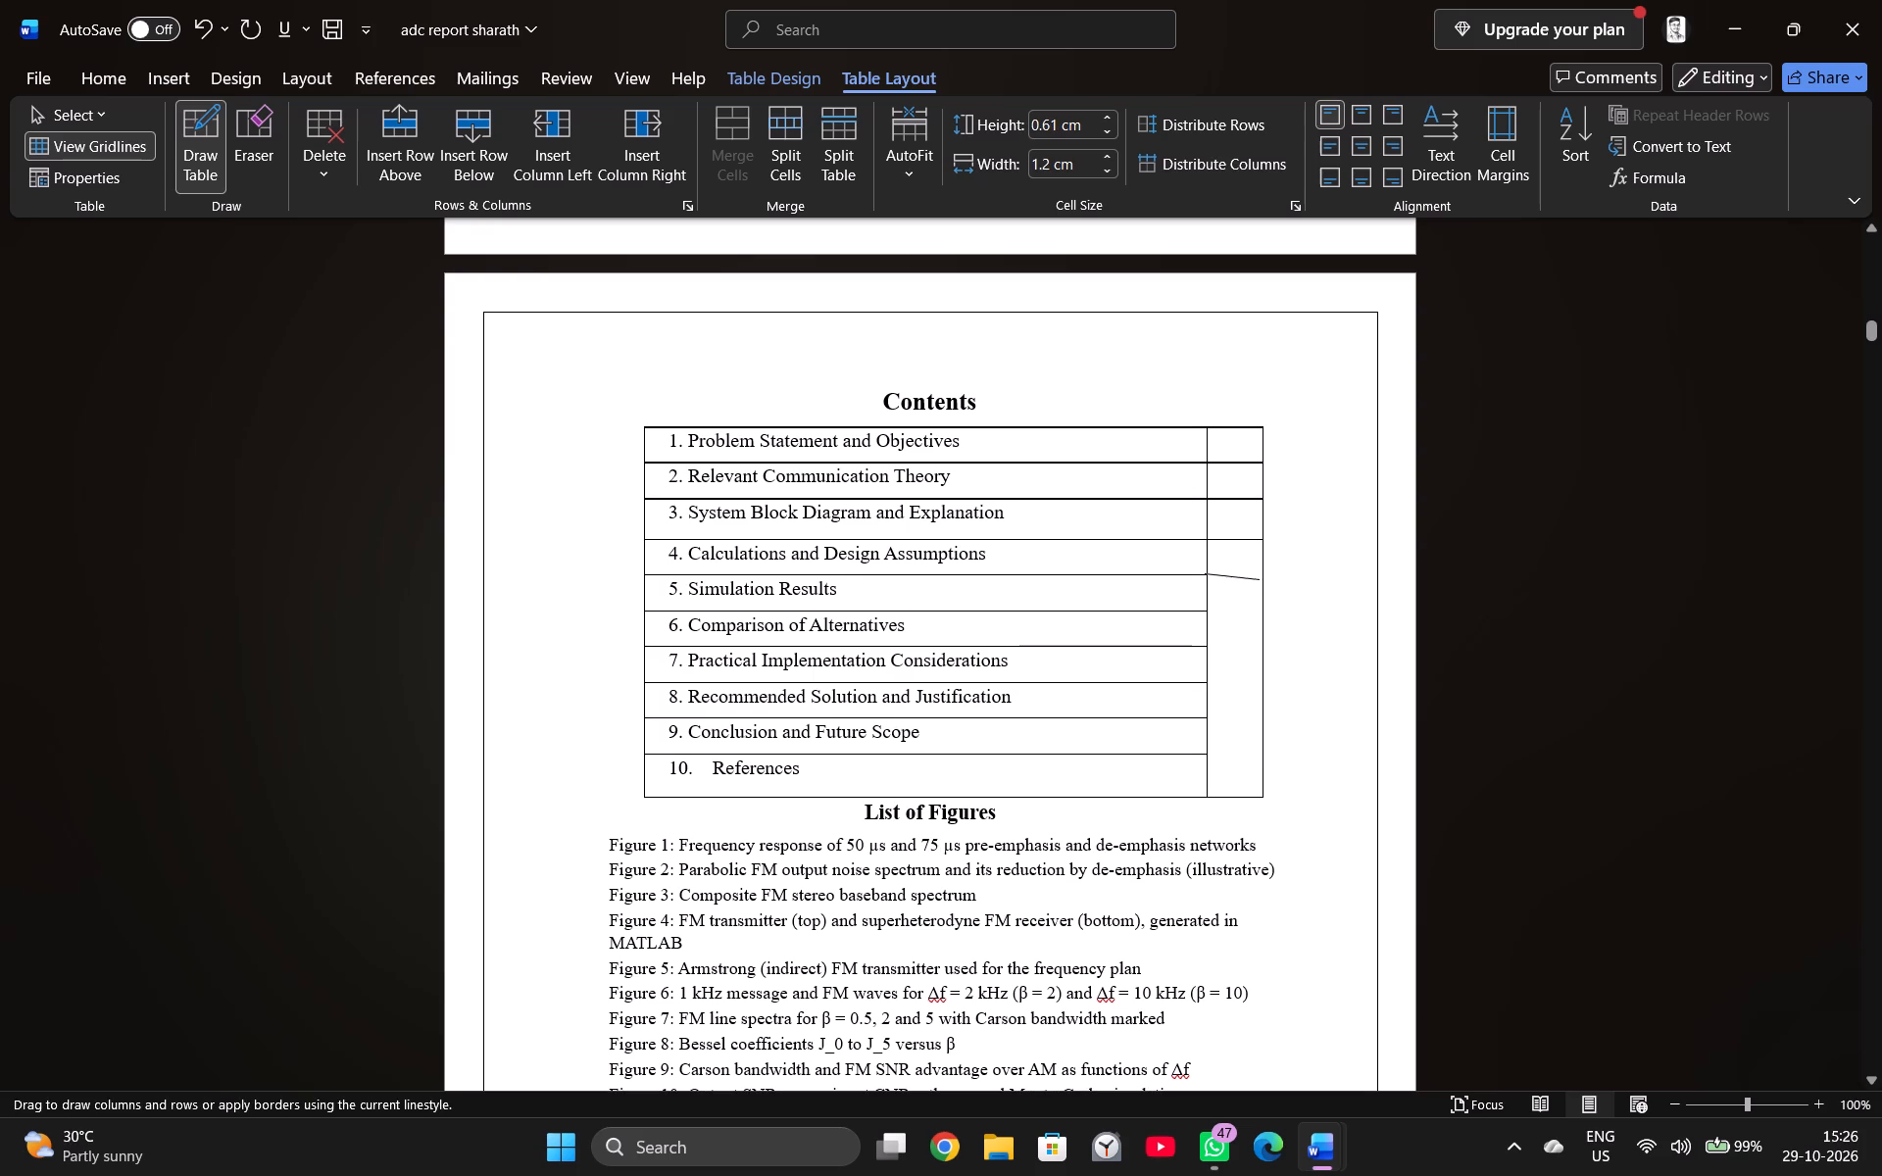
left_click_drag(1260, 579, 1266, 572)
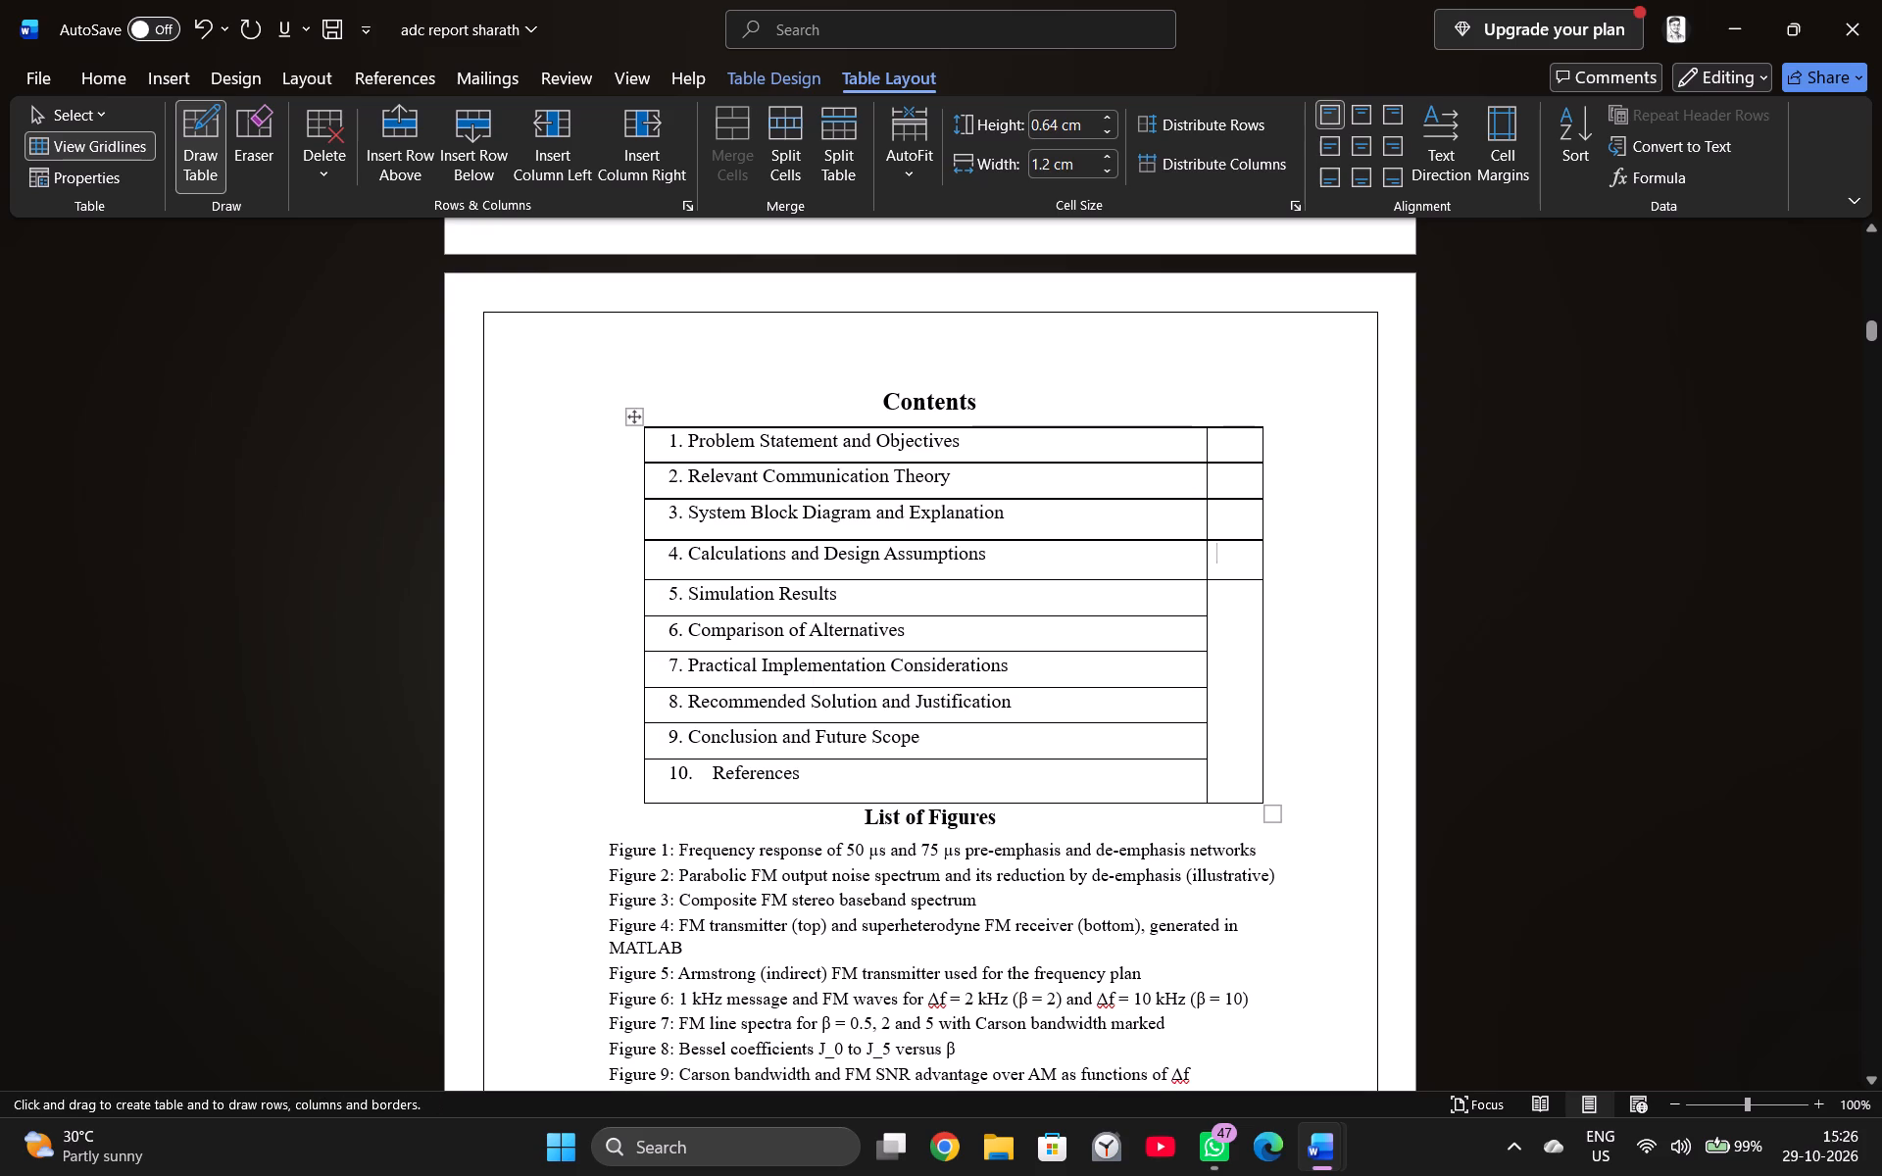
Draw lines across the narrow column beneath Contents entries 5 to 9, and leave table drawing mode.
left_click_drag(1204, 618, 1258, 611)
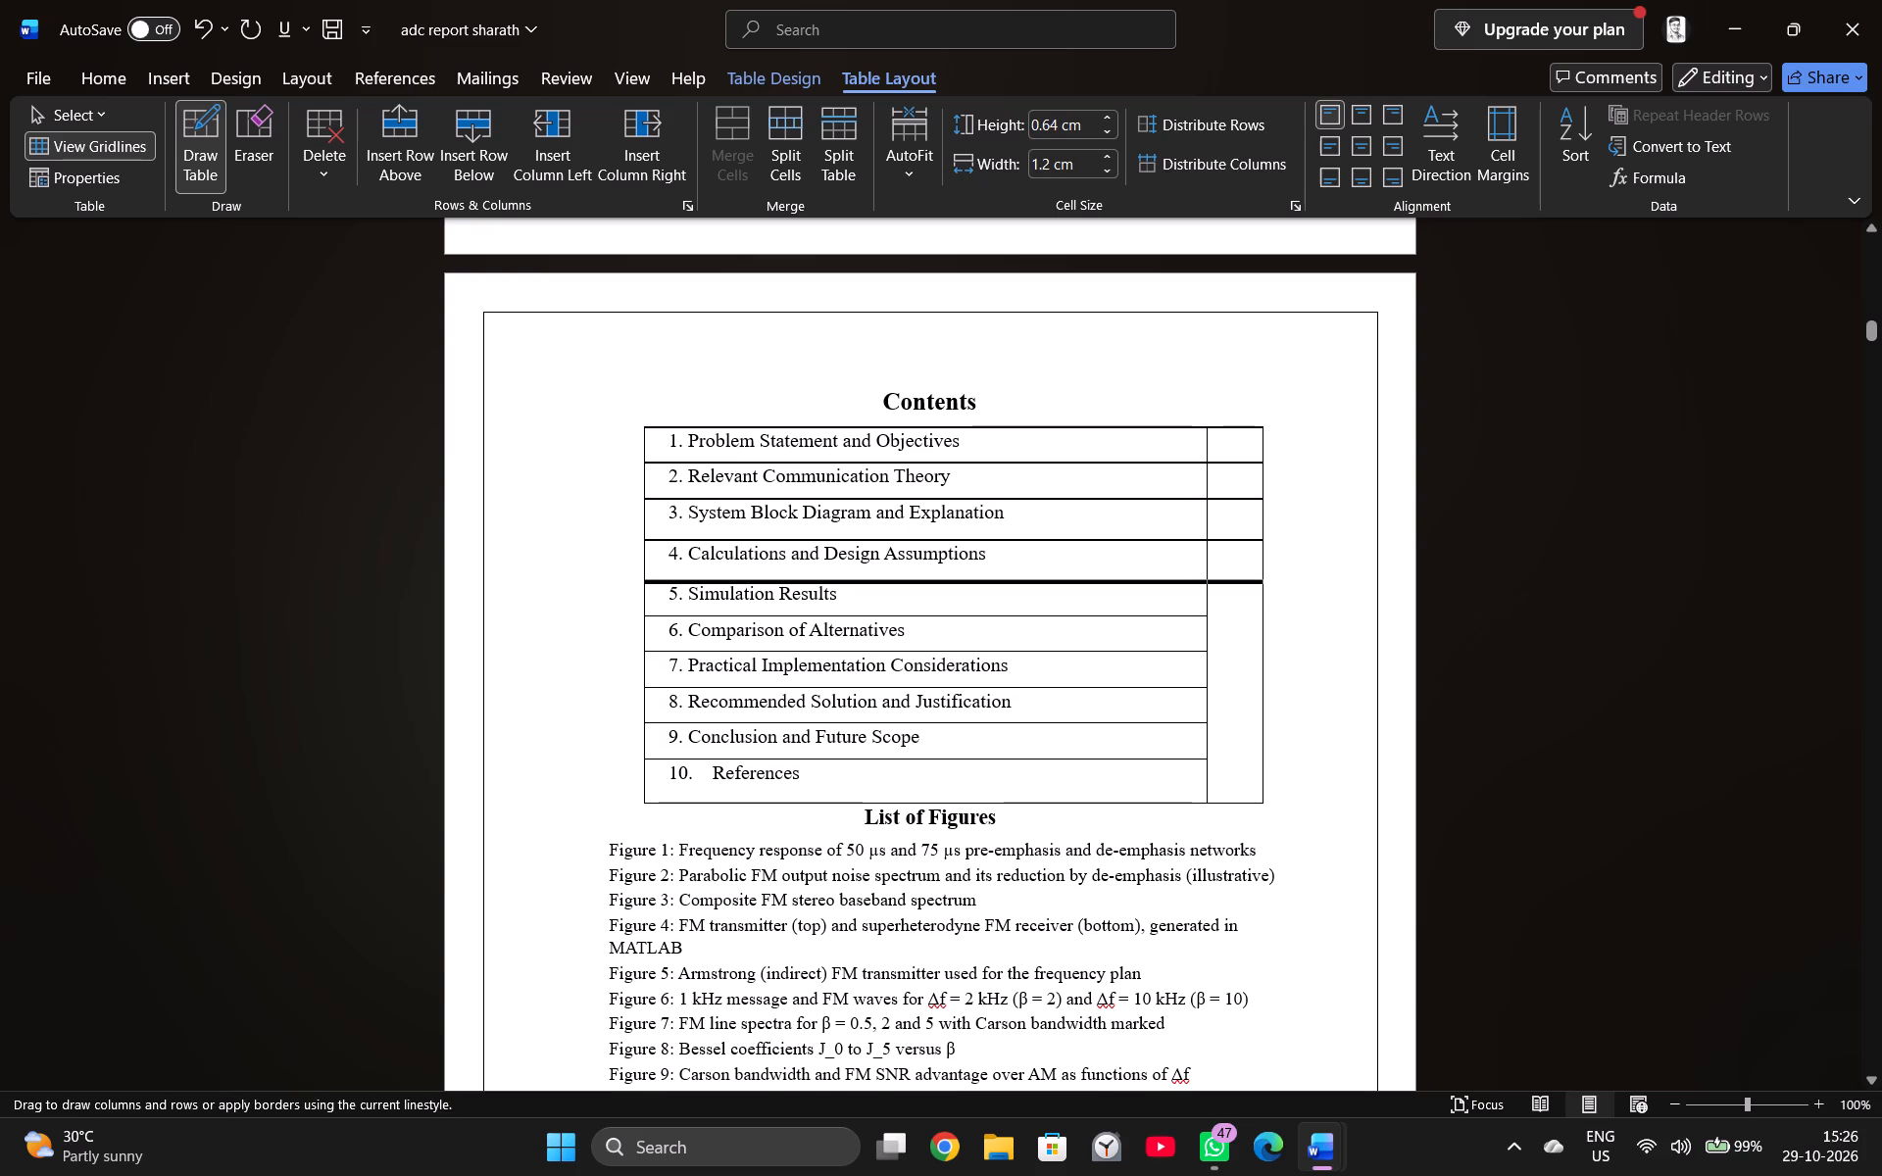
left_click_drag(1258, 611, 1254, 610)
left_click_drag(1208, 658, 1227, 657)
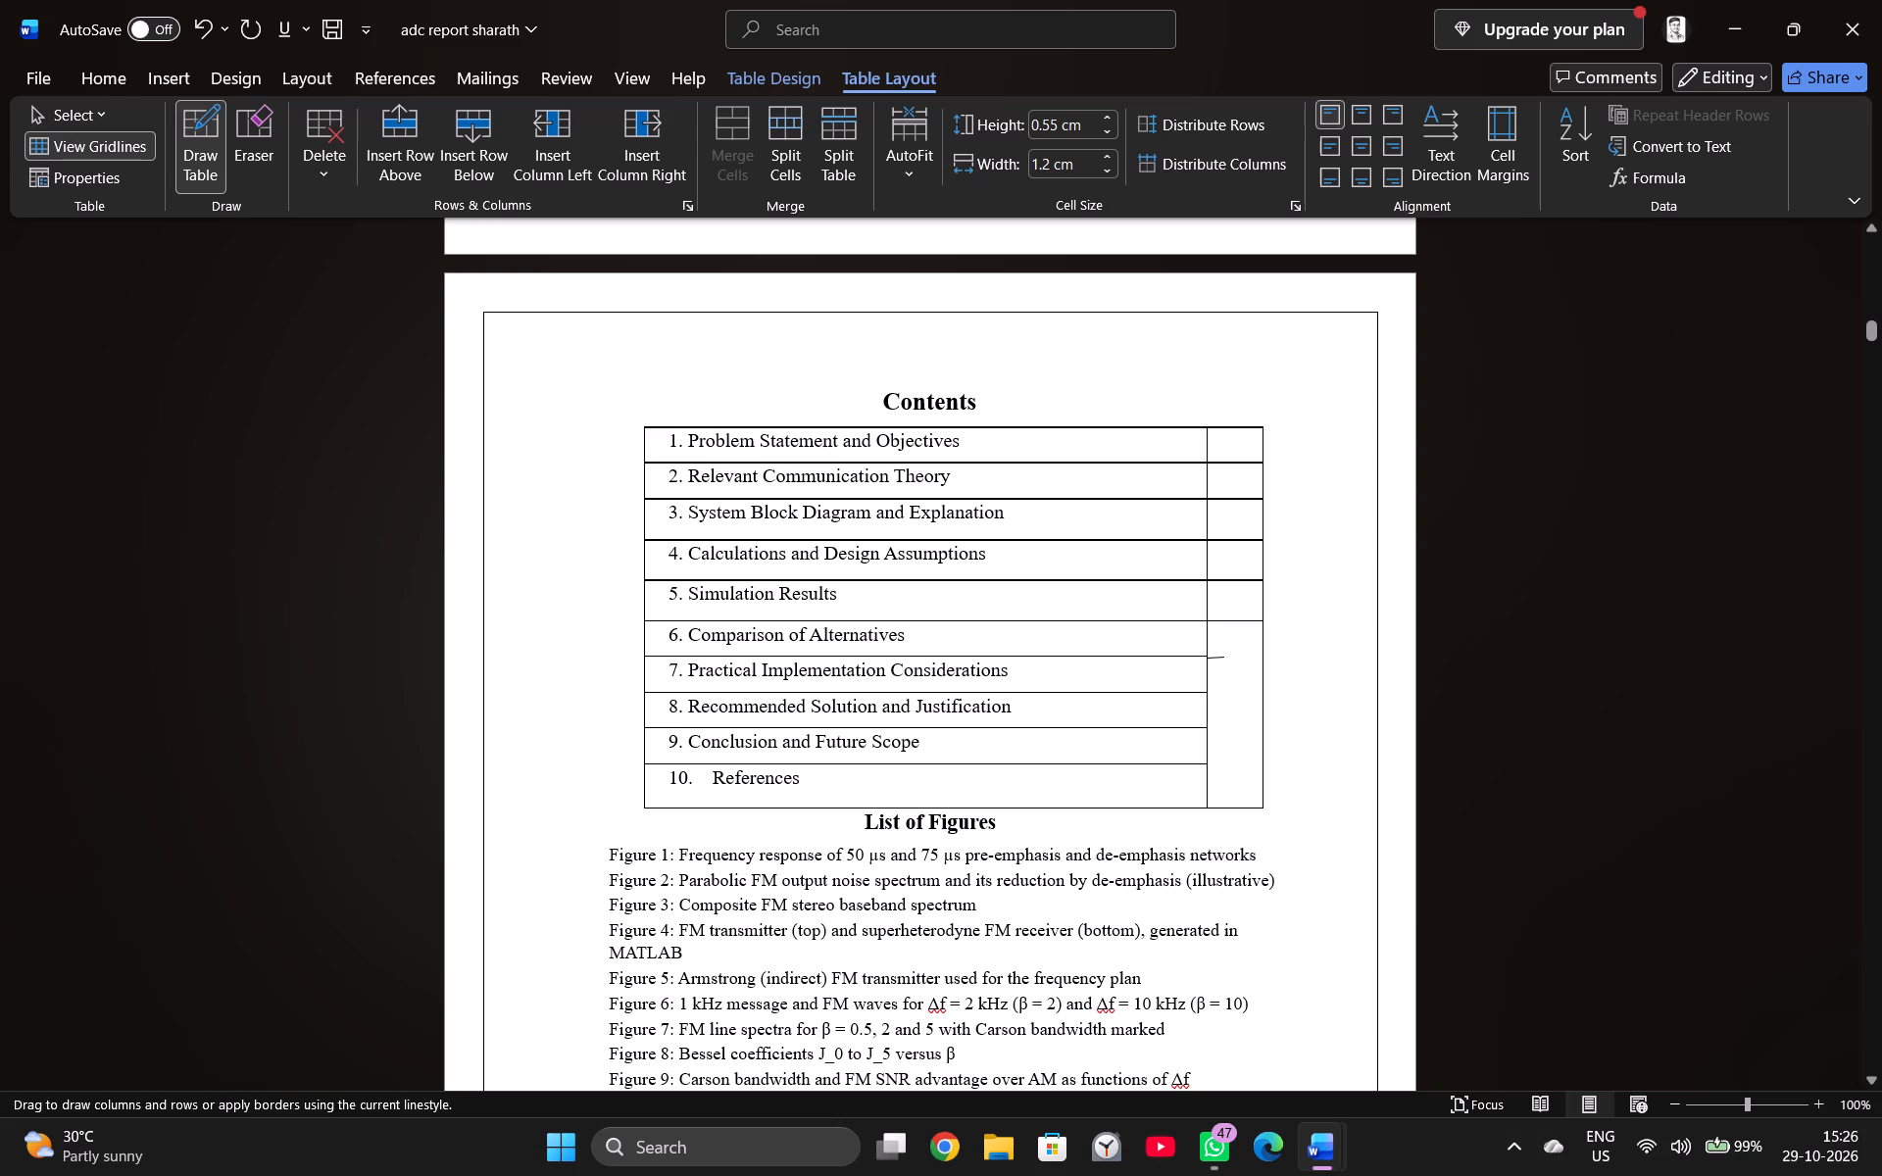
left_click_drag(1227, 657, 1257, 655)
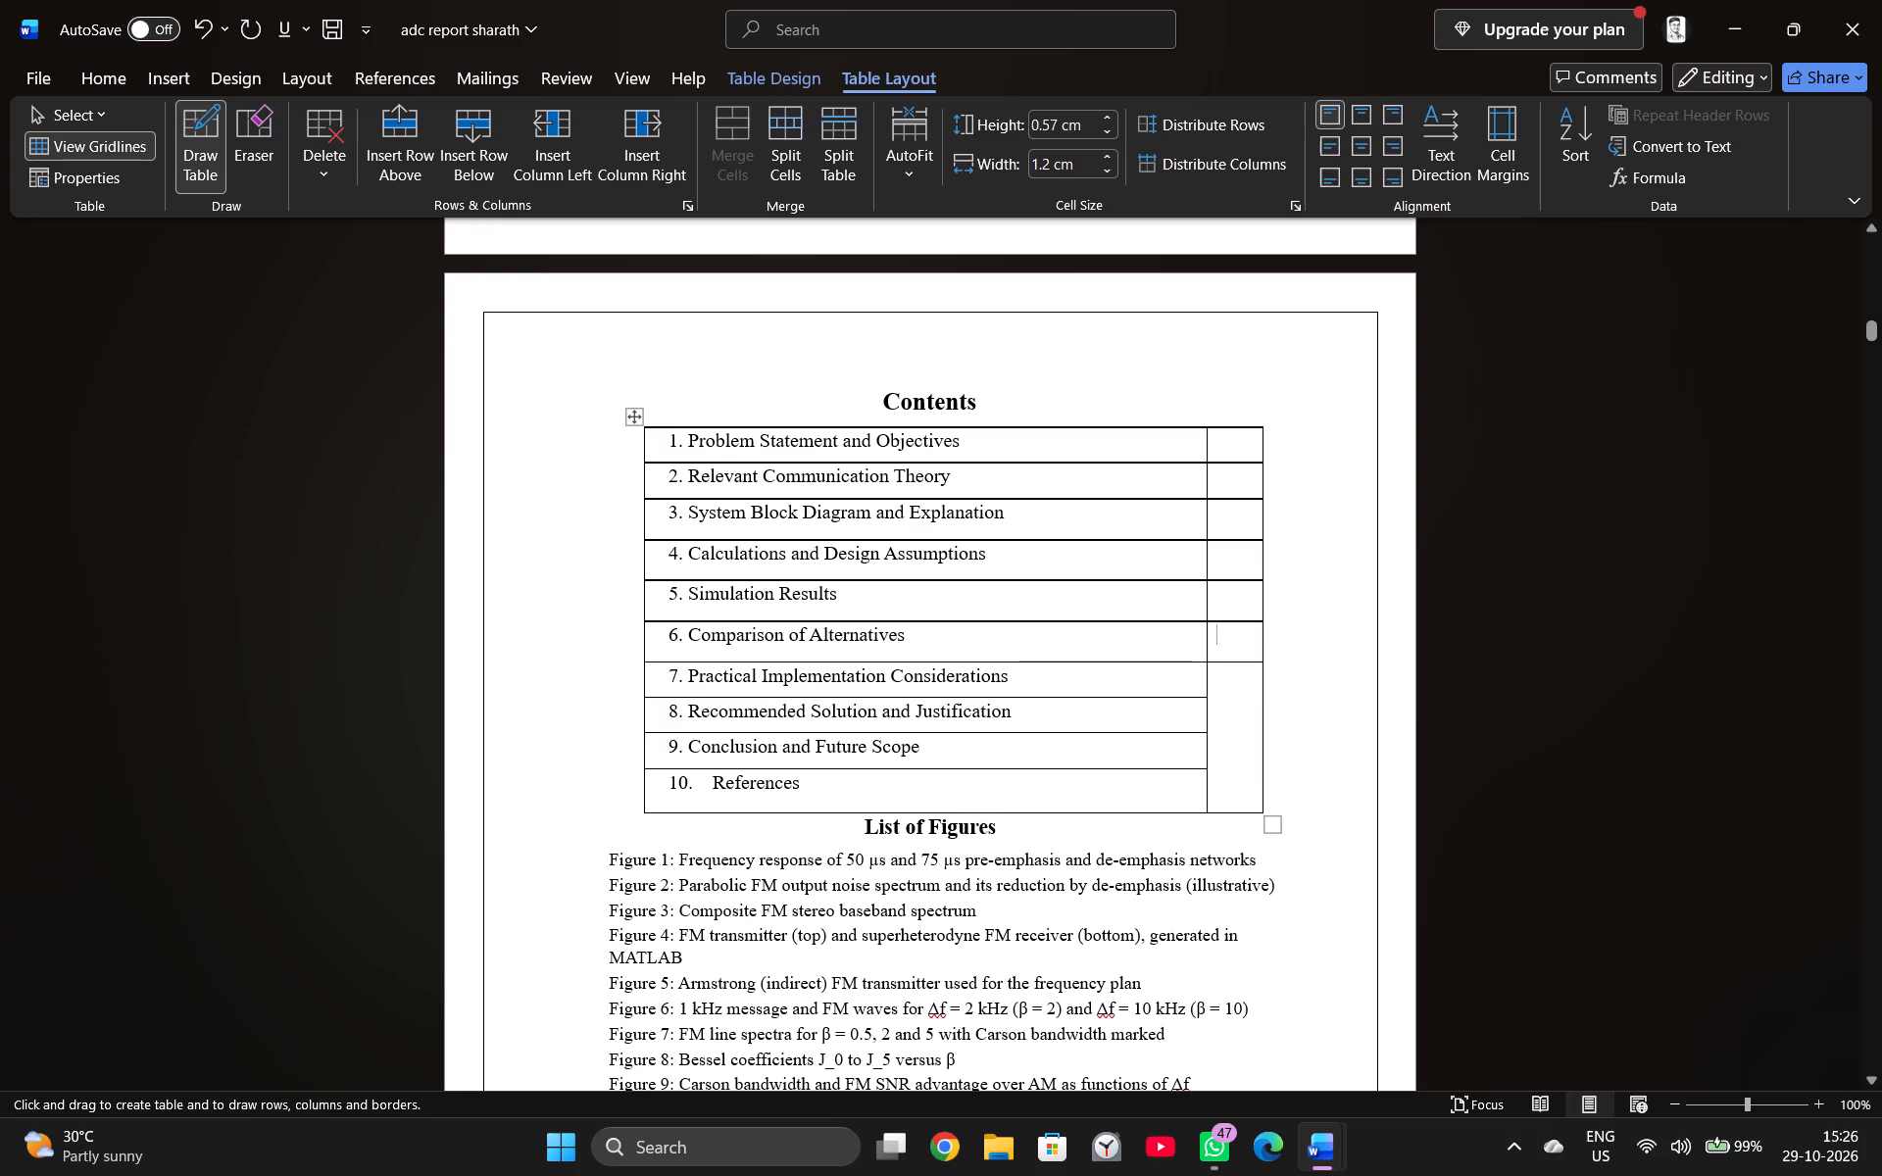
left_click_drag(1202, 698, 1259, 702)
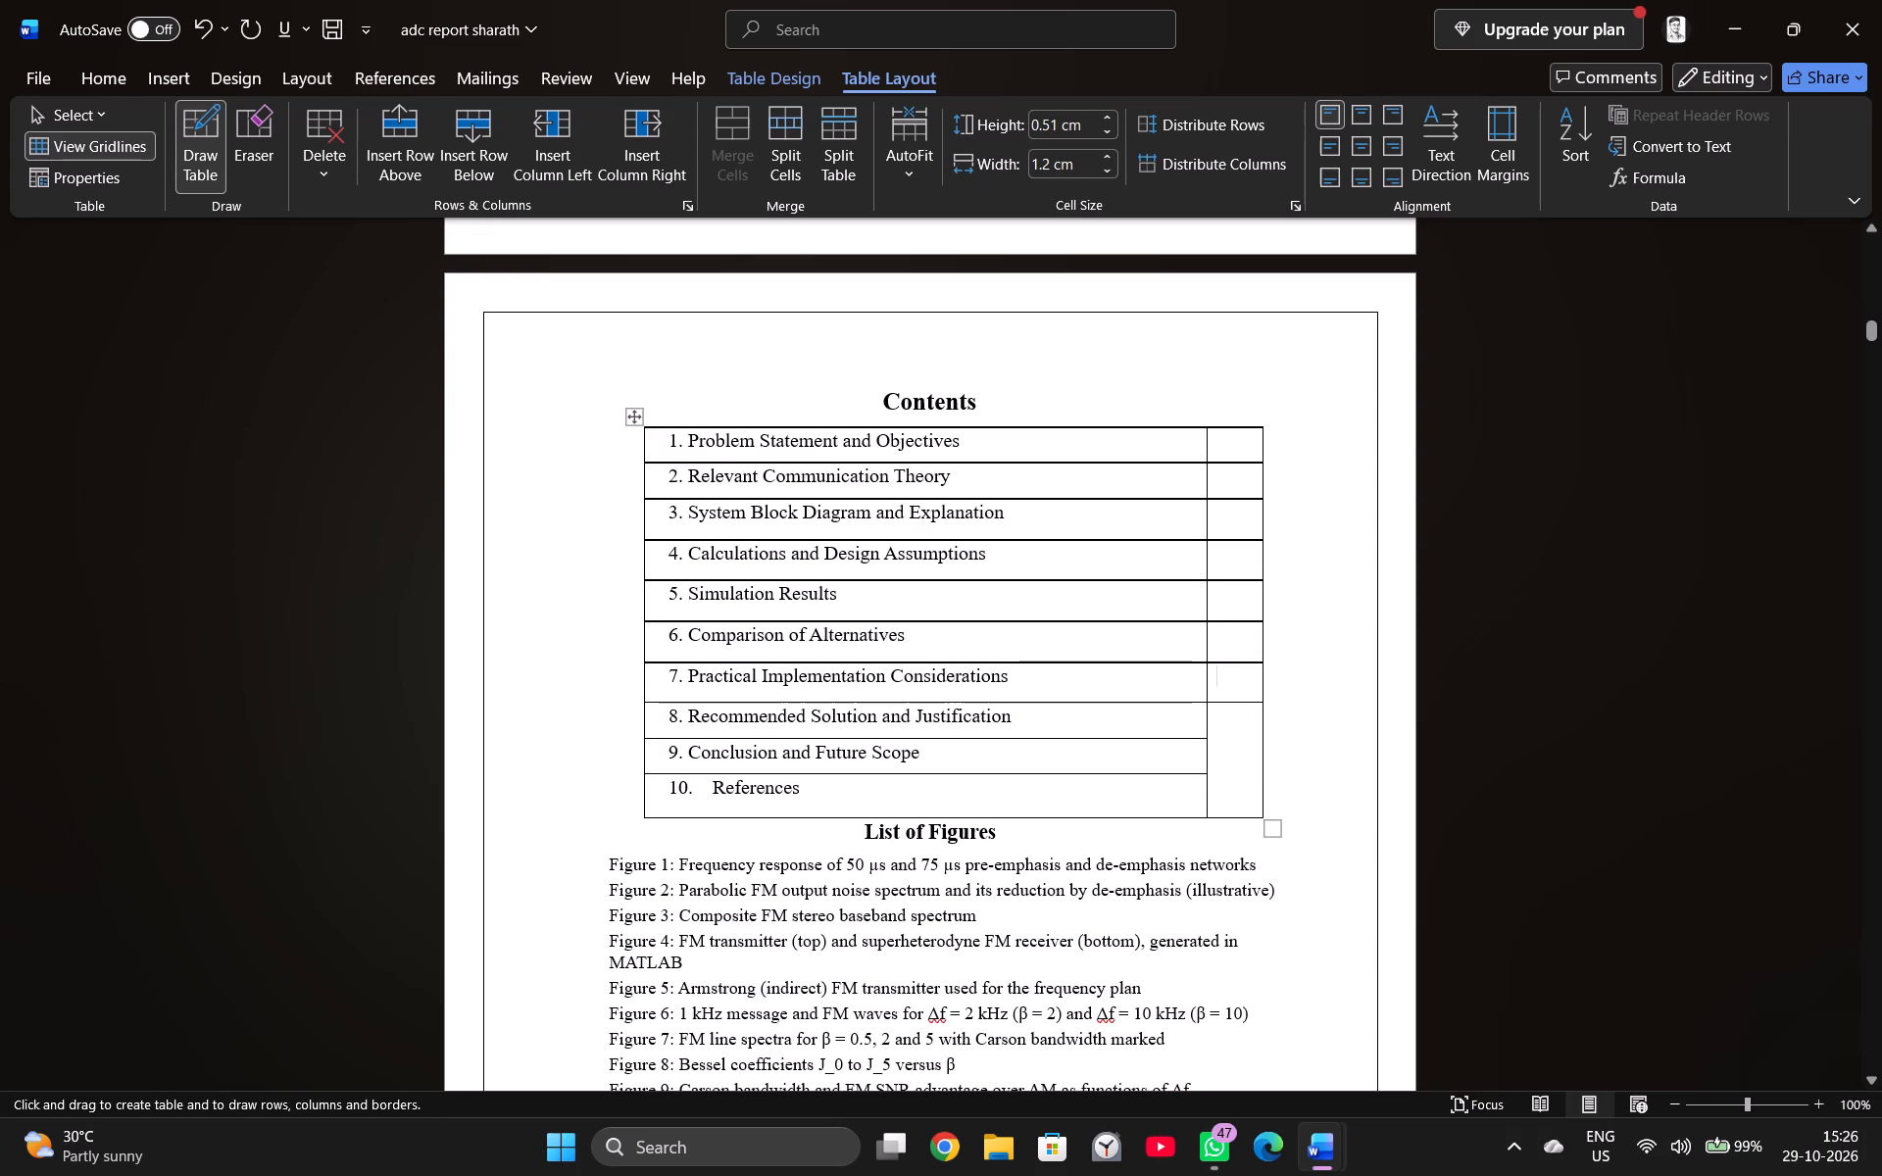
left_click_drag(1204, 738, 1266, 739)
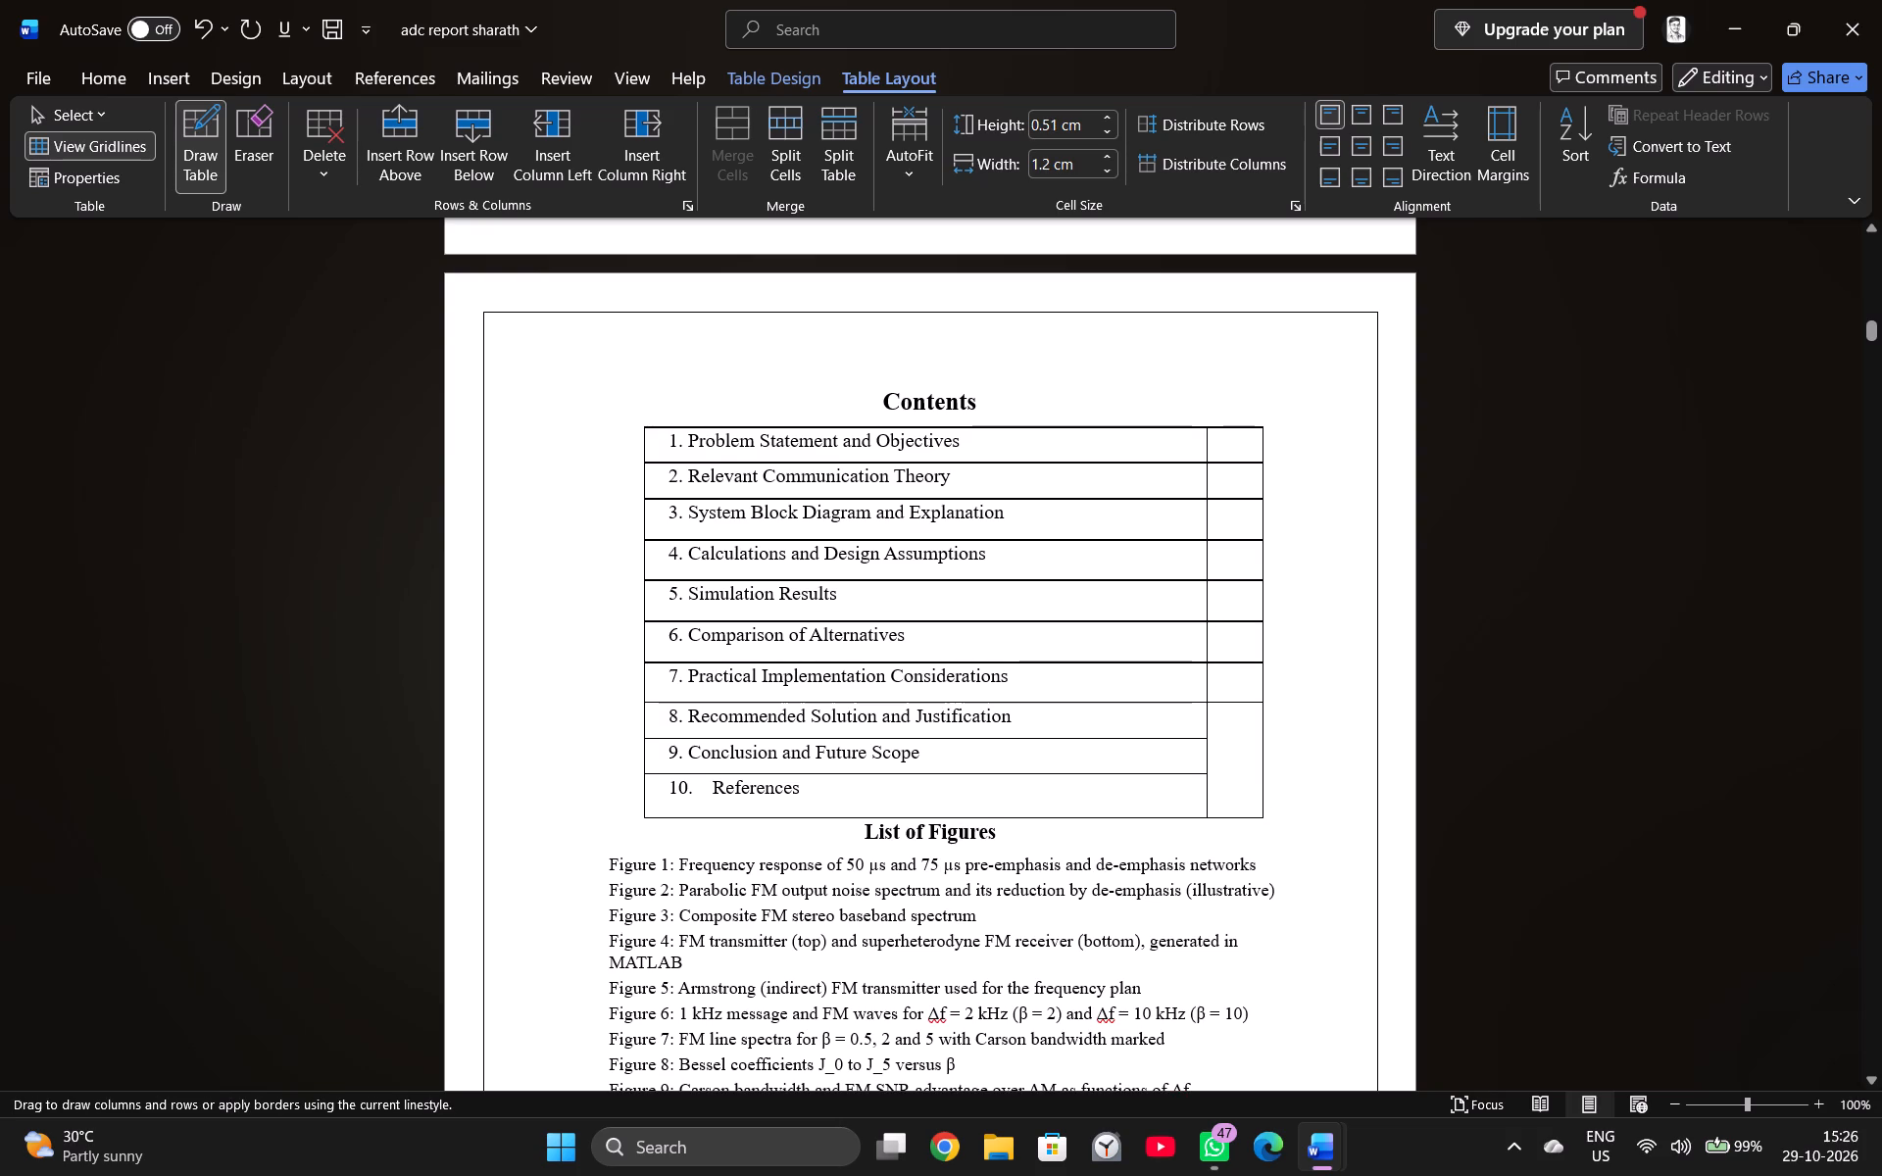
left_click_drag(1266, 739, 1261, 730)
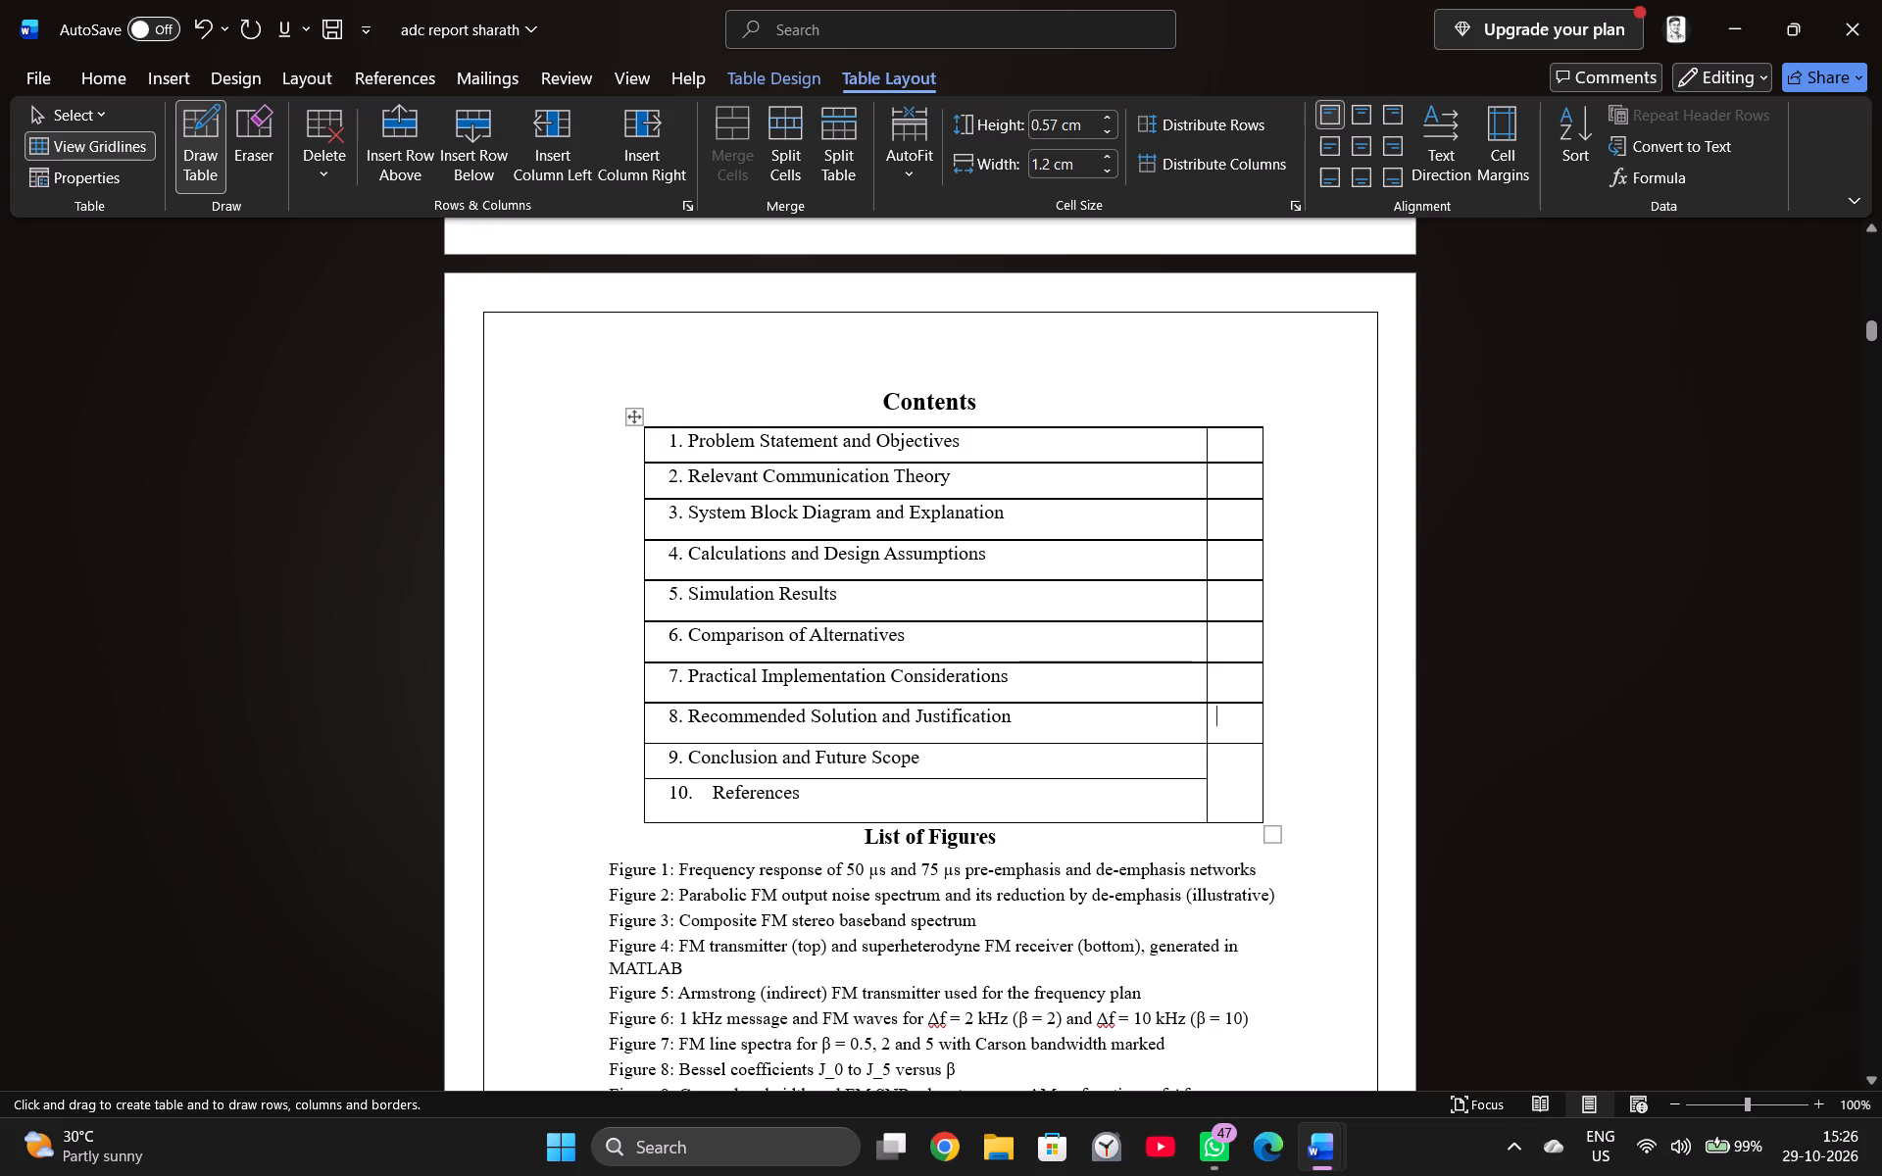
left_click_drag(1205, 775, 1265, 776)
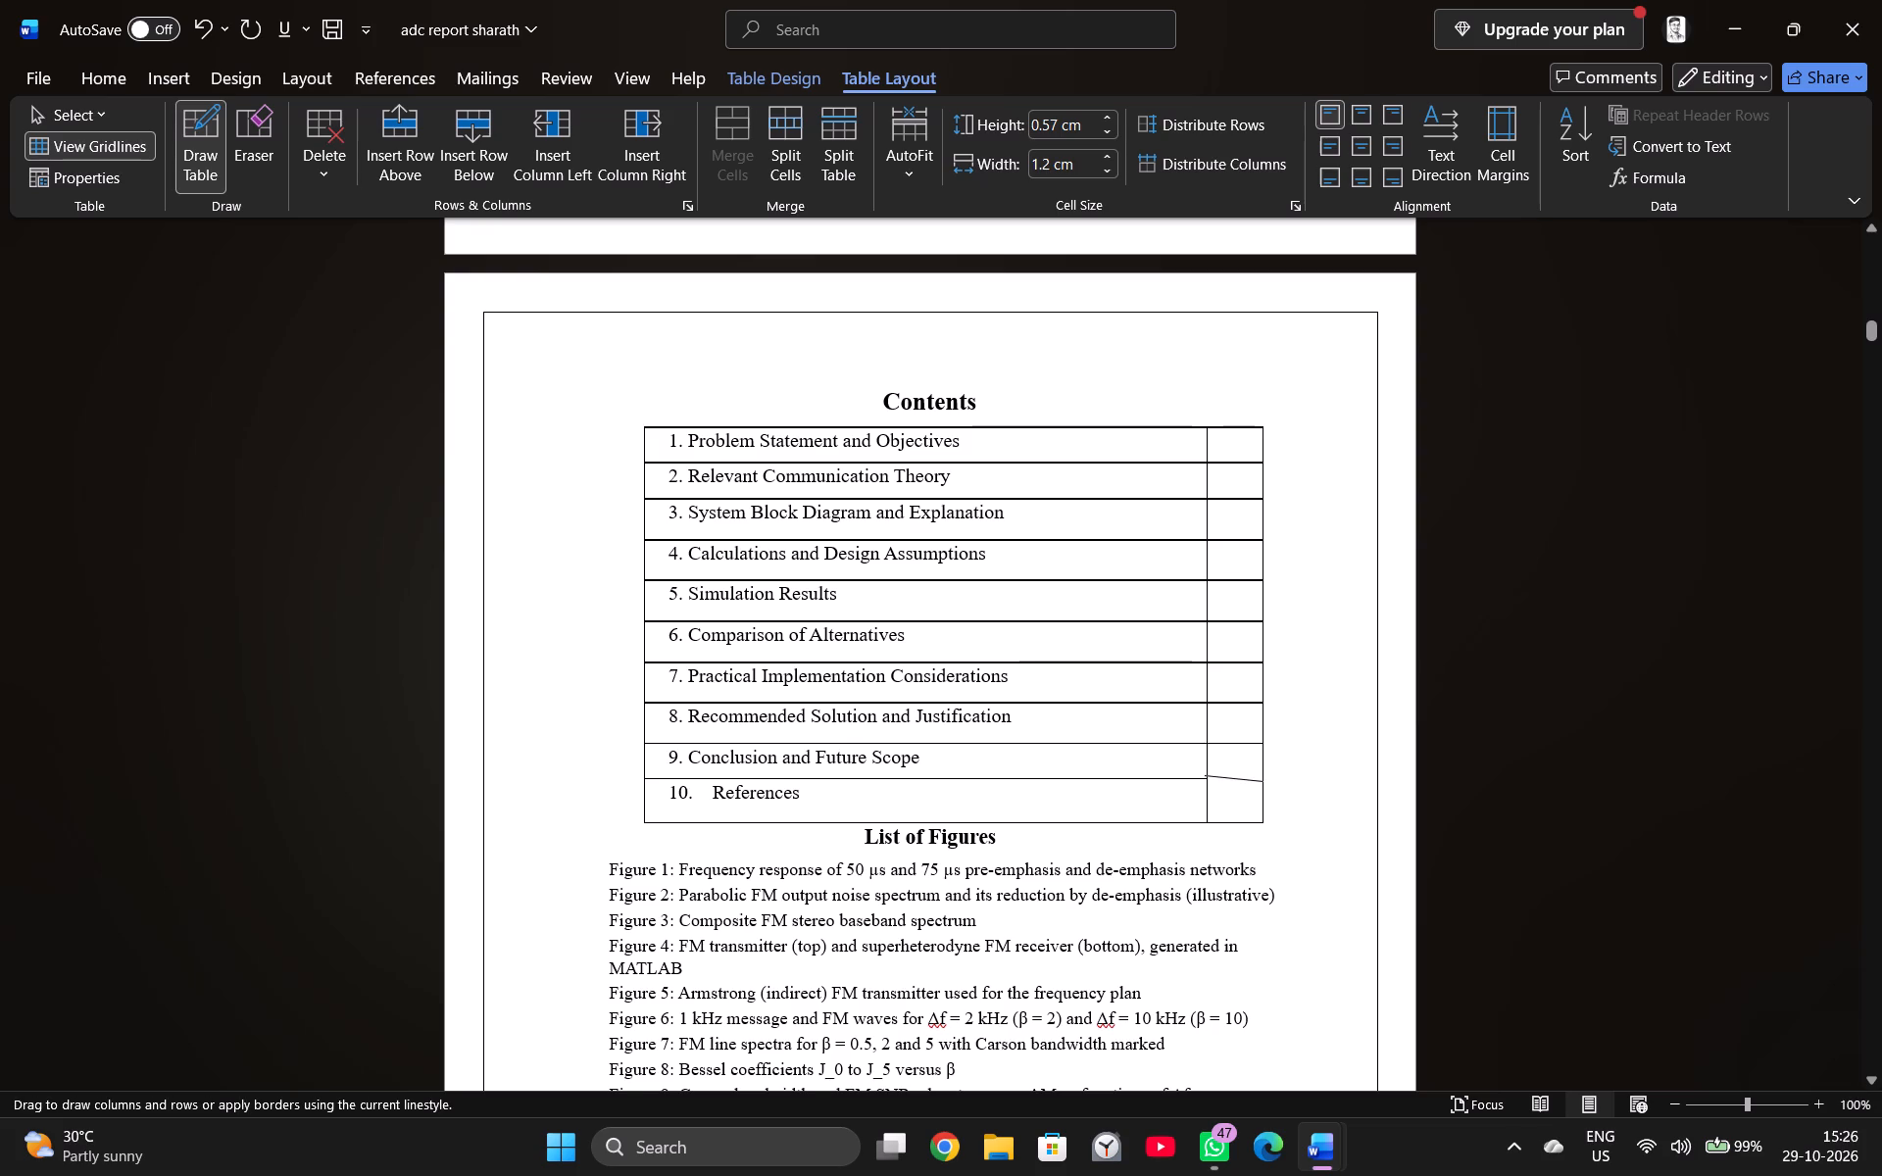
left_click_drag(1265, 776, 1264, 776)
left_click(933, 723)
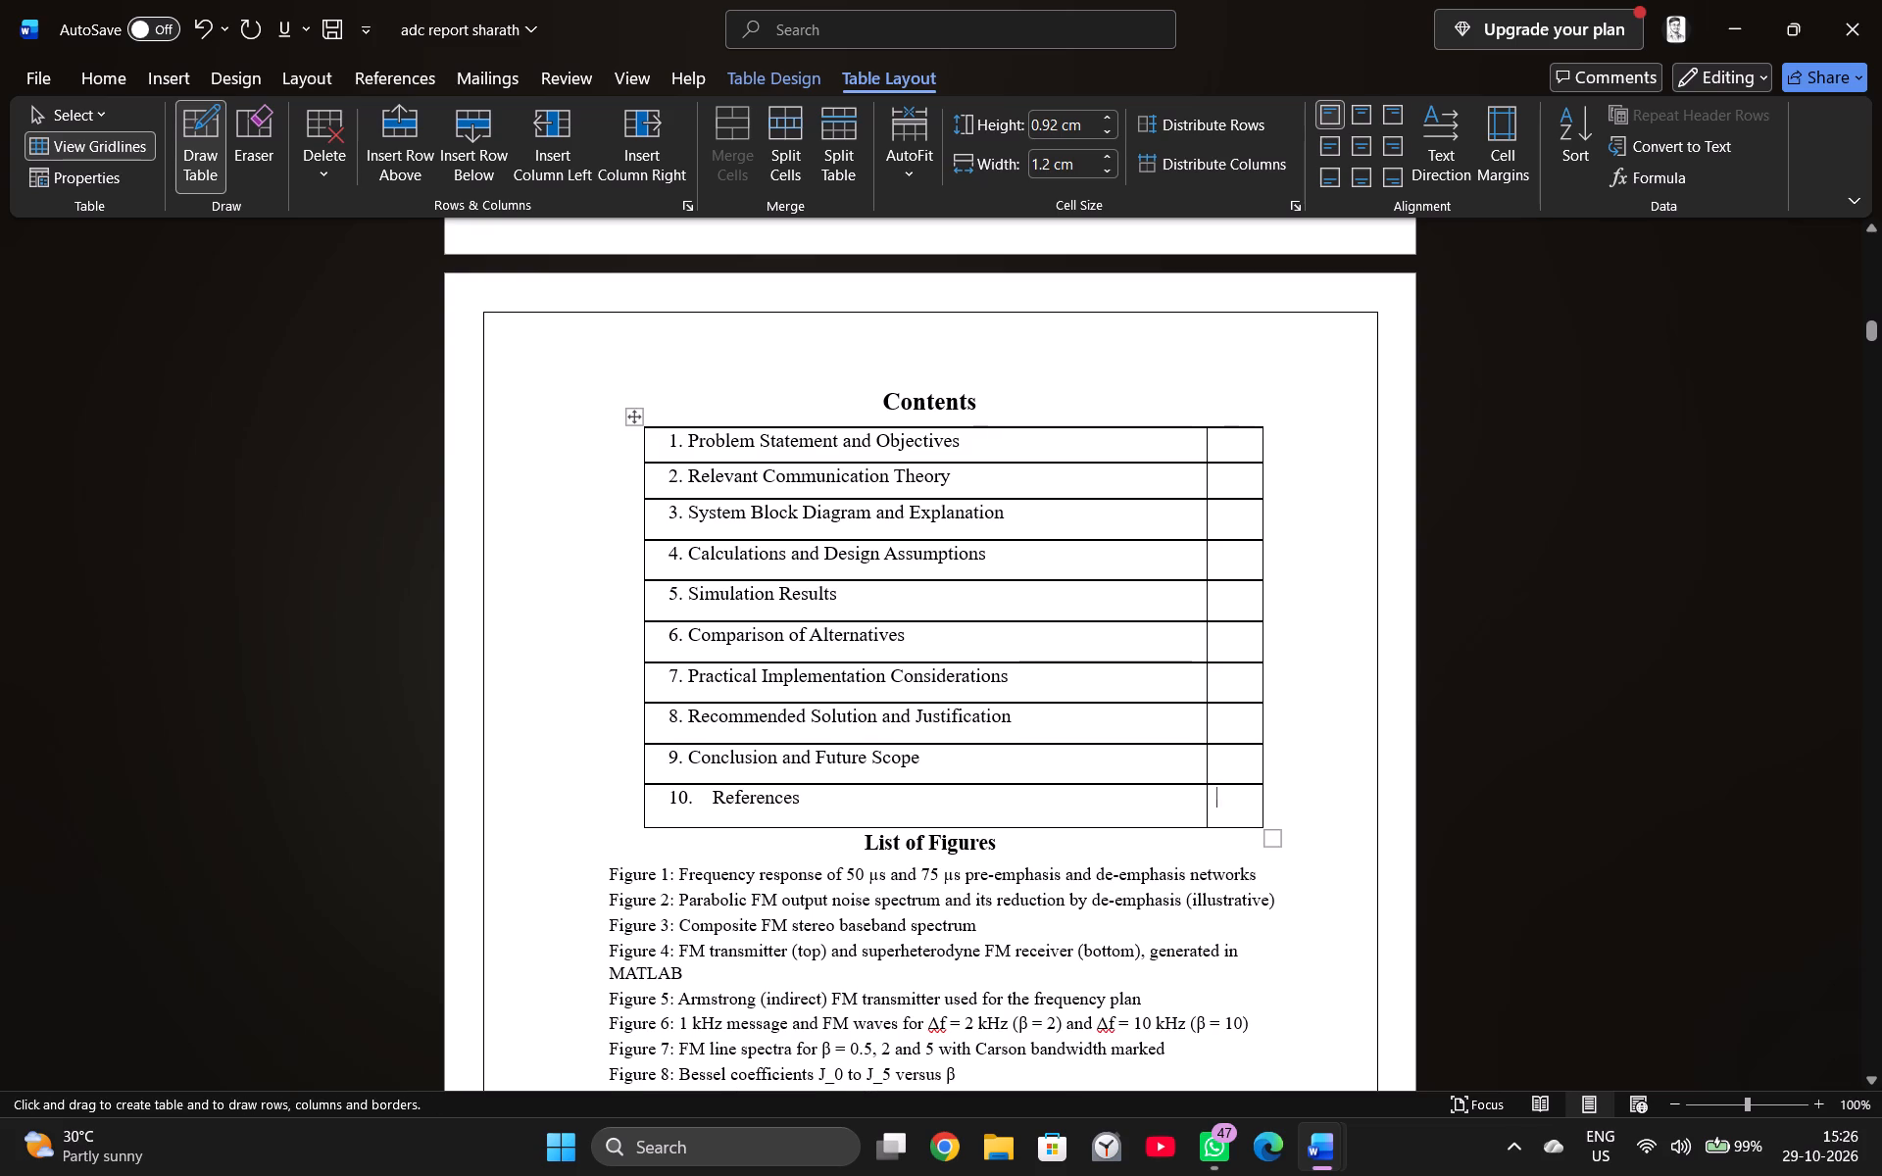
left_click(1230, 466)
left_click_drag(310, 478, 397, 515)
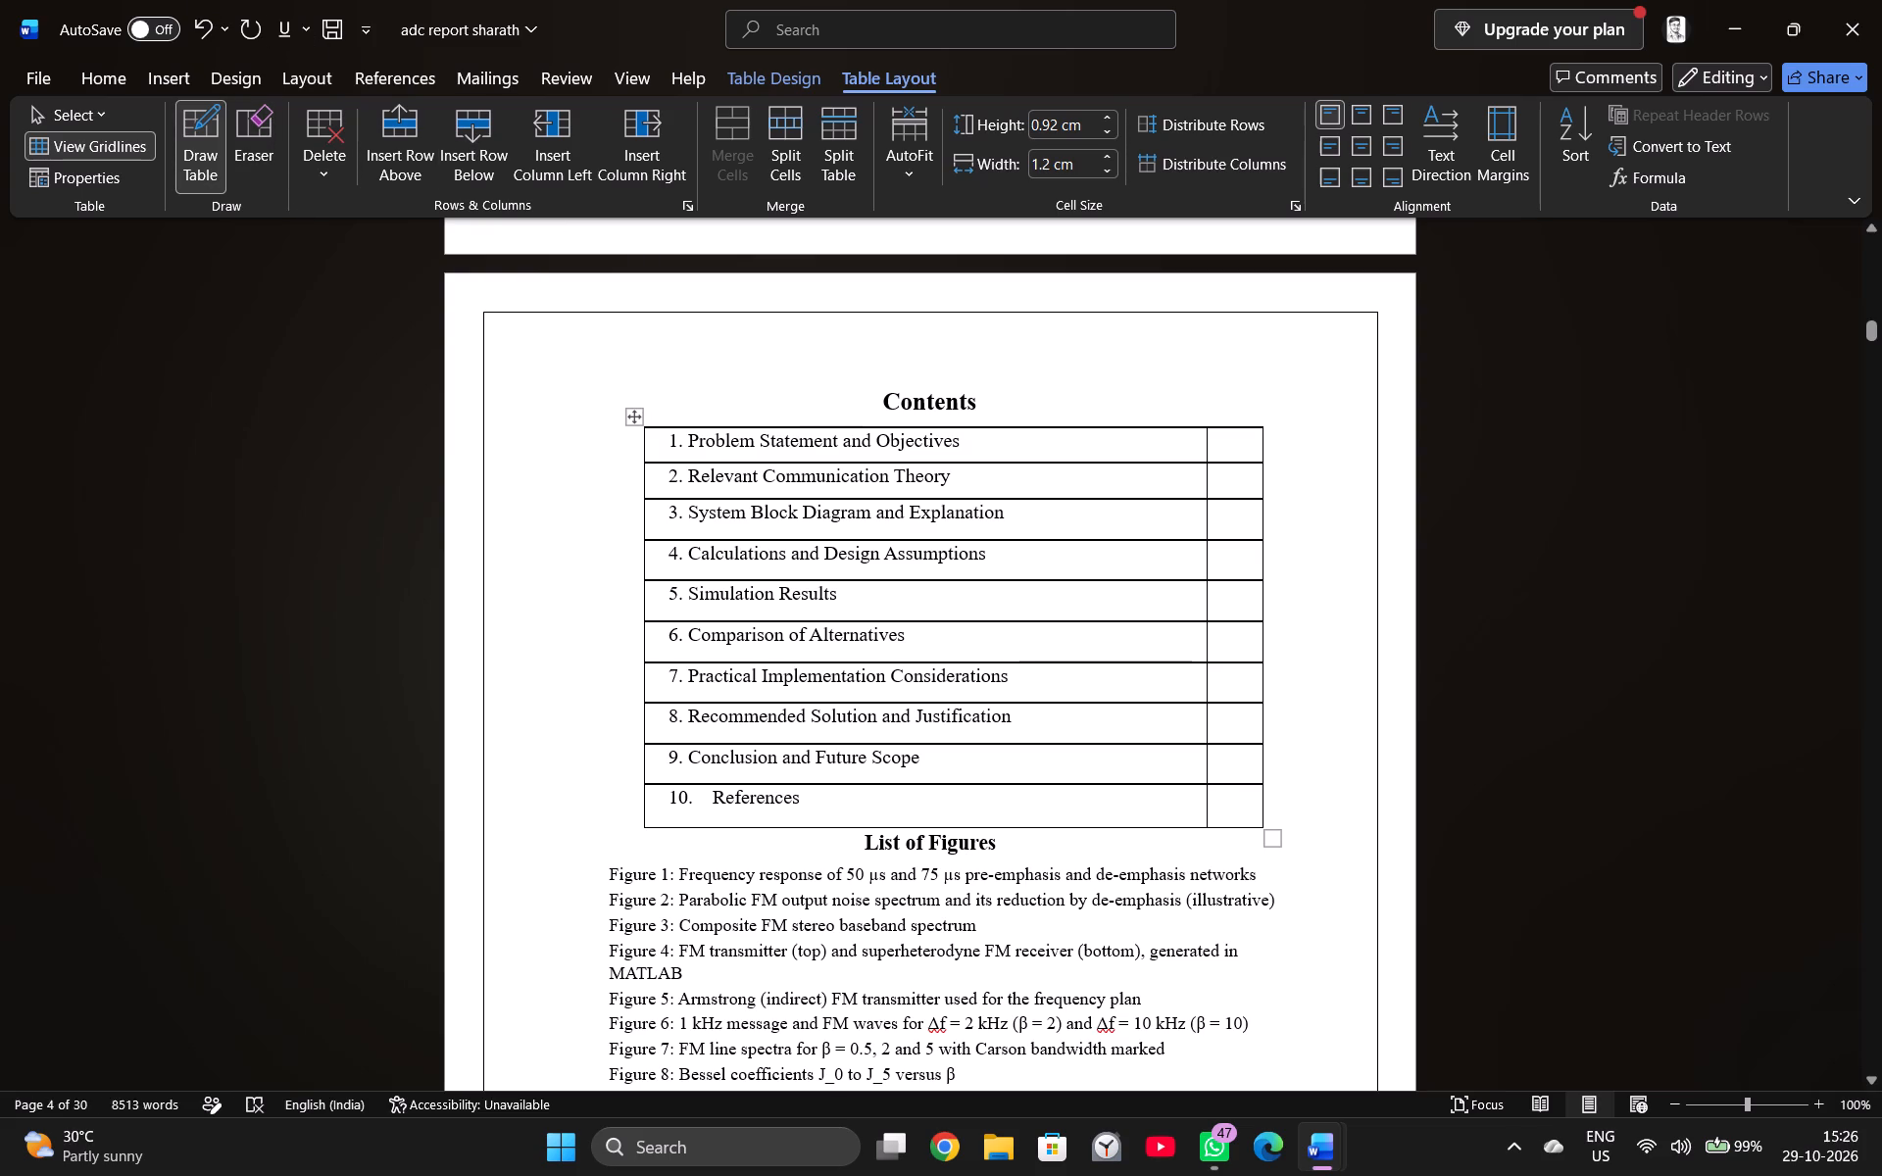
Enter page number 1 beside Problem Statement and Objectives and the range start 2- beside Relevant Communication Theory.
left_click(1232, 446)
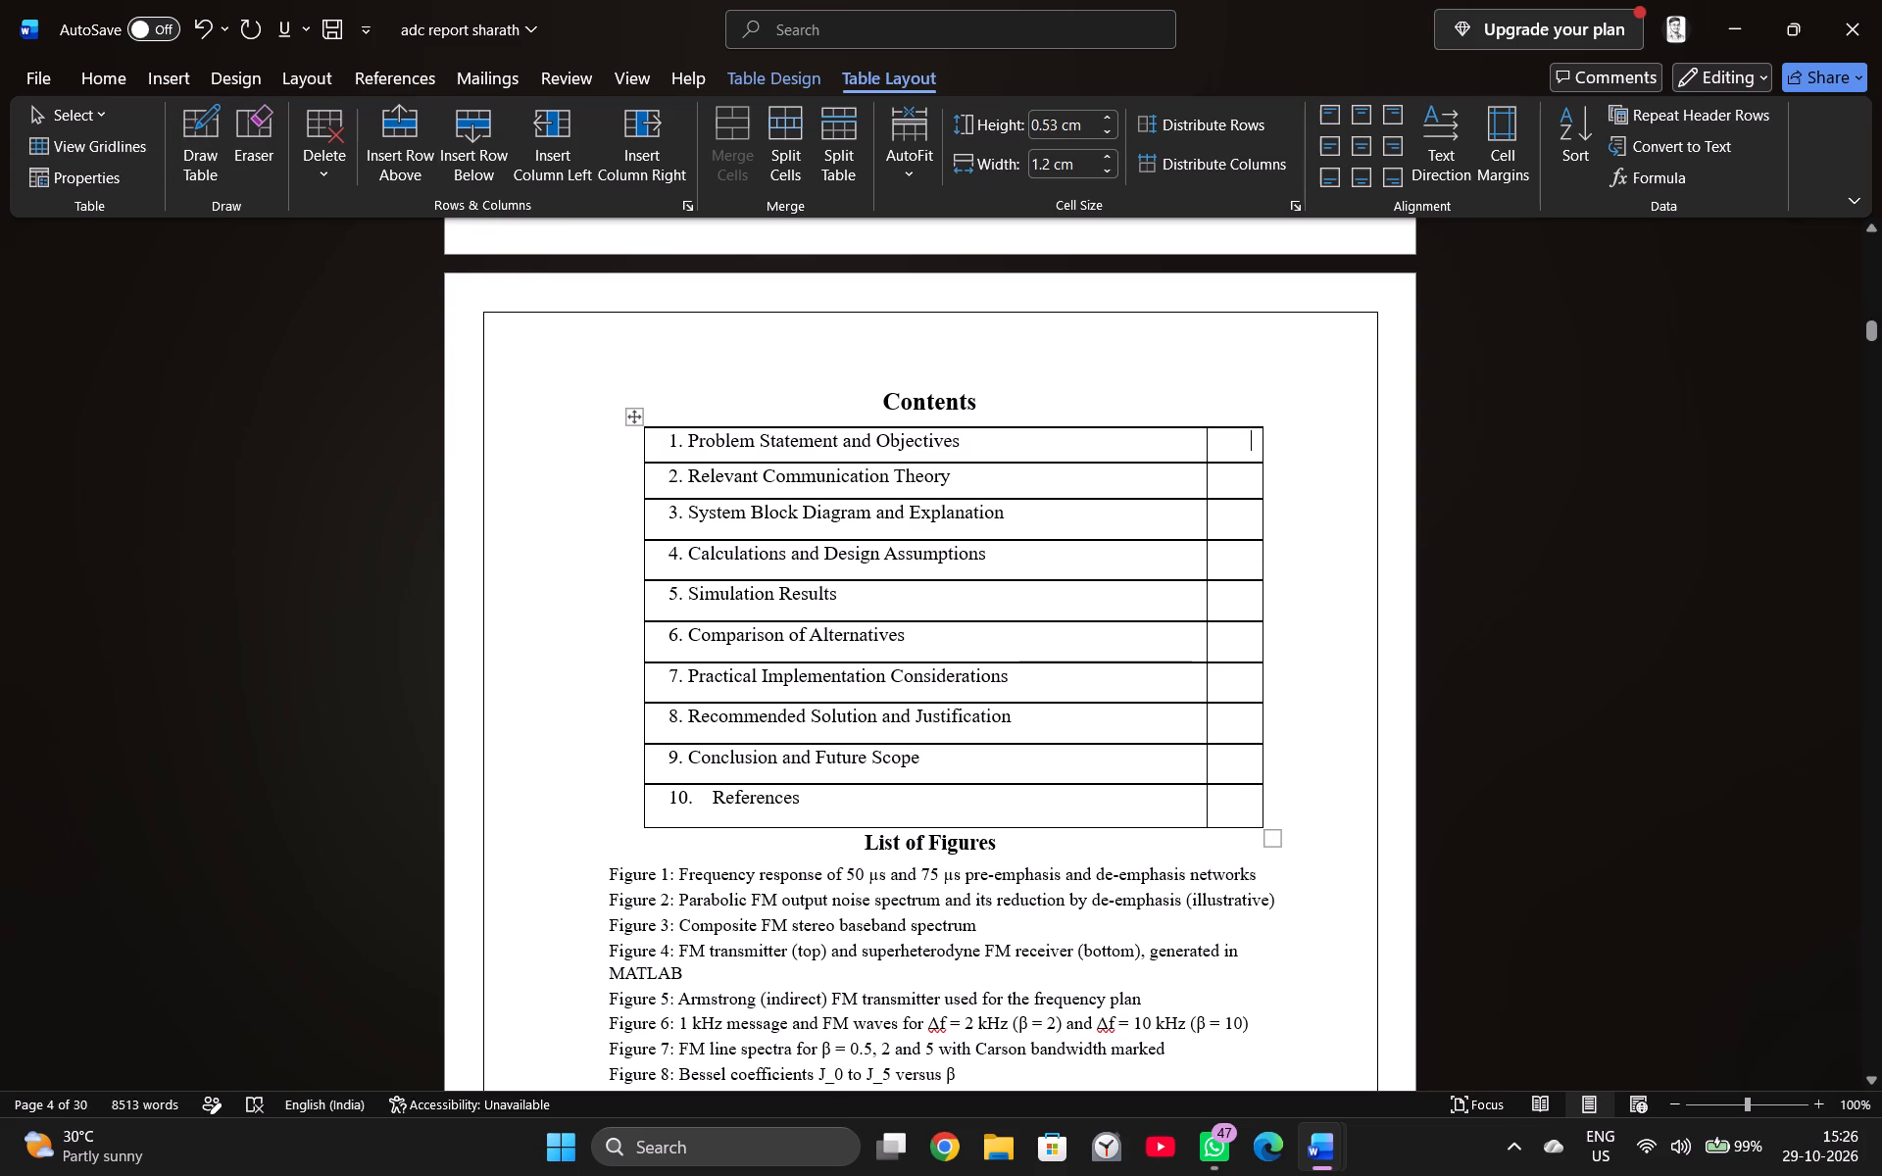
key("1")
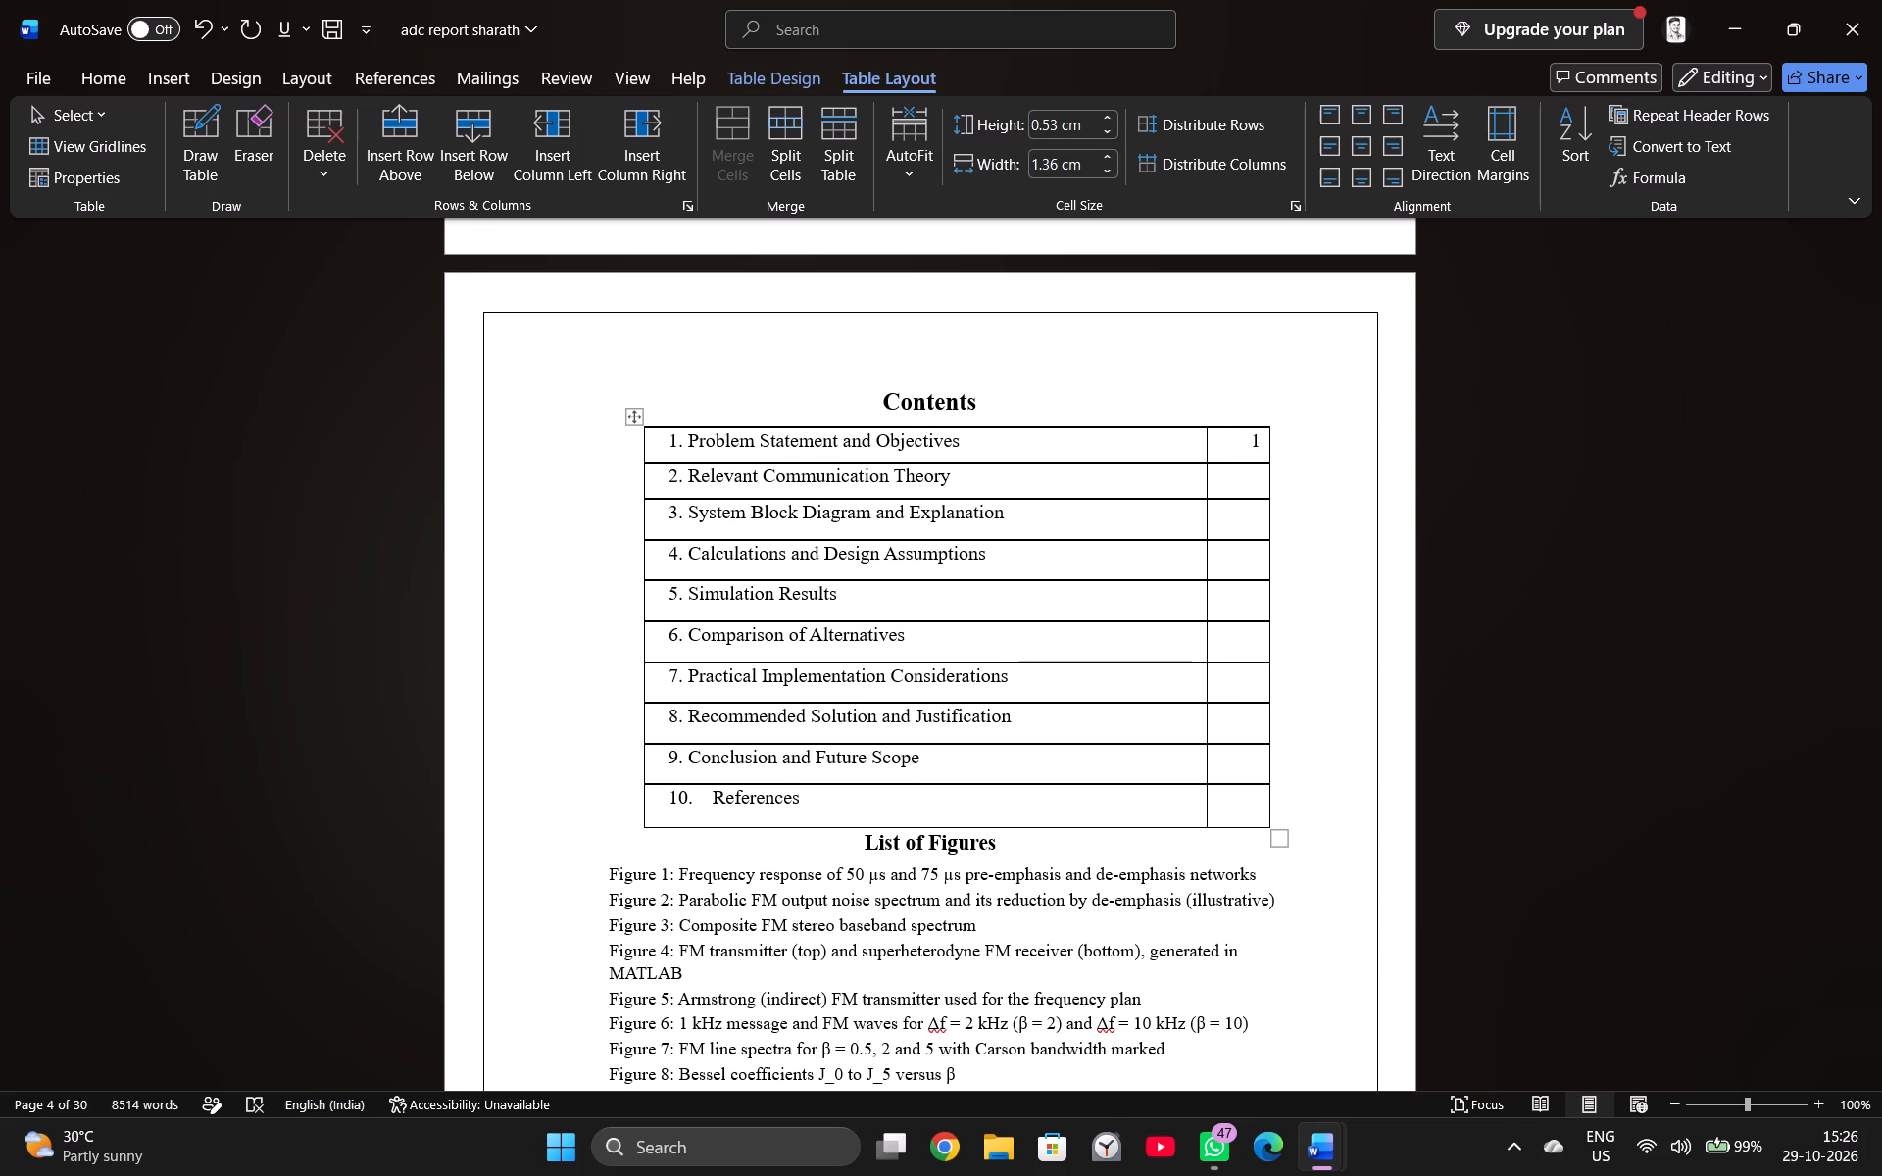
scroll(1199, 430, "down", 4)
scroll(1077, 499, "up", 3)
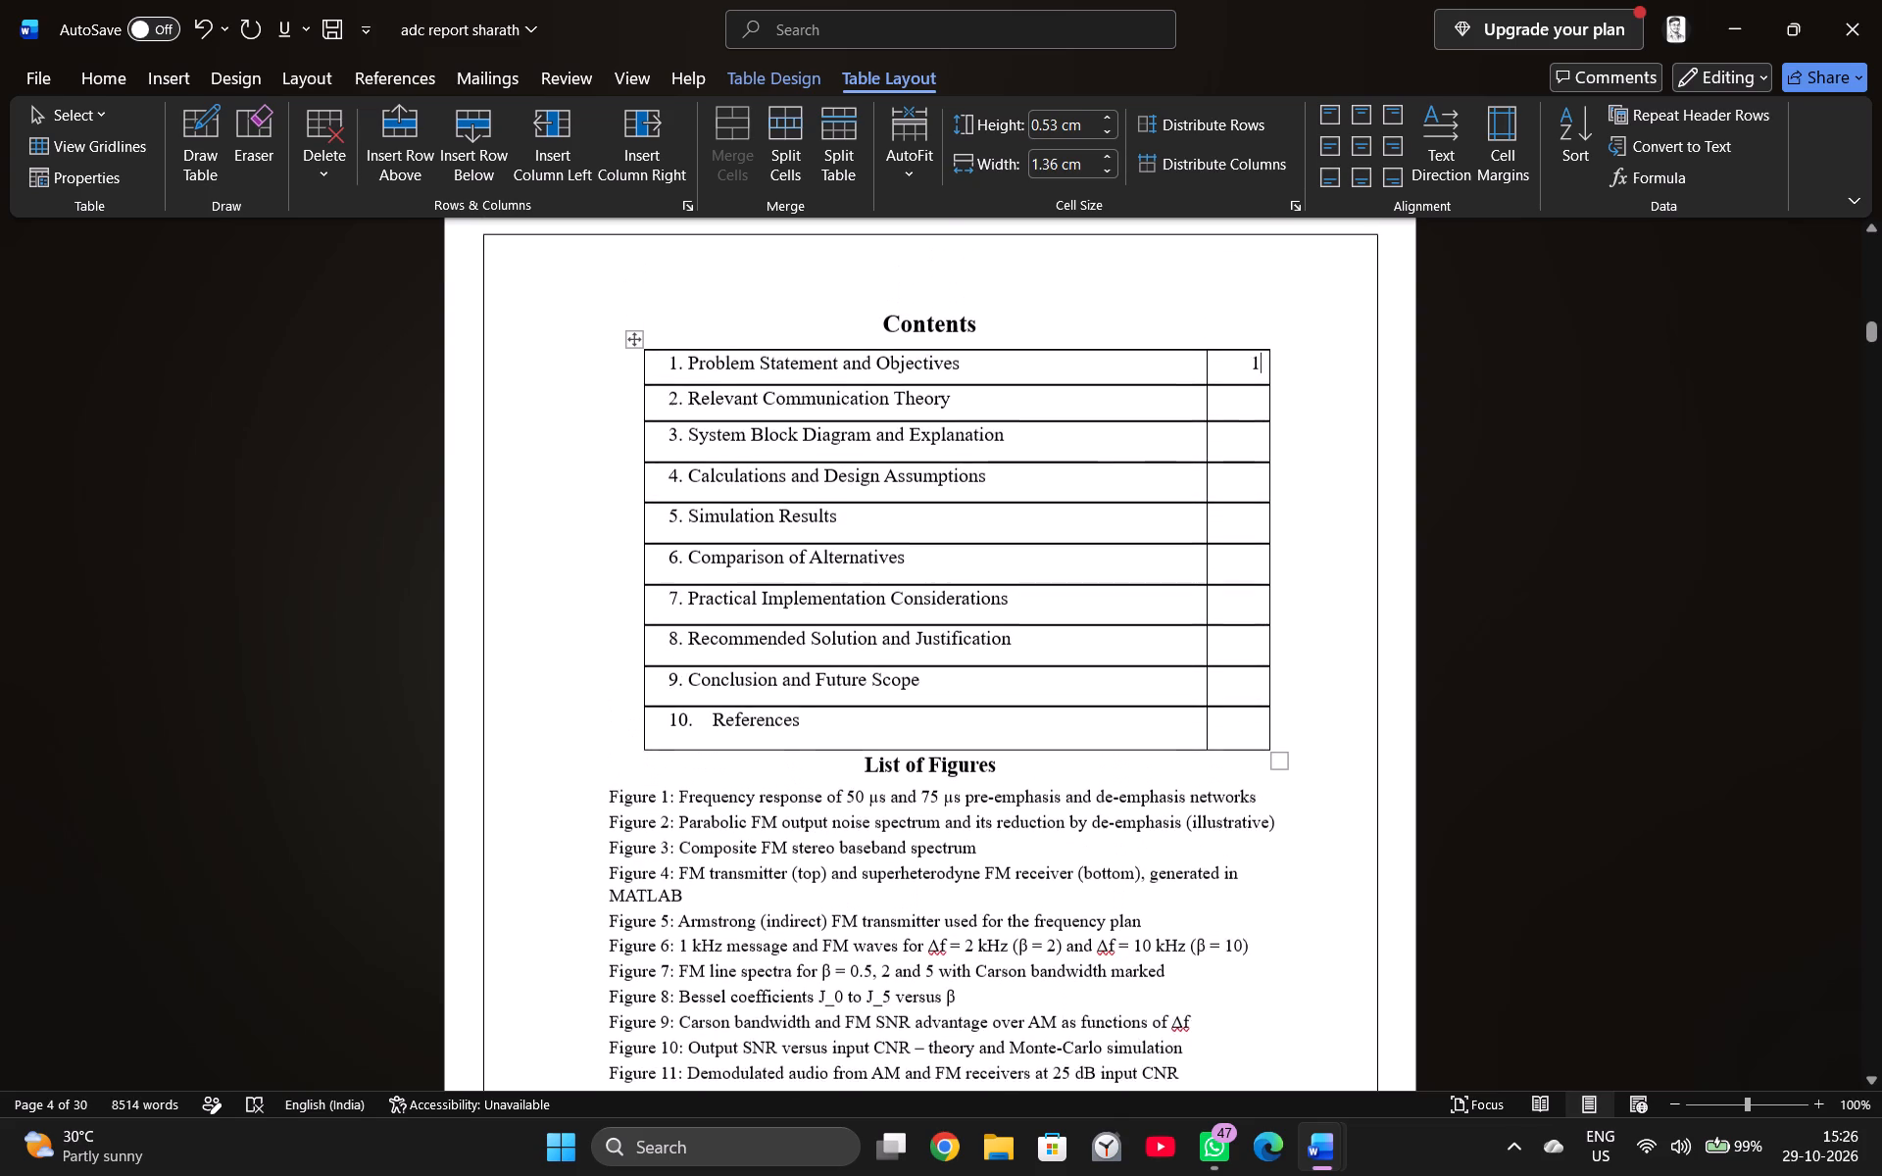
left_click(1232, 427)
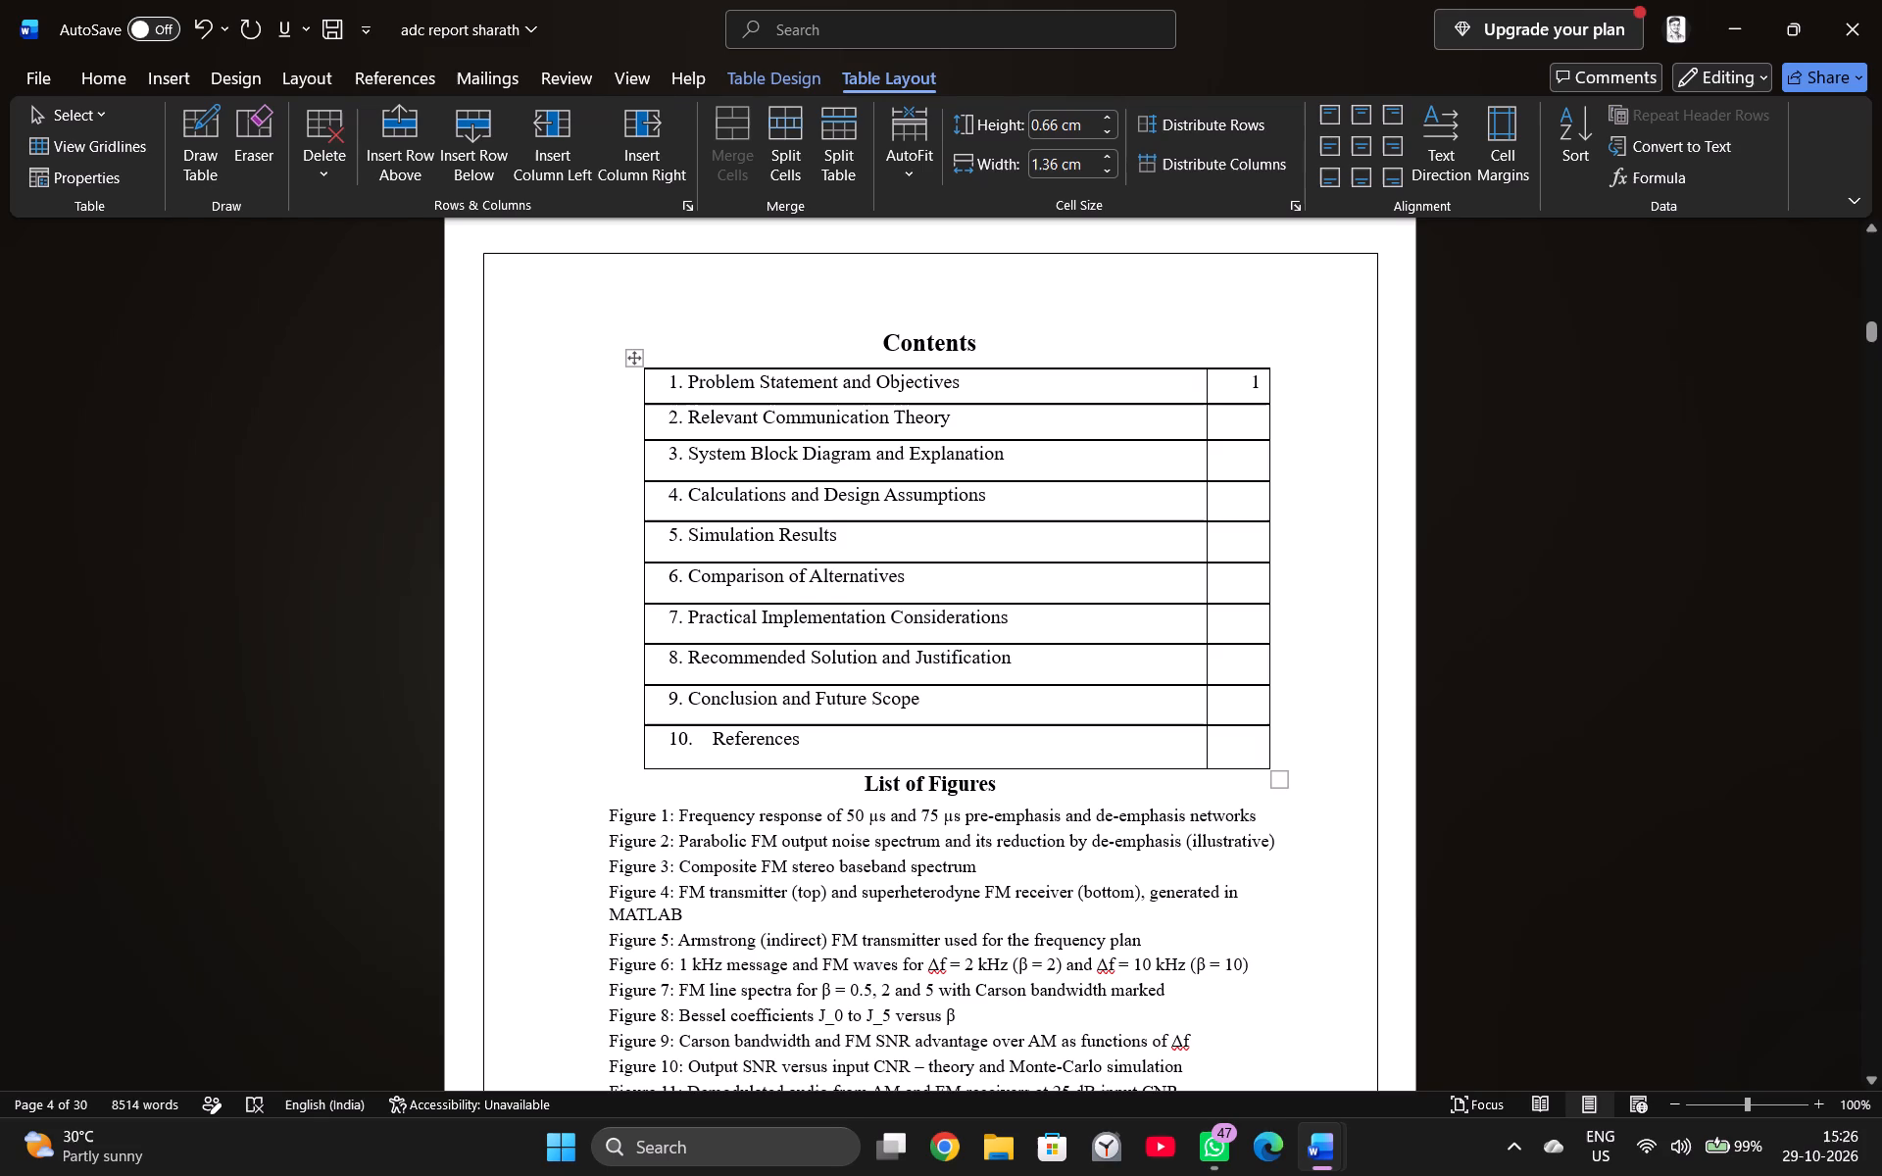
key("2")
key("minus")
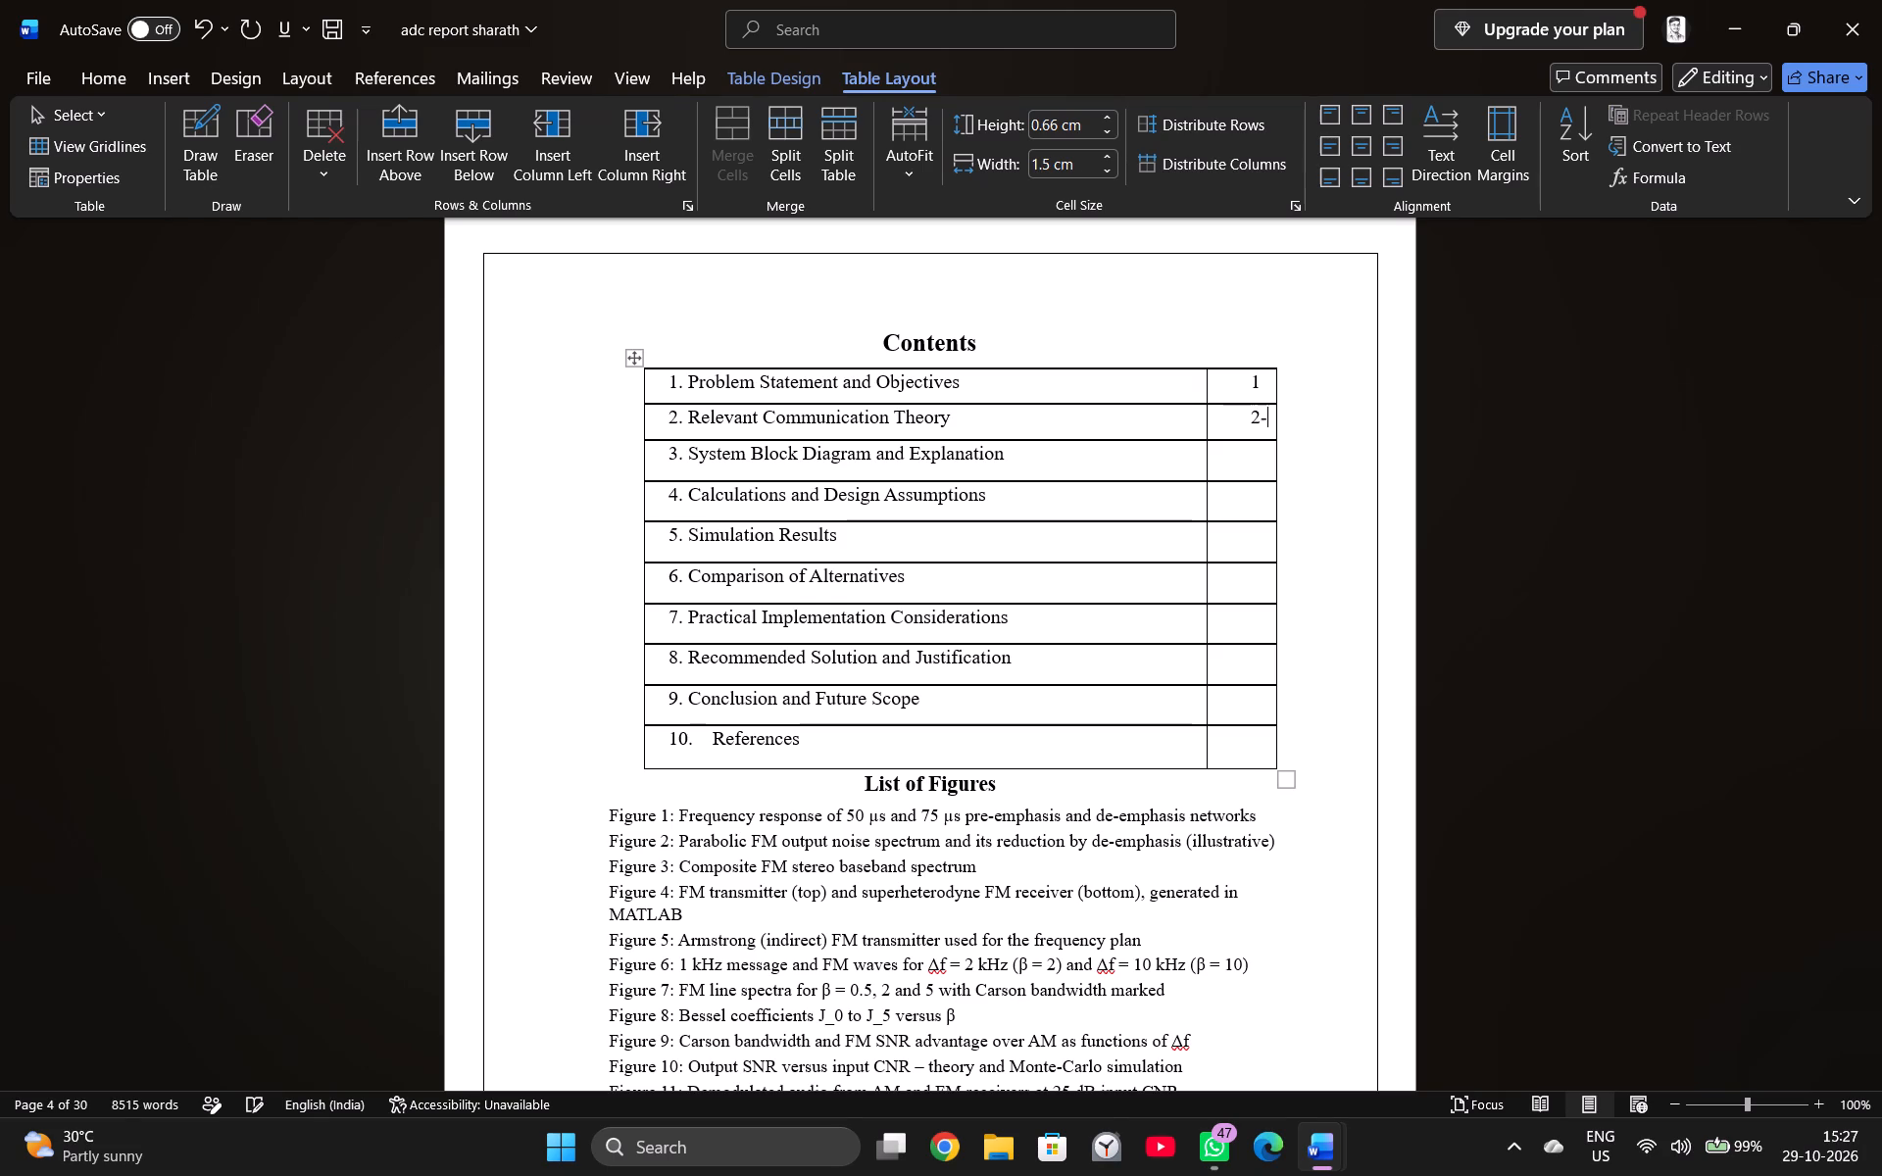
key("5")
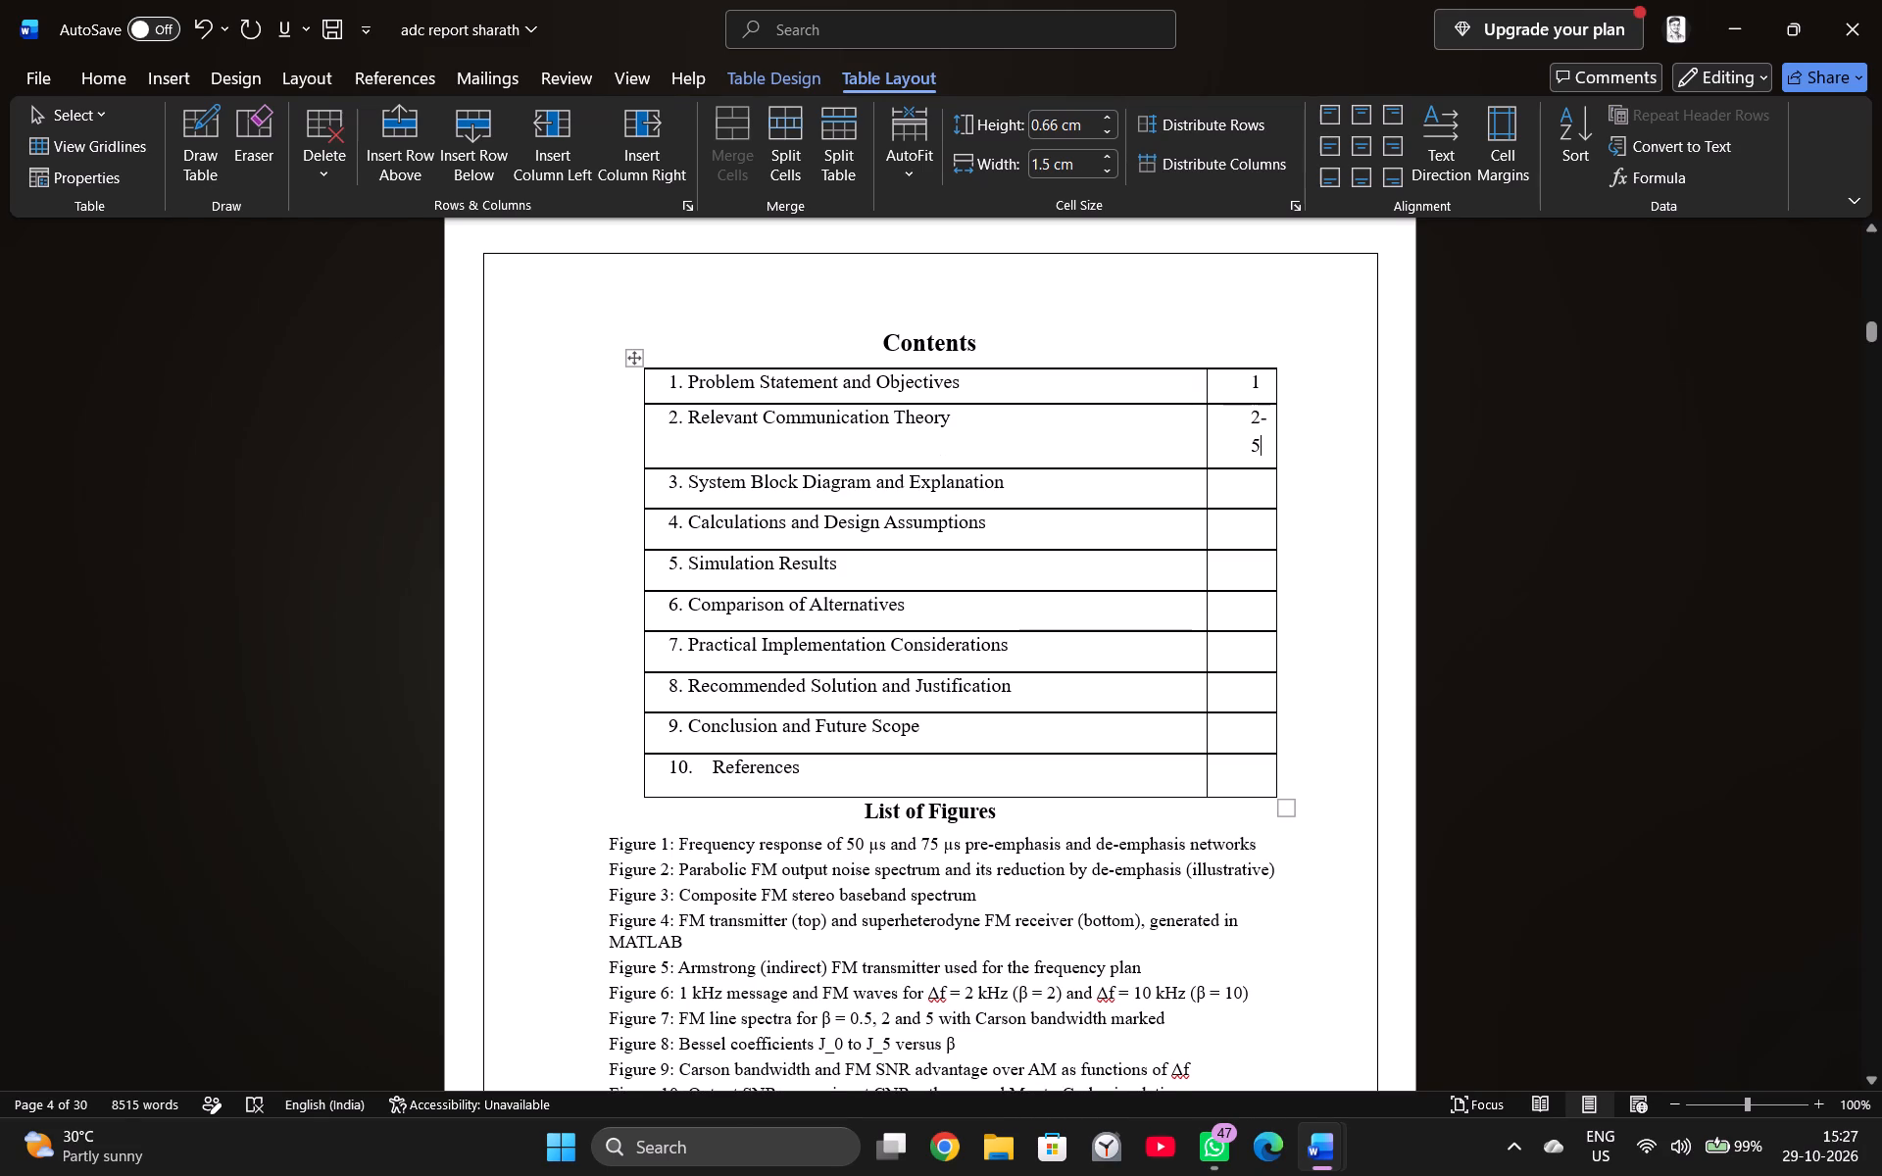
key("BackSpace")
Read through the report from Problem Statement and Objectives to System Block Diagram and Explanation, checking on which pages the sections fall.
scroll(1194, 548, "down", 20)
scroll(1194, 548, "down", 6)
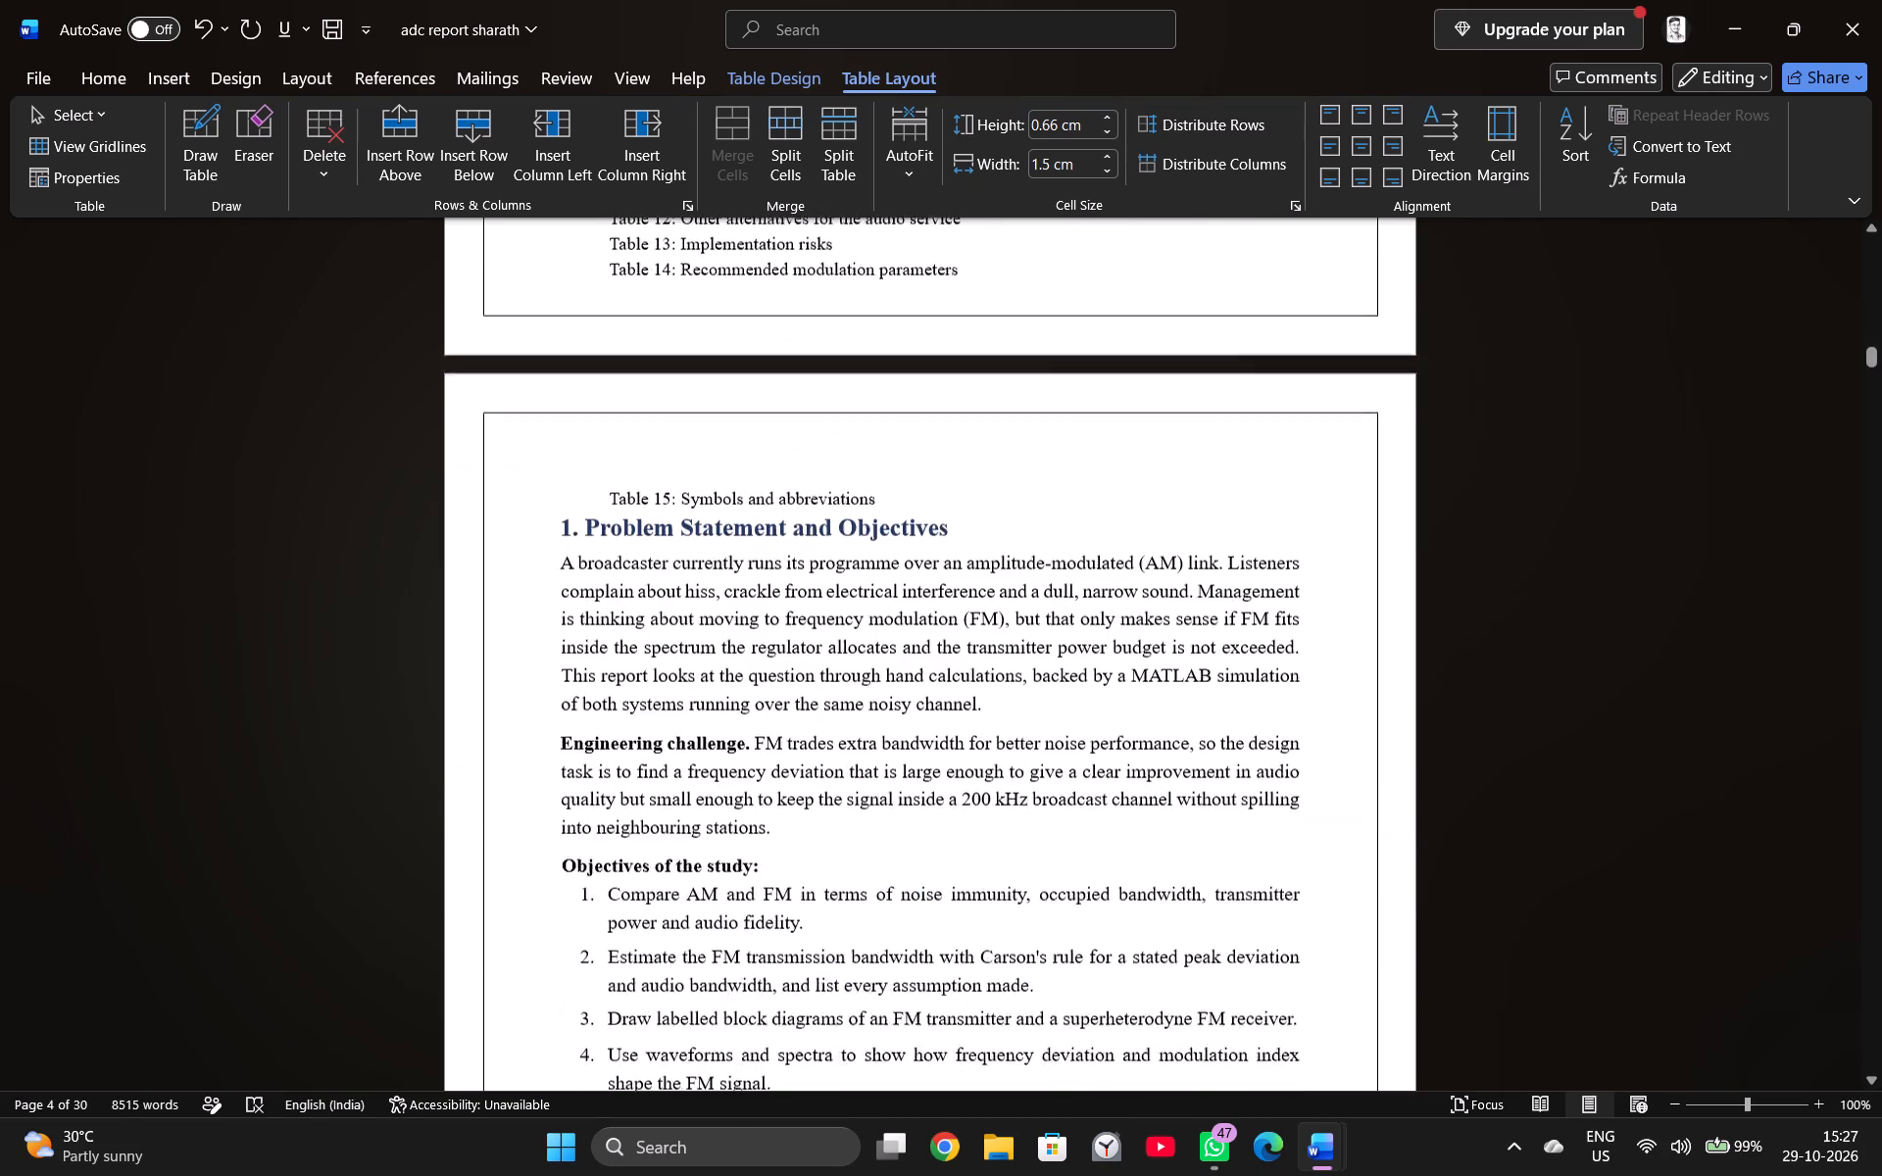
scroll(1191, 584, "down", 20)
scroll(1194, 580, "down", 2)
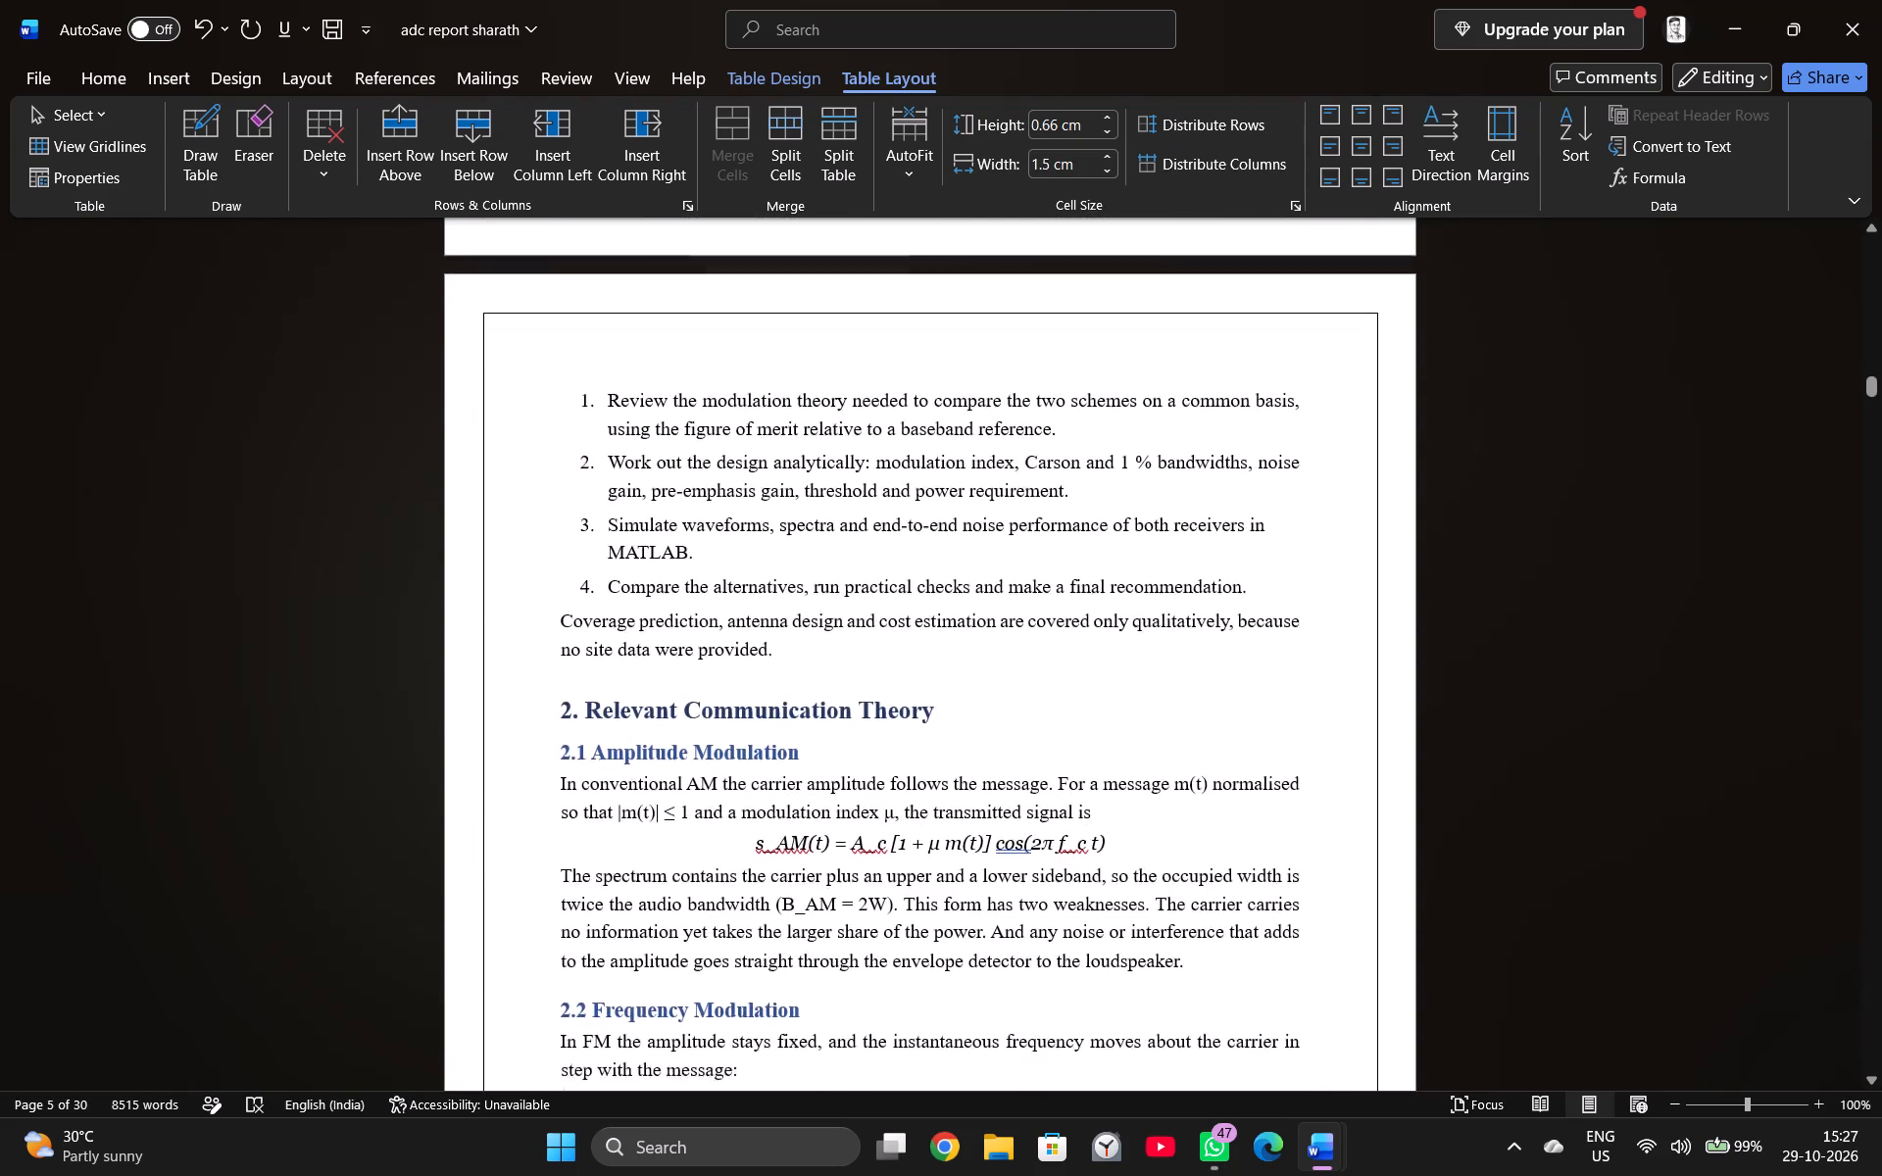
scroll(1194, 580, "down", 8)
scroll(1194, 580, "down", 15)
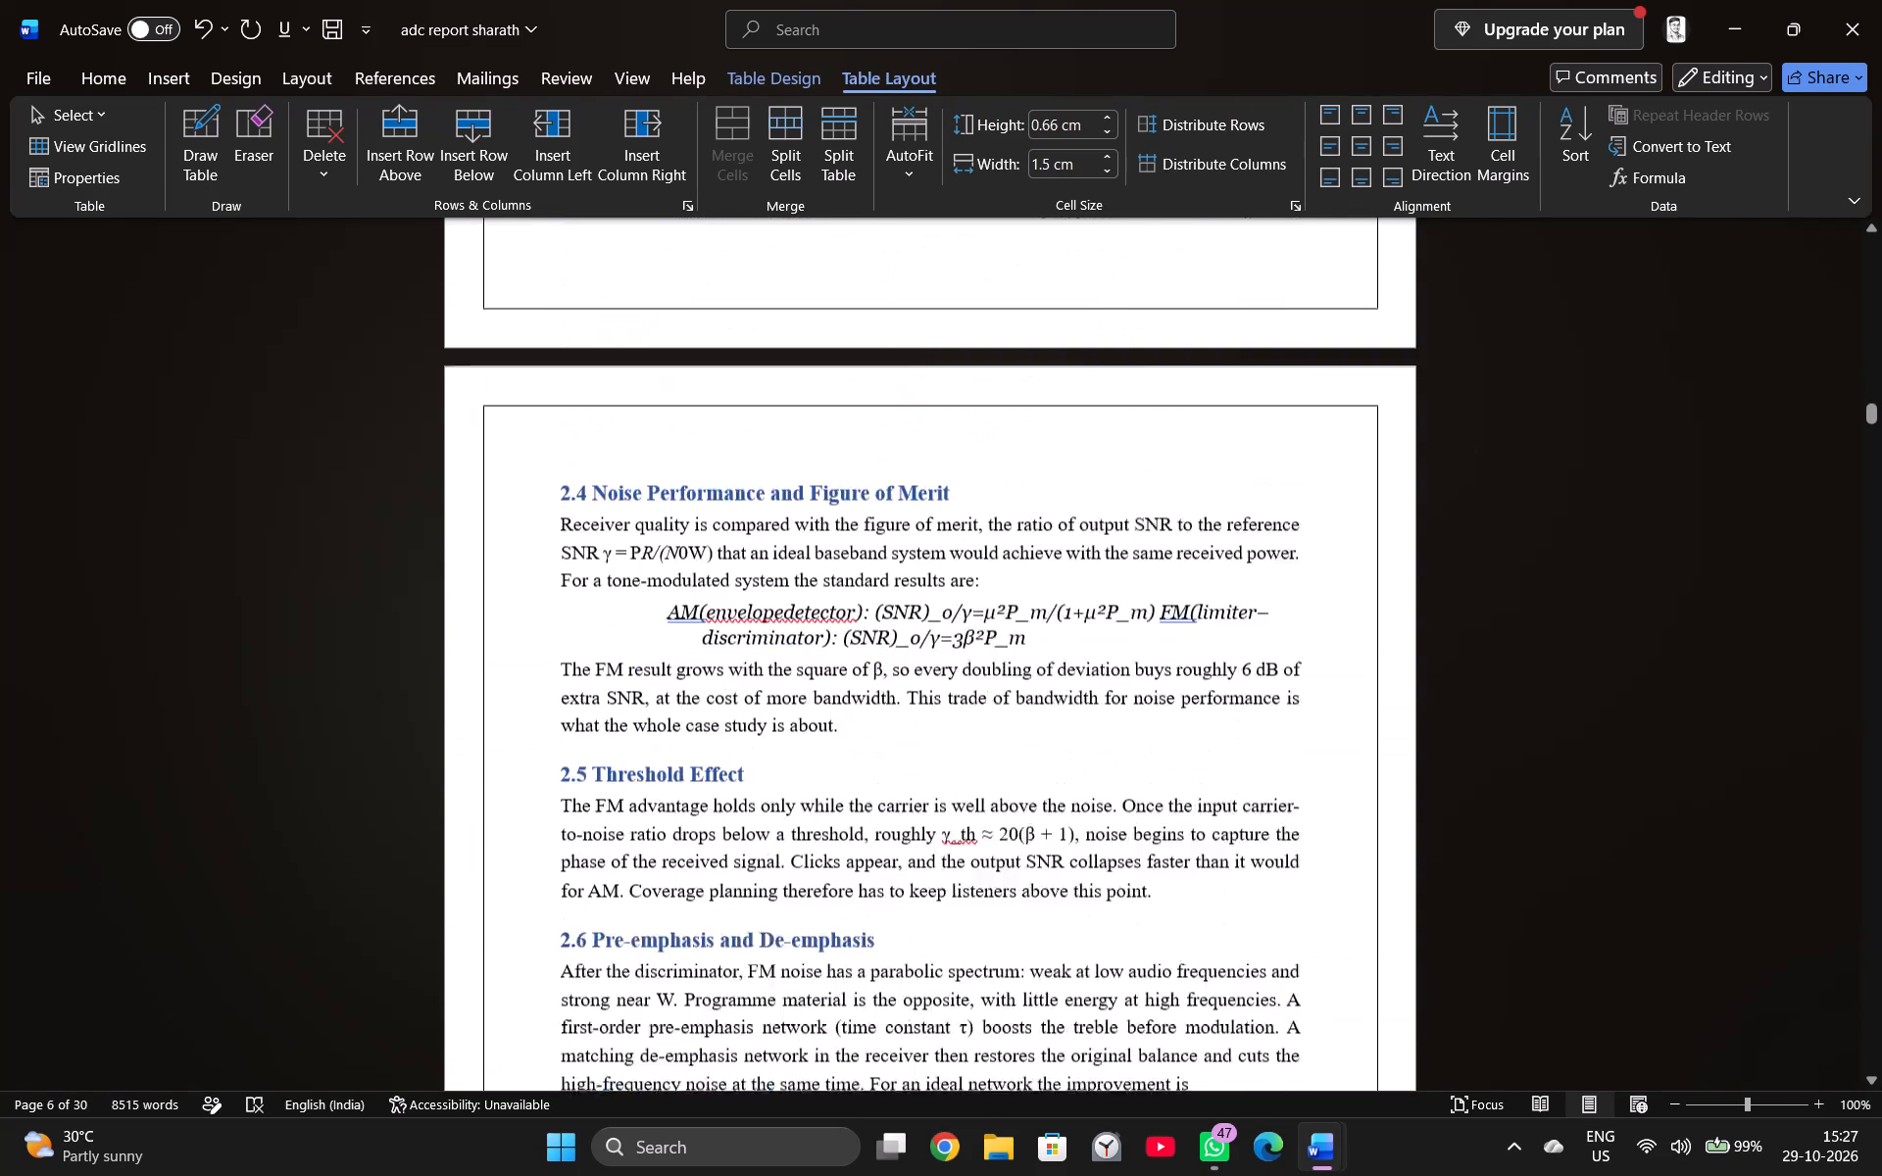
scroll(1195, 580, "down", 20)
scroll(1196, 580, "down", 15)
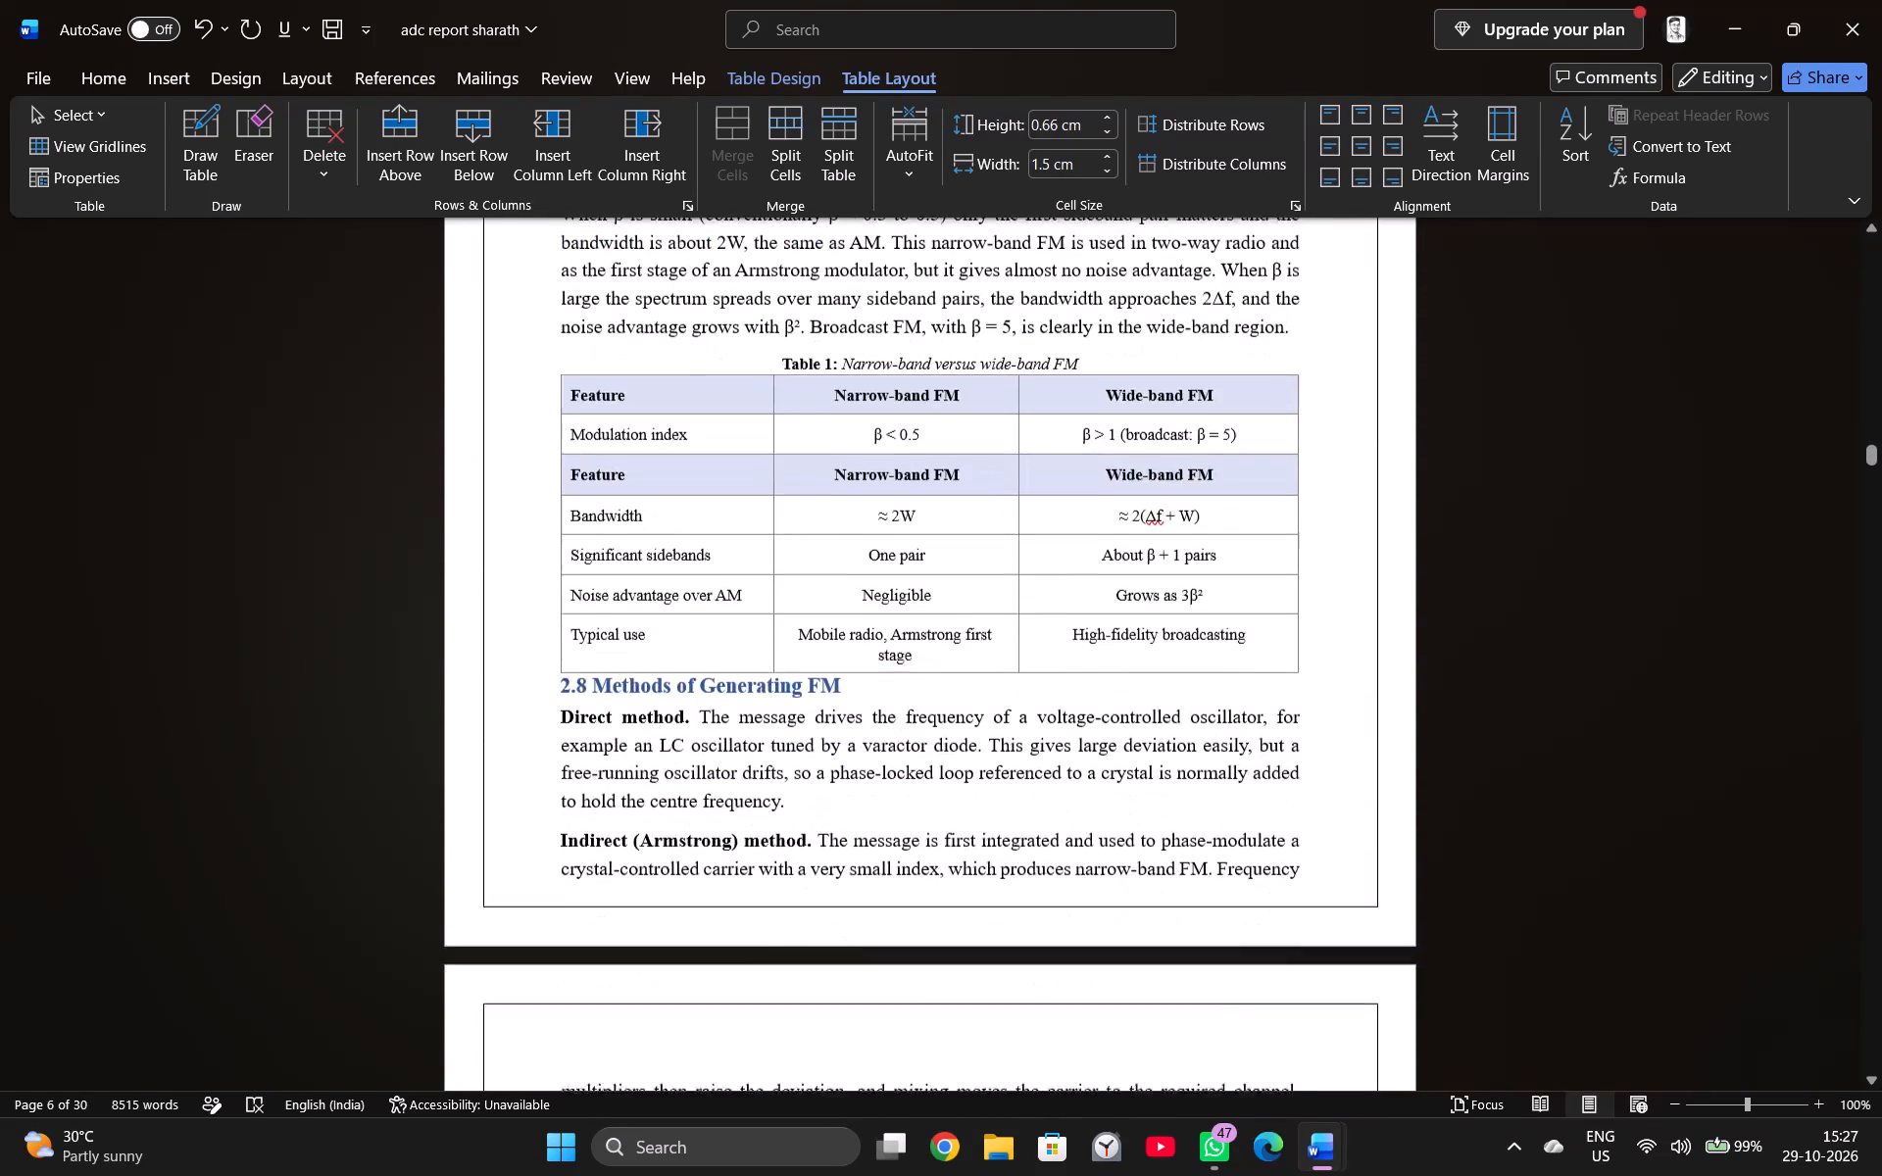
scroll(1197, 581, "down", 15)
scroll(1198, 581, "down", 16)
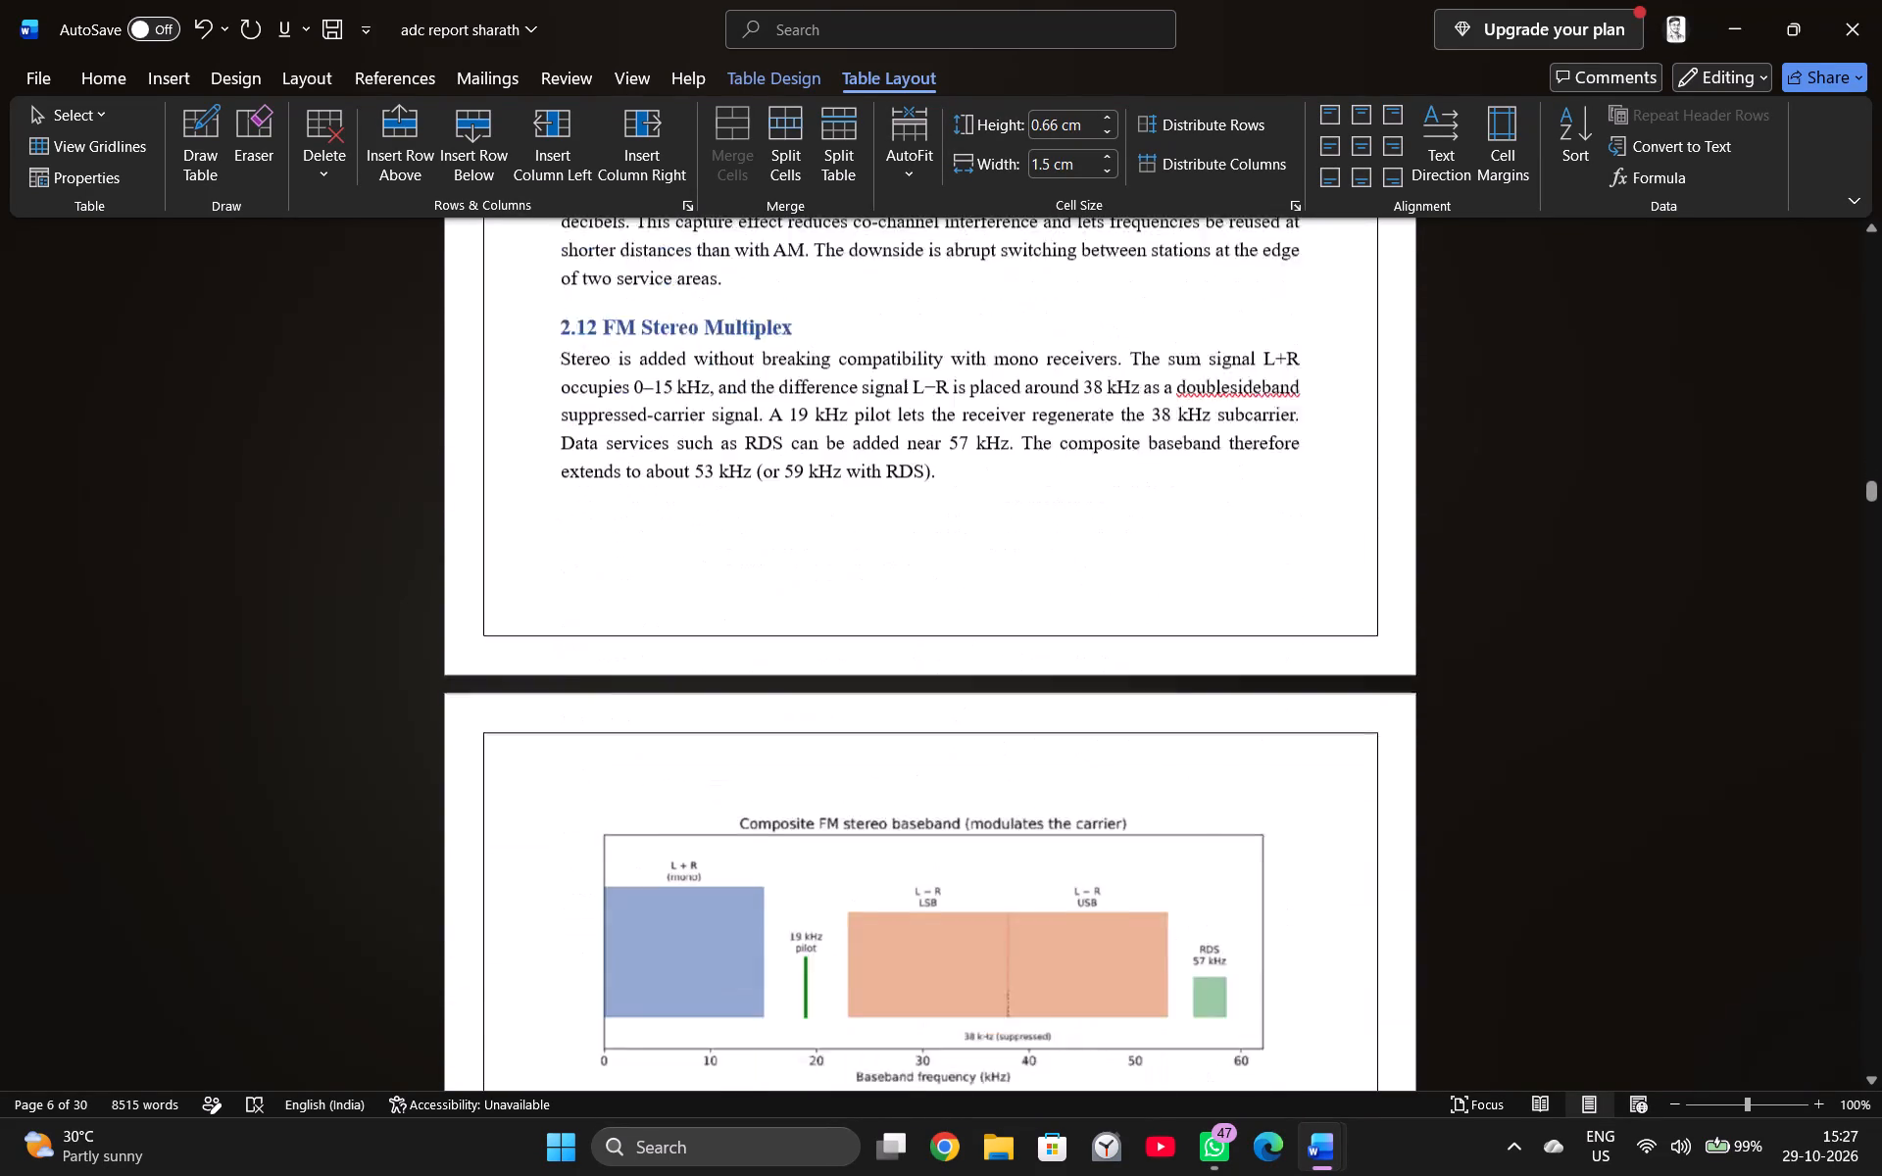
scroll(1199, 582, "down", 7)
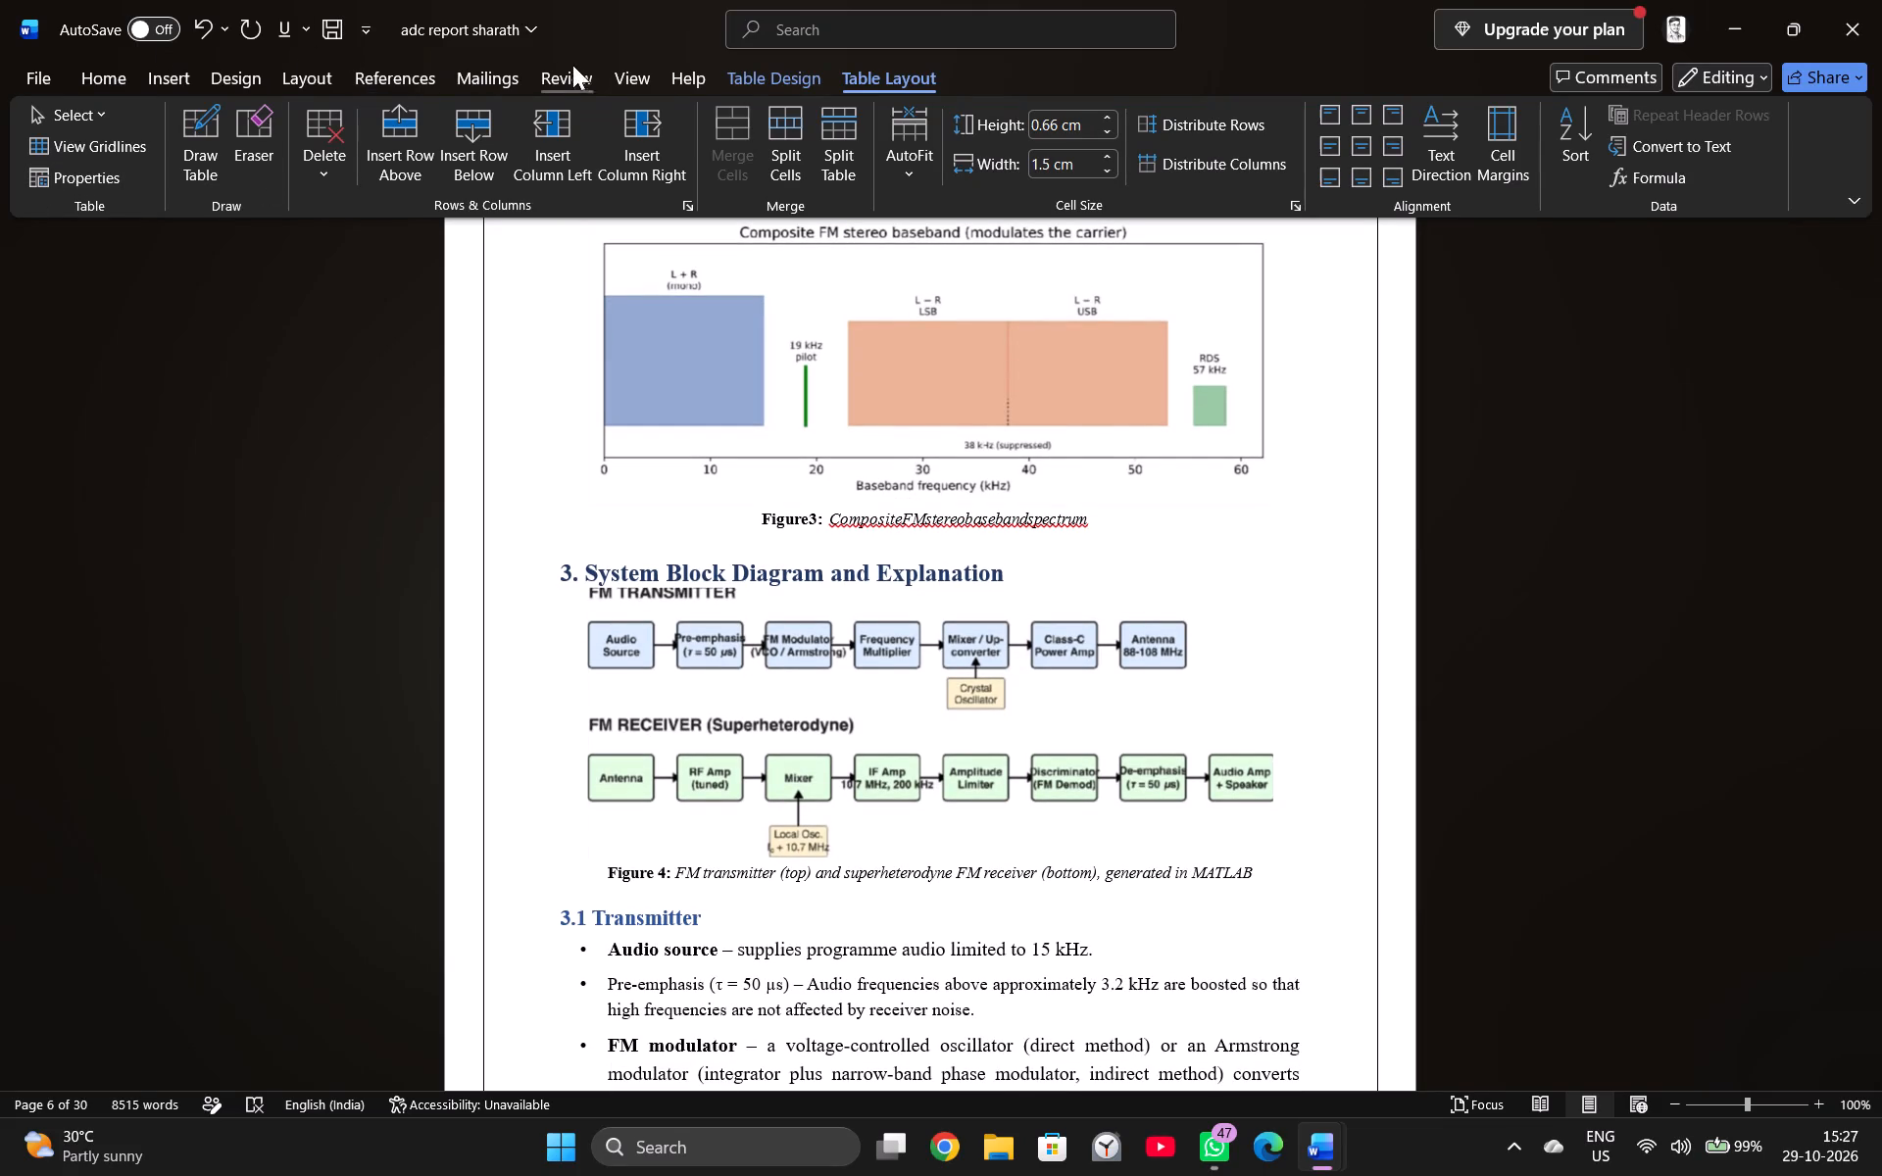
Show the Navigation pane beside the document.
left_click(616, 77)
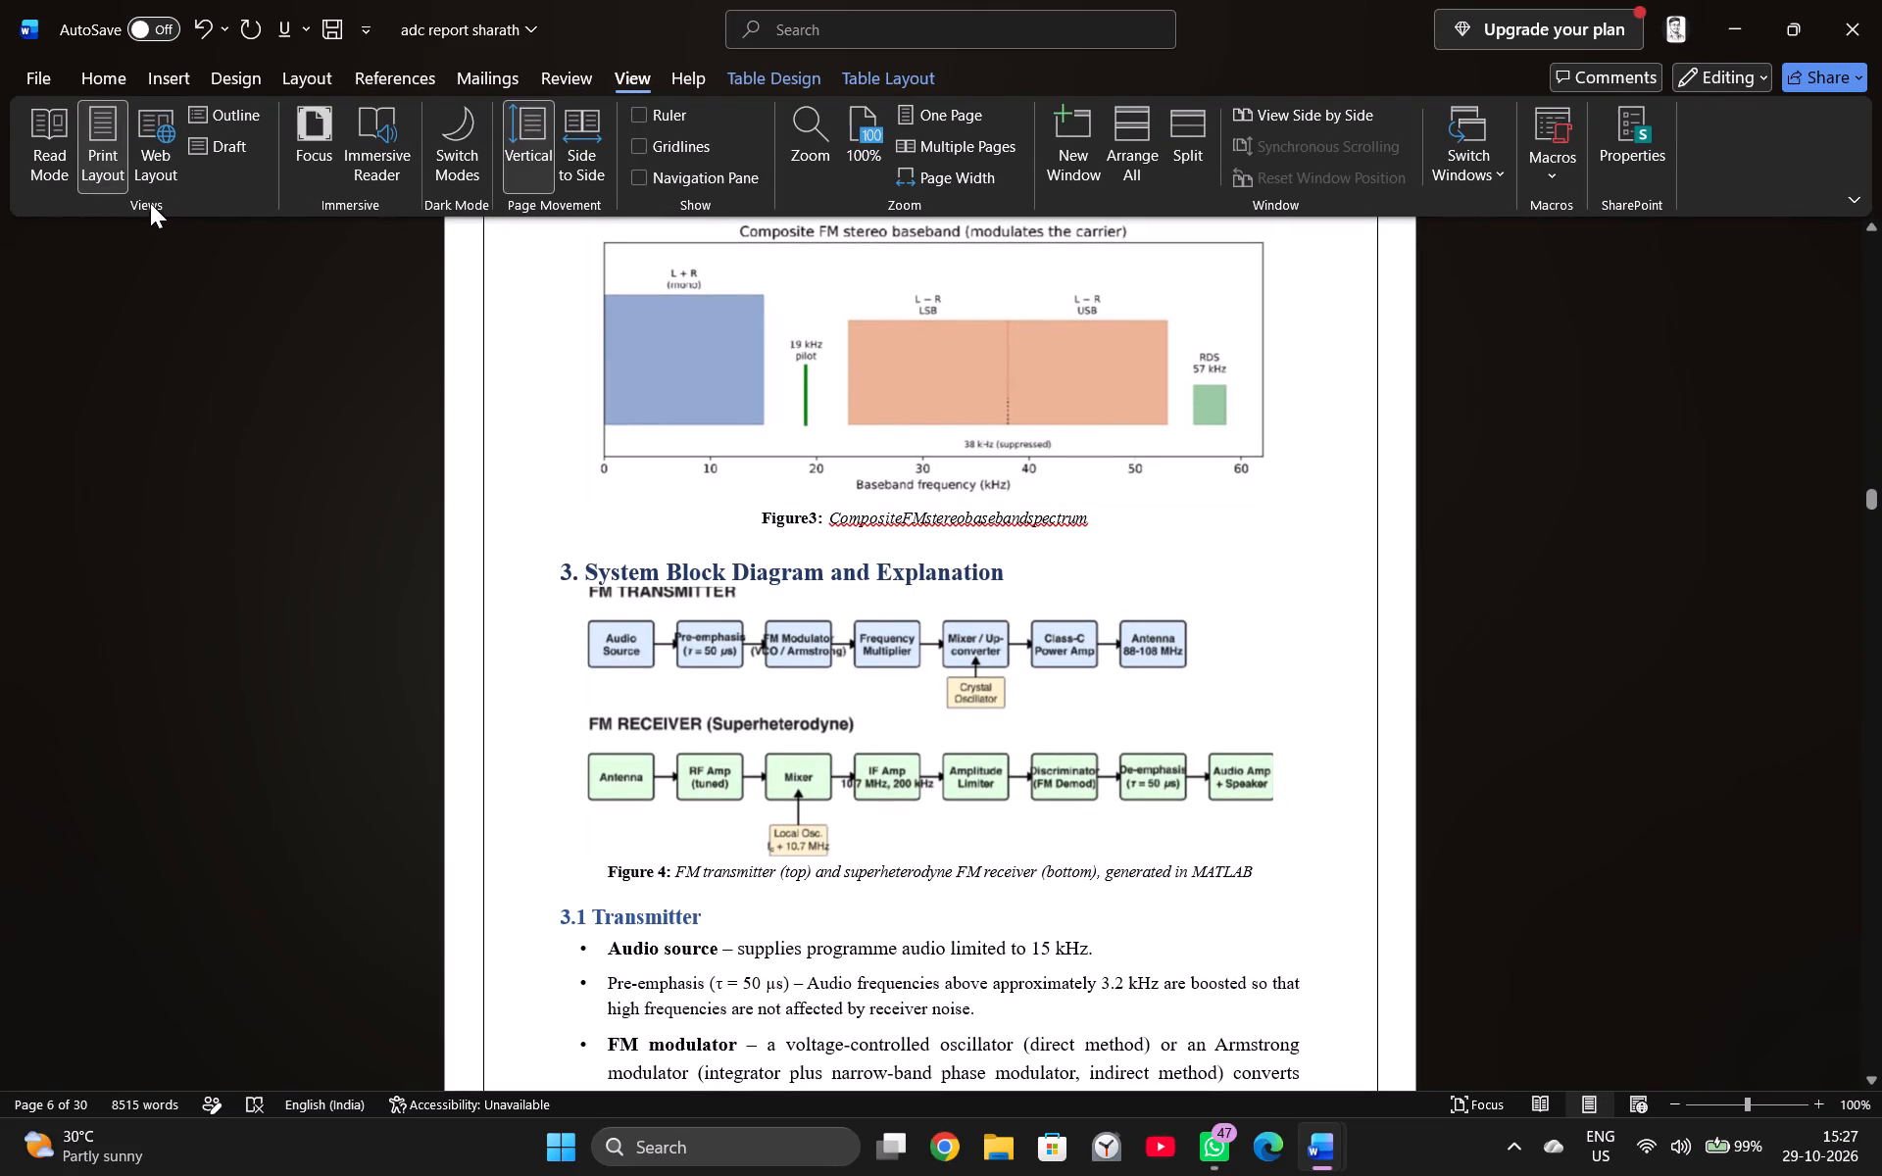
left_click(640, 180)
Browse the page thumbnails for pages 2 to 6, comparing where the first sections start with the Contents table.
scroll(109, 596, "up", 15)
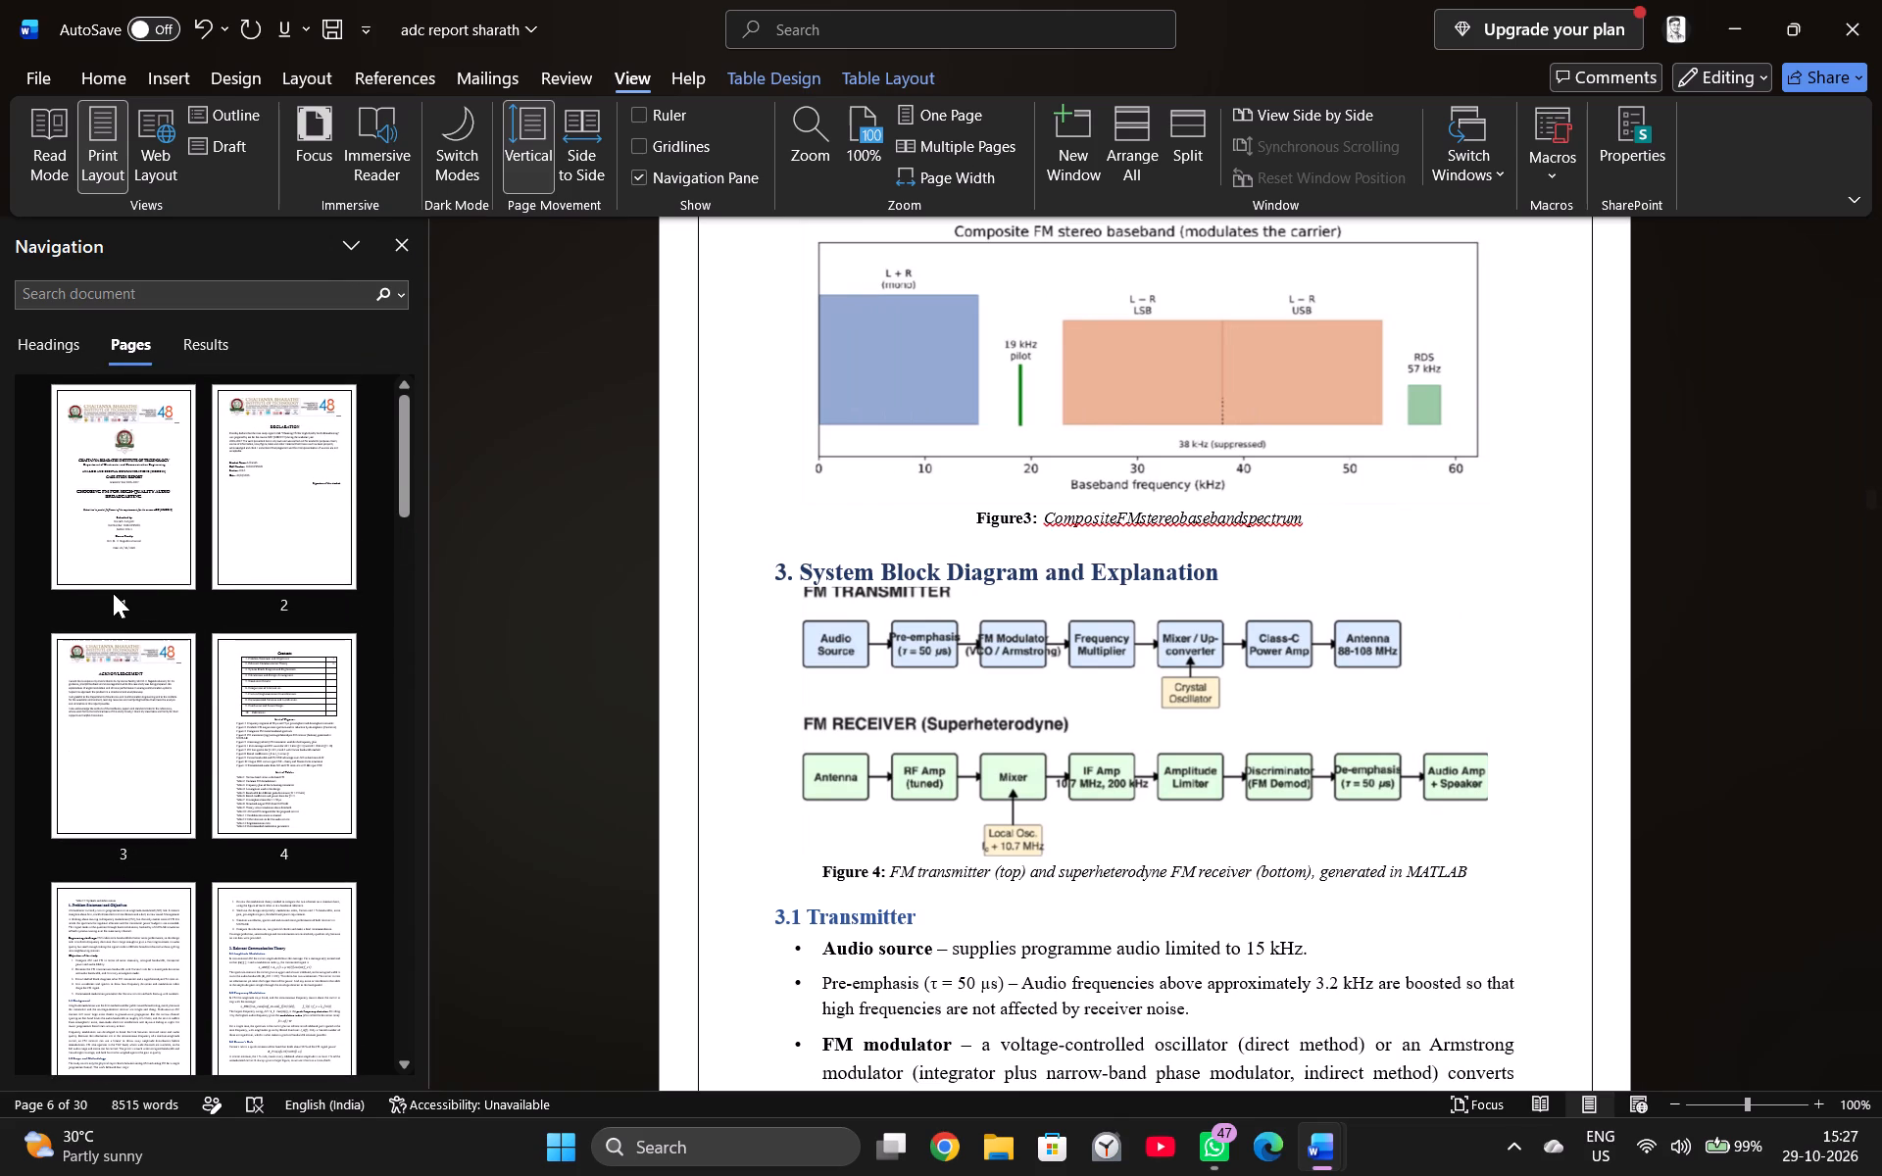
left_click(249, 547)
left_click(241, 734)
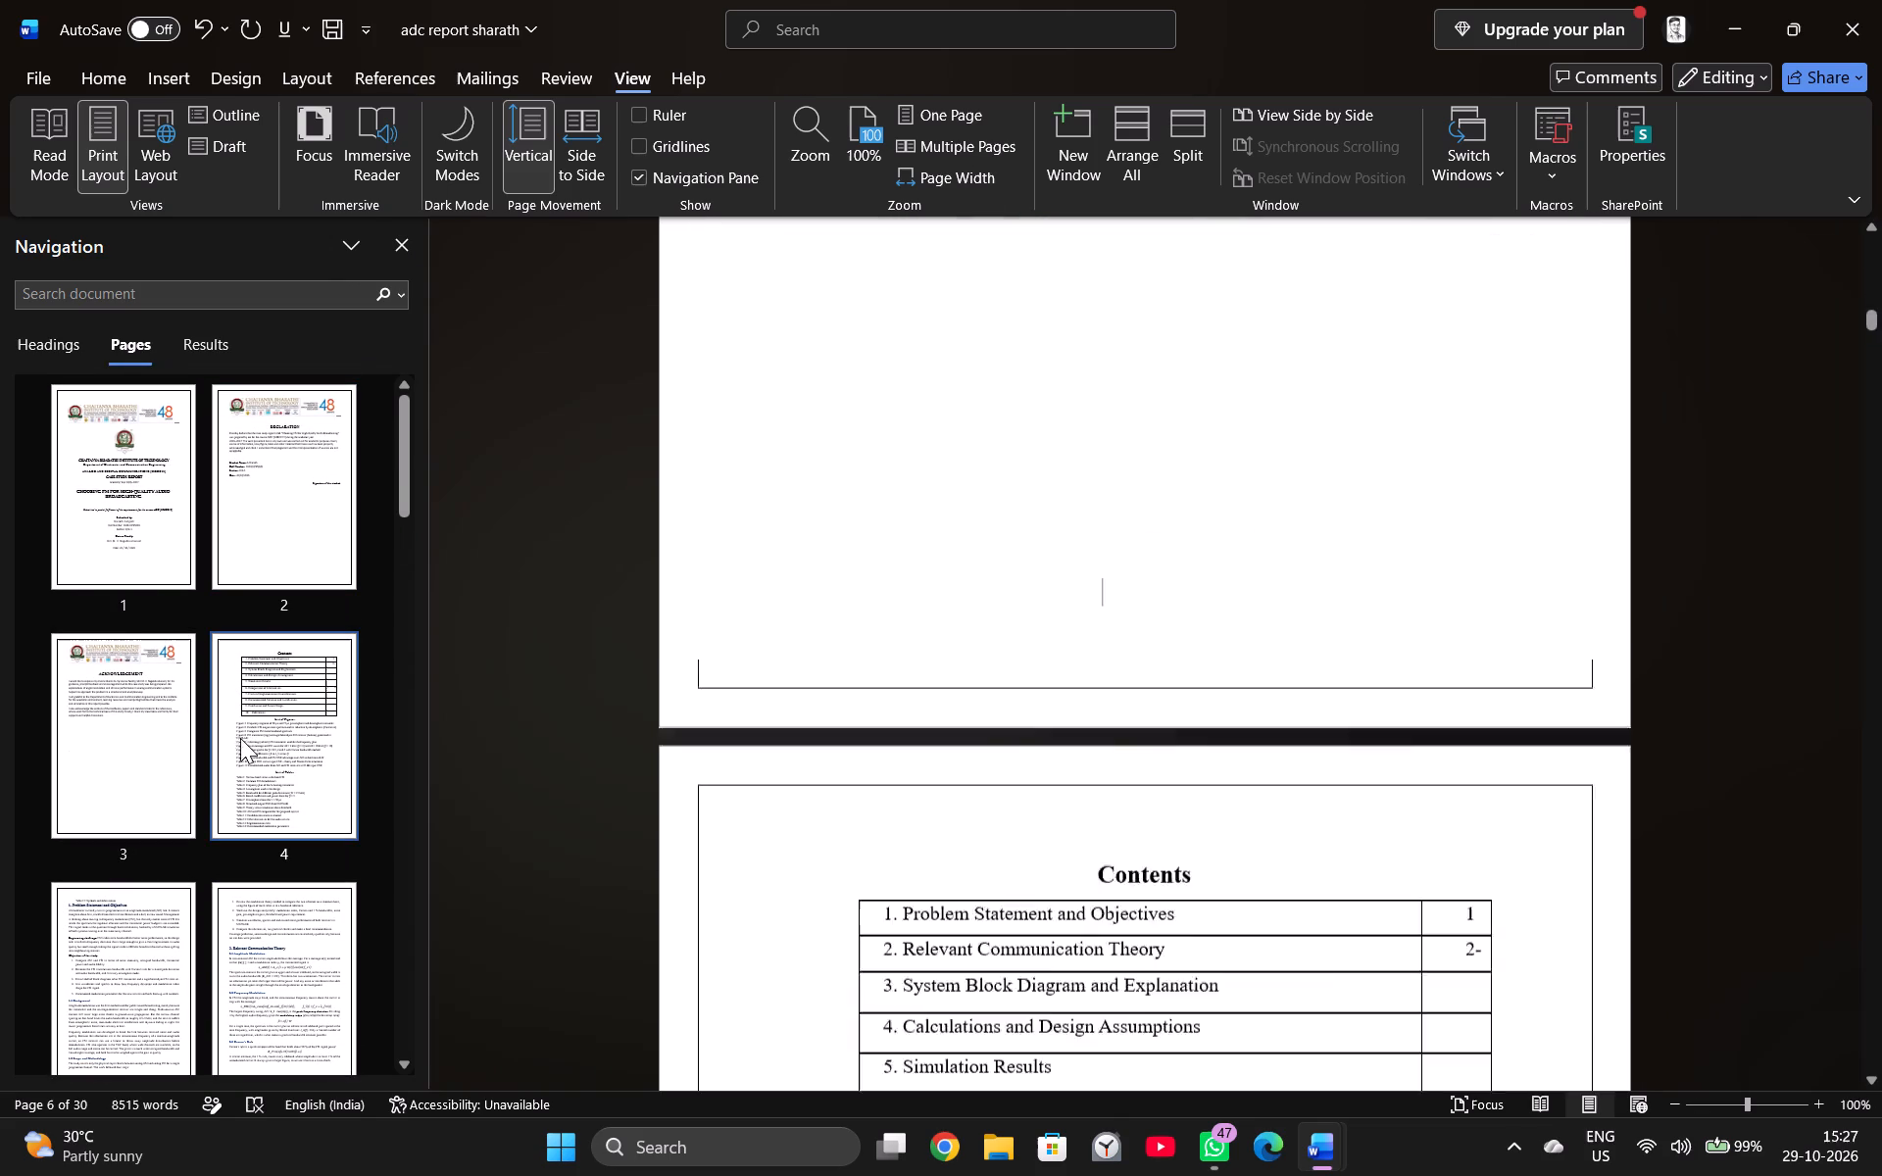
left_click(121, 939)
left_click(235, 942)
scroll(895, 712, "up", 12)
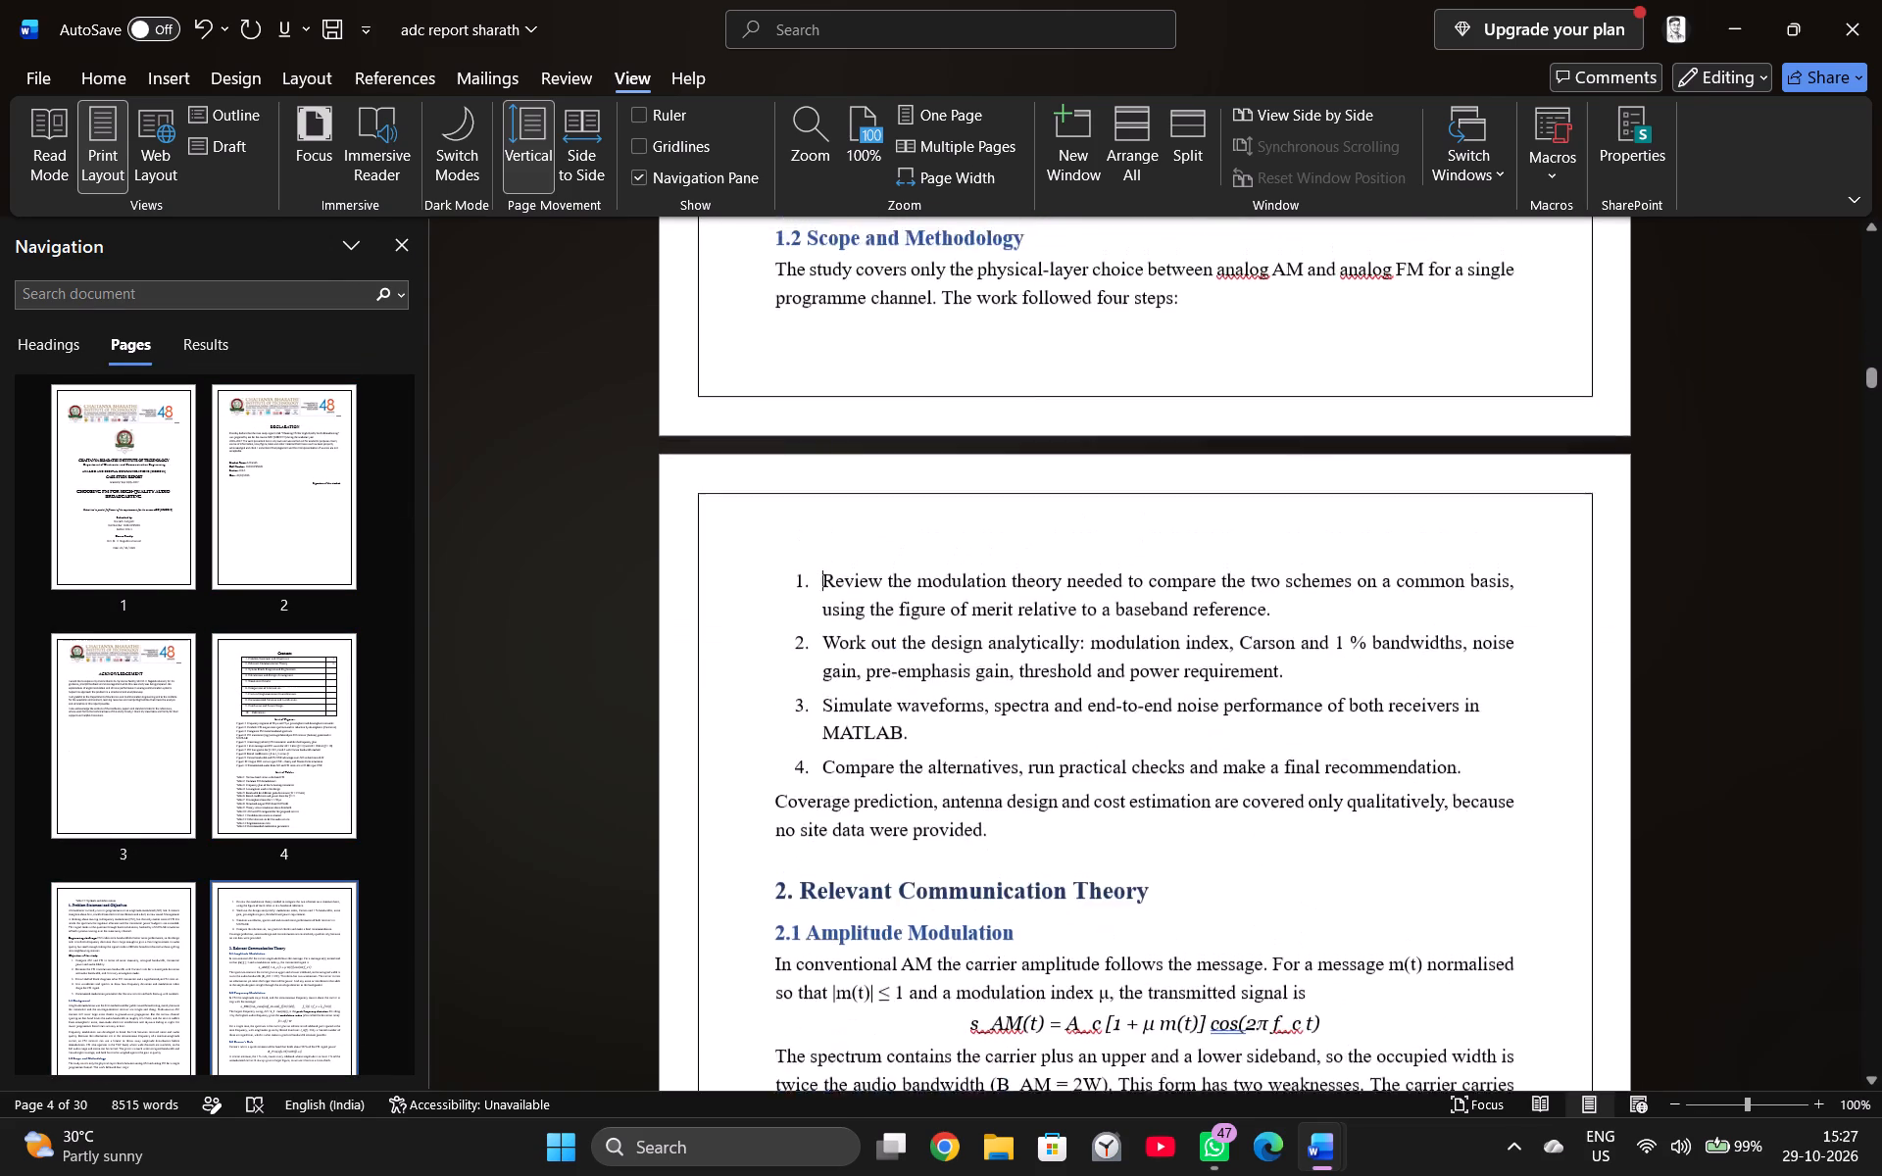
scroll(899, 708, "up", 20)
scroll(899, 708, "up", 18)
scroll(1519, 511, "up", 4)
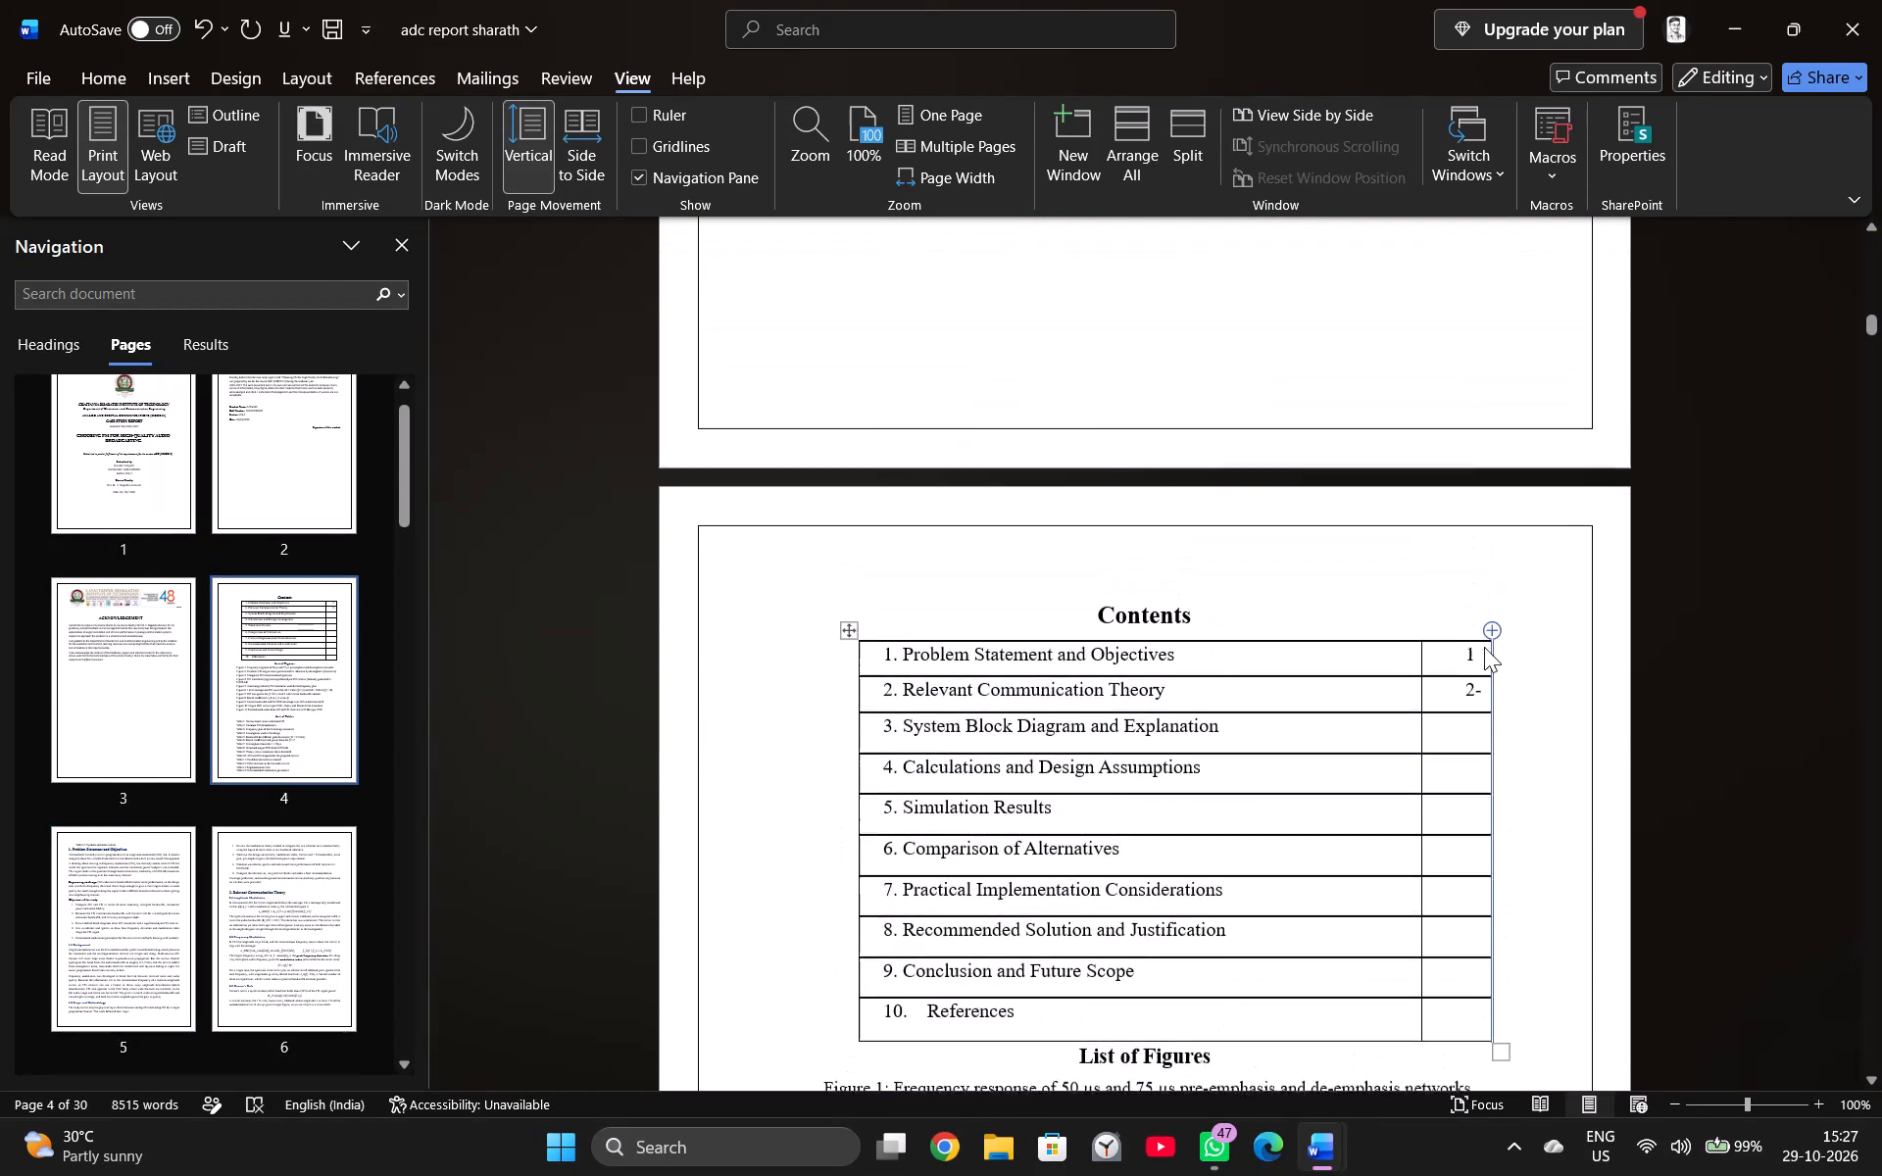
Examine the report's closing pages, from the MATLAB appendices back through References to Conclusion and Future Scope.
scroll(154, 737, "down", 16)
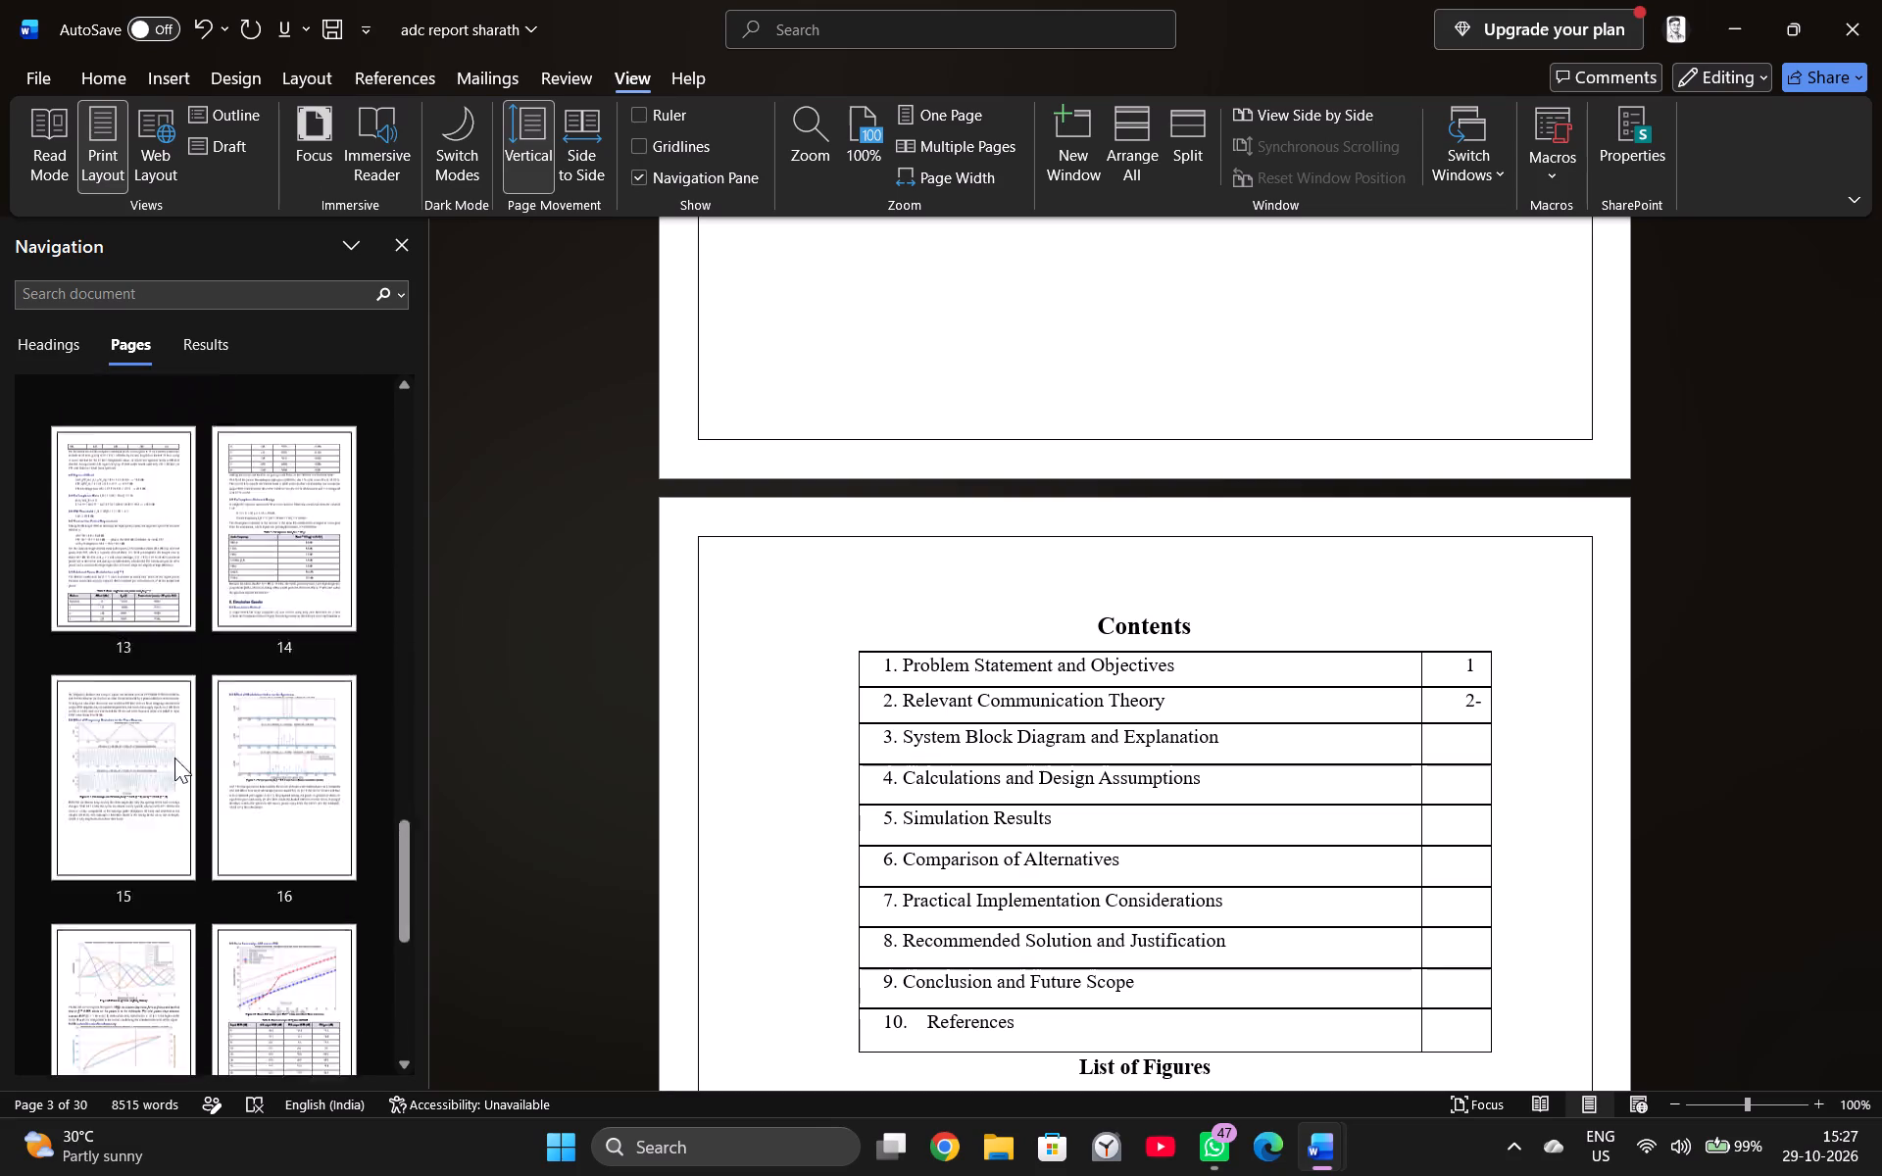
scroll(174, 758, "down", 20)
scroll(174, 758, "down", 3)
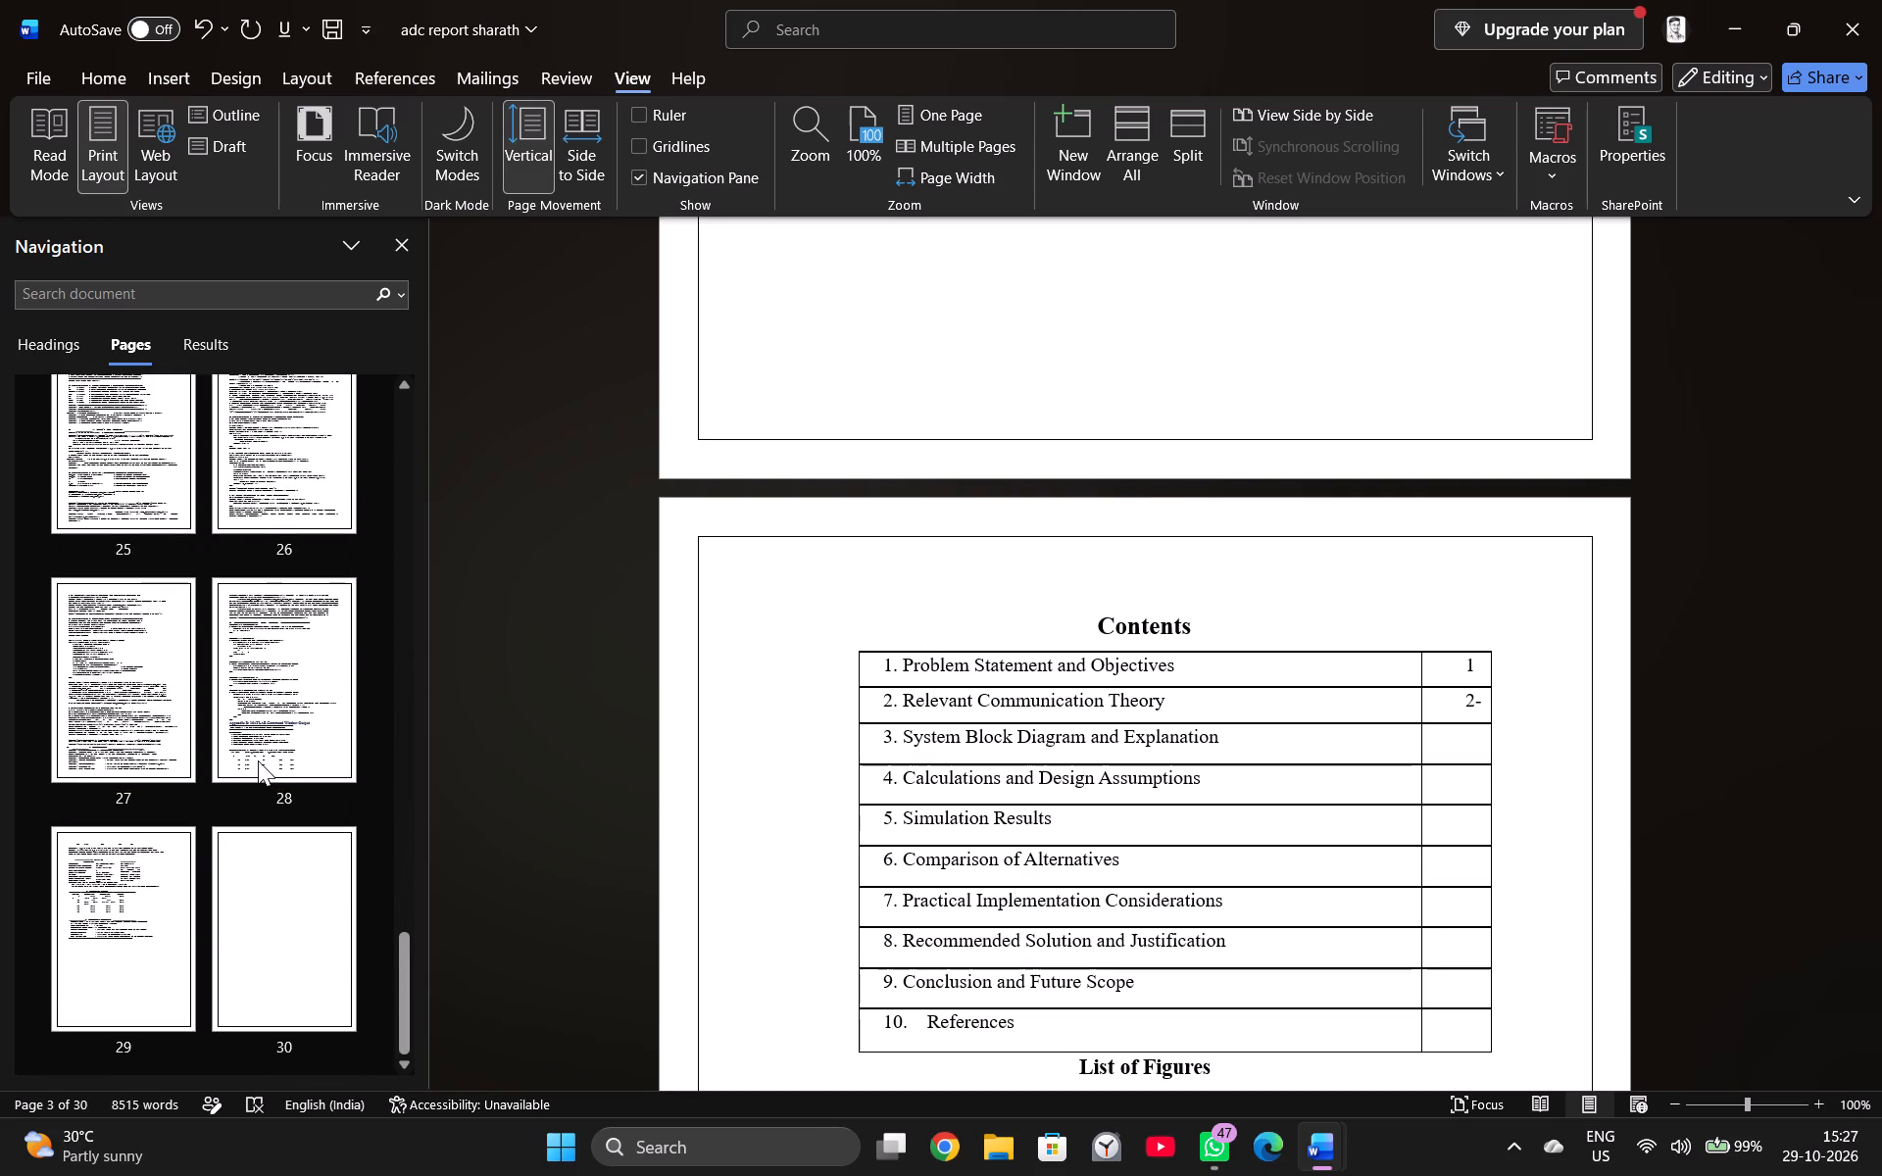
left_click(266, 722)
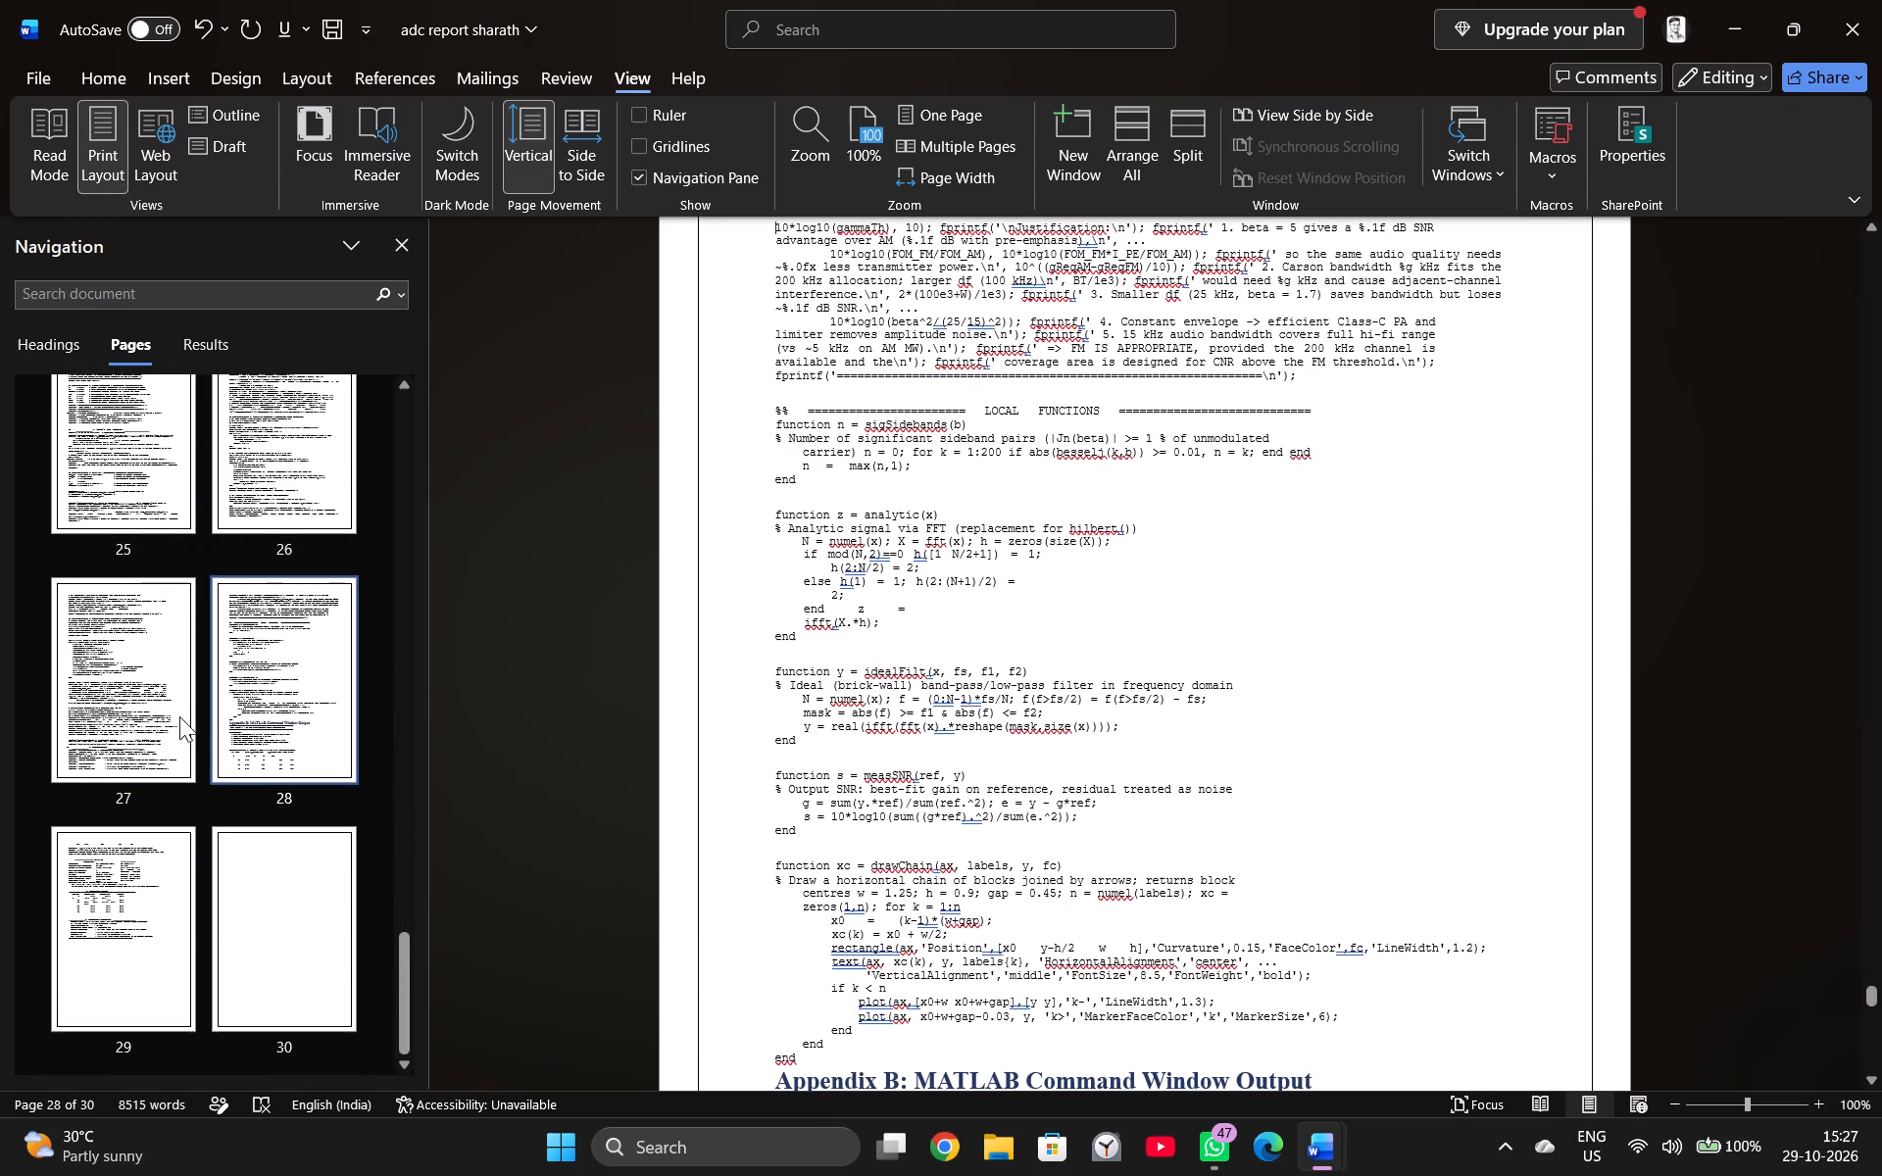
left_click(130, 708)
left_click(268, 489)
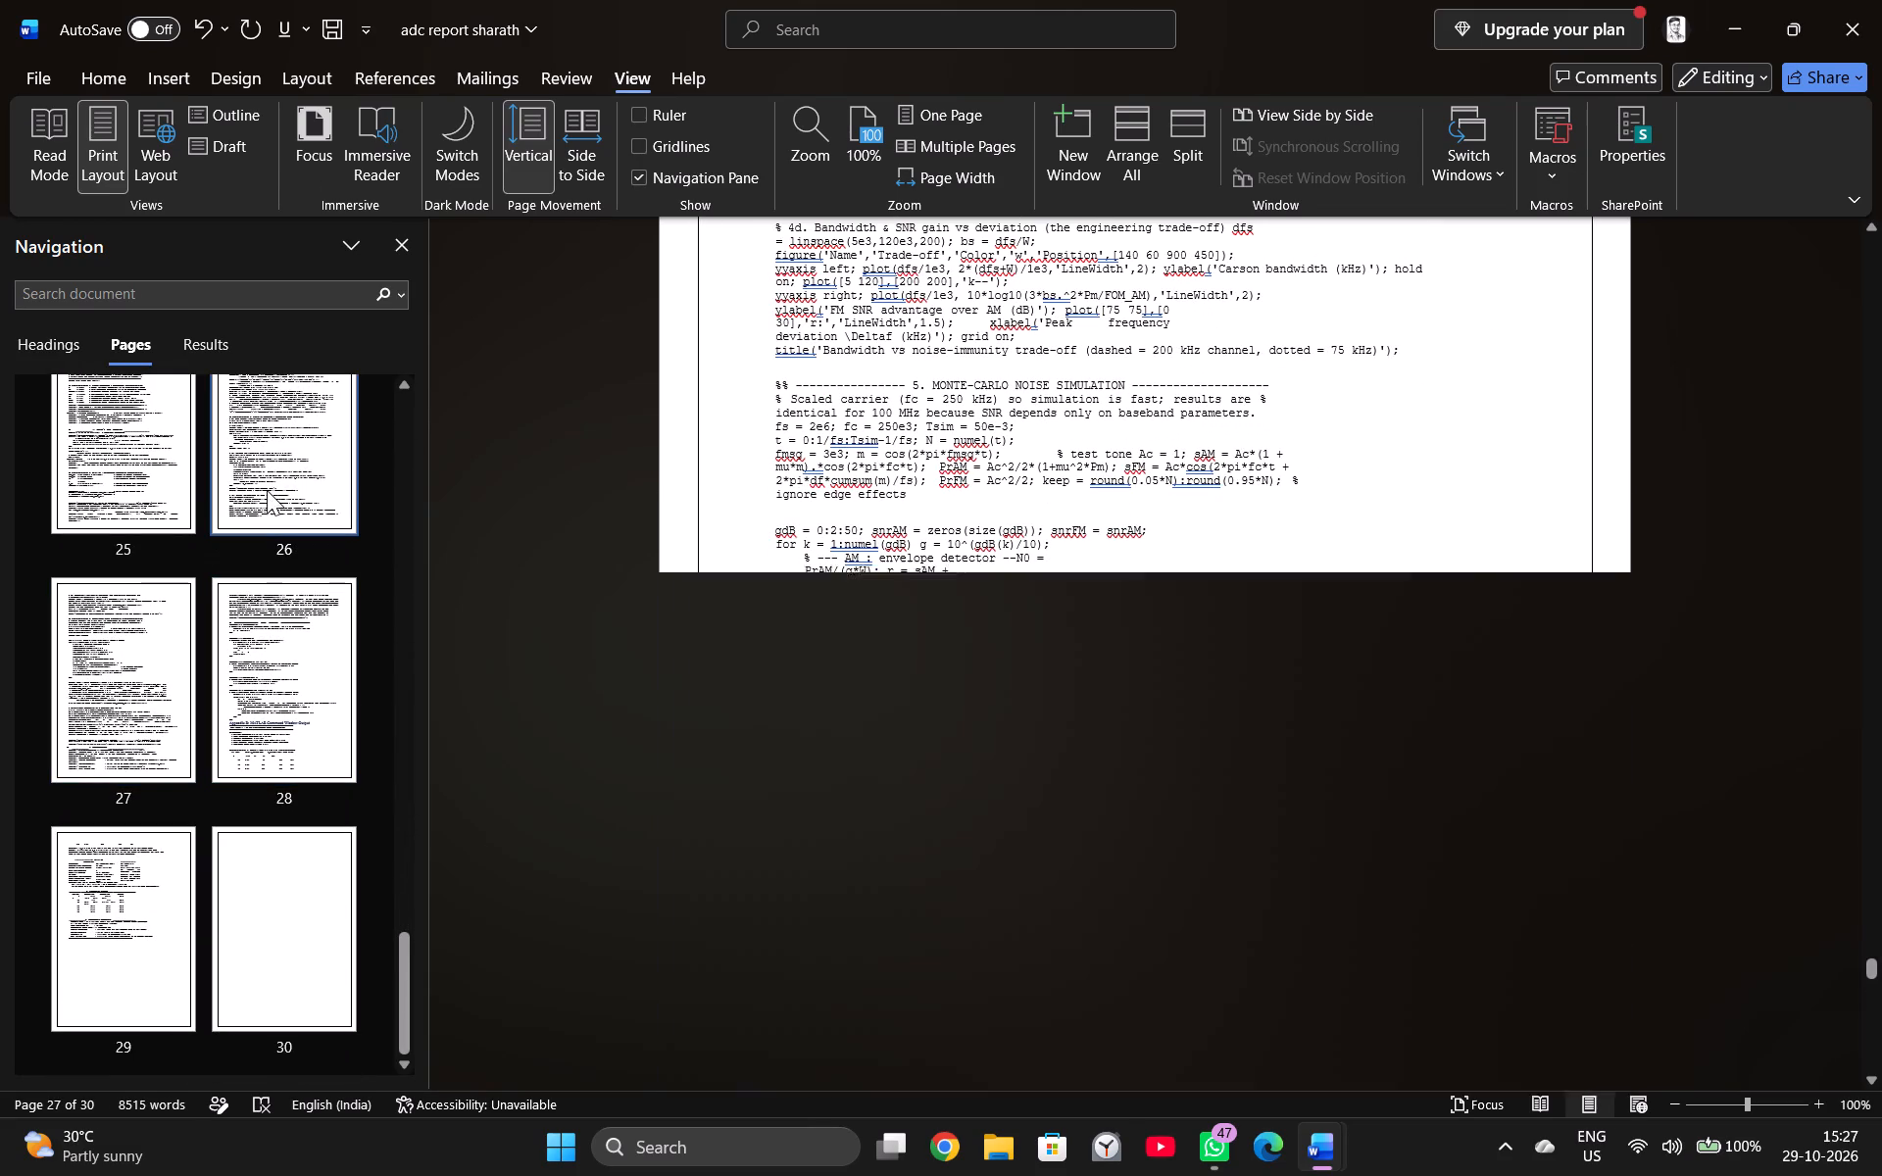
left_click(125, 487)
scroll(133, 496, "up", 1)
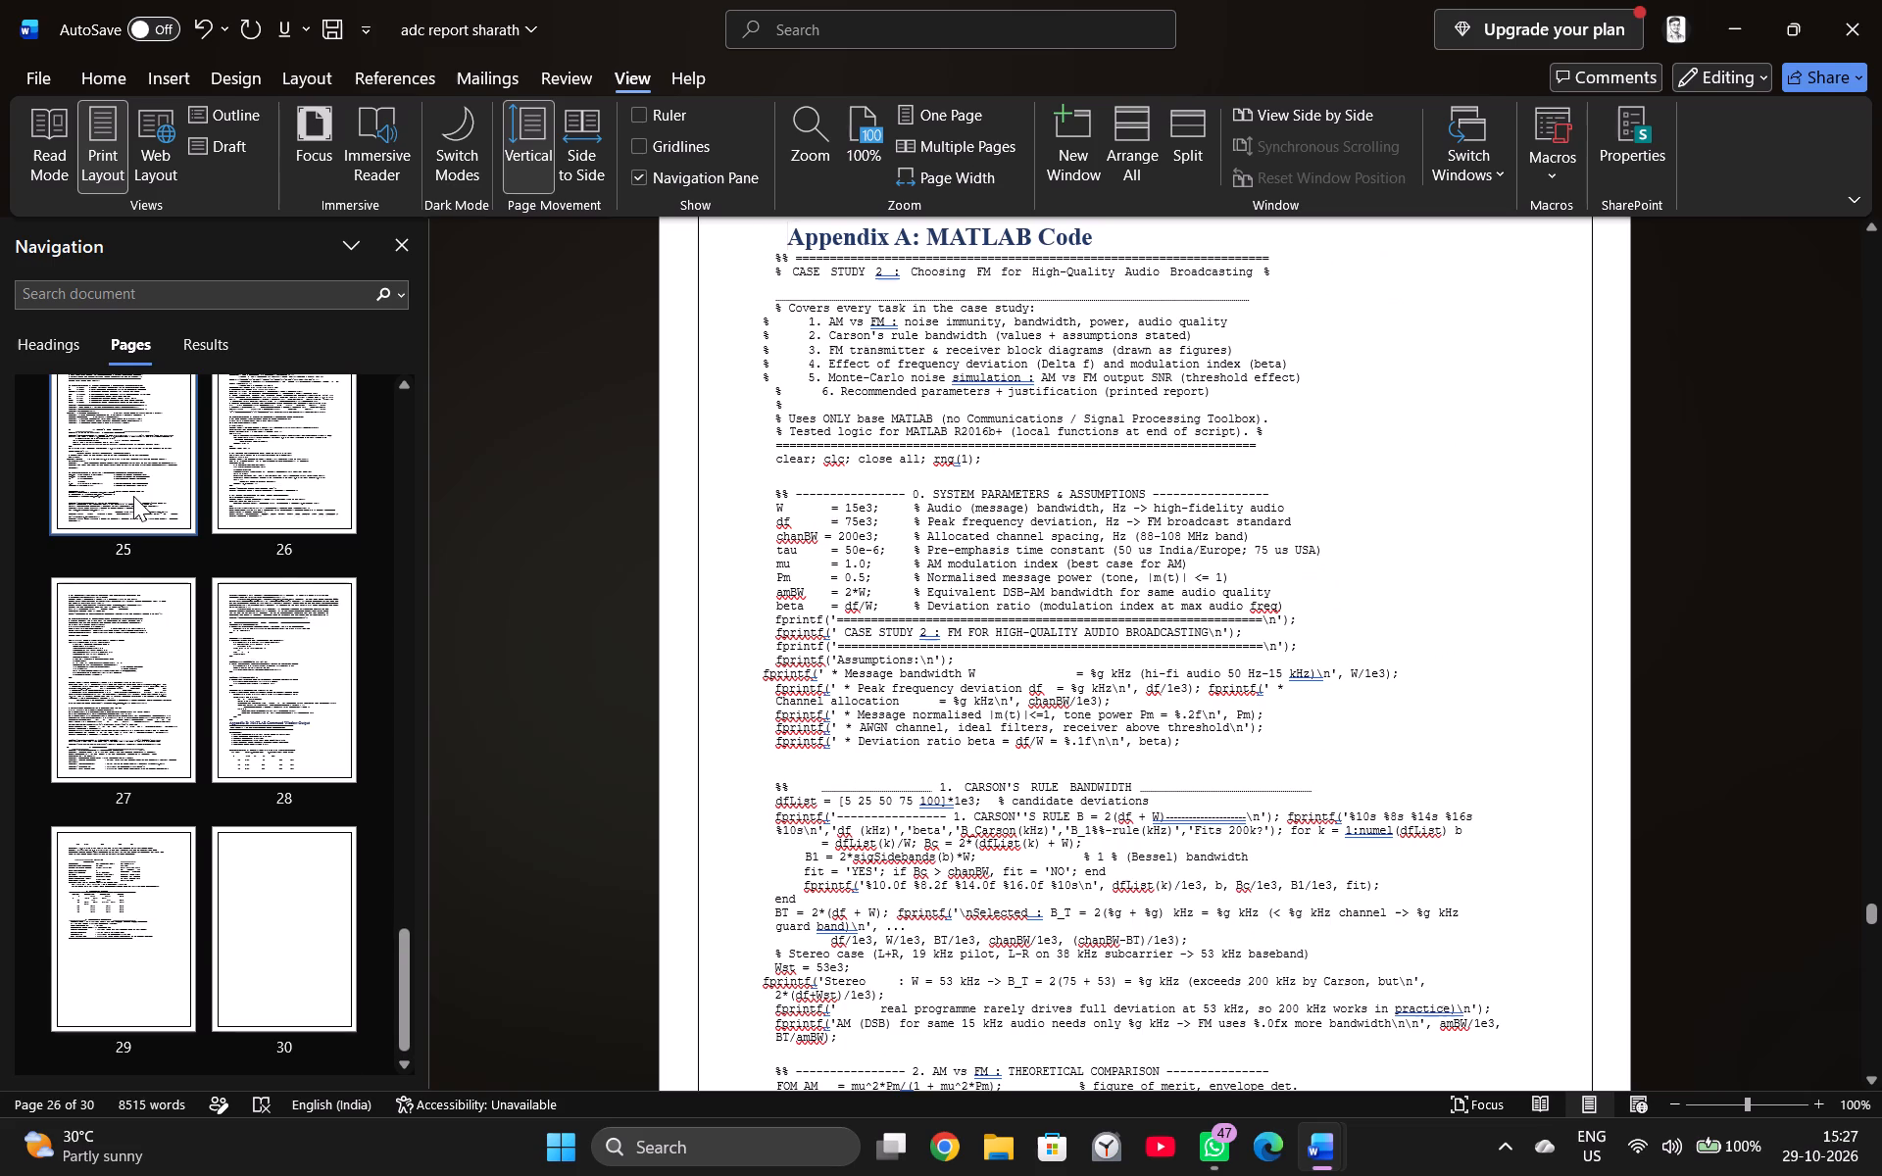
scroll(133, 496, "up", 1)
left_click(259, 492)
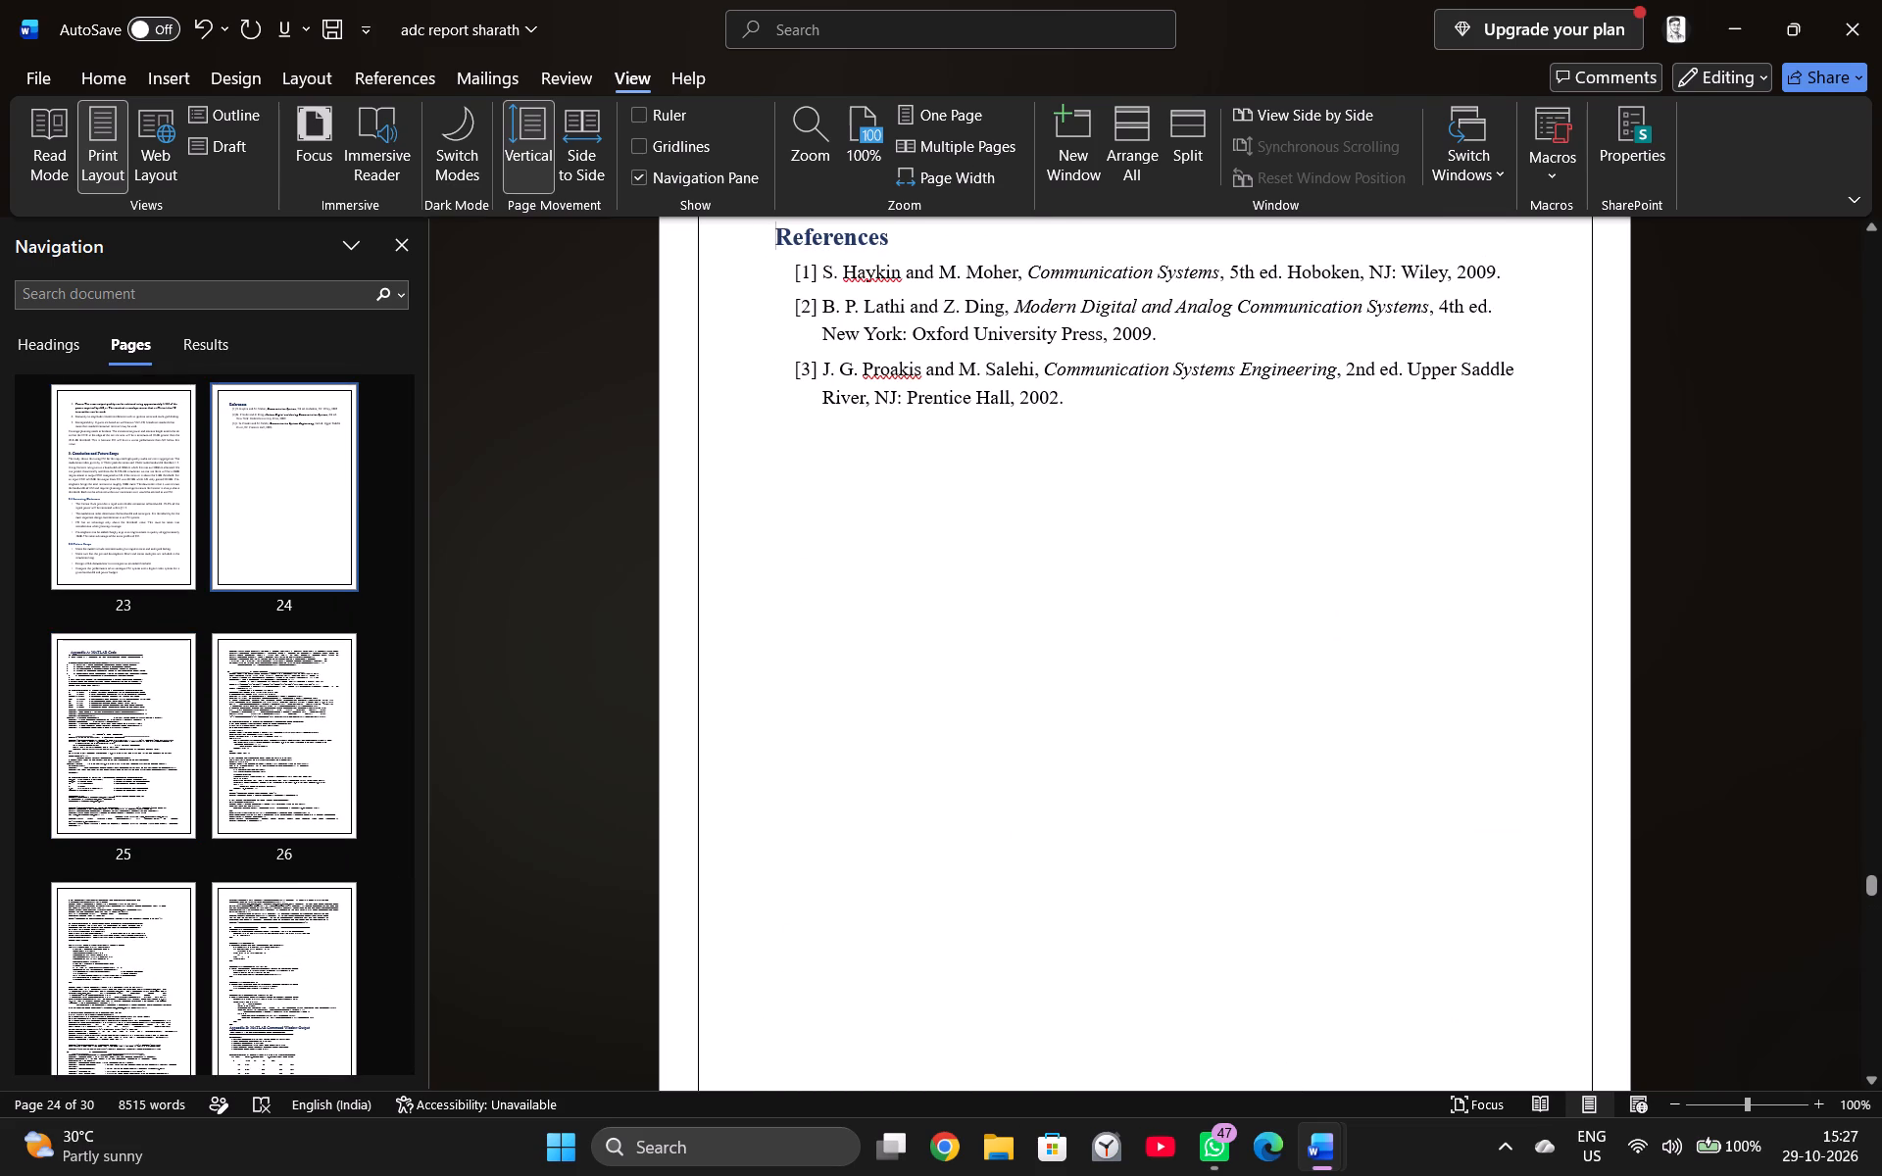
scroll(1181, 436, "up", 7)
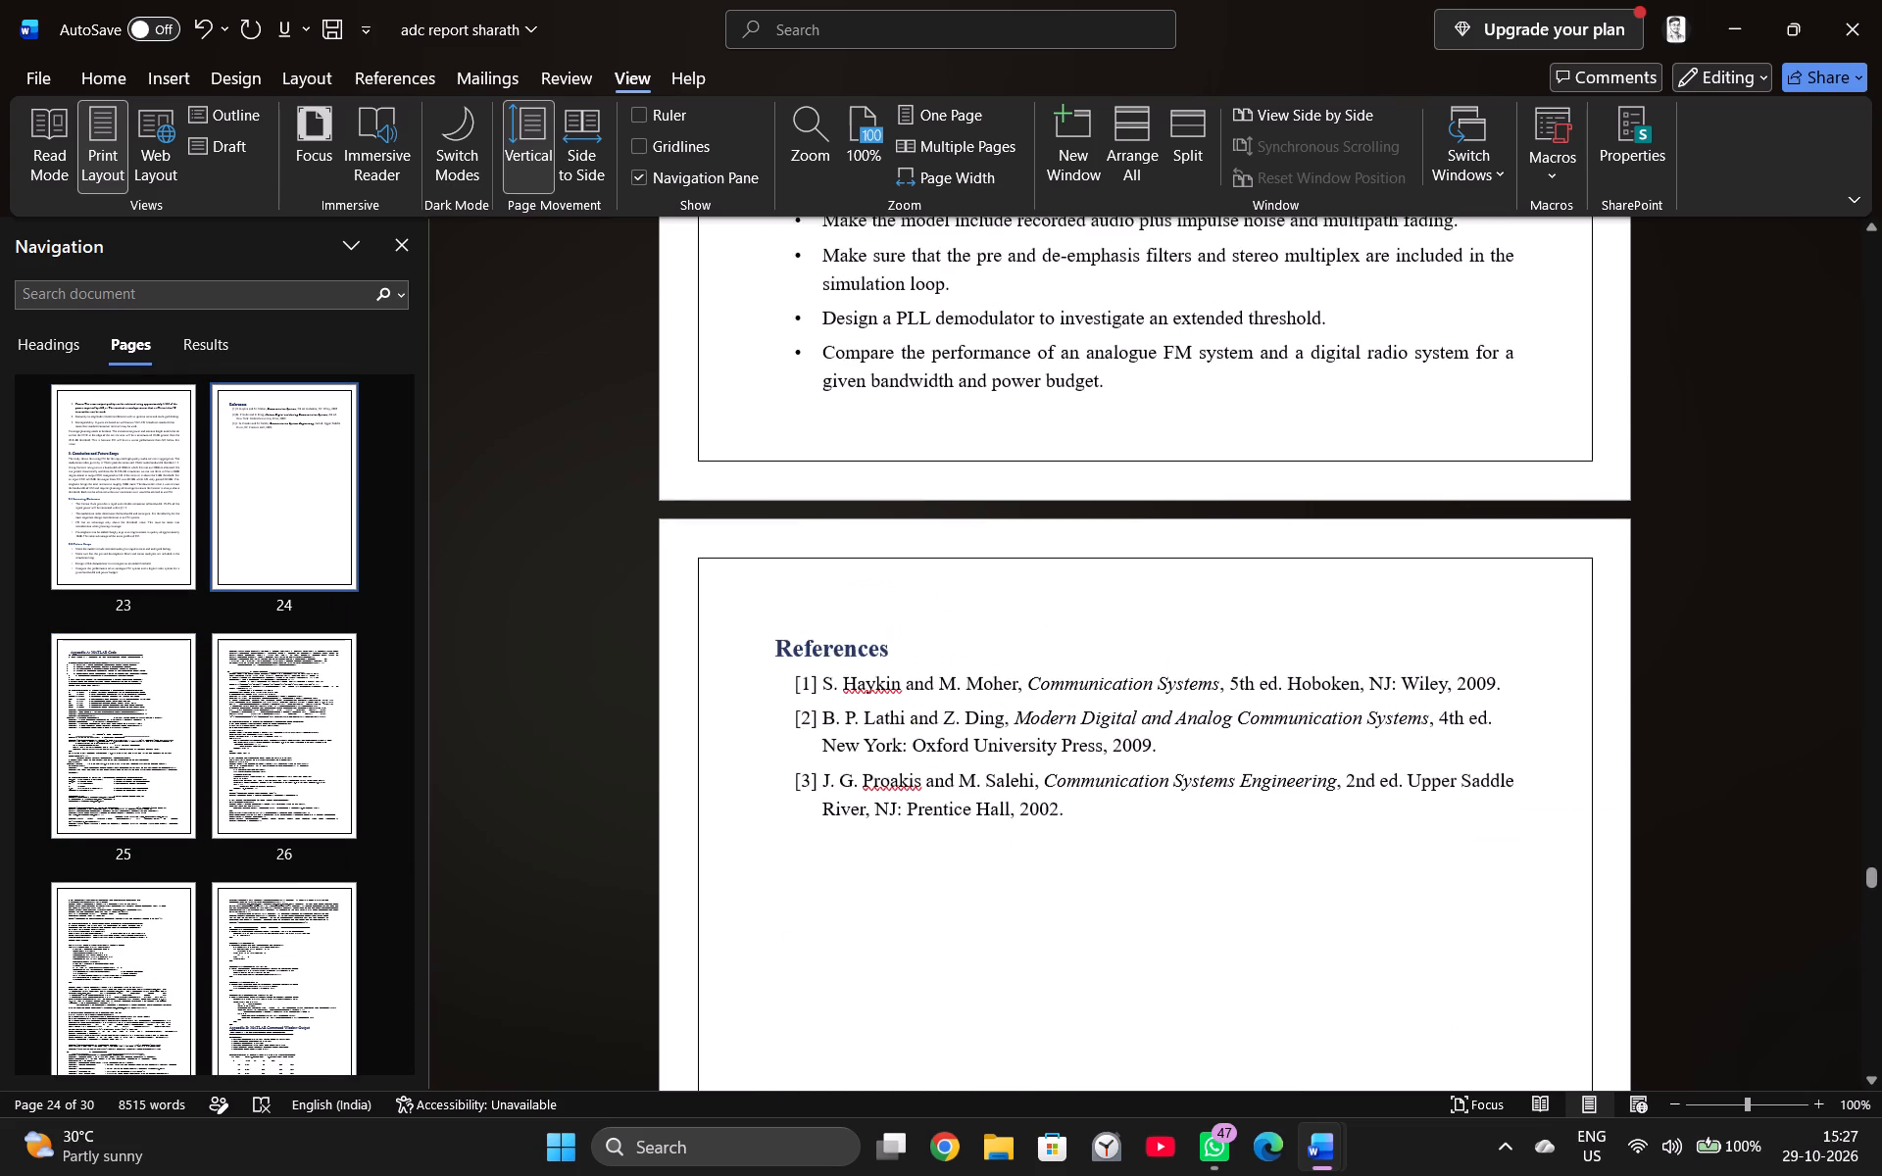
scroll(1289, 393, "up", 8)
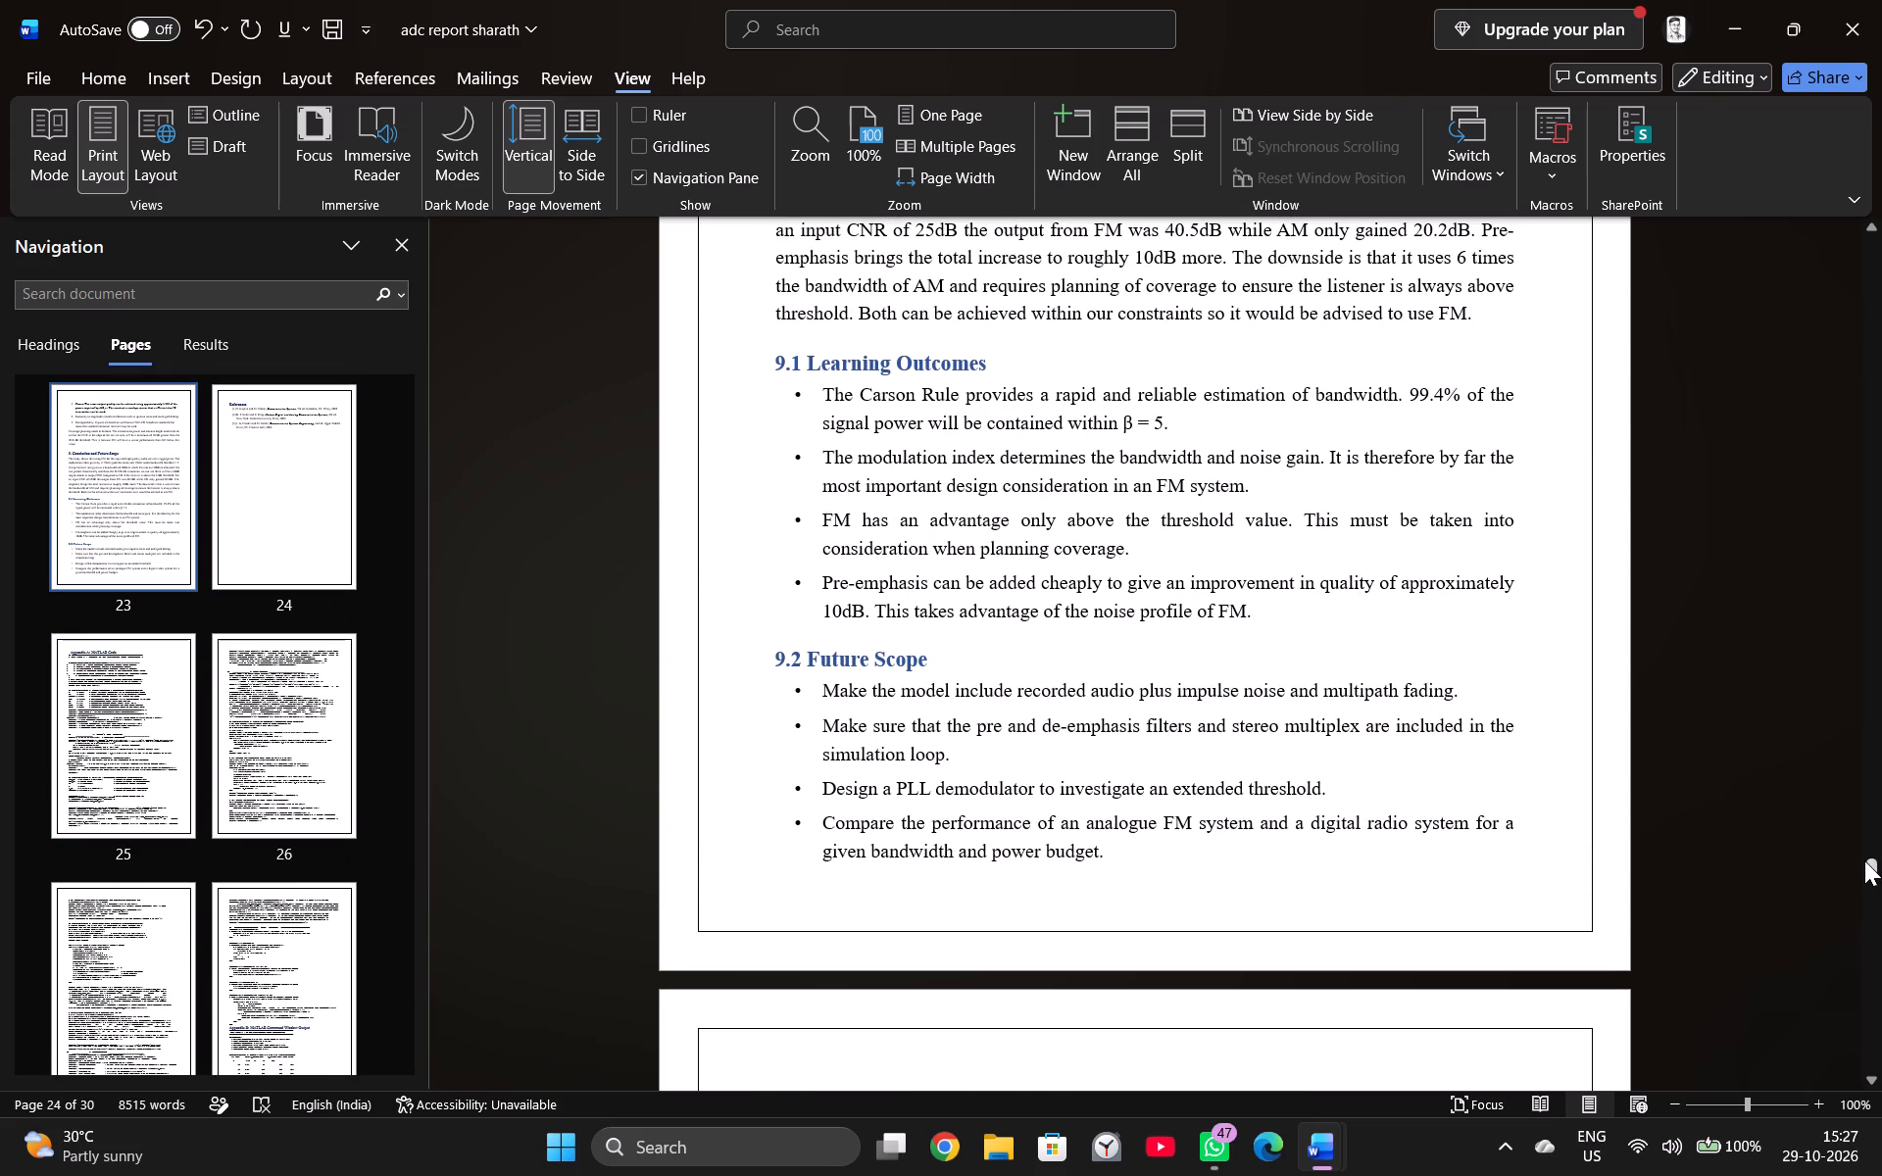
Replace the page entry beside Relevant Communication Theory in the Contents table with the range 2-4.
left_click_drag(1864, 860, 1824, 197)
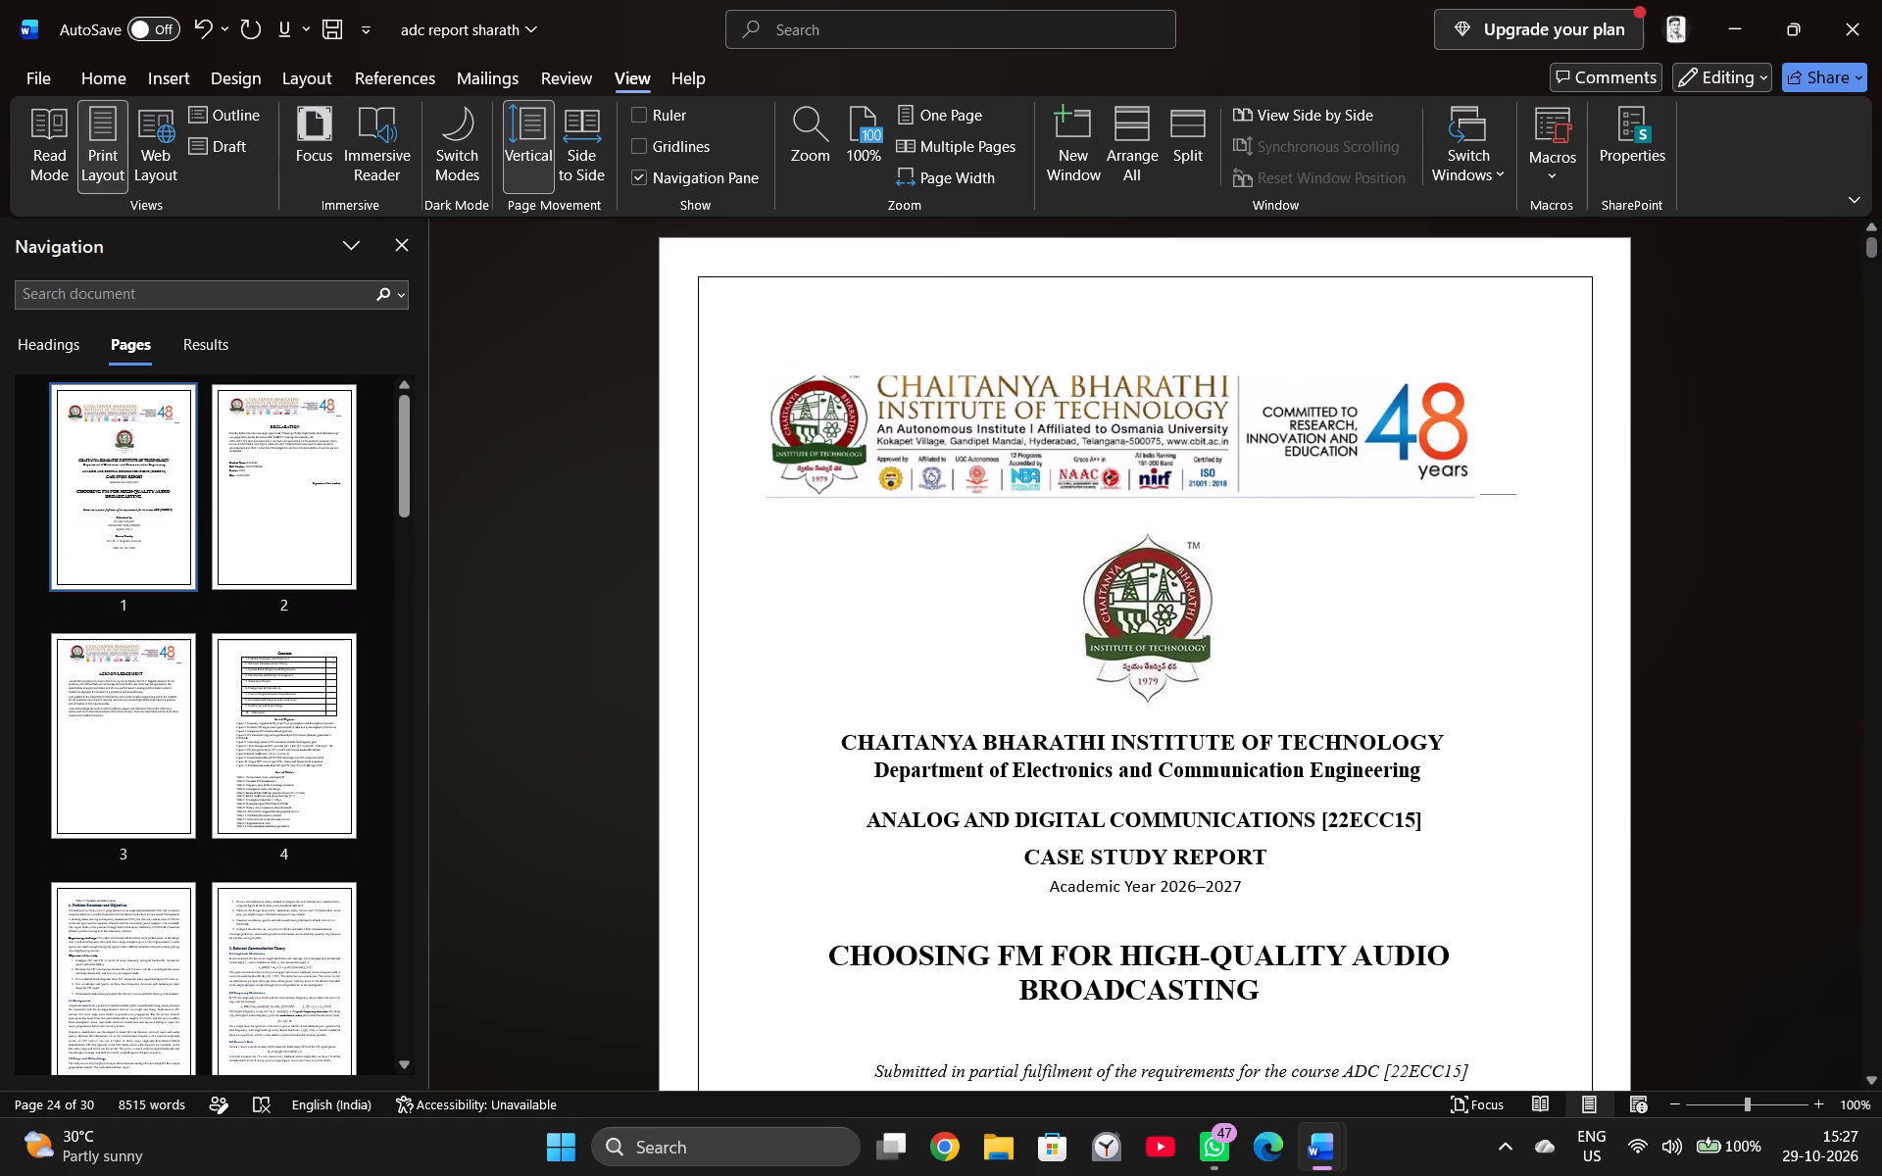
scroll(1139, 795, "down", 20)
scroll(1139, 795, "down", 7)
scroll(1329, 640, "down", 18)
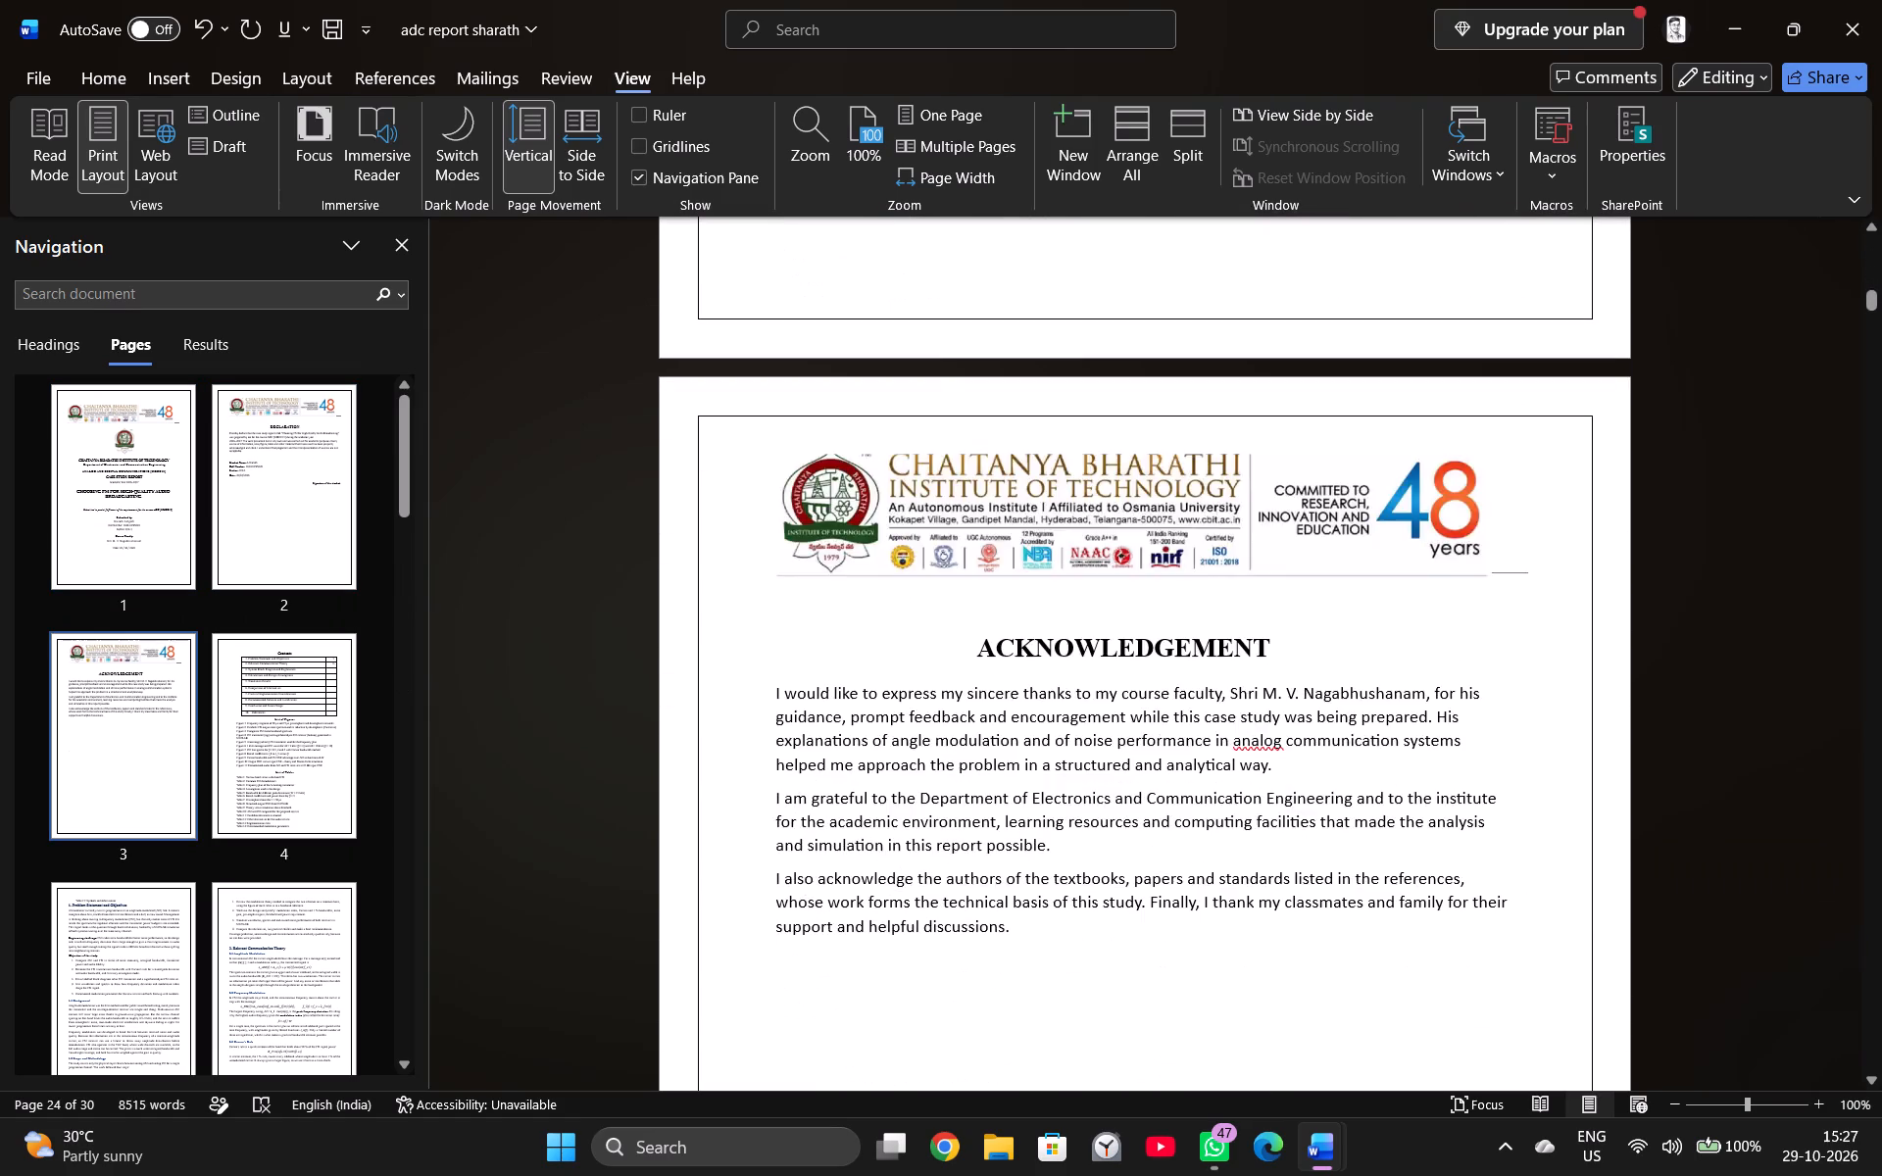
scroll(1327, 668, "down", 18)
scroll(1327, 669, "down", 4)
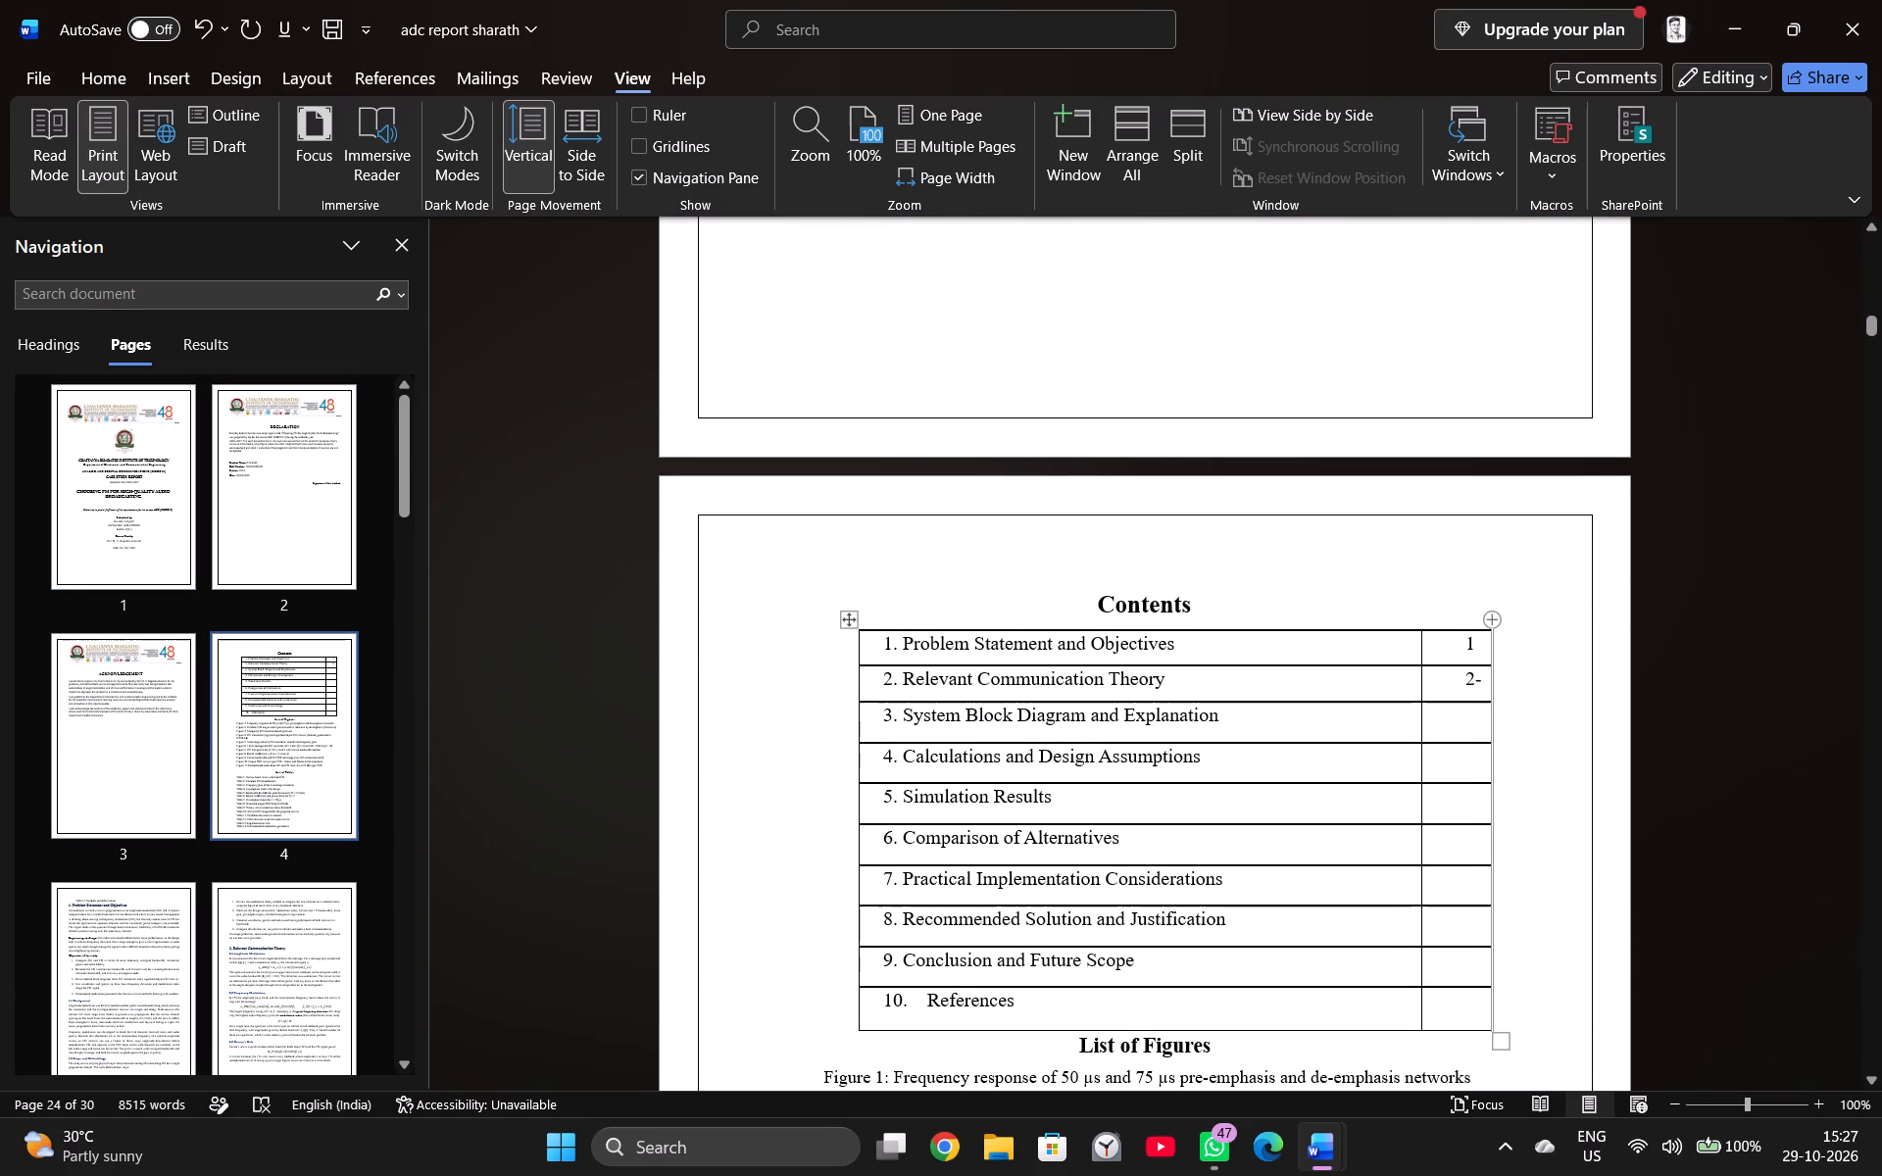
left_click(1482, 677)
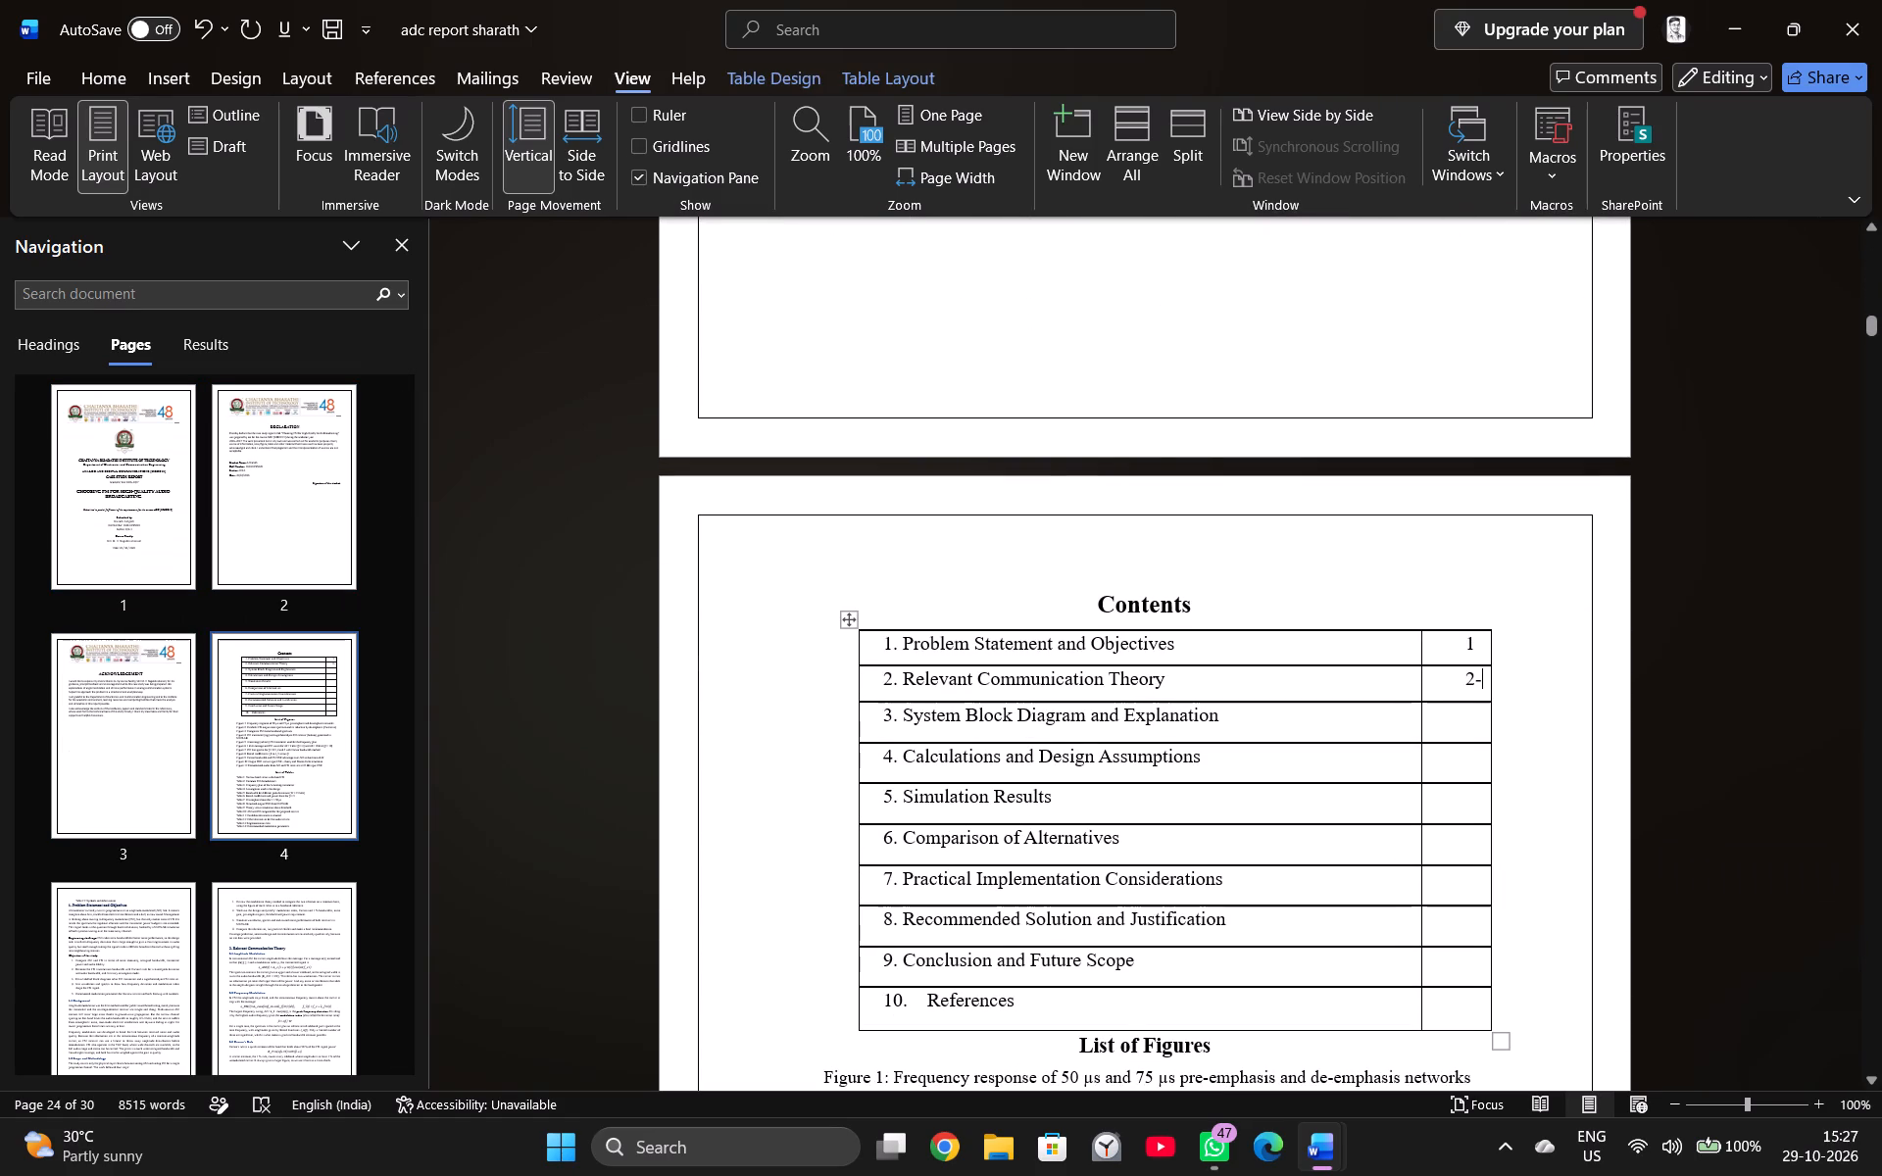
key("BackSpace")
key("BackSpace")
key("BackSpace")
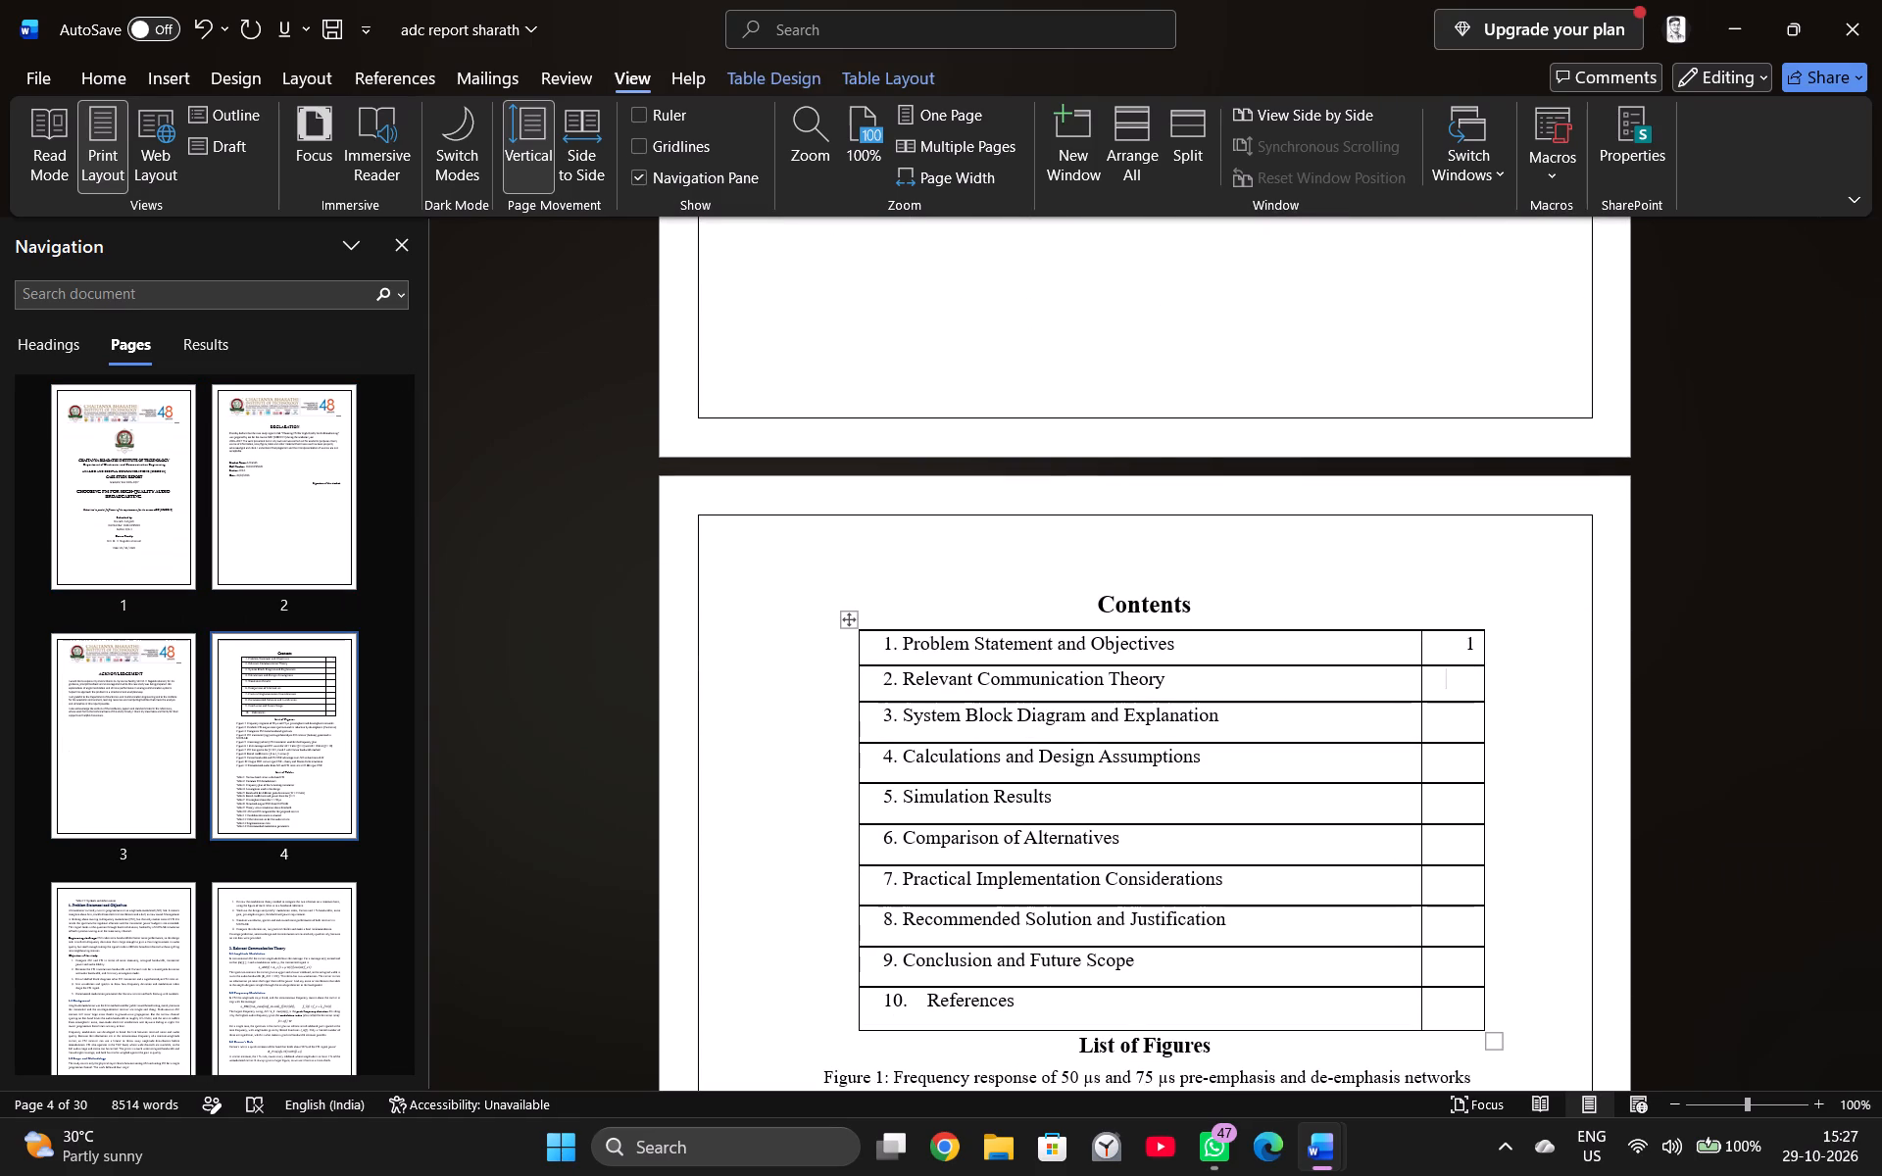
type("2-")
key("4")
key("Up")
key("Down")
Enter page ranges 5-7 beside System Block Diagram and Explanation and 7-9 beside Calculations and Design Assumptions.
key("Down")
type("5-")
key("7")
key("Down")
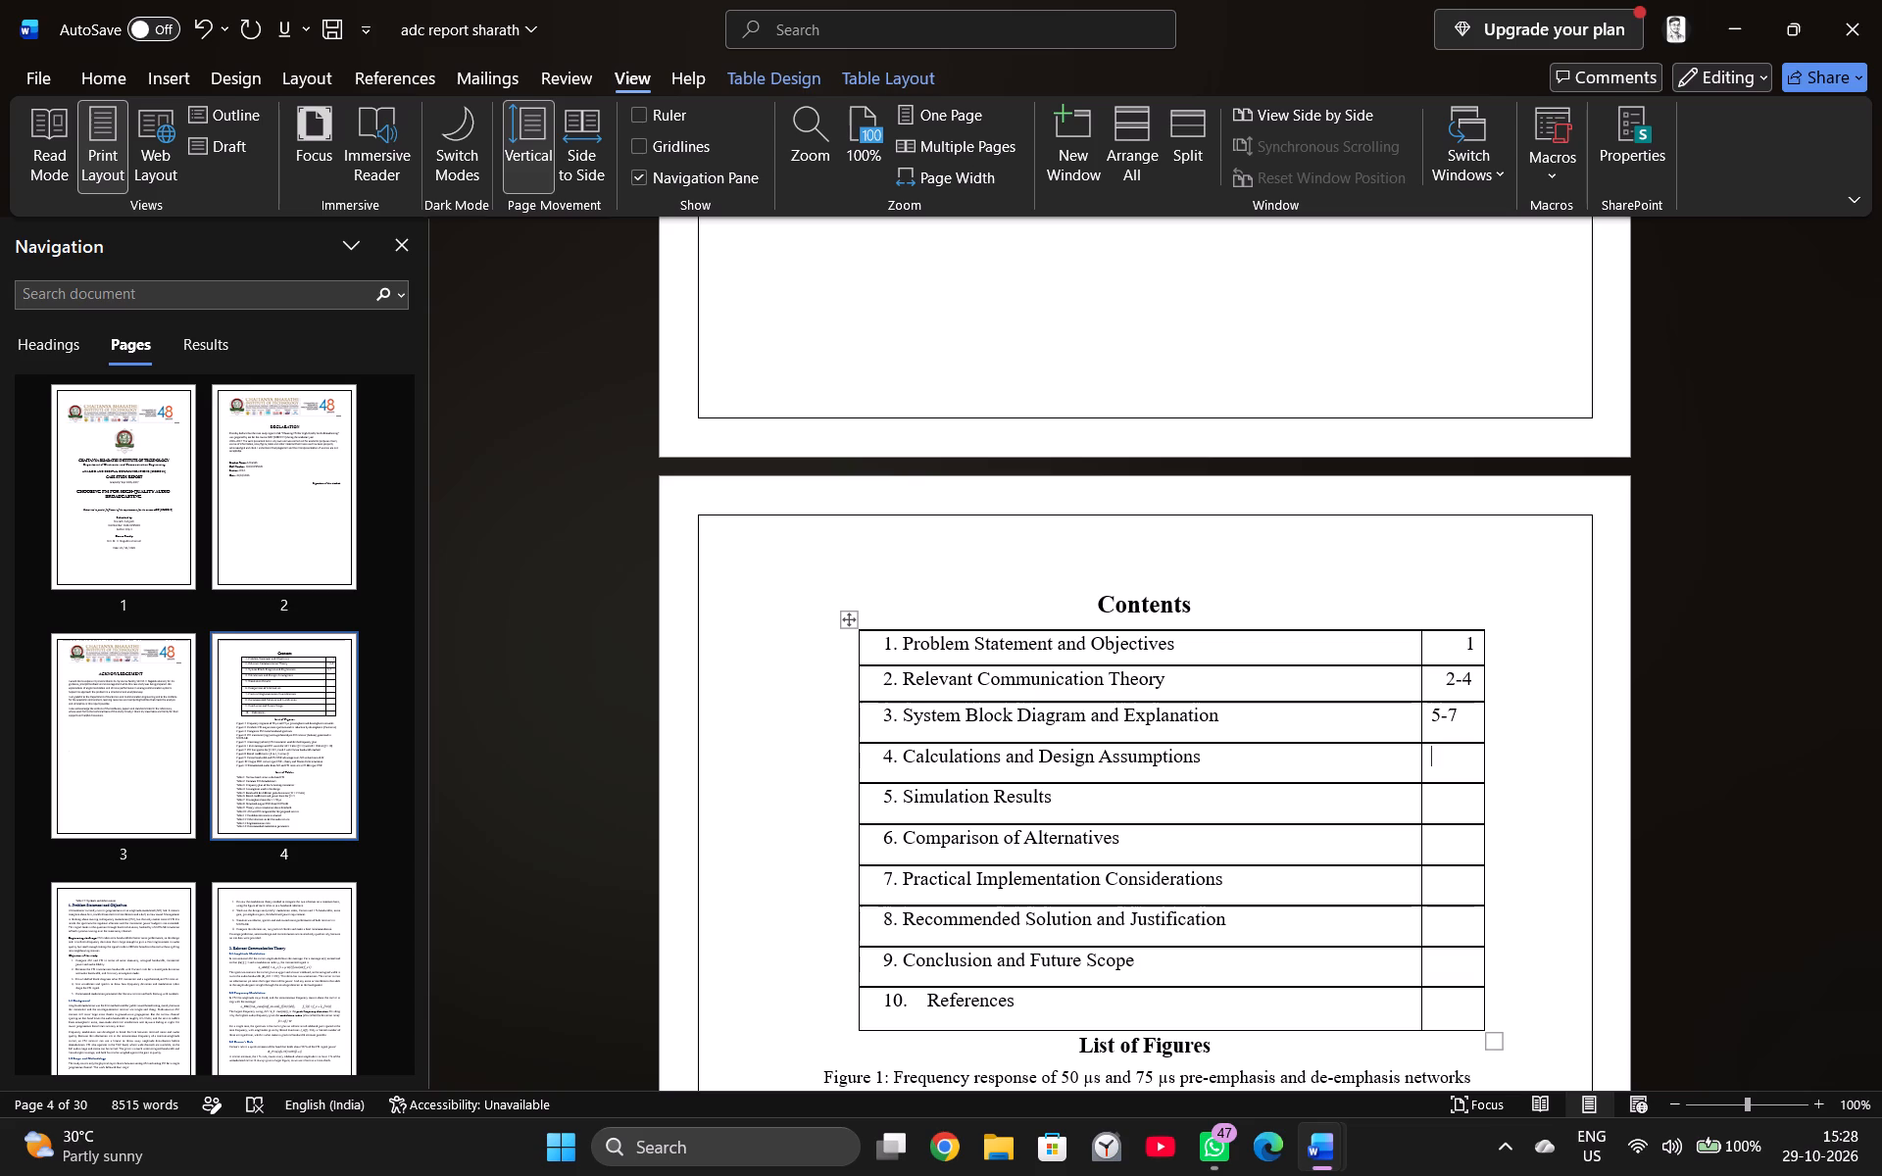
type("7-9")
Enter the page range 10-13 beside Simulation Results in the Contents table.
key("Down")
type("19")
key("BackSpace")
type("10")
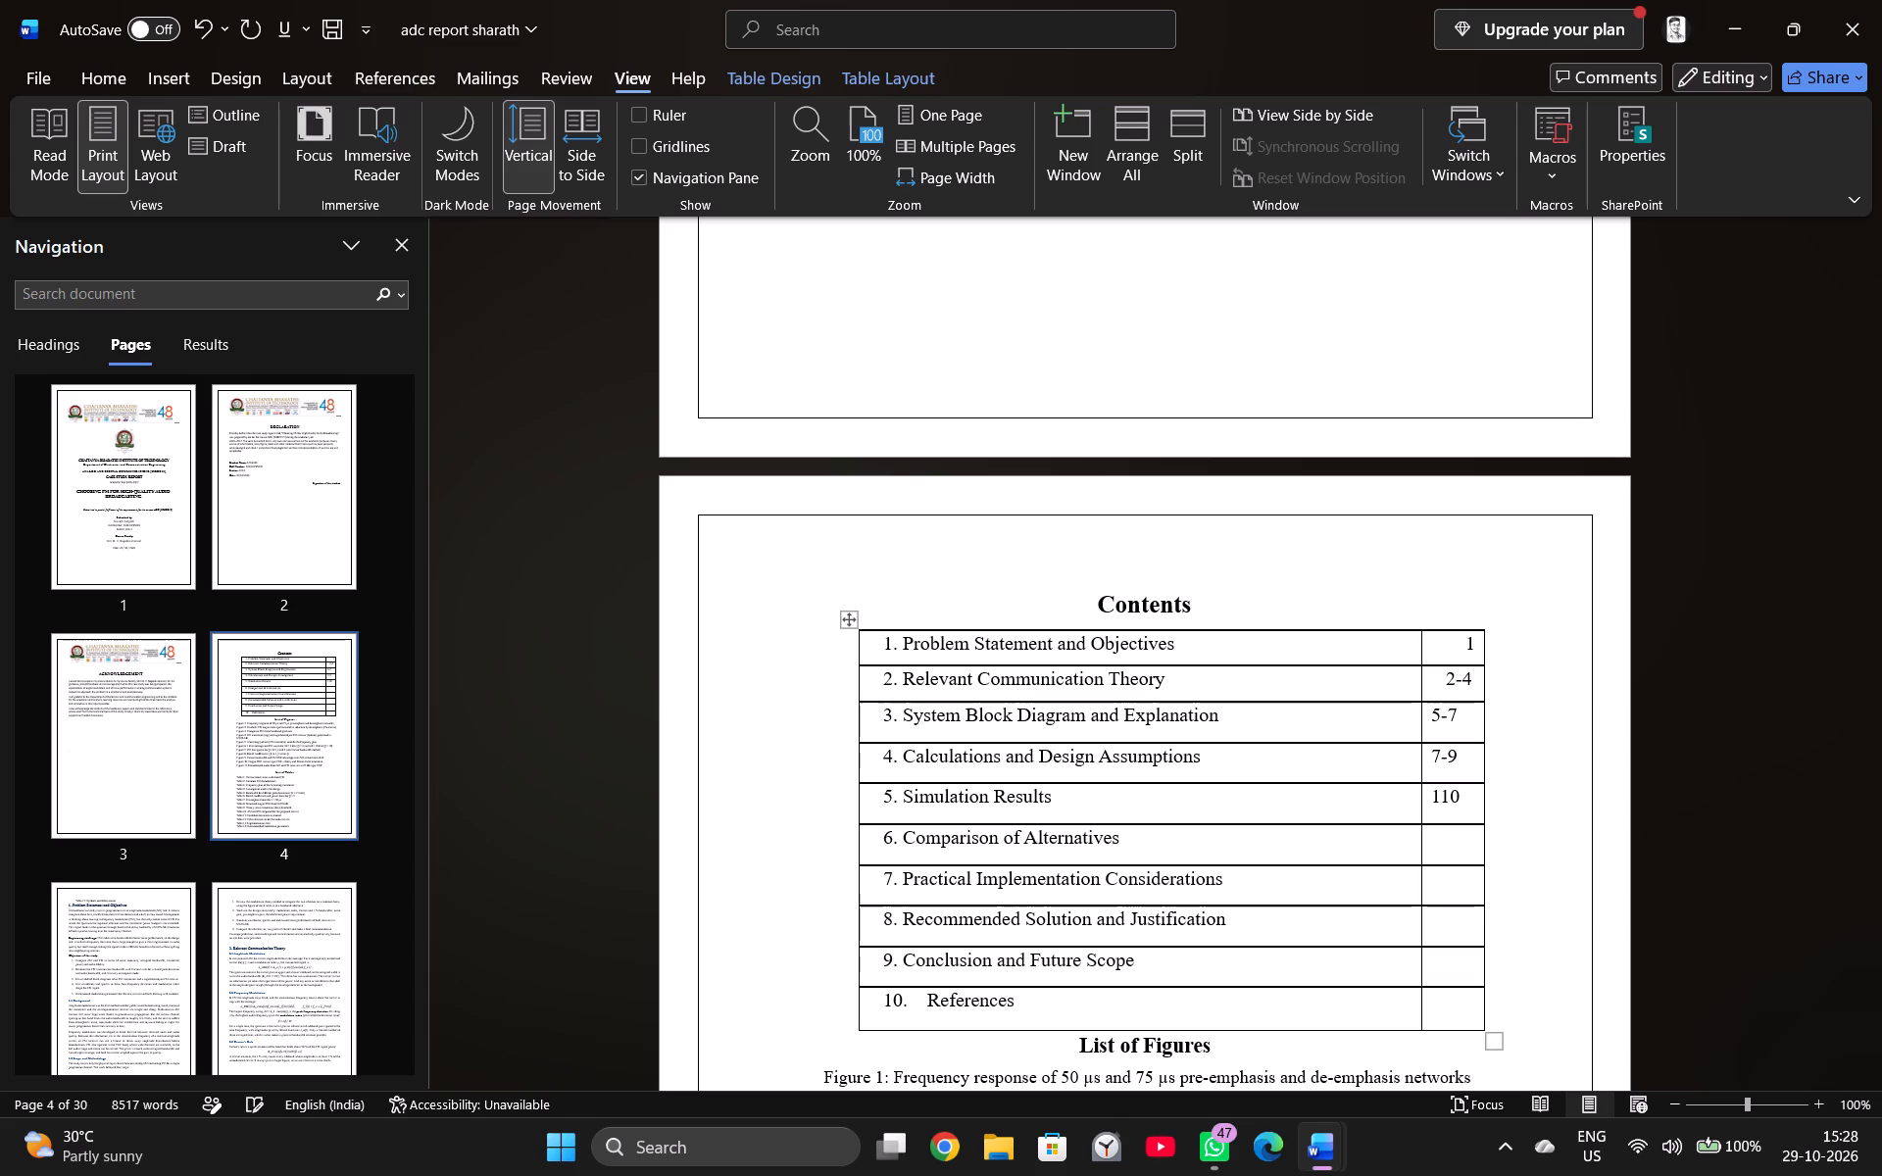
key("BackSpace")
key("BackSpace")
key("0")
key("minus")
key("1")
key("3")
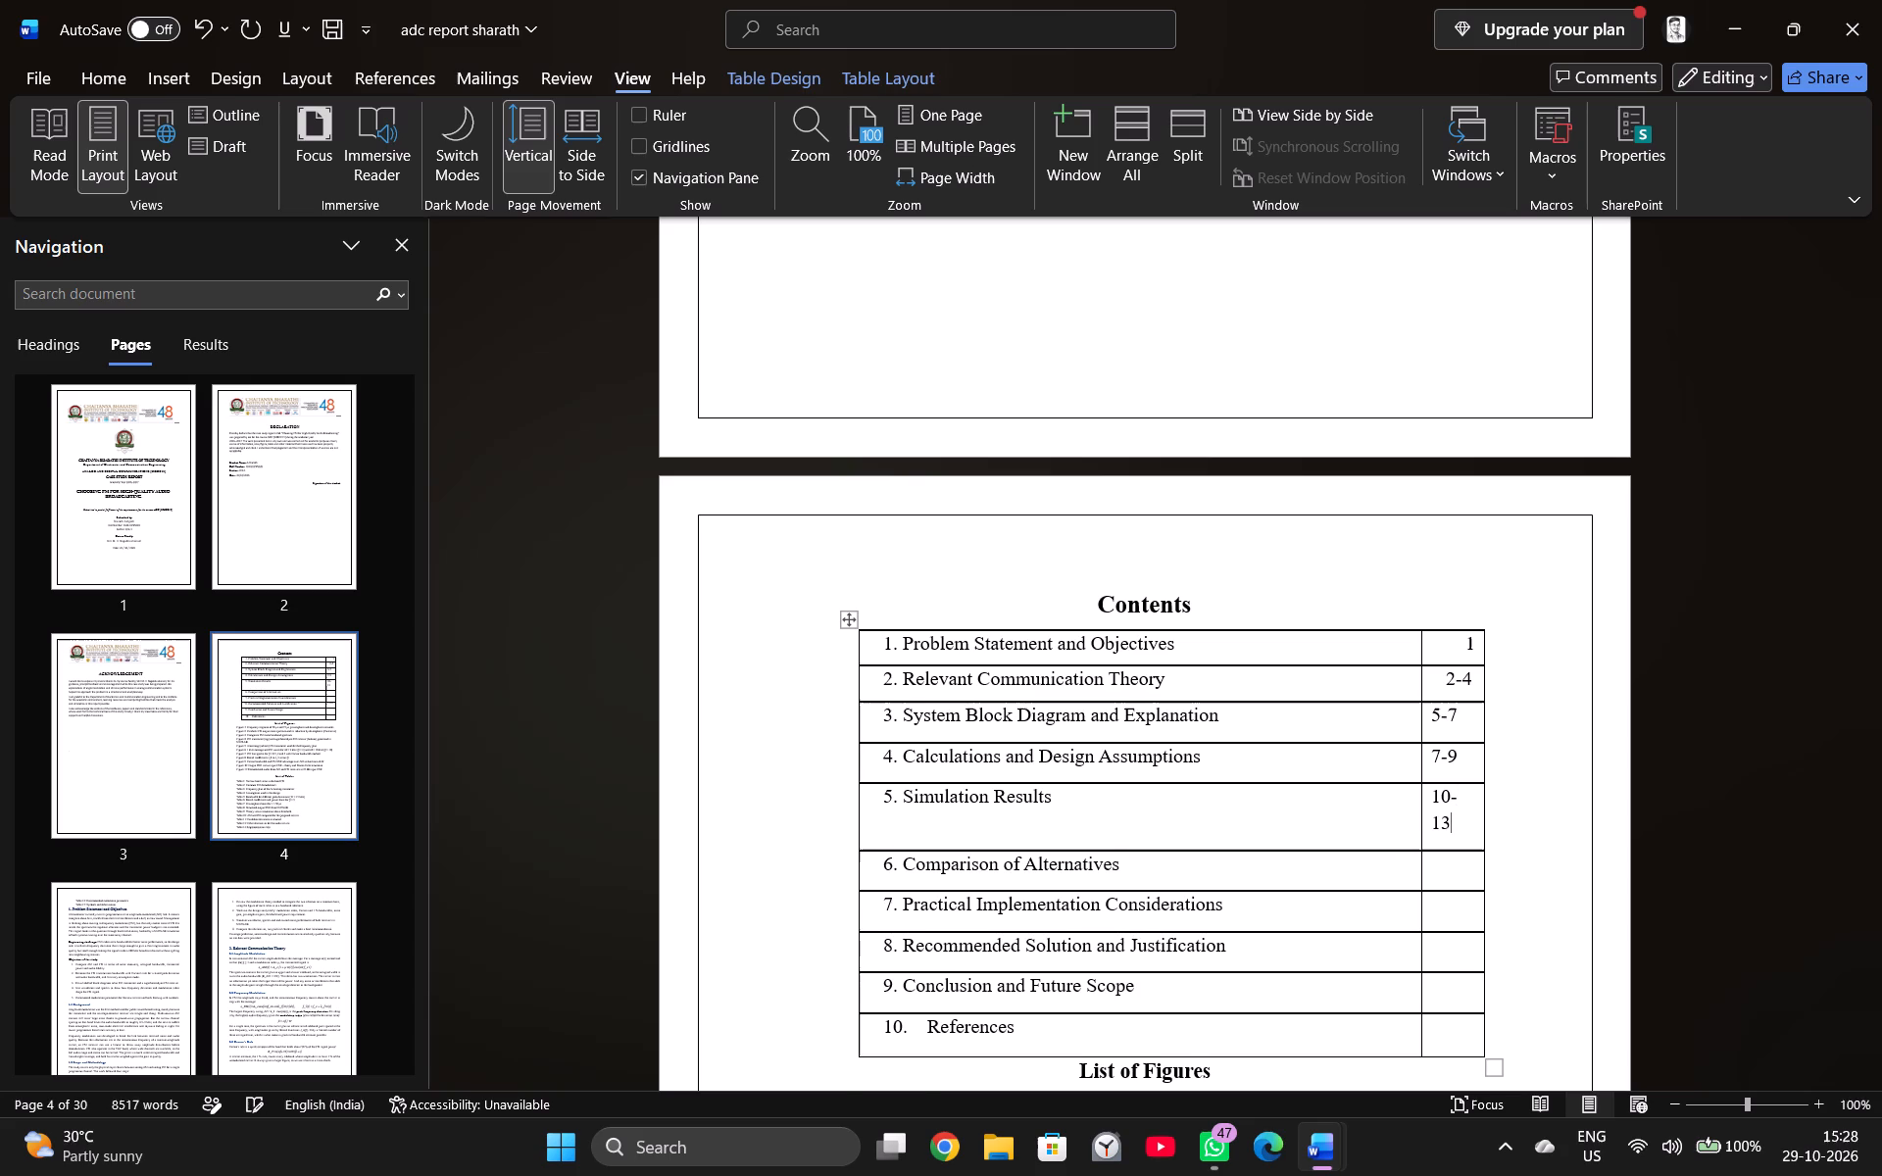
Widen the Contents table's page-number column slightly so the Simulation Results range 10-13 fits on one line.
key("BackSpace")
key("Left")
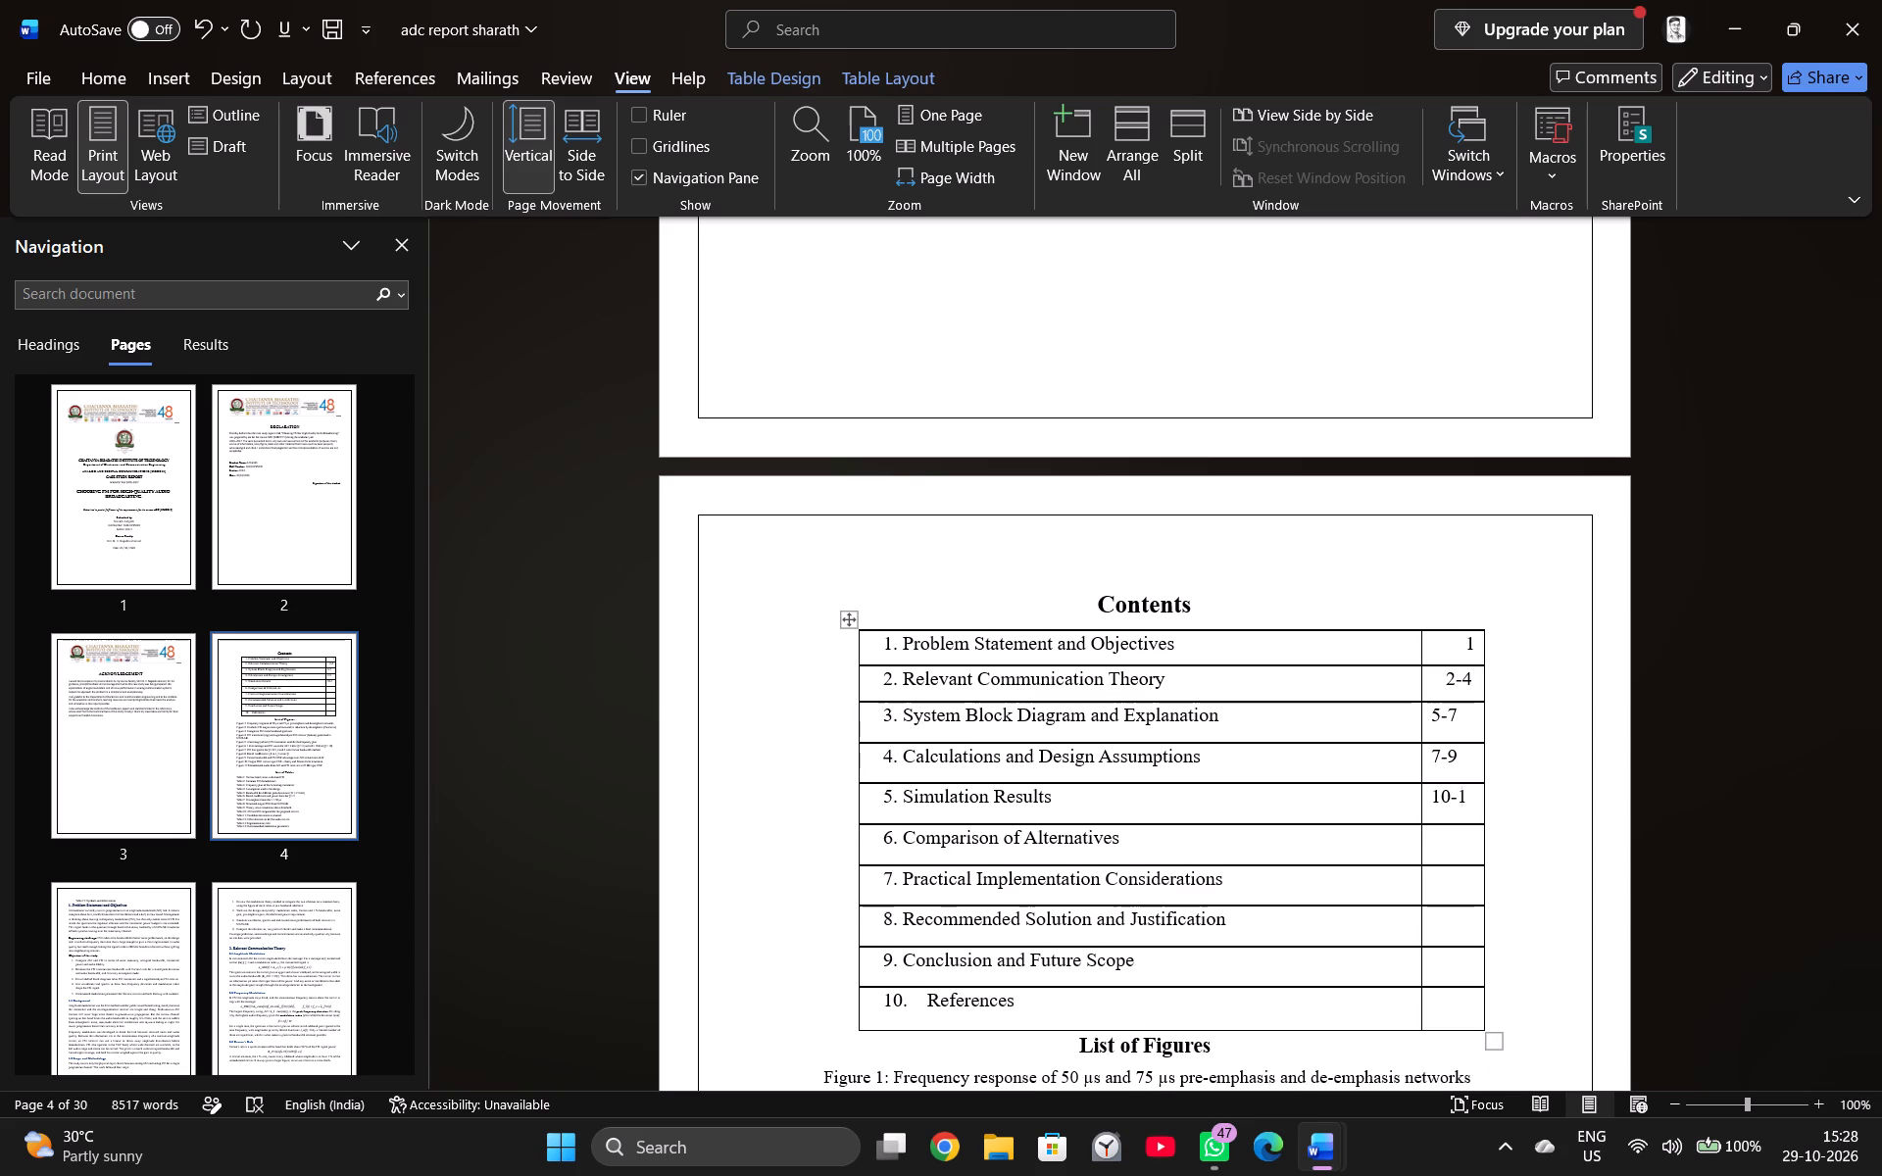
key("Left")
key("Left")
key("Left")
key("BackSpace")
left_click_drag(1484, 846, 1503, 843)
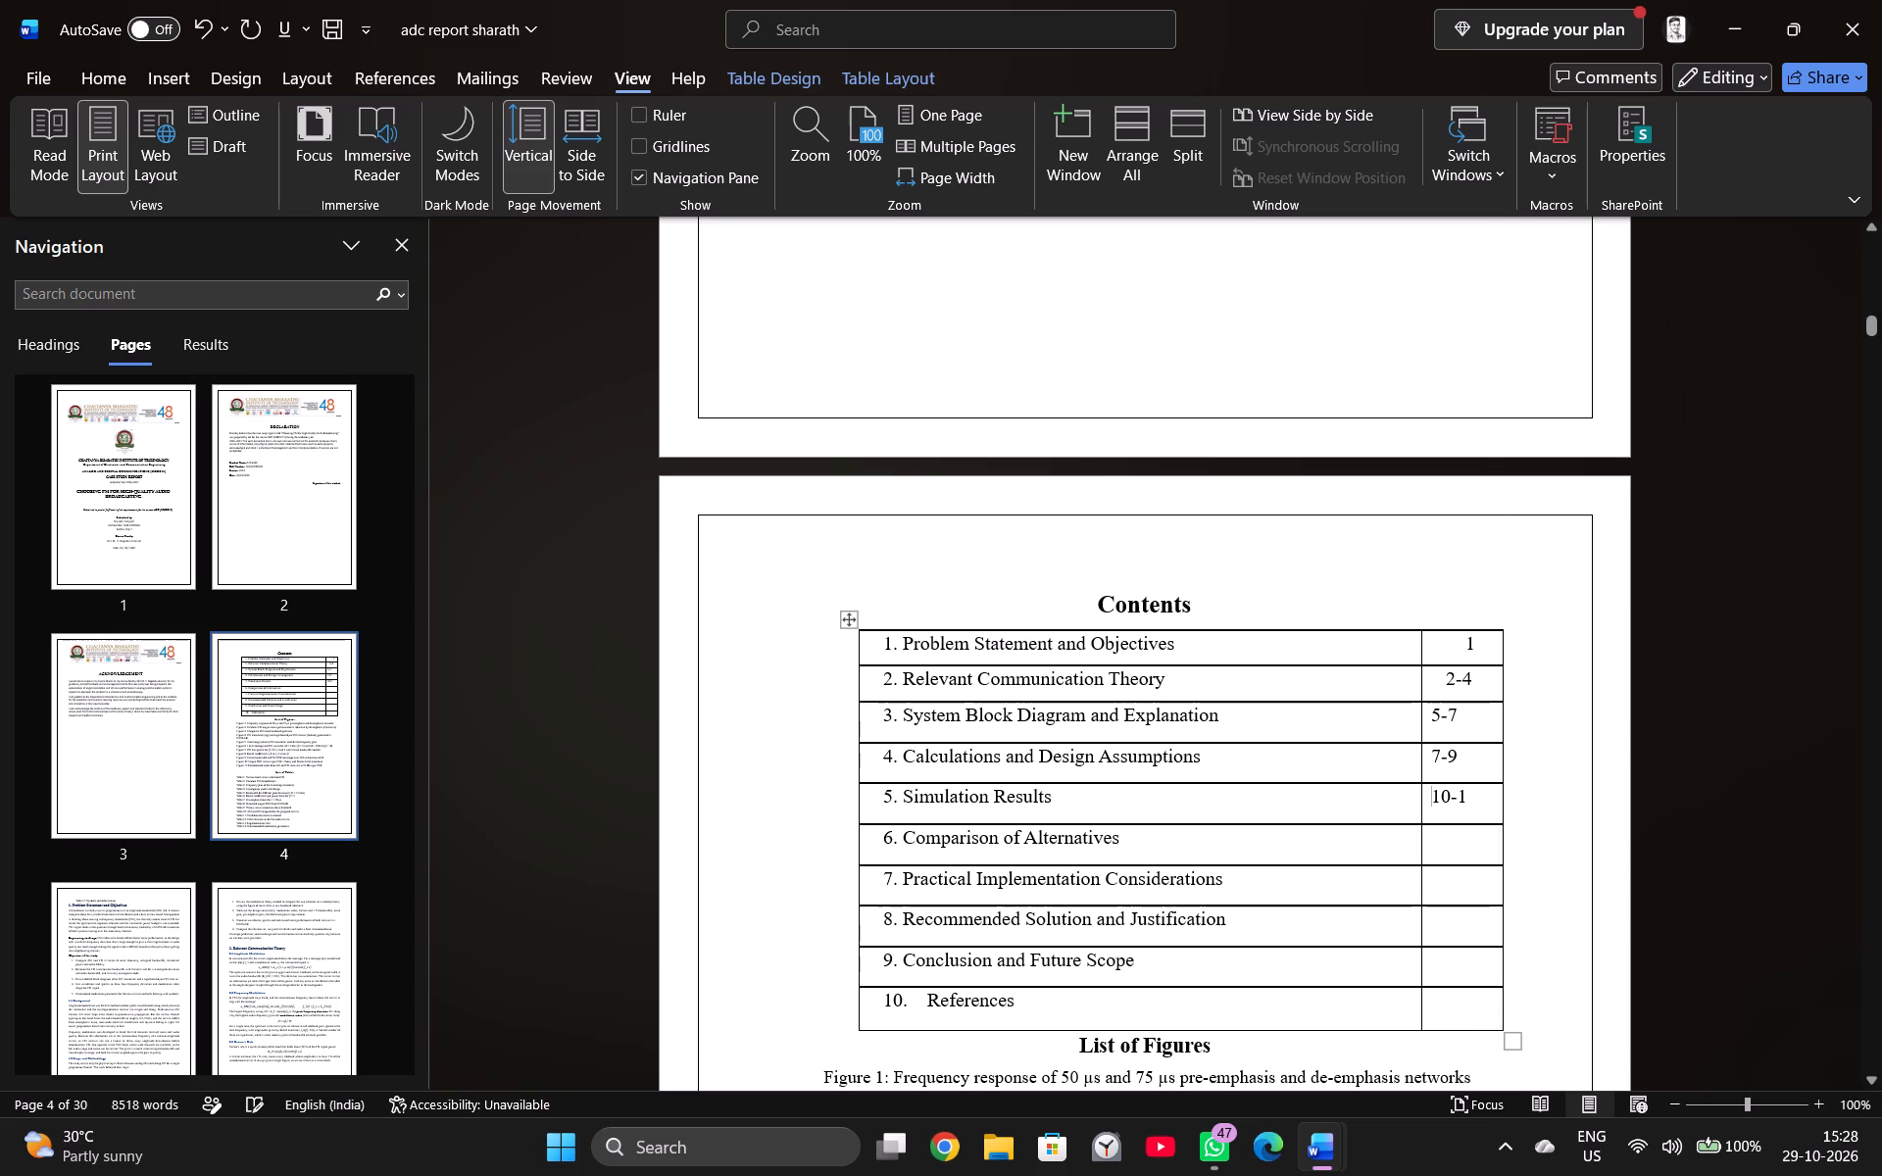
left_click(1479, 796)
key("3")
Enter page ranges 14-17 beside Comparison of Alternatives and 18-21 beside Practical Implementation Considerations.
left_click(1462, 852)
type("14")
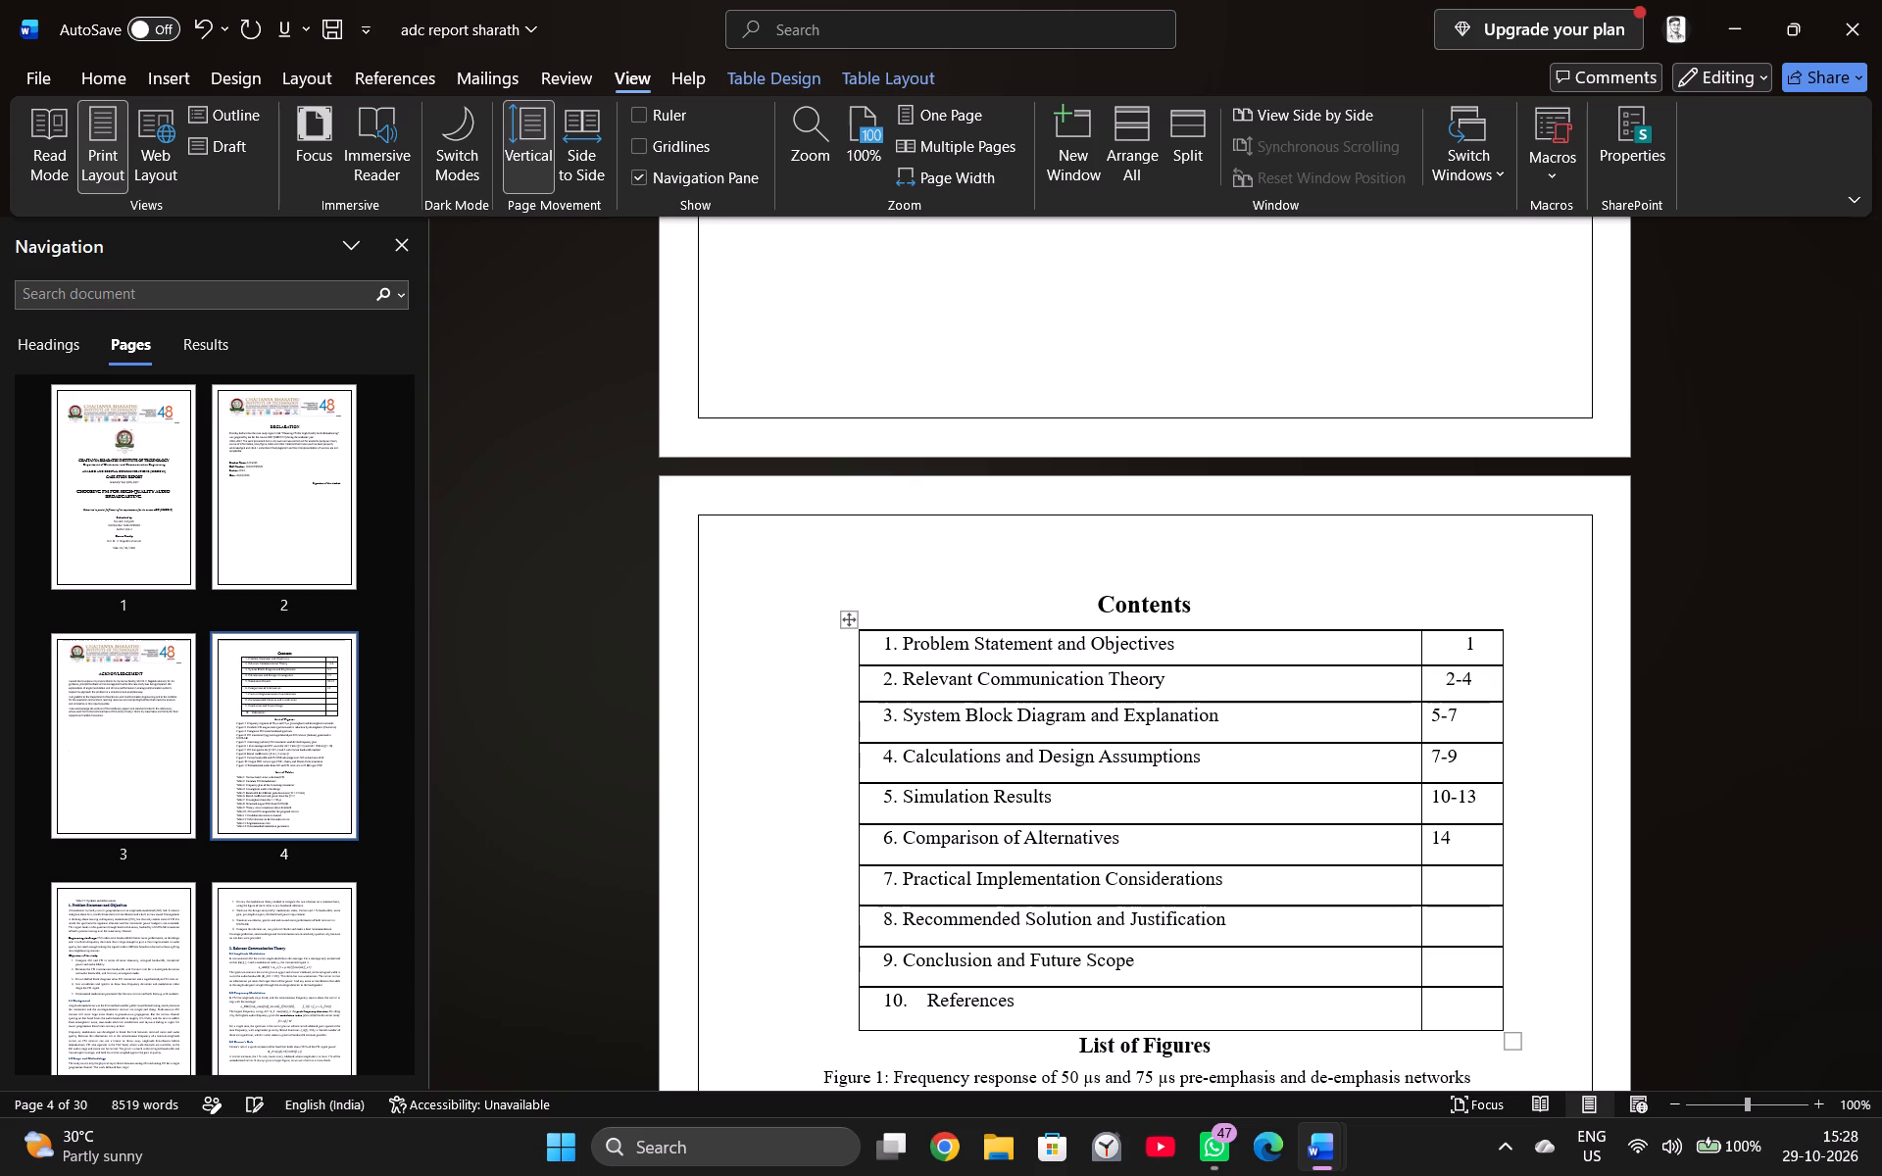
type("-17")
key("Down")
type("18-")
type("21")
Enter the page range 22-23 beside Recommended Solution and Justification.
key("Down")
type("22")
type("-23")
Clear the end page for Recommended Solution and Justification, and correct the Practical Implementation Considerations range to 18-20.
key("BackSpace")
key("BackSpace")
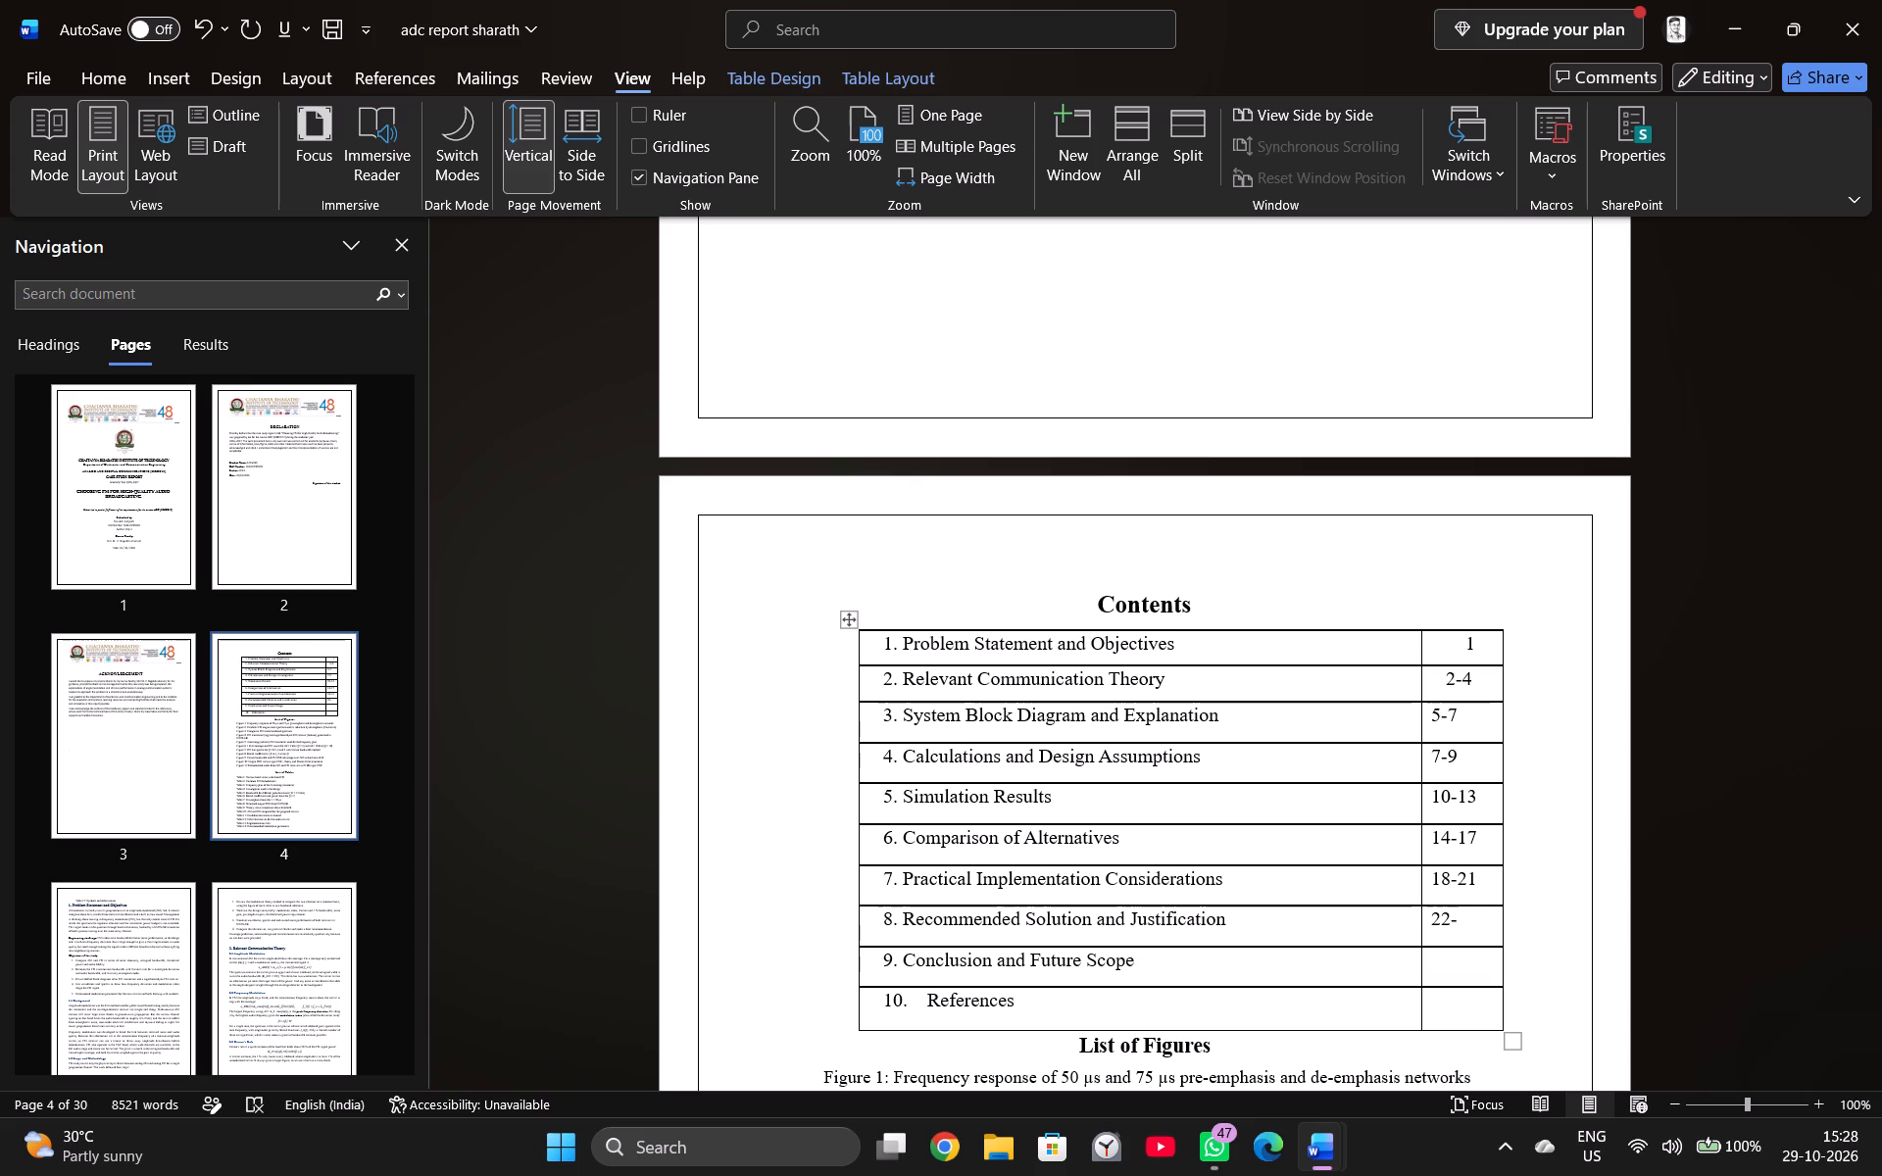
key("Up")
key("Right")
key("Right")
key("BackSpace")
key("0")
Change the page range beside Recommended Solution and Justification to 21-22.
key("Down")
key("Down")
key("Up")
key("Left")
key("BackSpace")
key("1")
key("Right")
key("Right")
key("Left")
type("22")
Enter the page range 22-23 beside Conclusion and Future Scope and page 24 beside References.
key("Down")
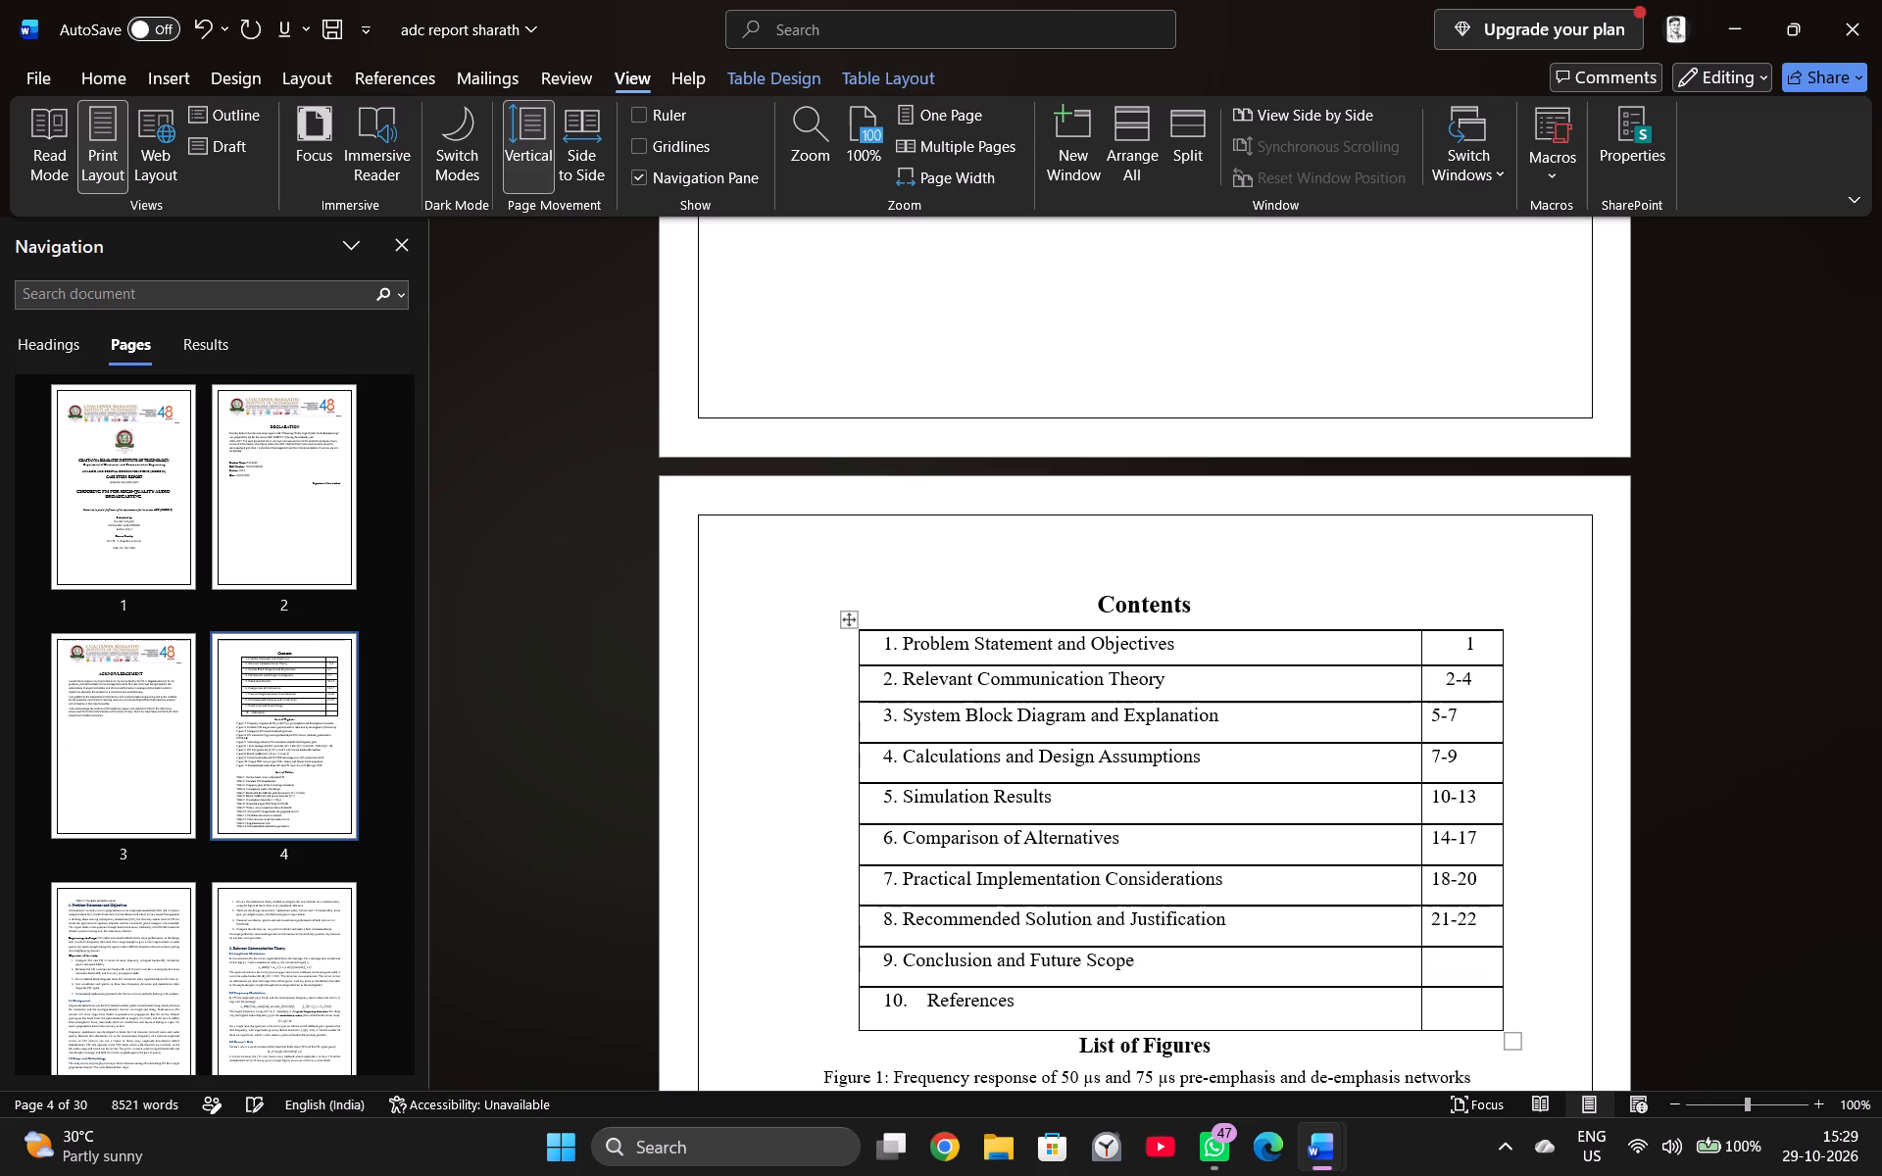
type("22")
key("minus")
type("23")
key("Down")
type("24")
left_click(1255, 506)
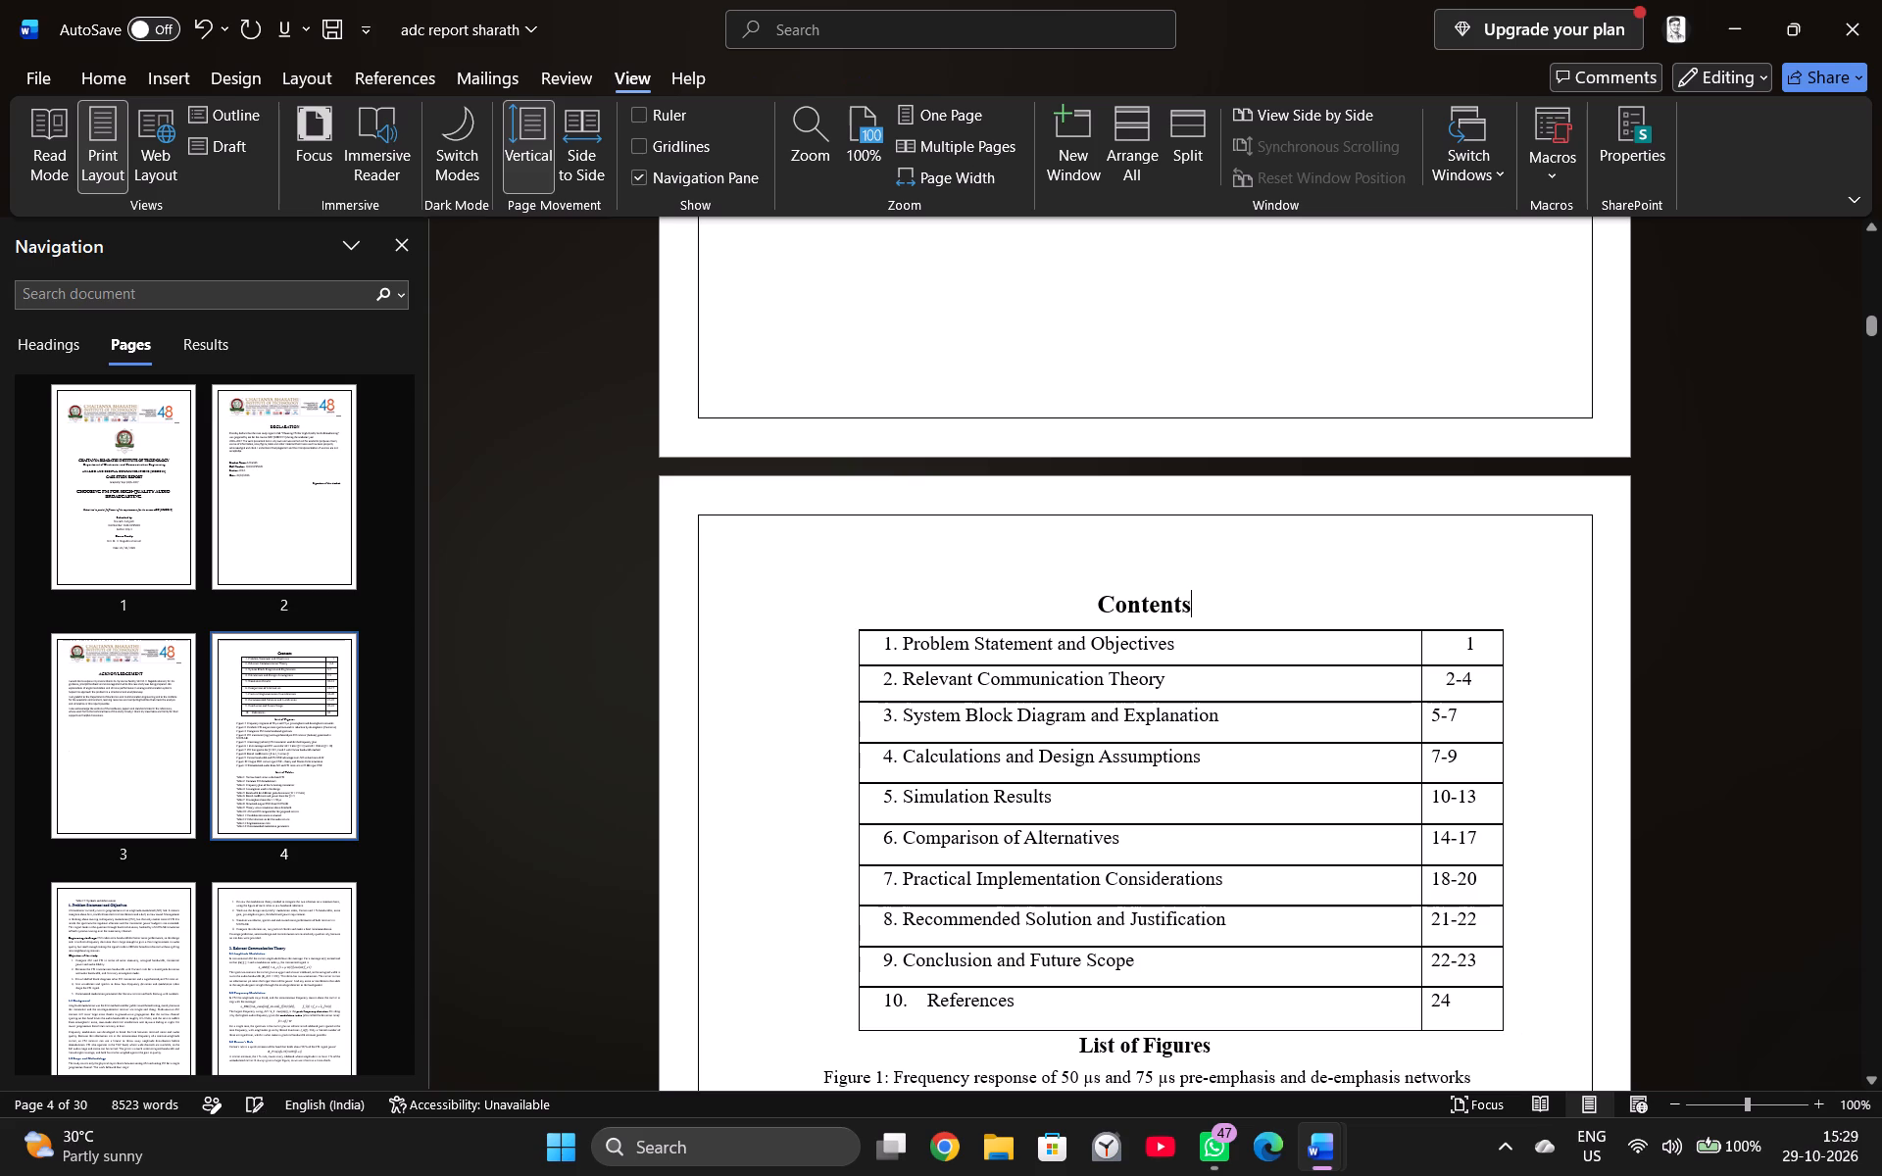
Remove the leading spaces before the page entries of Problem Statement and Objectives and Relevant Communication Theory to align them with the column.
left_click(1461, 640)
key("BackSpace")
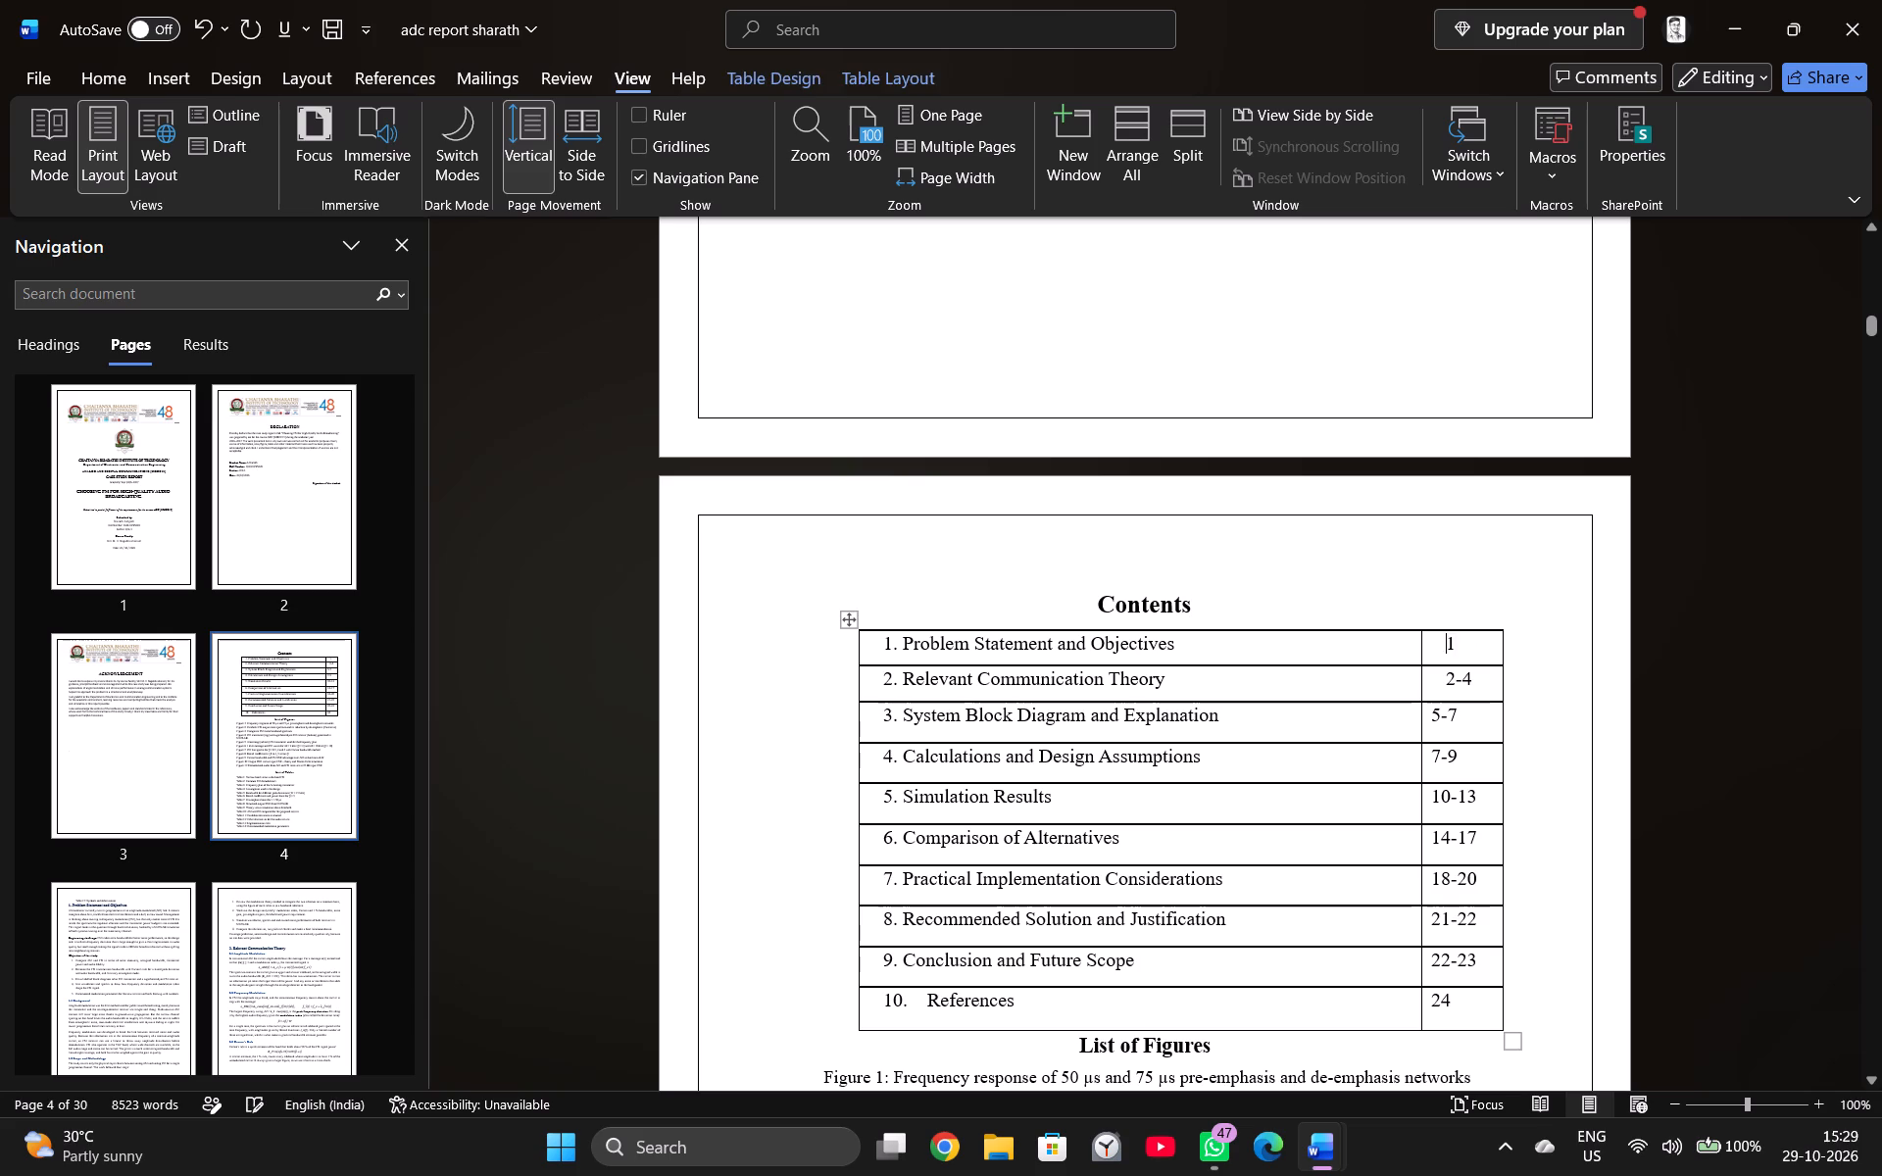
key("BackSpace")
key("Left")
key("Down")
key("Right")
key("BackSpace")
Go through the remaining page entries down to References, checking that they are aligned without leading spaces.
key("Down")
key("Down")
key("Down")
key("Down")
key("Down")
key("Down")
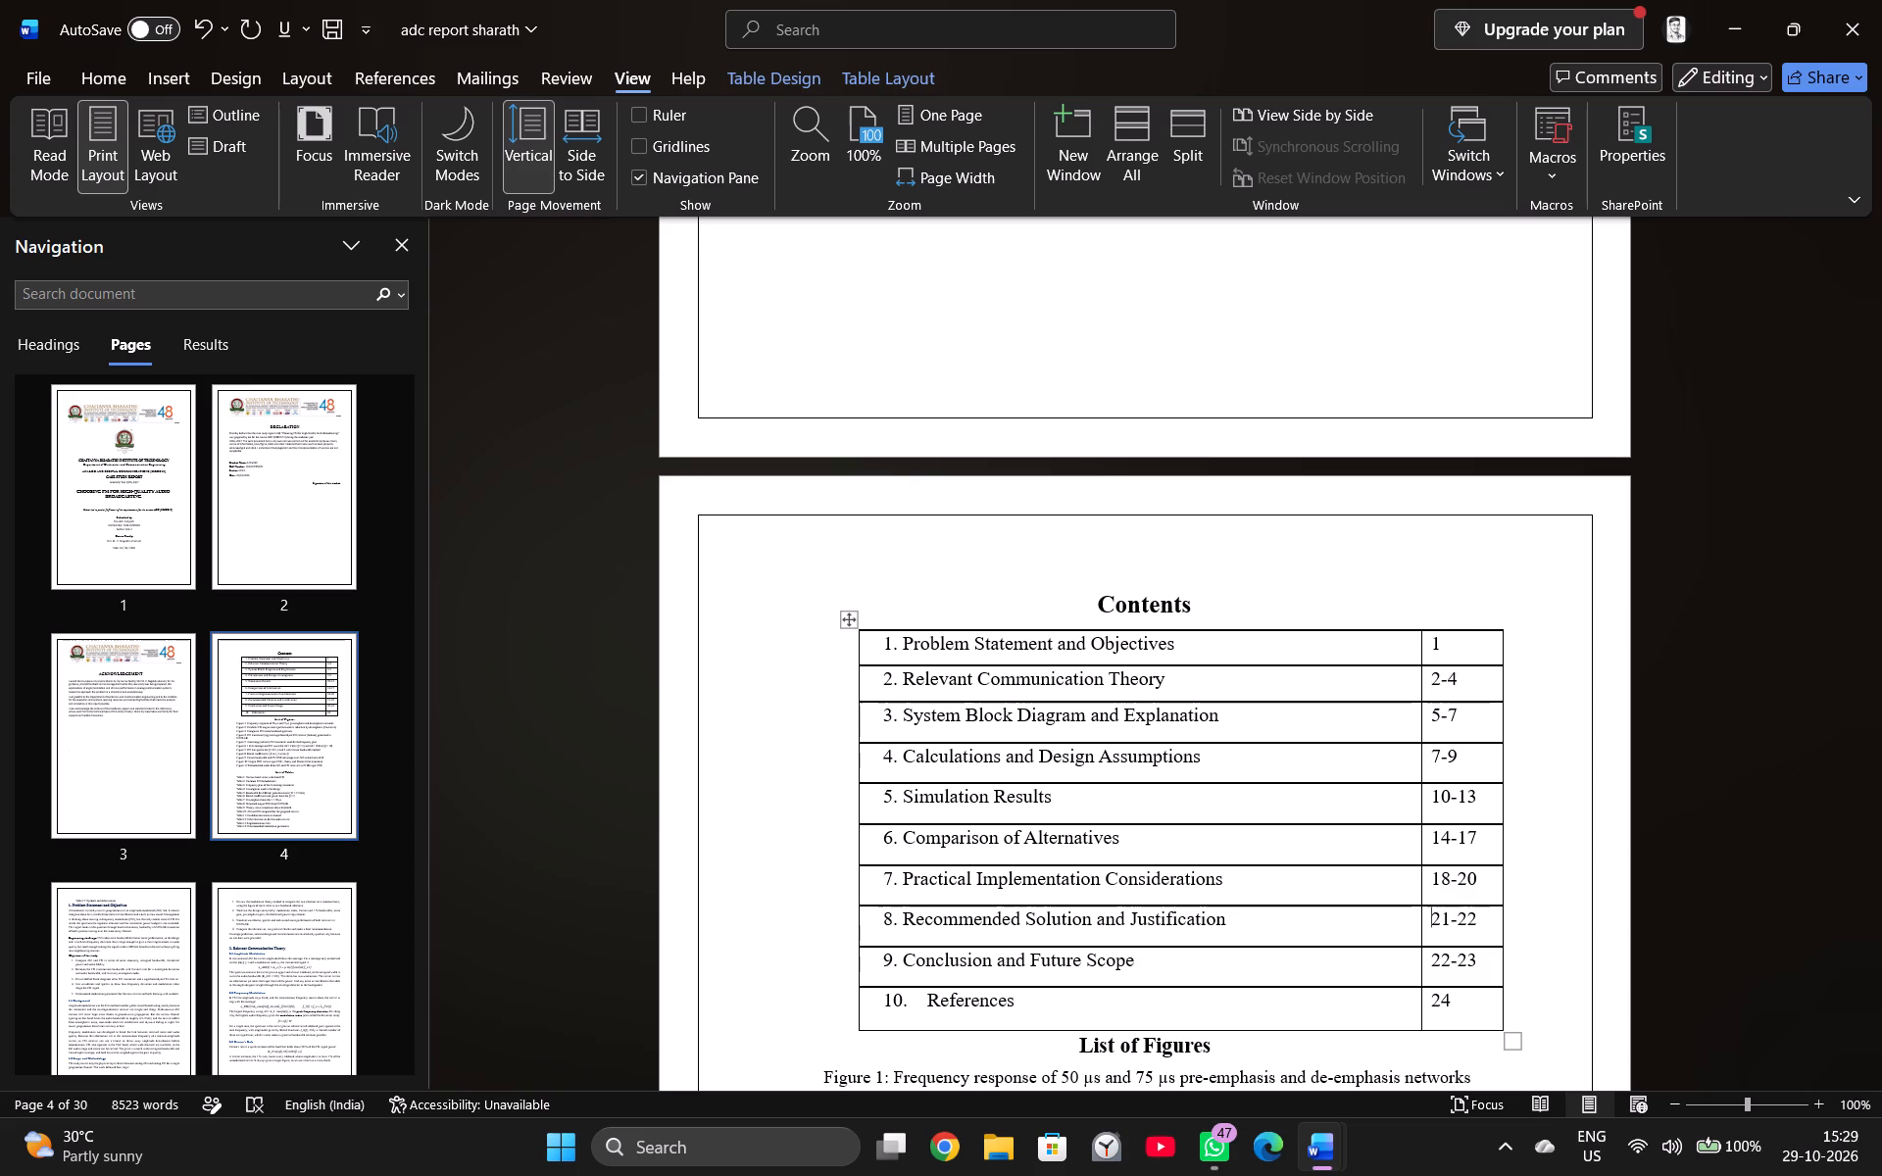
key("Down")
key("Down")
Insert a blank line between the Contents heading and its table.
left_click(1204, 597)
key("Return")
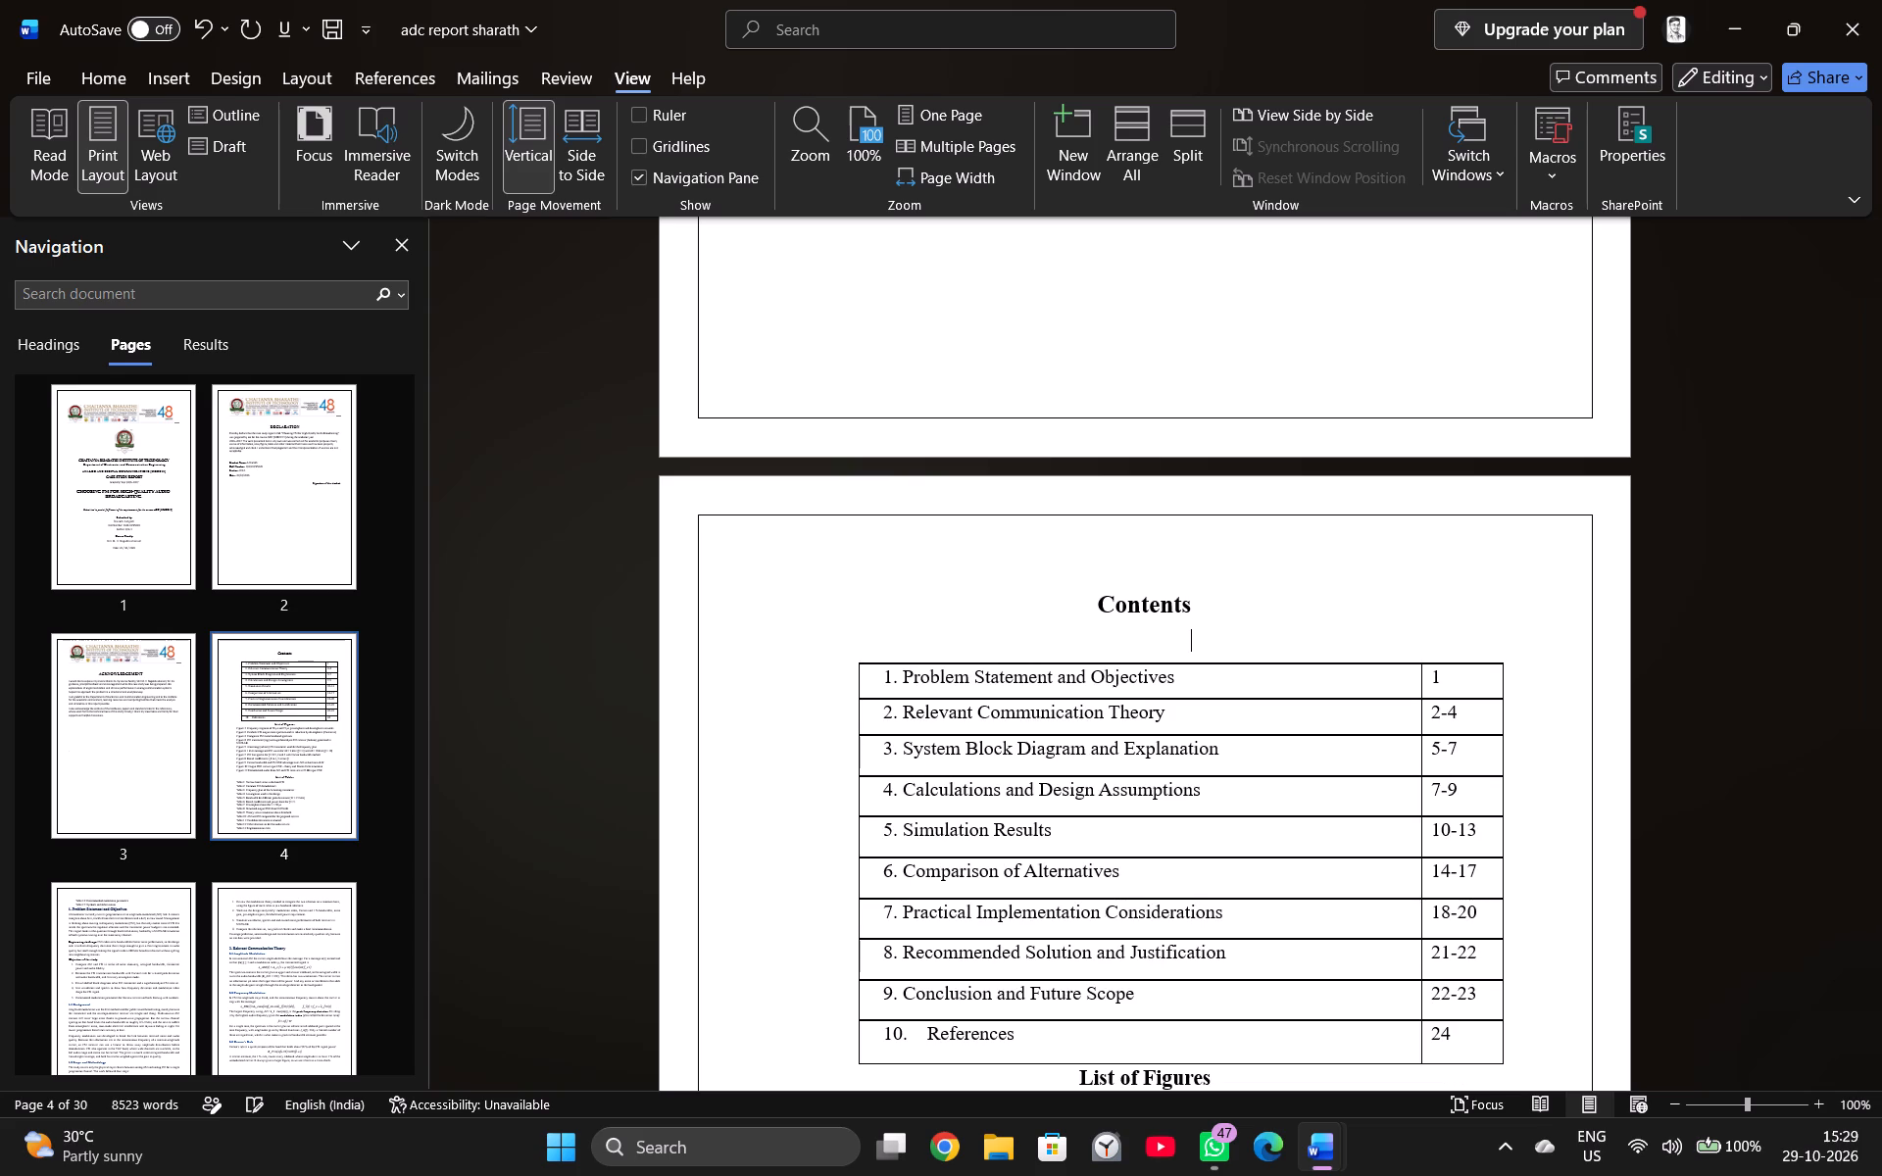
Extend the Contents heading so it reads Table of Contents.
left_click(1065, 599)
type("ta")
key("BackSpace")
key("BackSpace")
key("shift+t")
type("able of")
key("space")
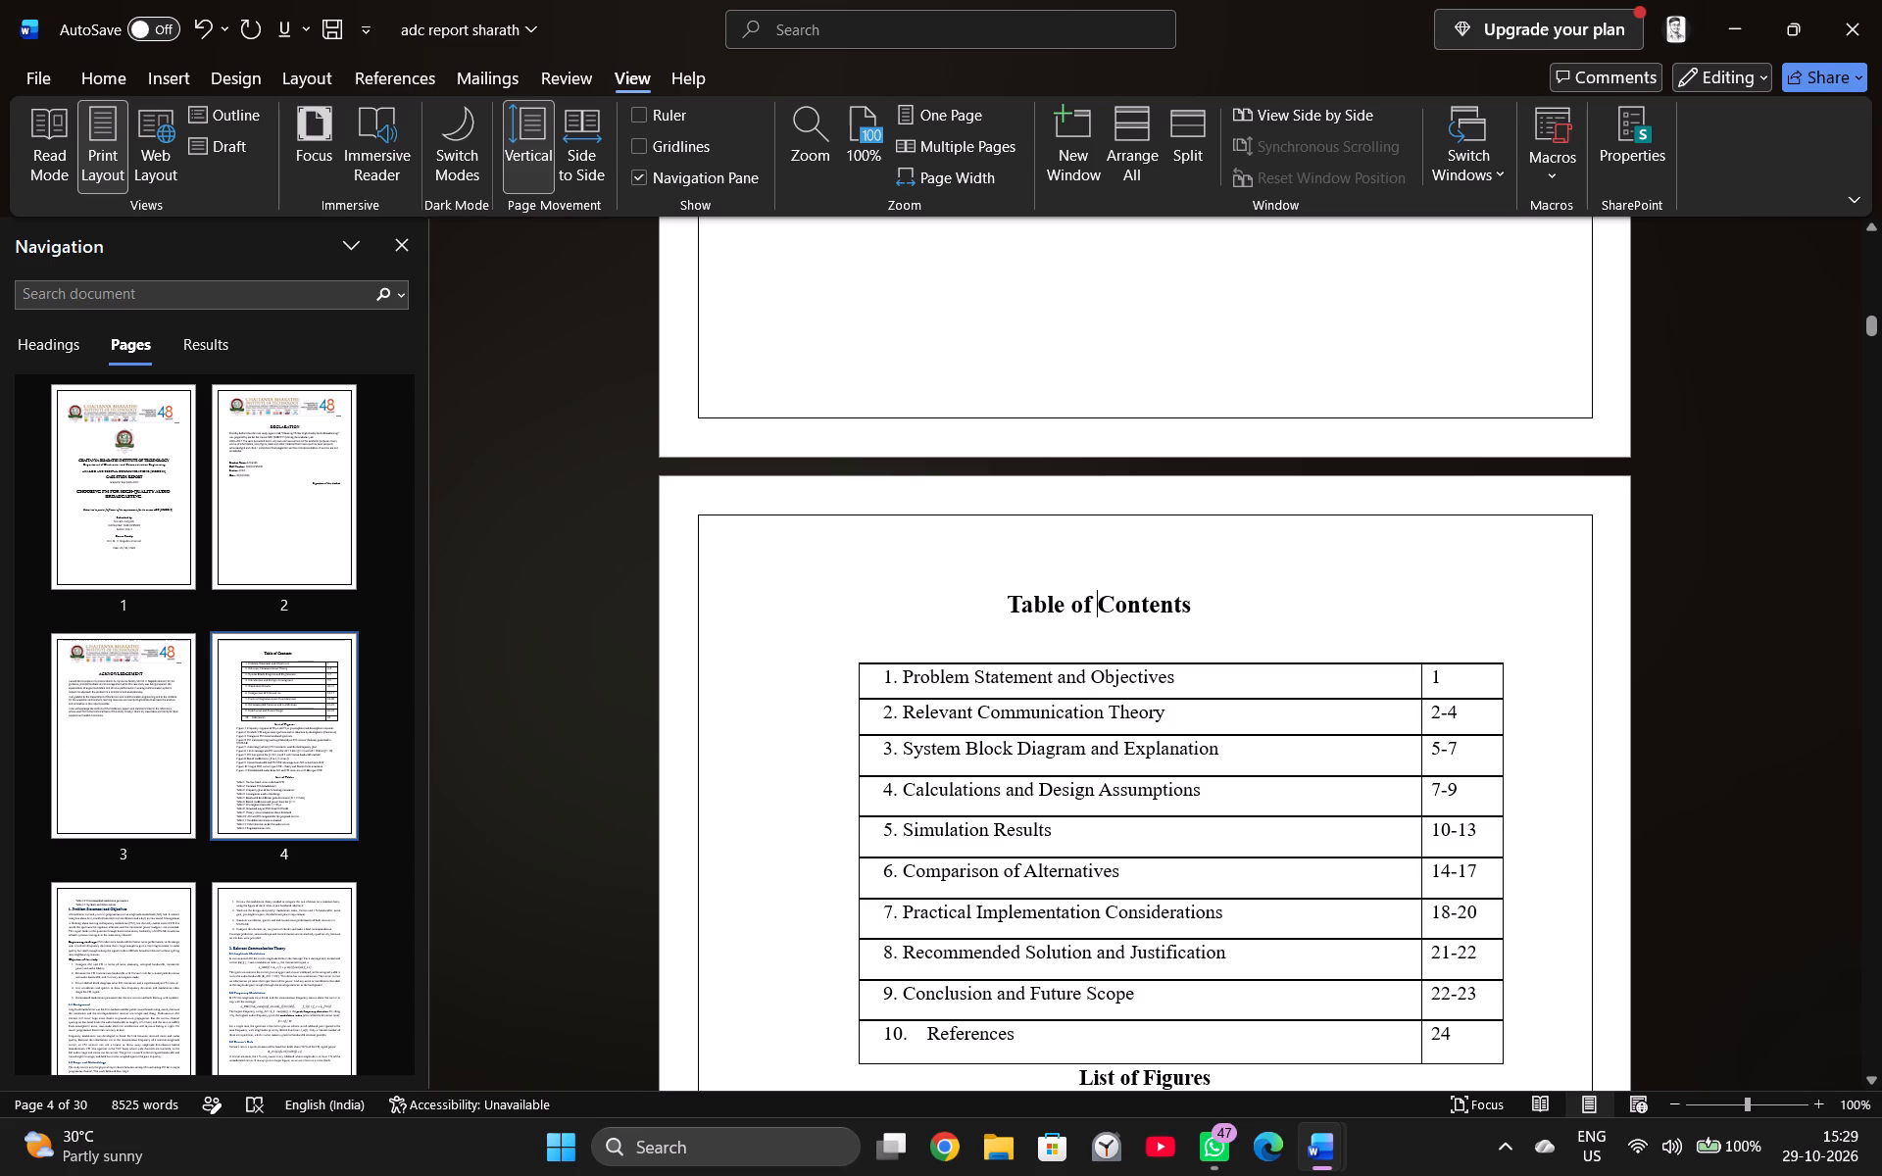
Add an extra space before Contents in the Table of Contents heading, and try to shift the heading with three leading spaces.
key("space")
left_click(985, 598)
key("space")
key("space")
key("space")
Look through the report's opening pages, from the cover, Declaration and Acknowledgement to the Table of Contents and section 1, to check their layout.
scroll(1312, 652, "down", 17)
scroll(1317, 670, "down", 19)
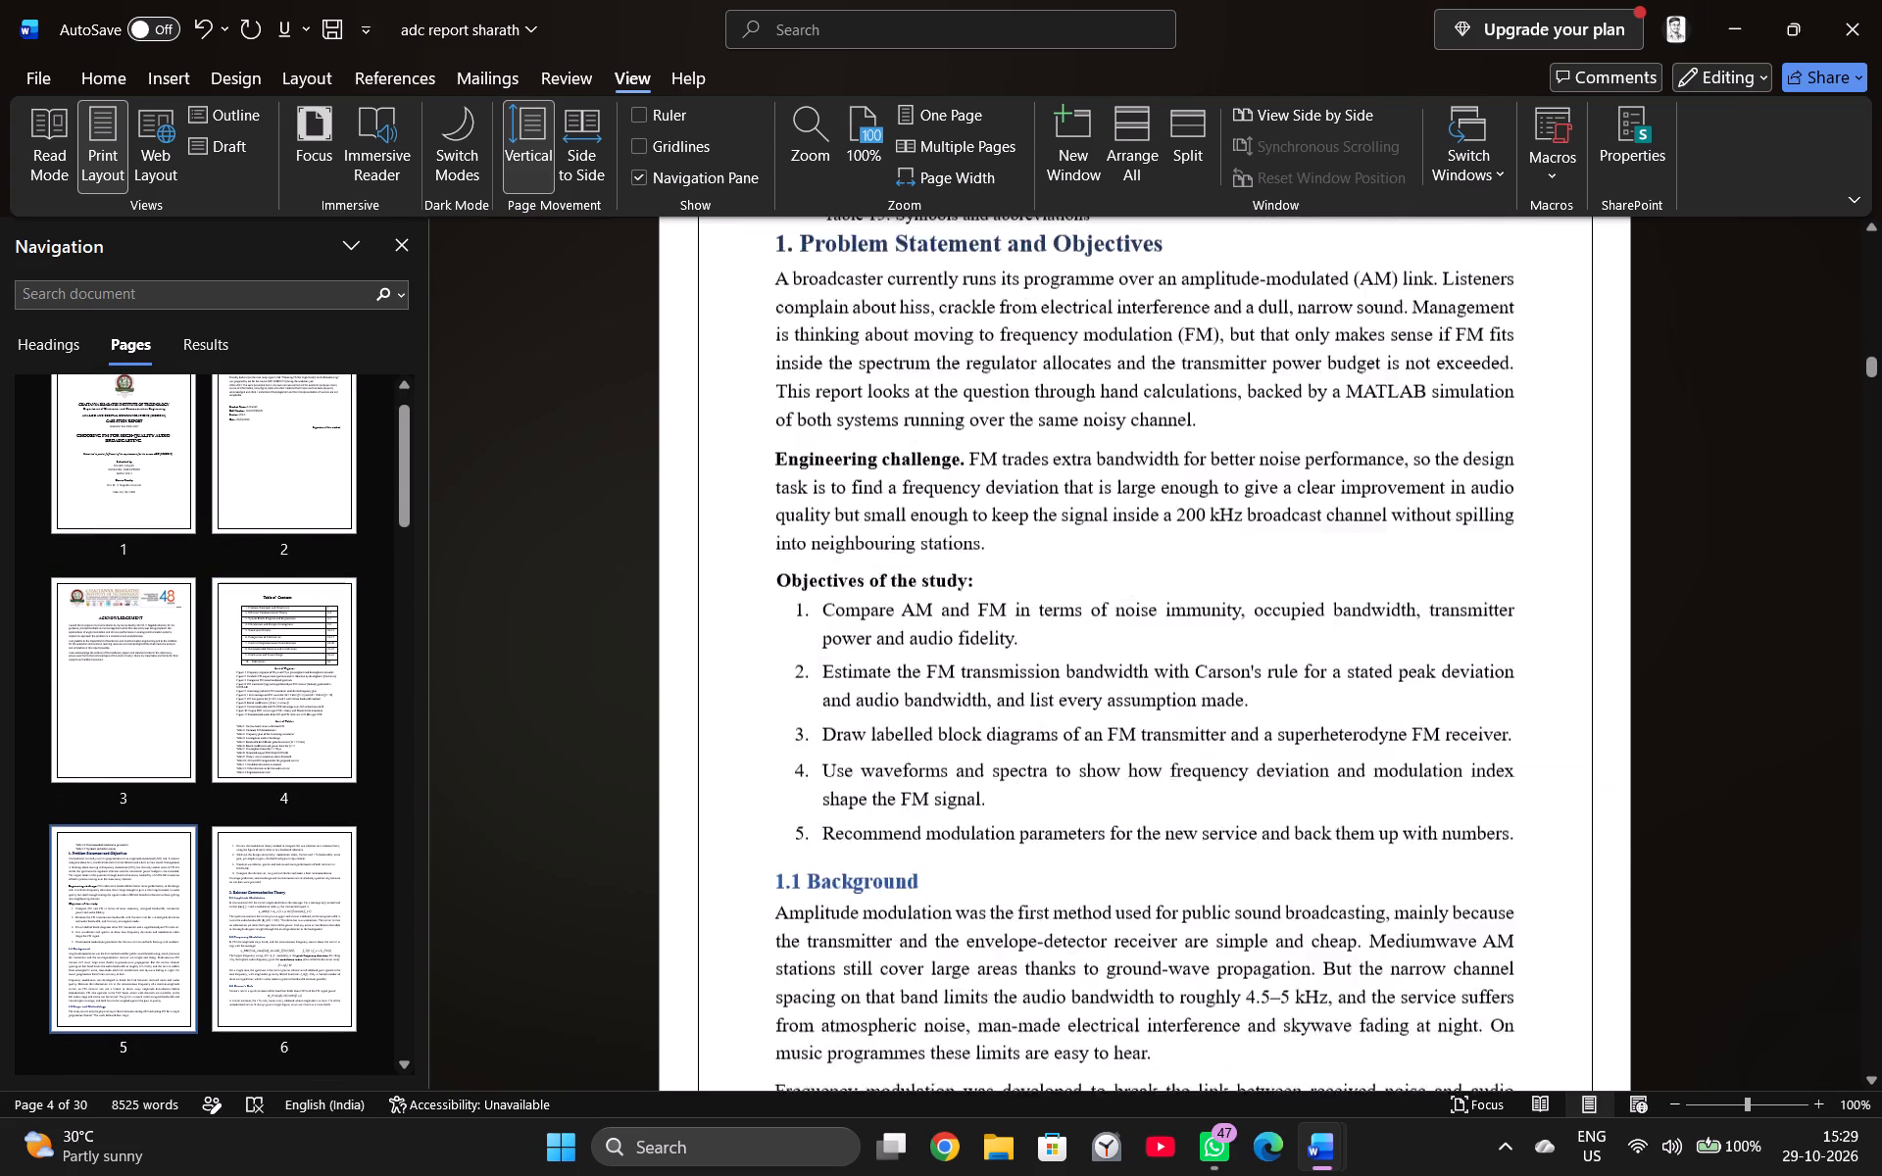
scroll(1402, 626, "down", 16)
scroll(1468, 435, "up", 20)
scroll(1468, 435, "up", 15)
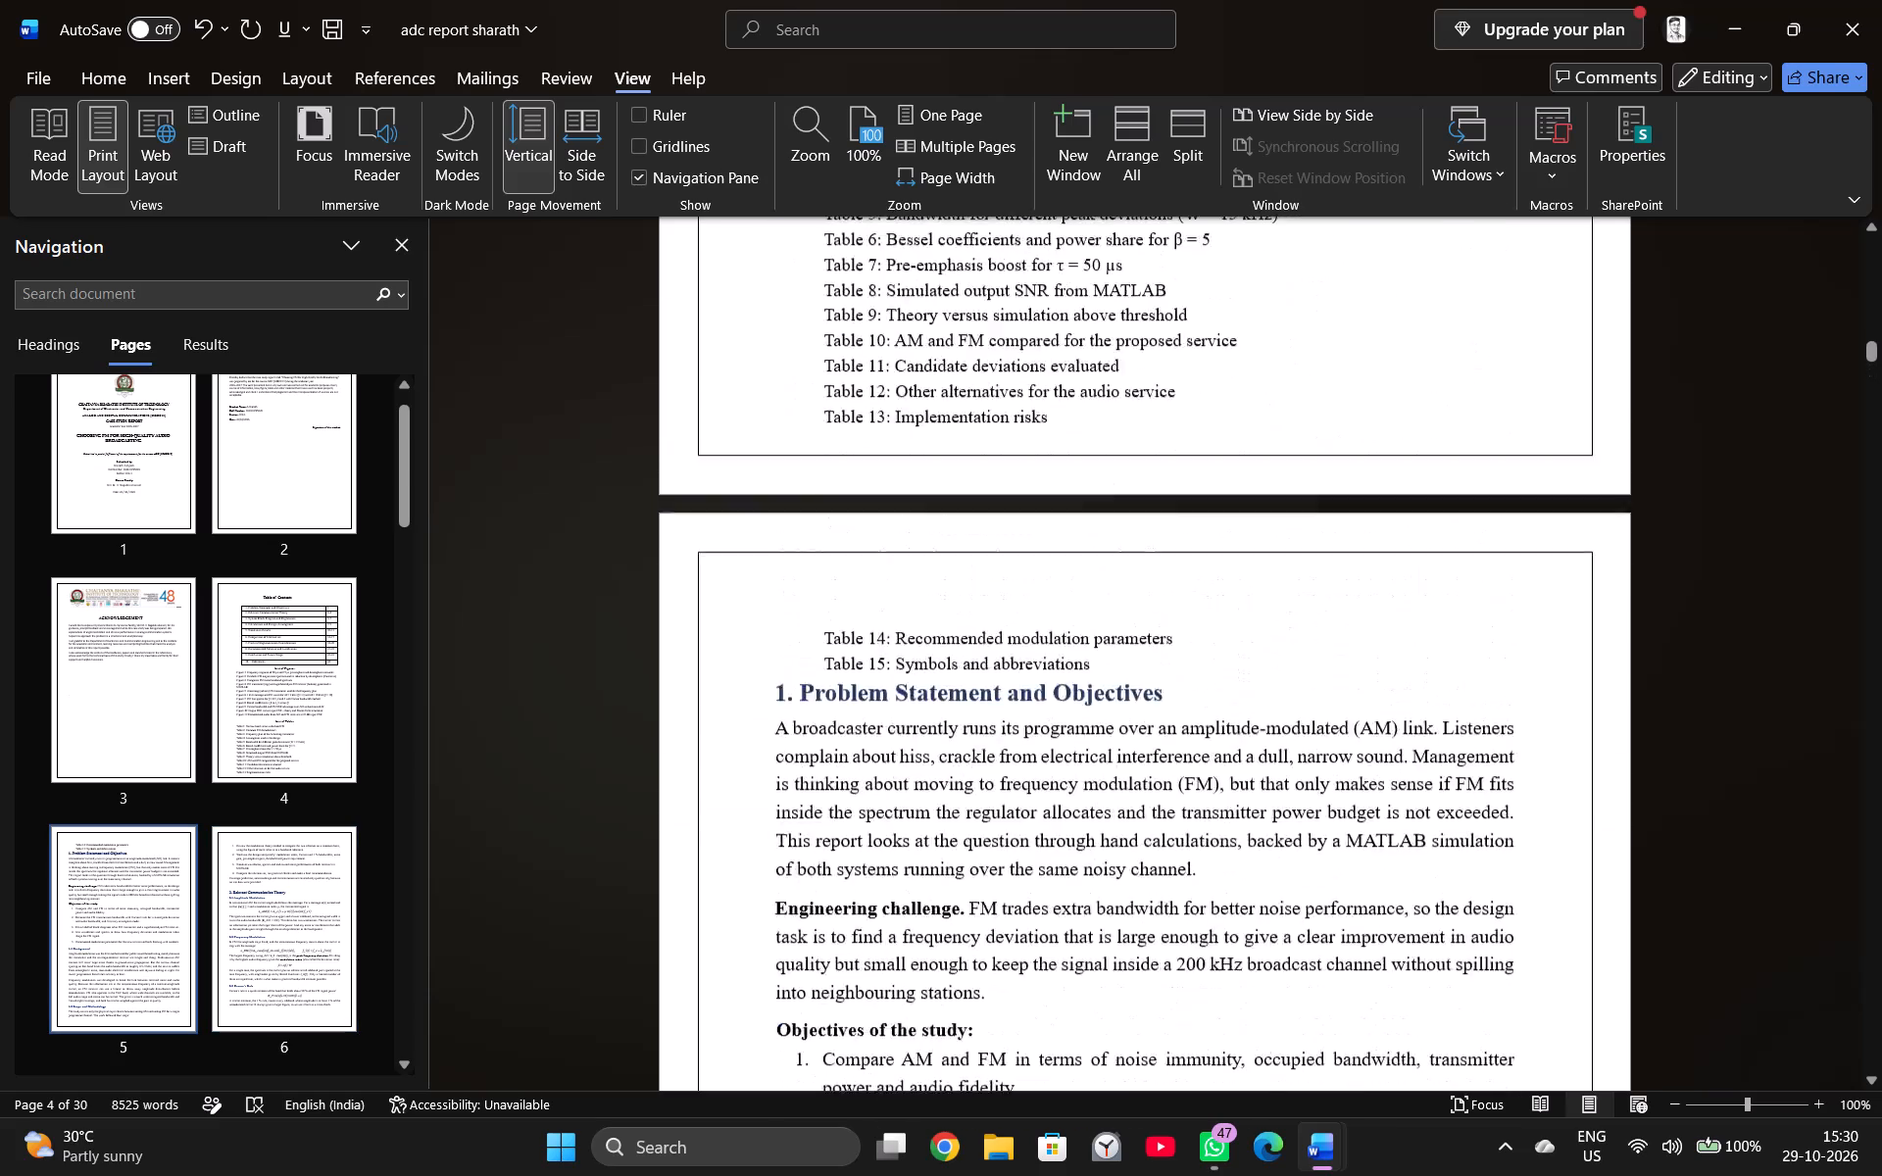
scroll(1510, 421, "up", 14)
scroll(1201, 500, "up", 20)
scroll(1201, 500, "up", 12)
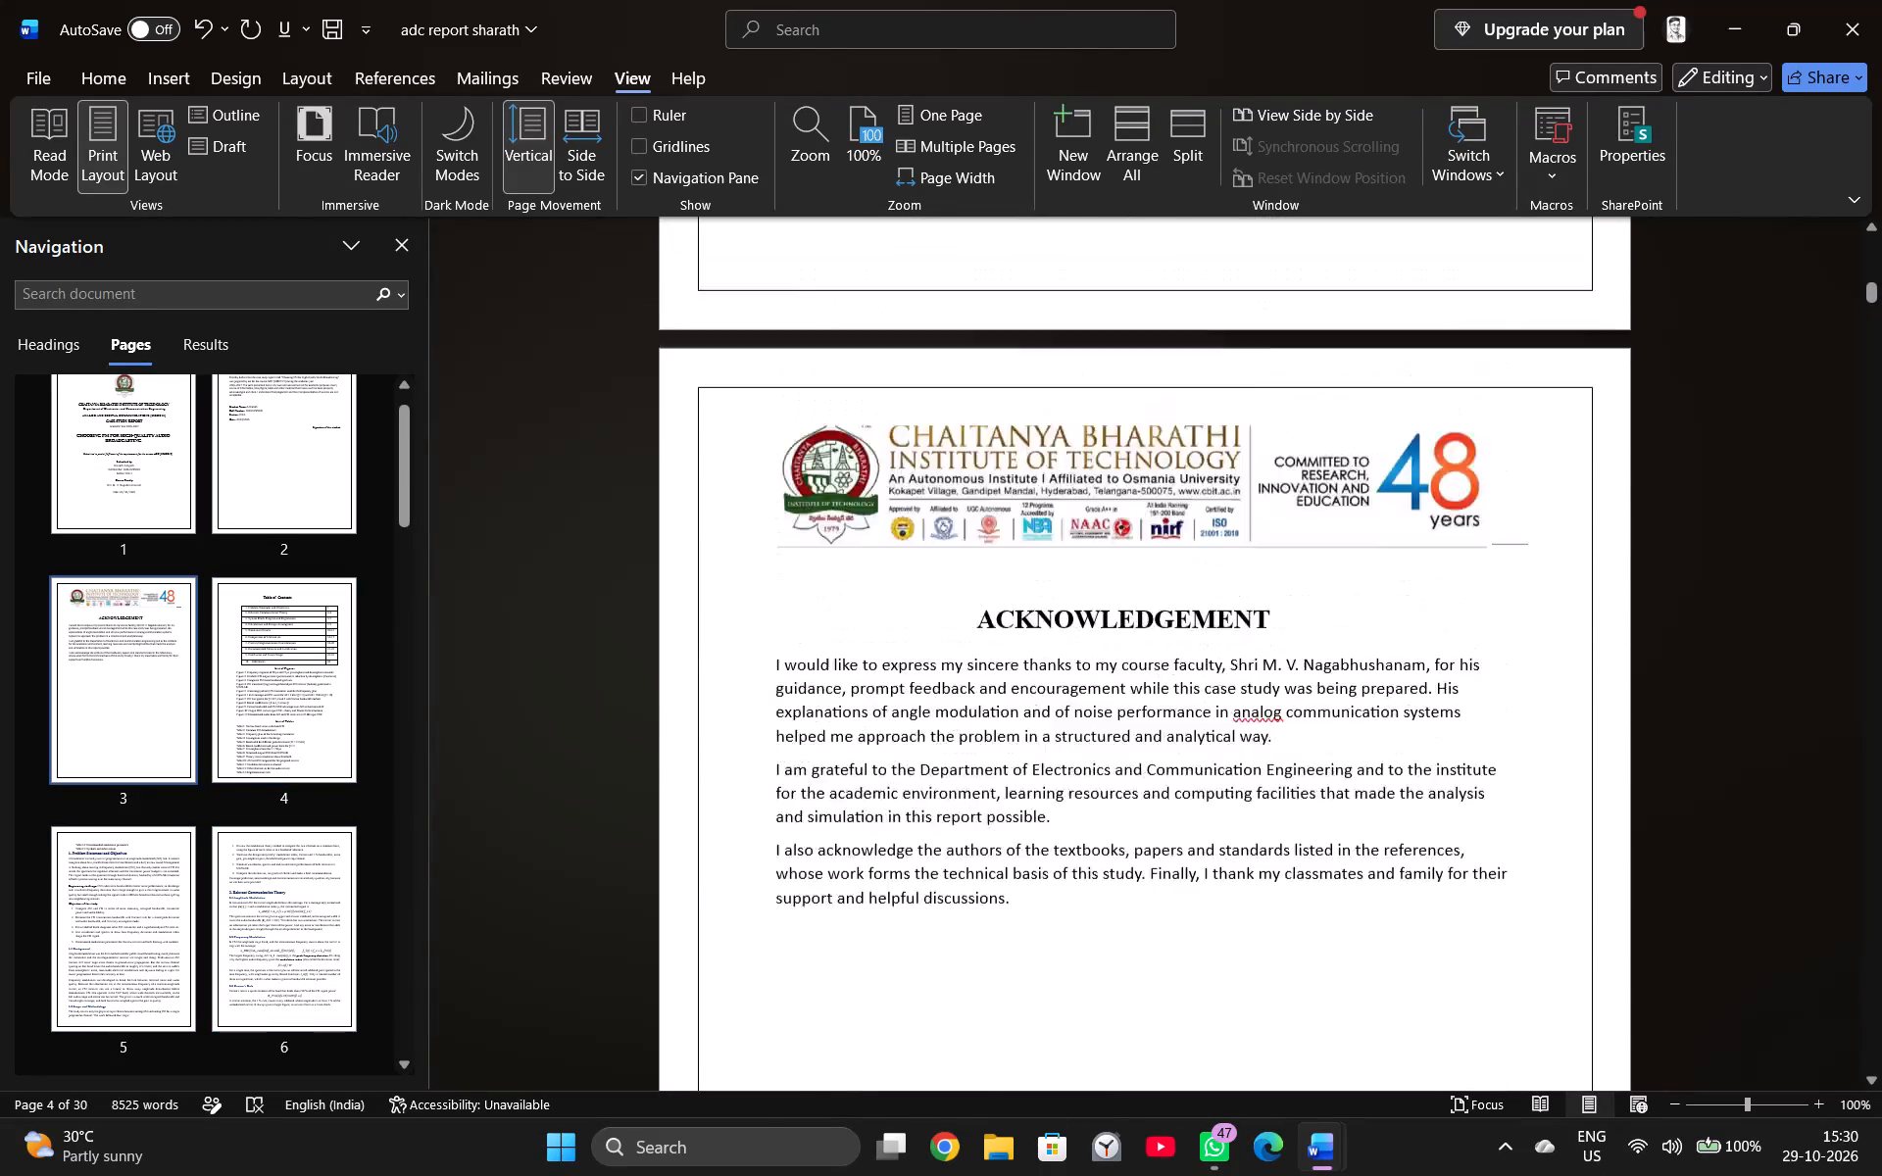
scroll(1210, 489, "up", 18)
scroll(1215, 483, "up", 12)
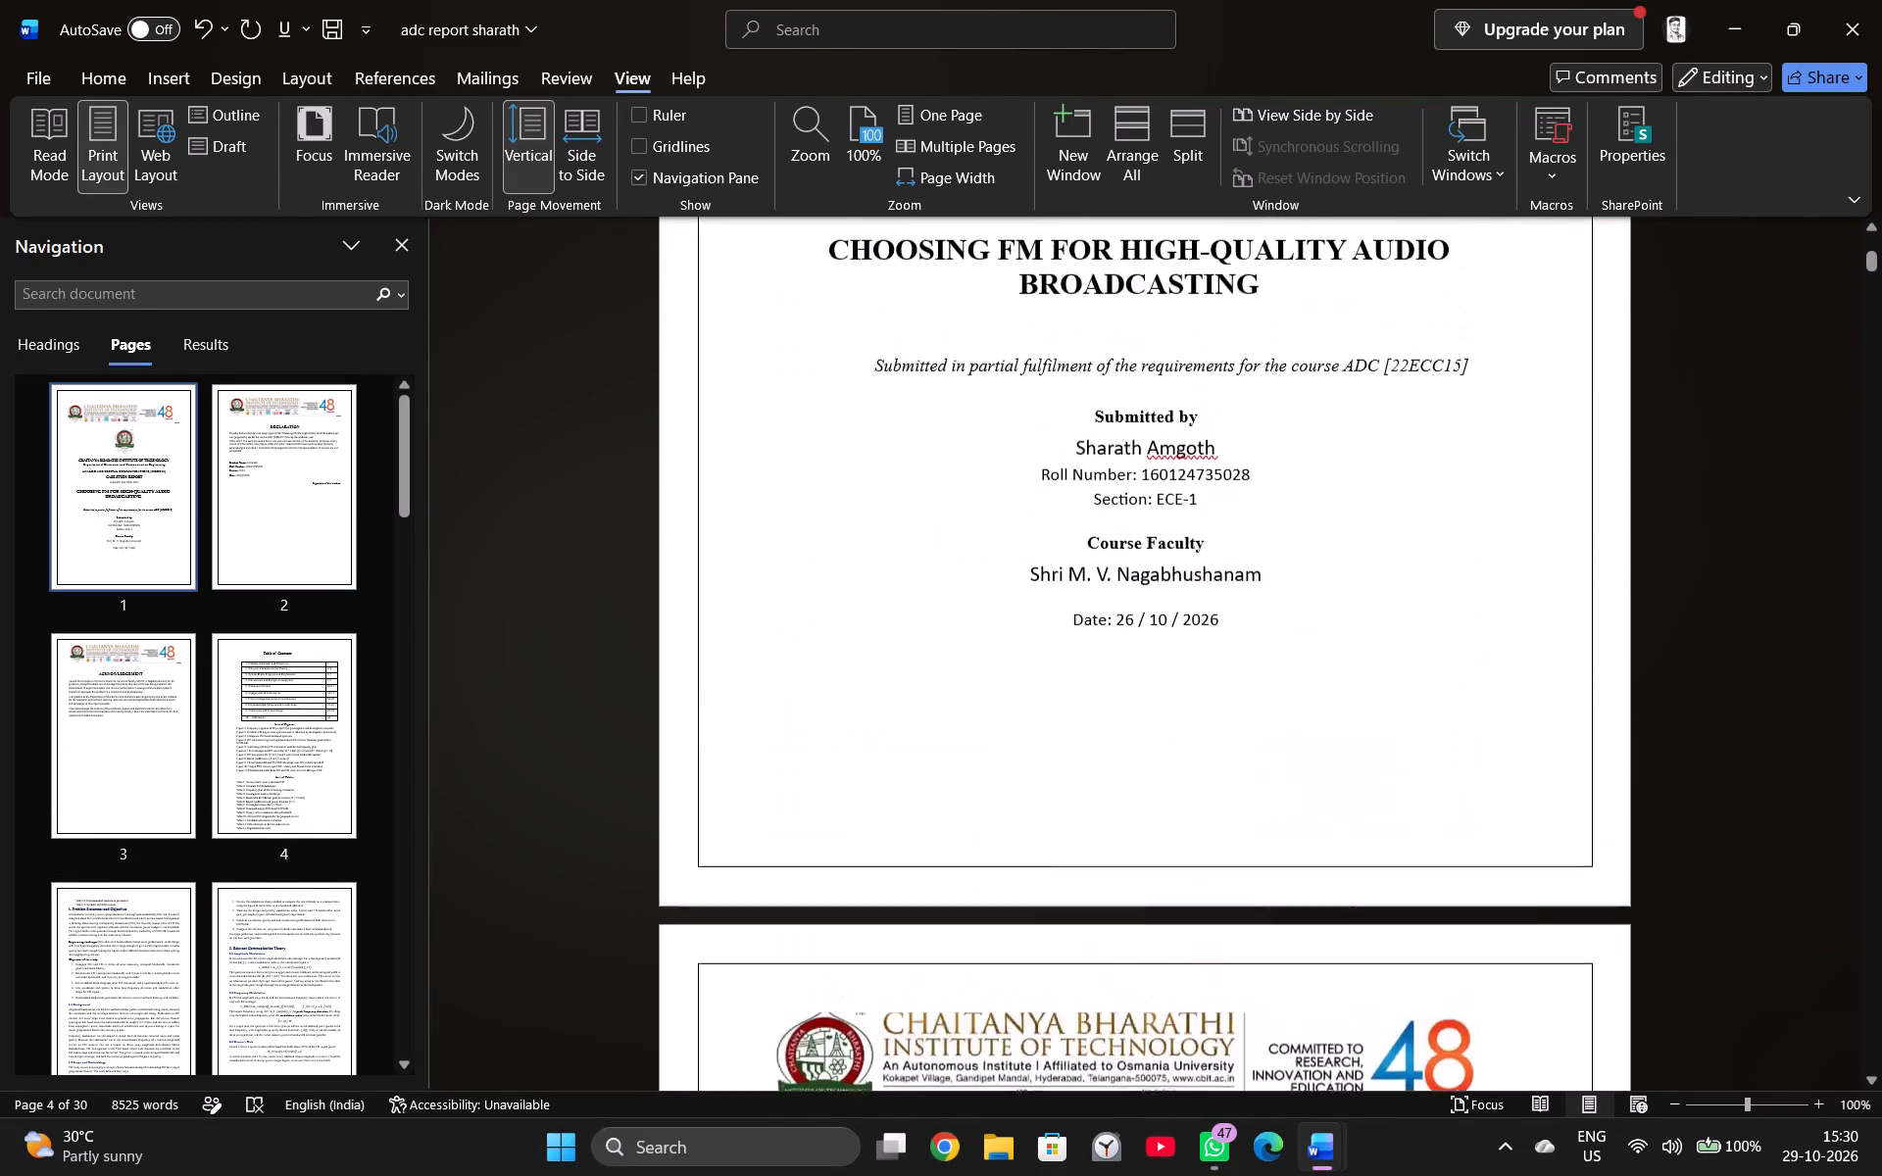
scroll(1222, 479, "up", 3)
scroll(1225, 530, "down", 20)
scroll(1225, 530, "down", 5)
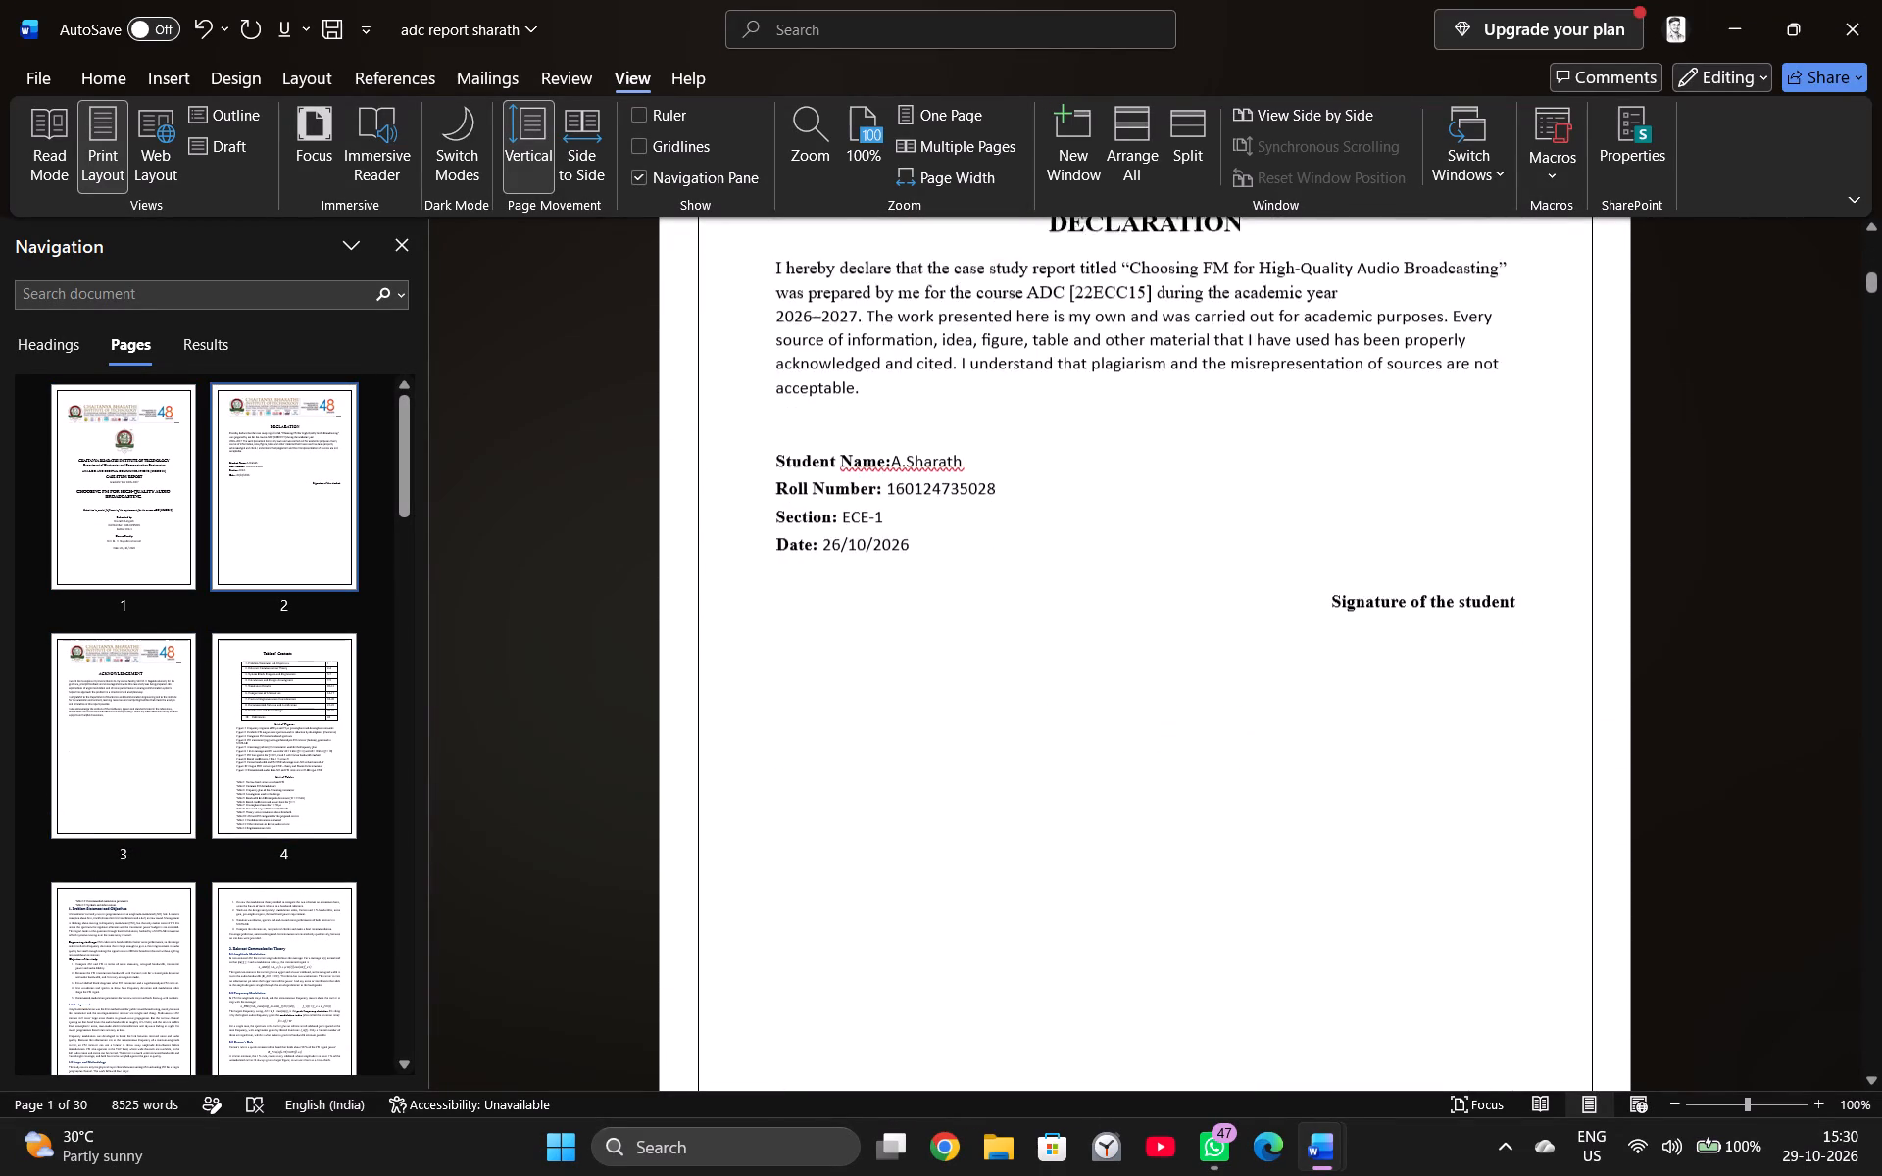
scroll(1196, 675, "down", 16)
scroll(1228, 595, "up", 20)
scroll(1228, 595, "up", 17)
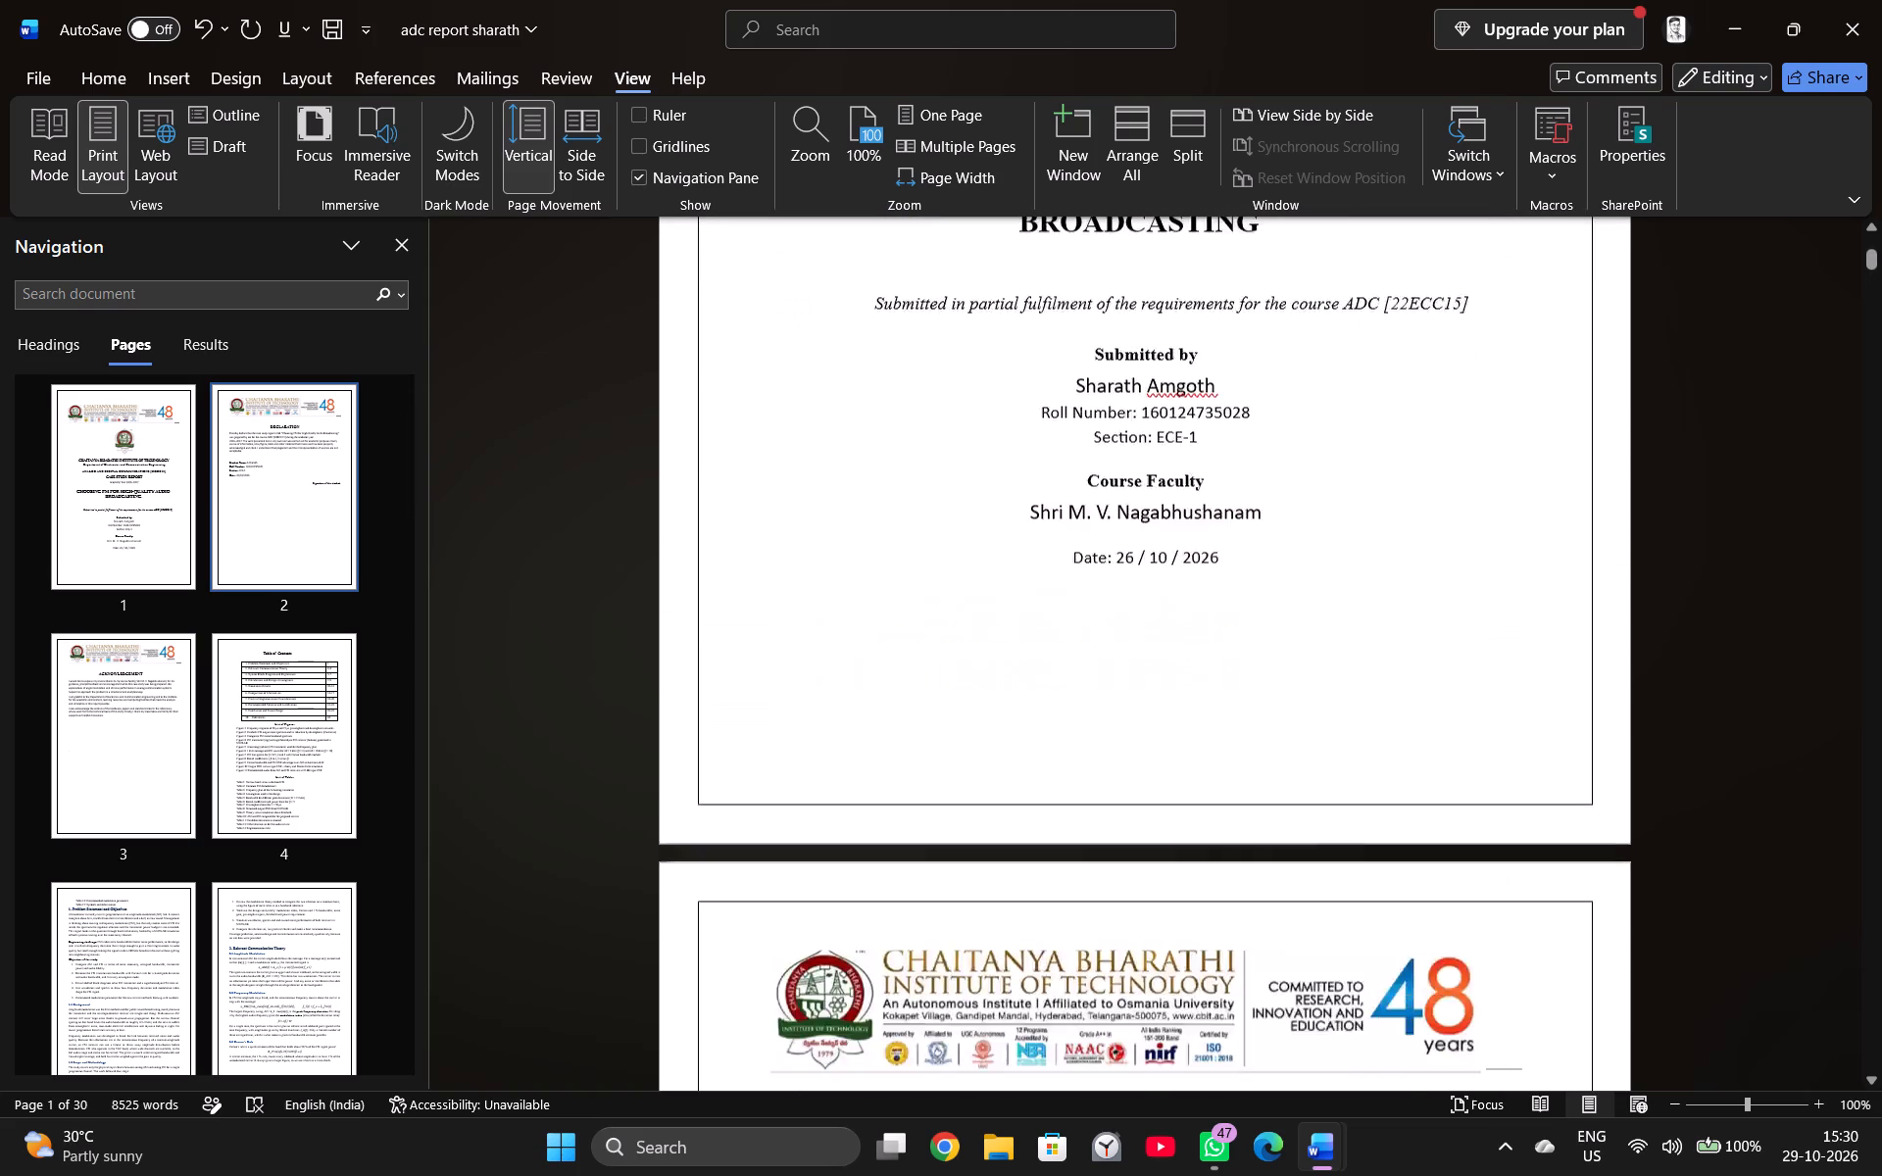
scroll(1245, 578, "up", 8)
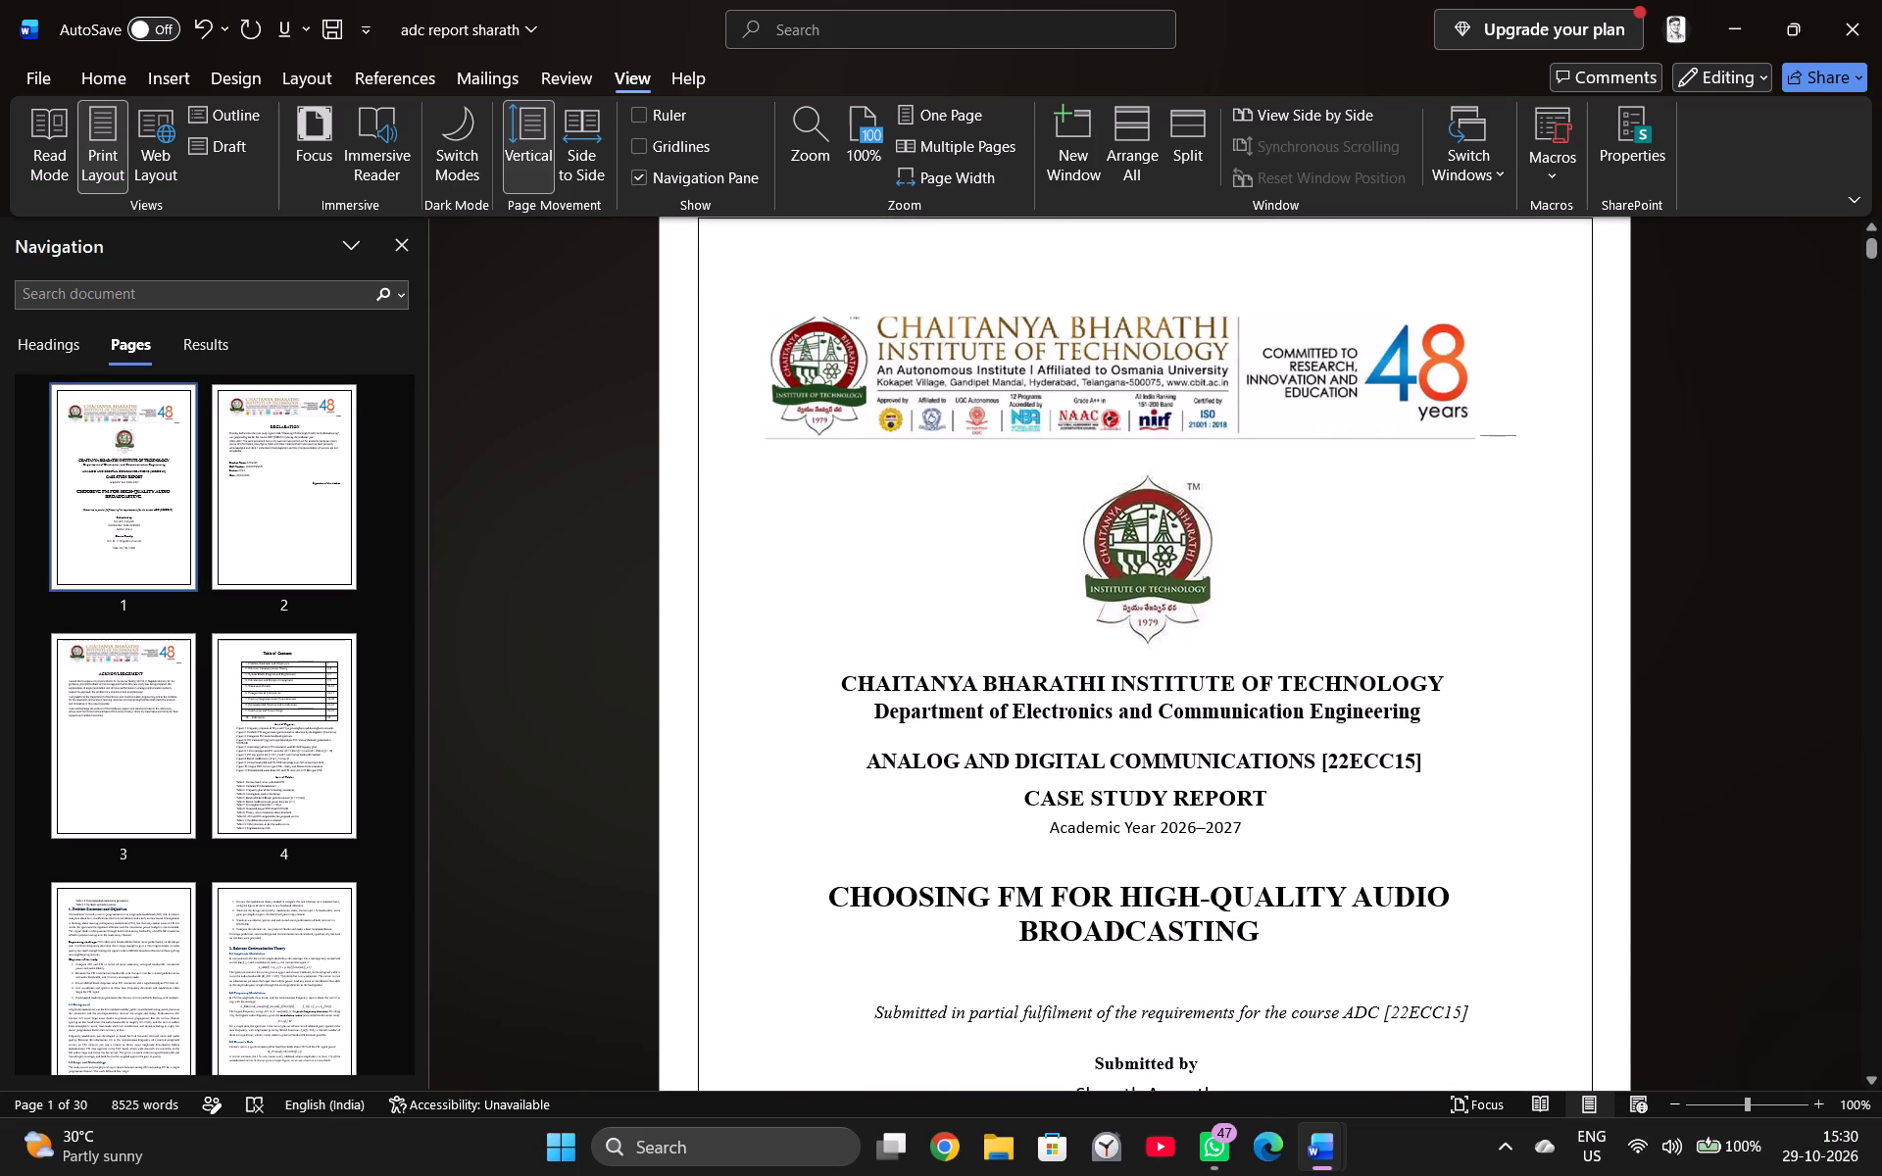
scroll(1033, 924, "down", 20)
scroll(1033, 924, "down", 20)
scroll(1033, 924, "down", 3)
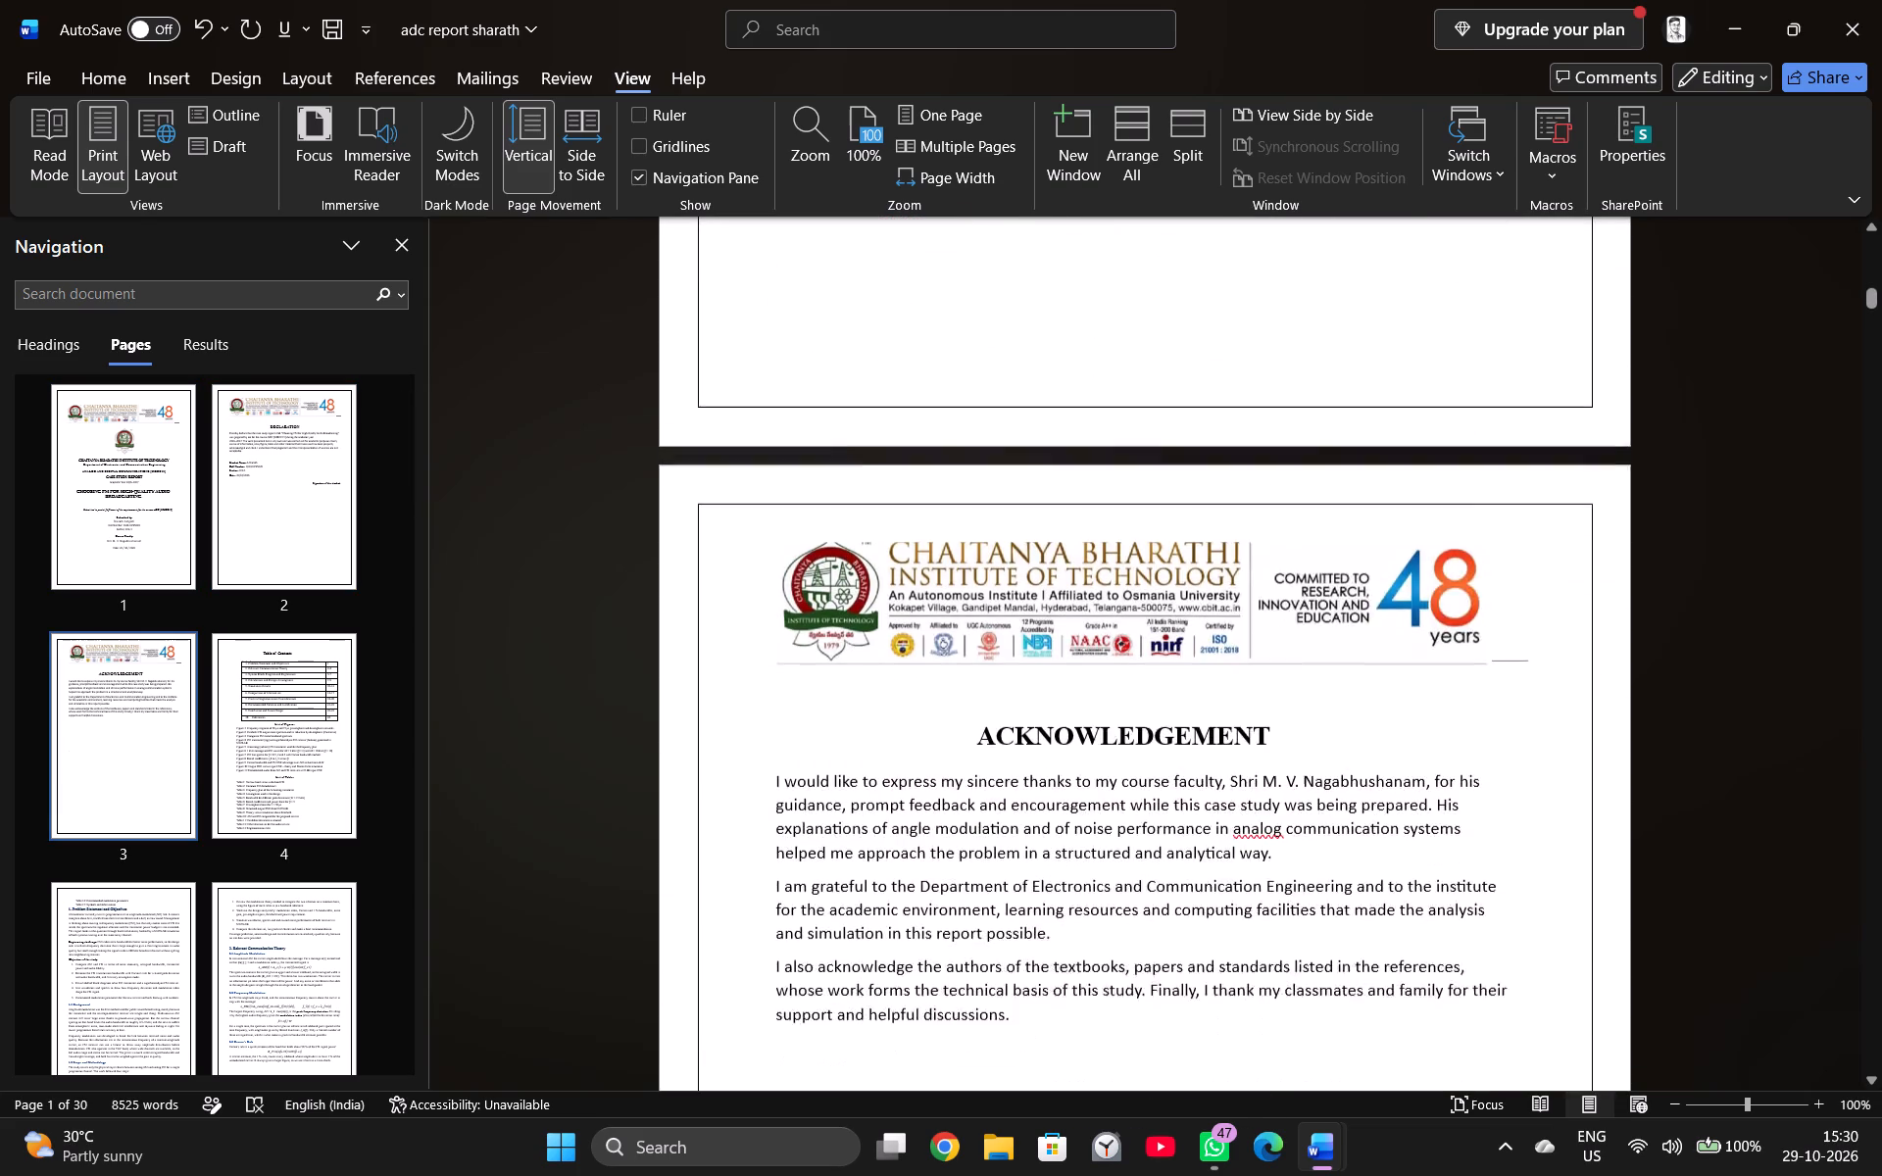
scroll(1119, 885, "down", 5)
scroll(1119, 856, "up", 20)
scroll(1119, 856, "up", 20)
scroll(1119, 856, "up", 6)
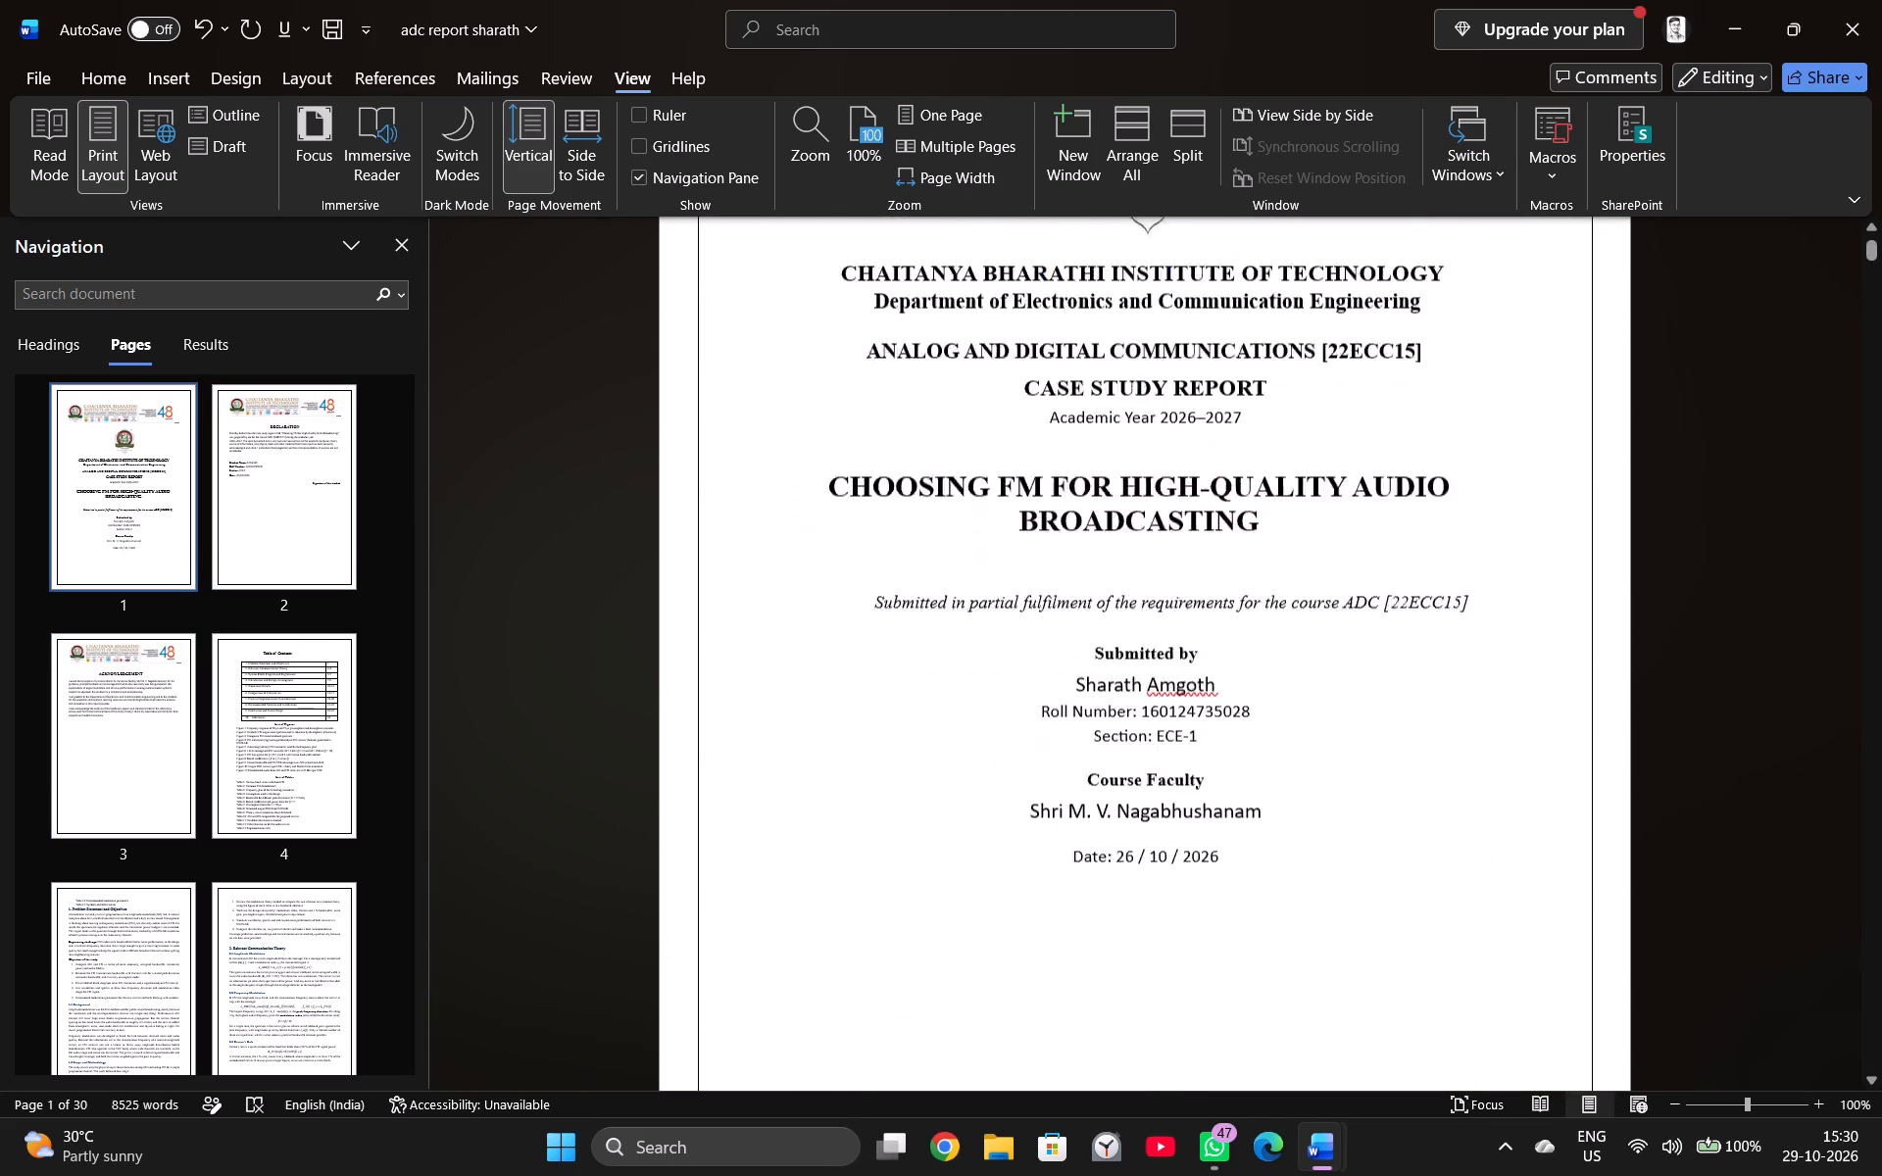
scroll(1171, 790, "up", 10)
scroll(1172, 786, "down", 3)
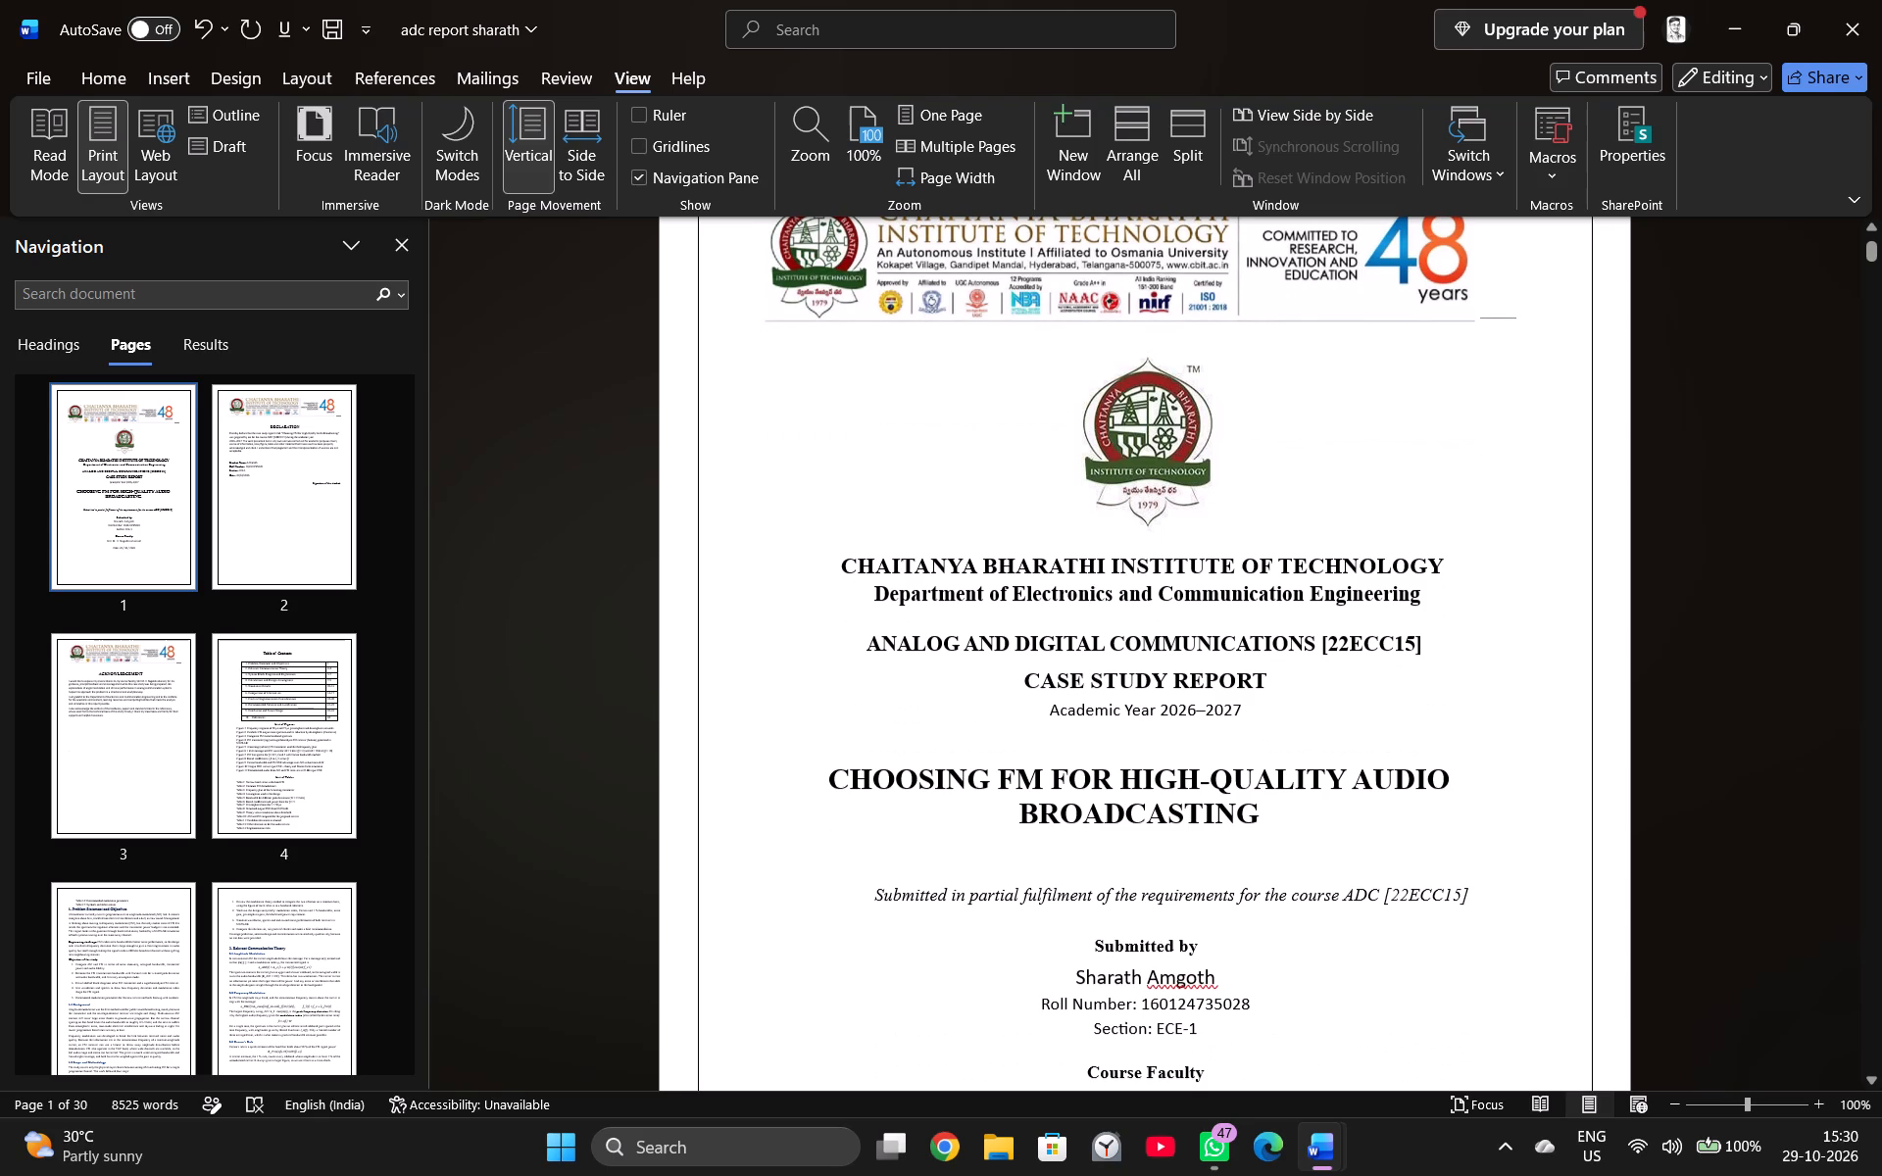
scroll(1172, 786, "down", 18)
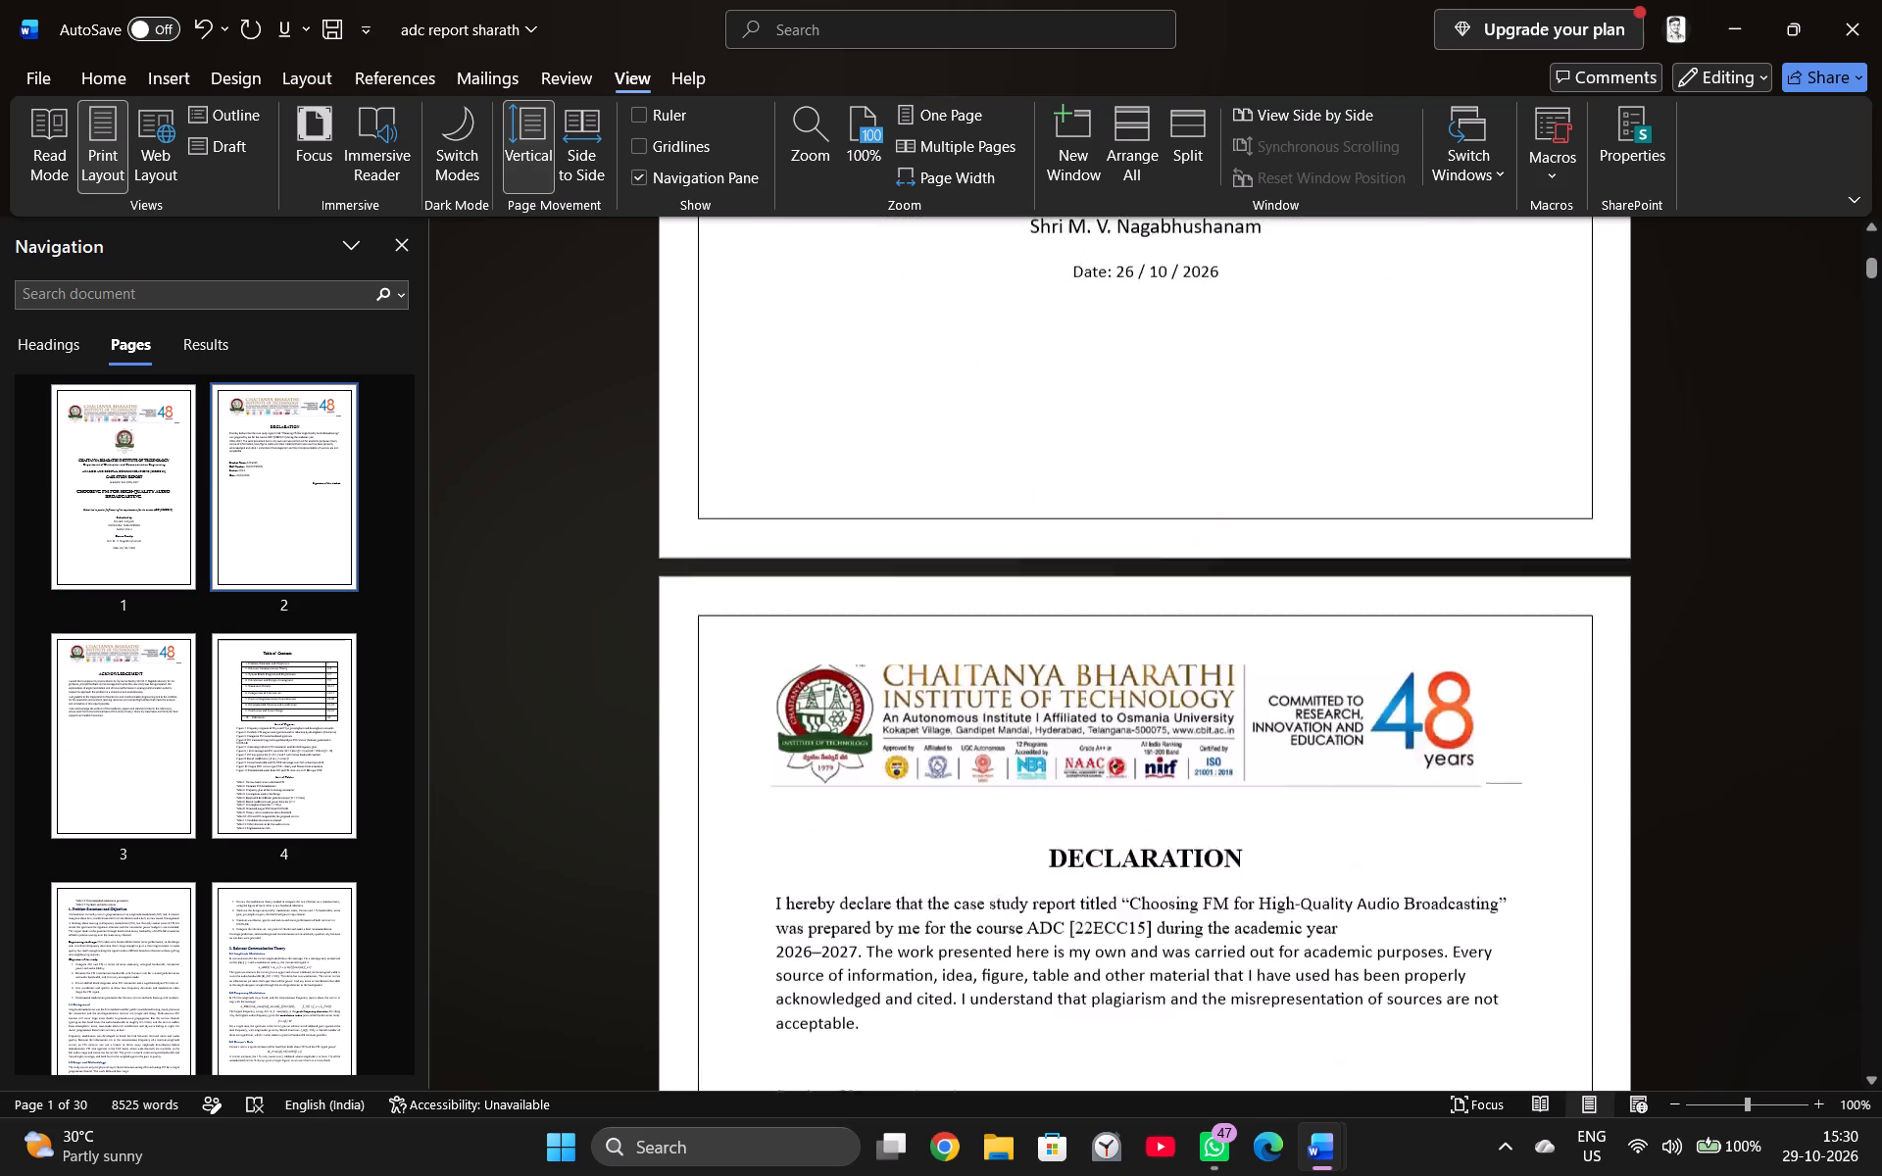
scroll(1191, 801, "down", 20)
scroll(1191, 801, "down", 10)
scroll(1195, 775, "down", 18)
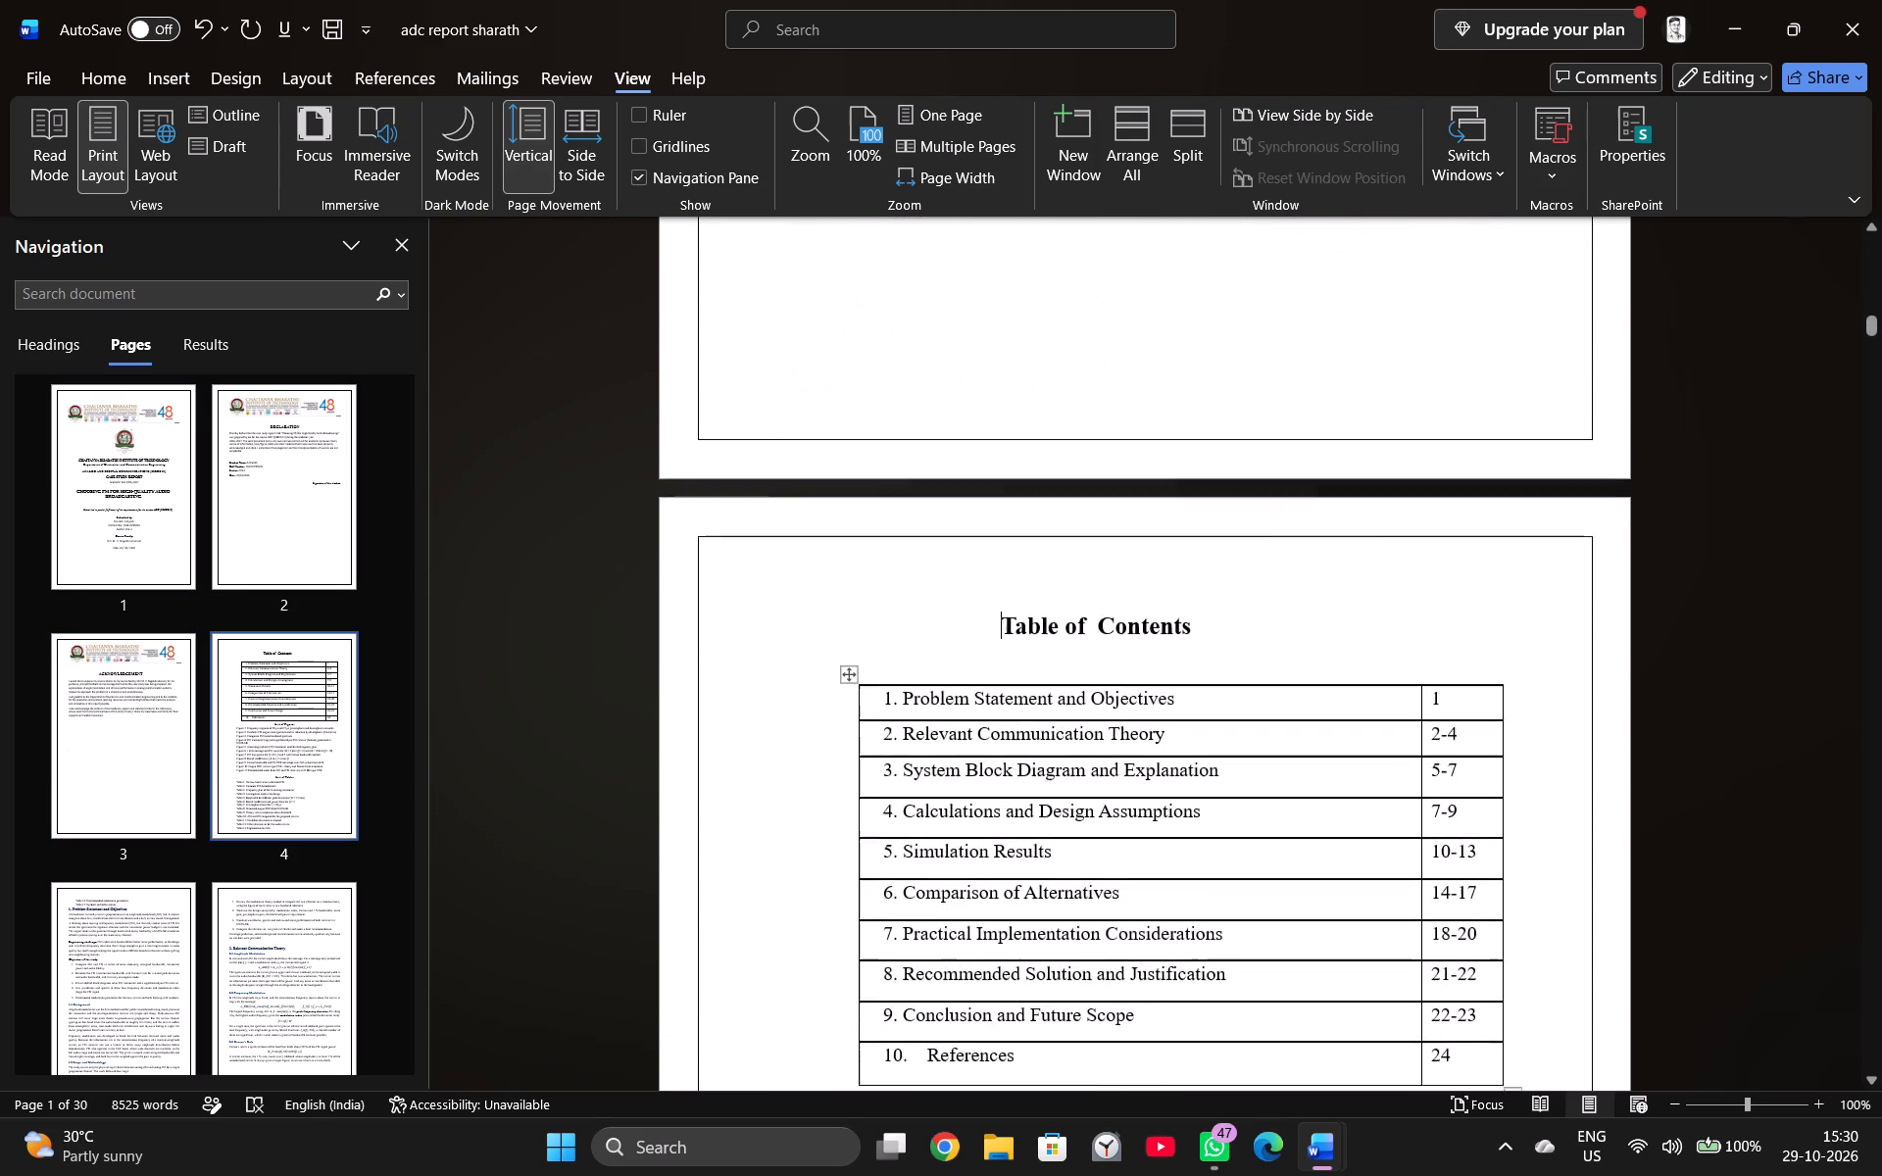
Change the font colour of the section heading 1. Problem Statement and Objectives to black.
scroll(1203, 778, "down", 15)
scroll(1205, 777, "down", 9)
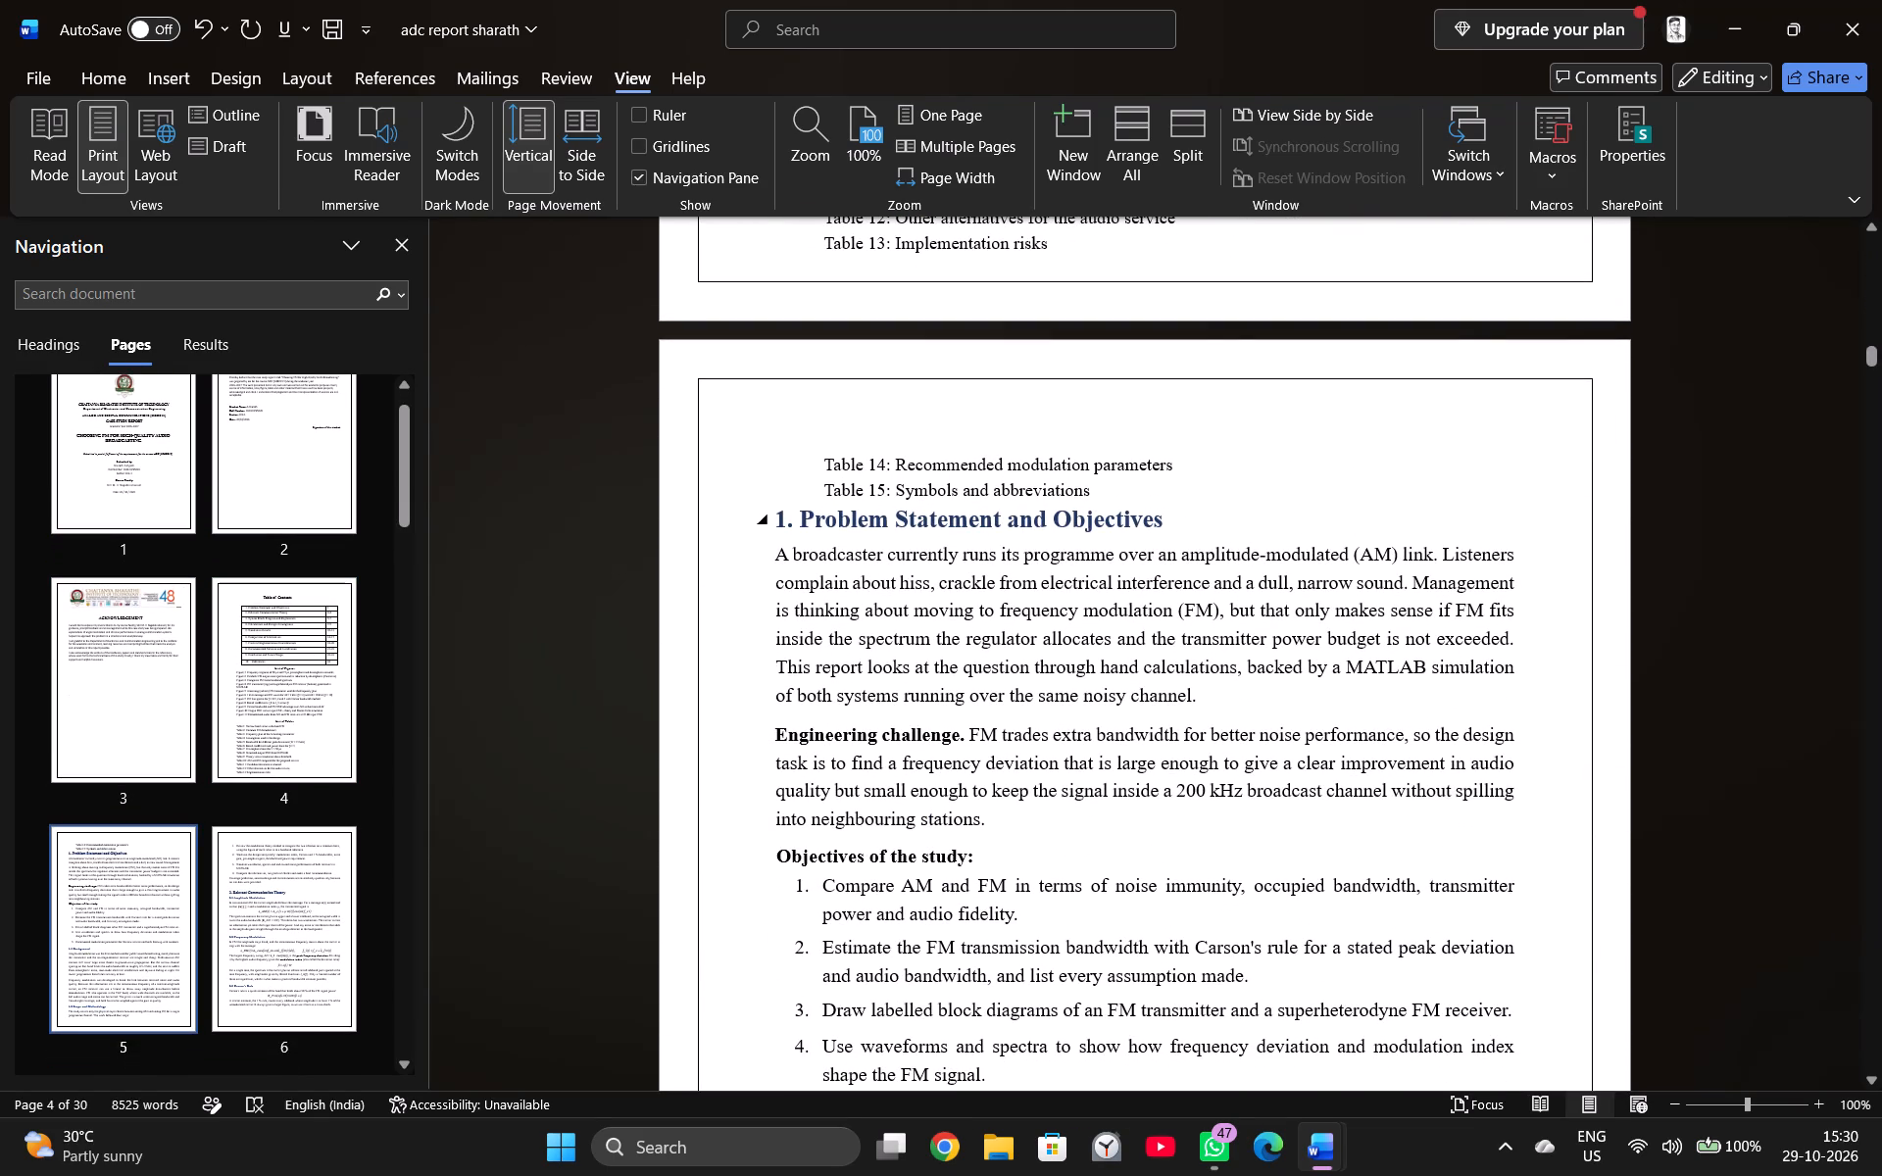
left_click_drag(1172, 518, 783, 521)
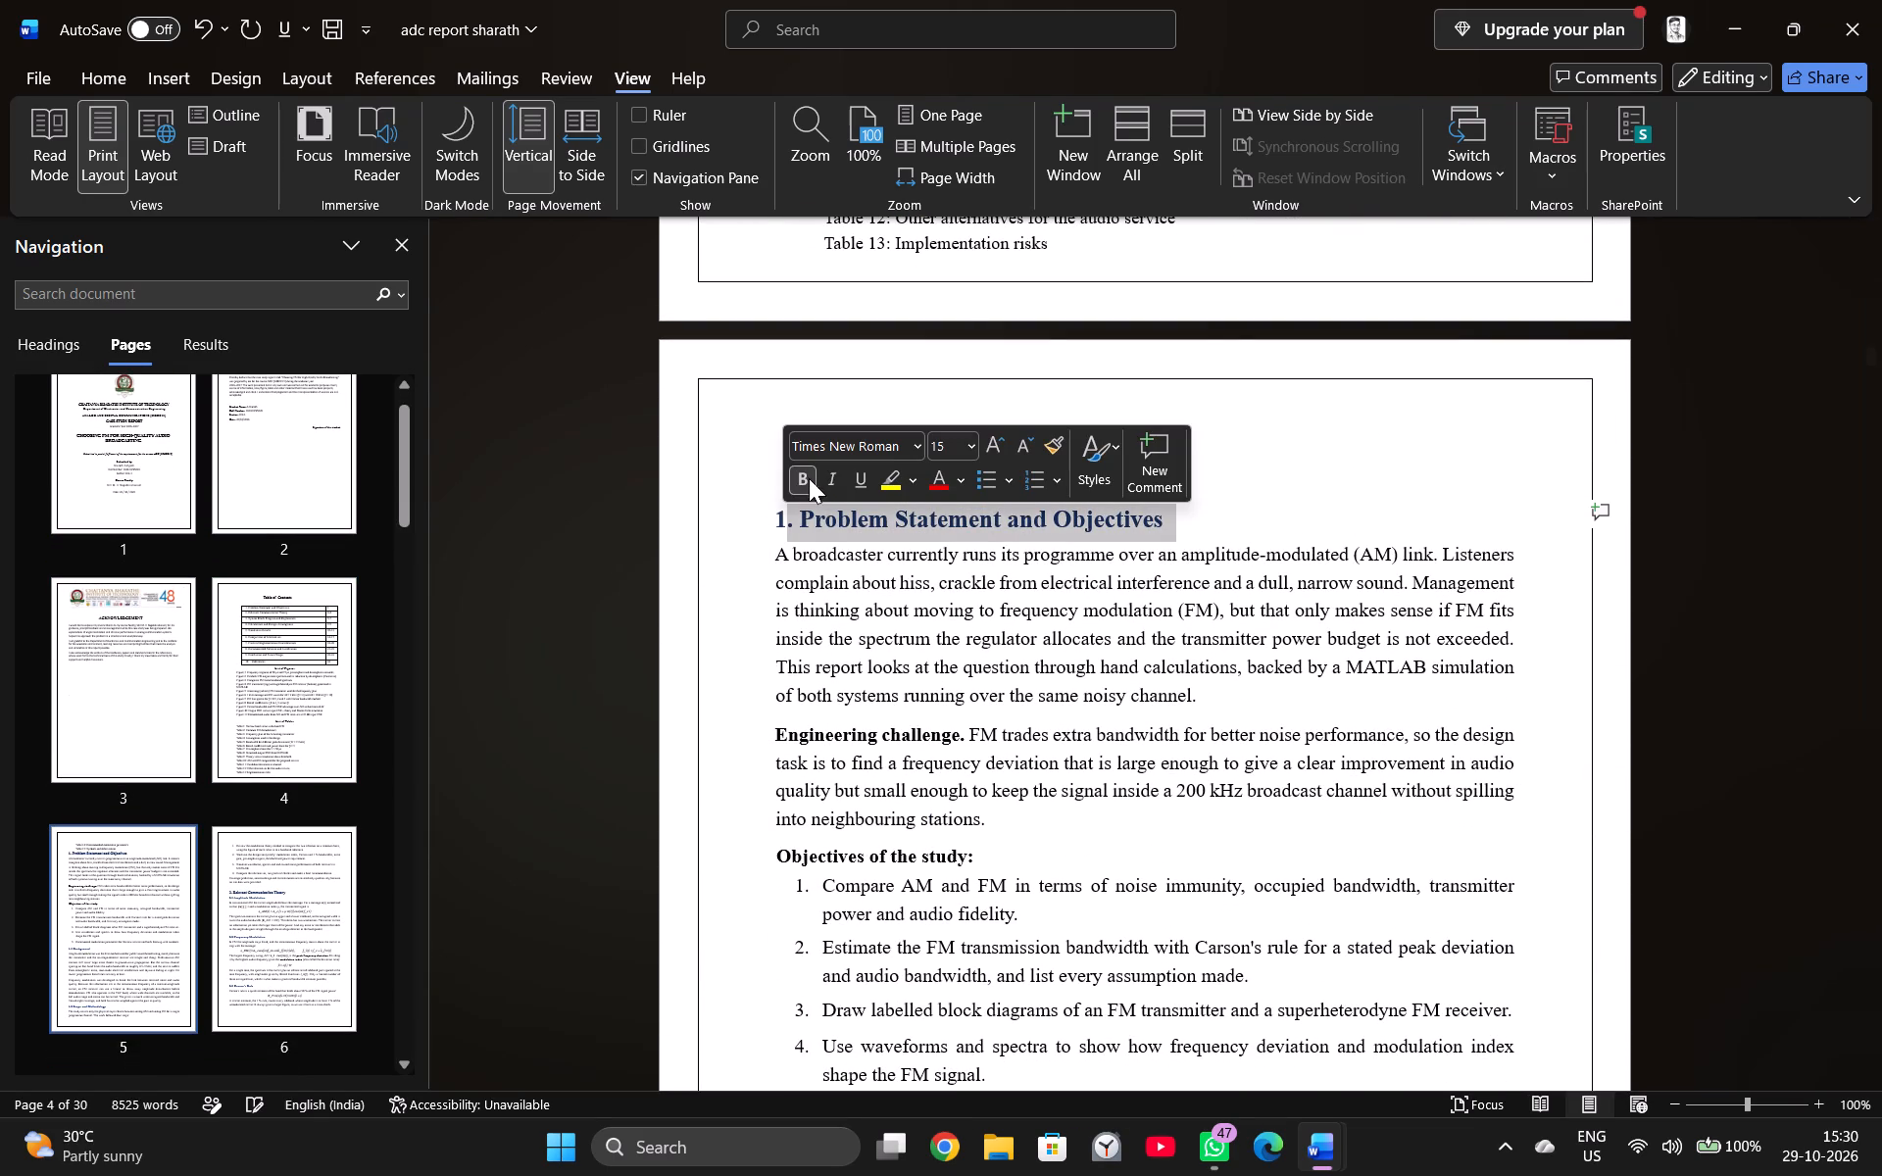
left_click(956, 480)
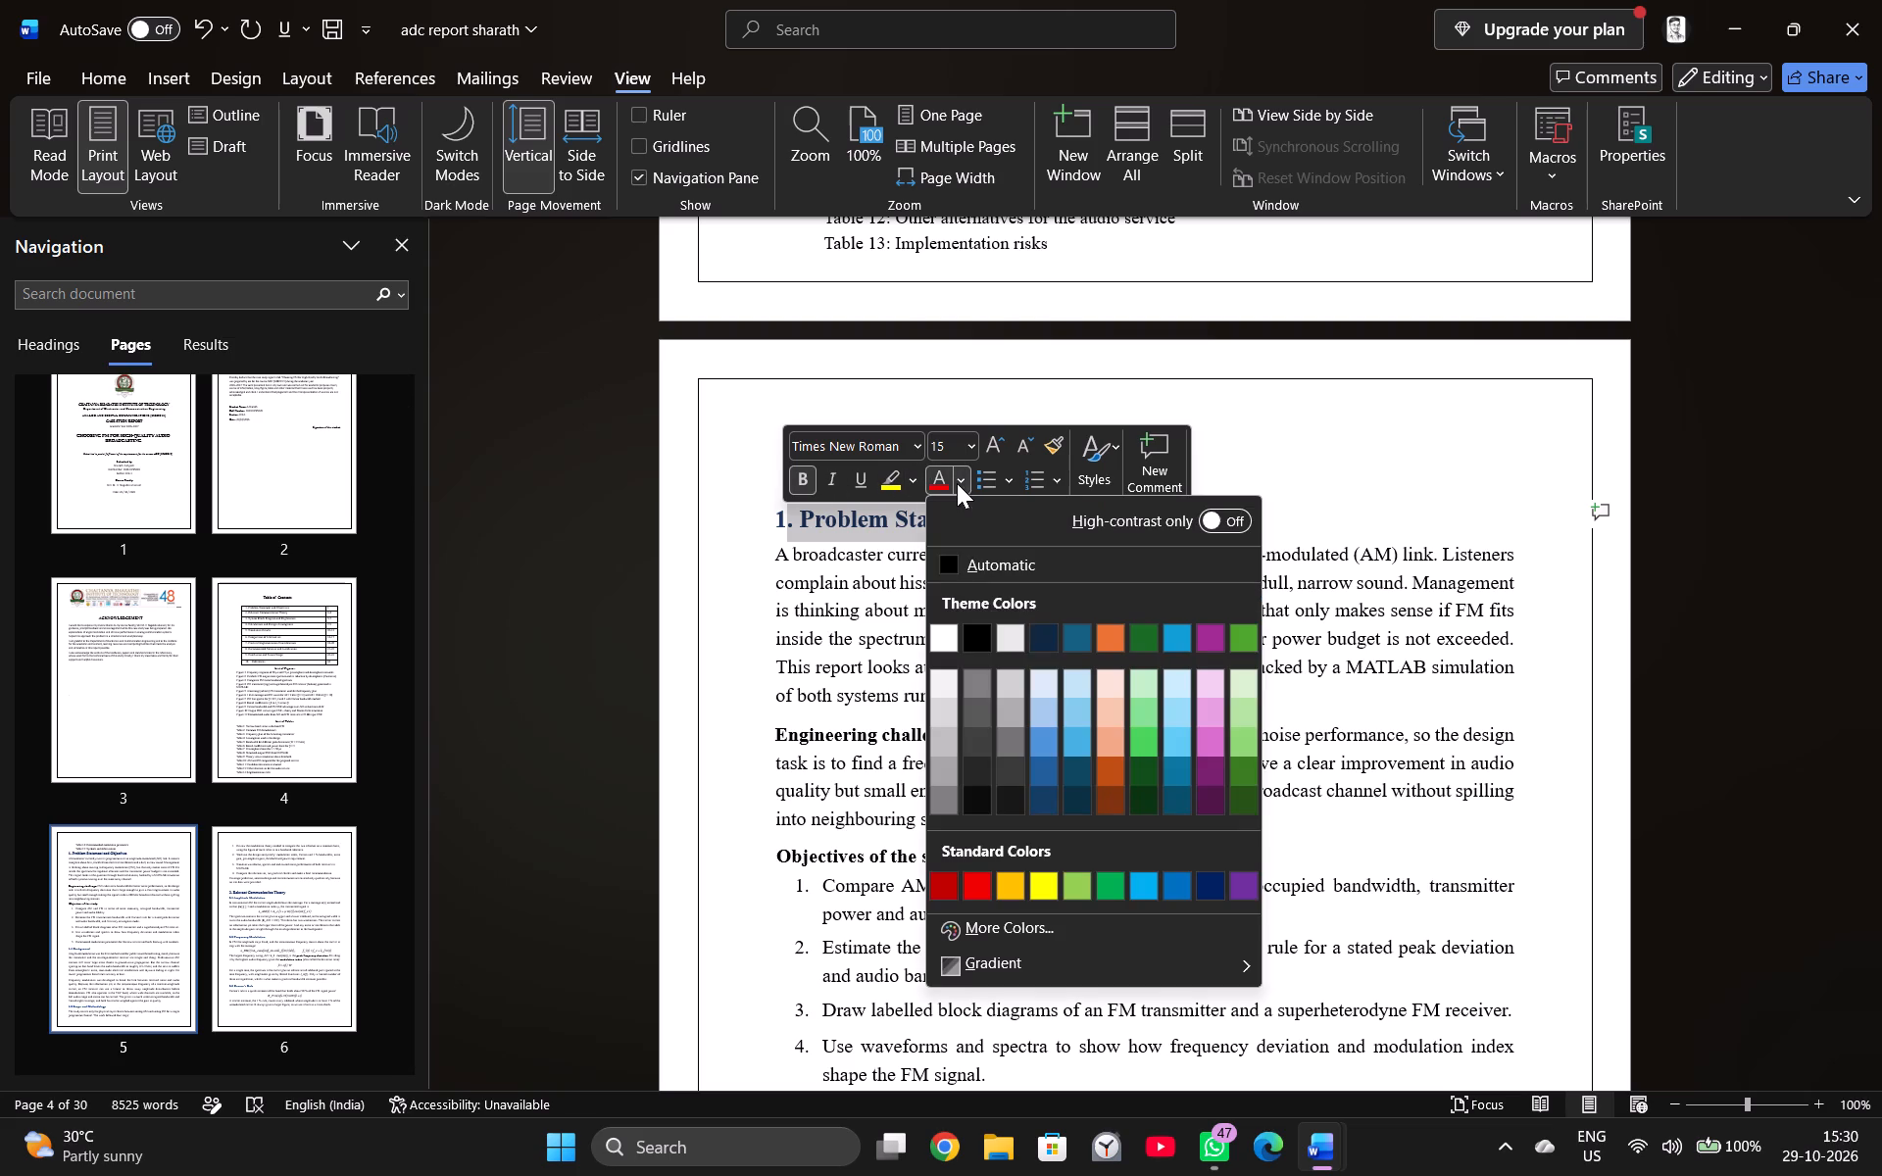
left_click(964, 628)
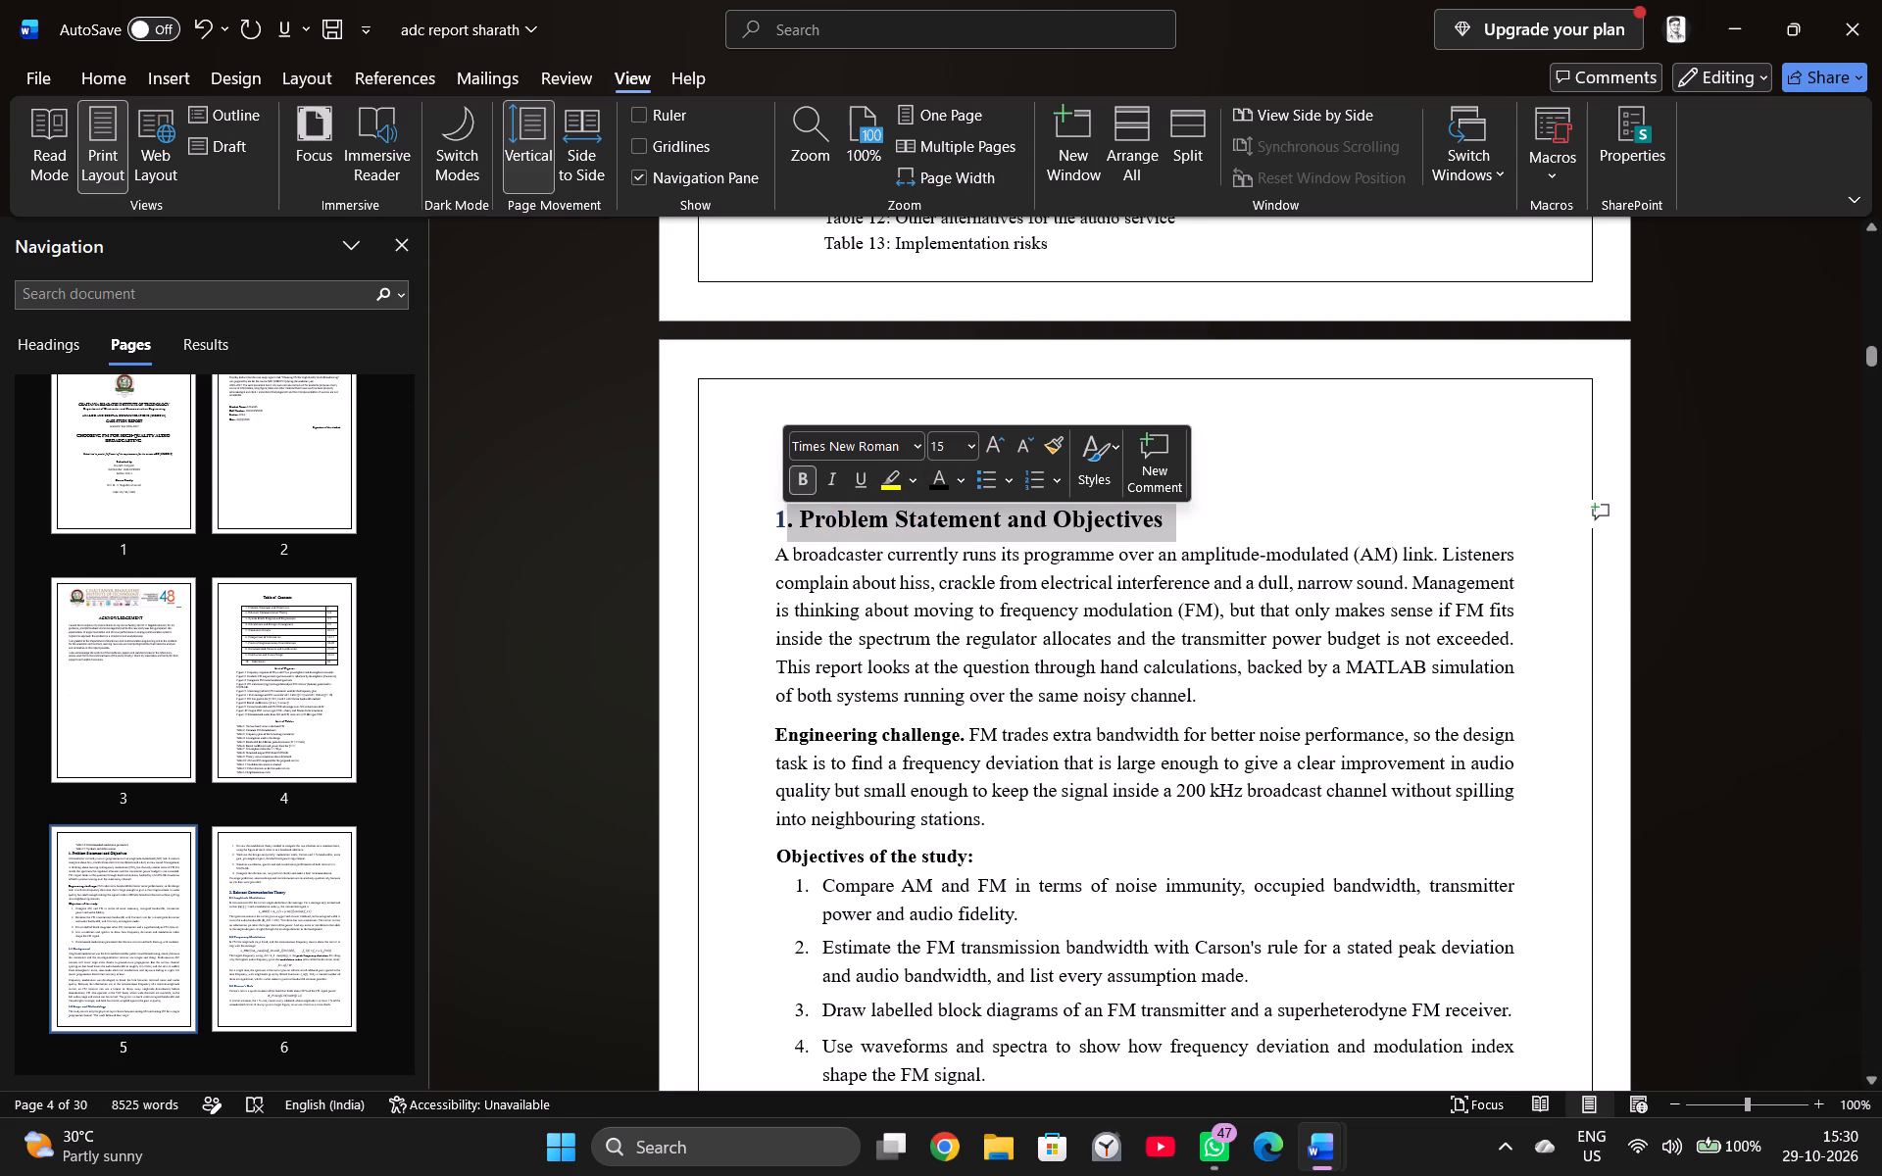
left_click(1306, 477)
Change the font colour of the subheadings 1.1 Background and 1.2 Scope and Methodology to black.
scroll(1192, 837, "down", 11)
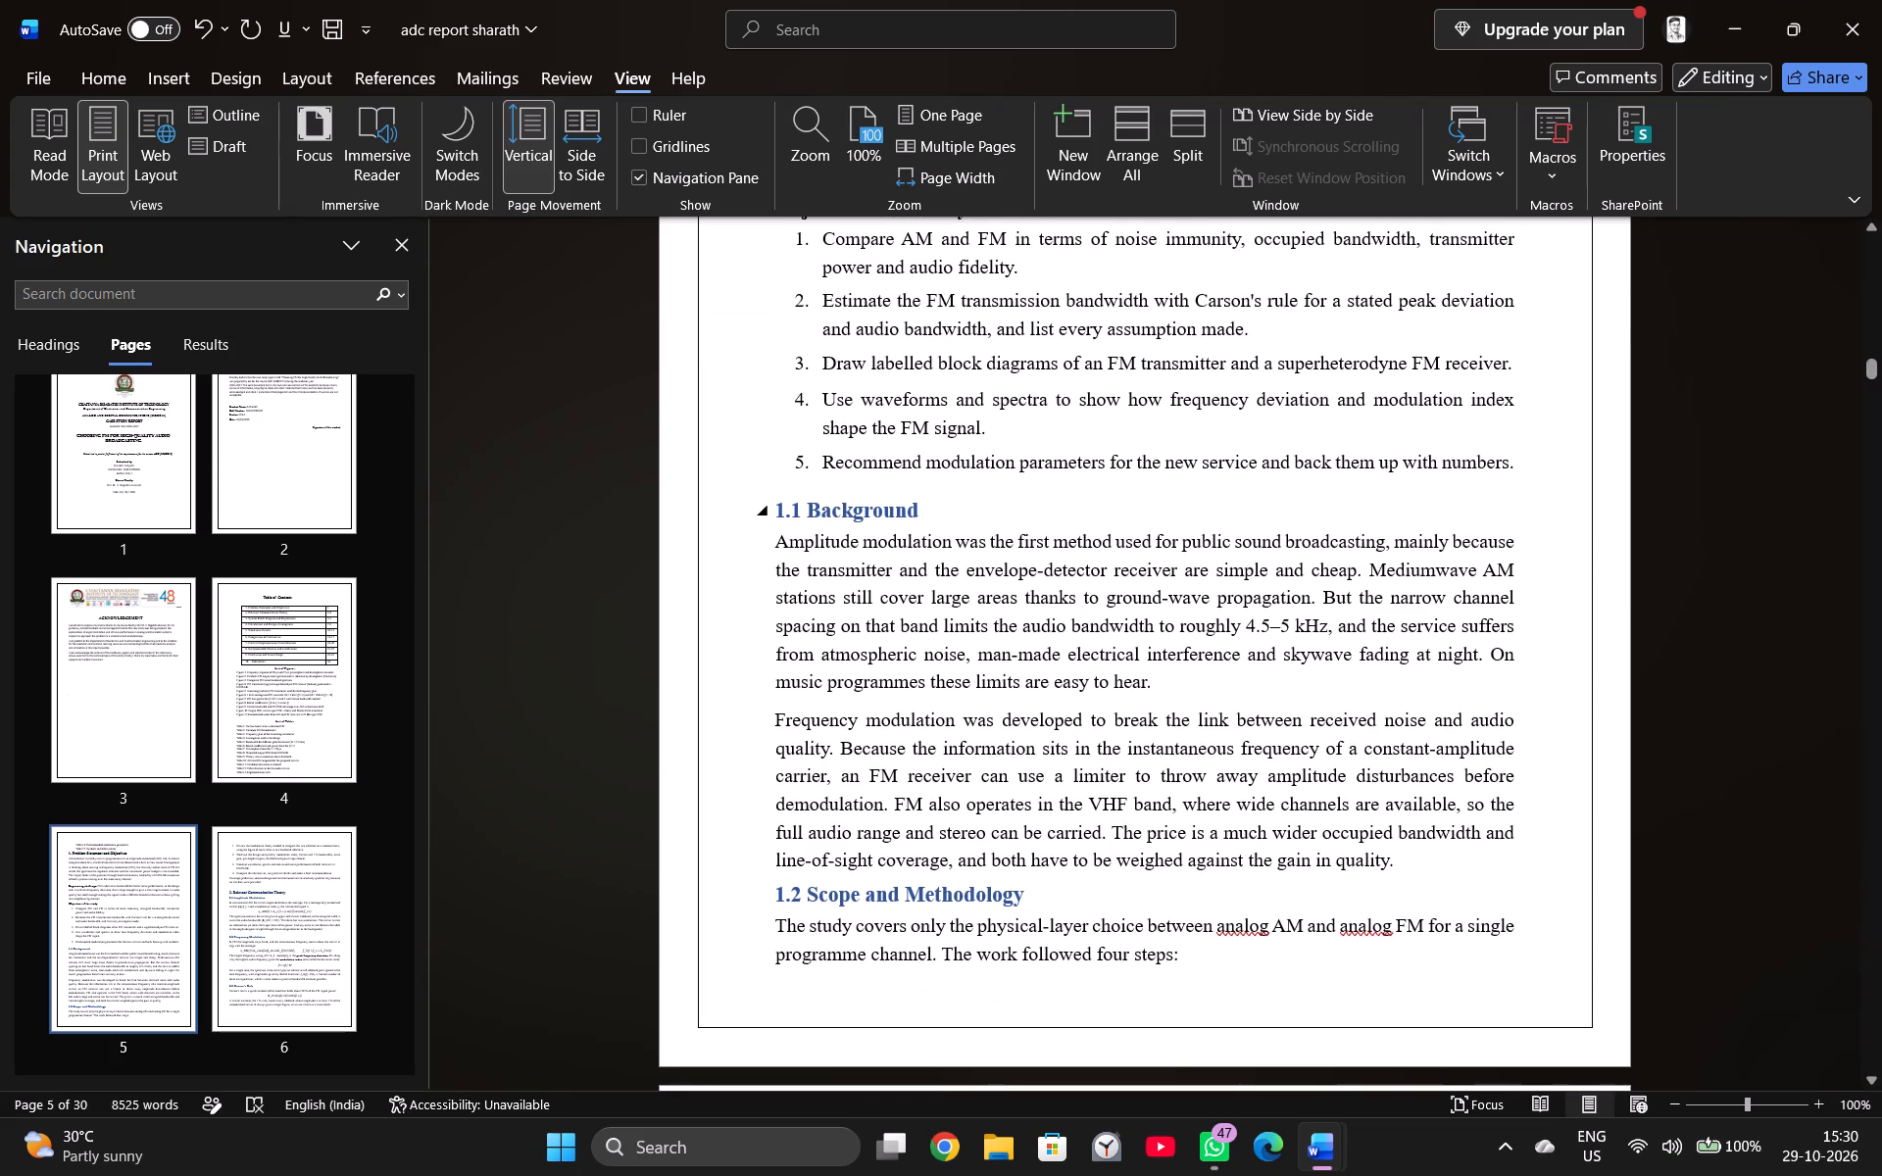
left_click_drag(937, 510, 770, 504)
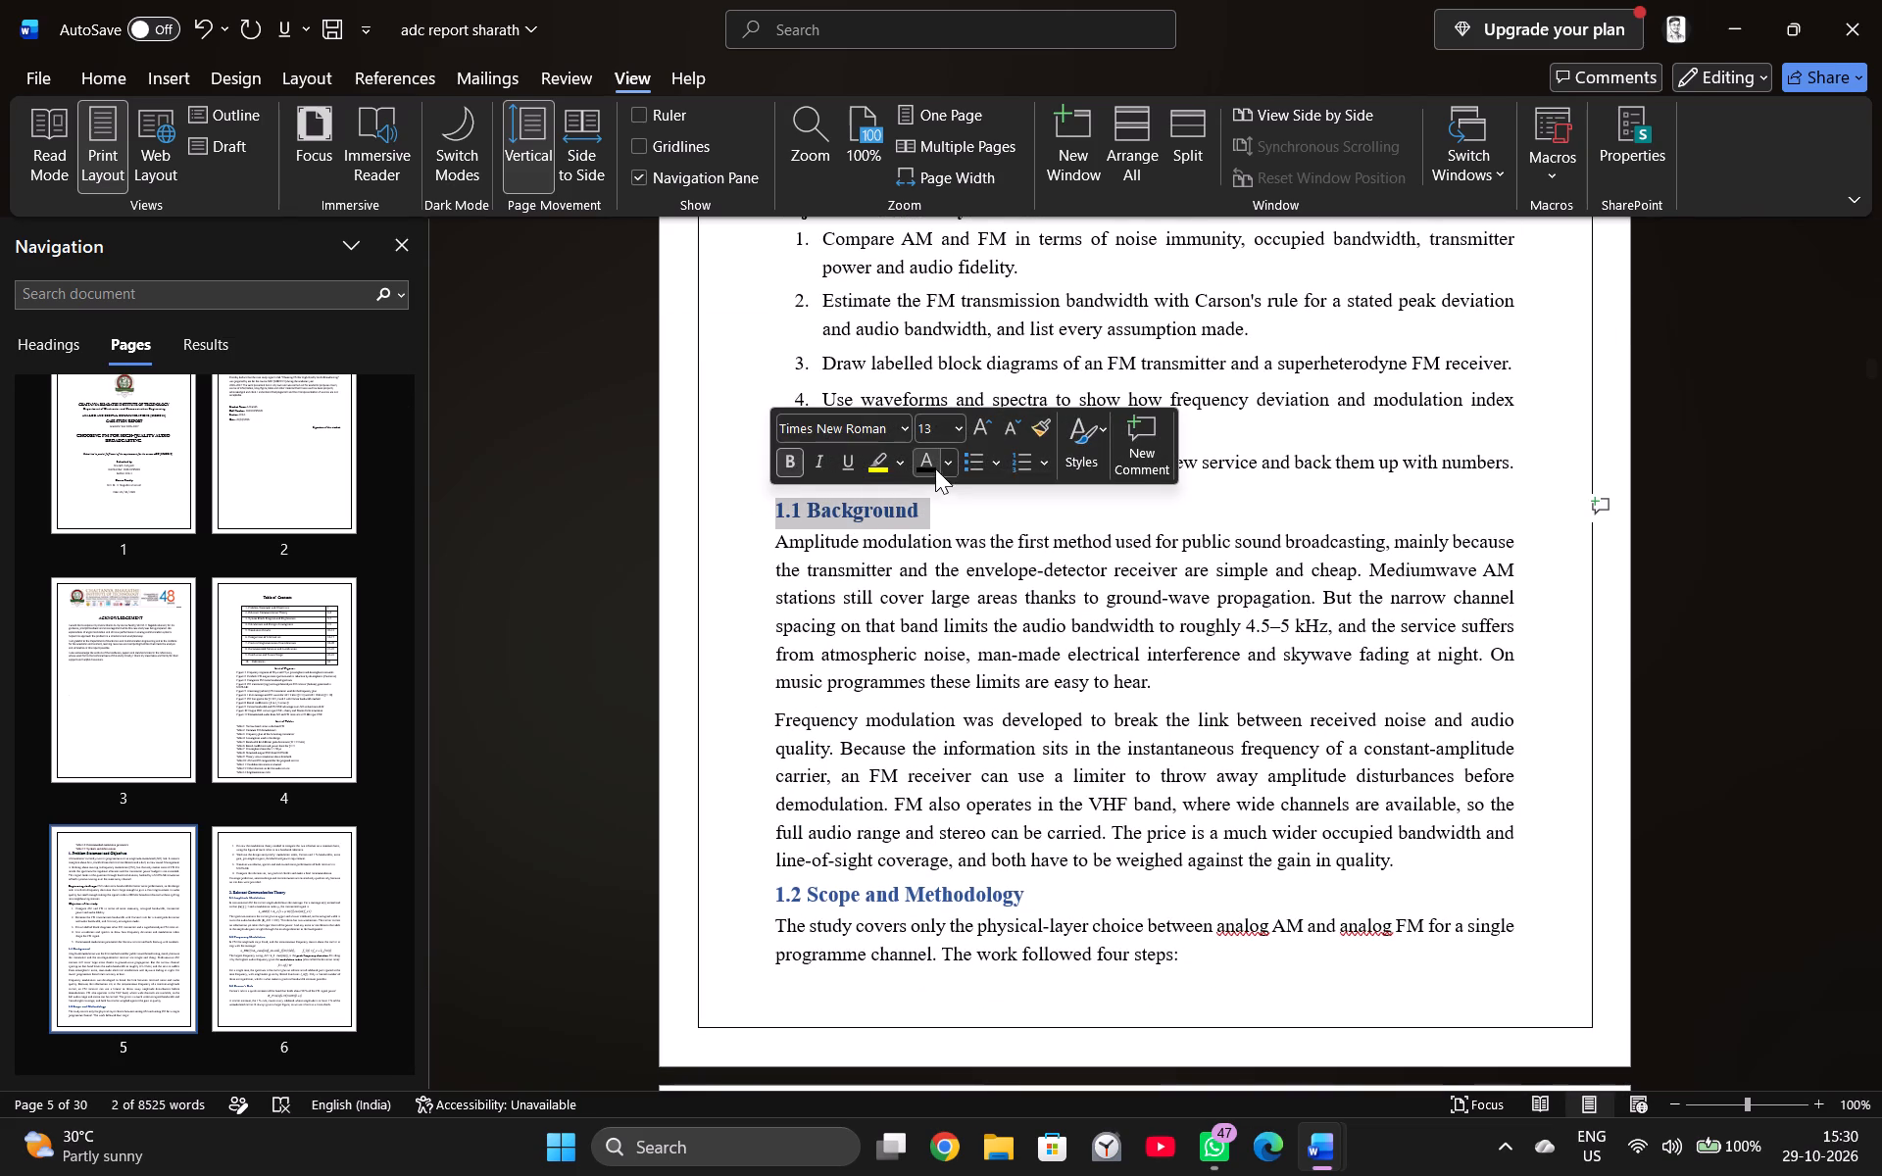
left_click(925, 464)
left_click(970, 513)
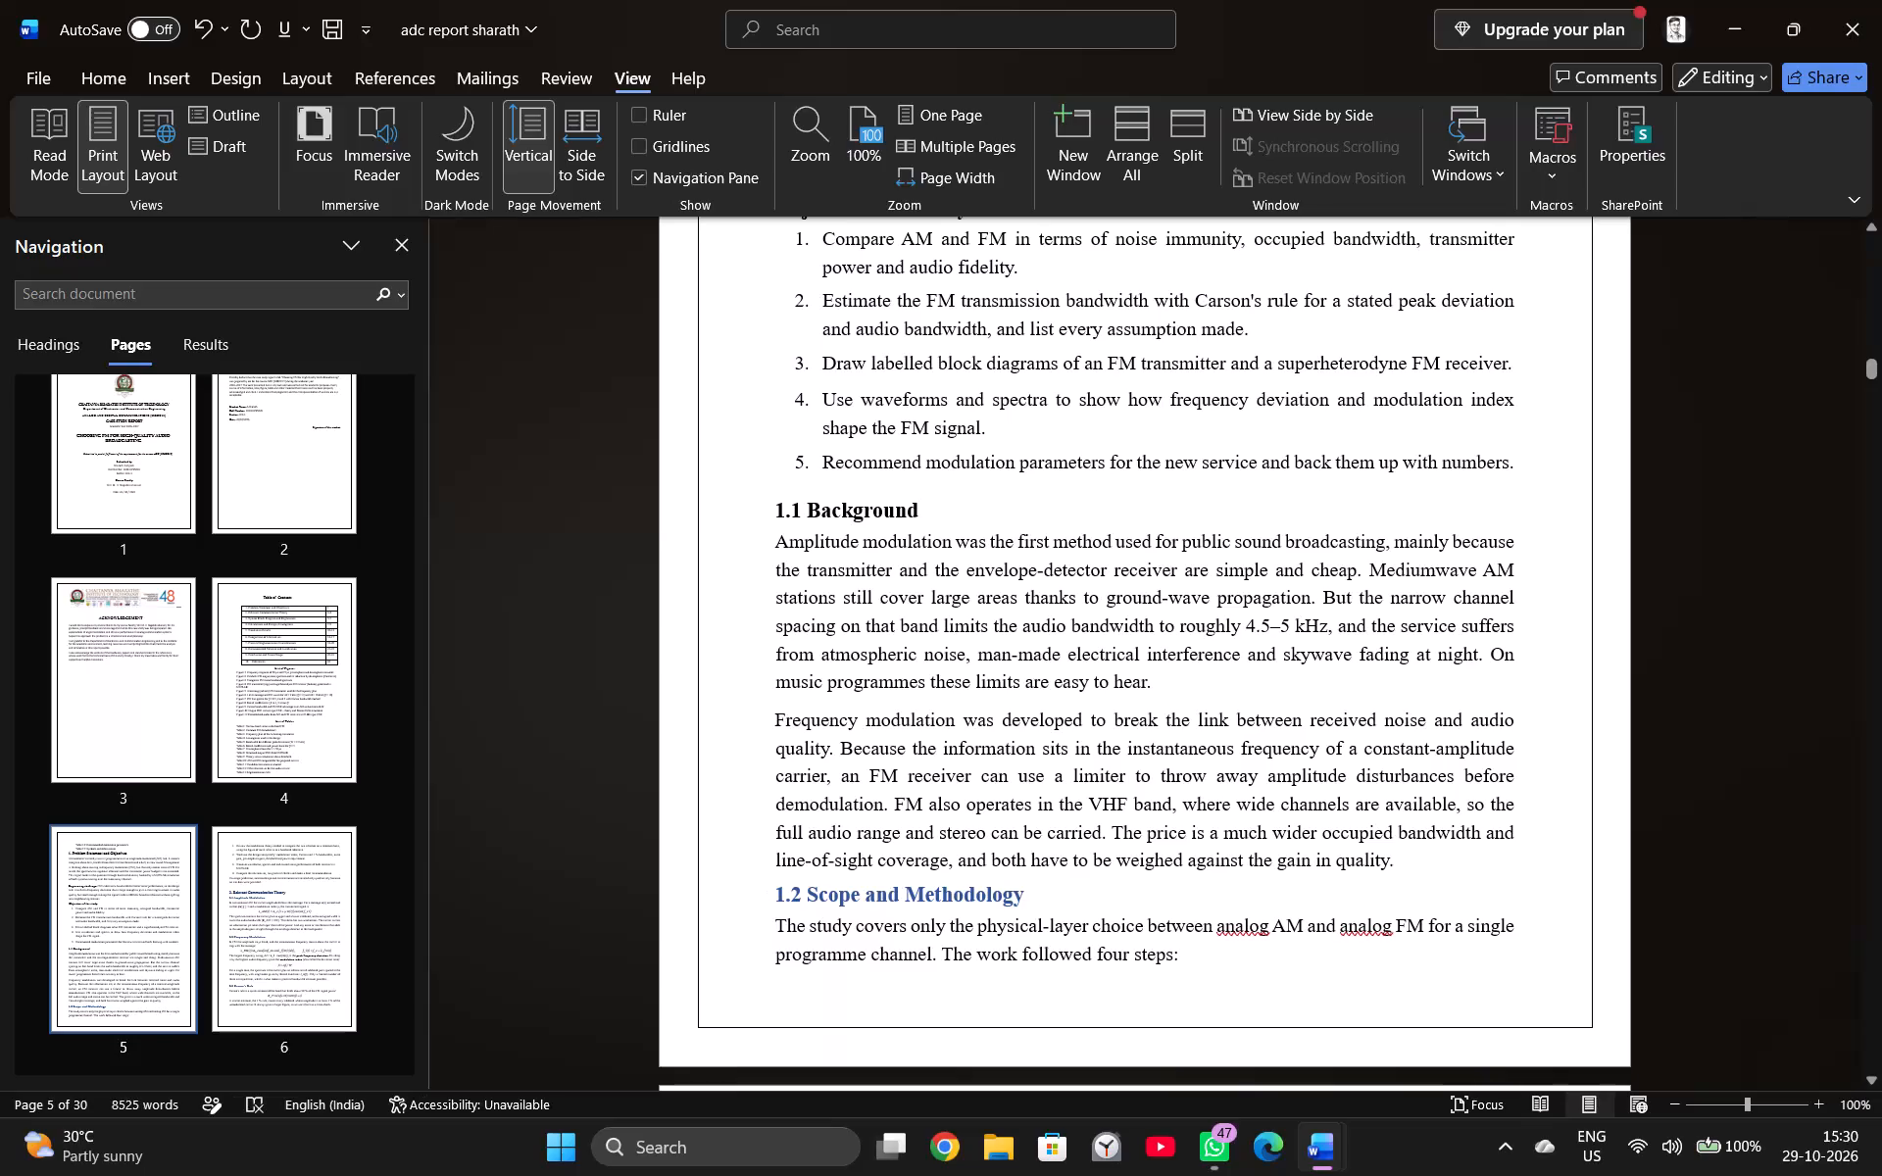
left_click_drag(1020, 883, 774, 887)
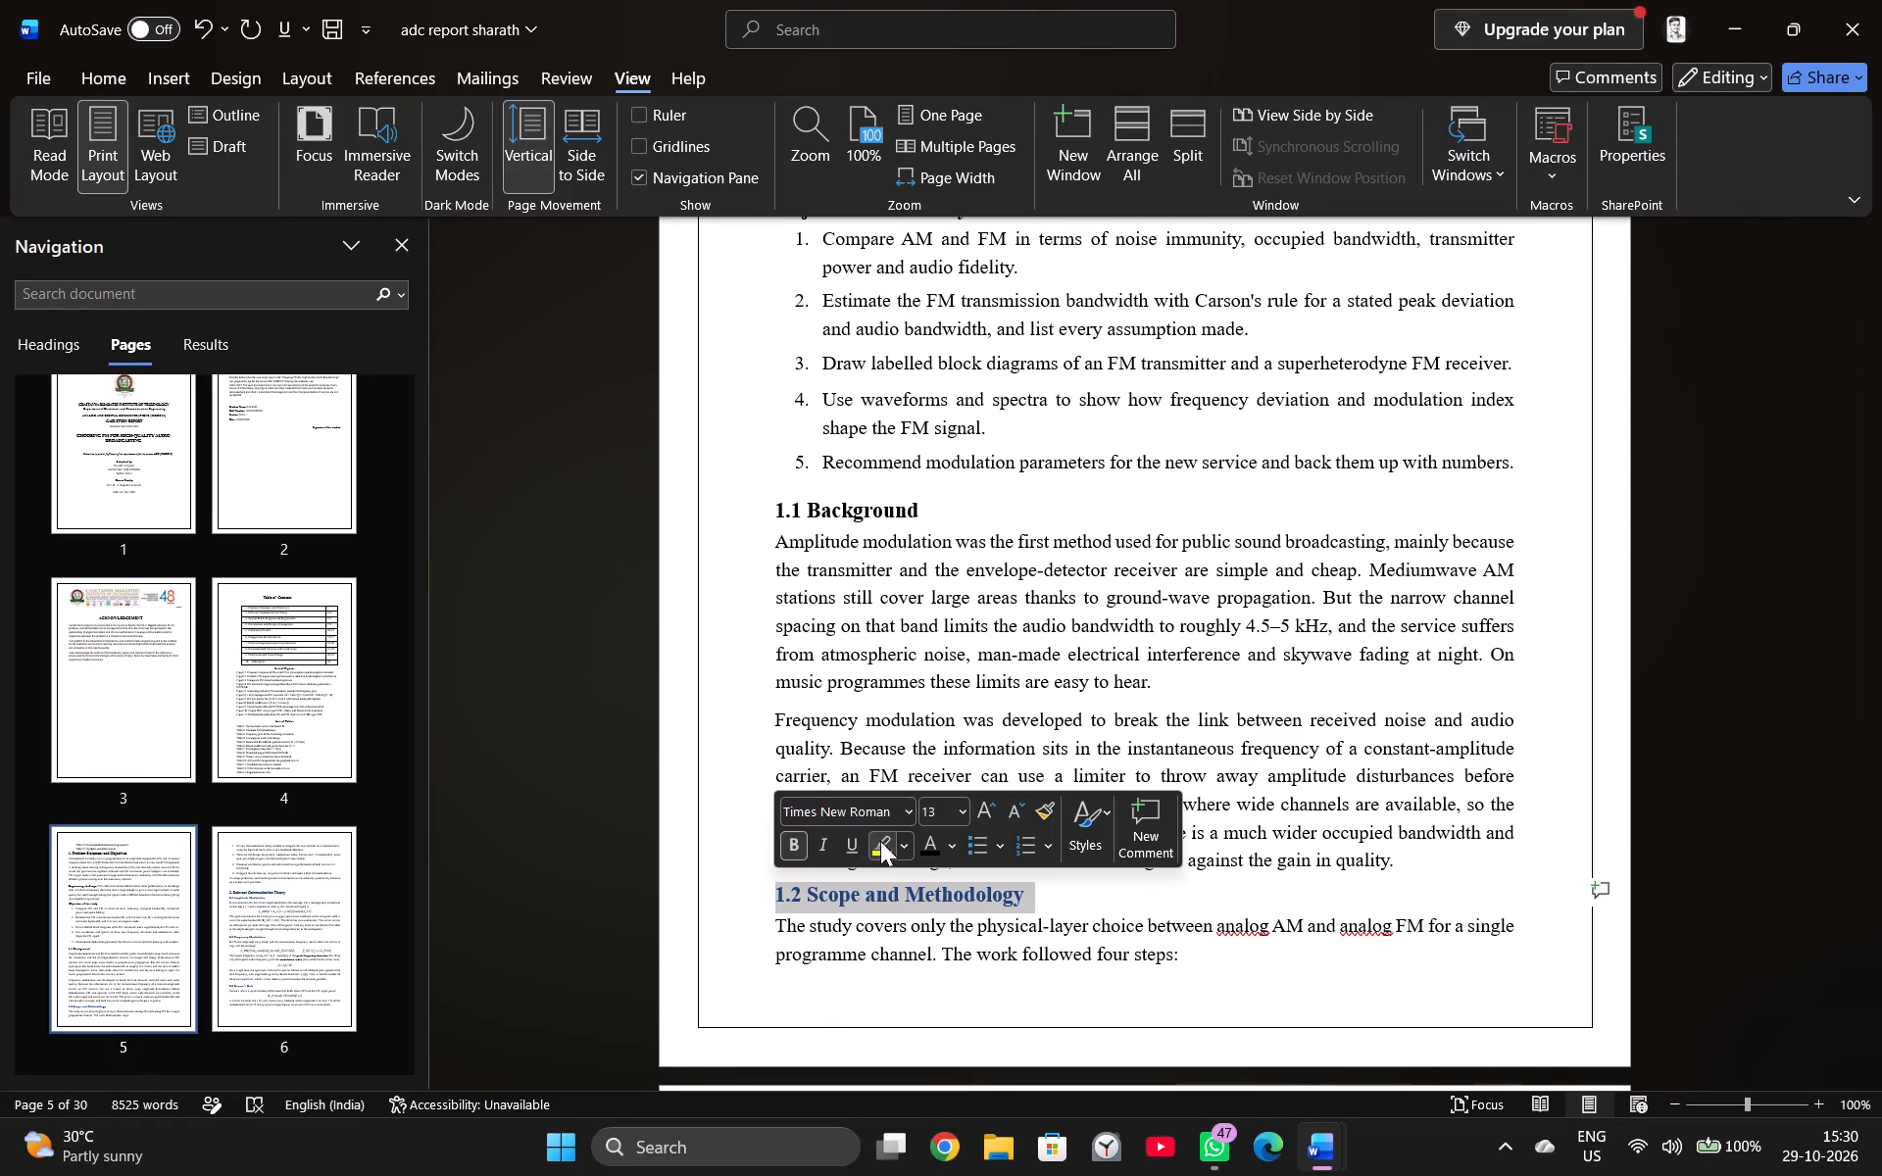
left_click(924, 848)
Change the font colour of the headings 2. Relevant Communication Theory and 2.1 Amplitude Modulation to black.
scroll(1035, 989, "down", 8)
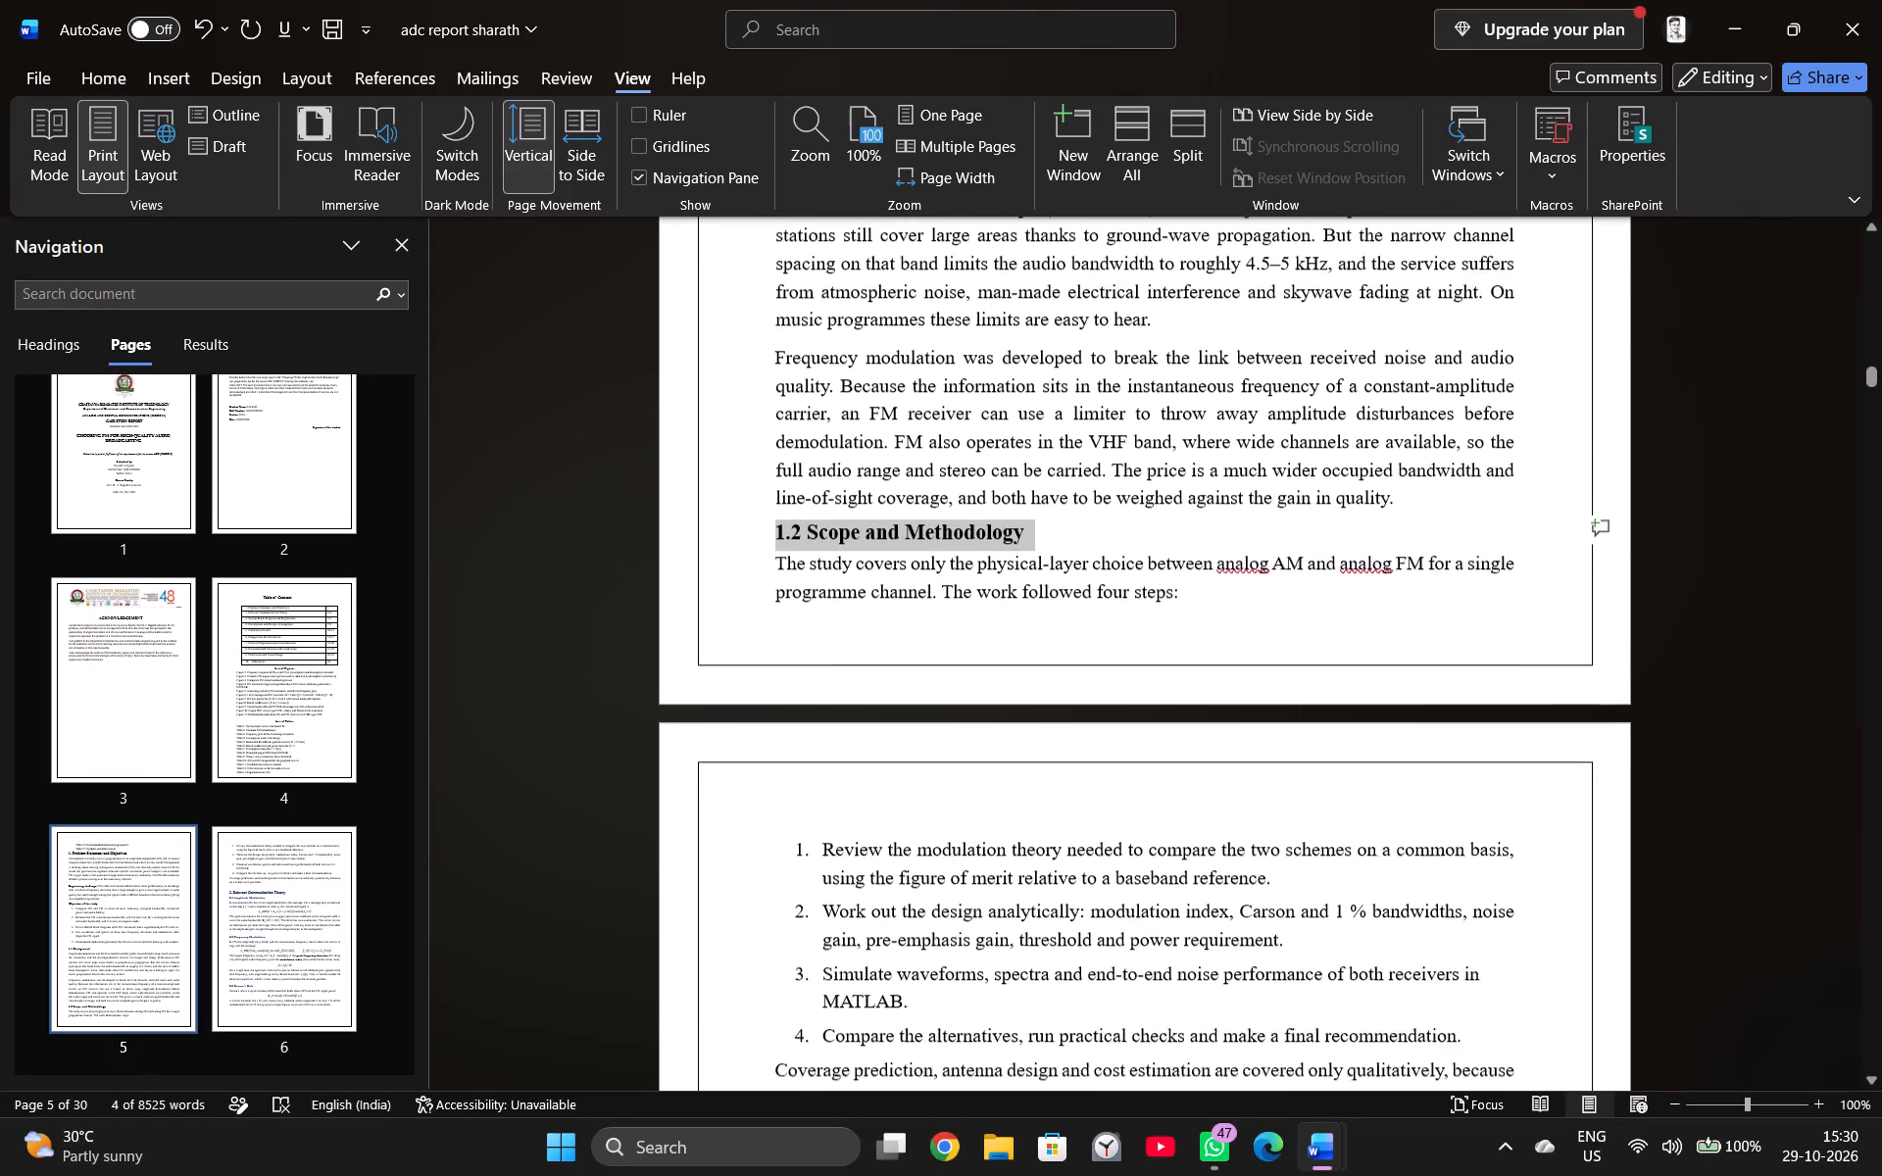
scroll(1012, 980, "down", 2)
left_click_drag(1183, 935, 758, 926)
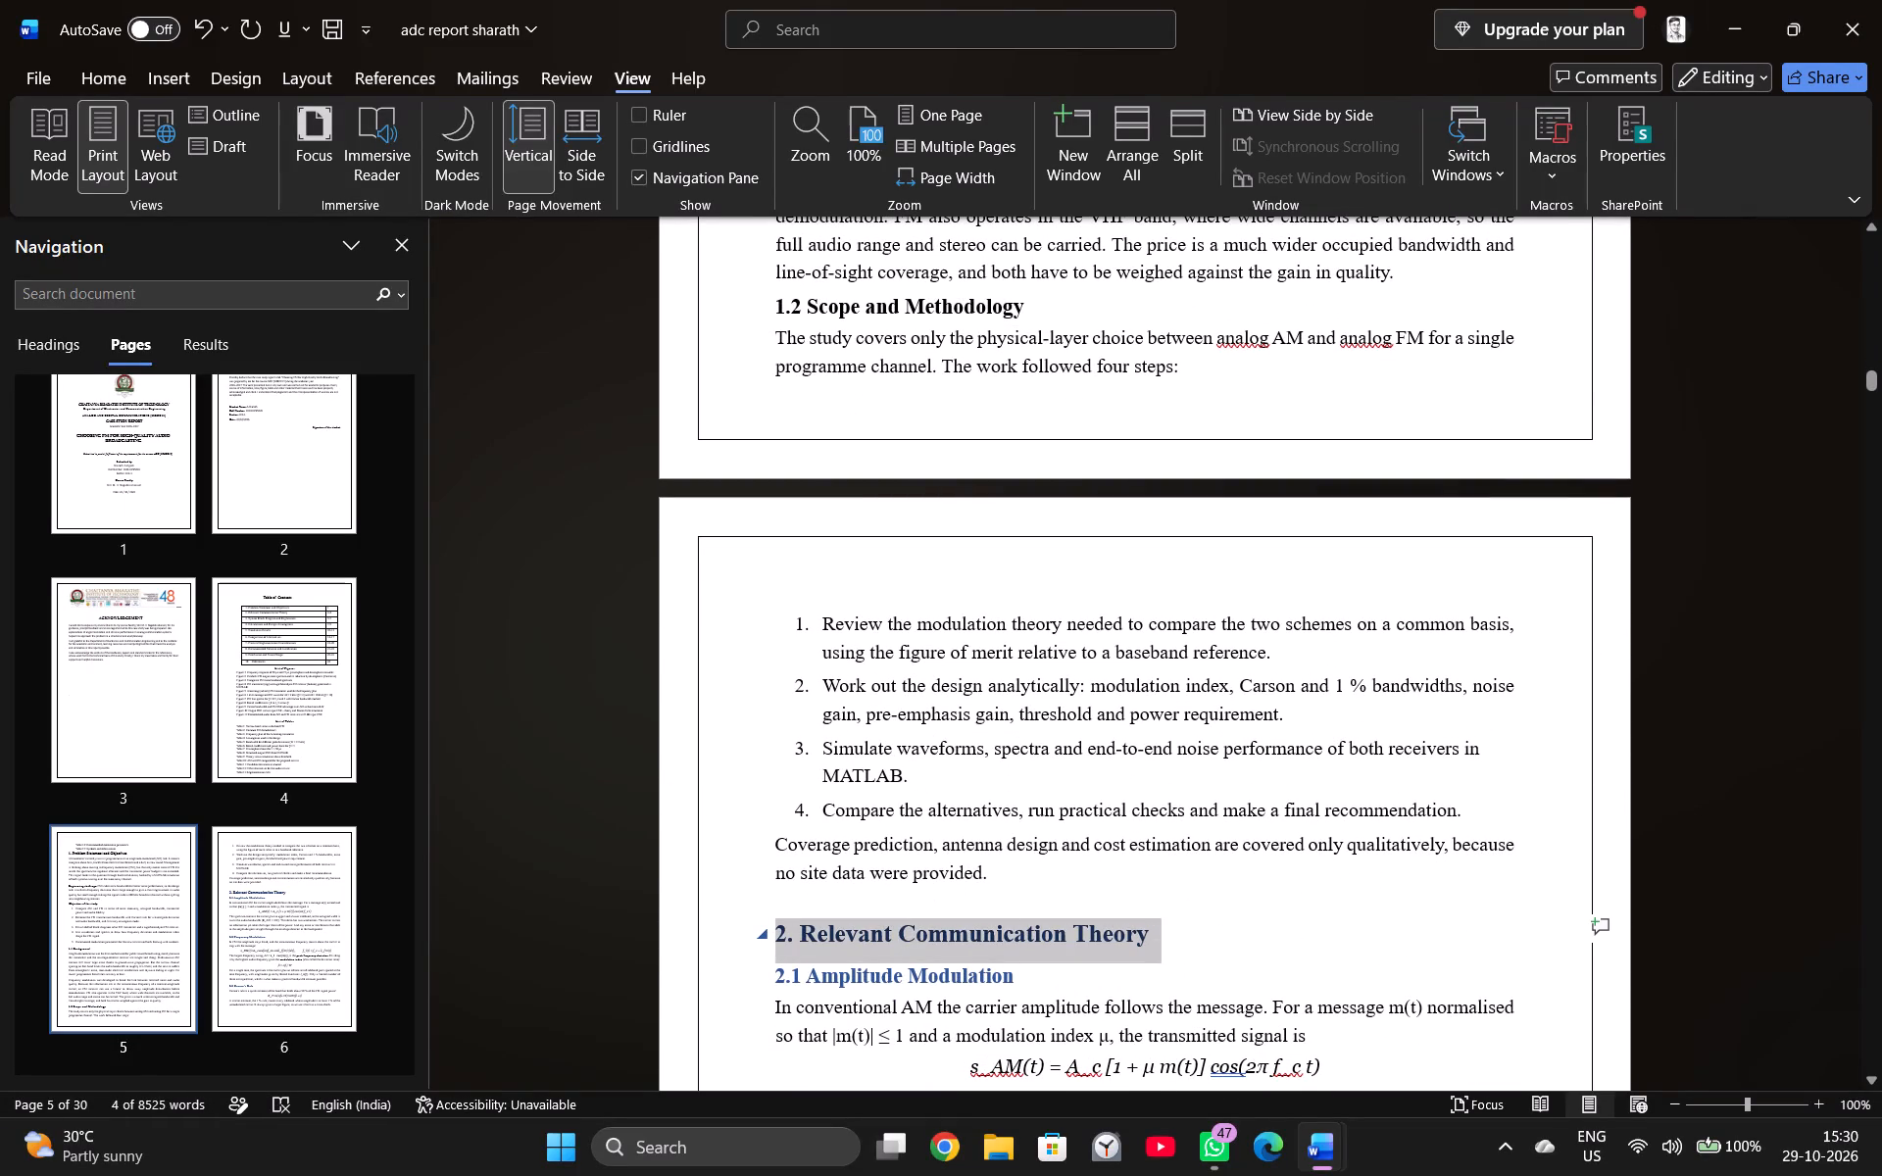
left_click_drag(758, 926, 750, 980)
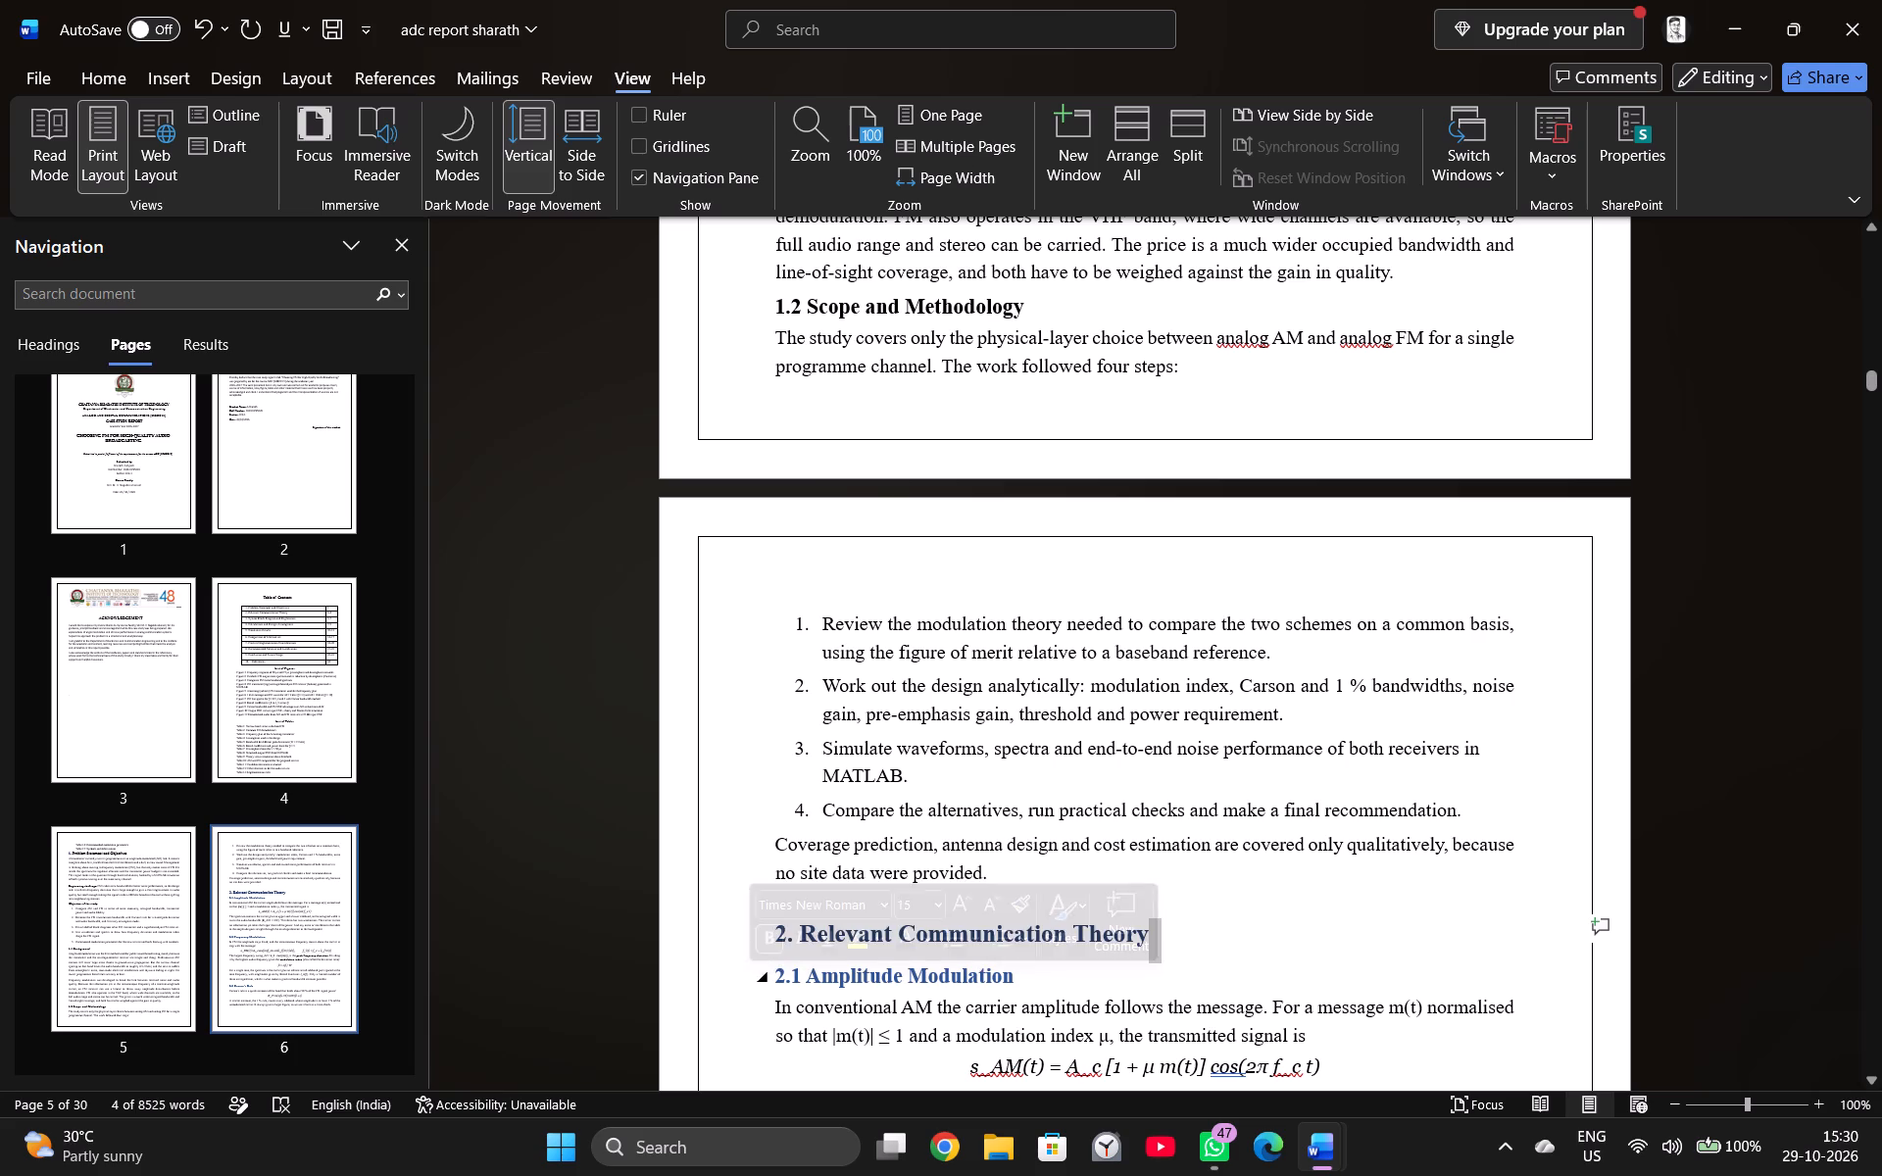
left_click(1243, 968)
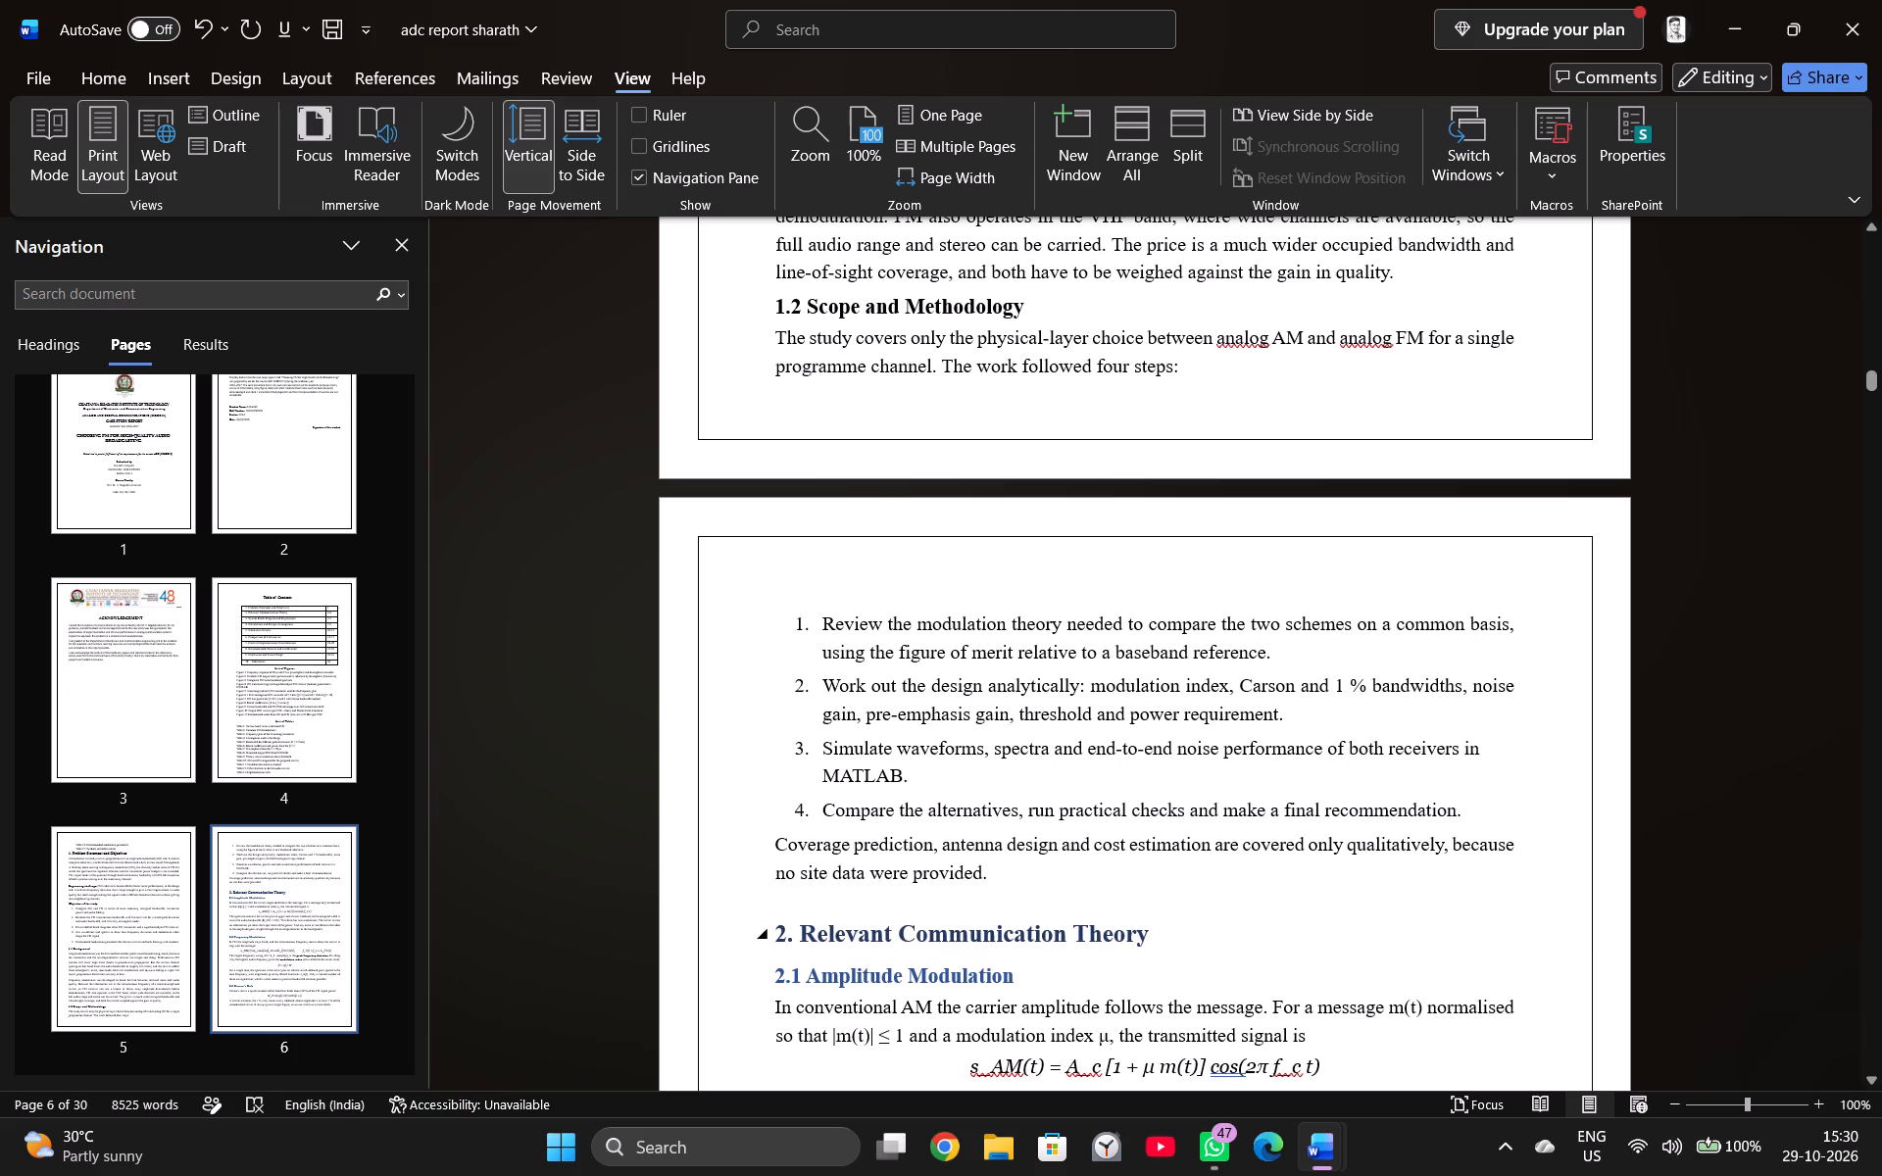
left_click_drag(770, 923, 1002, 991)
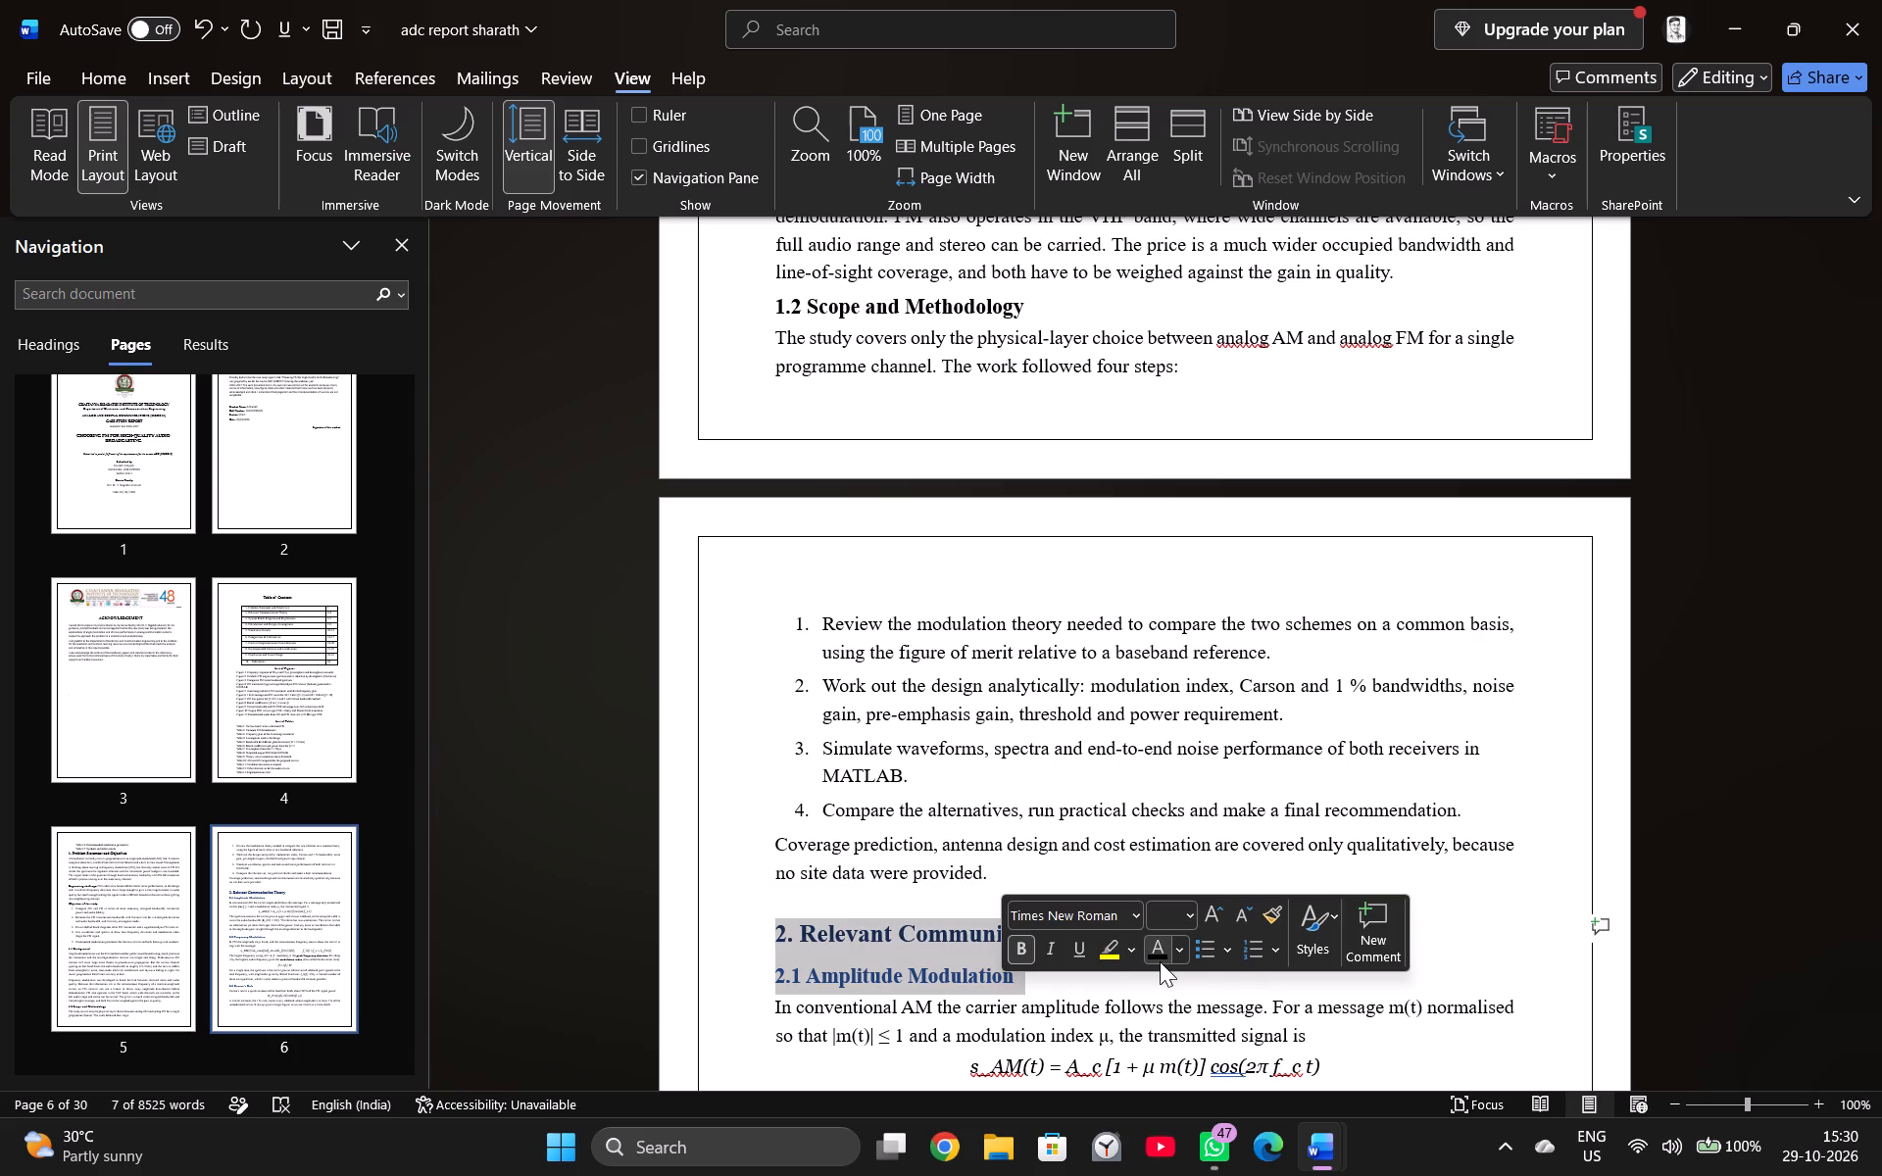
left_click(1162, 961)
left_click(1155, 951)
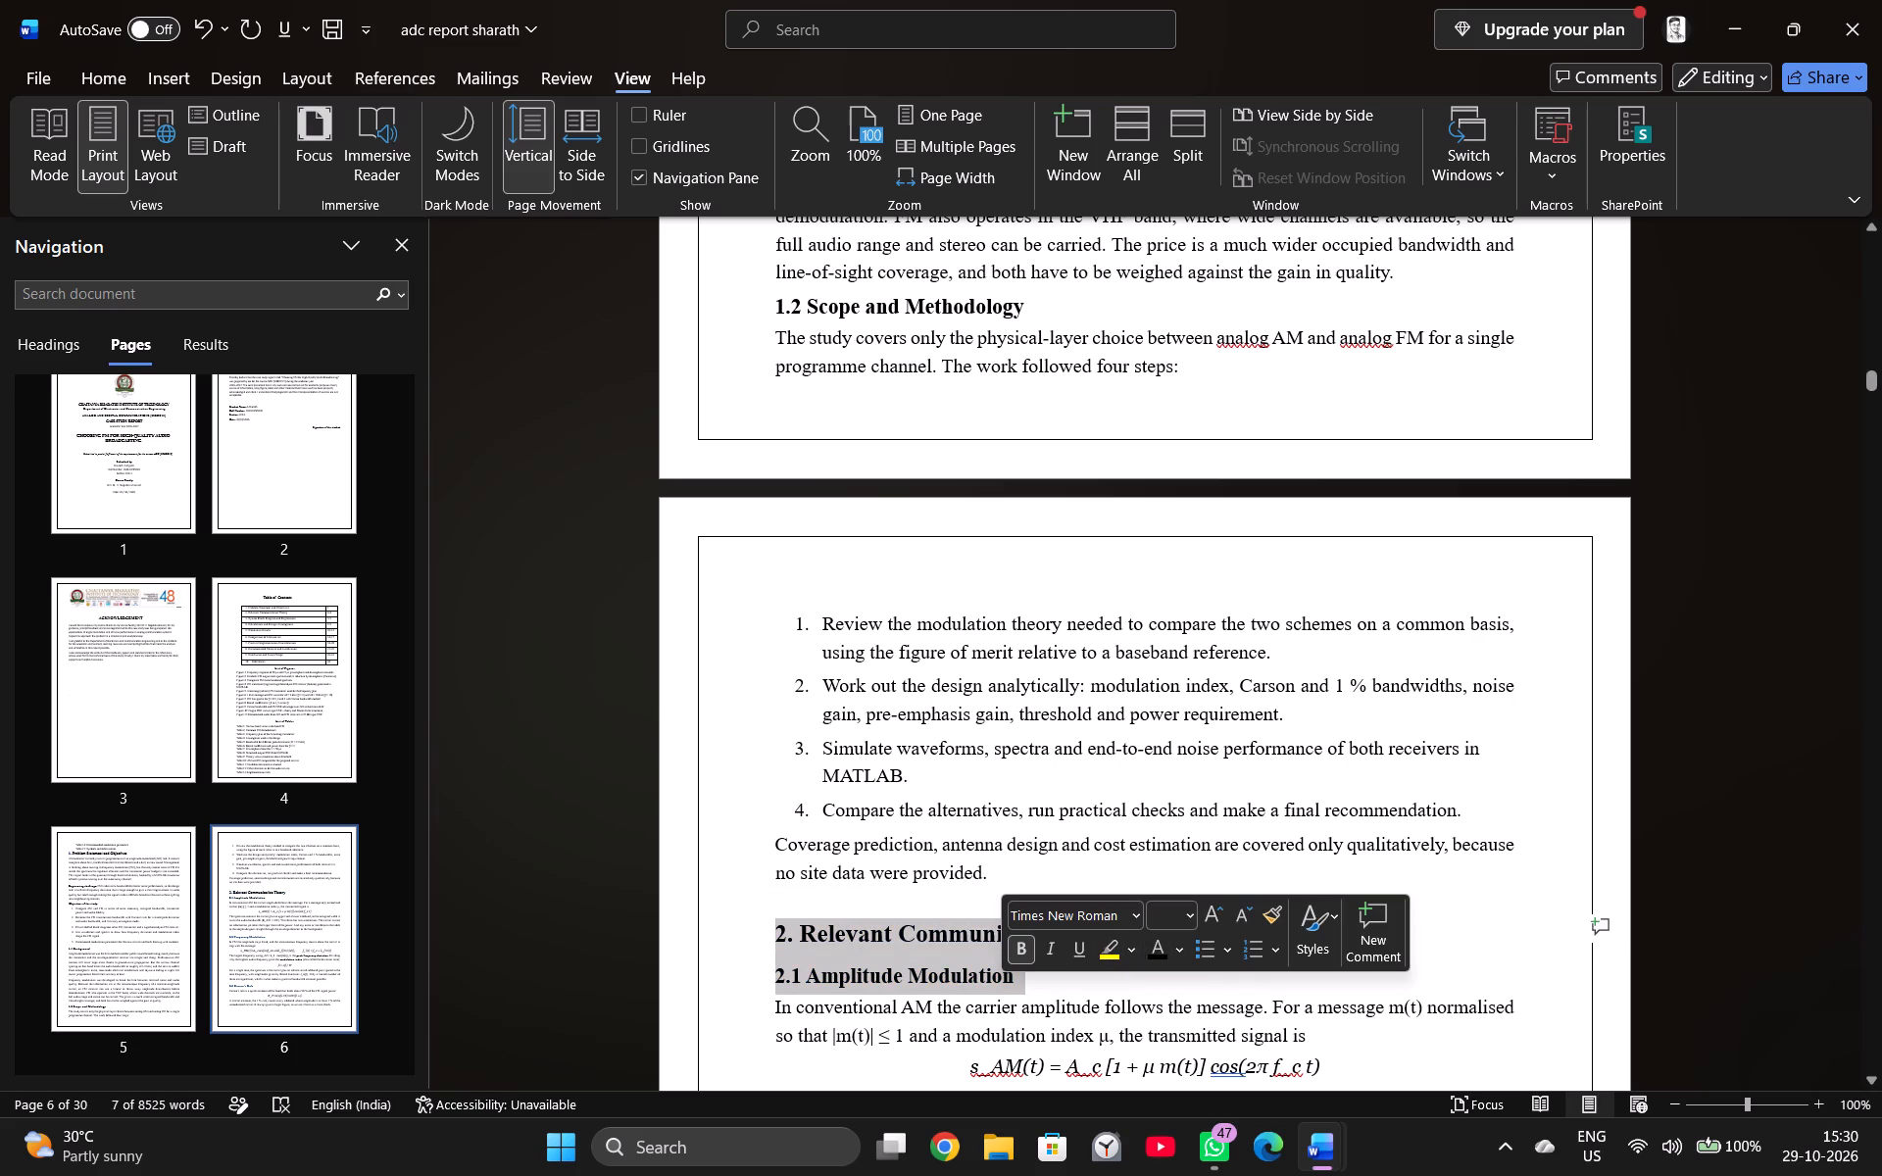
left_click(1522, 907)
Change the font colour of the subheadings 2.2 Frequency Modulation and 2.3 Carson's Rule to black.
scroll(1290, 885, "down", 12)
left_click_drag(1021, 531, 948, 514)
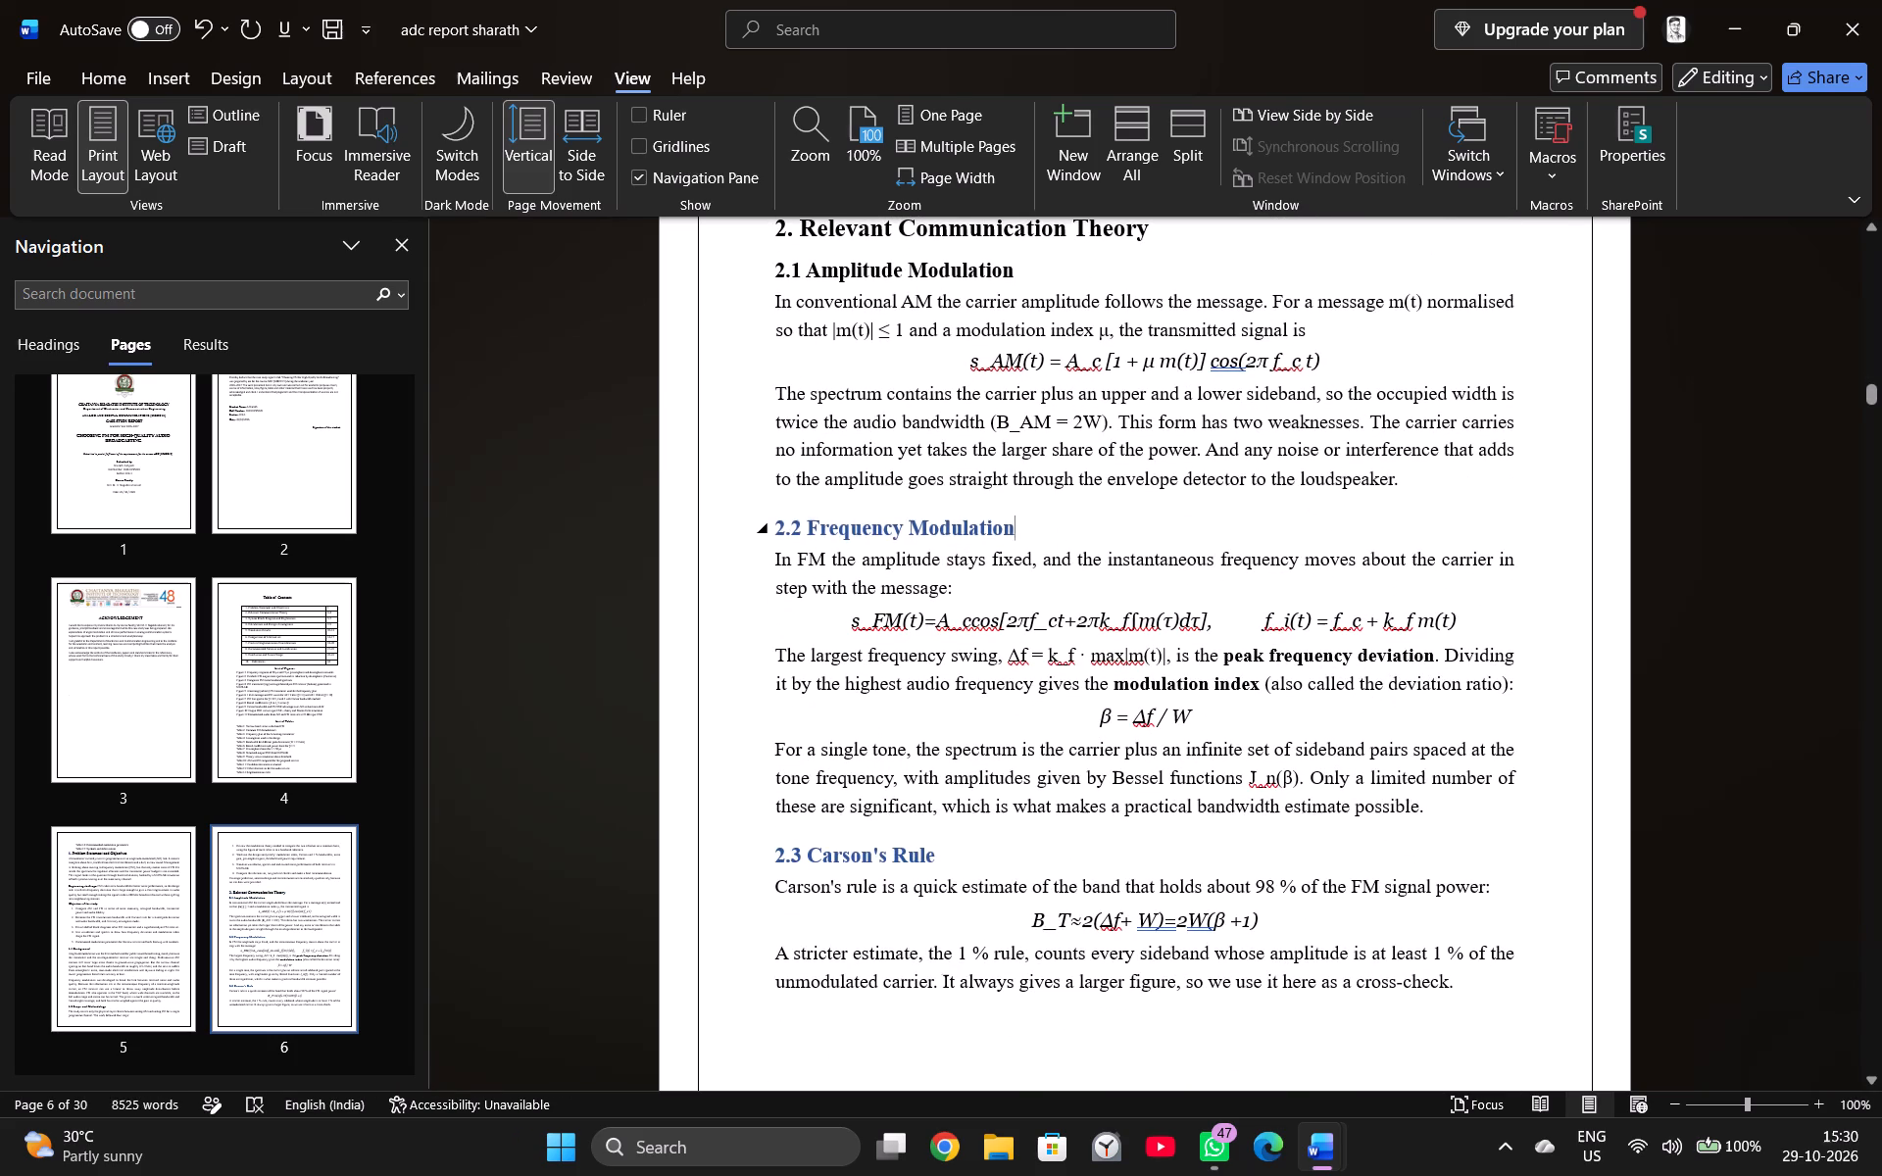
left_click_drag(948, 514, 778, 538)
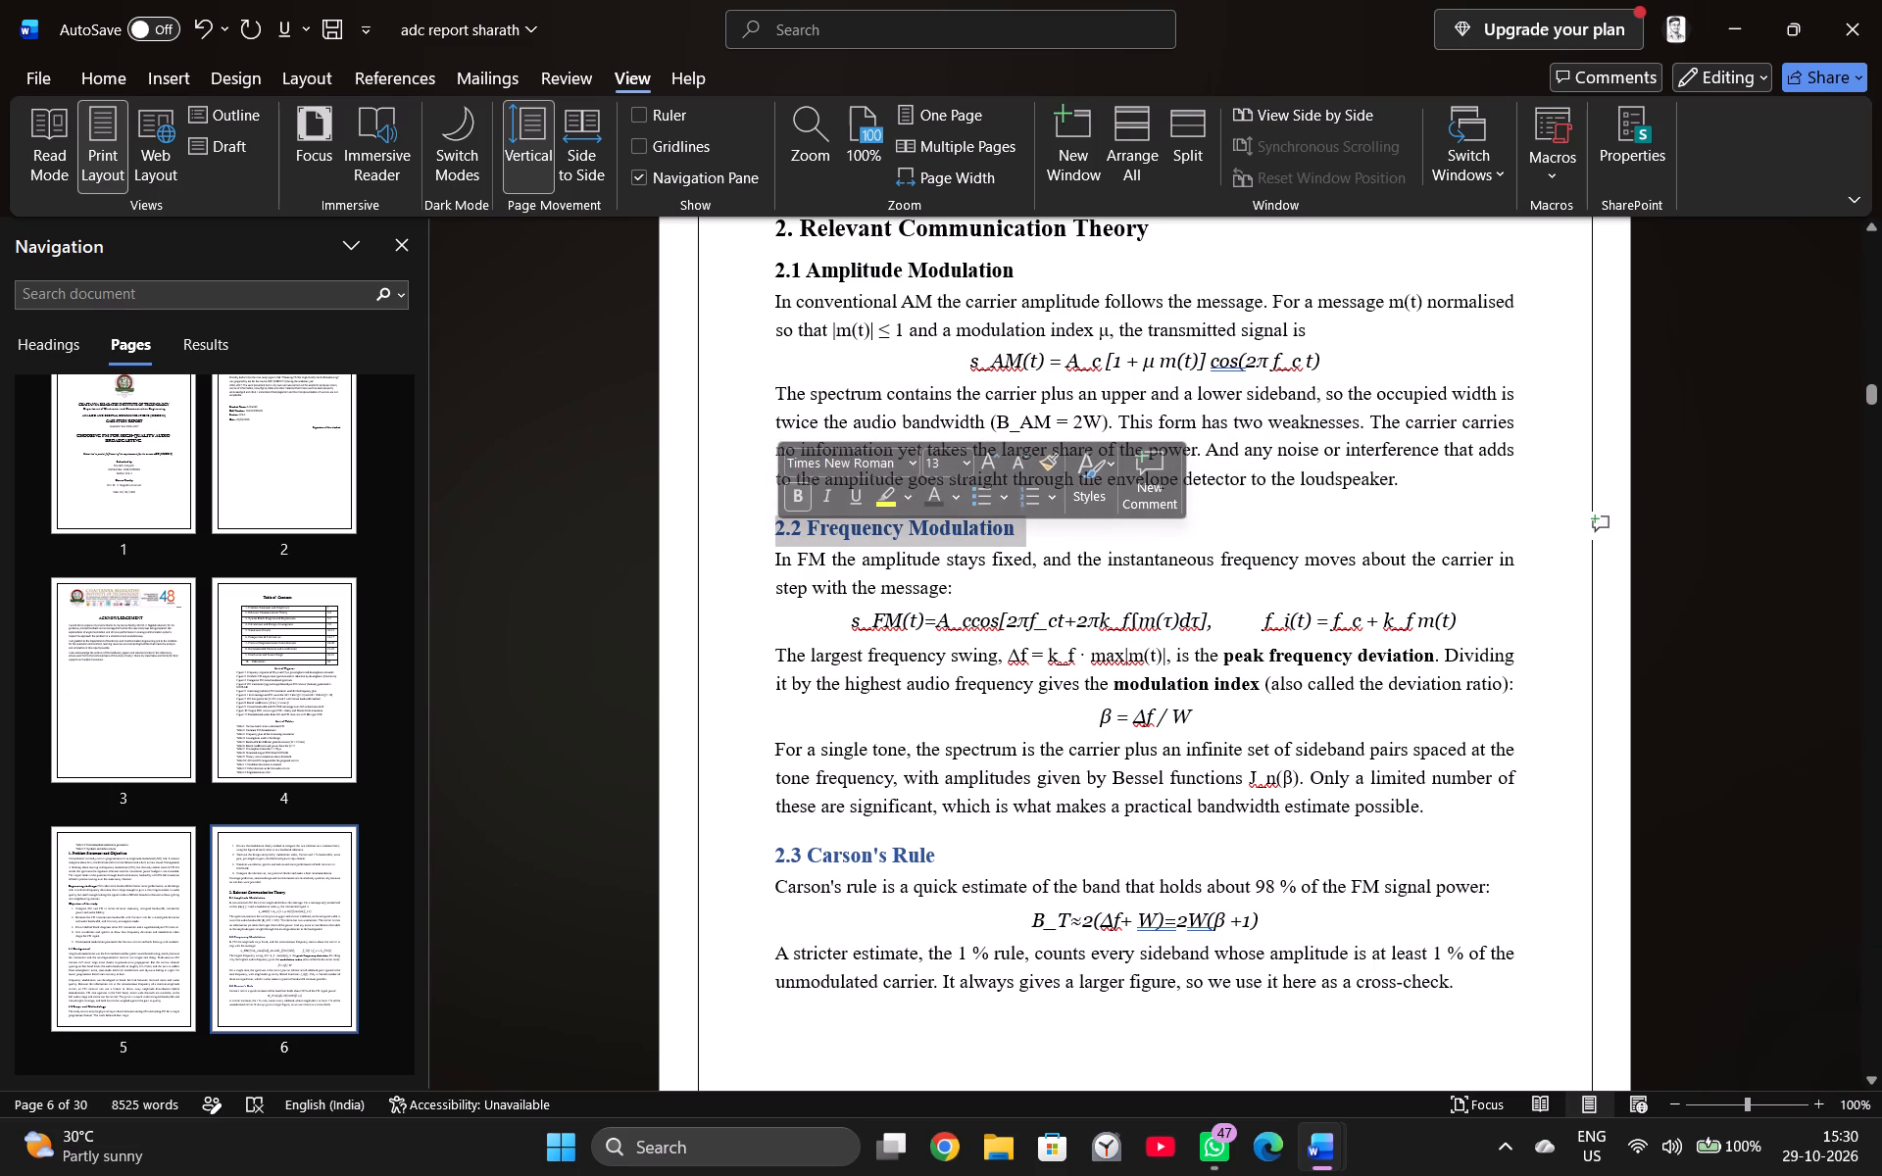
left_click(923, 500)
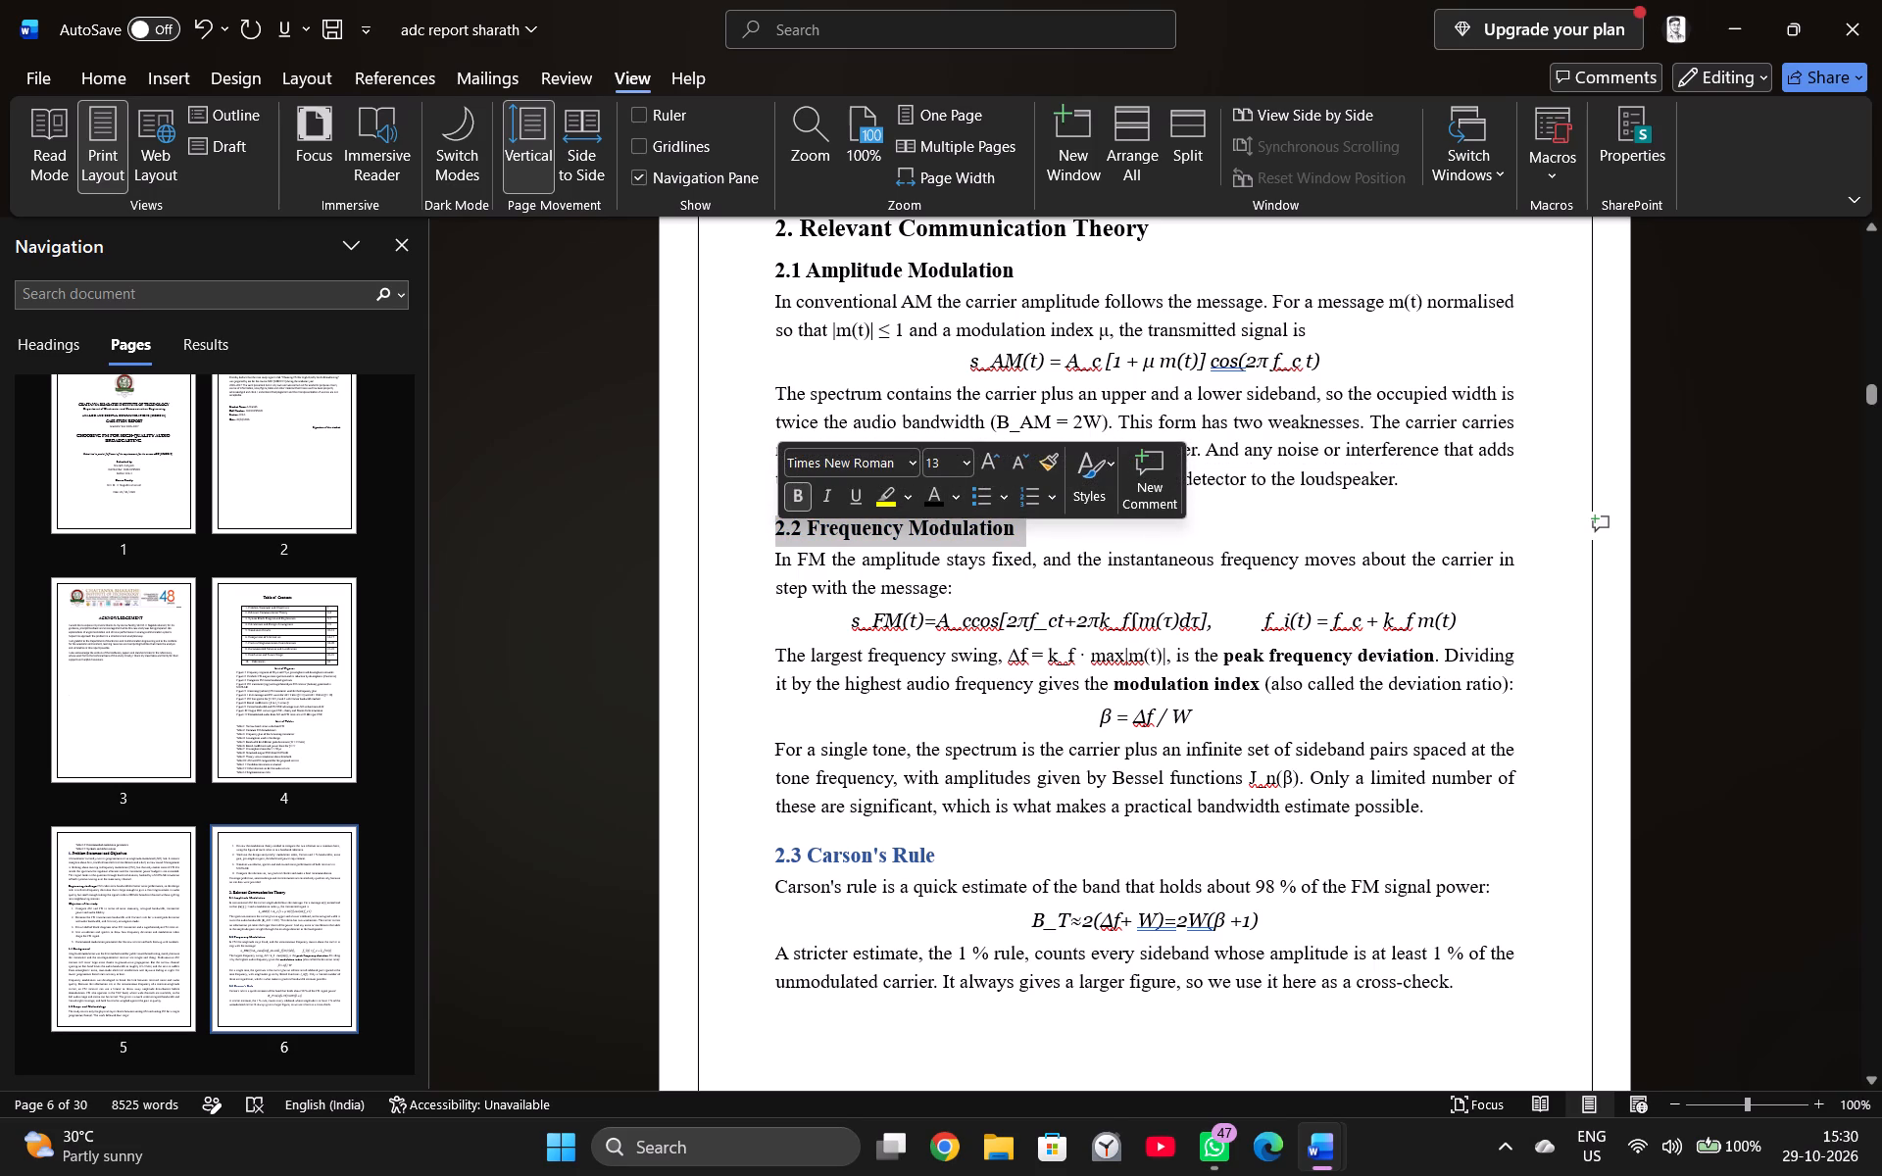
left_click_drag(957, 858, 793, 842)
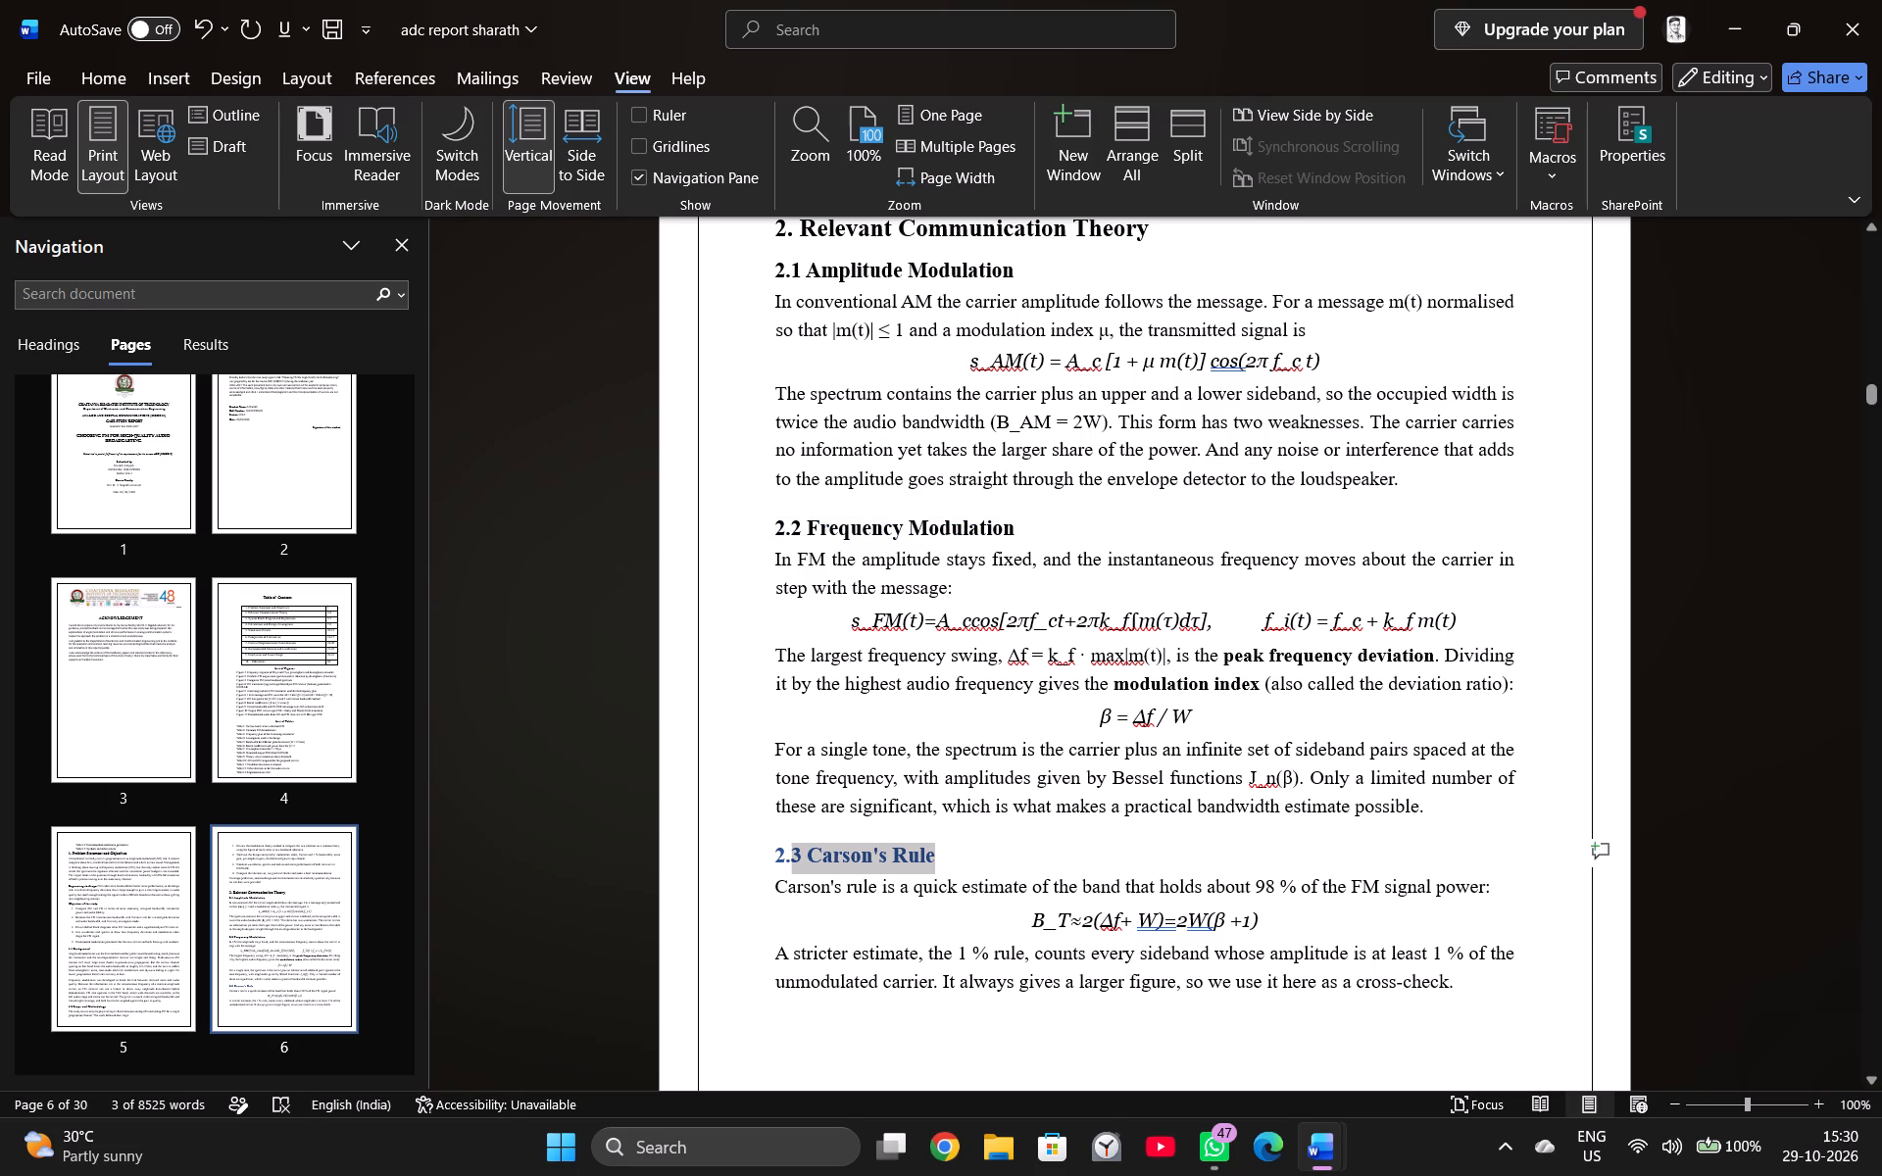
left_click_drag(793, 842, 789, 840)
left_click(1017, 868)
left_click_drag(963, 853, 962, 853)
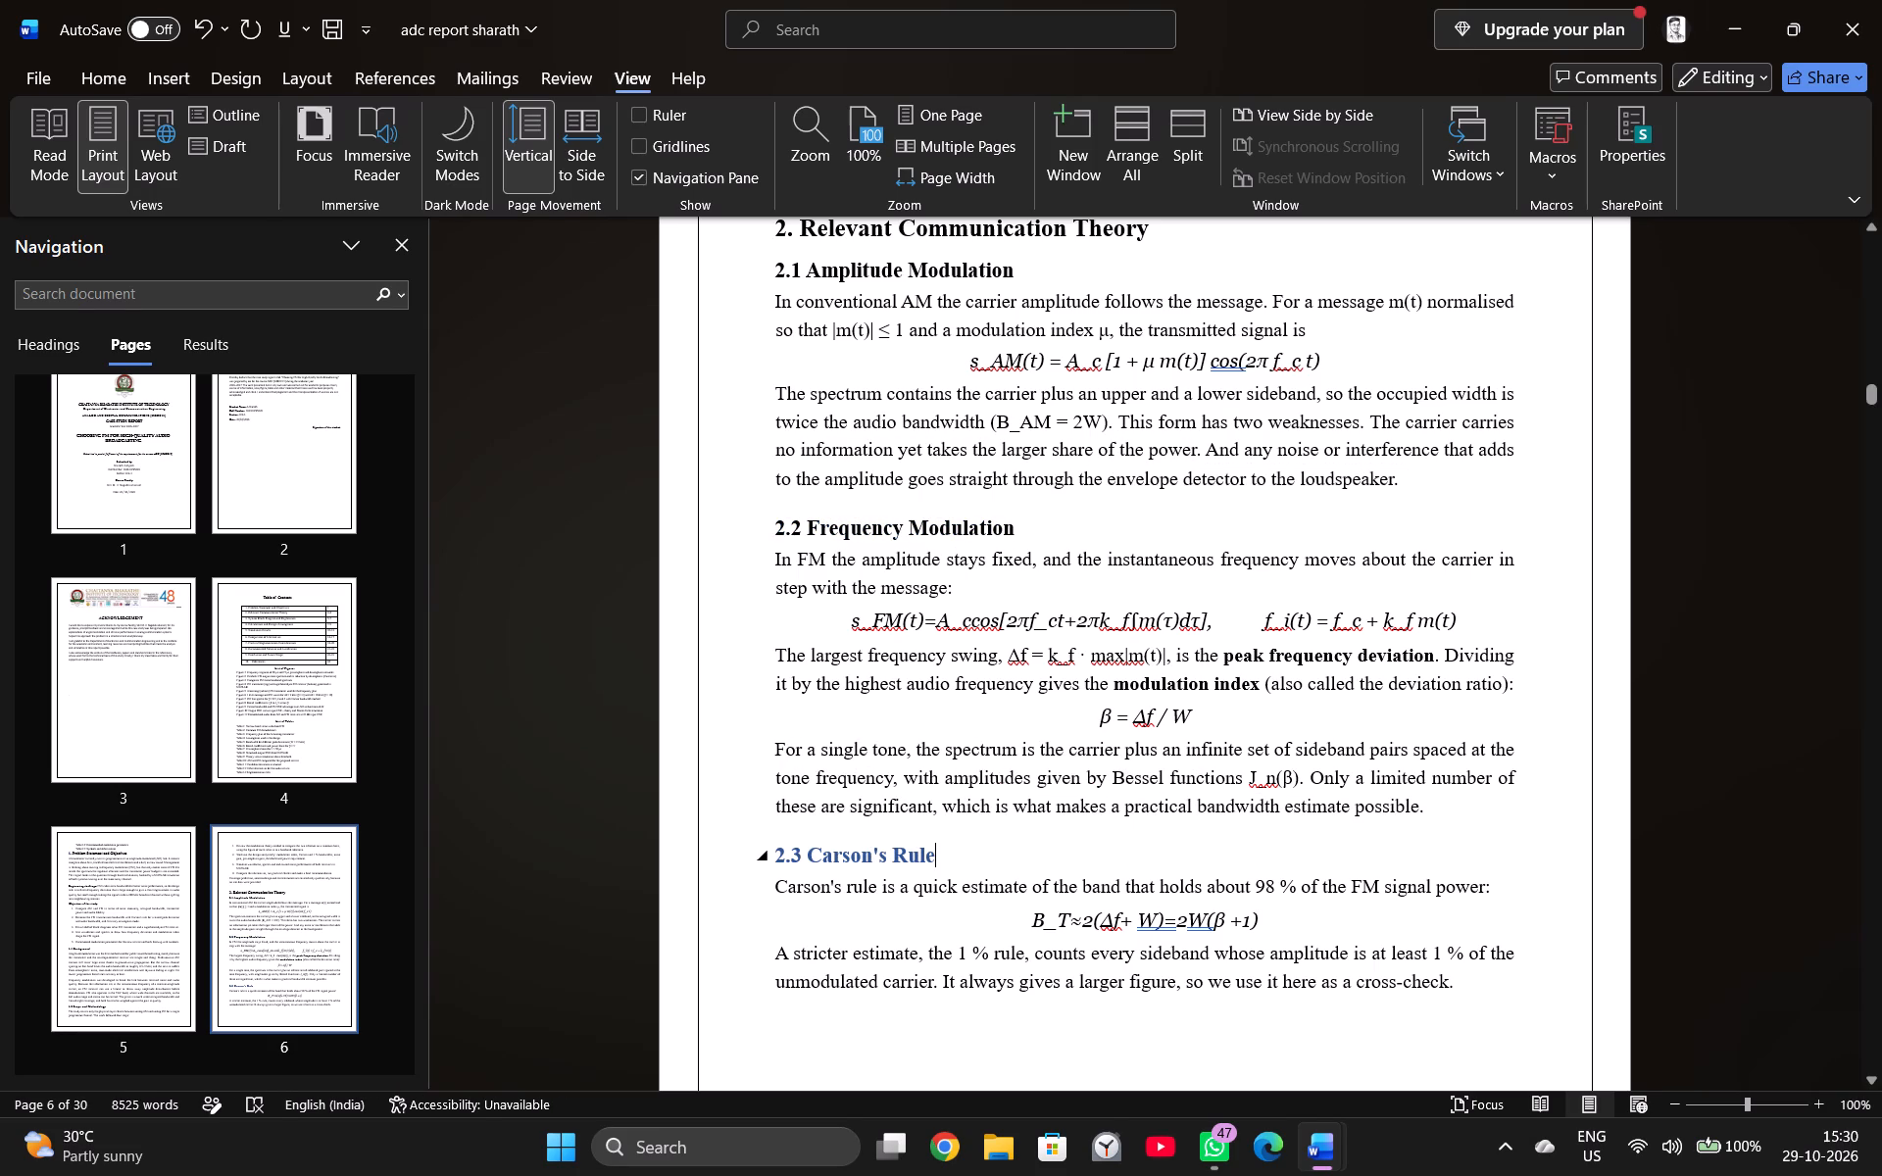
left_click_drag(962, 853, 773, 838)
left_click(931, 792)
left_click(986, 866)
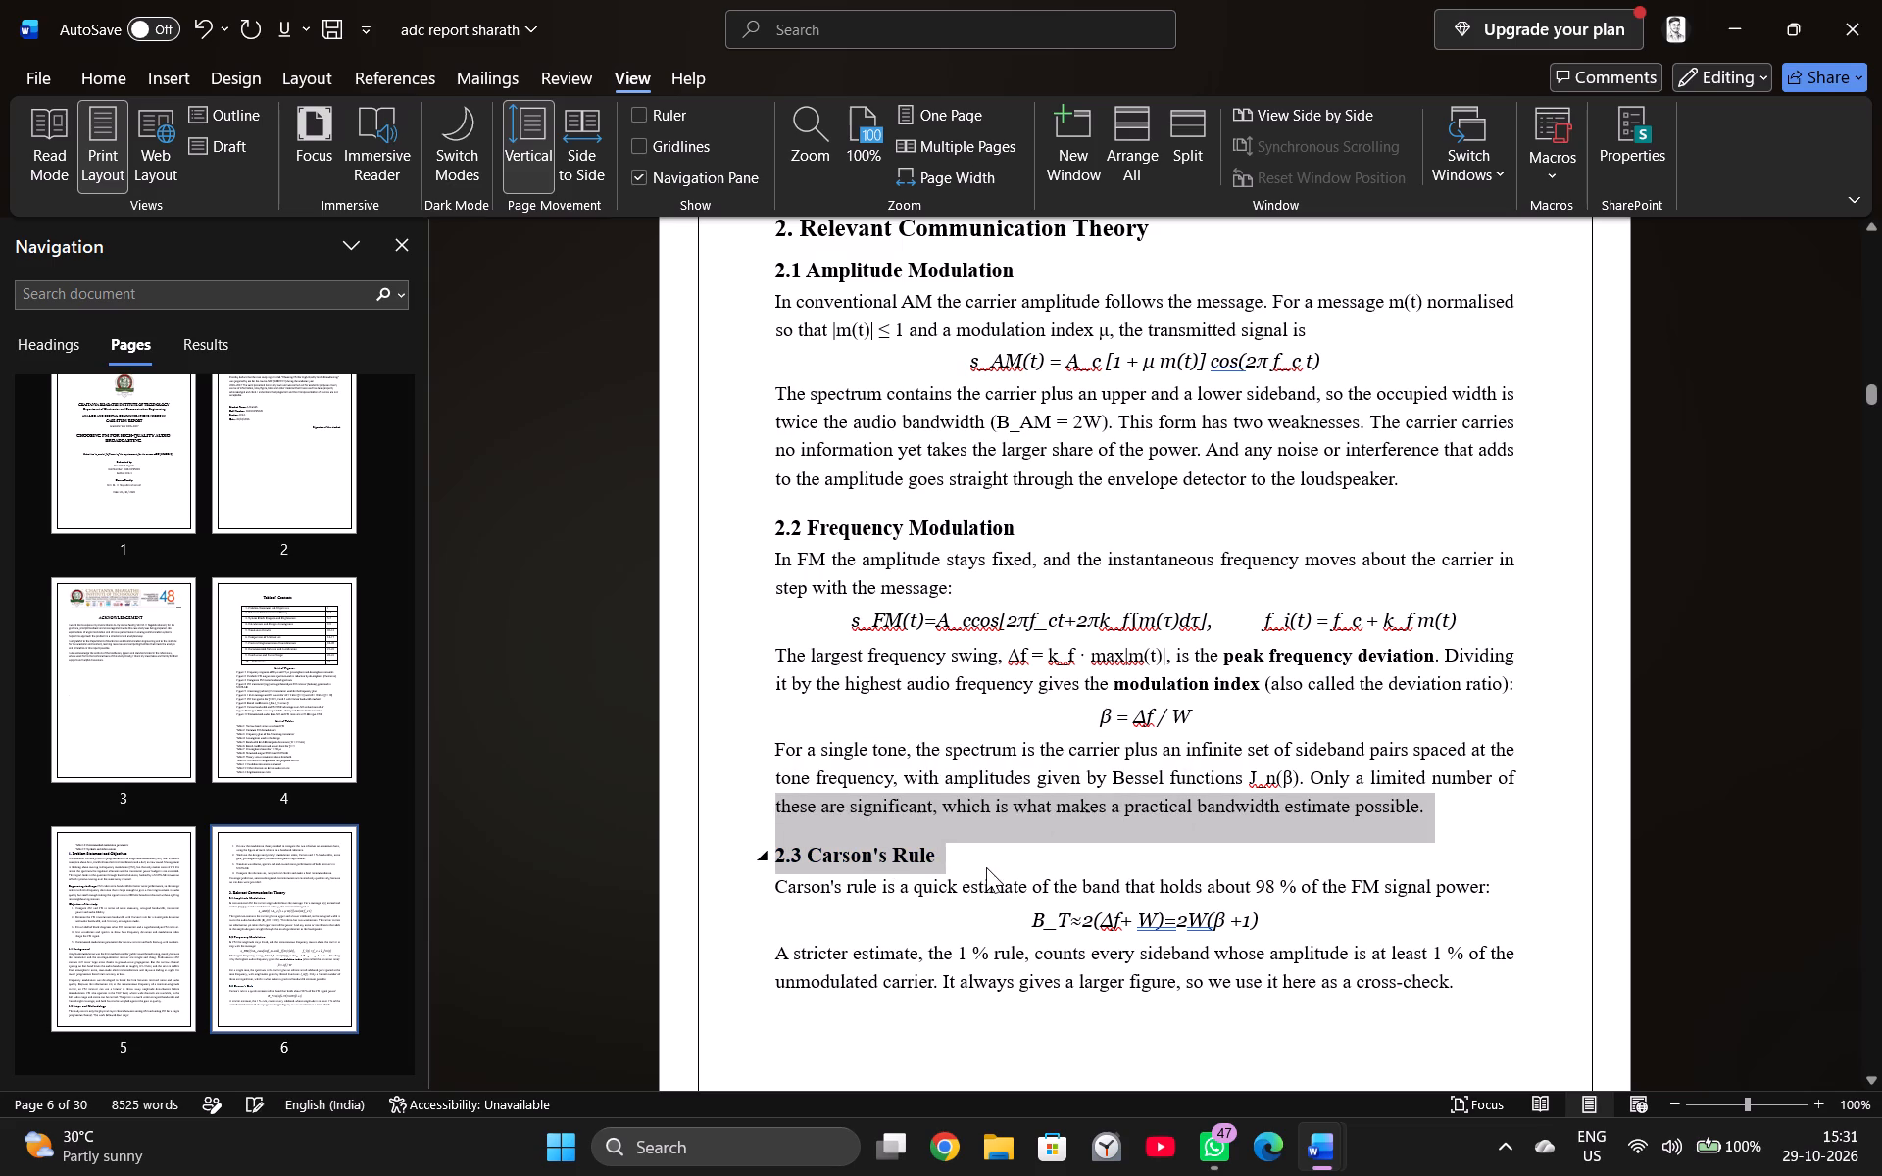
Change the font colour of the subheadings 2.4 Noise Performance and Figure of Merit and 2.5 Threshold Effect to black.
scroll(1003, 912, "down", 4)
scroll(966, 796, "down", 9)
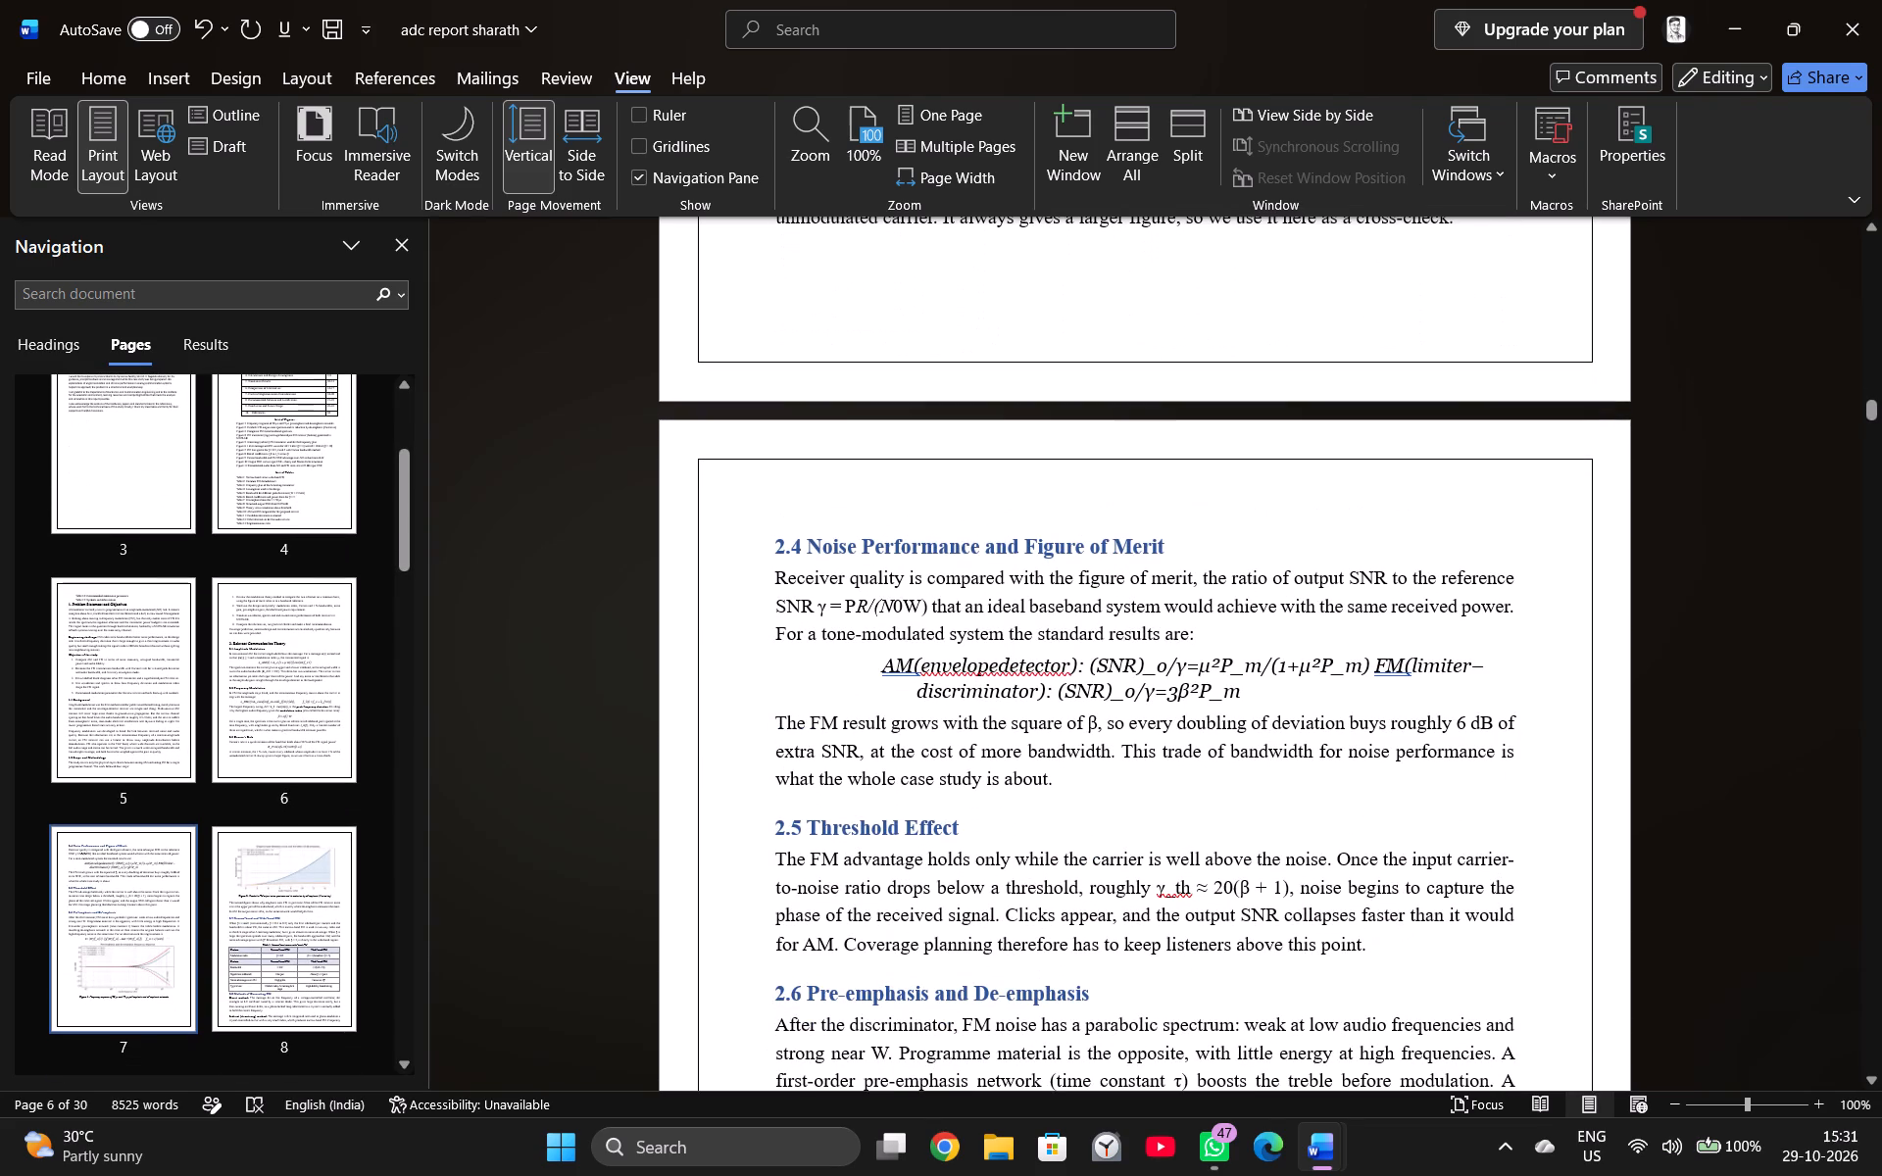
left_click_drag(1169, 544, 759, 533)
left_click(916, 489)
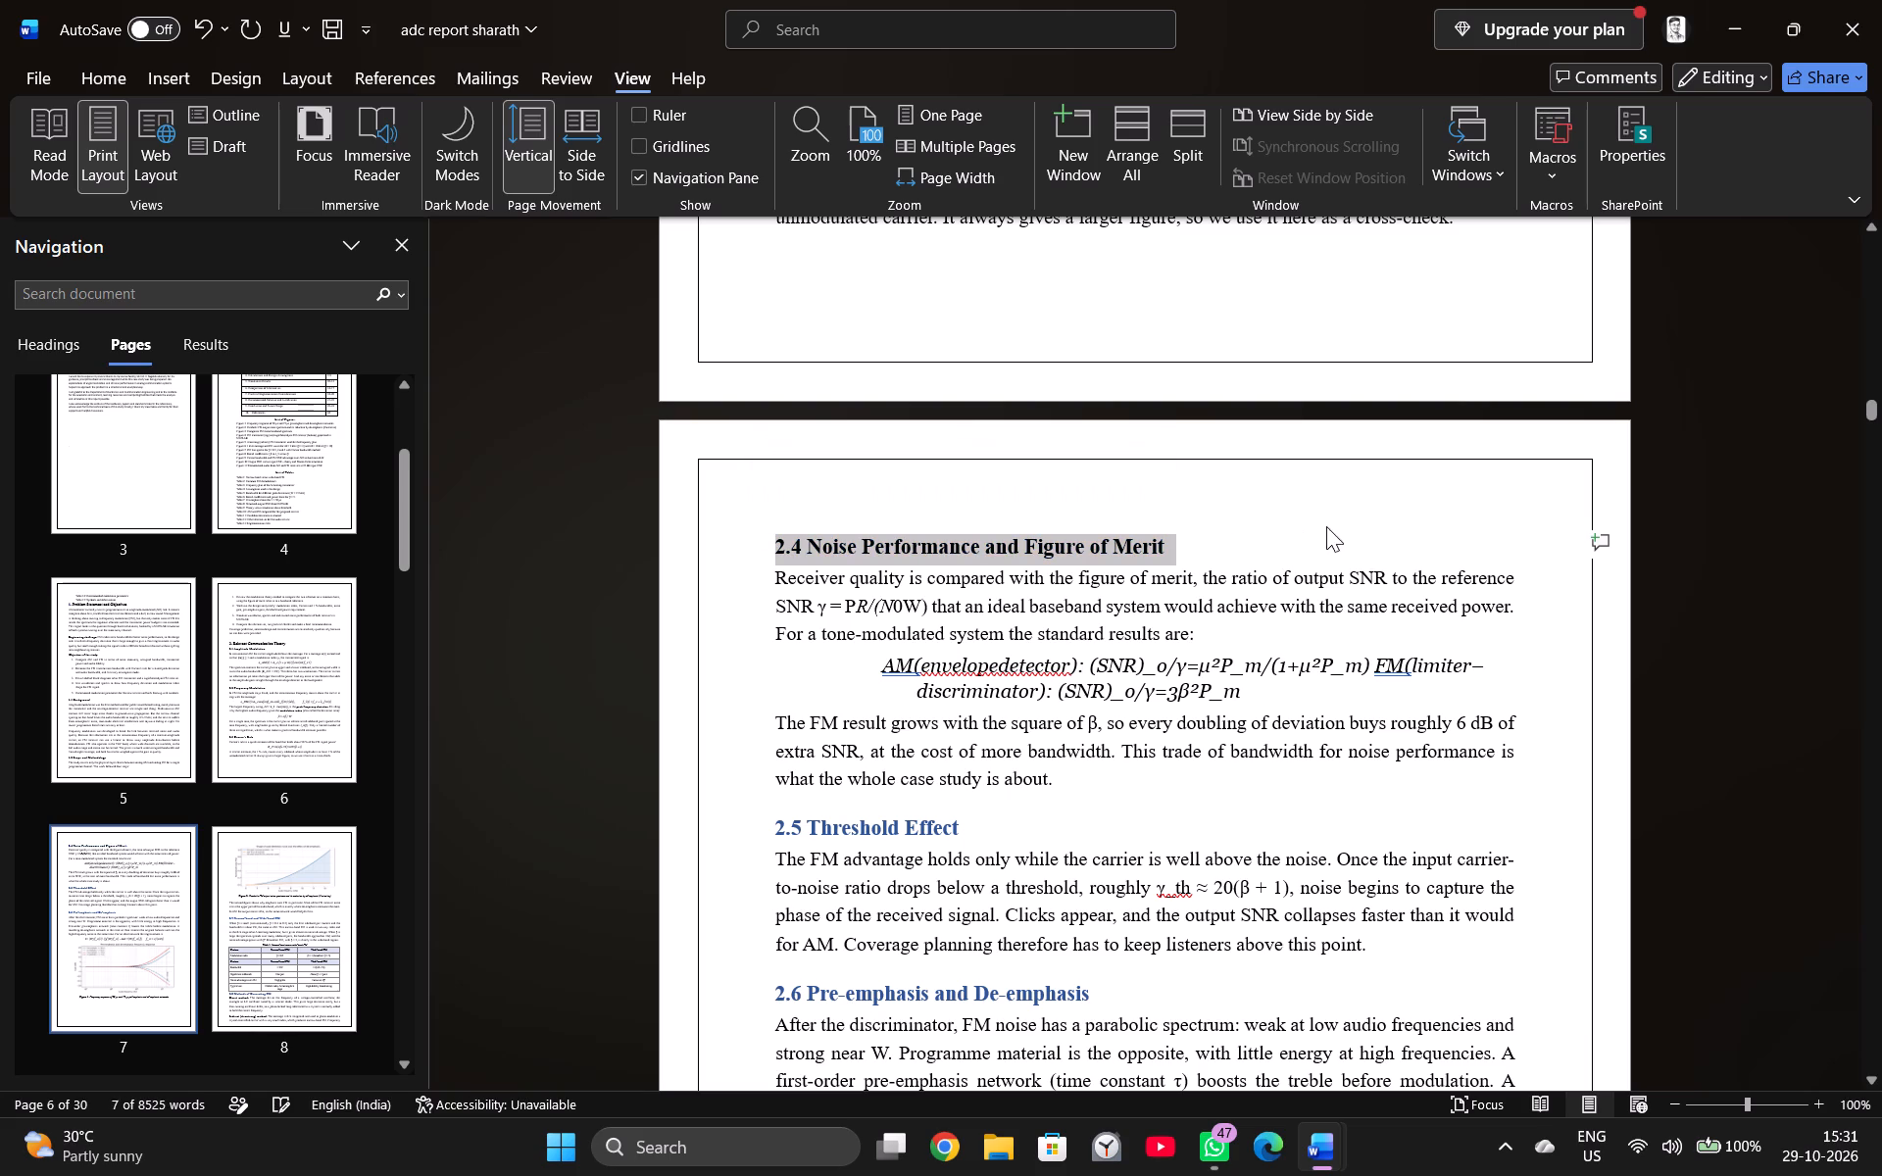
left_click(1326, 526)
left_click_drag(996, 822, 796, 813)
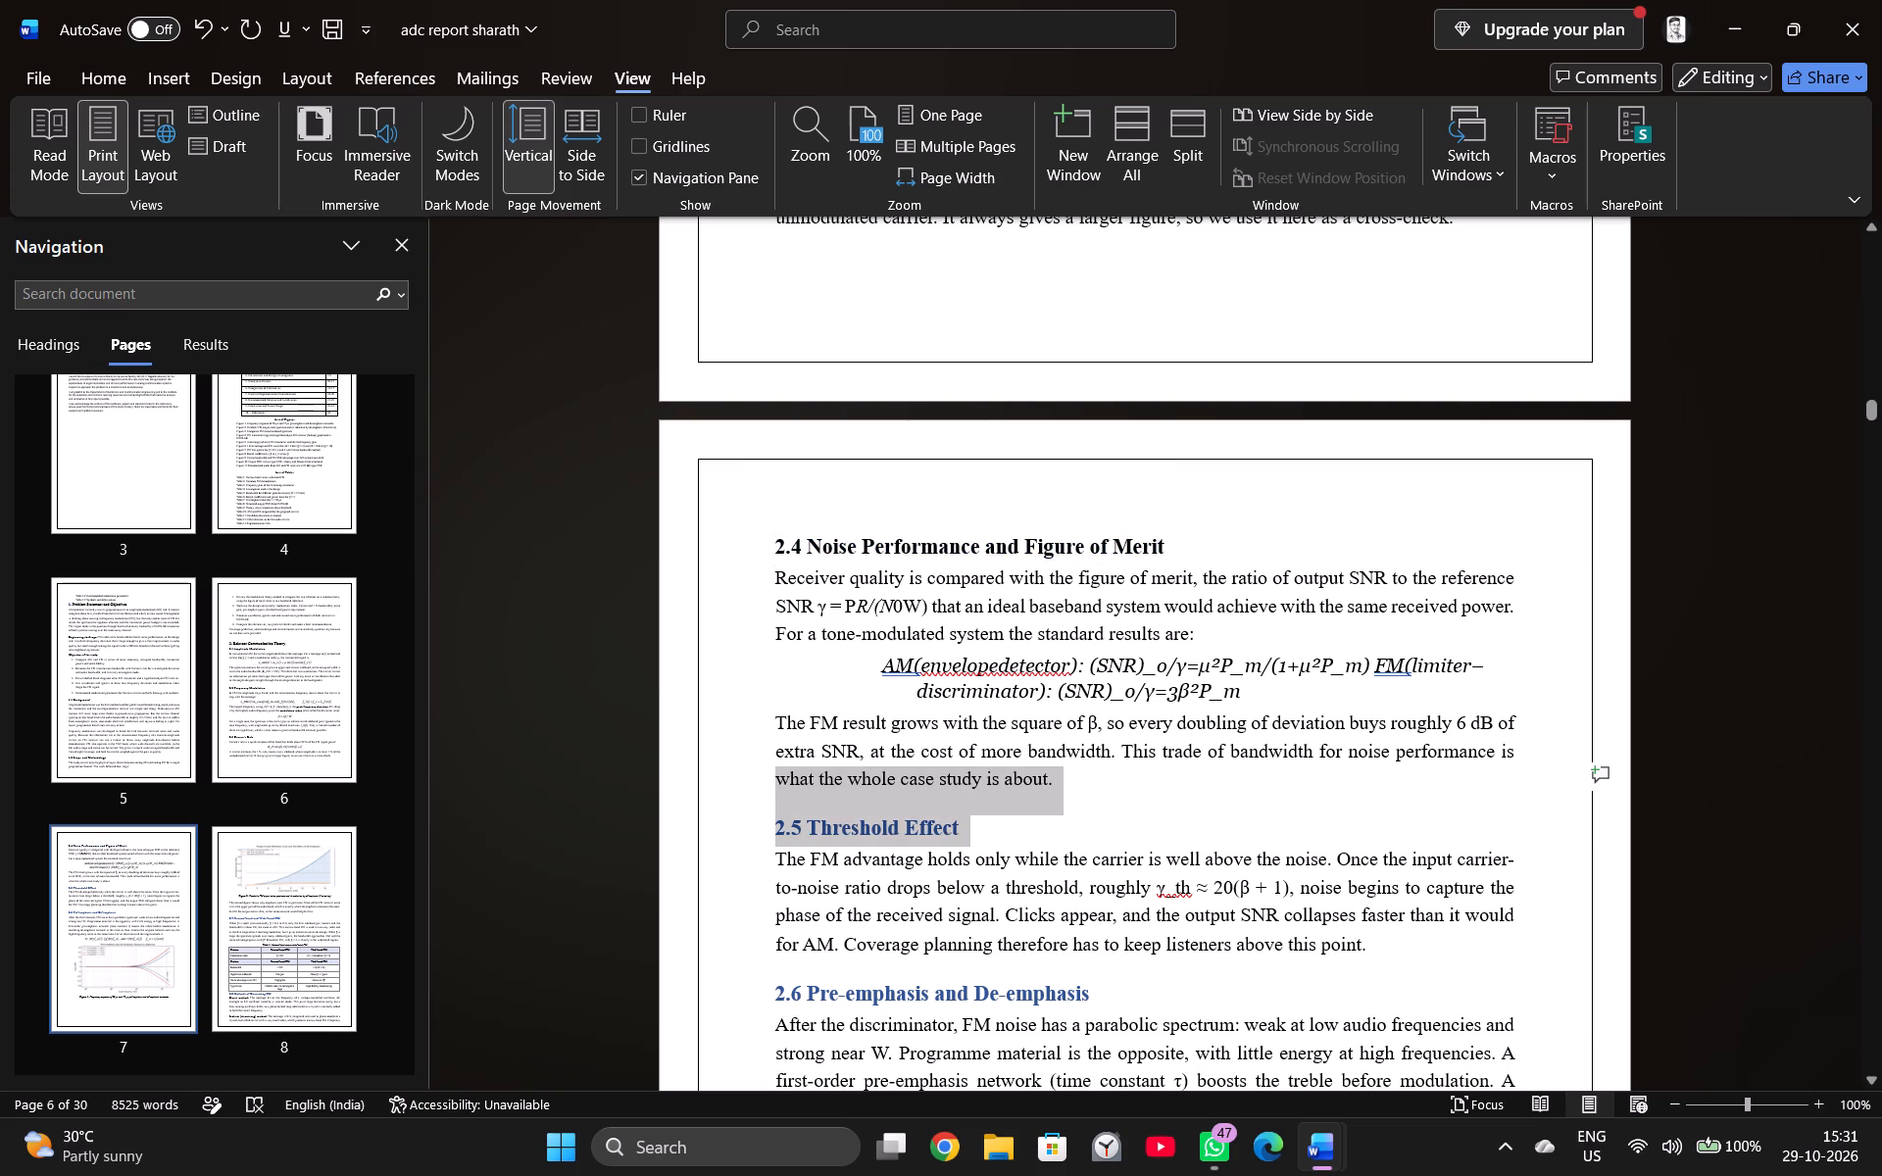
left_click_drag(796, 813, 772, 816)
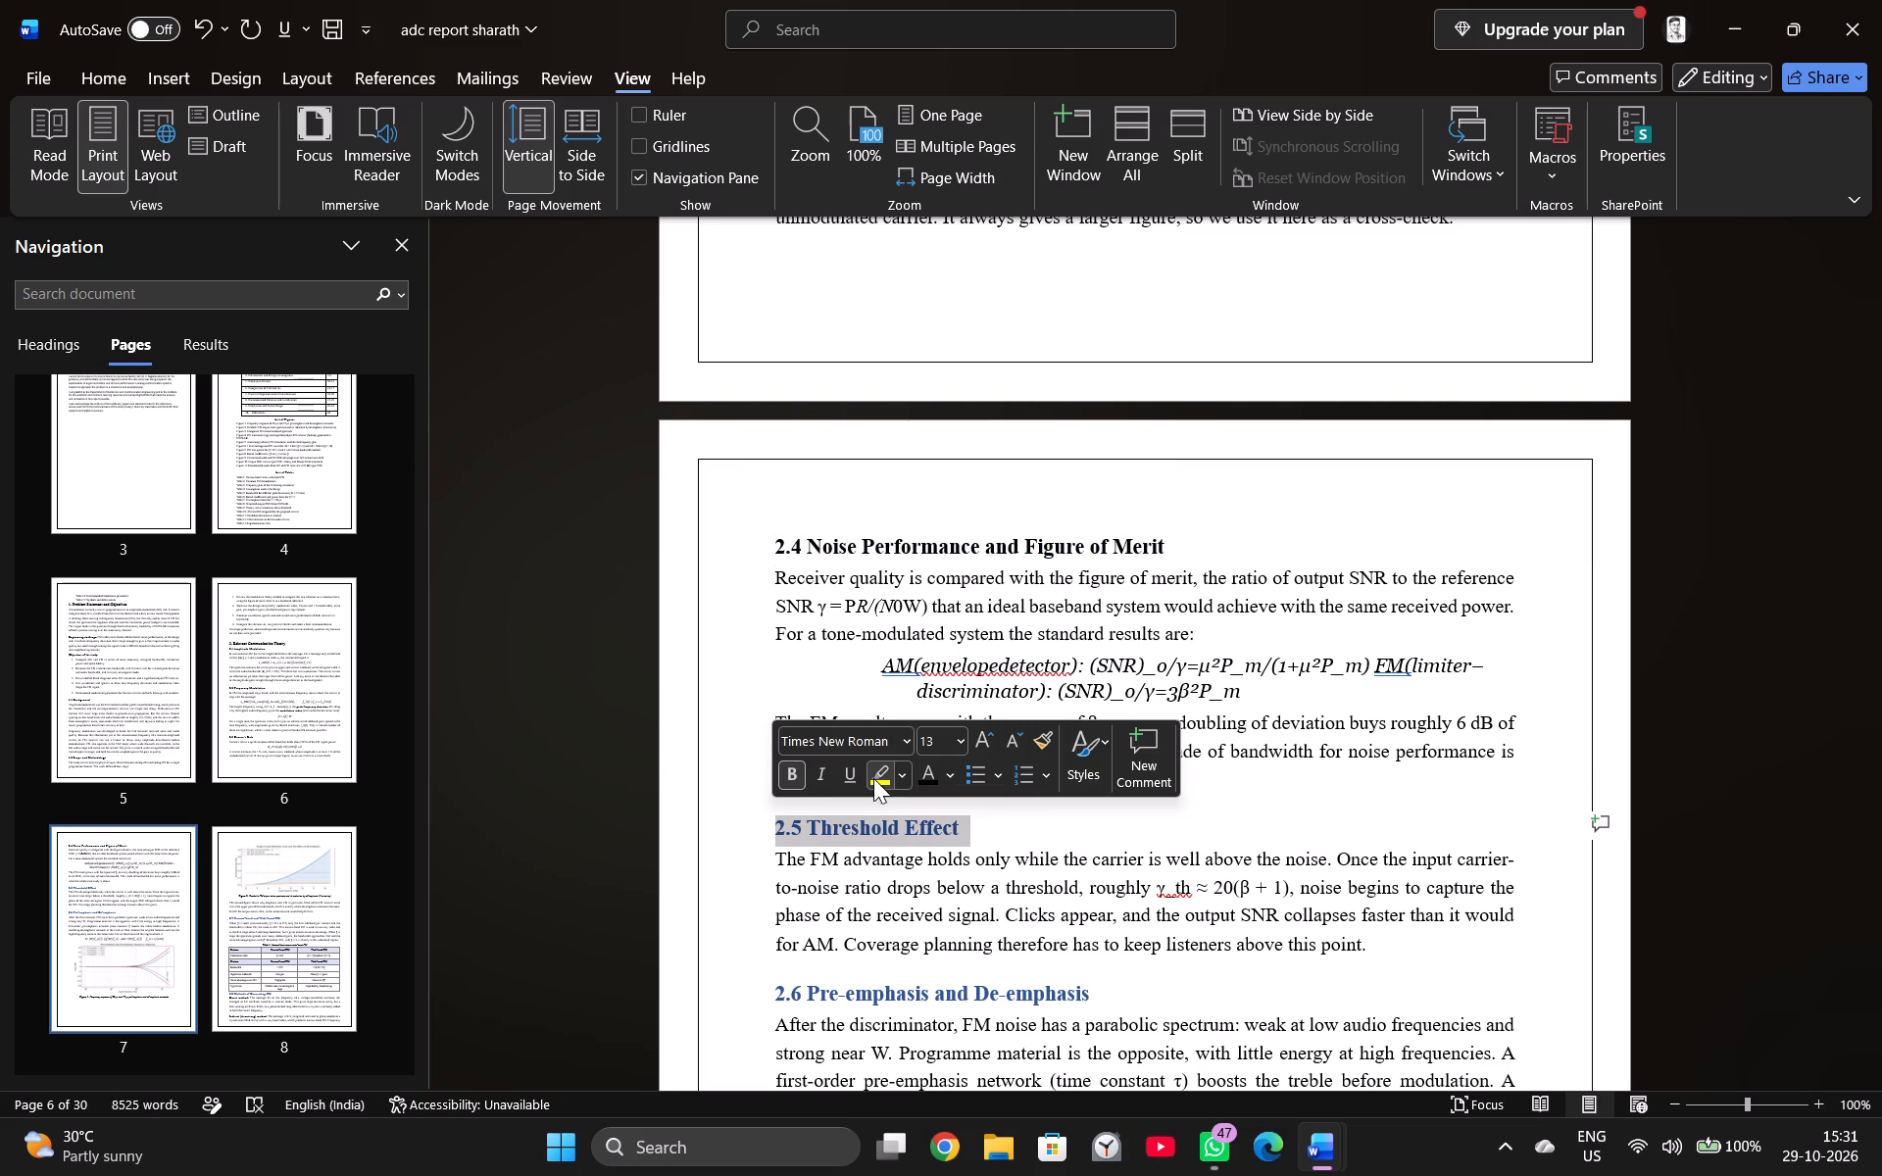
left_click(922, 777)
left_click(1141, 831)
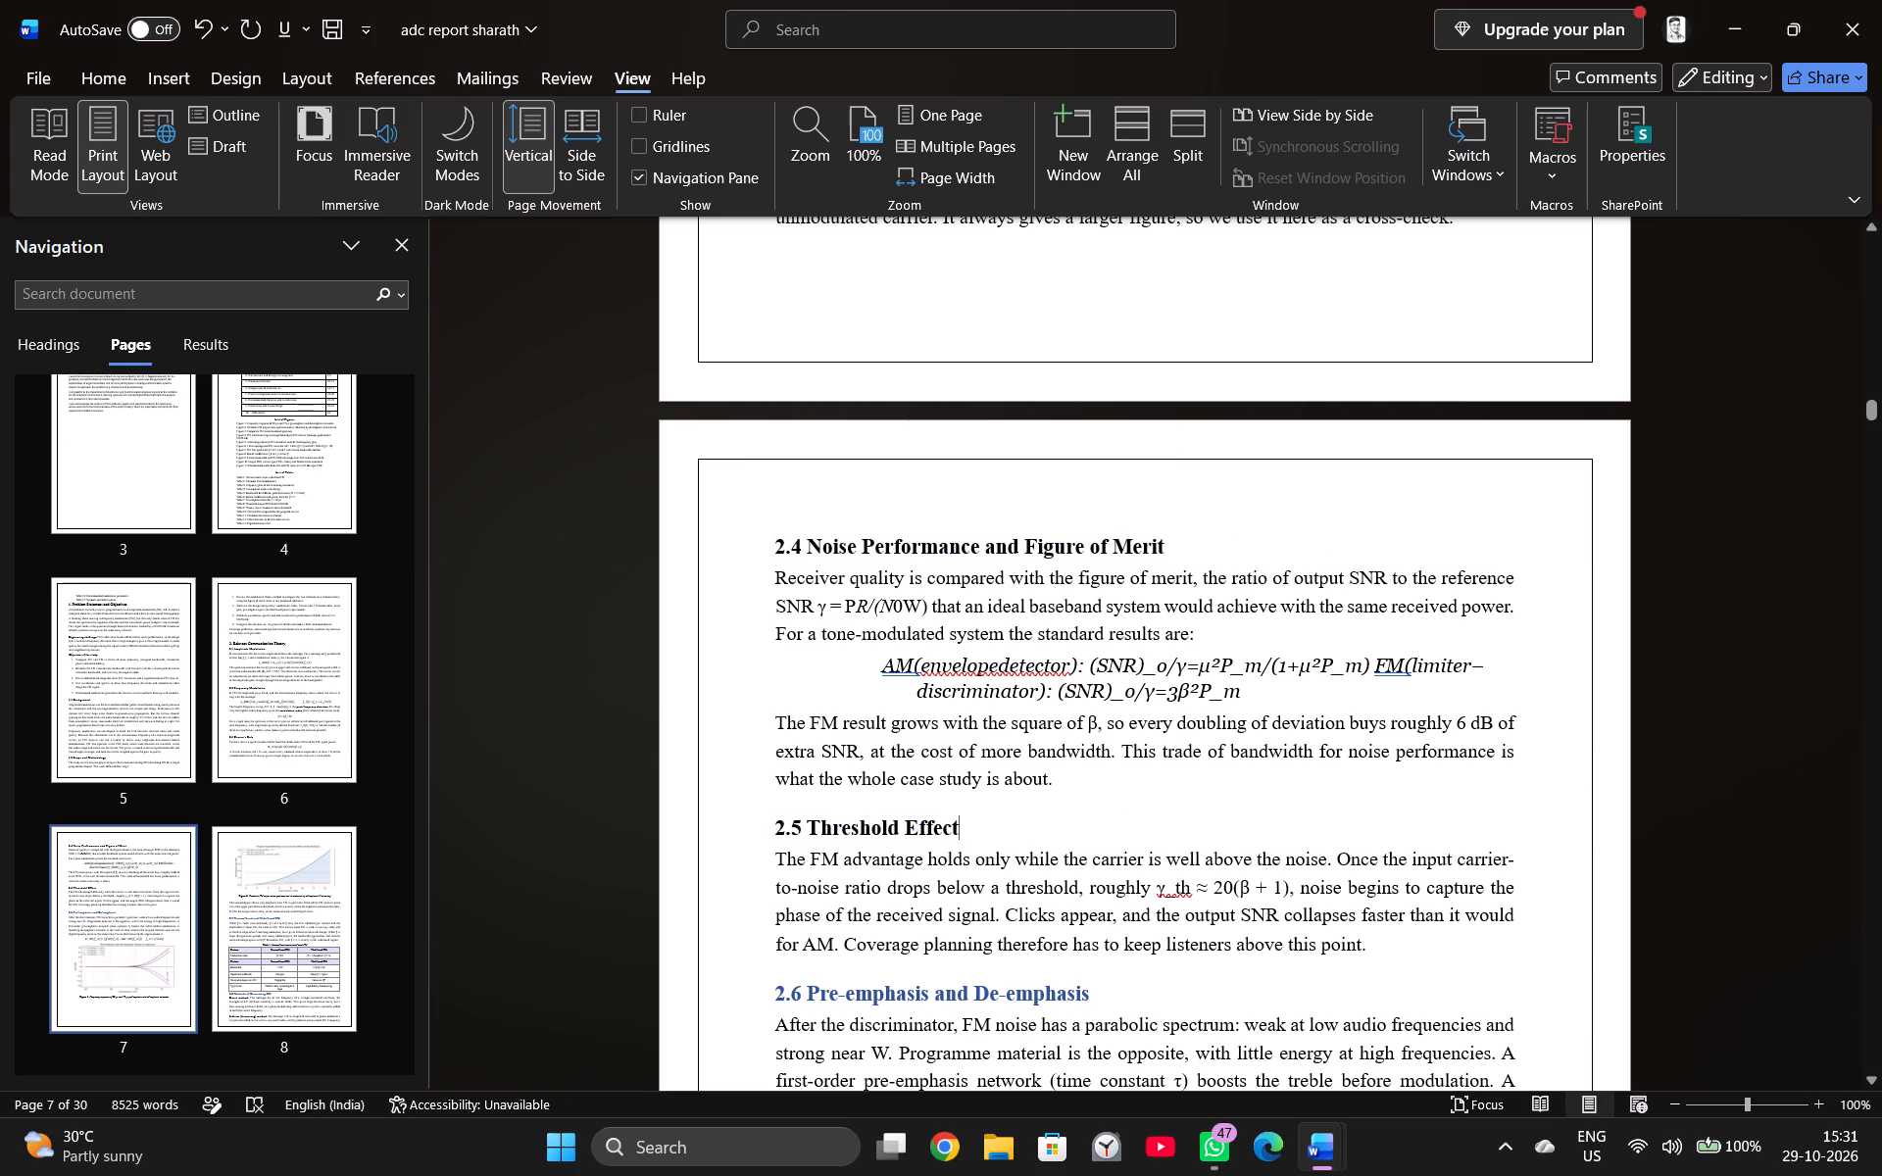
Change the font colour of the subheading 2.6 Pre-emphasis and De-emphasis to black.
left_click_drag(1114, 980, 789, 993)
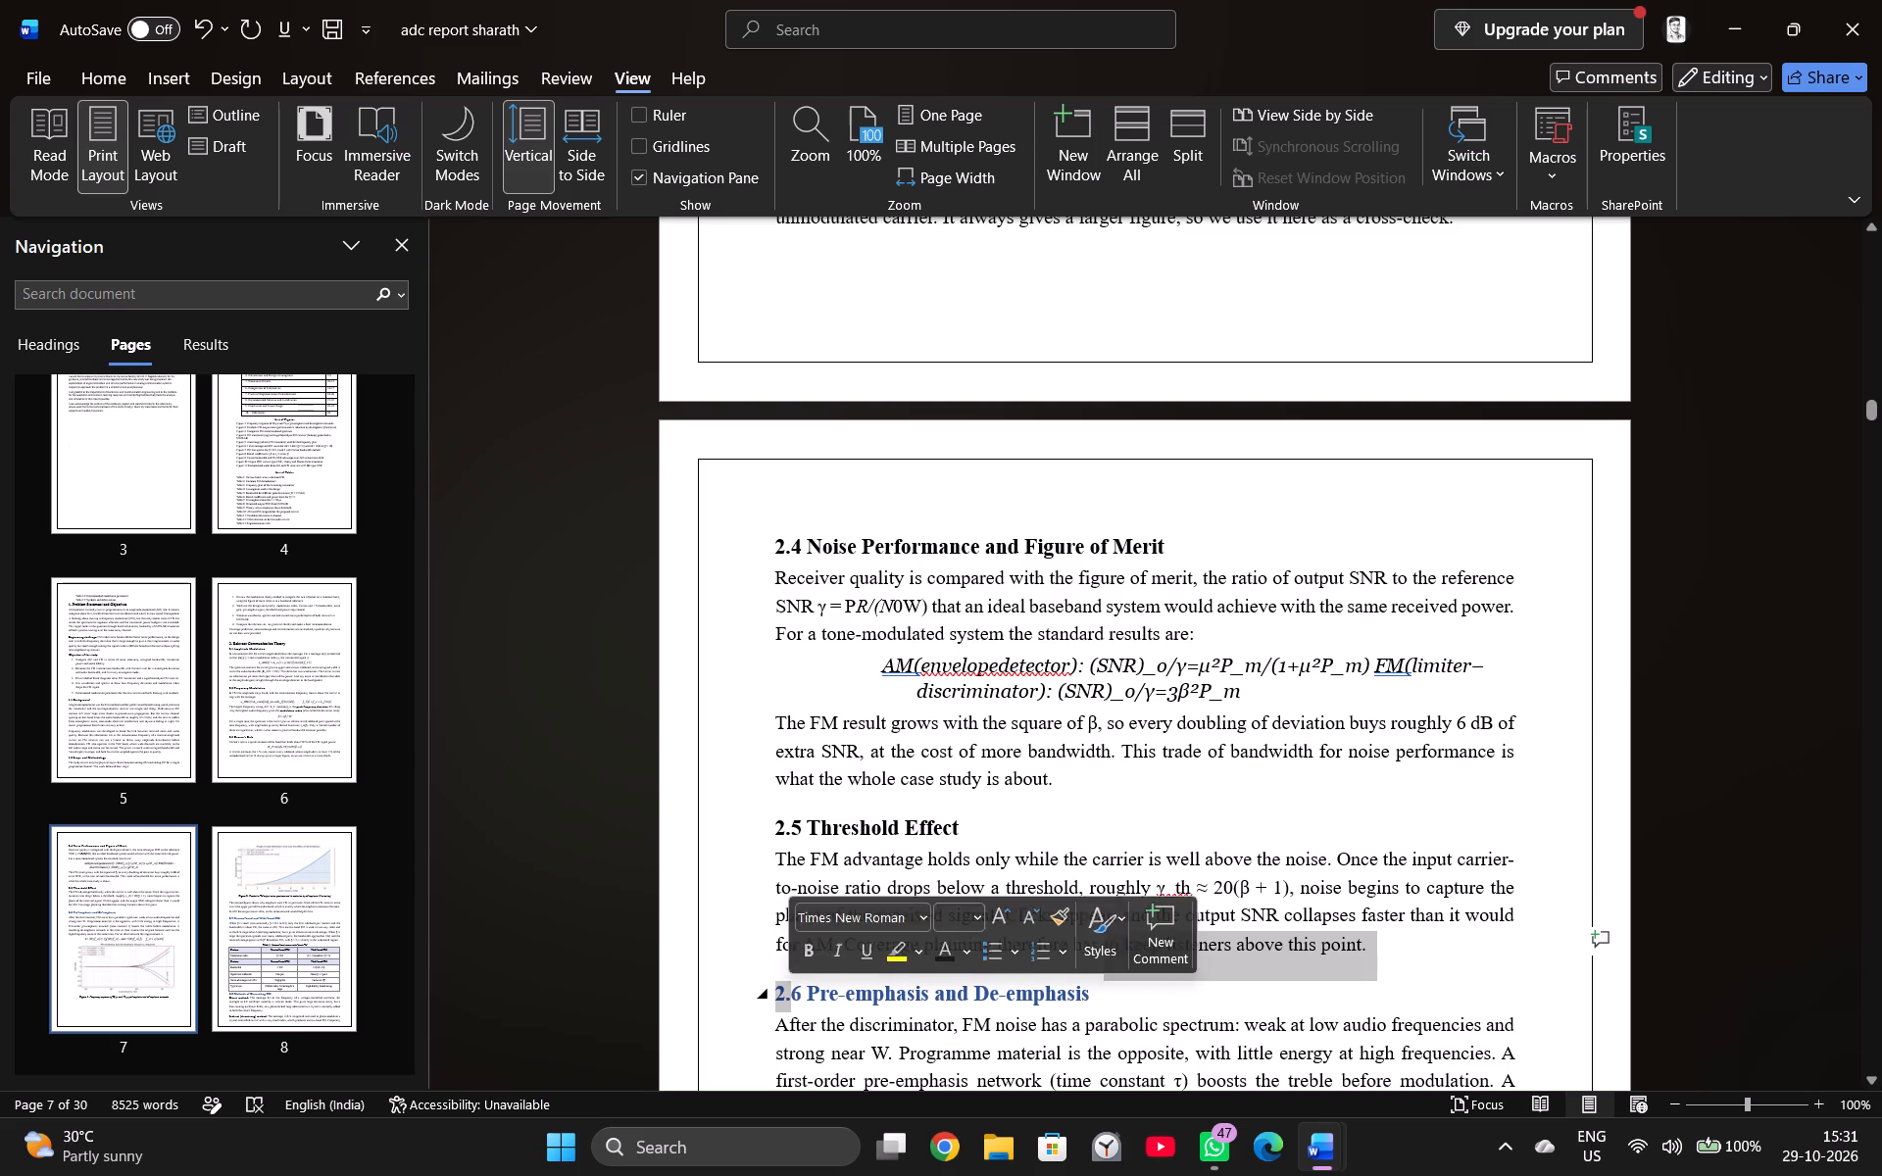
left_click_drag(1312, 1003, 1302, 1004)
left_click_drag(1101, 987, 843, 973)
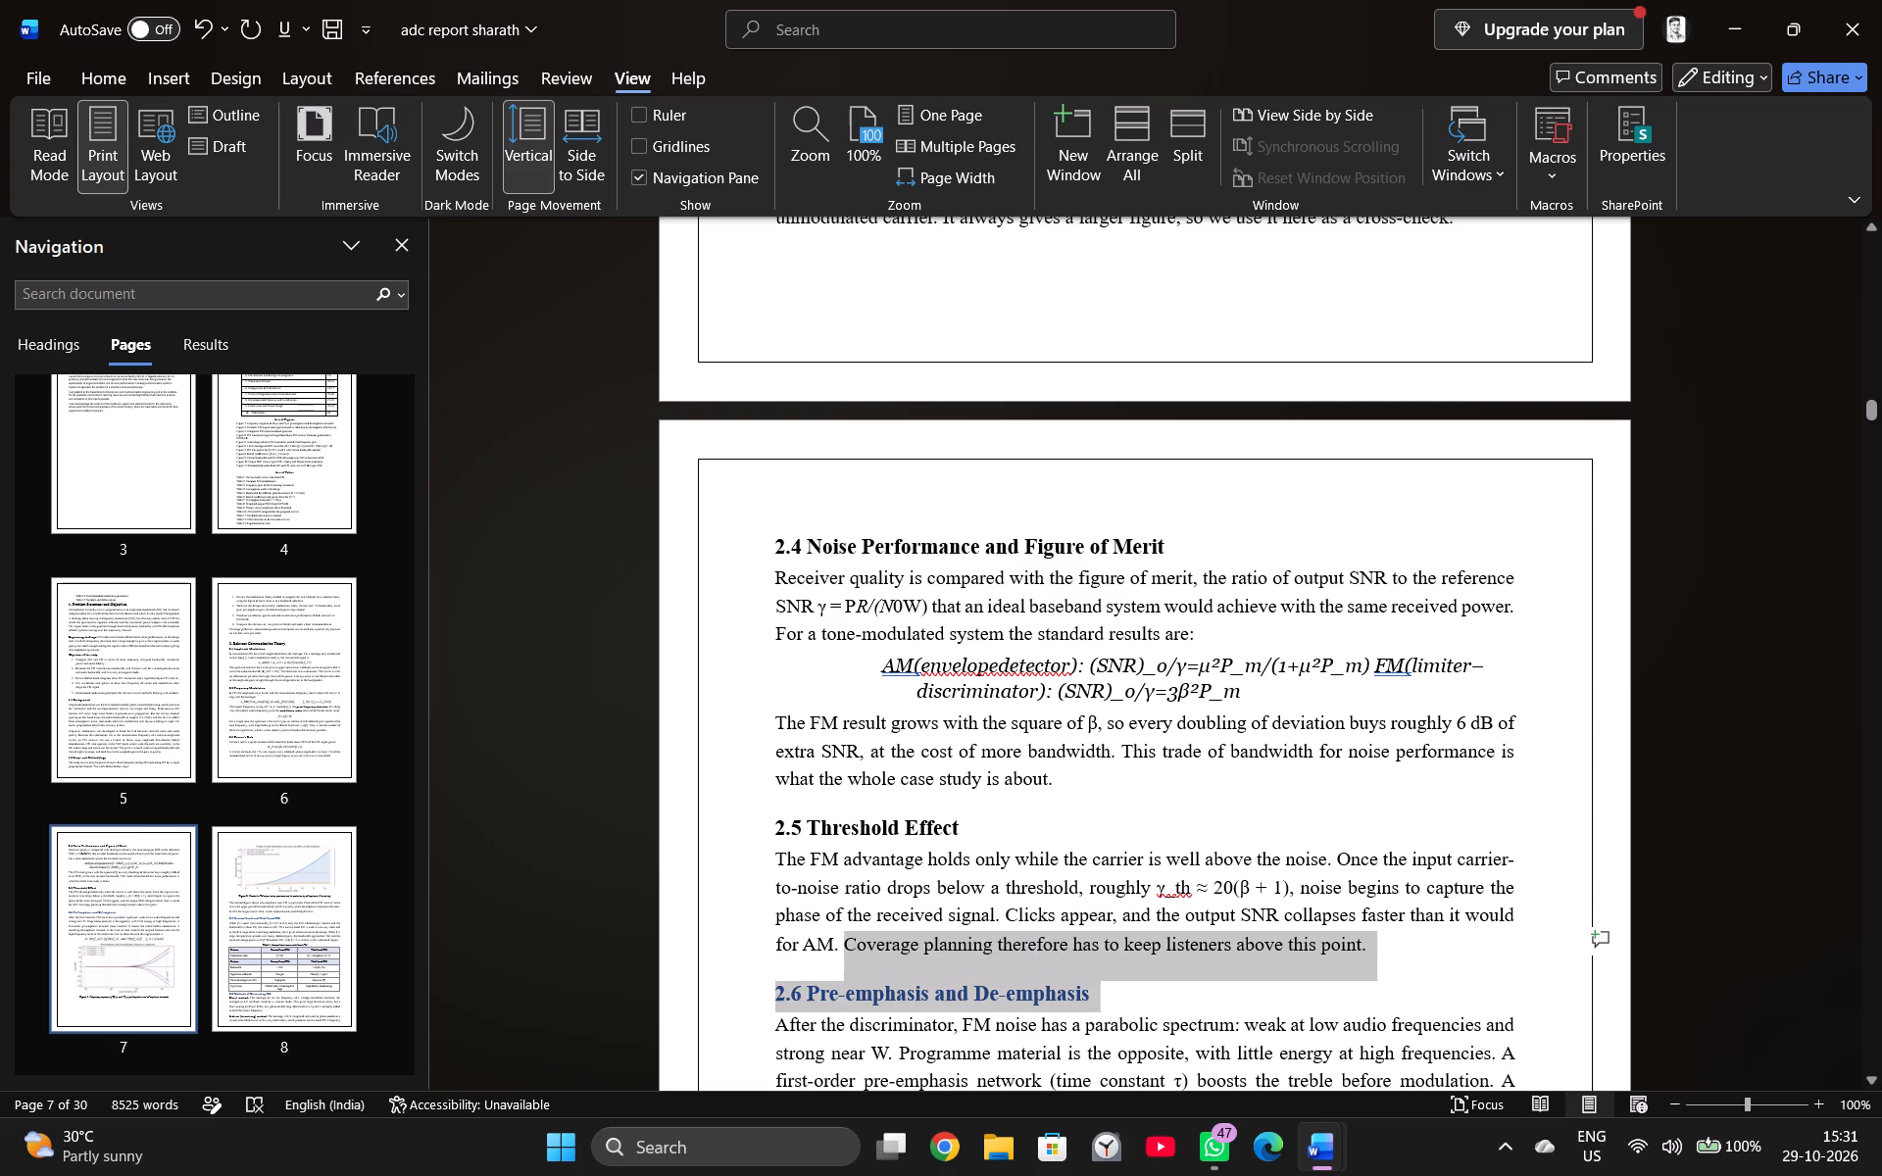
left_click_drag(843, 973, 776, 987)
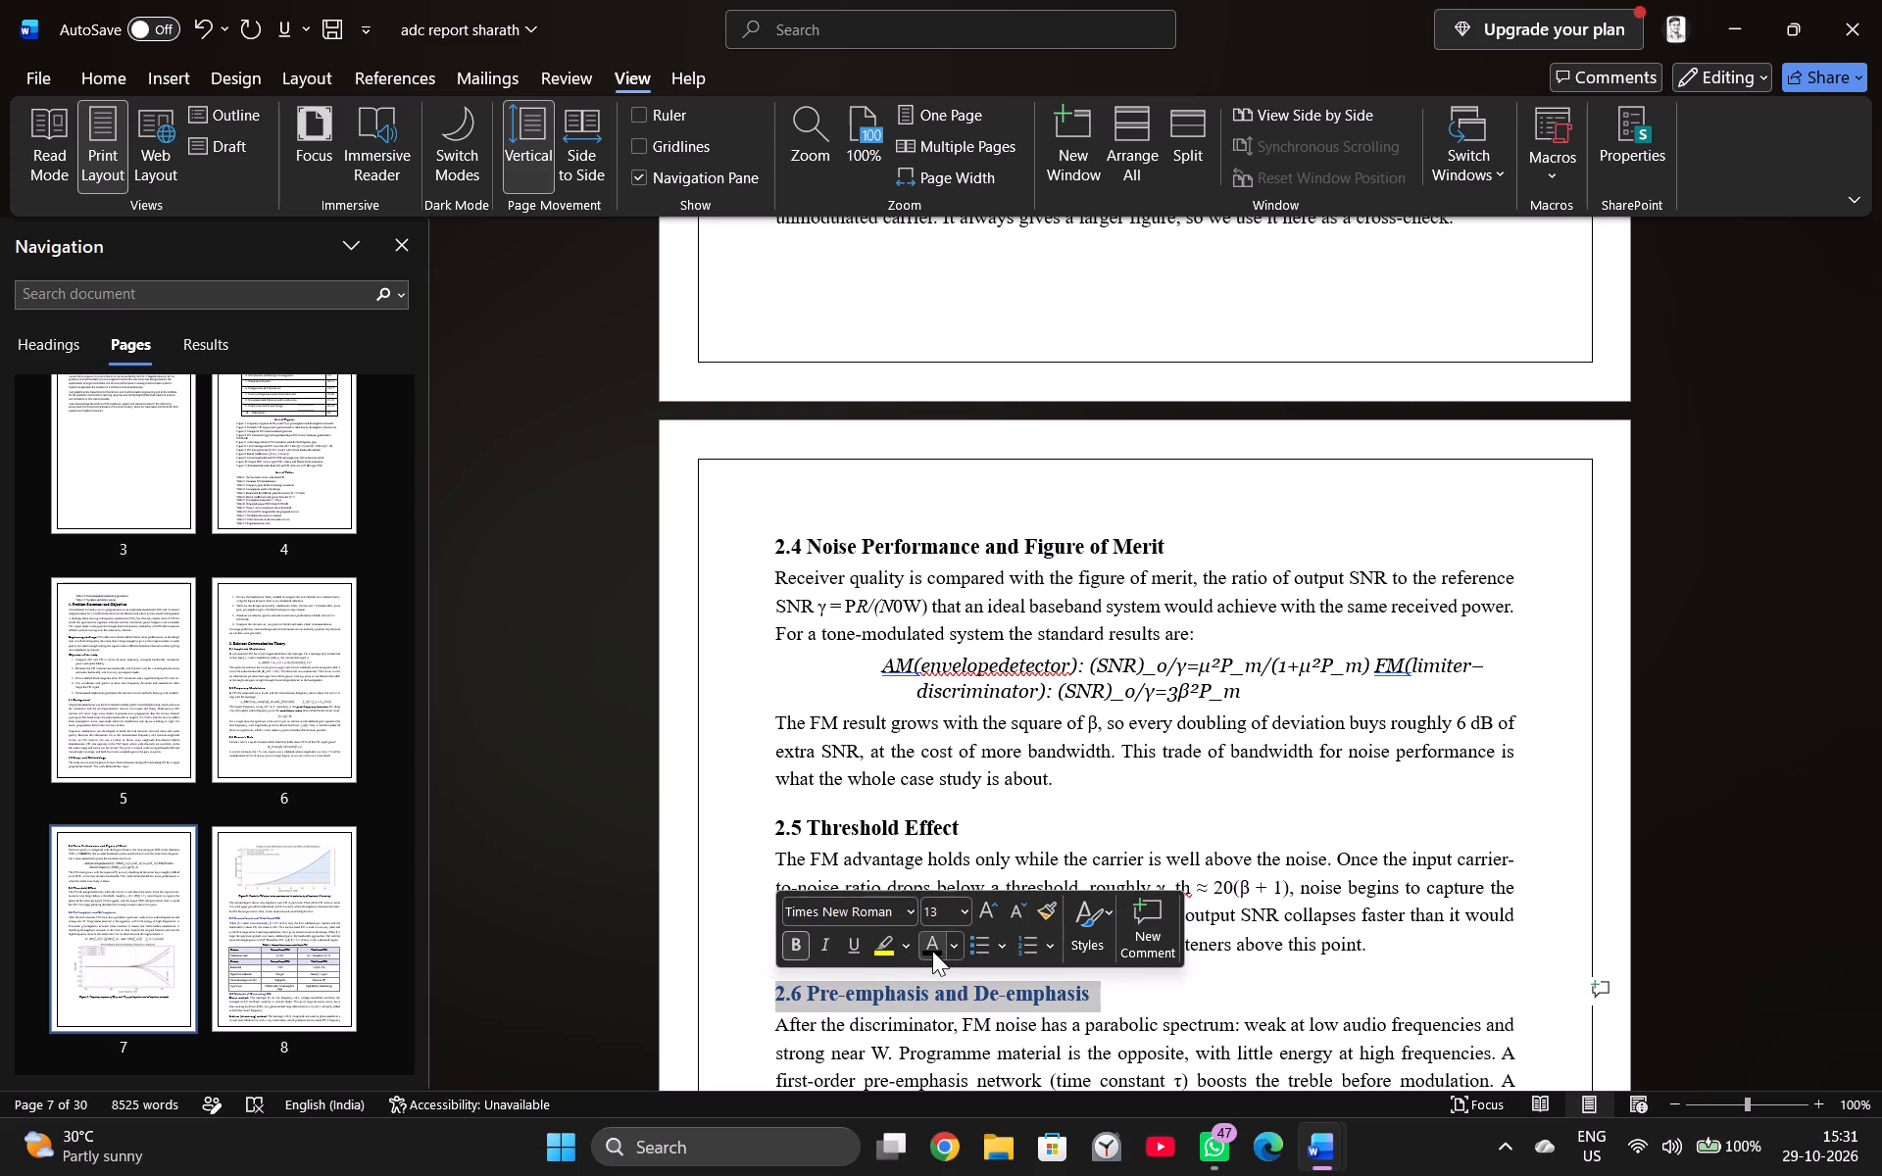
left_click(932, 951)
left_click(1402, 1015)
Change the font colour of the subheading 2.7 Narrow-band and Wide-band FM to black.
scroll(1196, 955, "down", 9)
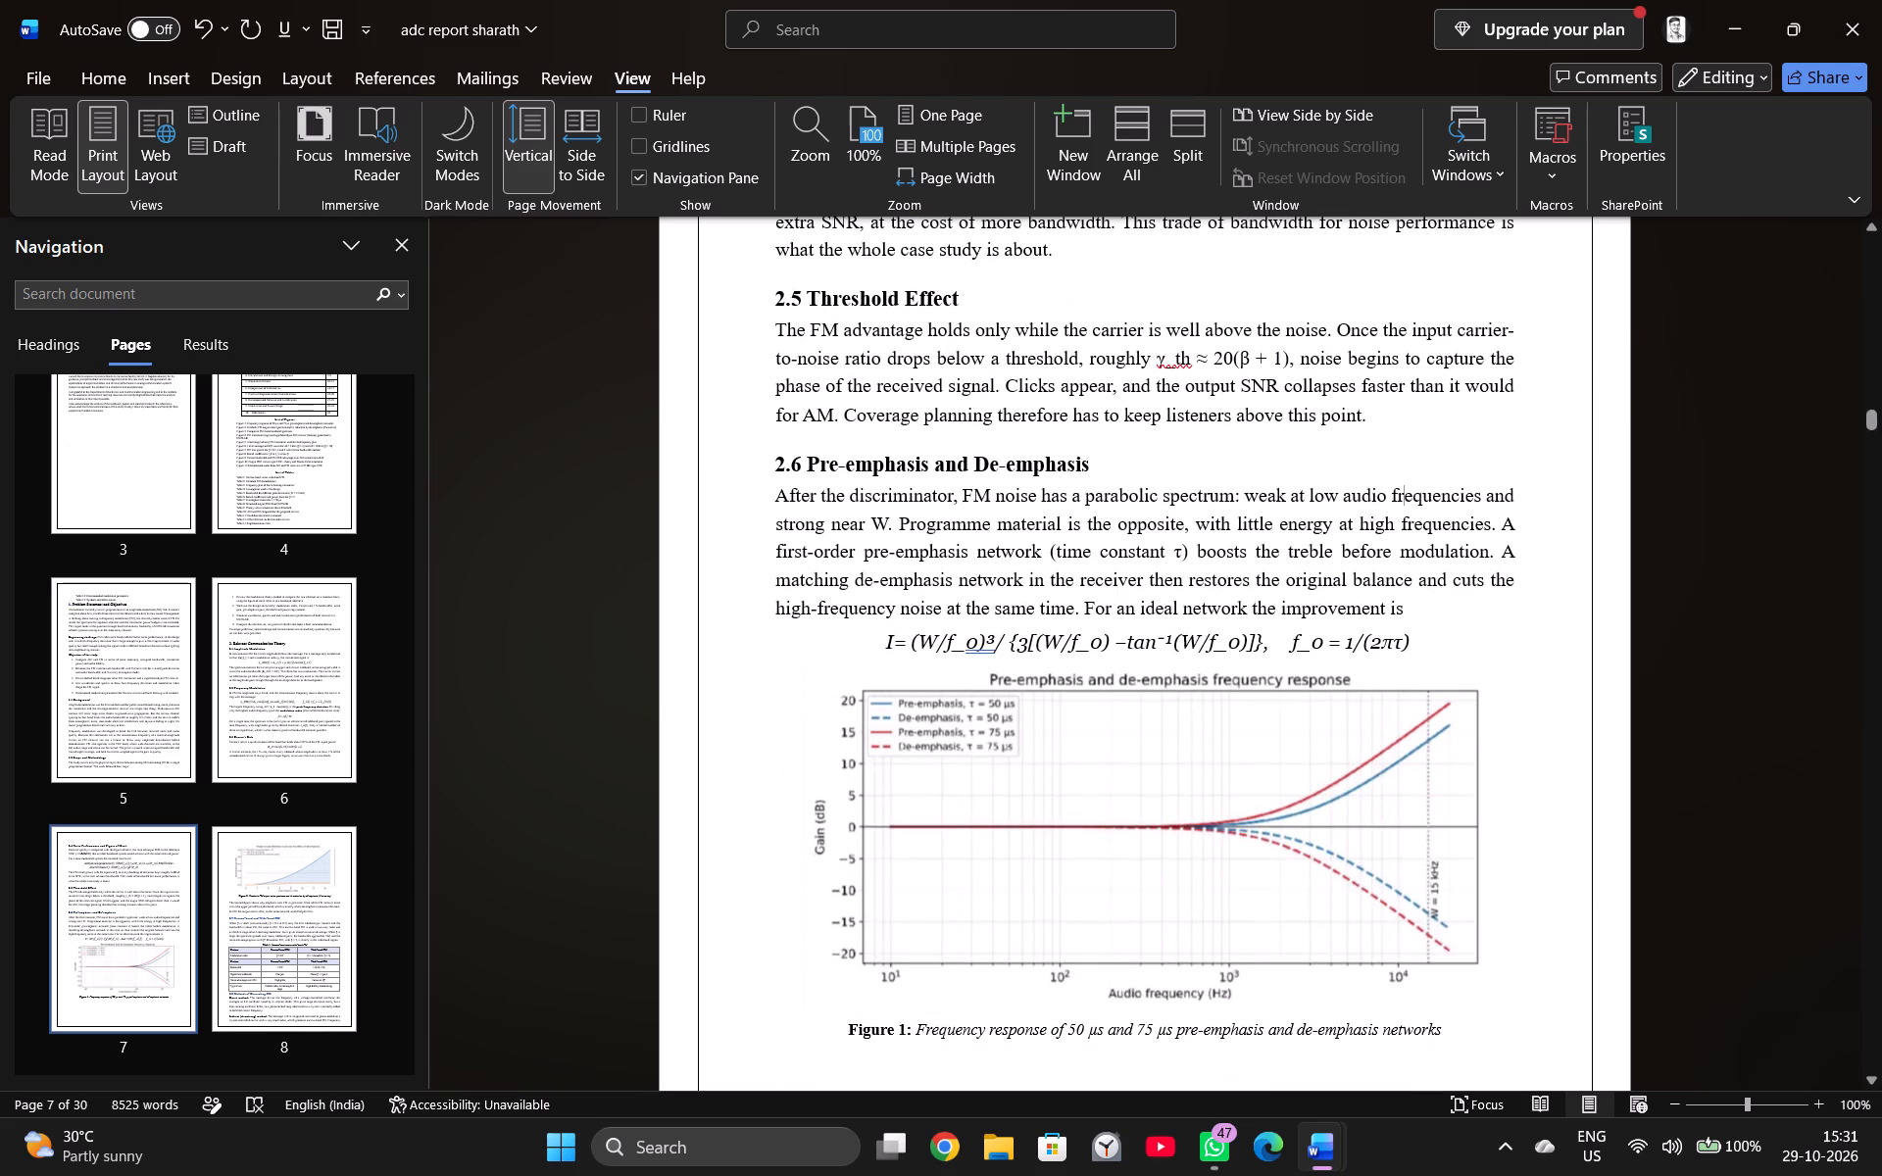
scroll(1191, 870, "down", 18)
scroll(1186, 877, "down", 4)
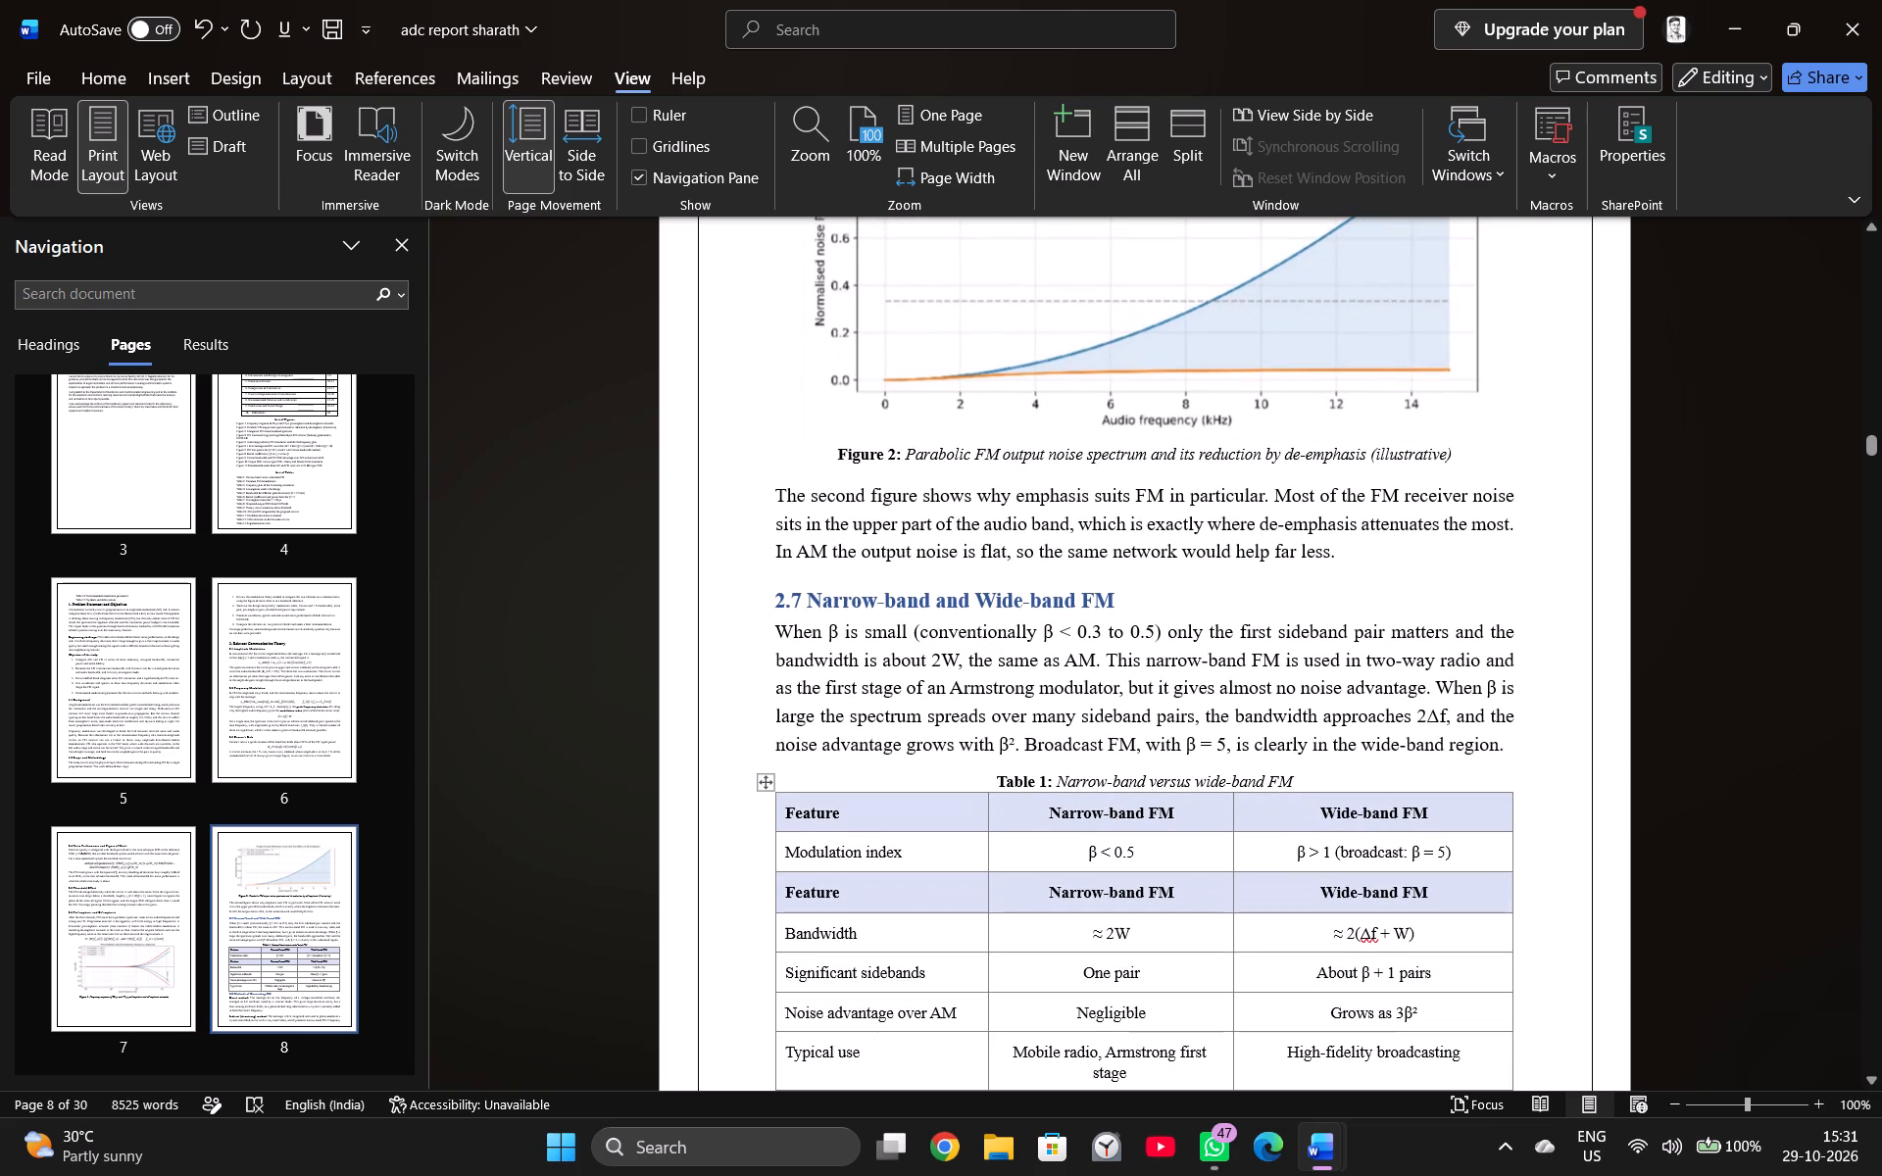
left_click_drag(1120, 598, 784, 594)
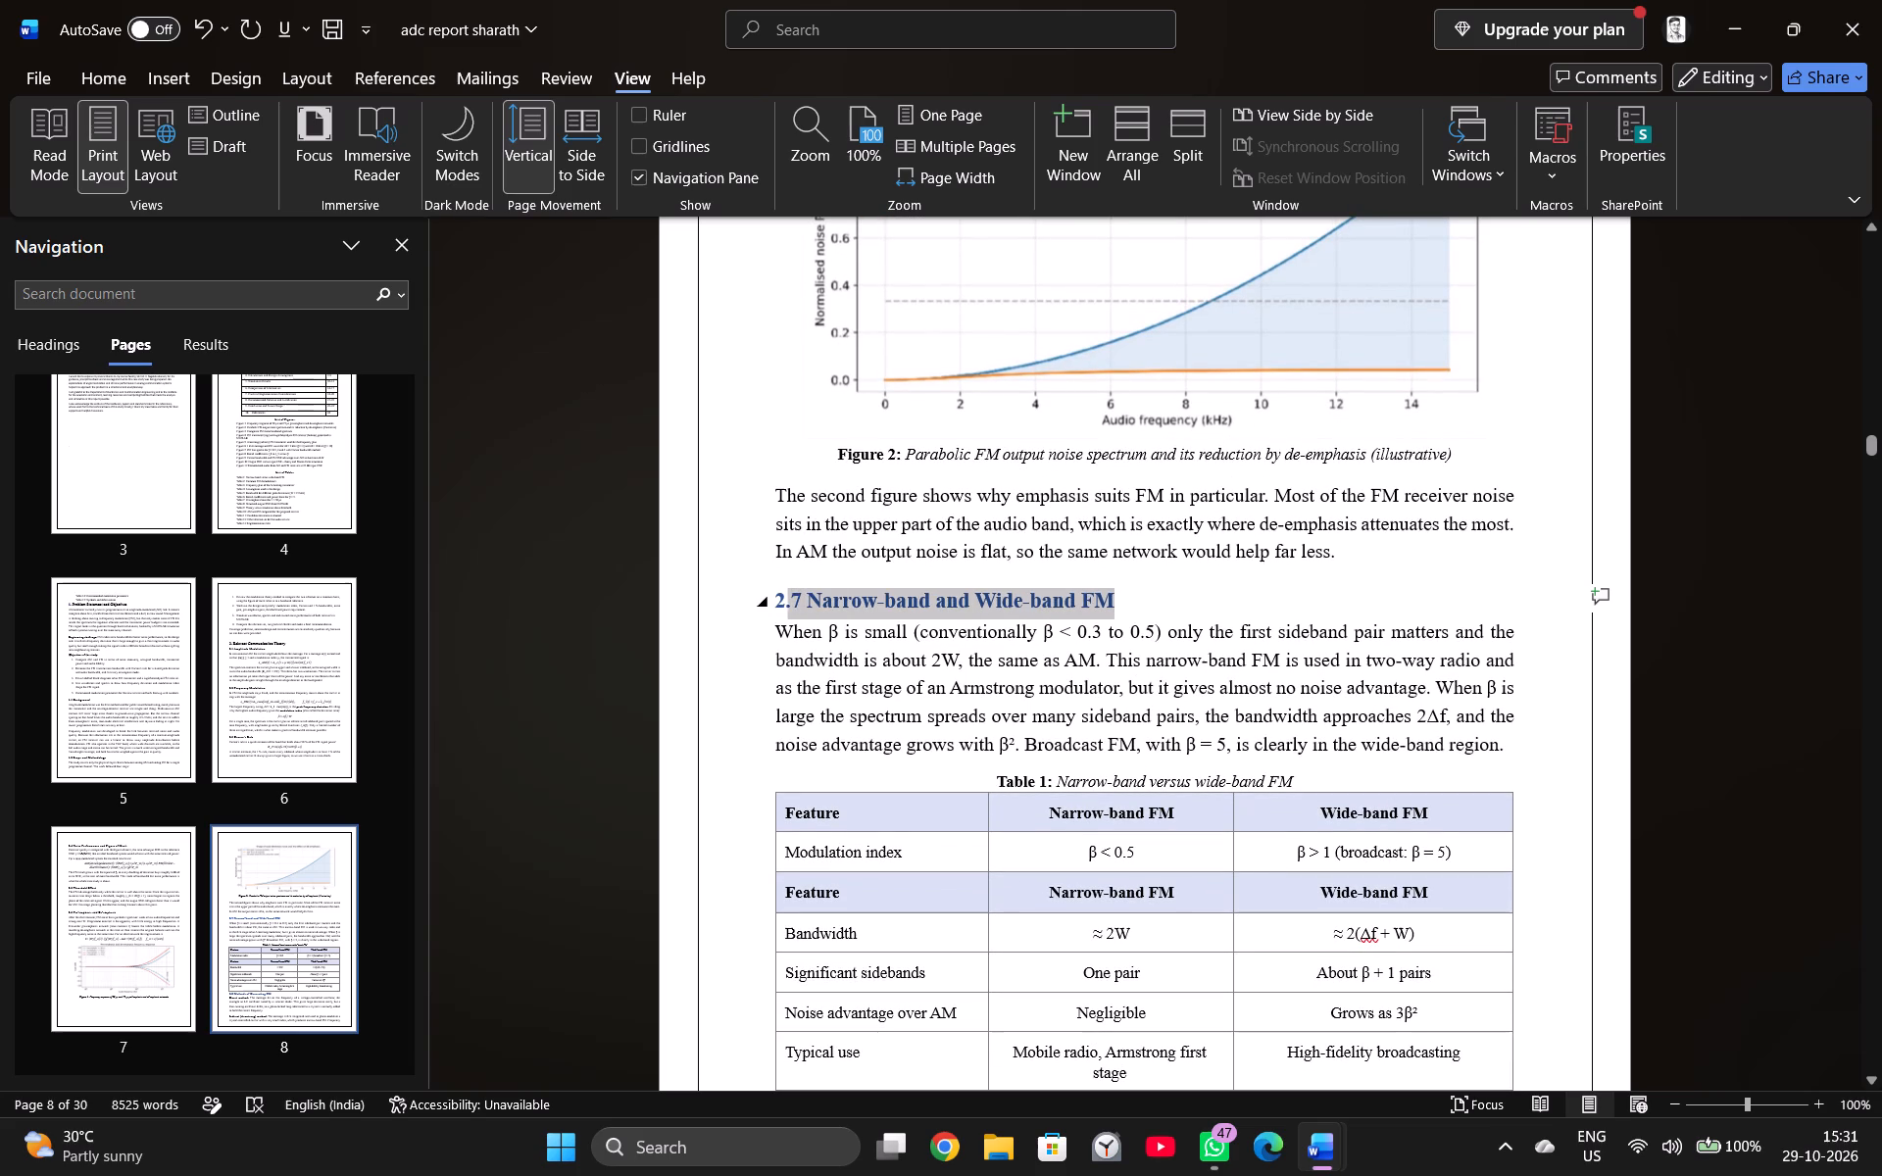
left_click_drag(784, 594, 777, 594)
left_click(933, 556)
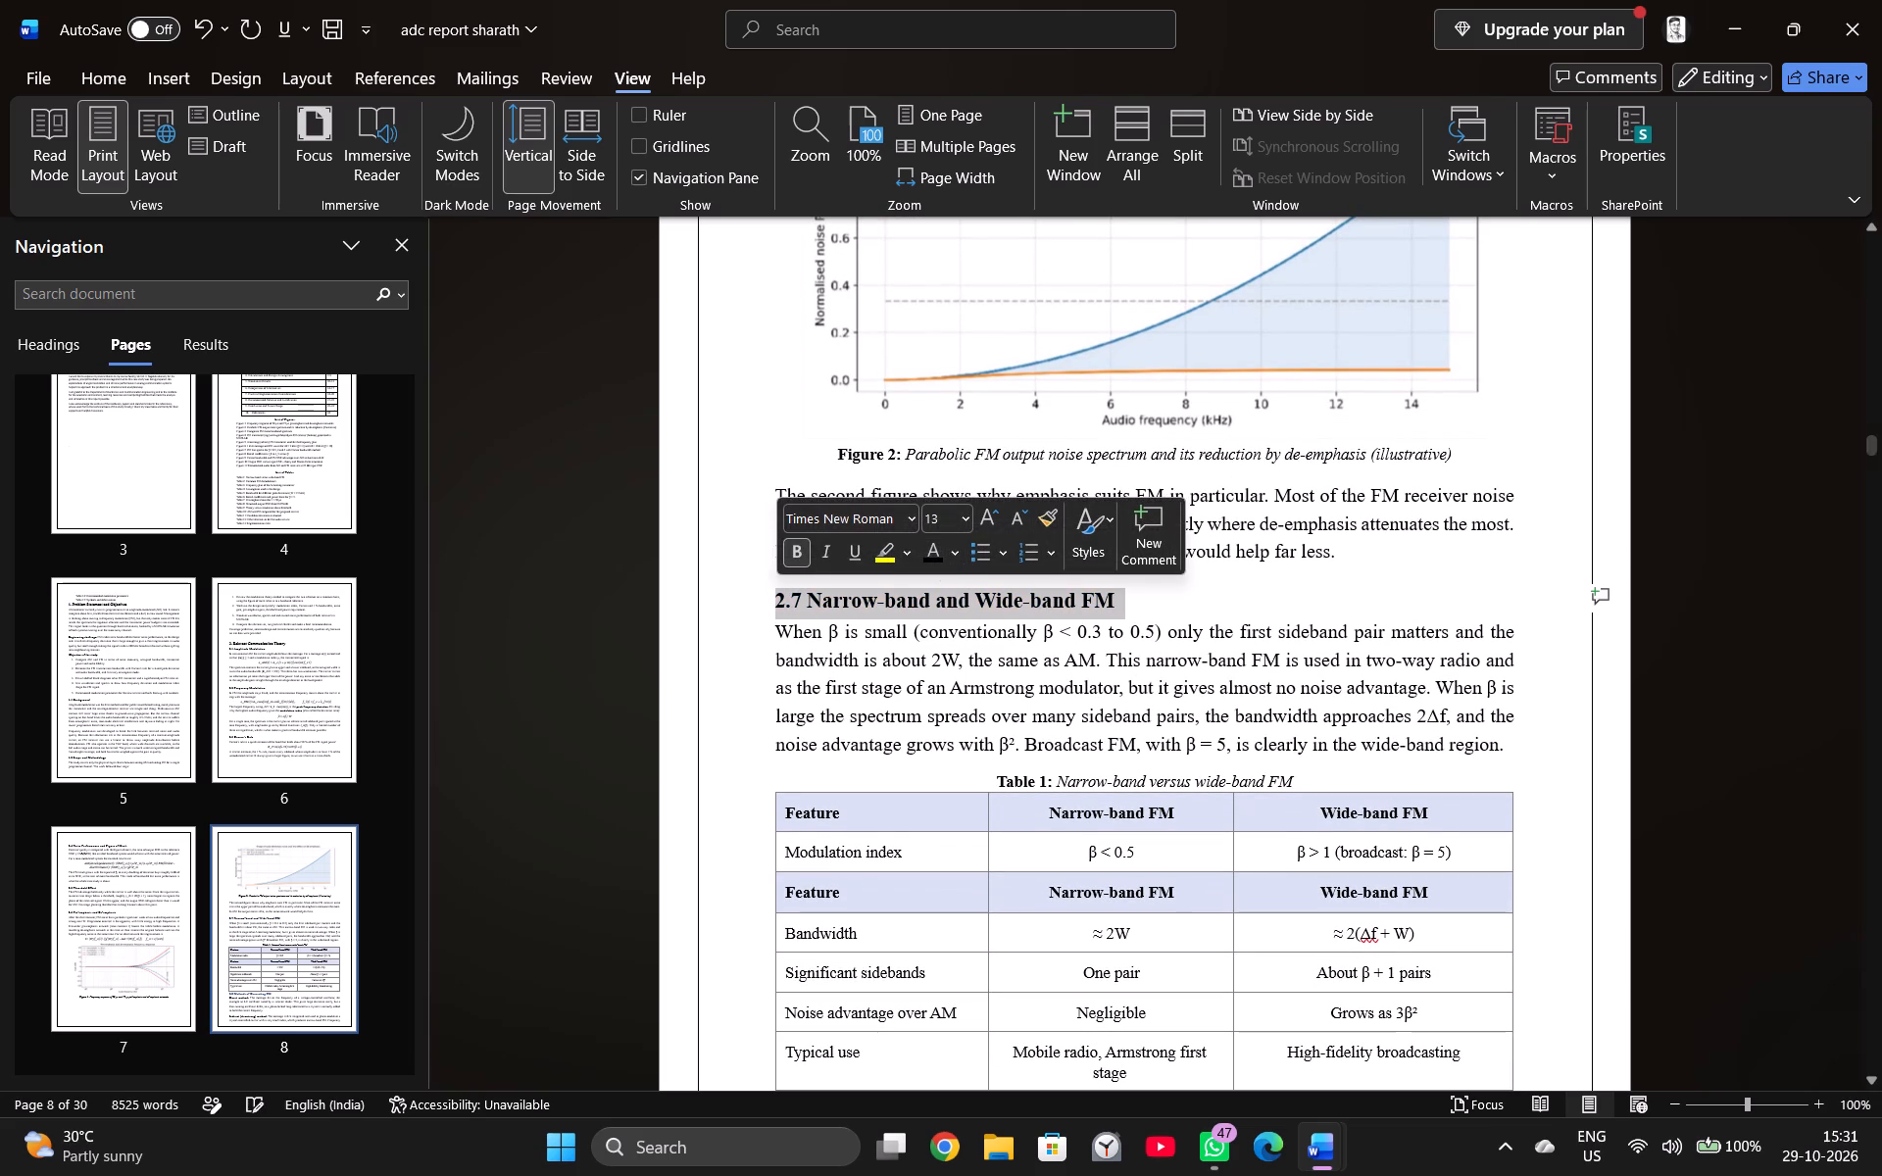
left_click(1342, 588)
Change the font colour of the subheadings 2.8 Methods of Generating FM and 2.9 Methods of Demodulating FM to black.
scroll(1187, 707, "down", 14)
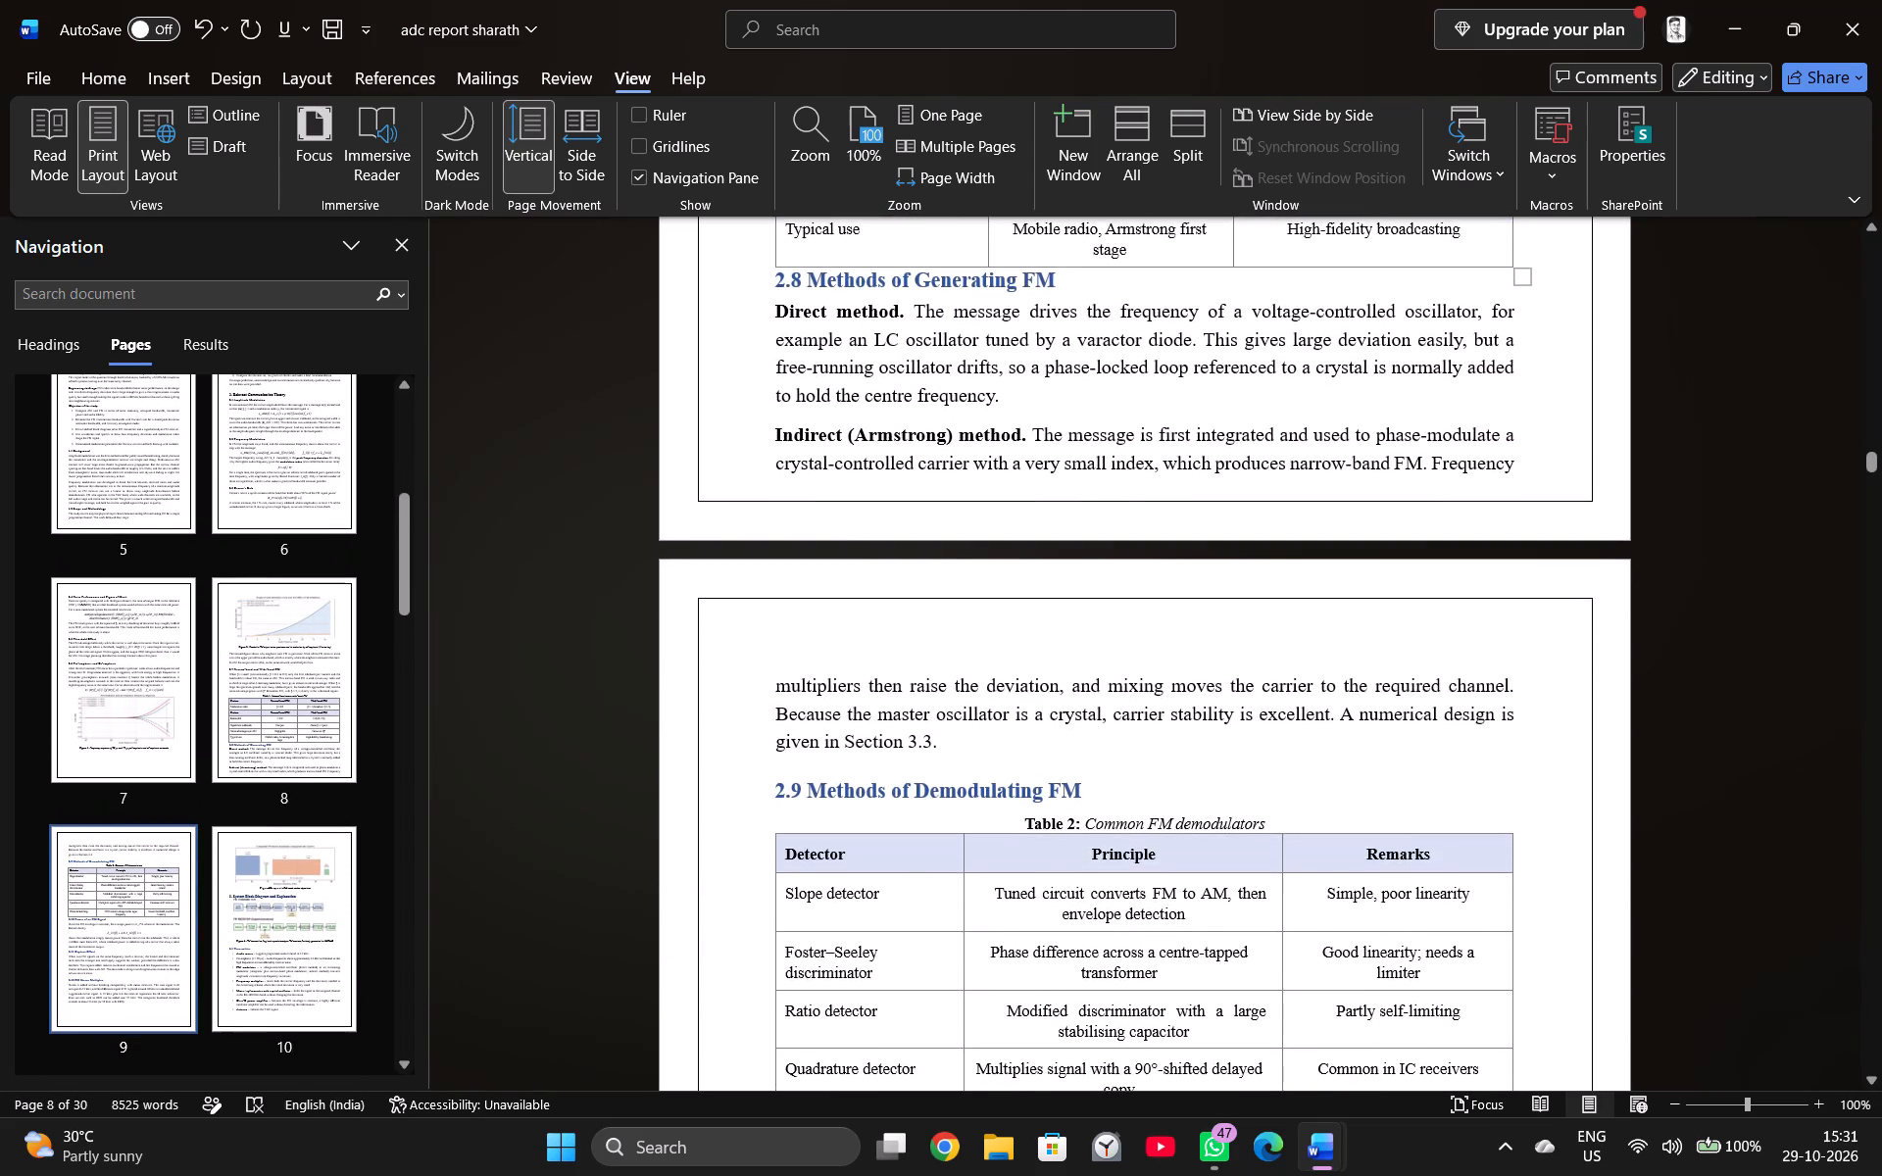
scroll(1140, 459, "up", 5)
left_click_drag(1073, 567, 782, 565)
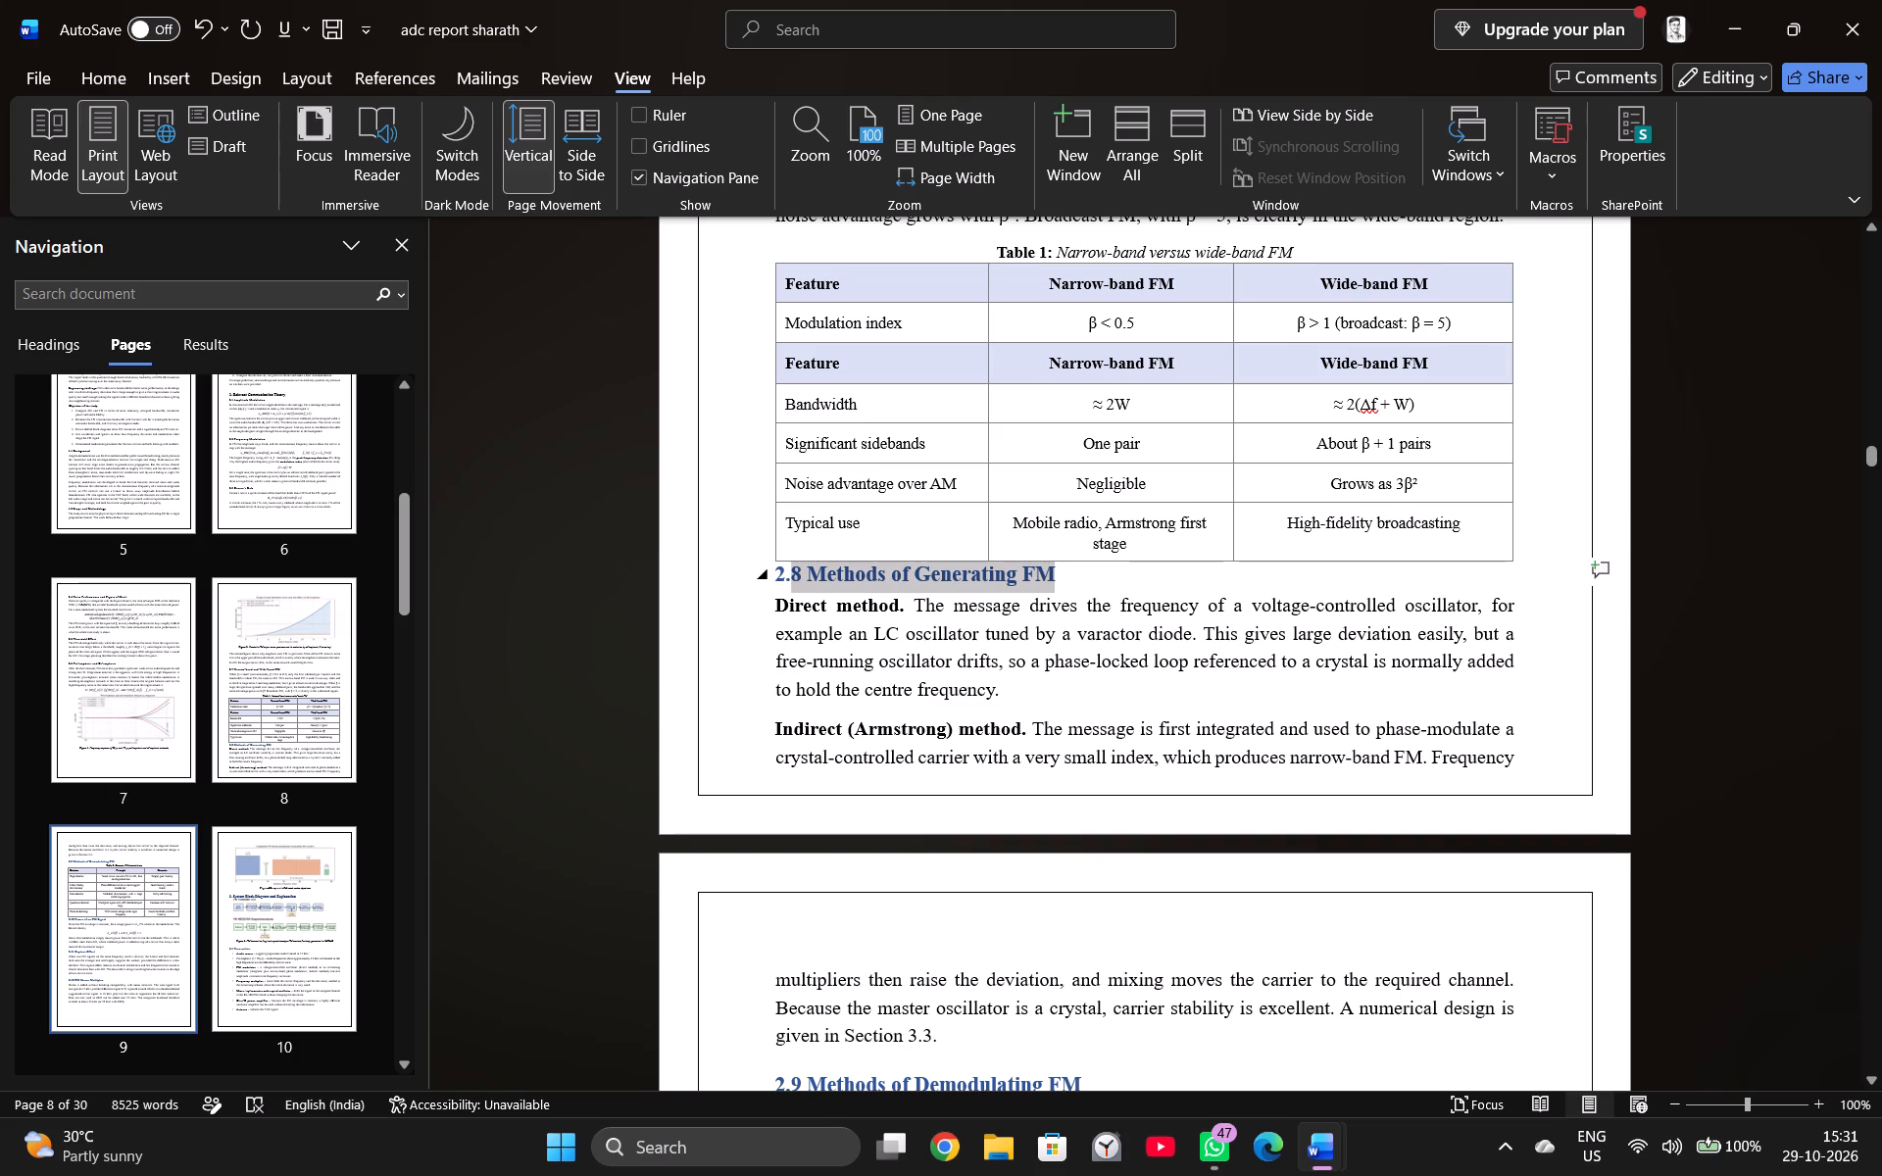
left_click_drag(782, 565, 771, 563)
left_click(926, 516)
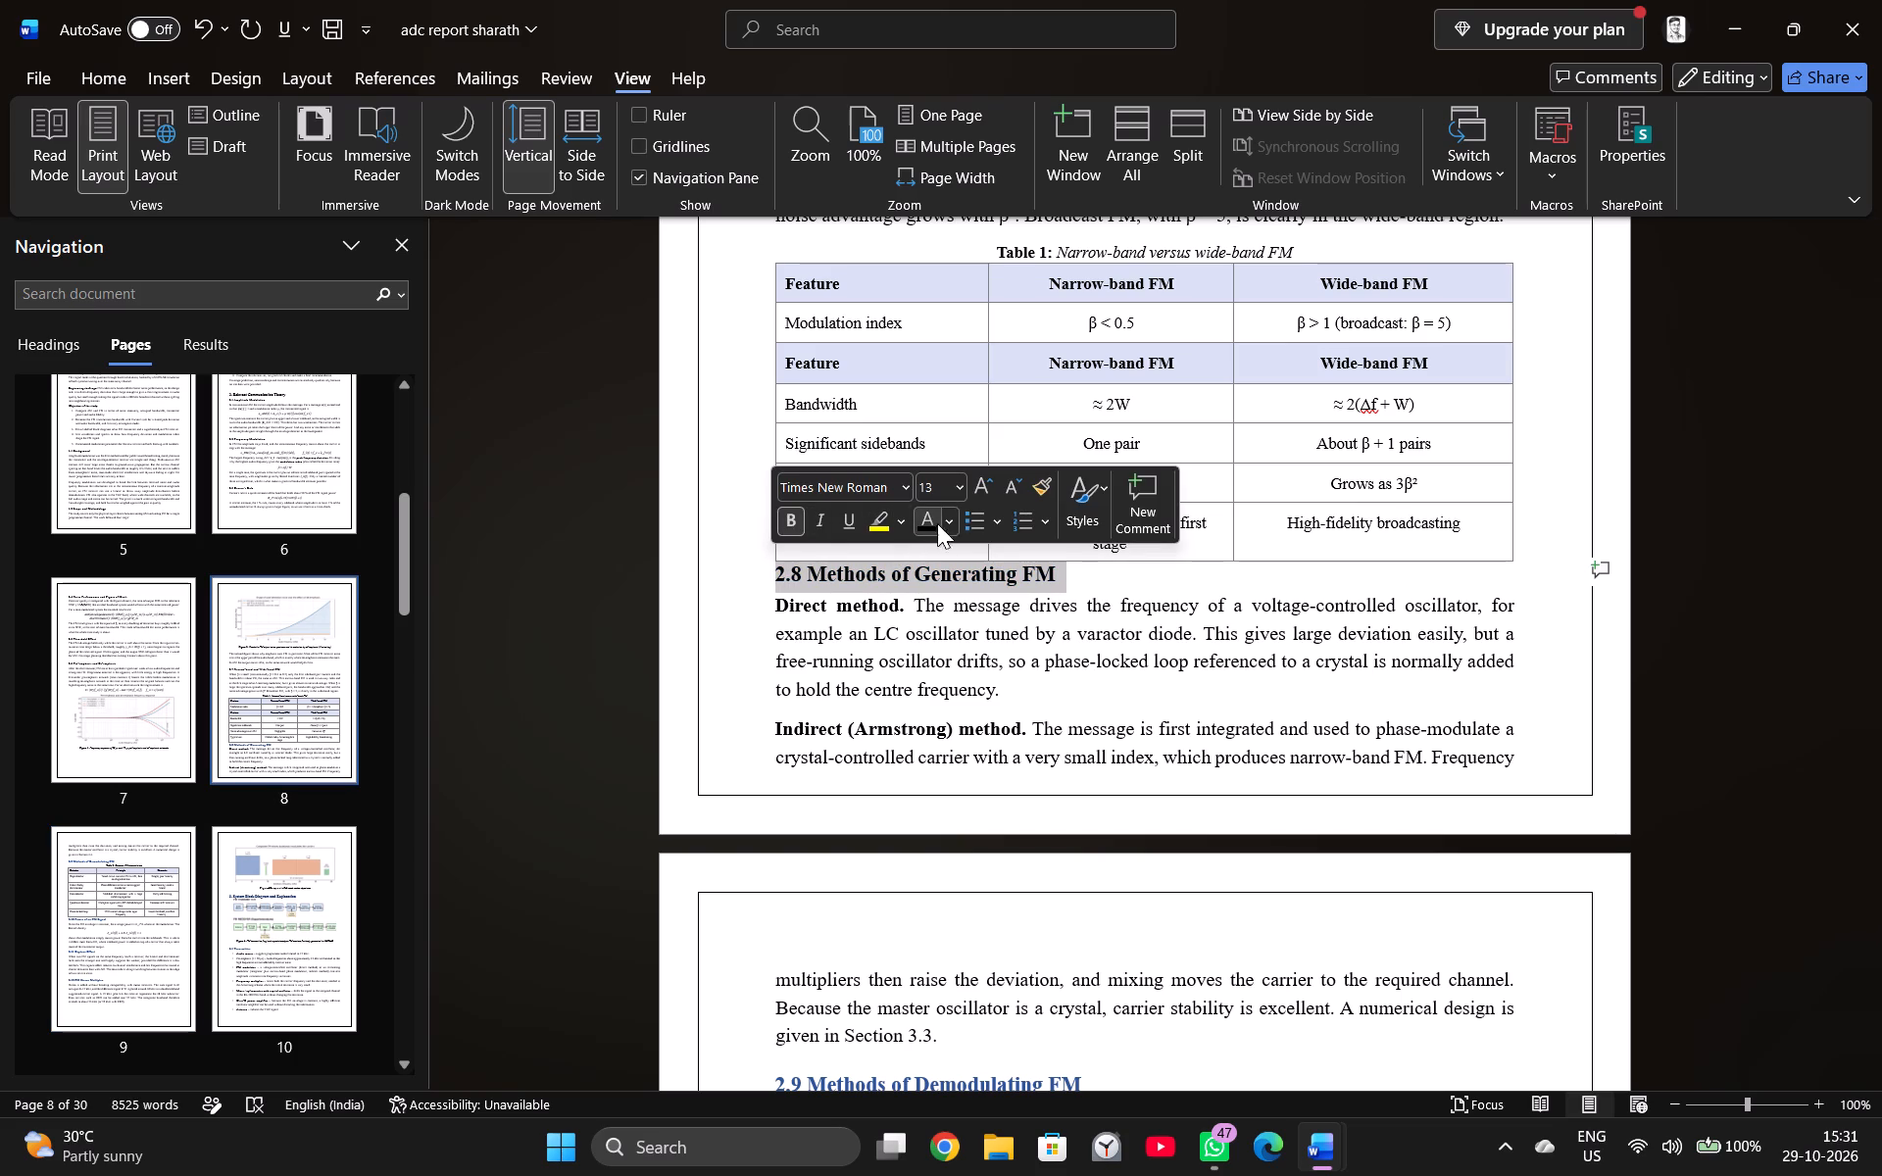
left_click(1125, 592)
scroll(1102, 724, "down", 6)
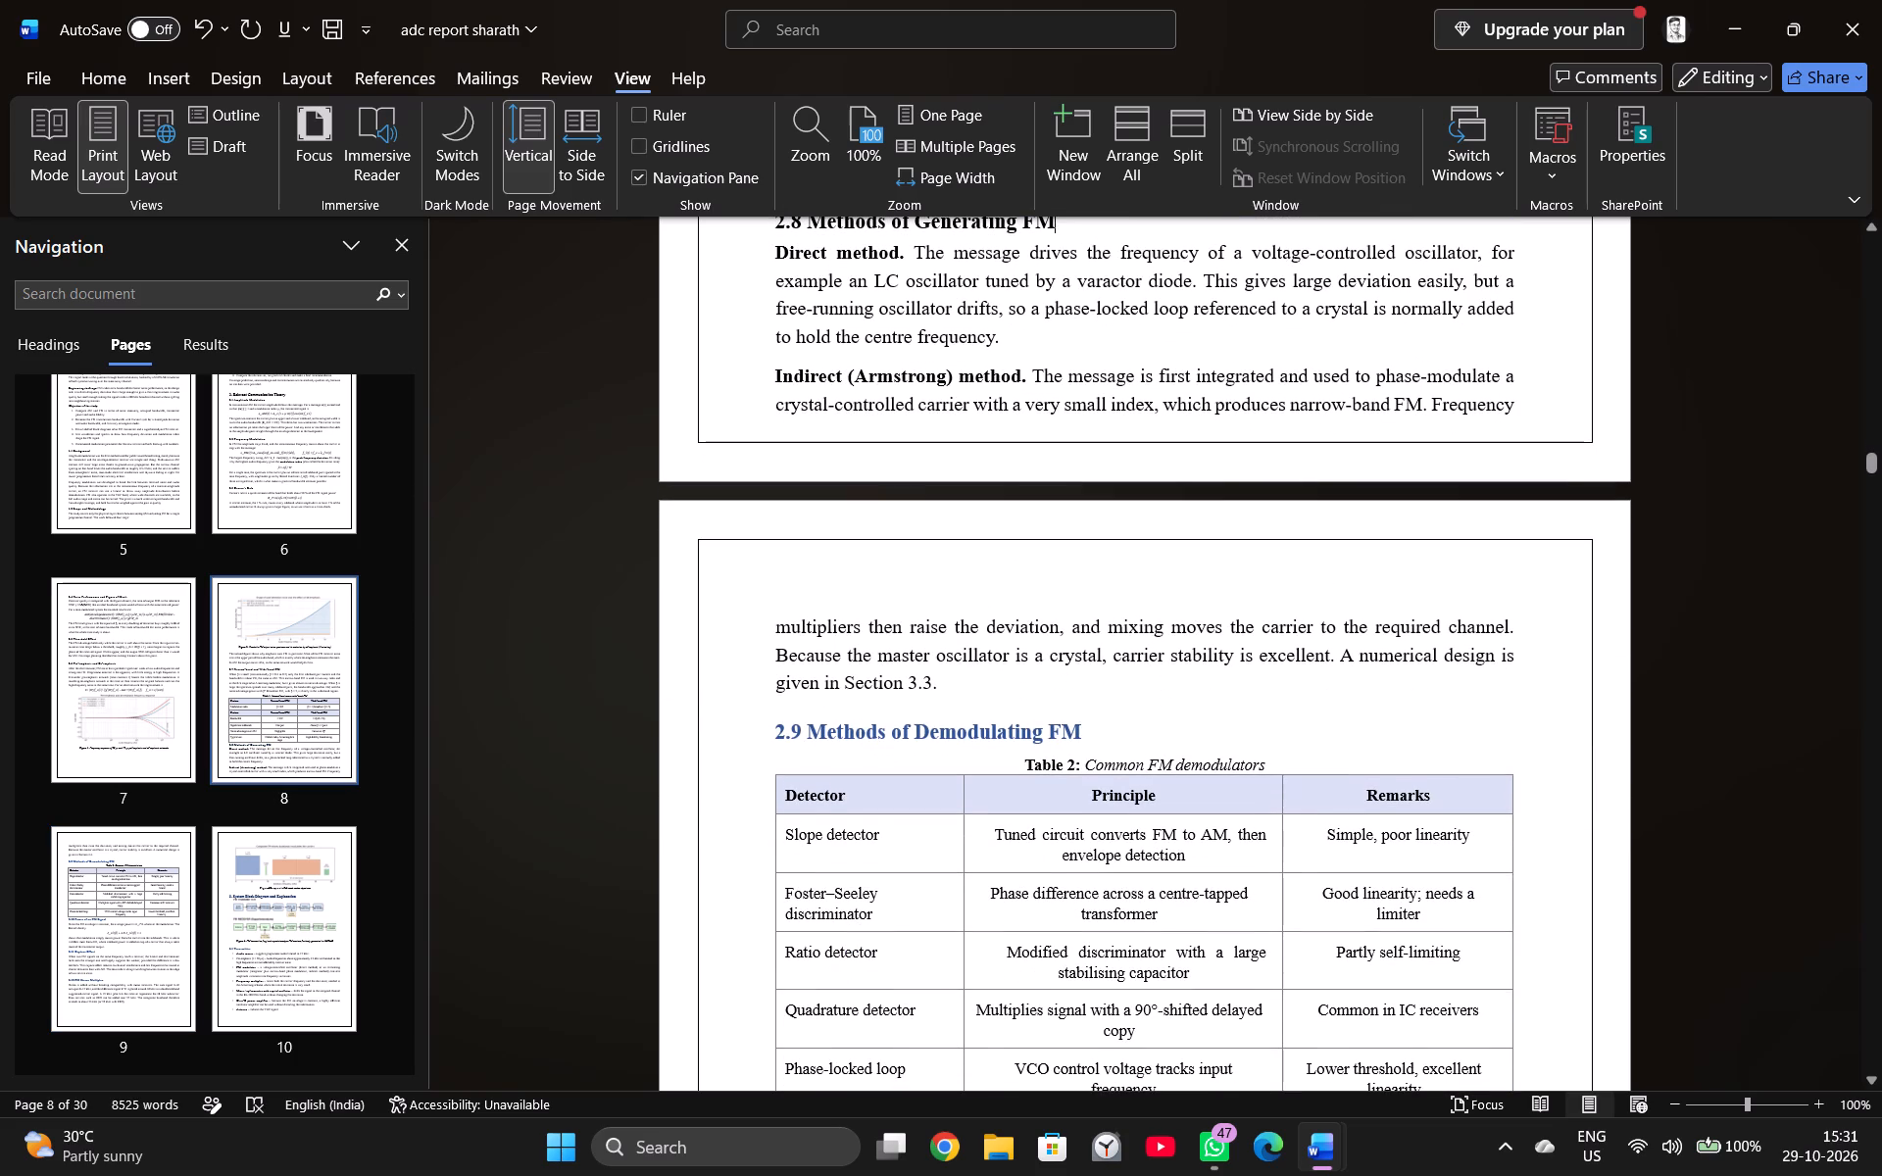
left_click_drag(1100, 722, 778, 726)
left_click(929, 690)
left_click(1286, 683)
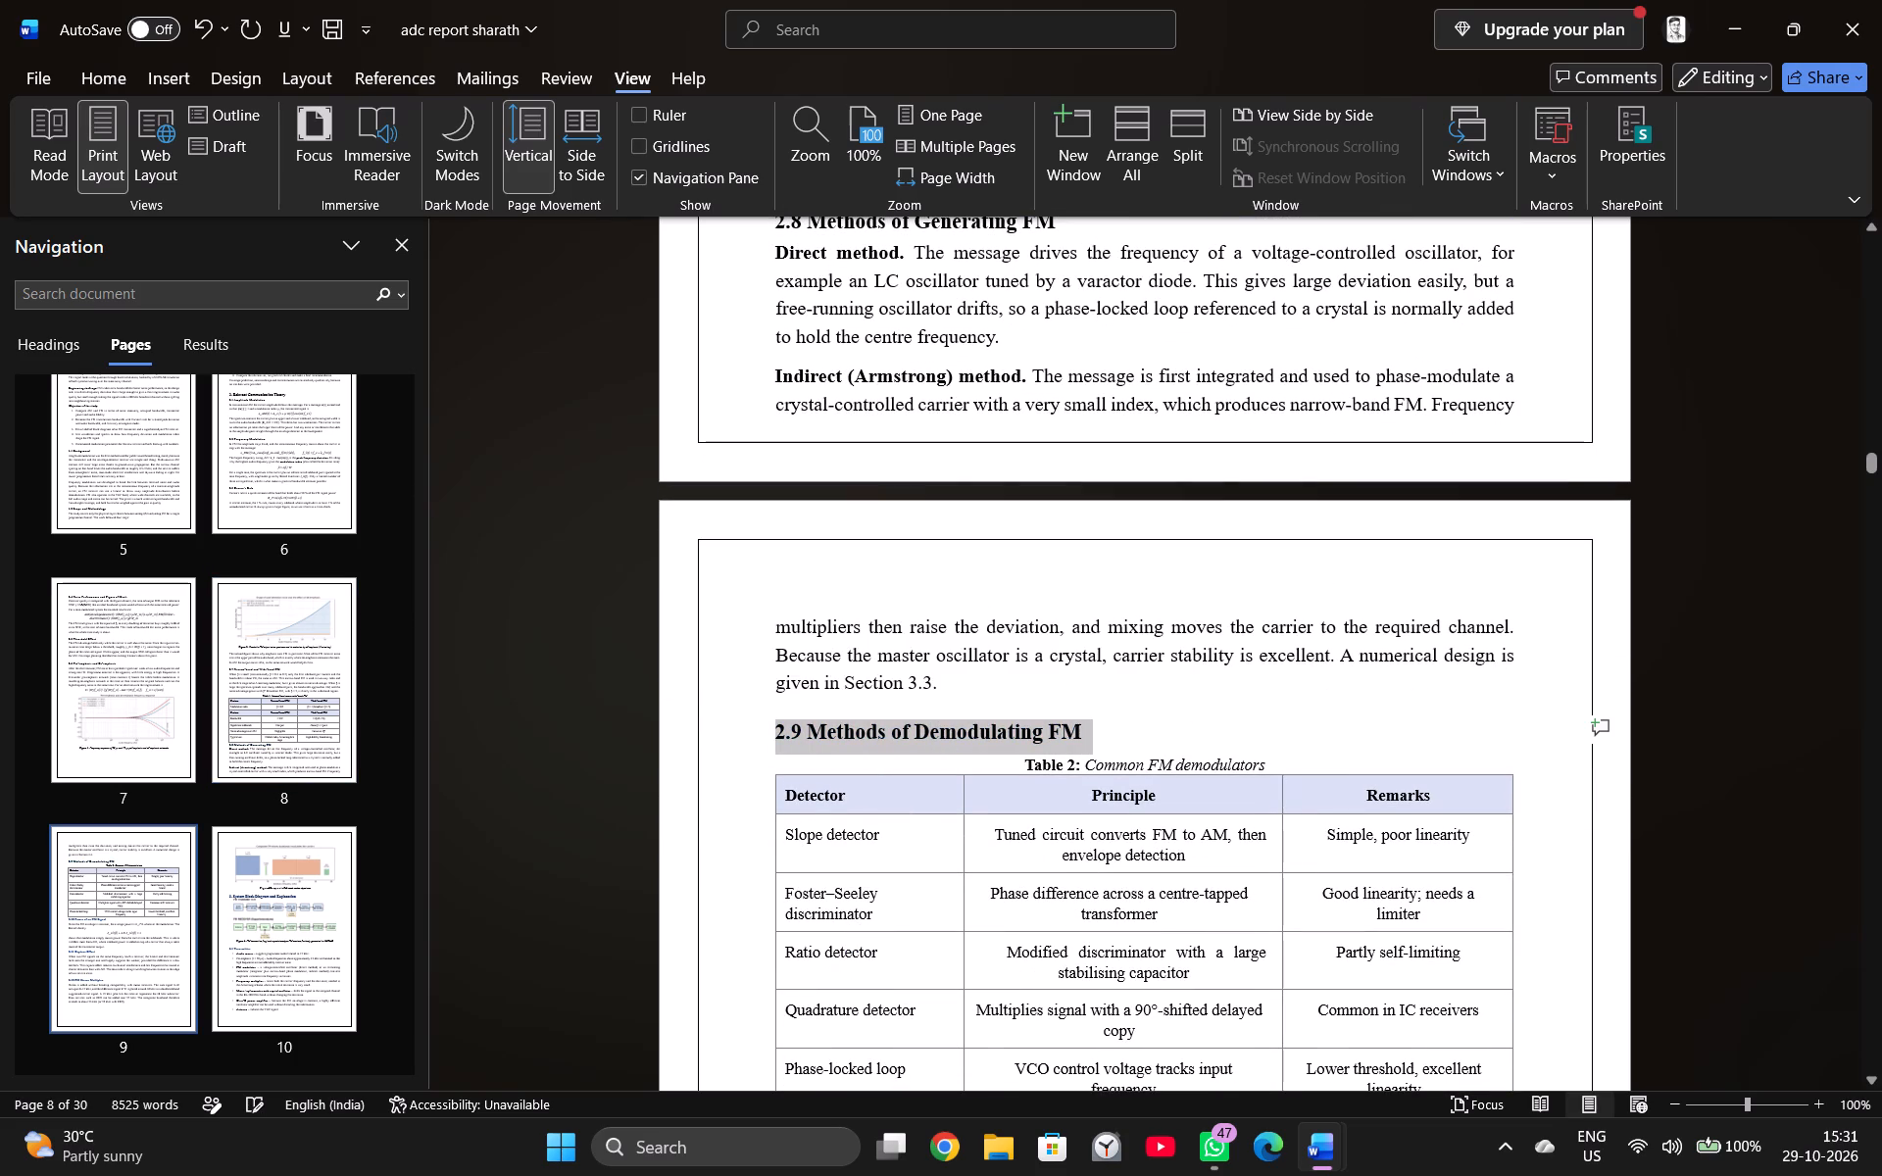
Change the font colour of the subheadings 2.10 Power of an FM Signal, 2.11 Capture Effect and 2.12 FM Stereo Multiplex to black.
scroll(1098, 794, "down", 13)
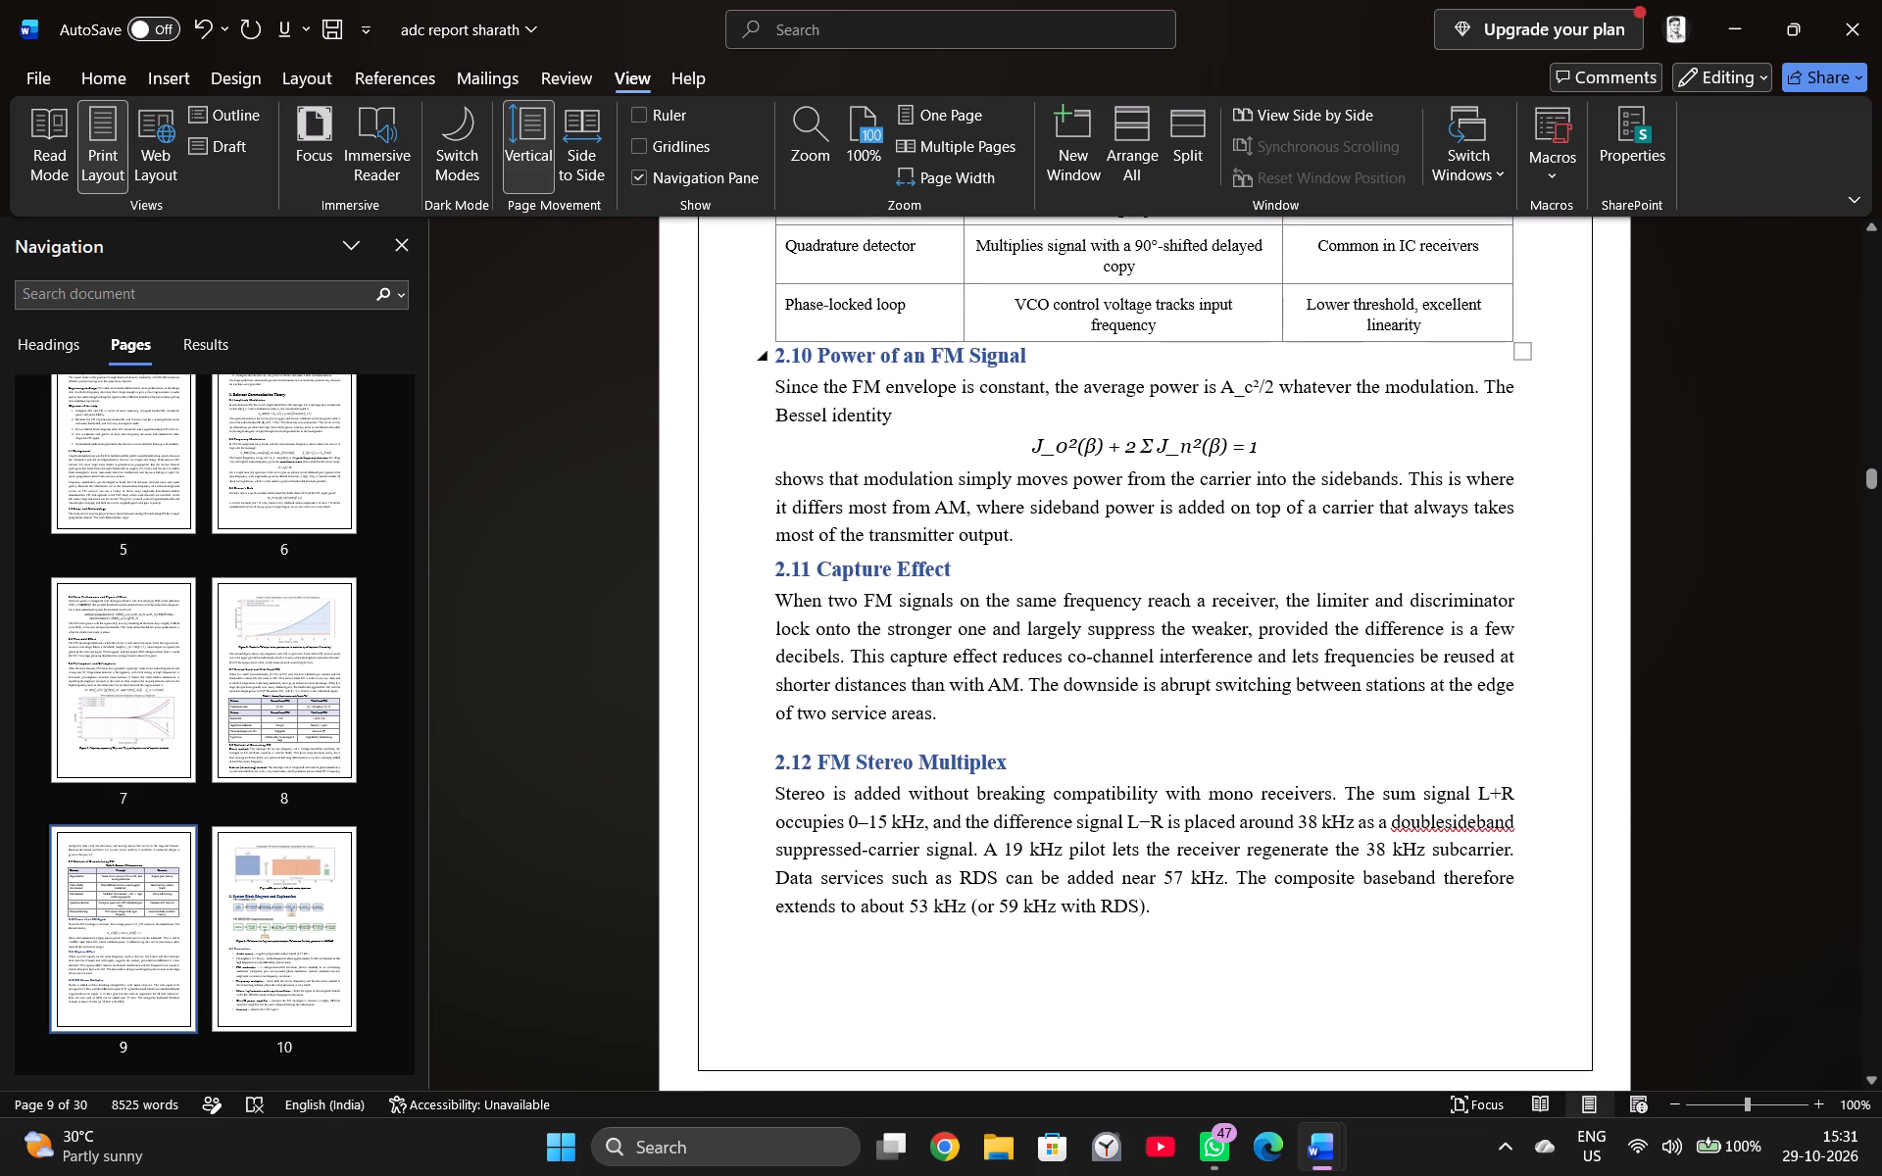
left_click_drag(1040, 358, 772, 352)
left_click(923, 308)
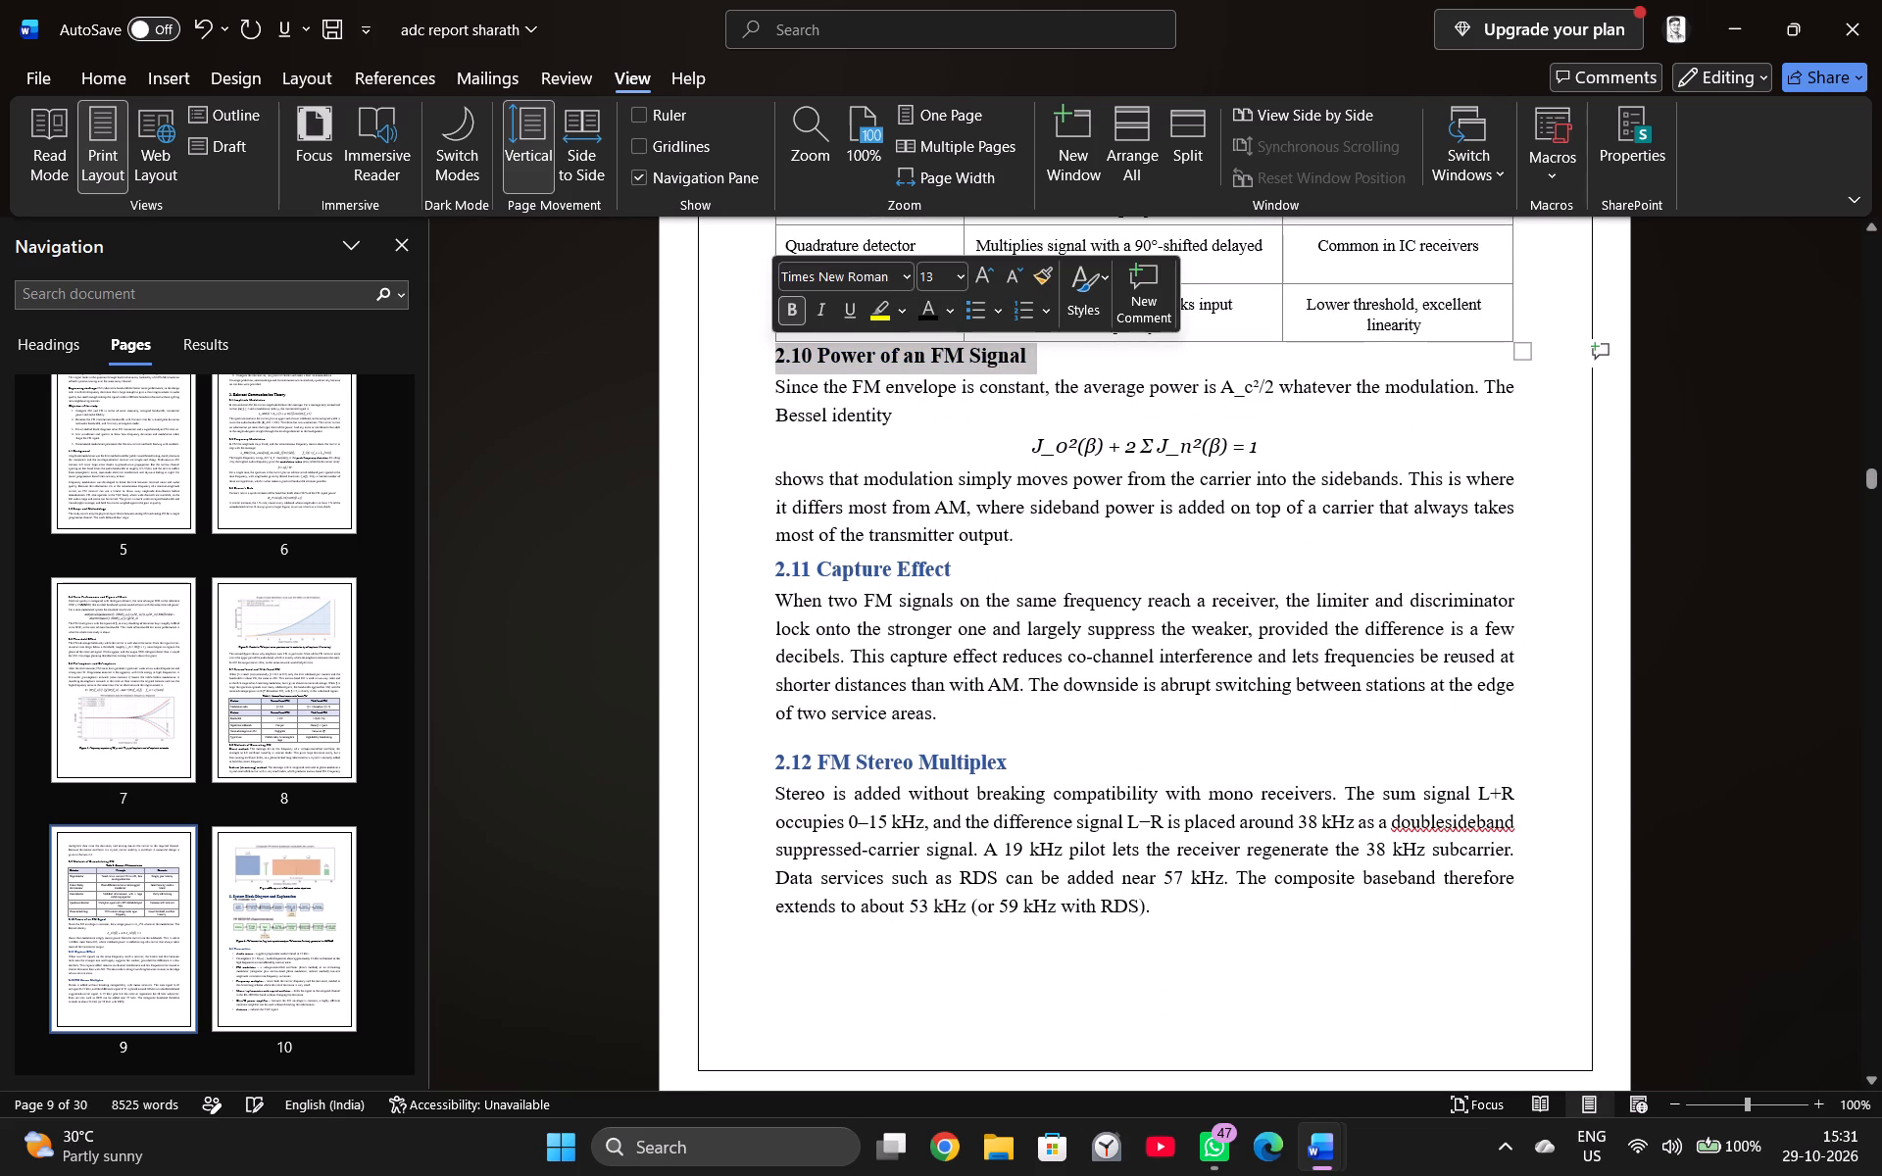
left_click_drag(971, 560, 779, 557)
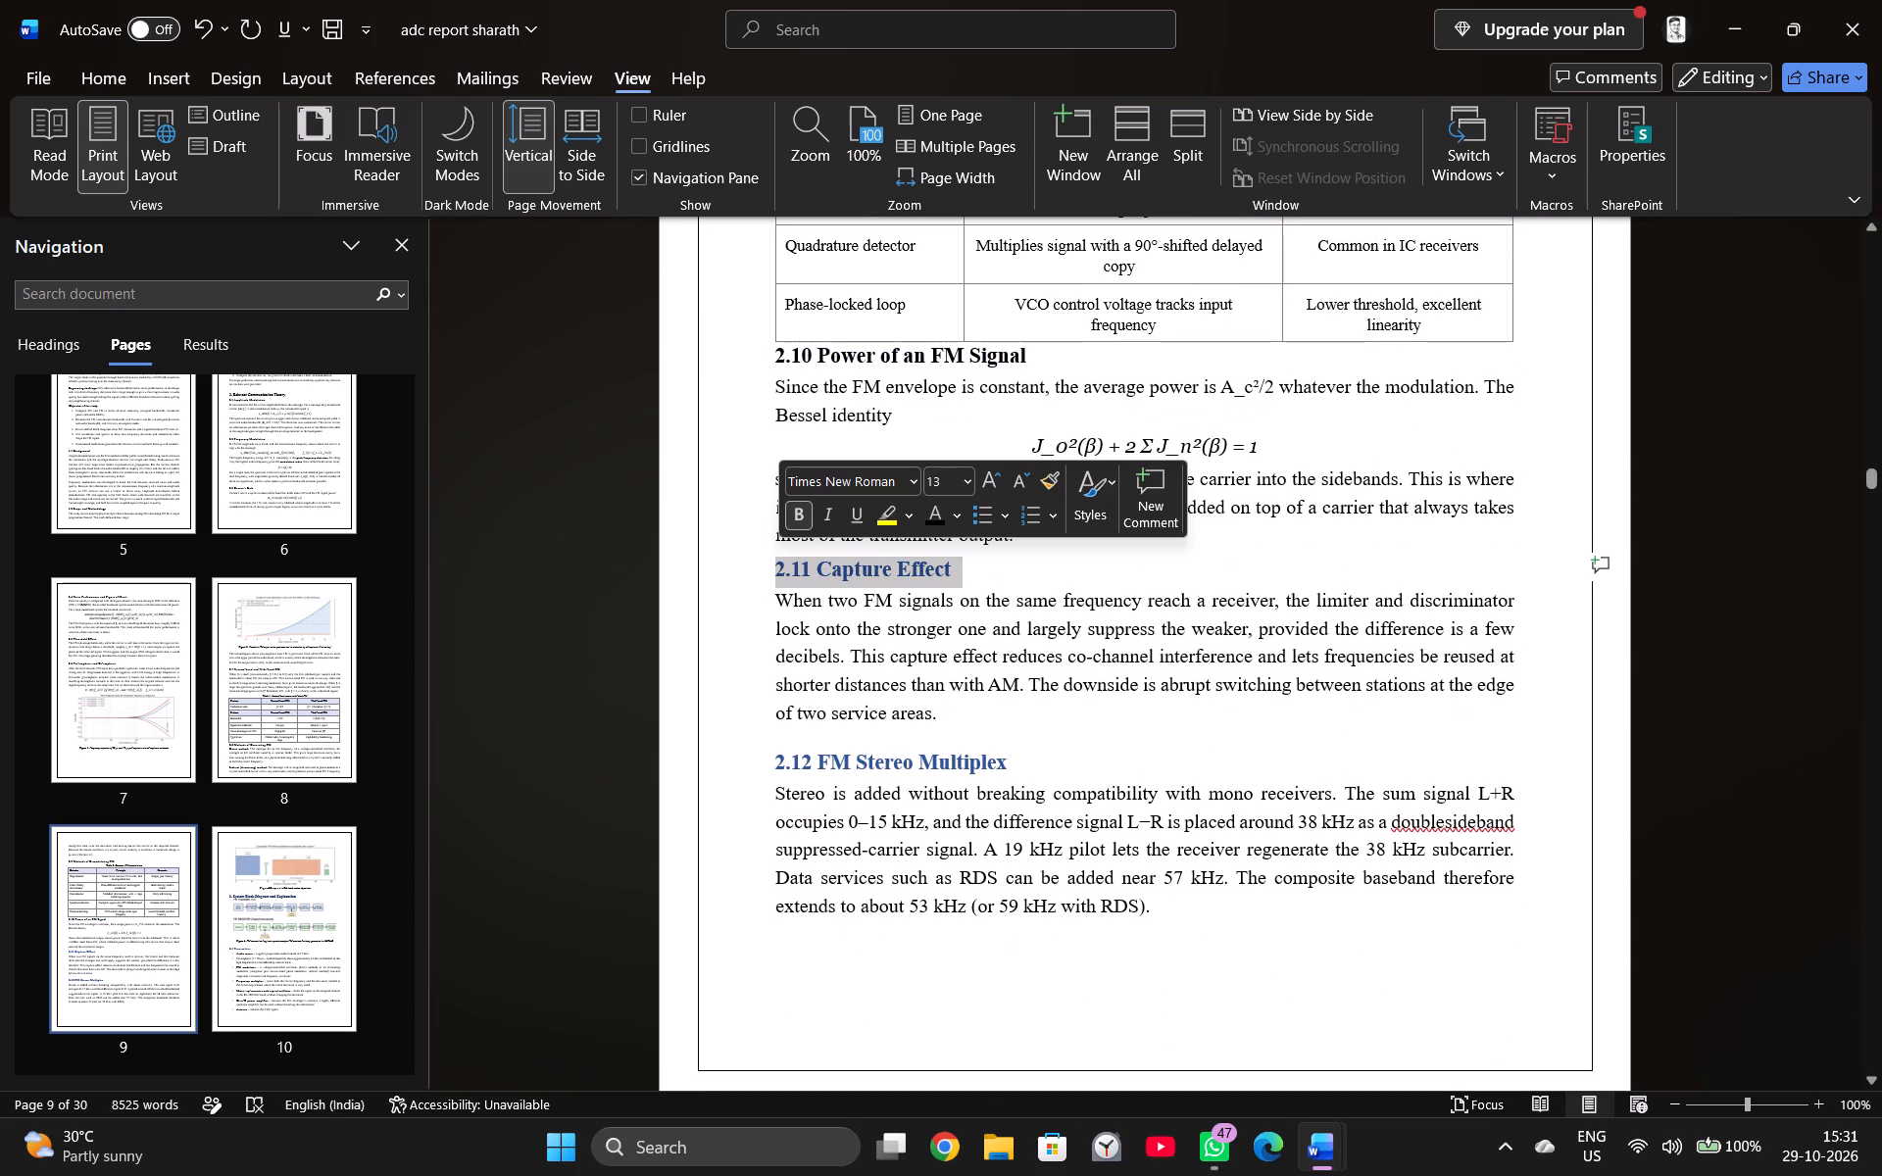
left_click(930, 512)
left_click_drag(1022, 753, 1011, 756)
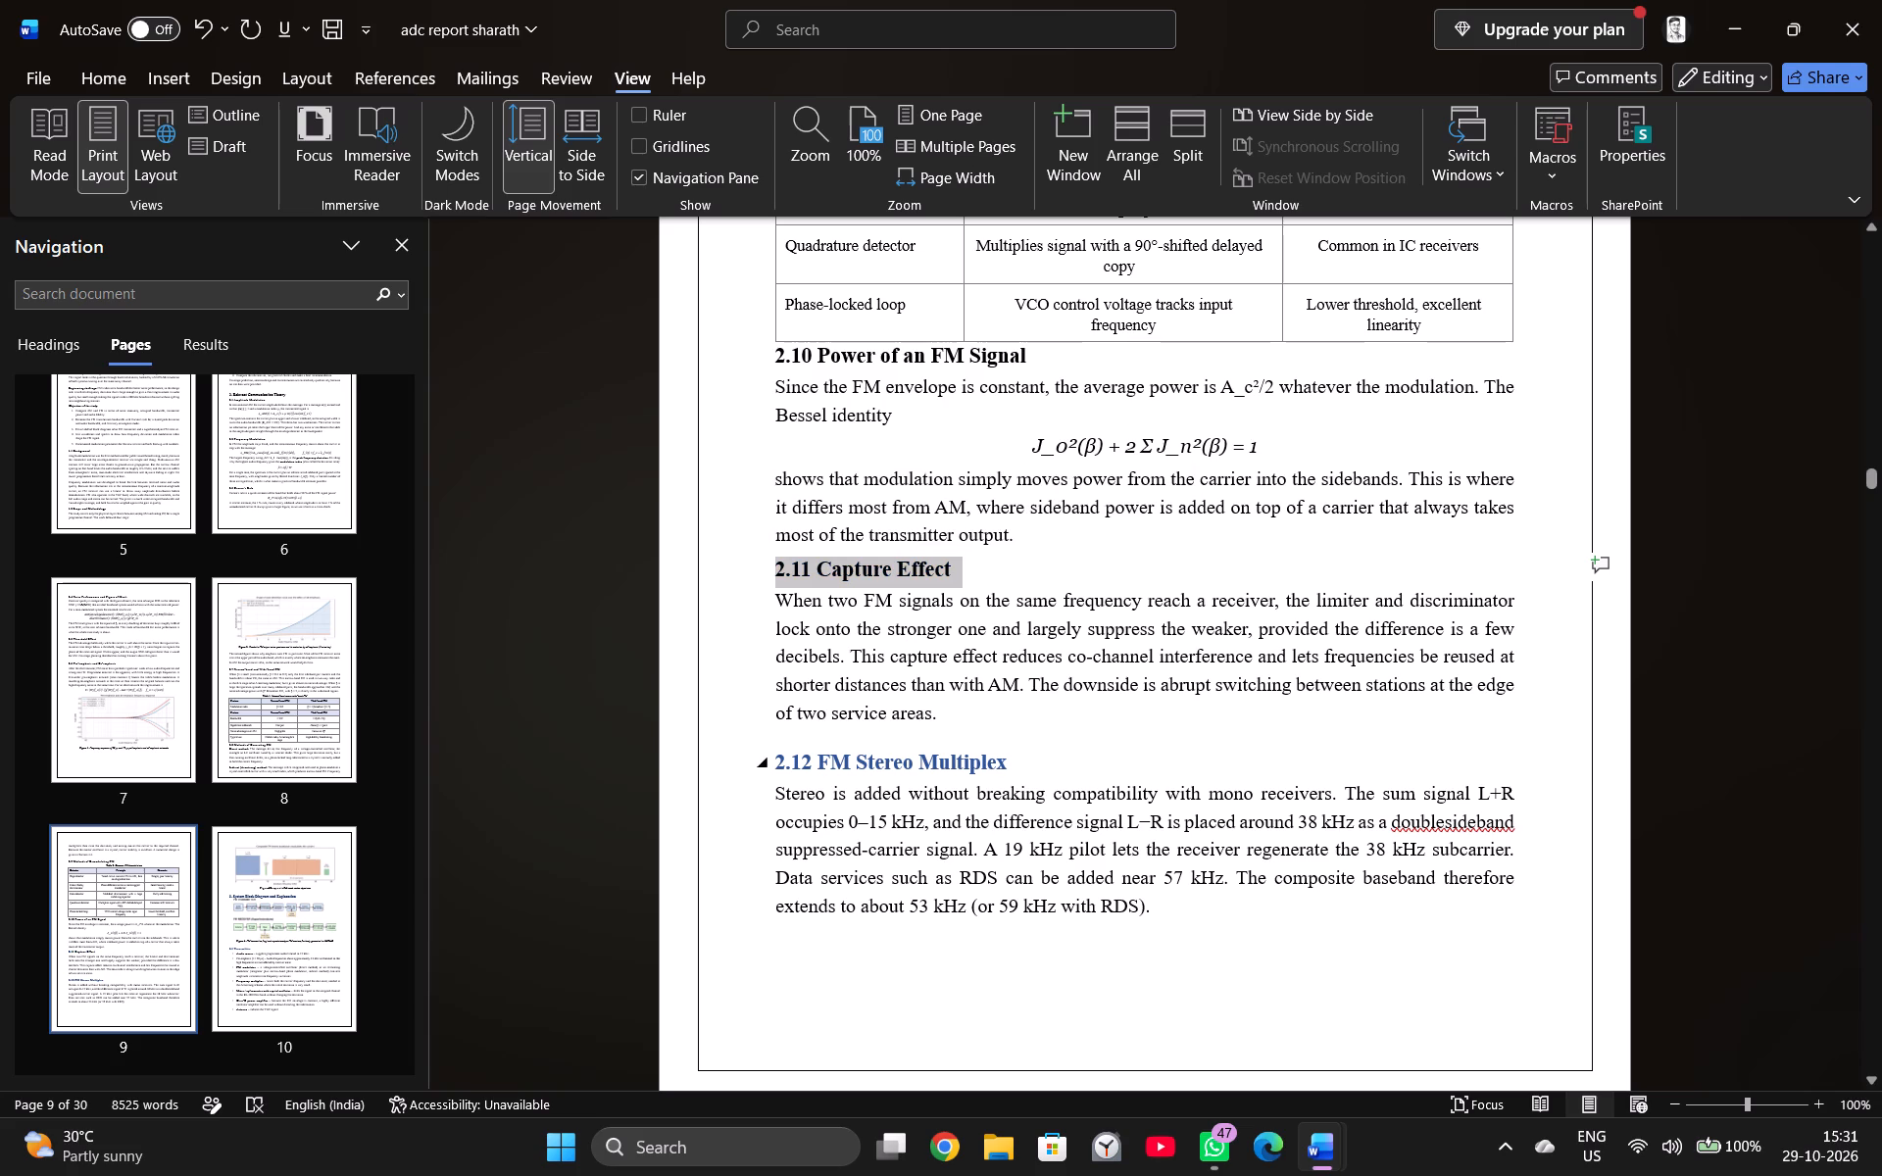
left_click_drag(1011, 756, 775, 749)
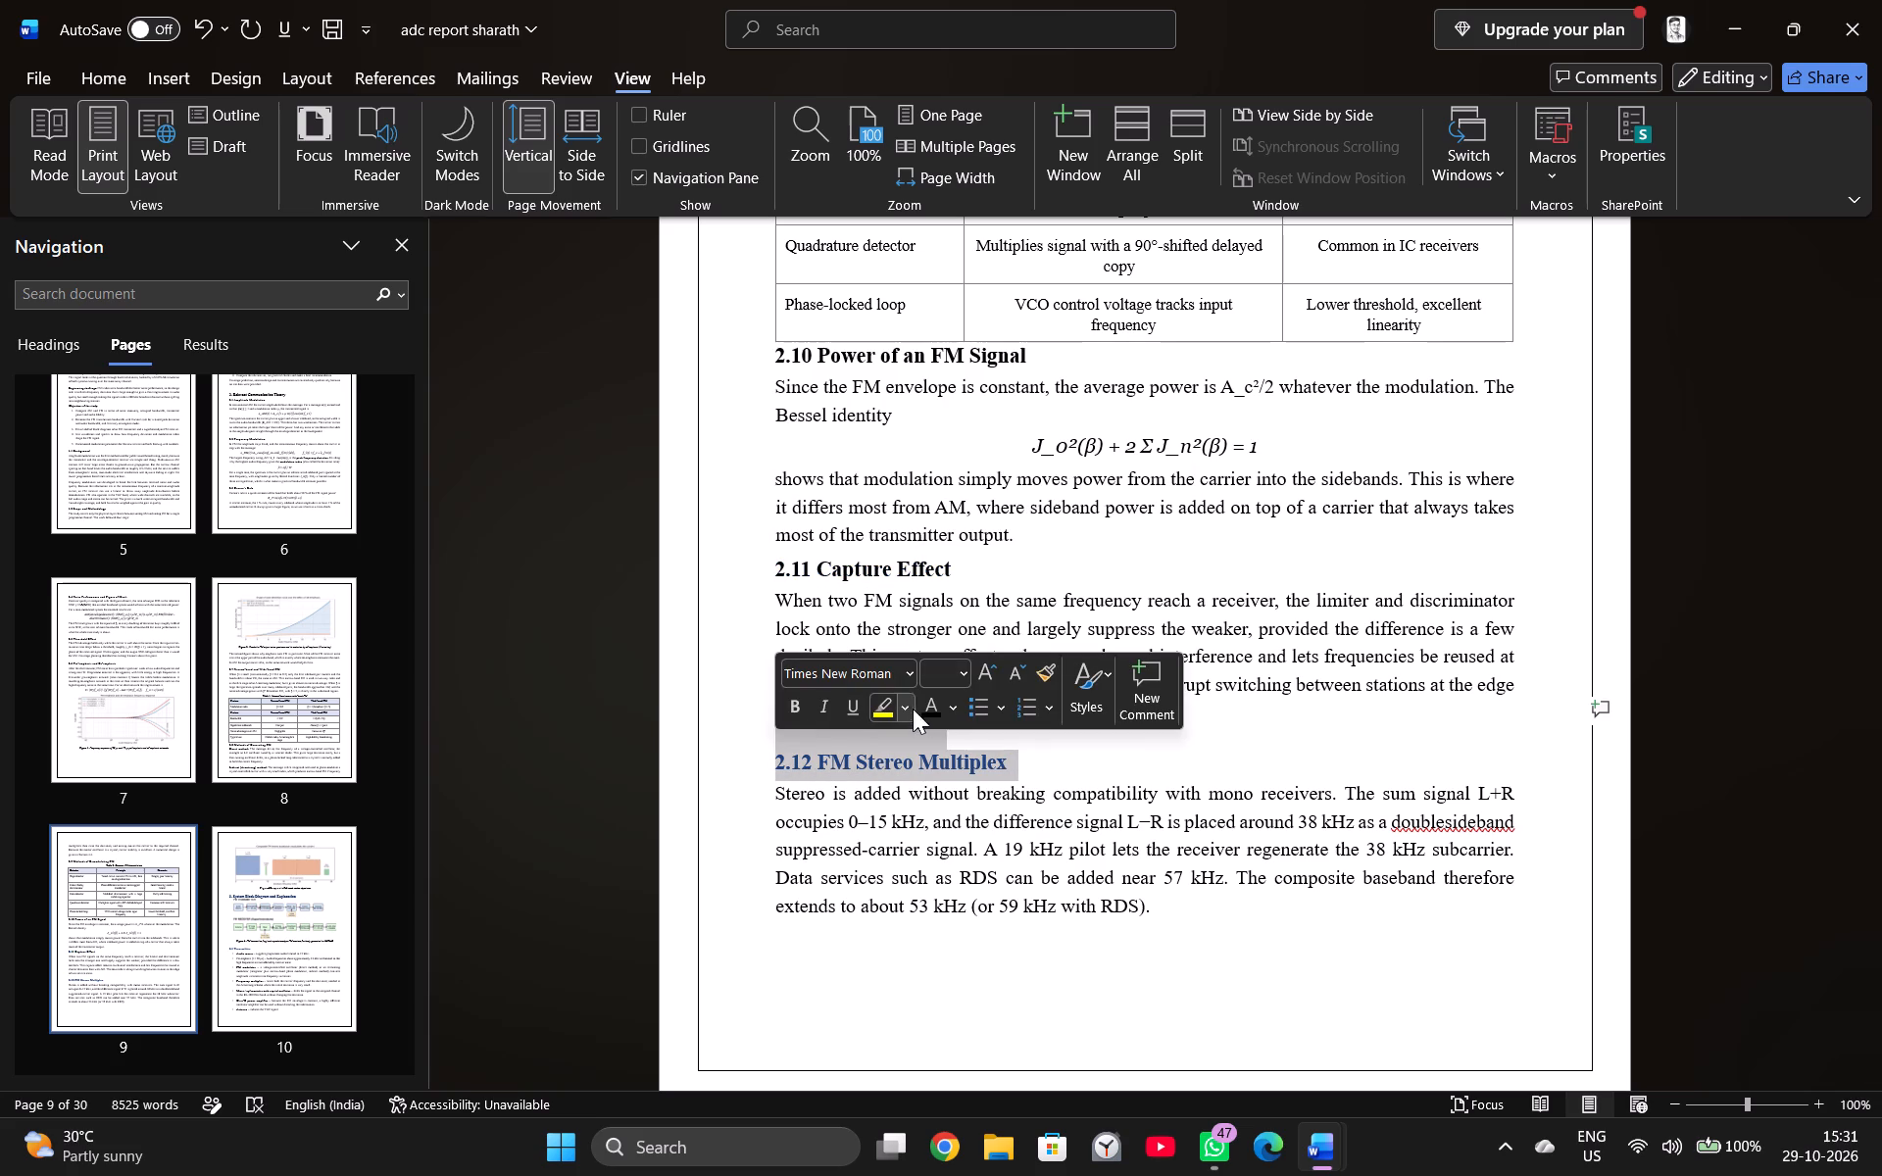
left_click(930, 712)
left_click(1124, 770)
Change the font colour of subheading 3.1 Transmitter and the section 3 heading text System Block Diagram and Explanation to black.
scroll(1098, 829, "down", 7)
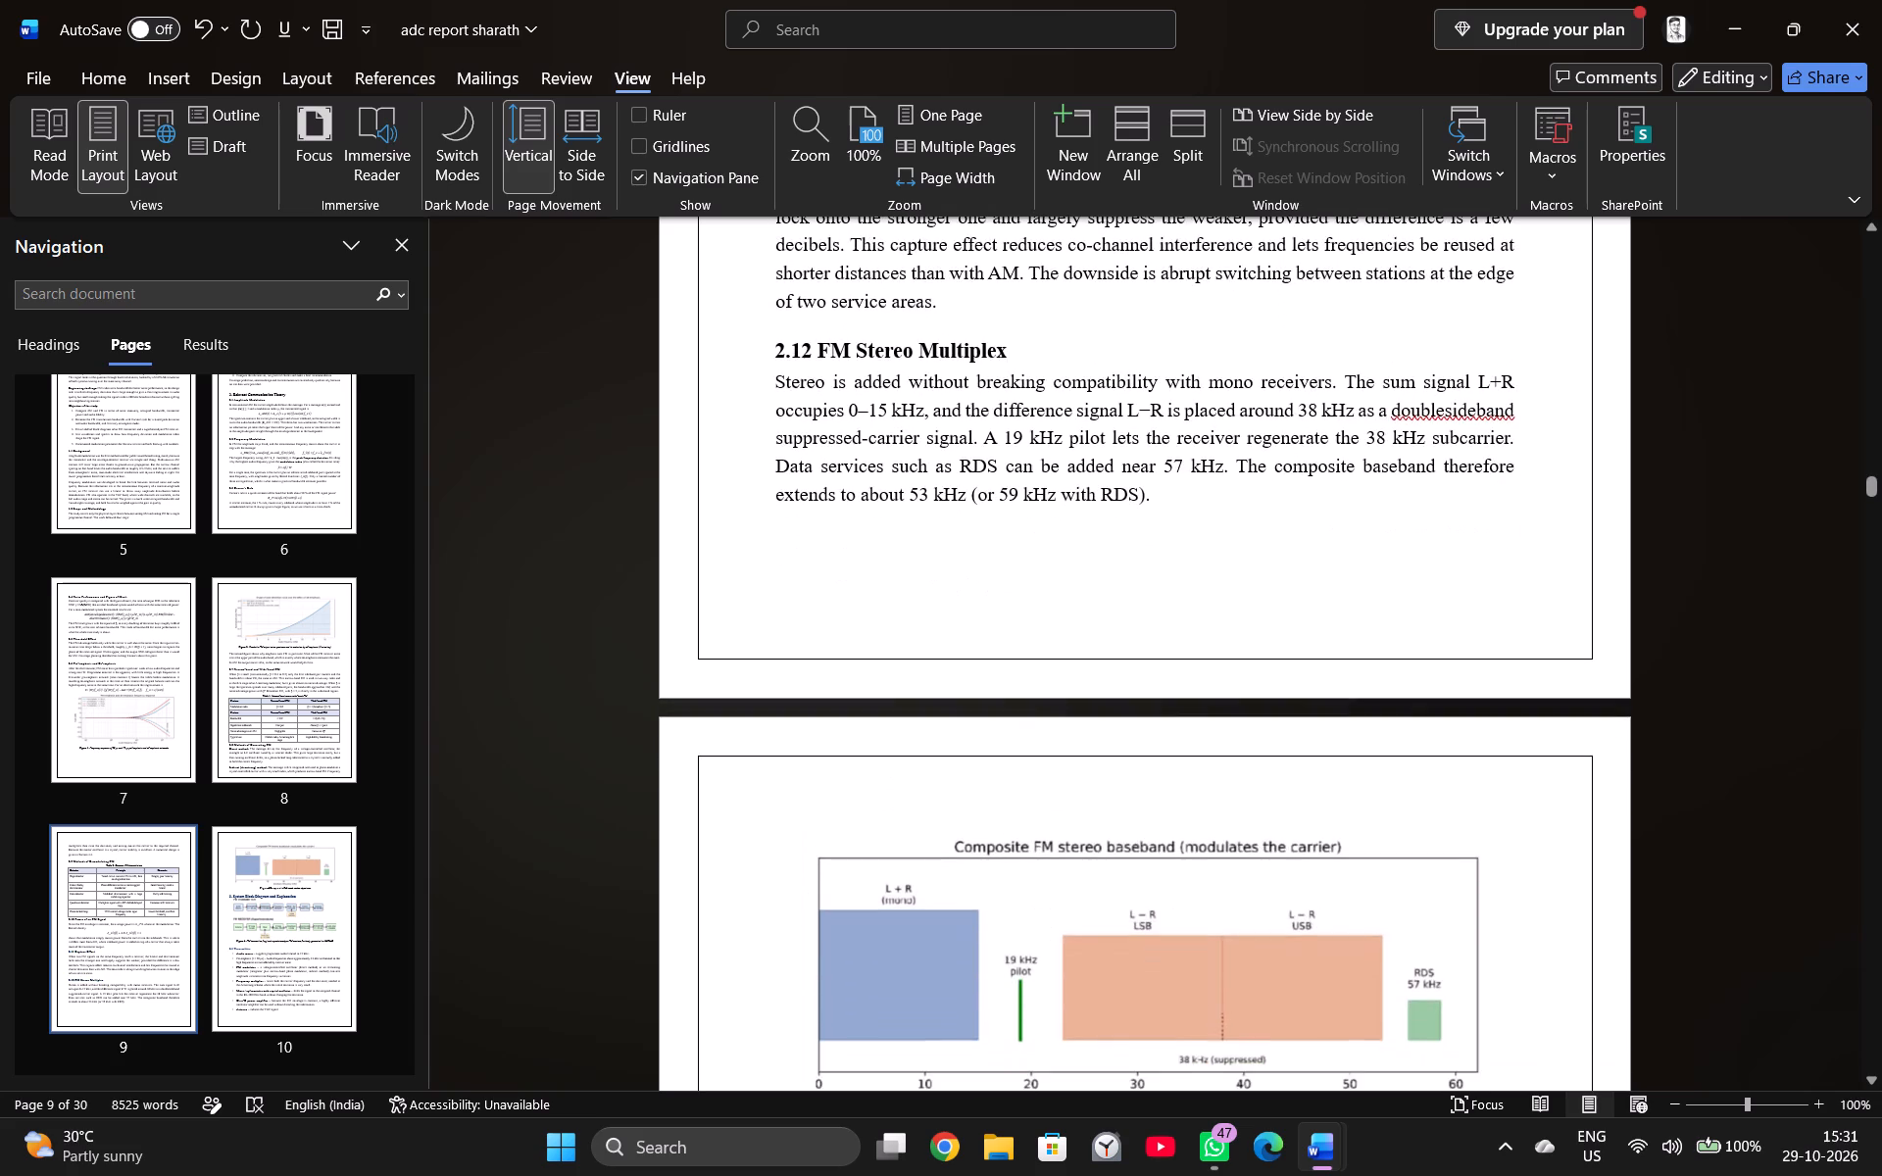
scroll(1109, 823, "down", 13)
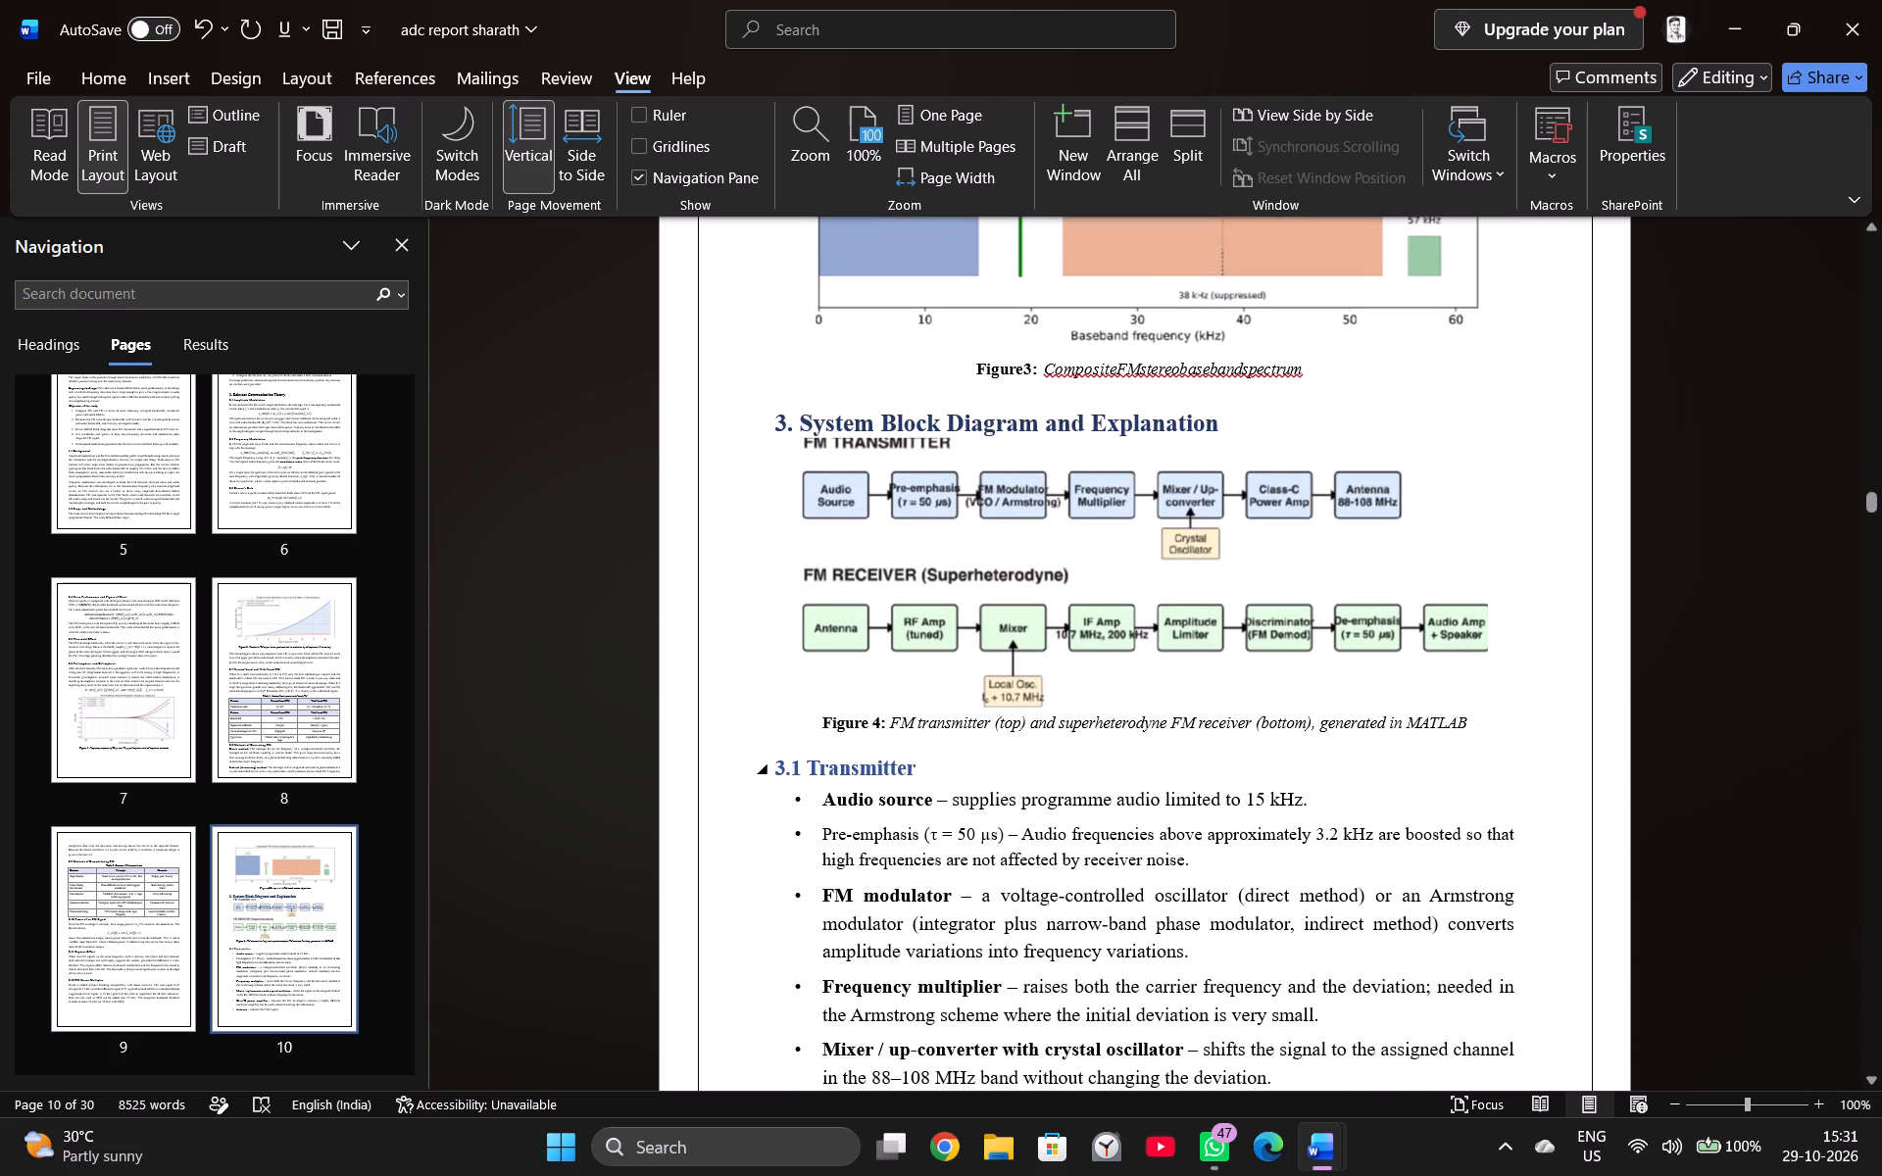
left_click_drag(949, 768, 767, 763)
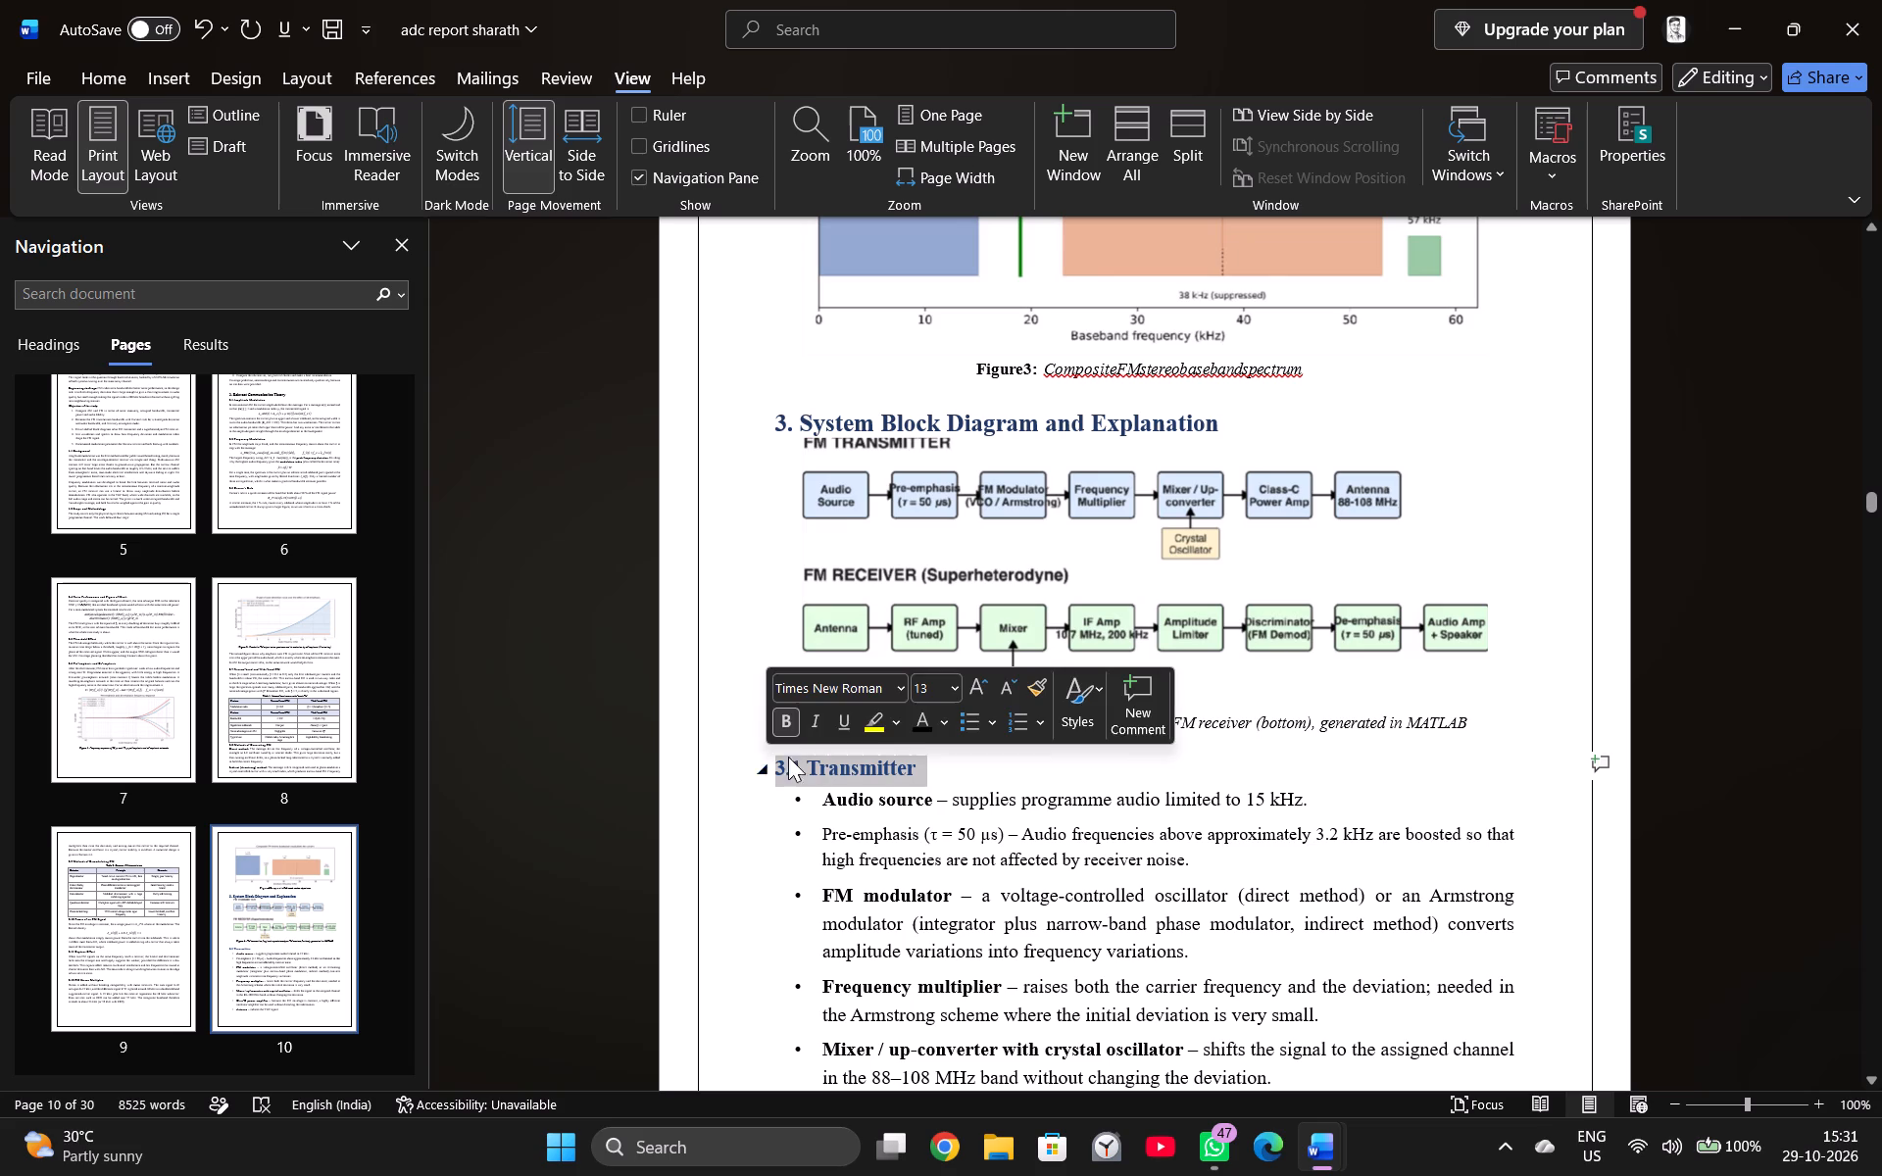
left_click(916, 720)
left_click(1352, 407)
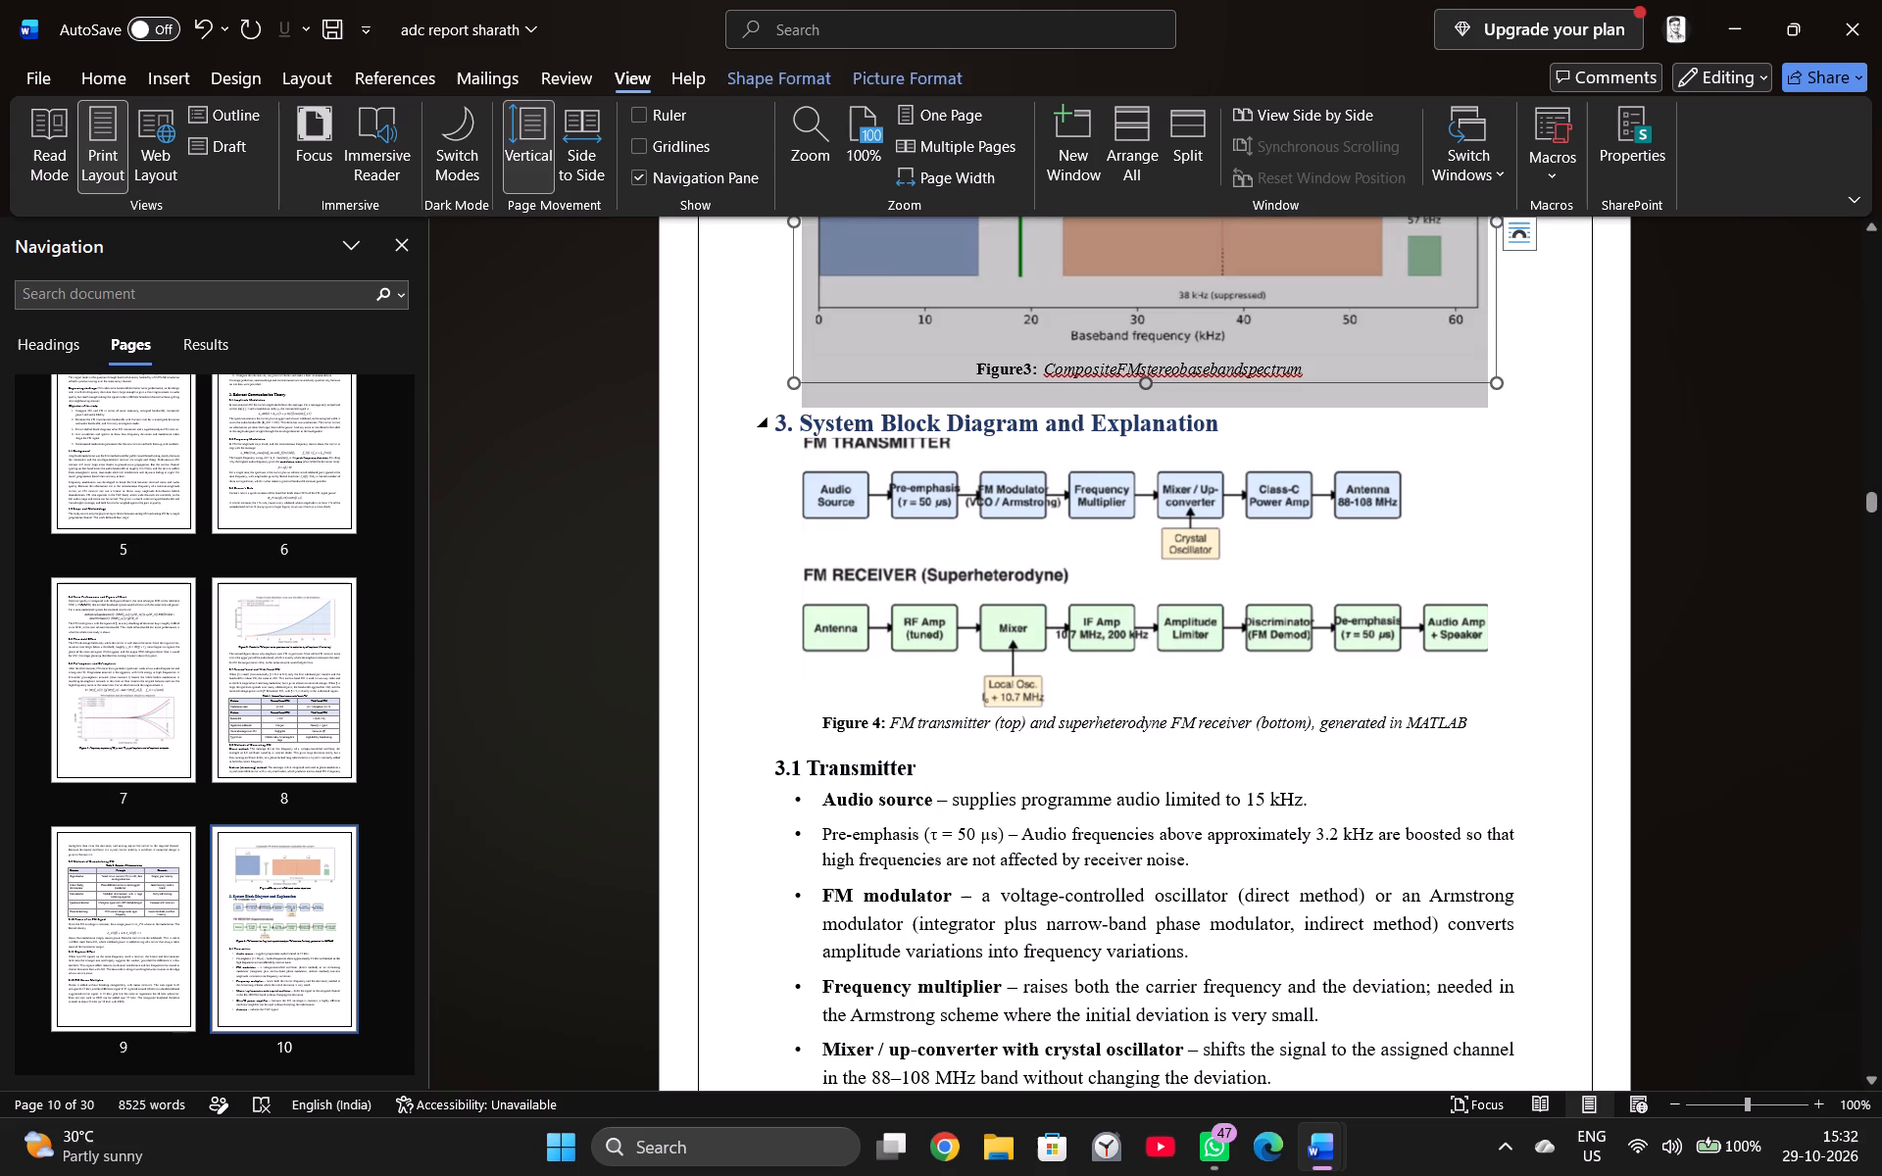
left_click(1250, 435)
left_click_drag(1228, 430, 855, 422)
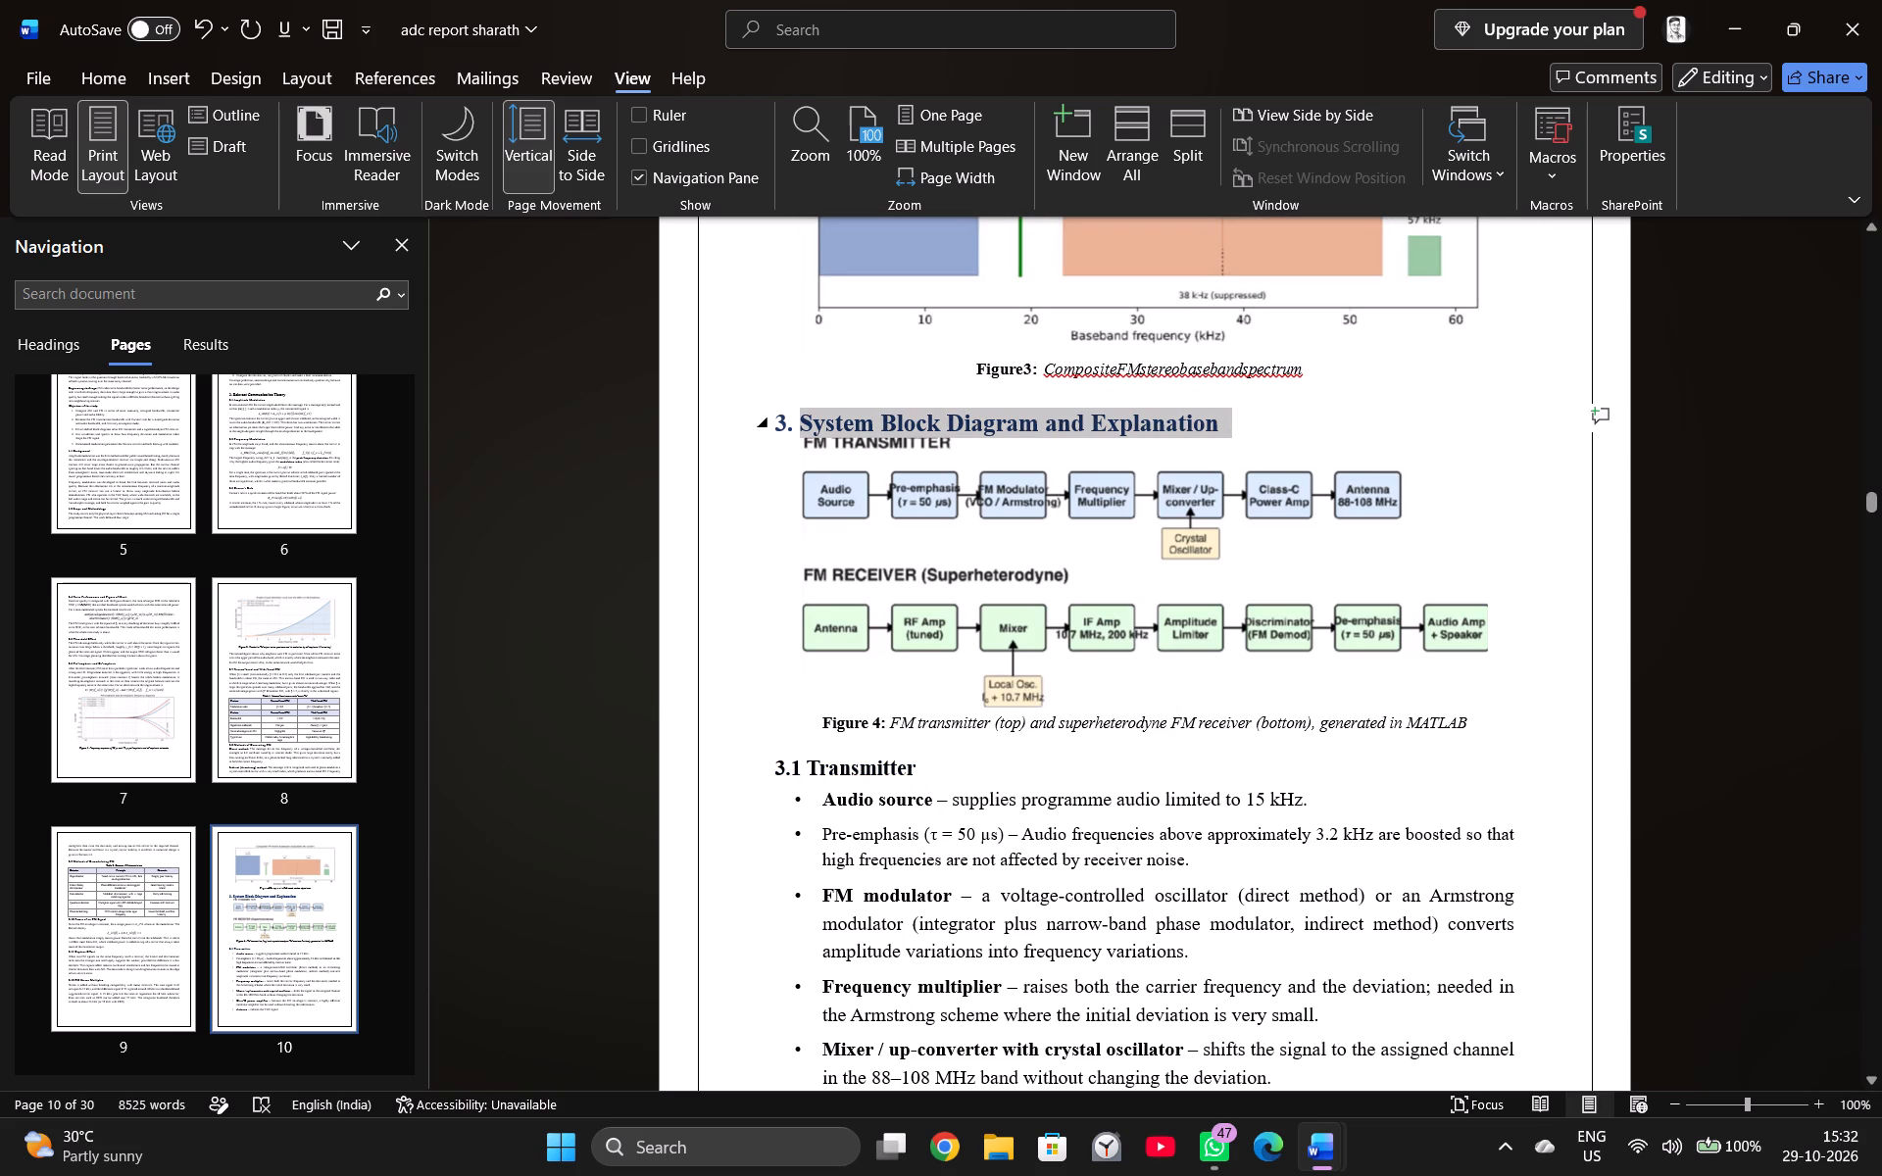
left_click_drag(855, 422, 851, 422)
left_click(1004, 392)
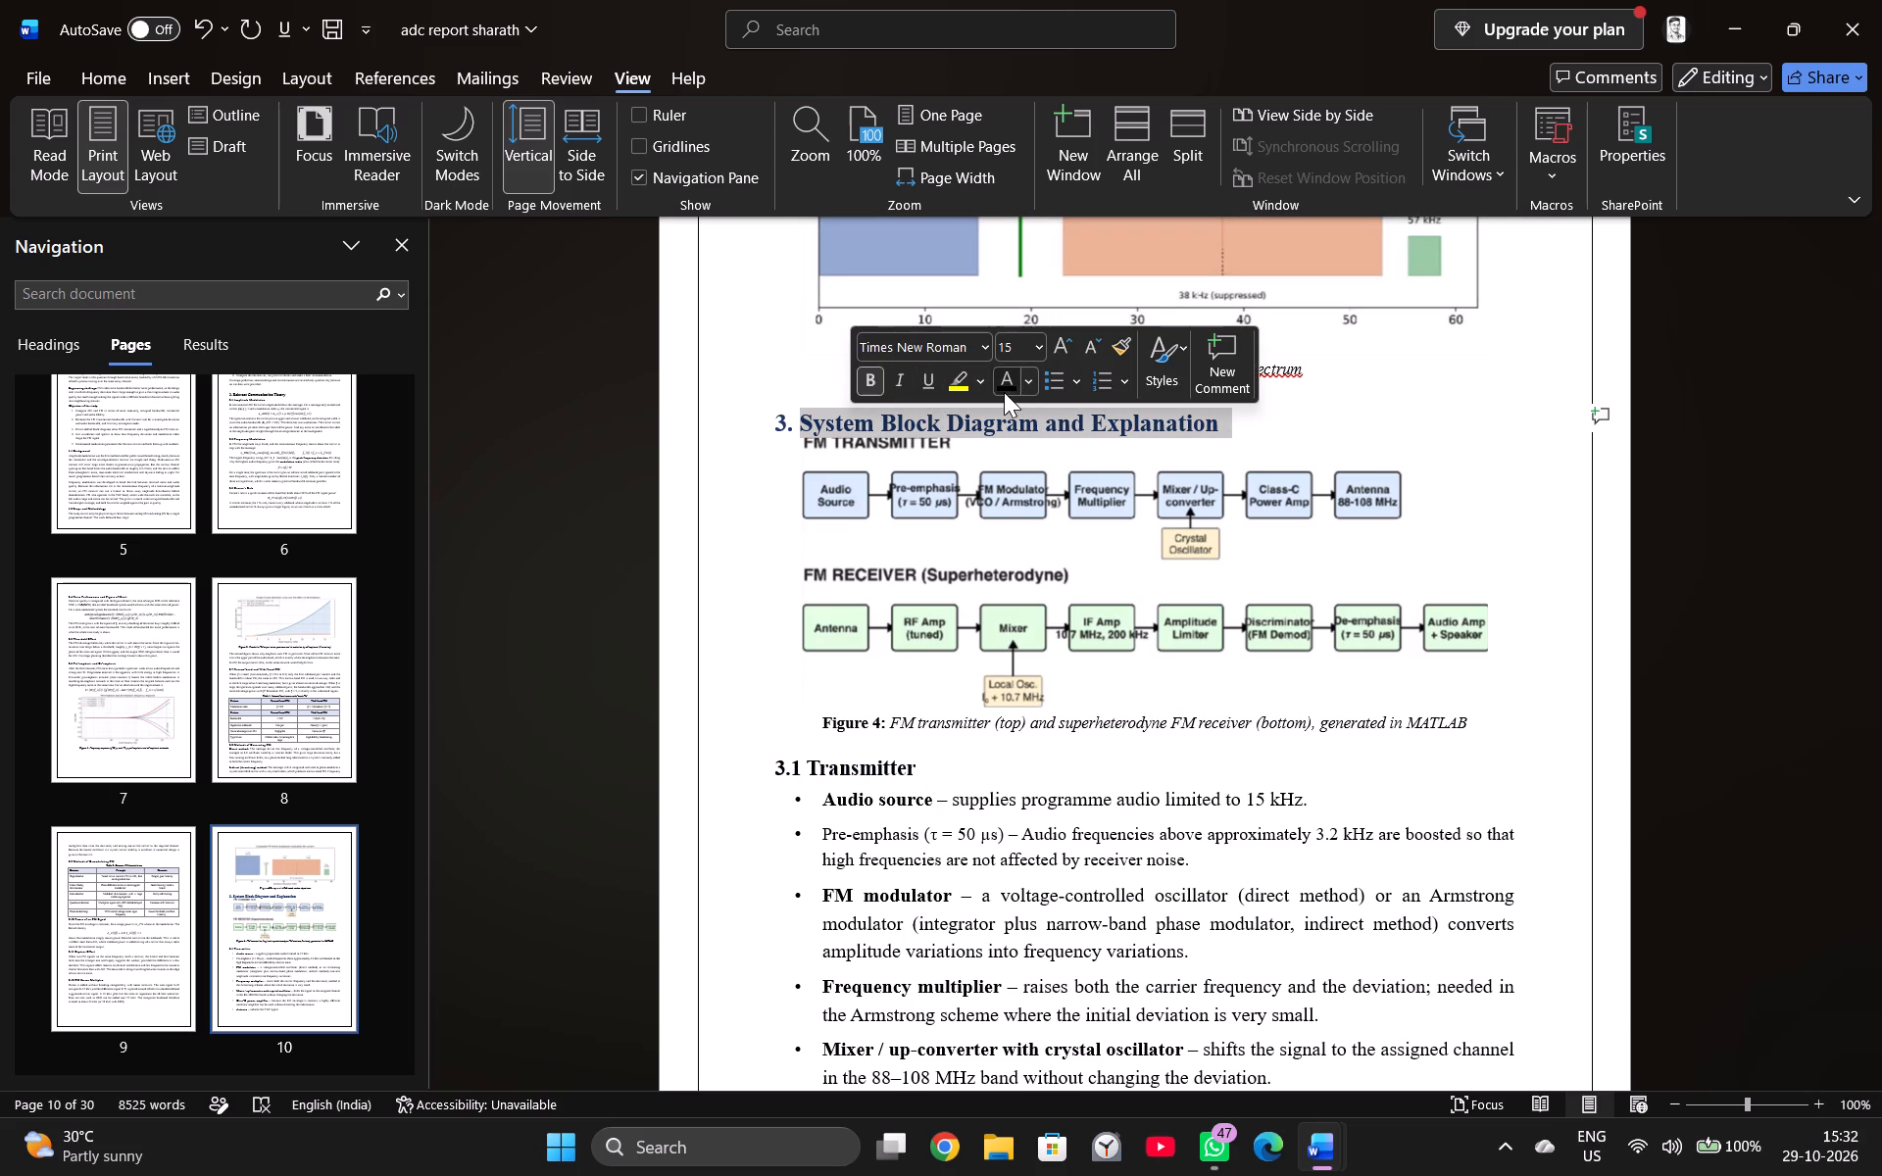
Change the font colour of the subheading 3.2 Receiver to black, keeping it bold.
scroll(1177, 617, "down", 9)
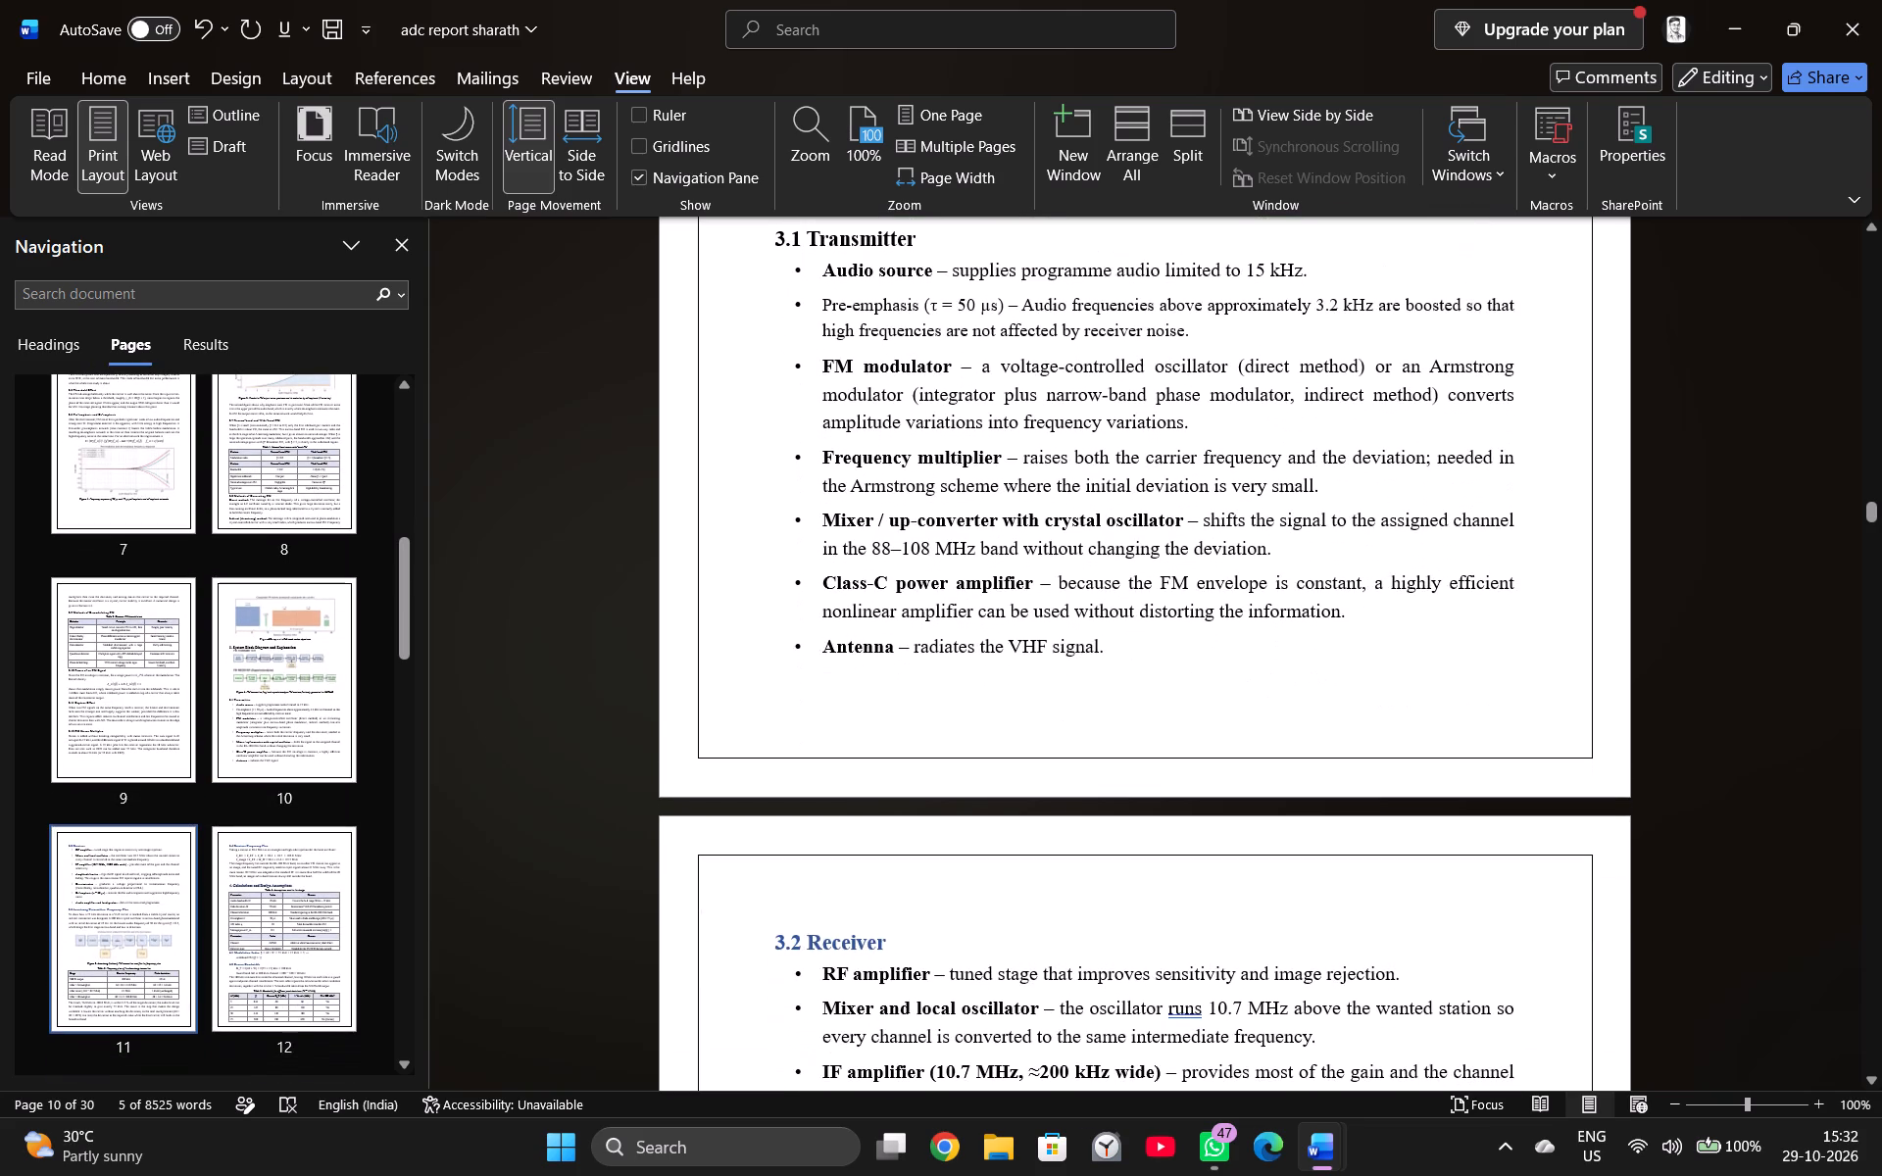
scroll(1189, 732, "down", 2)
scroll(1114, 757, "up", 7)
scroll(1115, 755, "down", 9)
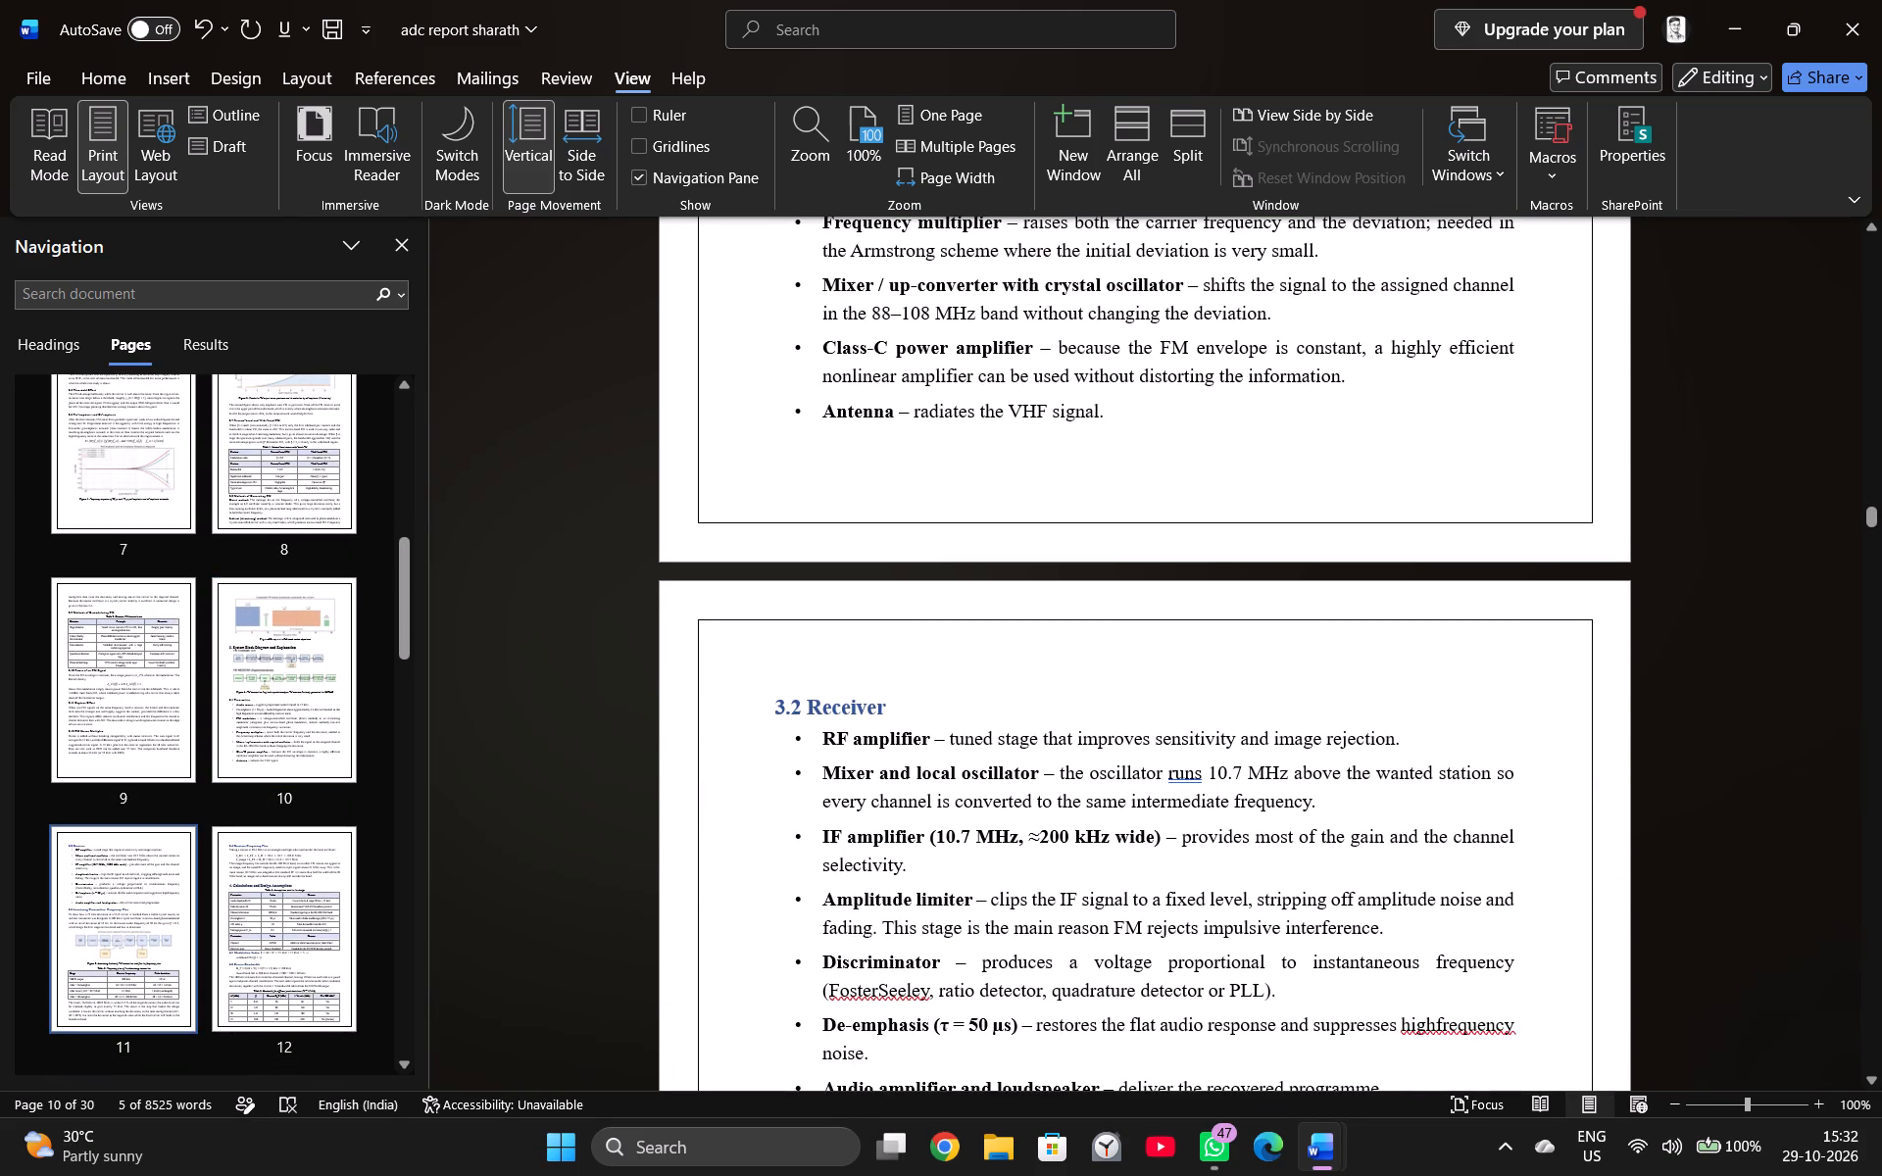
left_click_drag(962, 701, 778, 692)
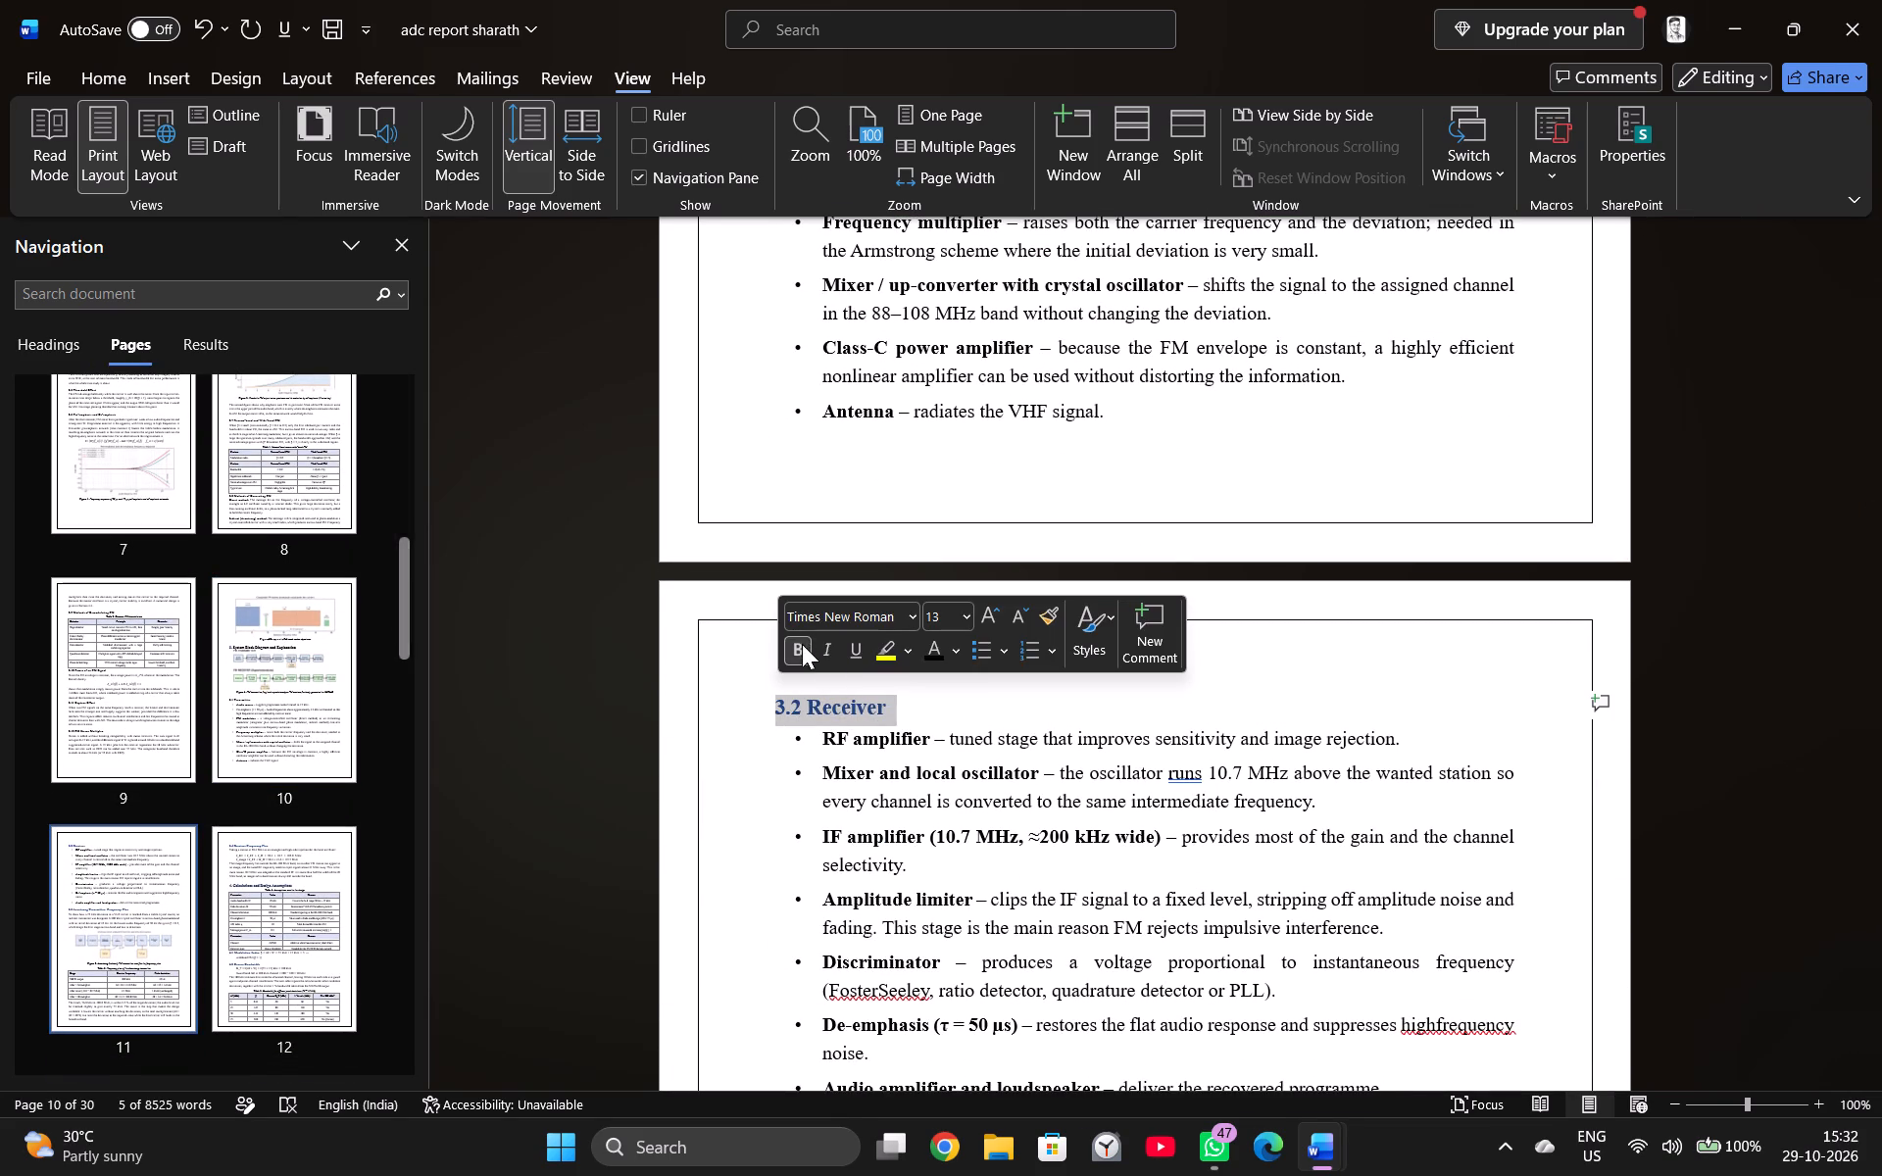
left_click(802, 644)
left_click(1086, 720)
left_click_drag(928, 699, 805, 691)
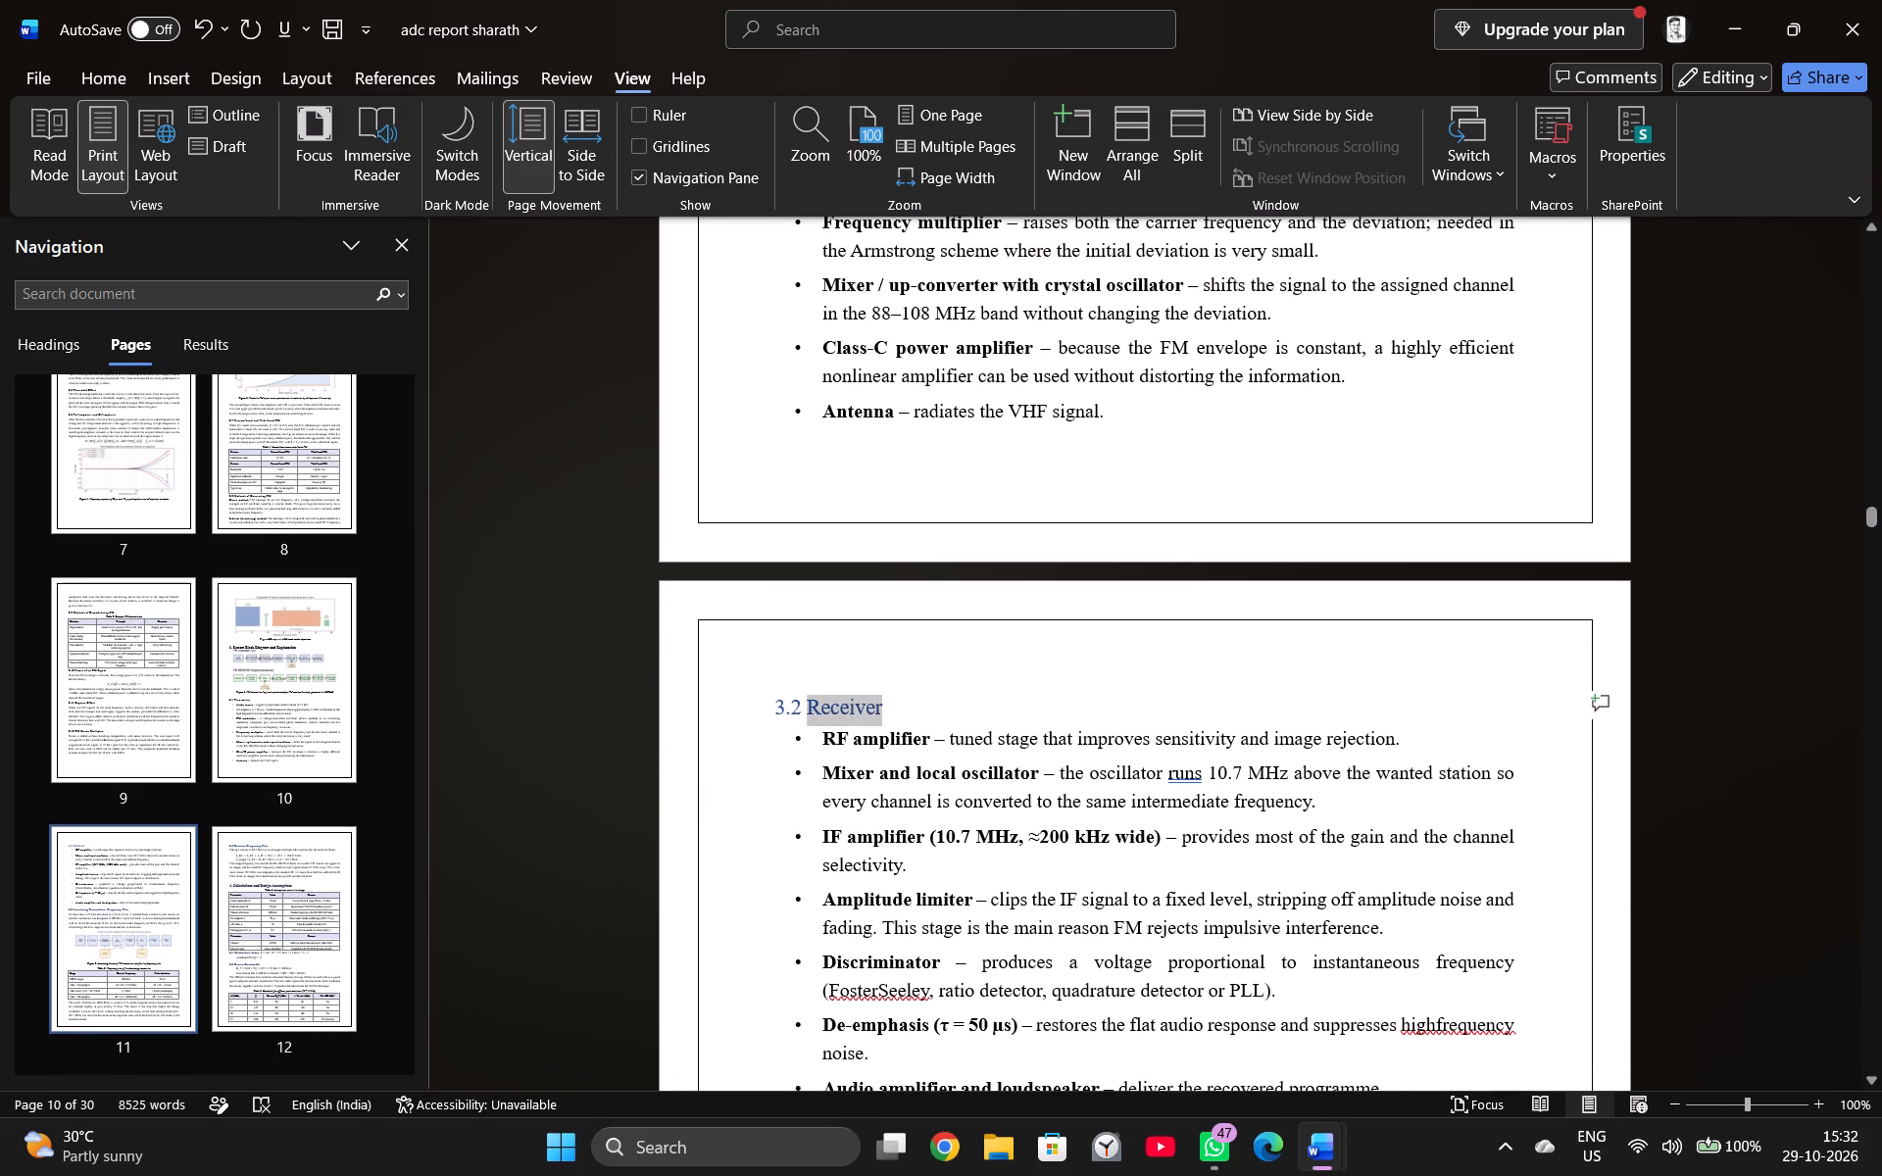
left_click_drag(805, 691, 774, 691)
left_click(789, 653)
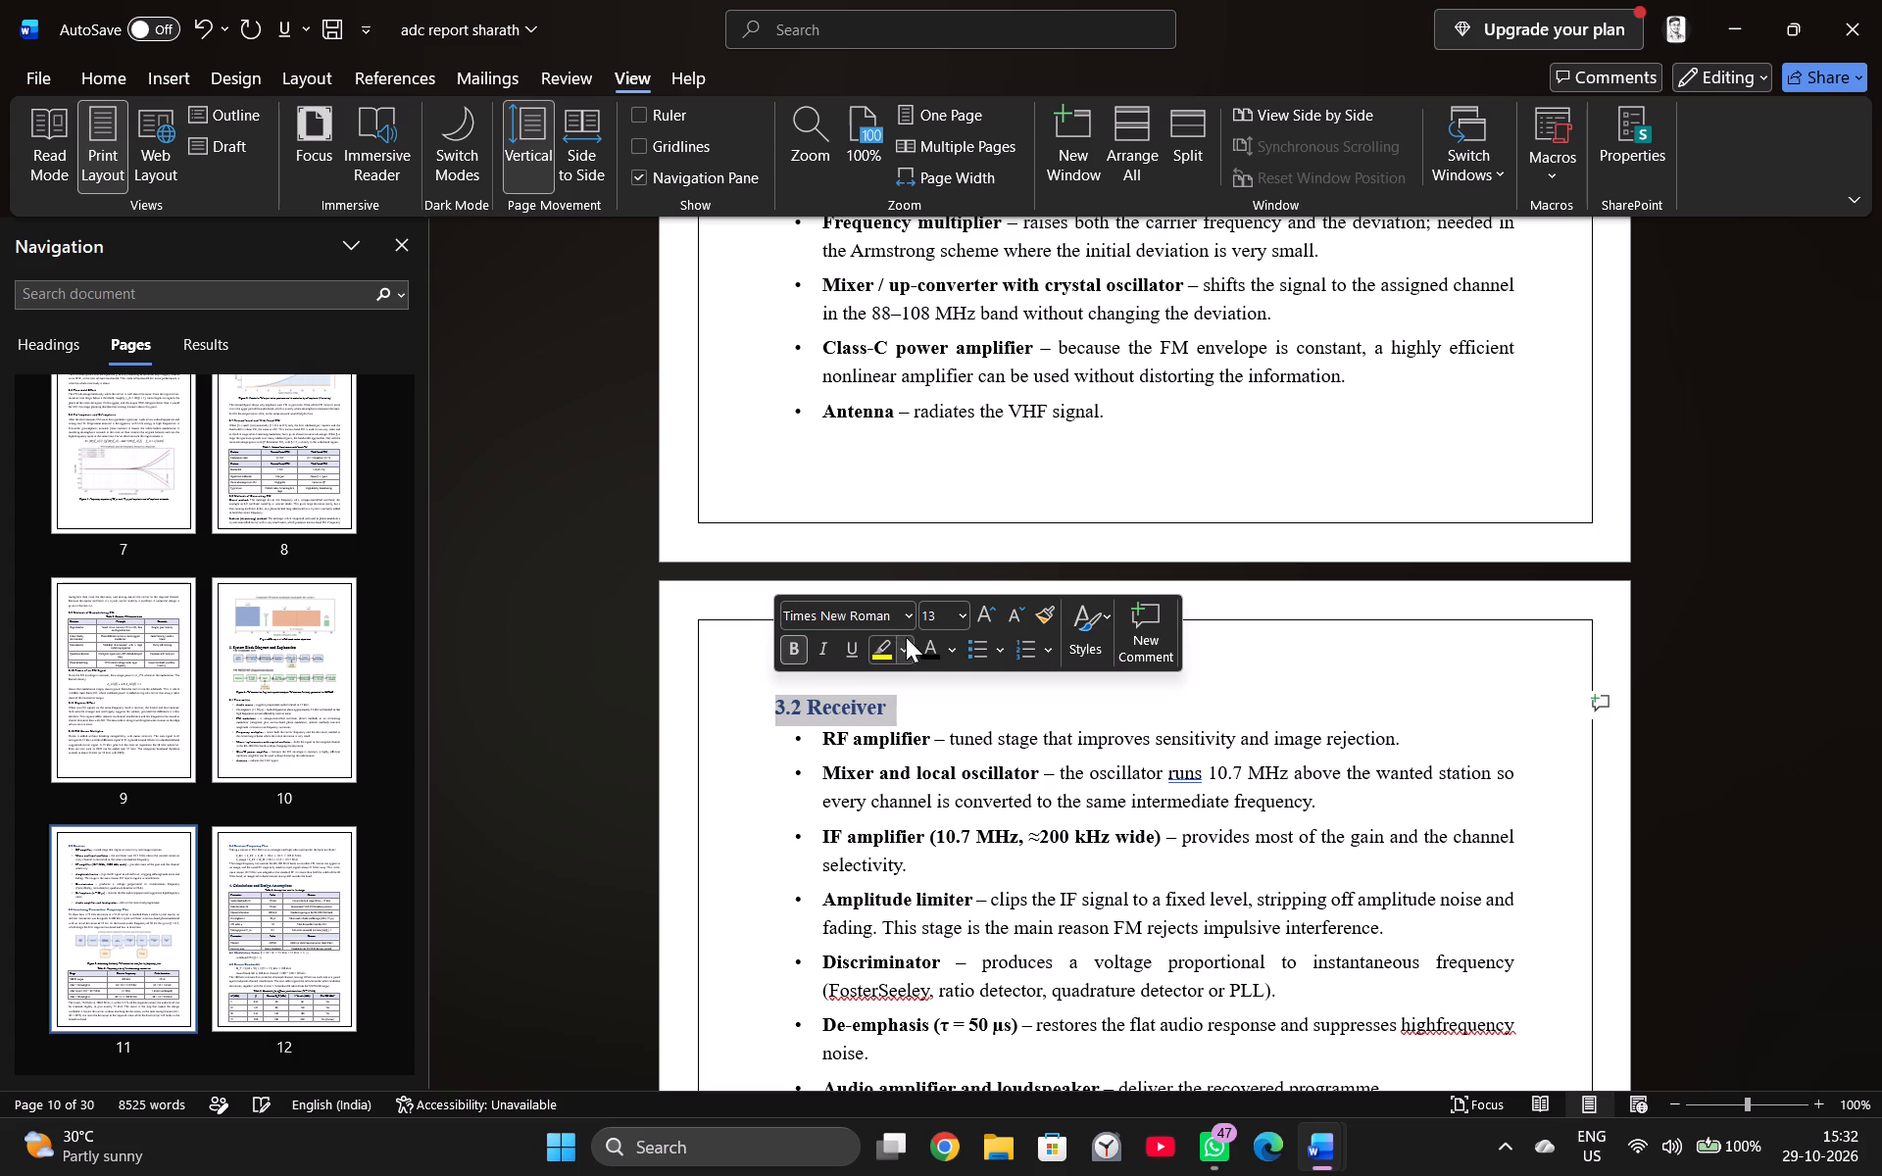
left_click(928, 641)
left_click(1040, 720)
Change the font colour of the subheadings 3.3 Armstrong Transmitter: Frequency Plan and 3.4 Receiver Frequency Plan to black, keeping them bold.
scroll(1084, 729, "down", 6)
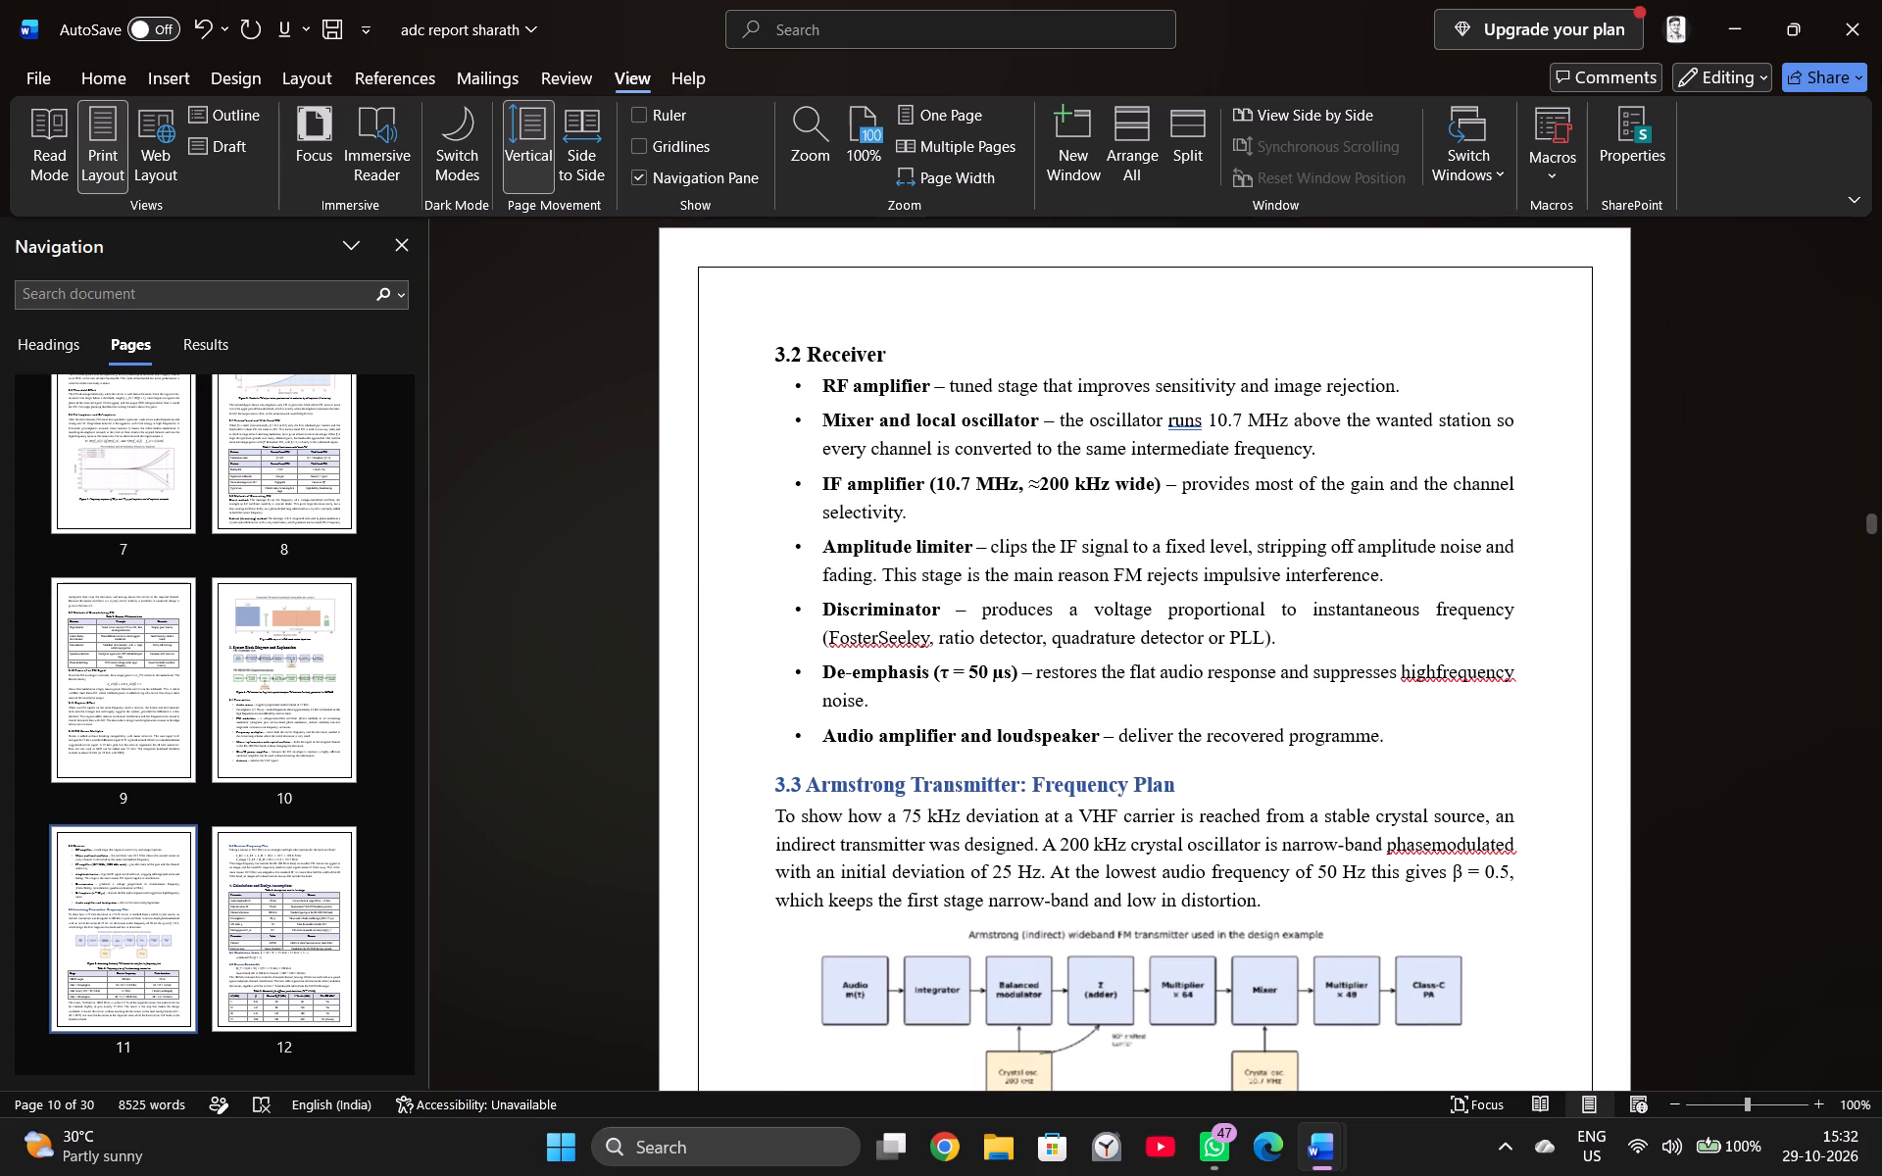
scroll(1833, 109, "down", 3)
scroll(1380, 719, "down", 4)
left_click_drag(1190, 545, 773, 541)
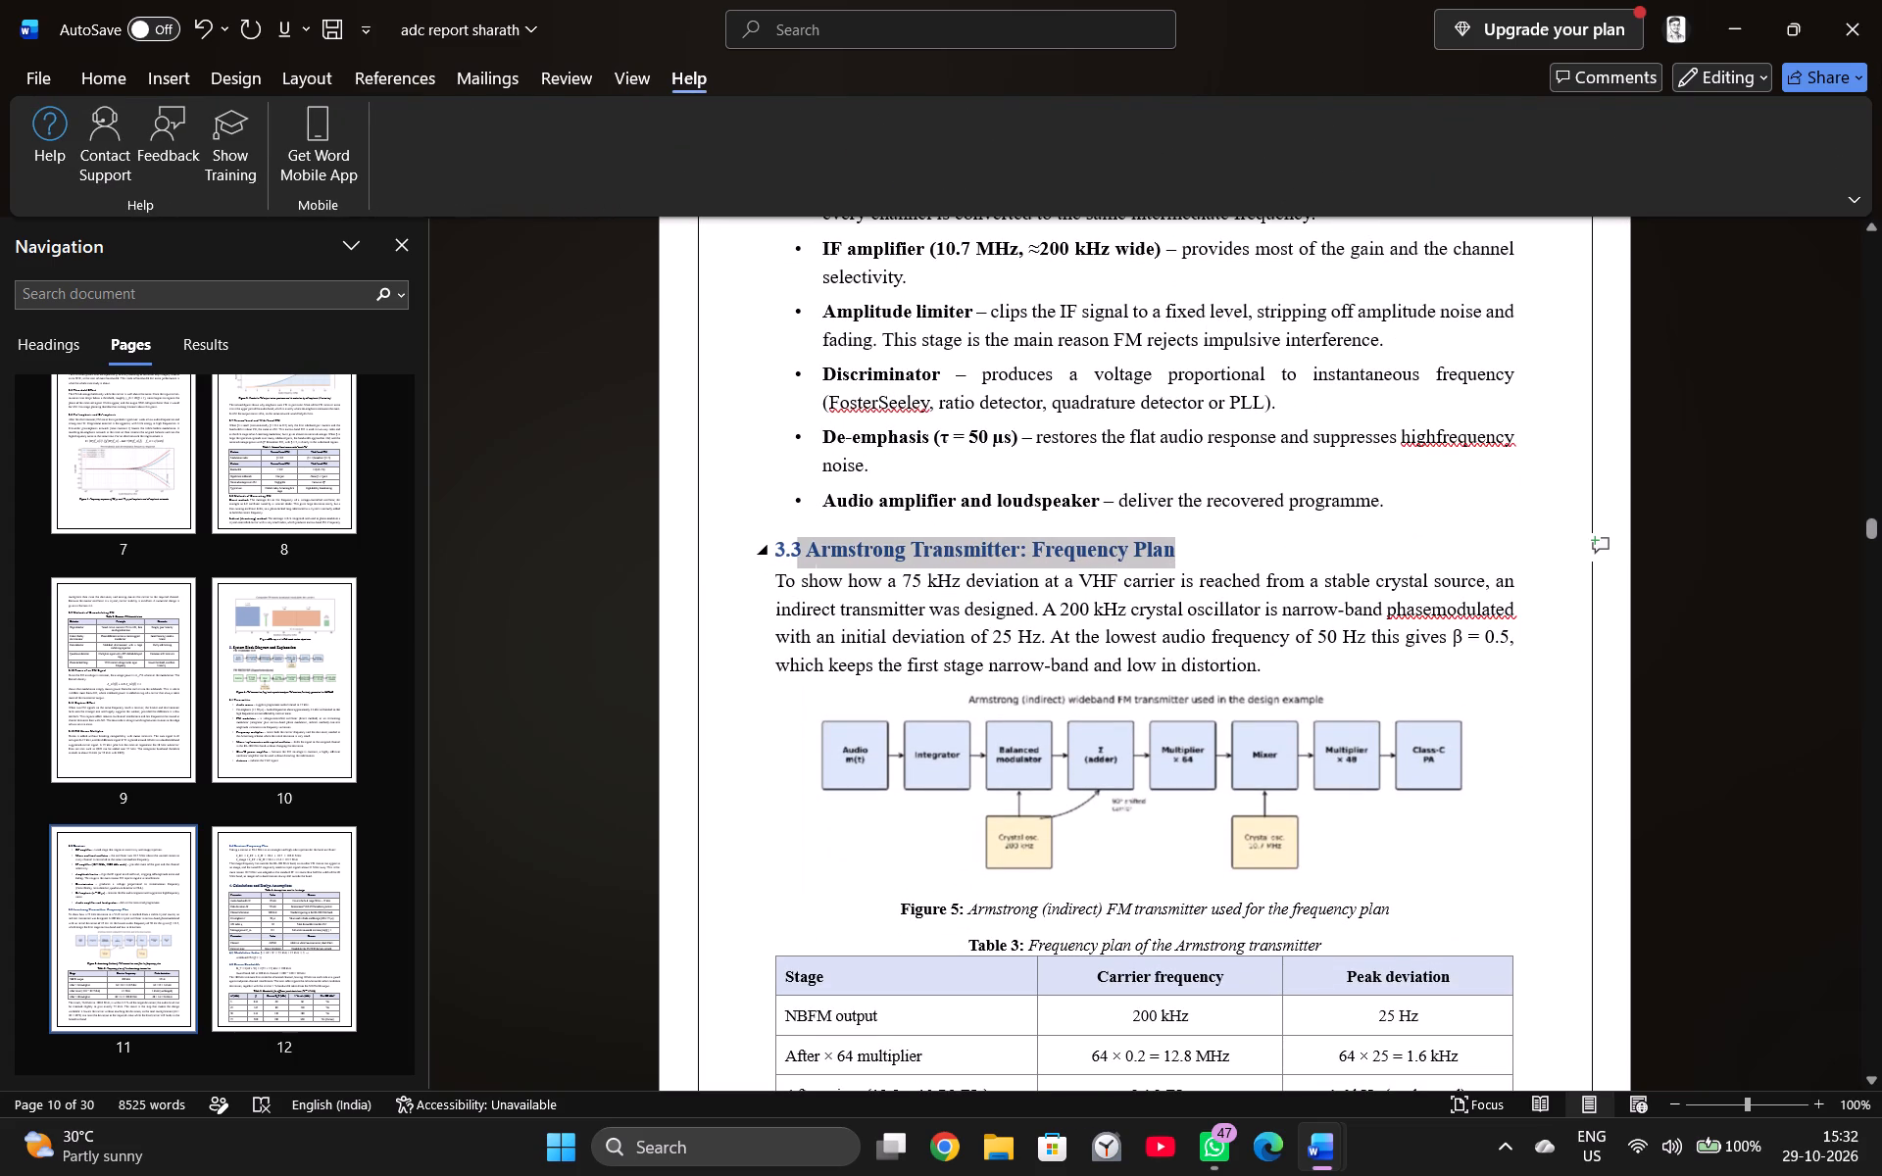
left_click_drag(773, 541, 741, 541)
left_click(887, 499)
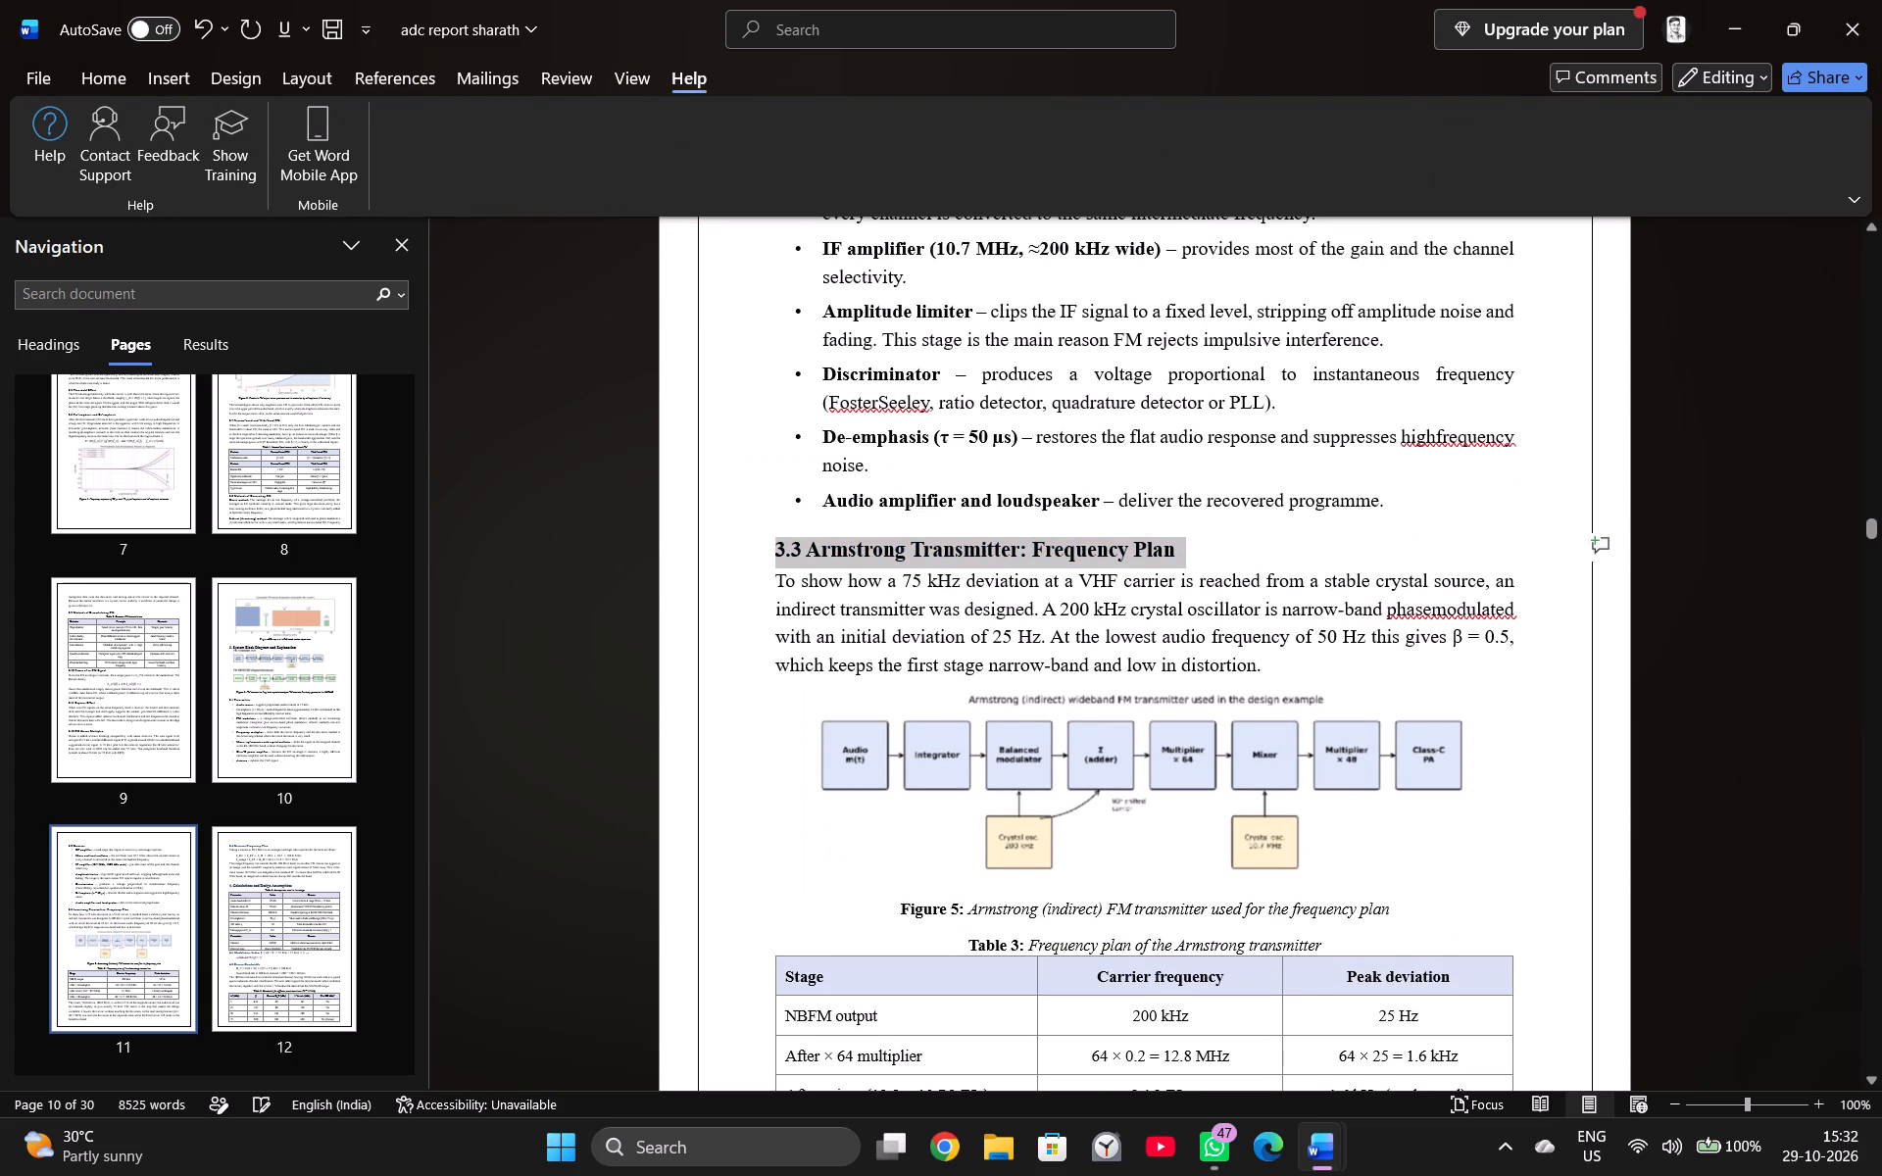
left_click(1355, 518)
scroll(1211, 643, "down", 16)
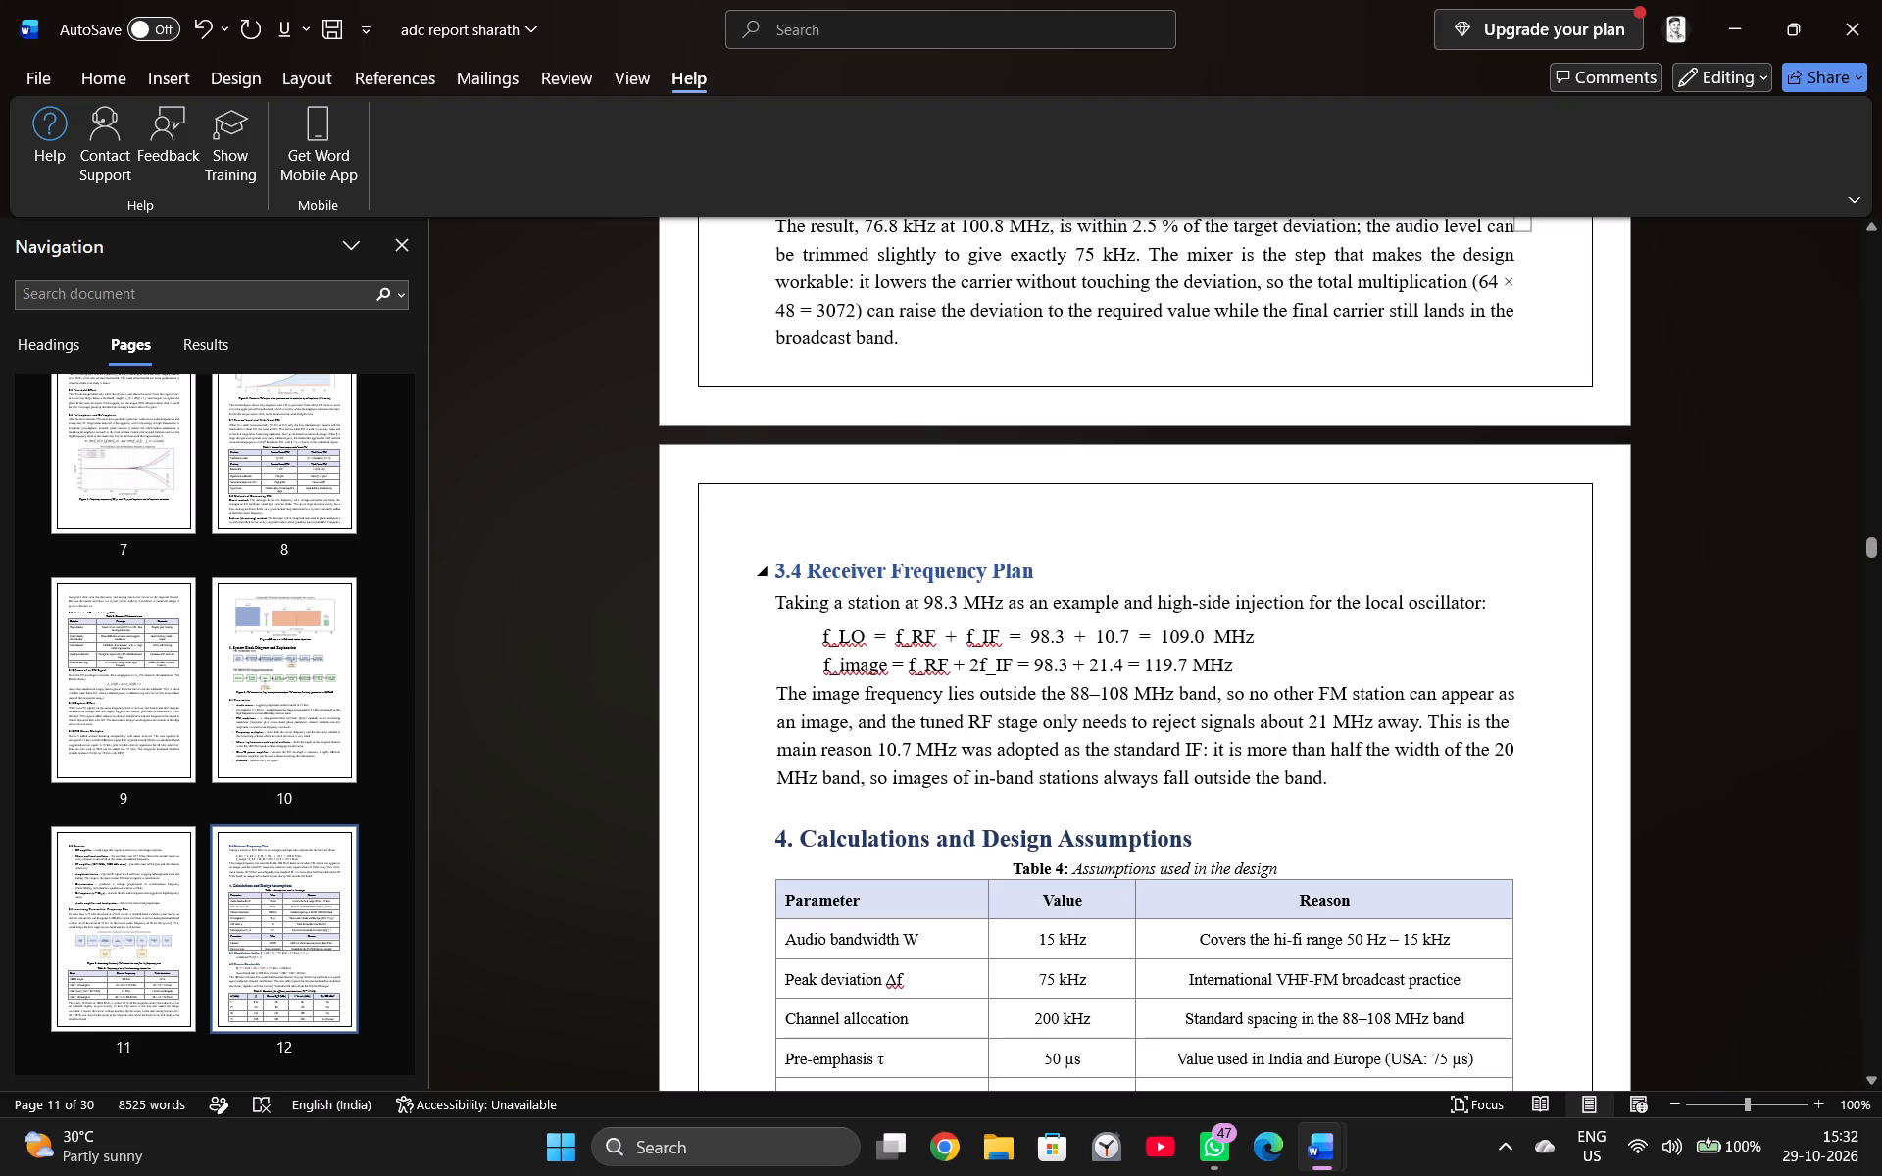
left_click_drag(1053, 574, 772, 564)
left_click(788, 529)
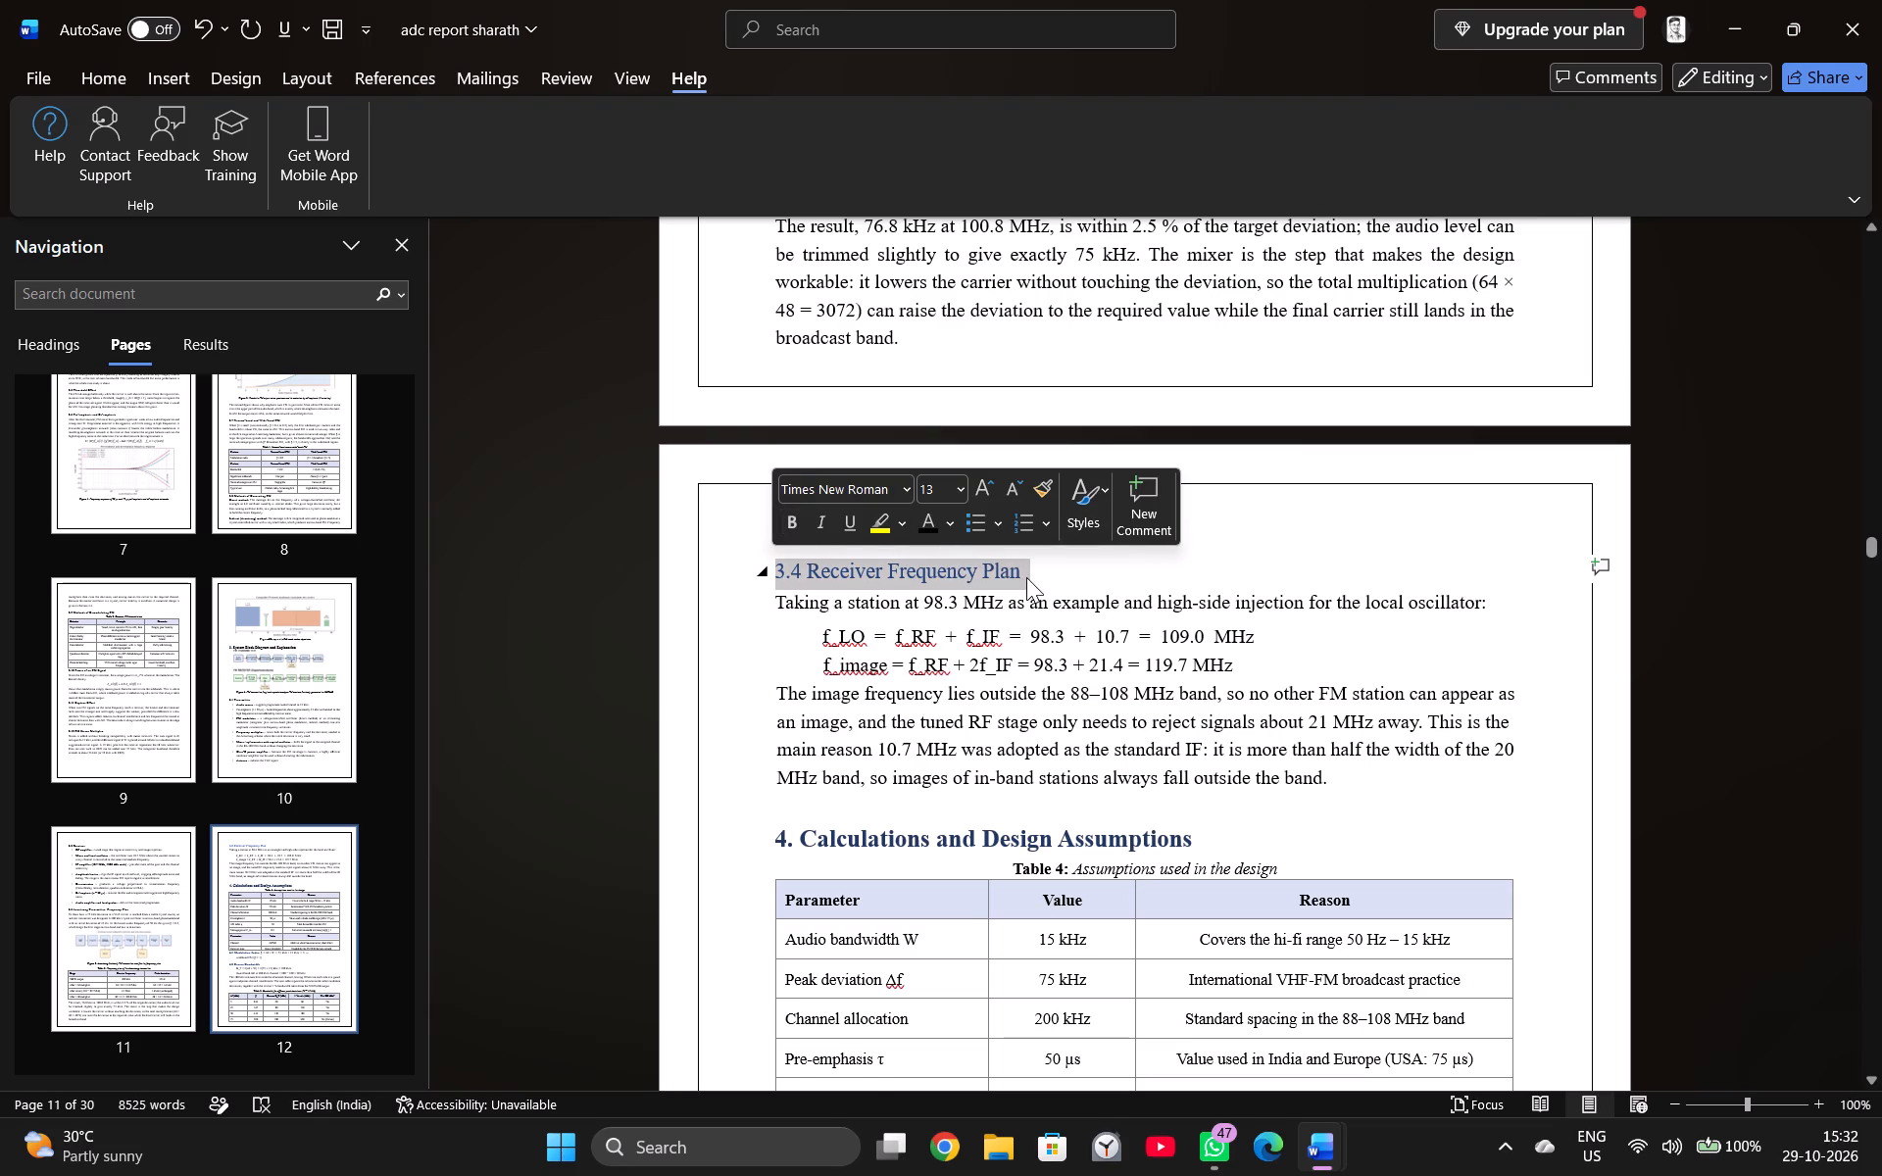
left_click(791, 514)
left_click(934, 527)
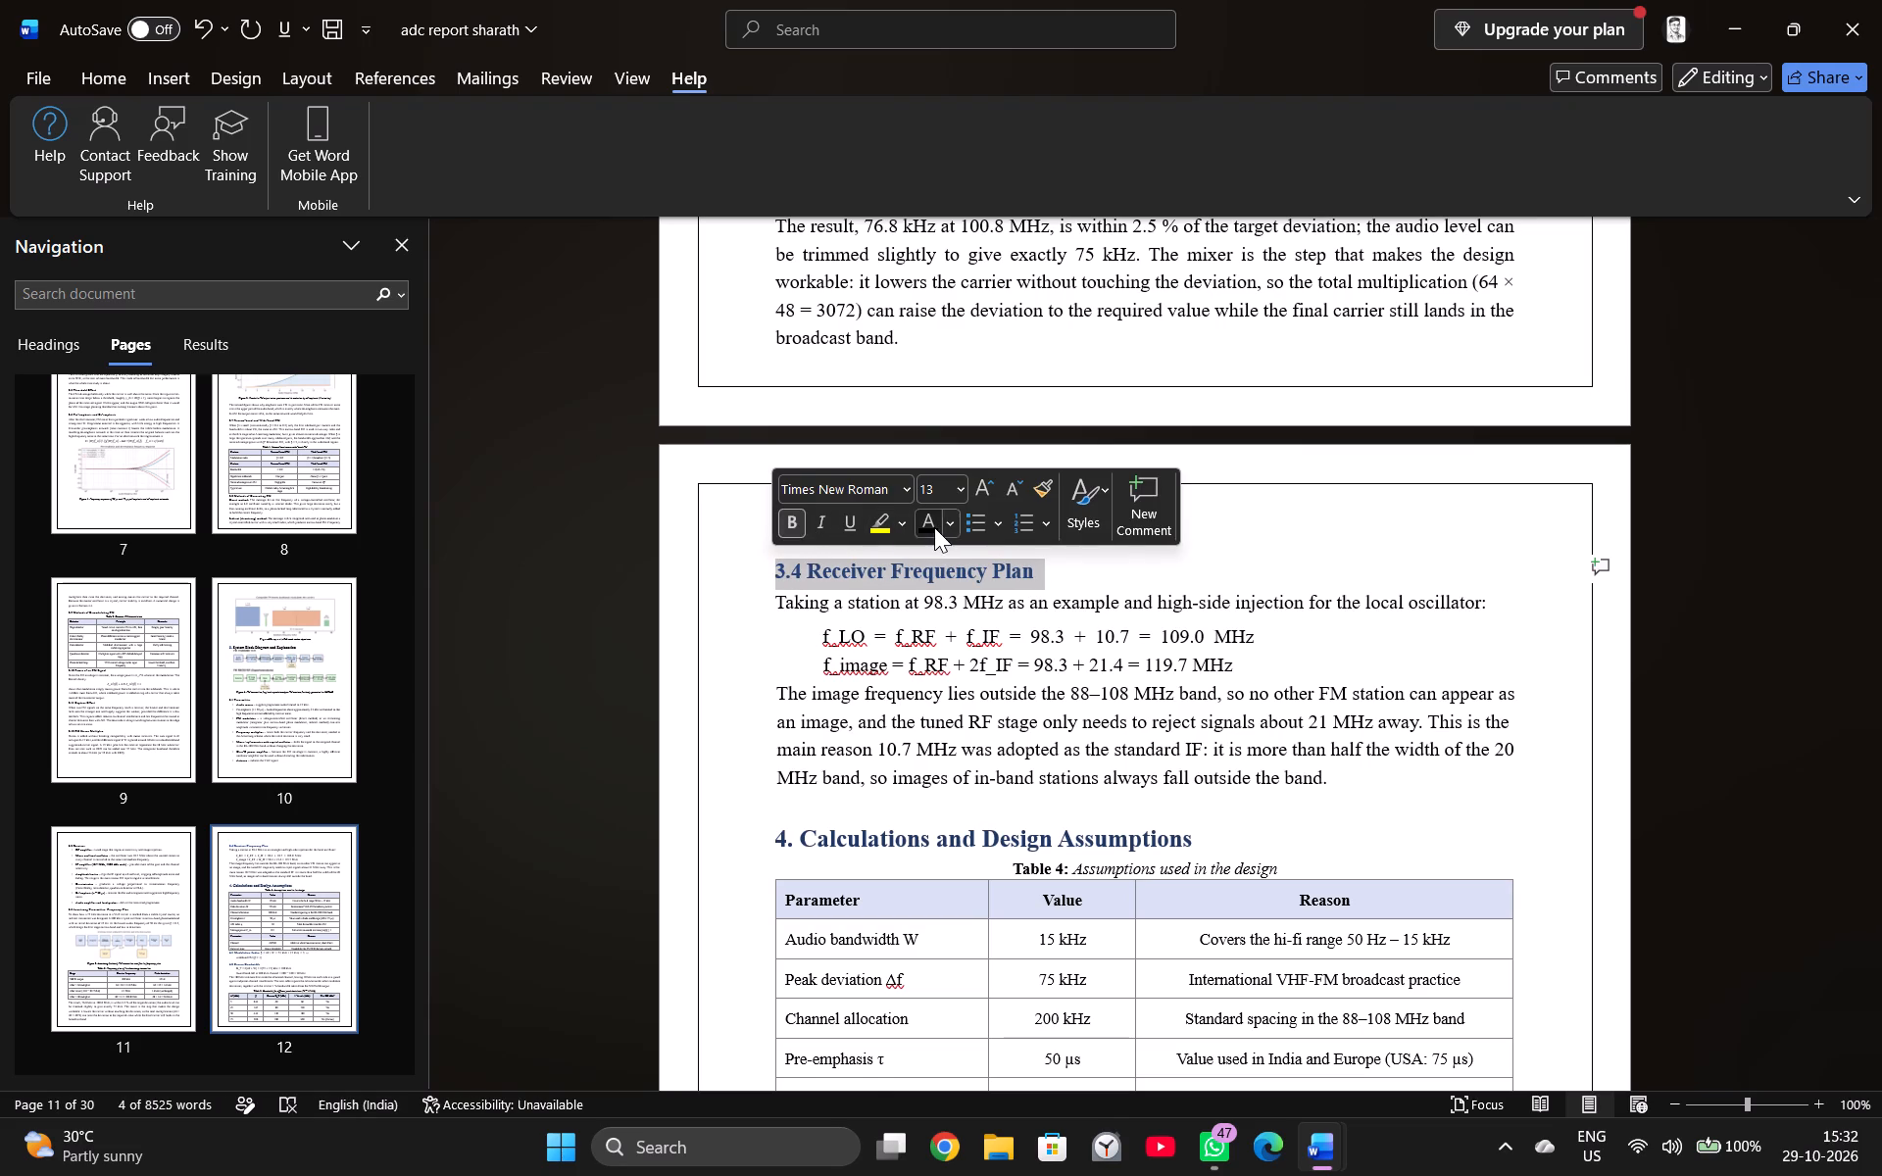
left_click(1342, 560)
Change the font colour of the section 4 heading Calculations and Design Assumptions to black.
scroll(1203, 686, "down", 3)
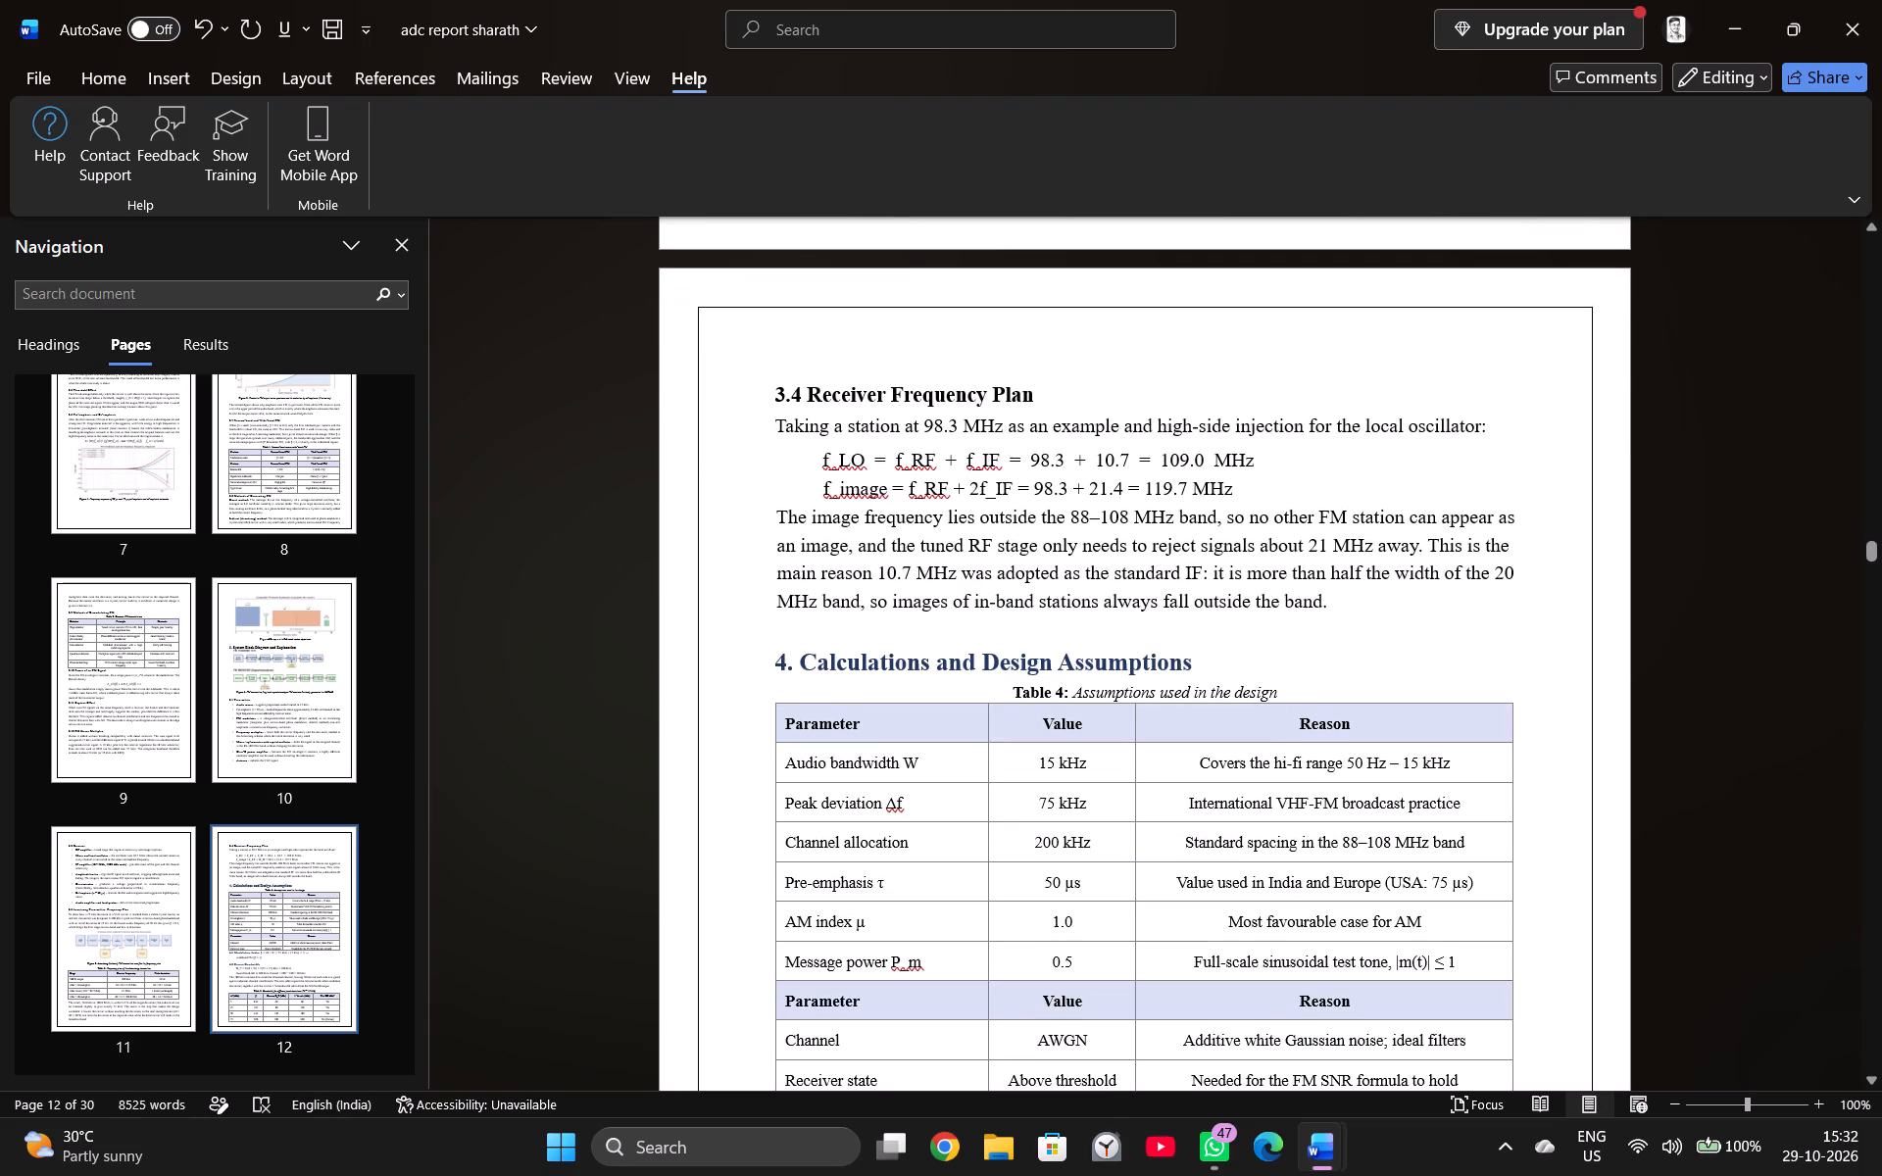
left_click_drag(1222, 675, 774, 661)
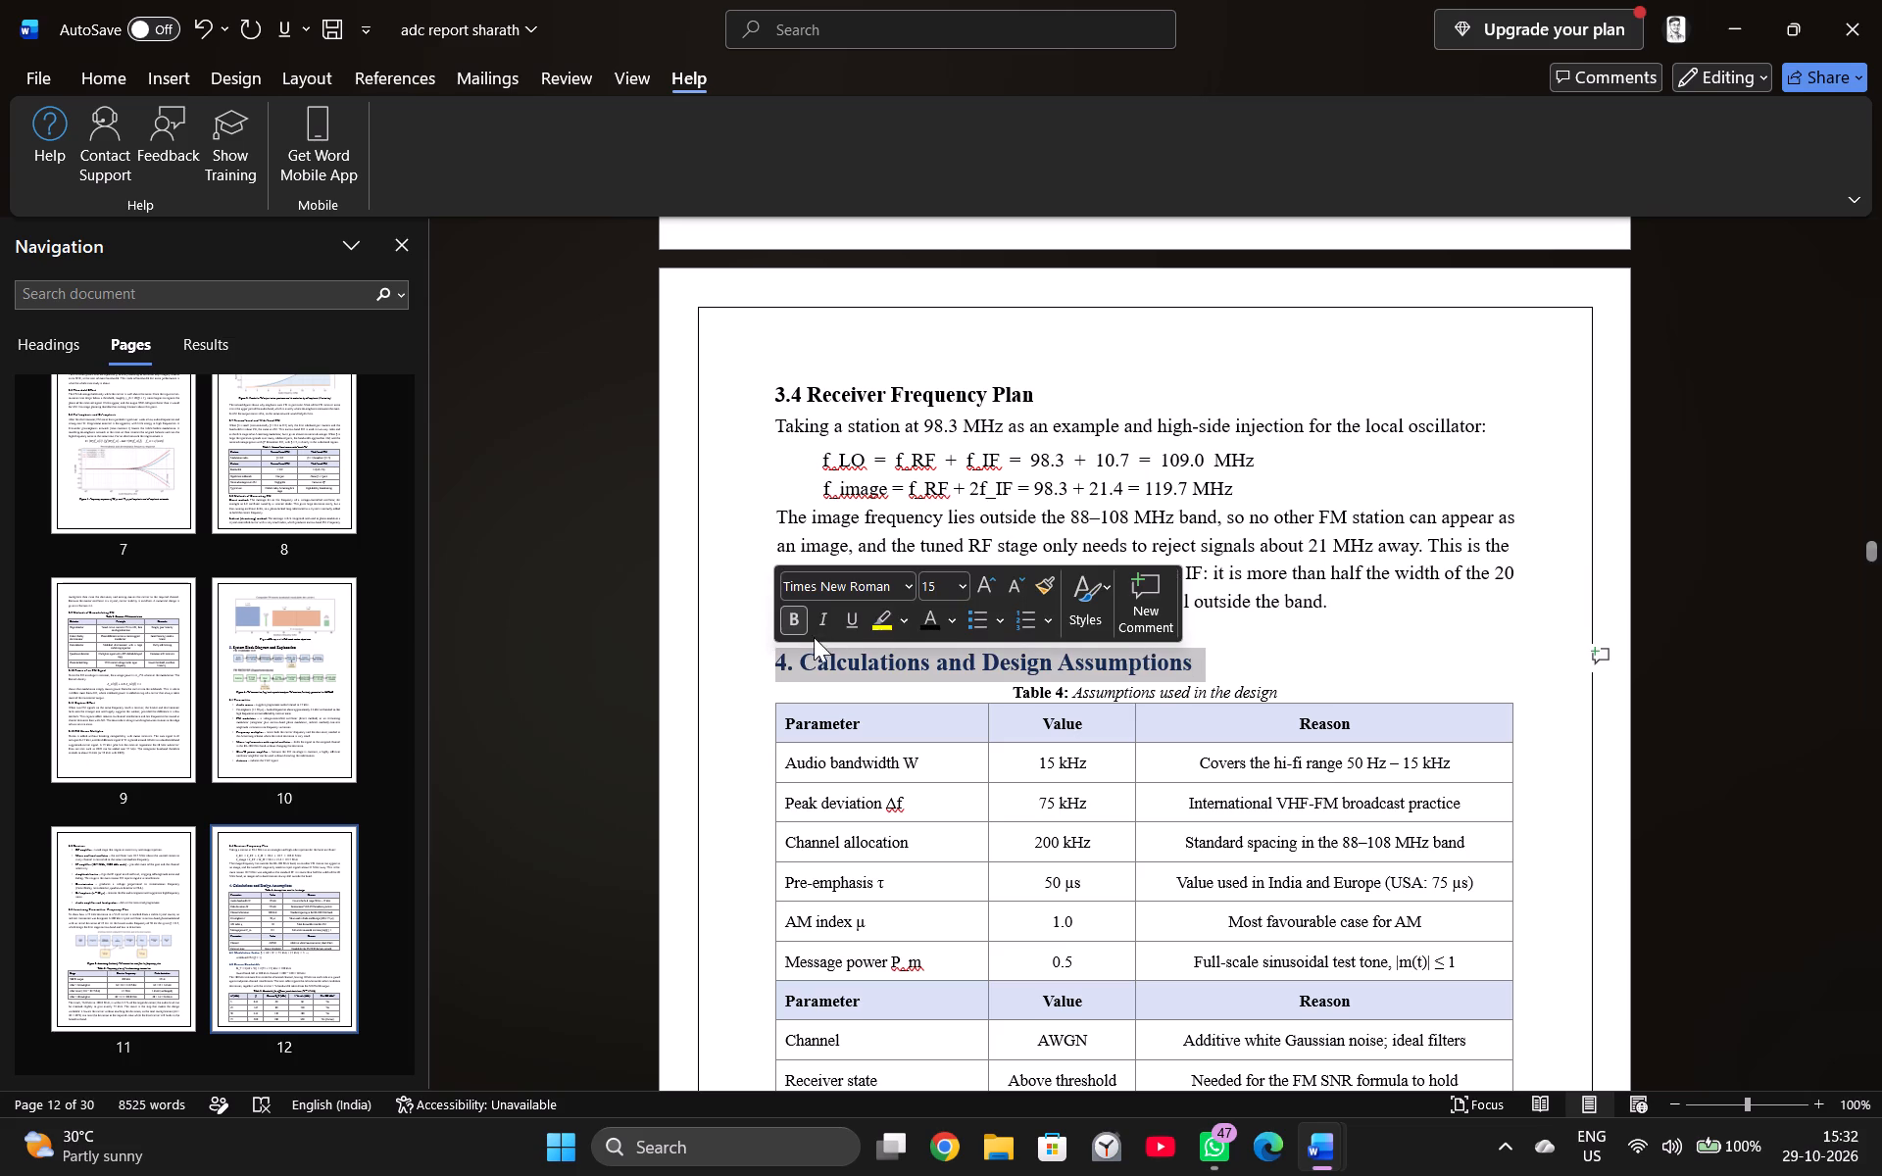
left_click(919, 620)
left_click(1377, 625)
Change the font colour of the subheadings 4.1 Modulation Index and 4.2 Carson Bandwidth to black.
scroll(1222, 691, "down", 7)
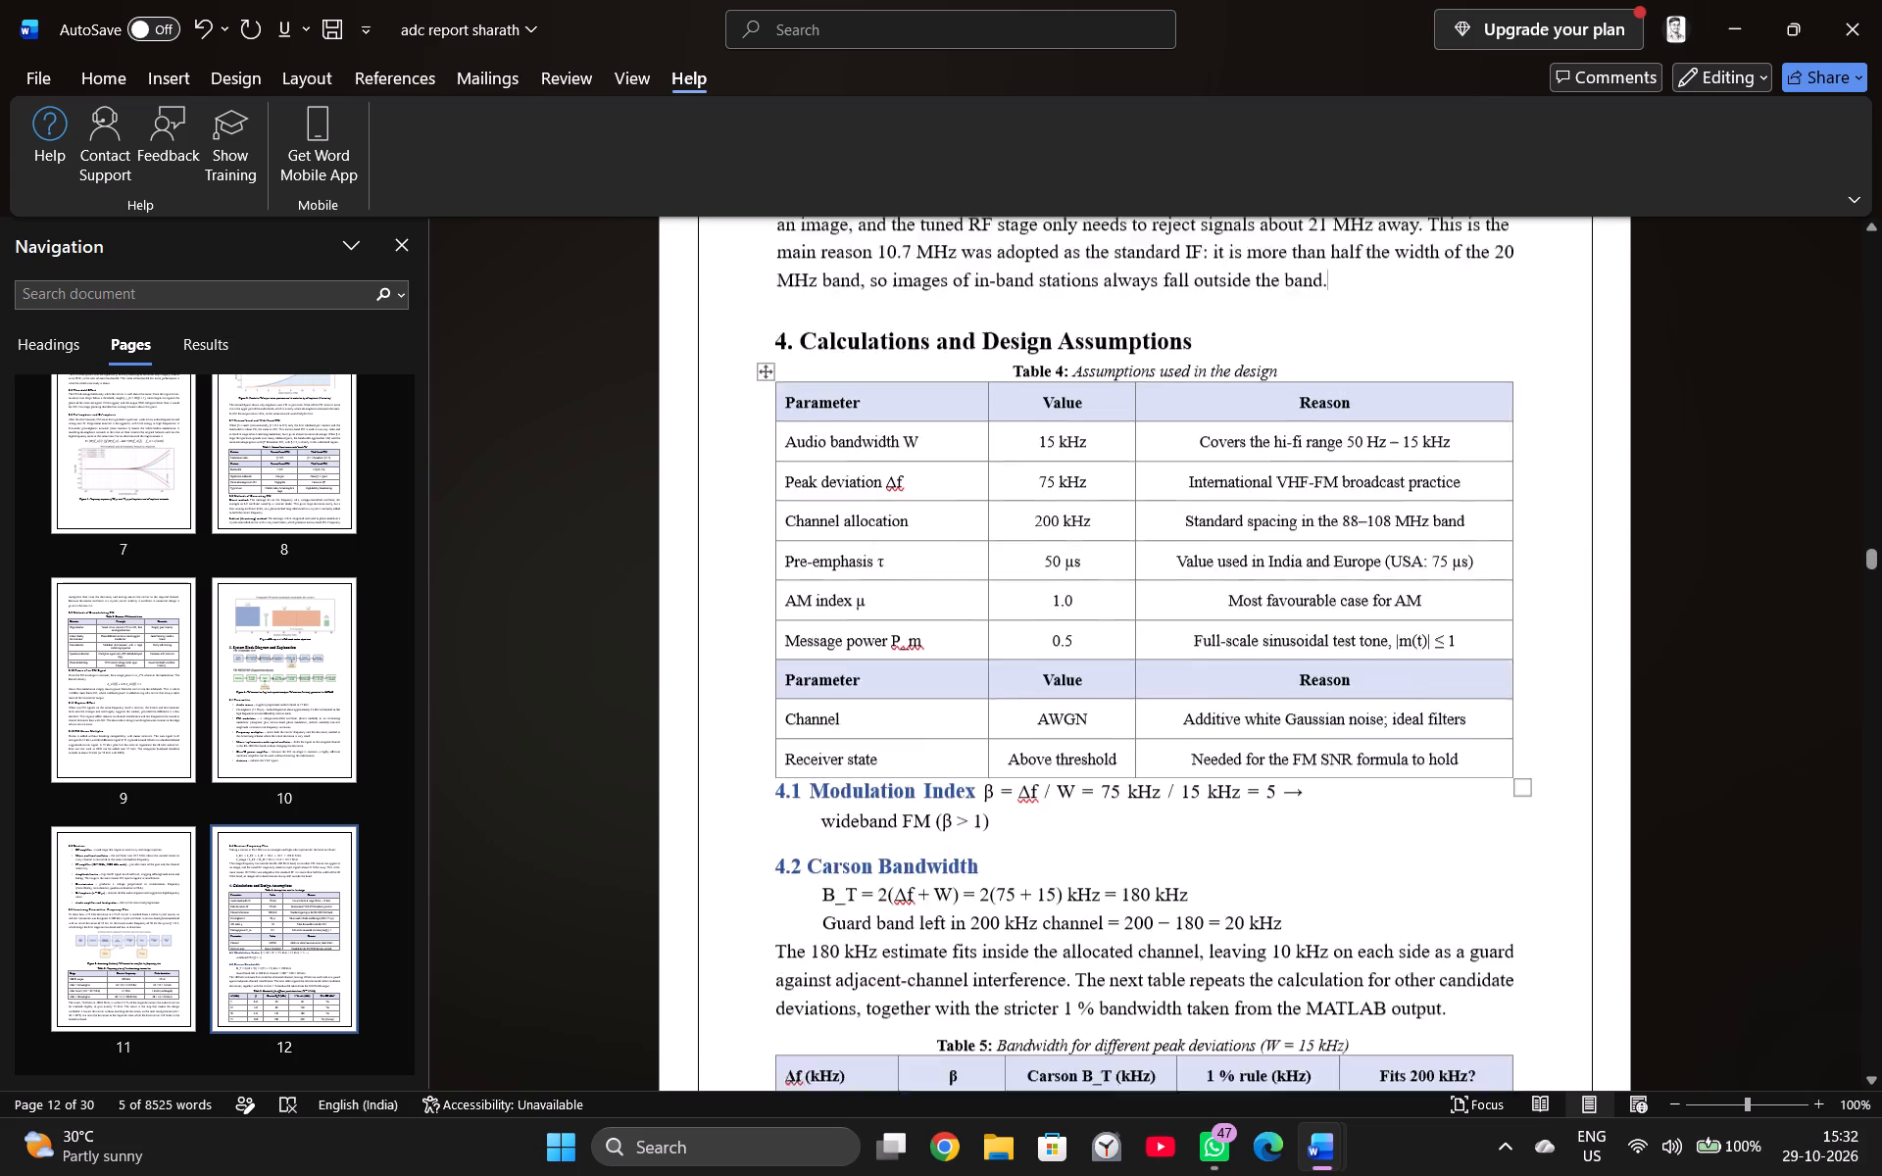
scroll(1221, 698, "down", 4)
left_click_drag(974, 467, 852, 457)
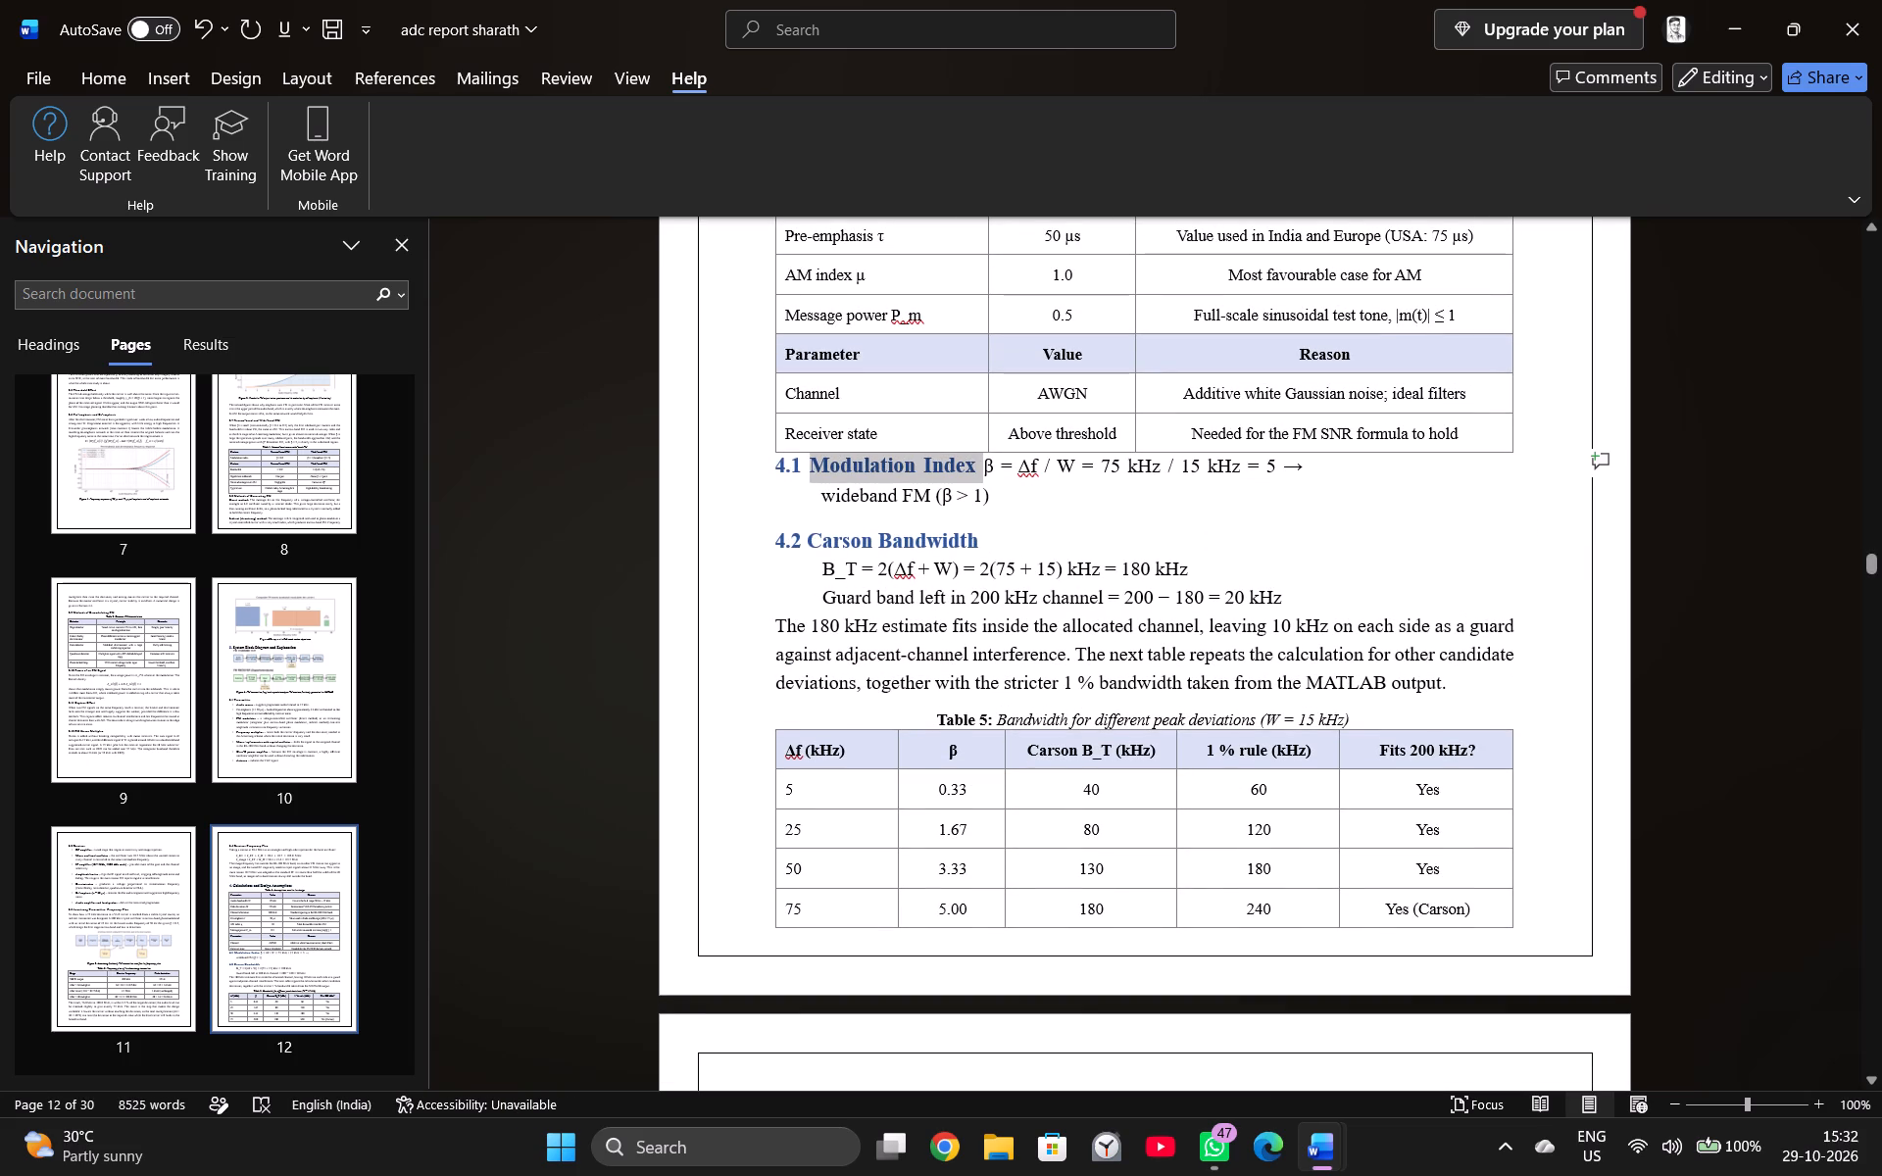
left_click_drag(852, 457, 768, 460)
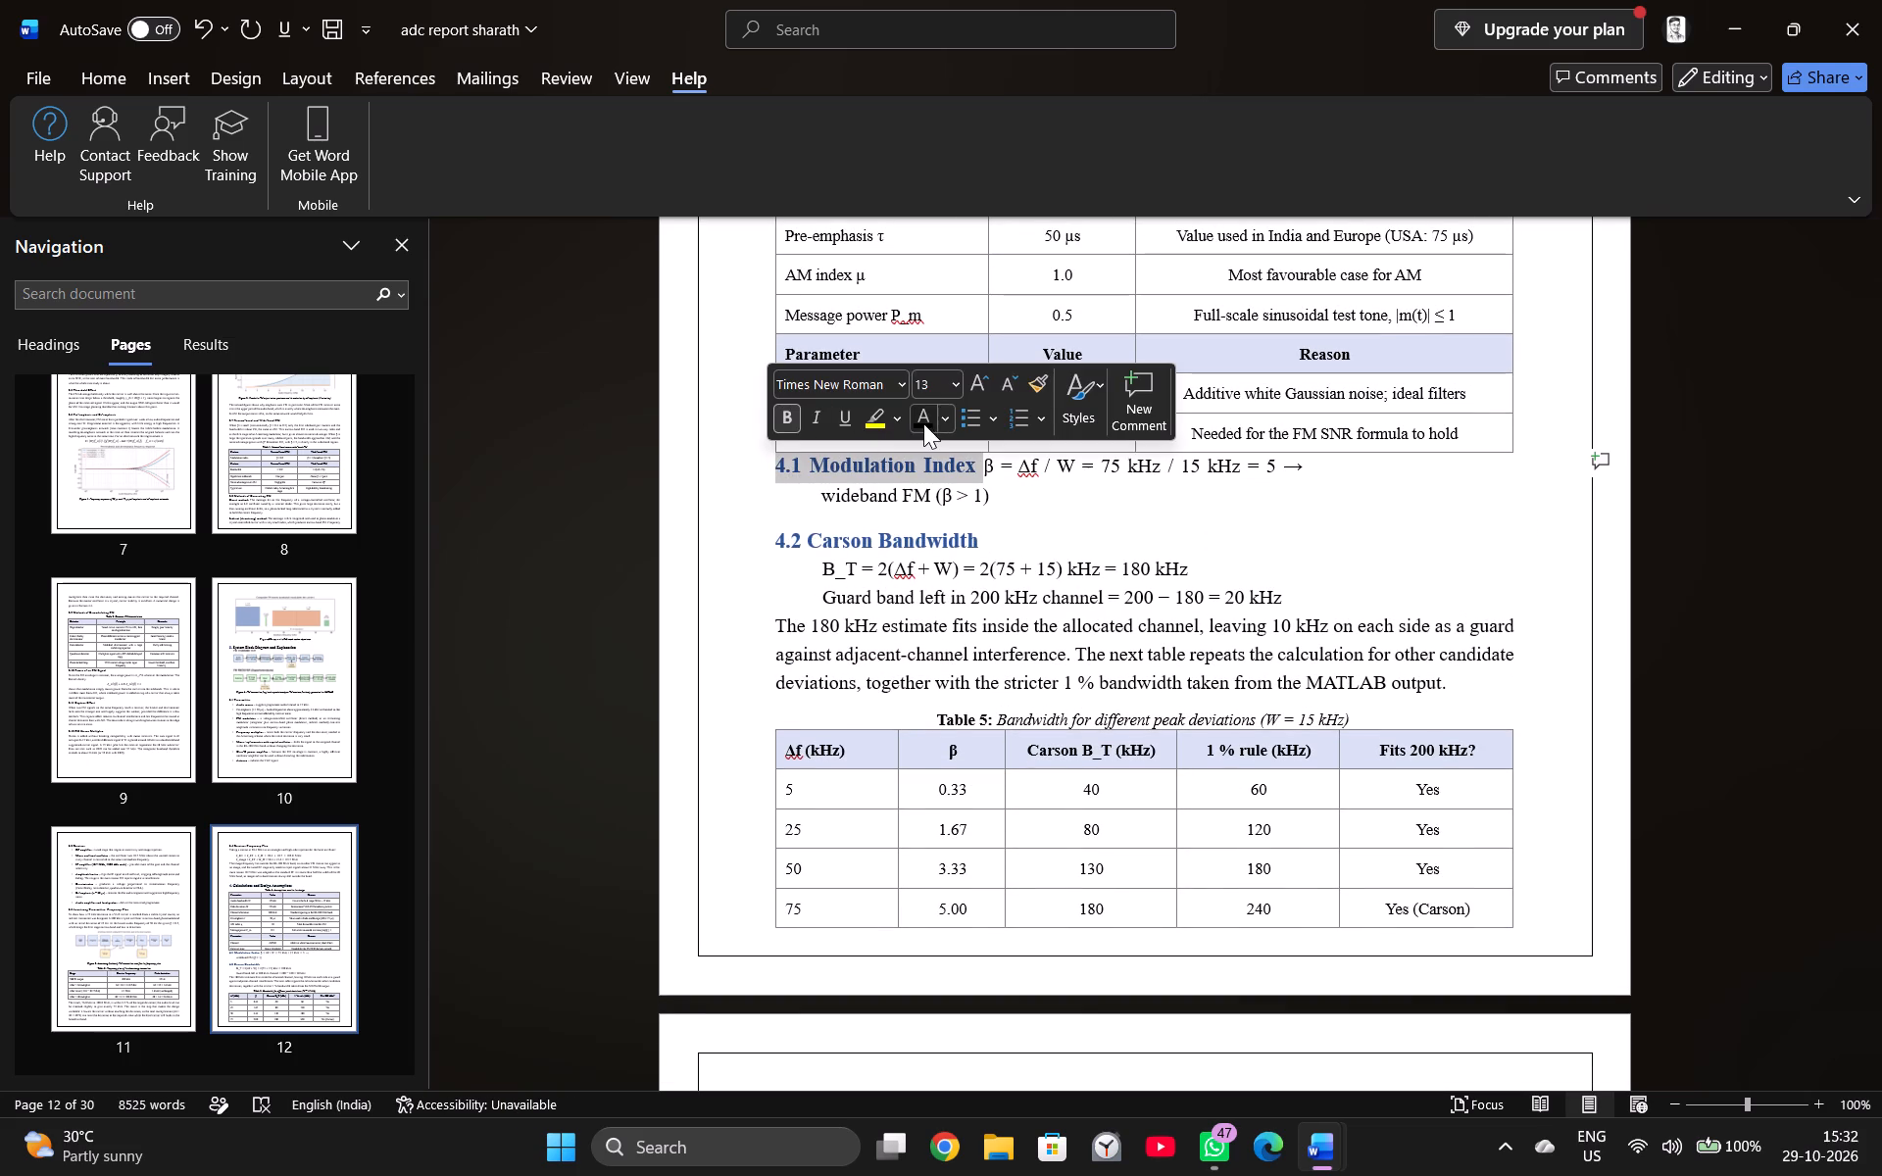
left_click(923, 423)
left_click_drag(982, 543, 779, 537)
left_click(929, 497)
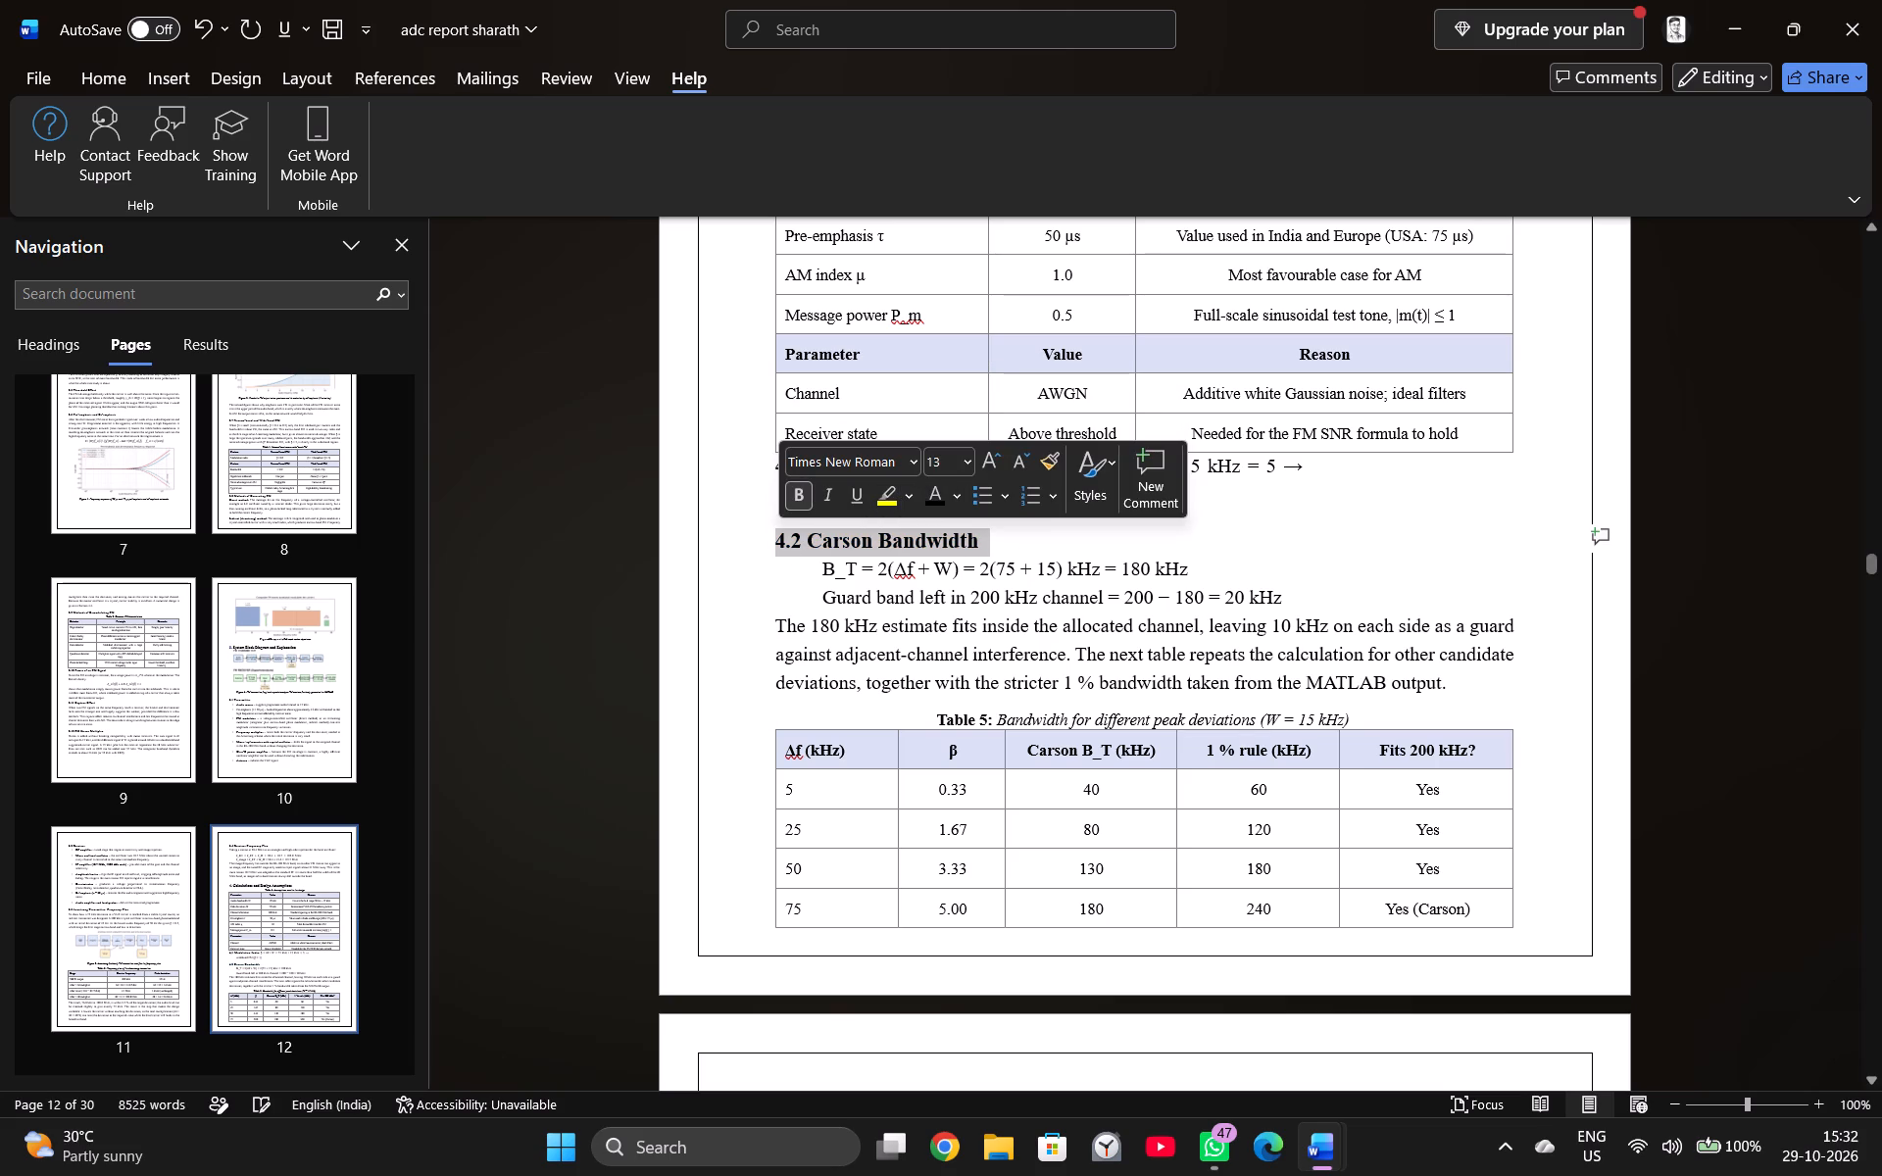
left_click(1301, 566)
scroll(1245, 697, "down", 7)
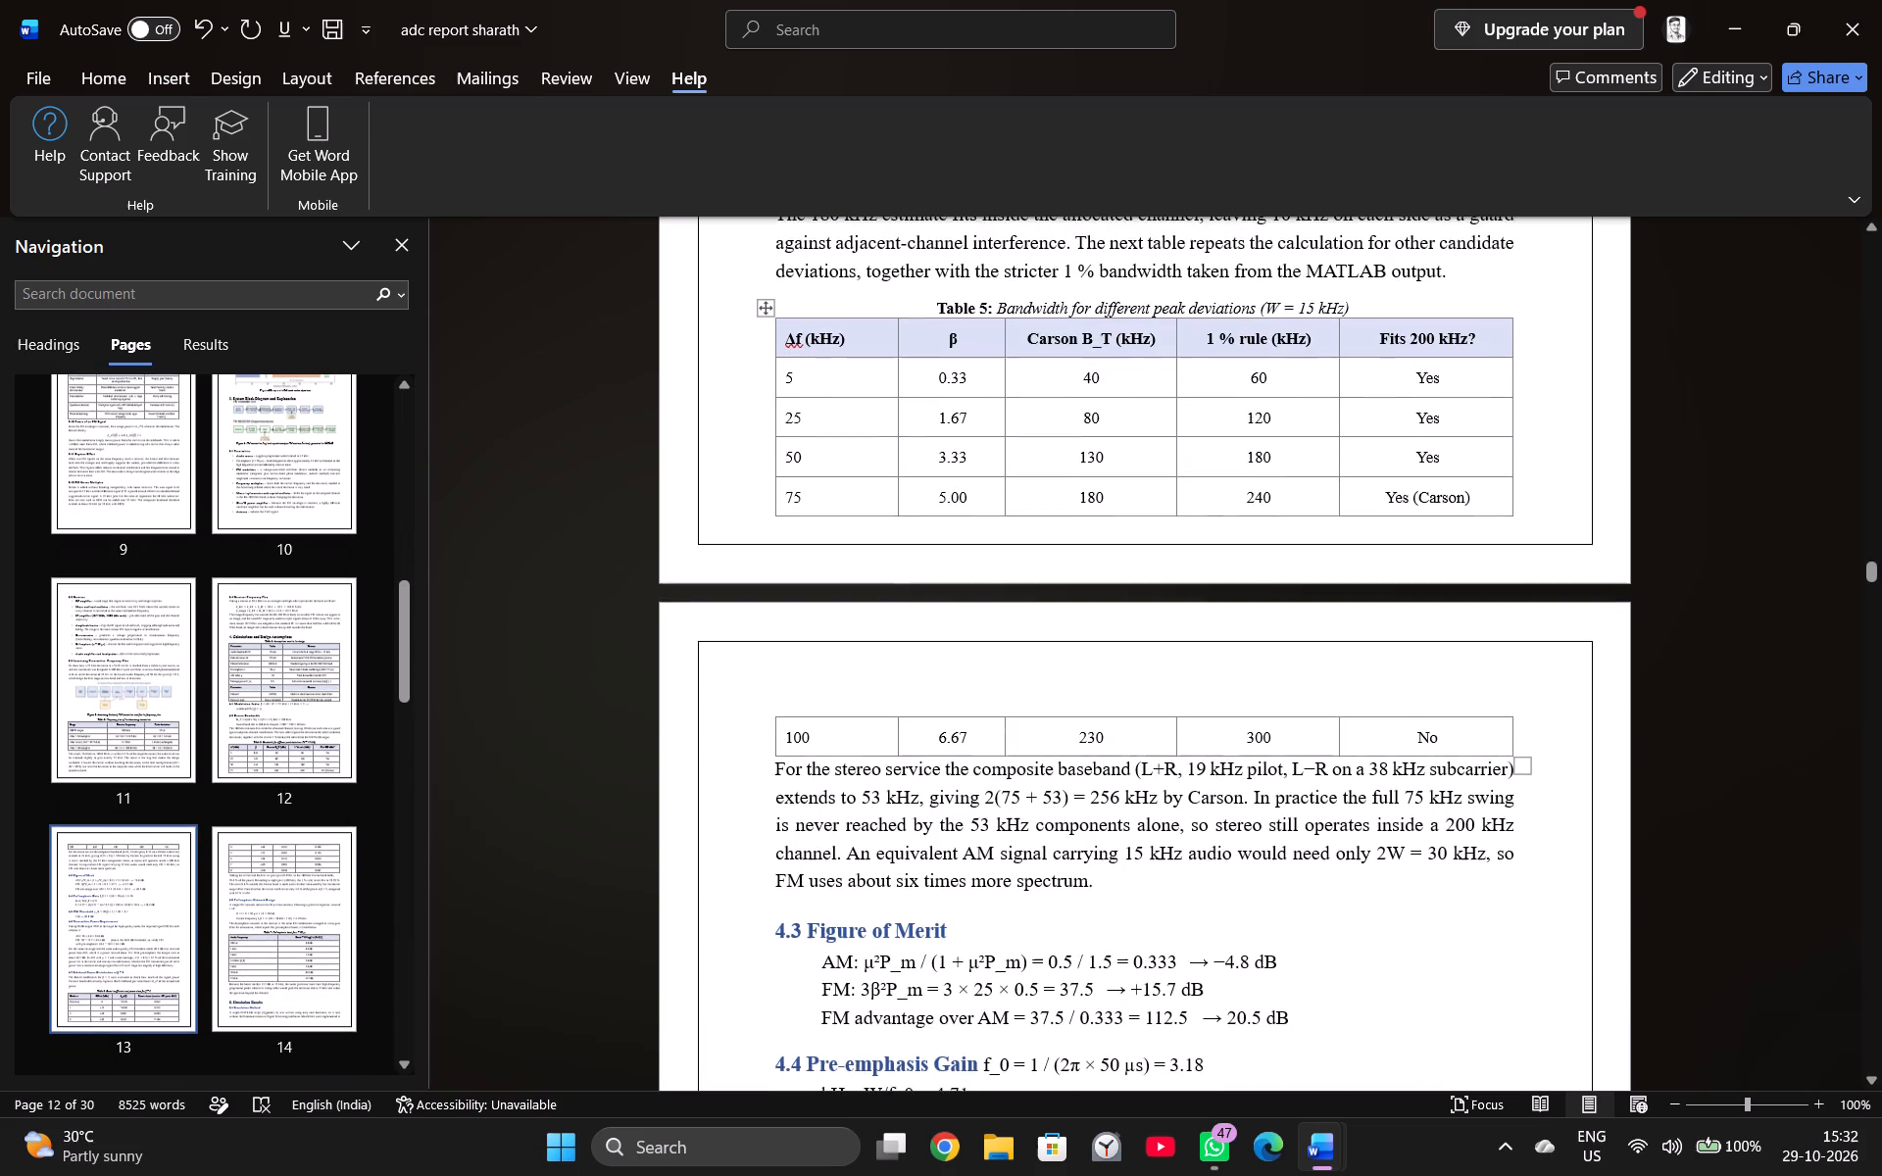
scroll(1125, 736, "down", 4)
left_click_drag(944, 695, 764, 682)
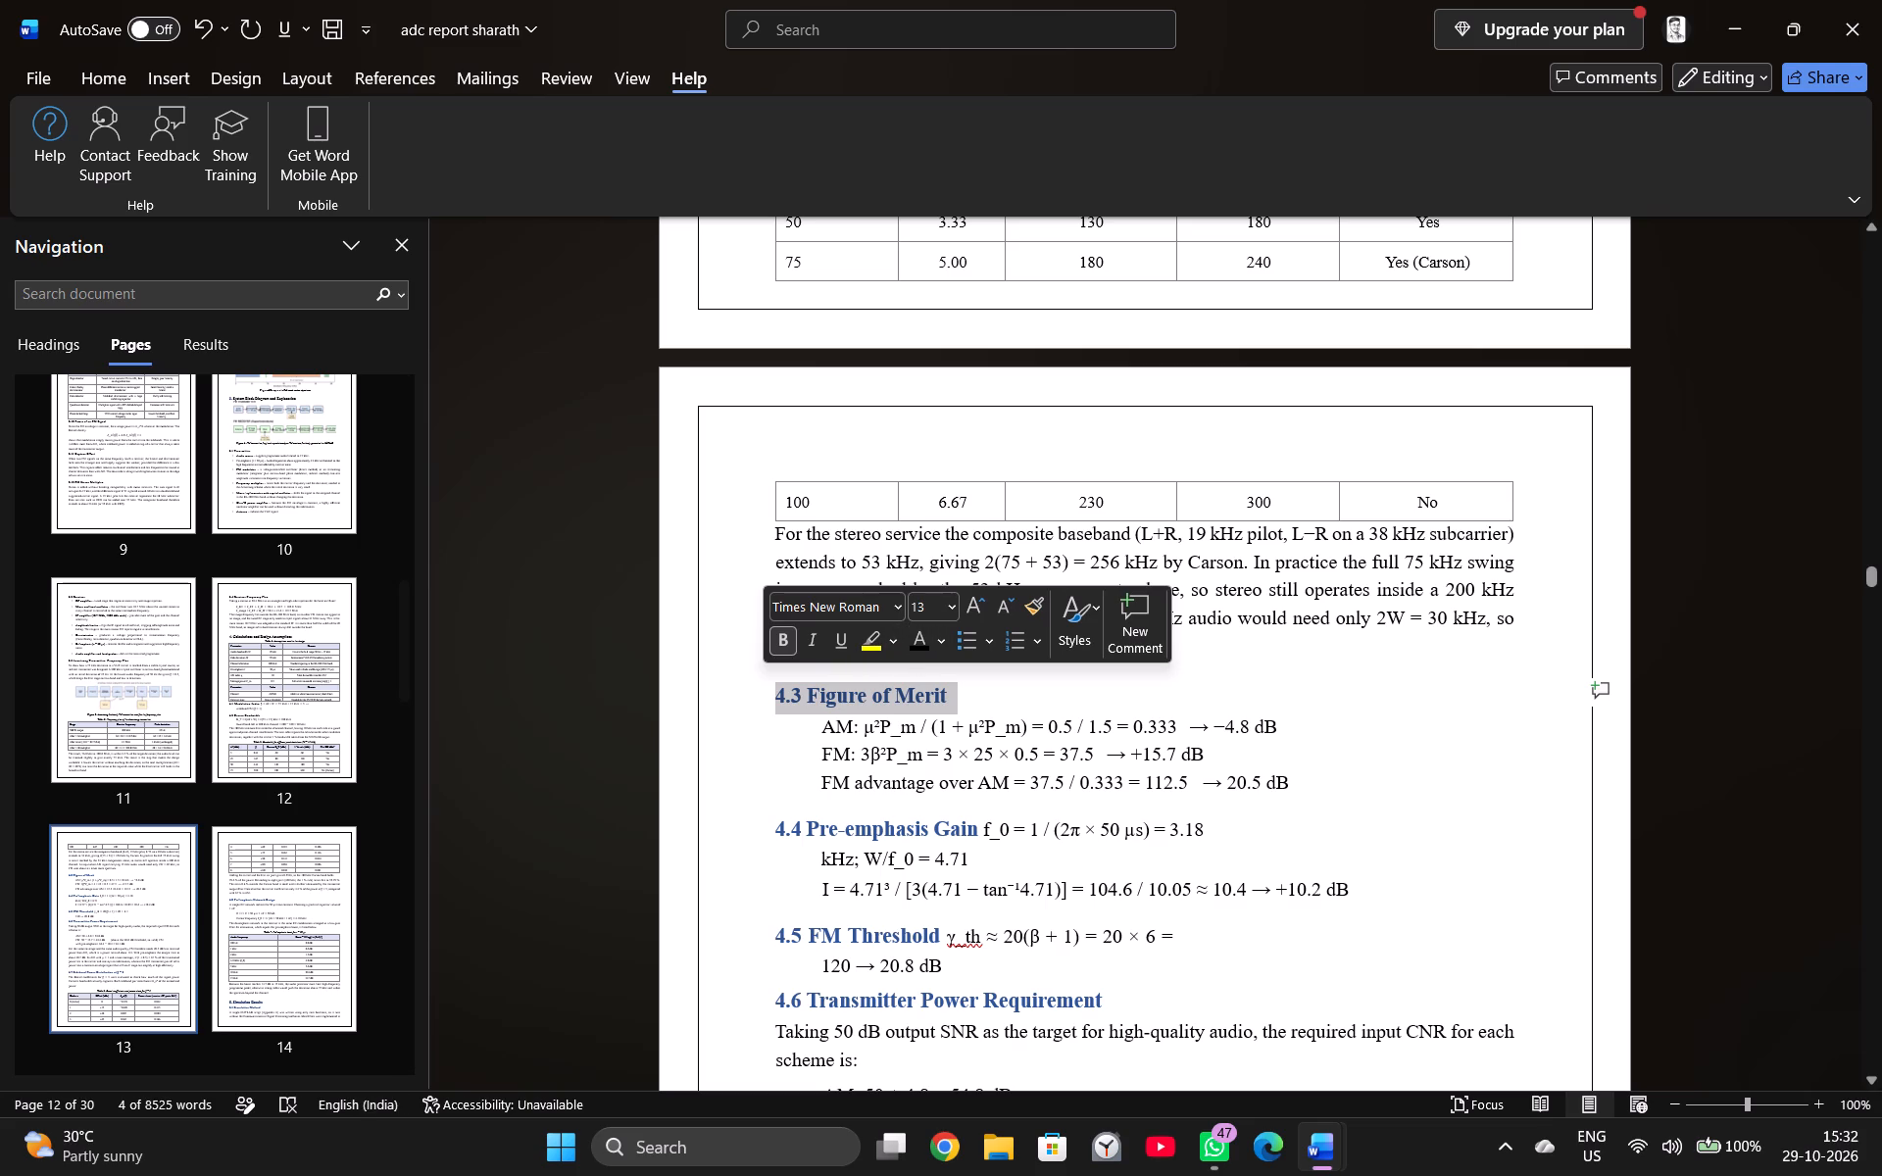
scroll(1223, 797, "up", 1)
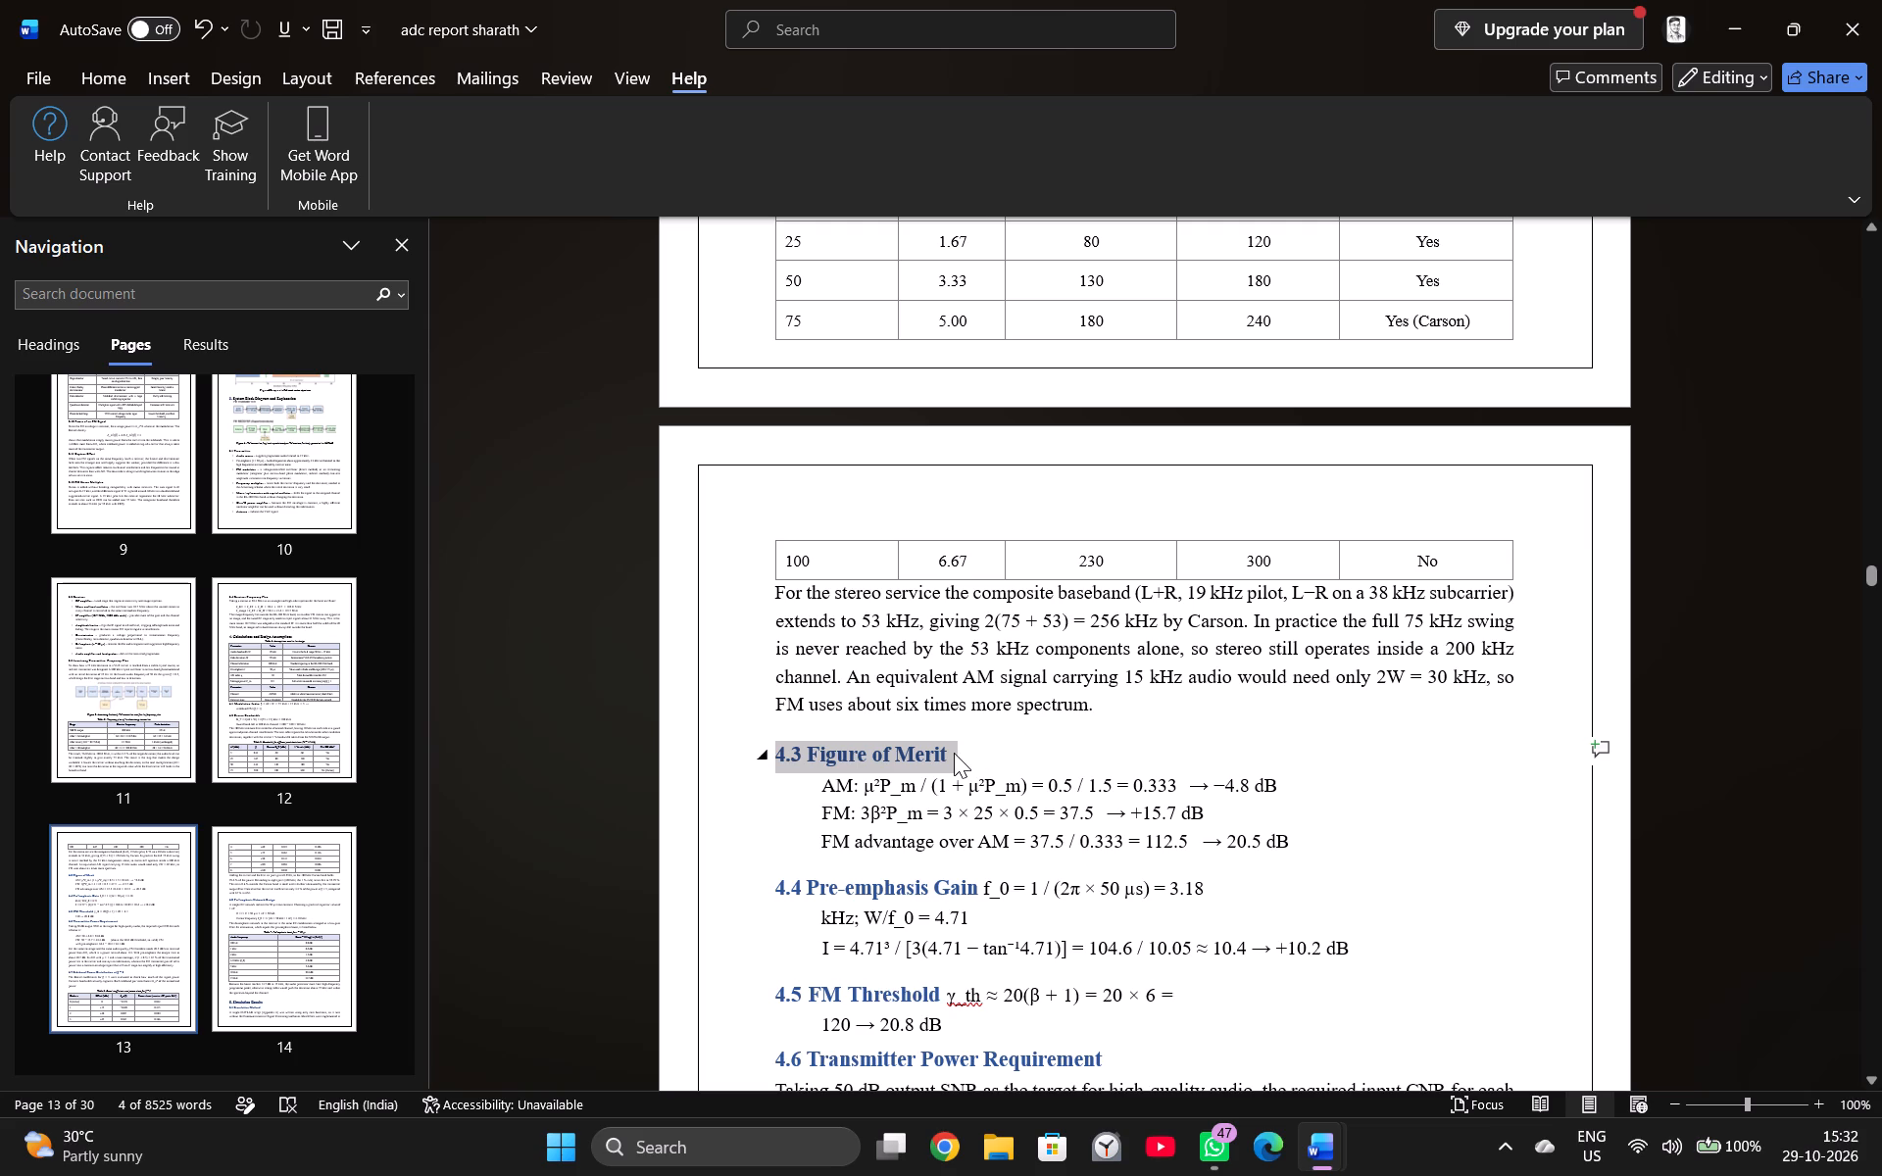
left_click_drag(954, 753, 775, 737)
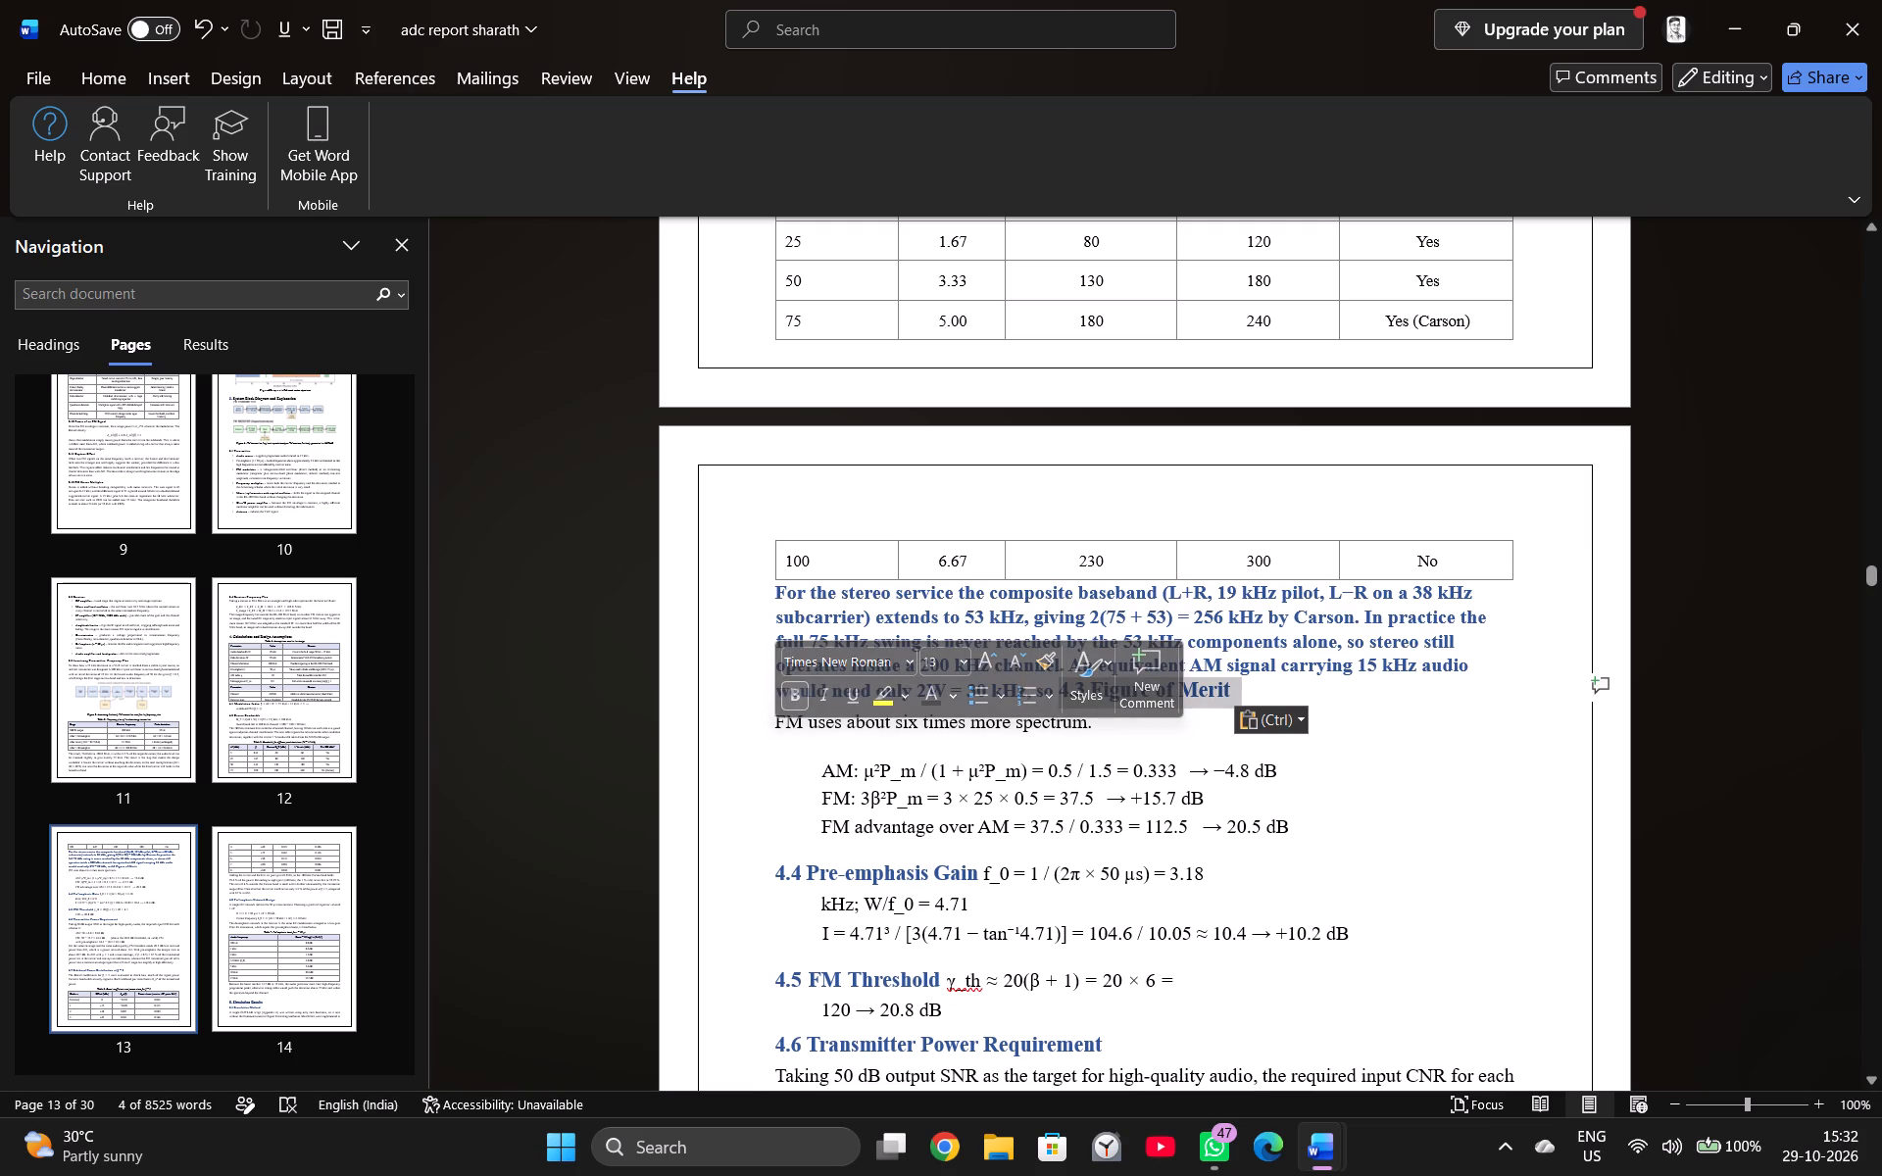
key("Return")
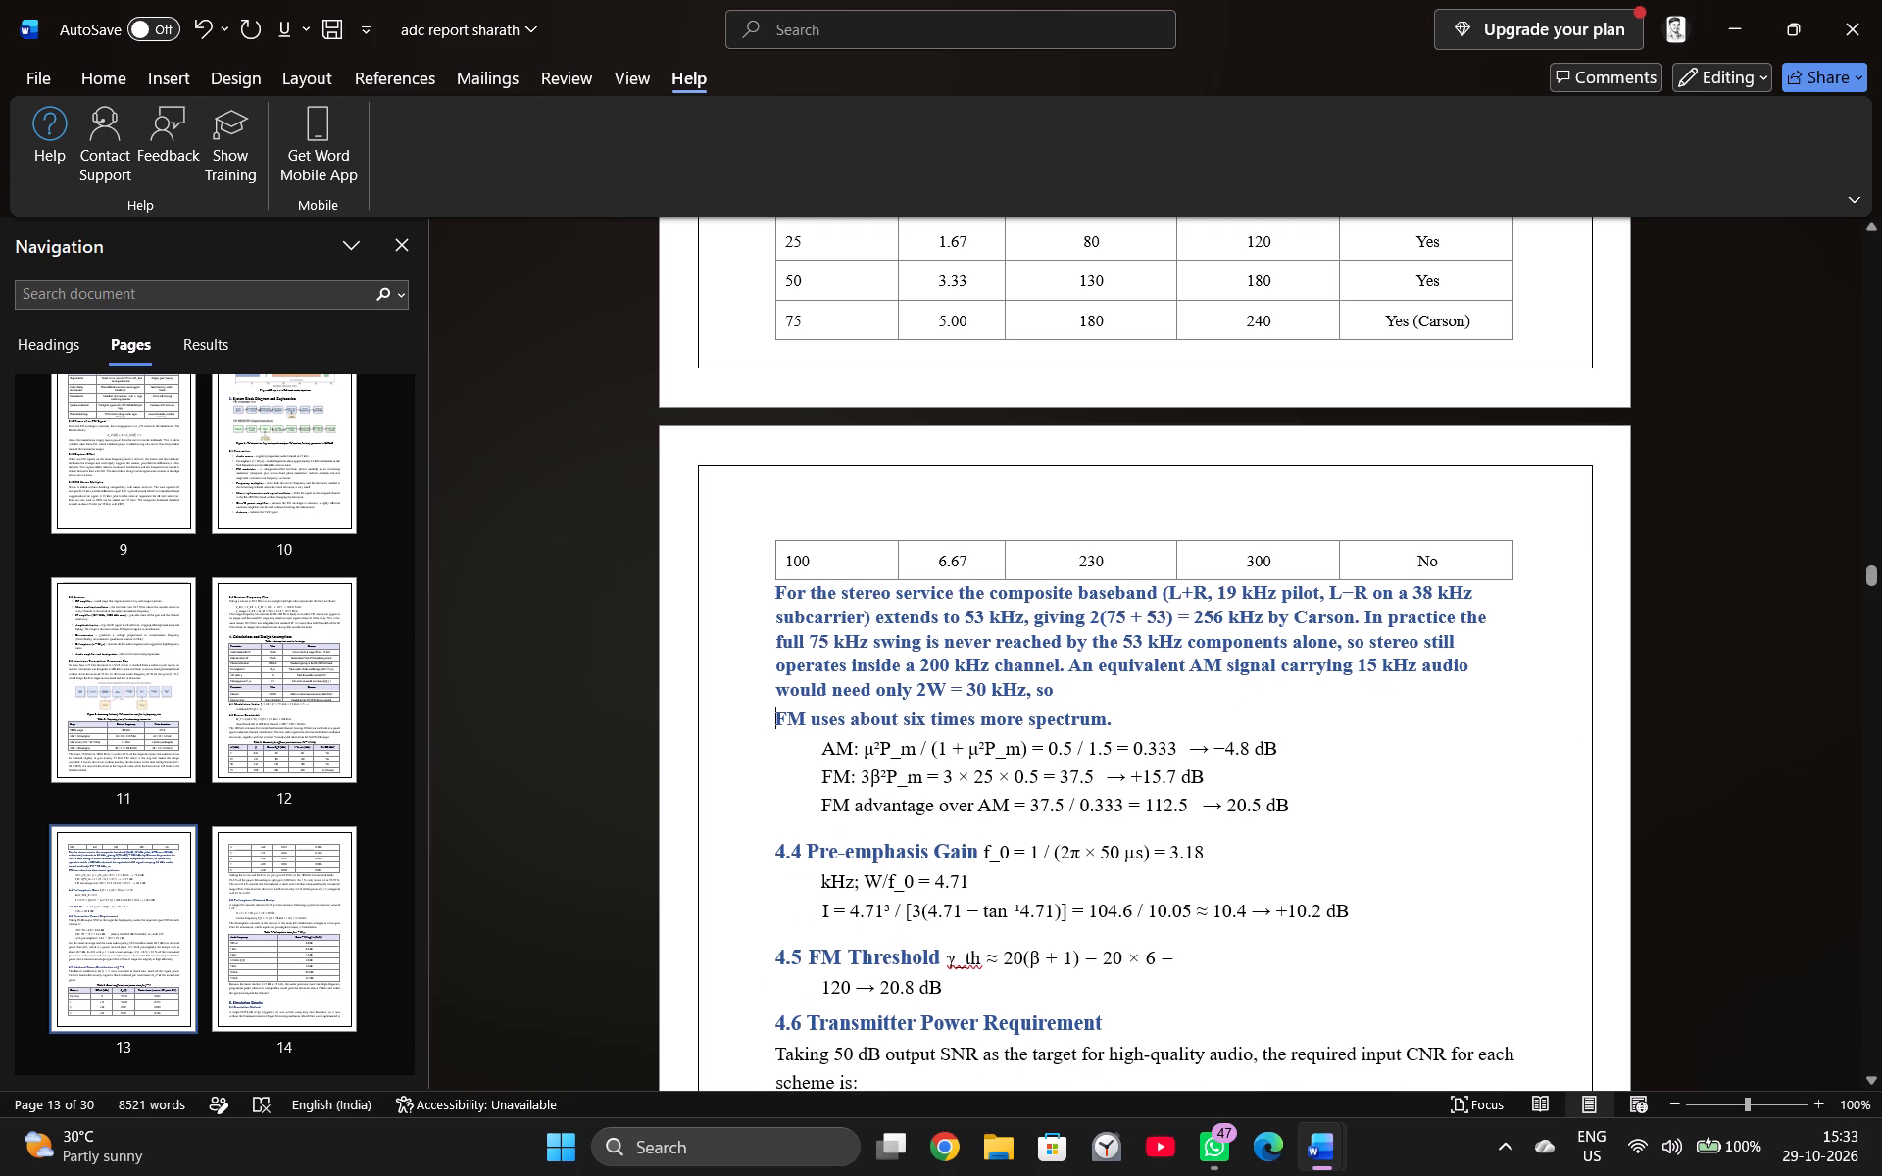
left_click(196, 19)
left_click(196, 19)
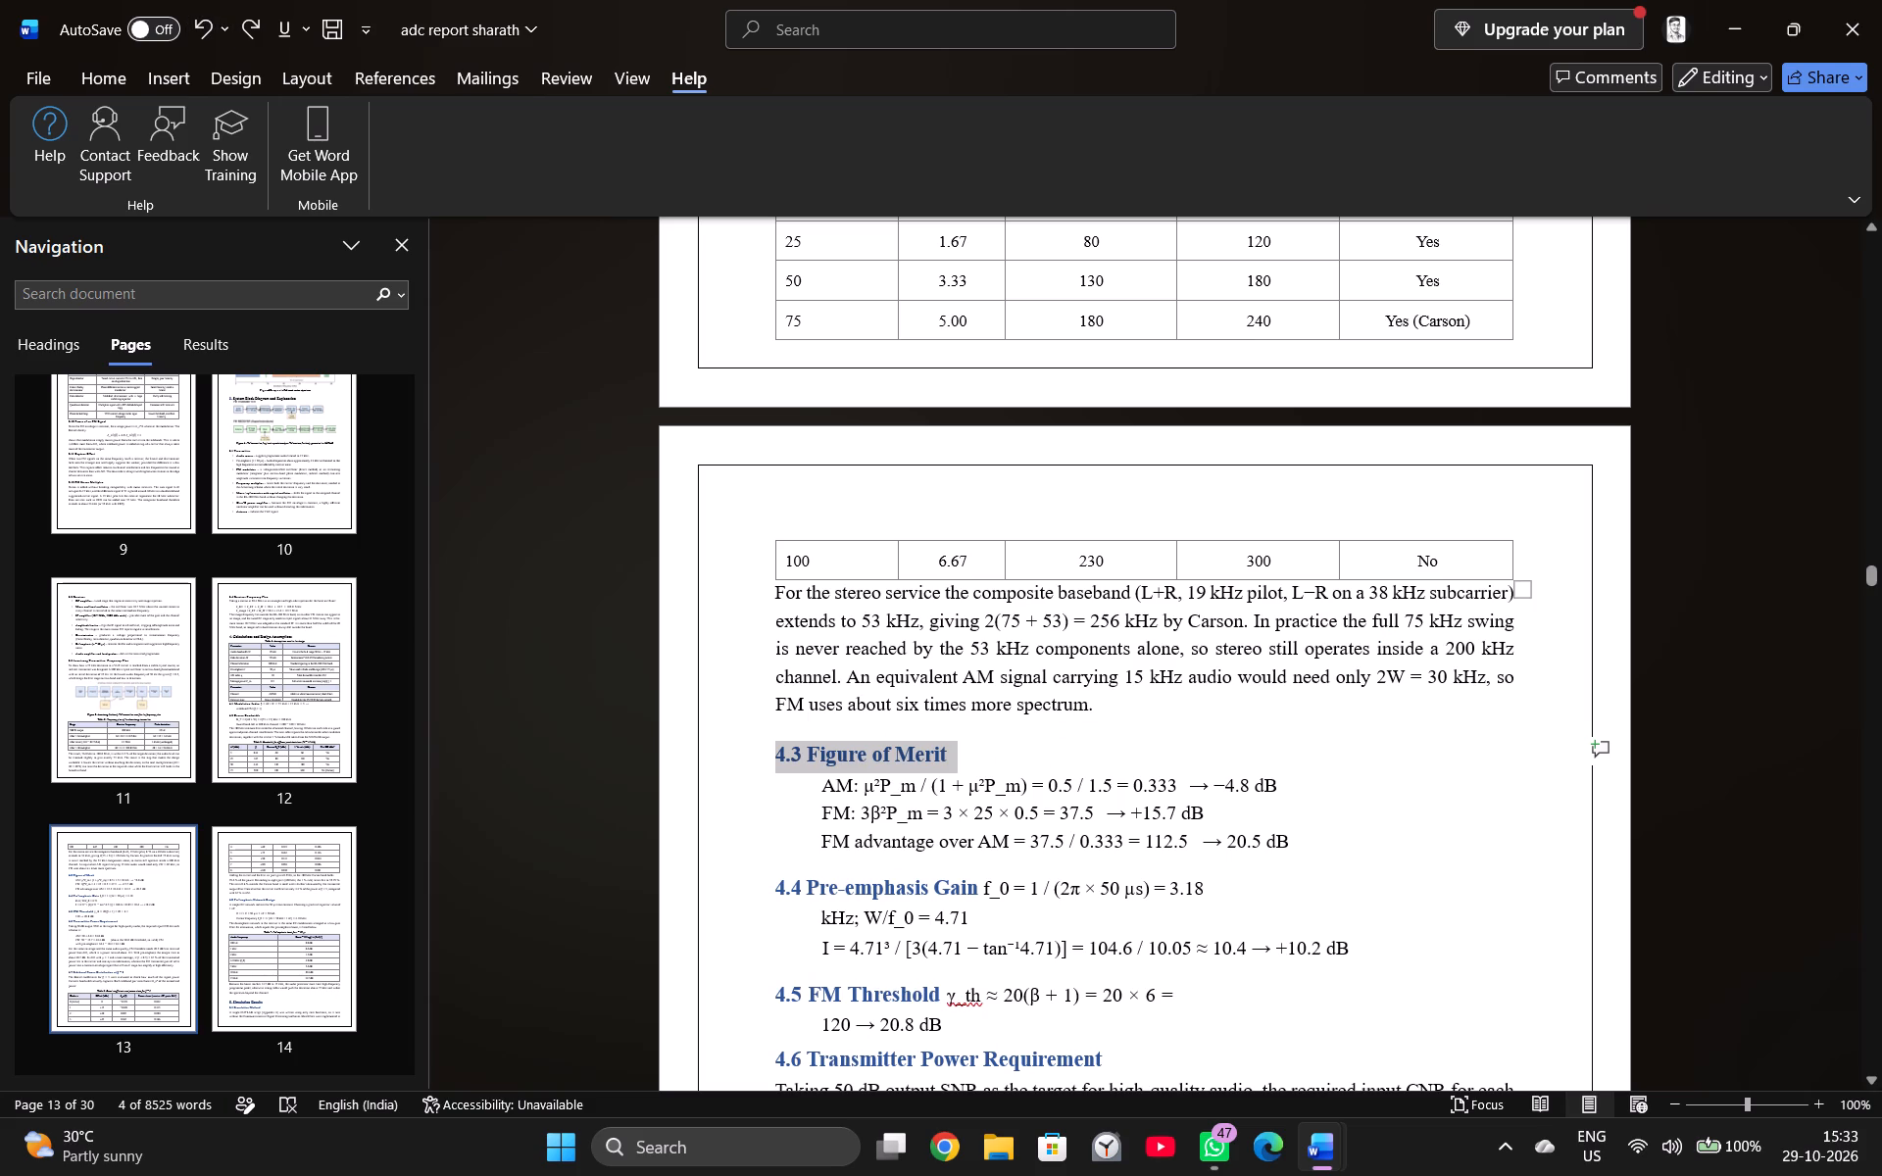
Change the font colour of the subheadings 4.3 Figure of Merit and 4.4 Pre-emphasis Gain to black.
right_click(916, 755)
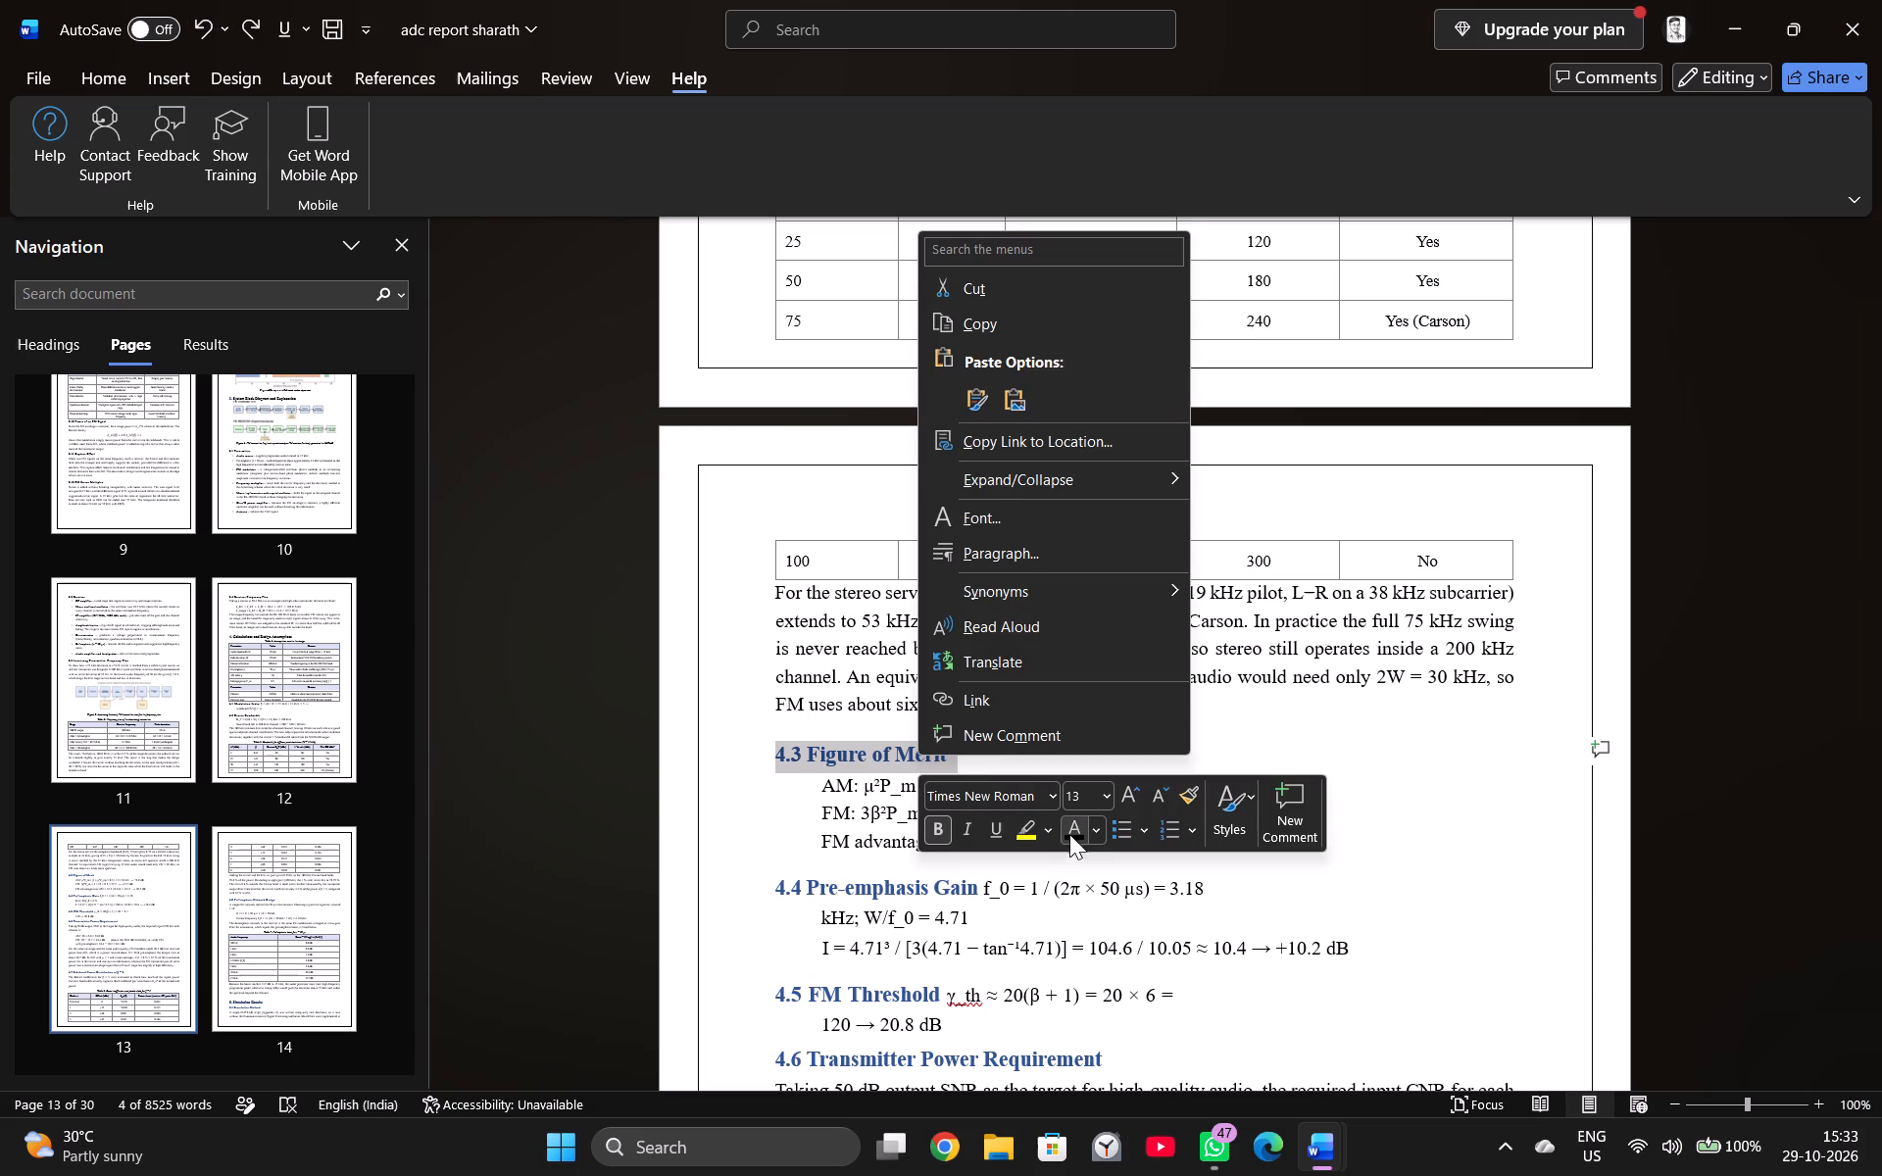
left_click(1069, 825)
left_click(1048, 741)
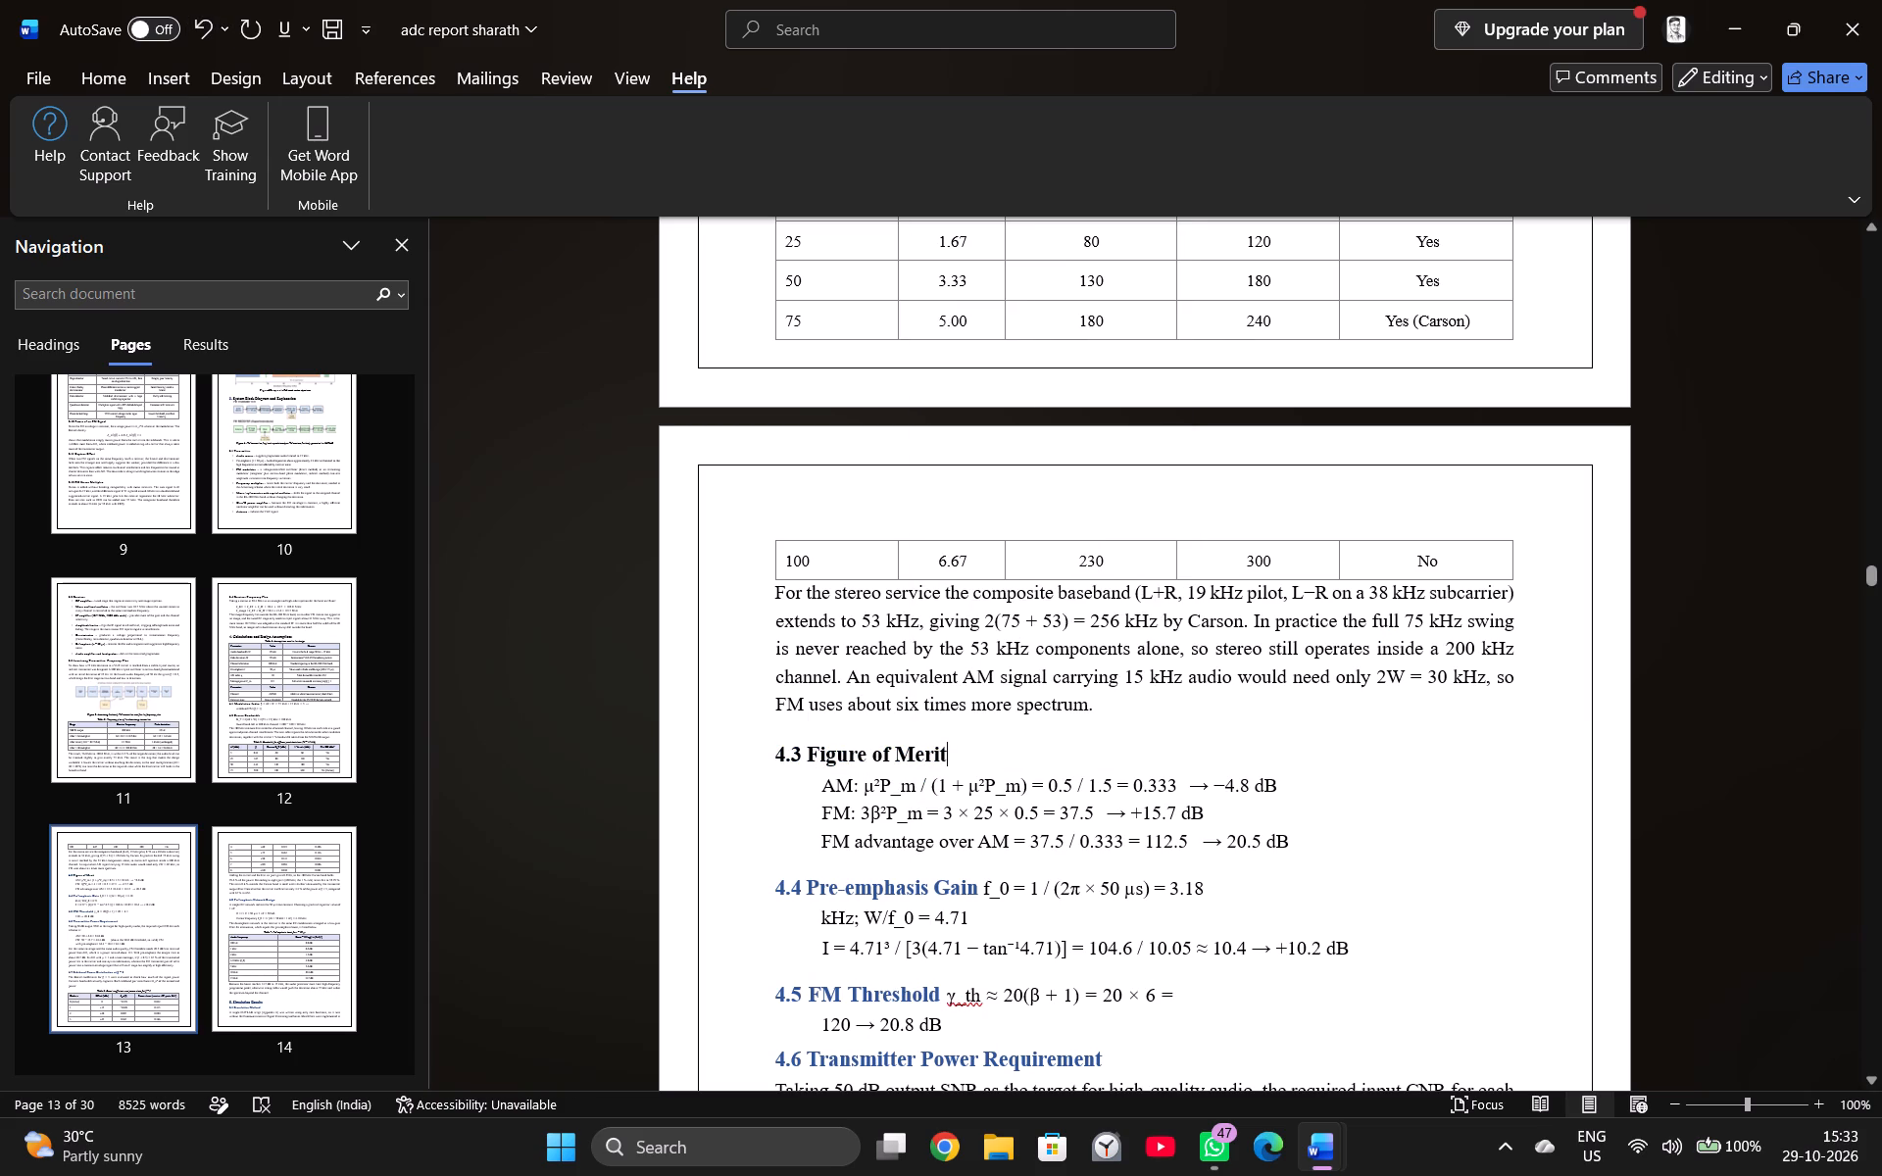
left_click_drag(971, 886, 776, 880)
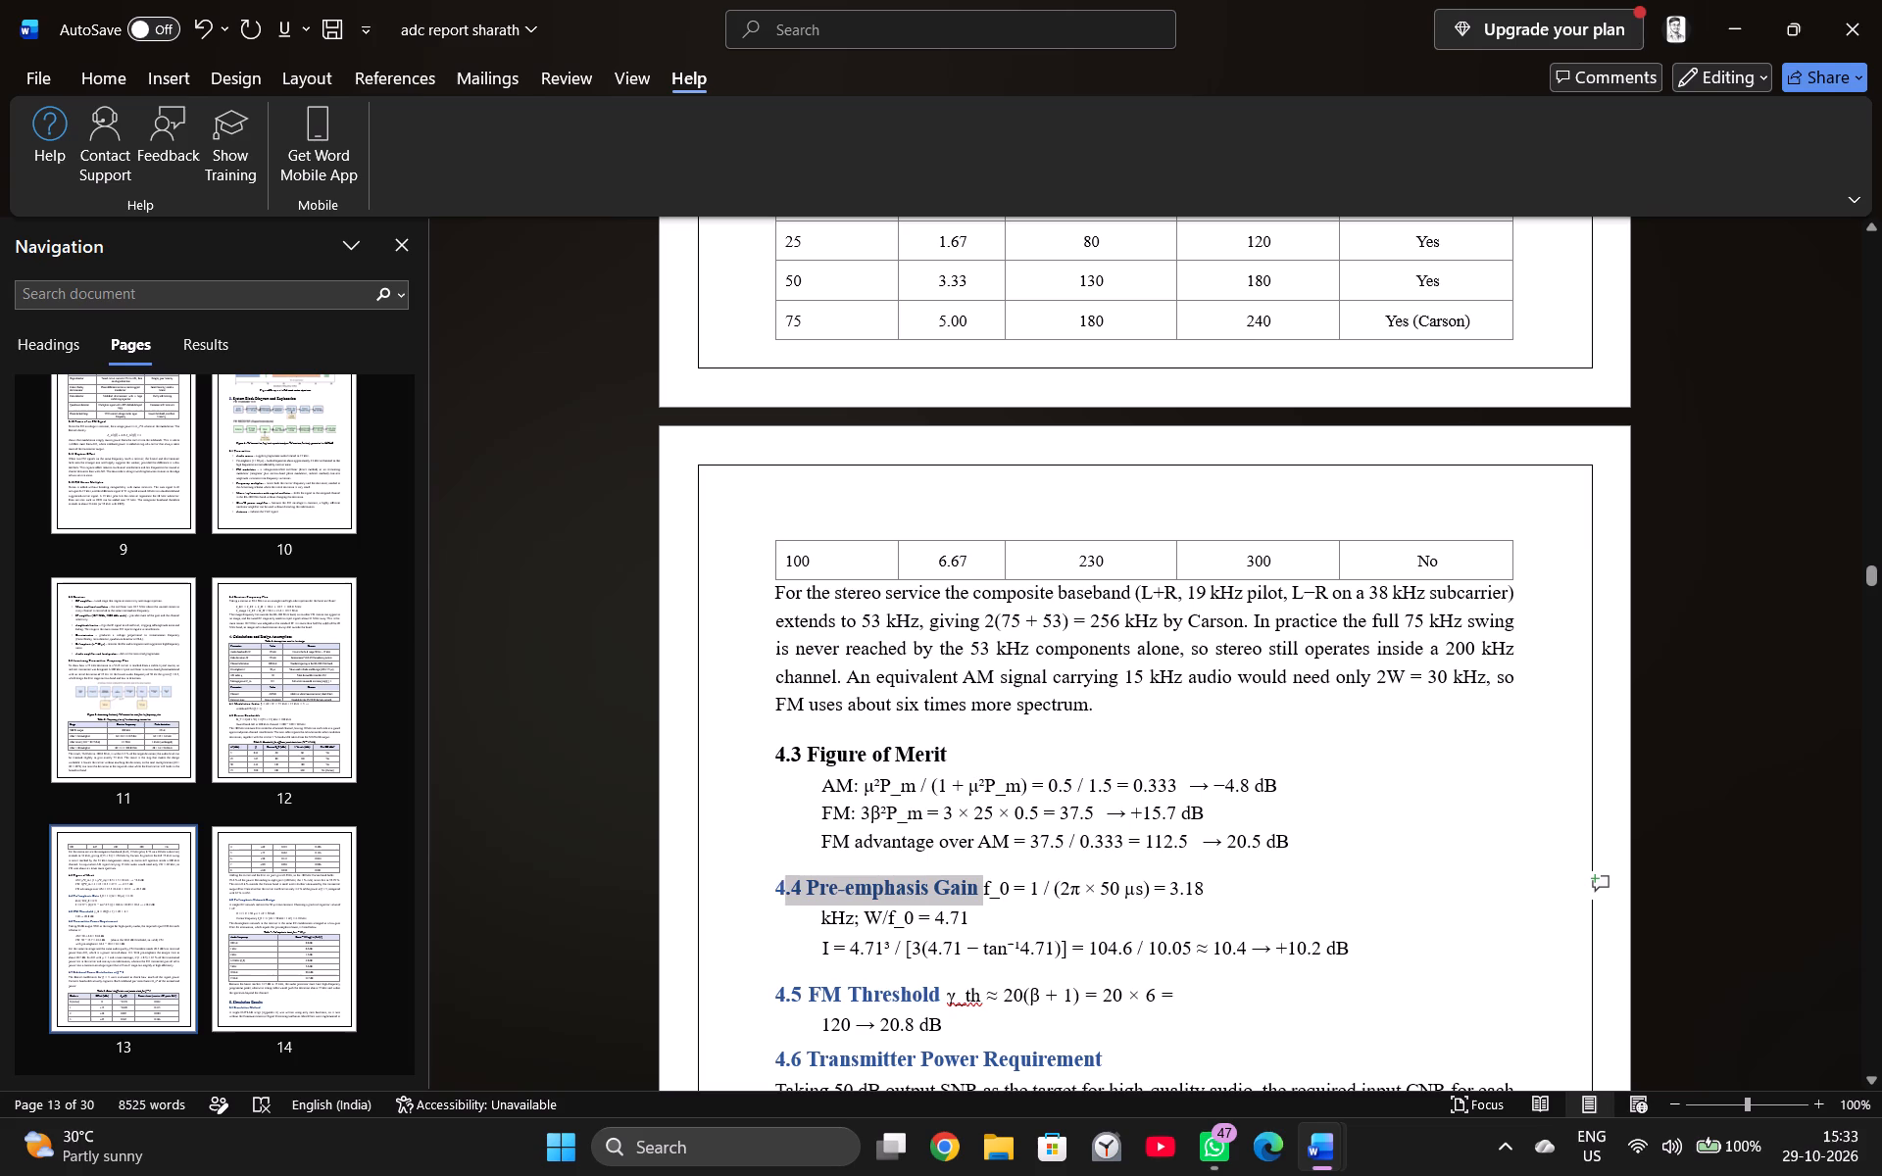
left_click_drag(776, 880, 771, 878)
left_click(924, 832)
left_click(1407, 802)
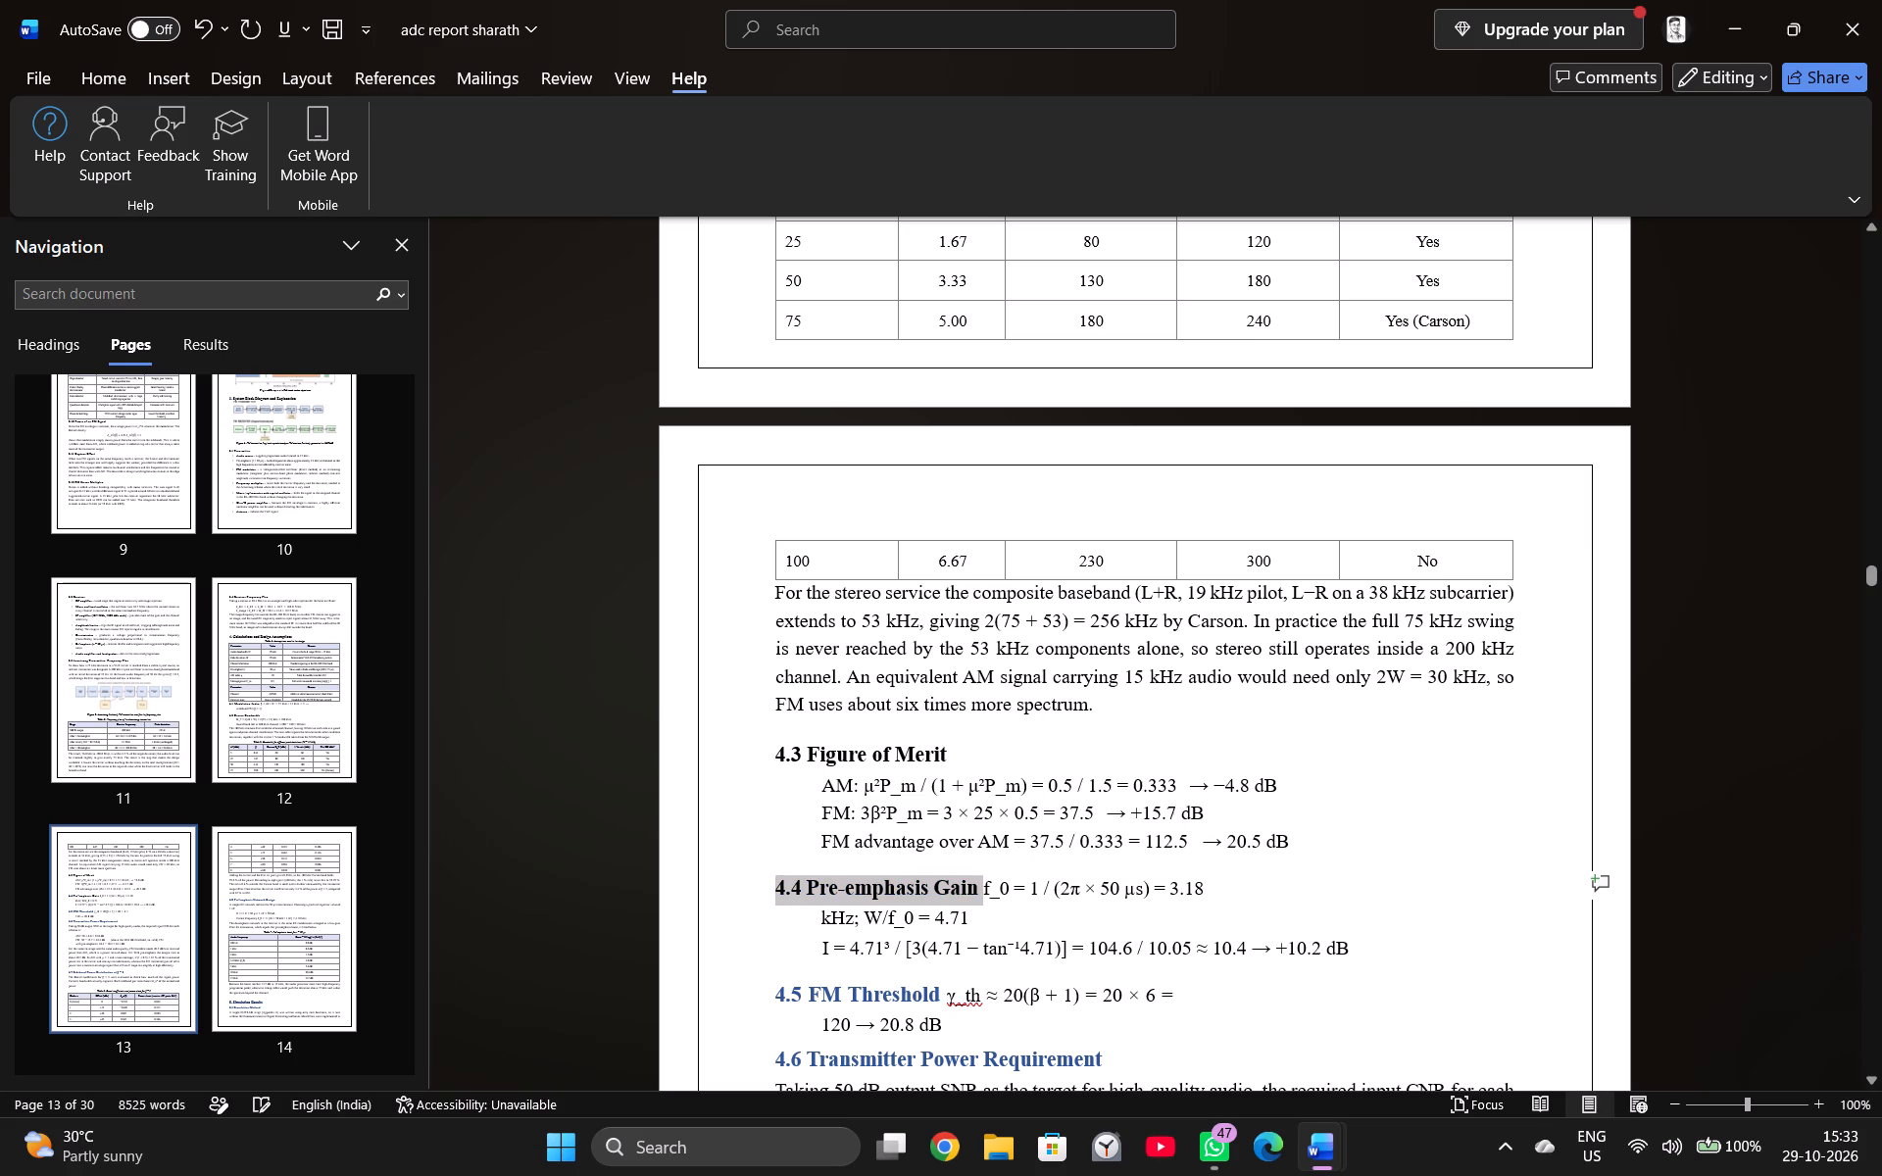
Change the font colour of the subheadings 4.5 FM Threshold and 4.6 Transmitter Power Requirement to black.
scroll(1135, 906, "down", 5)
left_click_drag(944, 696, 837, 684)
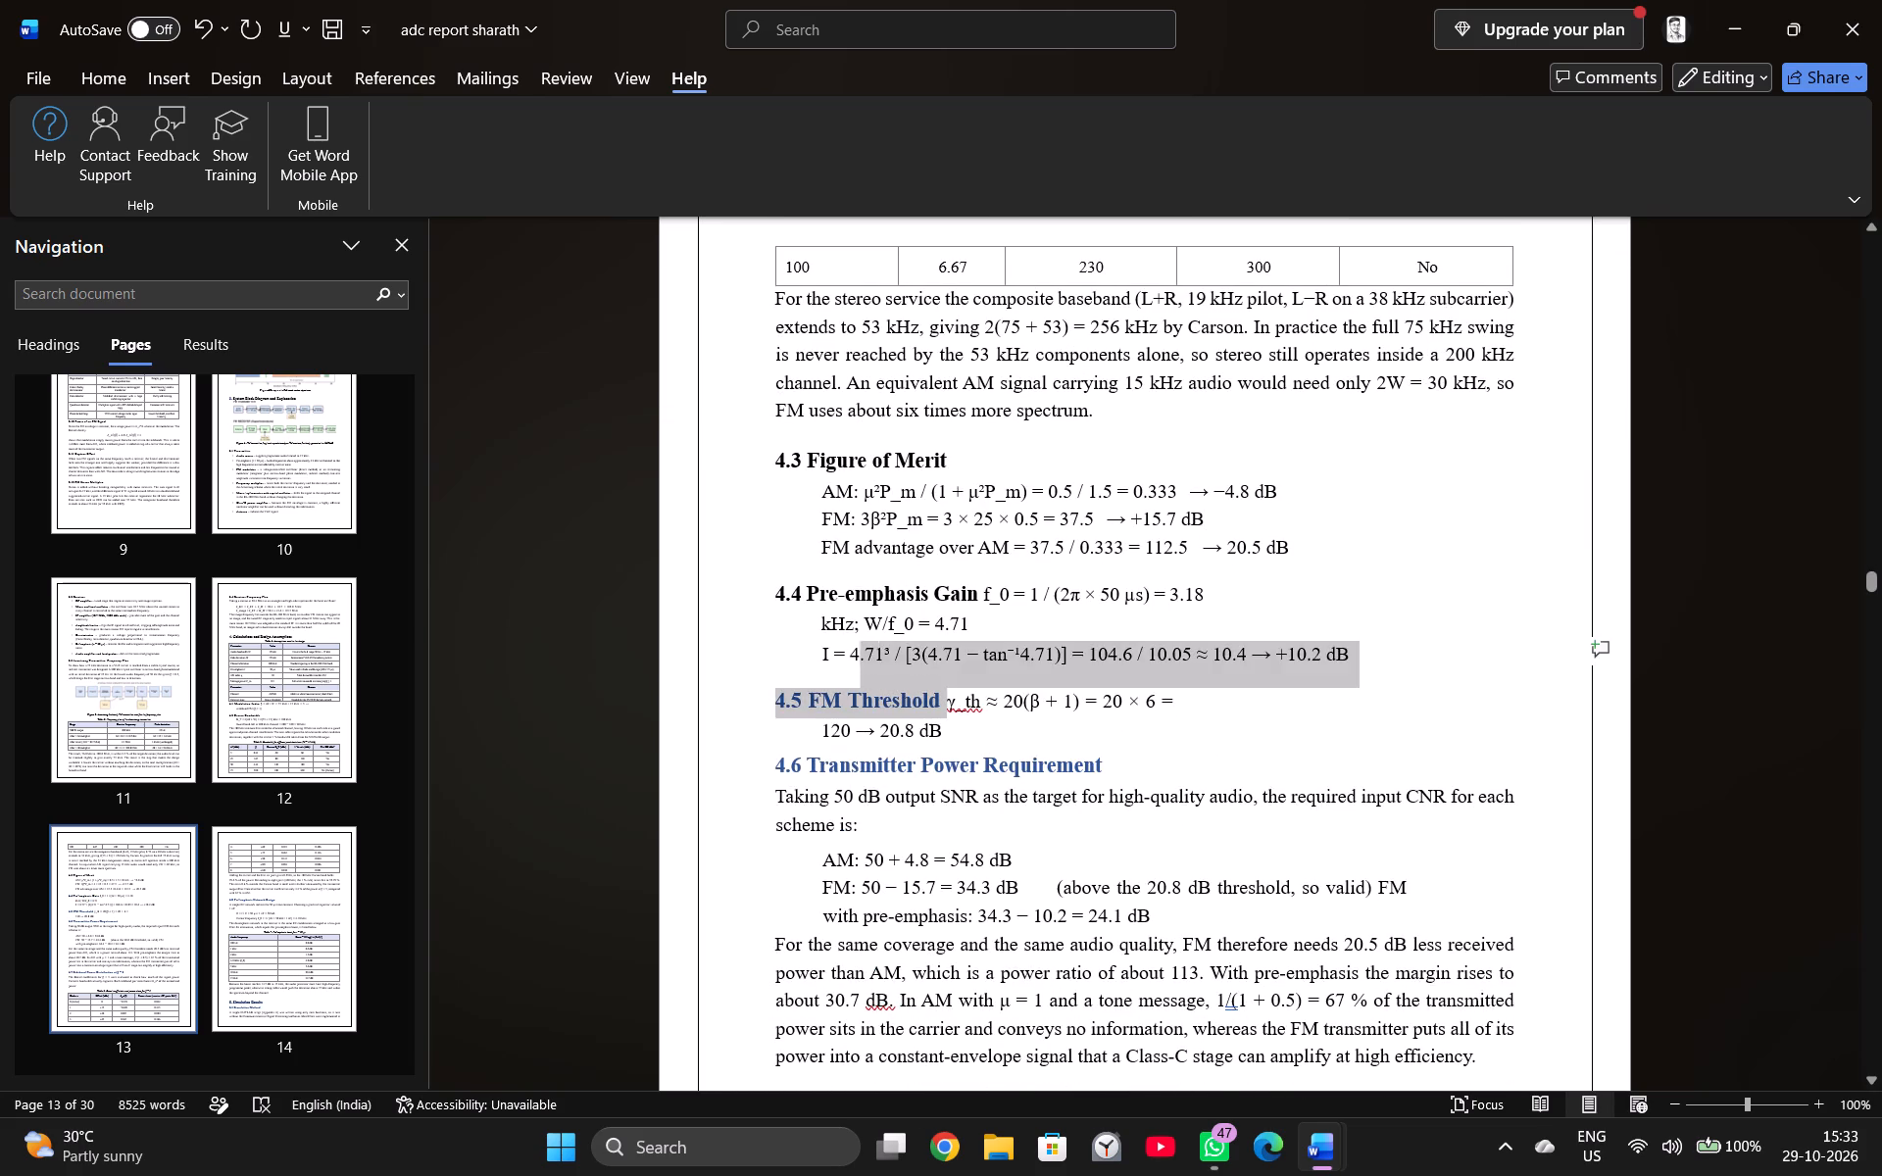
left_click_drag(837, 684, 774, 700)
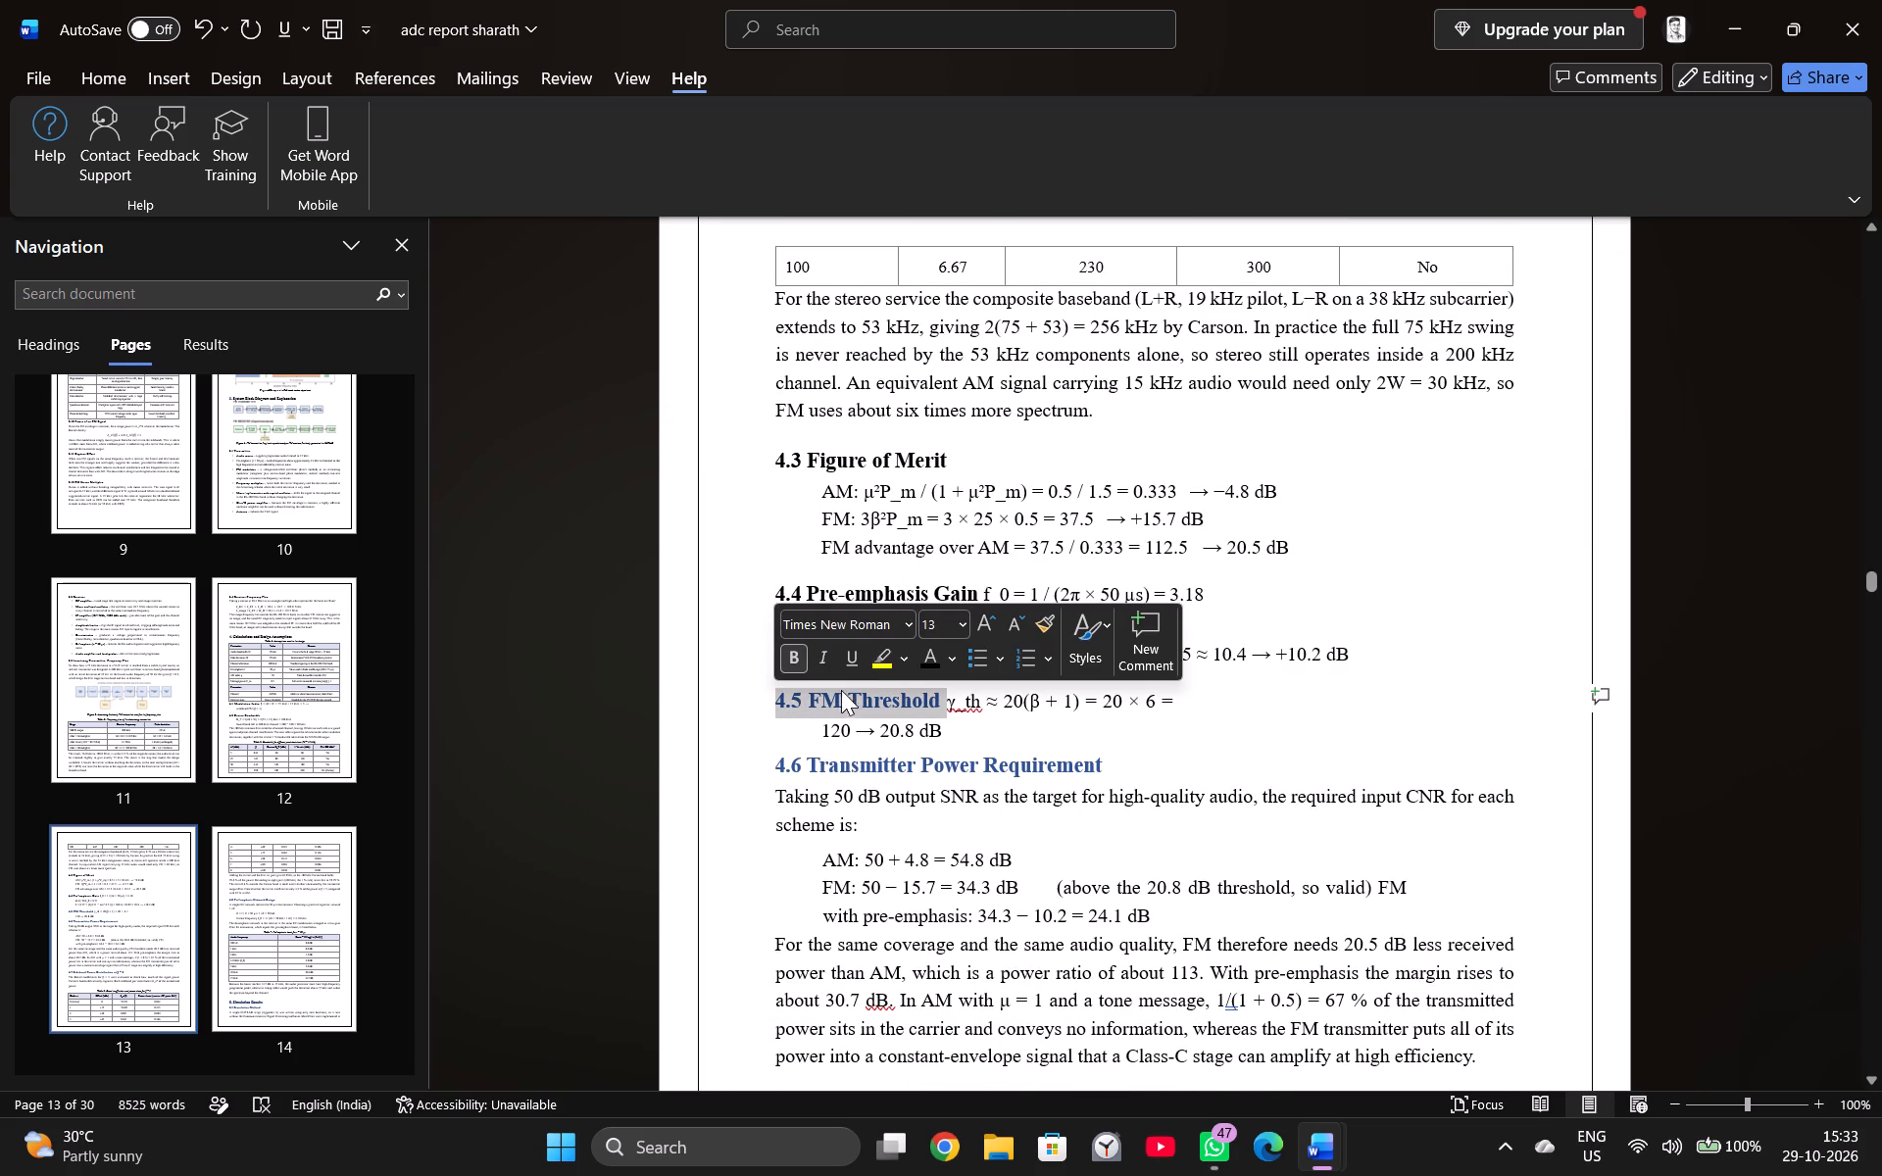
left_click(920, 653)
left_click(1119, 795)
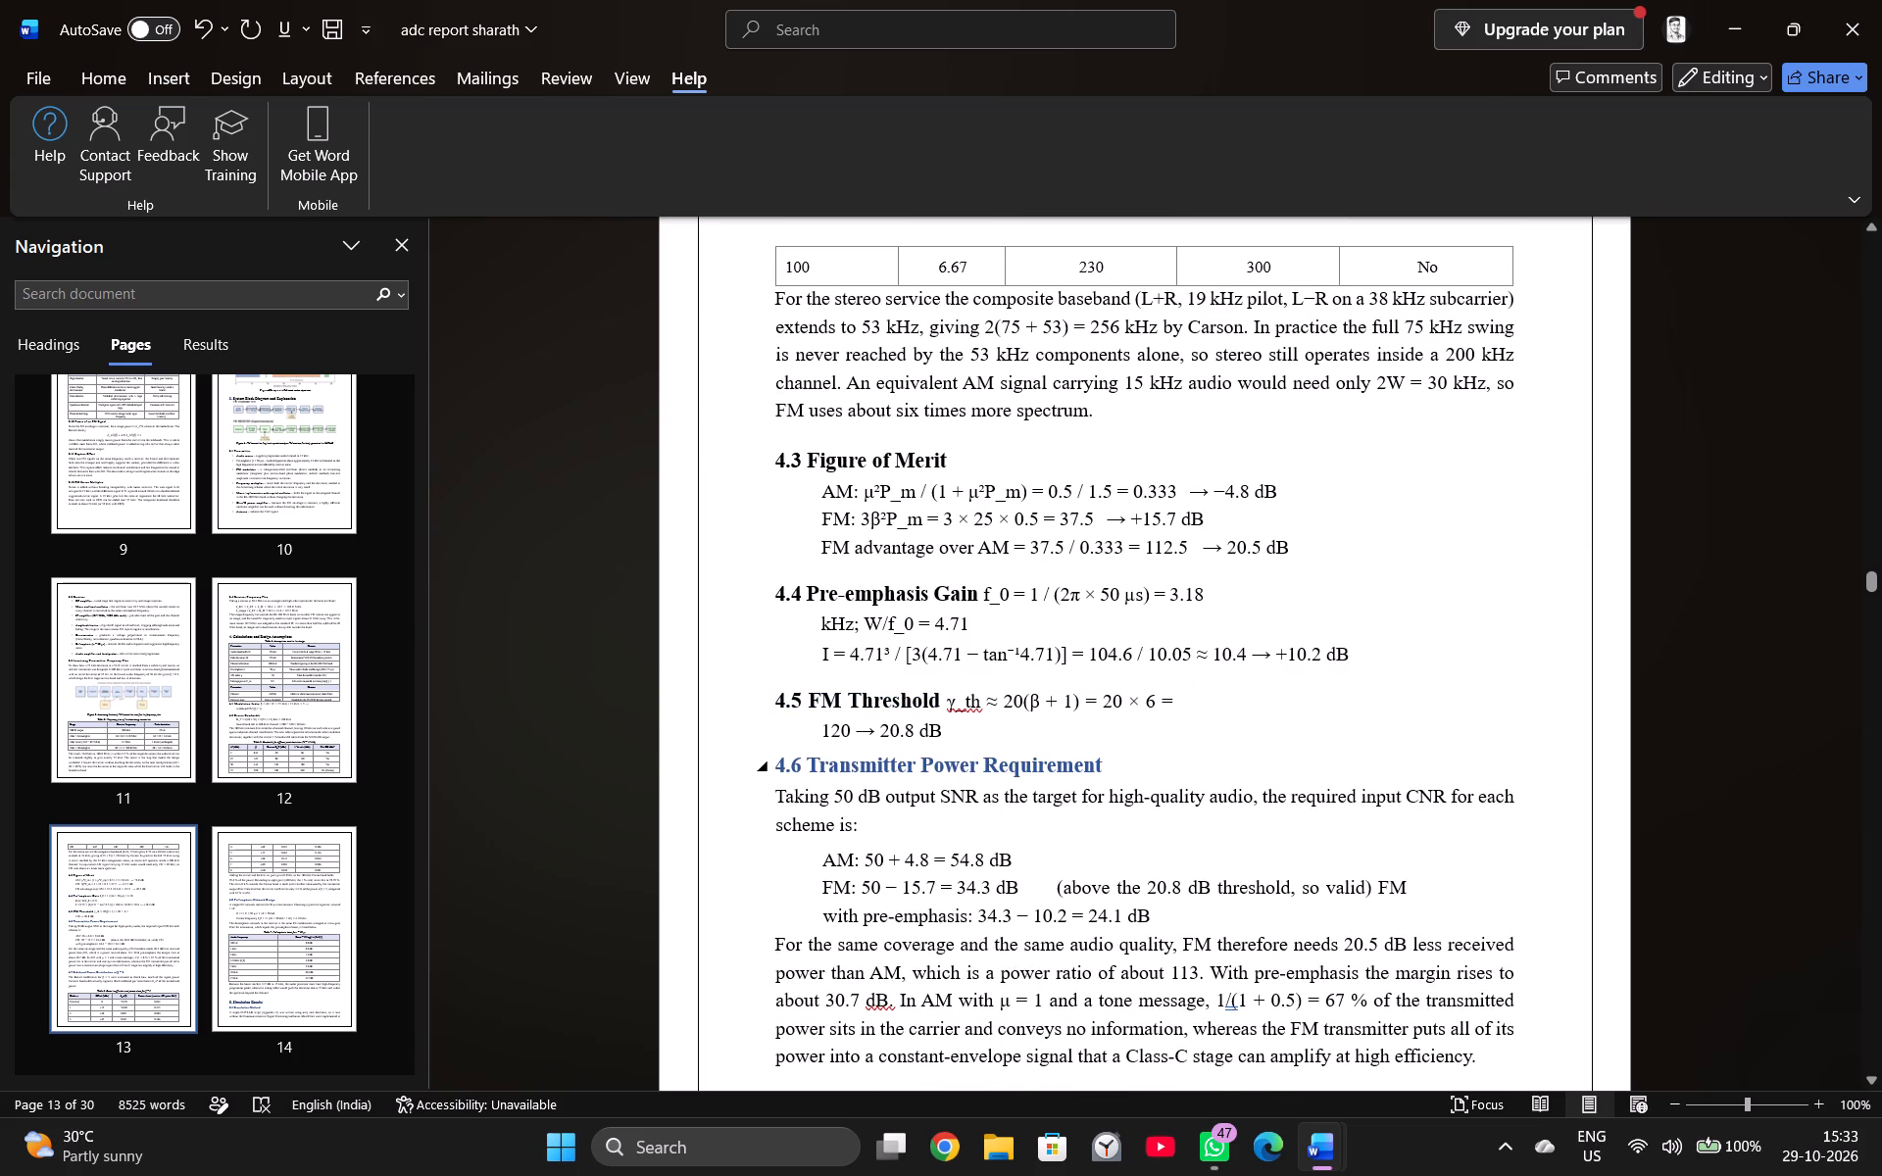
left_click_drag(1100, 762, 763, 758)
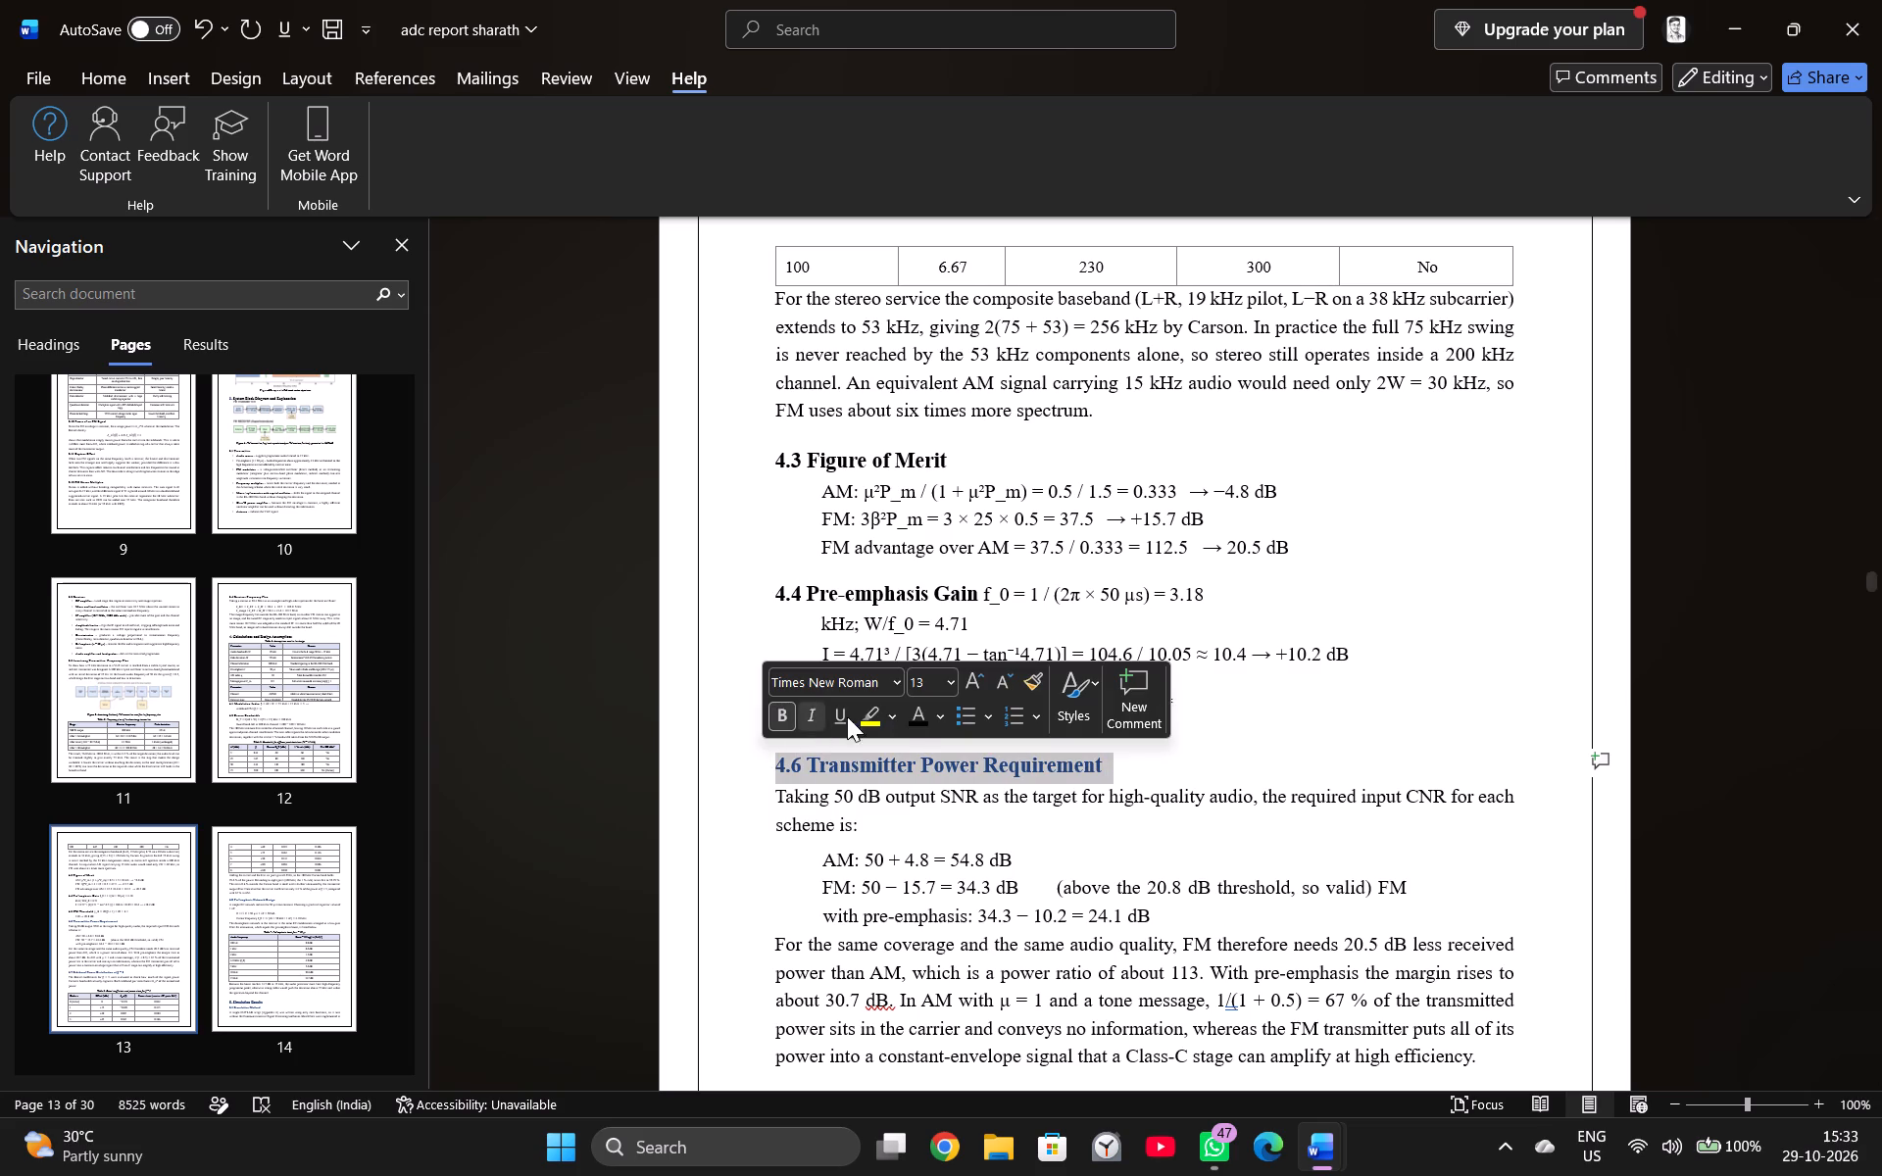
left_click(913, 715)
left_click(1172, 810)
Change the font colour of the subheadings 4.7 Sideband Power Distribution at β = 5 and 4.8 Pre-emphasis Network Design to black.
scroll(1027, 906, "down", 9)
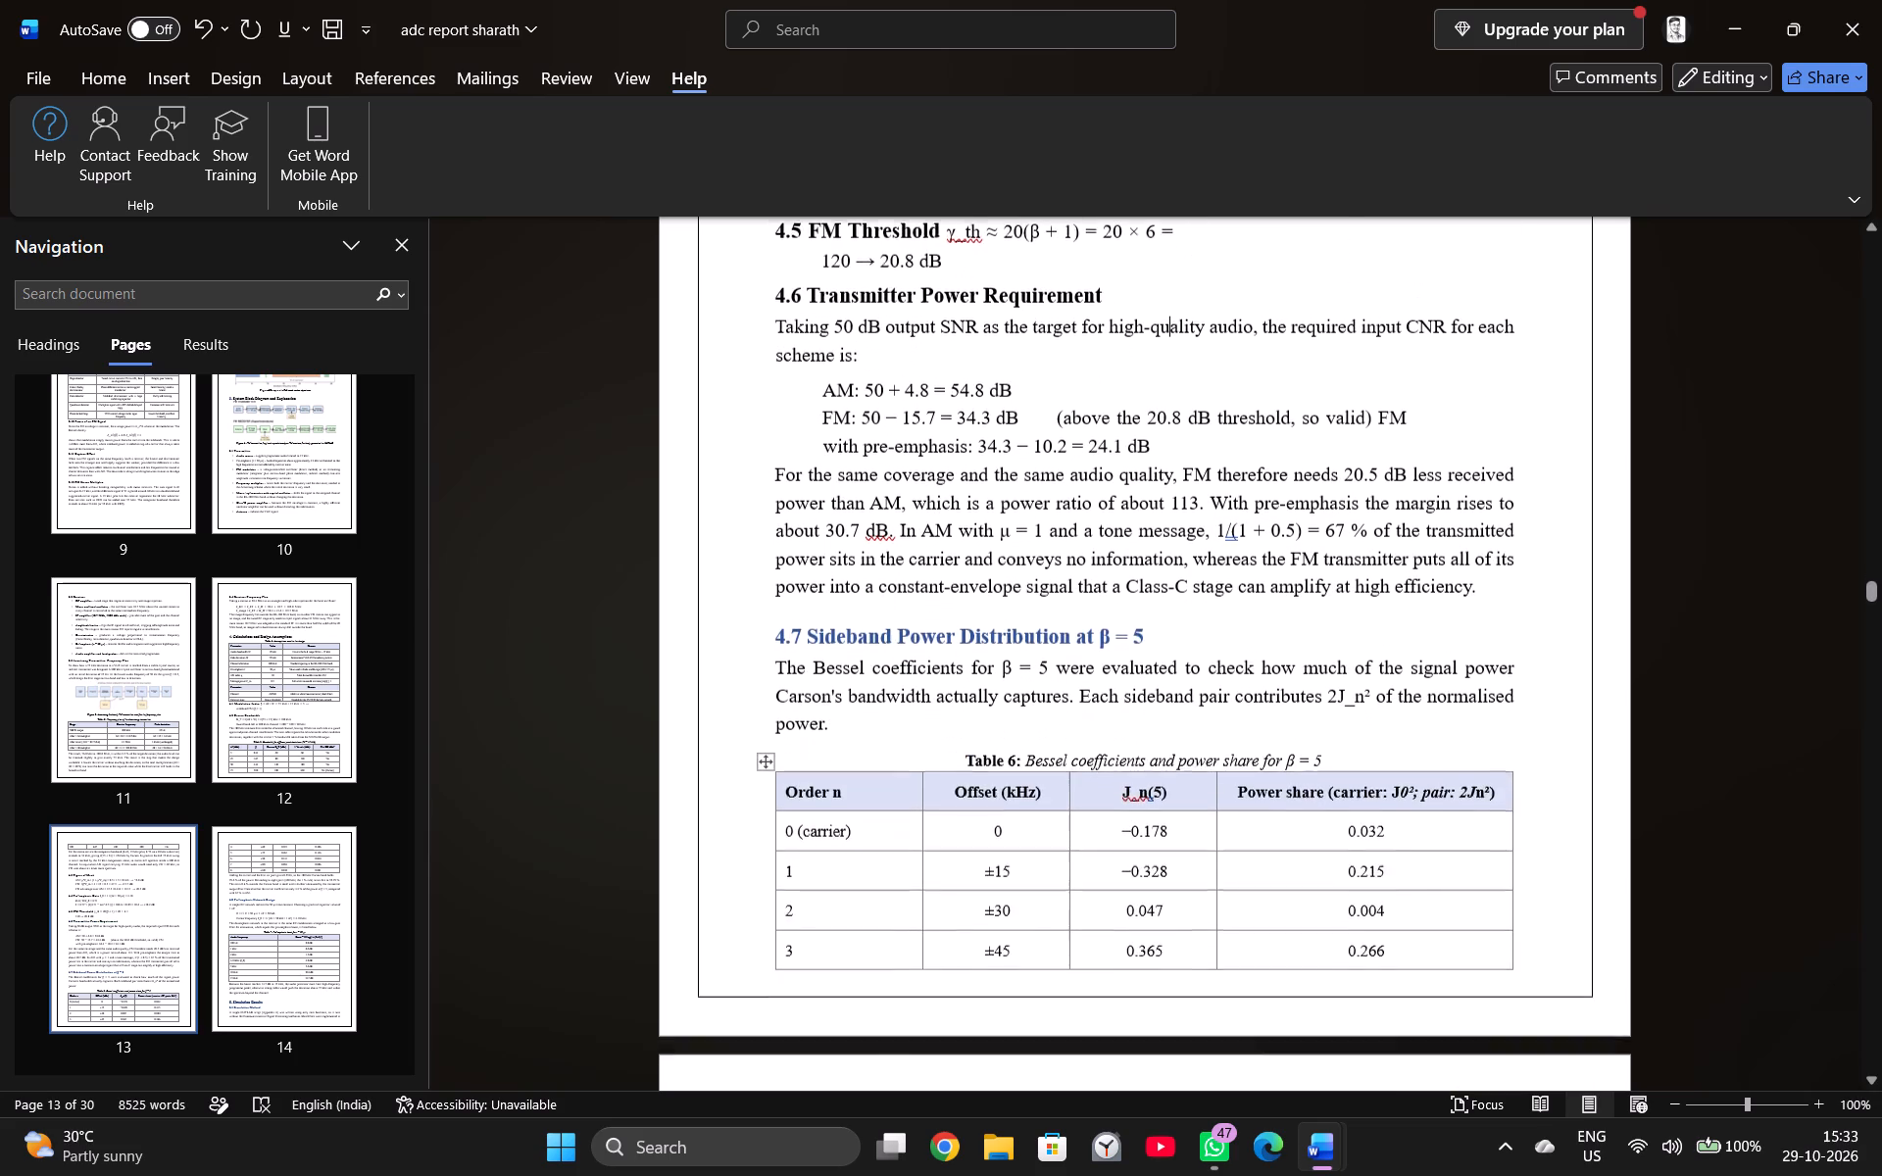
left_click_drag(1145, 574, 773, 570)
left_click(917, 530)
left_click(1264, 601)
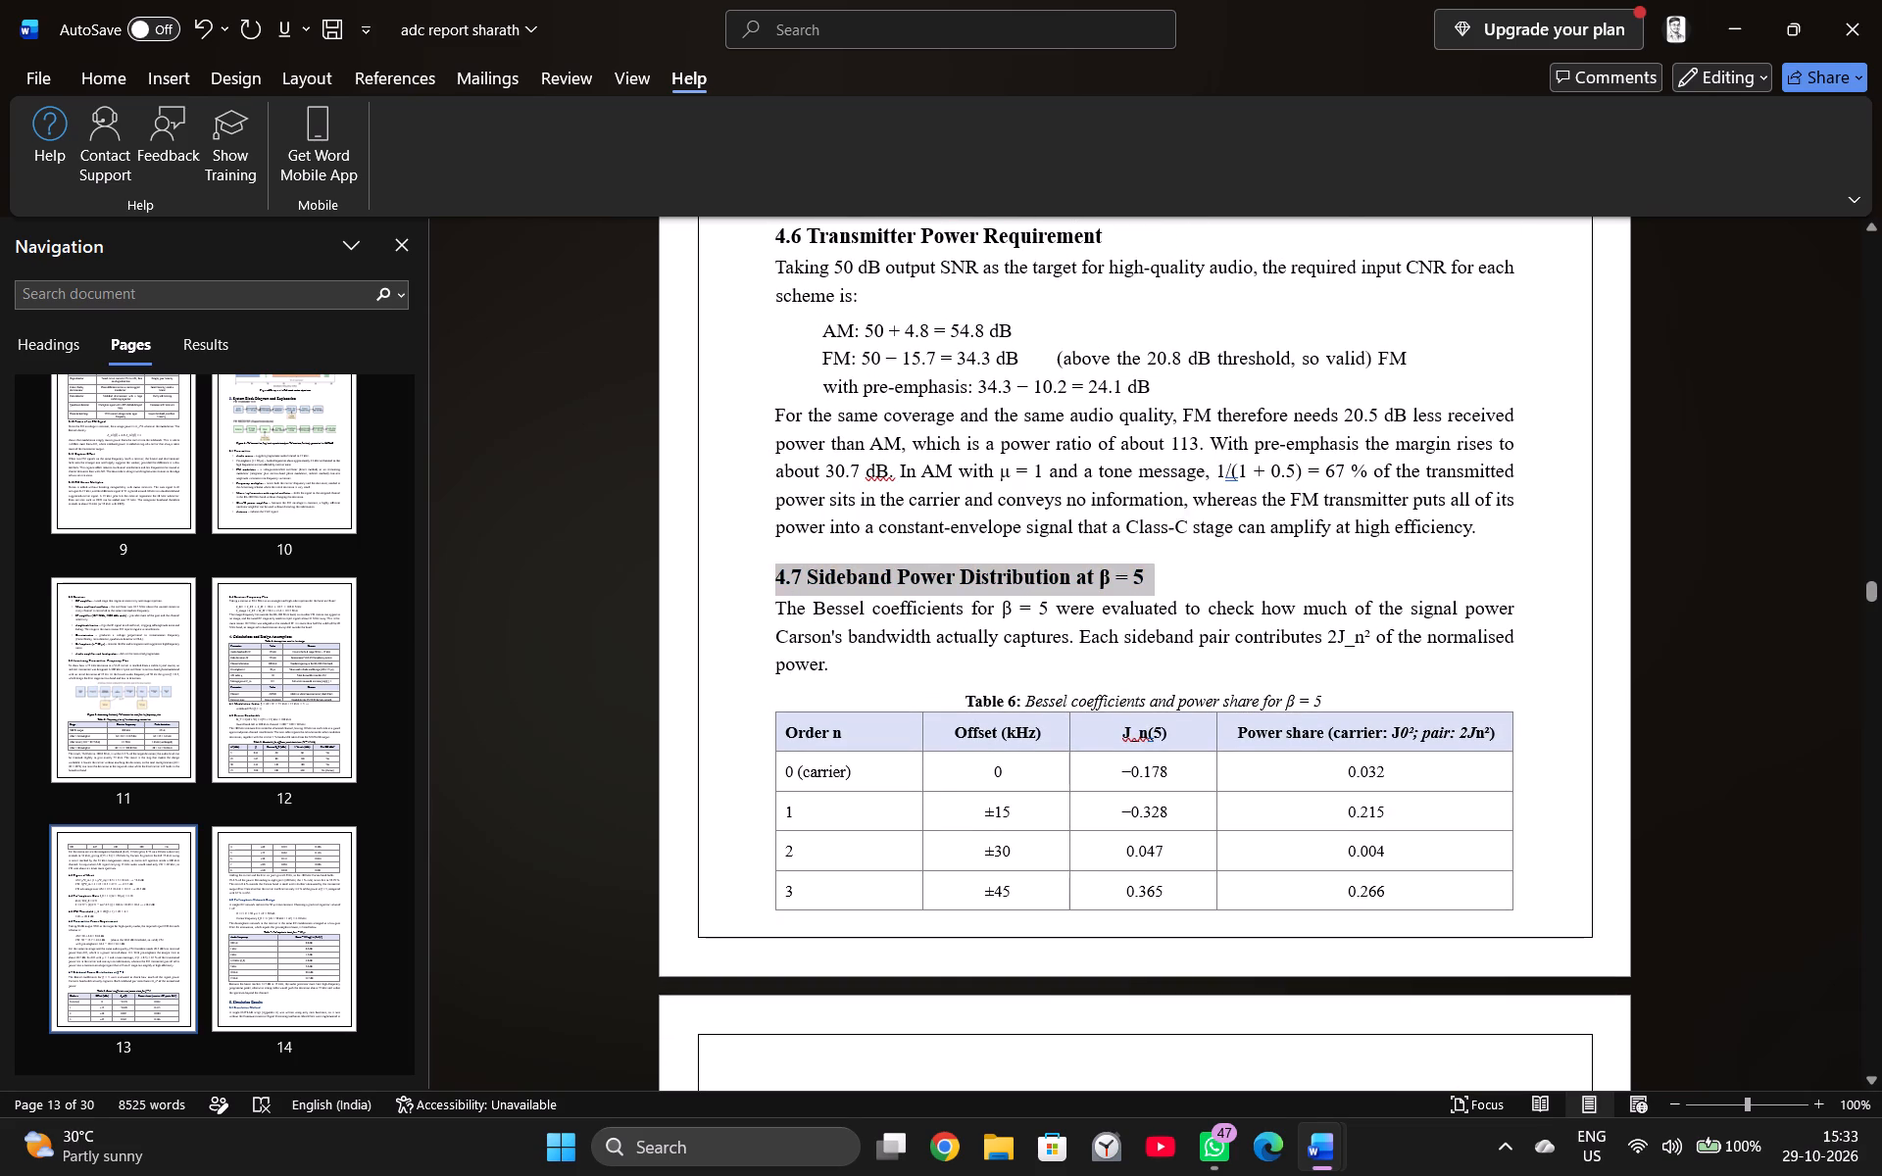
scroll(1112, 732, "down", 13)
left_click_drag(1082, 711, 1054, 718)
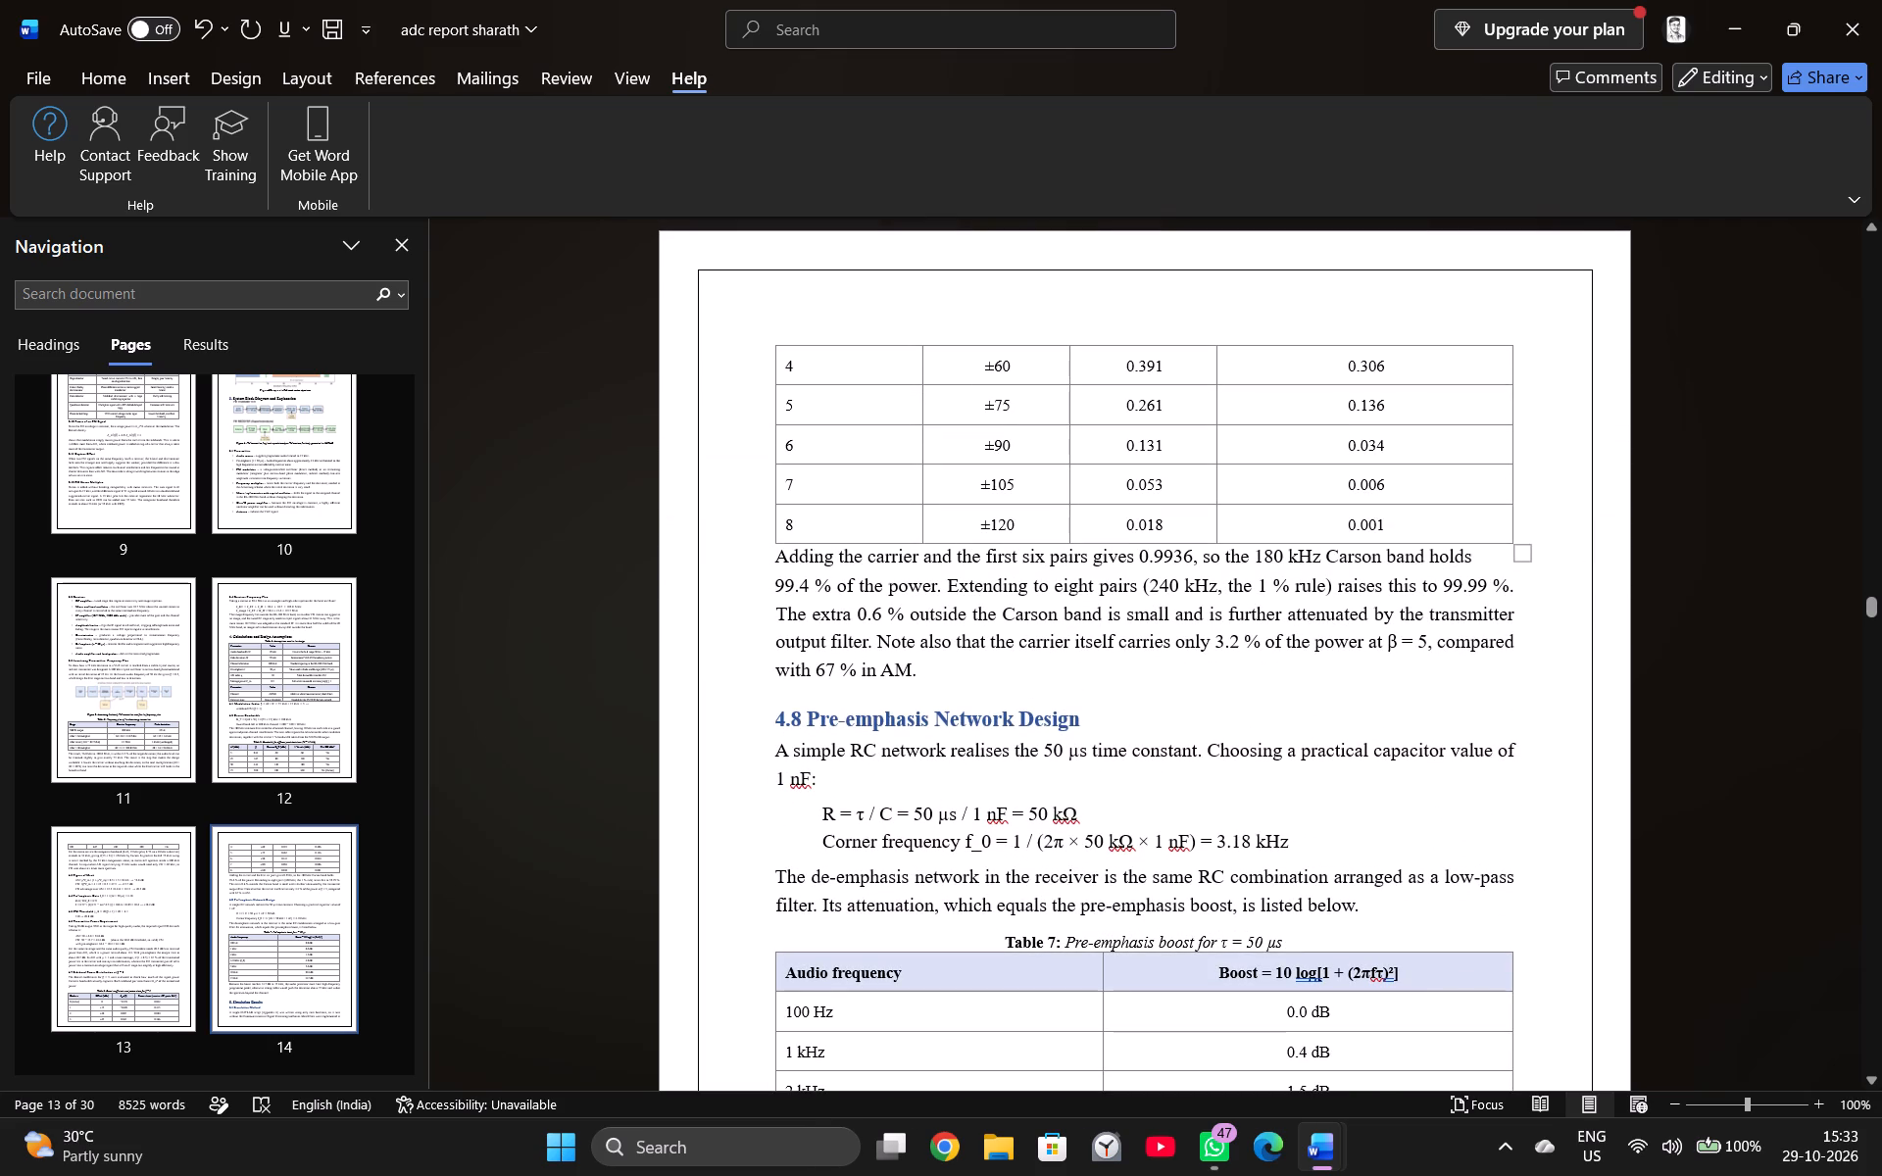
left_click_drag(1054, 718, 777, 719)
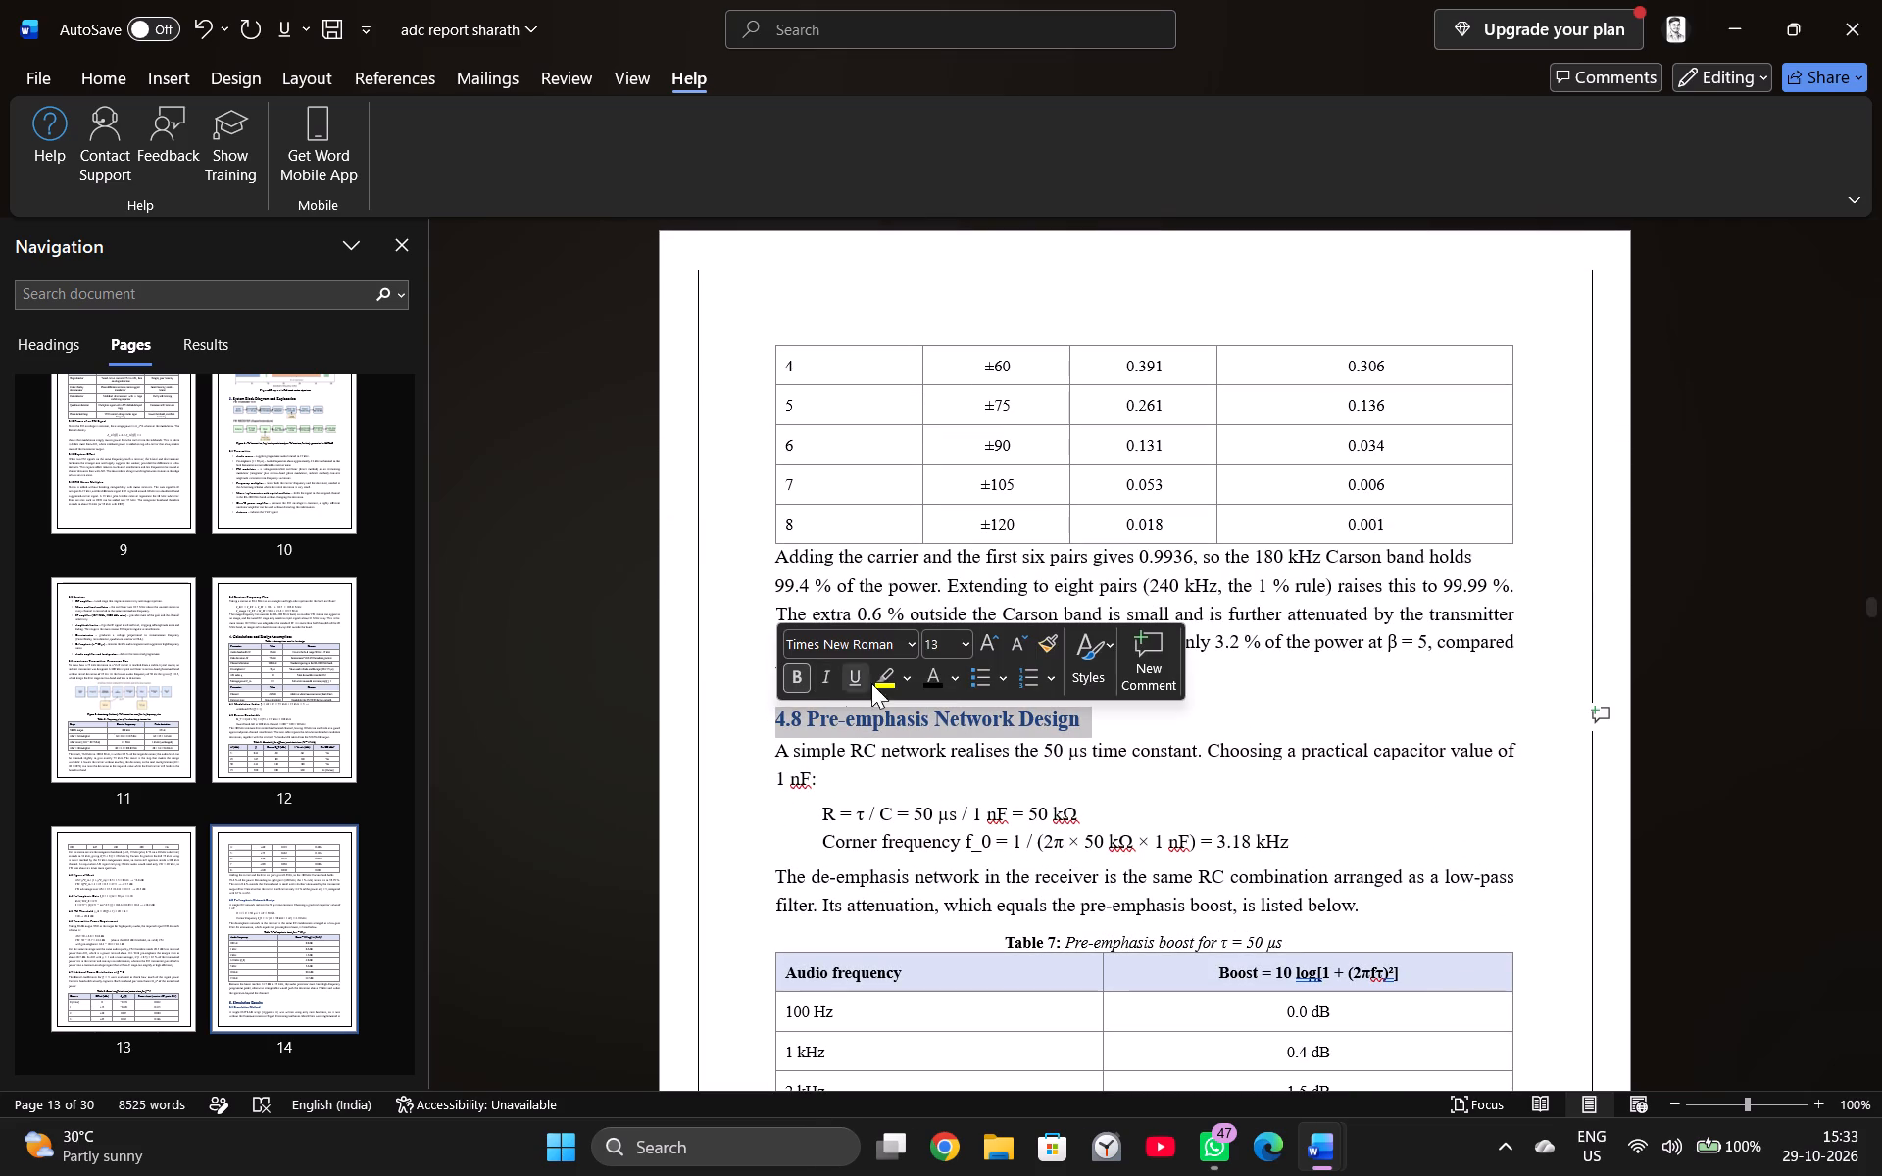
left_click(936, 680)
left_click(1036, 759)
Change the font colour of subheading 5.1 Simulation Method and the section 5 heading Simulation Results to black.
scroll(1035, 819, "down", 11)
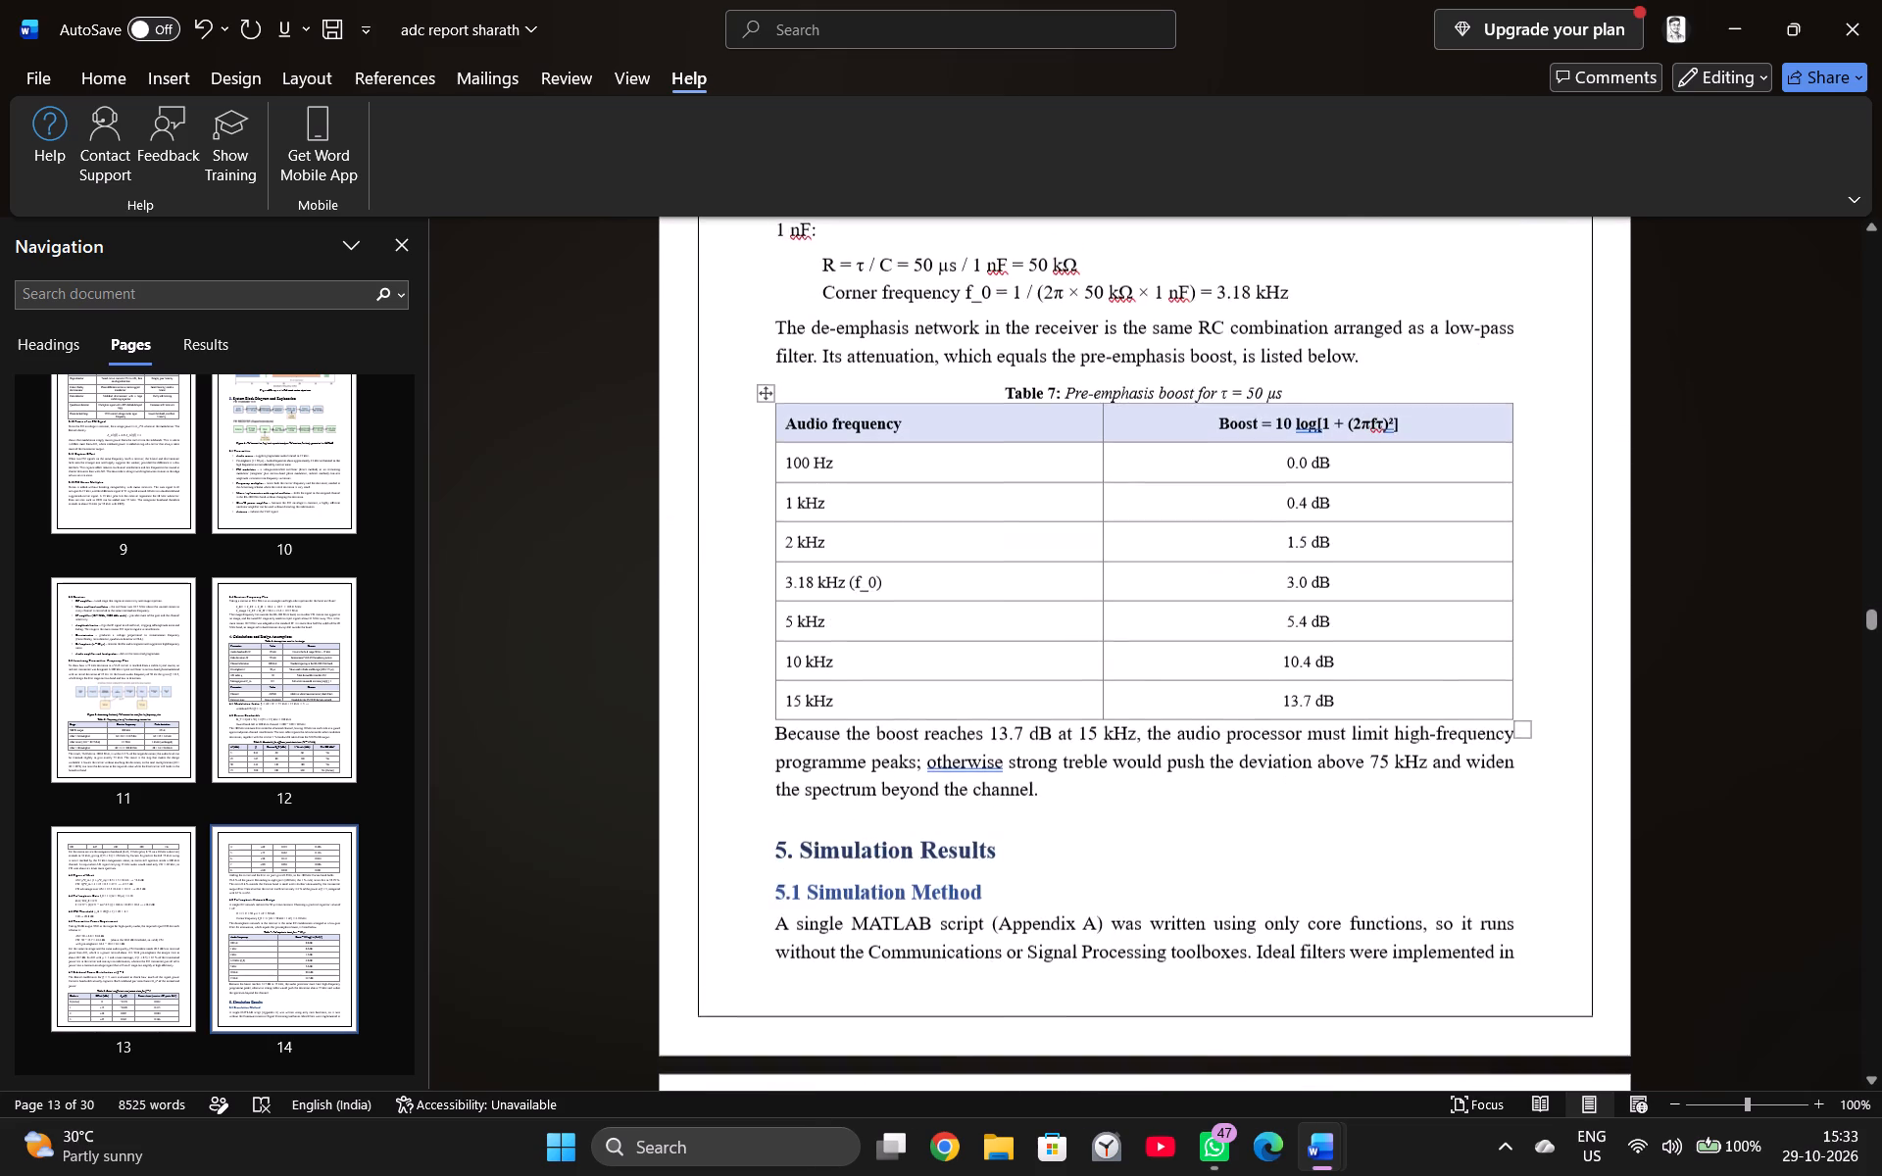
left_click_drag(1001, 786, 780, 784)
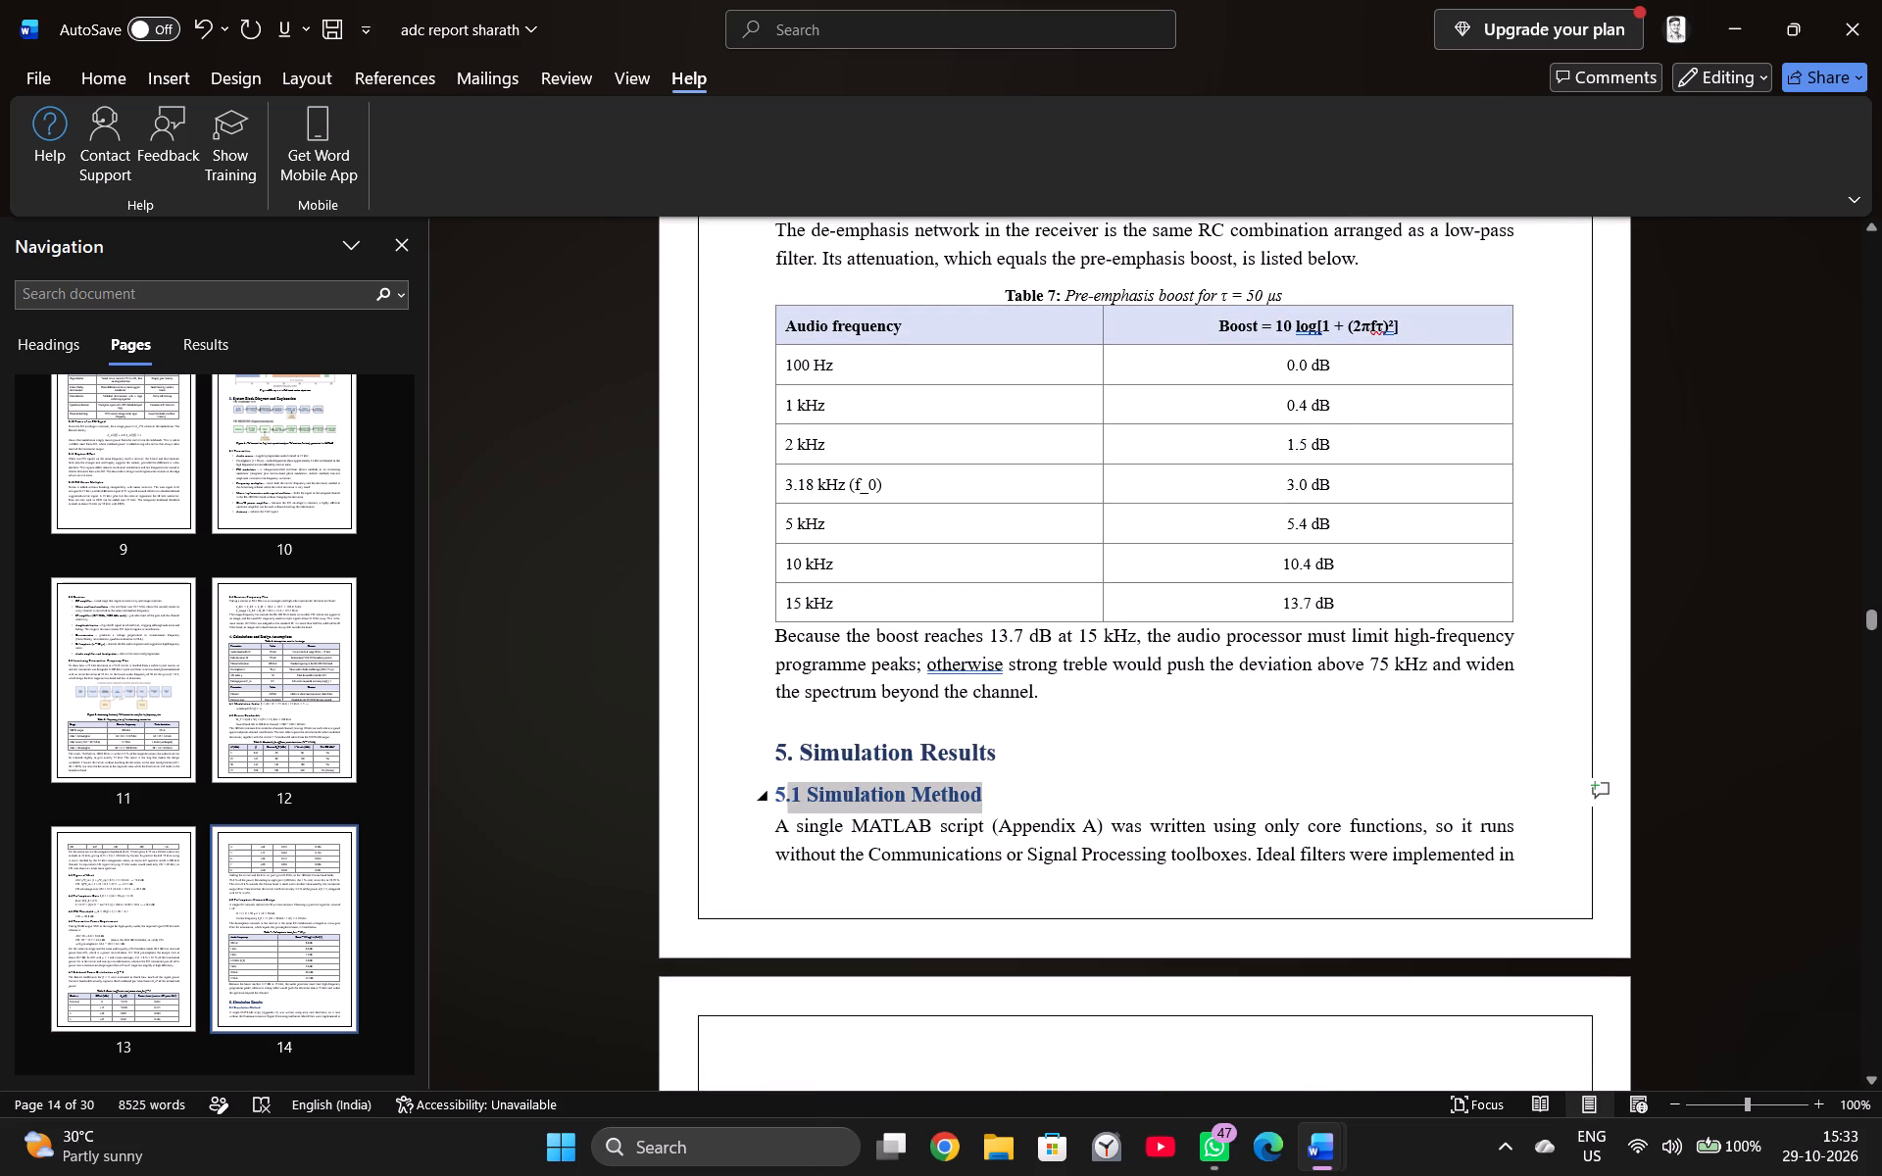
left_click_drag(780, 784, 775, 784)
left_click(923, 740)
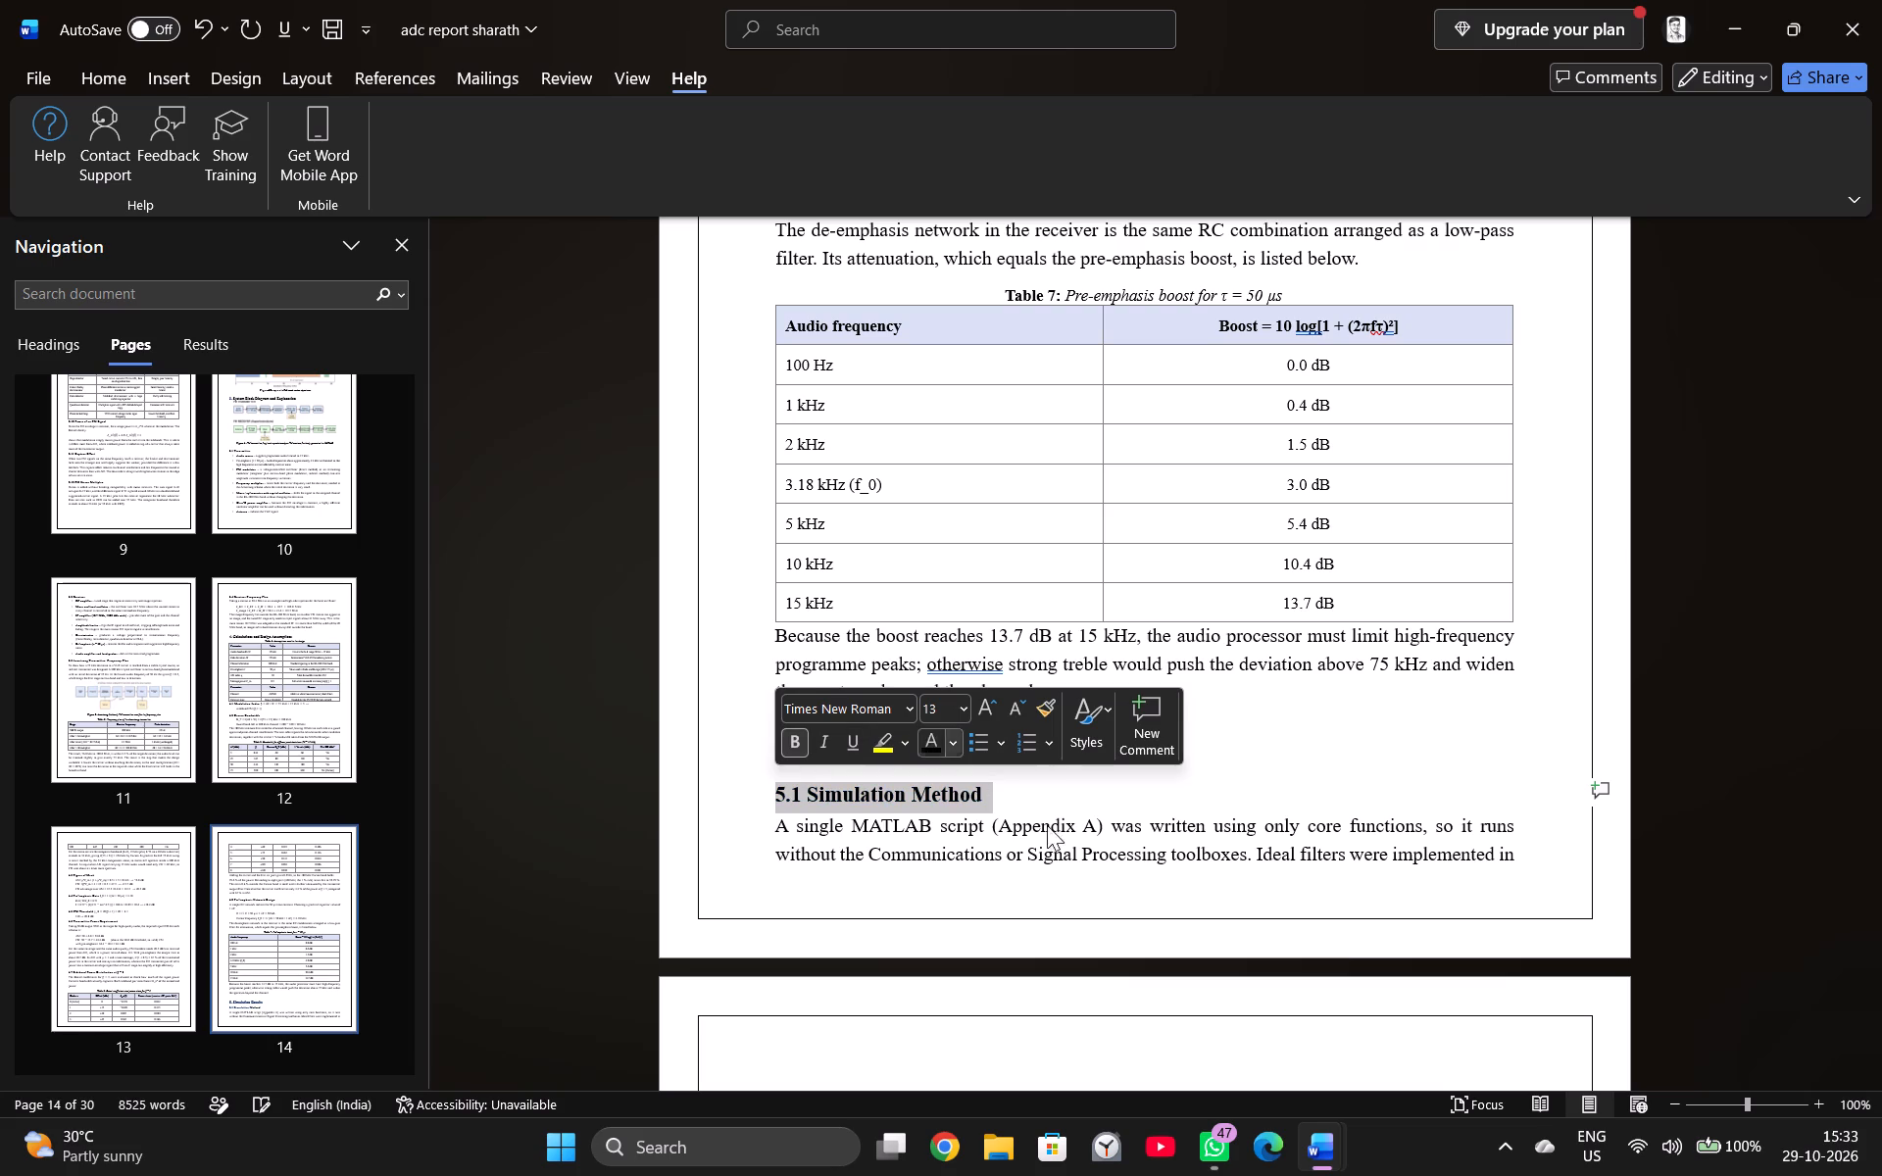
left_click(1057, 825)
left_click_drag(1014, 764, 776, 754)
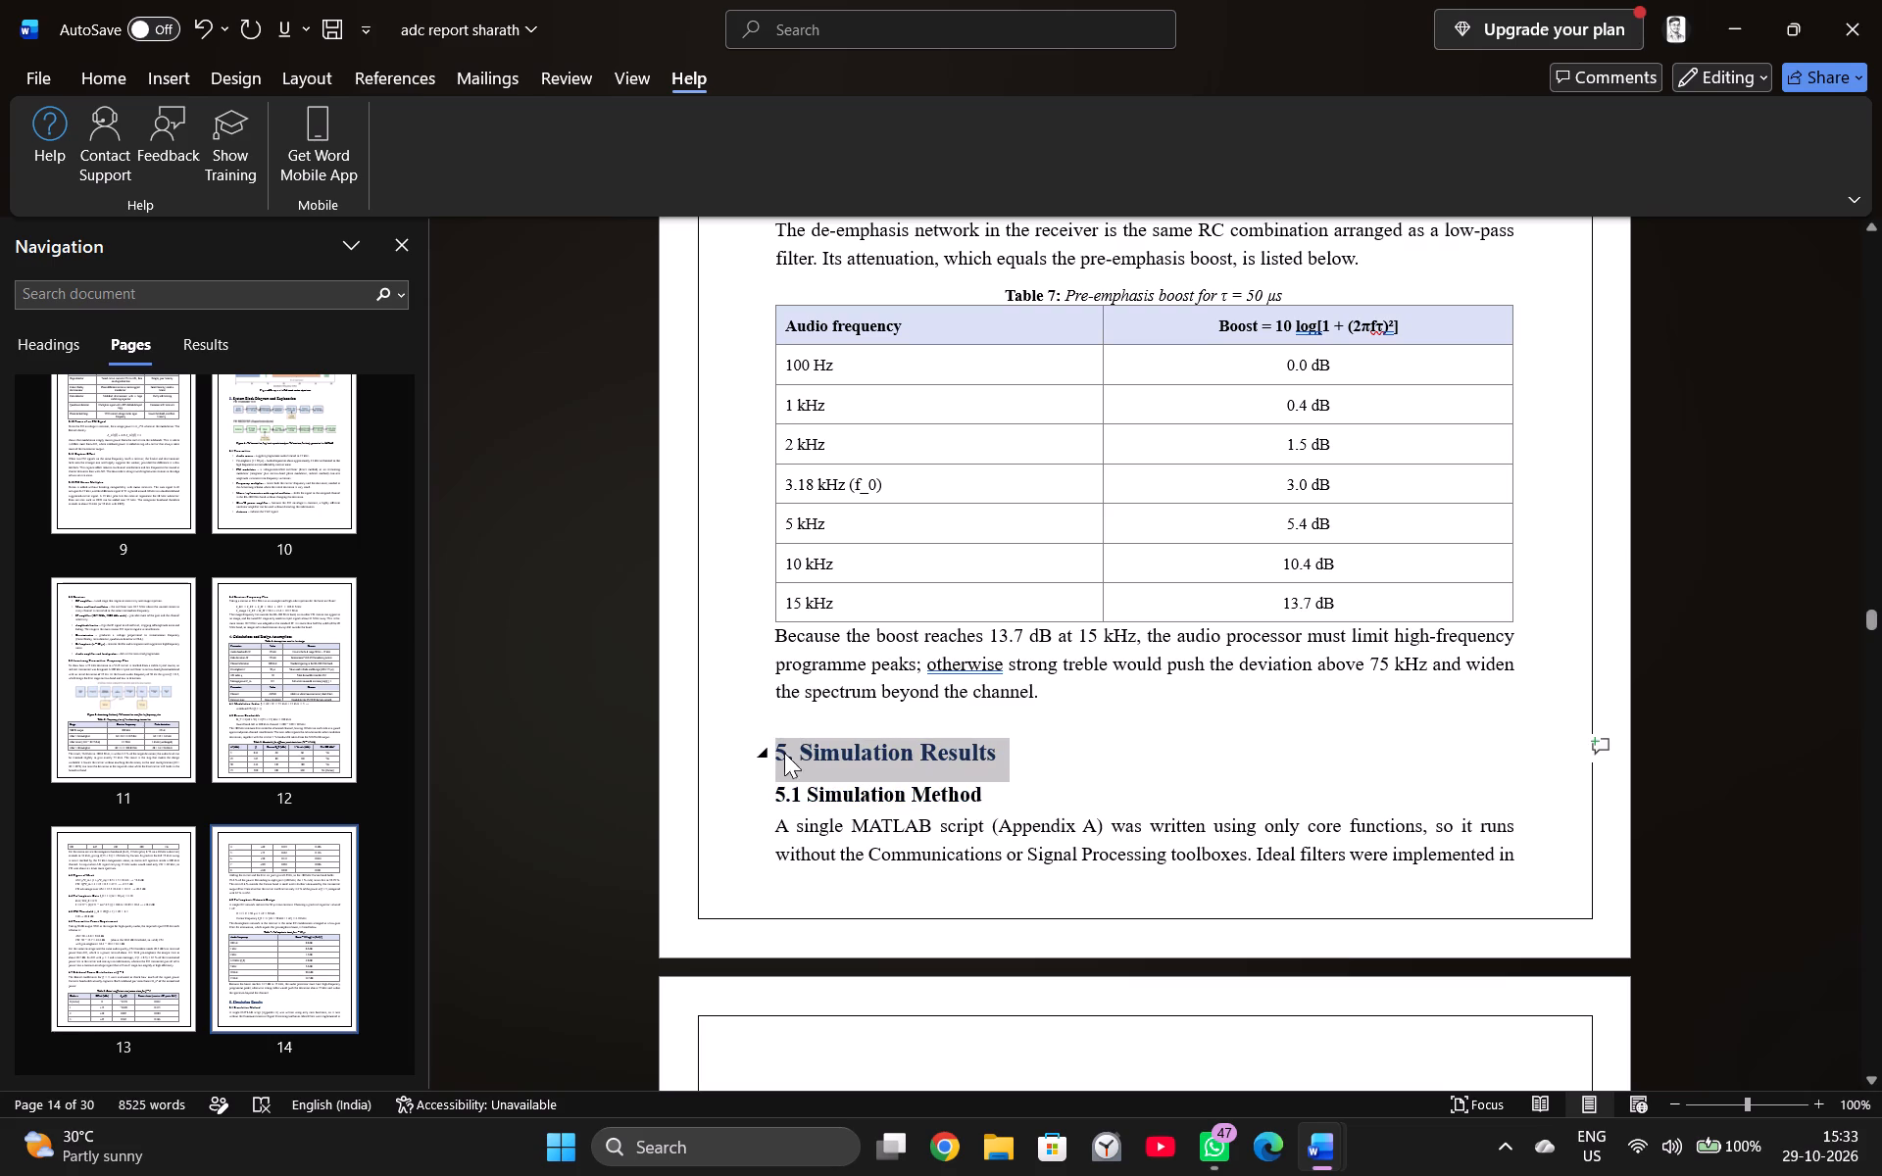
left_click(927, 712)
left_click(1122, 814)
scroll(1007, 761, "down", 9)
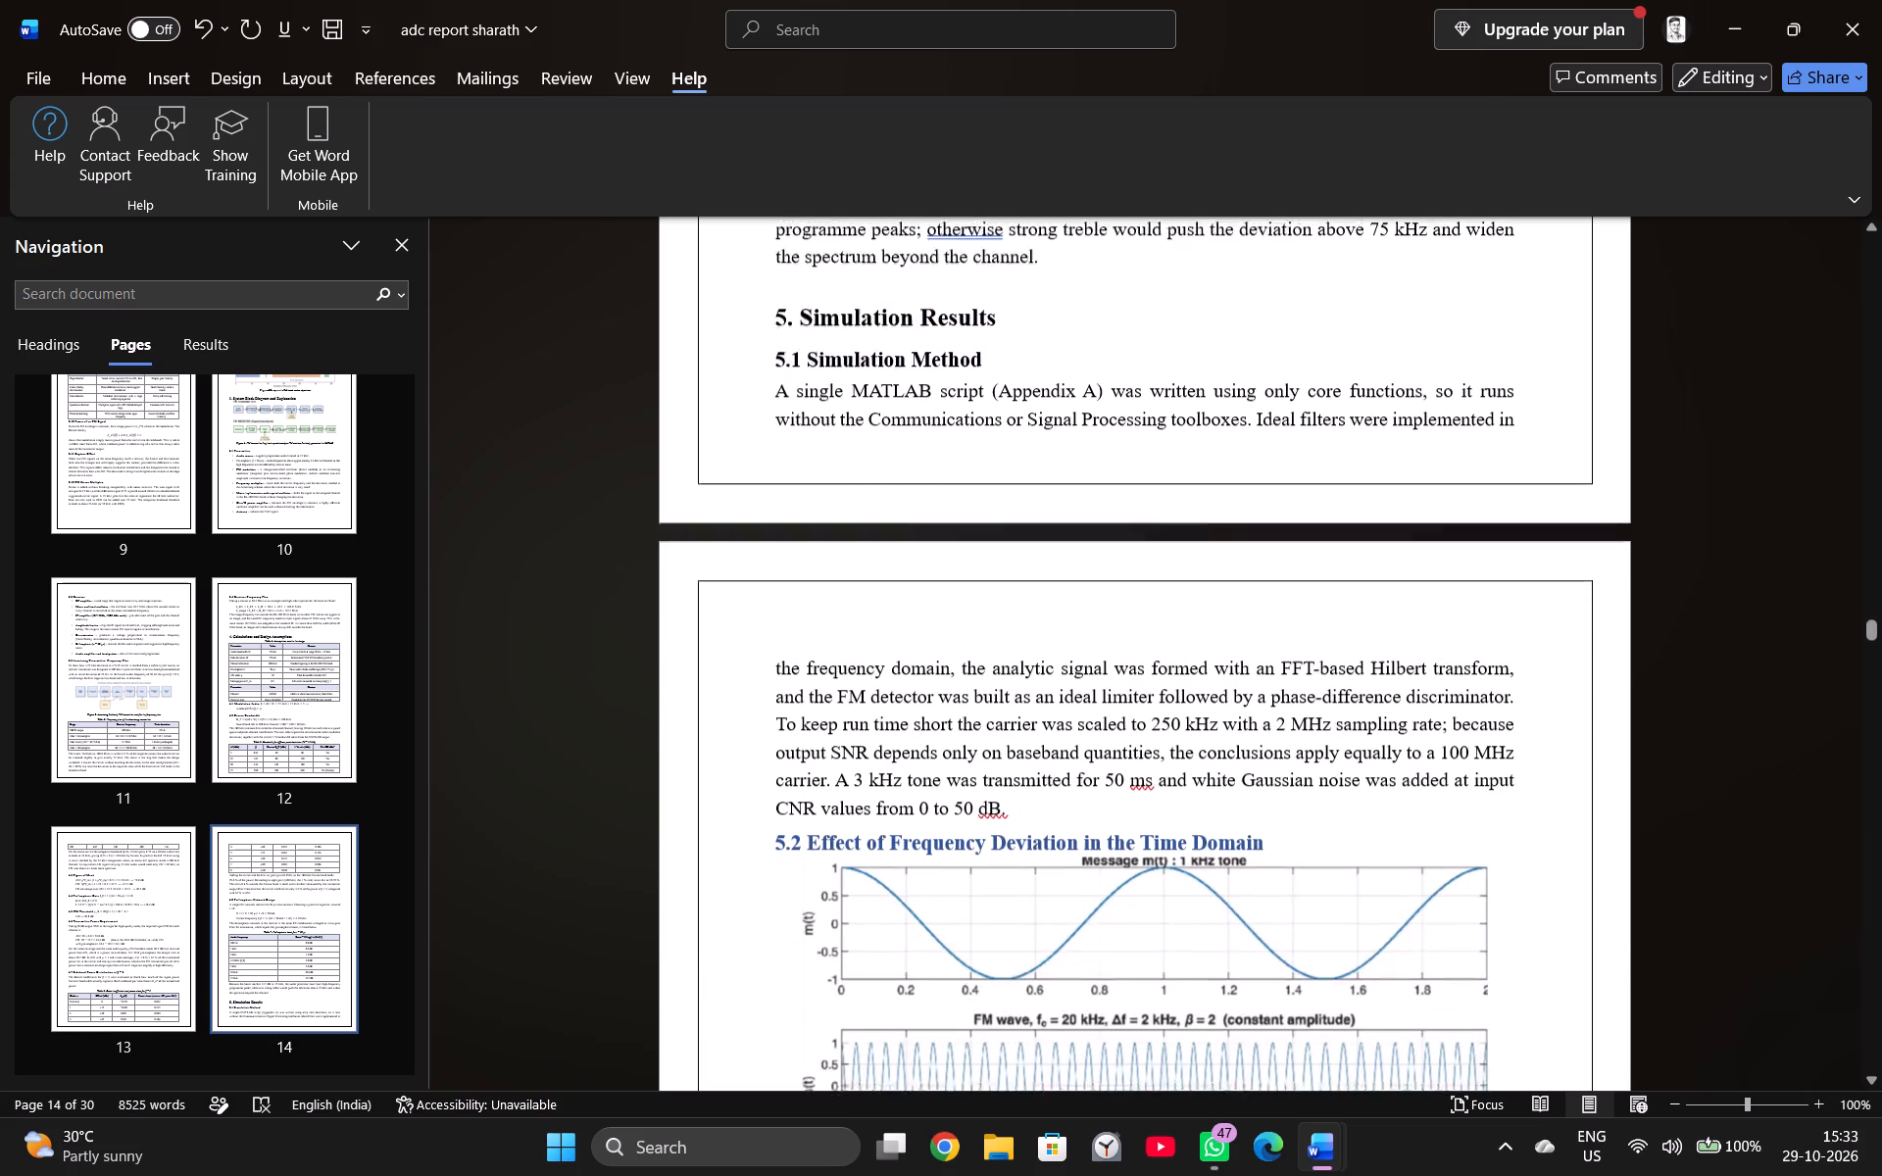
Change the font colour of subheadings 5.2 Effect of Frequency Deviation in the Time Domain and 5.3 Effect of Modulation Index on the Spectrum to black.
left_click_drag(1285, 751, 888, 744)
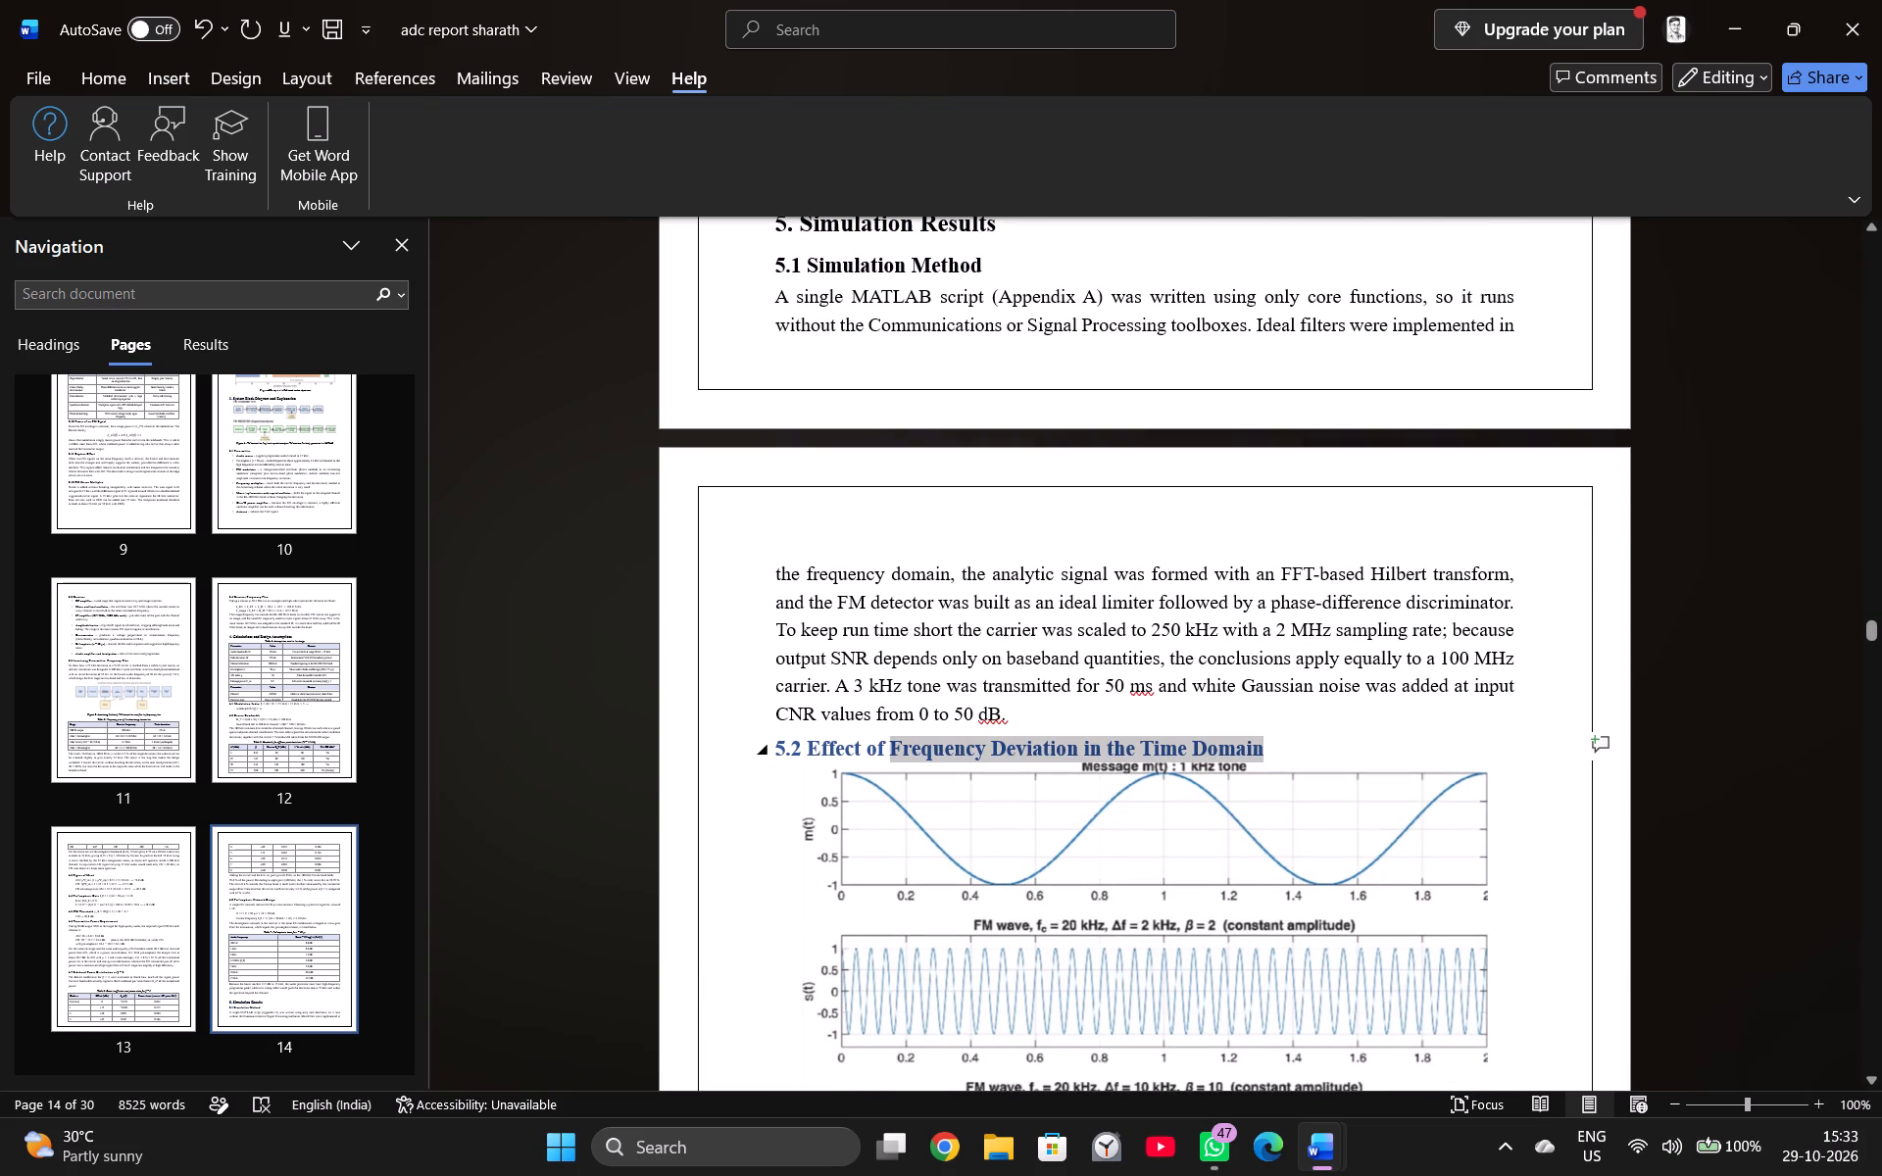
left_click_drag(888, 744, 759, 740)
left_click(909, 702)
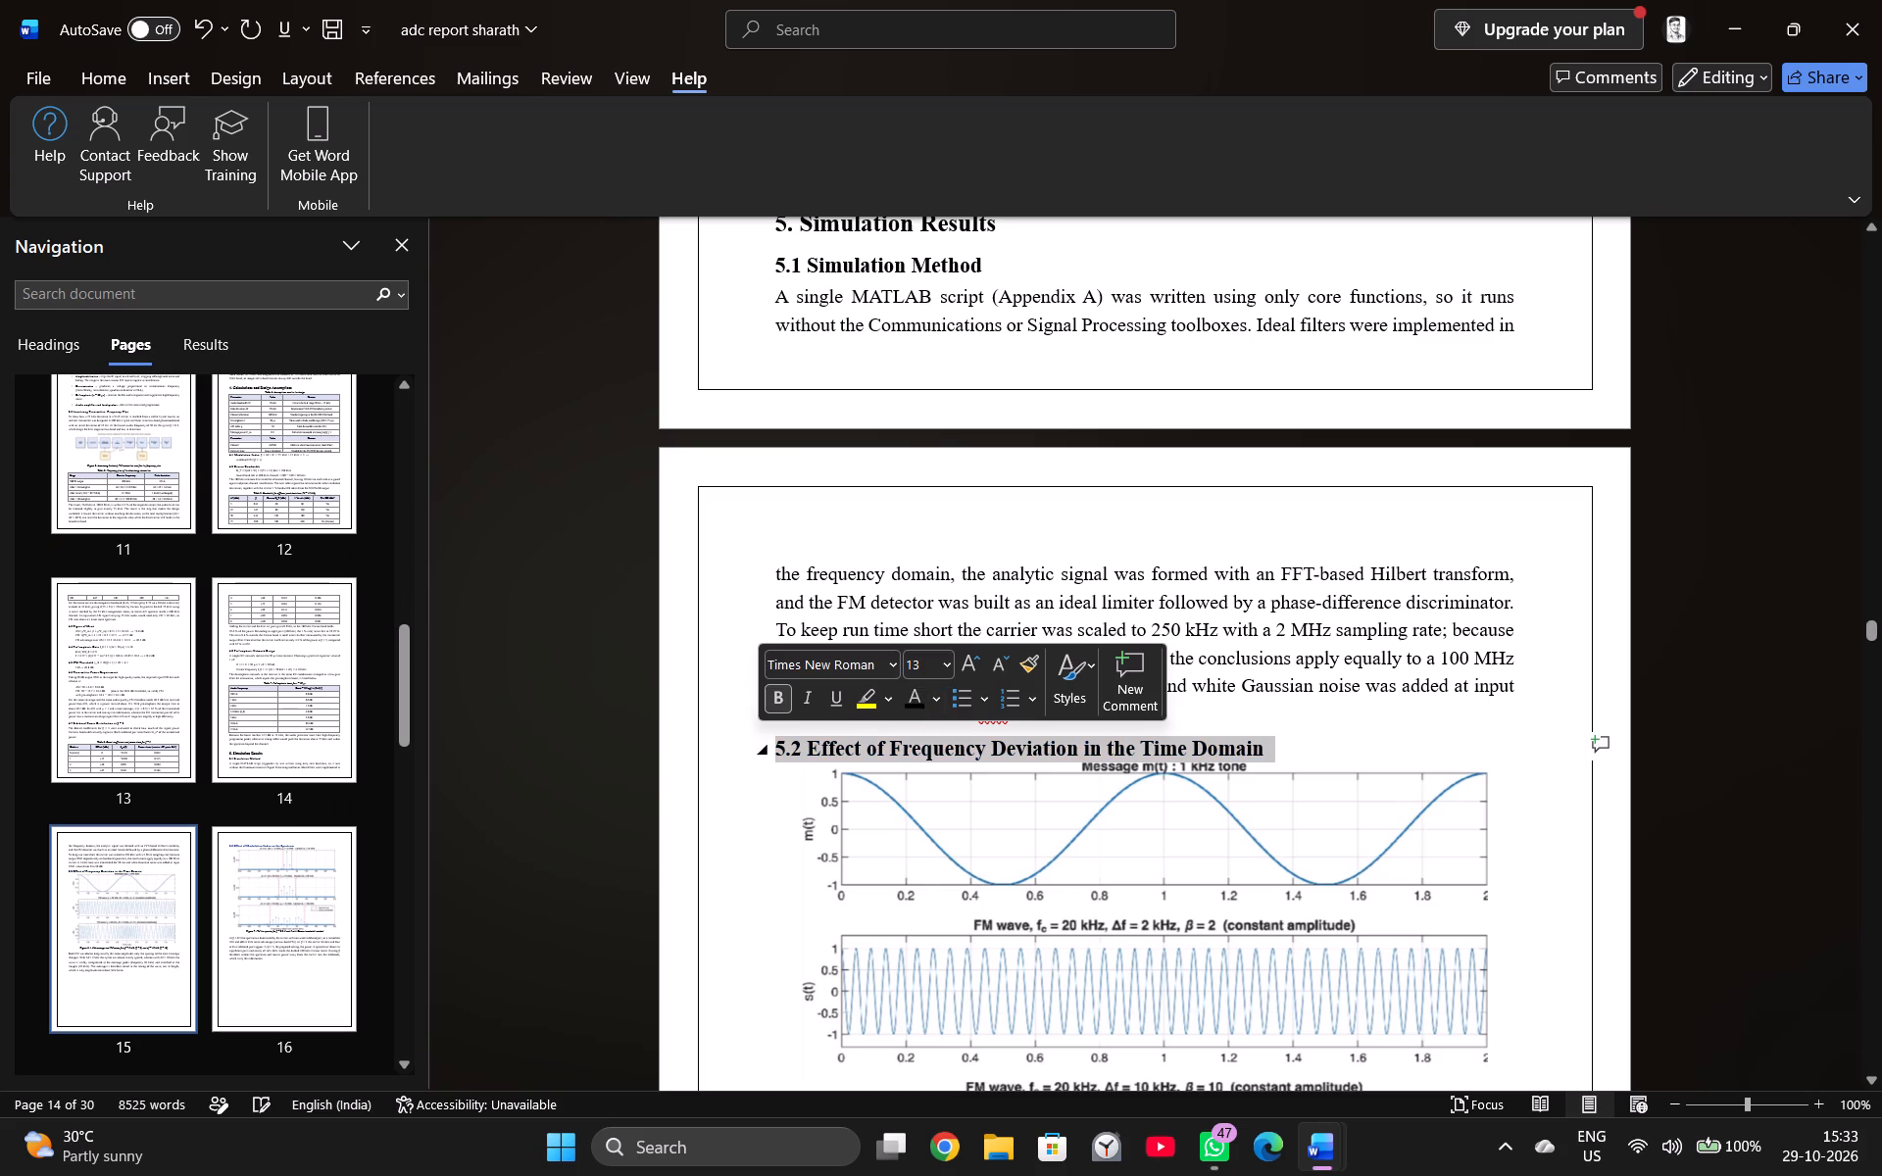
left_click(1278, 804)
scroll(1121, 833, "down", 11)
scroll(1127, 827, "down", 12)
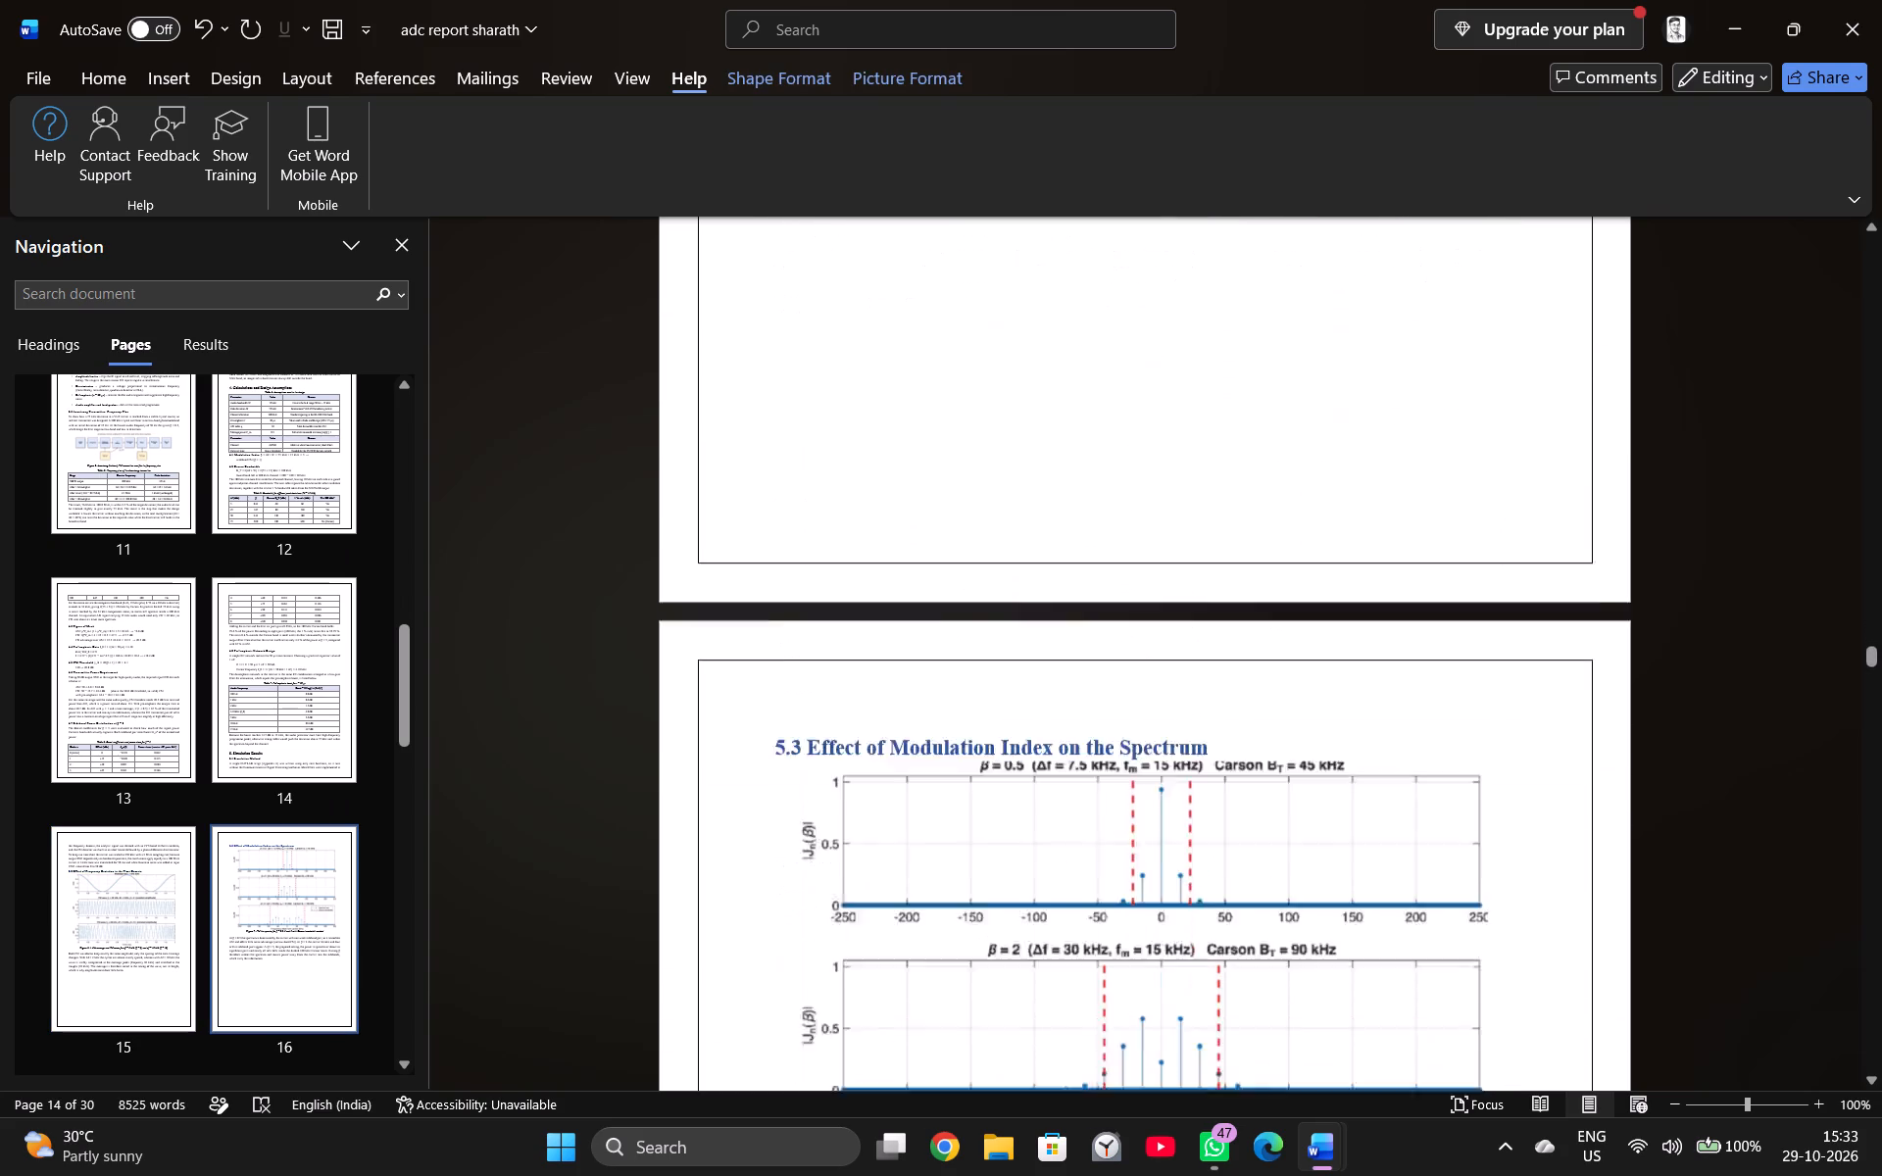
left_click_drag(1221, 611, 781, 612)
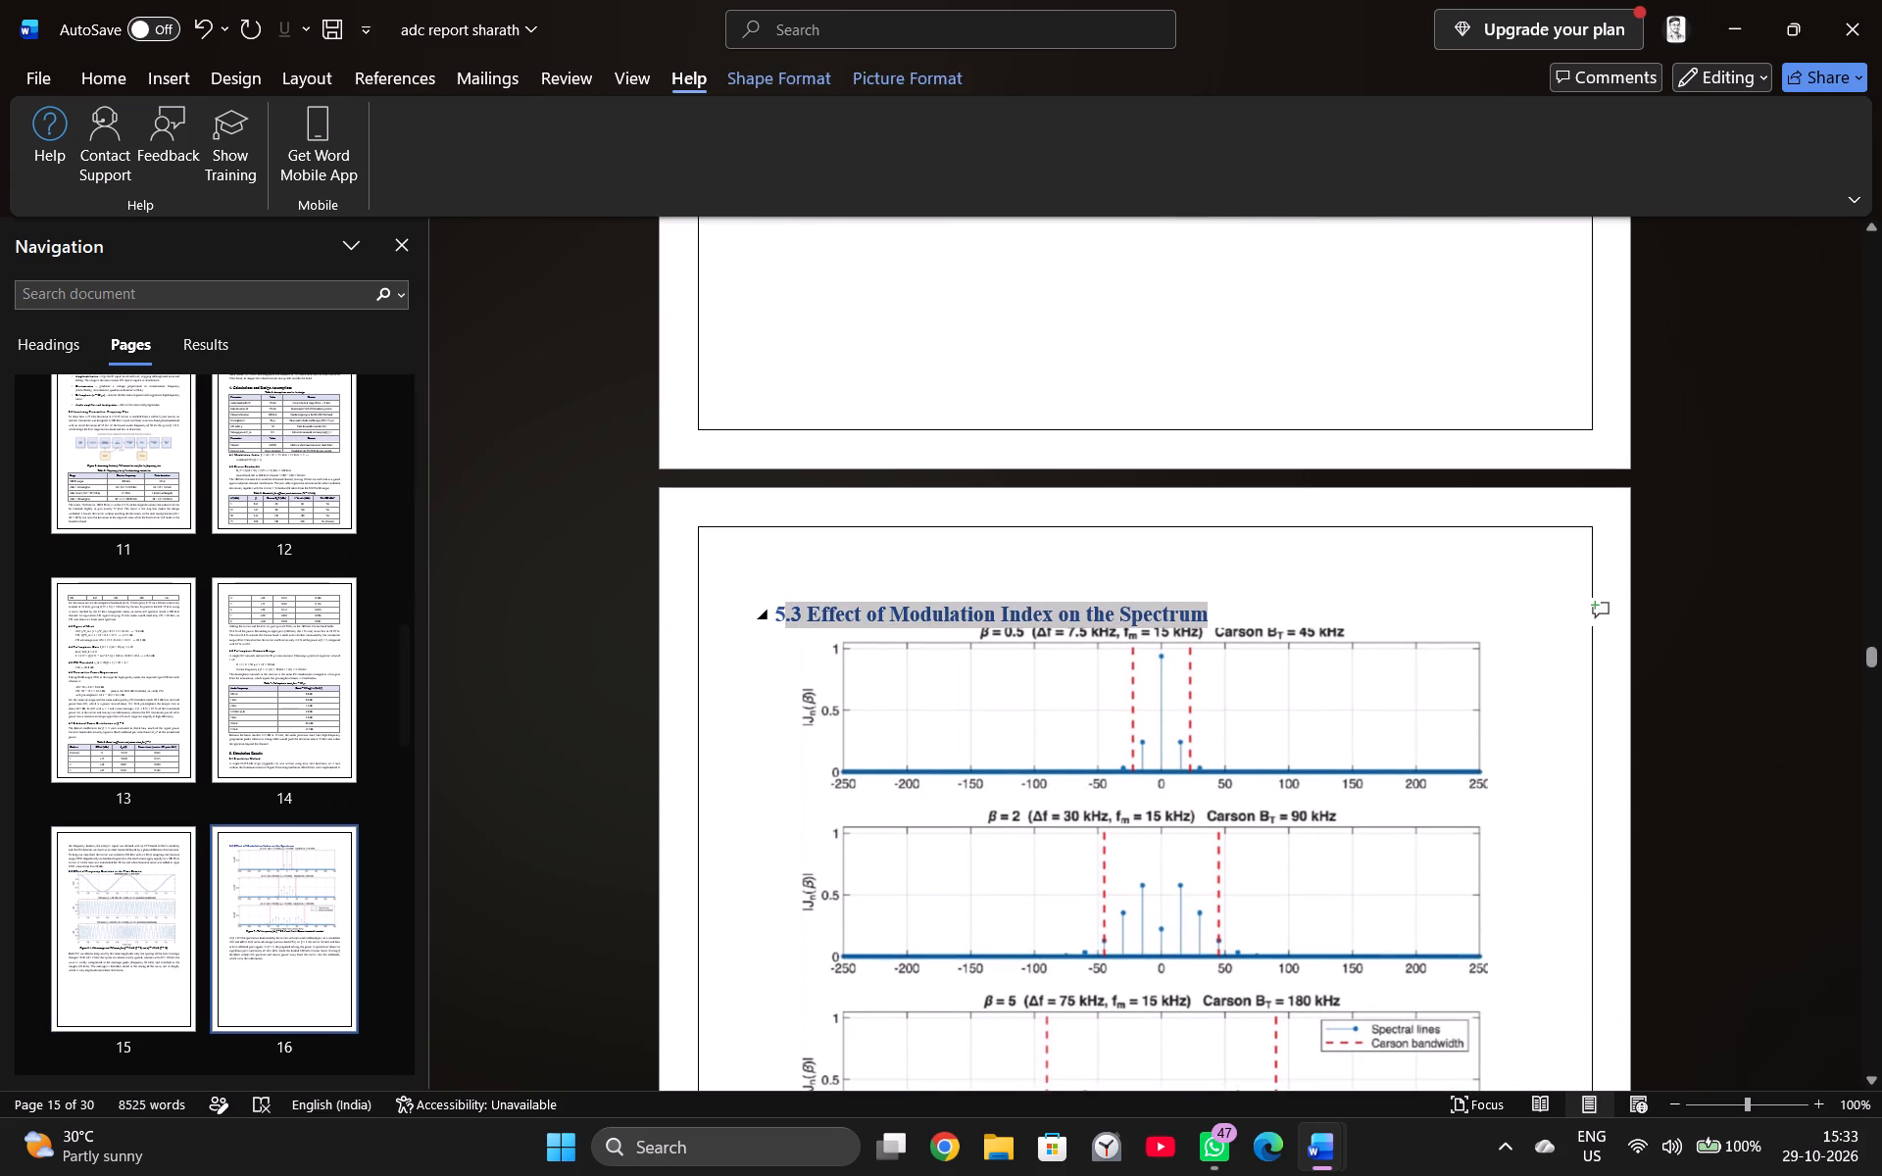
left_click_drag(781, 612, 769, 610)
left_click(926, 567)
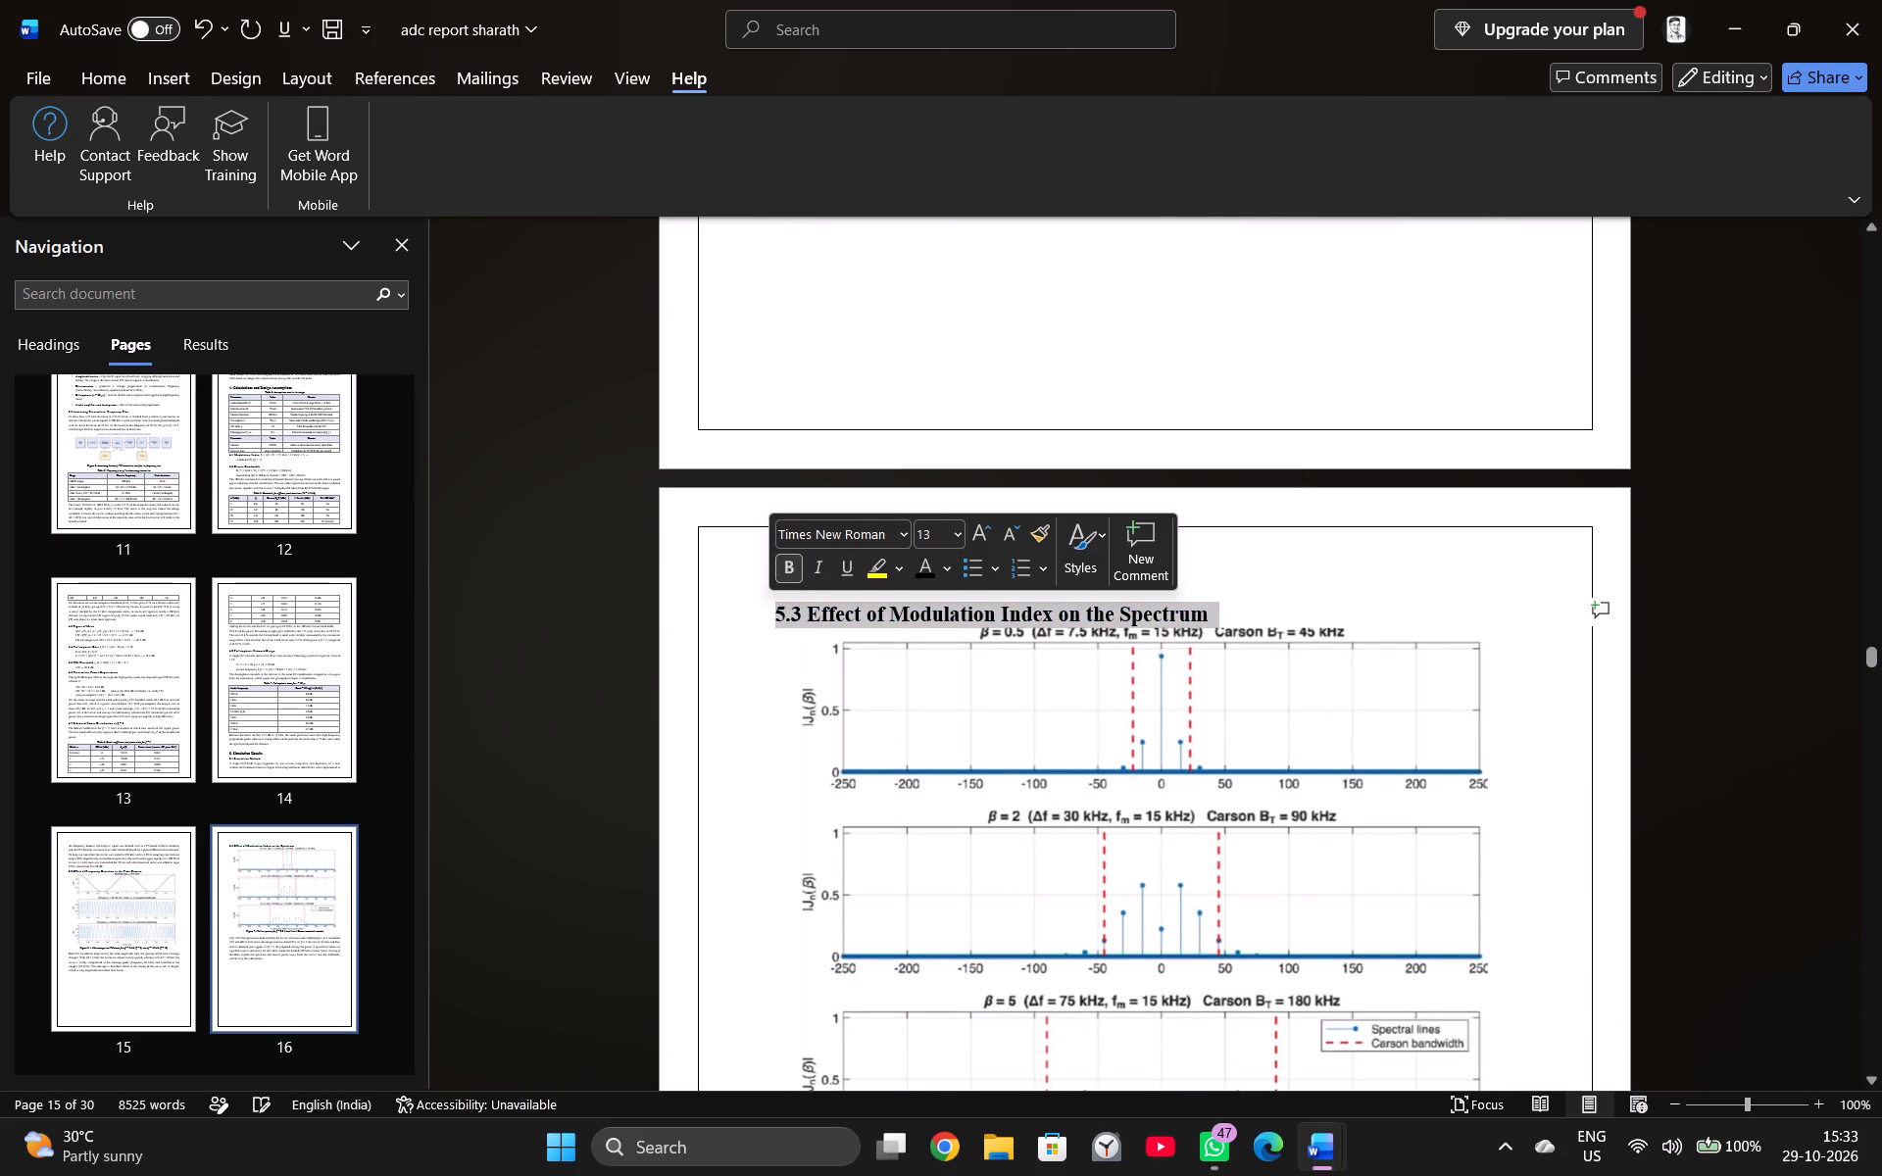
left_click(1152, 706)
Change the font colour of the BandwidthversusNoiseImmunity heading text in subheading 5.4 to black.
scroll(947, 755, "down", 5)
scroll(952, 769, "down", 17)
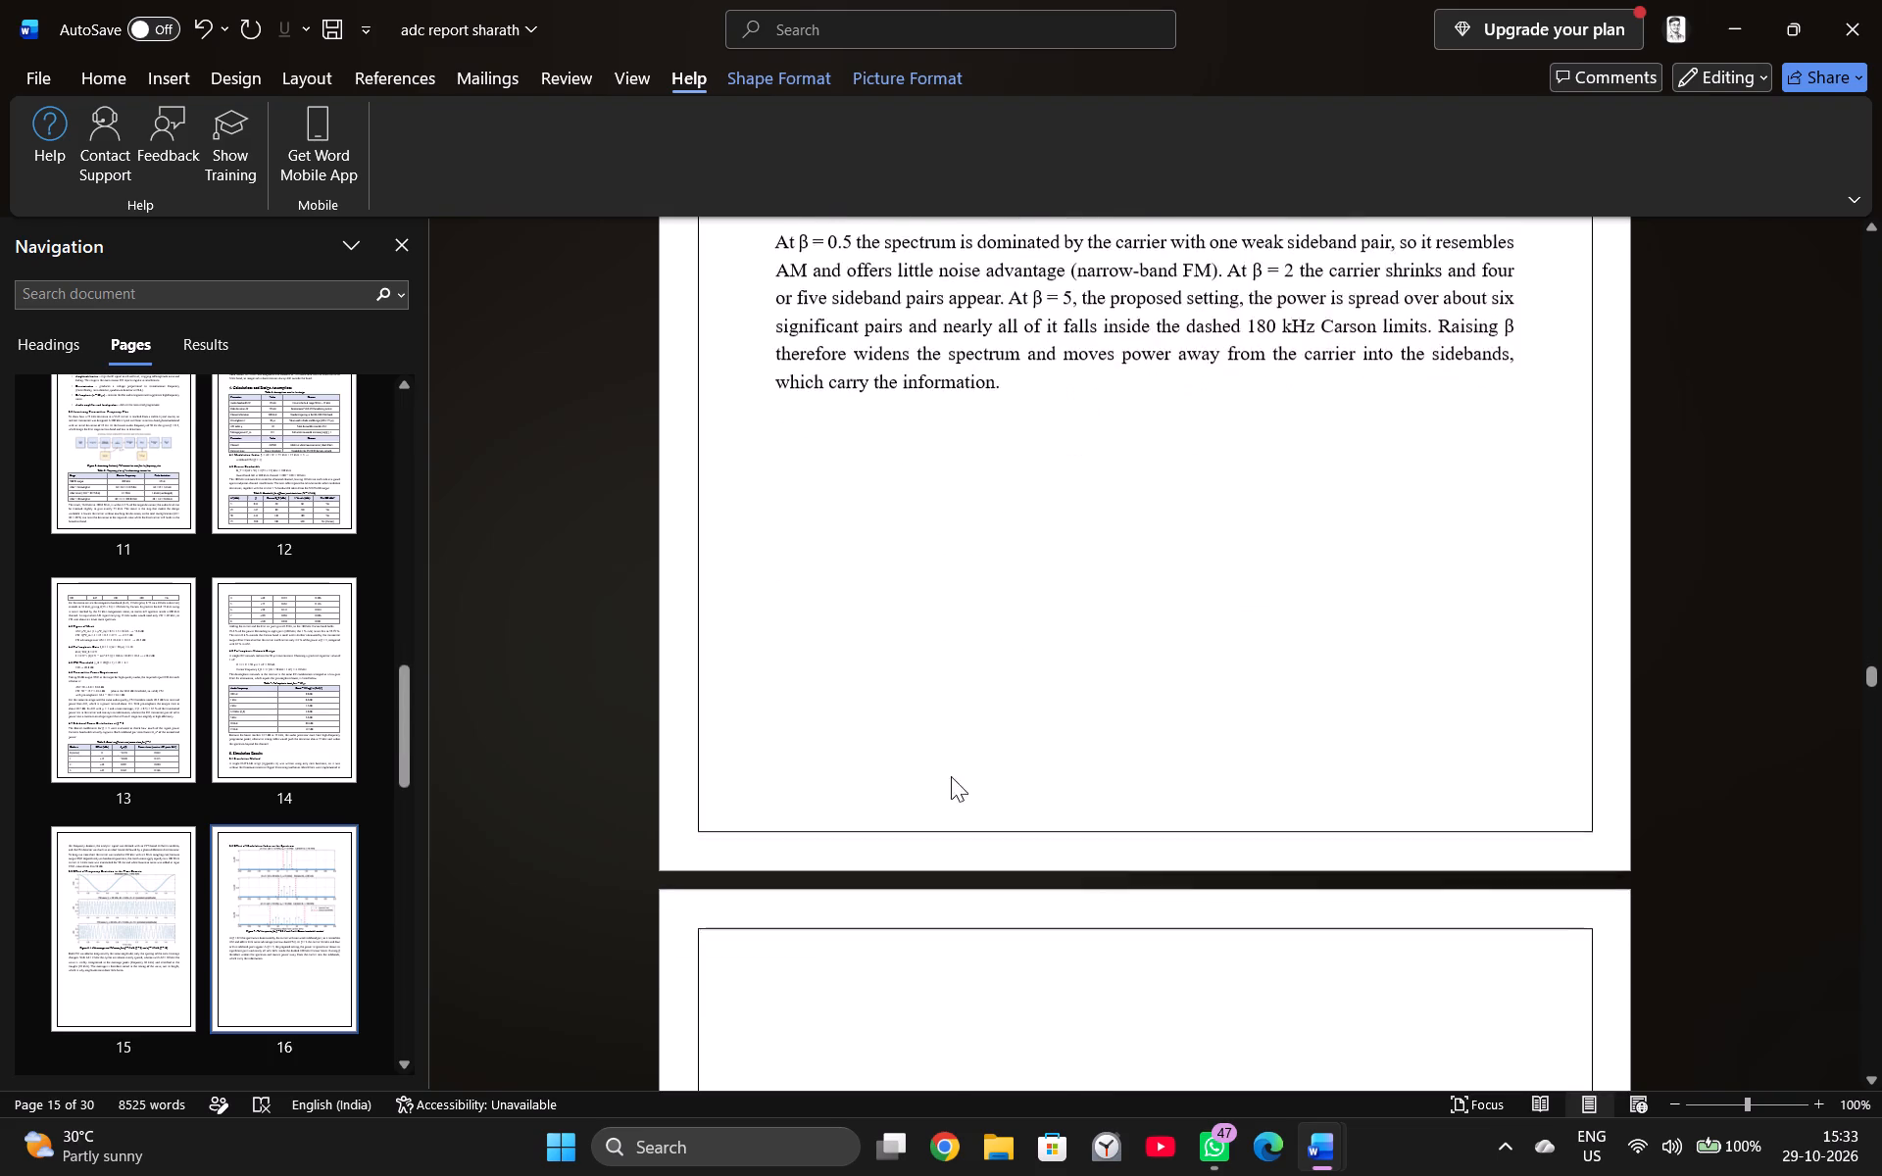
scroll(951, 776, "down", 11)
left_click_drag(1128, 612, 1127, 612)
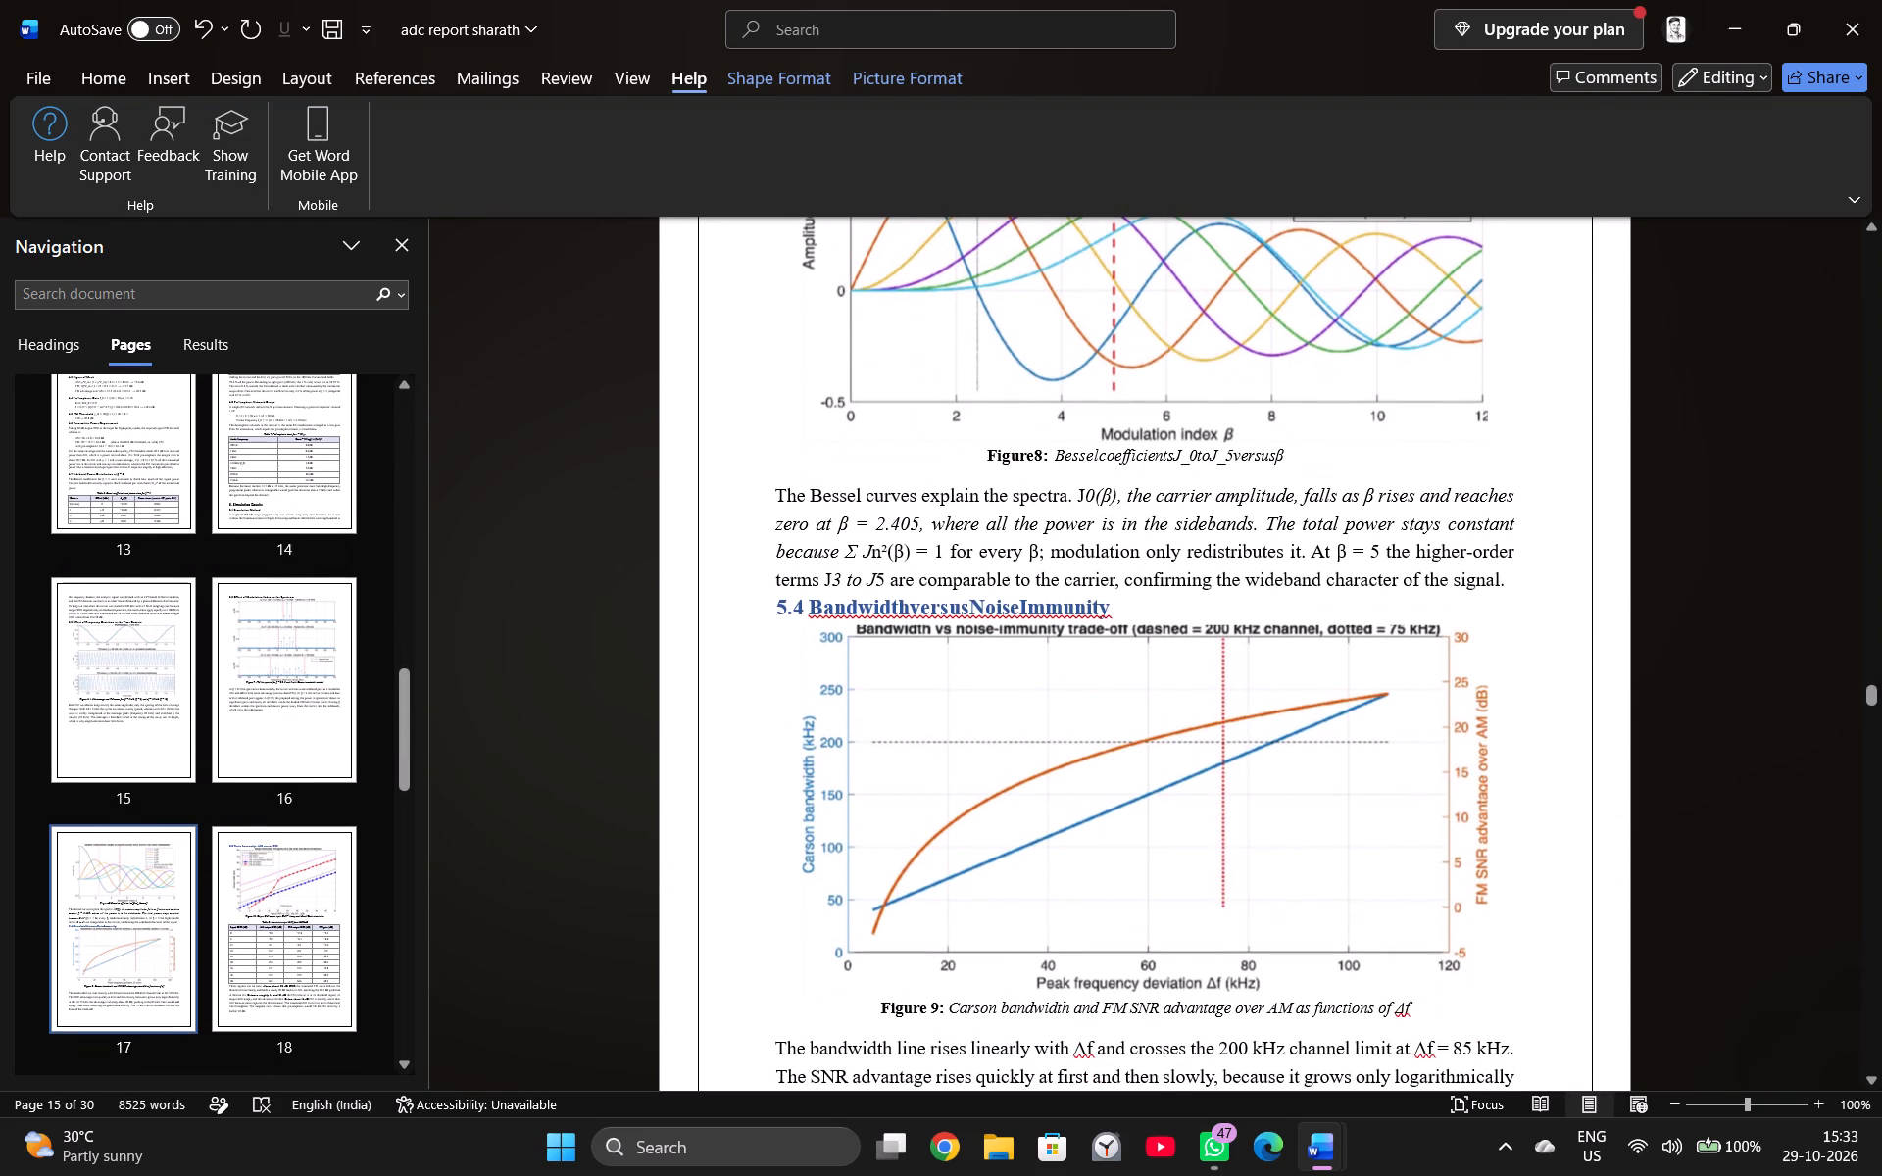
left_click_drag(1127, 612, 792, 632)
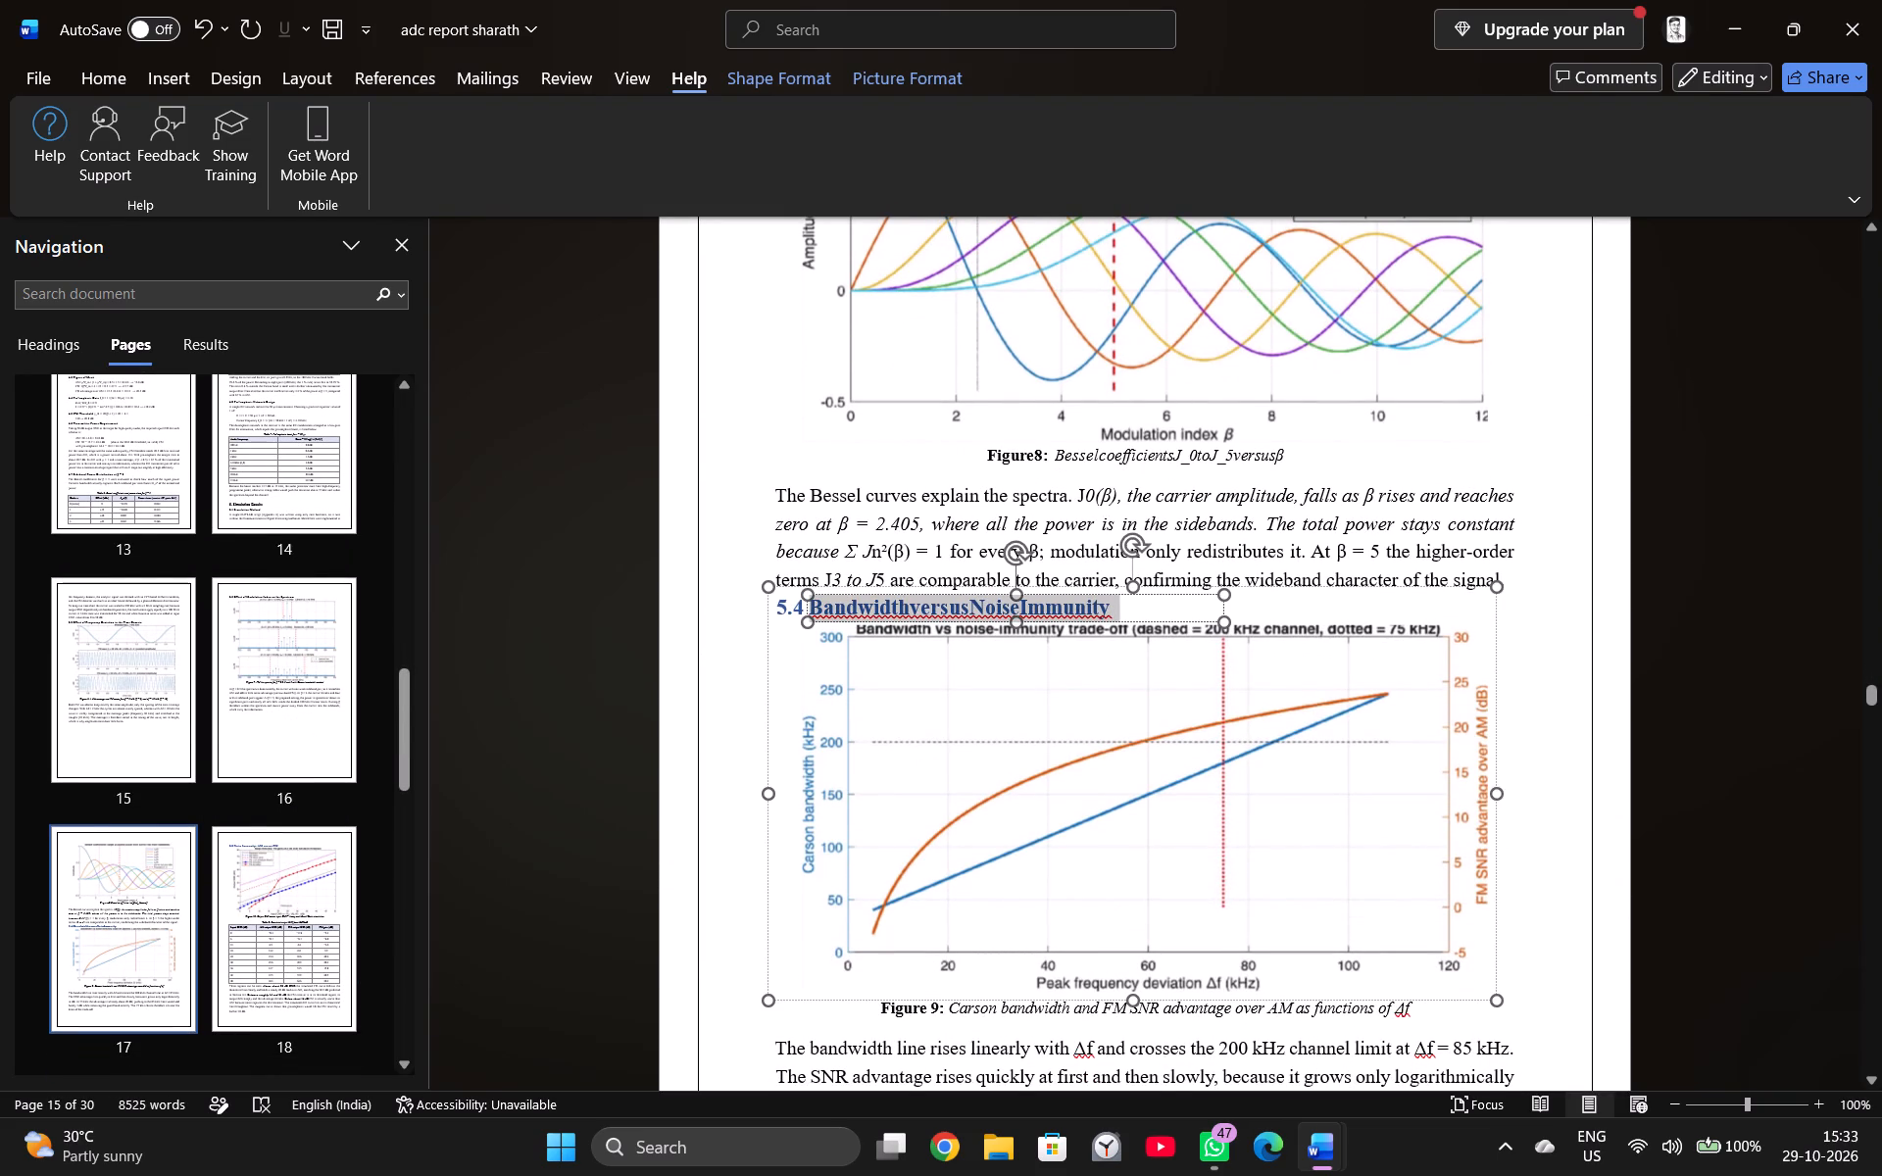
left_click_drag(792, 632, 803, 632)
left_click(803, 632)
left_click(1223, 598)
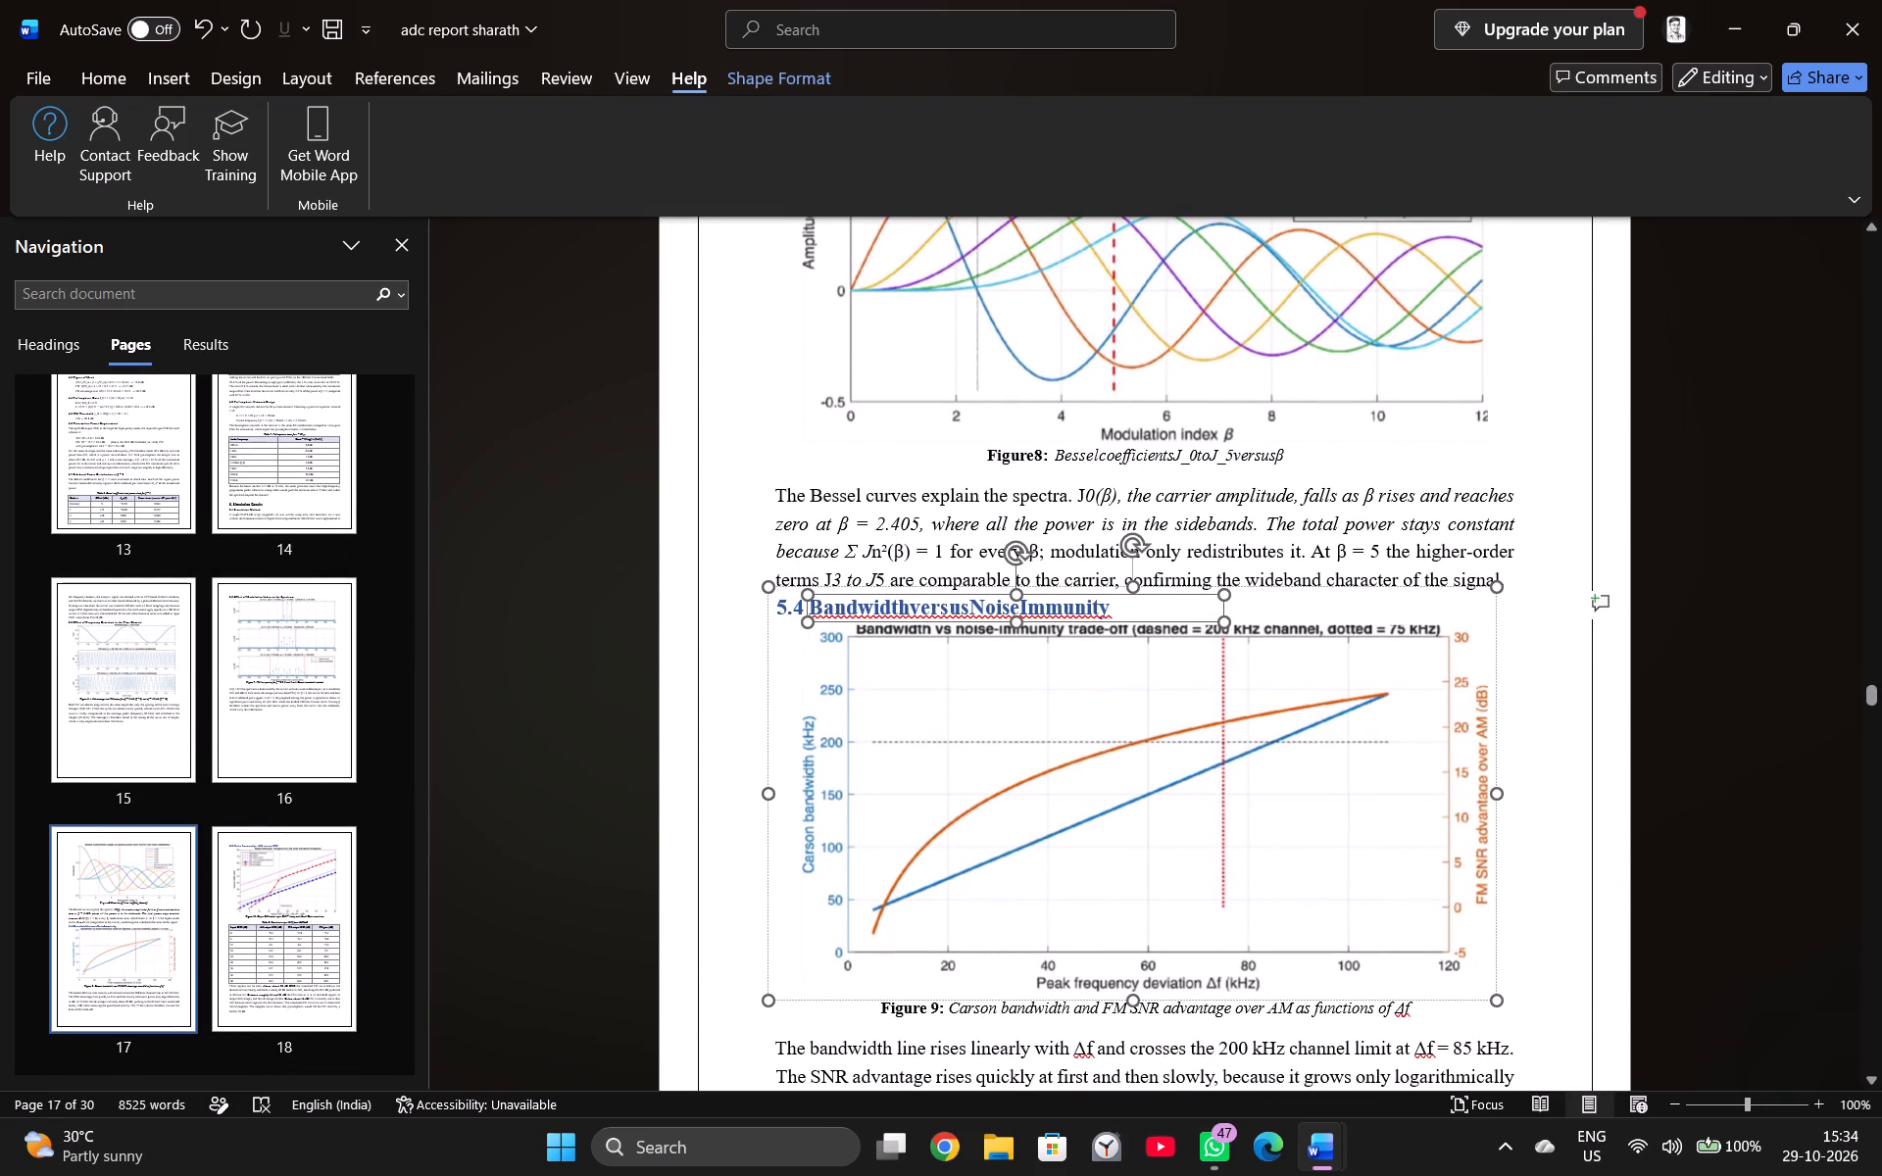
left_click_drag(1117, 606, 772, 604)
left_click(922, 567)
left_click(1472, 465)
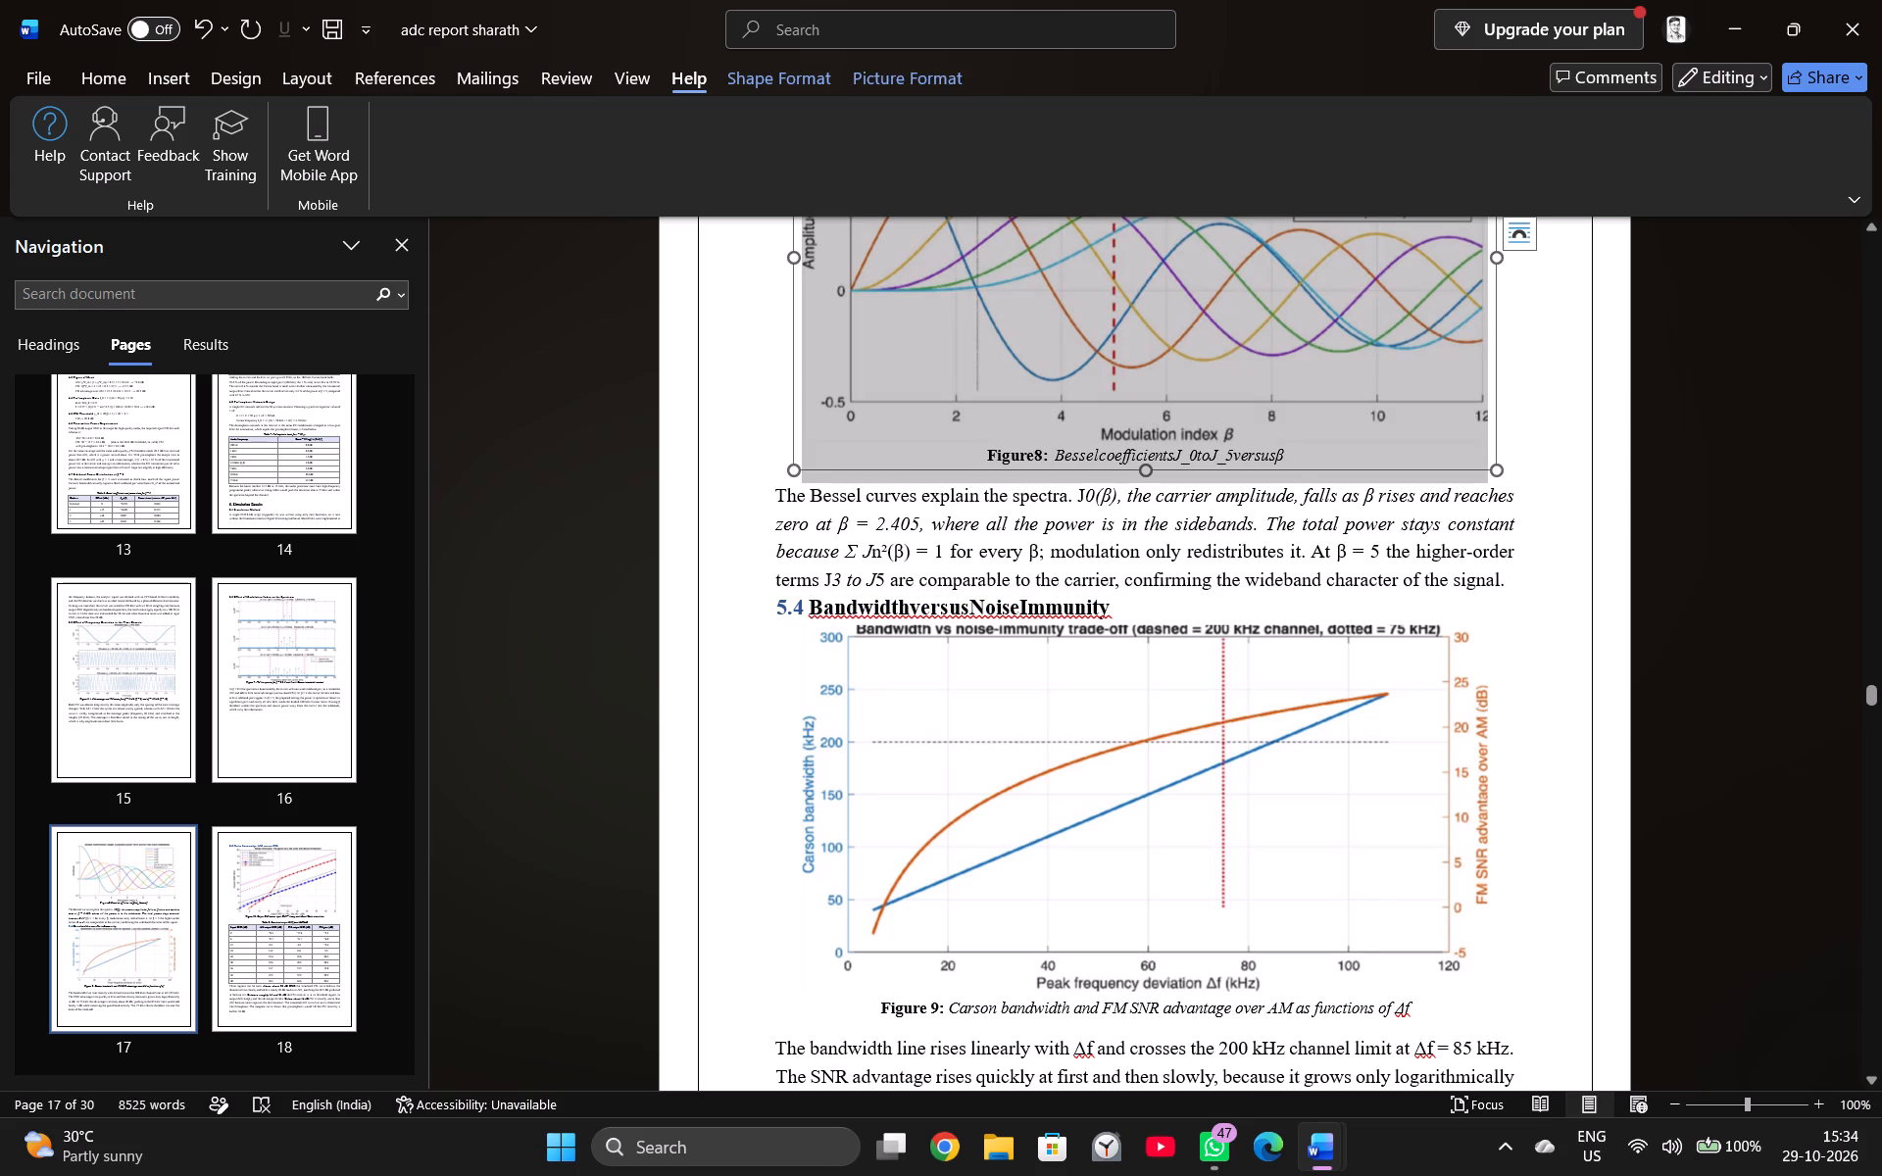
left_click_drag(809, 607, 779, 610)
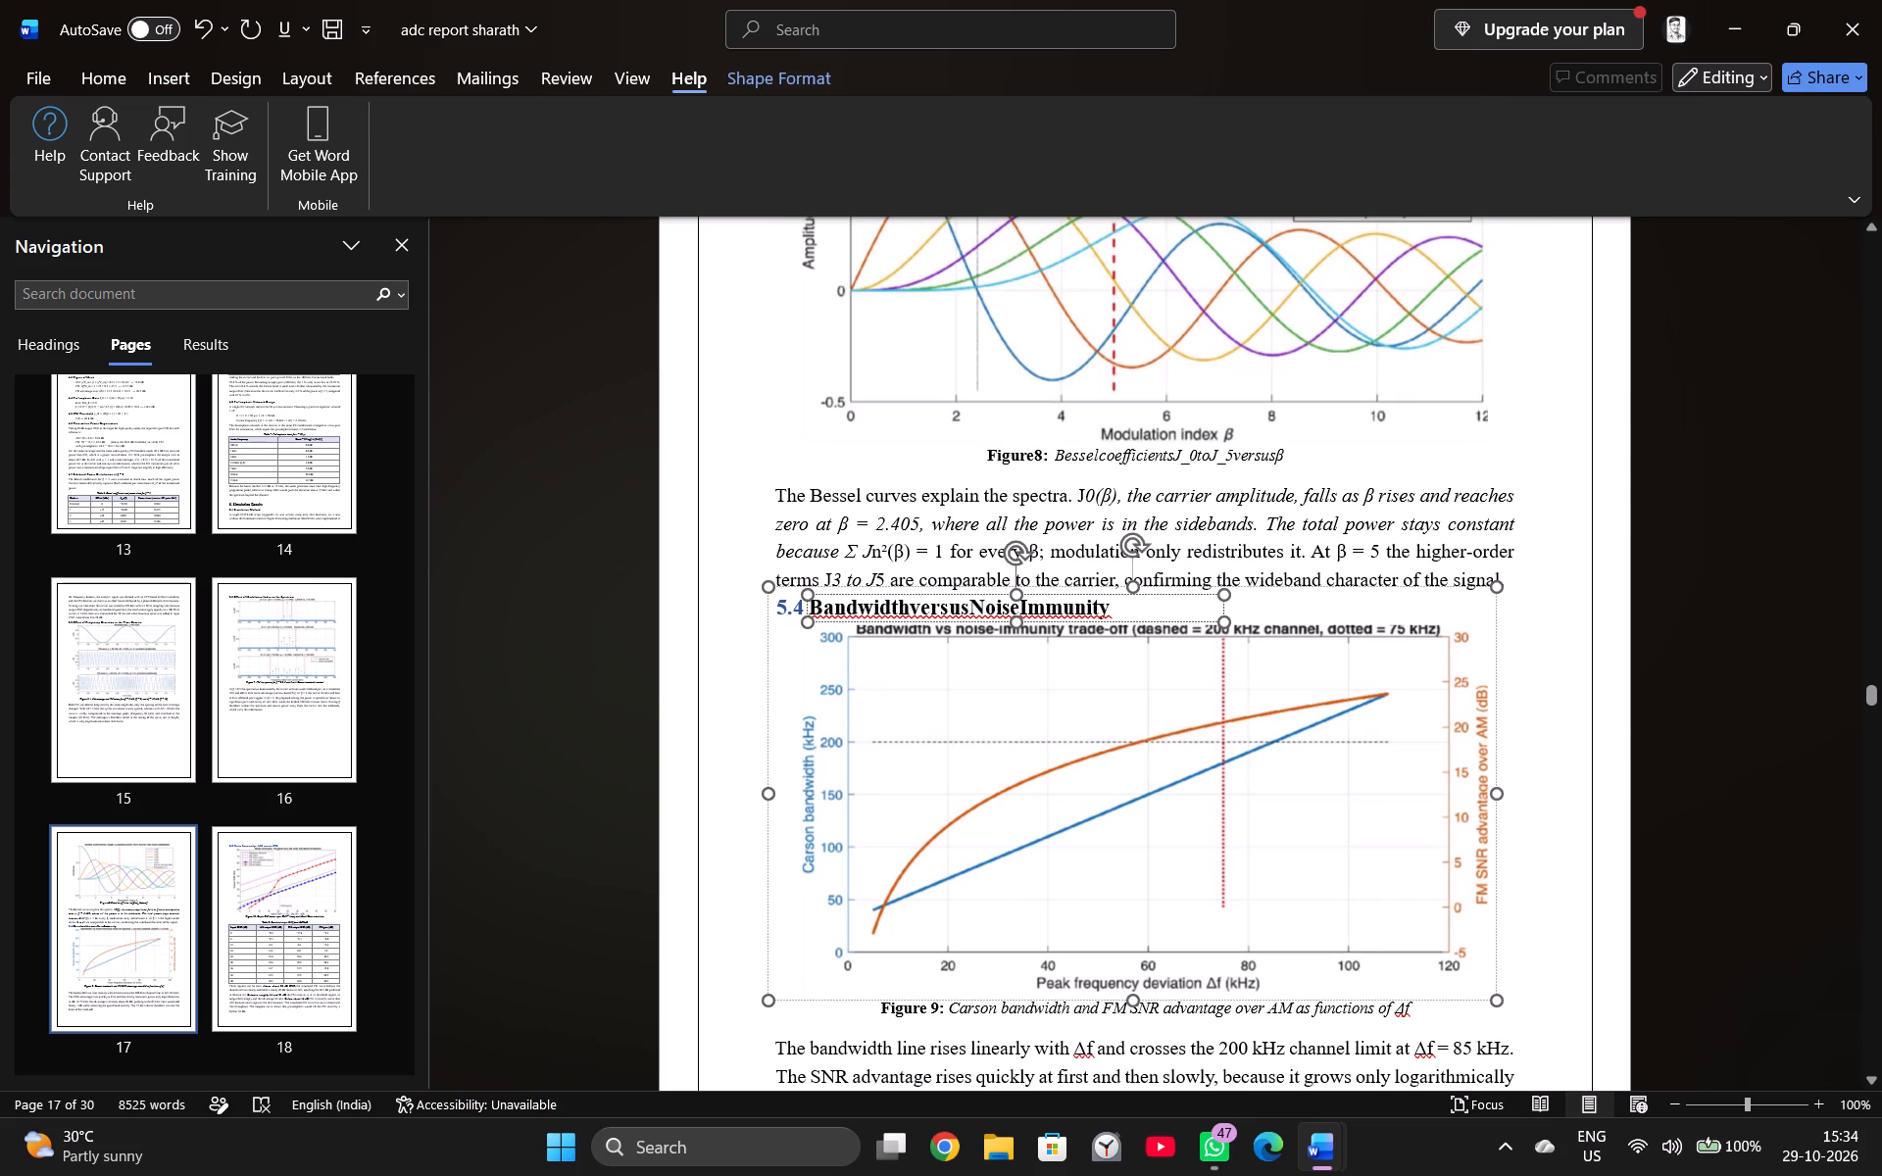
left_click(1537, 554)
Change the font colour of subheading 5.5 Noise Immunity: AM versus FM to black.
scroll(1419, 661, "down", 11)
scroll(1801, 584, "down", 5)
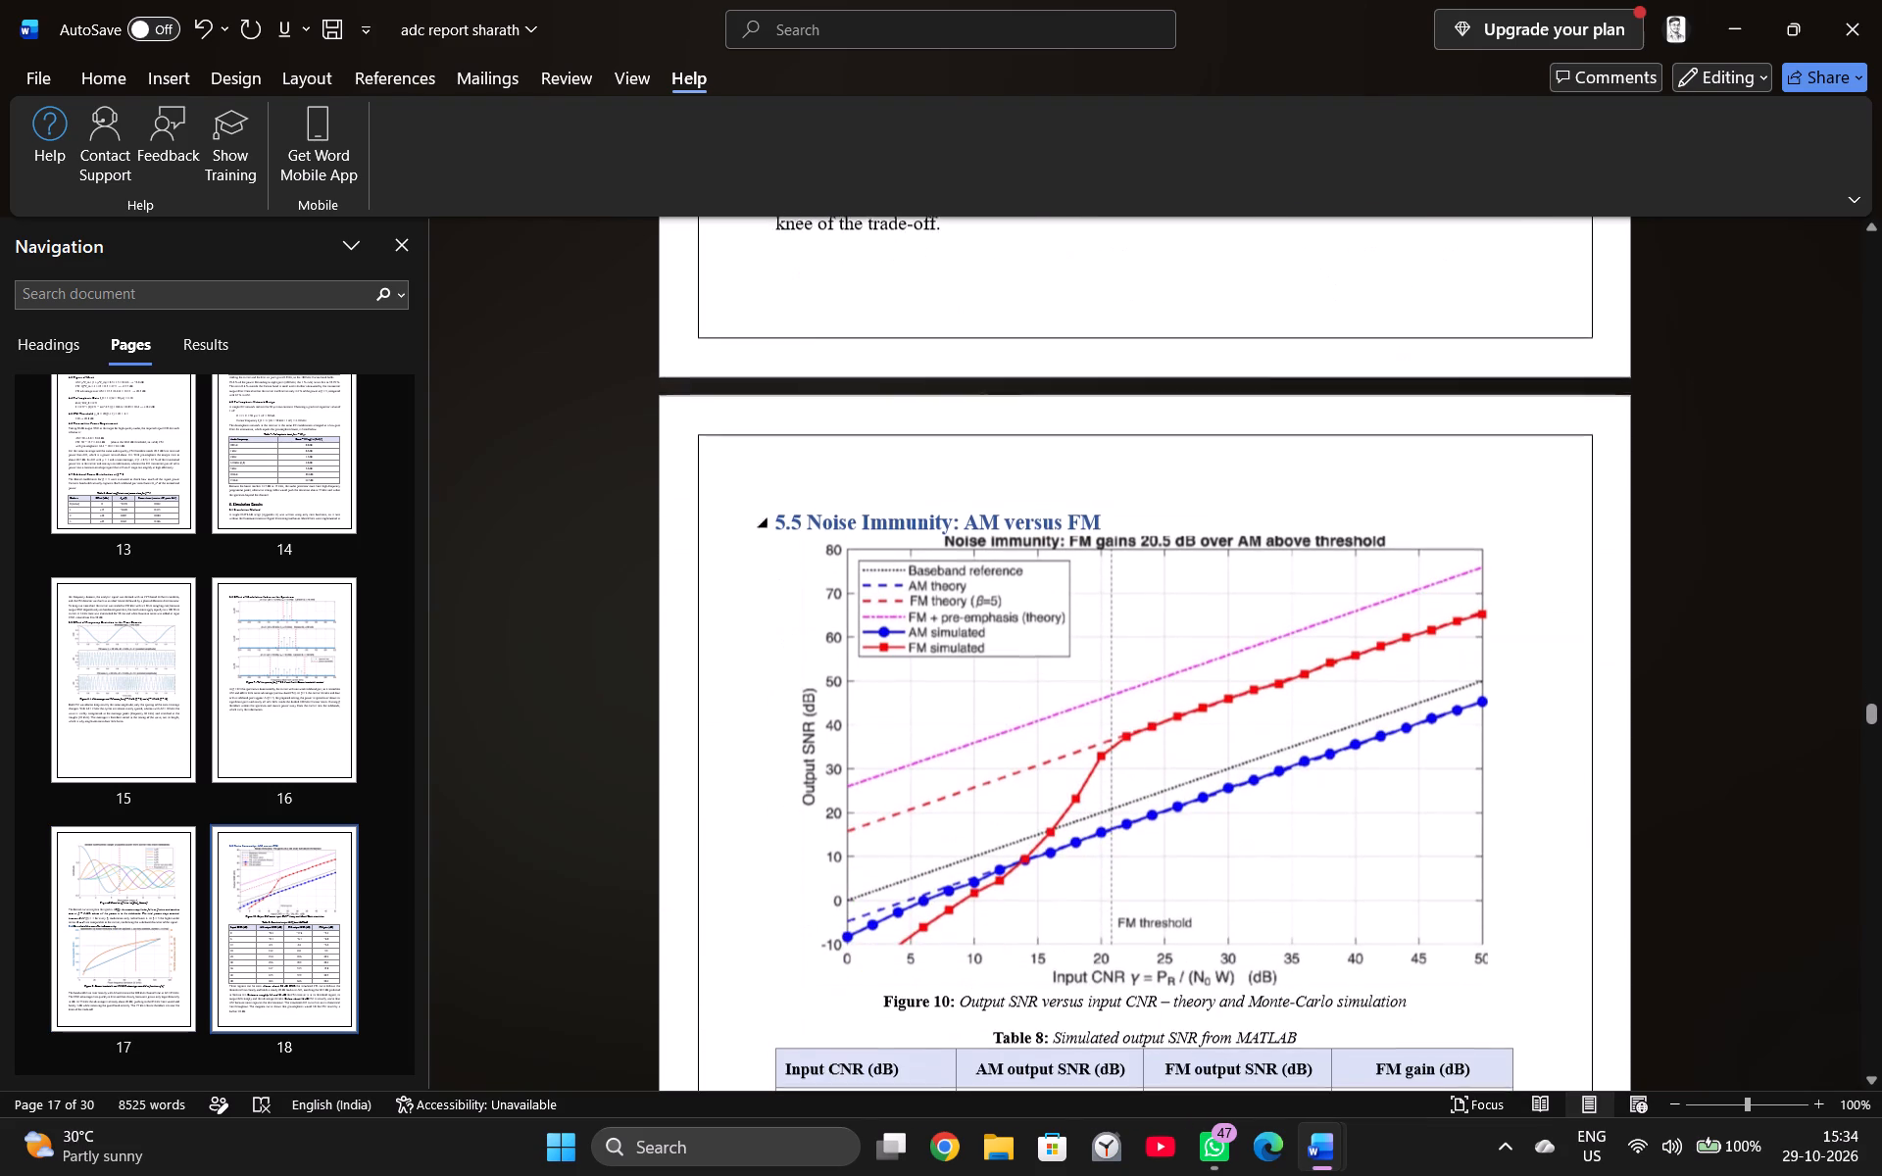
left_click_drag(1117, 518, 775, 521)
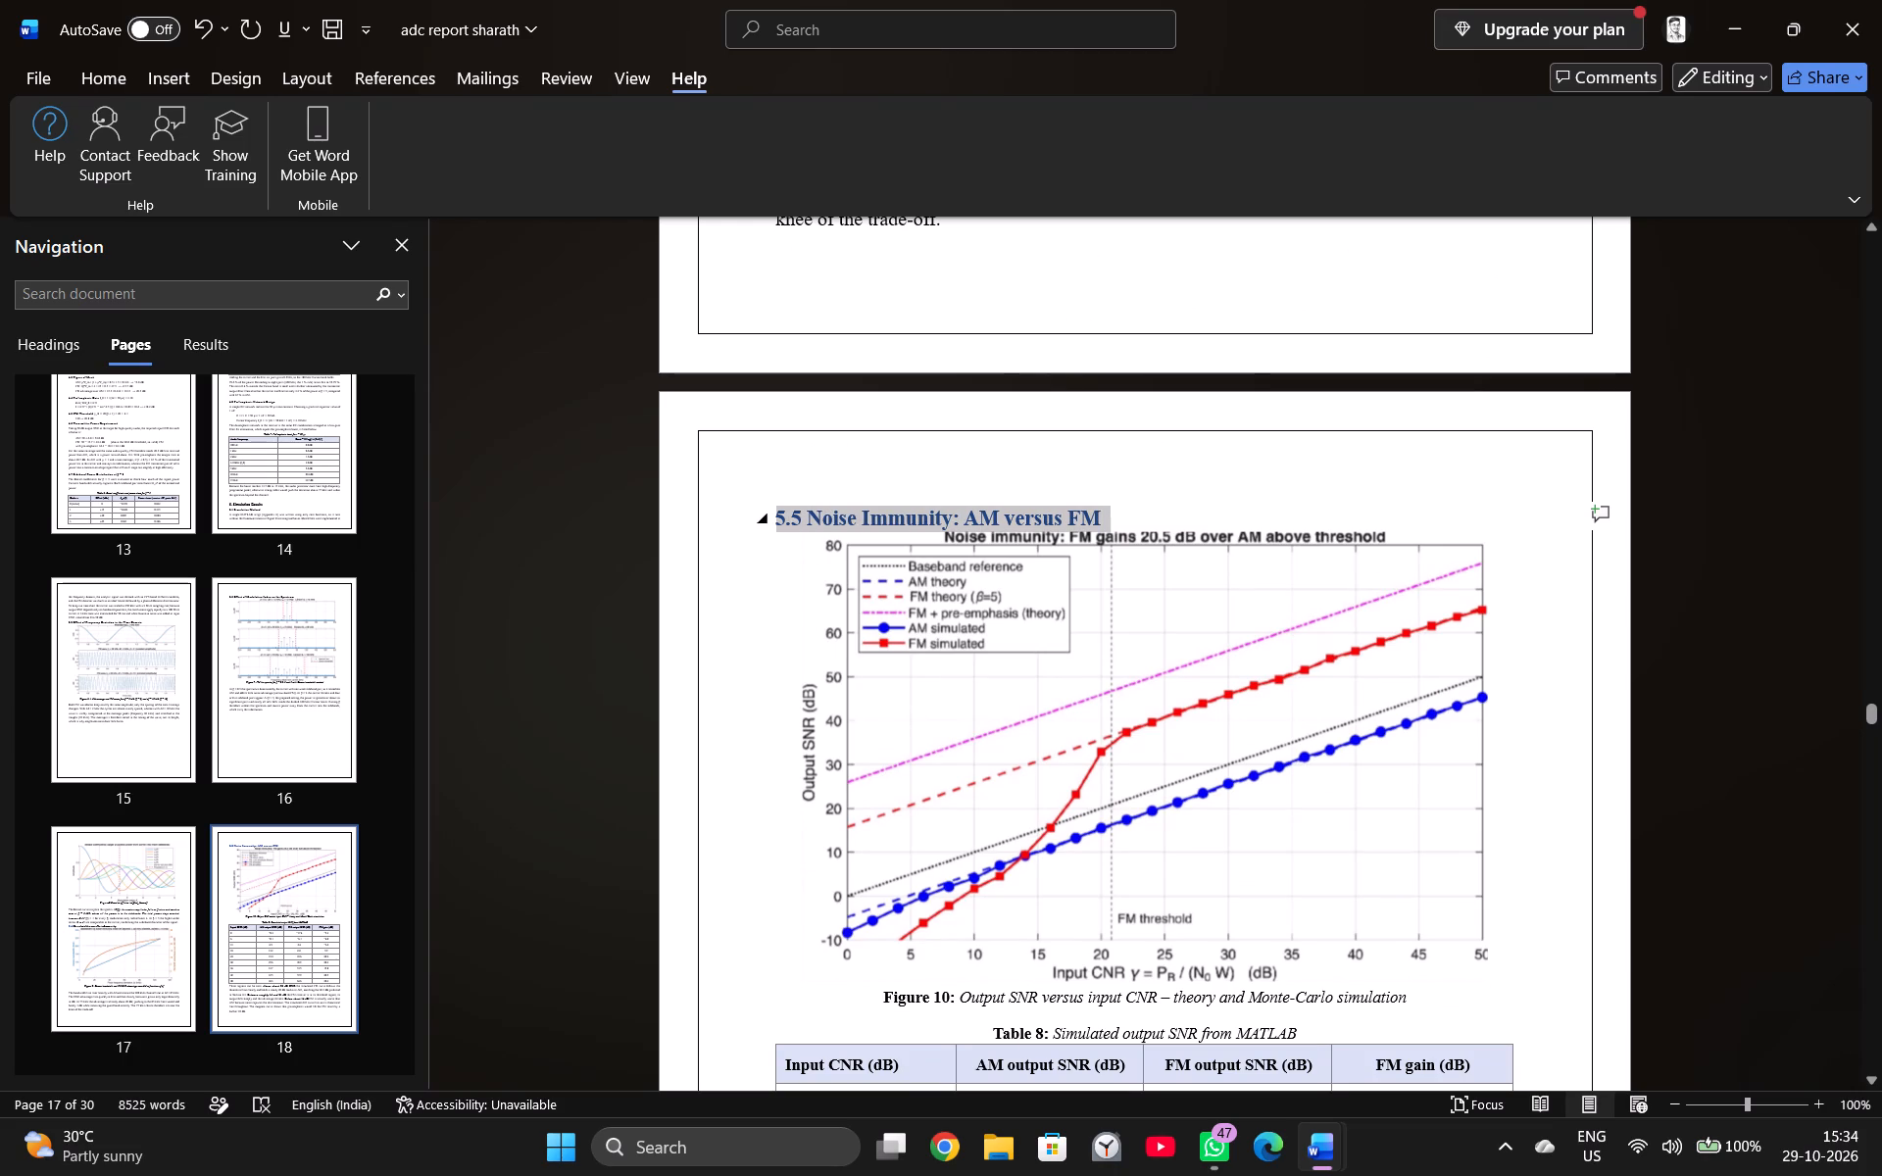
left_click_drag(775, 521, 760, 512)
left_click(913, 465)
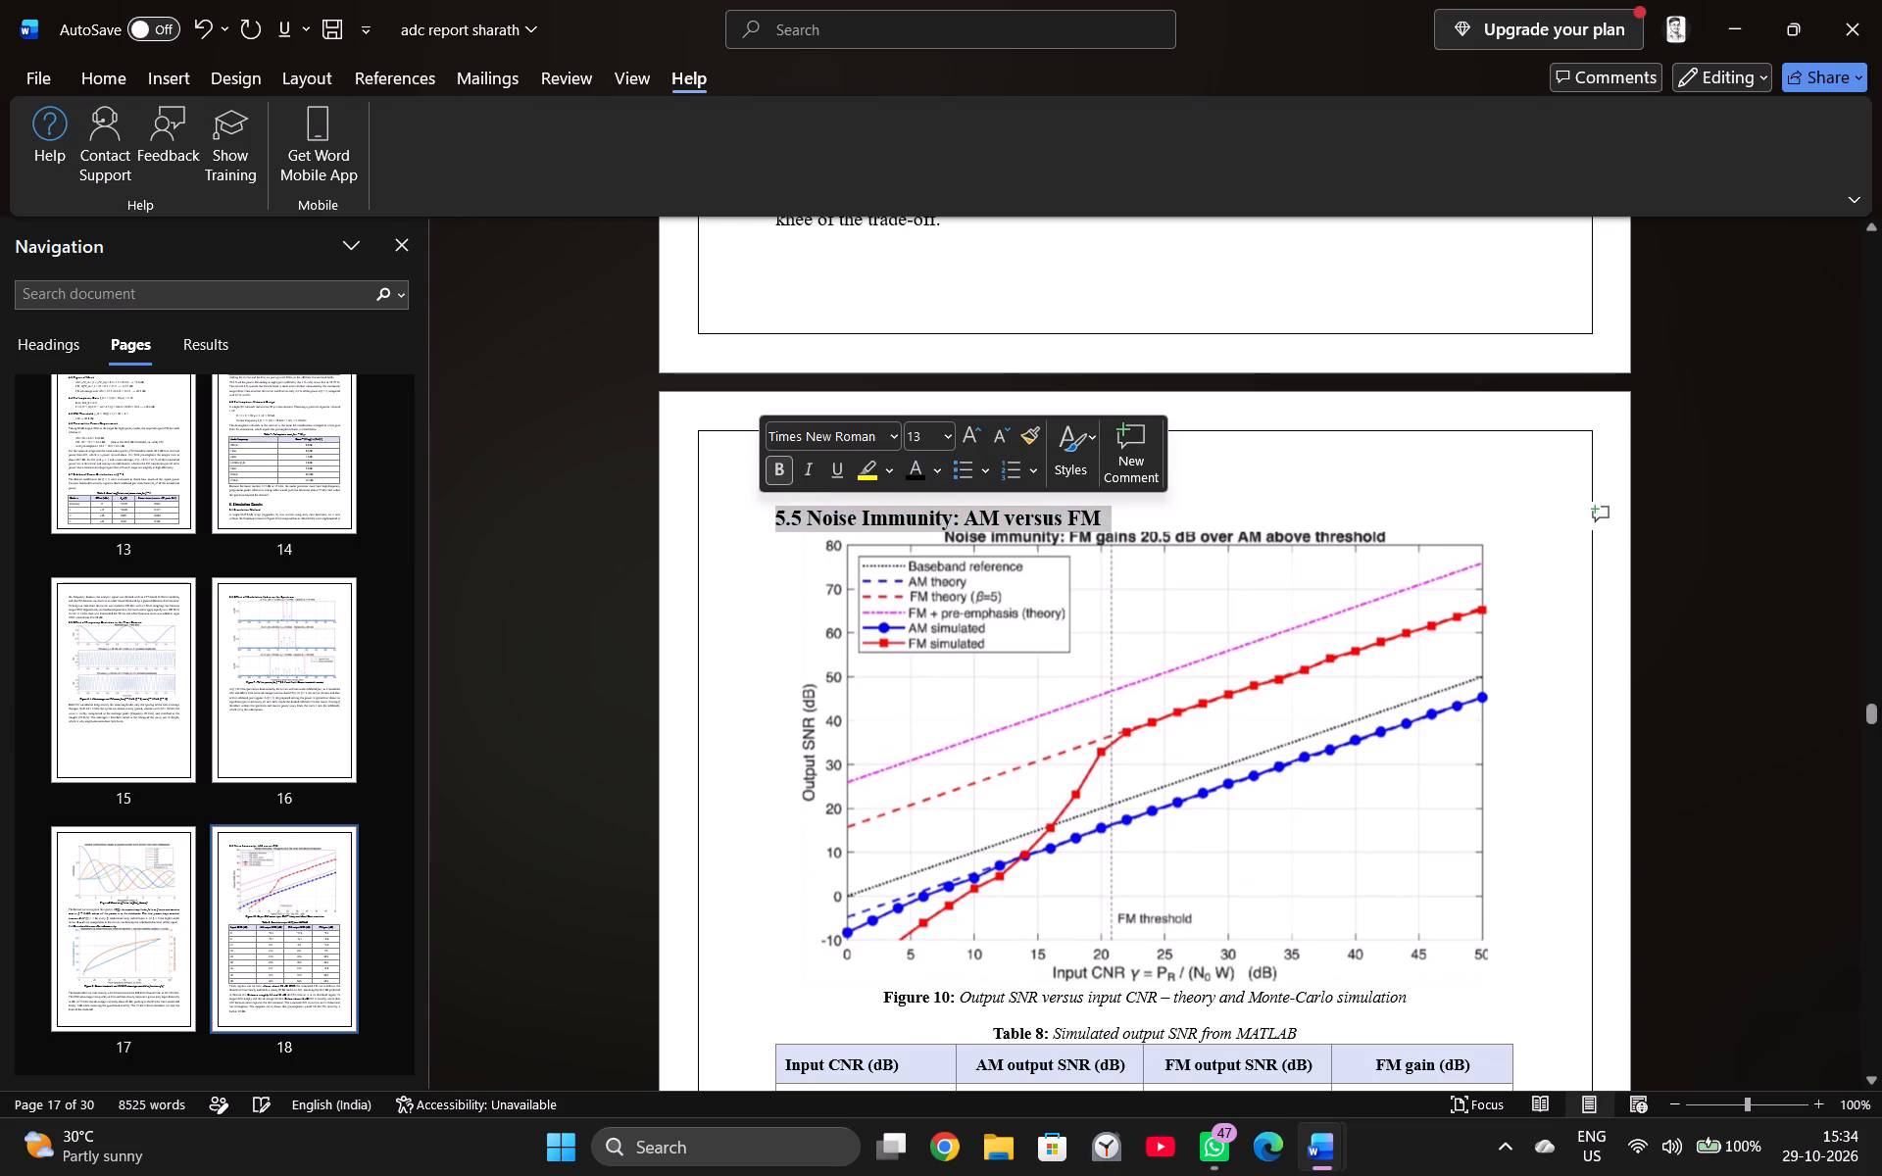
left_click(1011, 660)
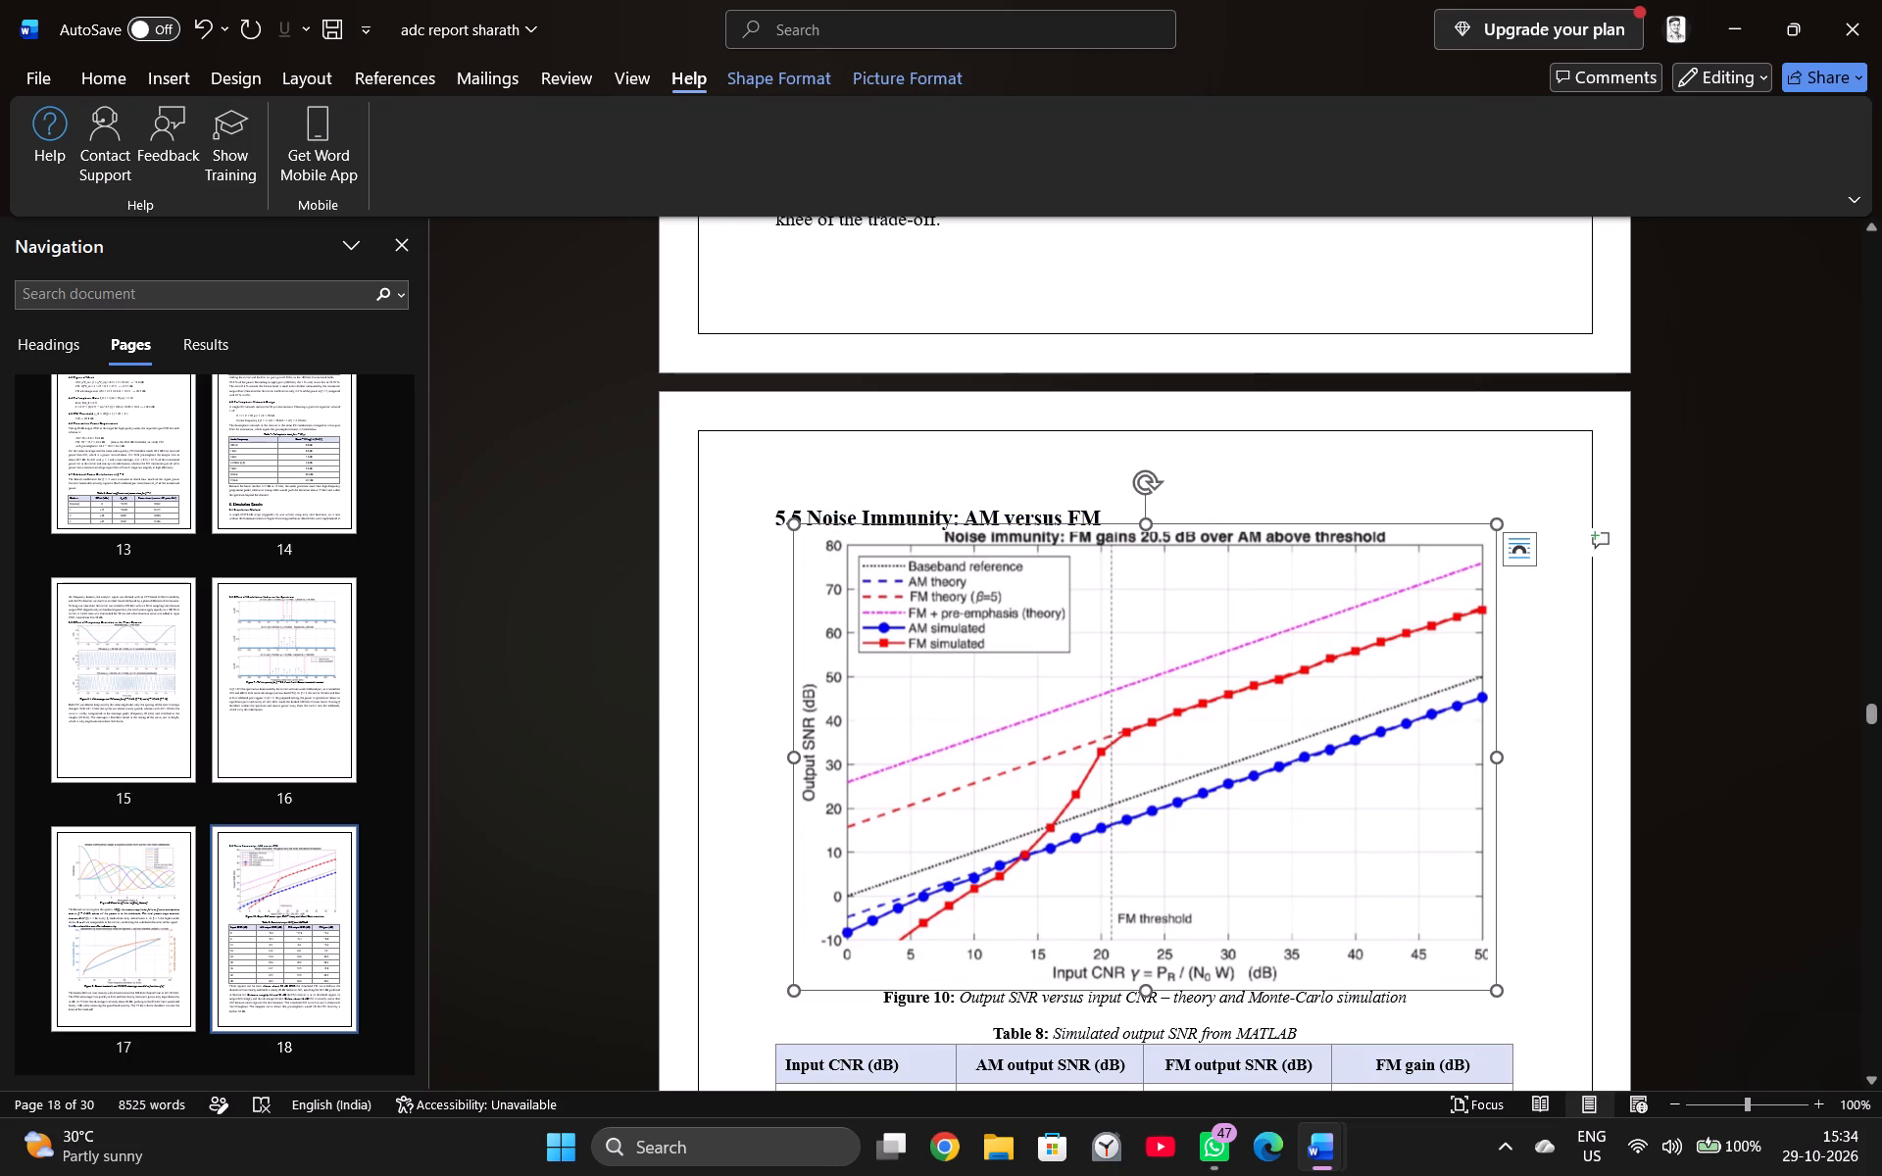
left_click(1115, 504)
Change the font colour of subheading 5.6 Validation of Simulation Against Theory to black.
scroll(1195, 682, "down", 6)
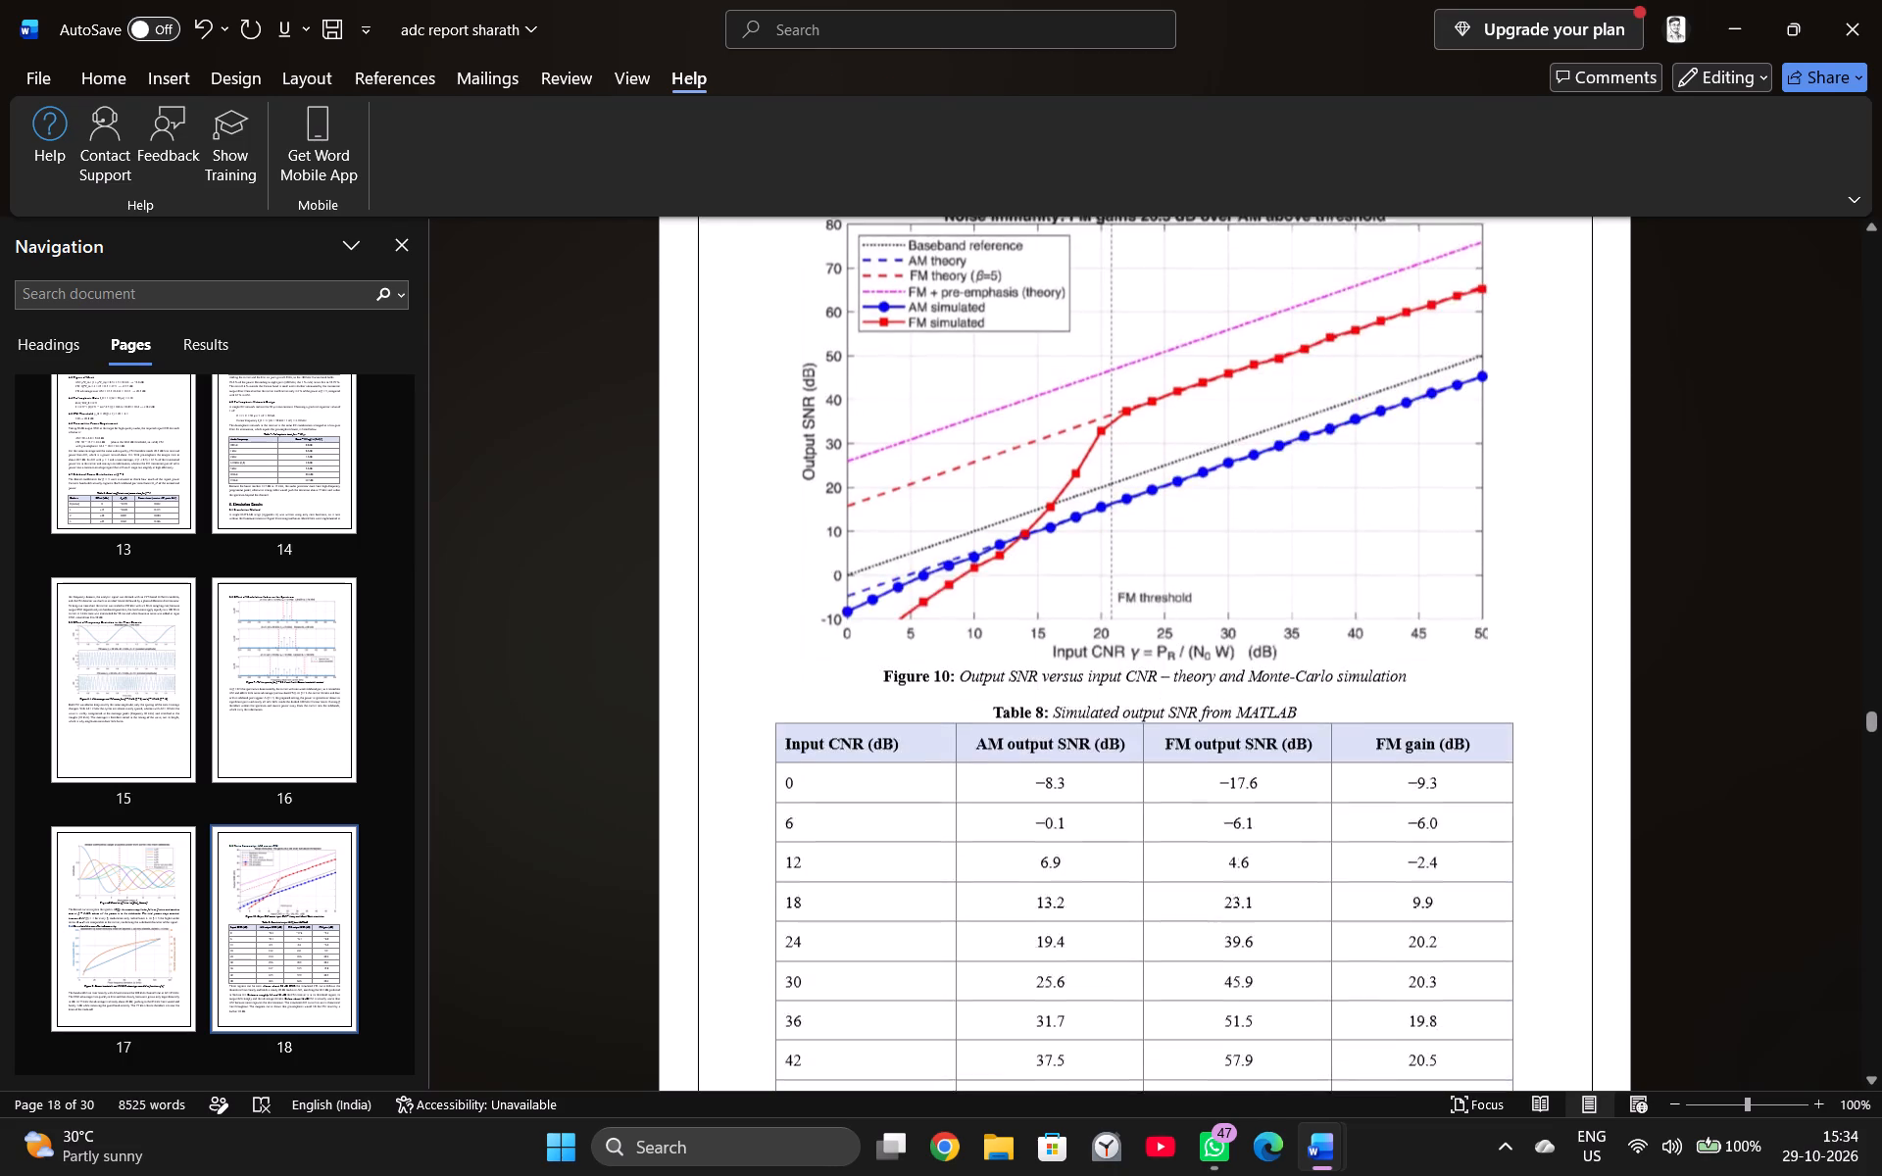
scroll(1581, 605, "down", 2)
scroll(1376, 649, "down", 13)
scroll(1222, 676, "down", 11)
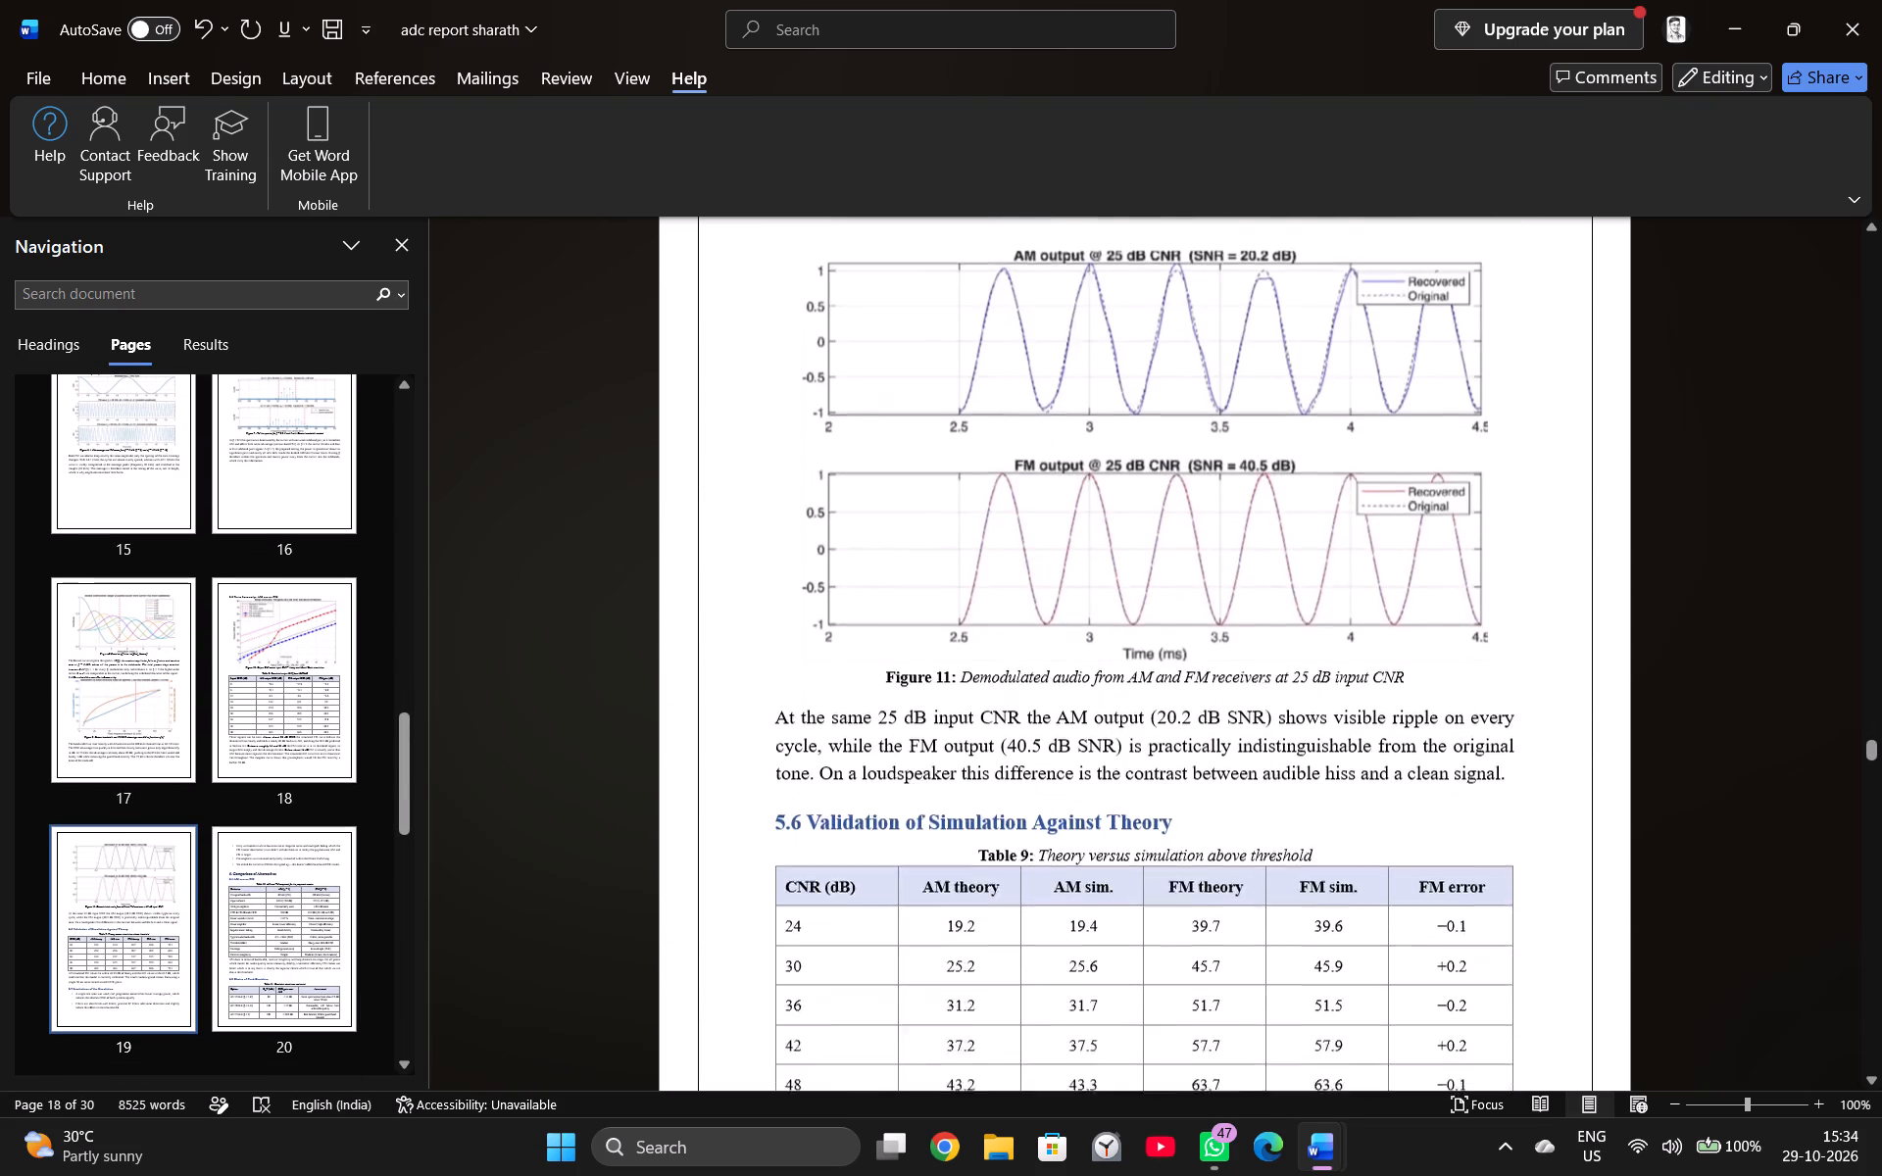
scroll(1220, 677, "down", 1)
left_click_drag(1186, 530, 791, 528)
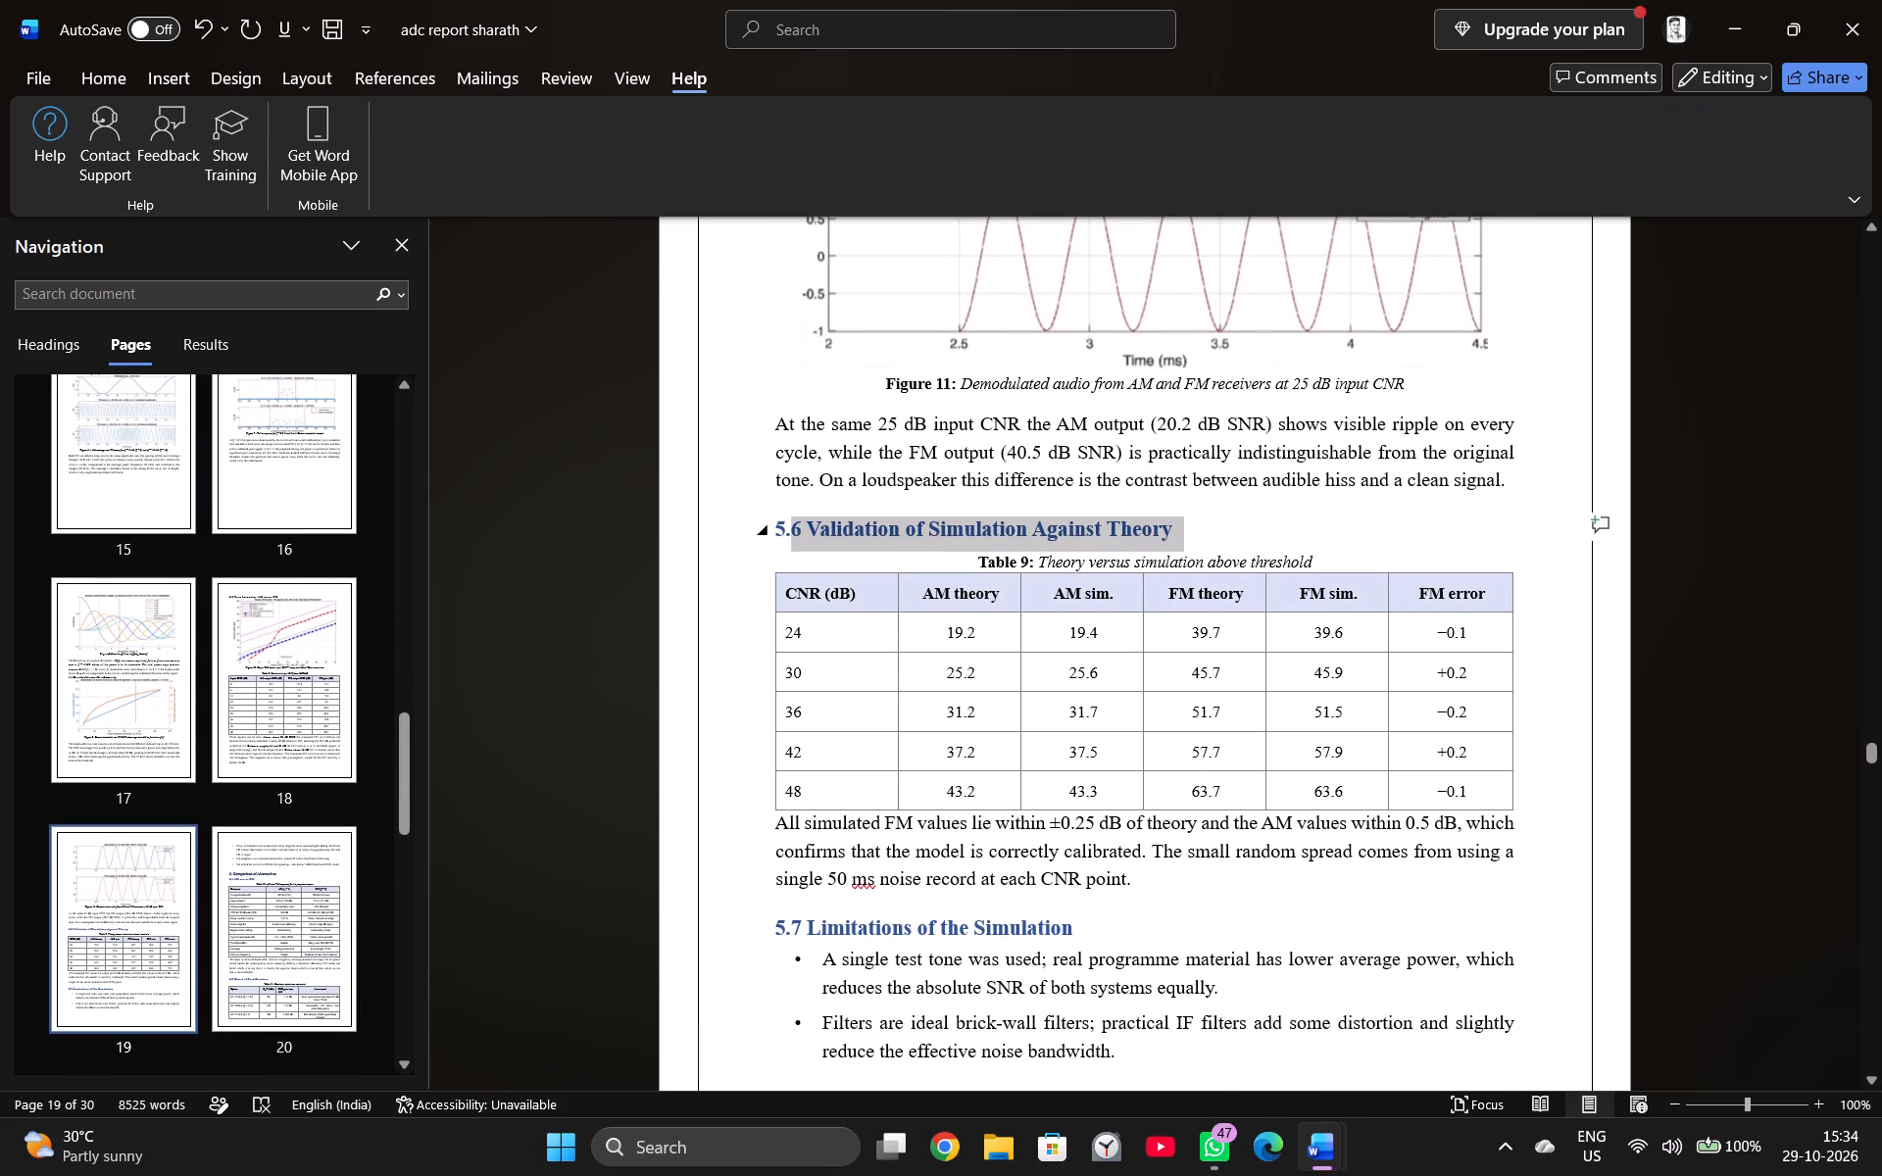
left_click_drag(791, 528, 775, 528)
left_click(925, 494)
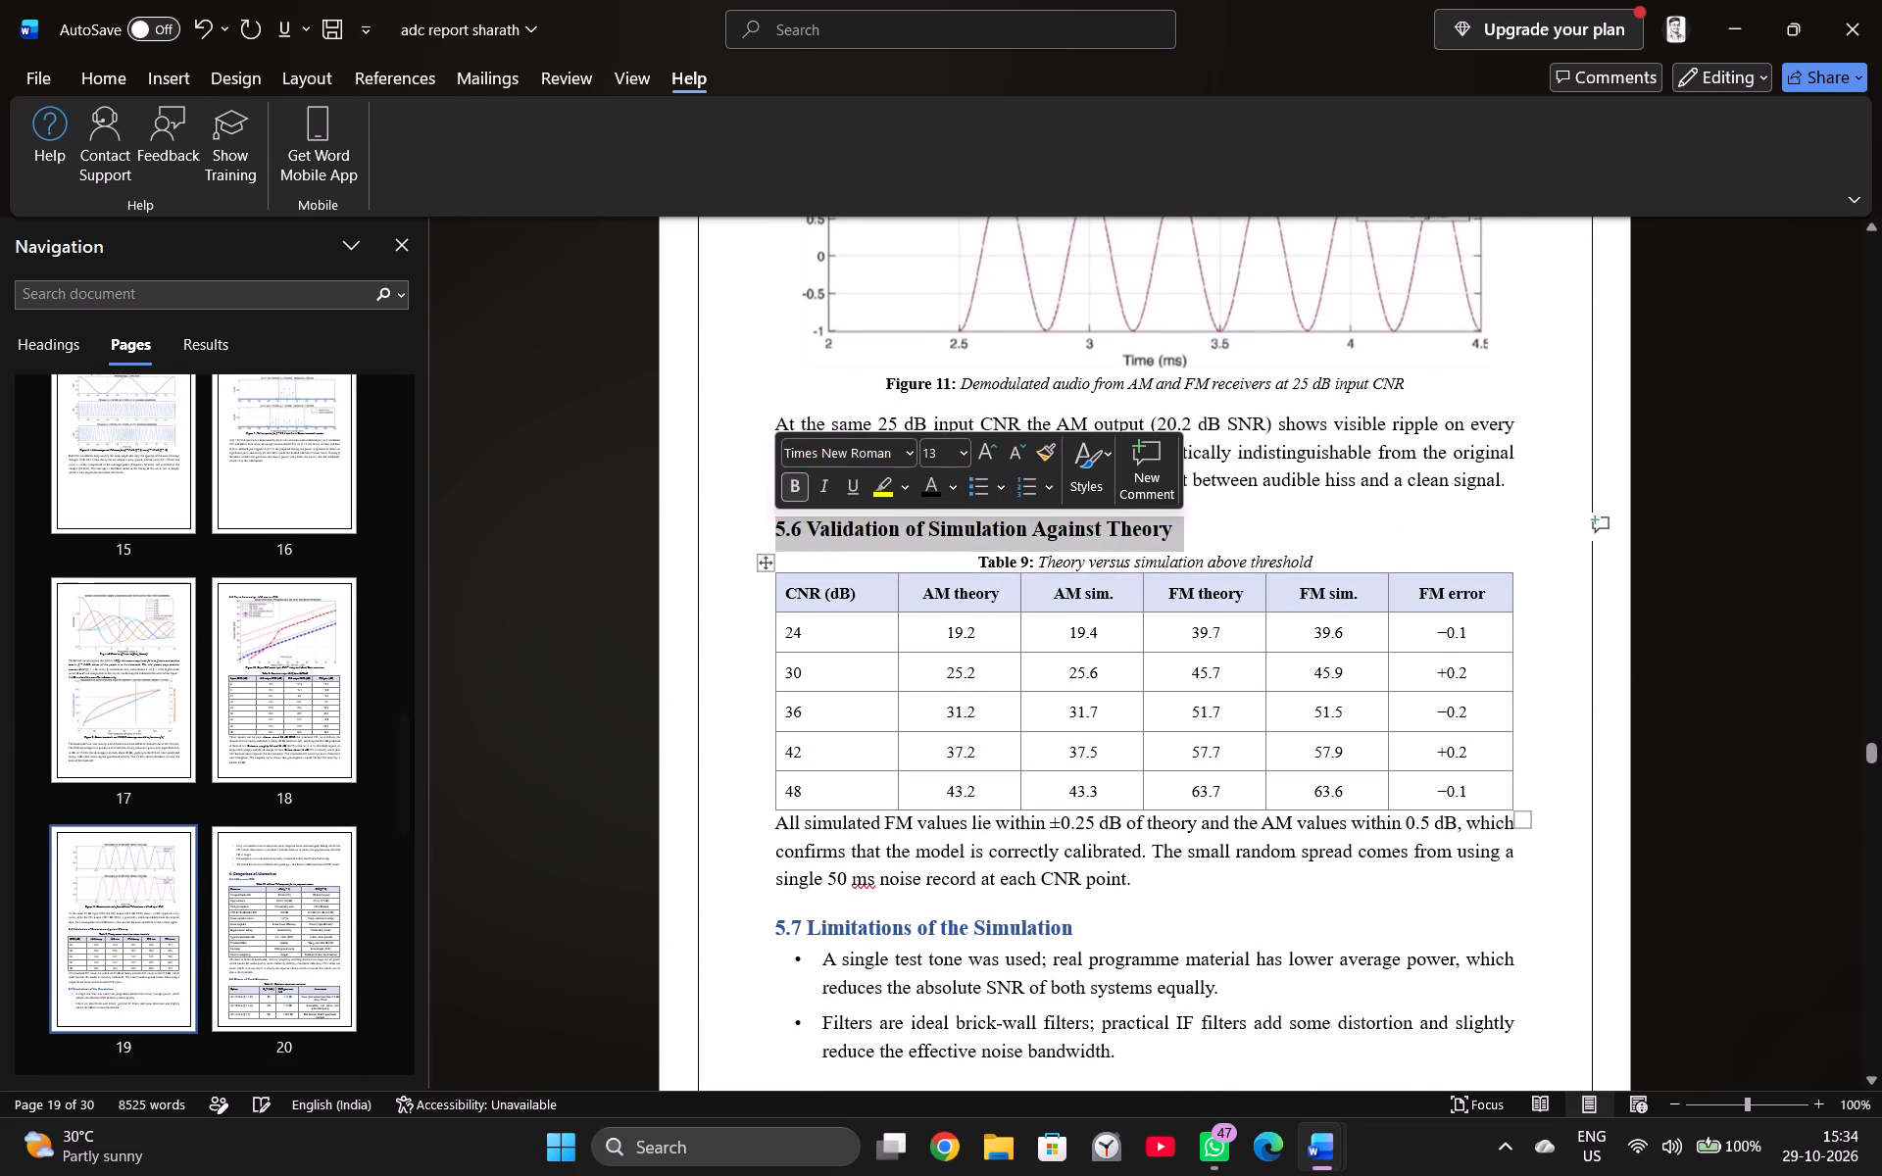
Change the font colour of the whole subheading 5.7 Limitations of the Simulation, including its number, to black.
scroll(1093, 654, "down", 6)
left_click_drag(1077, 573, 745, 572)
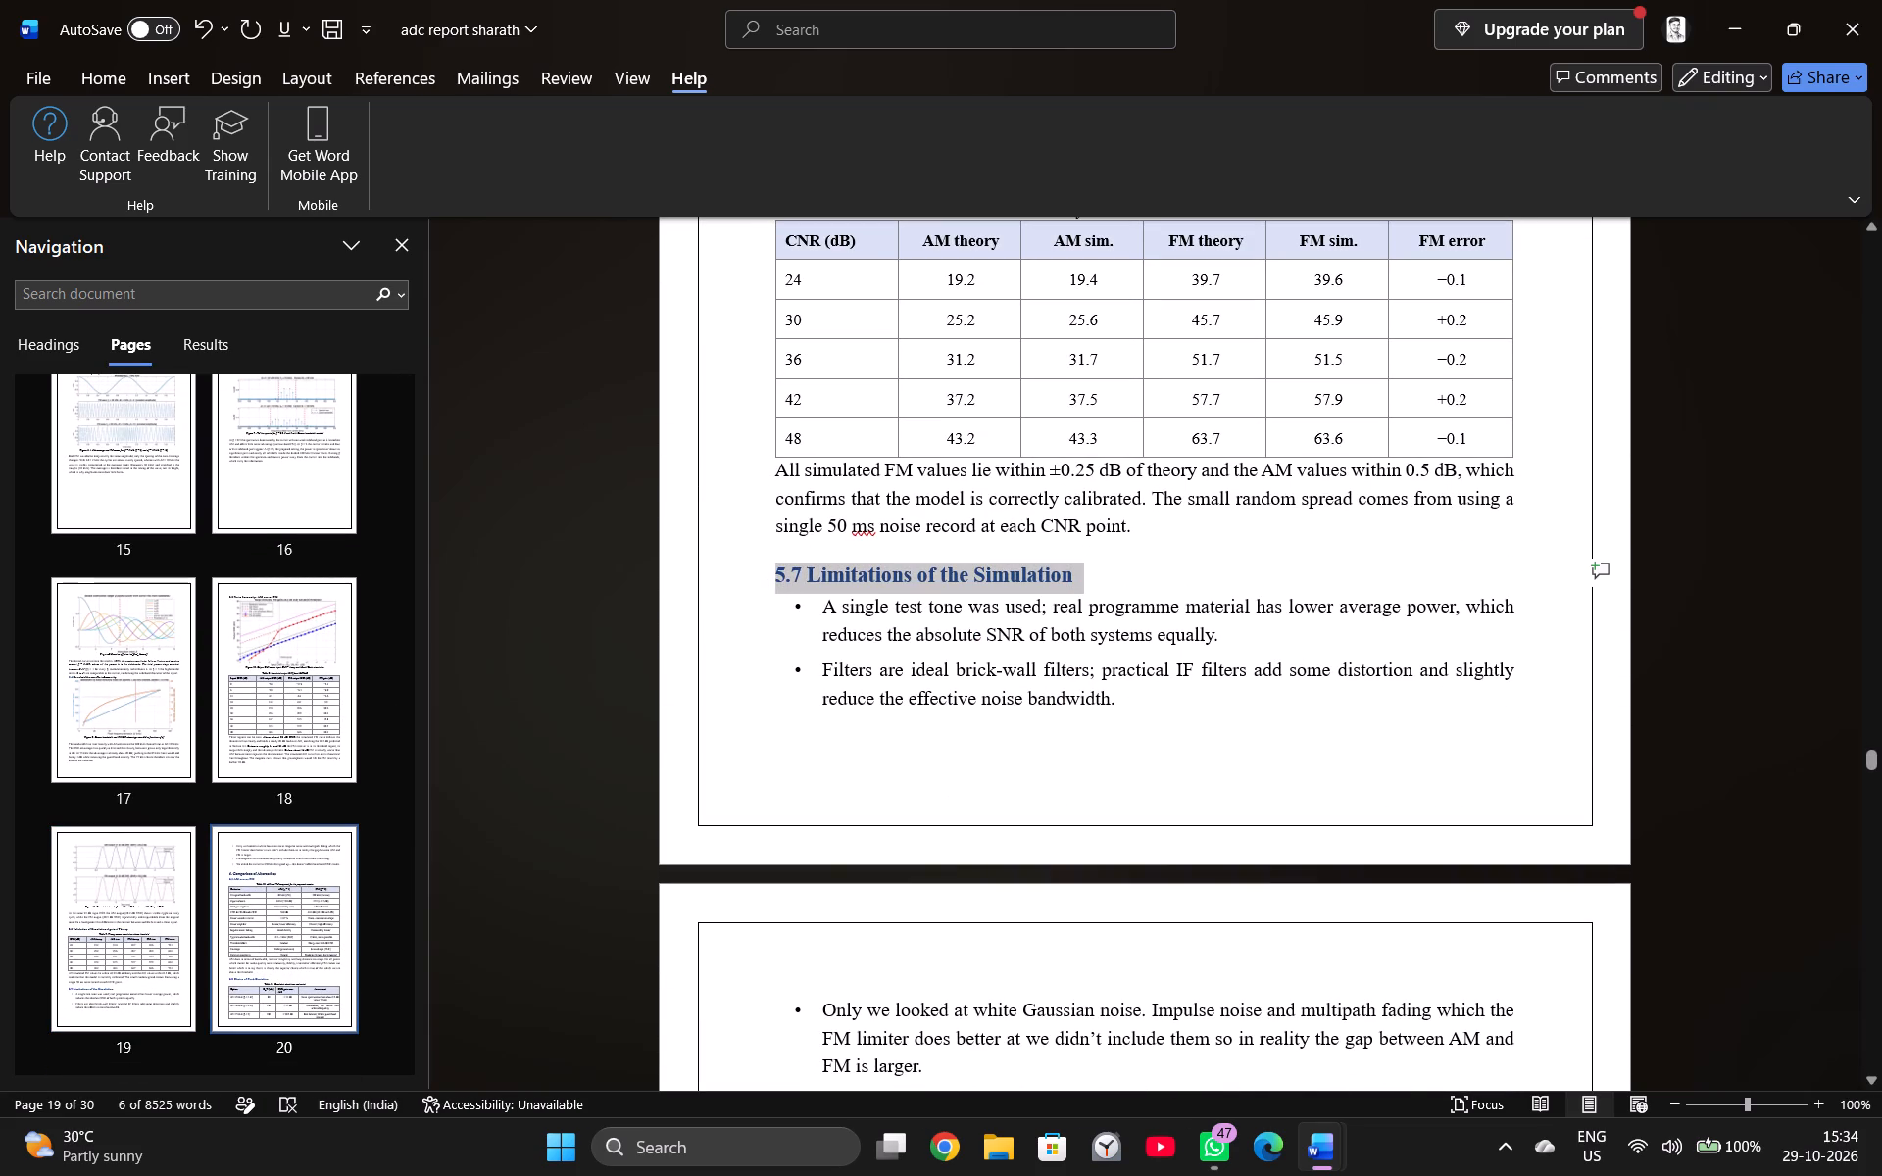
left_click_drag(745, 572, 787, 565)
left_click(951, 521)
scroll(1029, 613, "down", 4)
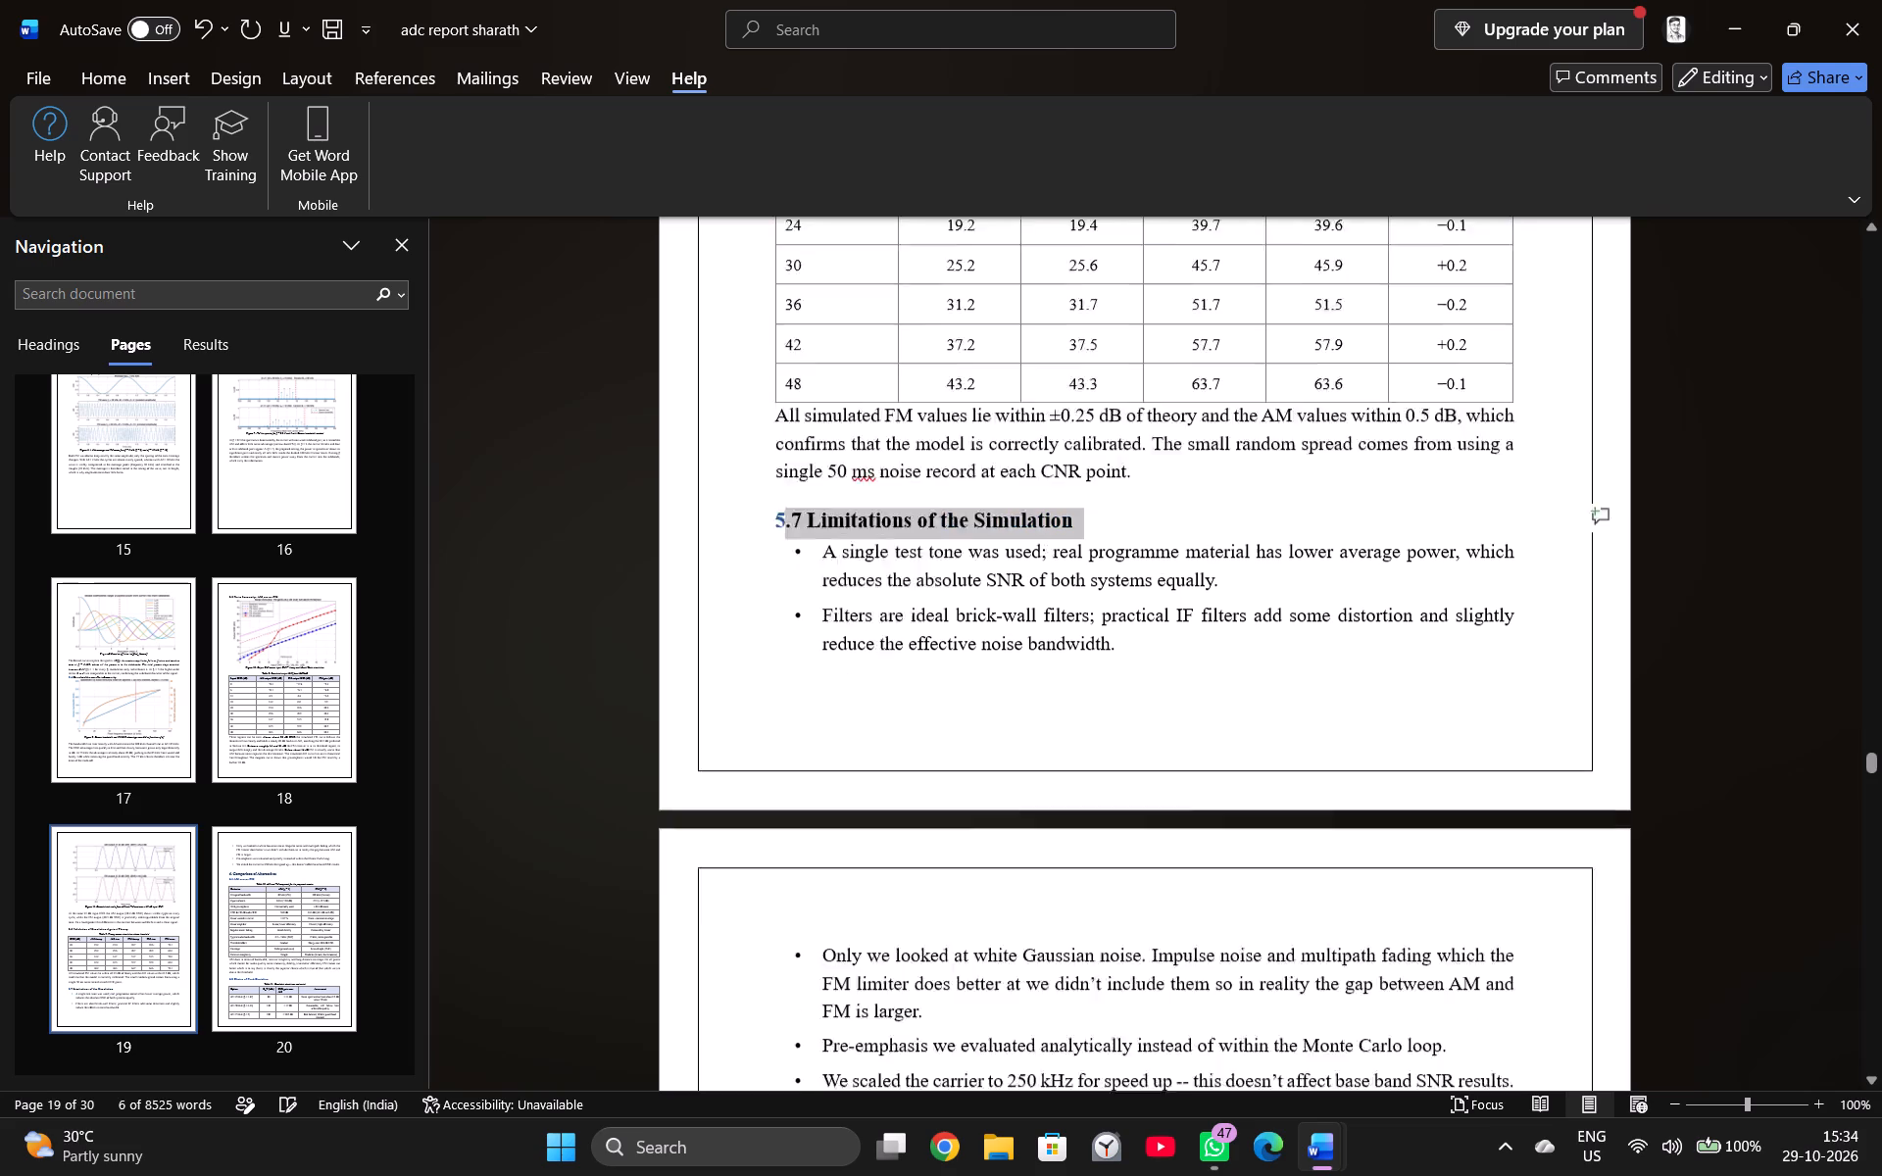
scroll(1029, 620, "down", 2)
scroll(1008, 616, "up", 4)
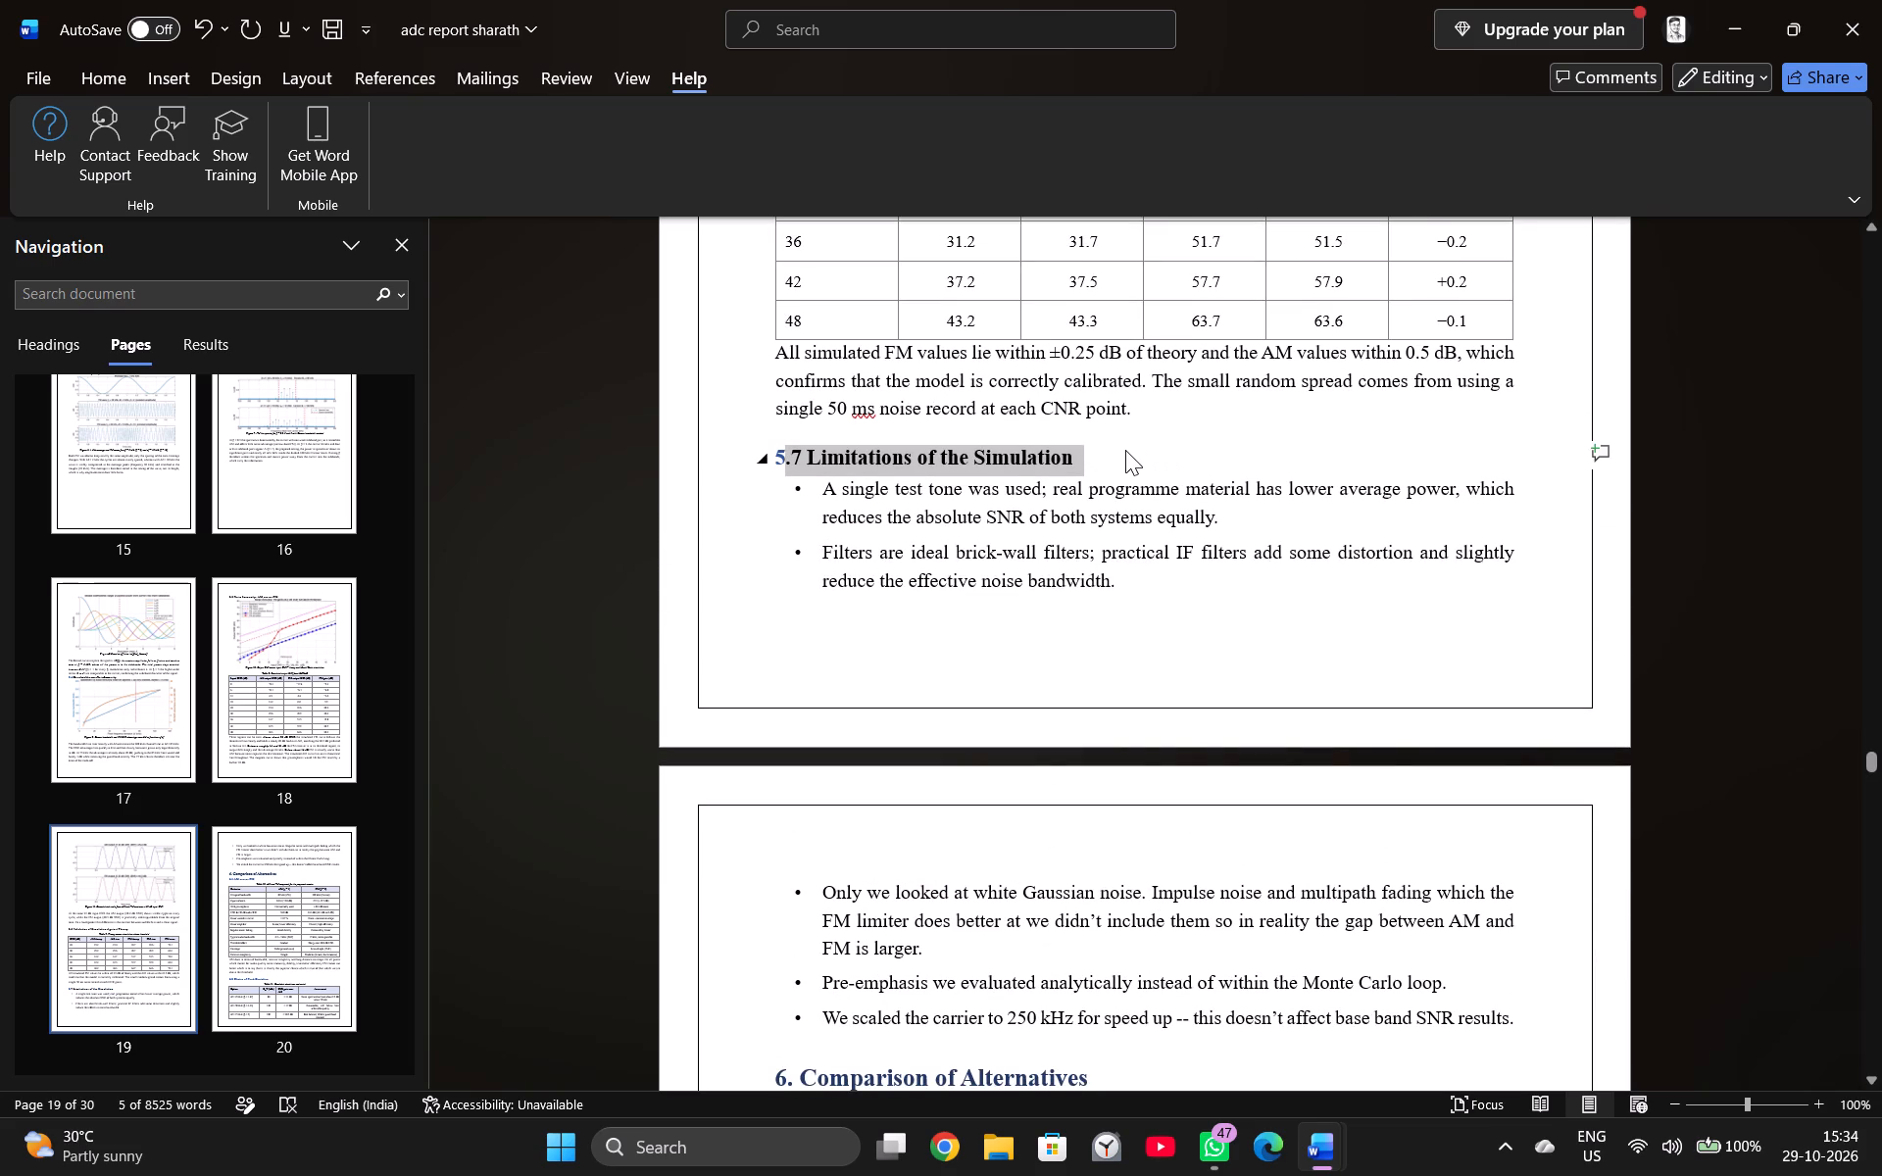
left_click(1126, 449)
left_click_drag(1088, 452, 768, 467)
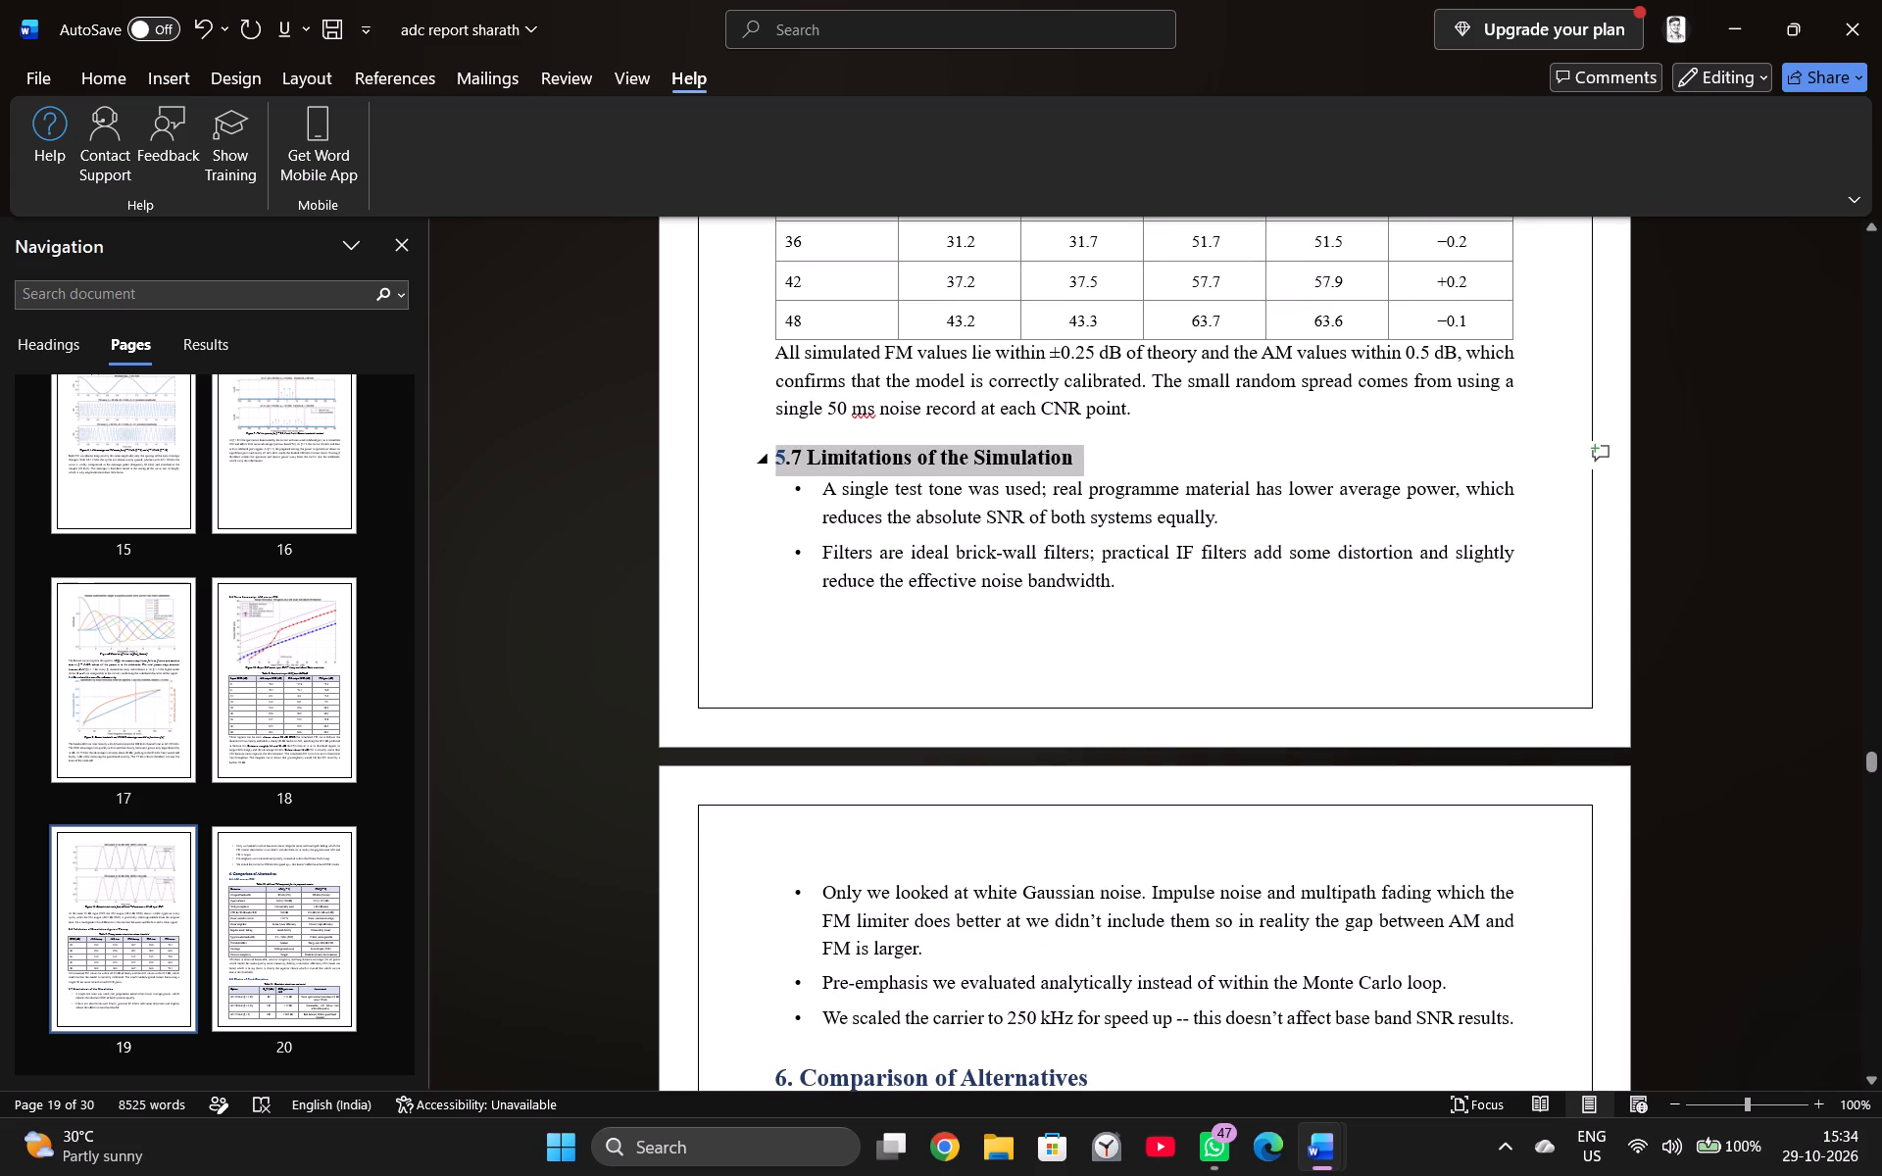
left_click_drag(768, 467, 750, 462)
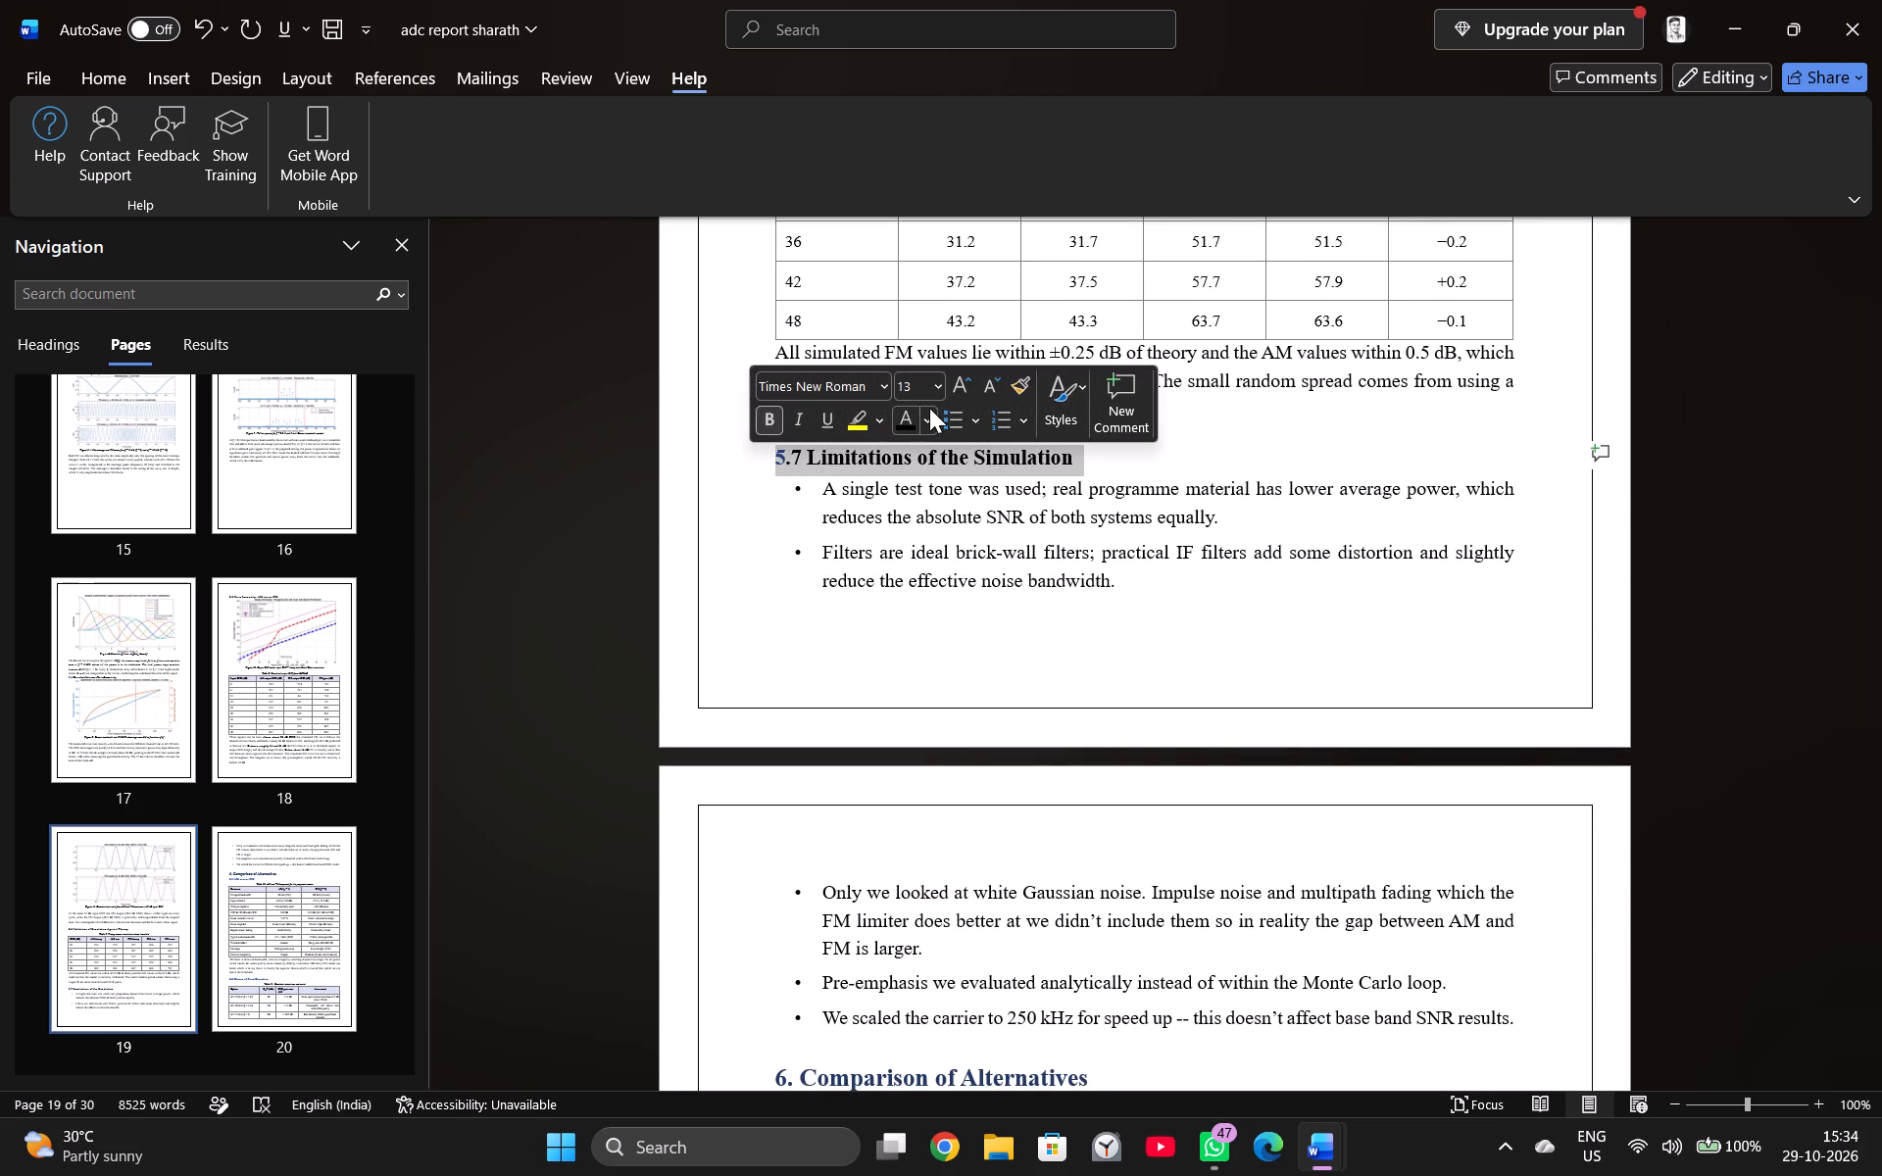
left_click(904, 408)
Change the font colour of the section 6 heading Comparison of Alternatives and subheading 6.1 AM versus FM to black.
scroll(1204, 976, "down", 1)
scroll(1153, 758, "down", 5)
left_click_drag(1120, 731, 1120, 729)
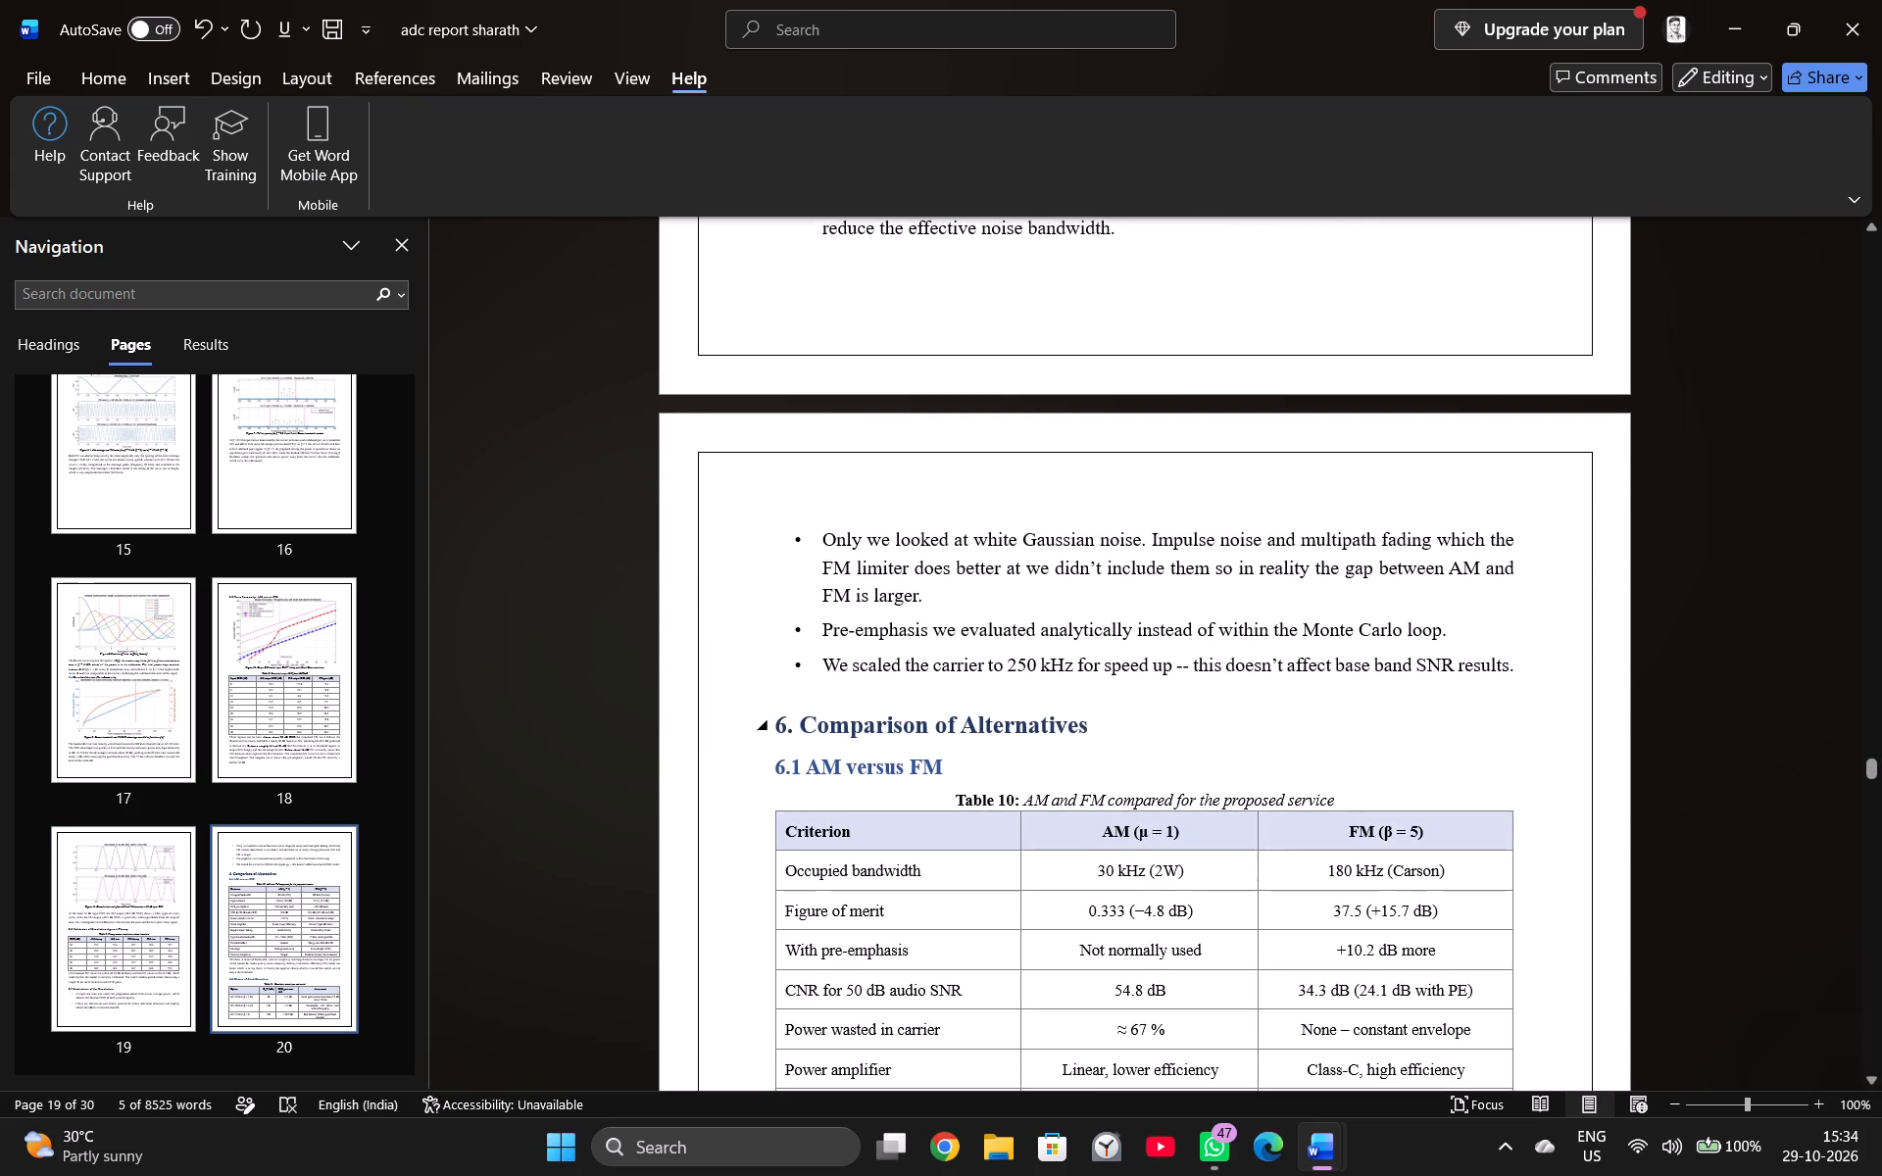
left_click_drag(1120, 729, 736, 744)
left_click(883, 705)
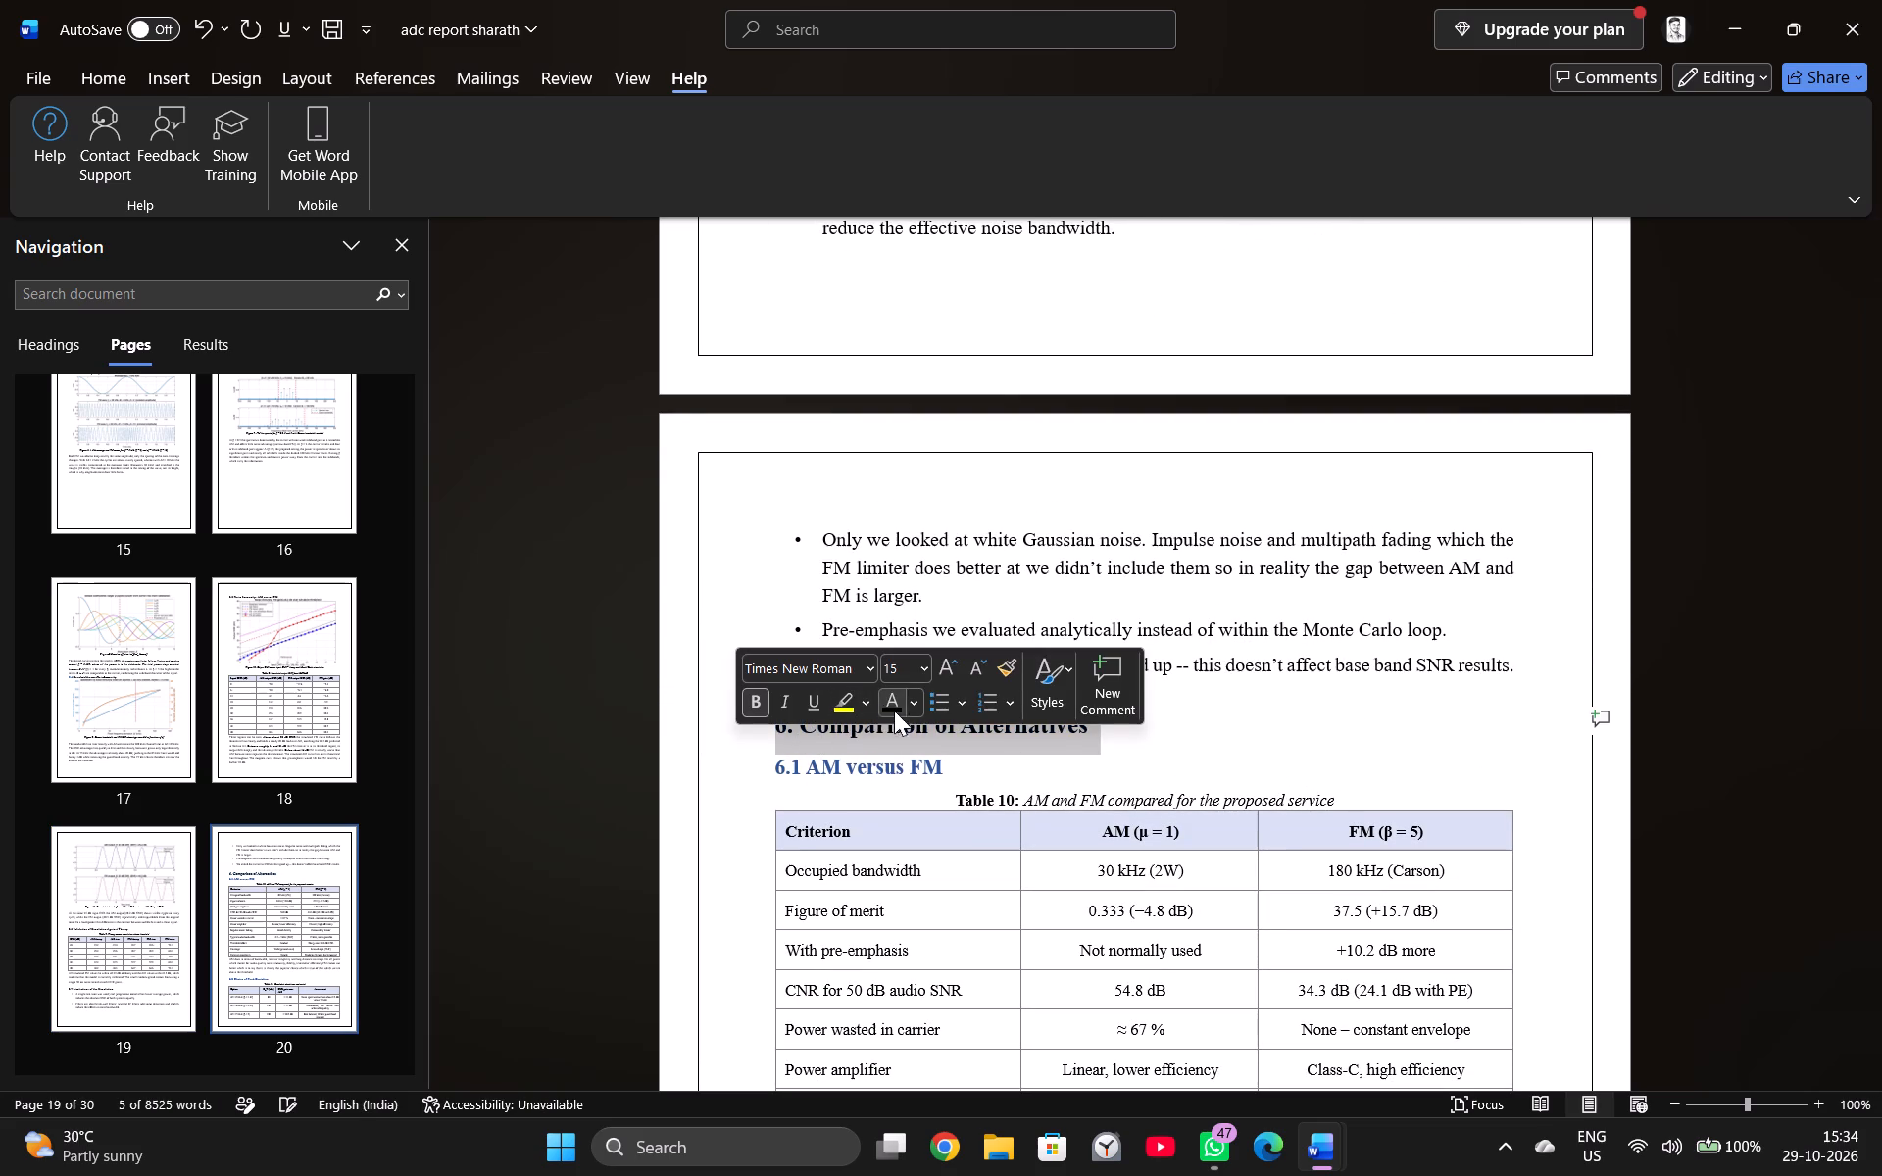
left_click(1082, 776)
left_click_drag(951, 777, 789, 773)
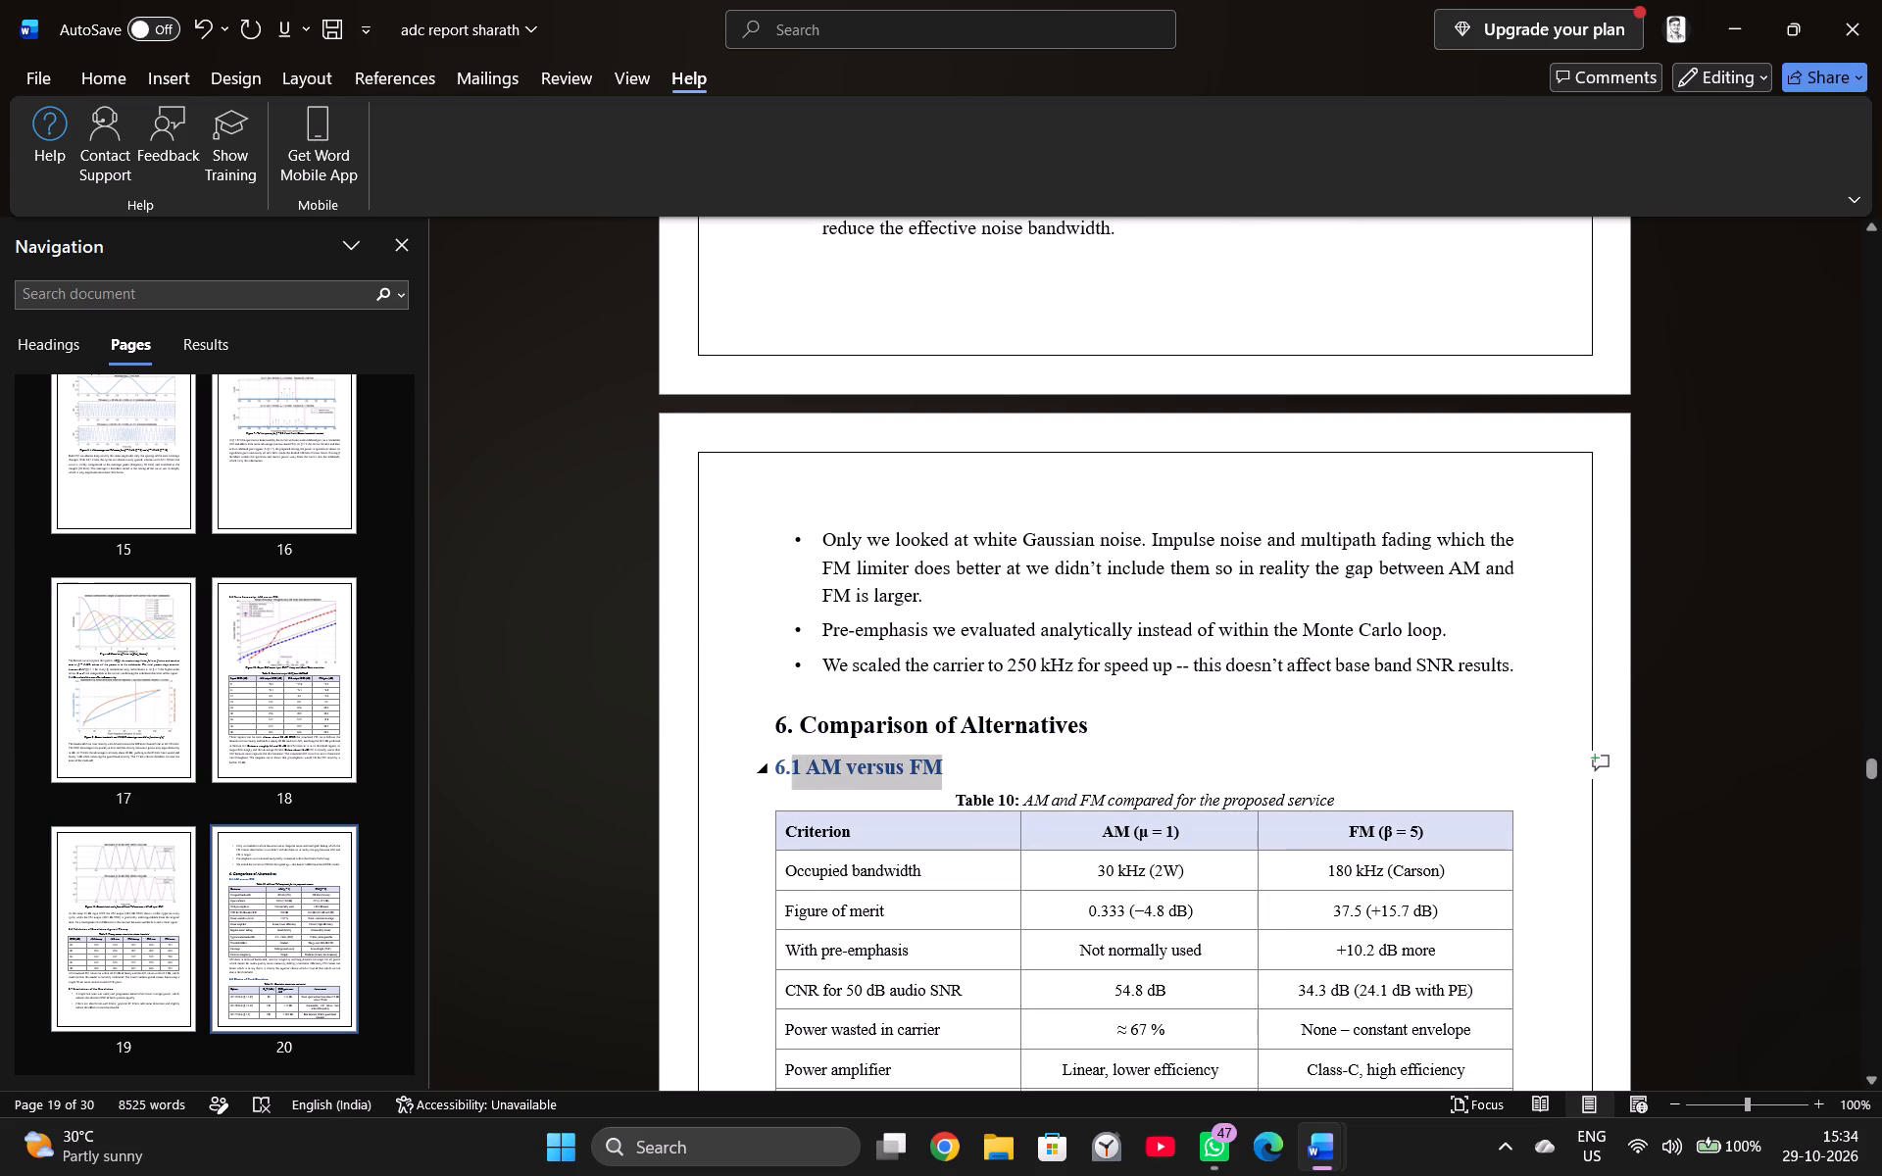
left_click_drag(789, 773, 777, 769)
left_click(925, 726)
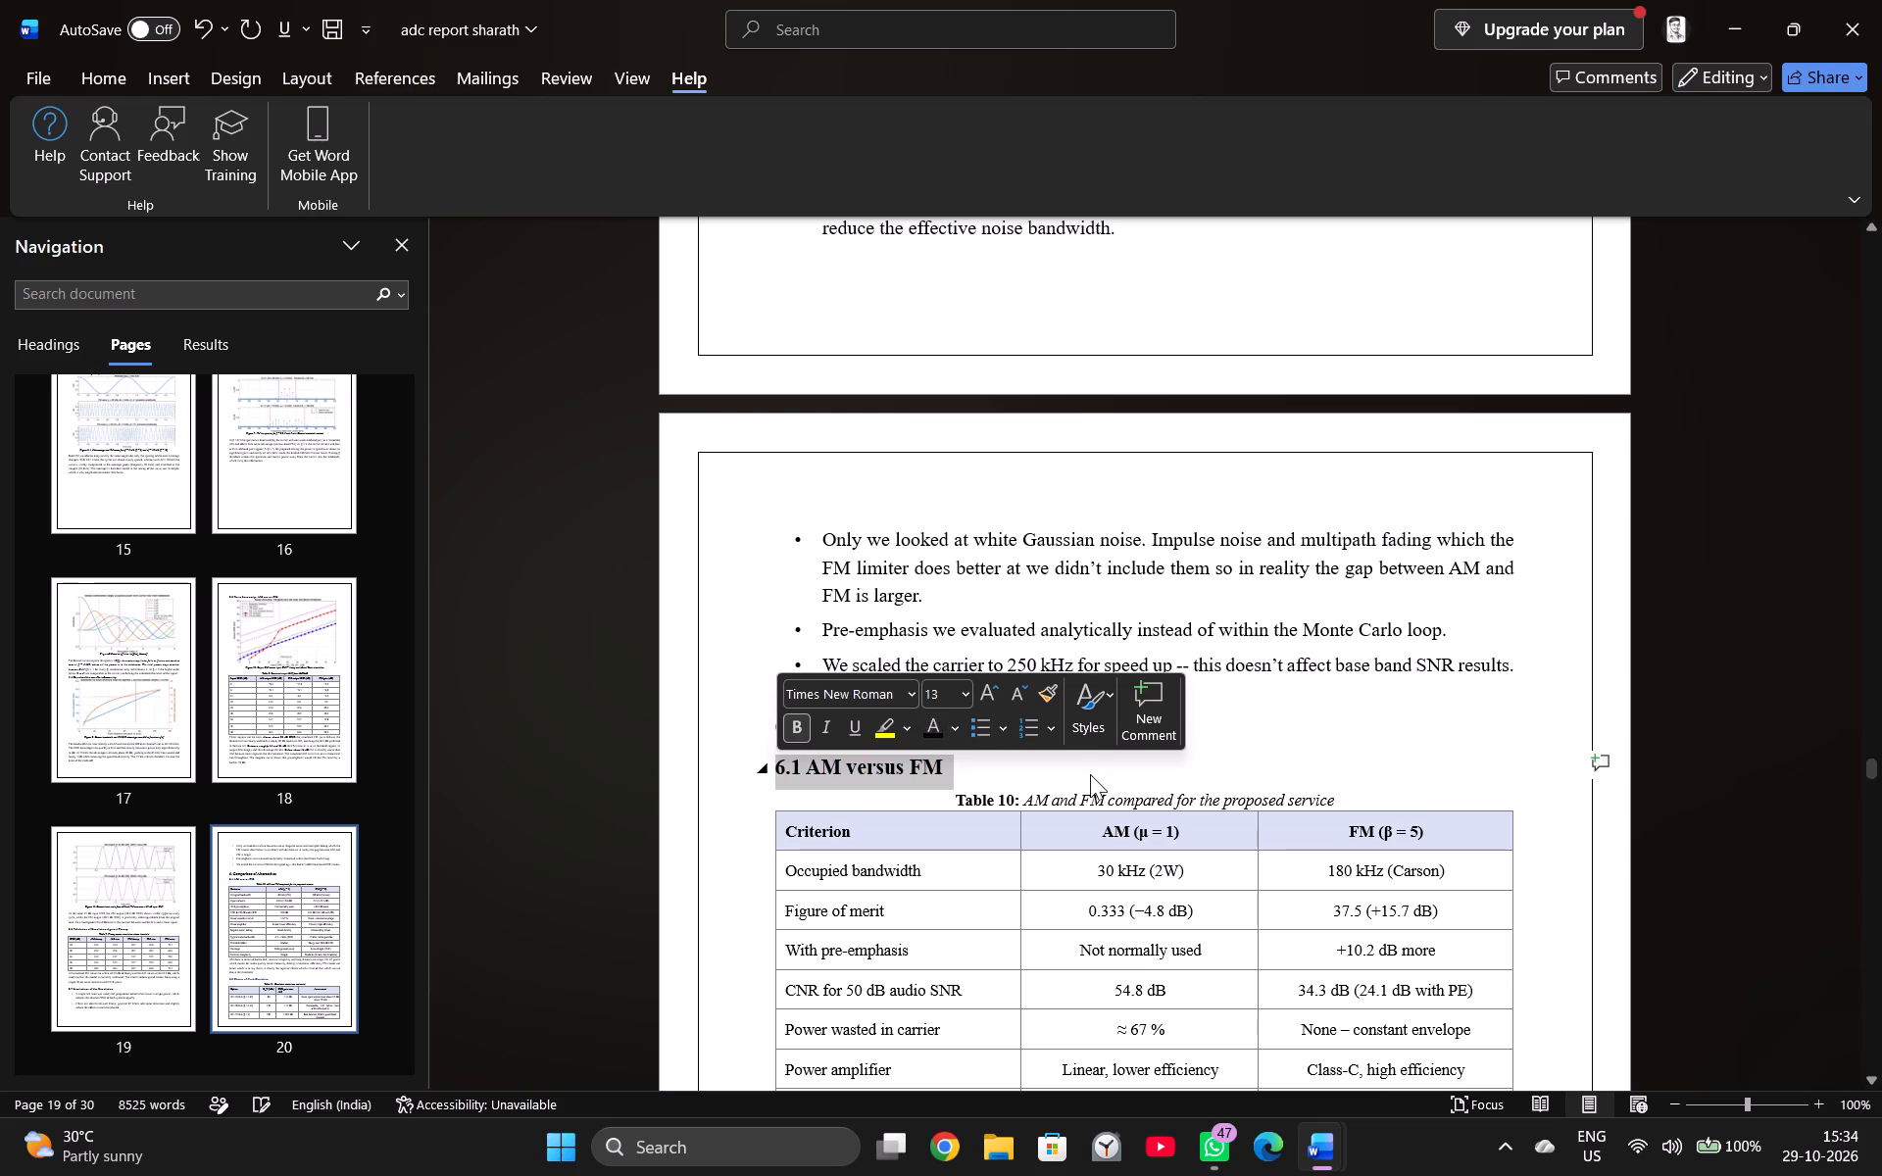
left_click(1091, 774)
Change the font colour of the subheadings 6.2 Choice of Peak Deviation and 6.3 Other Modulation Options Considered to black.
scroll(1022, 781, "down", 14)
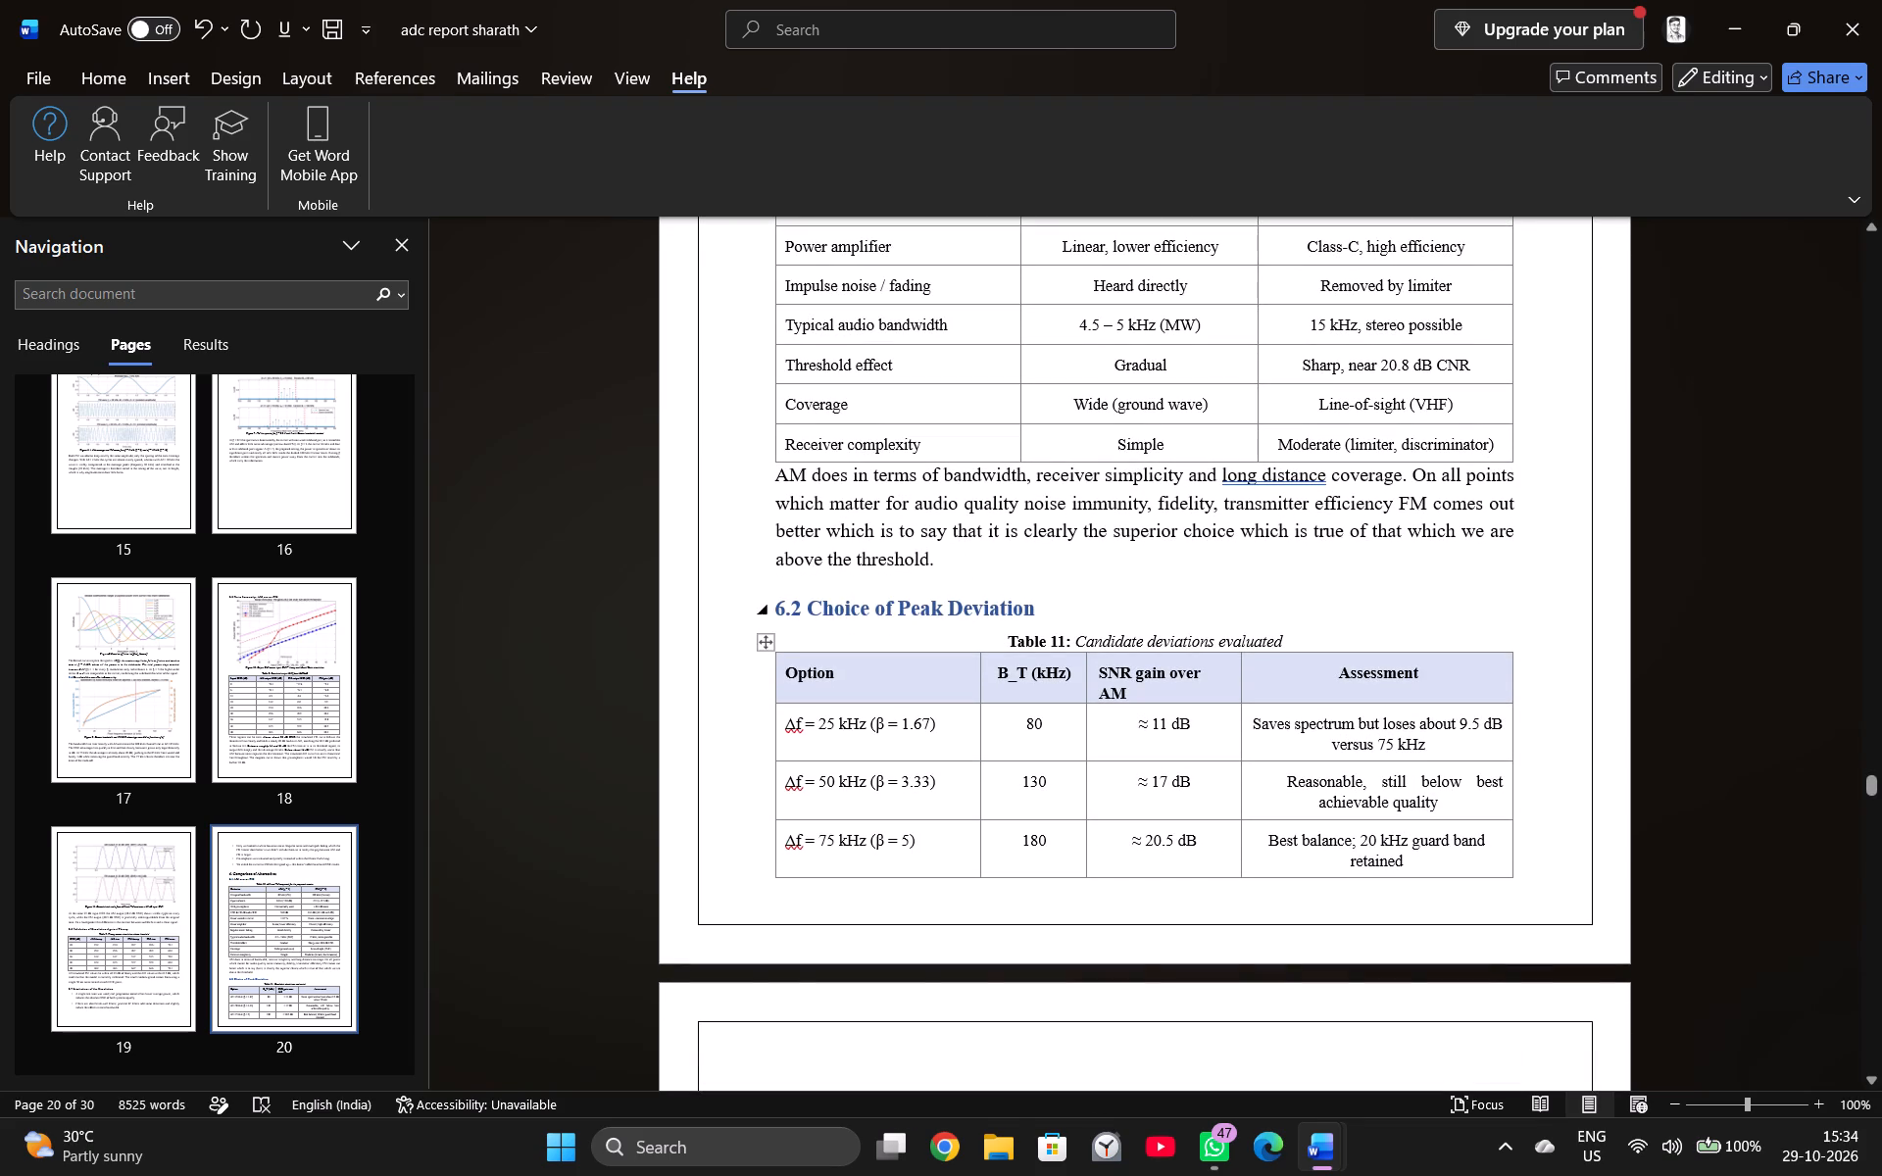
left_click_drag(1049, 611, 765, 628)
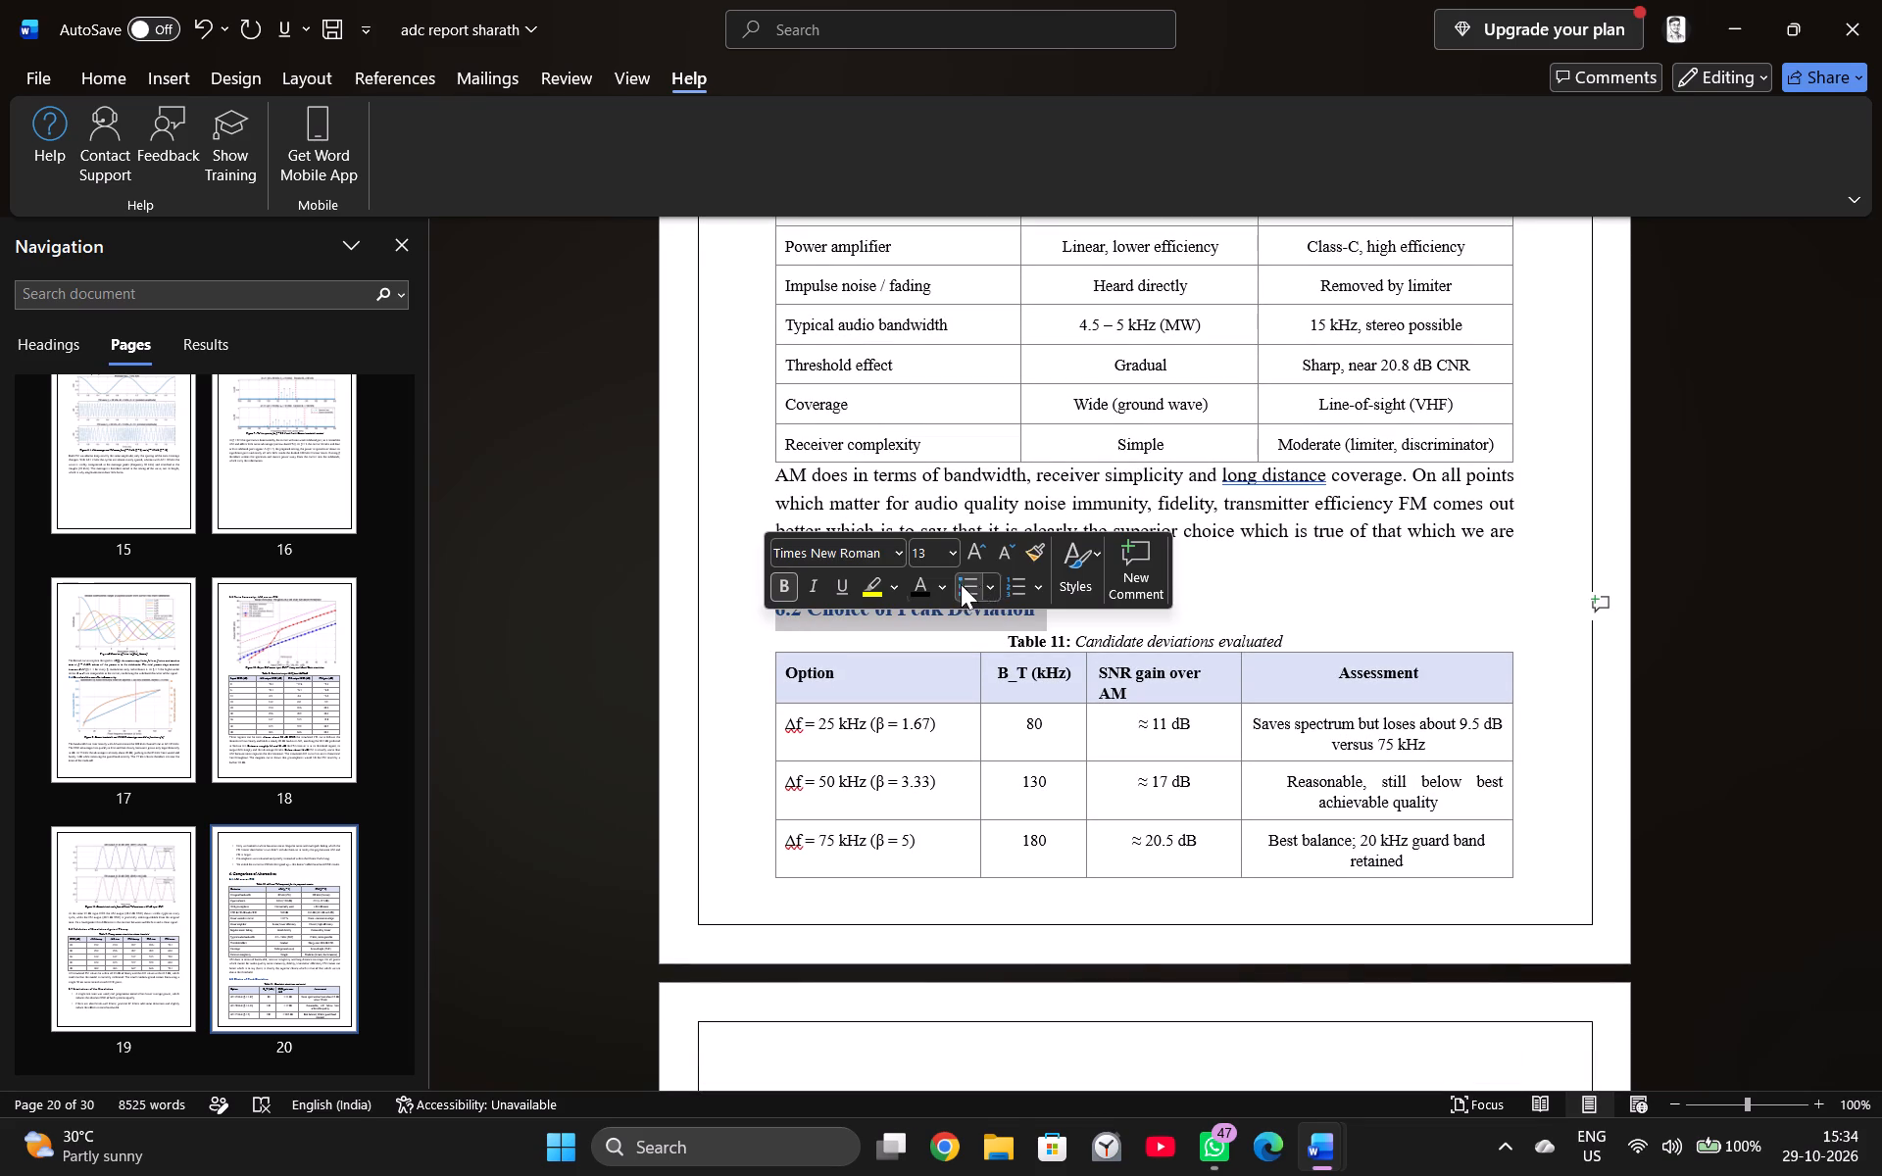
left_click(914, 593)
scroll(956, 710, "down", 7)
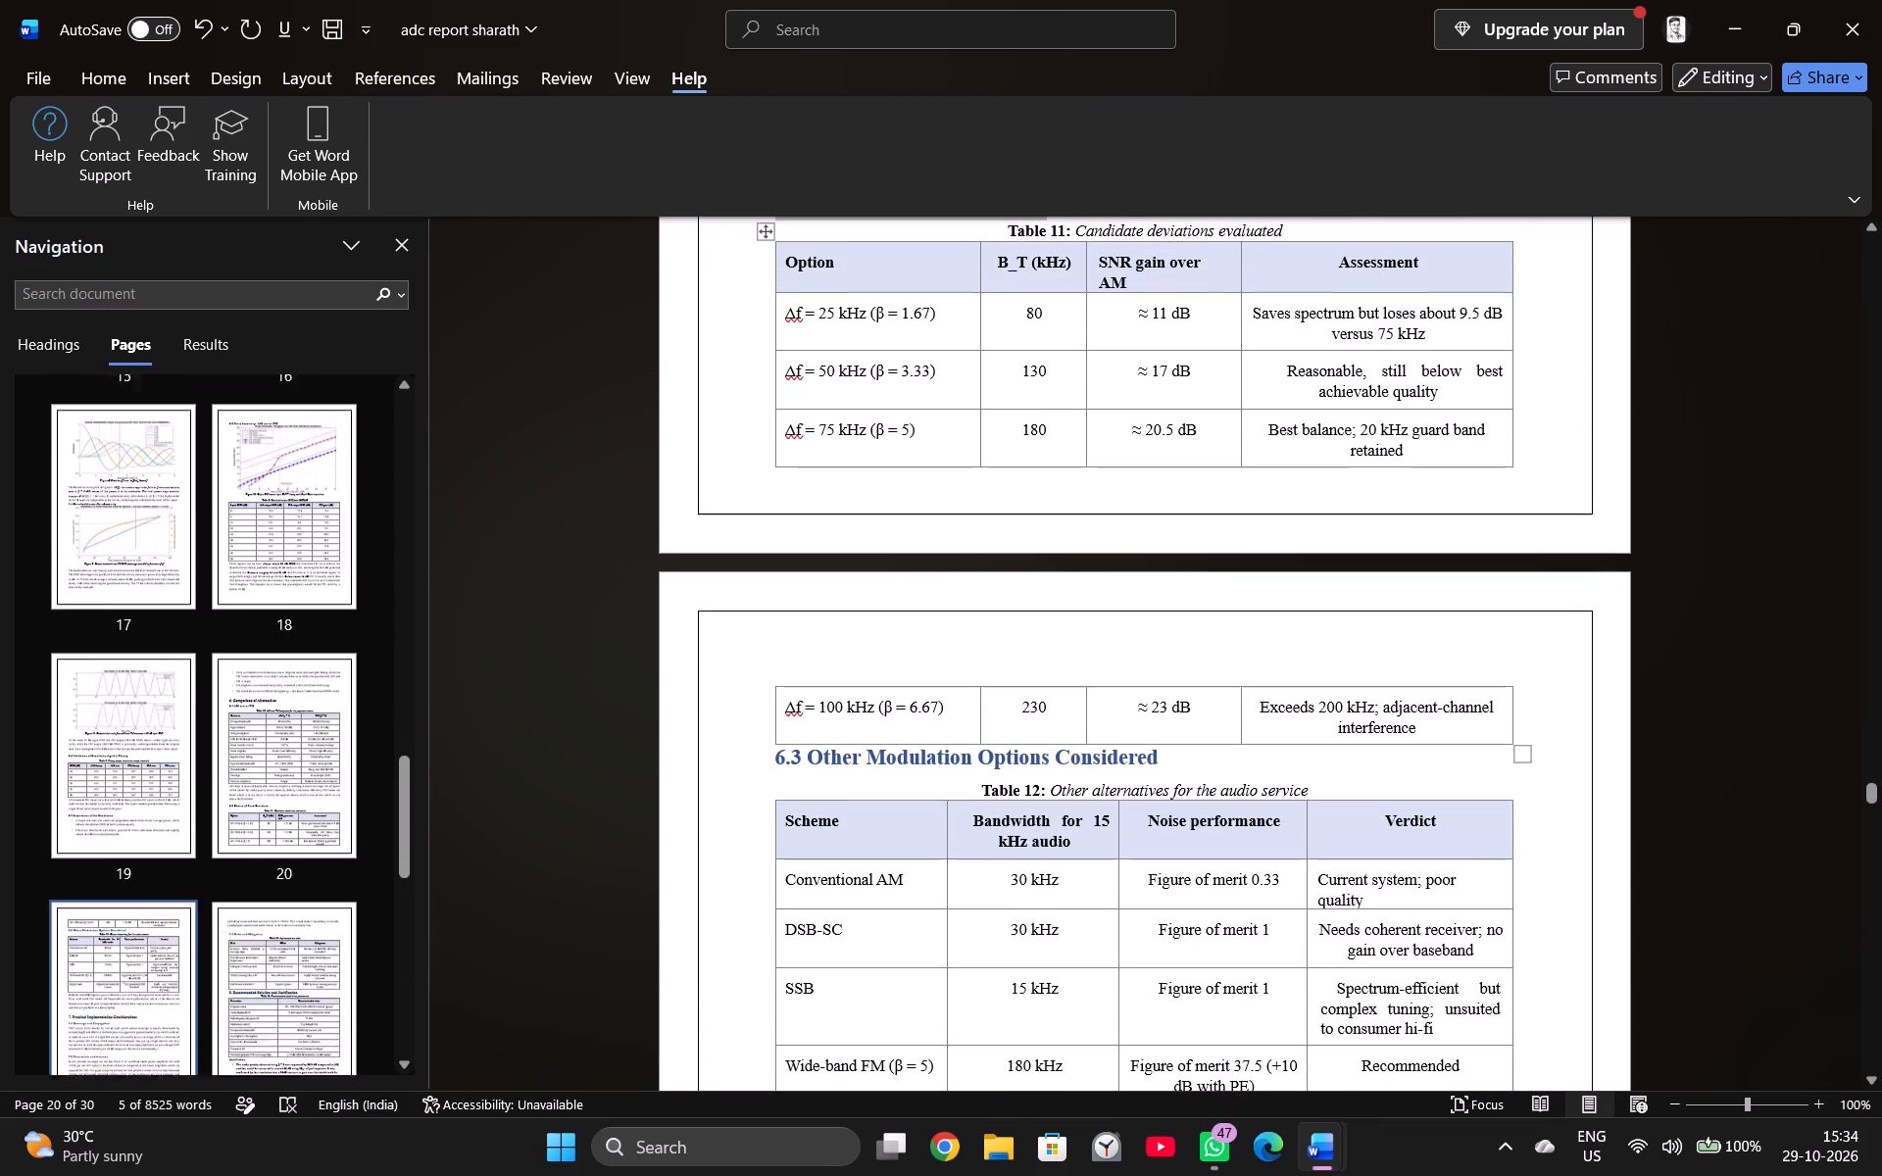
left_click_drag(1162, 756, 776, 756)
left_click(925, 707)
Change the font colour of subheading 7.1 Coverage and Propagation to black.
scroll(958, 802, "down", 9)
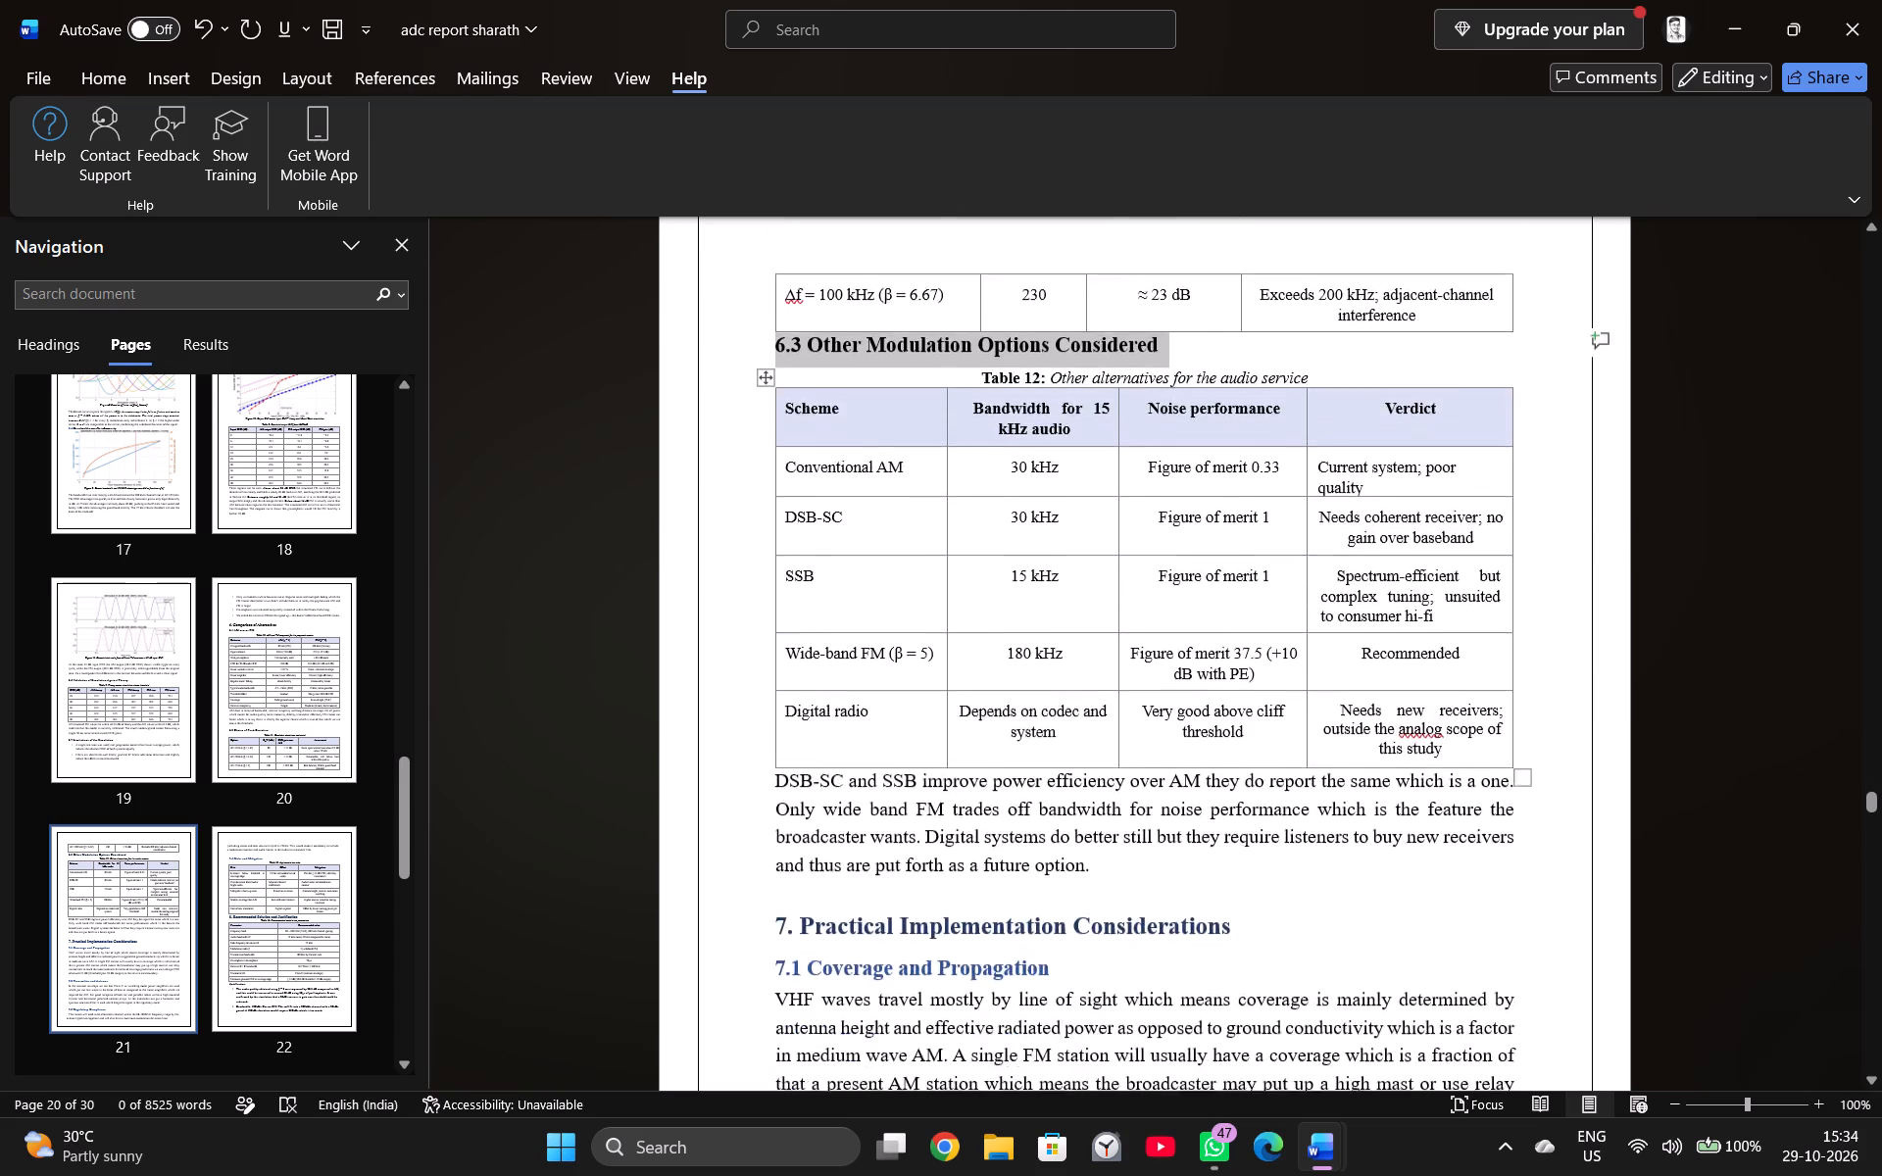
scroll(958, 804, "down", 3)
left_click_drag(1131, 668, 785, 677)
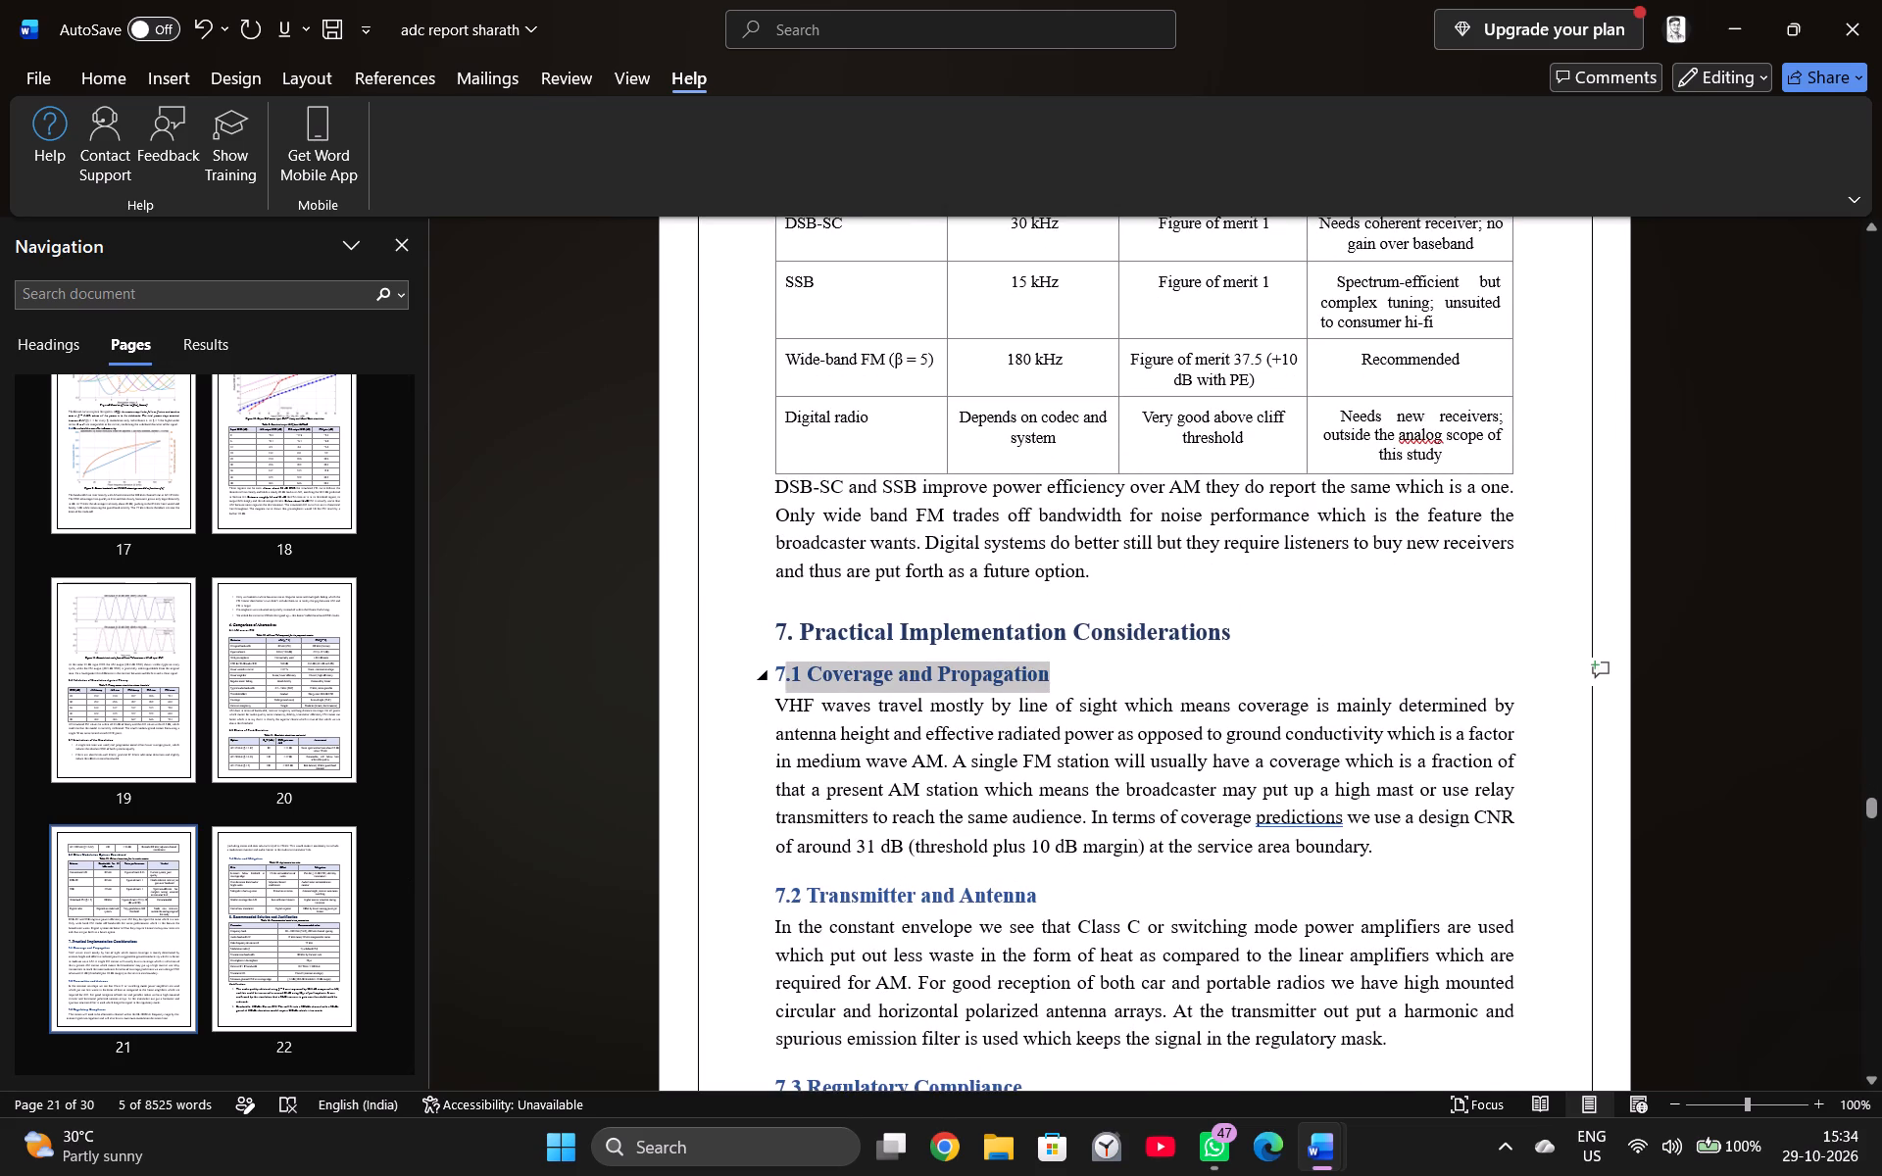
left_click_drag(785, 677, 777, 676)
left_click(919, 642)
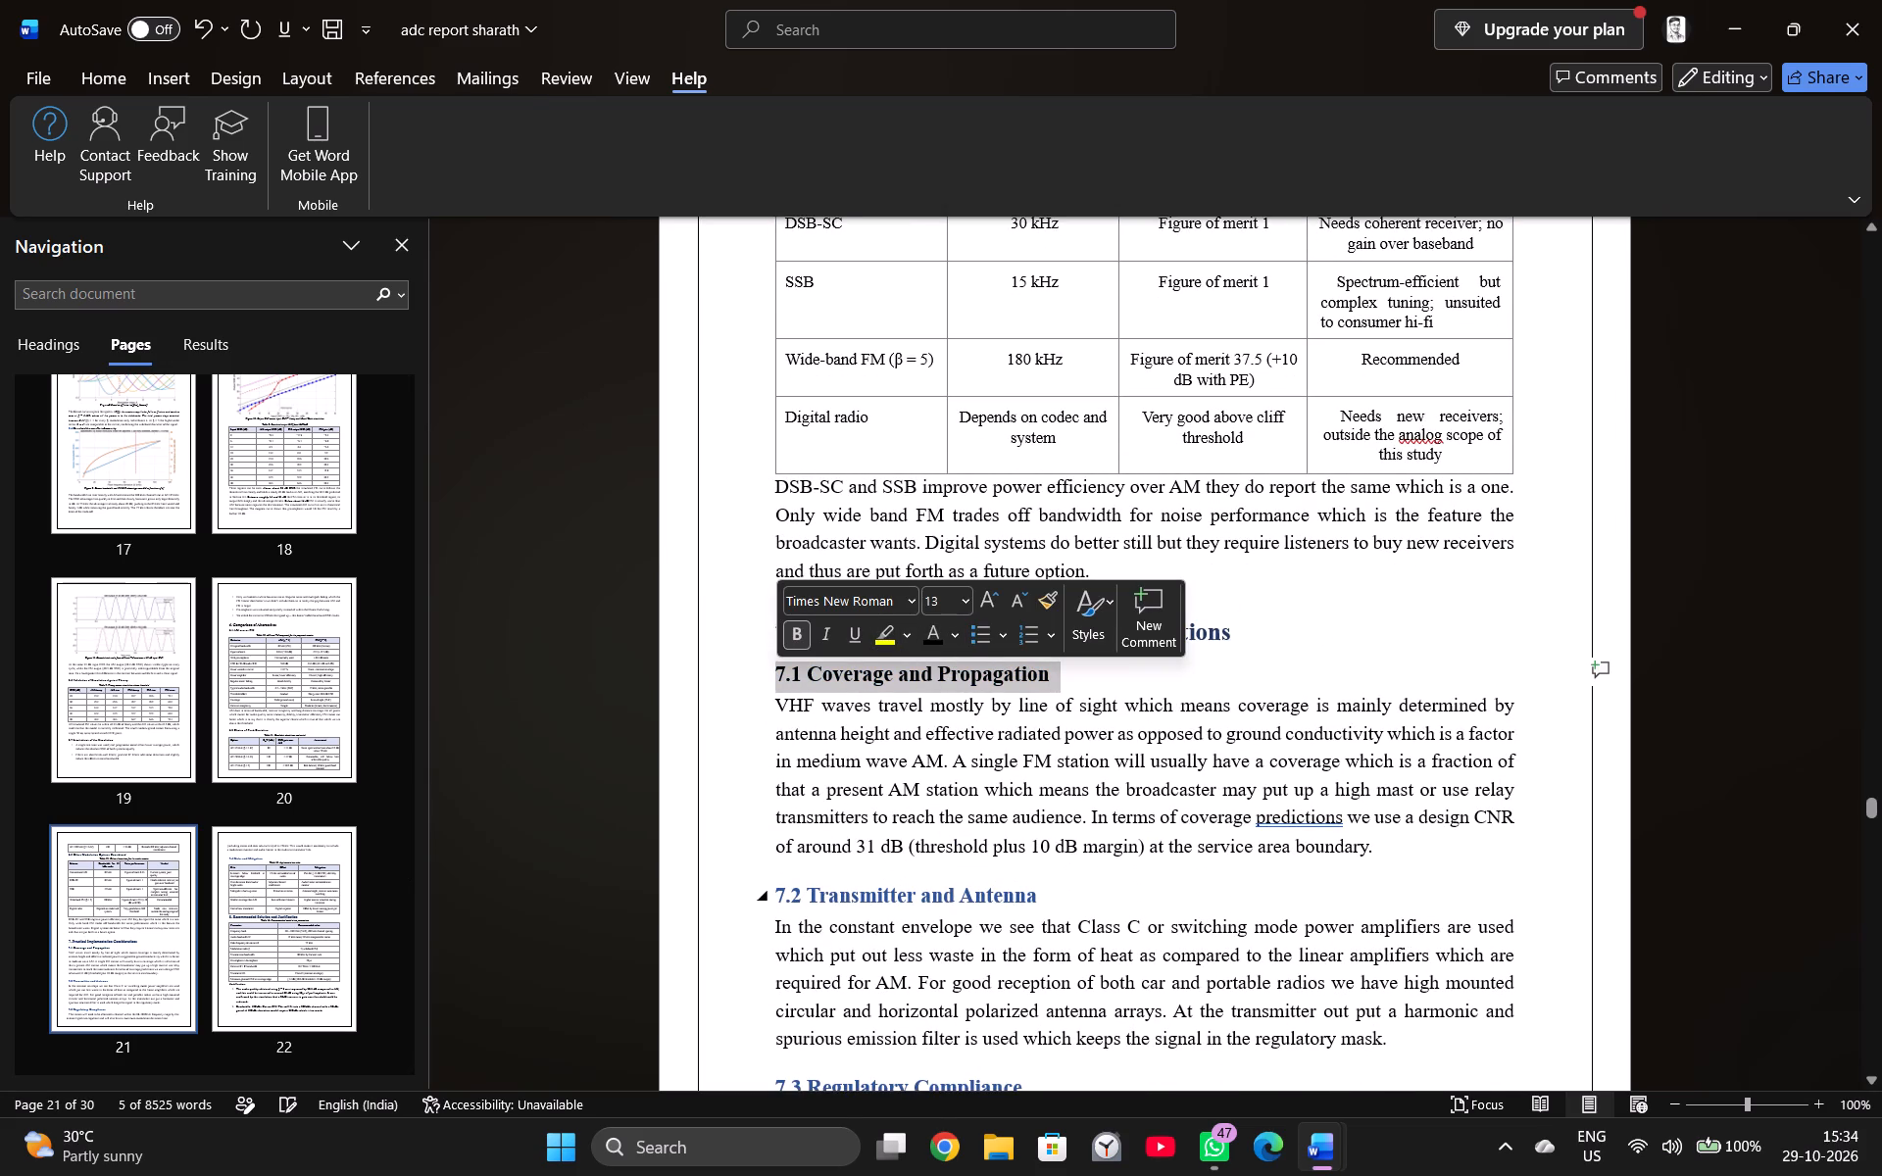
Change the font colour of subheadings 7.2 Transmitter and Antenna, 7.3 Regulatory Compliance and 7.4 Risks and Mitigation to black.
left_click_drag(1045, 894, 771, 889)
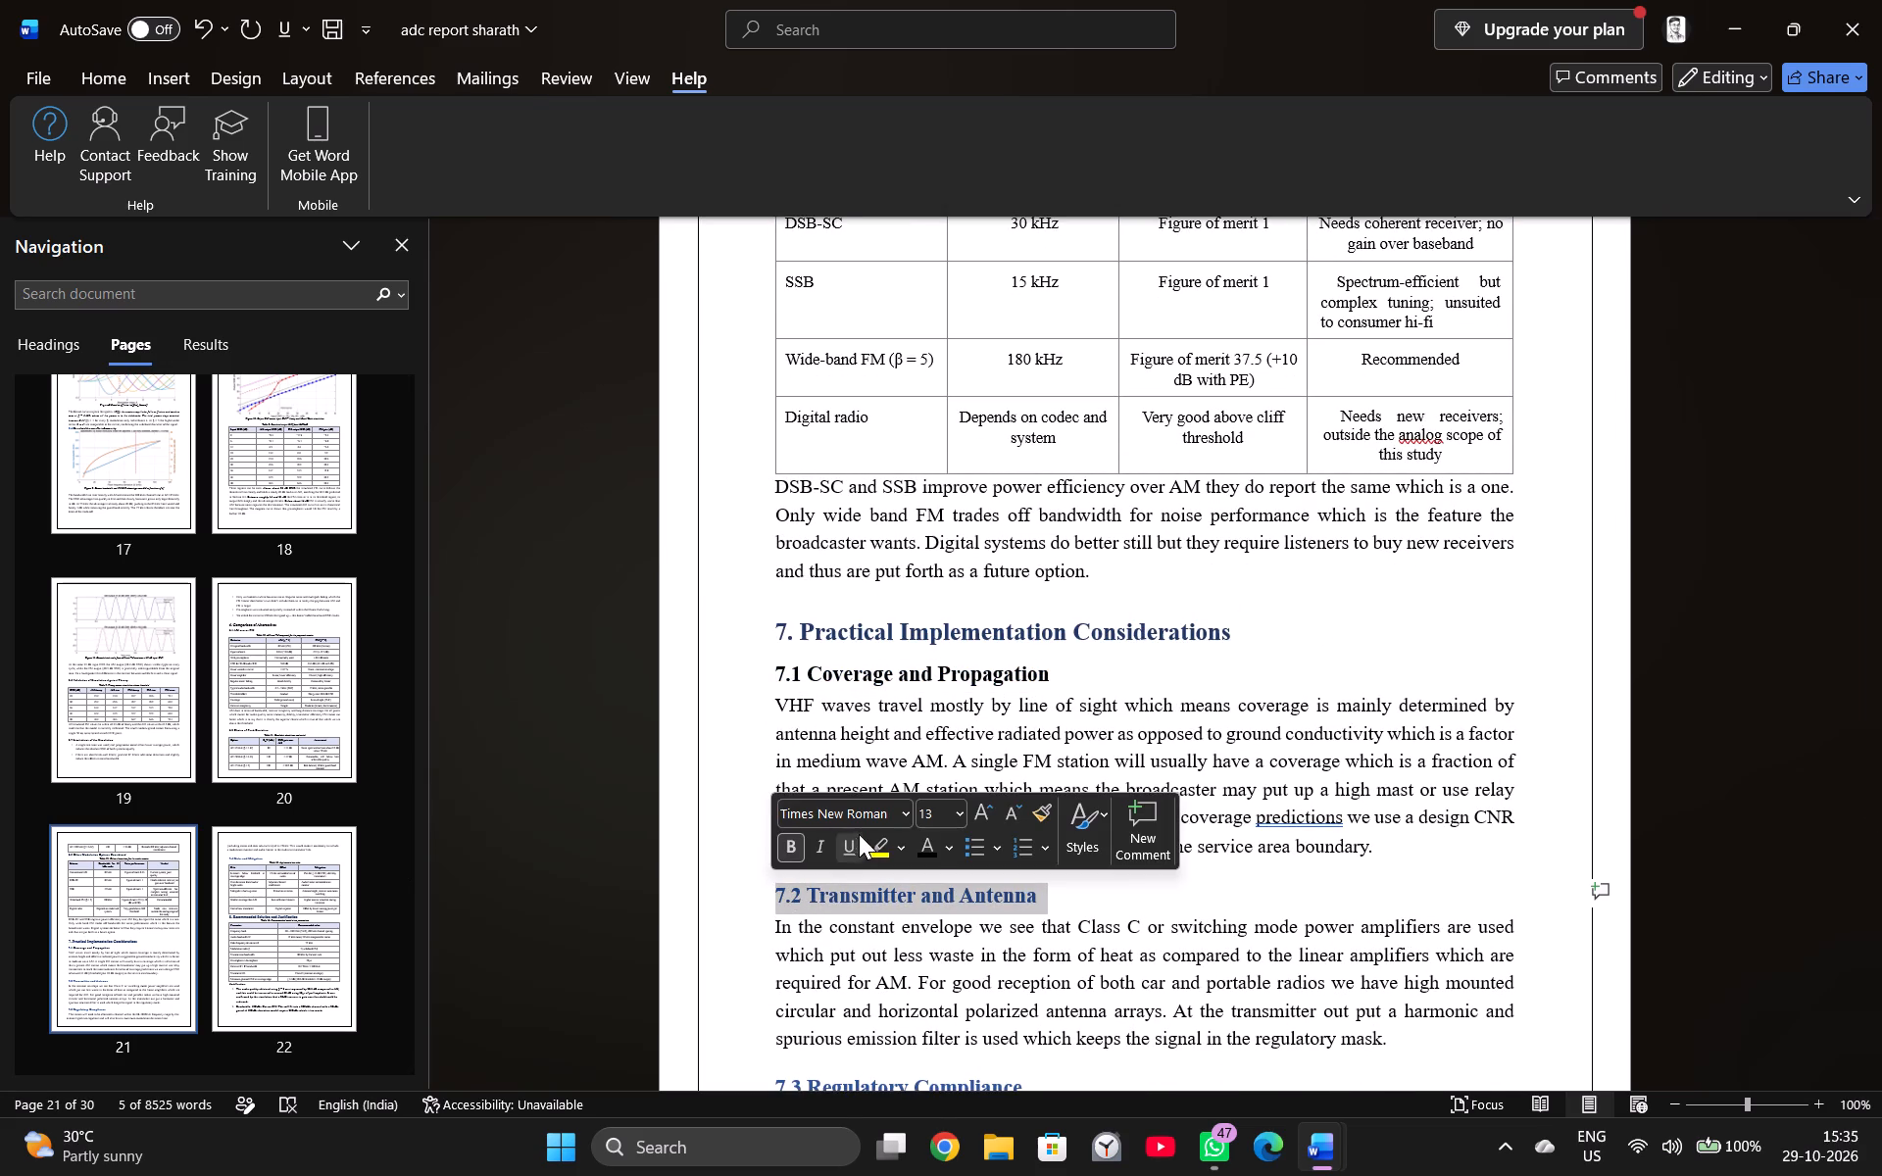
left_click(927, 852)
left_click(1129, 913)
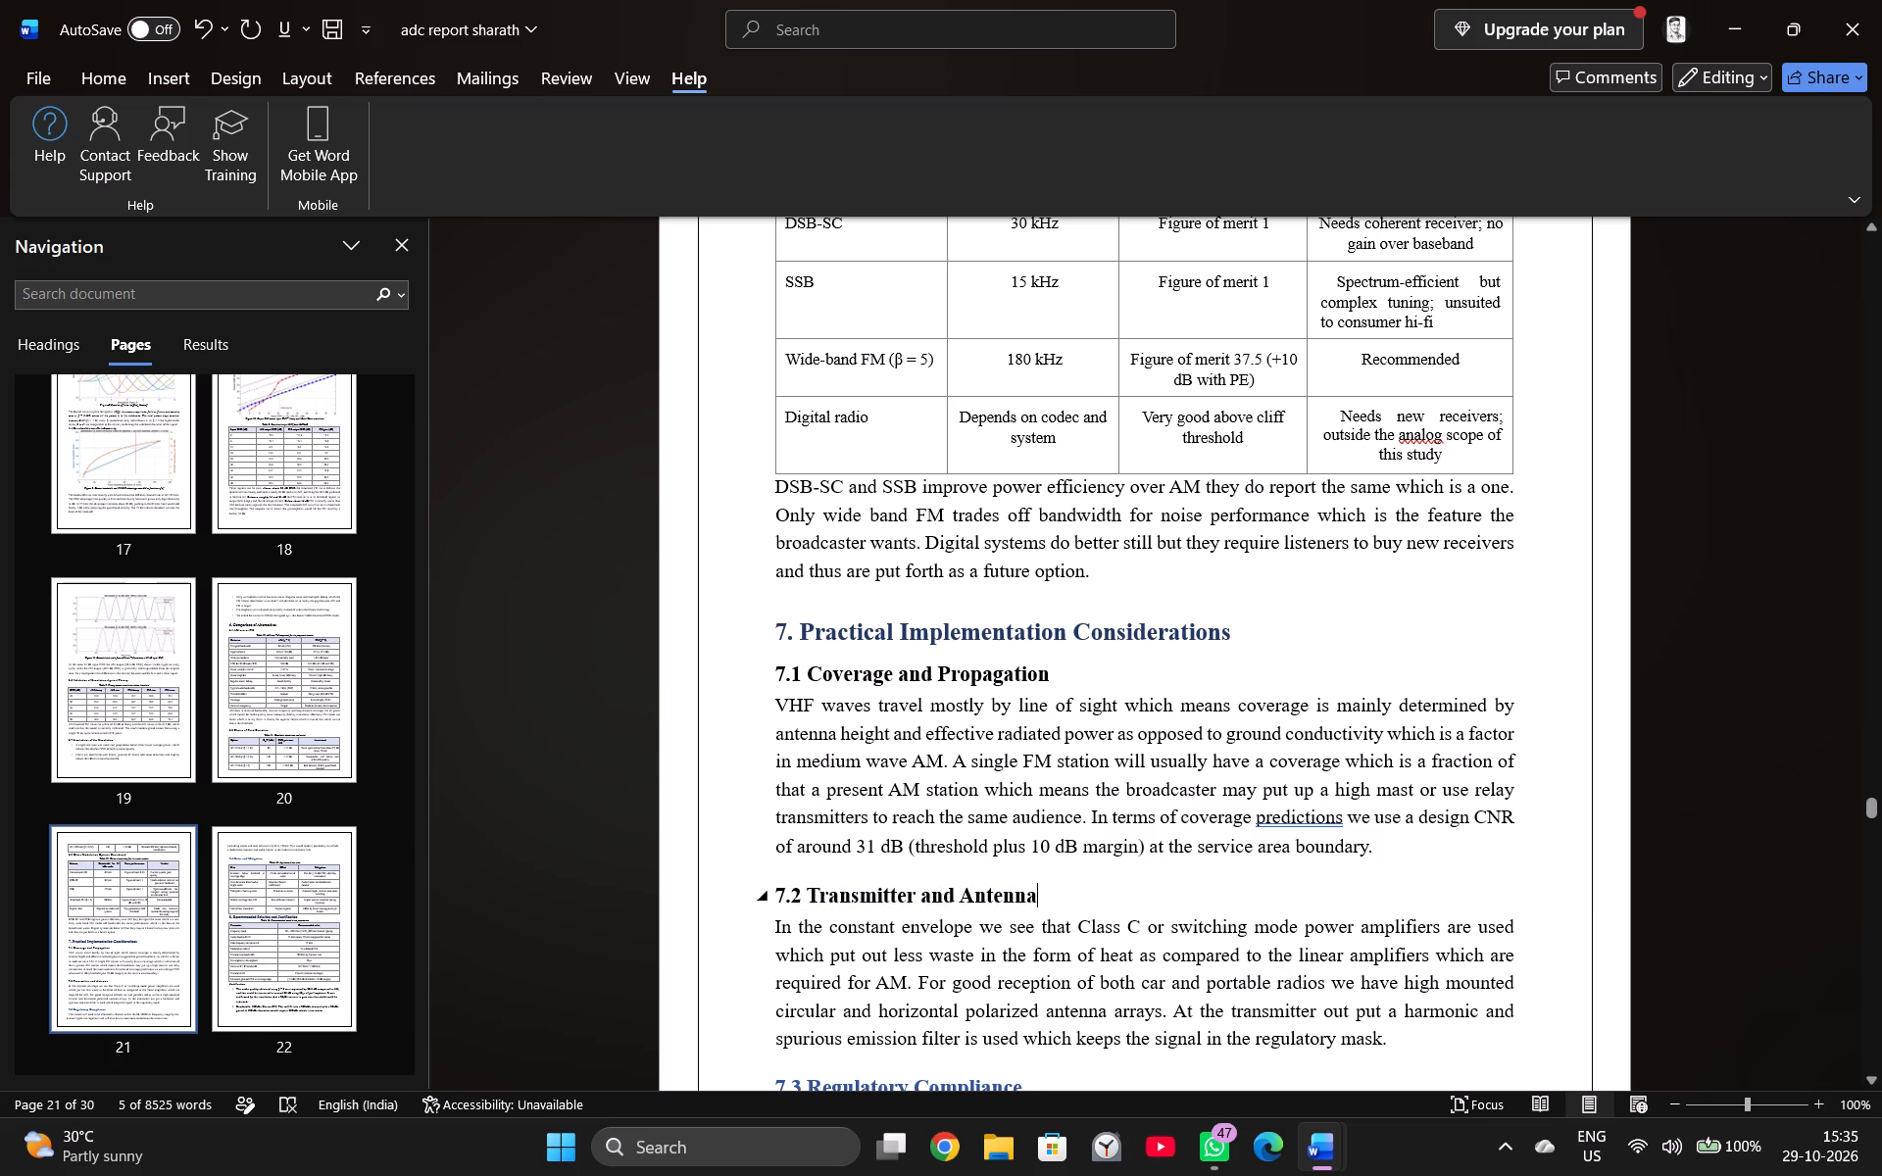
scroll(1077, 882, "down", 6)
left_click_drag(1036, 733, 773, 734)
left_click(920, 702)
scroll(965, 828, "down", 6)
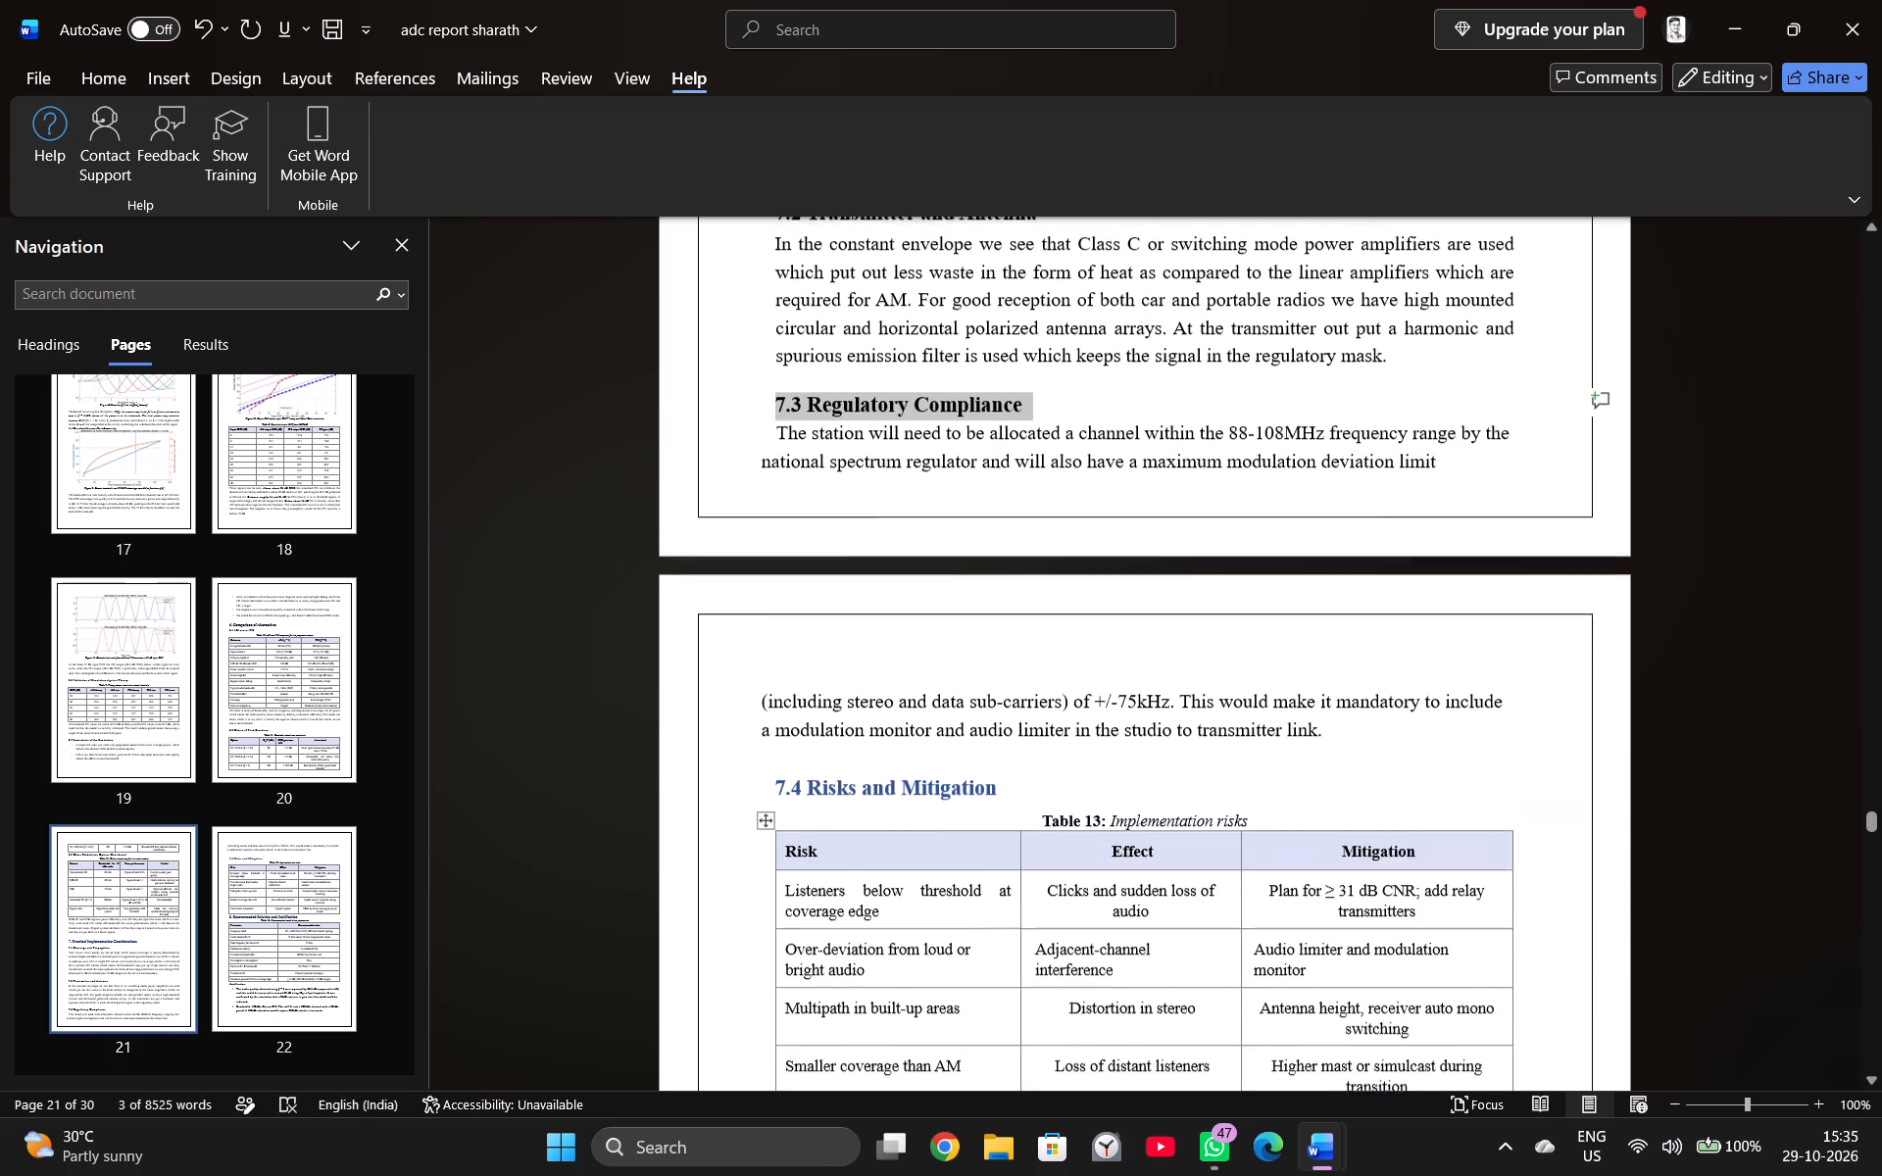
left_click_drag(999, 762, 768, 764)
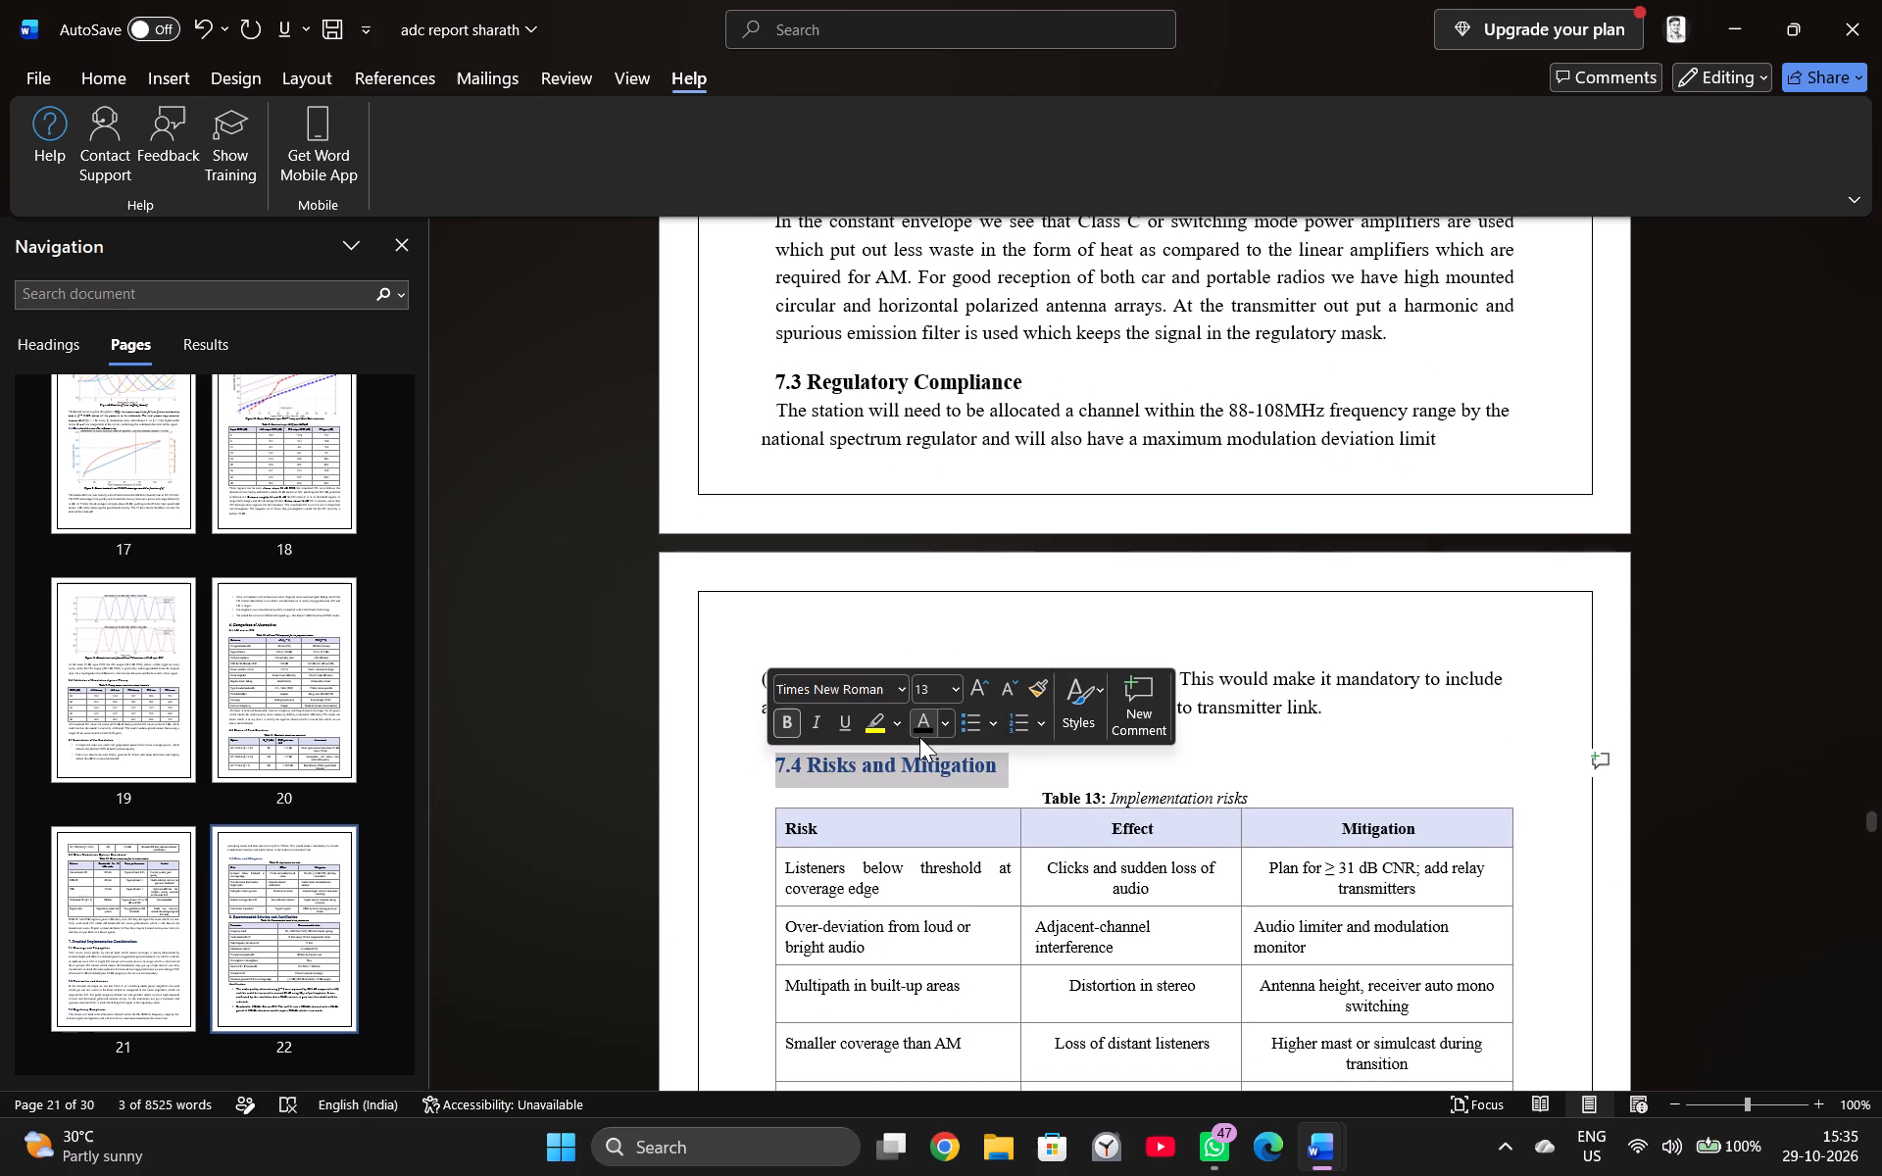
left_click(920, 734)
Change the font colour of the whole section 8 heading Recommended Solution and Justification, including its number, to black.
scroll(974, 809, "down", 10)
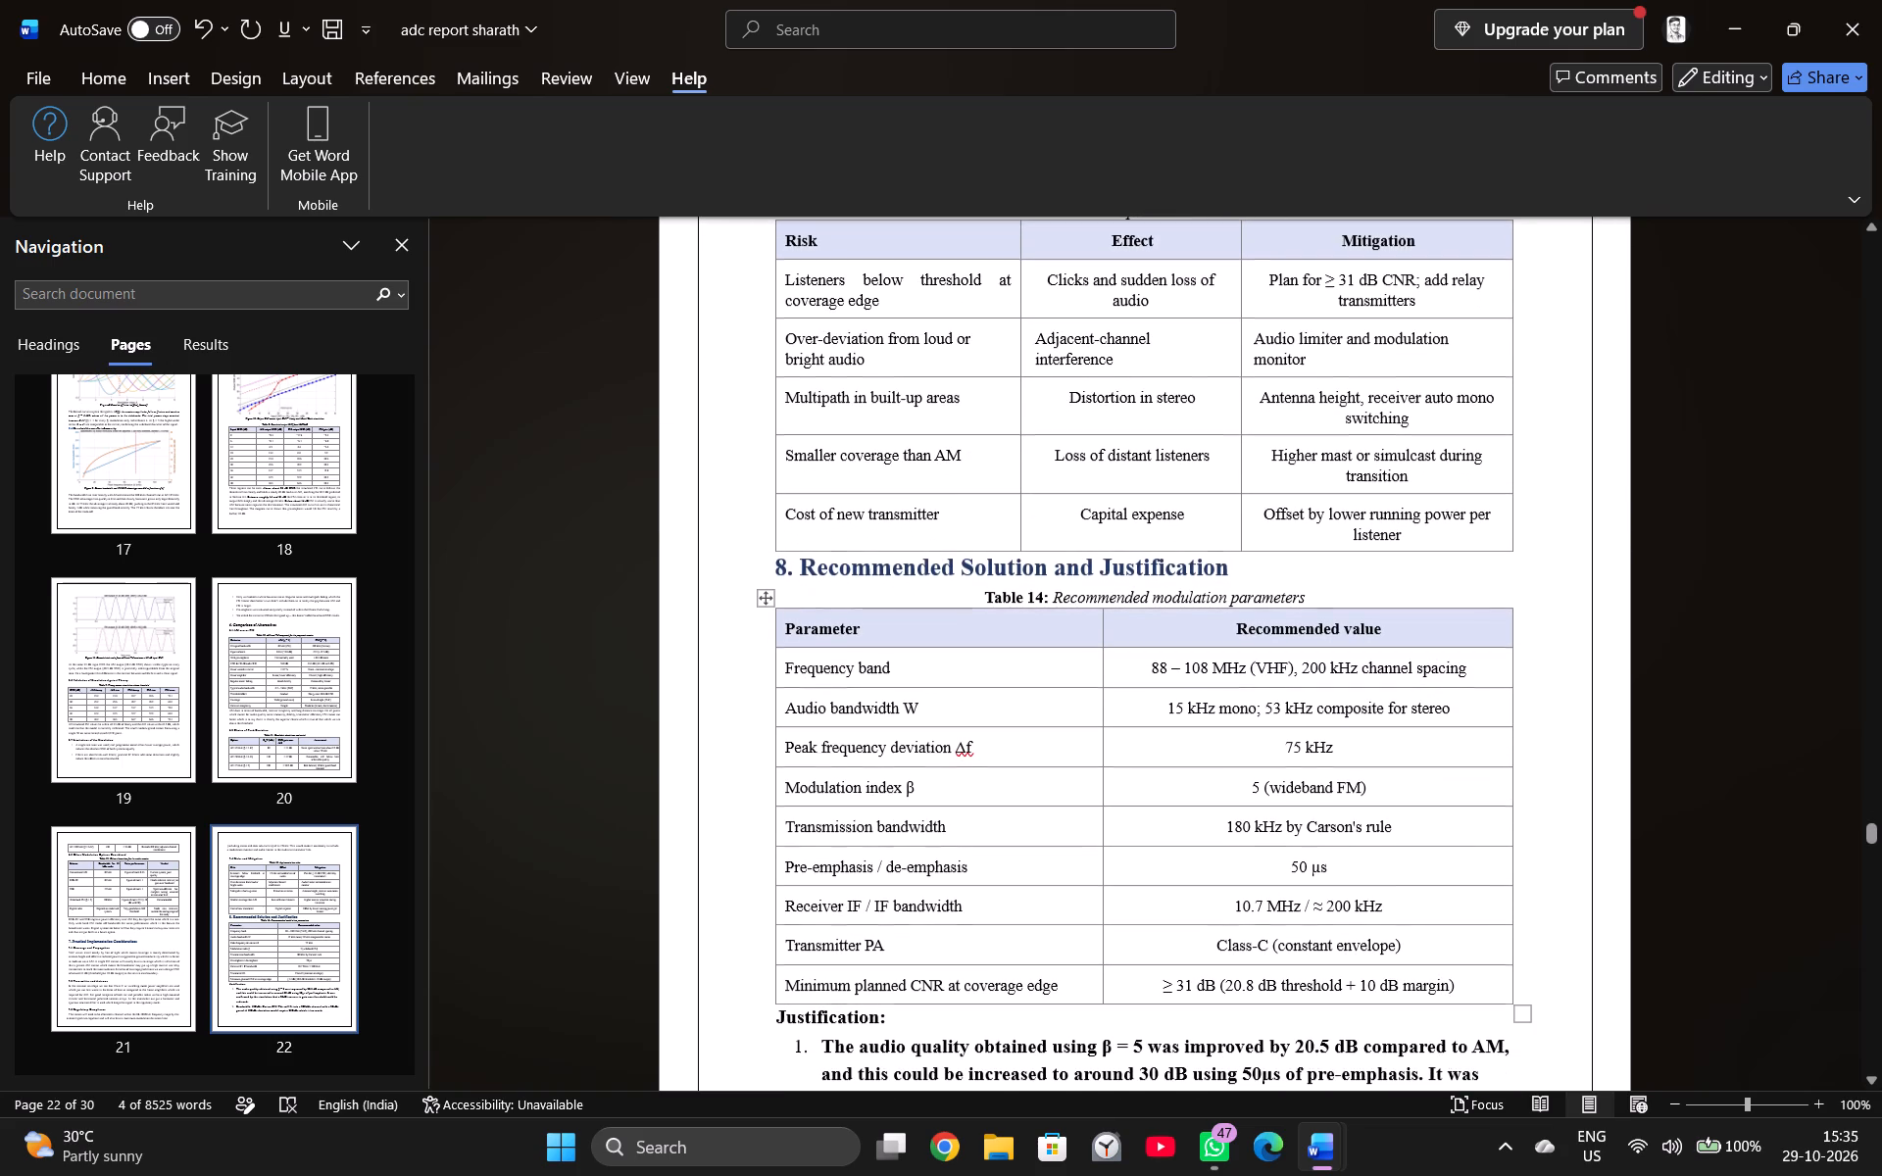
left_click_drag(1230, 563, 790, 570)
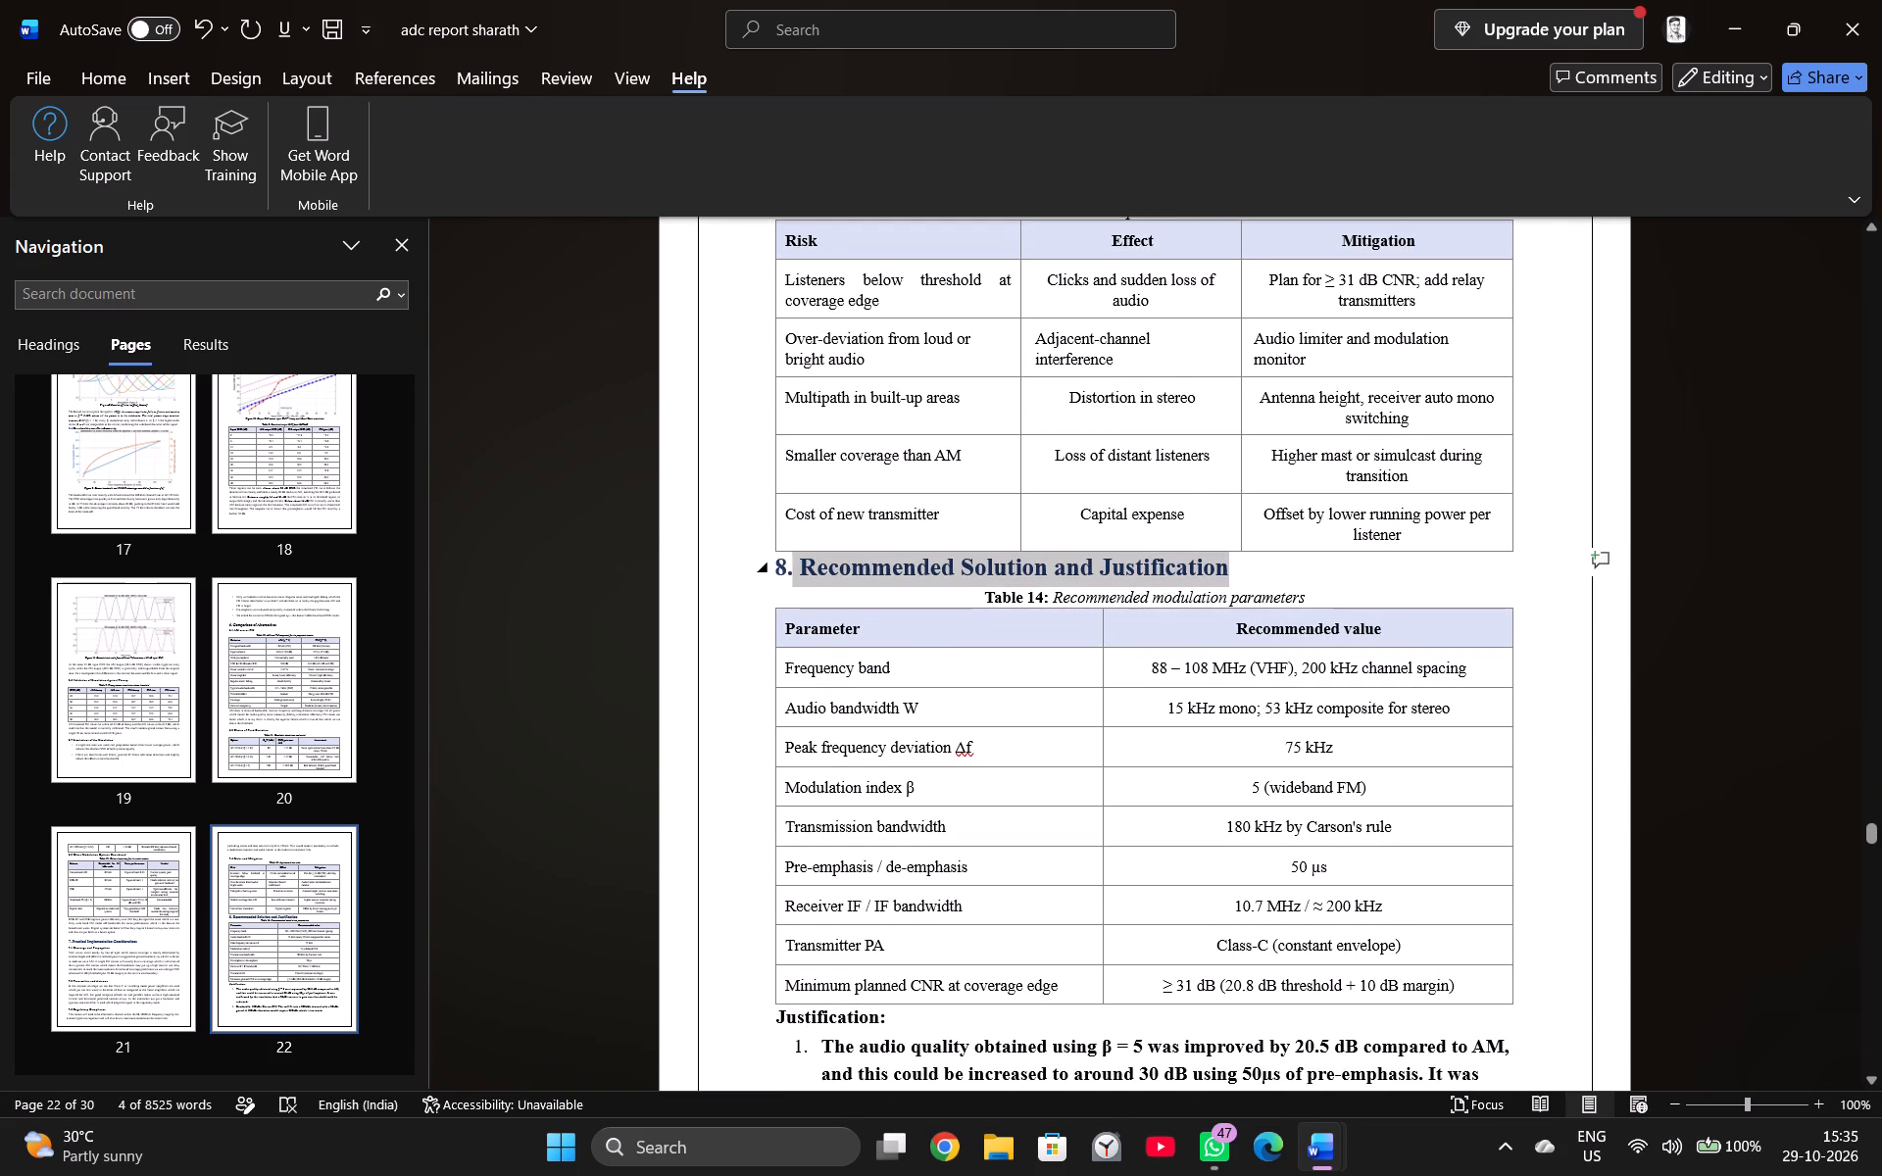
left_click_drag(790, 570, 774, 564)
left_click(925, 514)
Change the font colour of the section 9 heading Conclusion and Future Scope and subheadings 9.1 Learning Outcomes and 9.2 Future Scope to black.
scroll(1092, 683, "down", 2)
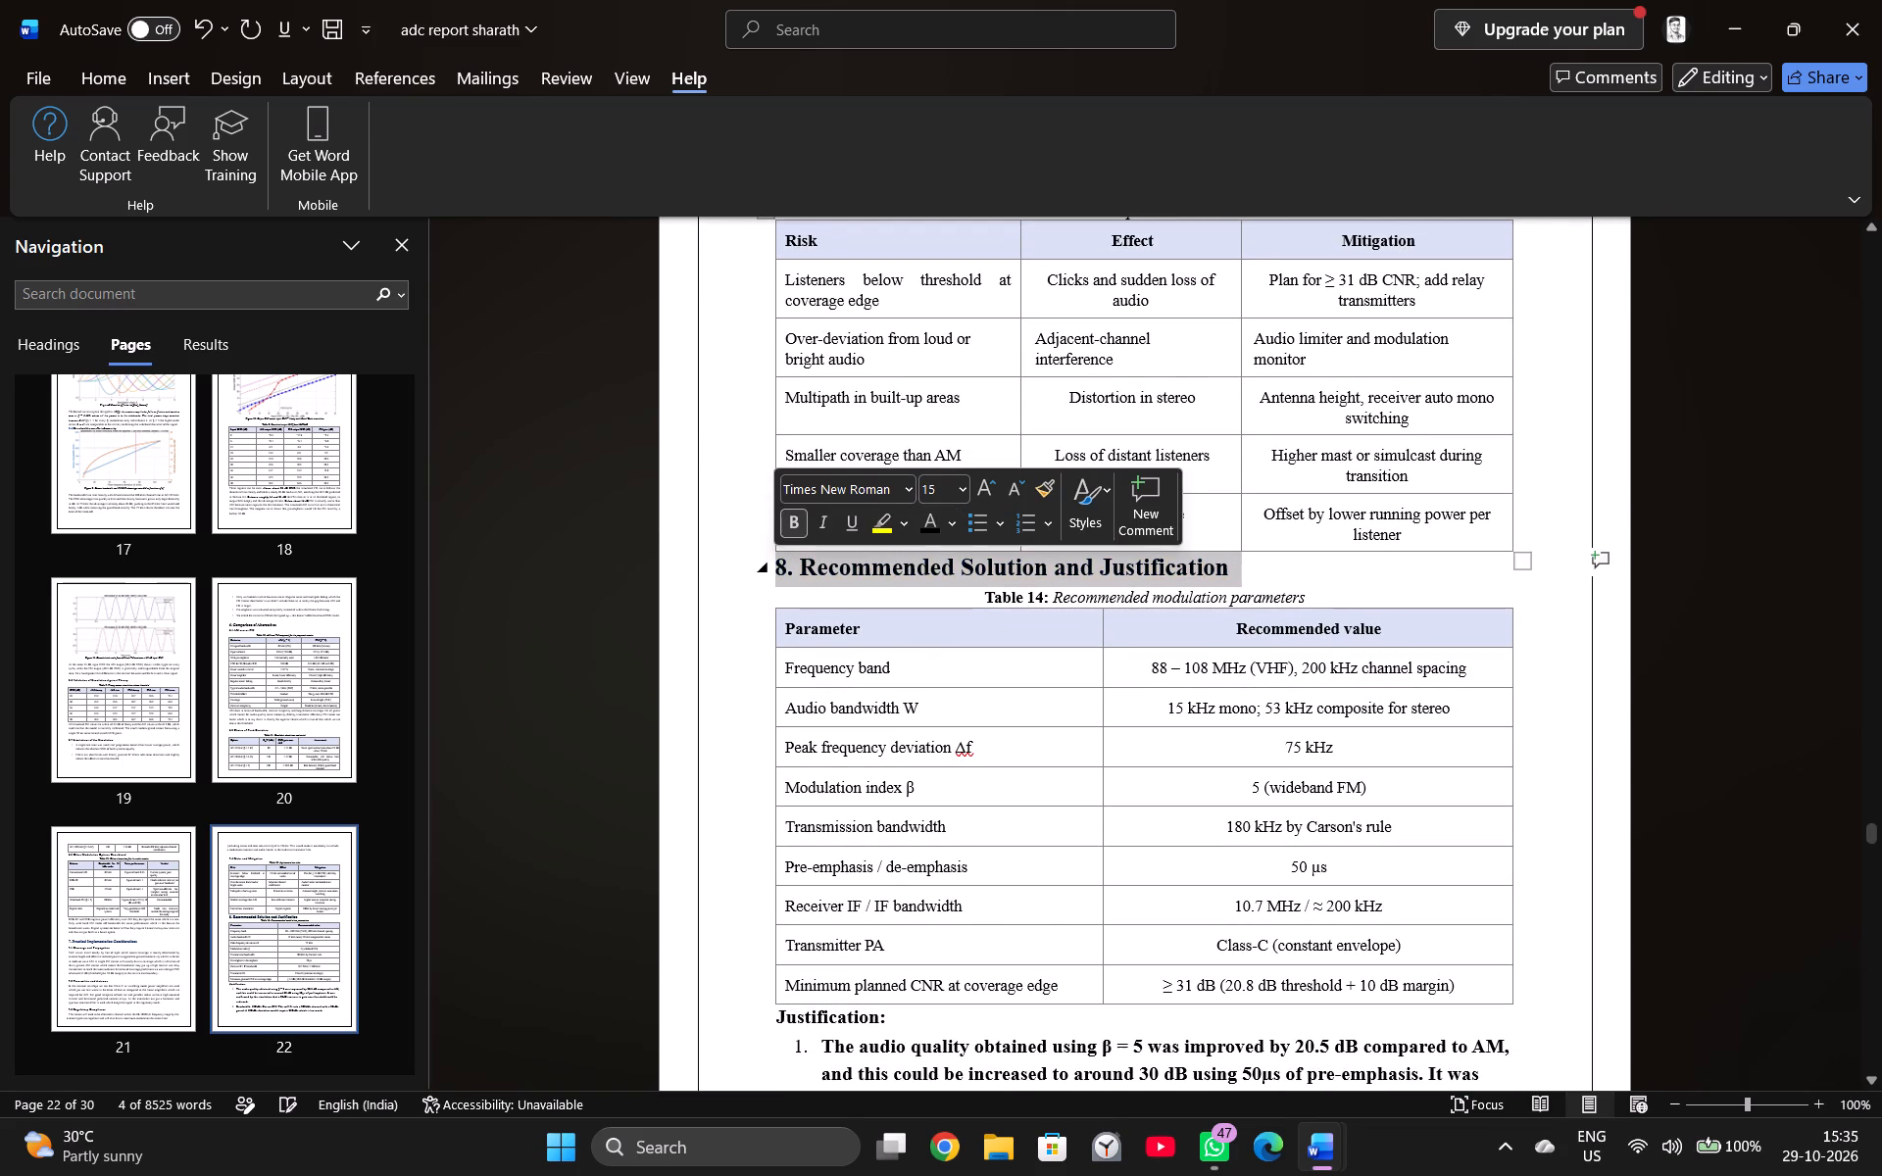
scroll(1094, 690, "down", 20)
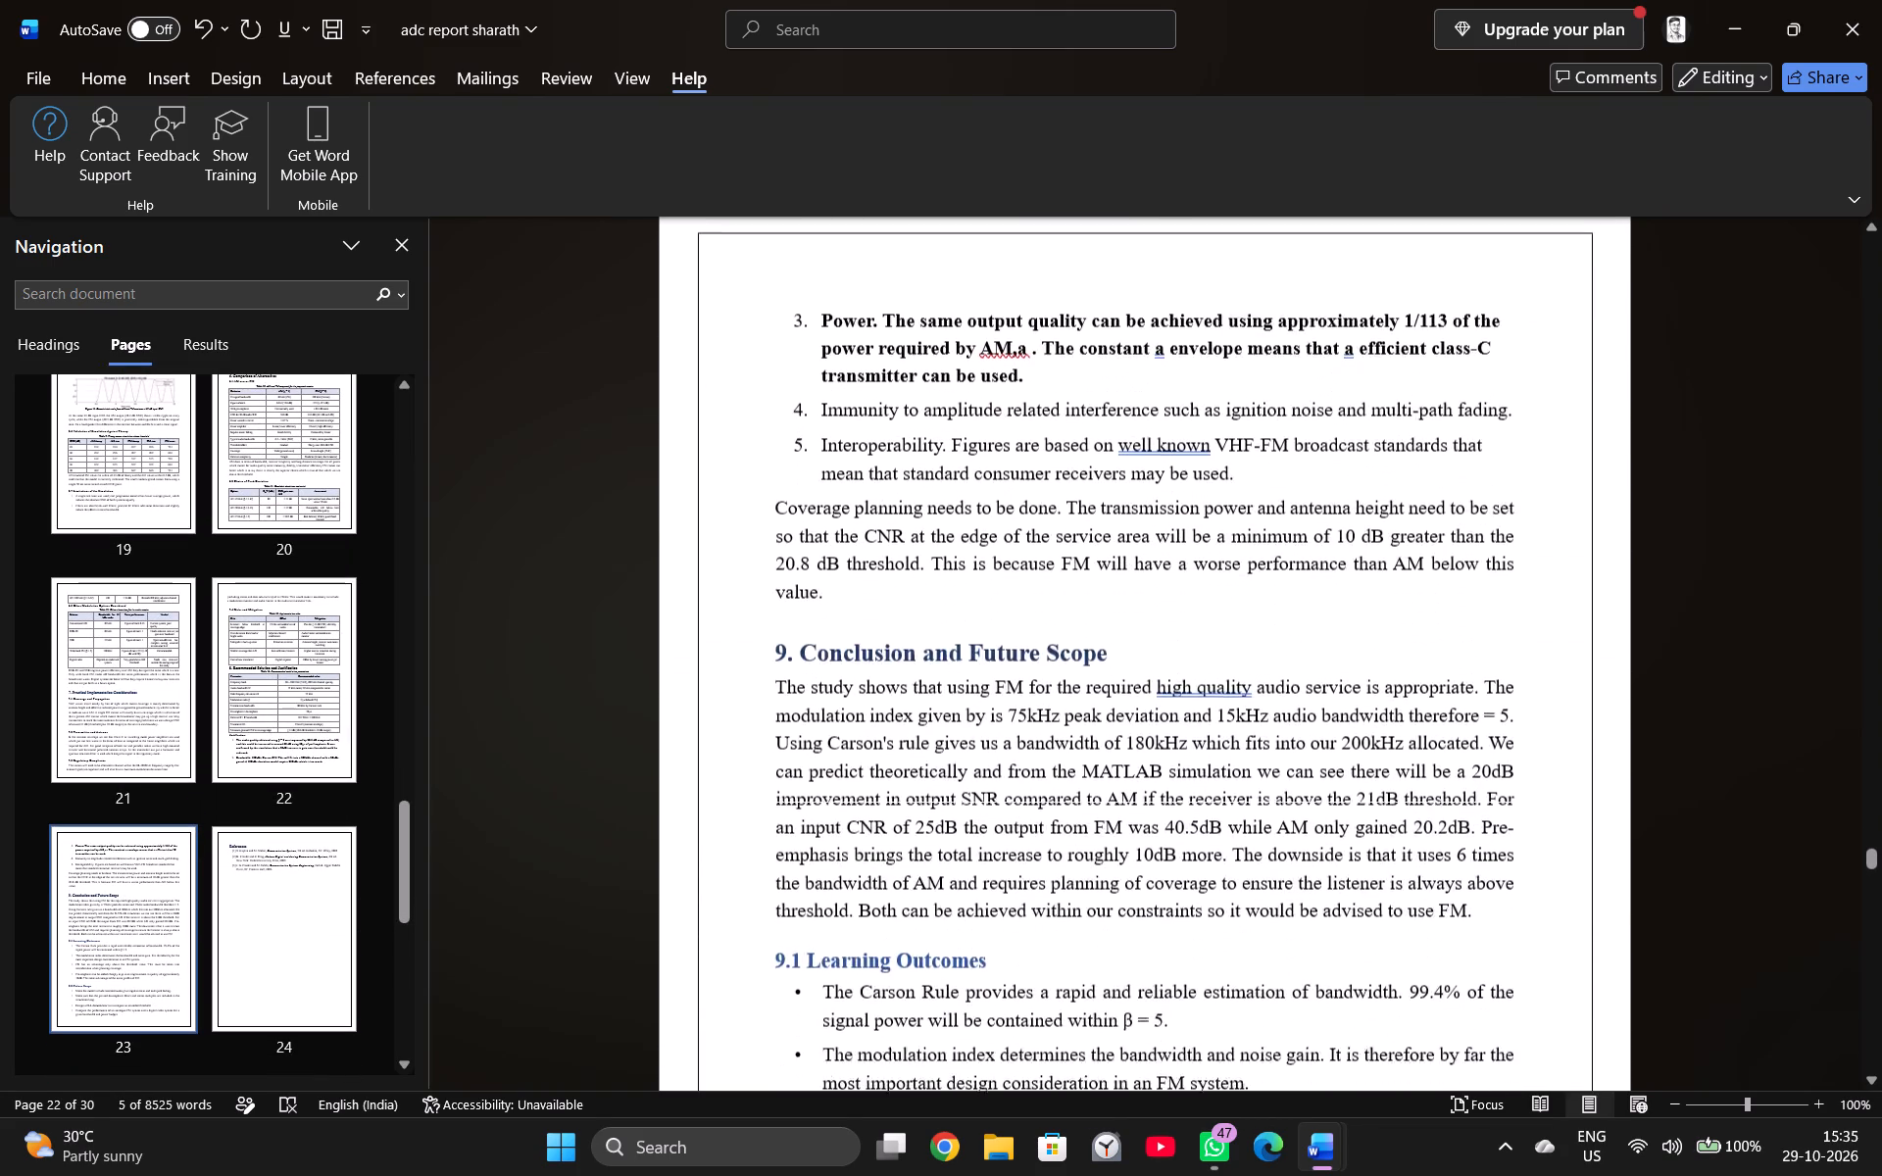
left_click_drag(1128, 527, 742, 520)
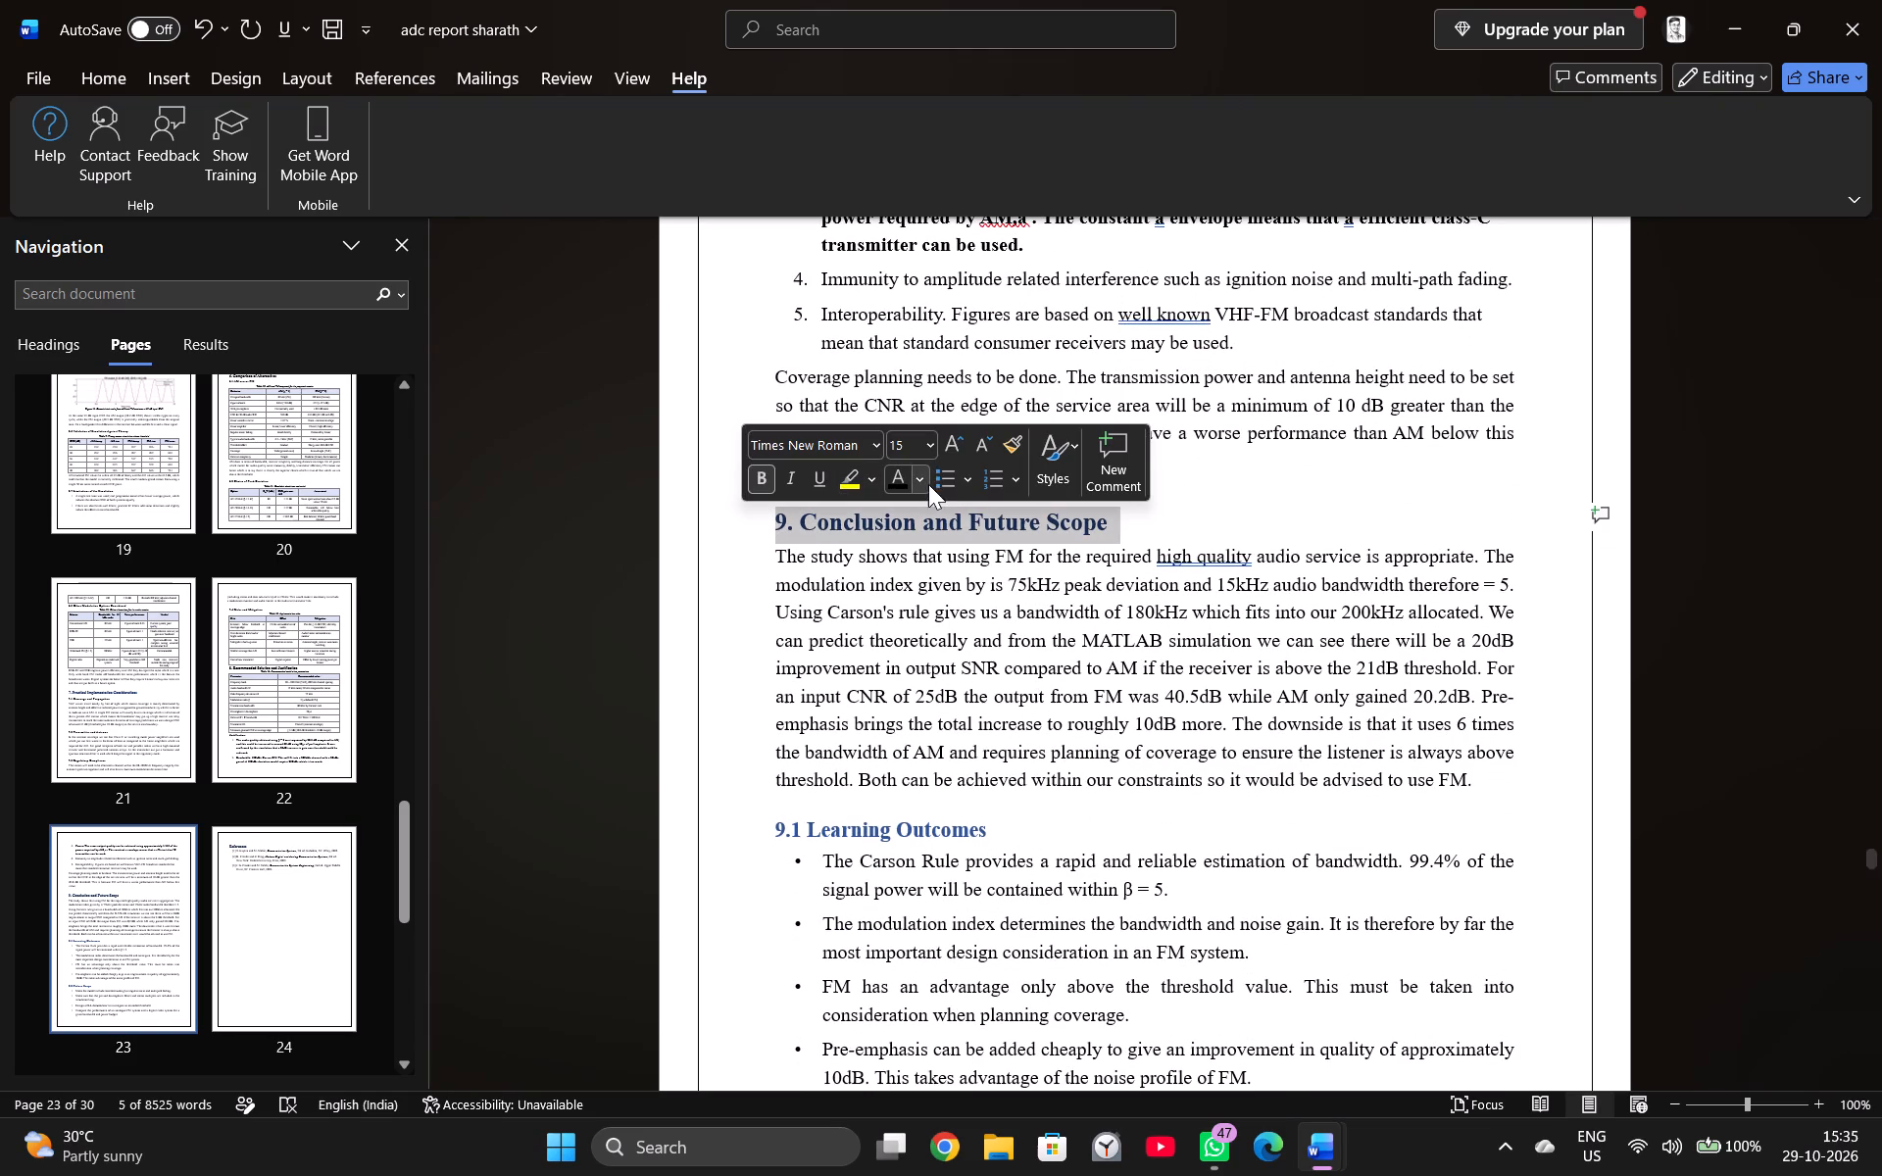
left_click(902, 474)
scroll(918, 618, "down", 5)
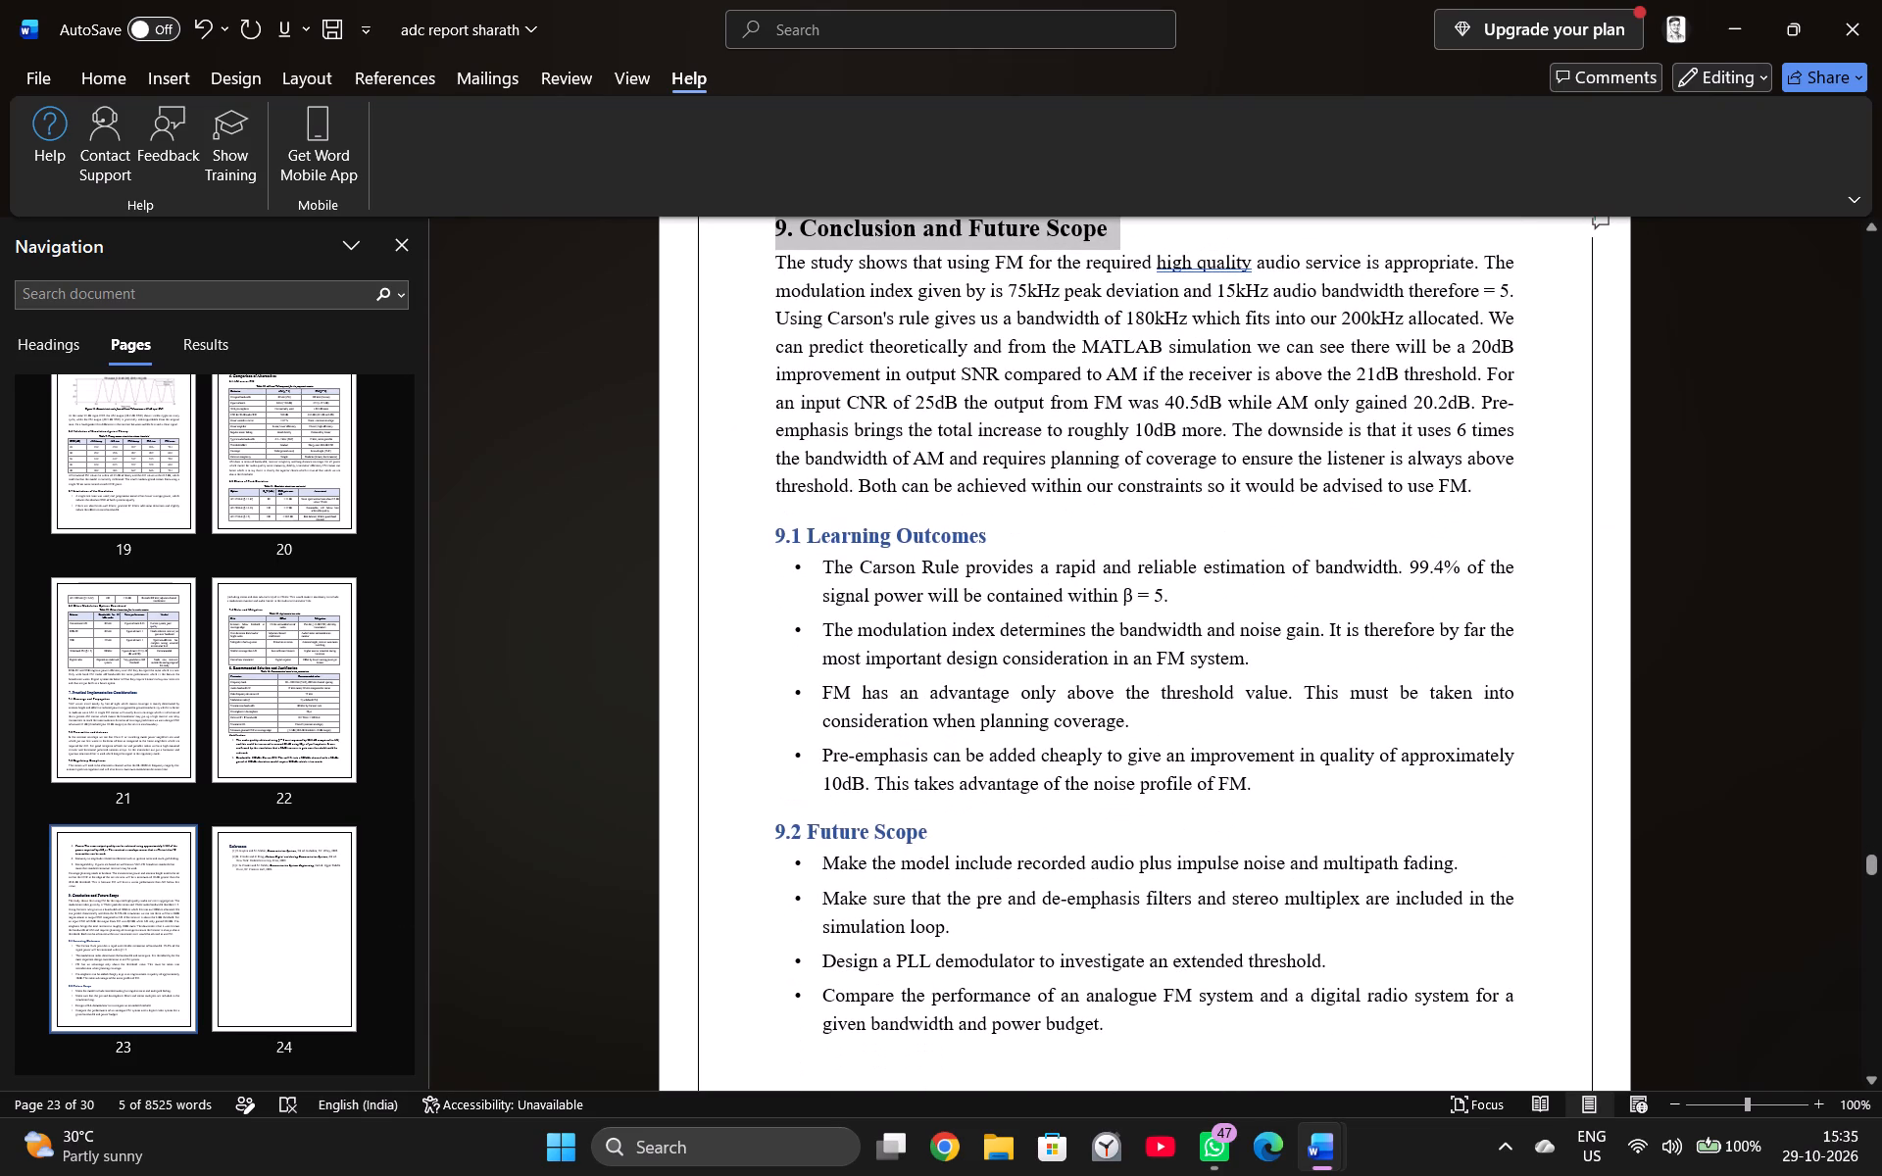
left_click_drag(1000, 529, 762, 536)
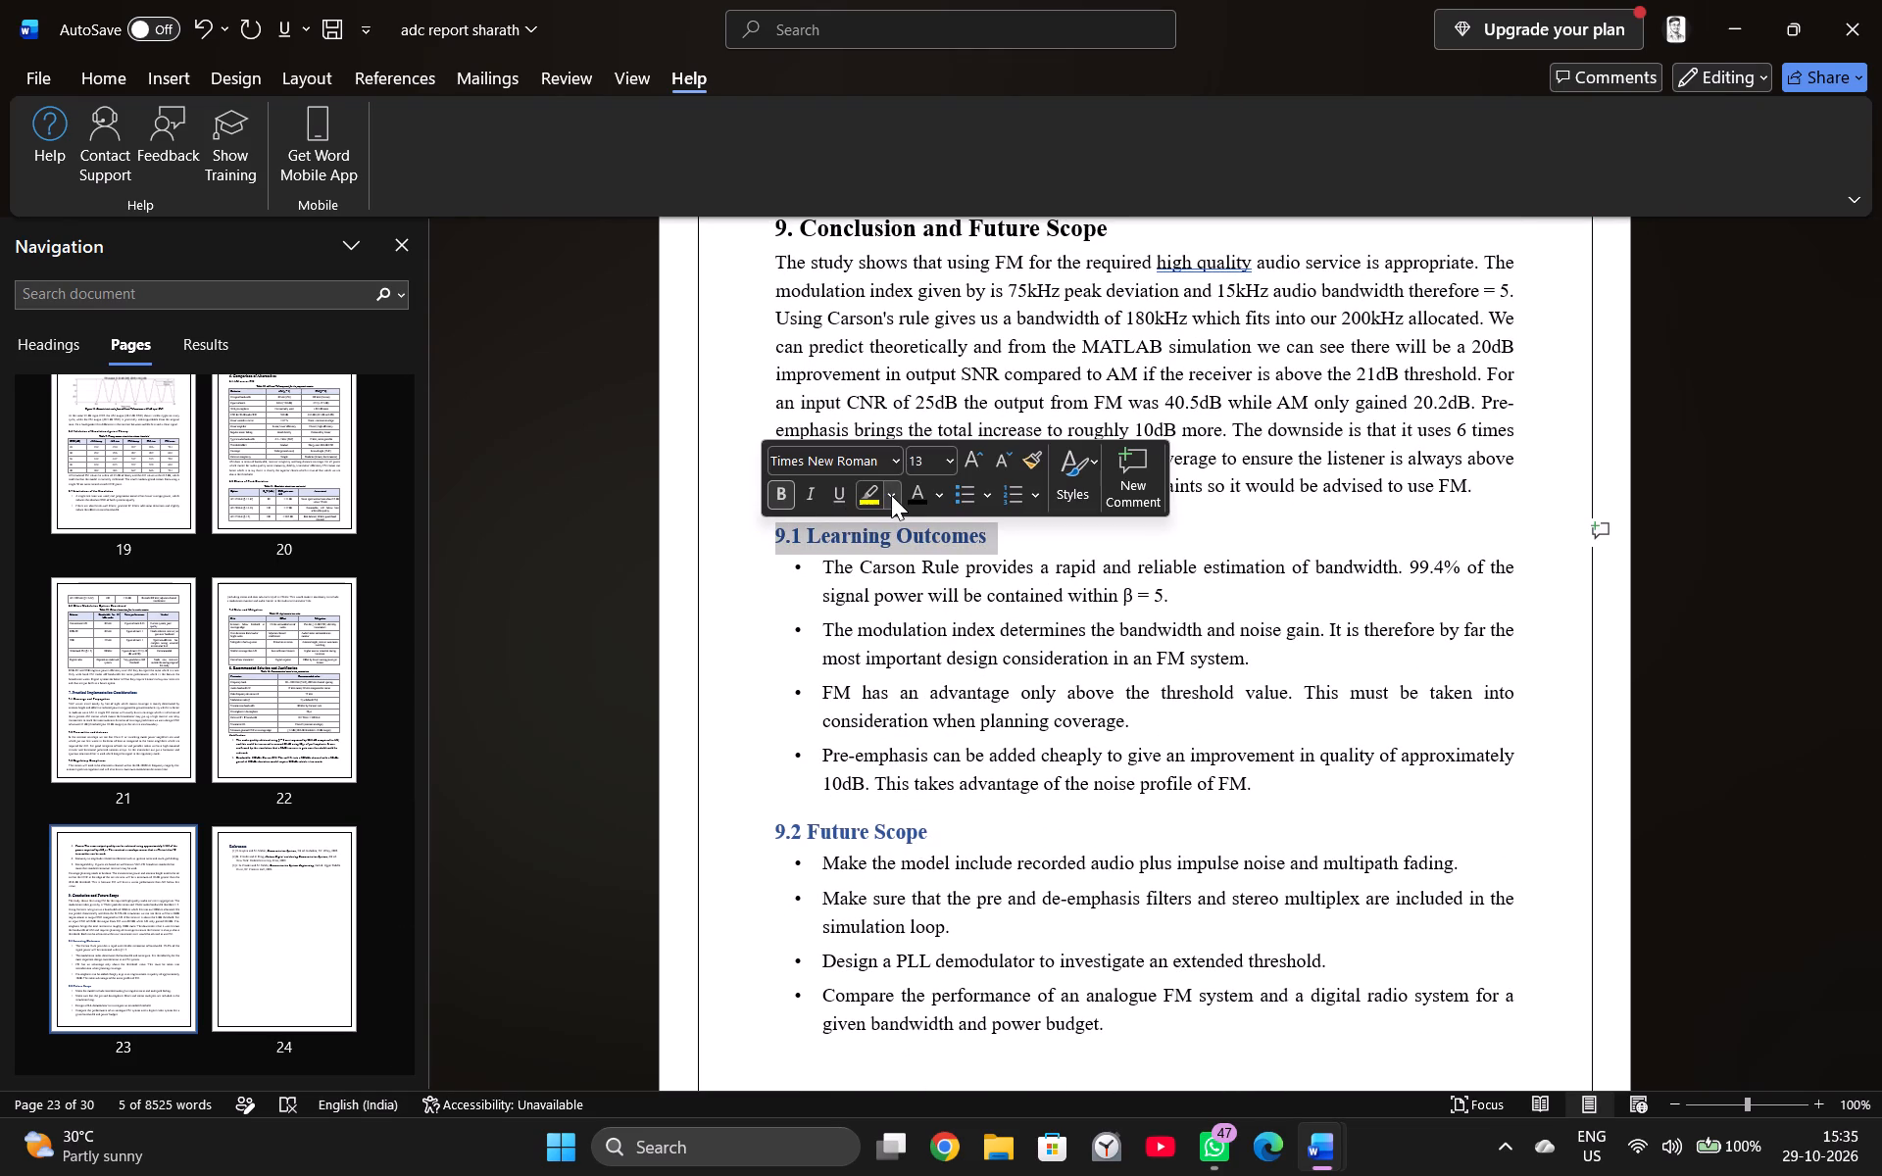
left_click(907, 492)
left_click_drag(962, 830, 768, 827)
left_click(917, 783)
left_click(1007, 833)
Change the font colour of the References heading to black.
scroll(1000, 832, "down", 3)
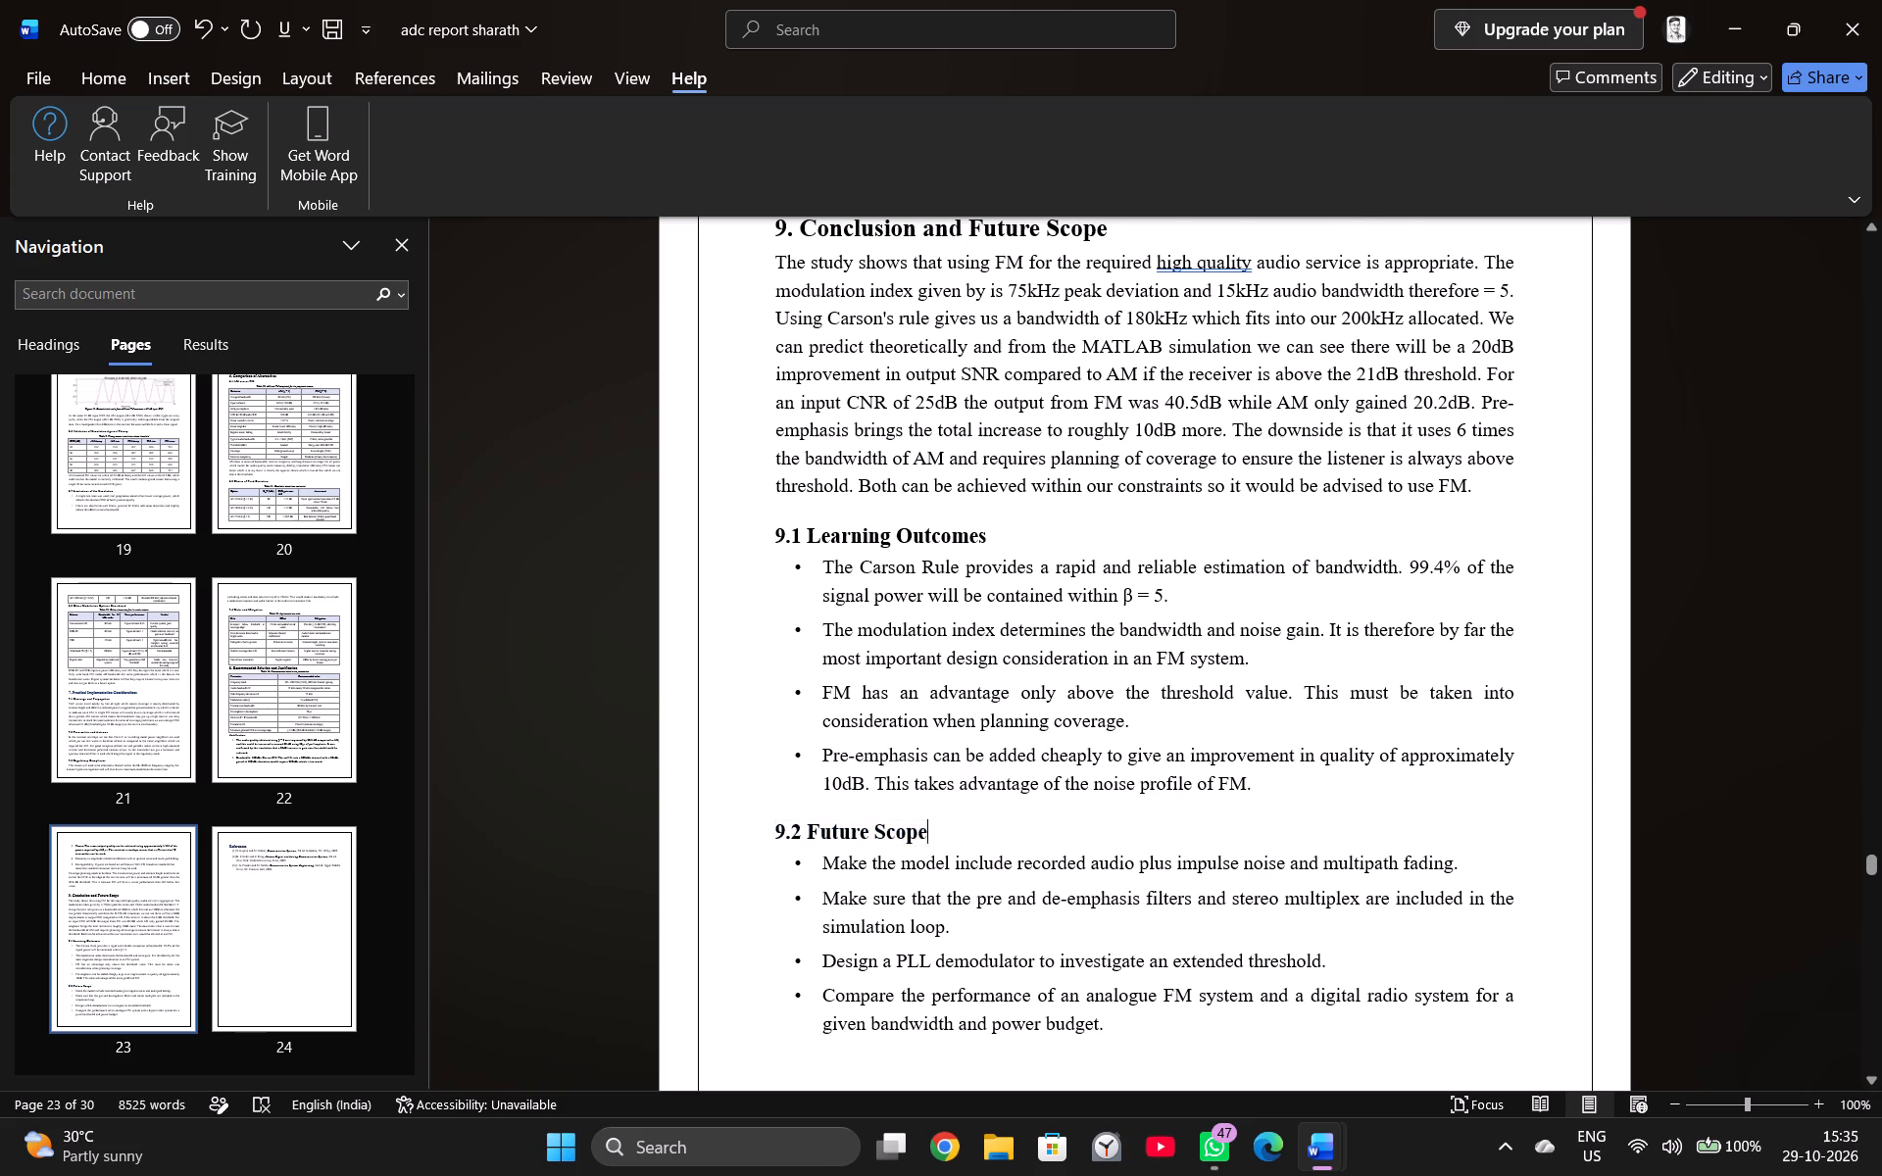
scroll(1000, 832, "down", 6)
left_click_drag(909, 770, 762, 745)
left_click(905, 699)
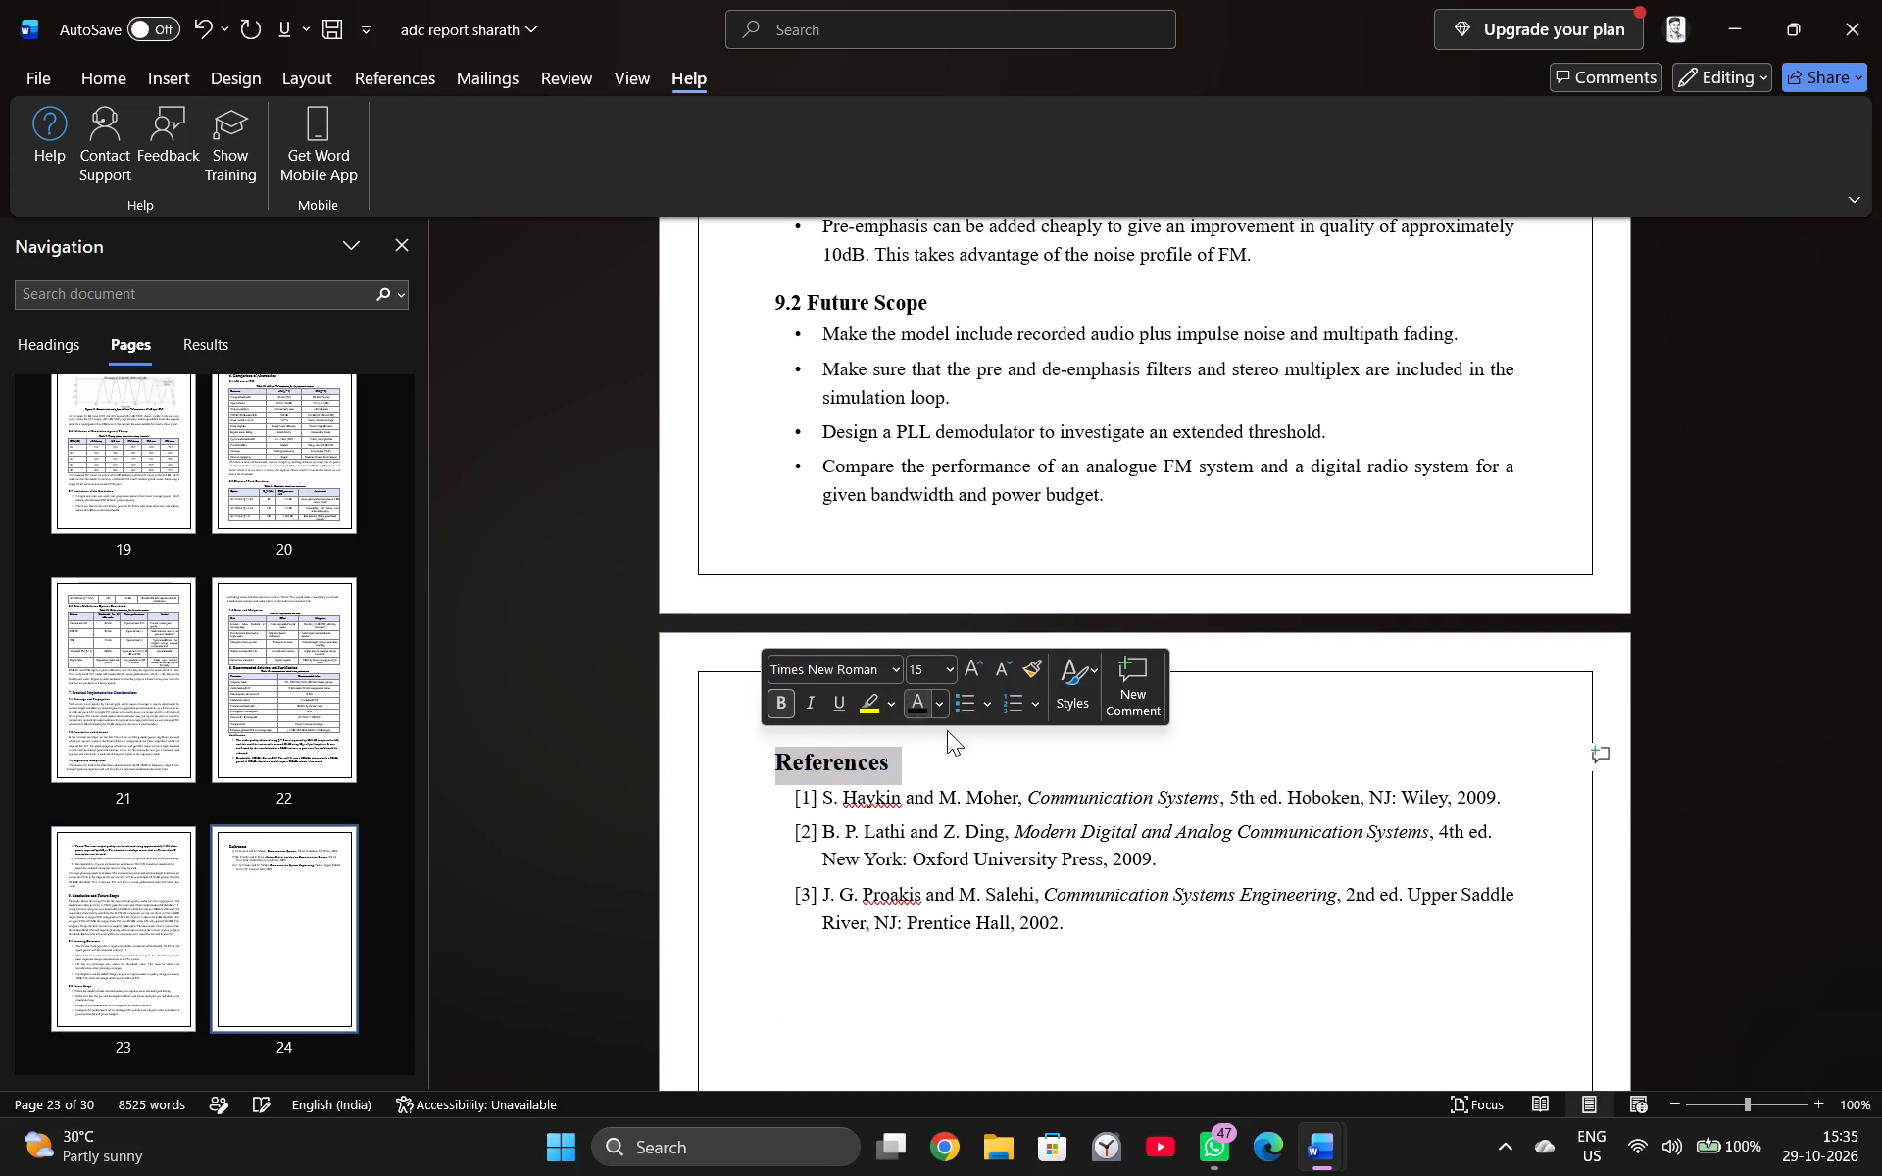
left_click(998, 778)
Change the font colour of the heading Appendix A: MATLAB Code to black.
scroll(988, 774, "down", 20)
scroll(988, 774, "down", 5)
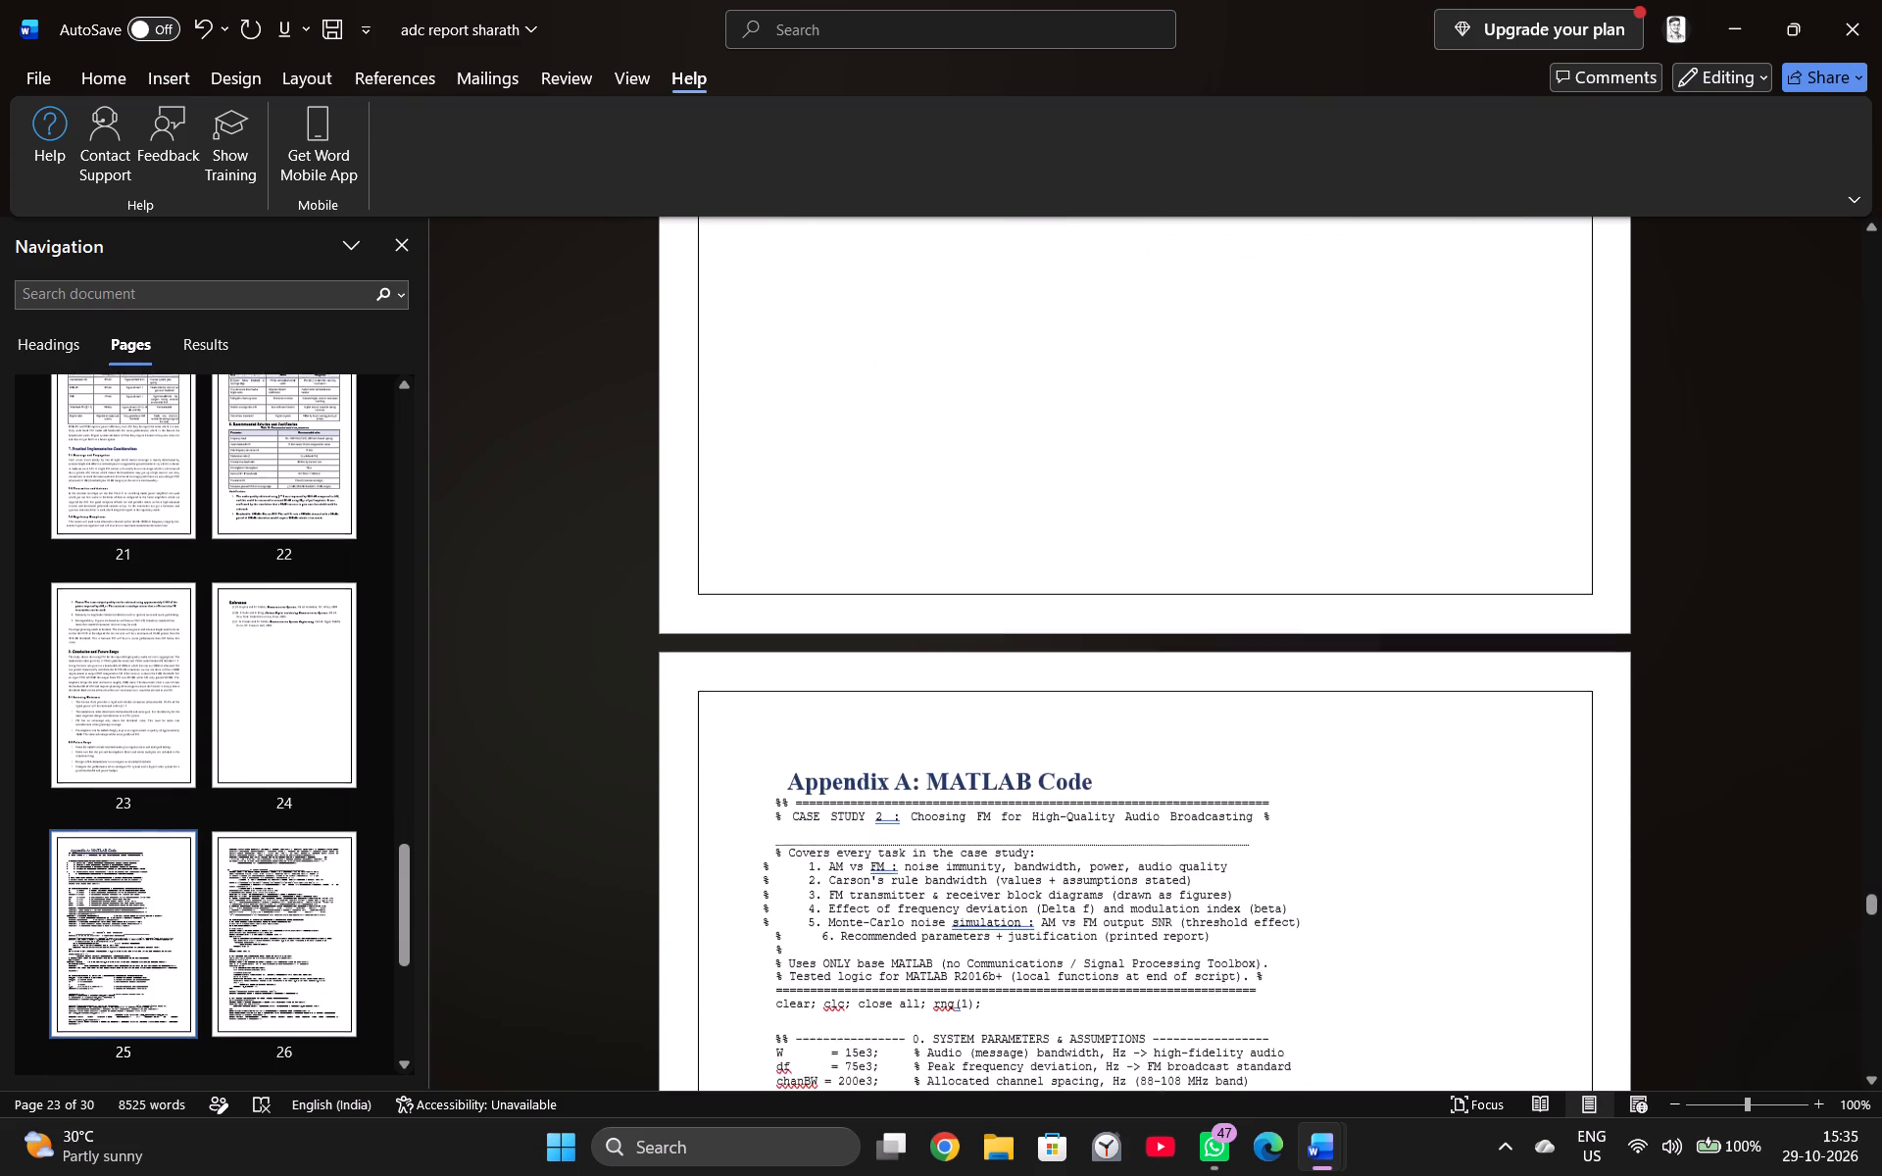
left_click_drag(1116, 682, 822, 686)
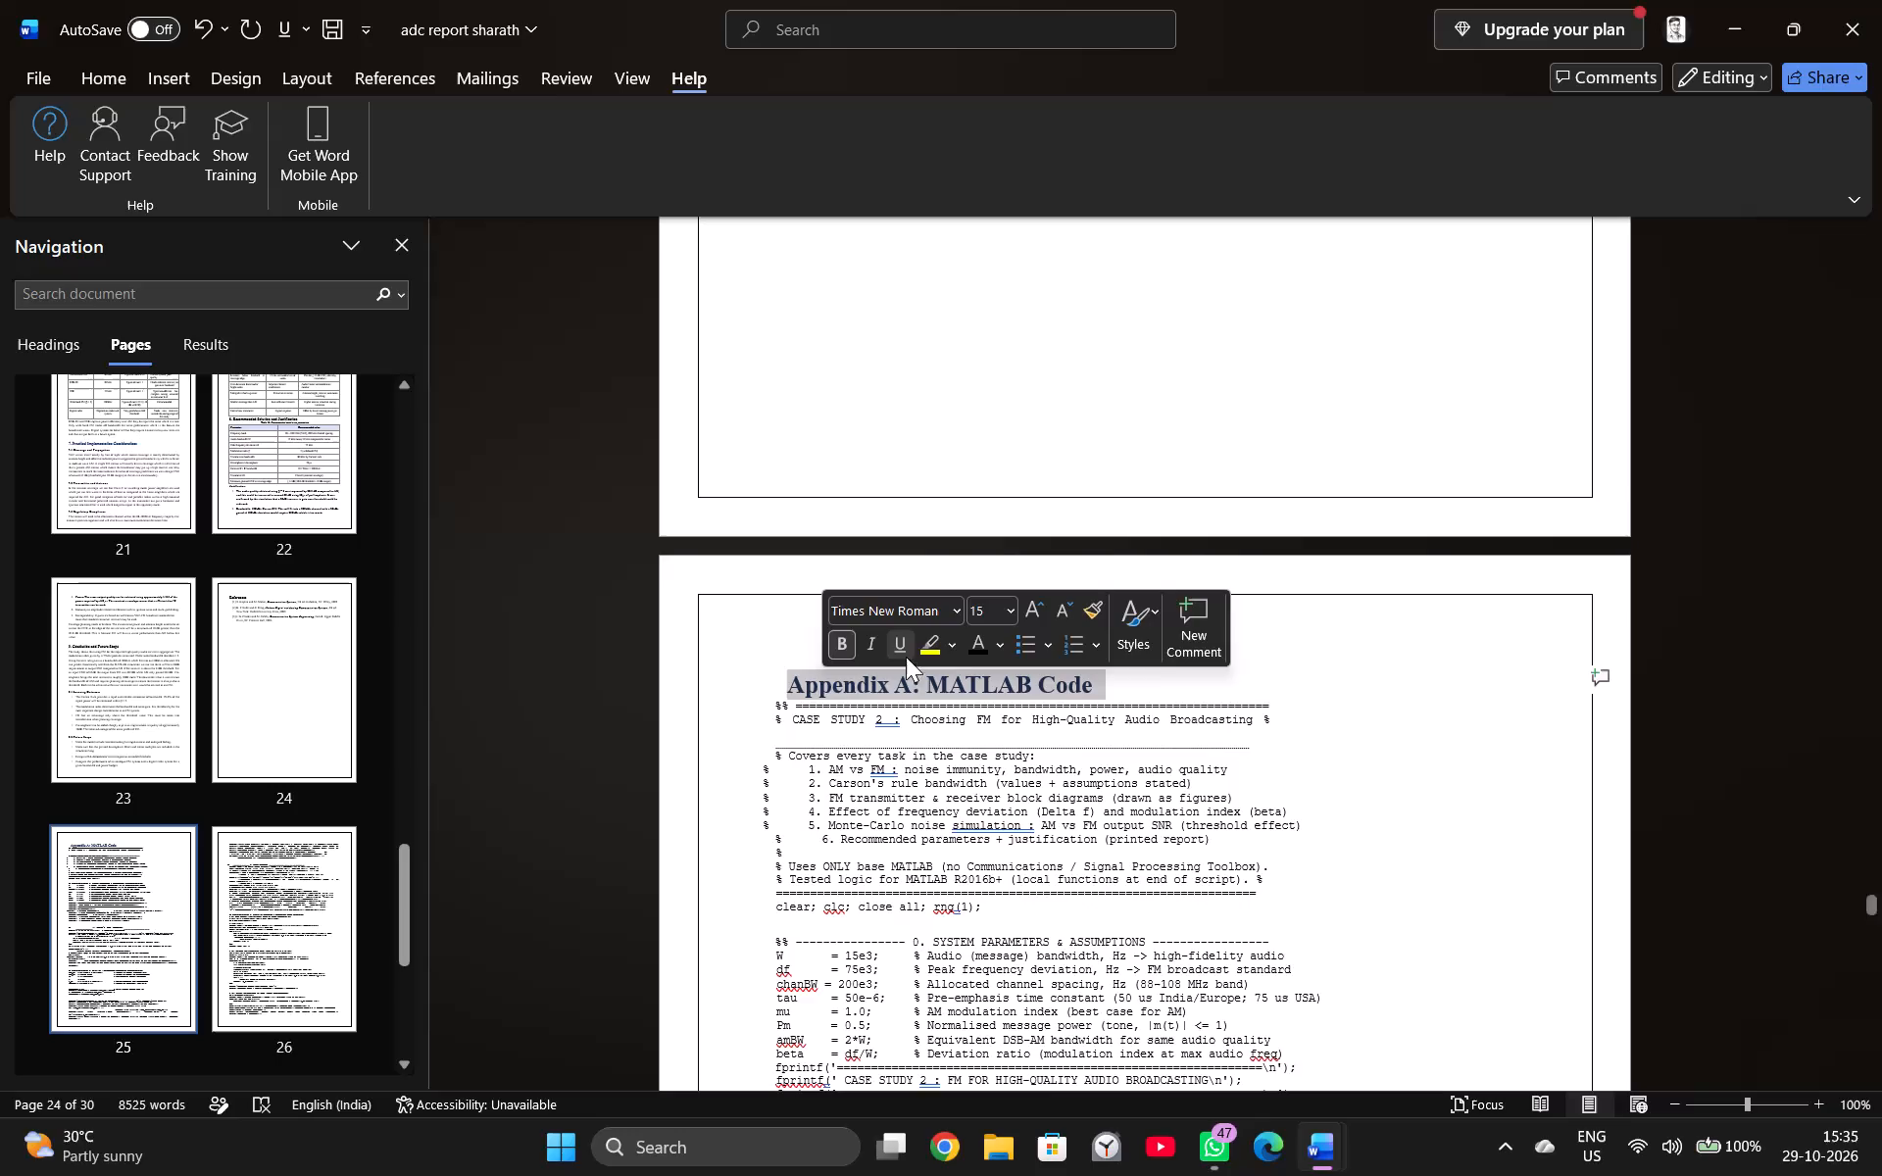
left_click(965, 644)
left_click(1266, 726)
Change the font colour of the heading Appendix B: MATLAB Command Window Output to black.
scroll(1270, 748, "down", 3)
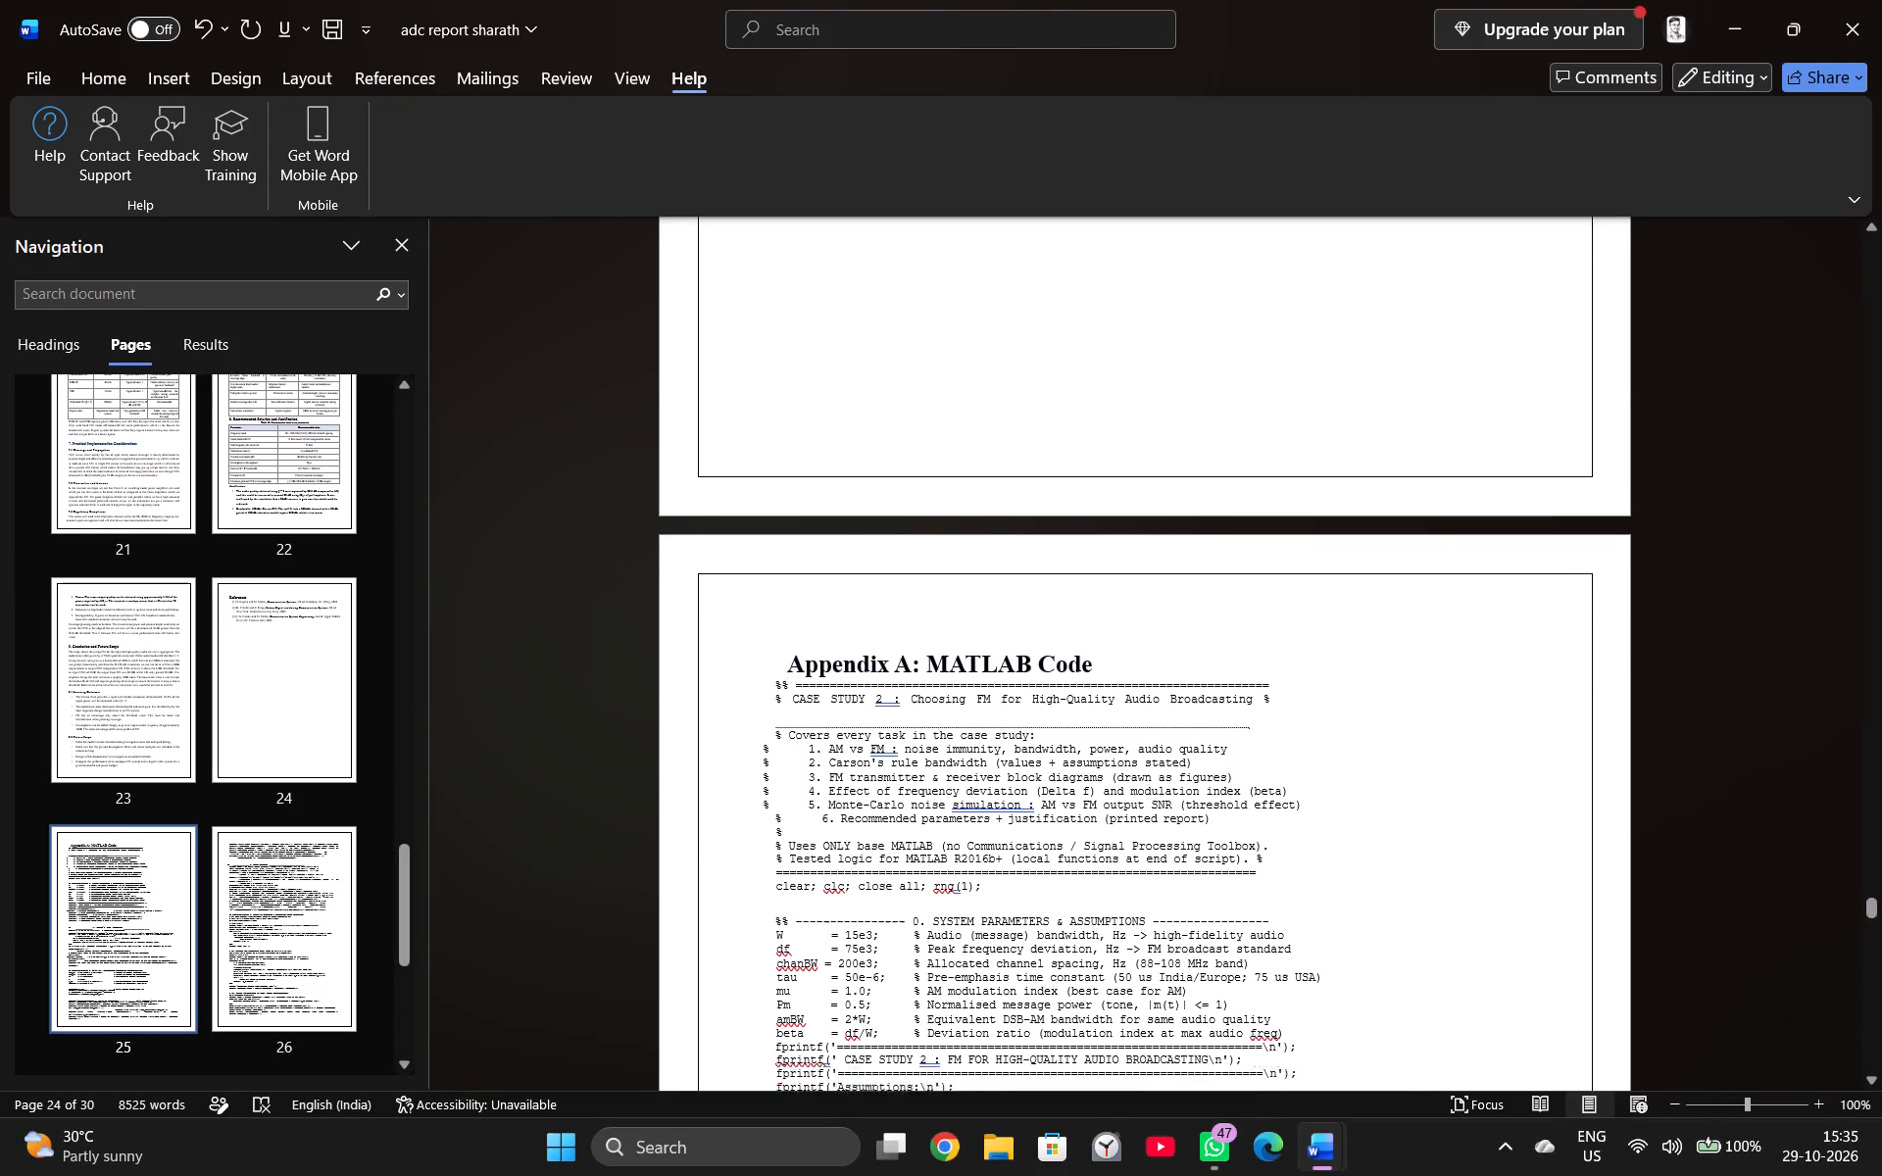
scroll(1270, 754, "down", 20)
scroll(1270, 754, "down", 20)
scroll(1270, 754, "down", 13)
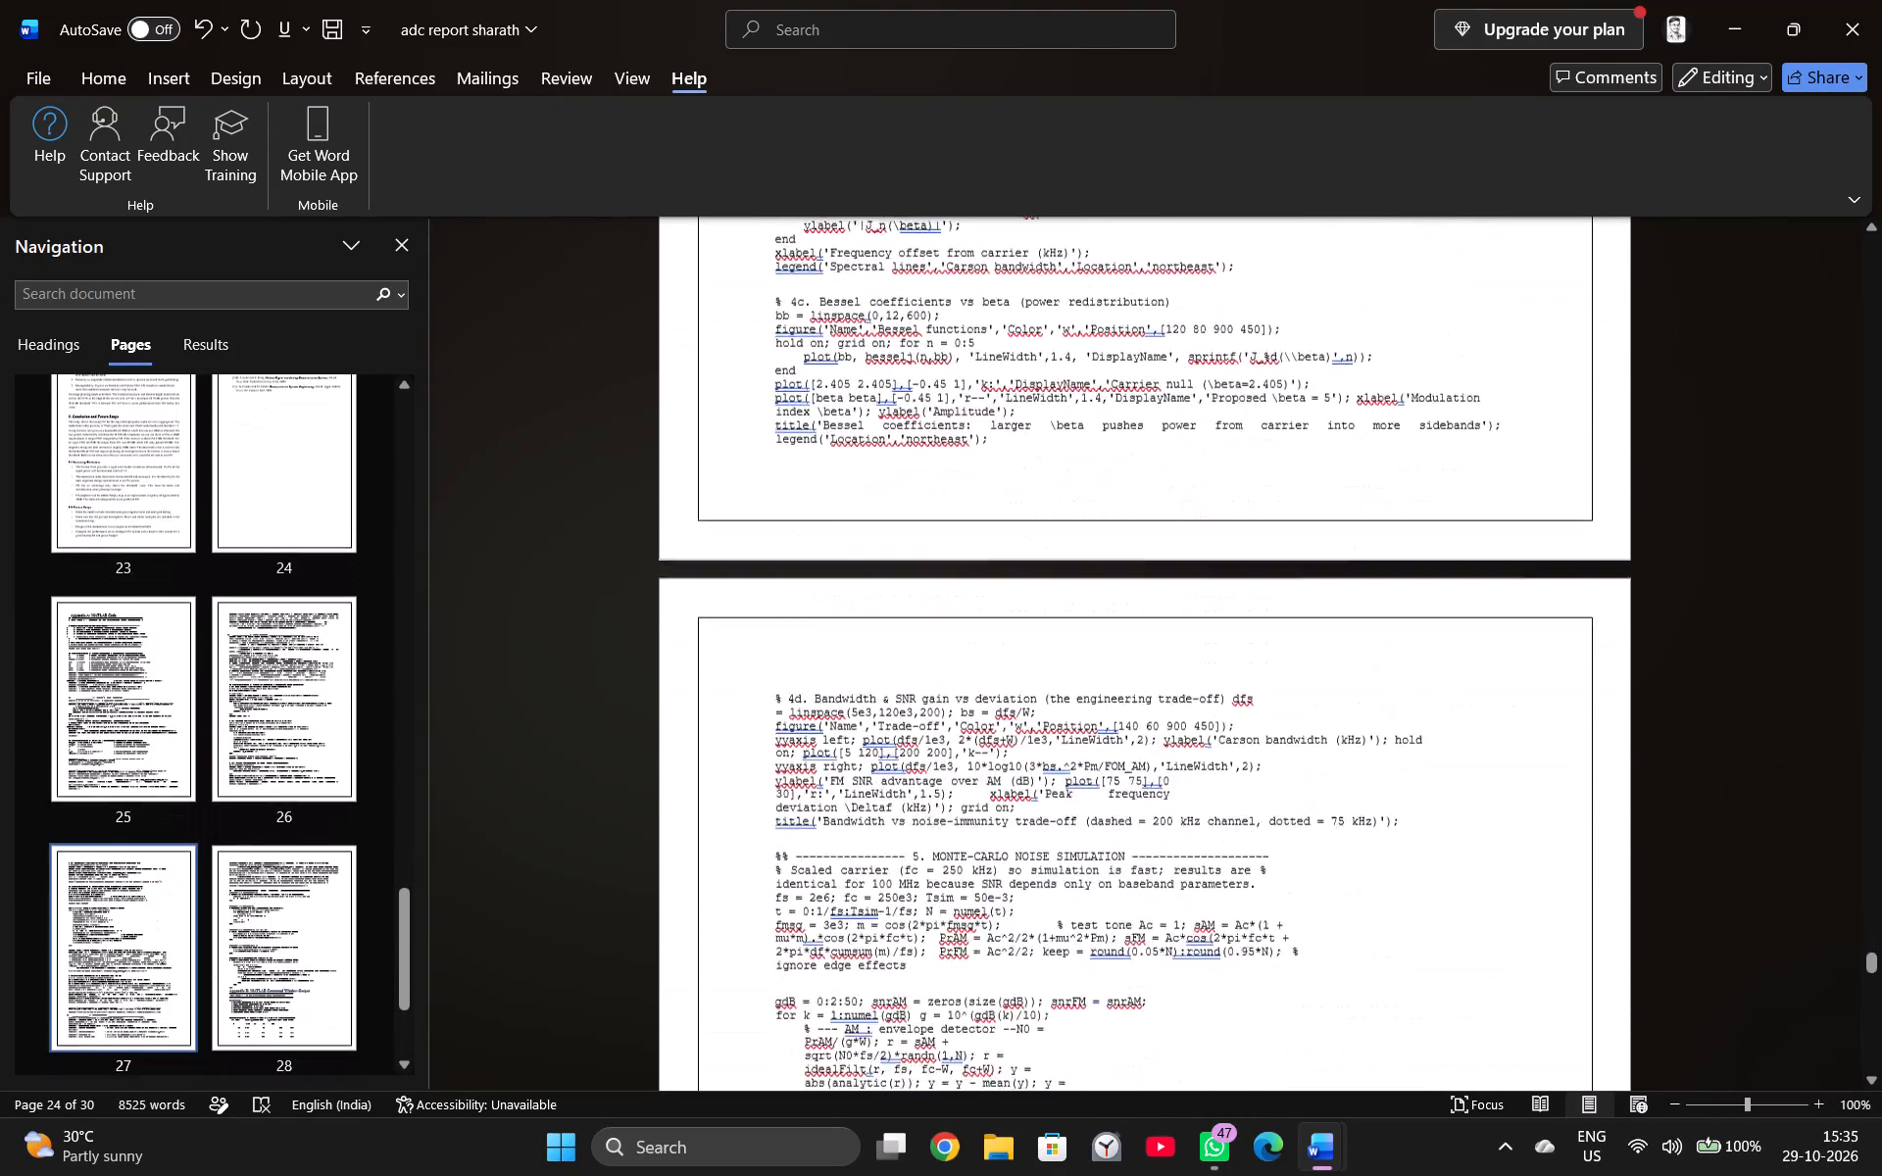
scroll(1271, 783, "down", 20)
scroll(1271, 783, "down", 18)
scroll(1274, 818, "up", 5)
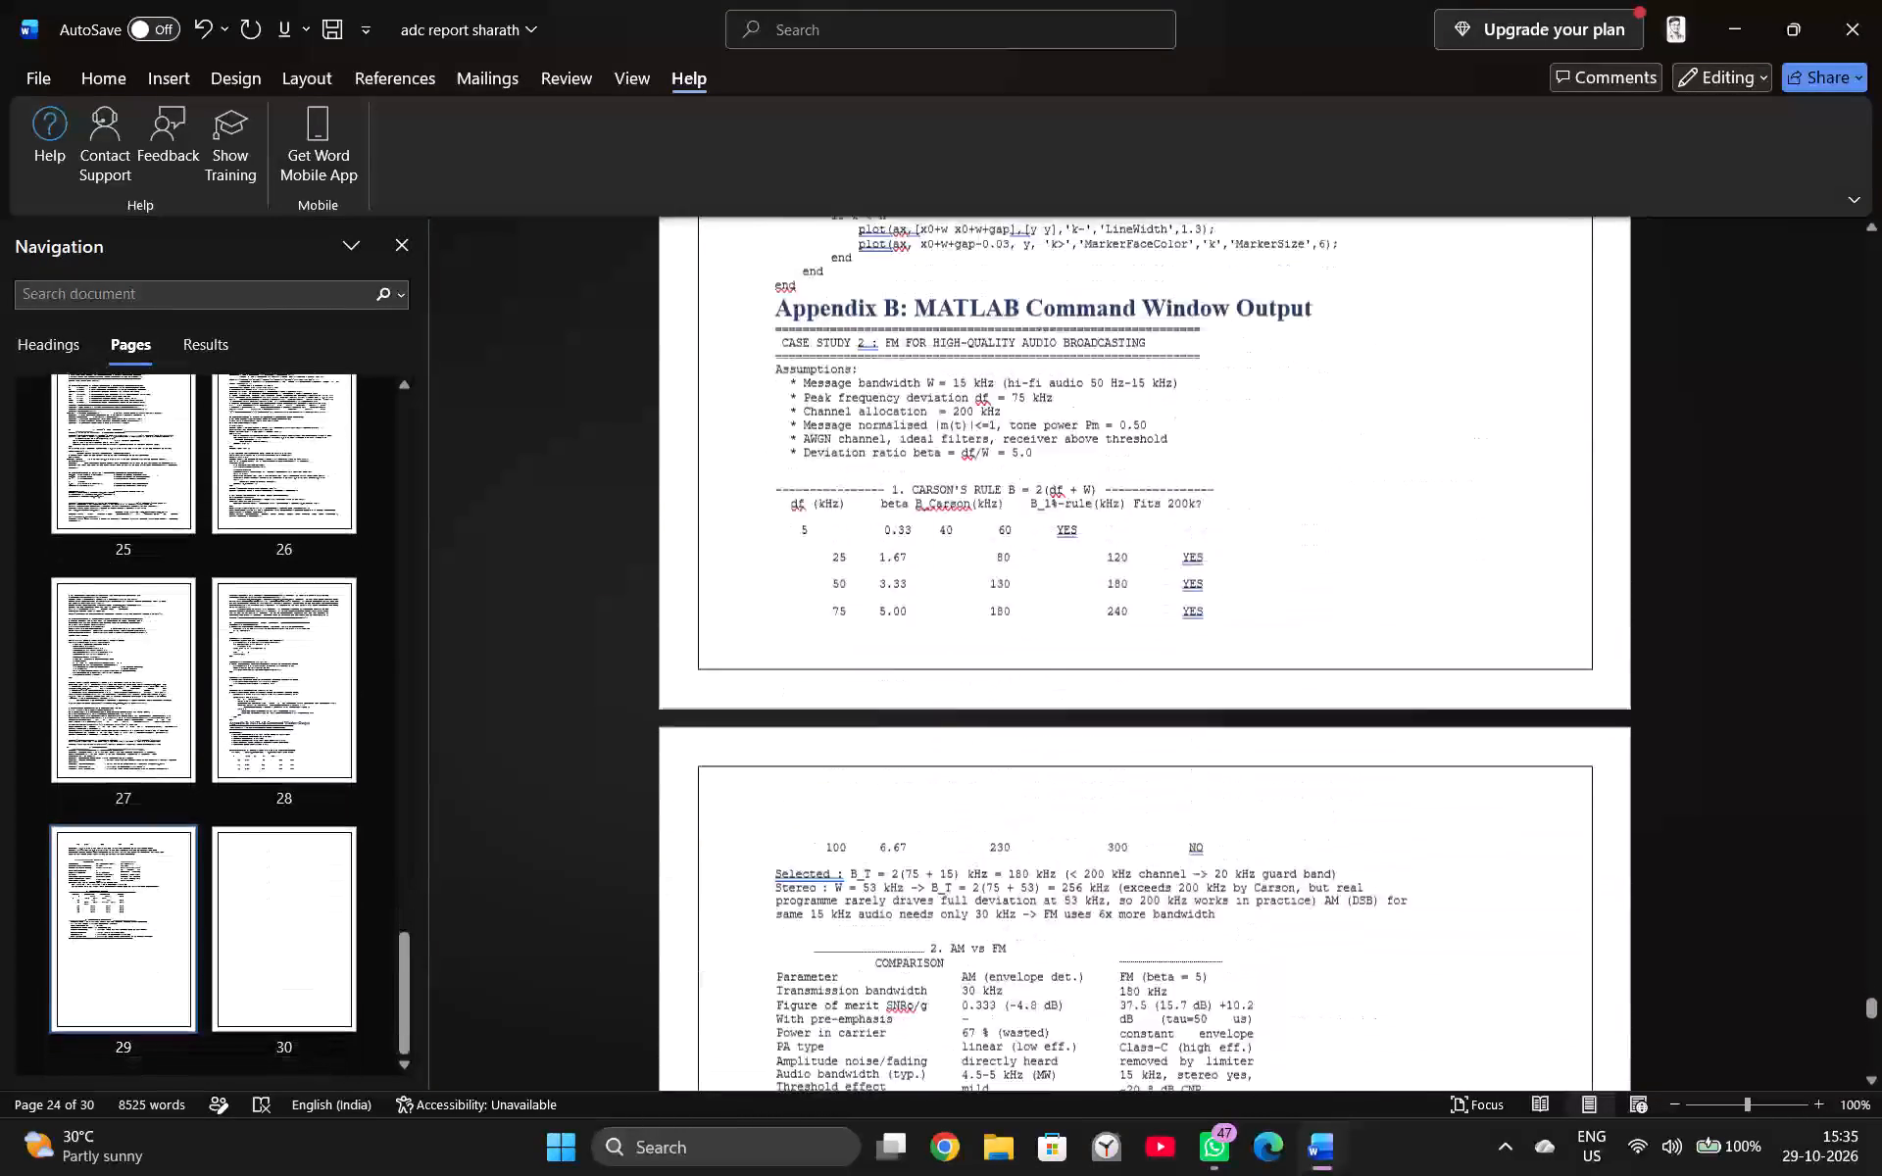
scroll(1274, 818, "up", 2)
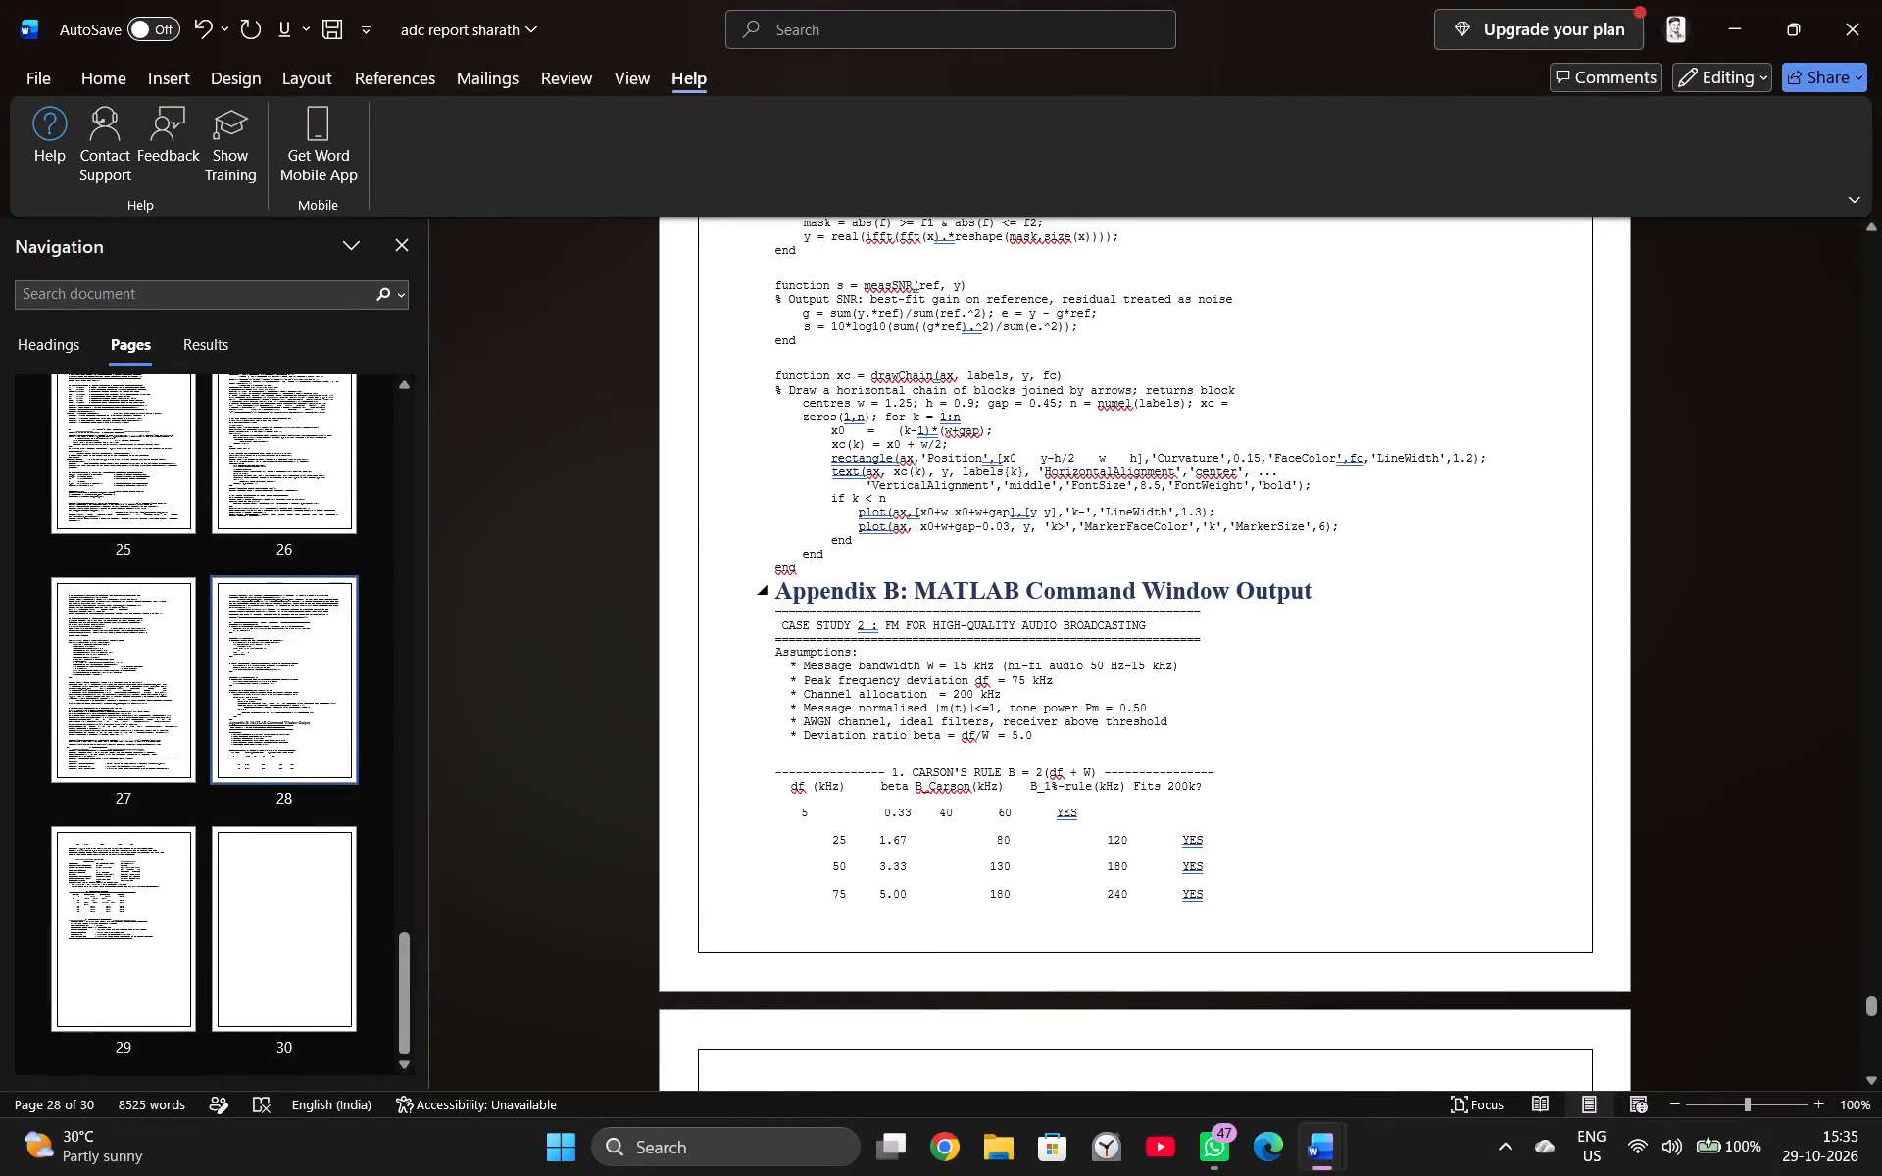
left_click_drag(1337, 587, 811, 593)
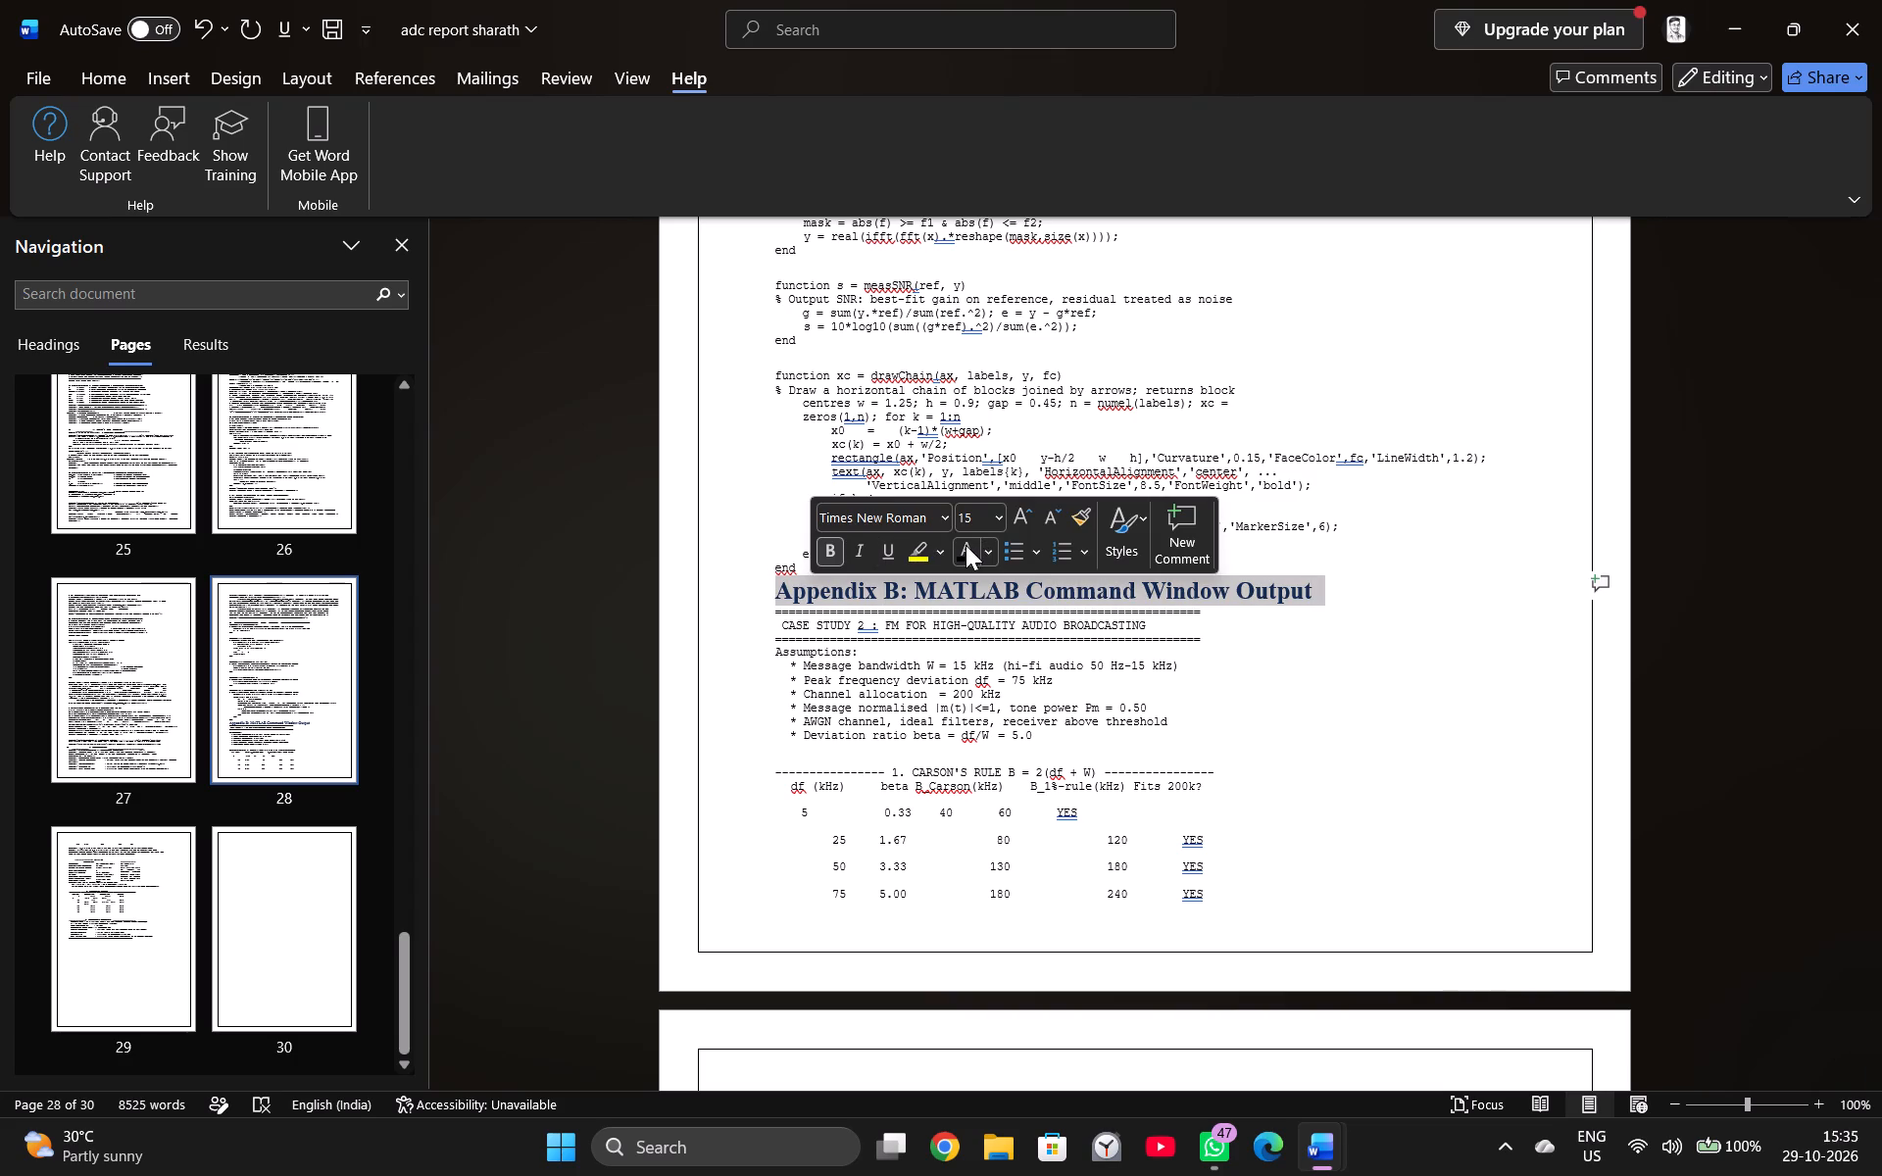
left_click(966, 549)
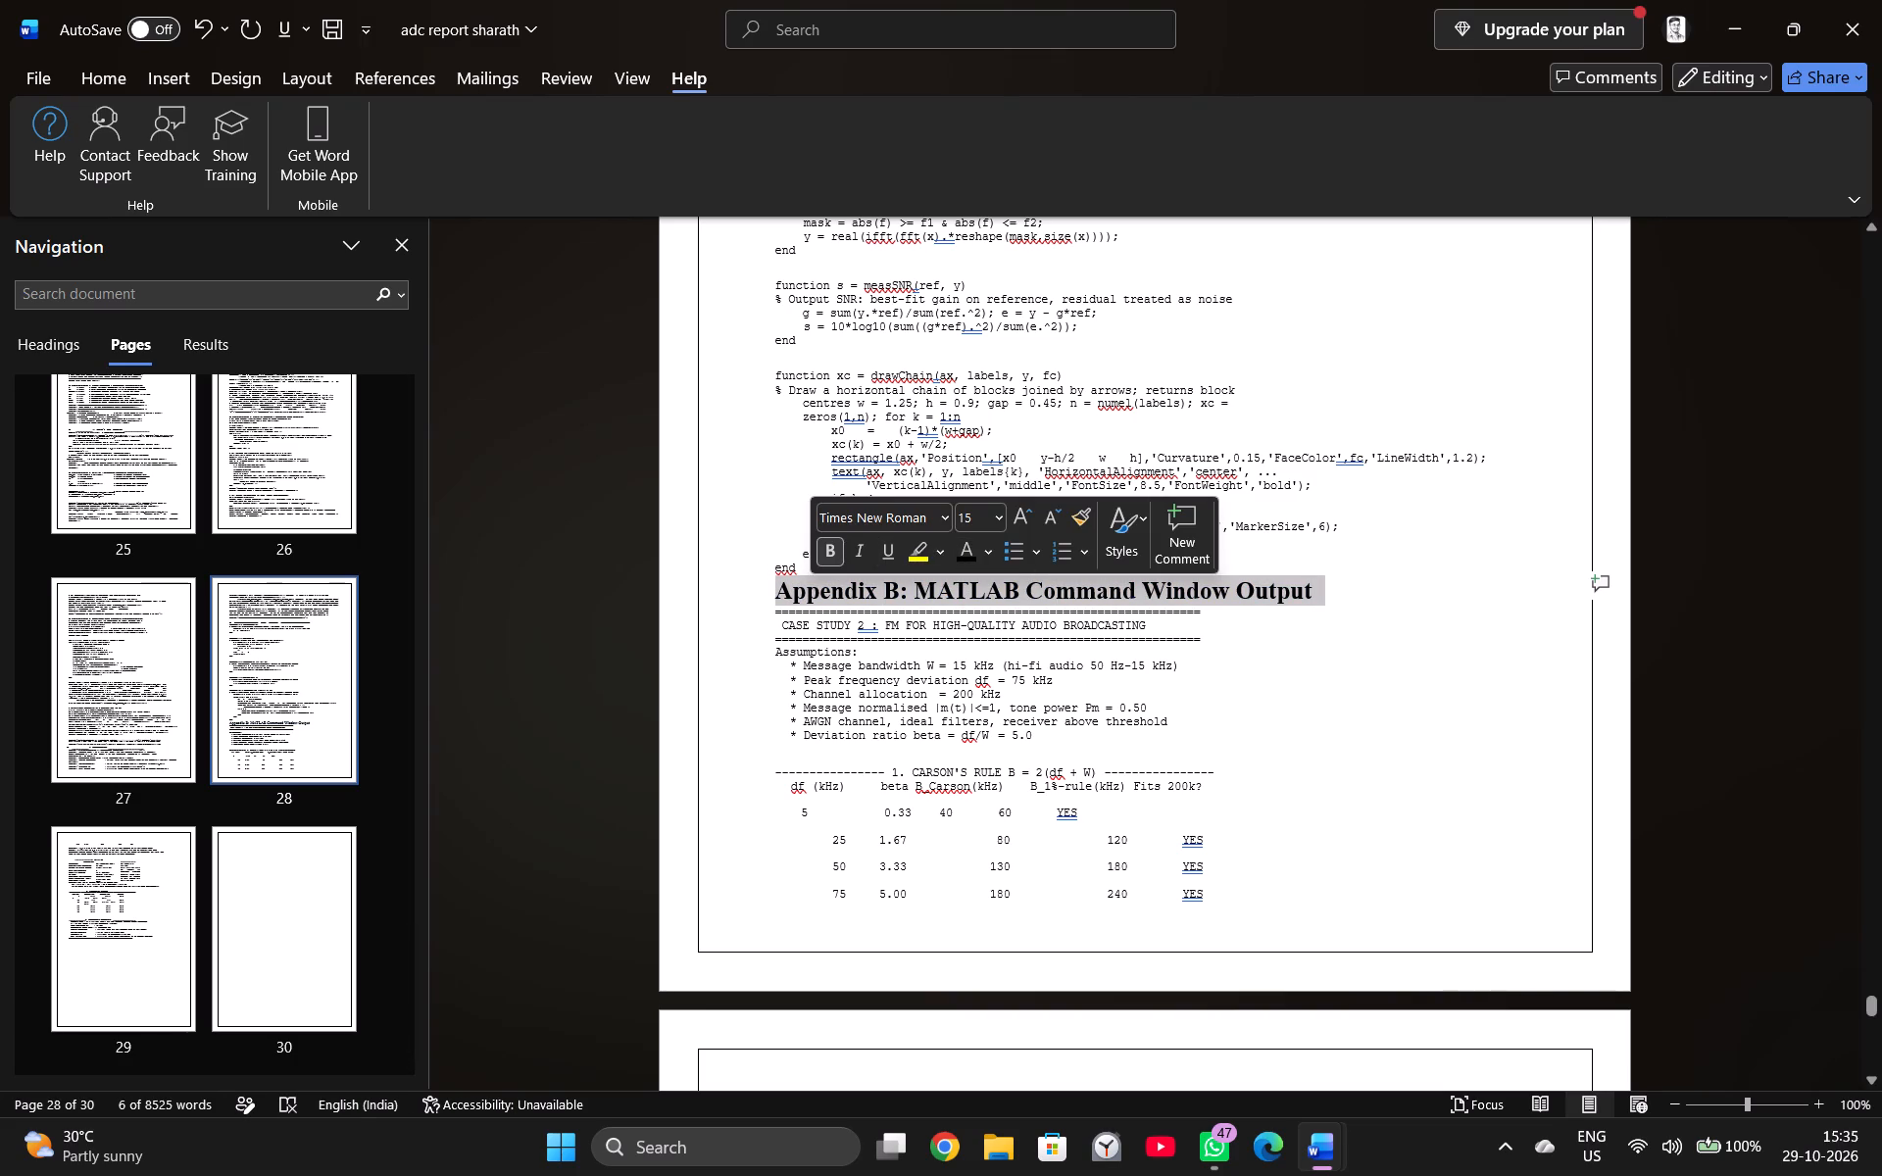
left_click(1343, 703)
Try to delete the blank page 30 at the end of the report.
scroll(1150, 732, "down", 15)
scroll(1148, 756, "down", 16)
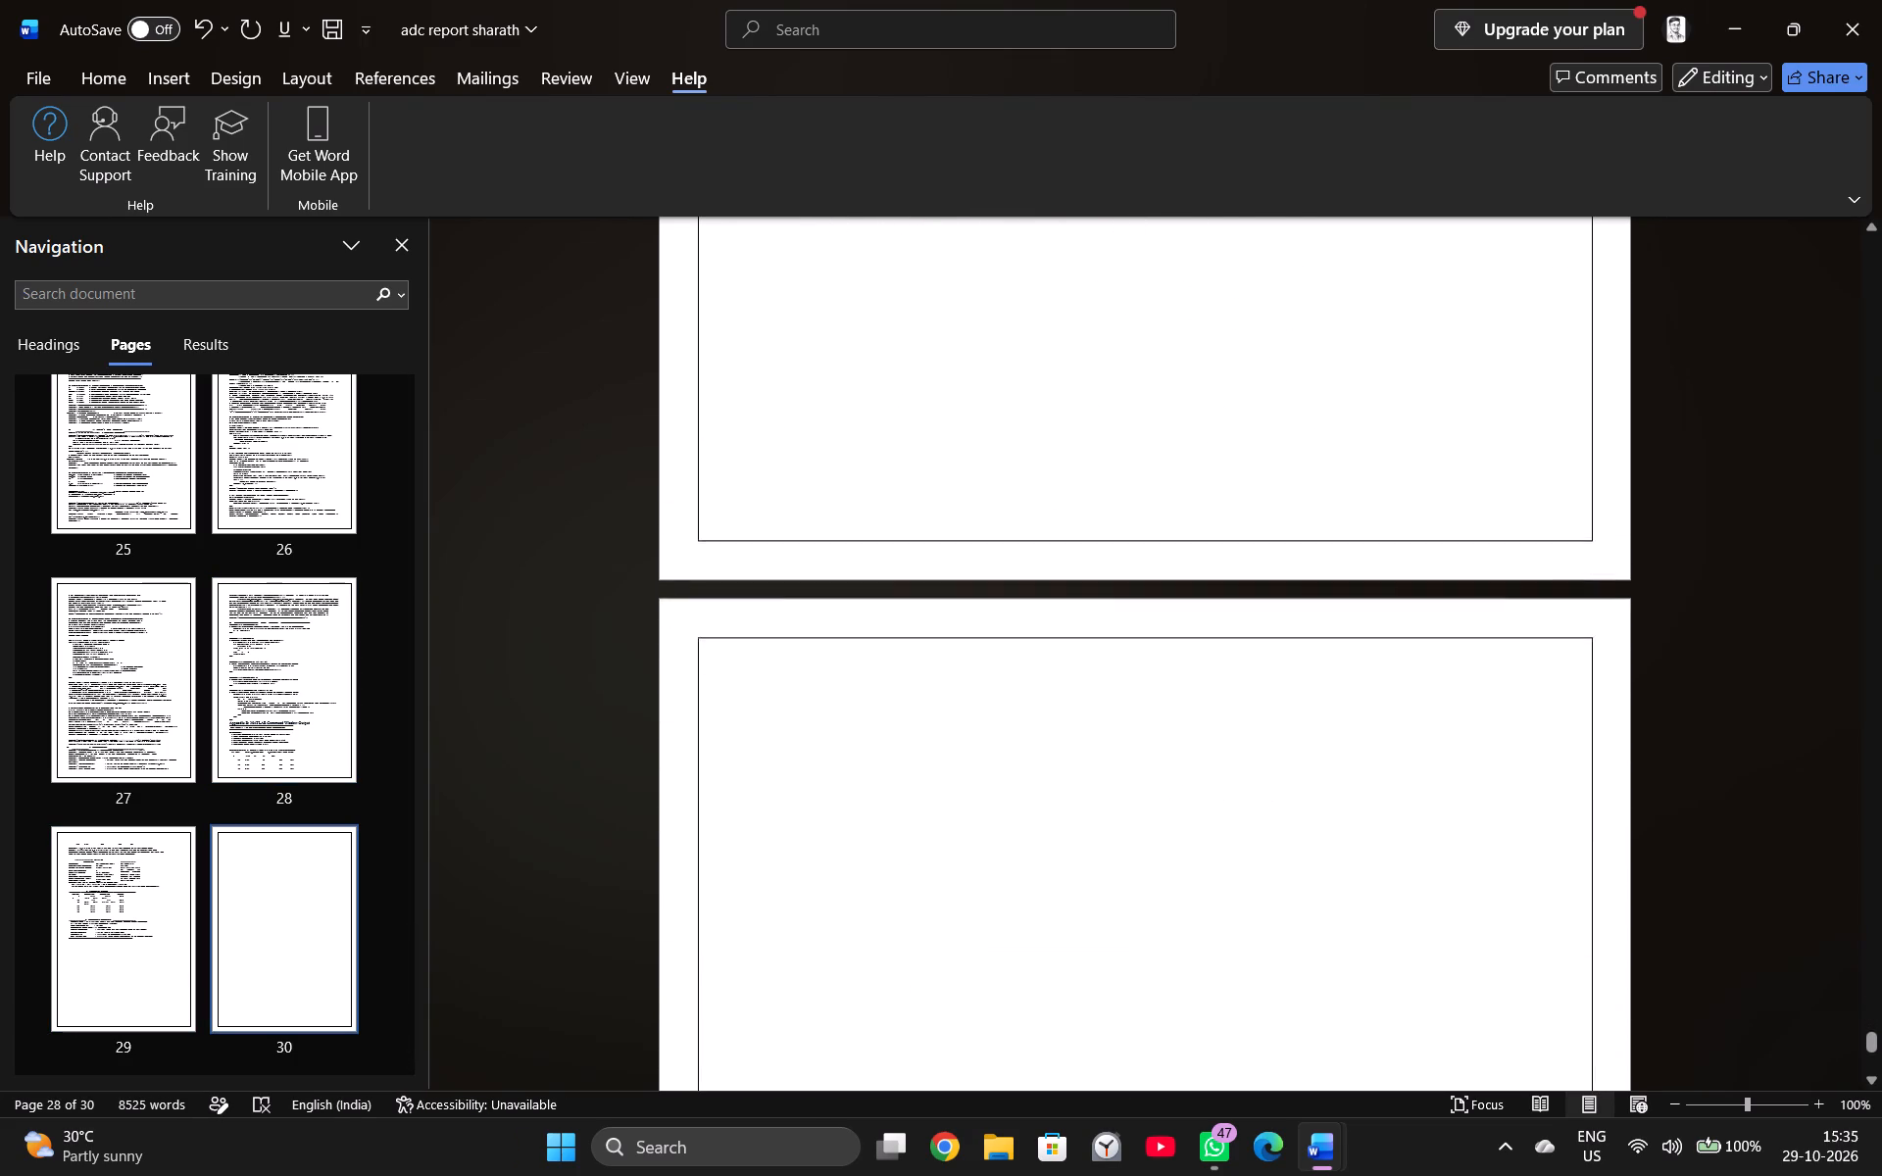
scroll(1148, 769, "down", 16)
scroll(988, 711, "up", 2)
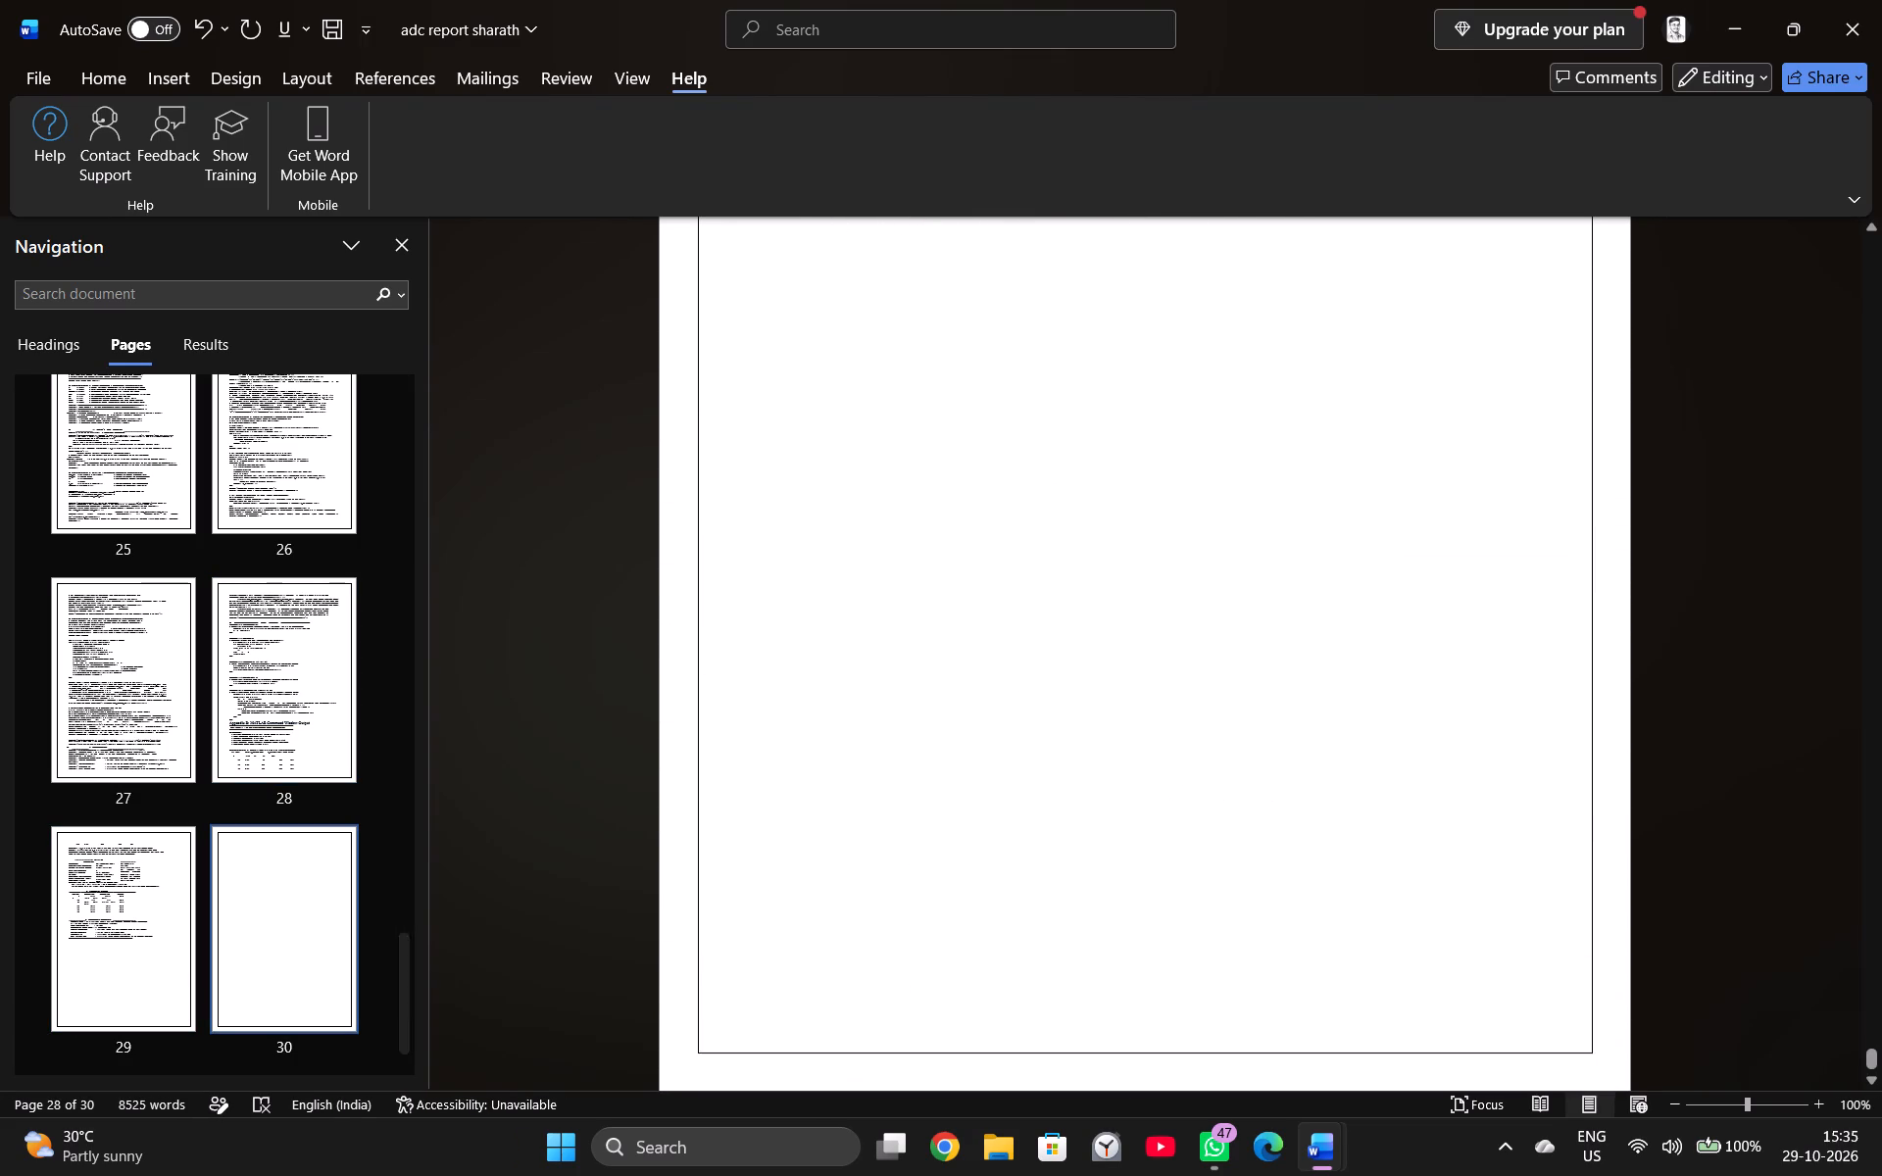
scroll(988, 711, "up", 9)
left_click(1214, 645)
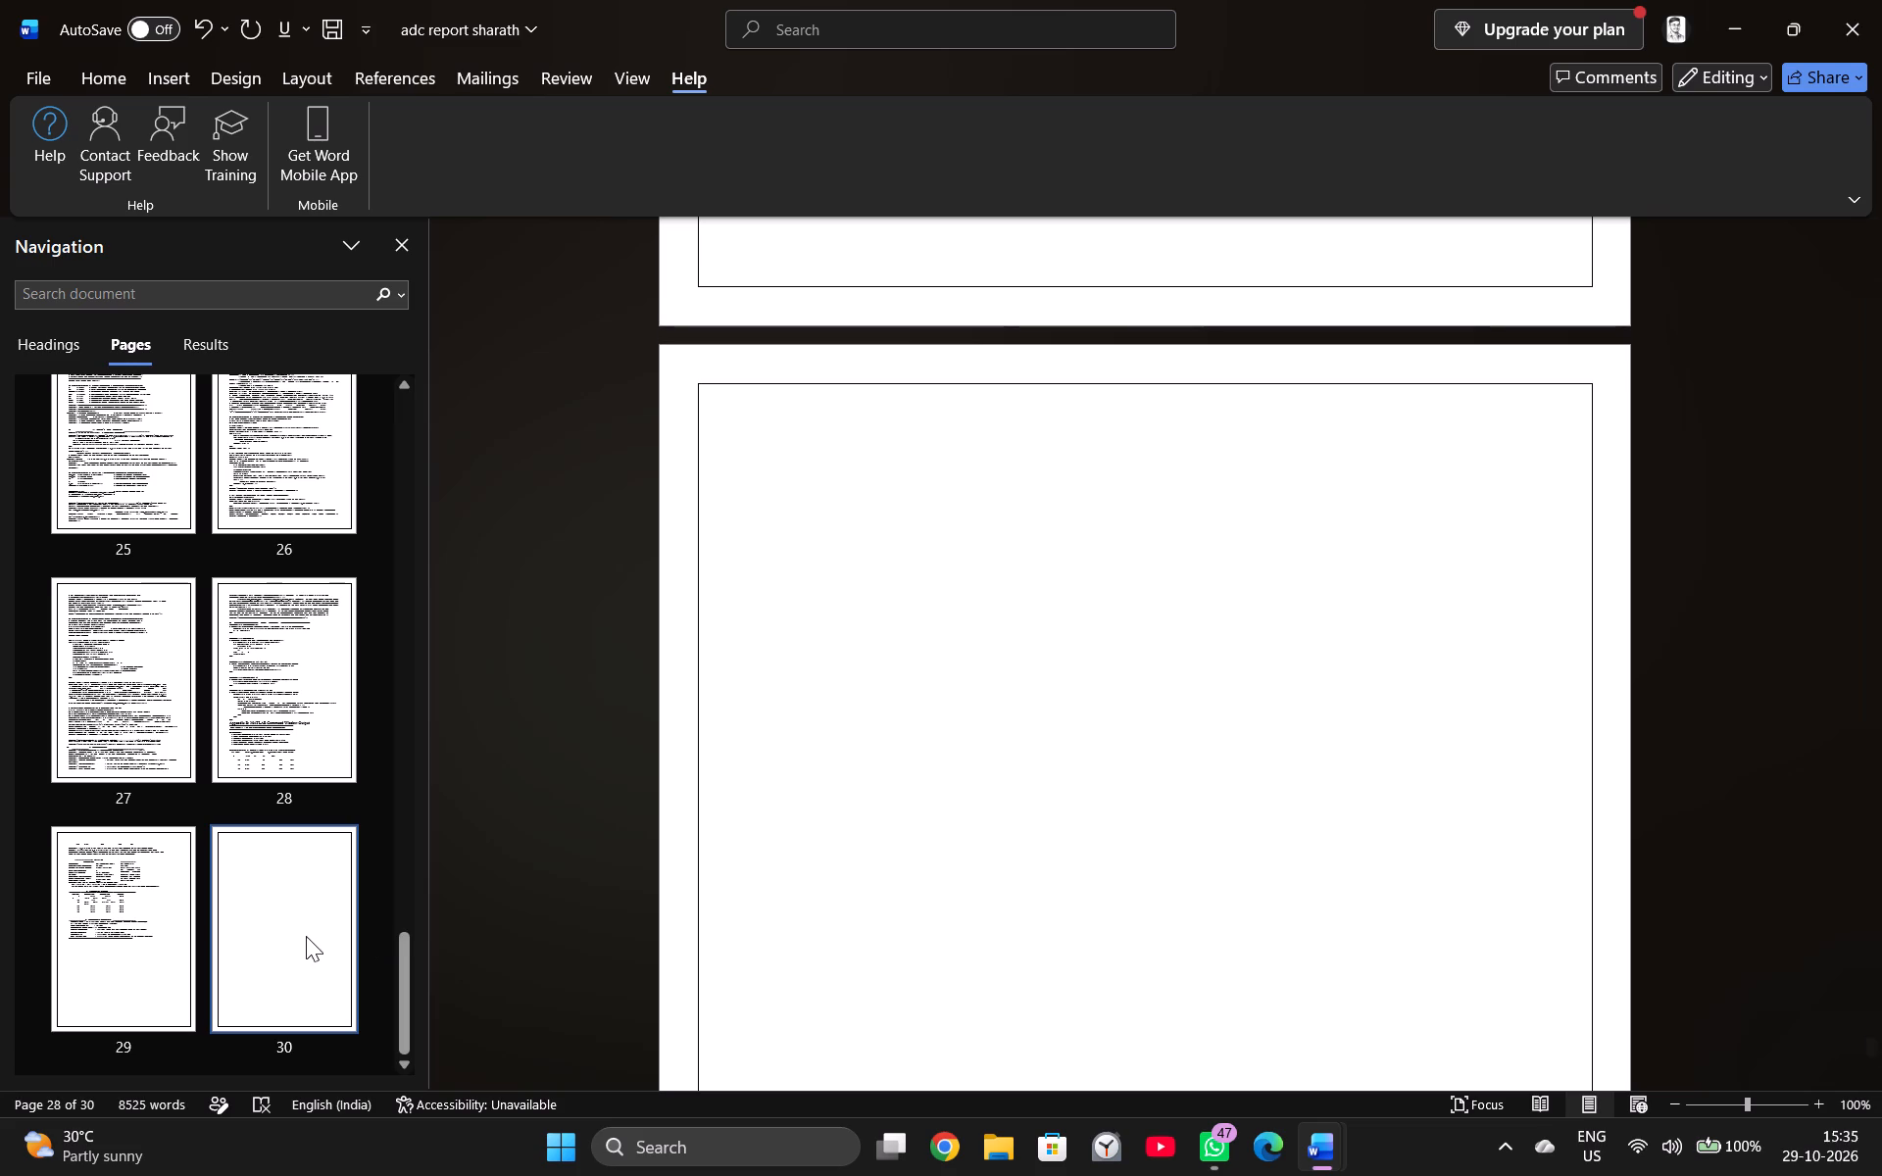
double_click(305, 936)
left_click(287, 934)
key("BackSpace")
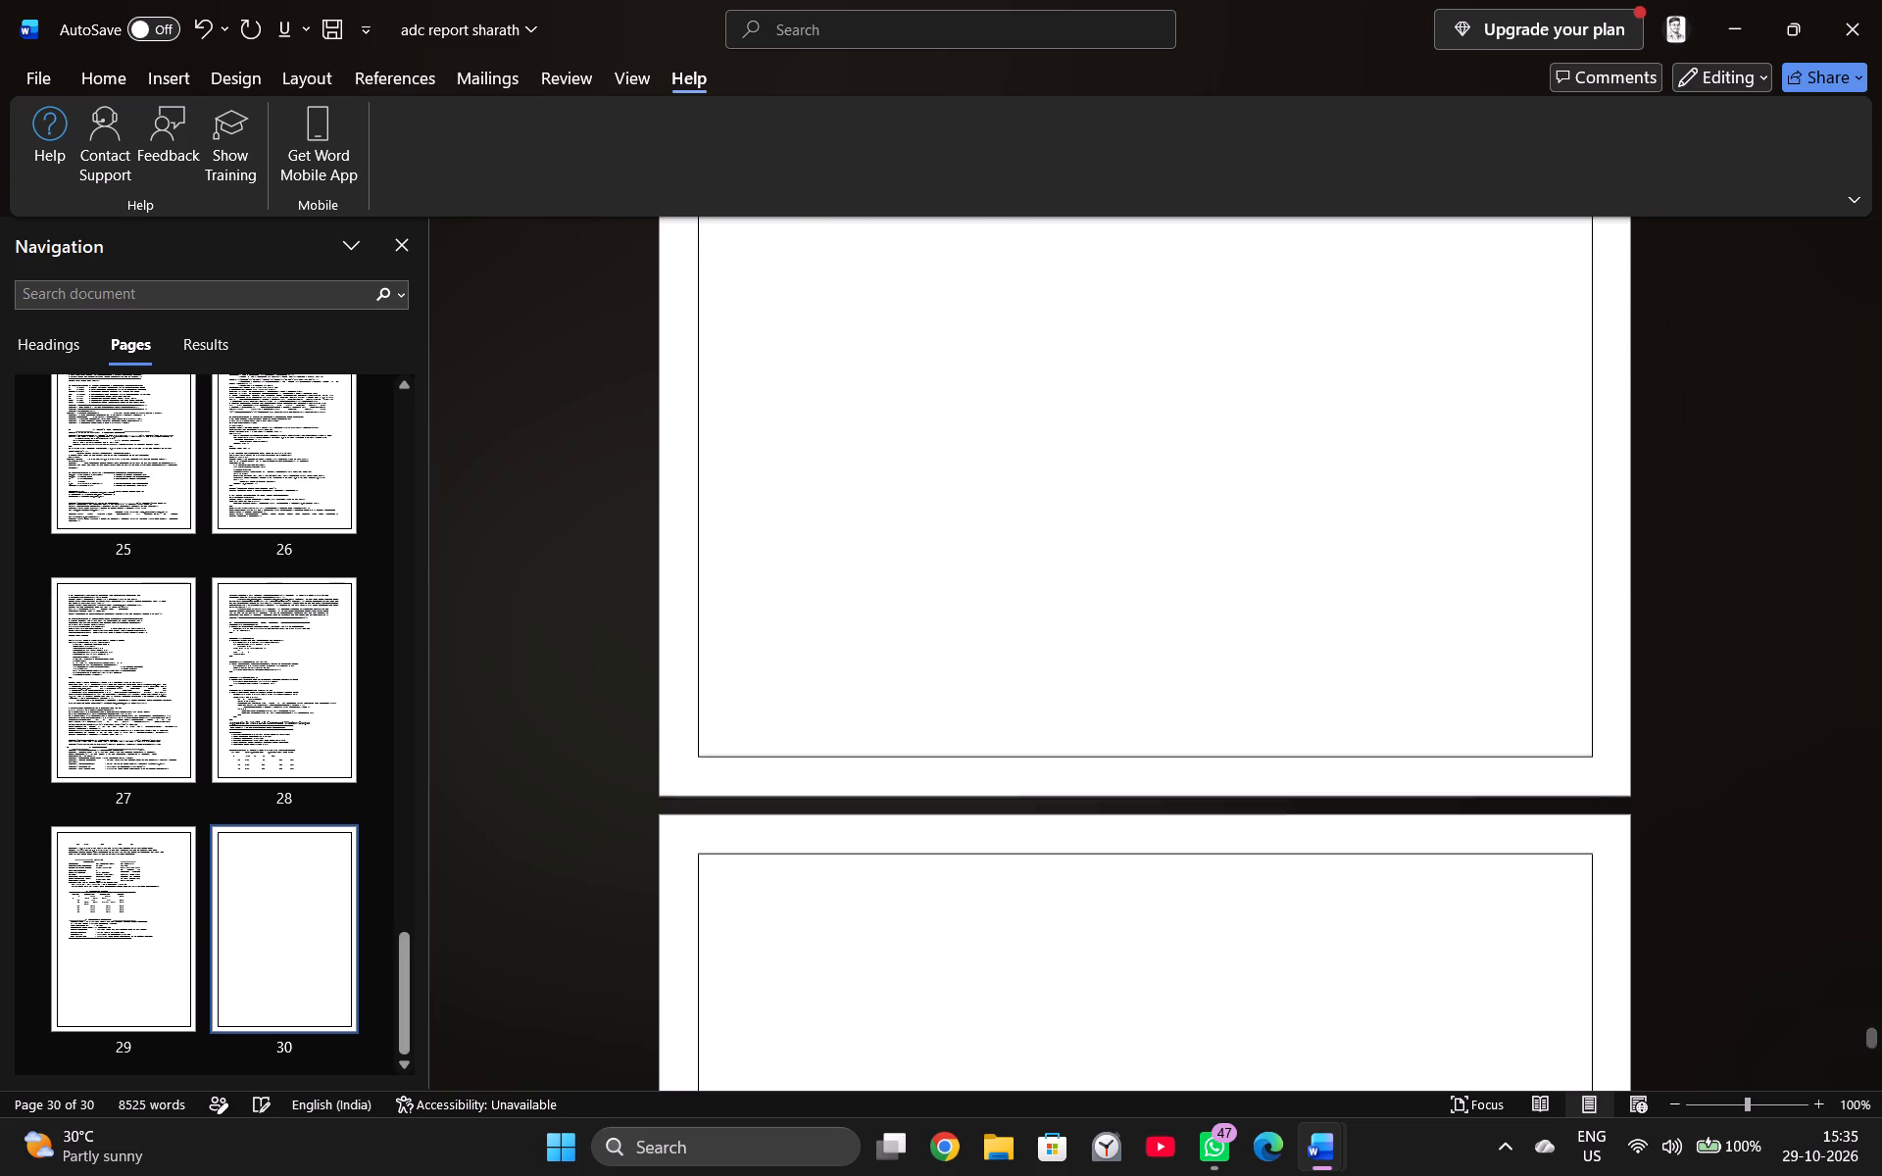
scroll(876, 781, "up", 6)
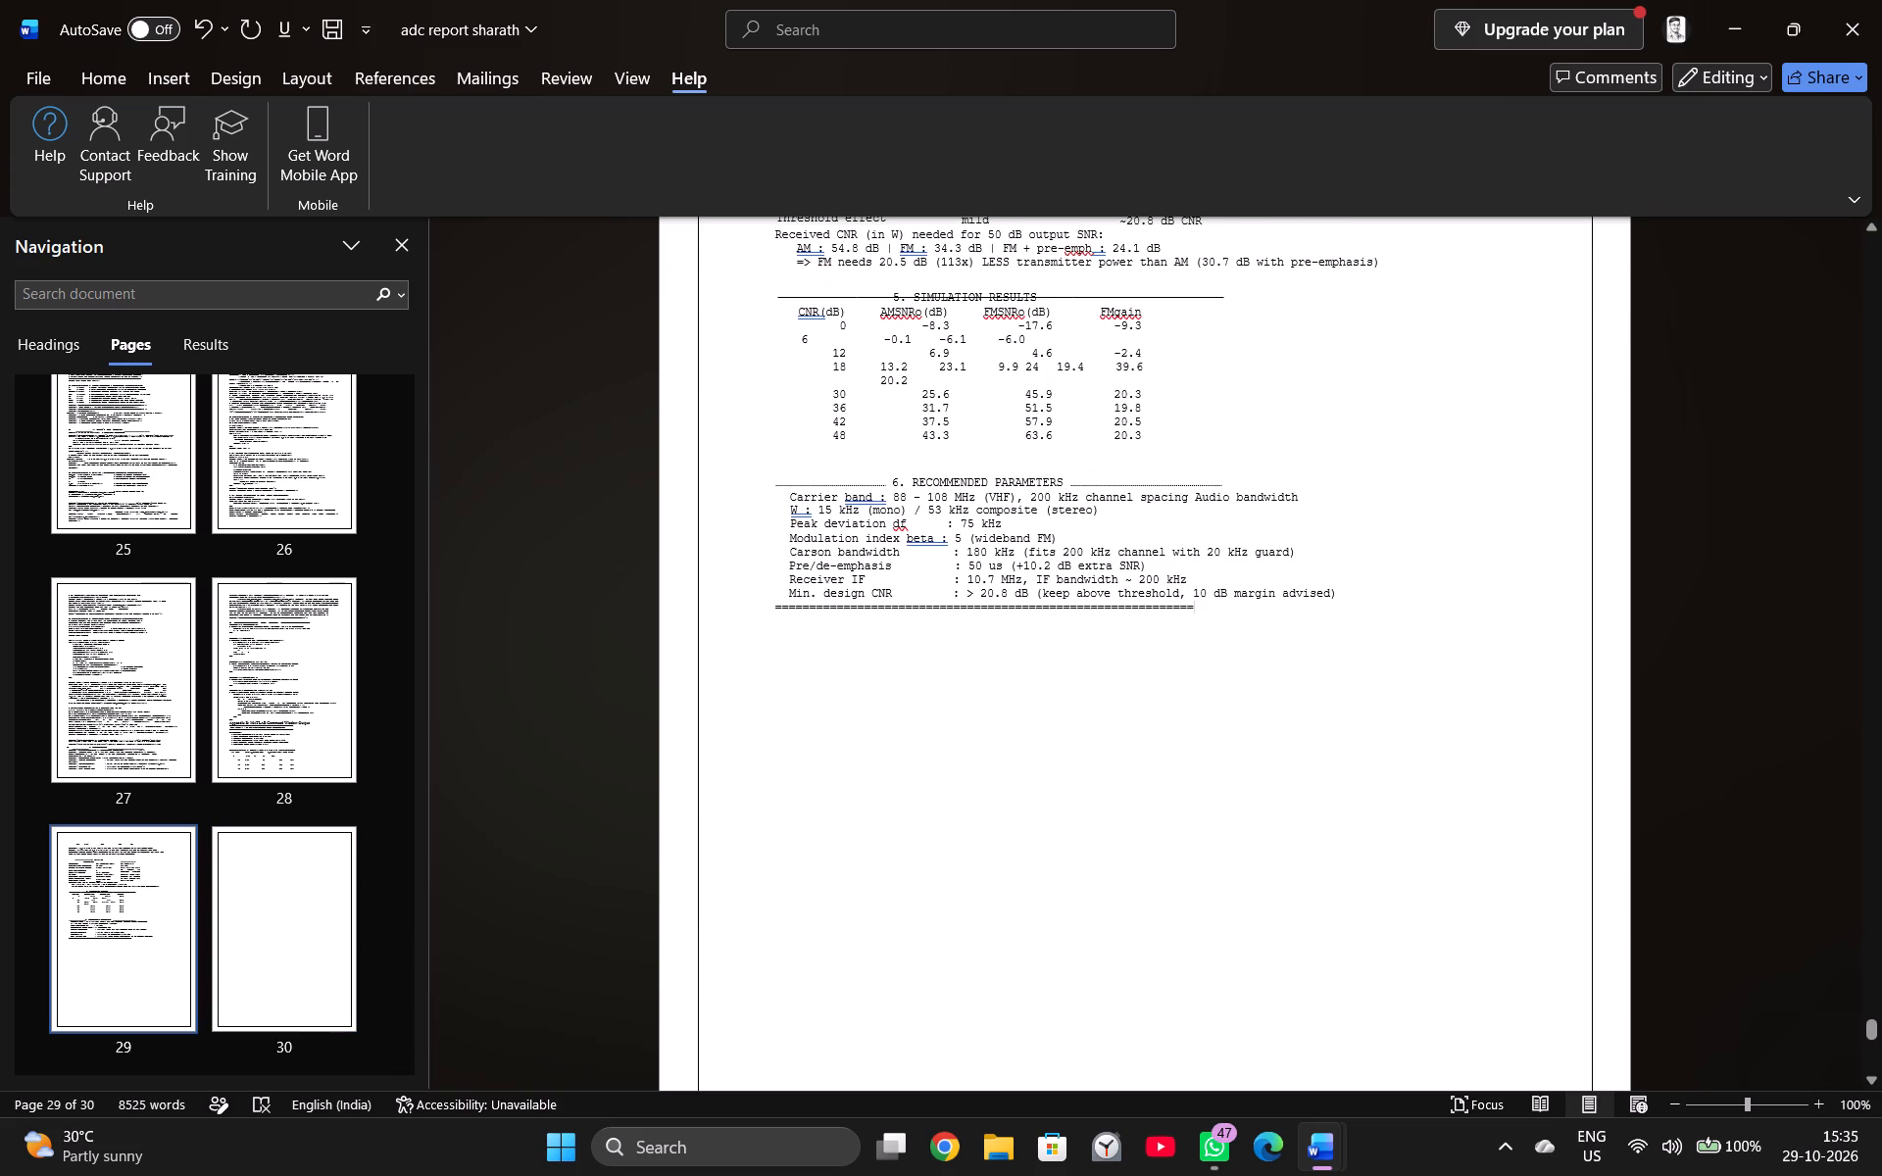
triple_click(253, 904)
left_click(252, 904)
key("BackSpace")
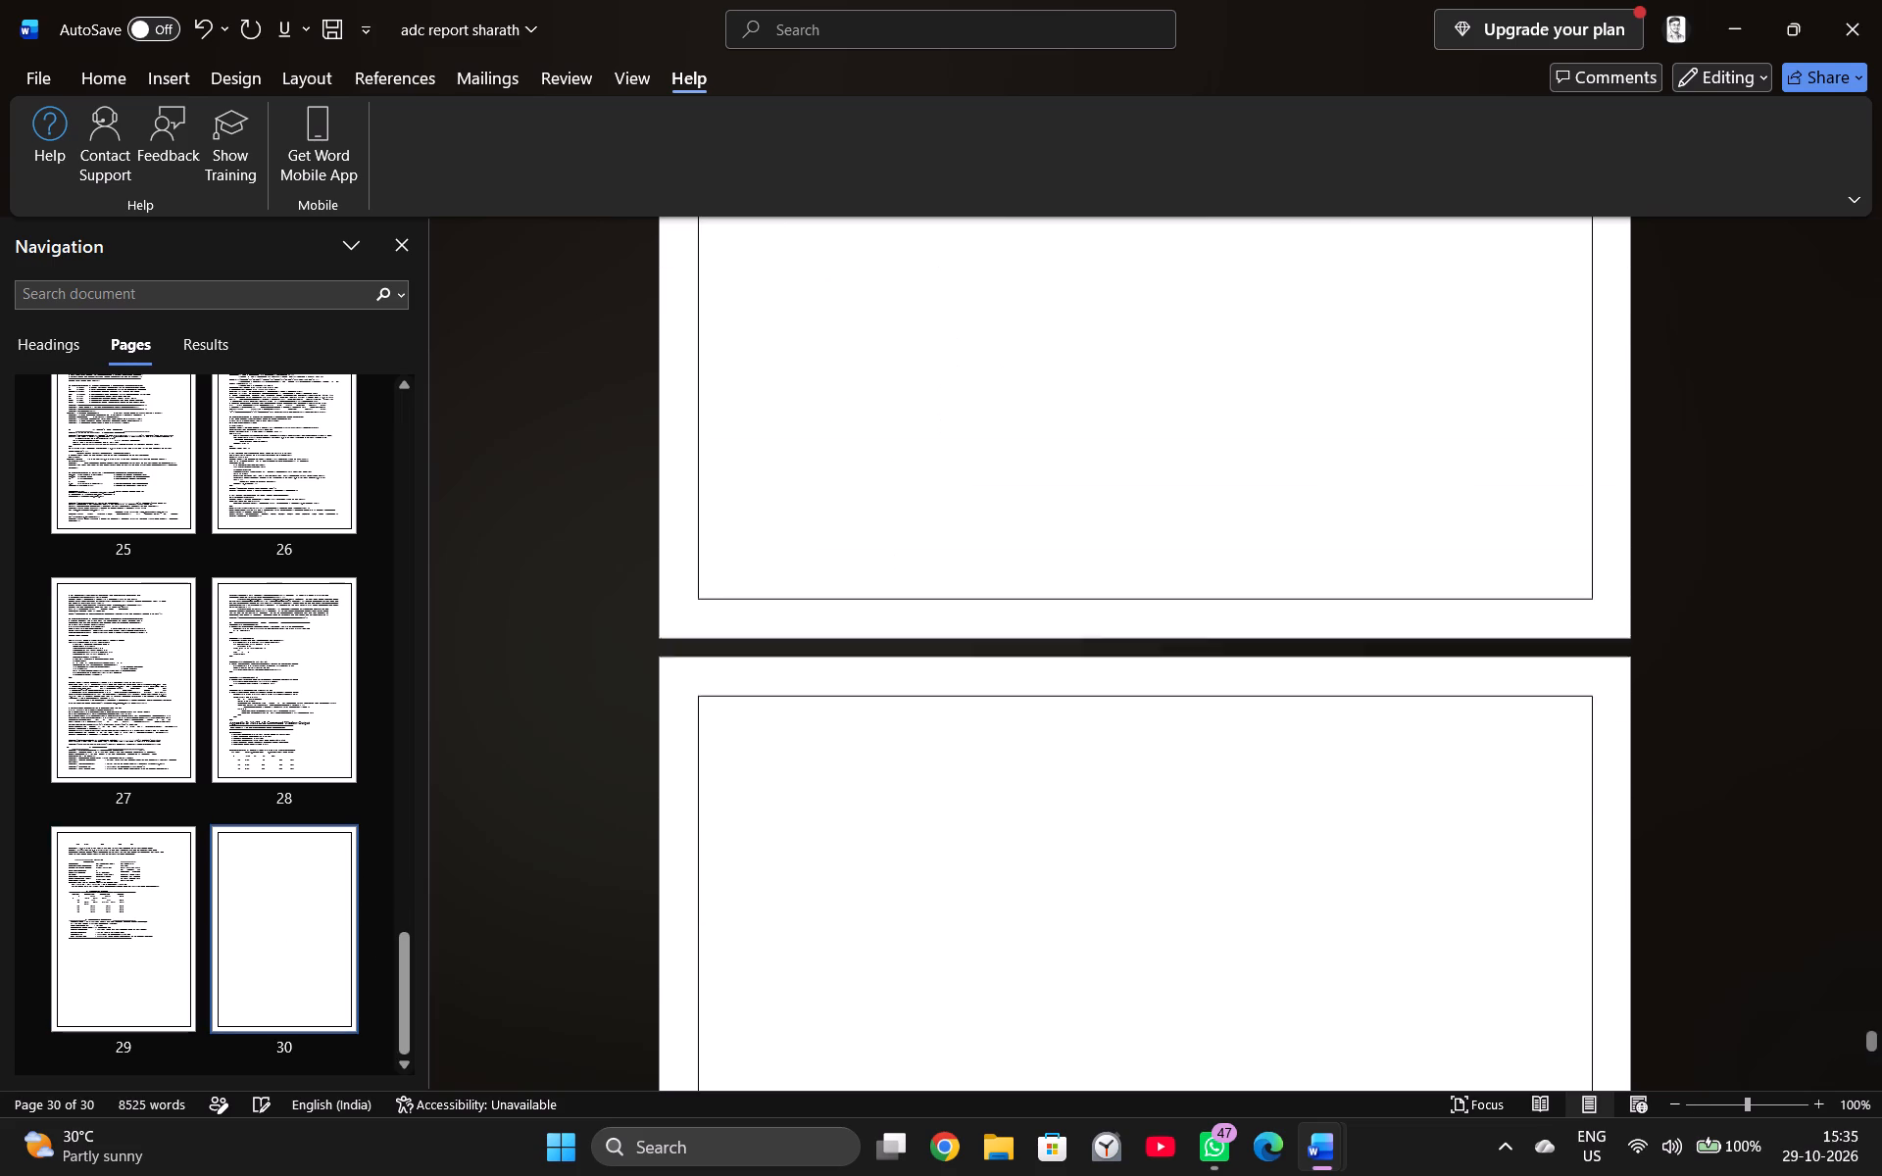
Return to the cover page and save the report in Downloads as a Word document named adc report sharath 1.
scroll(1191, 579, "up", 5)
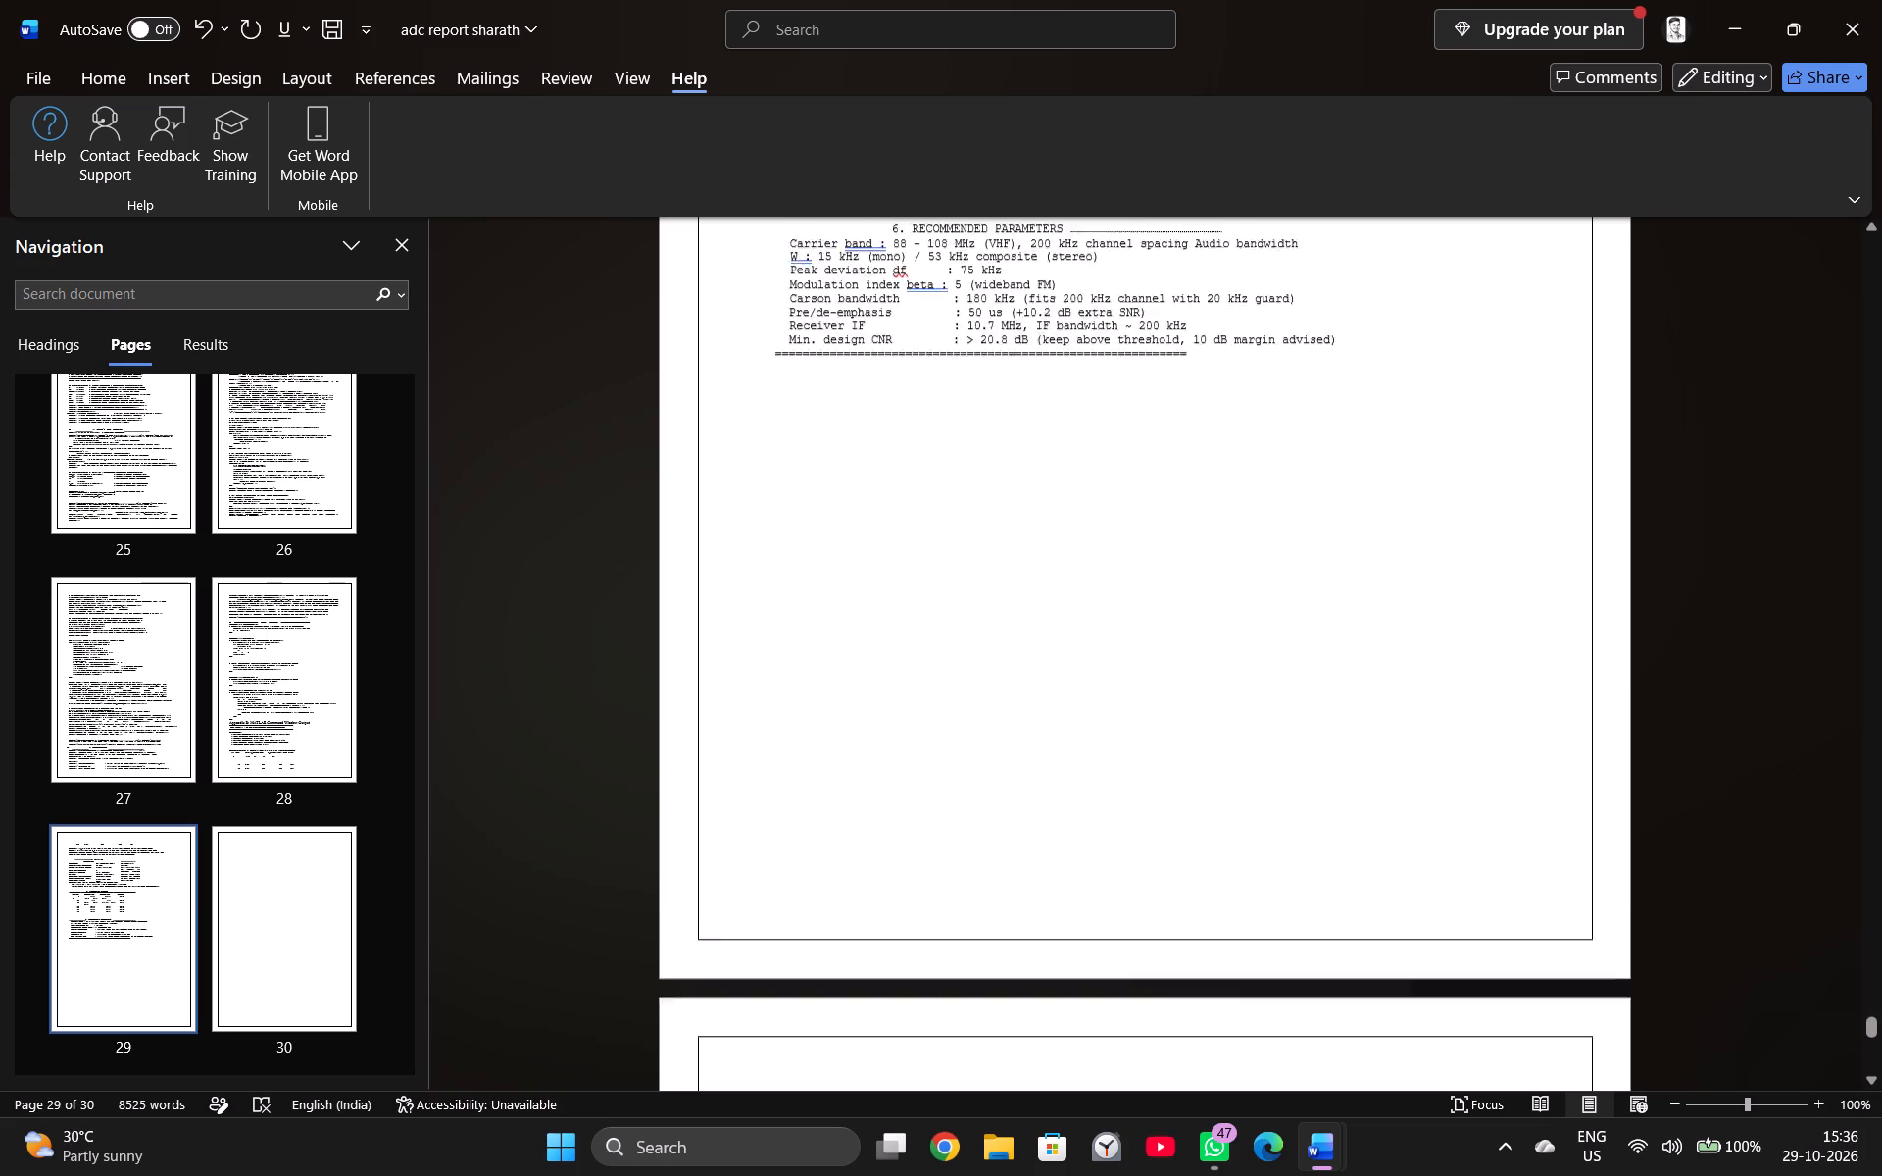
scroll(1206, 581, "up", 20)
scroll(1206, 581, "up", 20)
scroll(1206, 581, "up", 6)
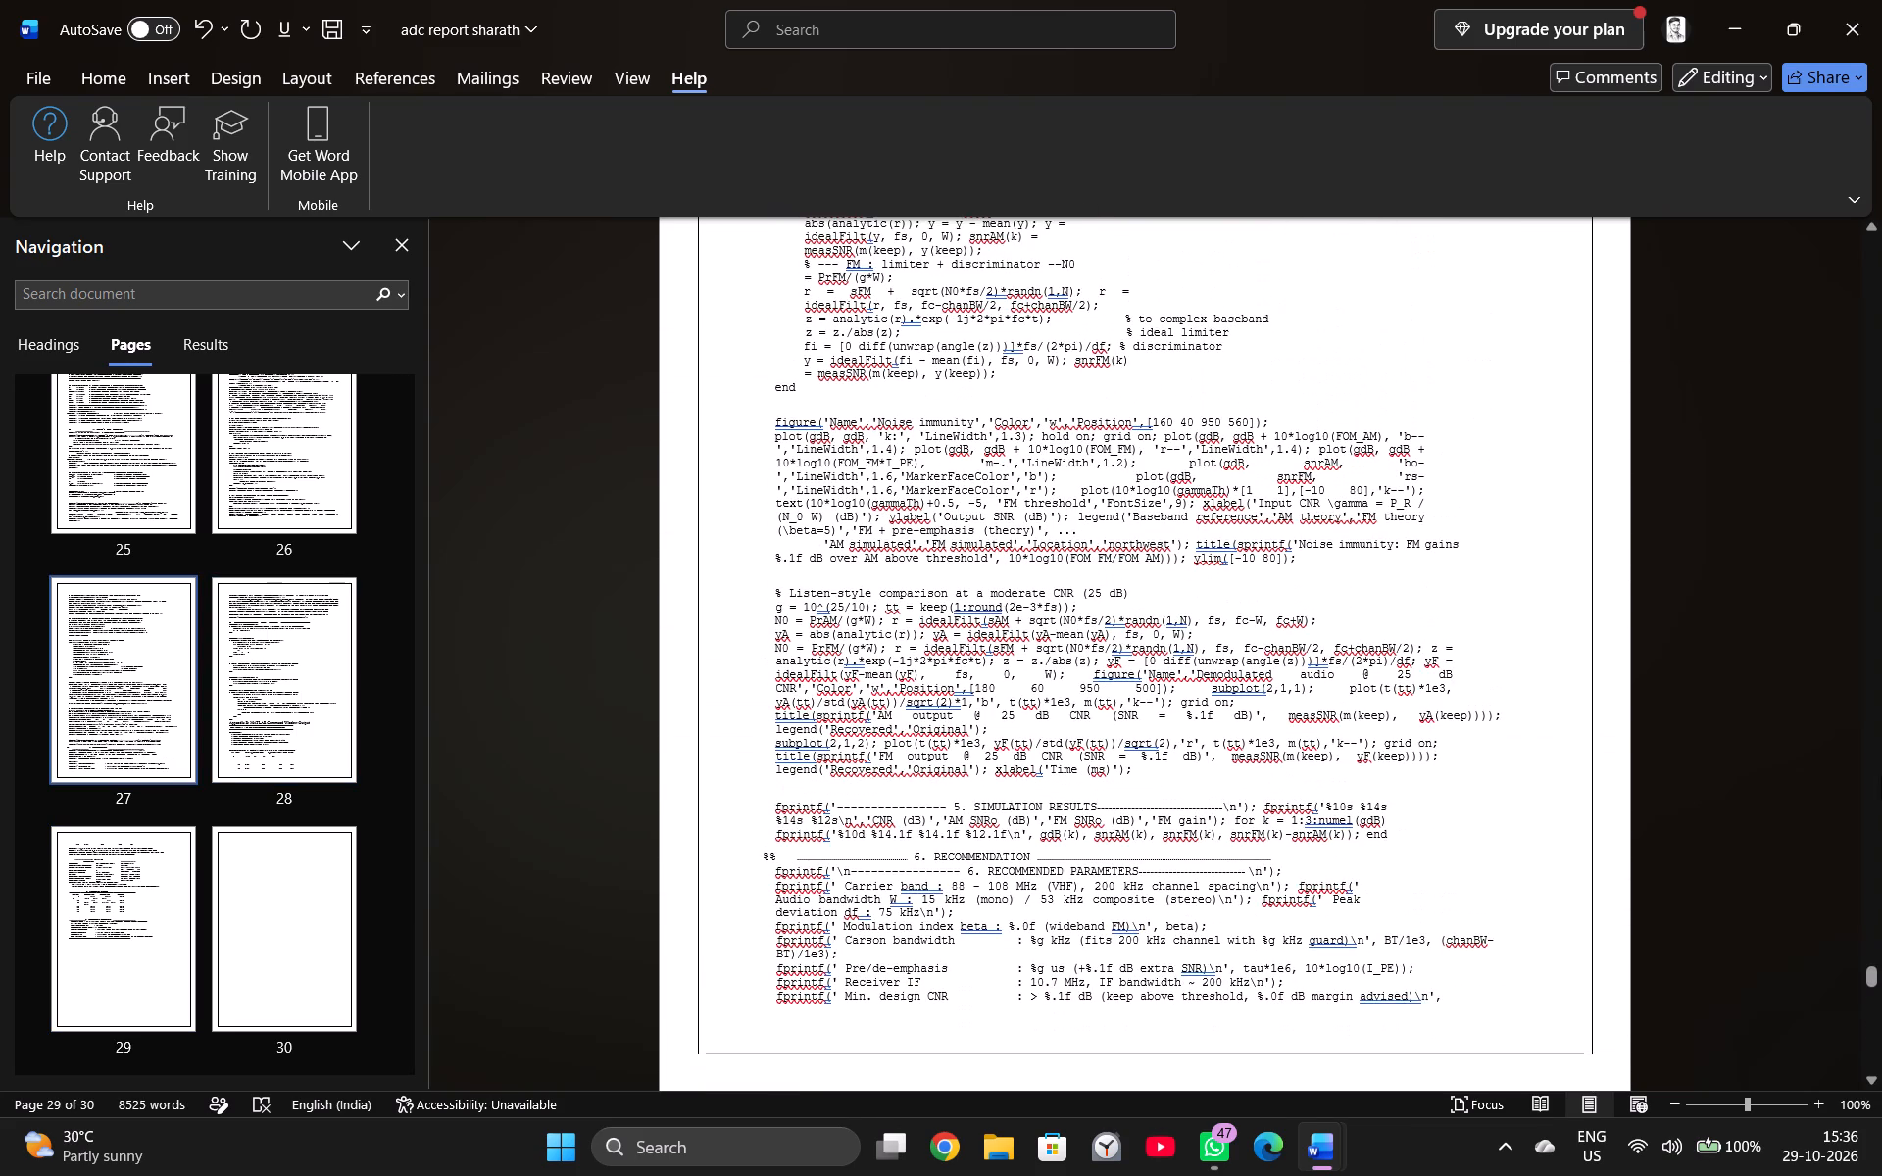
left_click_drag(1864, 974, 1881, 305)
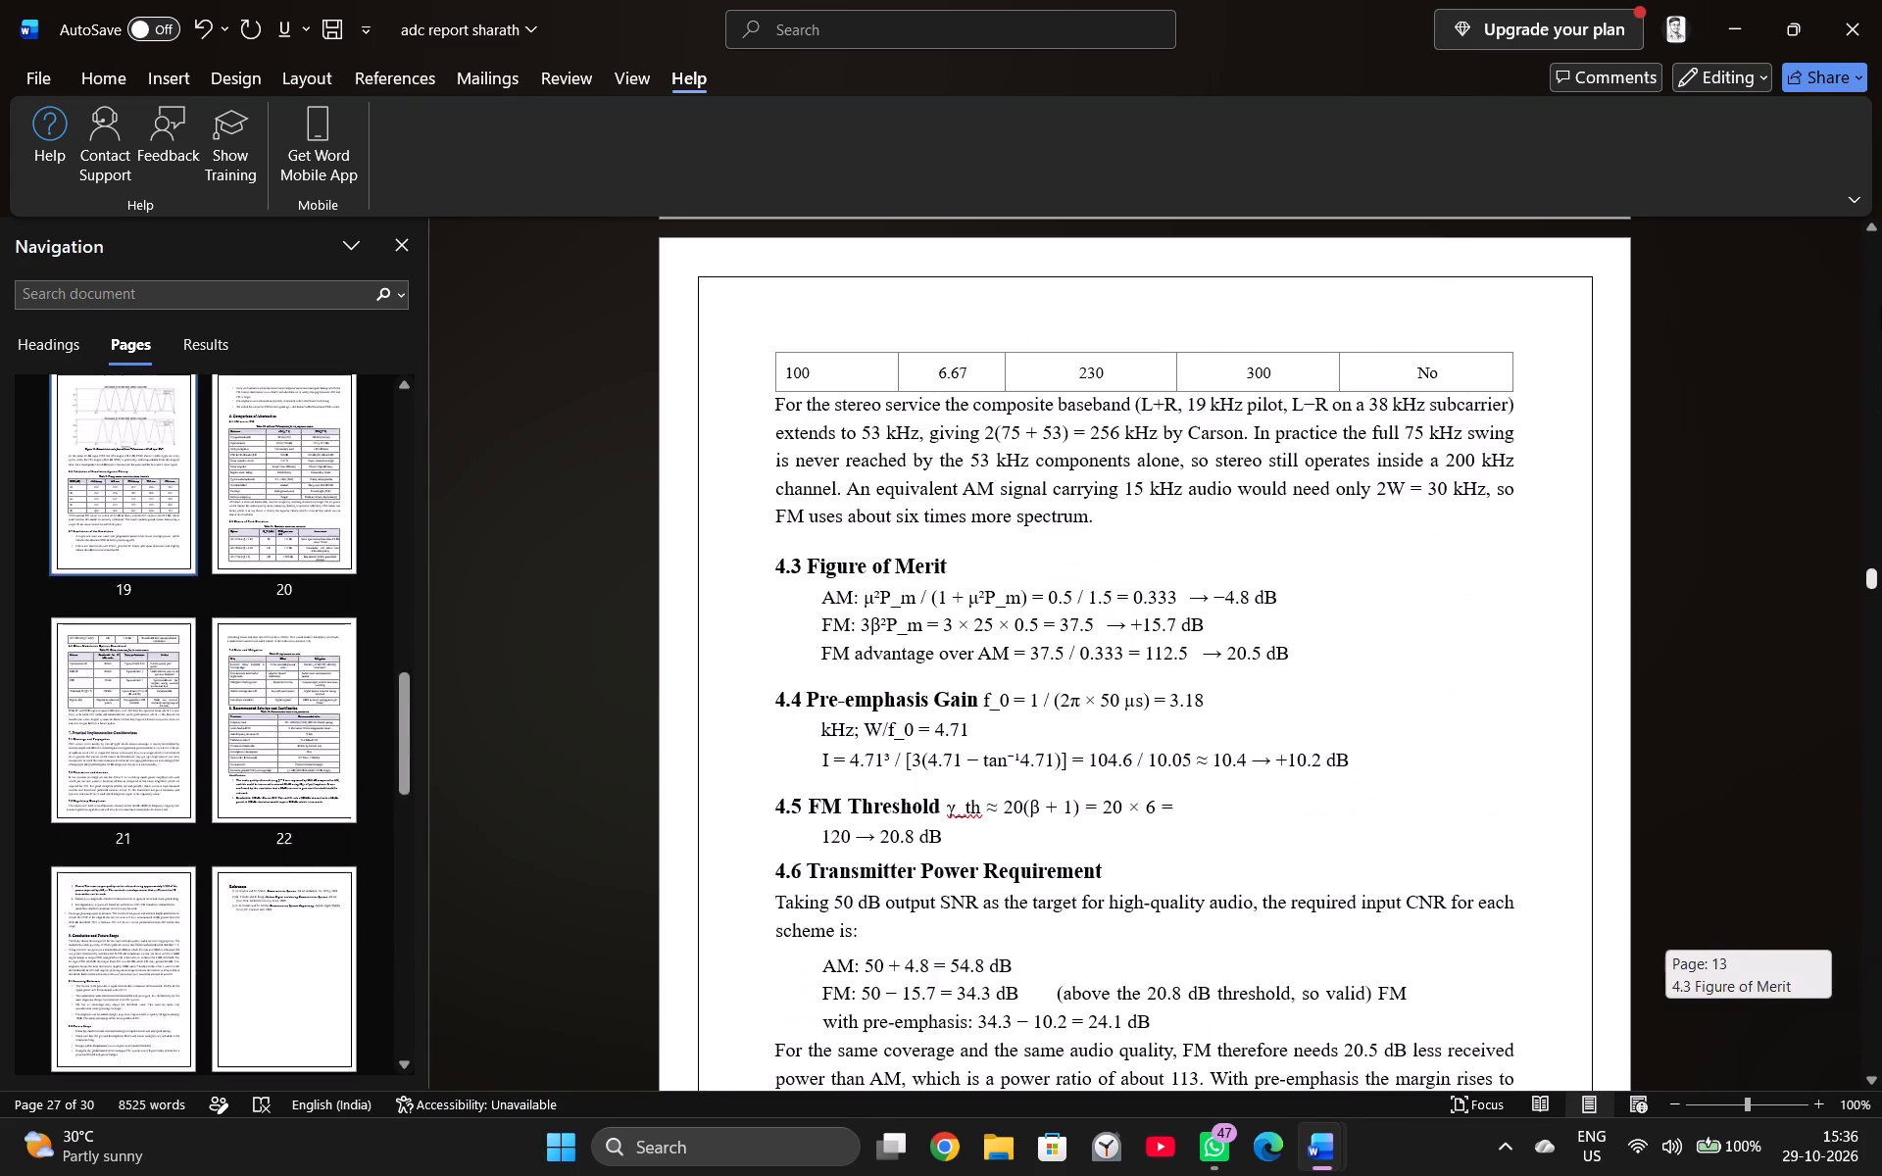
left_click_drag(1881, 305, 1876, 19)
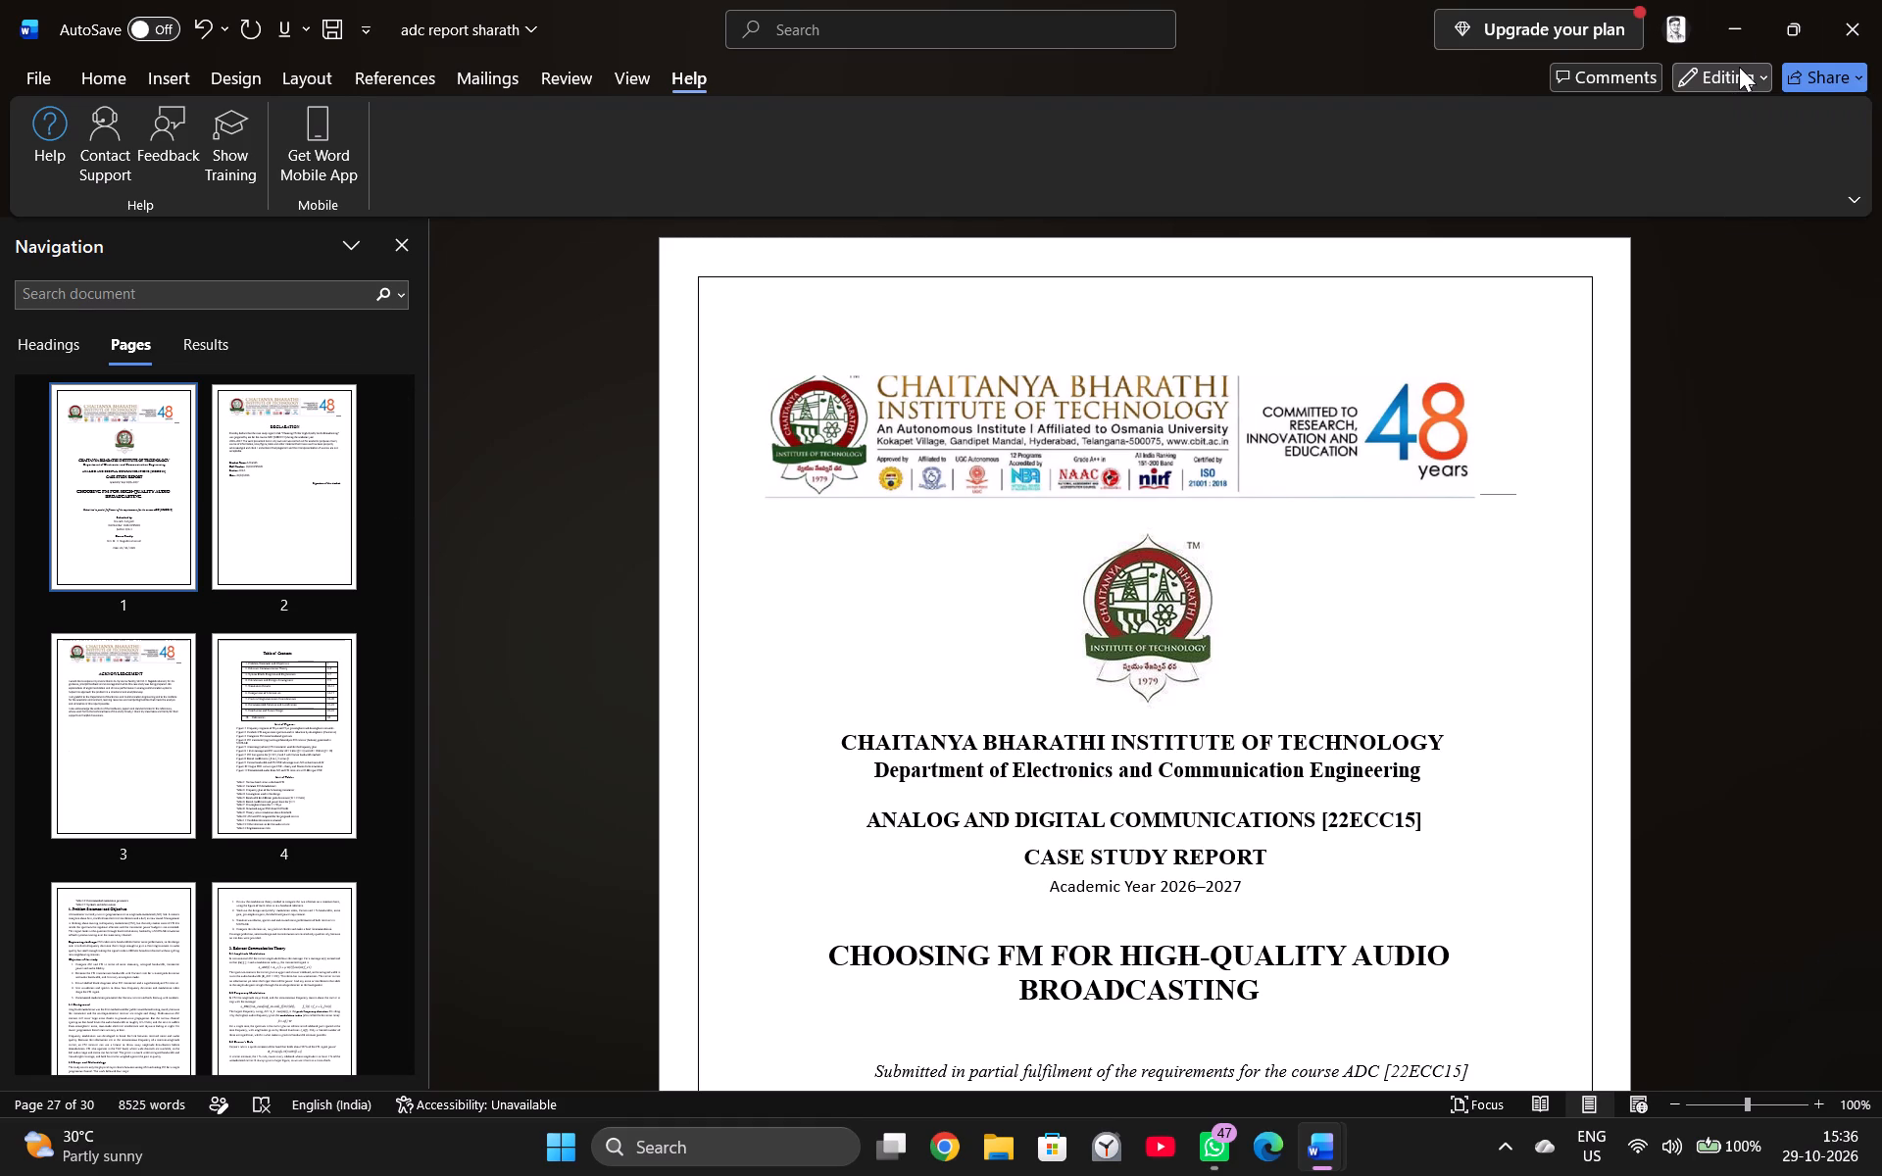
key("ctrl+s")
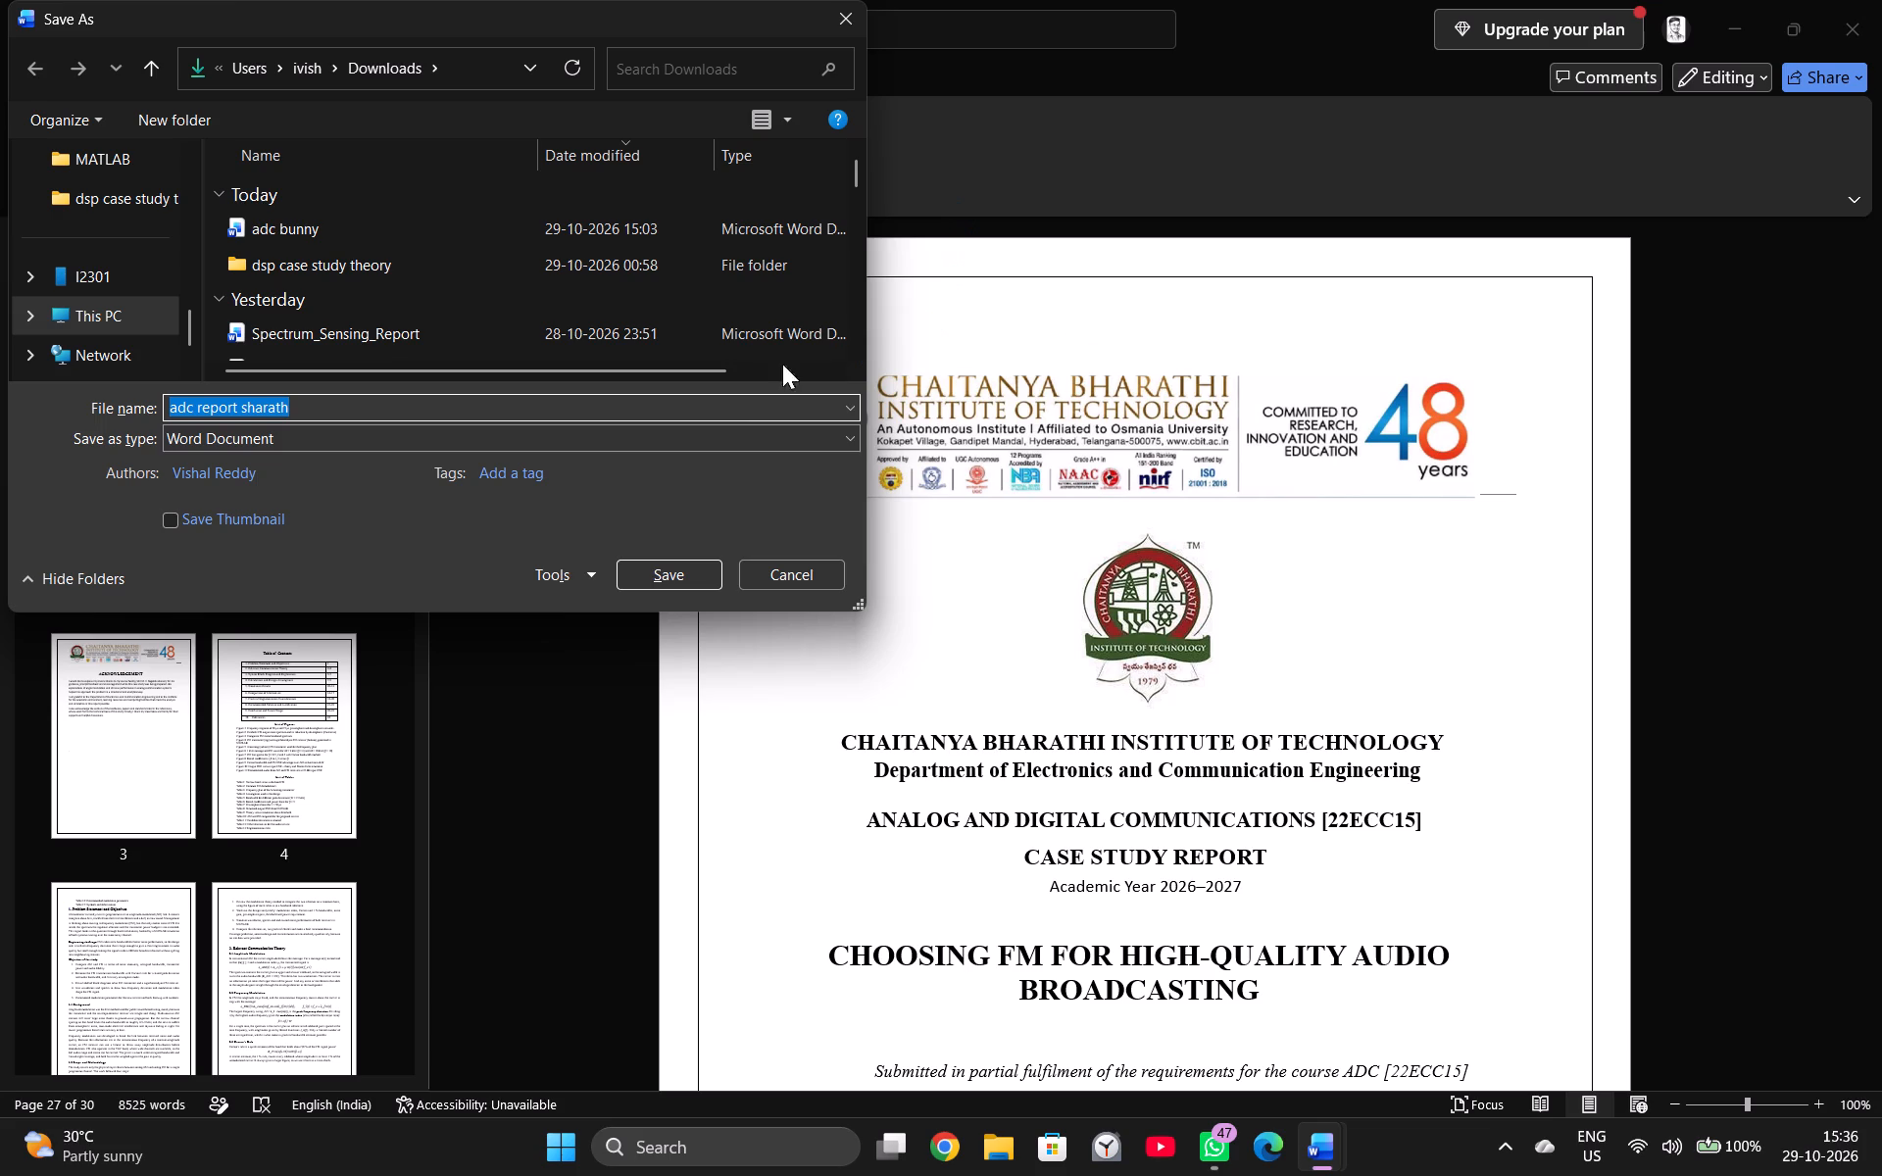
left_click(343, 409)
left_click(315, 408)
key("space")
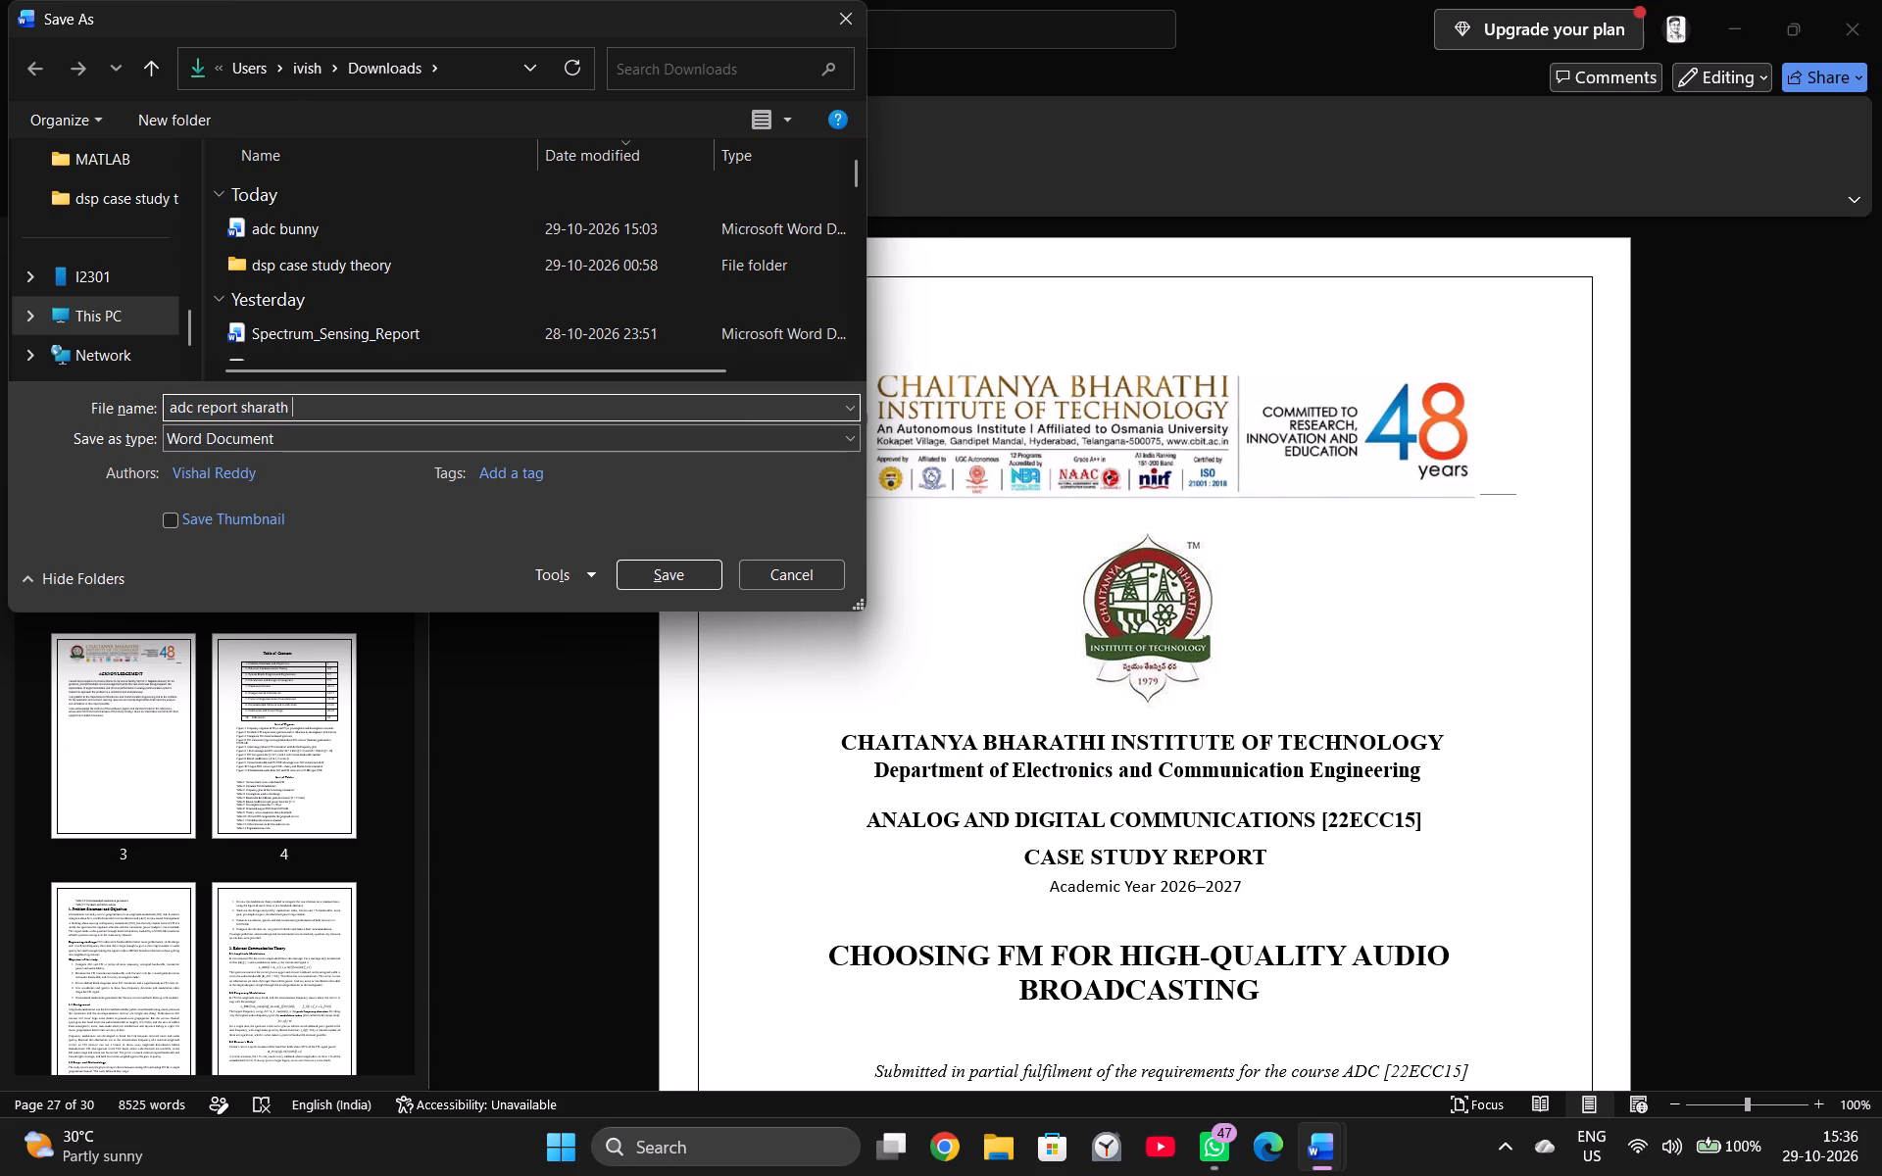
key("1")
left_click(679, 571)
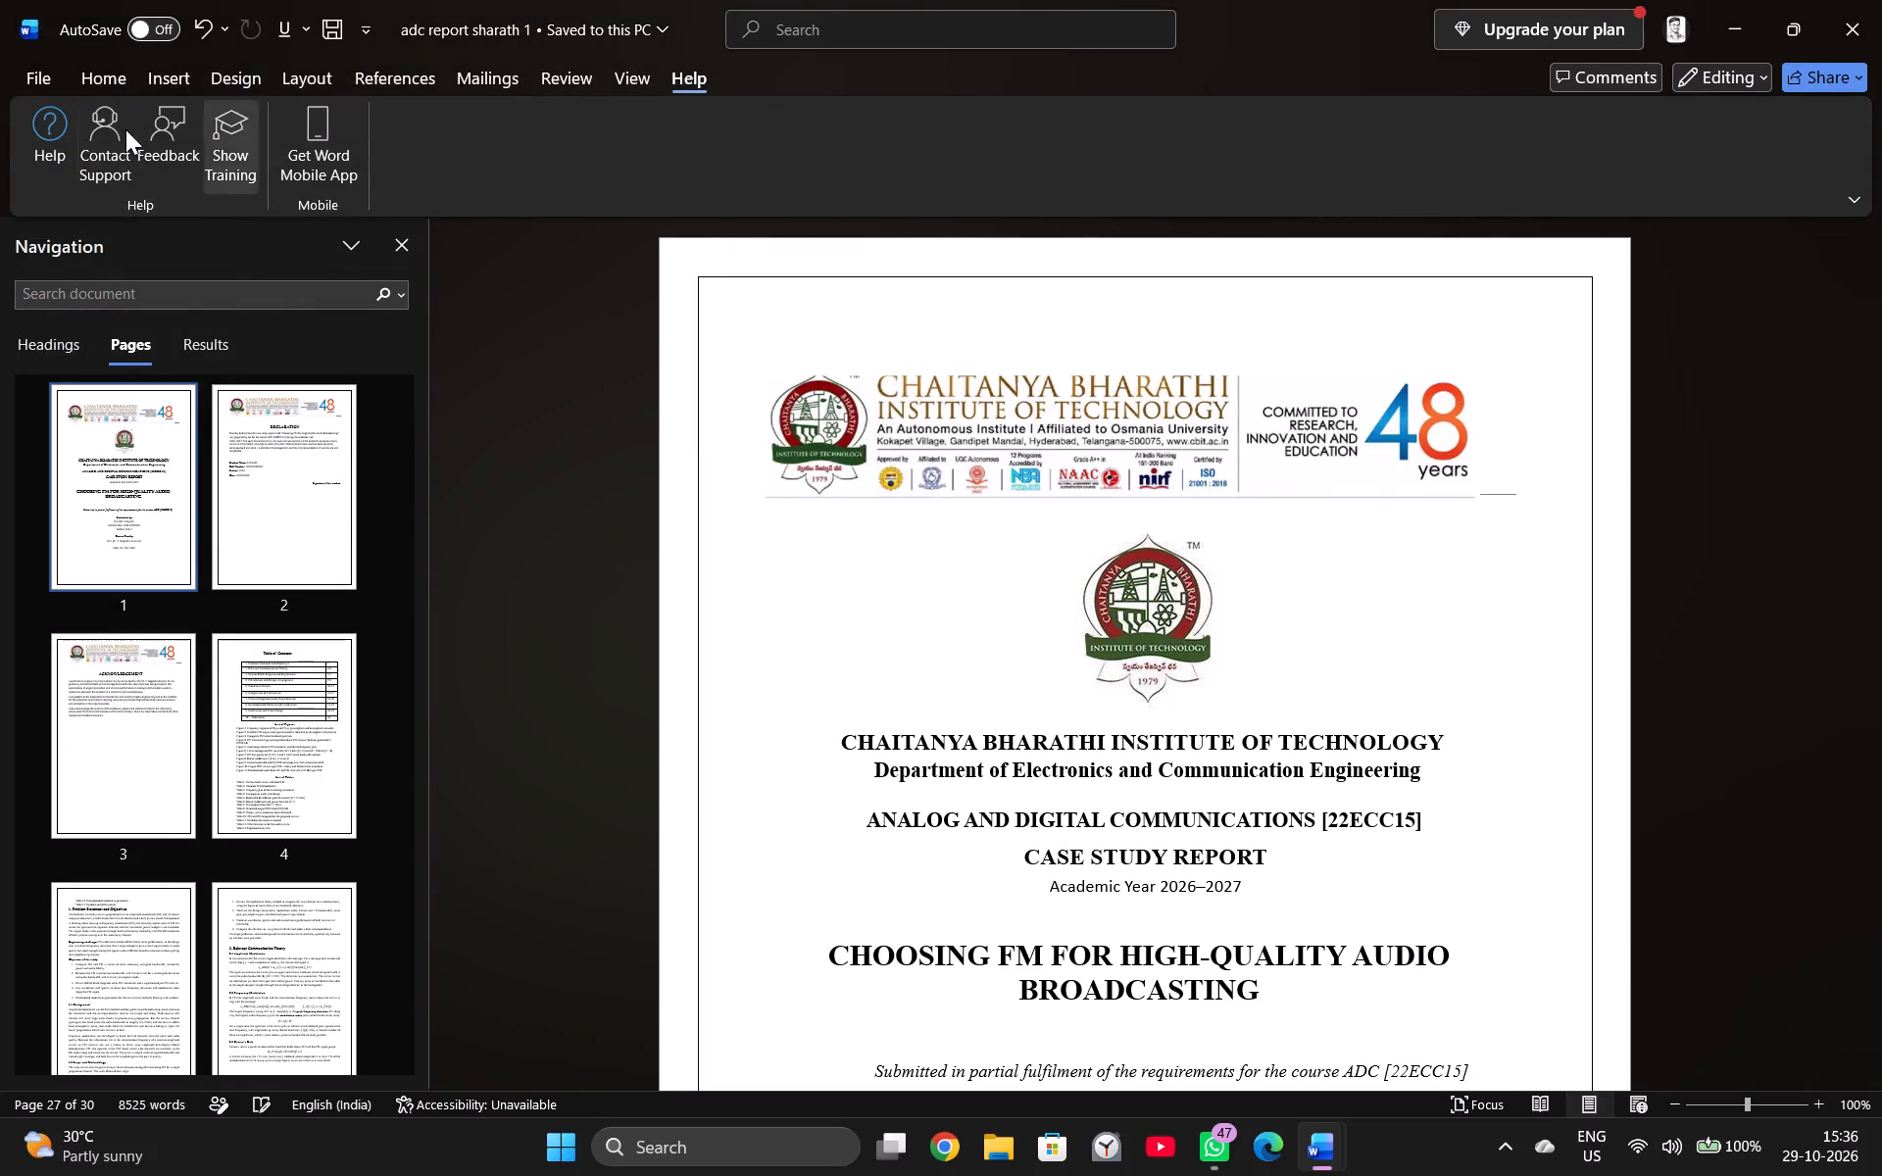
Save a copy of the report in Downloads as a PDF named adc report sharath 2.
left_click(49, 73)
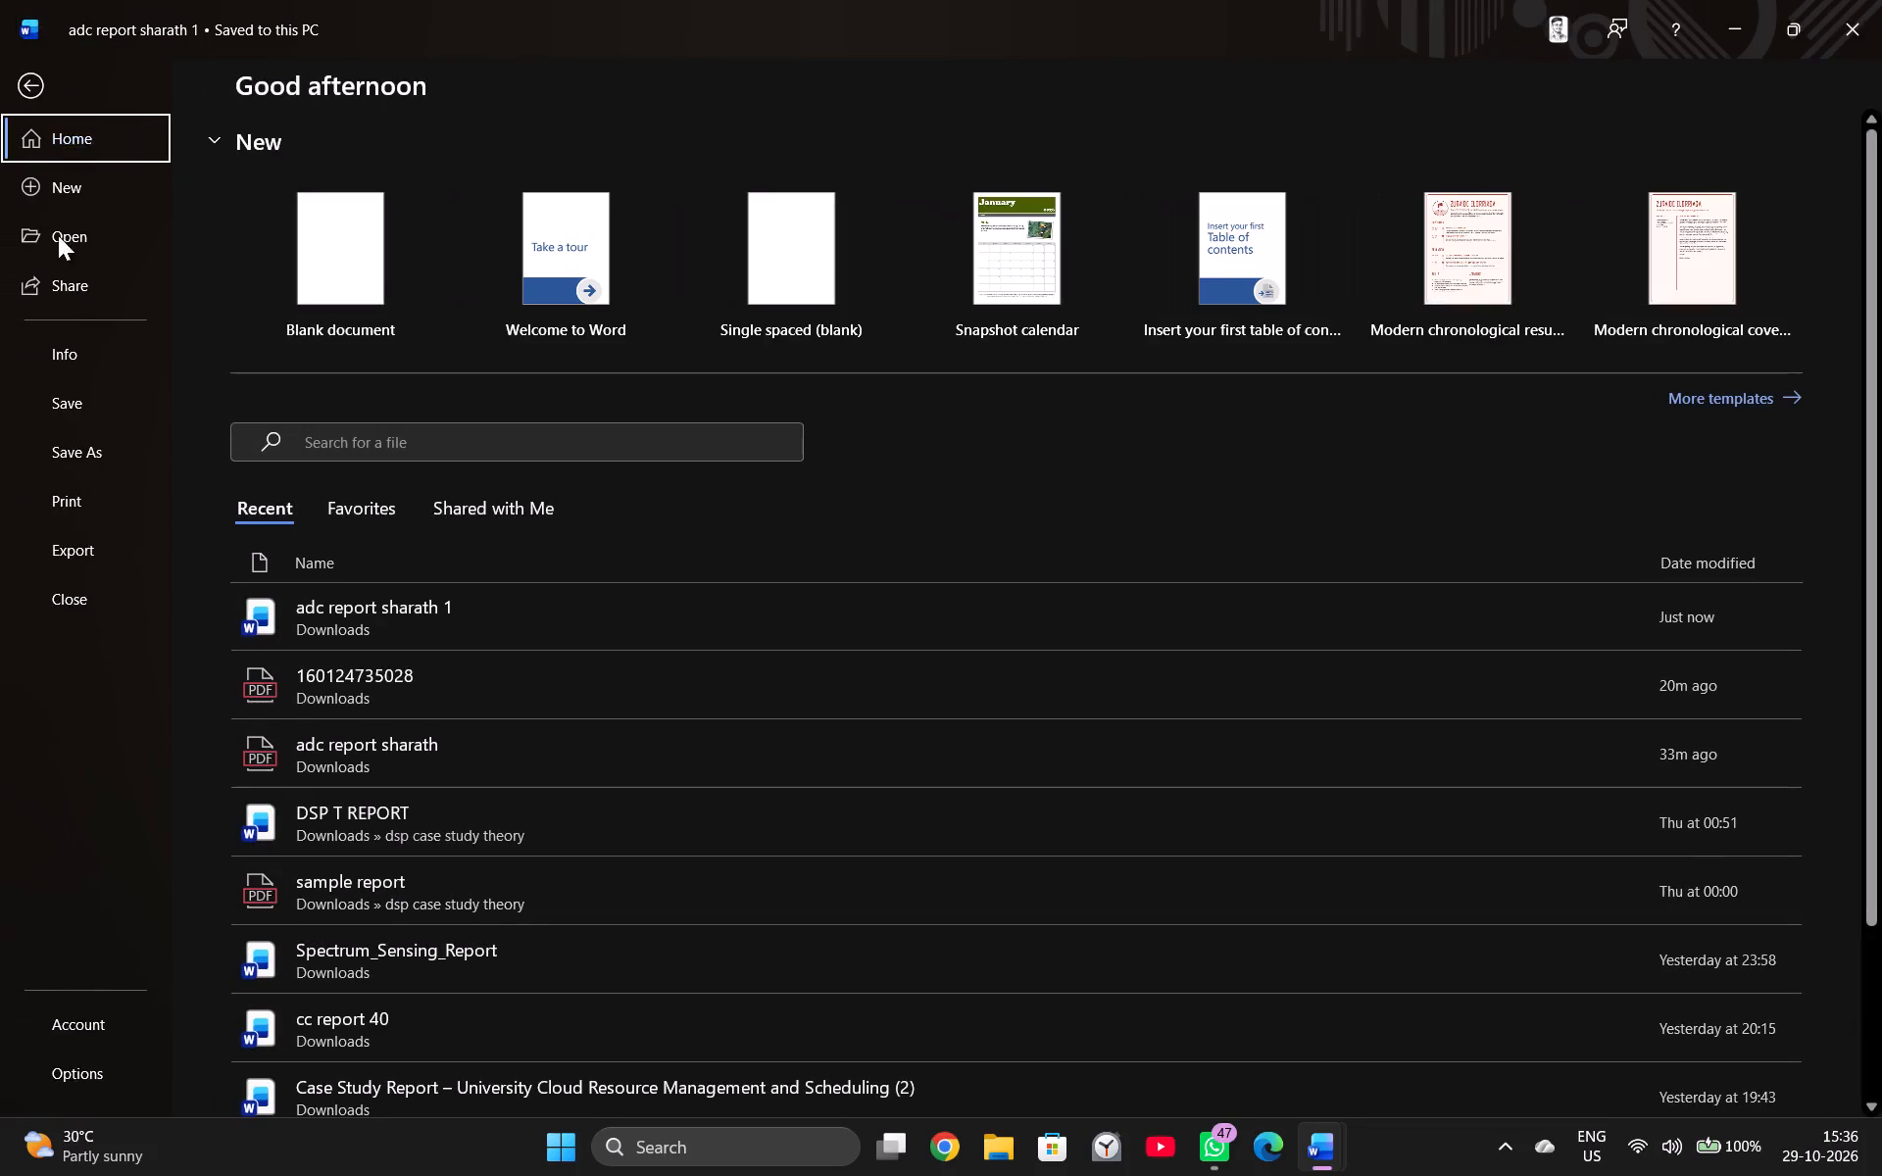
left_click(90, 537)
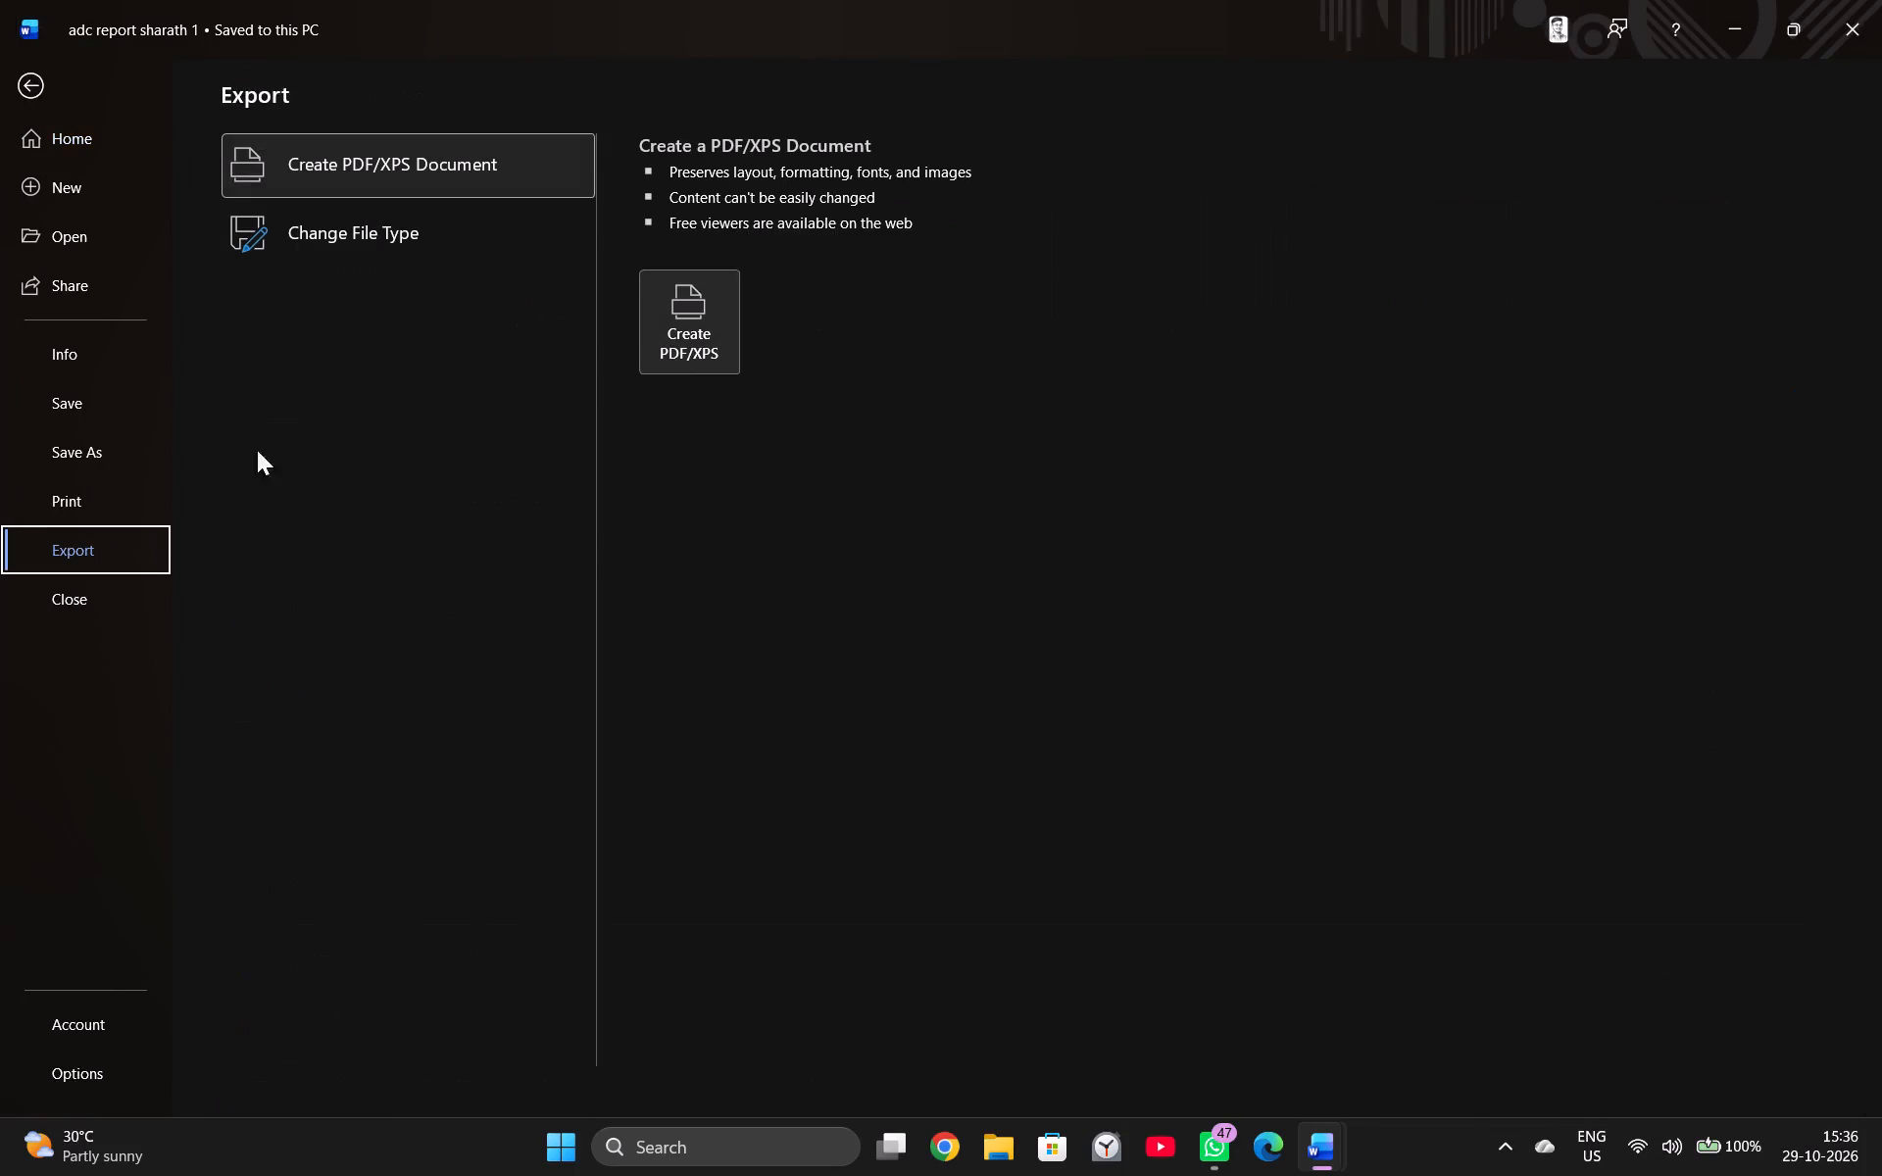
left_click(69, 452)
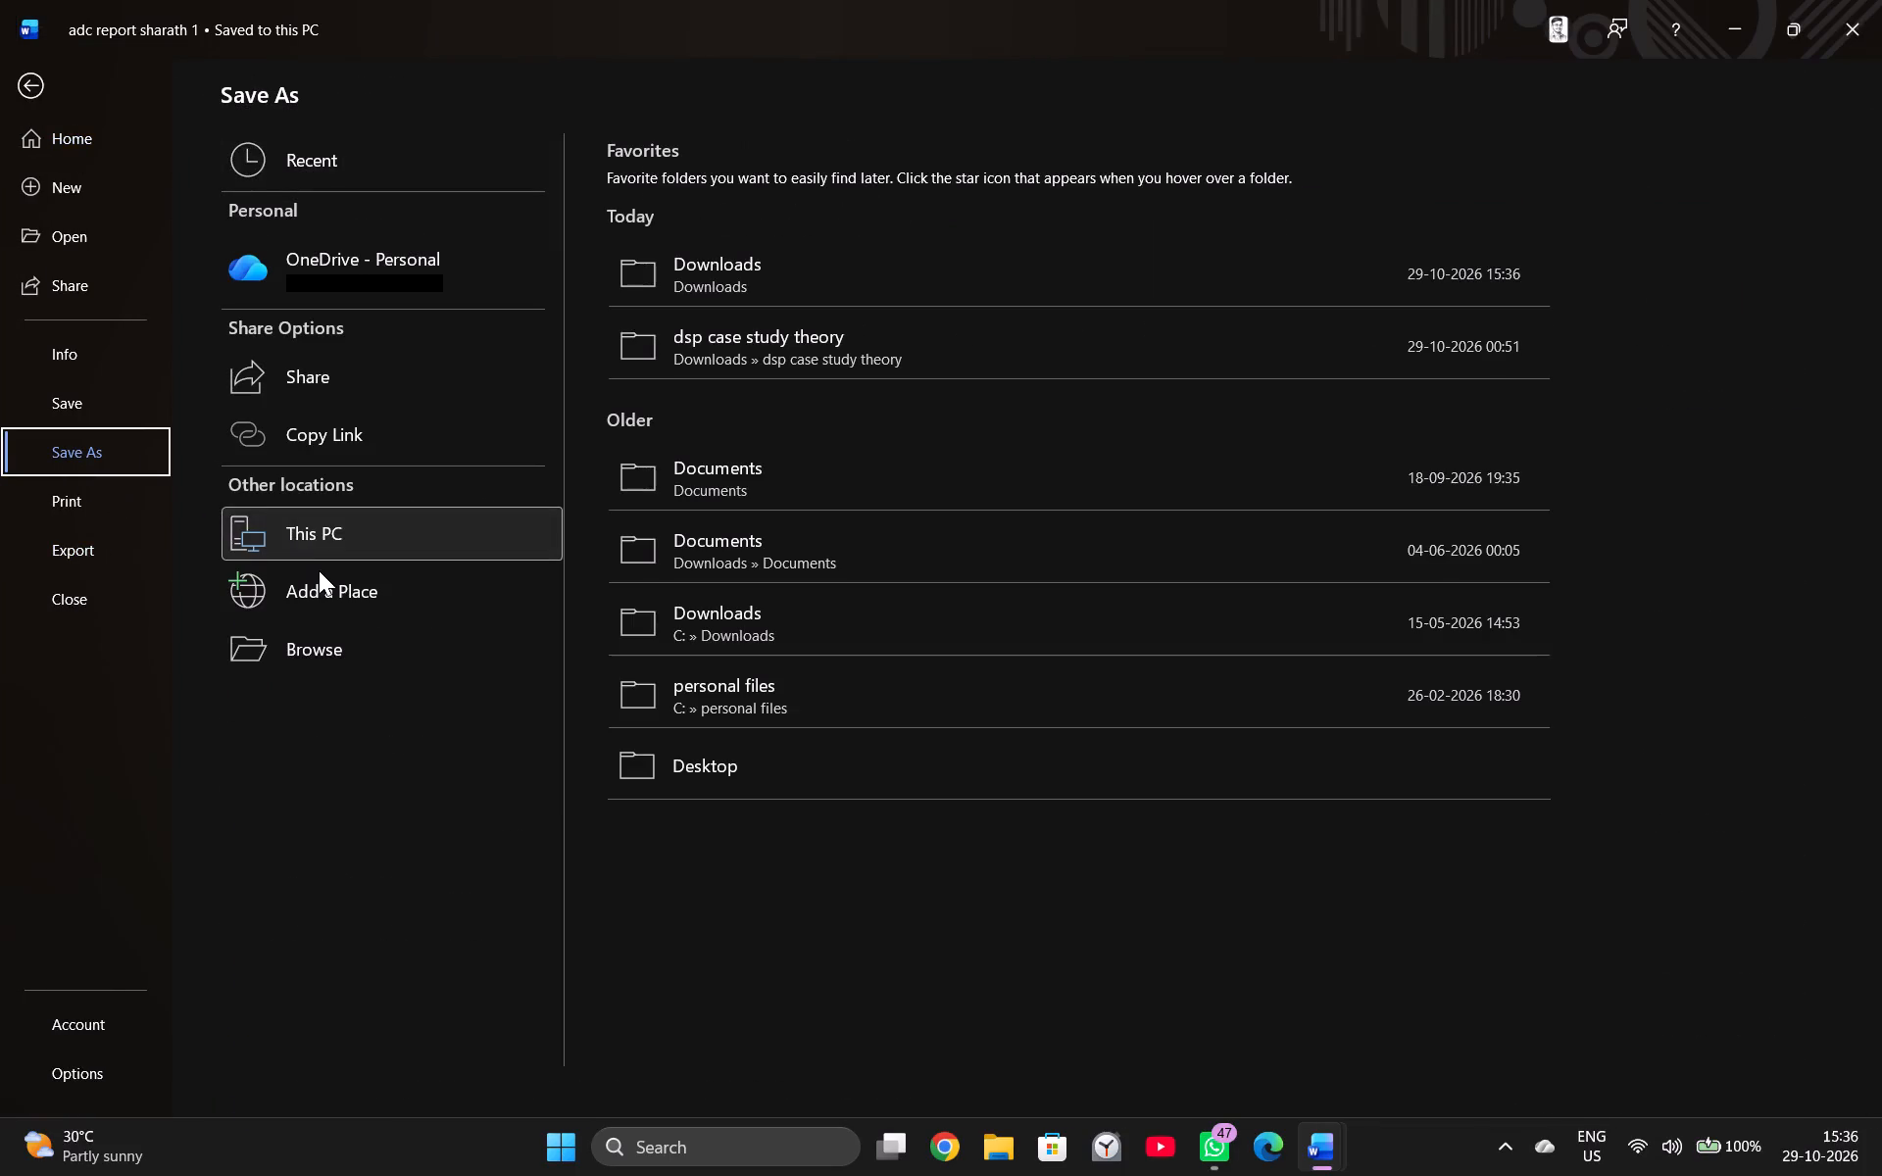
left_click(361, 640)
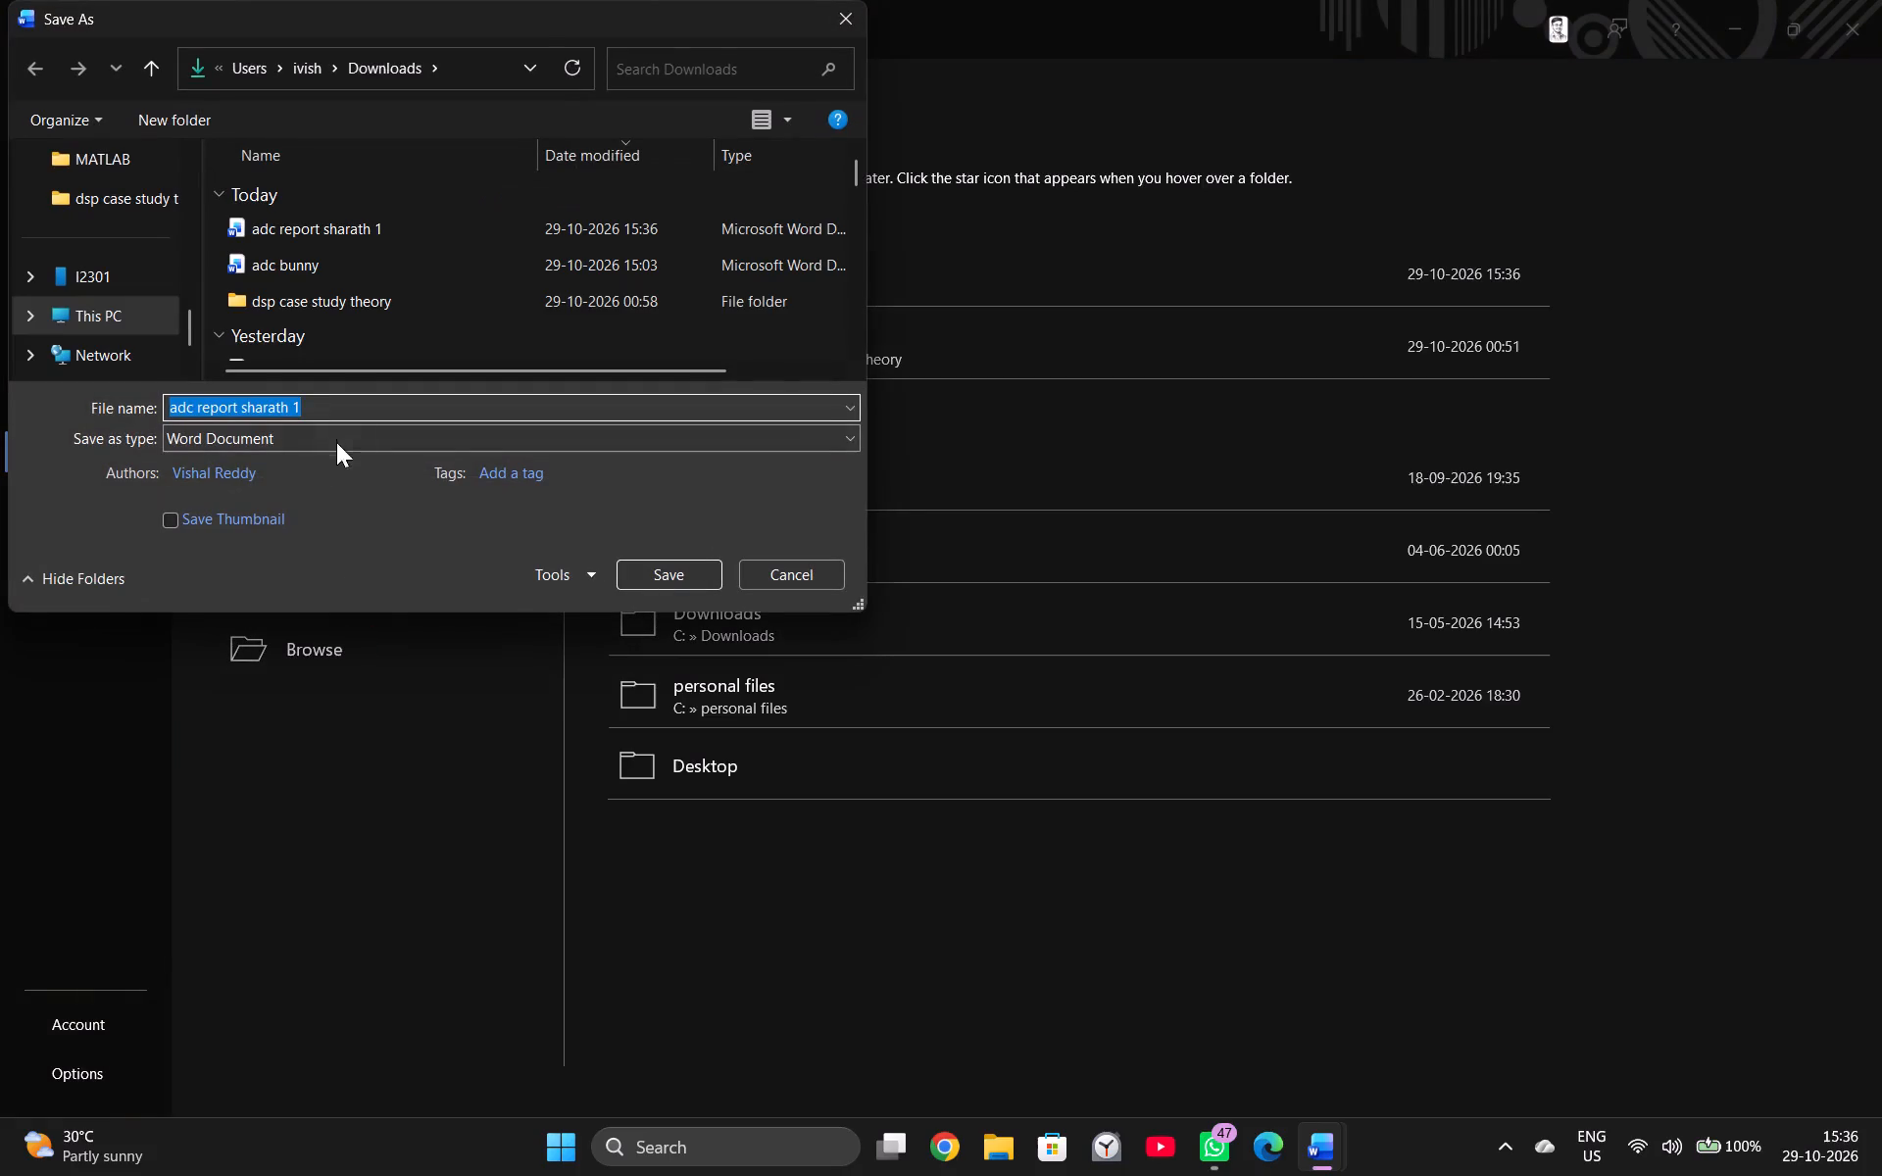
left_click(345, 431)
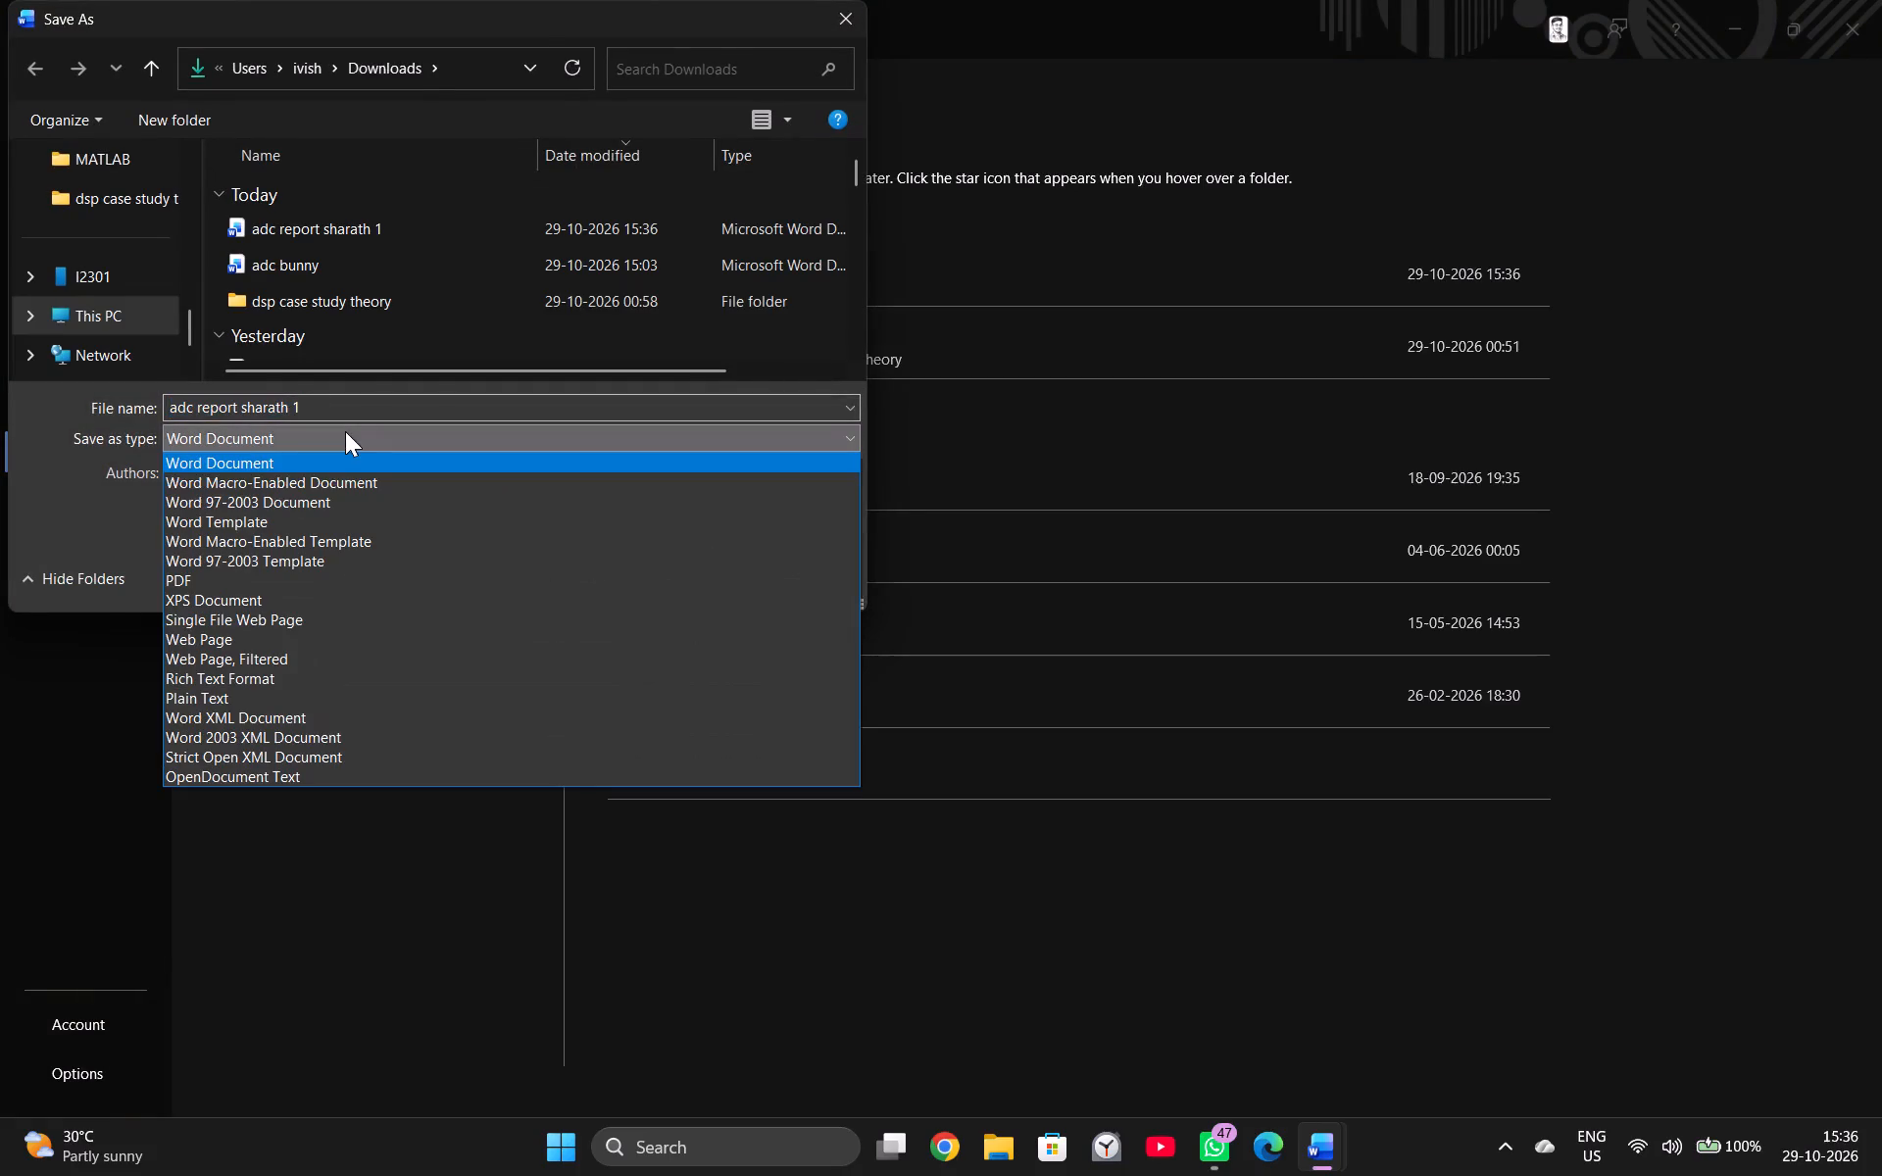
left_click(312, 573)
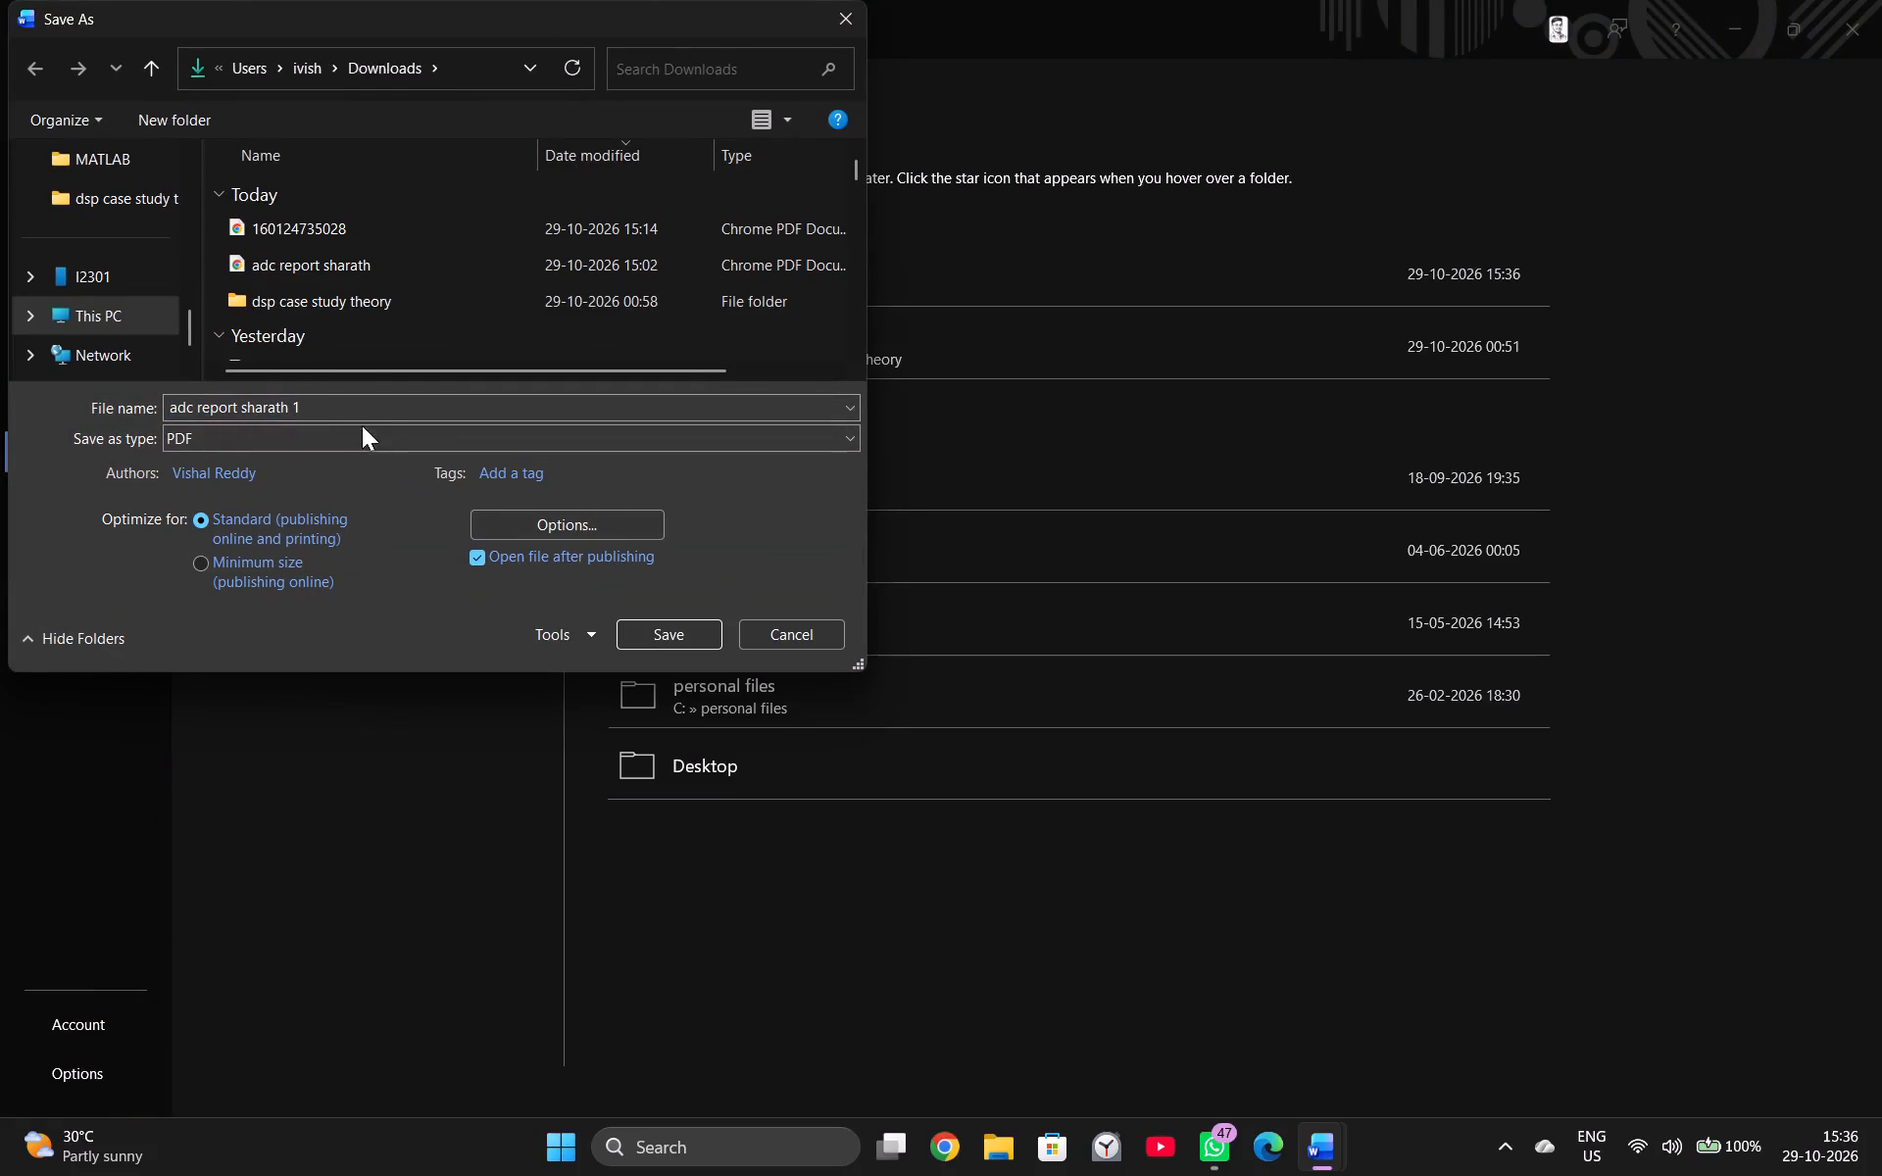
left_click(322, 406)
left_click(326, 421)
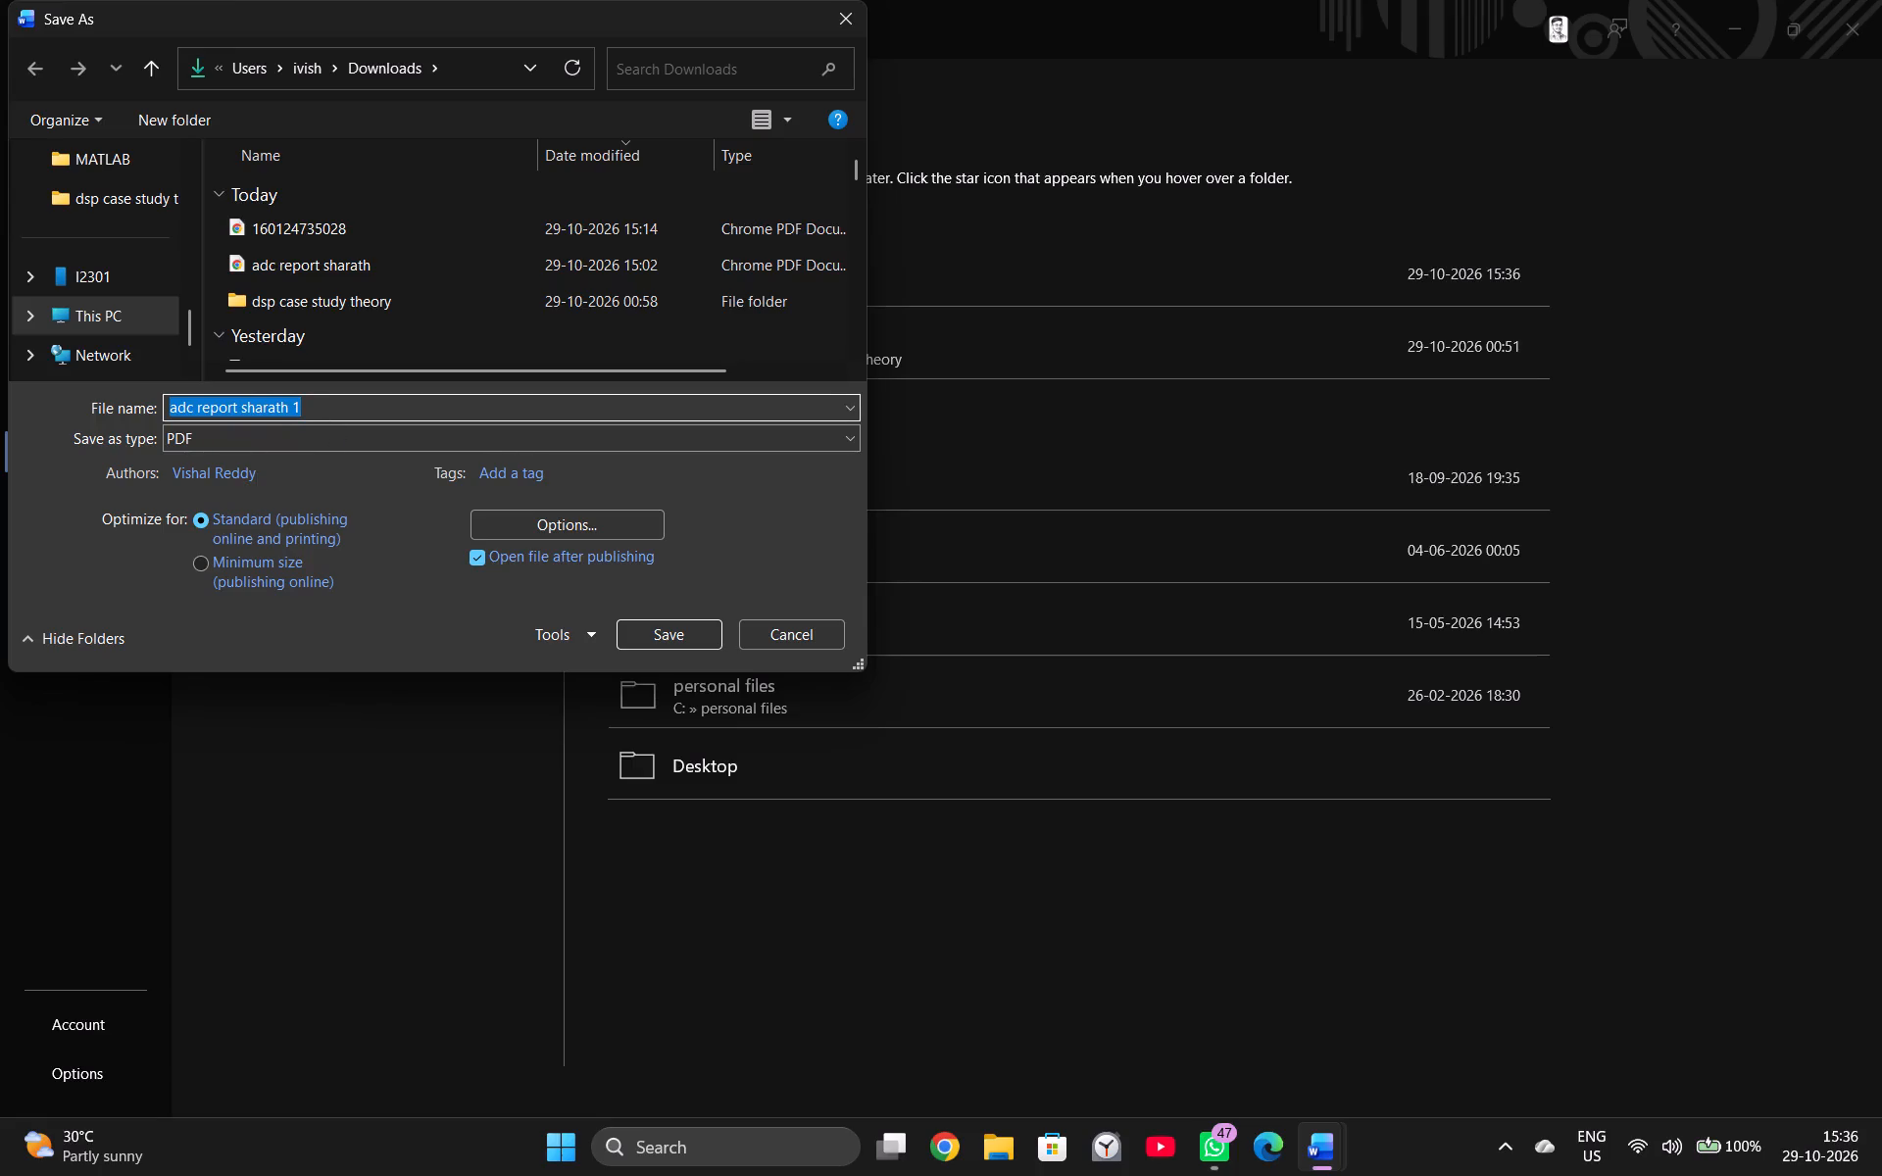
left_click(322, 408)
key("BackSpace")
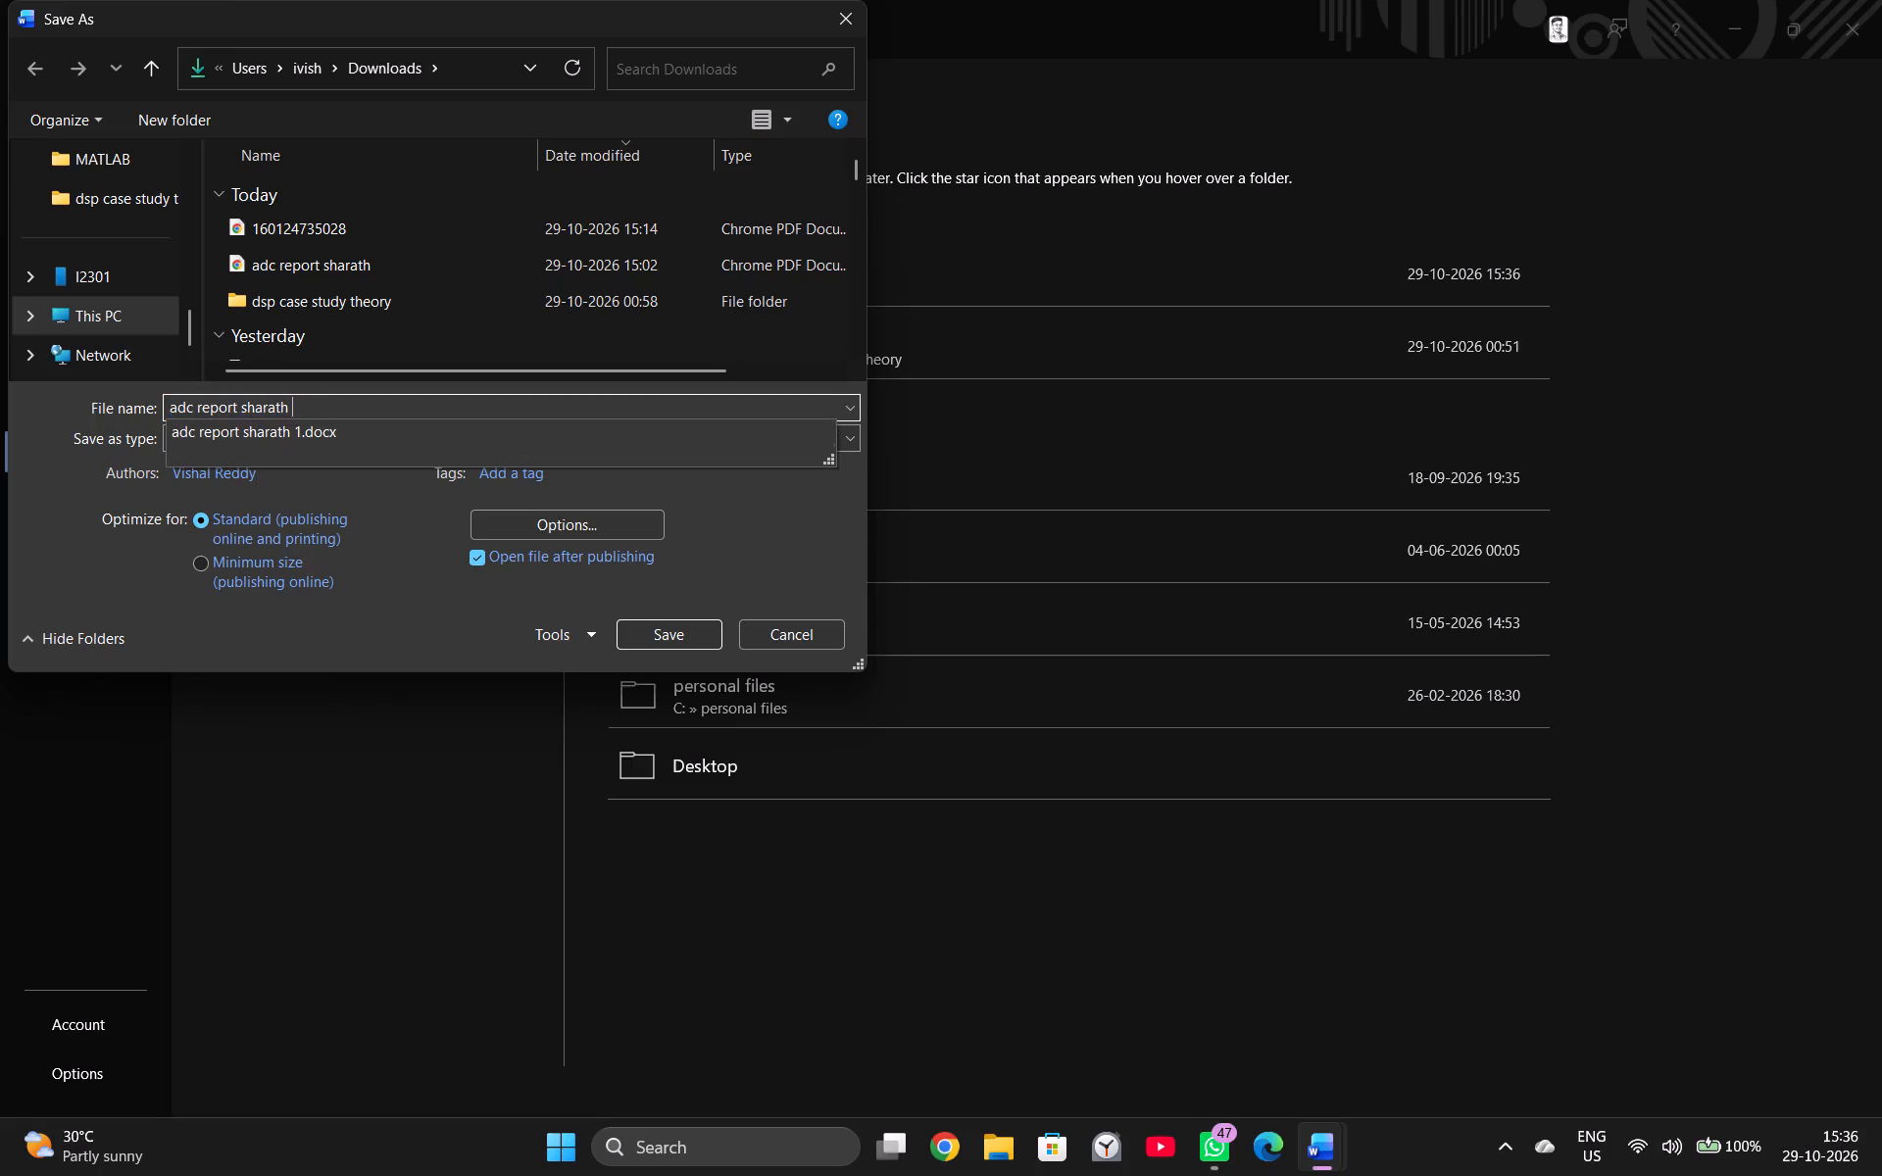
key("2")
left_click(658, 626)
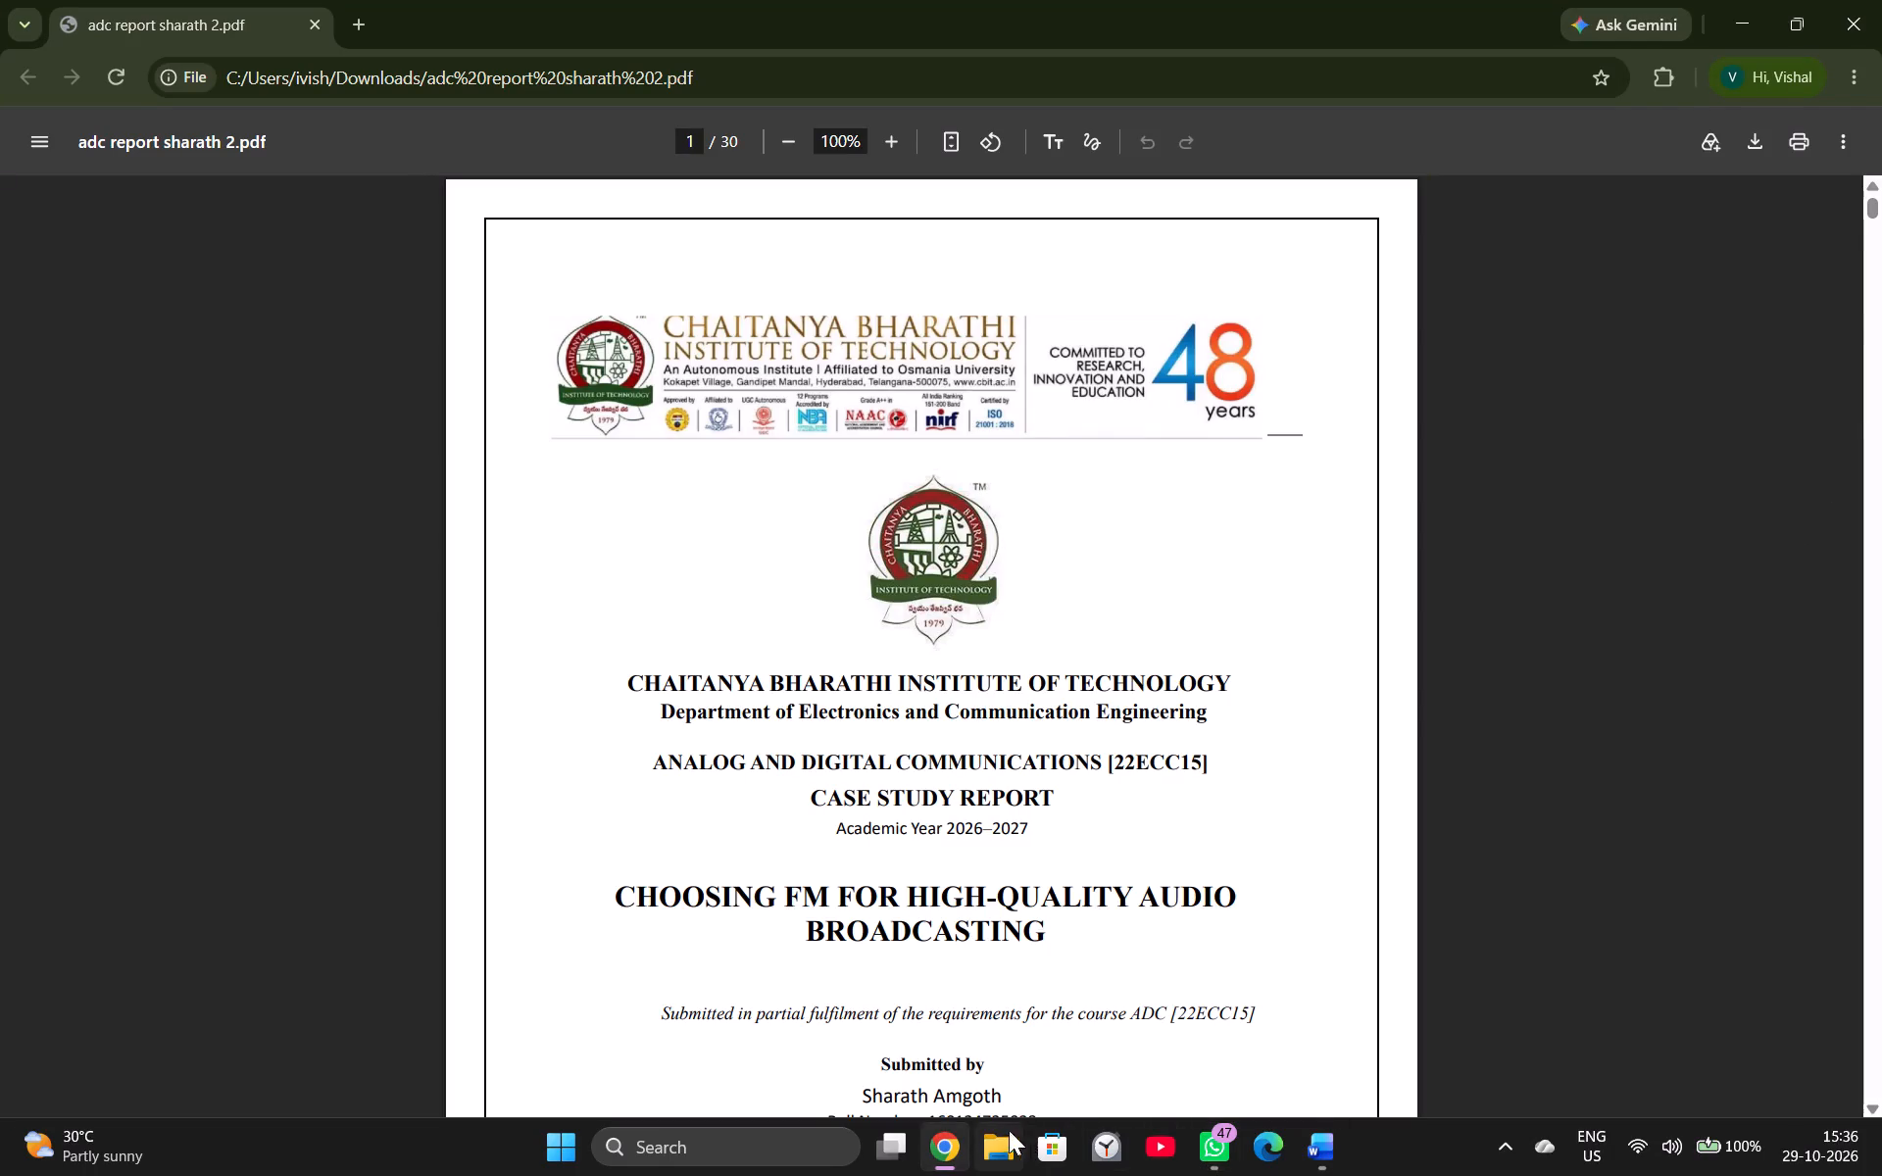
Switch to File Explorer.
left_click(996, 1141)
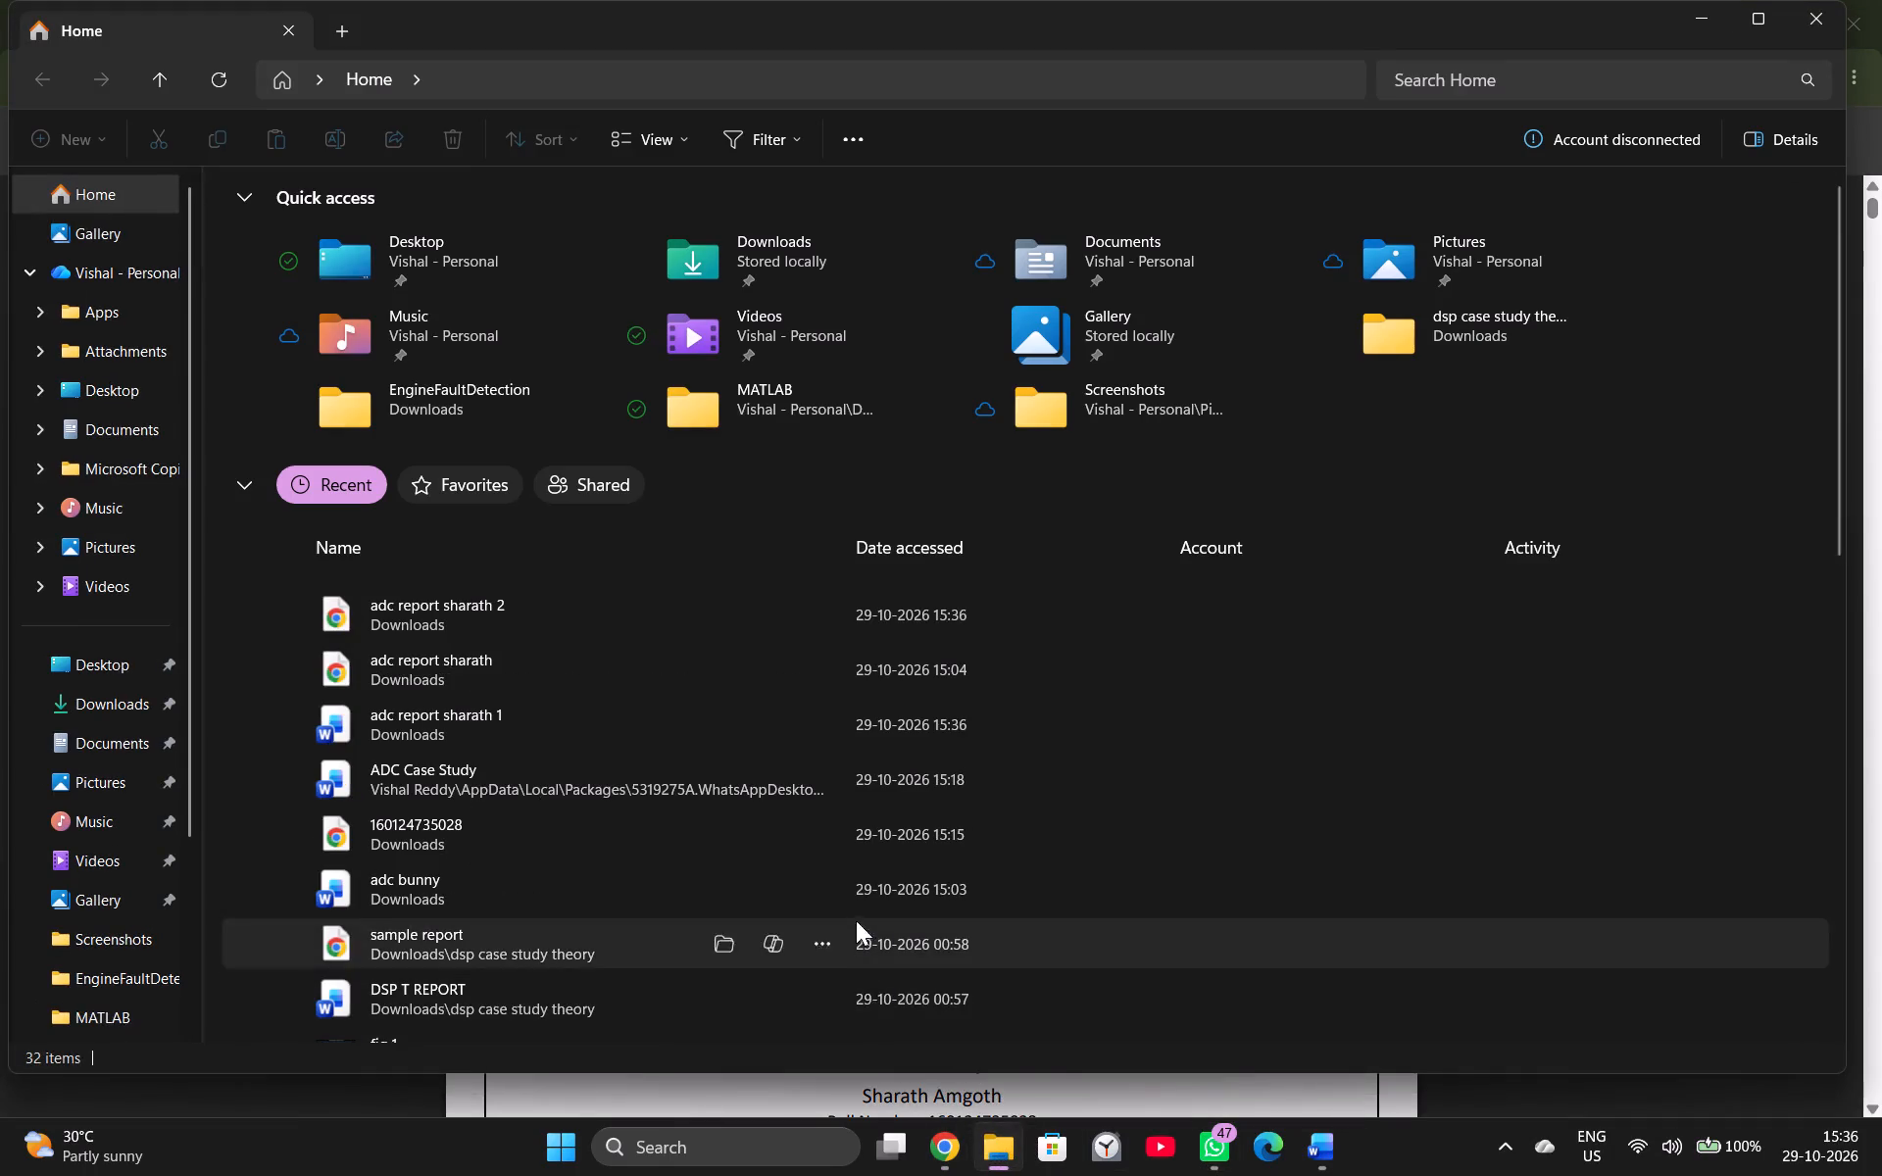
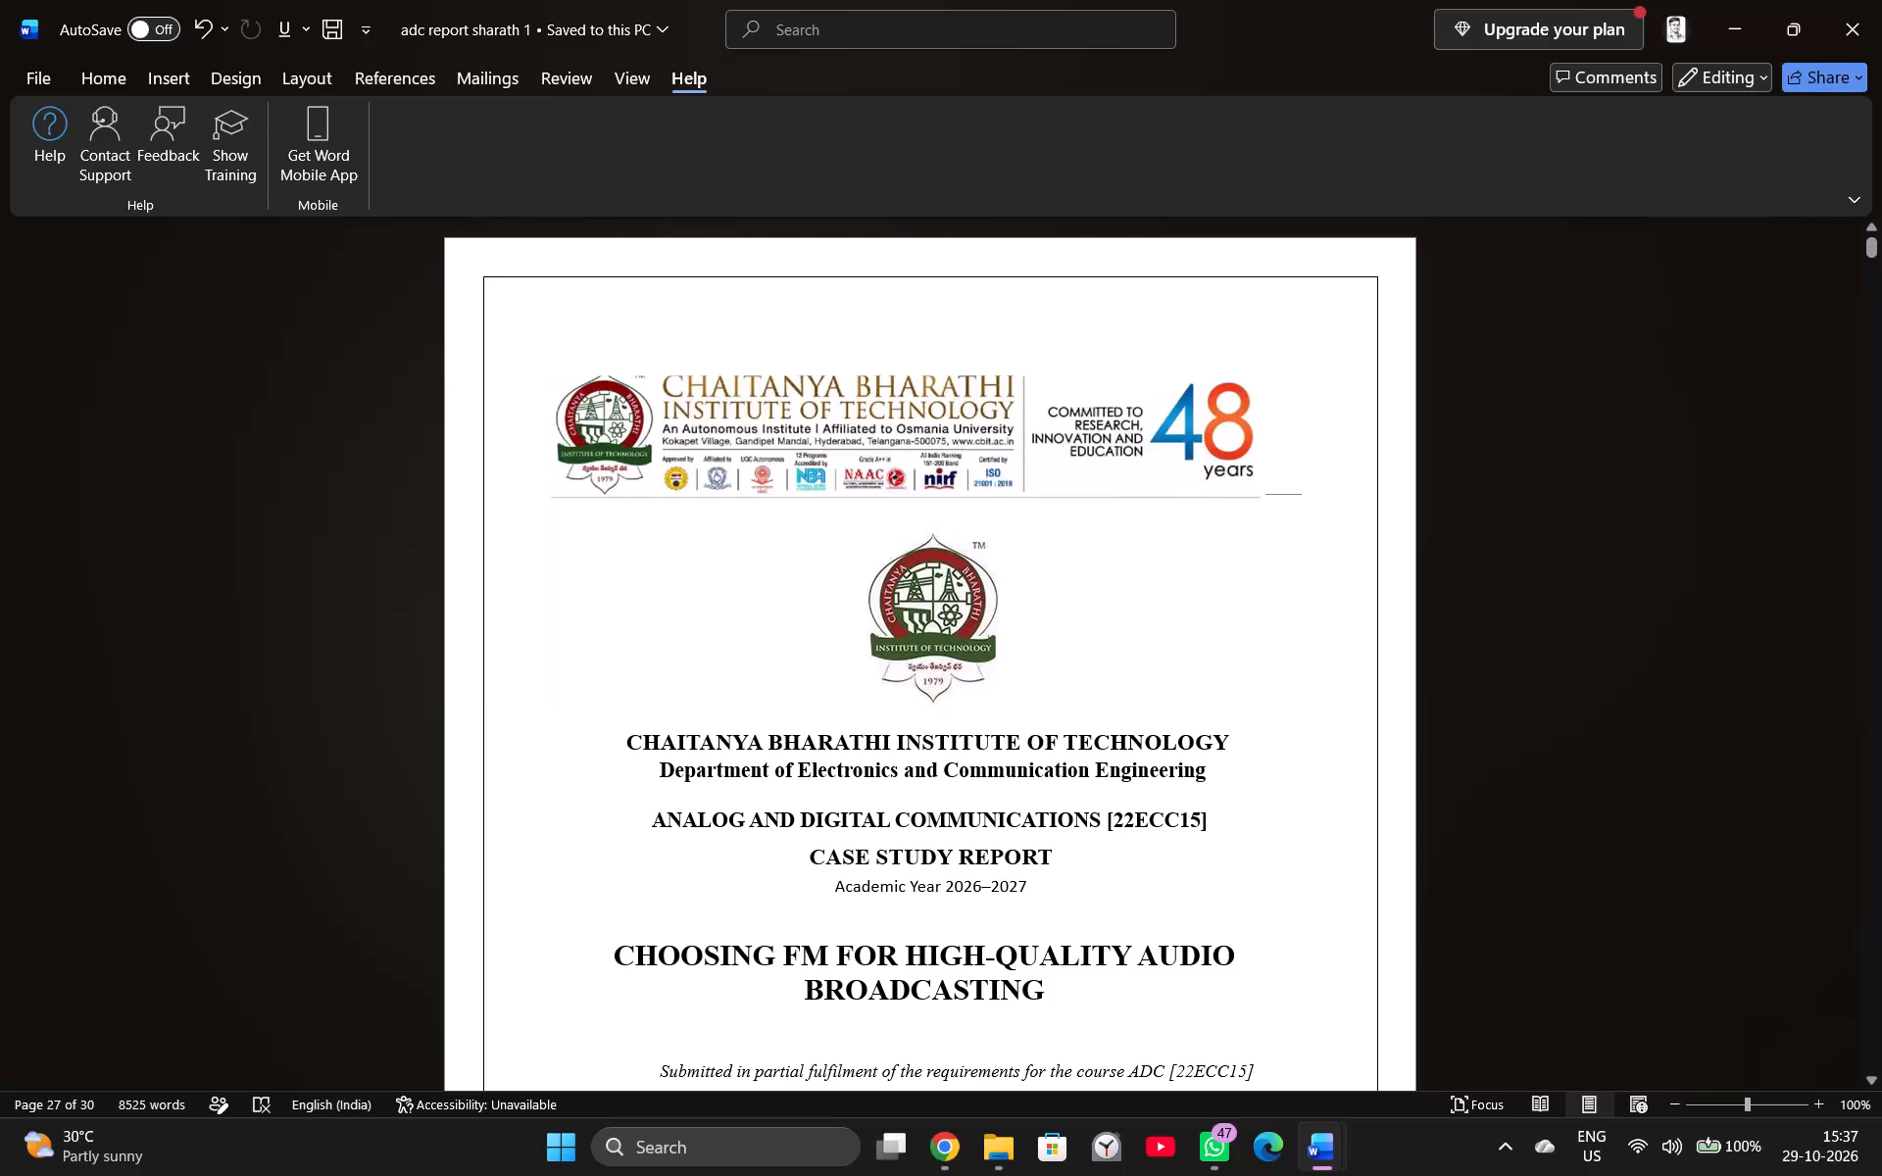
Review the saved report's cover page, front matter, Table of Contents and opening sections.
scroll(1094, 728, "down", 3)
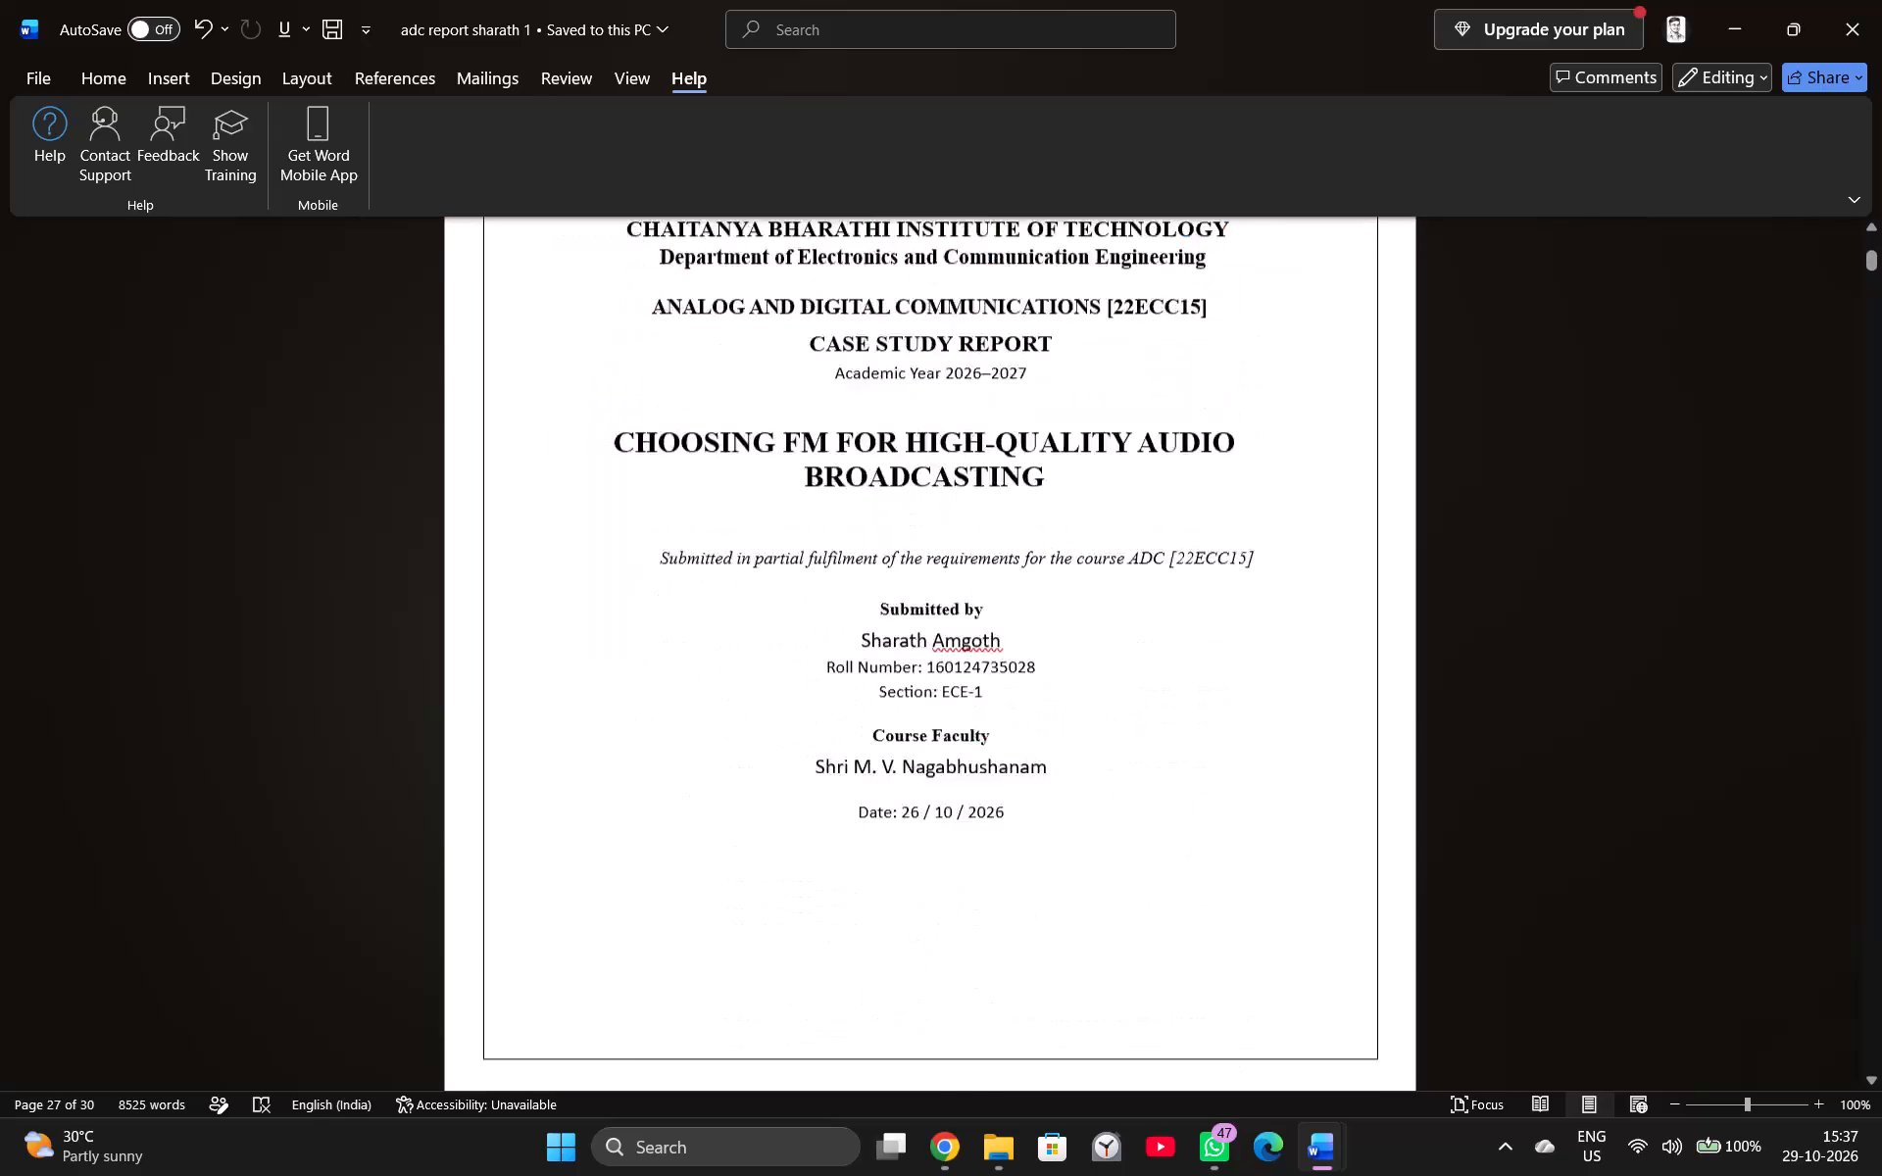
scroll(1094, 728, "down", 13)
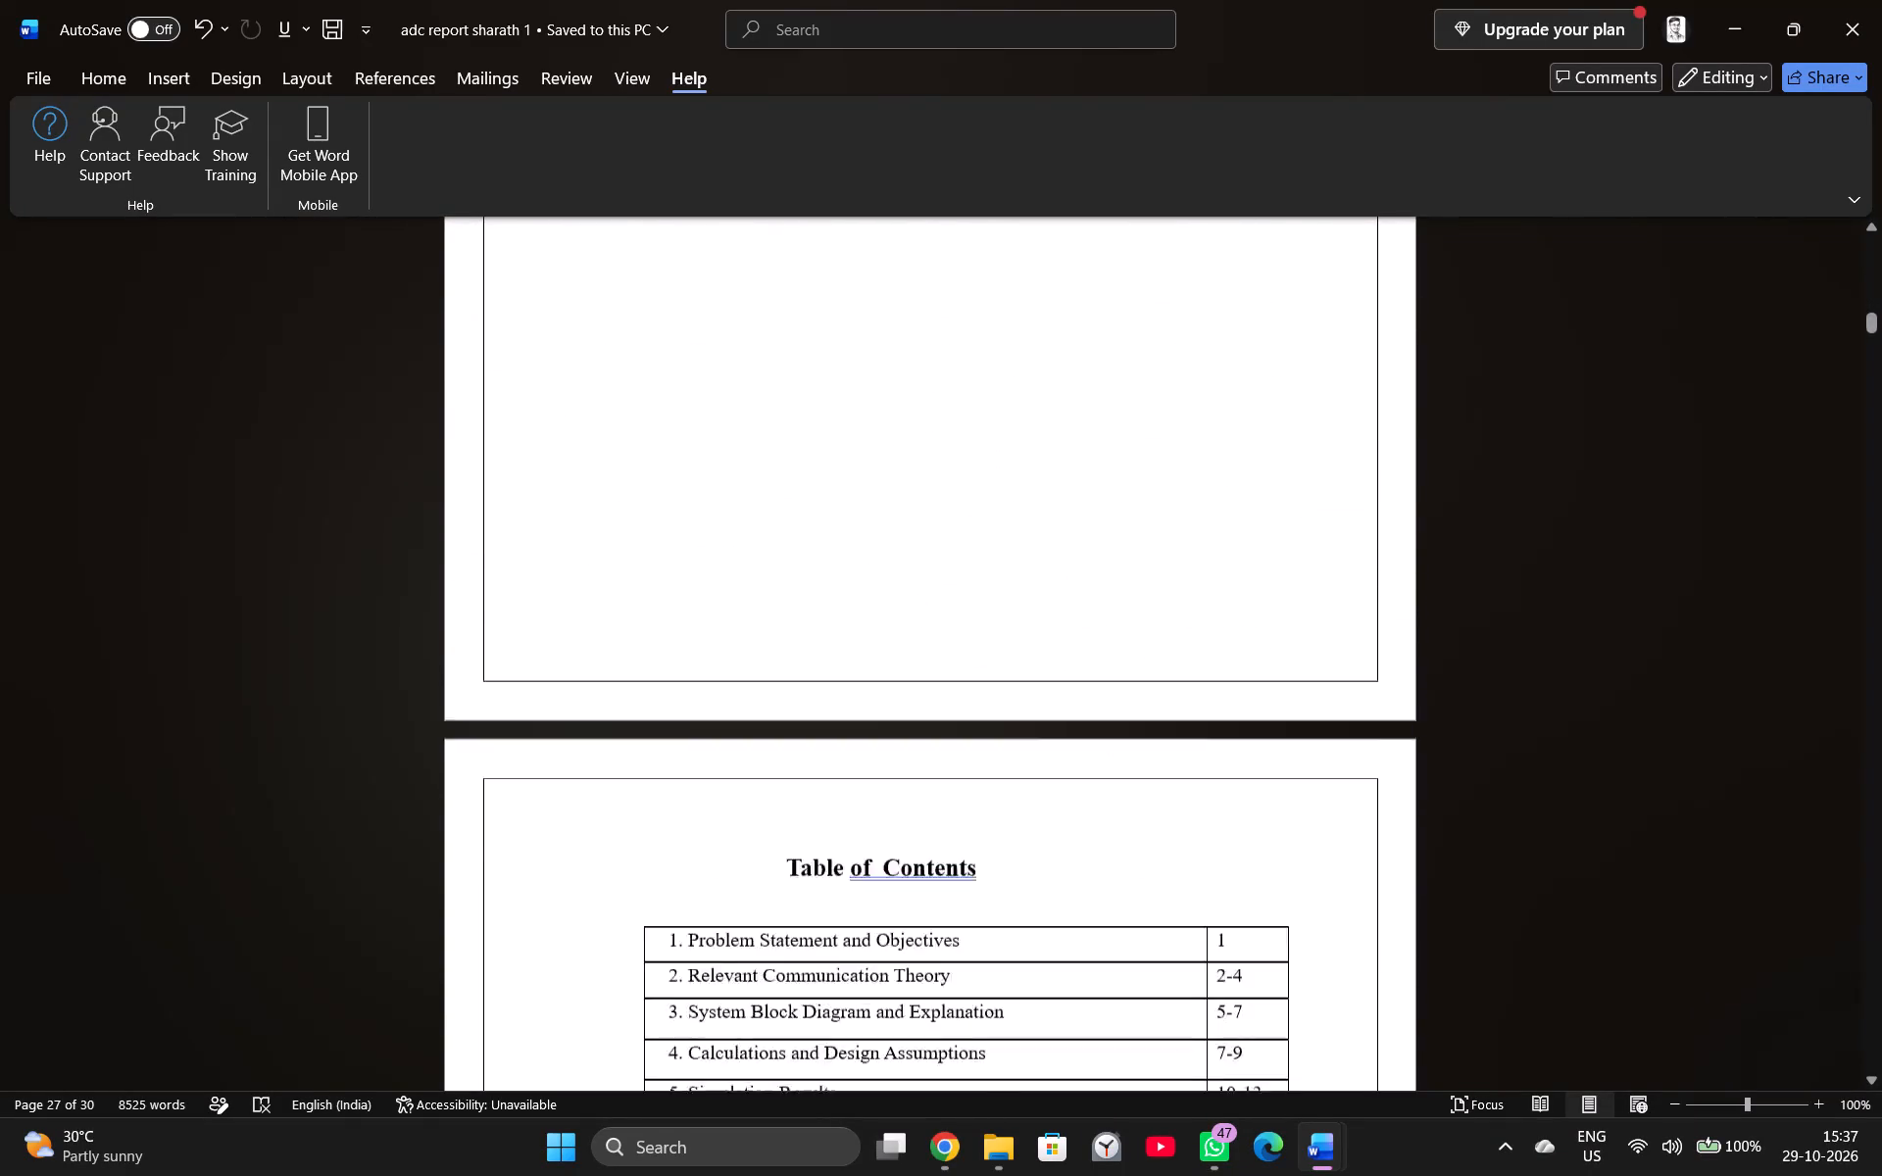
scroll(1094, 728, "down", 12)
scroll(1094, 728, "up", 12)
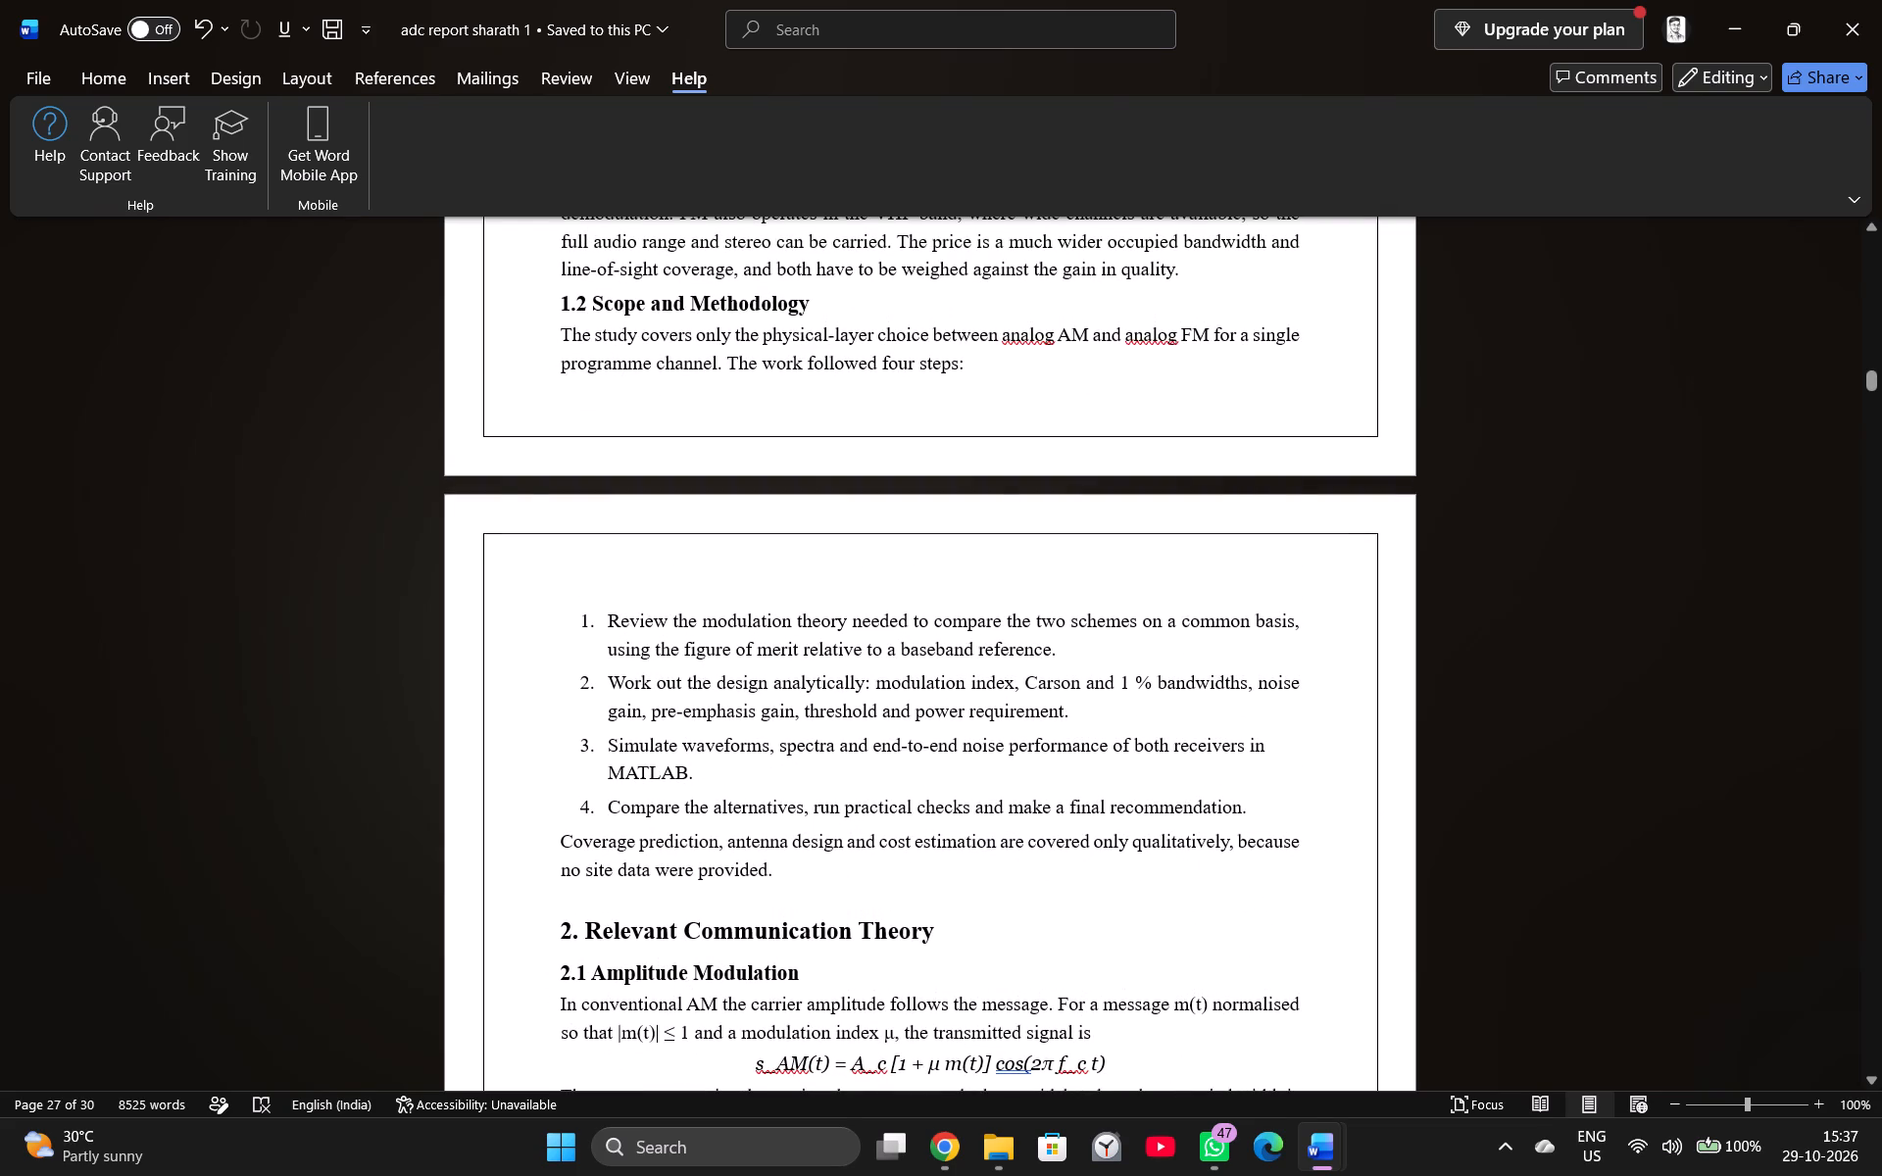
scroll(1088, 728, "up", 18)
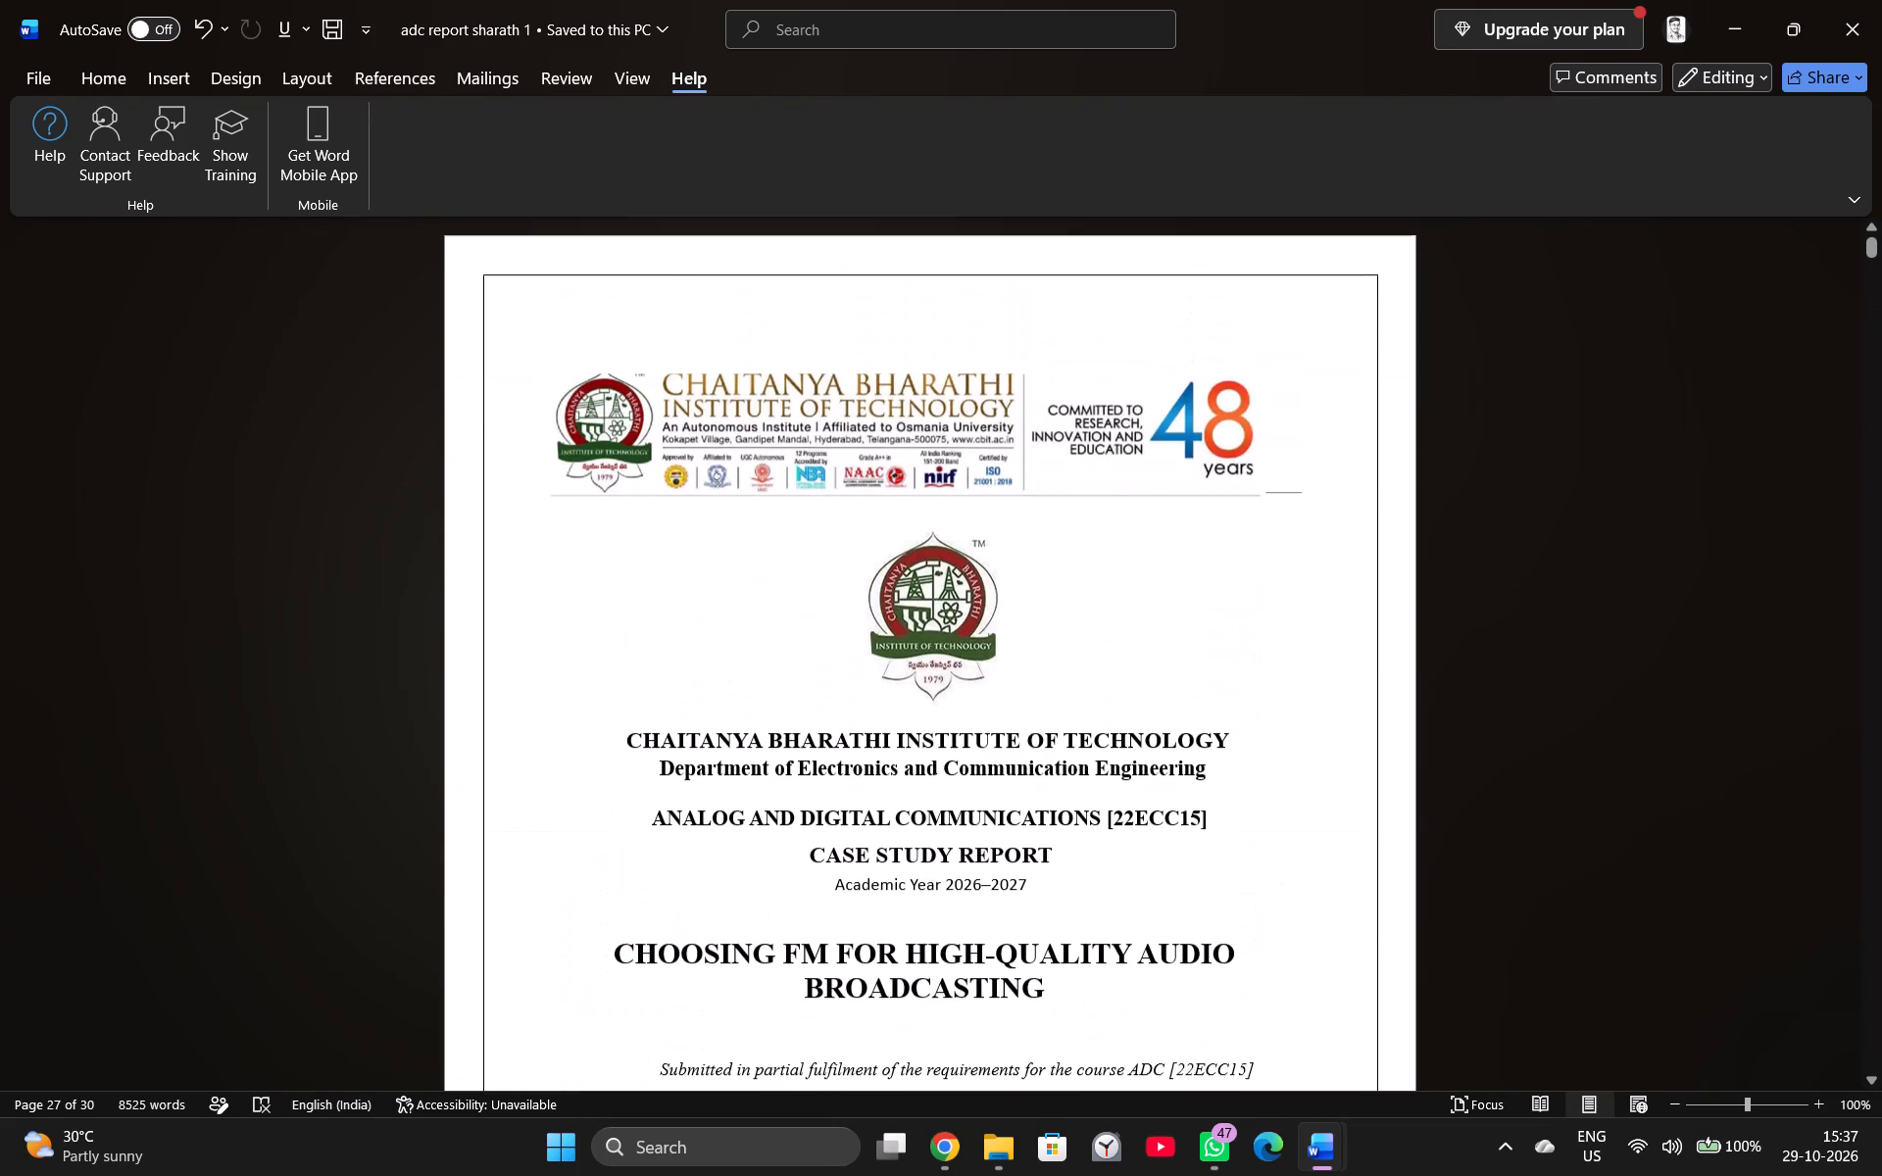
scroll(1822, 116, "up", 4)
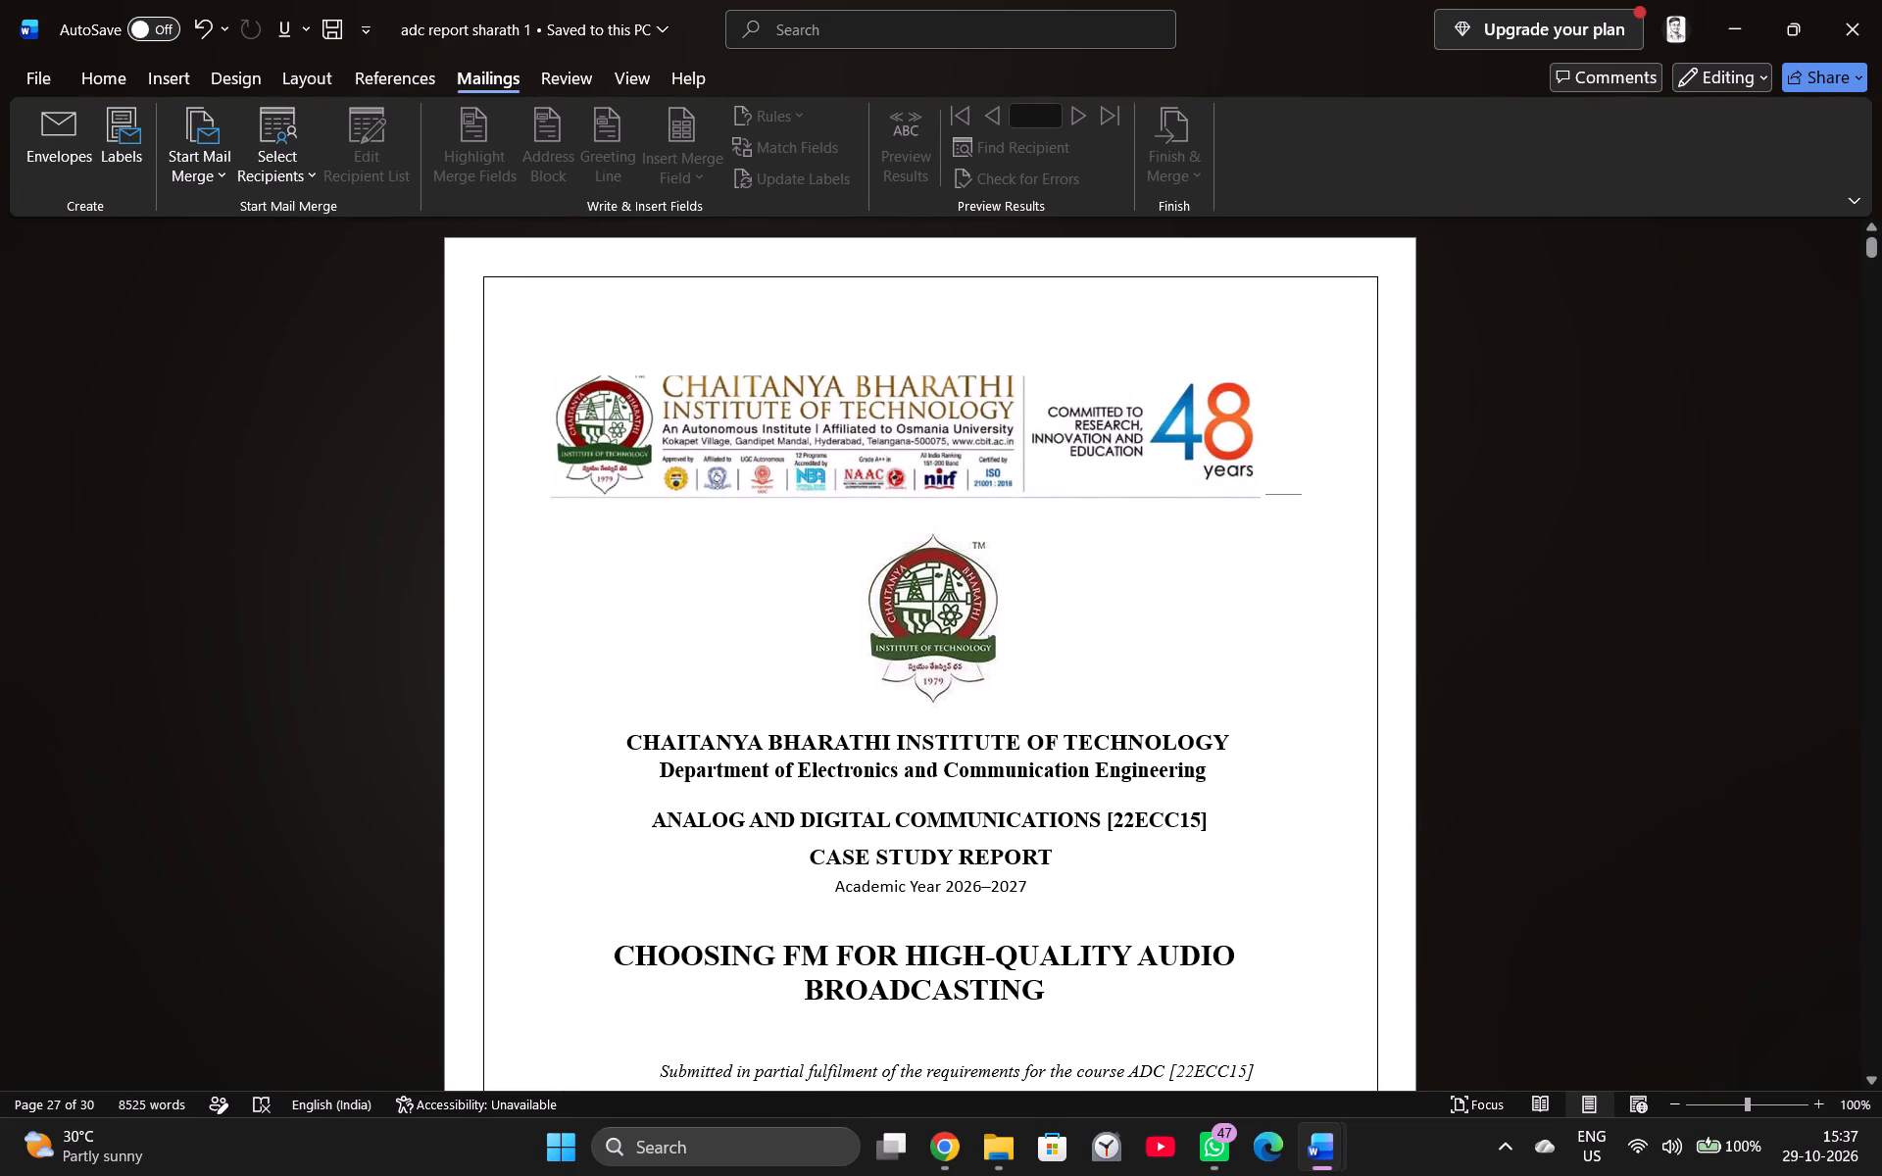
scroll(856, 621, "down", 1)
scroll(861, 648, "up", 5)
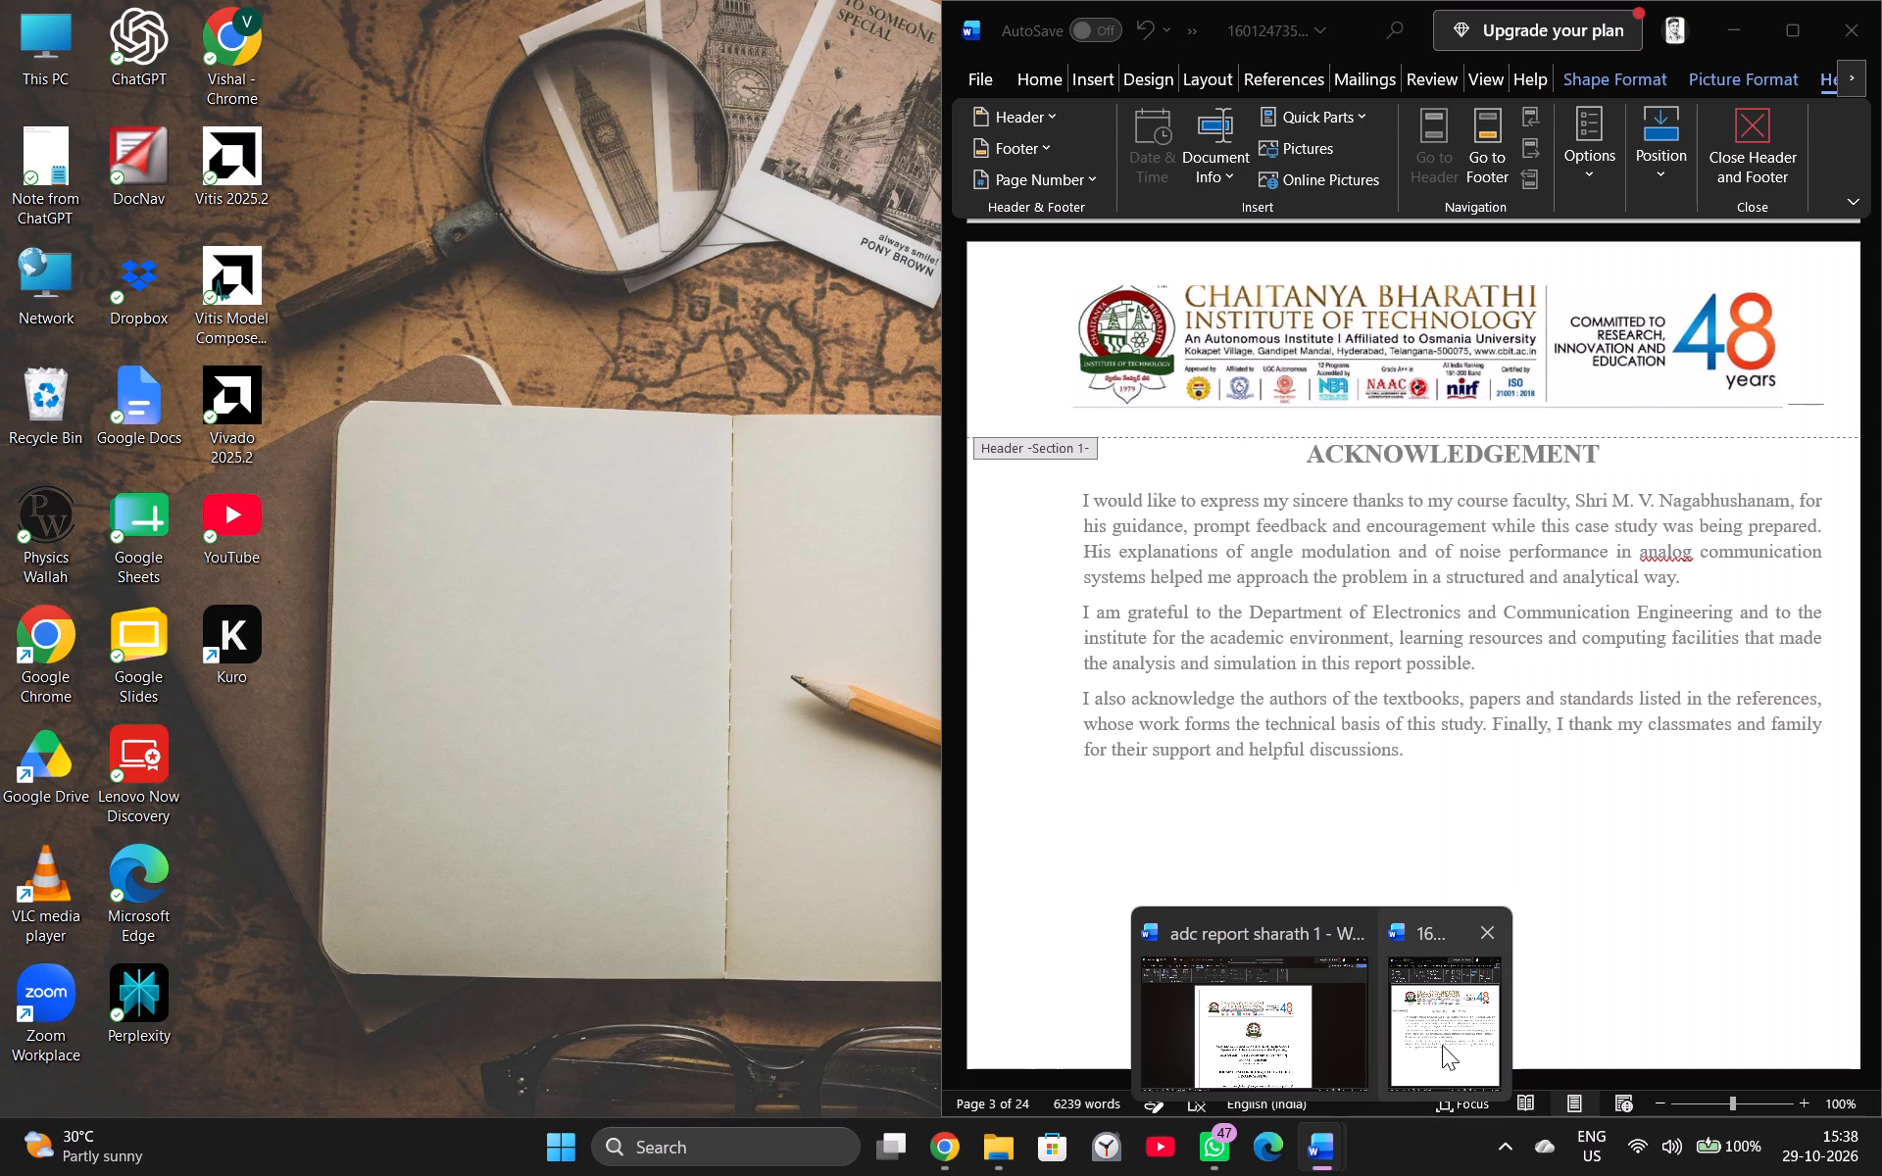
Switch to the other open report with the ACKNOWLEDGEMENT page header in editing and close that document.
left_click(1442, 1045)
left_click(1456, 853)
scroll(1436, 847, "up", 1)
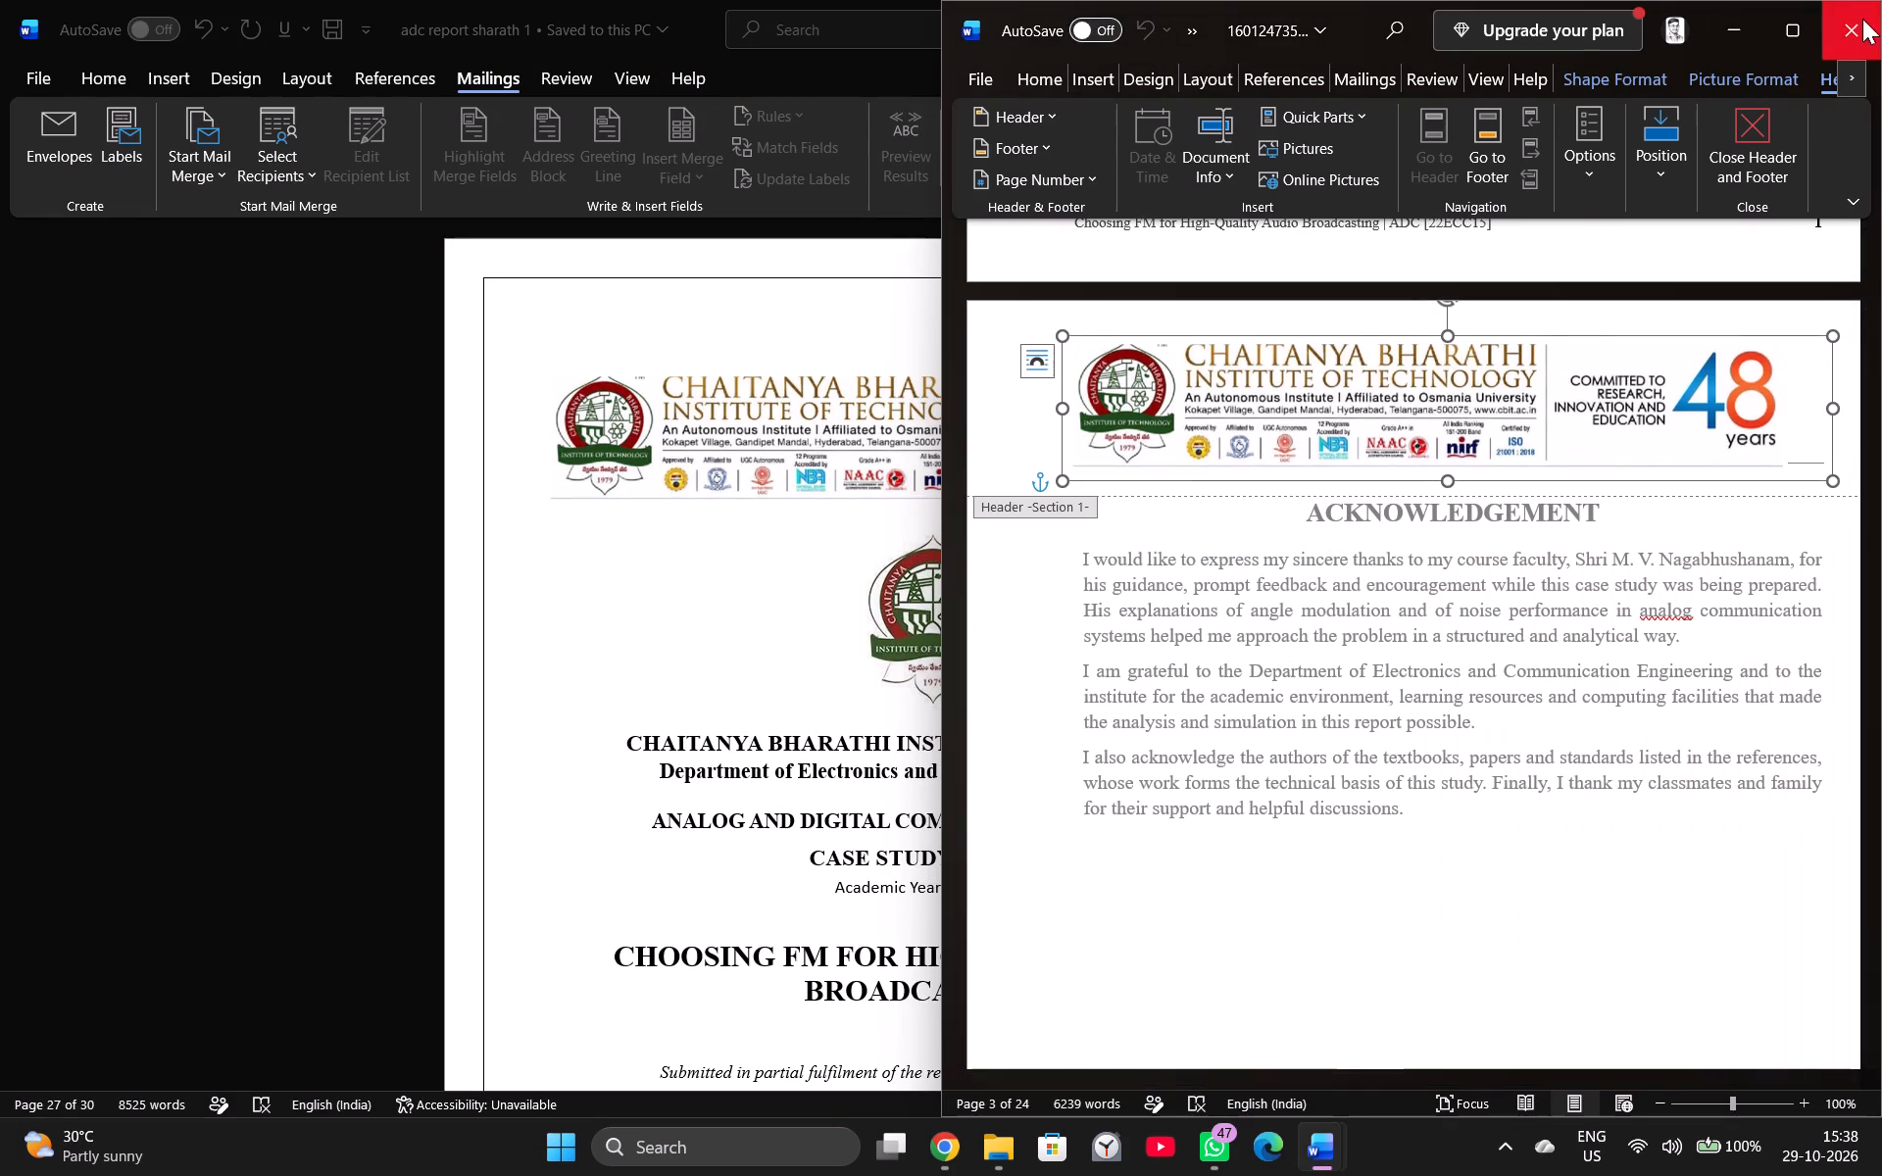
left_click(1861, 19)
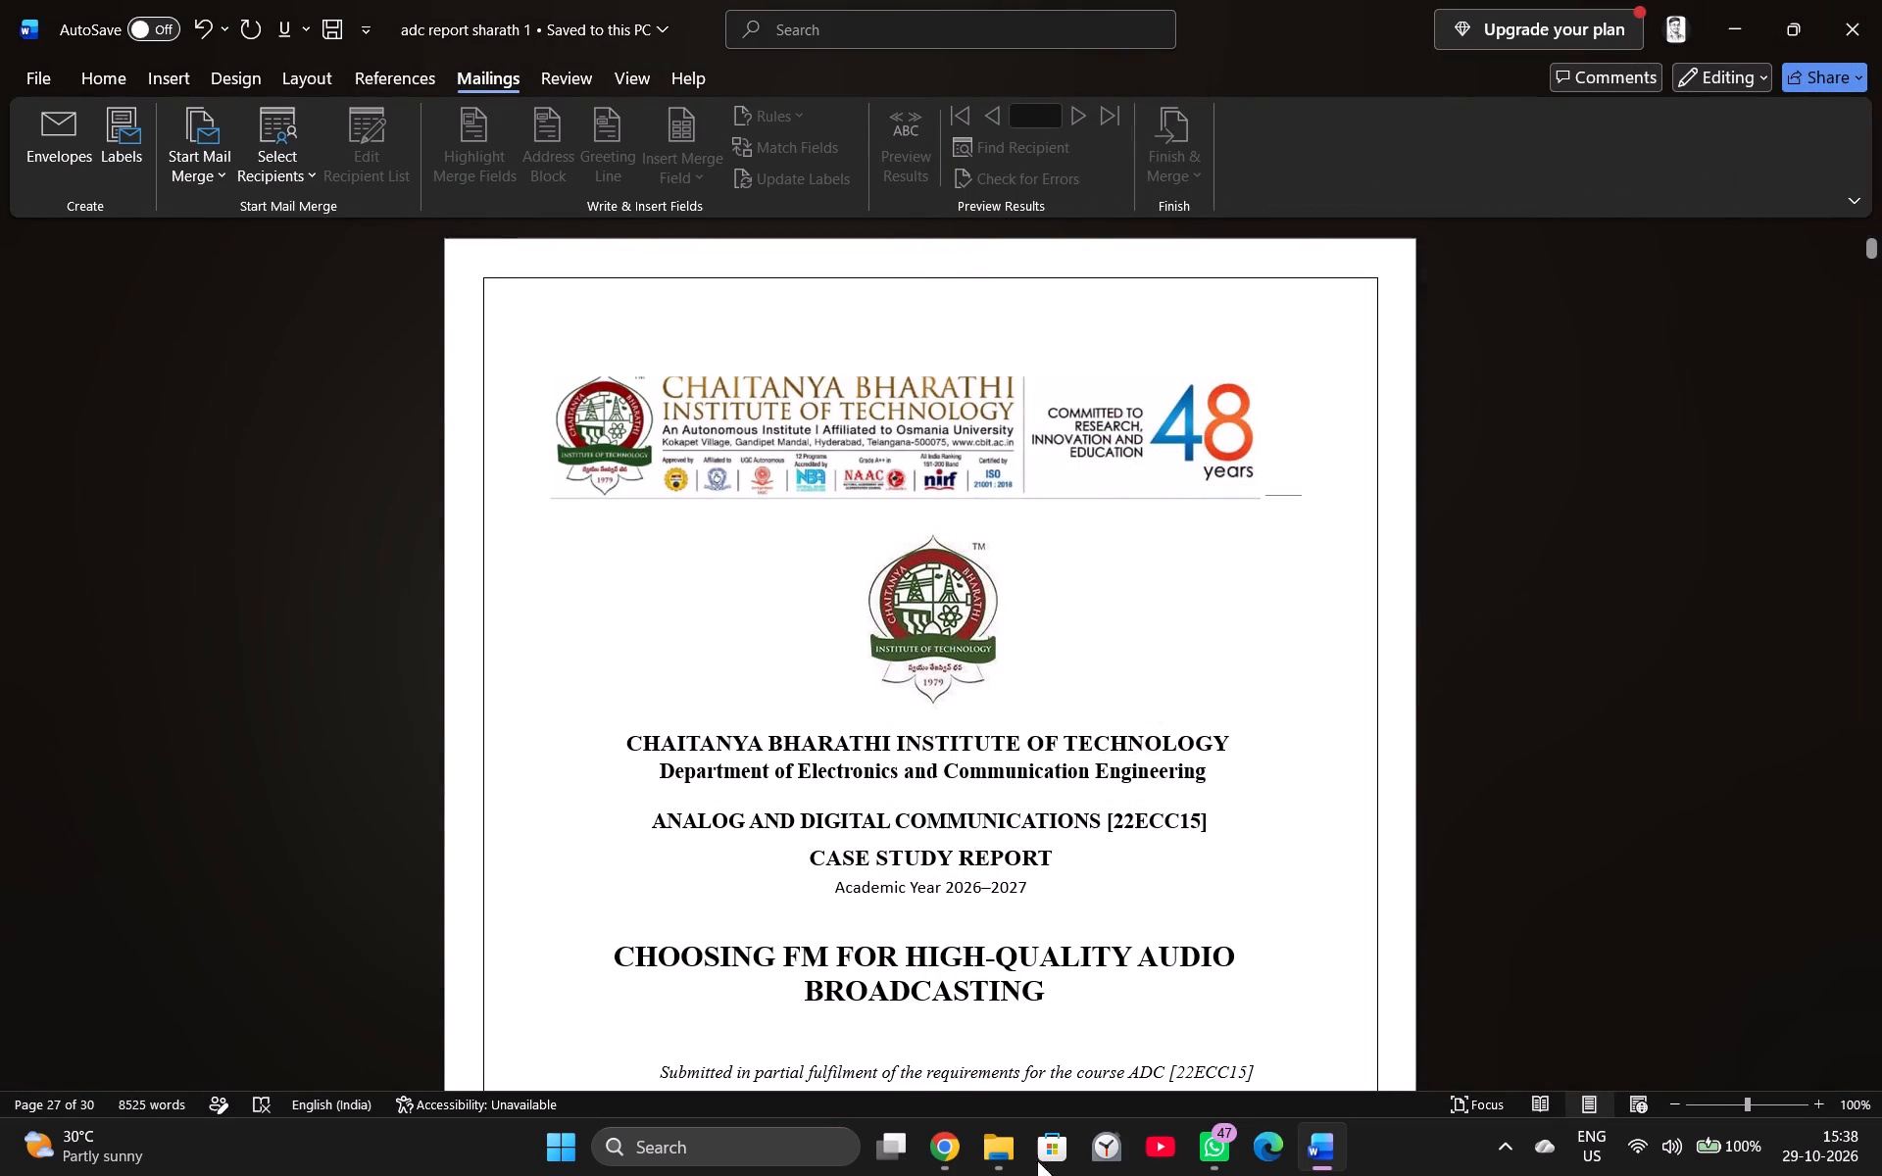
Open the Word document adc bunny from the Downloads folder and enable editing in it.
left_click(977, 1036)
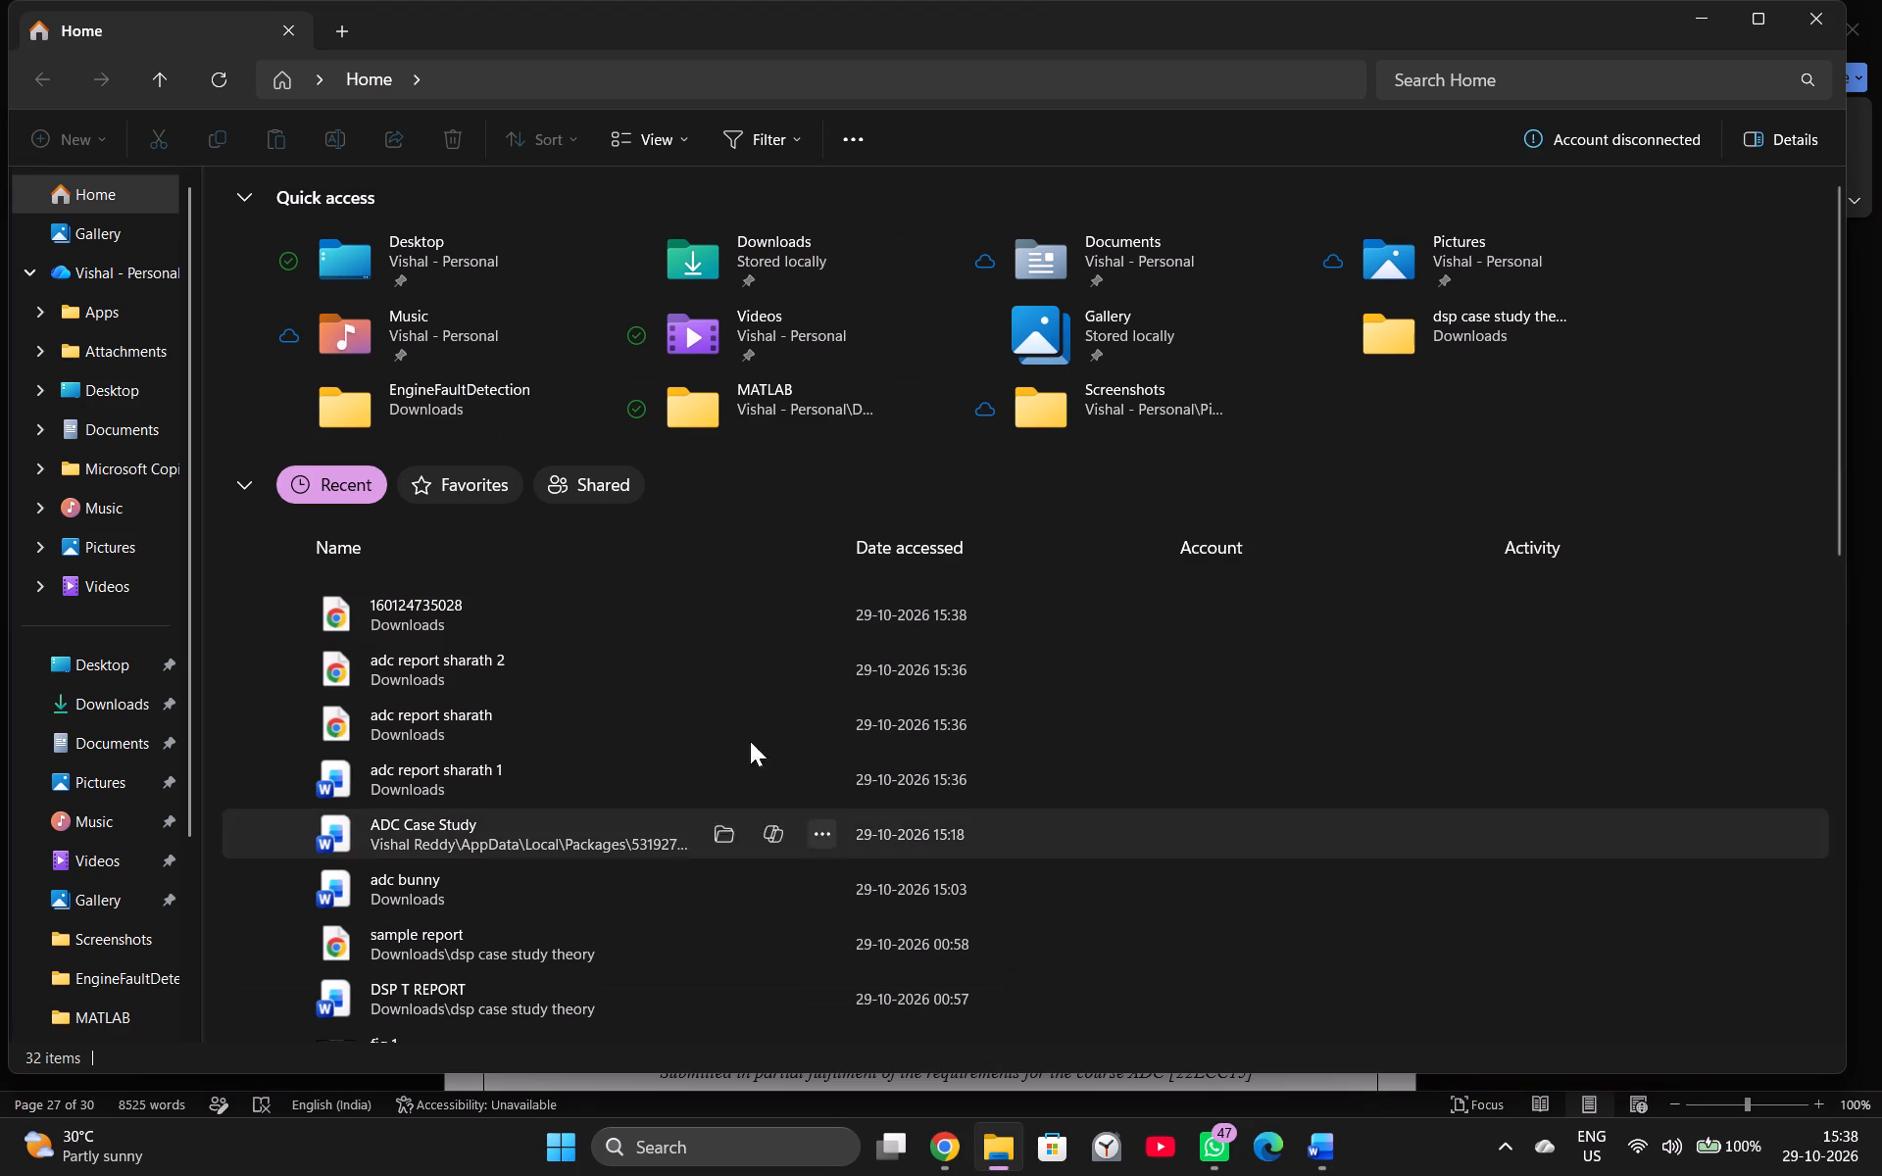
left_click(102, 699)
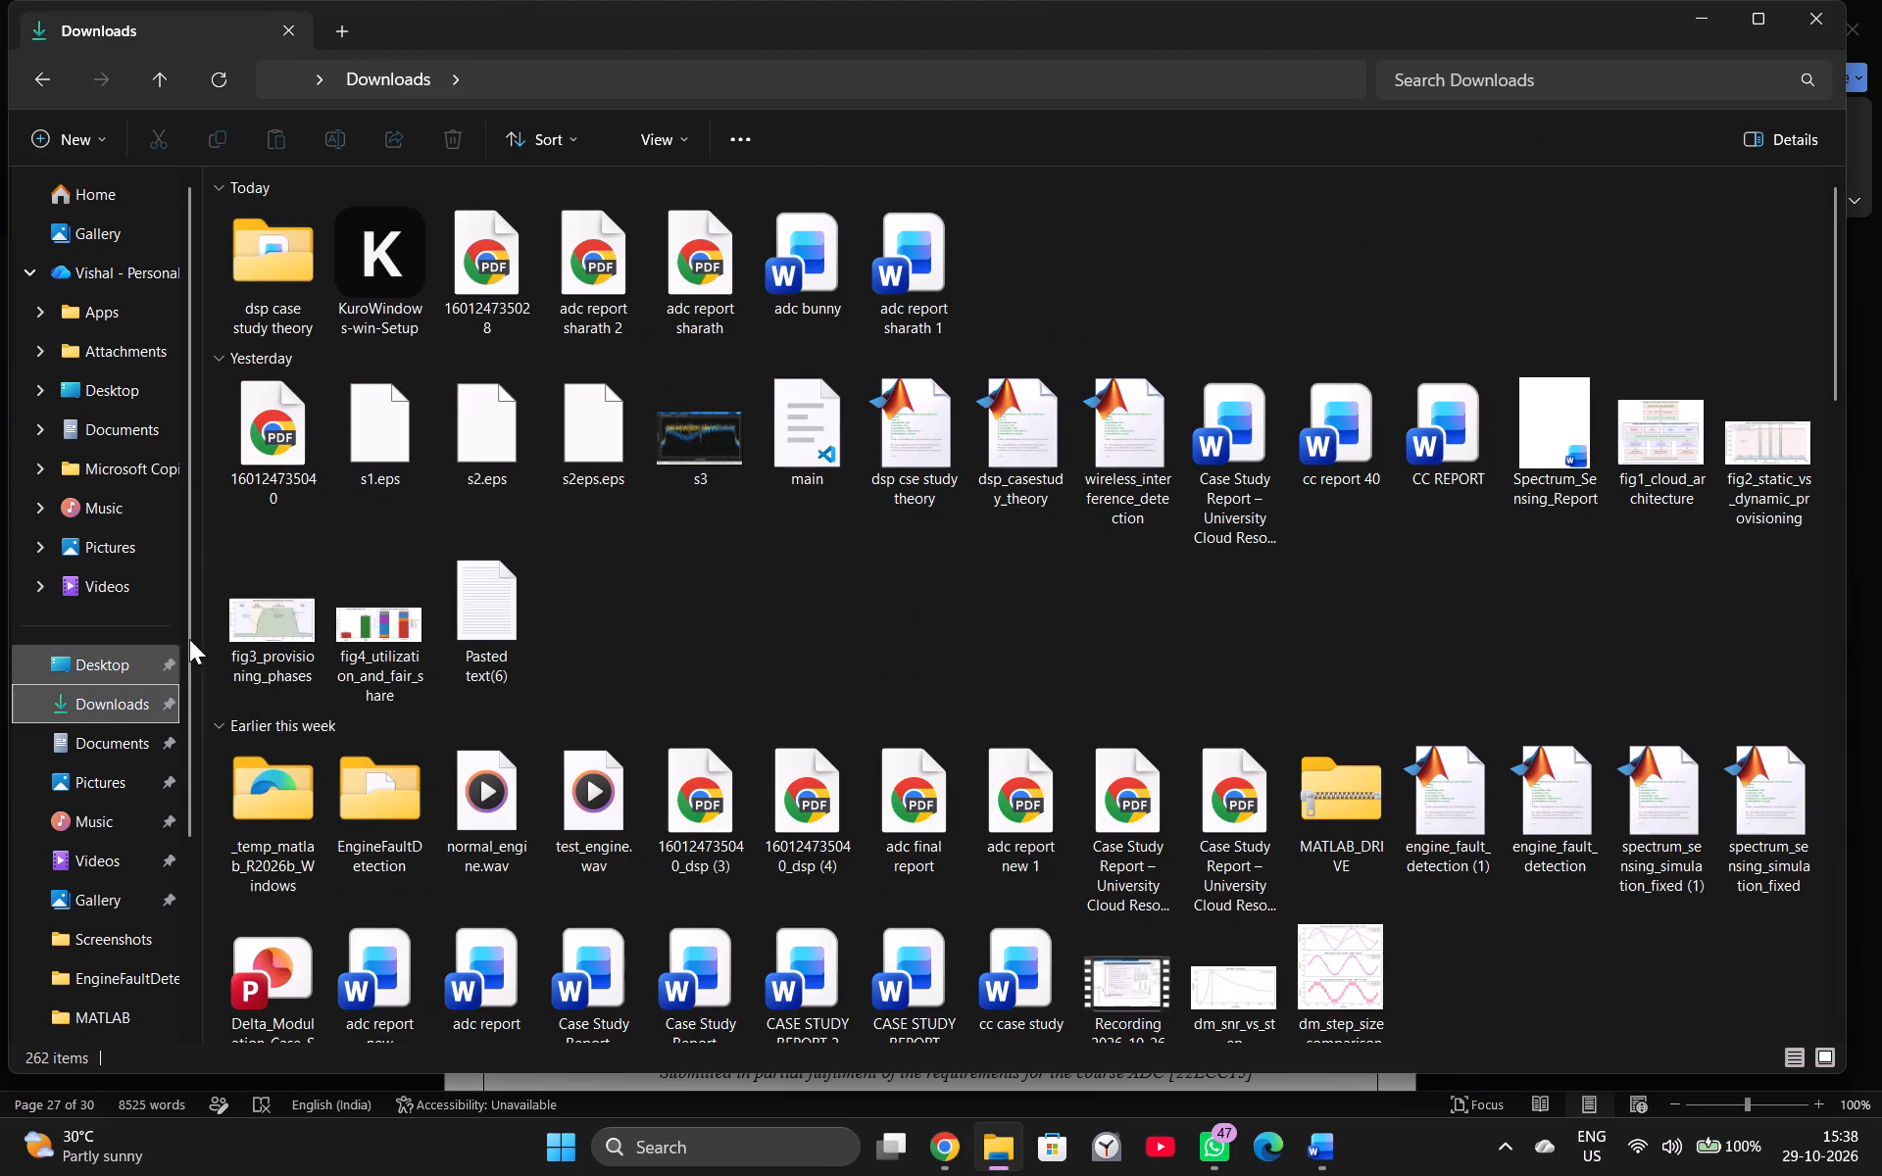
double_click(831, 253)
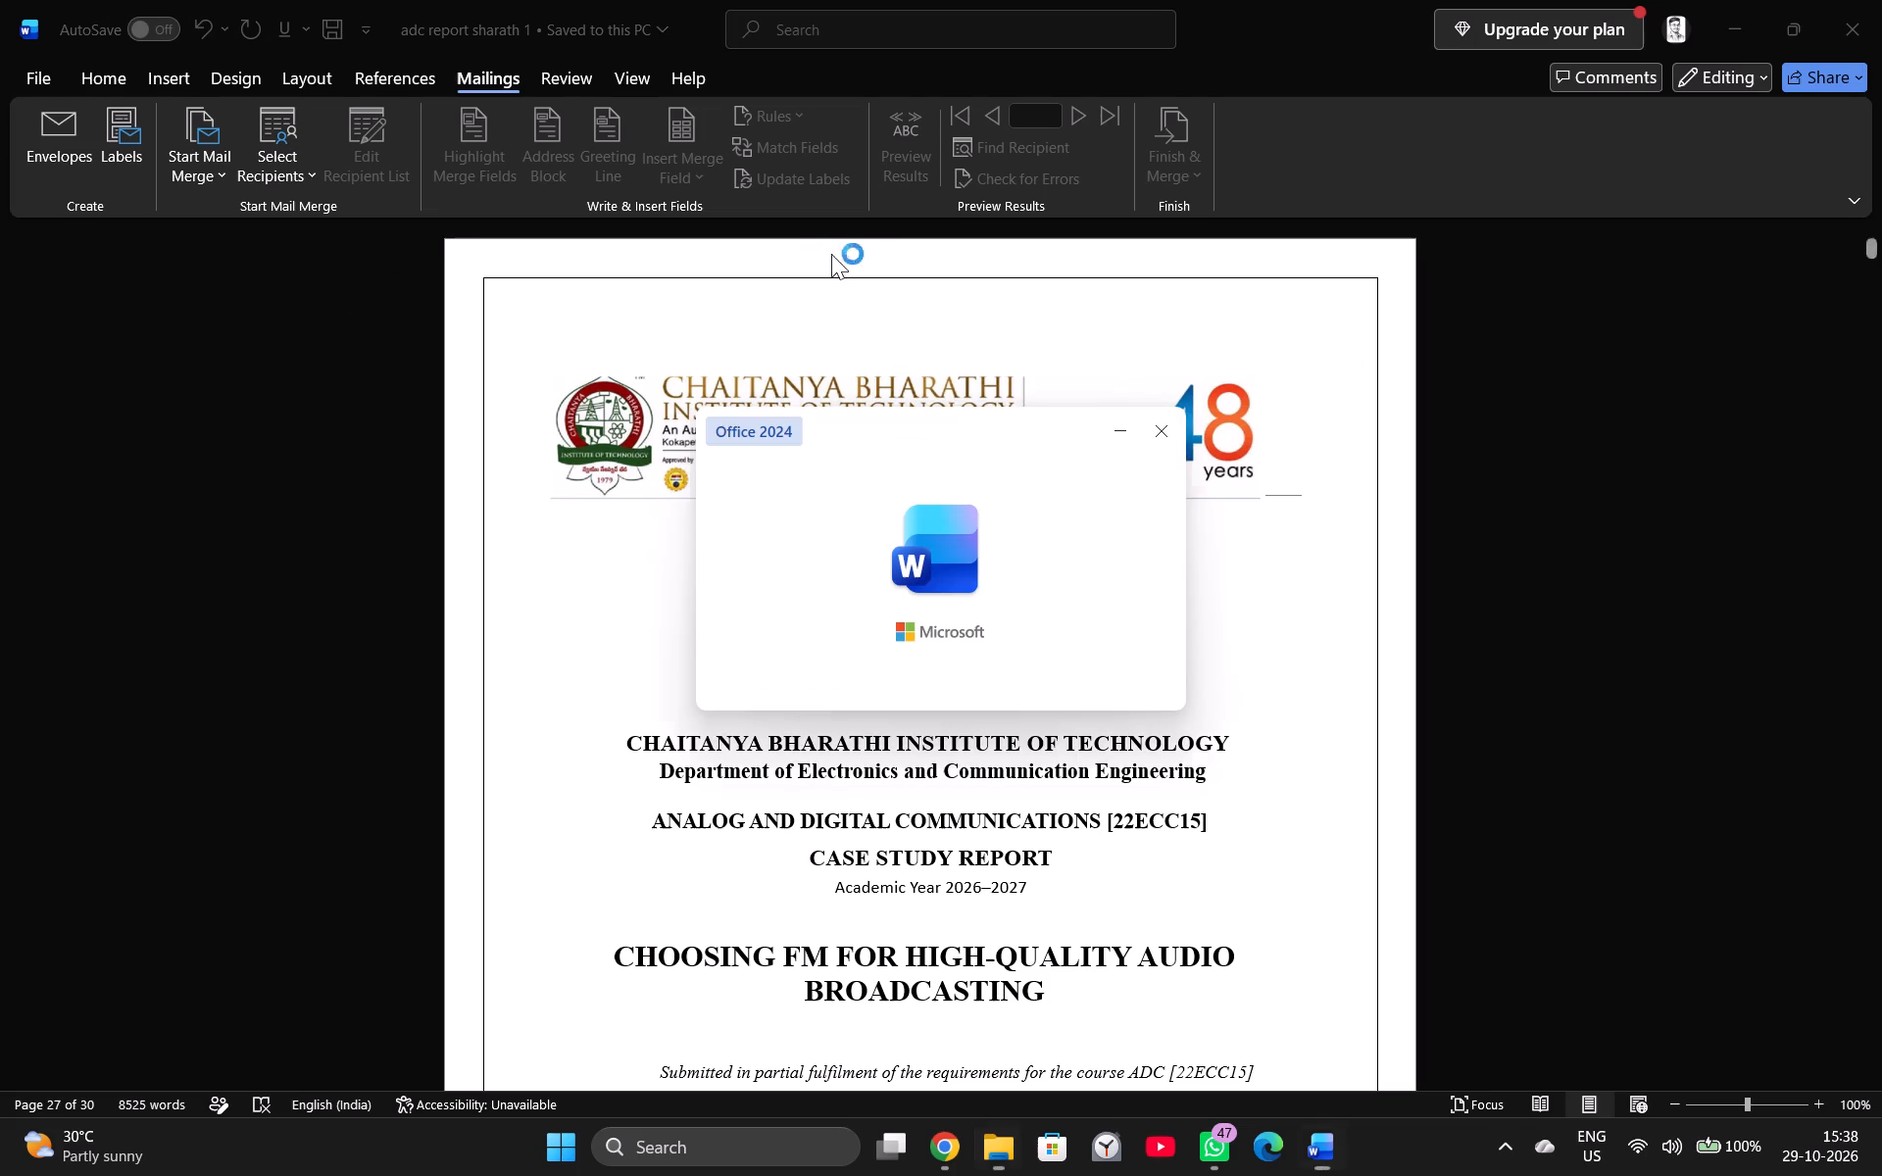
scroll(1122, 566, "up", 6)
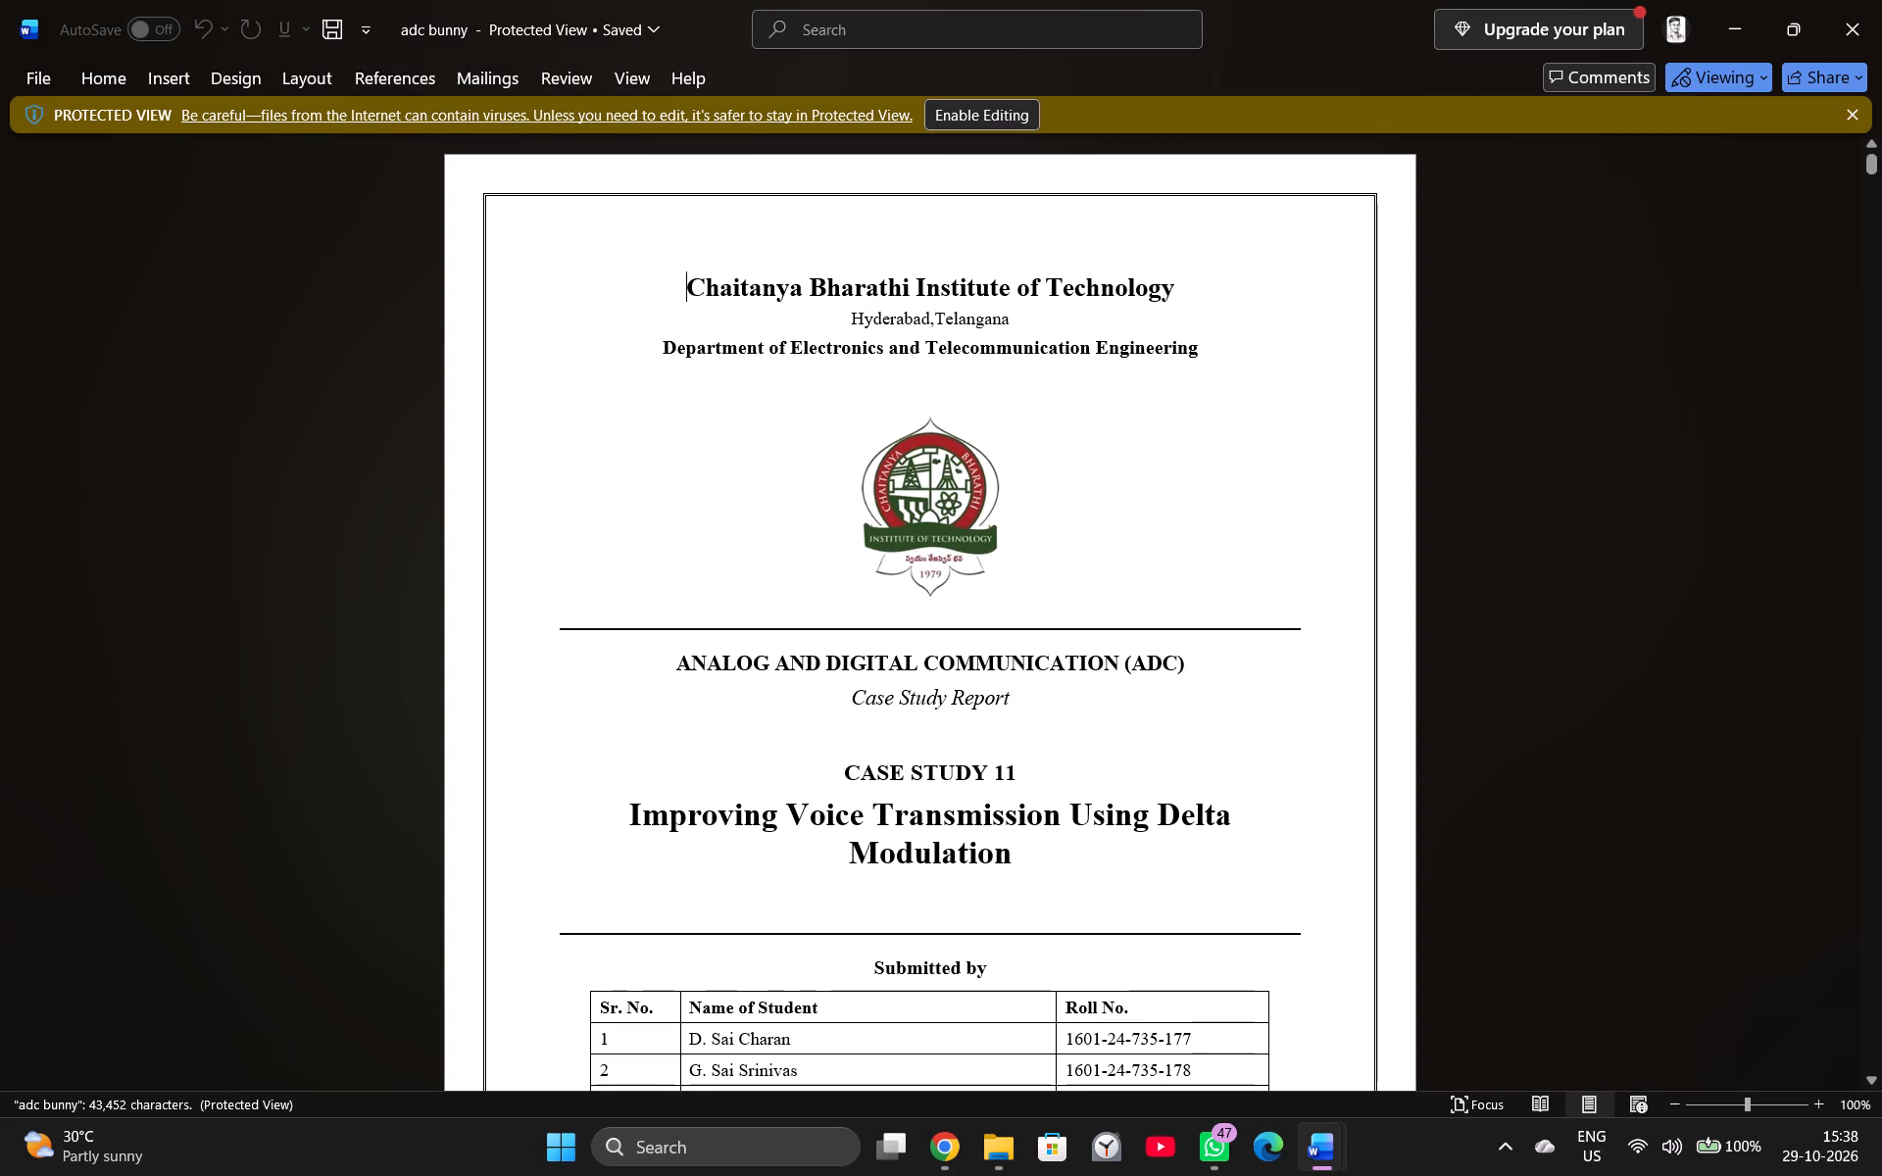
scroll(1125, 578, "down", 5)
left_click(975, 111)
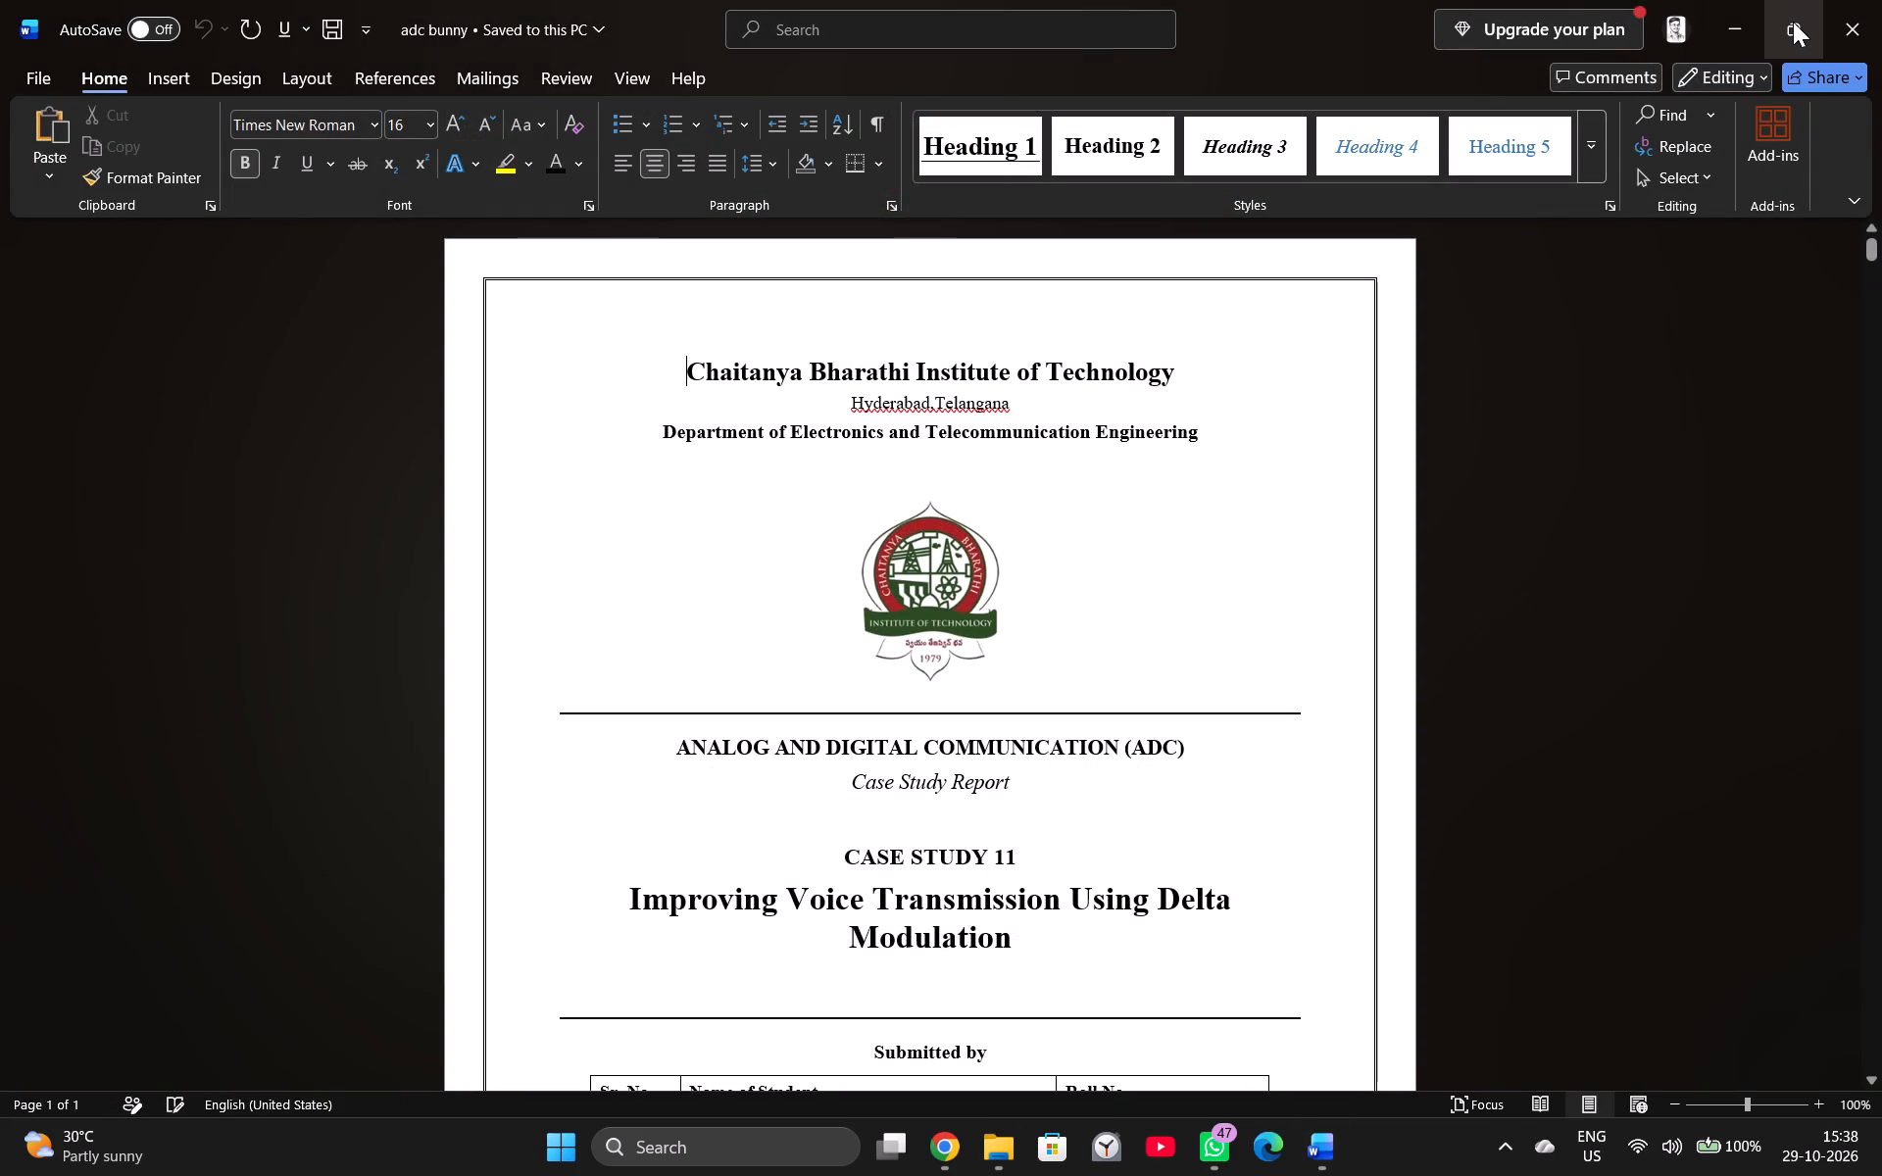
Arrange adc bunny and adc report sharath 1 side by side, zoom the latter to 80% and compare their cover pages.
left_click(1700, 91)
scroll(1464, 651, "up", 2)
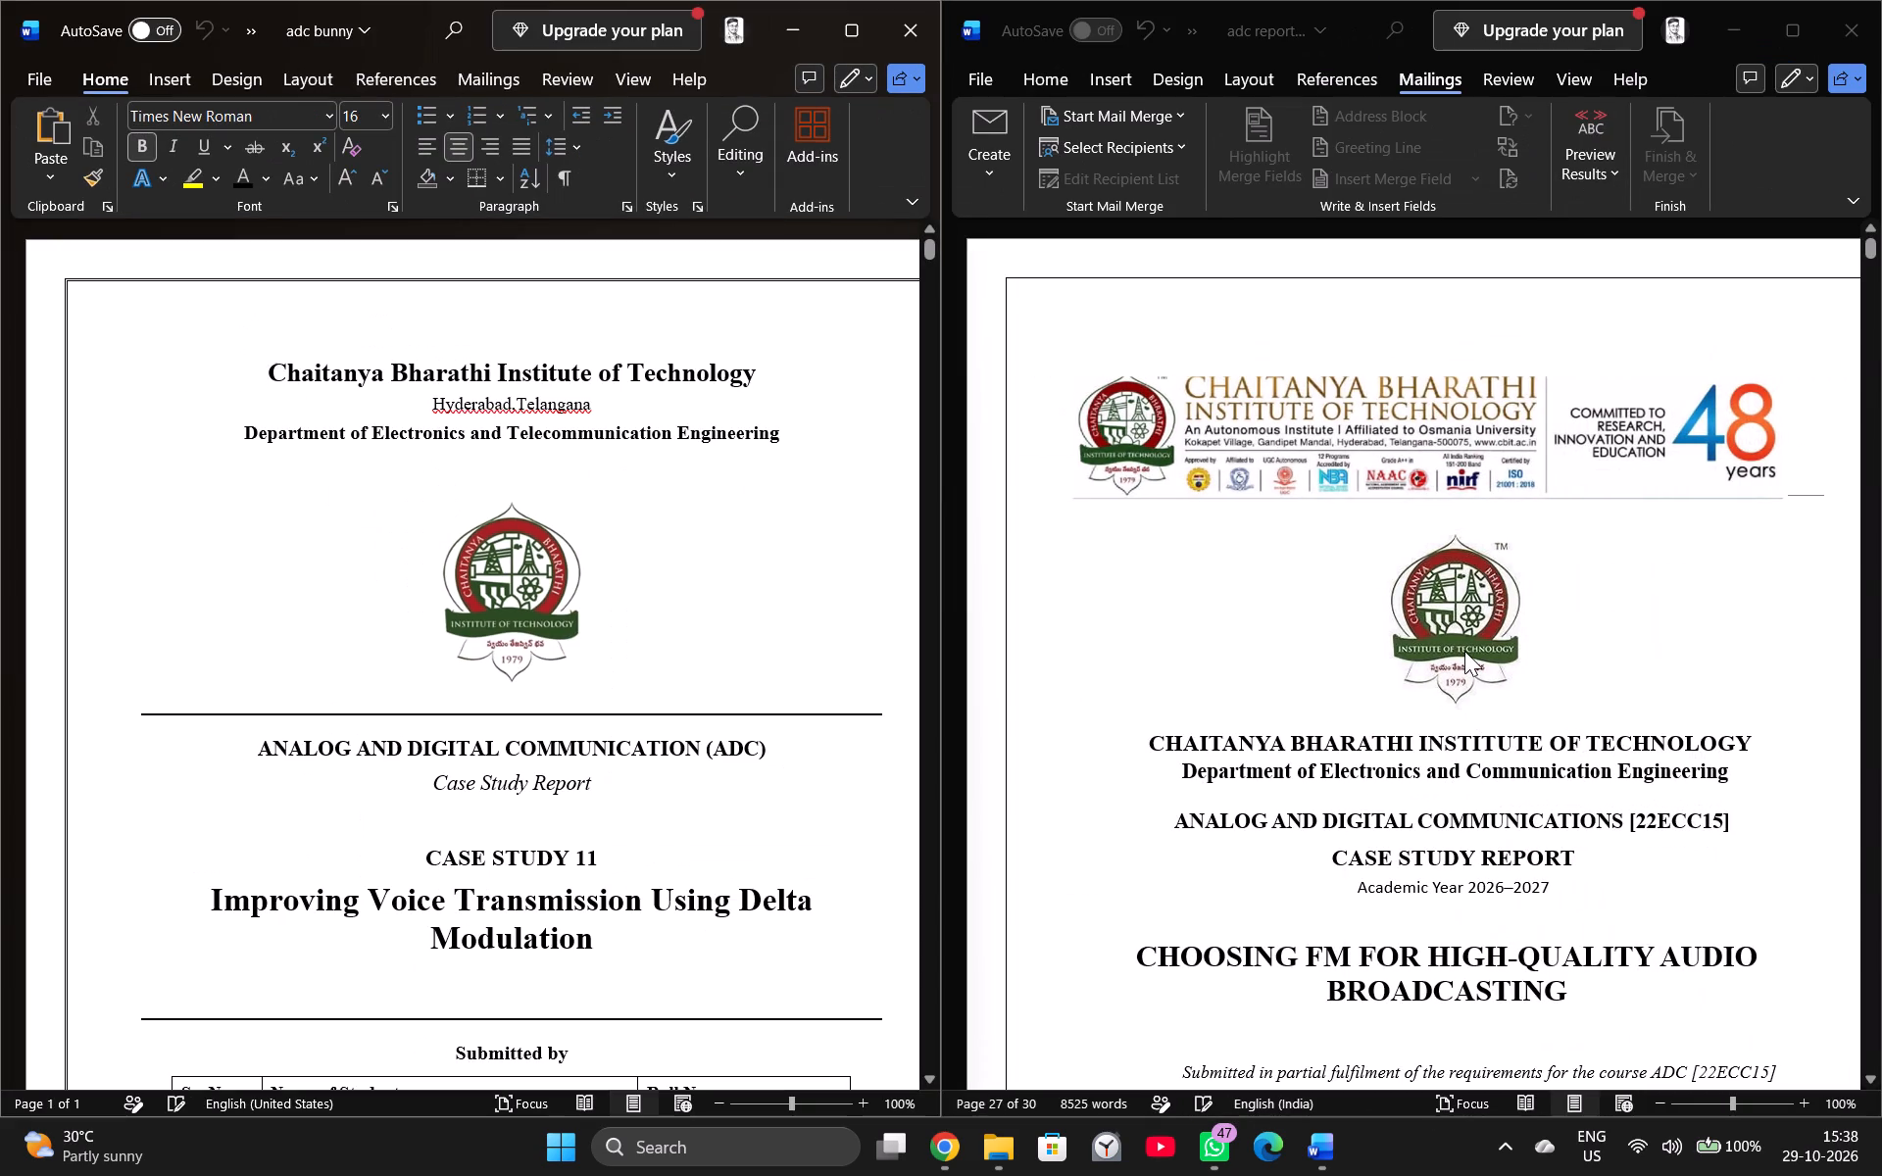
scroll(1464, 651, "down", 3)
scroll(784, 726, "down", 4)
scroll(1321, 752, "down", 2)
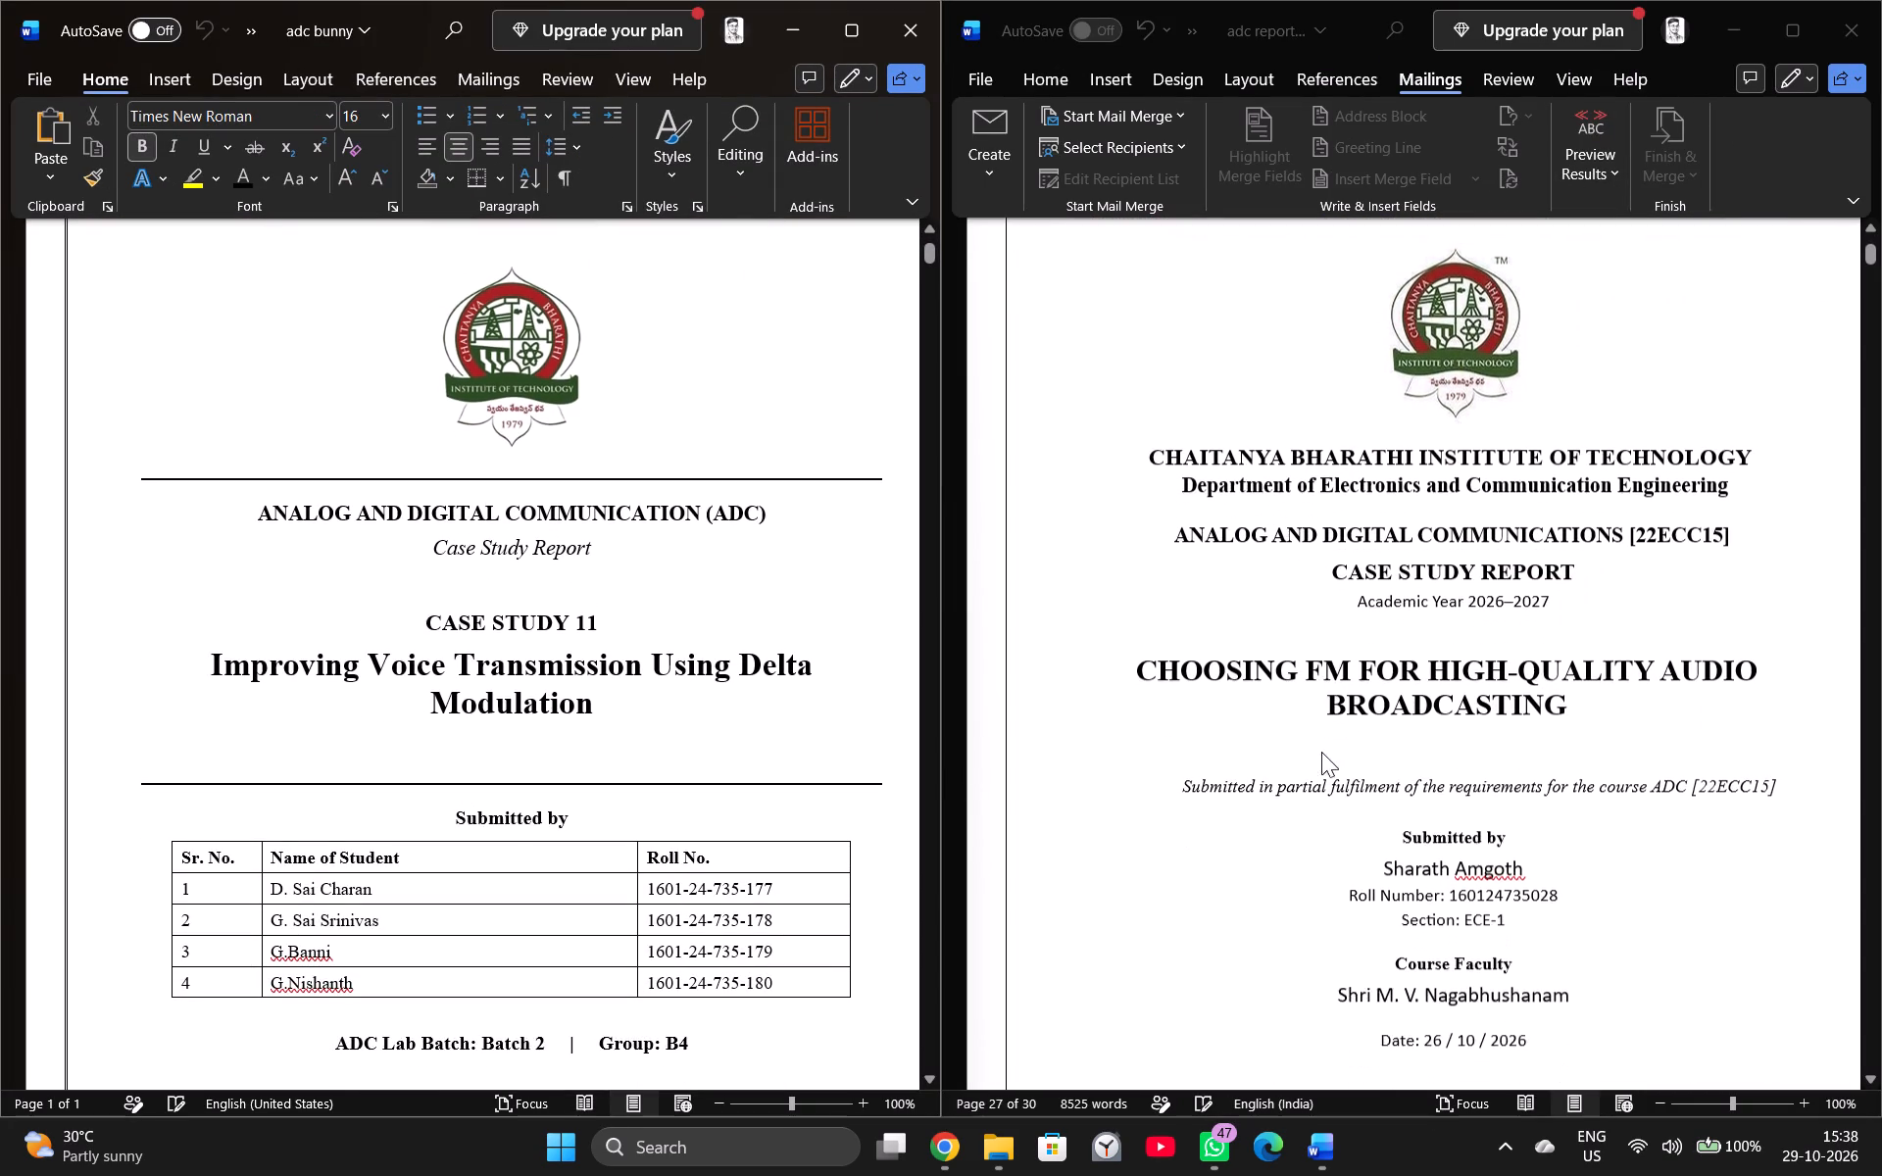
scroll(1322, 749, "up", 5)
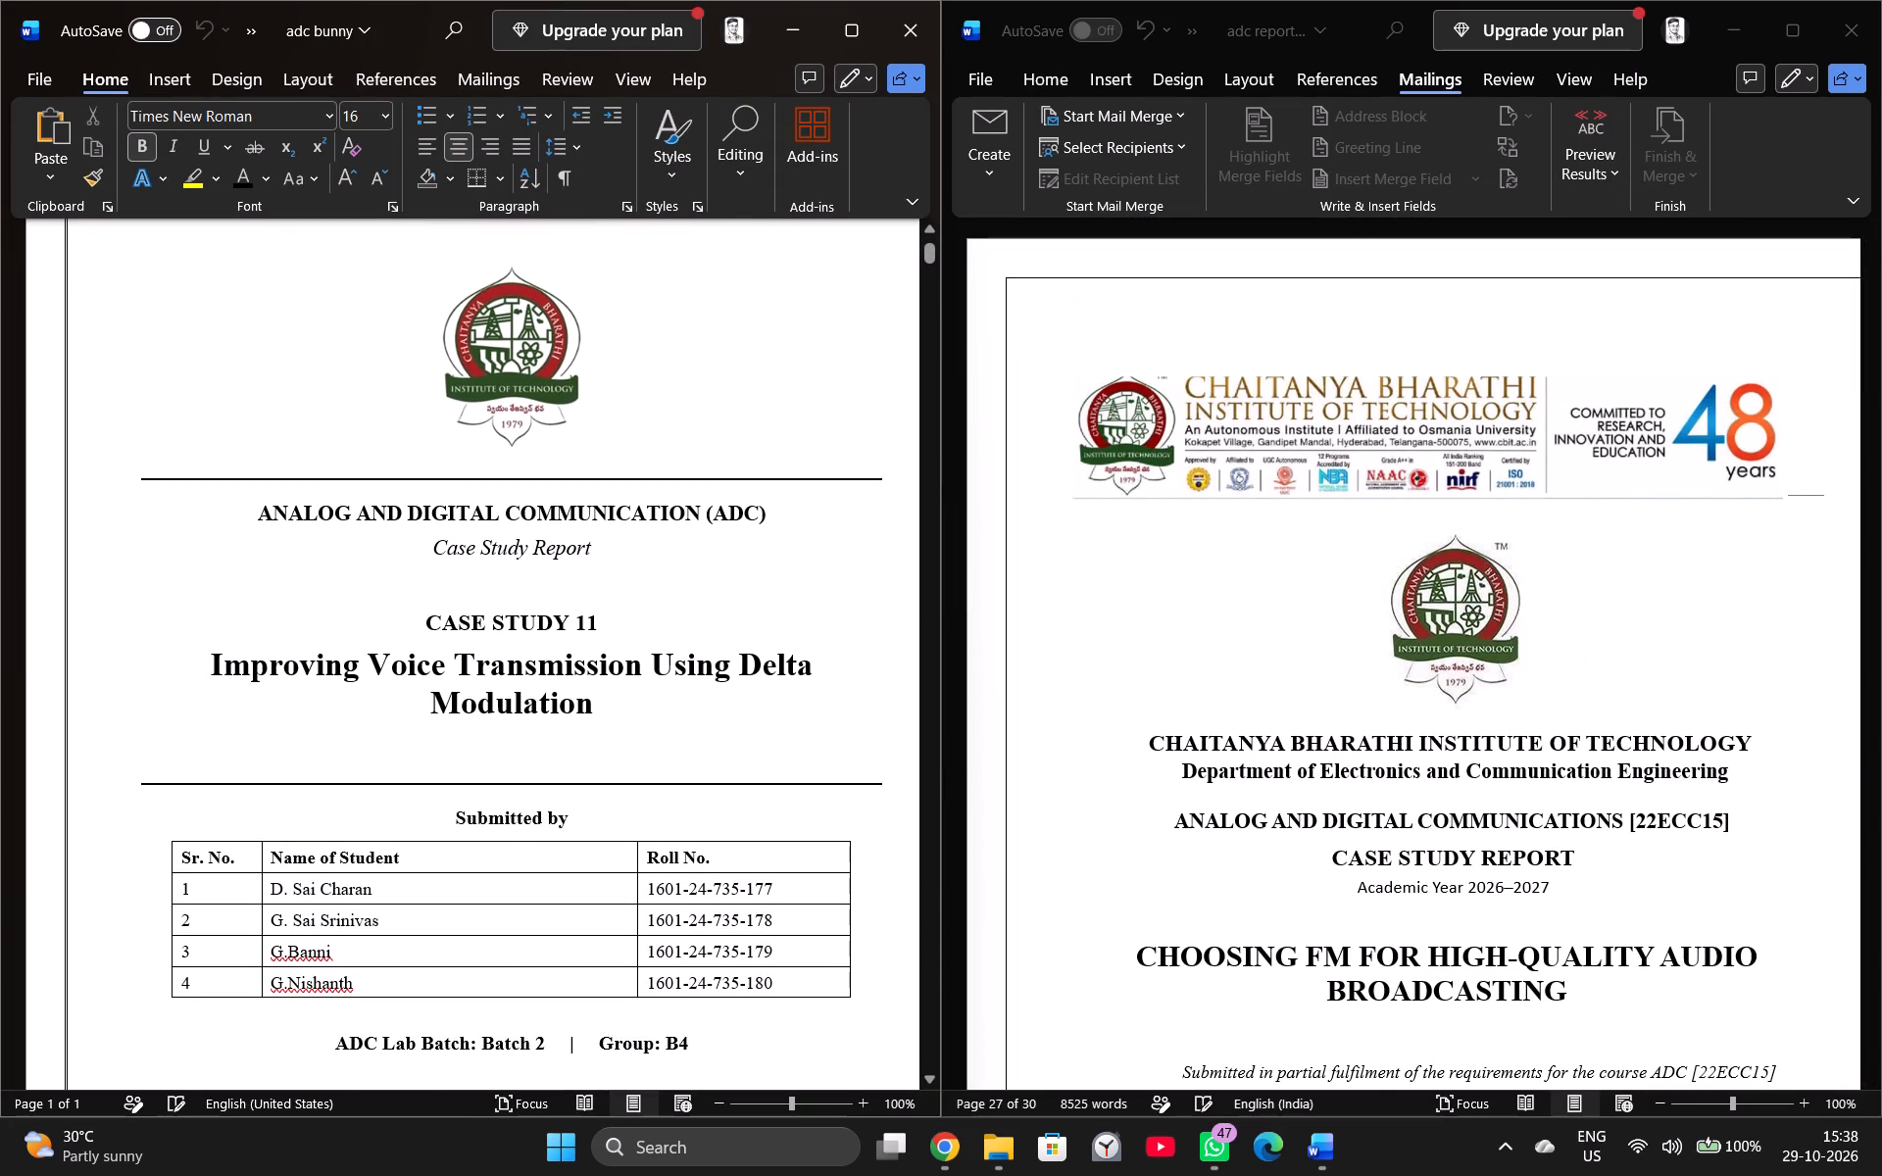
scroll(1382, 684, "down", 1)
scroll(1493, 649, "down", 2, "ctrl")
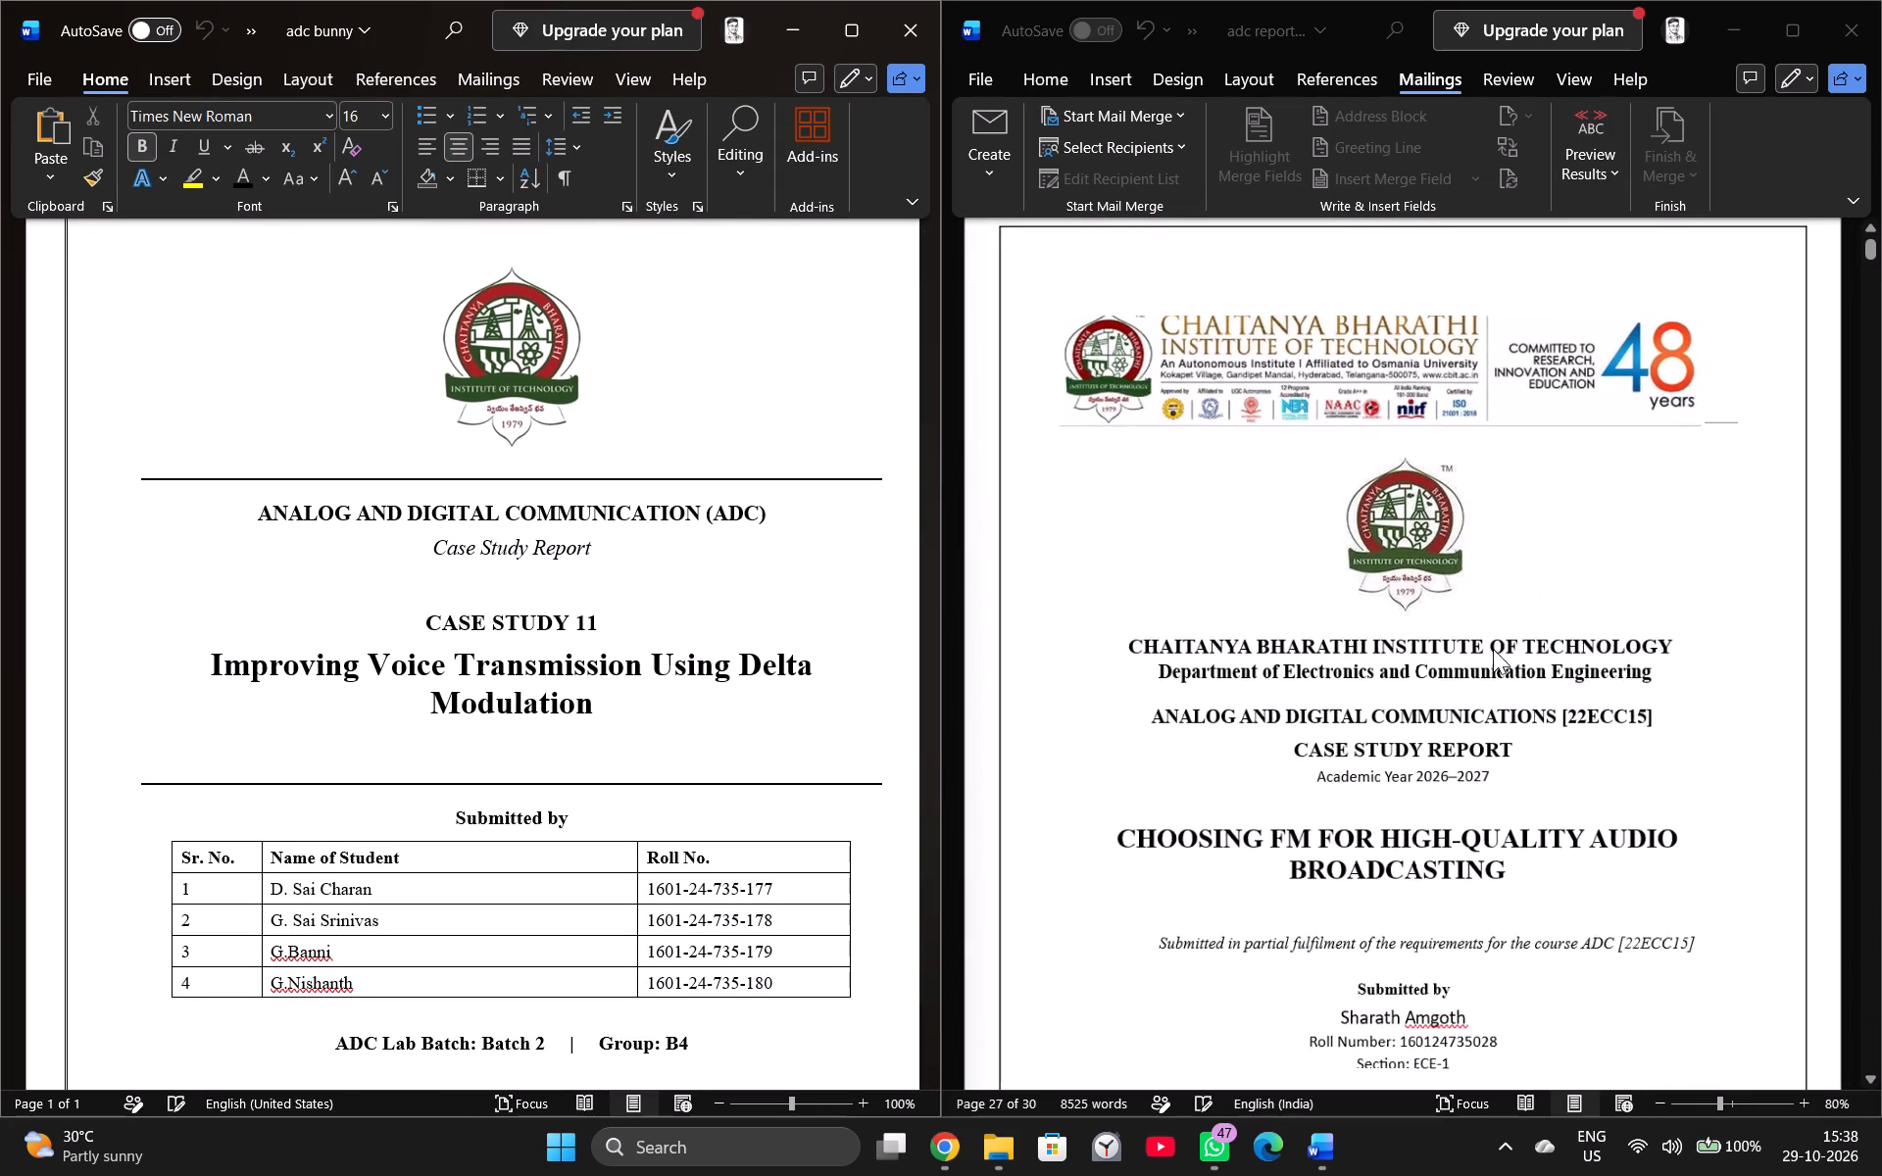
scroll(590, 490, "up", 2)
scroll(344, 497, "up", 5)
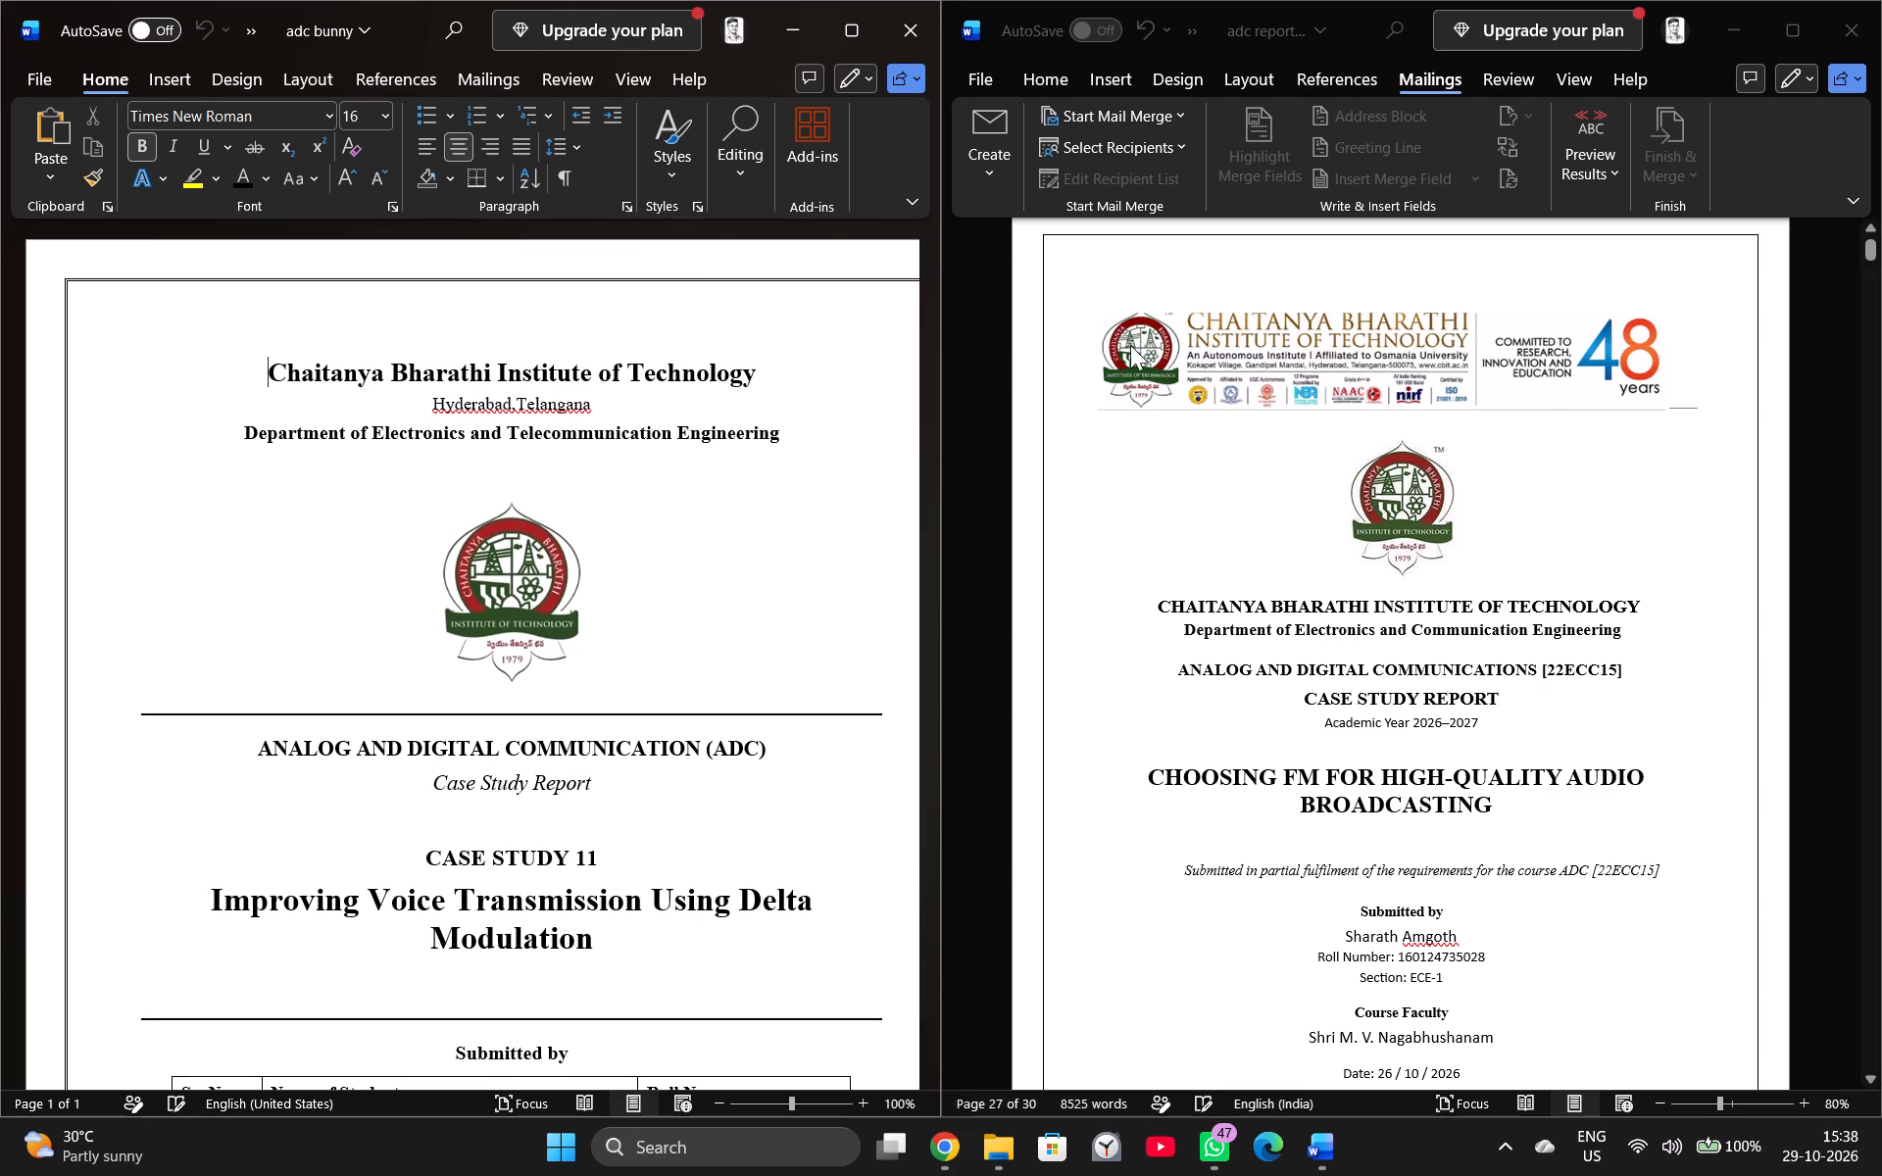
Copy the whole cover page of adc report sharath 1, from the college banner down to the date line.
left_click(1096, 313)
left_click_drag(1096, 311, 1429, 1031)
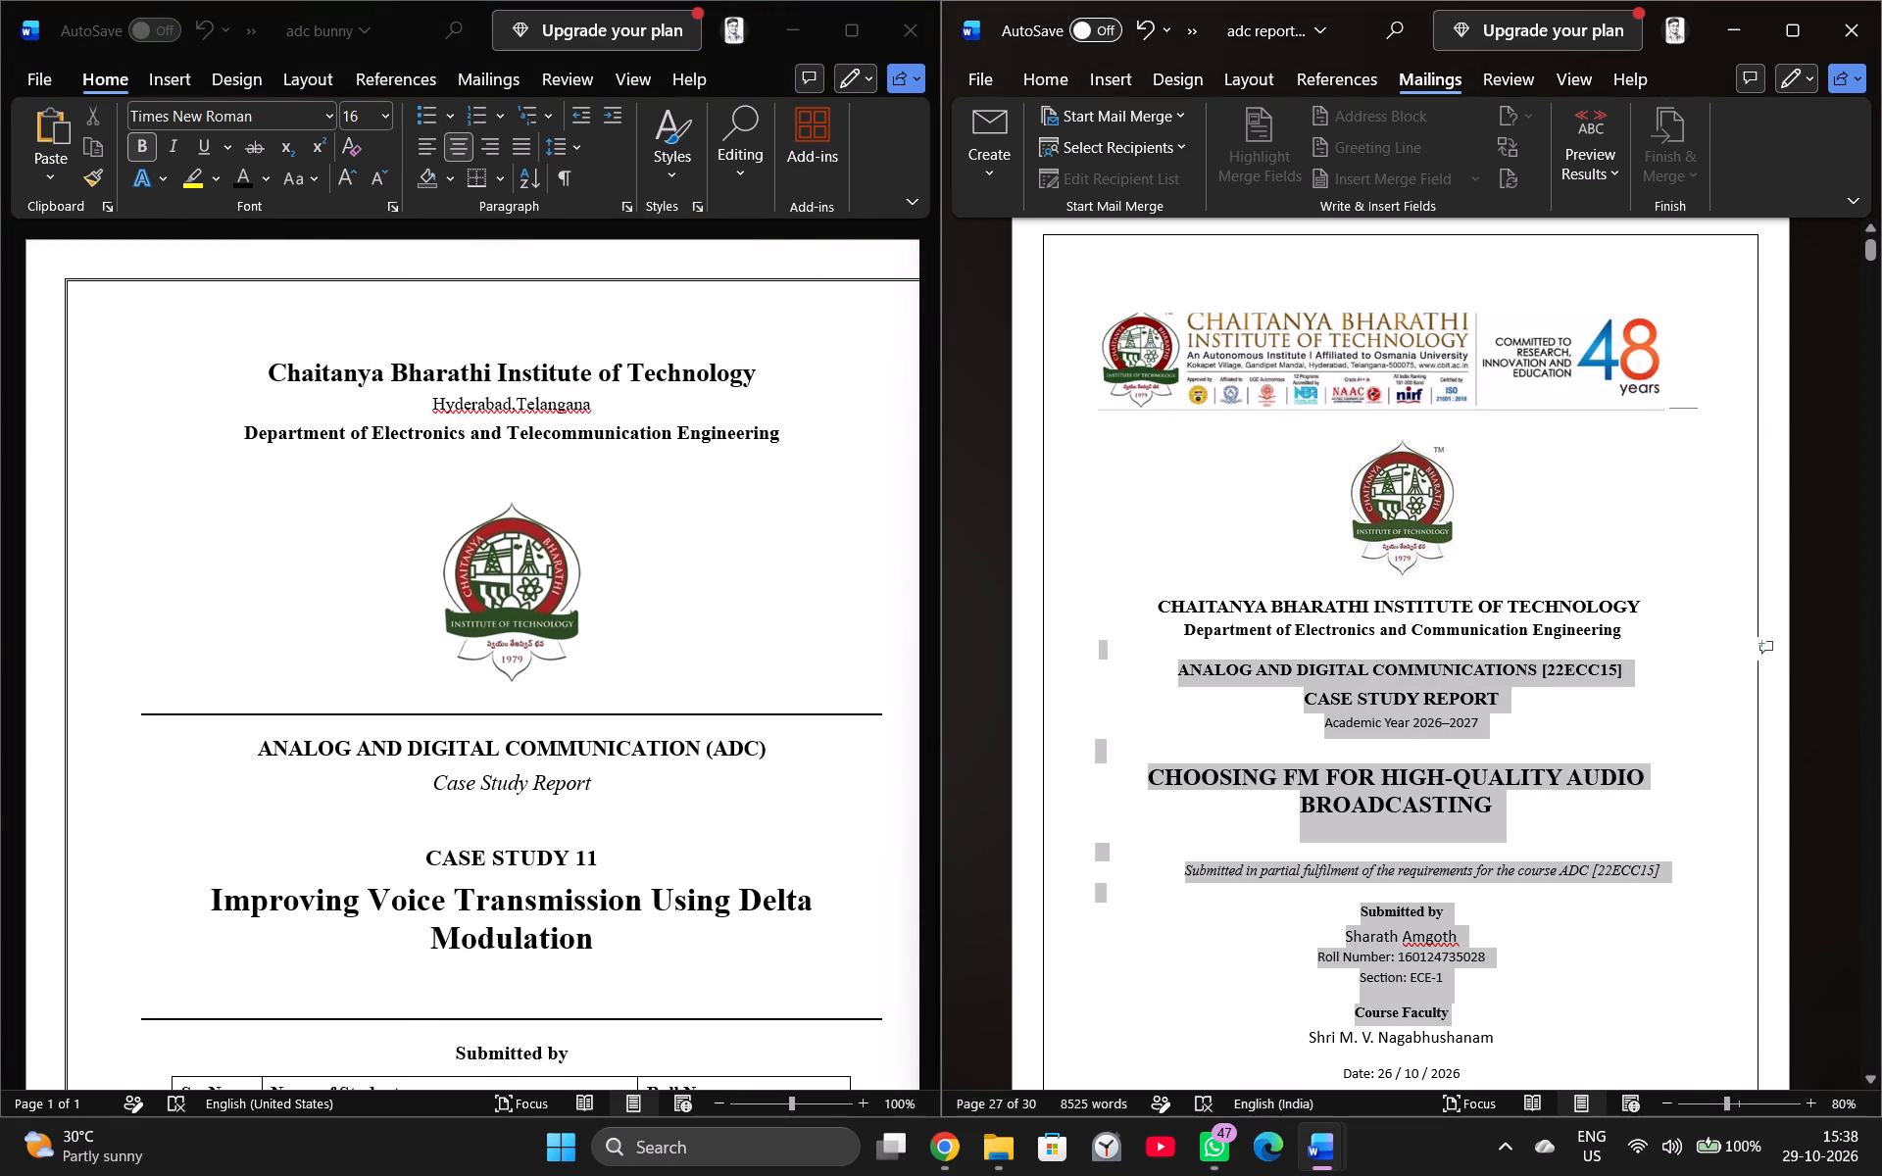
left_click_drag(1429, 1031, 1440, 1063)
left_click(1185, 537)
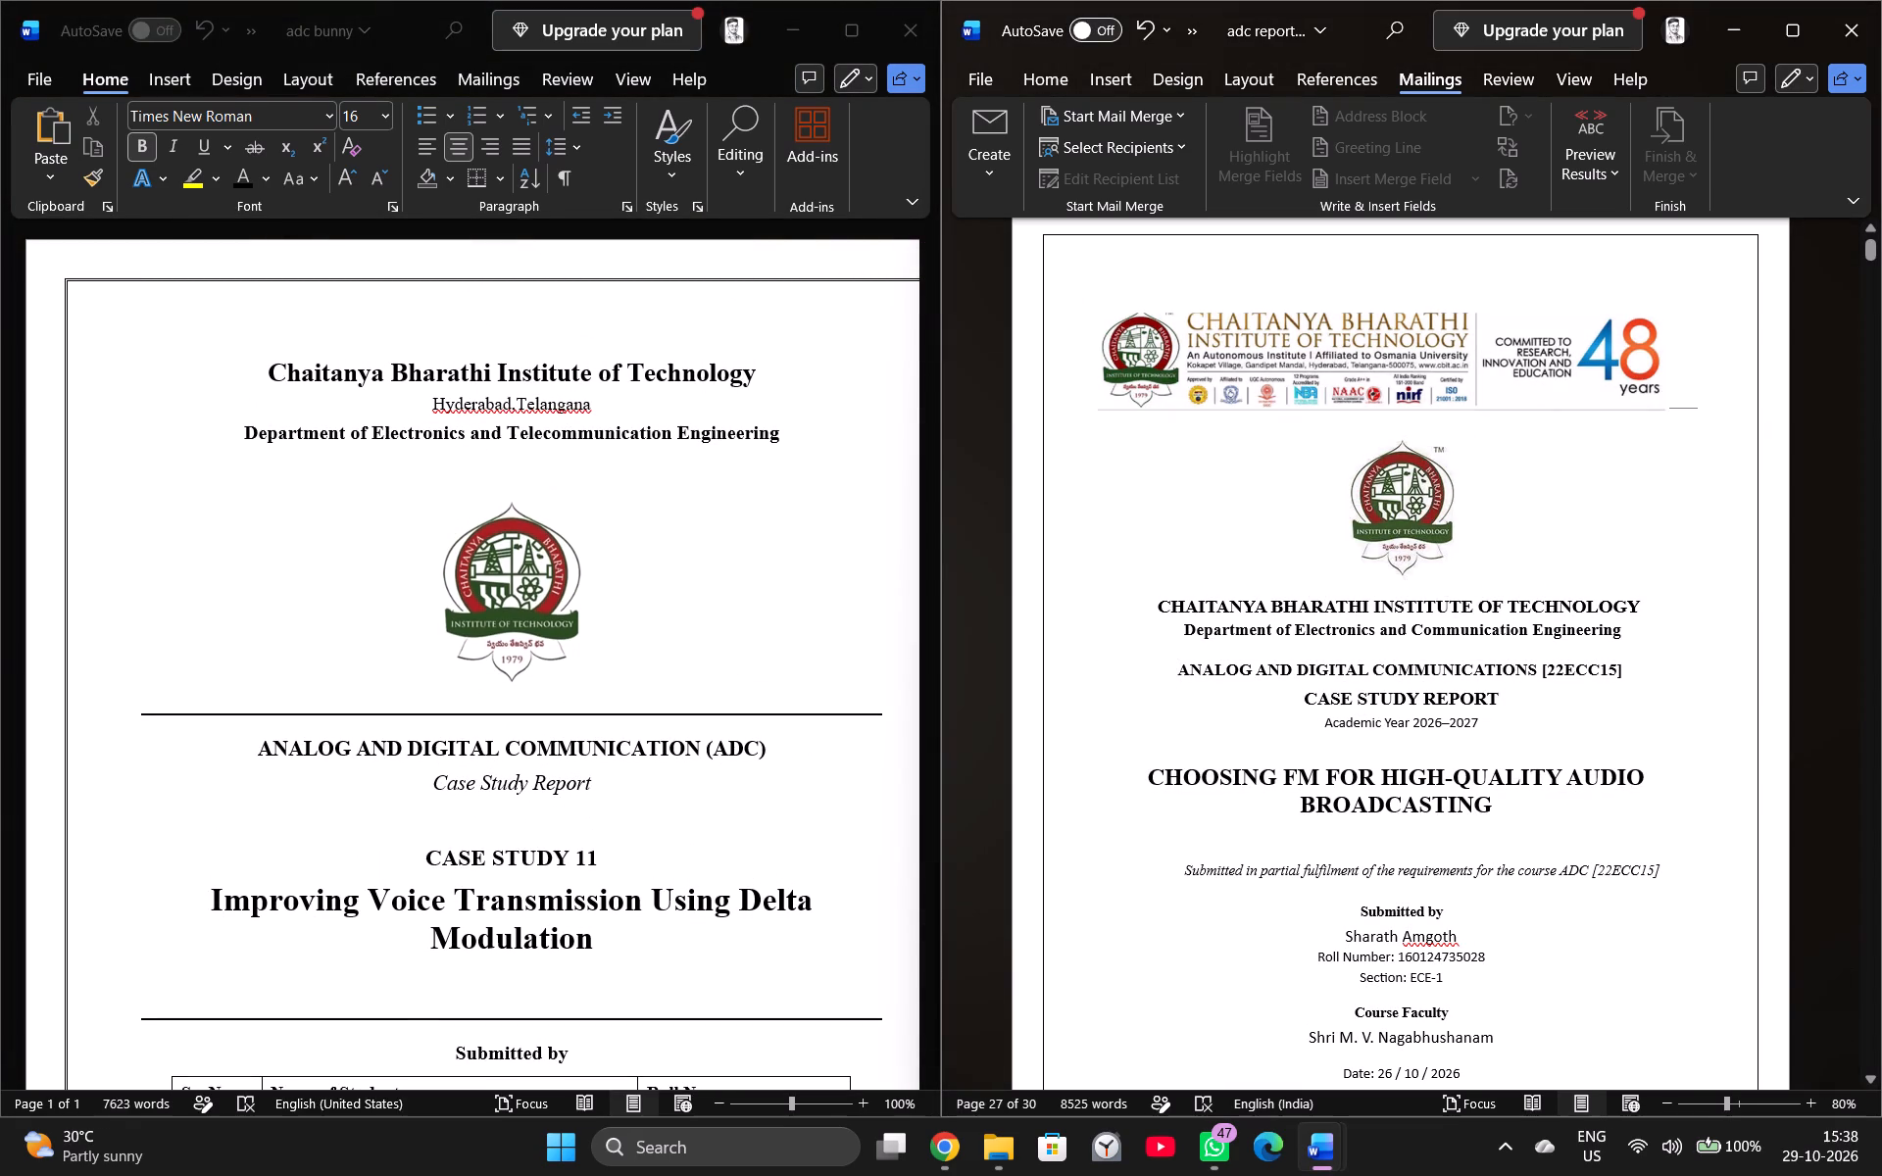
left_click_drag(1098, 308, 1629, 1142)
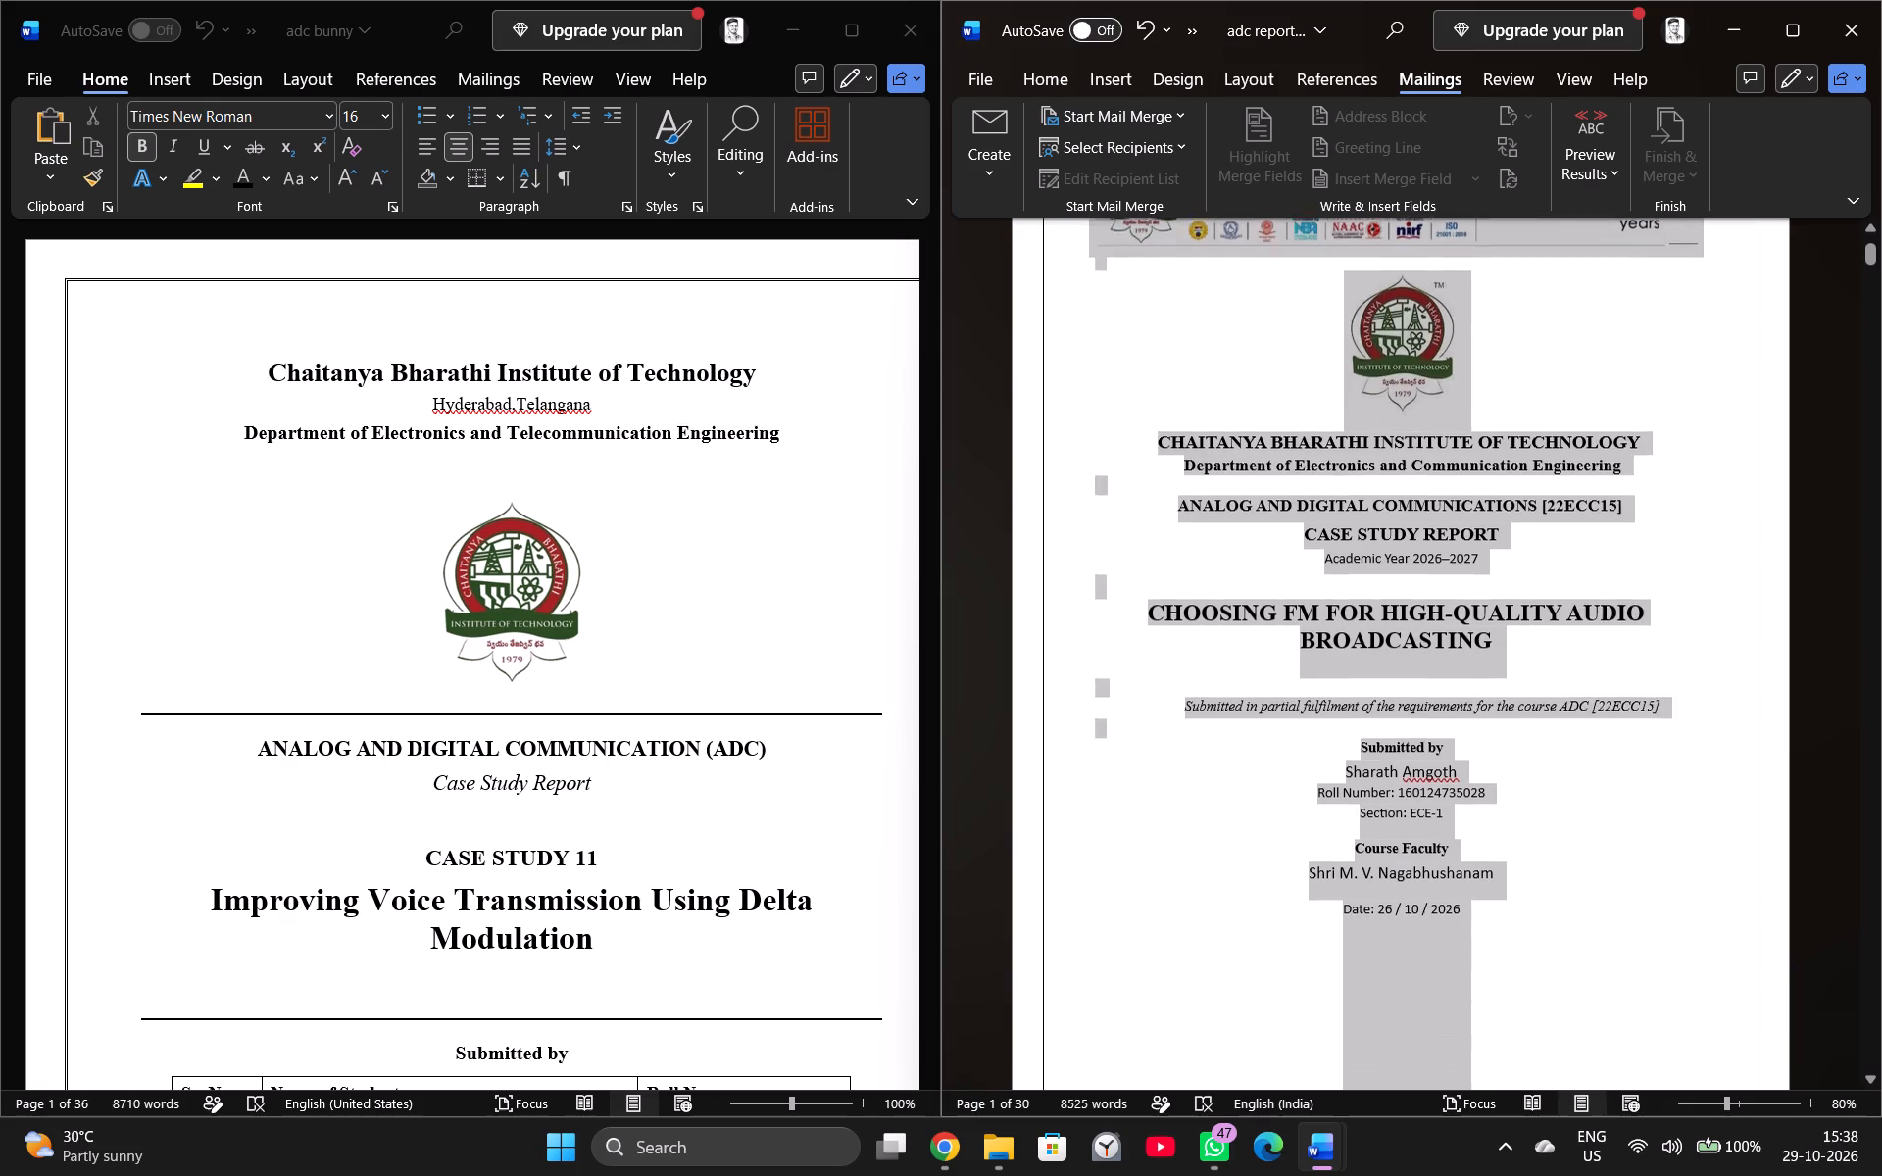
left_click_drag(1629, 1142, 1459, 611)
key("ctrl+c")
left_click(1594, 667)
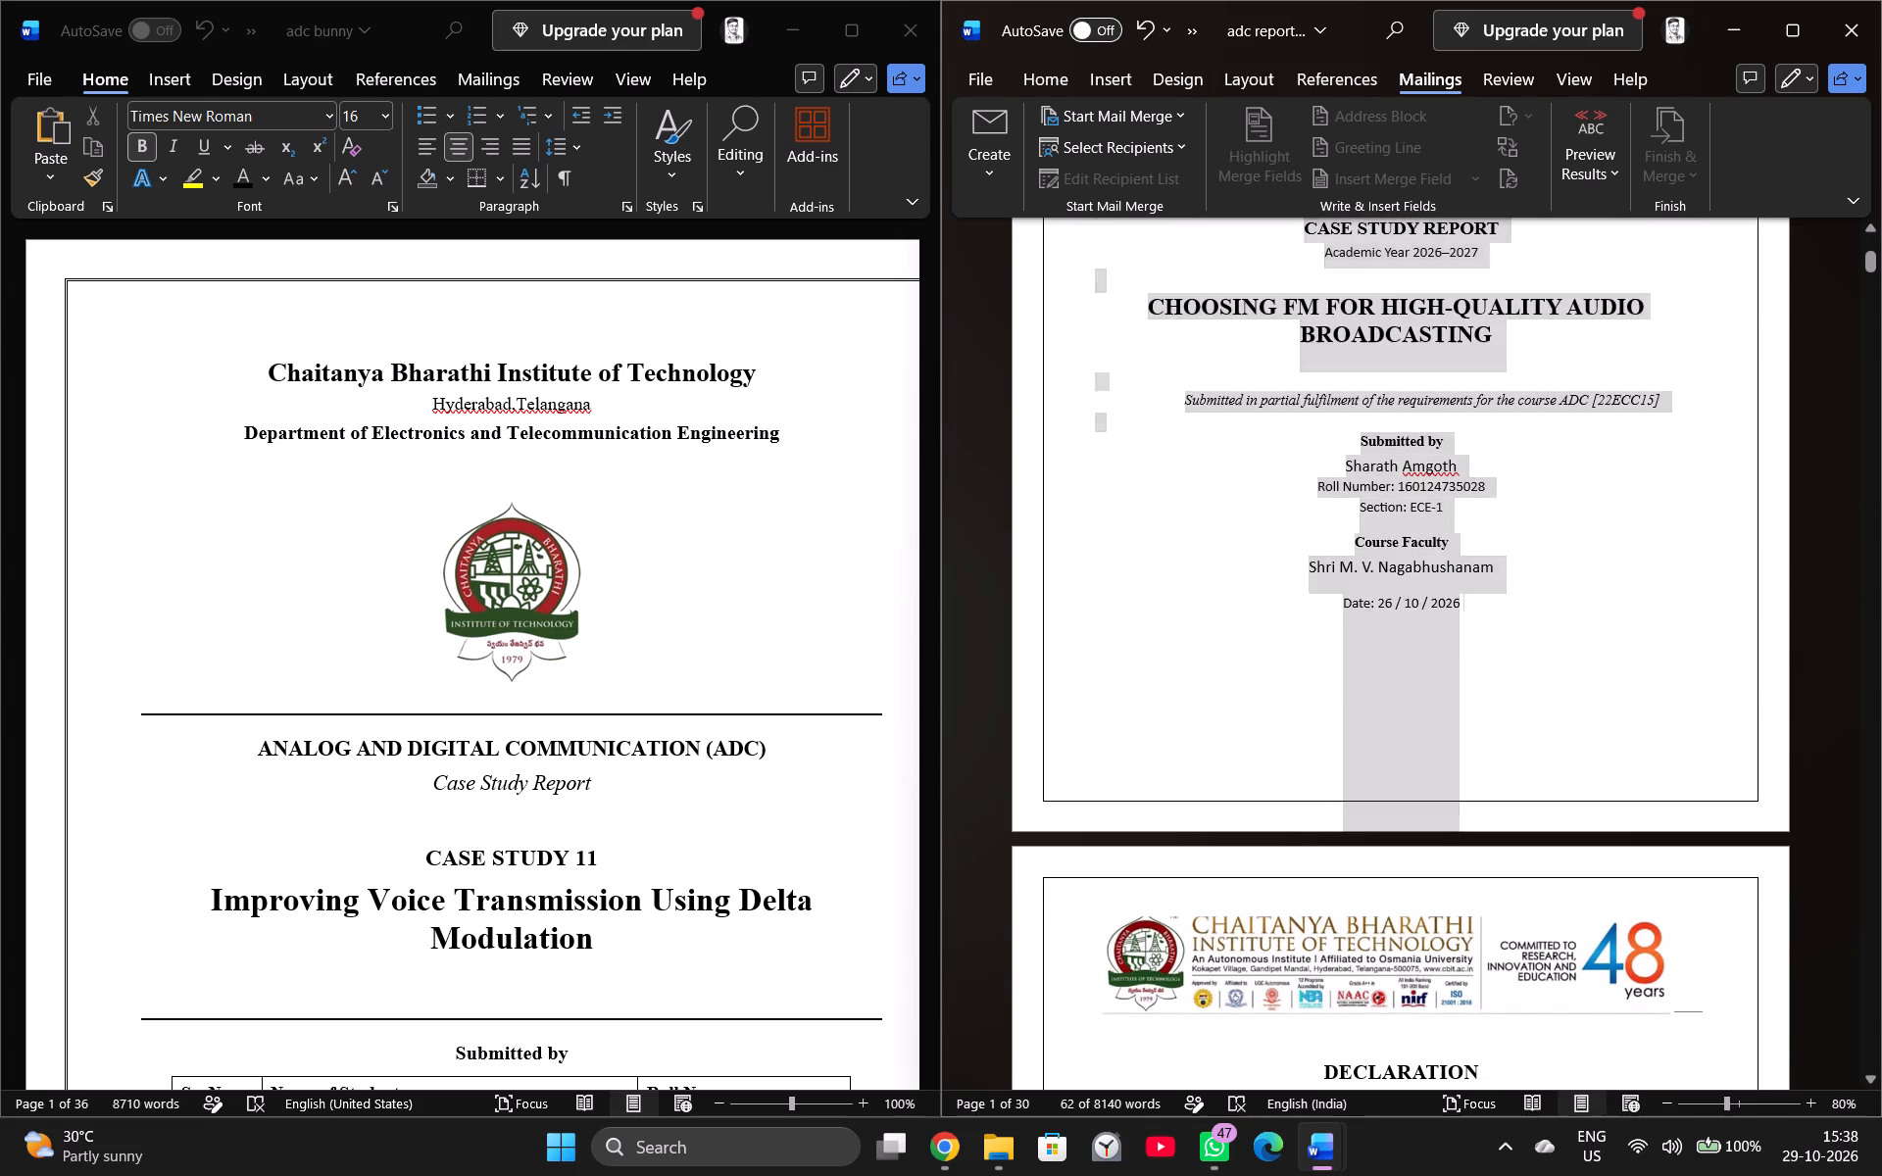
Replace the entire Delta Modulation cover page in adc bunny with the copied FM report cover page.
left_click(255, 351)
left_click_drag(255, 355, 313, 441)
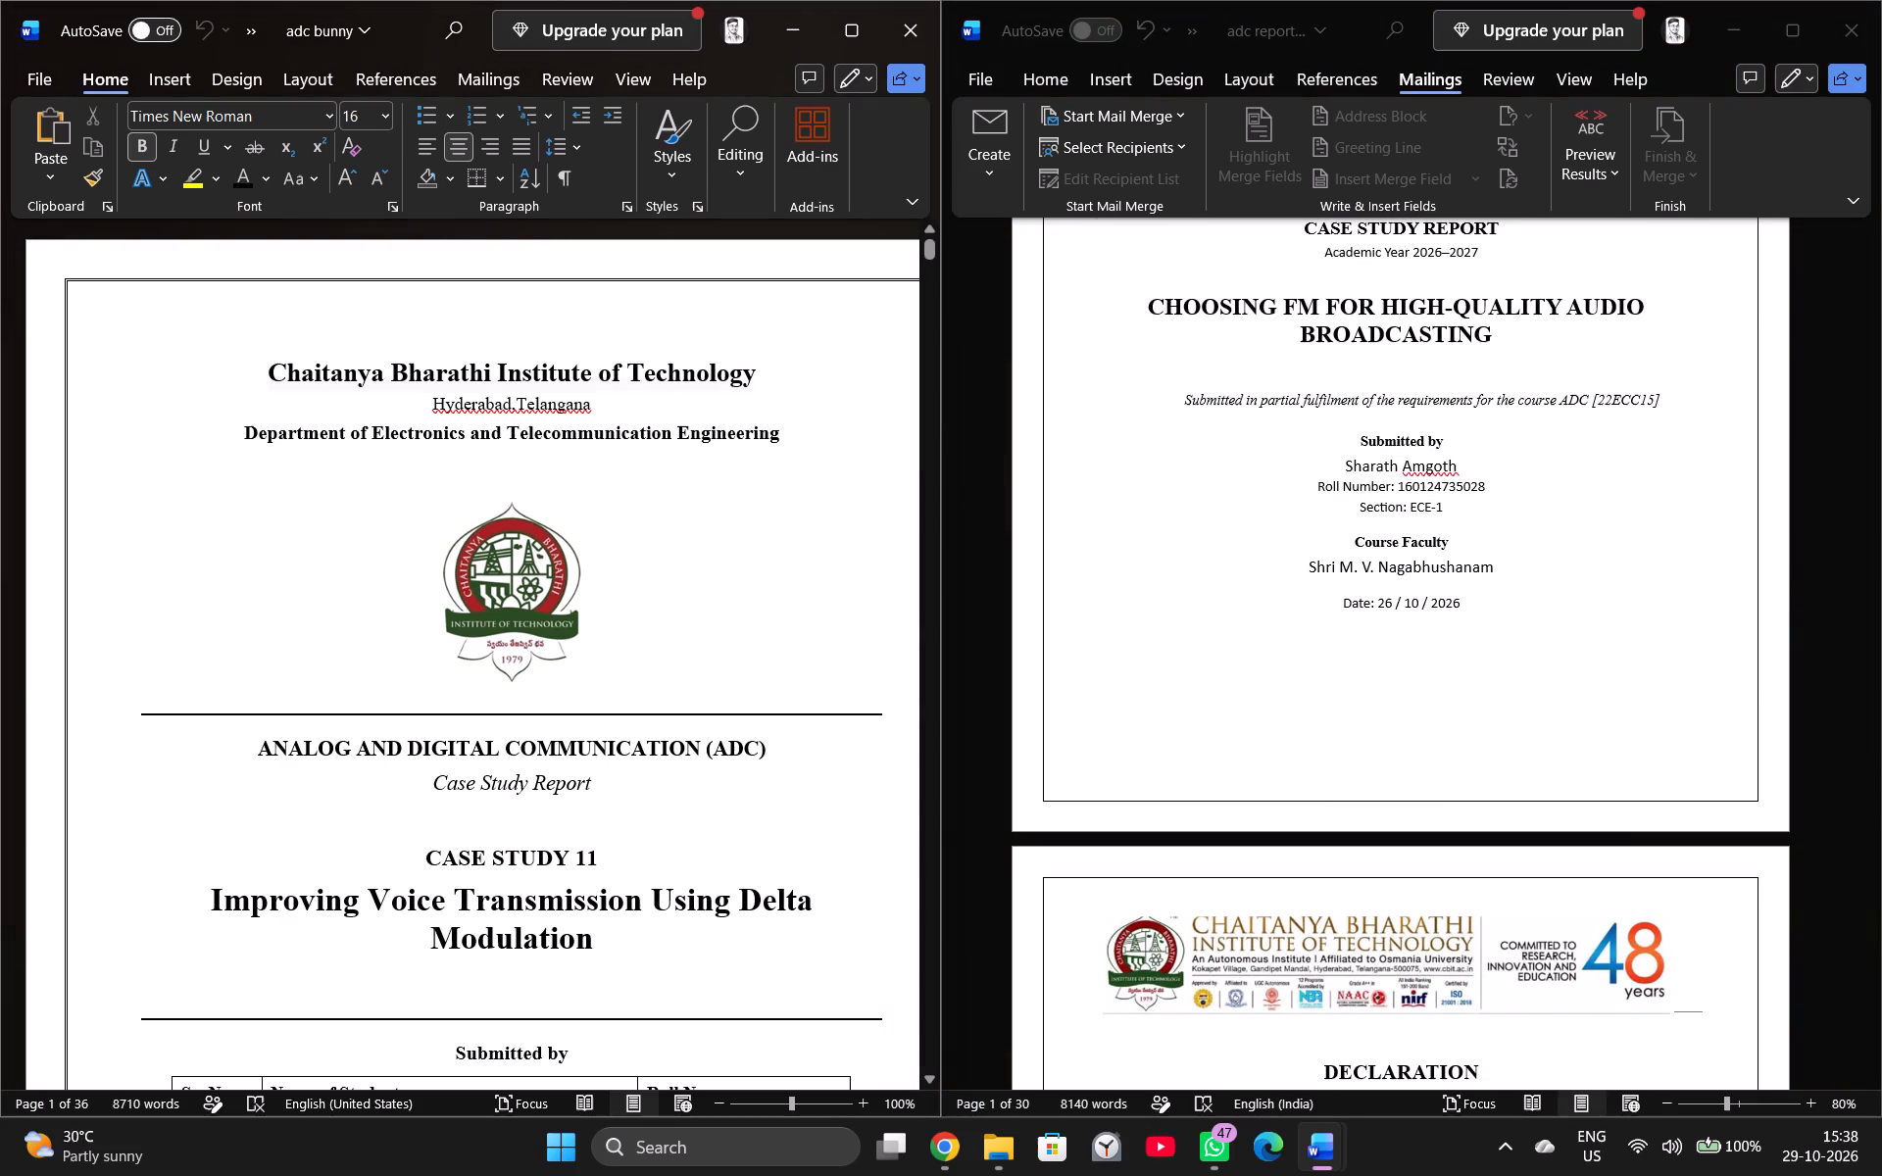
left_click_drag(313, 441, 641, 689)
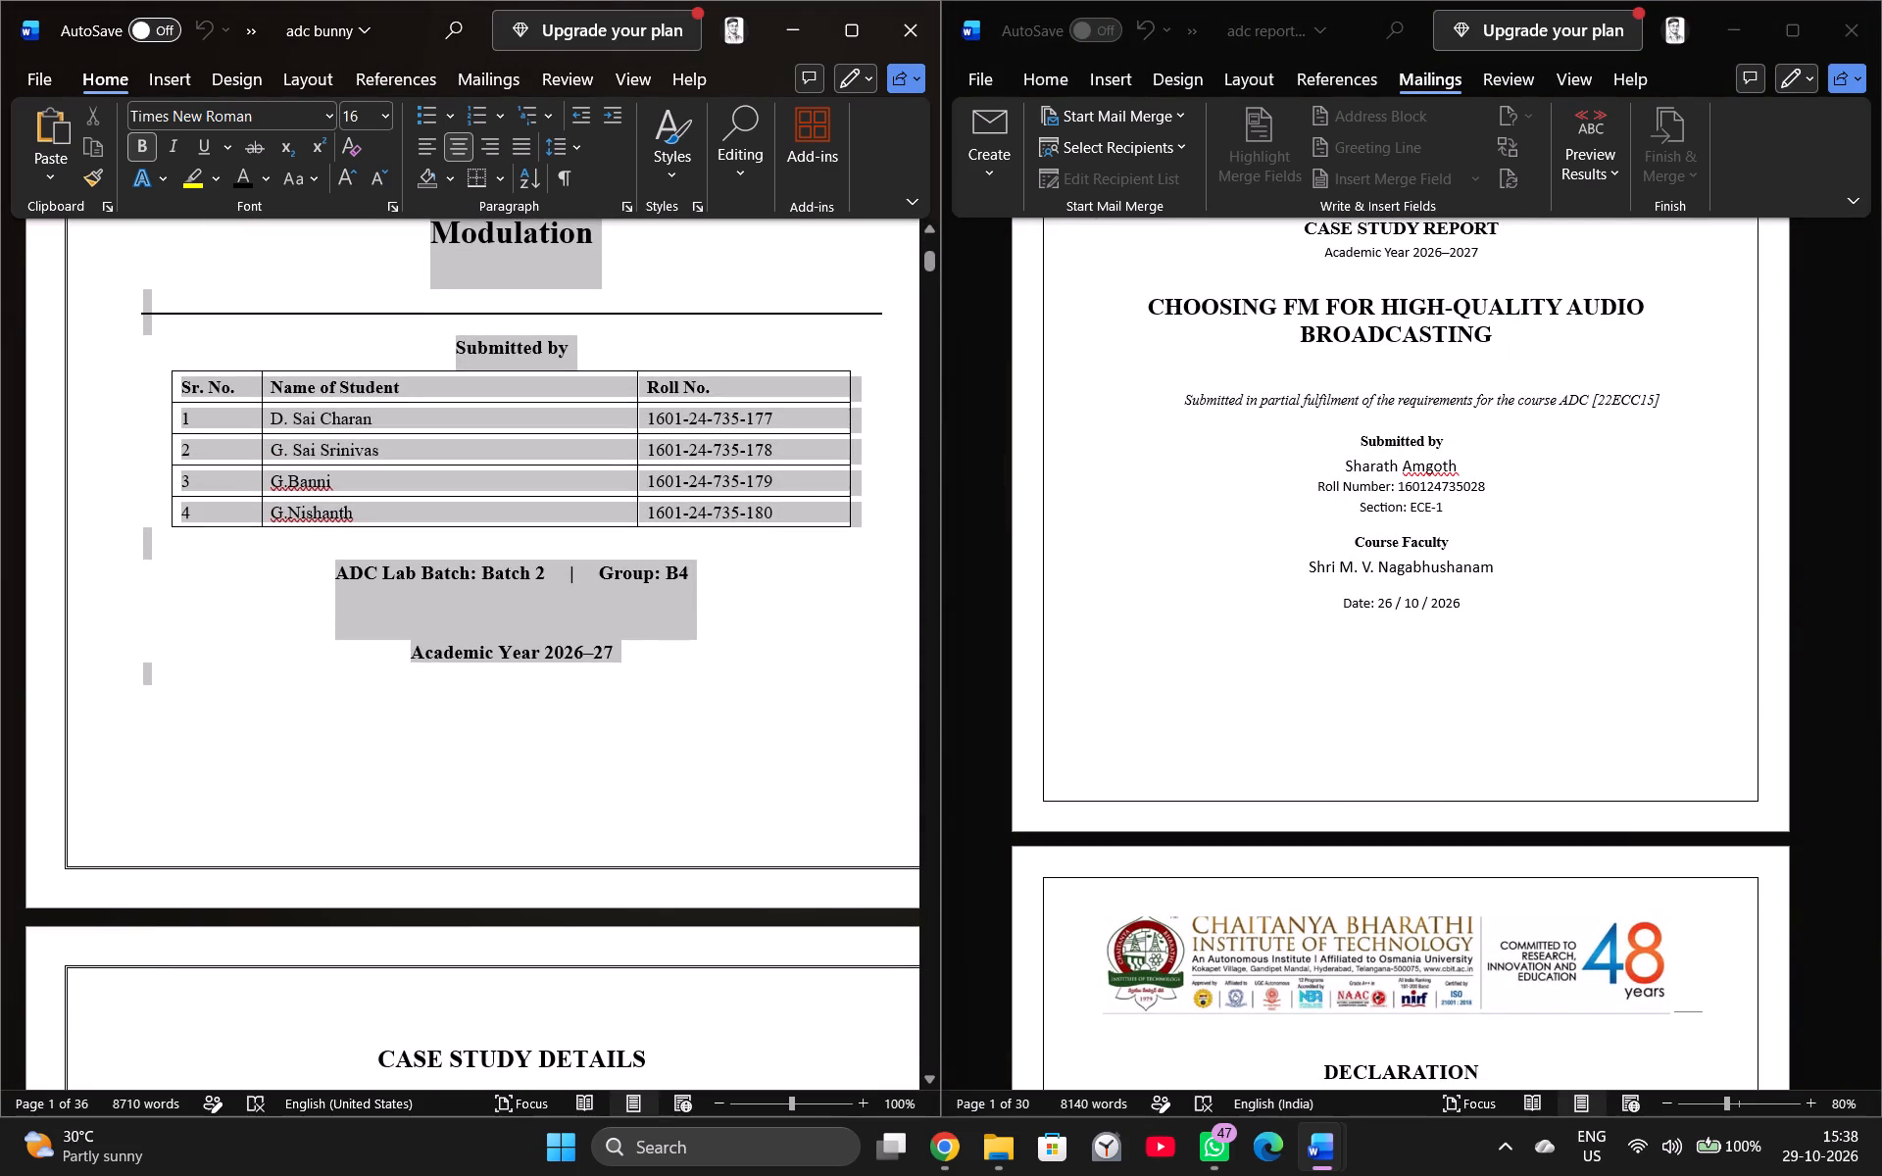
left_click_drag(641, 689, 697, 718)
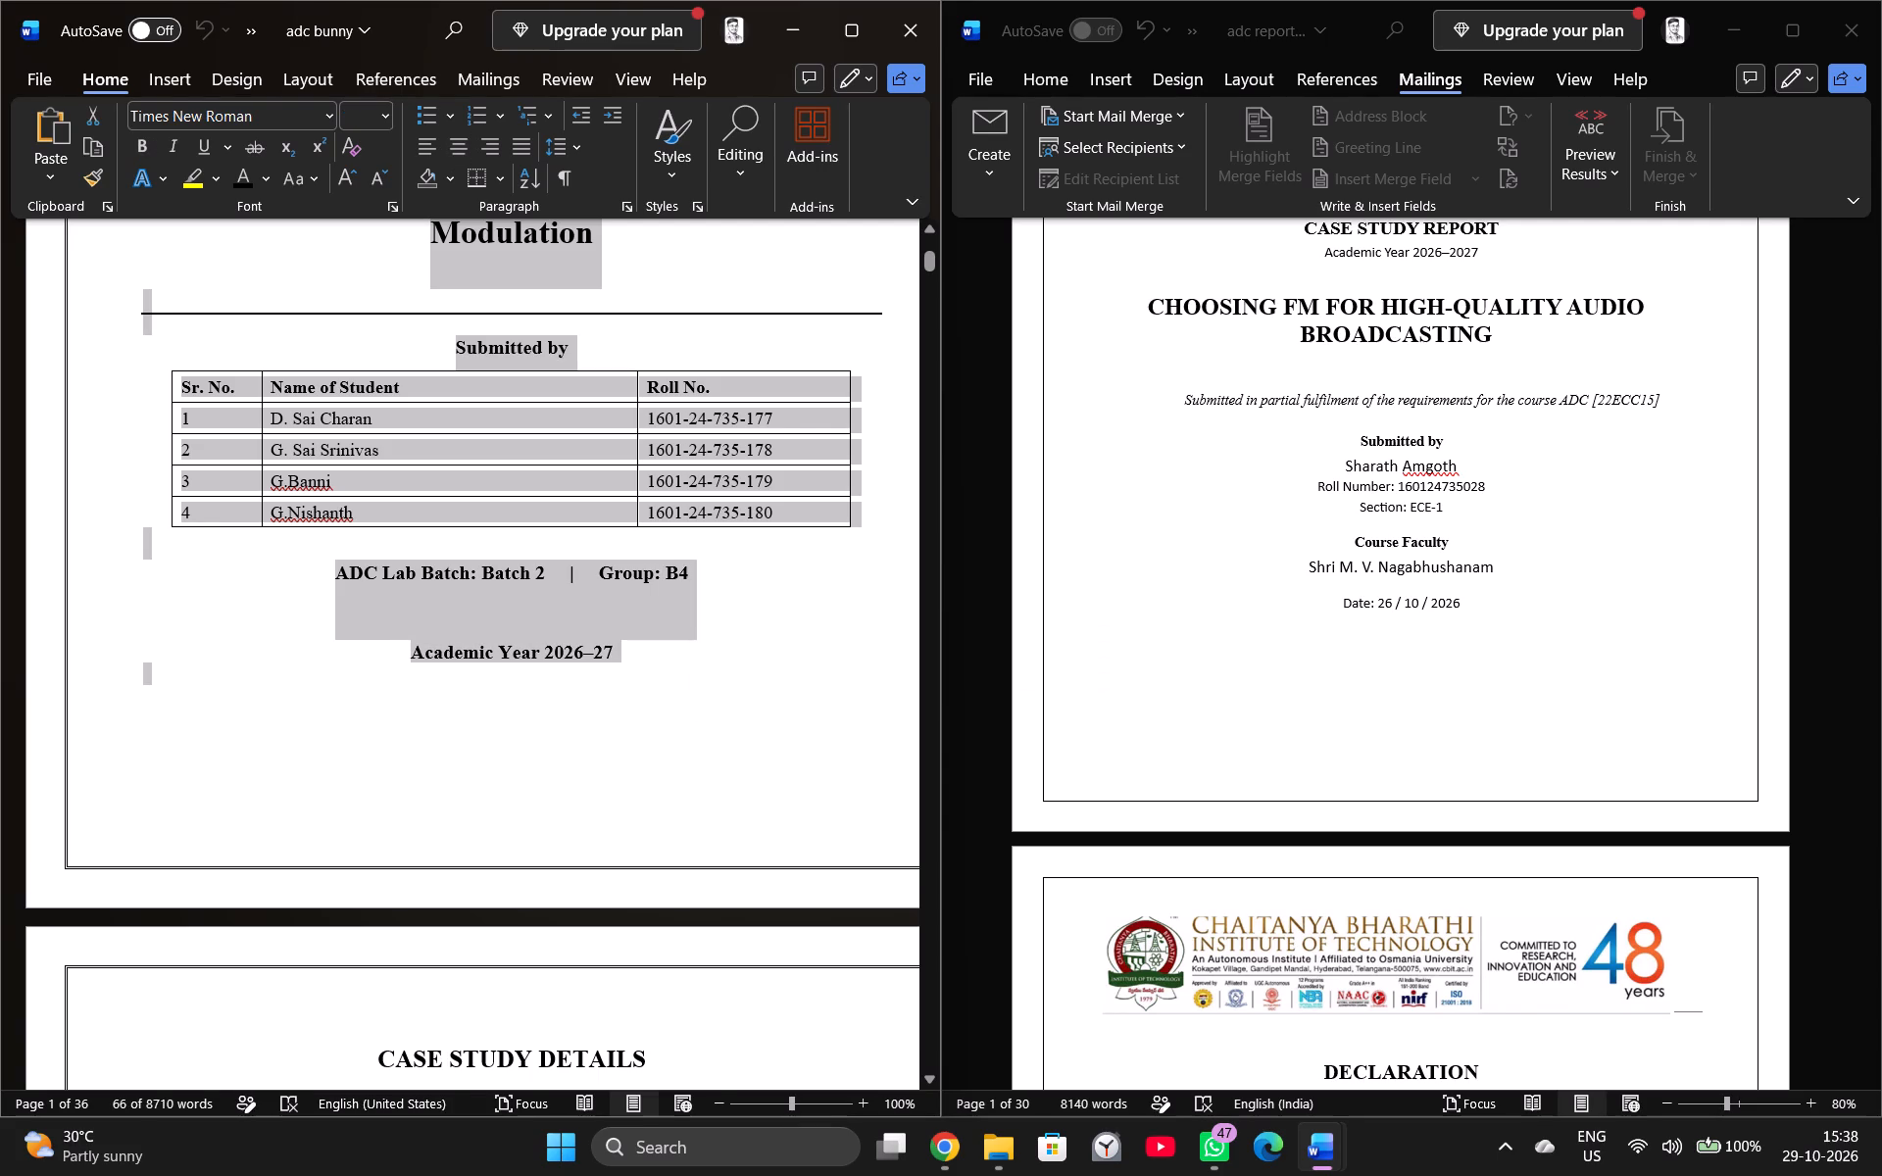
key("ctrl+v")
Separate the CASE STUDY DETAILS heading from the cover's date line and push it with its table onto page 2.
scroll(652, 608, "up", 17)
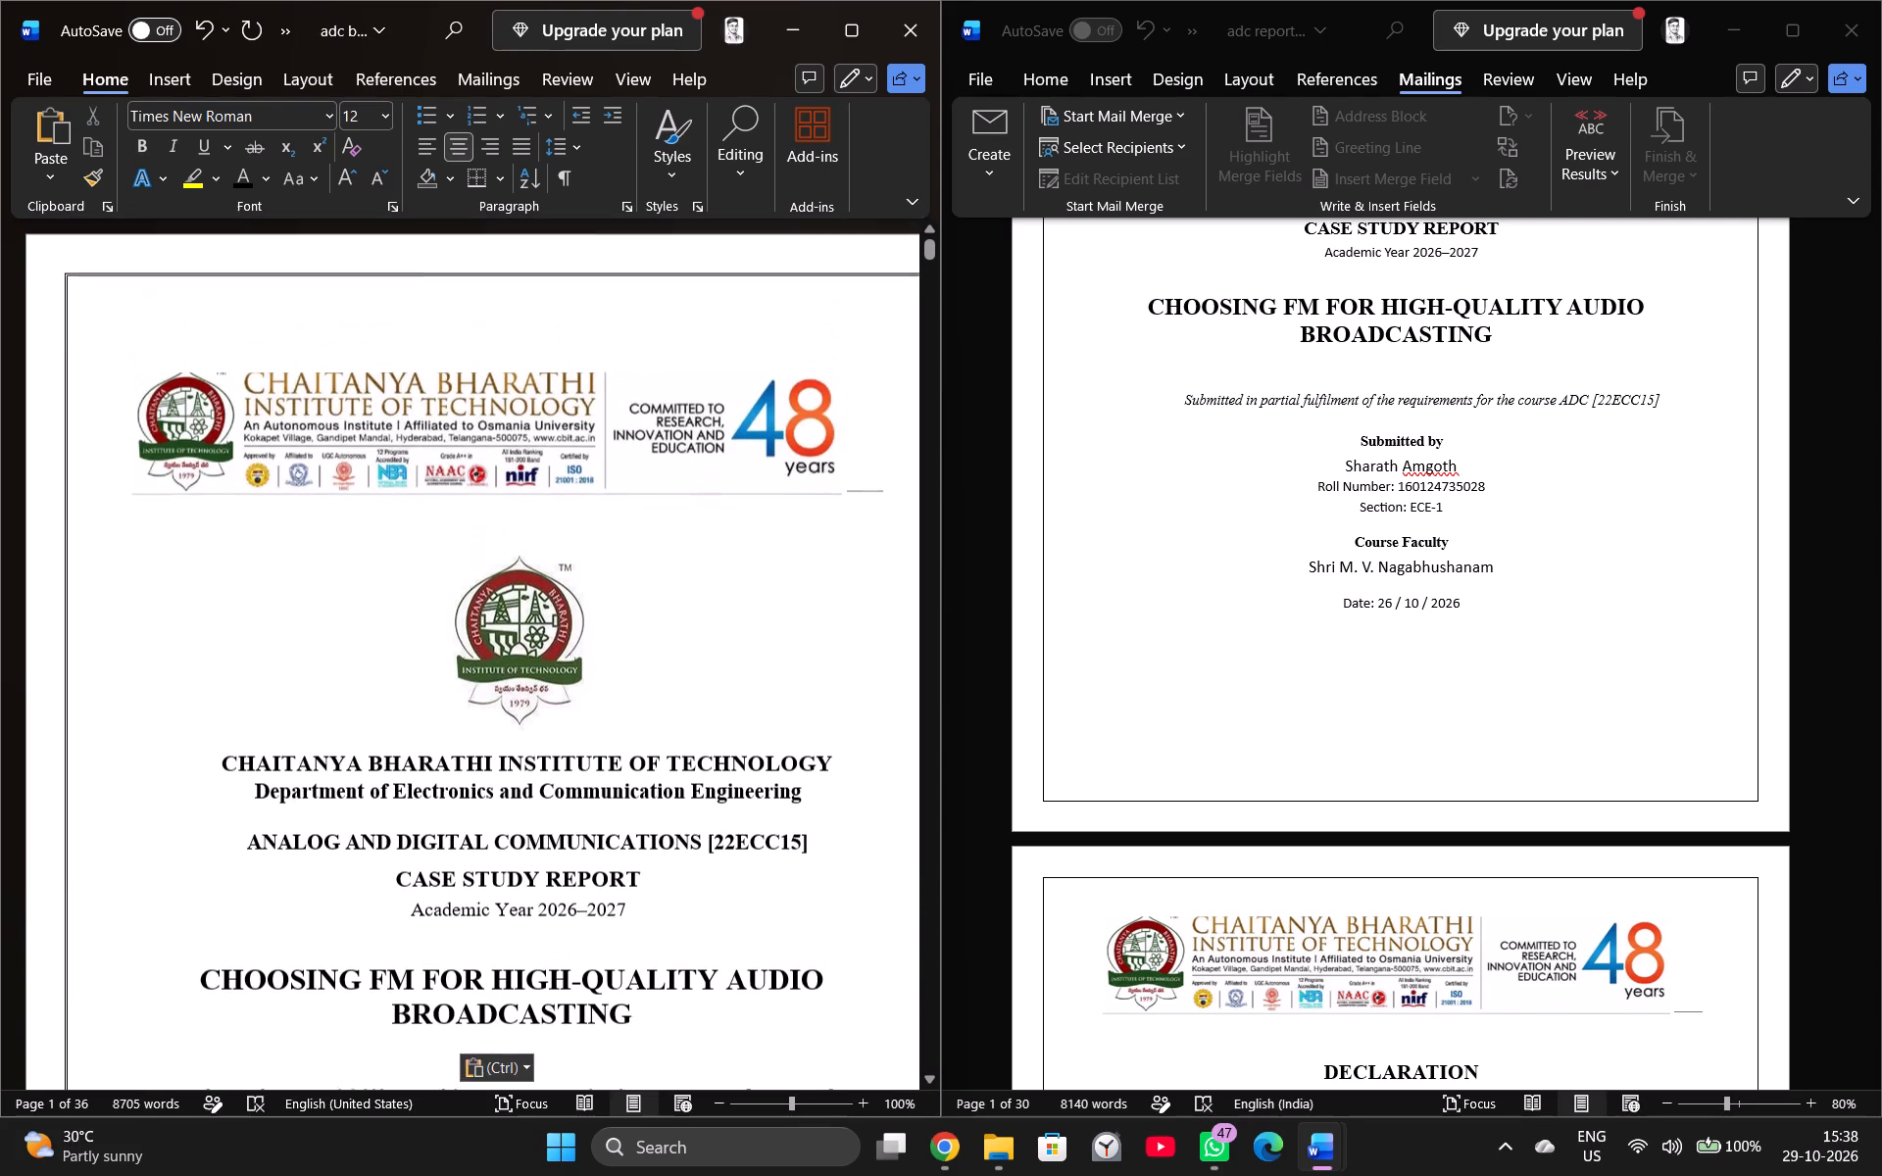
scroll(652, 605, "up", 2)
scroll(584, 681, "down", 11)
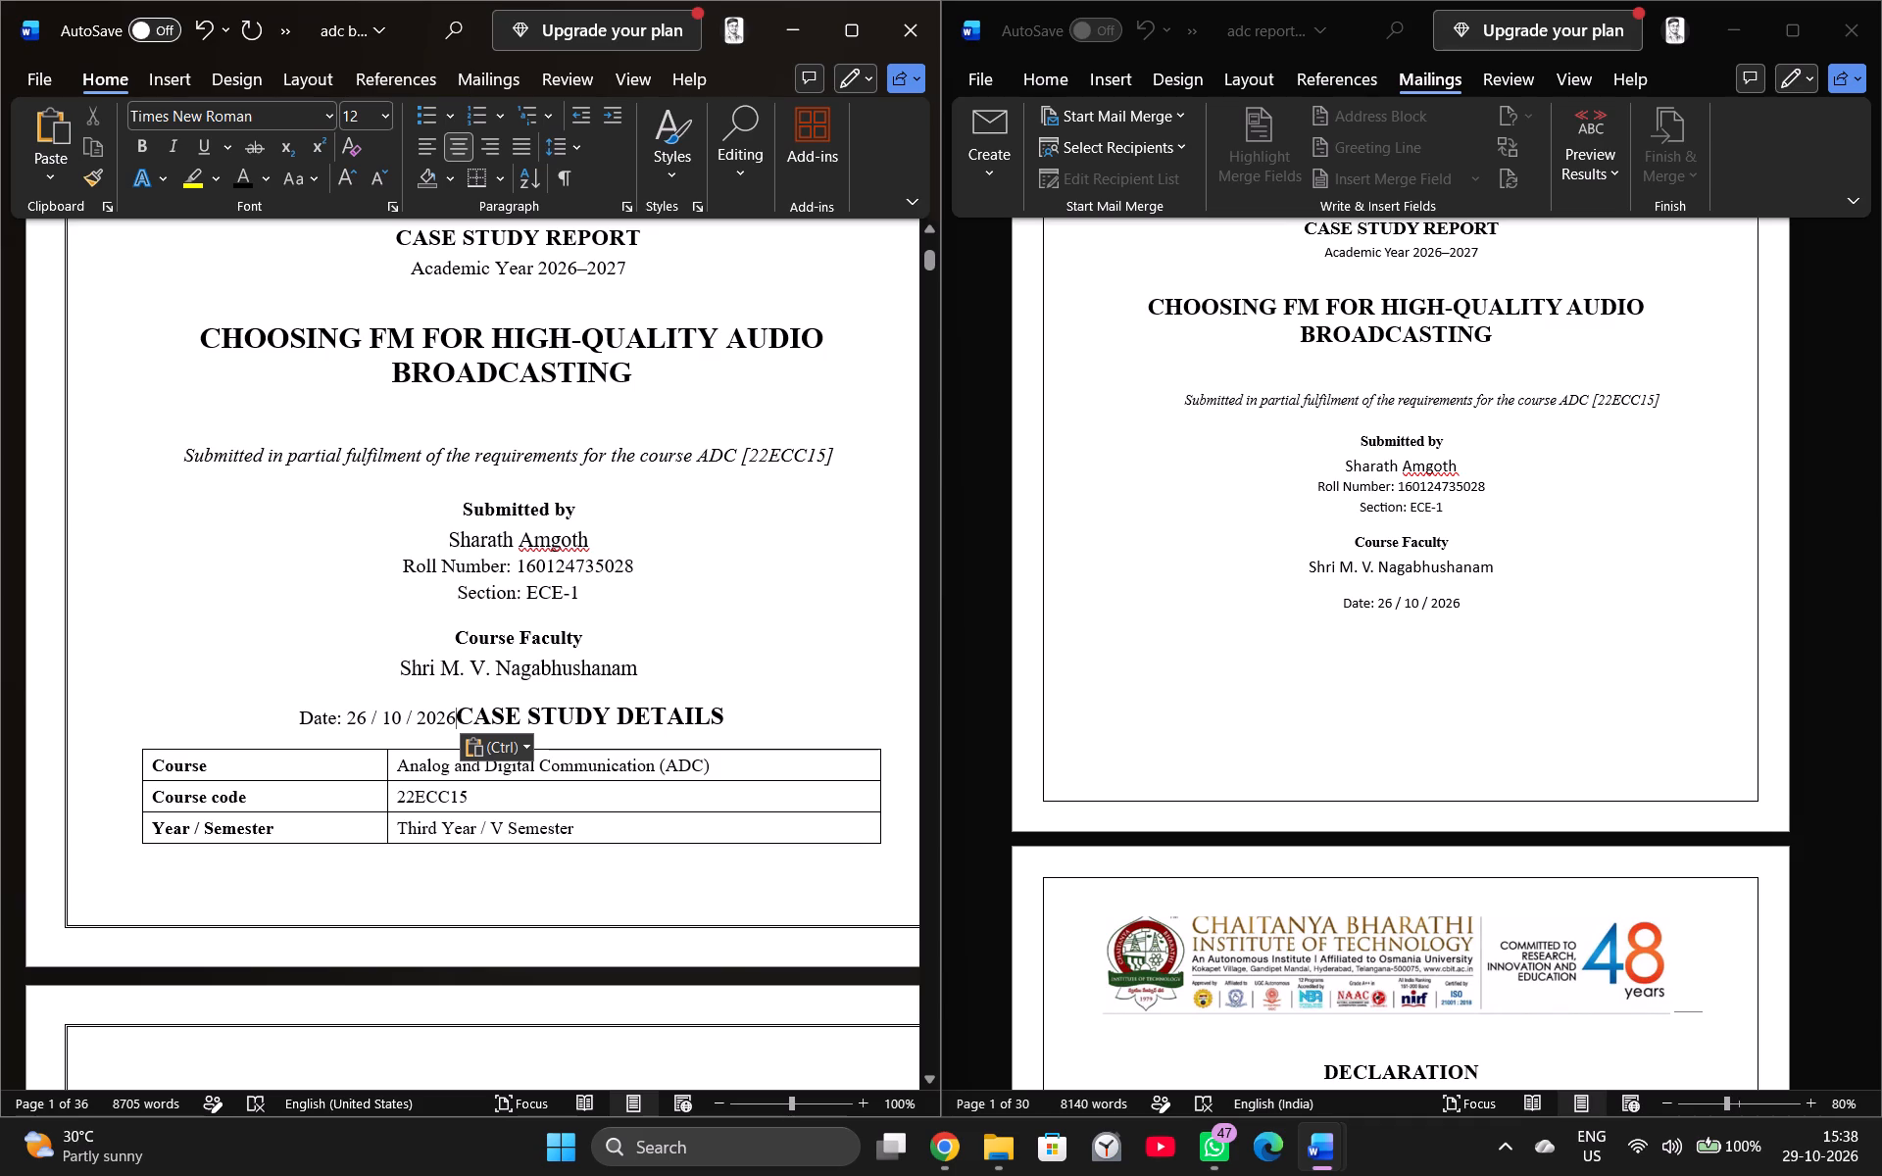
scroll(744, 712, "up", 4)
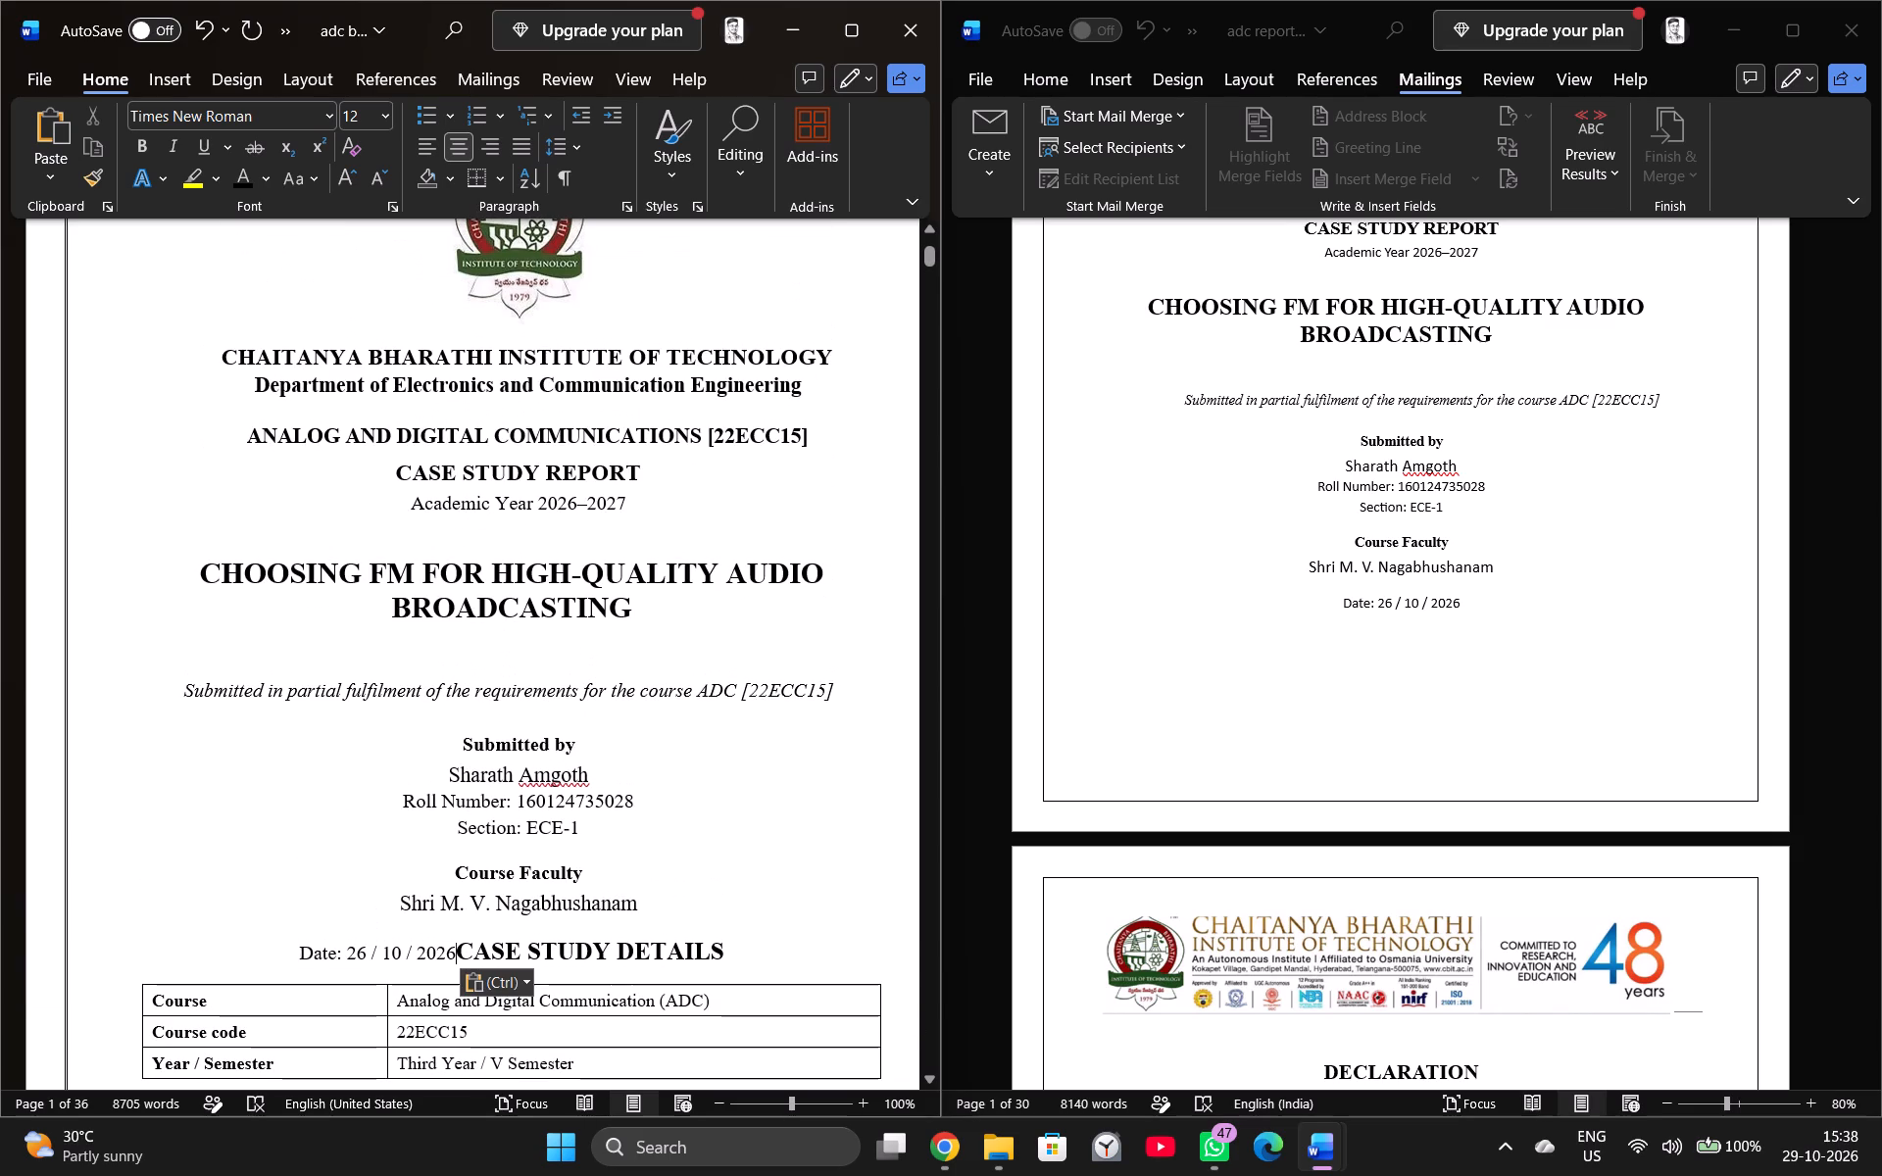
scroll(746, 720, "down", 20)
scroll(746, 720, "down", 8)
scroll(754, 745, "up", 6)
scroll(754, 745, "up", 16)
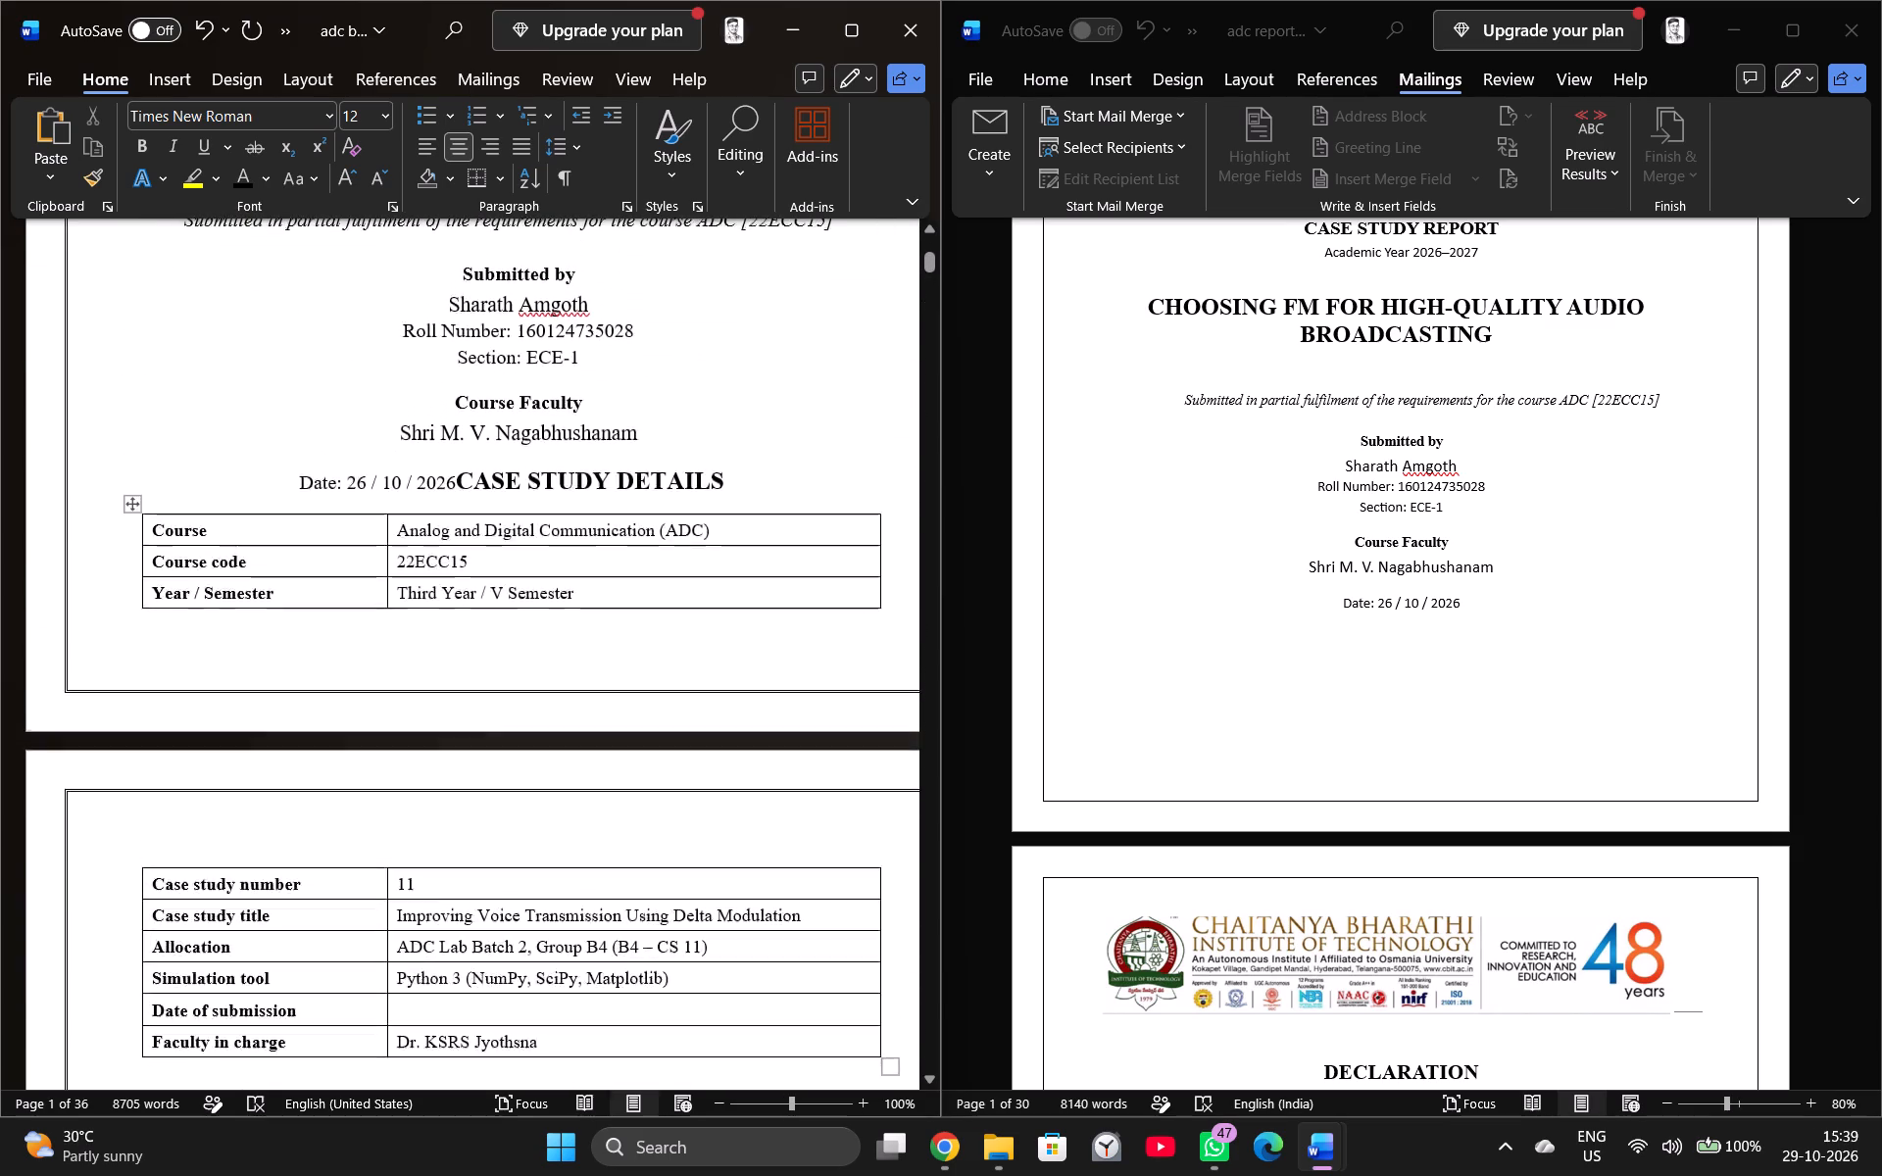
key("Return")
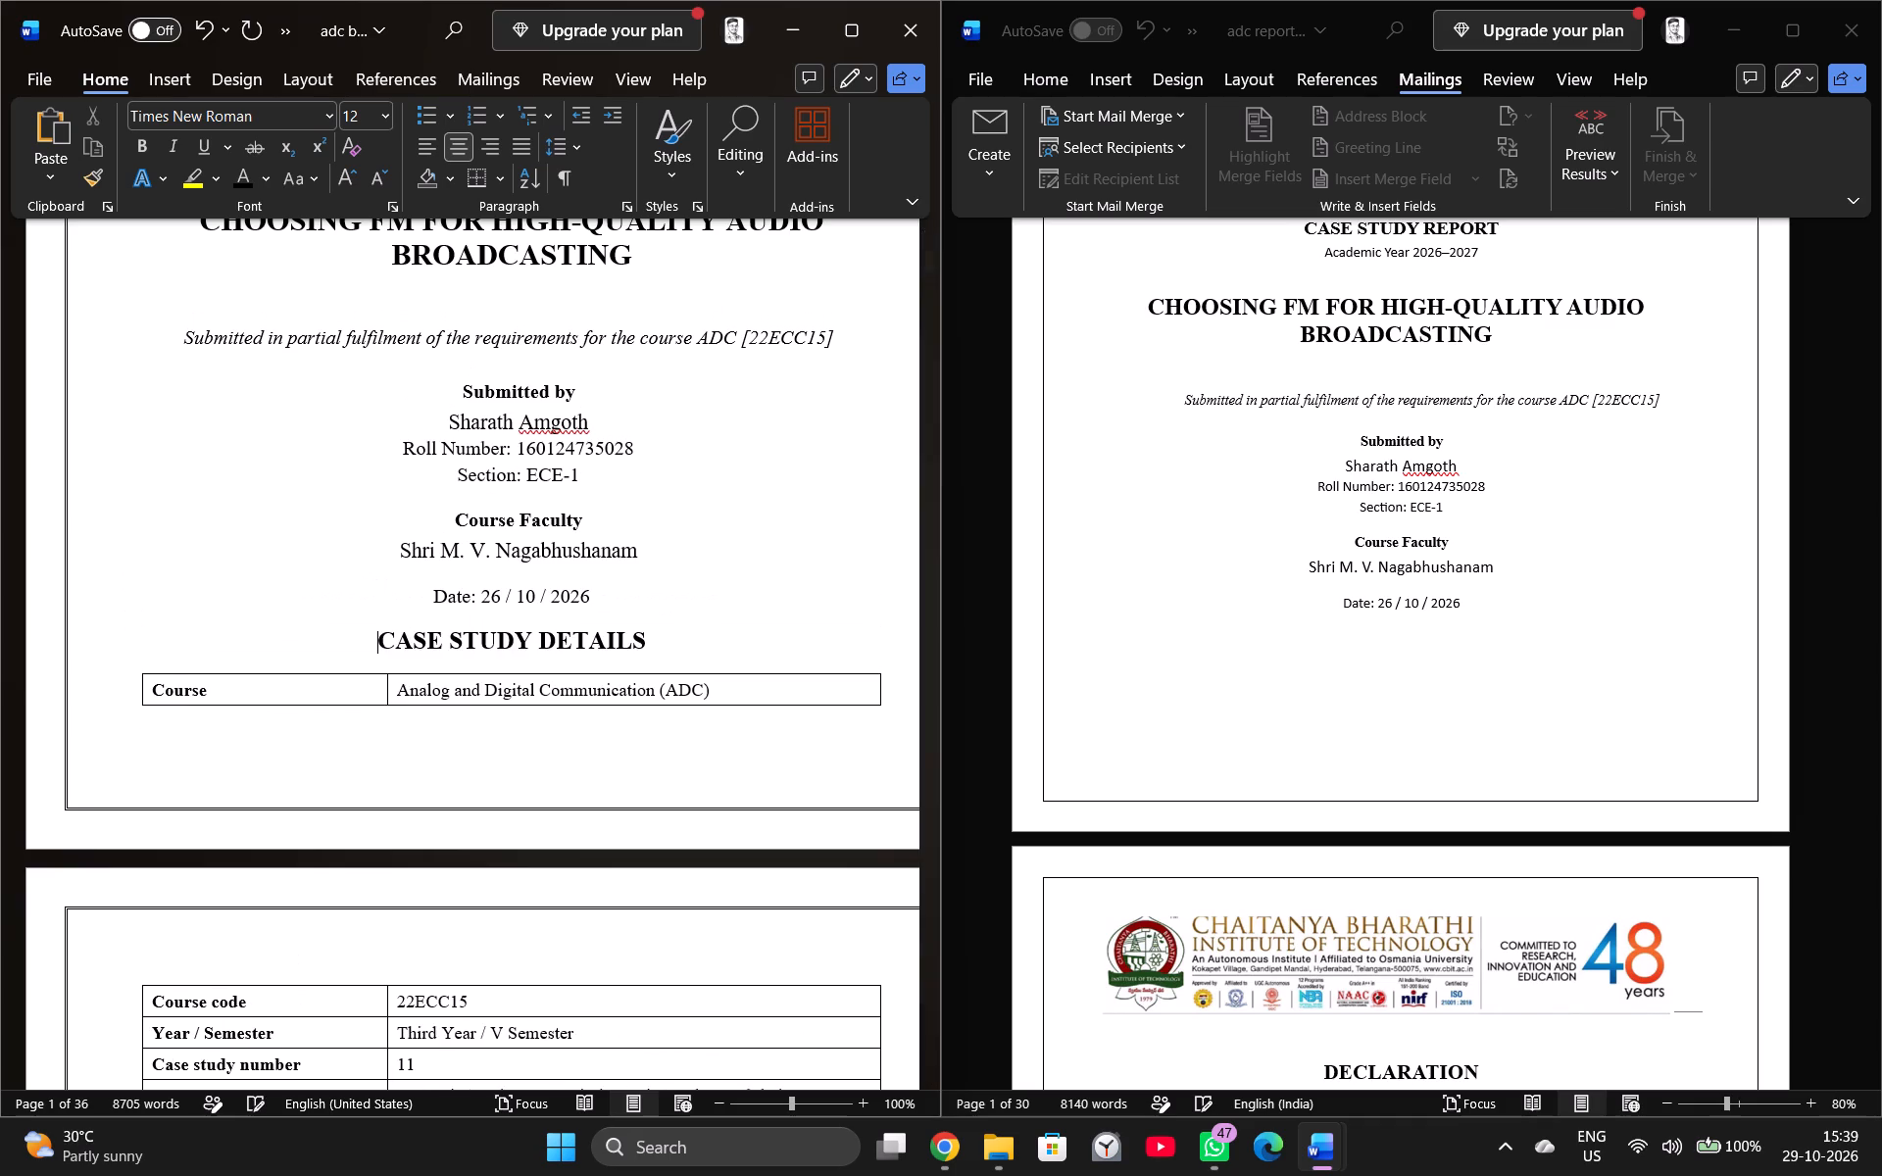
key("Return")
key("Return")
scroll(711, 862, "down", 13)
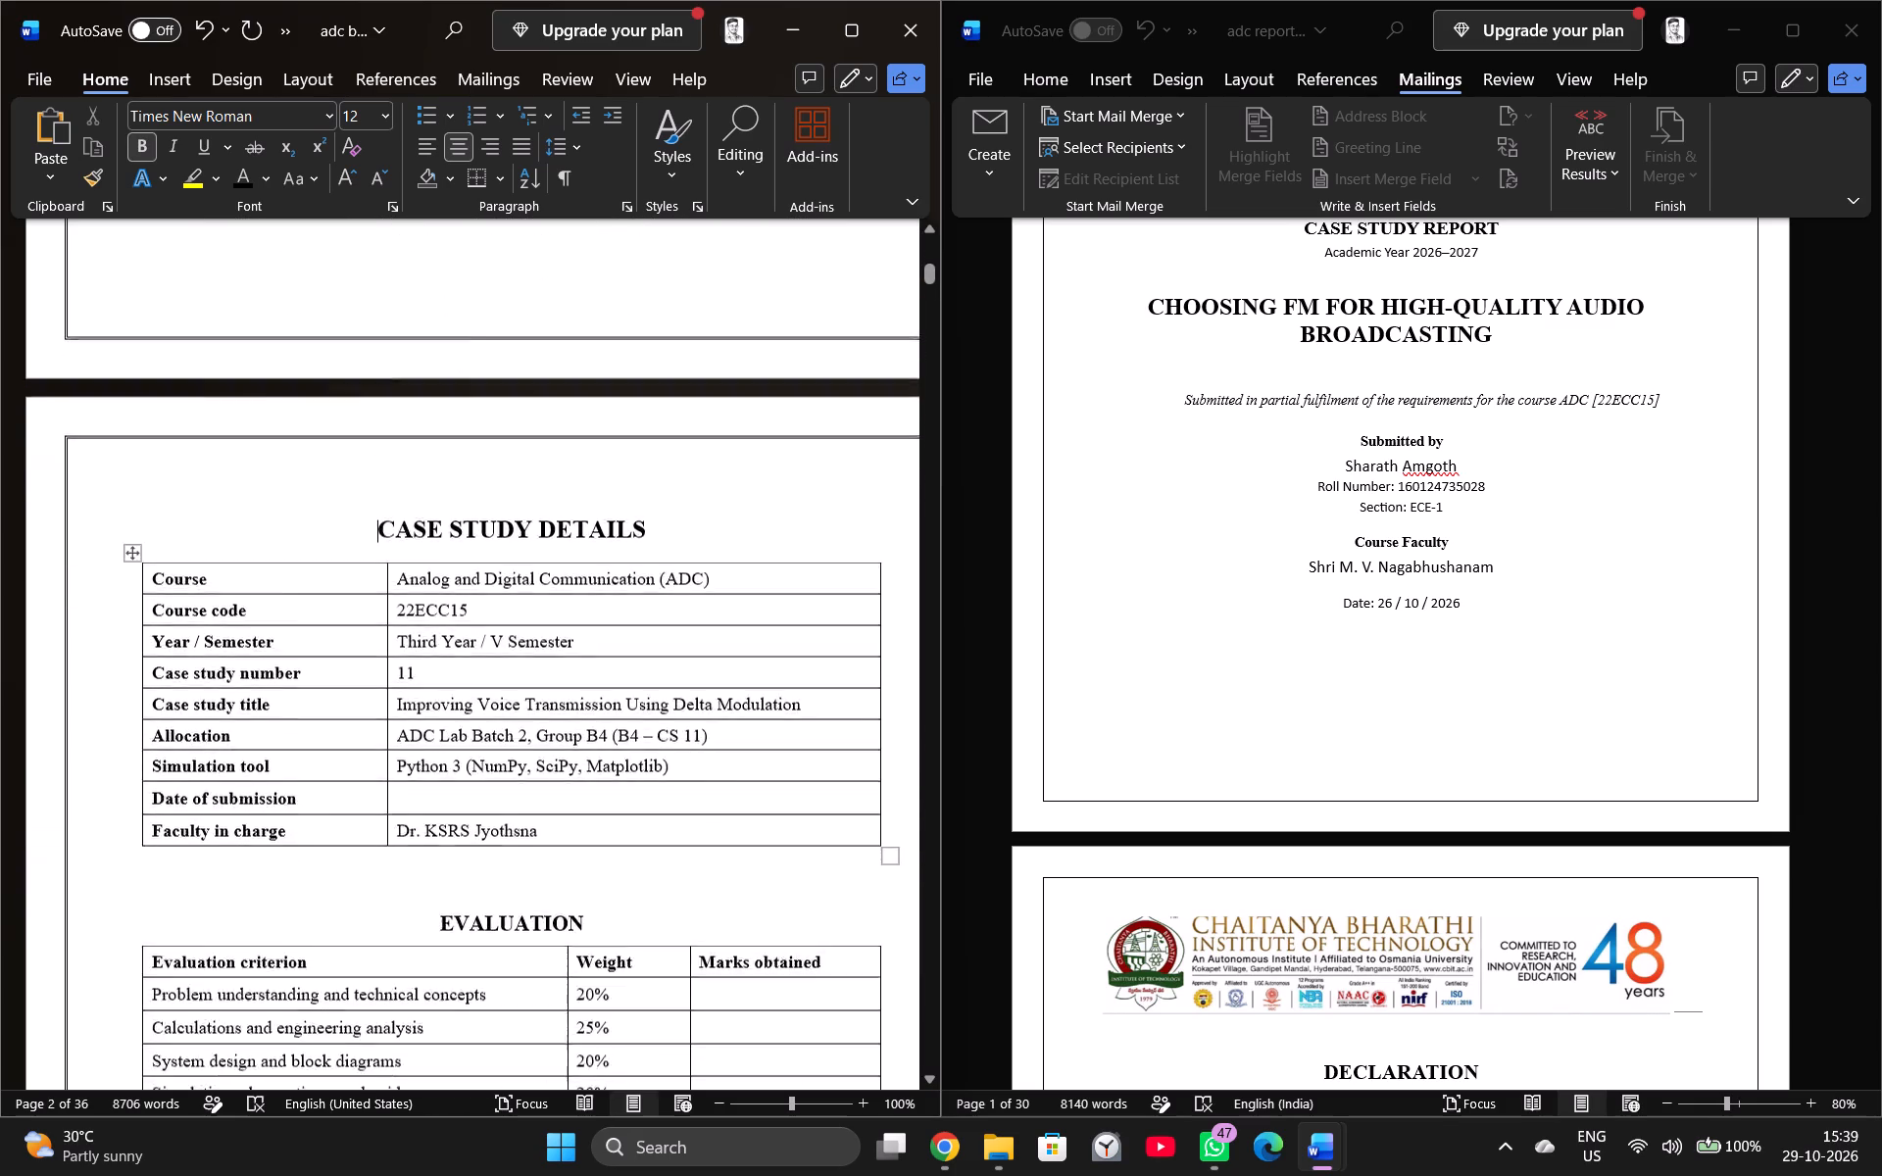
Delete the CASE STUDY DETAILS and EVALUATION headings and tables on page 2, through the word Signature.
scroll(568, 747, "up", 4)
left_click_drag(250, 458, 451, 715)
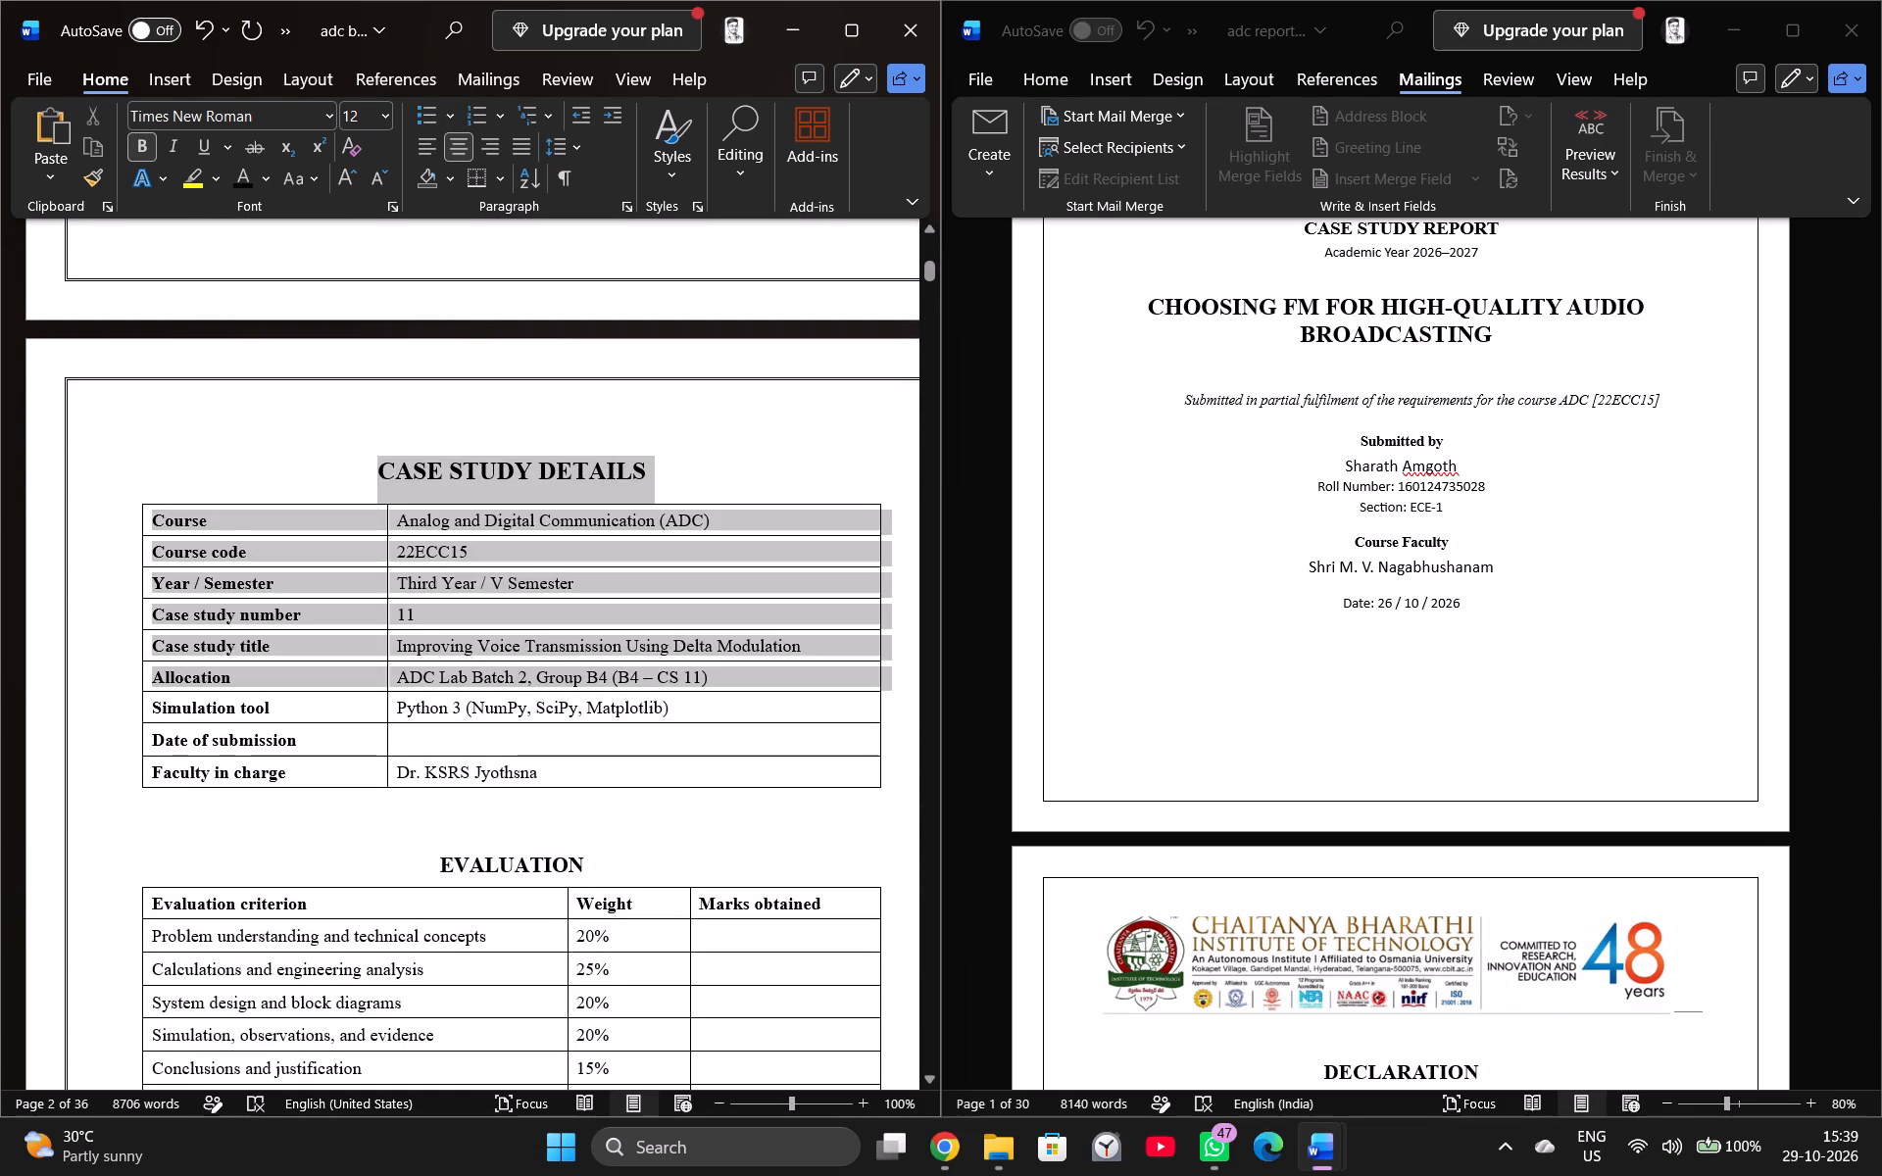
left_click_drag(451, 715, 654, 1094)
left_click_drag(712, 857, 858, 640)
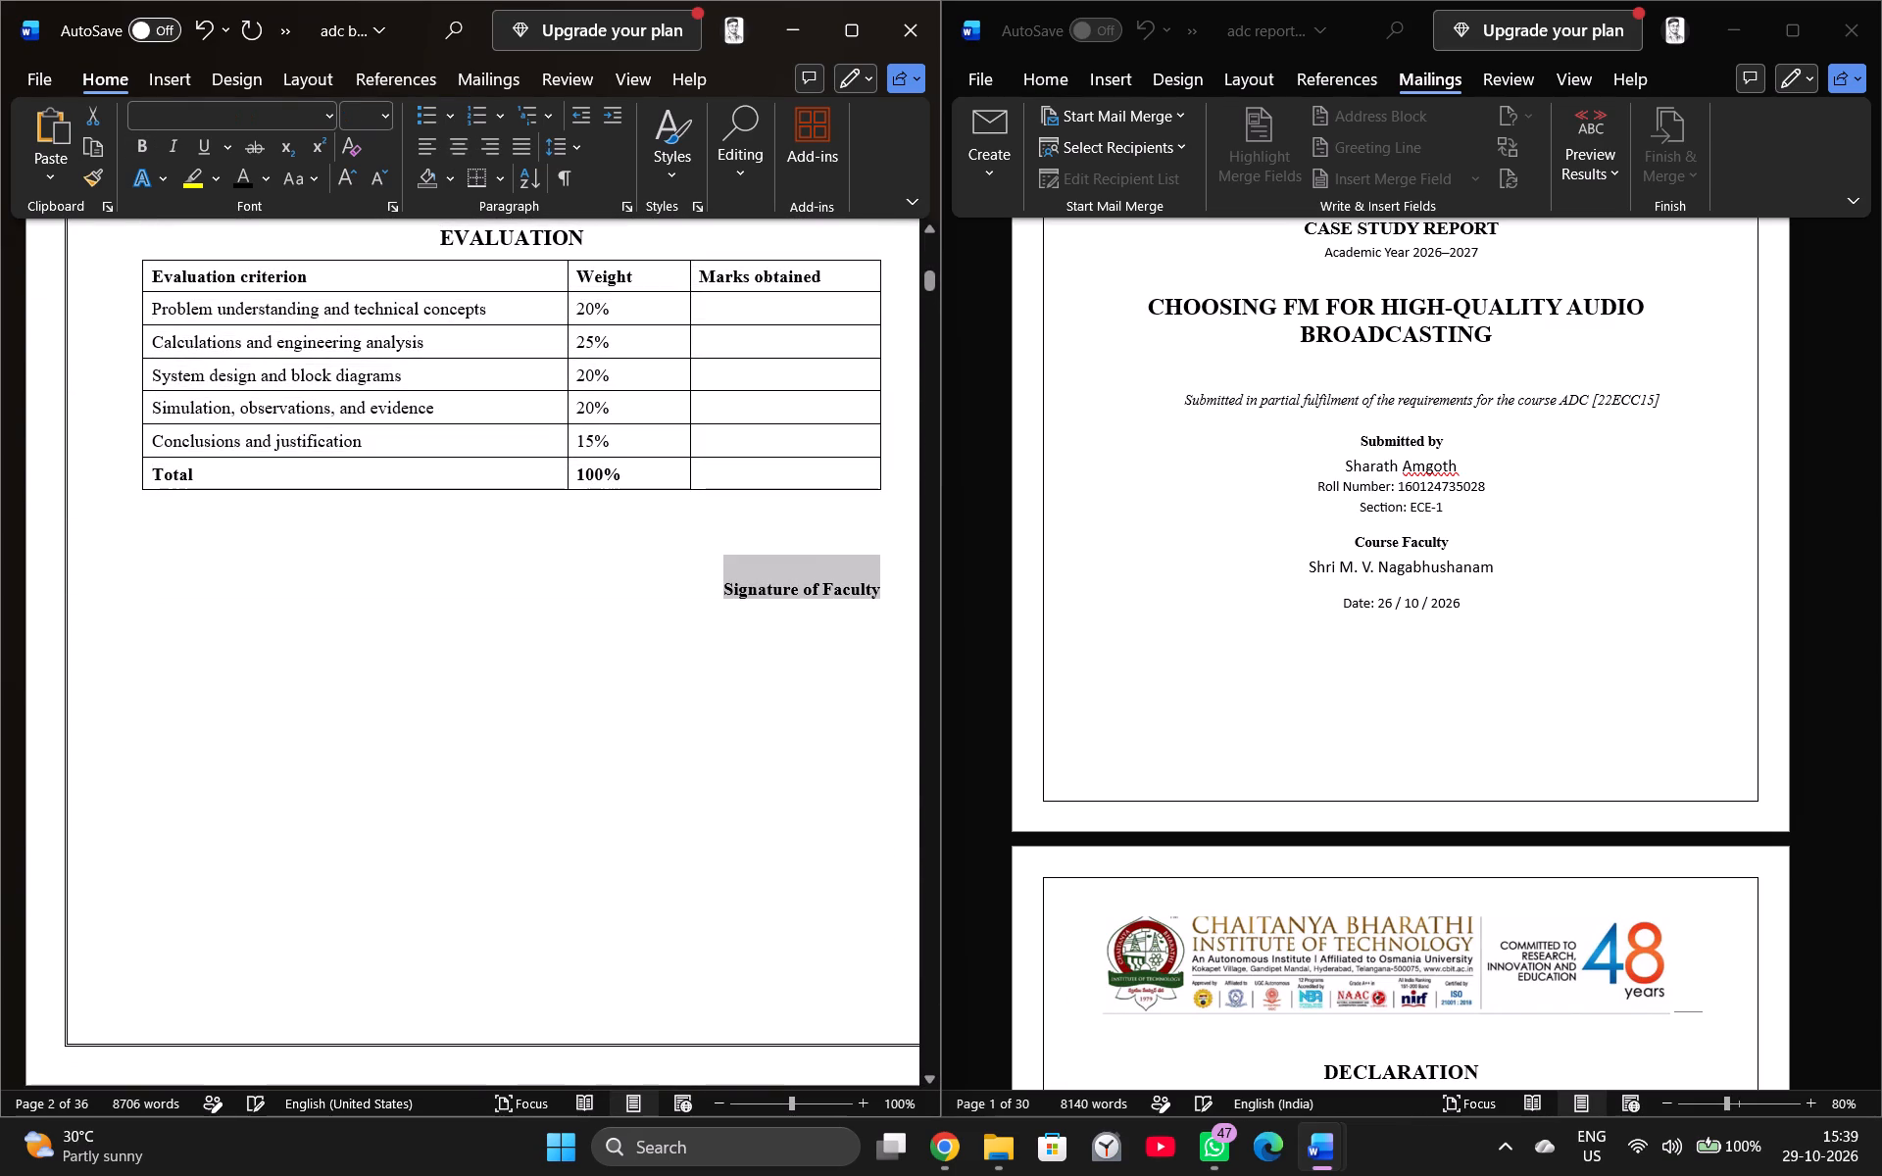
left_click_drag(858, 640, 401, 484)
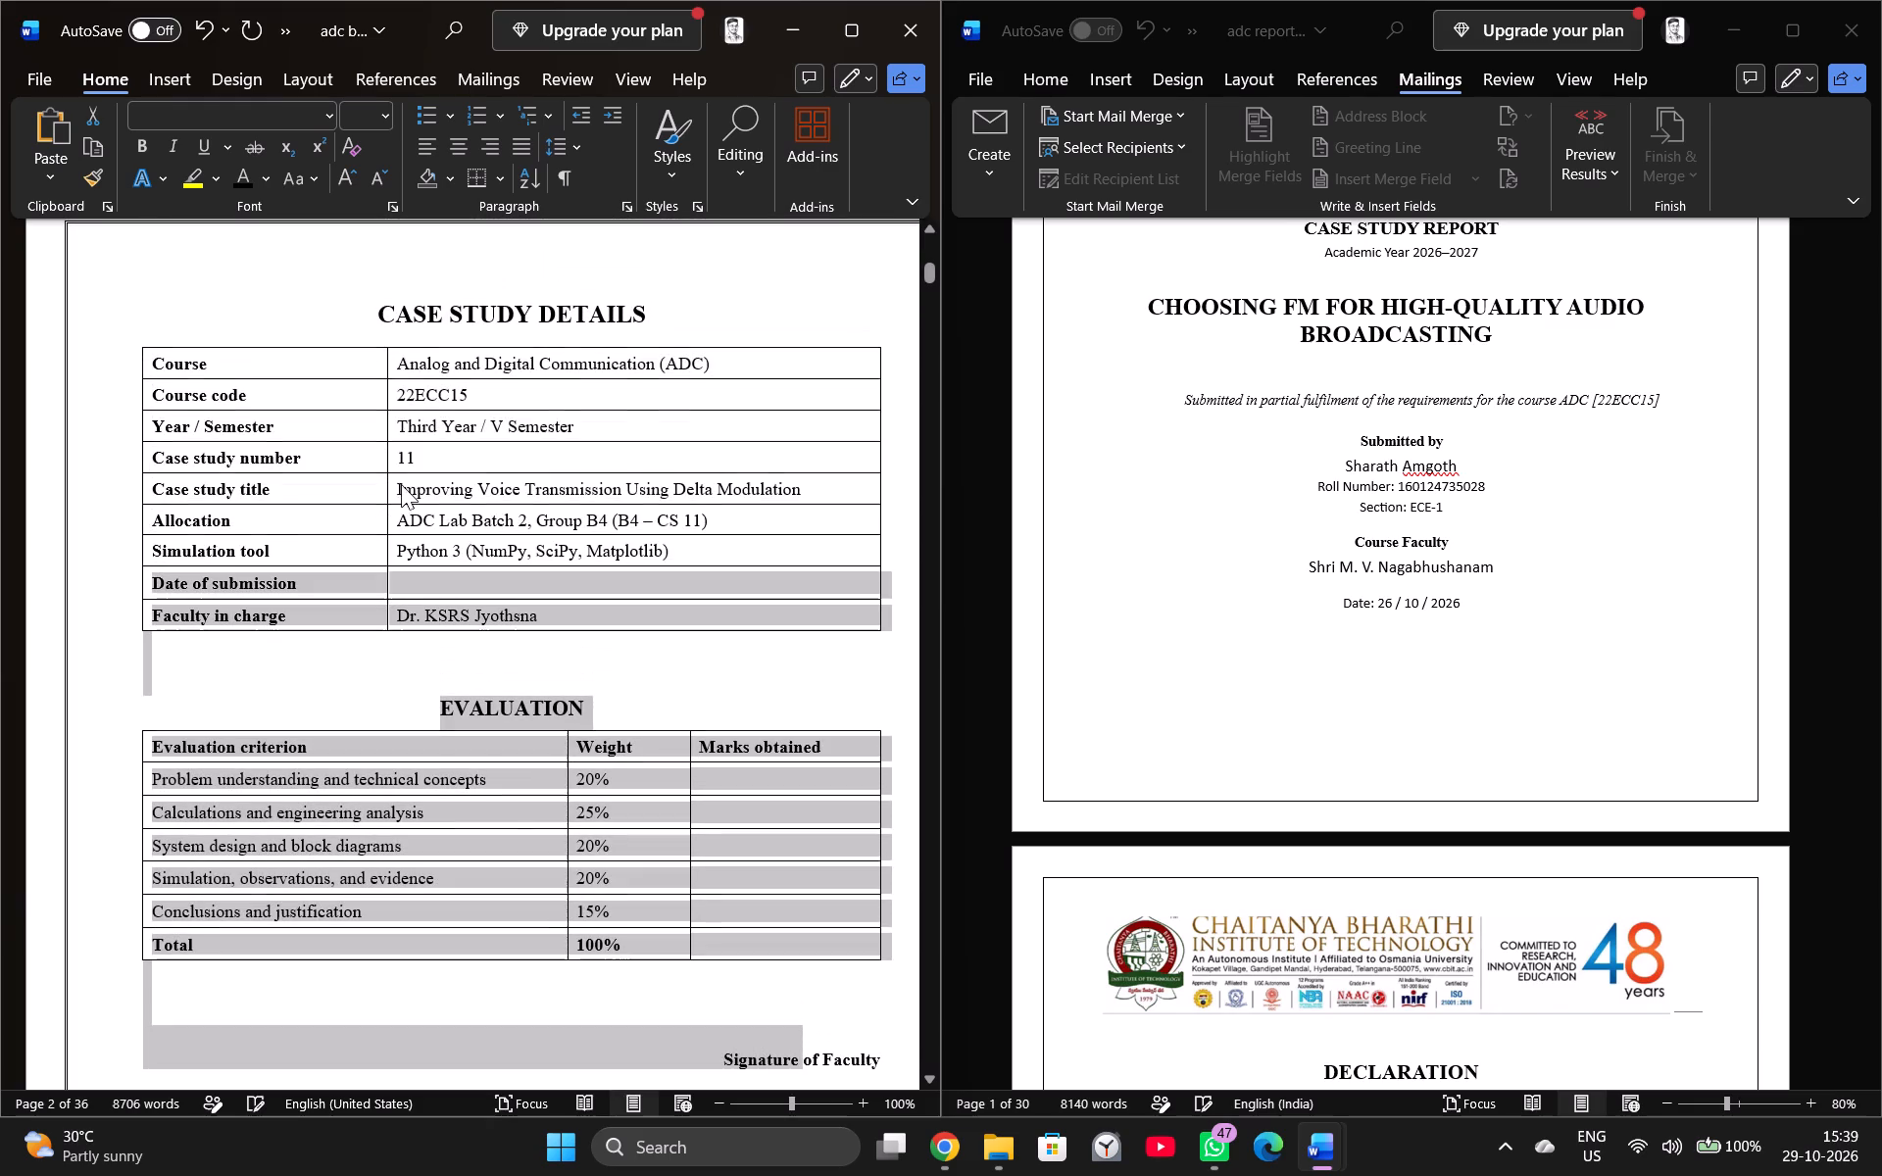
left_click_drag(401, 484, 412, 310)
key("BackSpace")
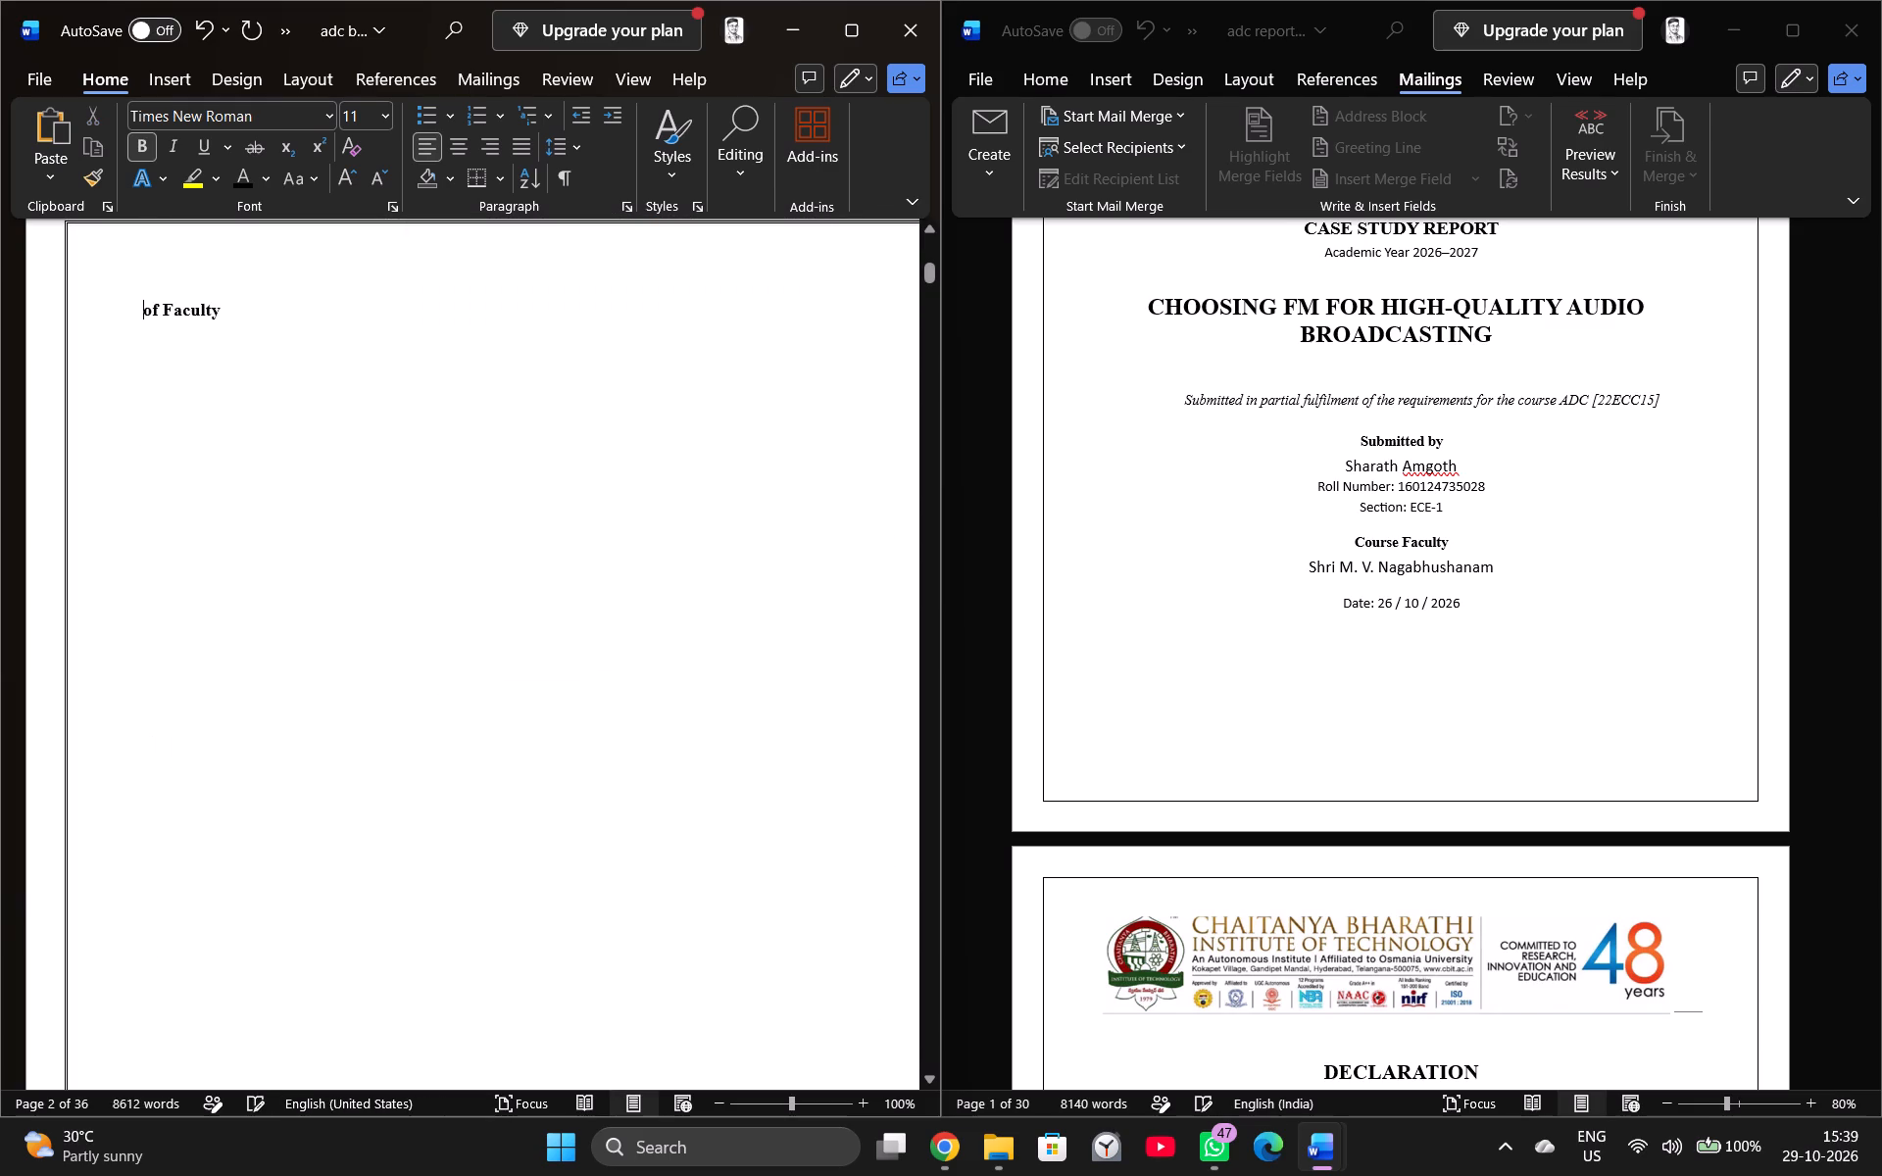
Delete the leftover words "of Faculty" from page 2 of adc bunny.
left_click(336, 339)
scroll(335, 337, "up", 13)
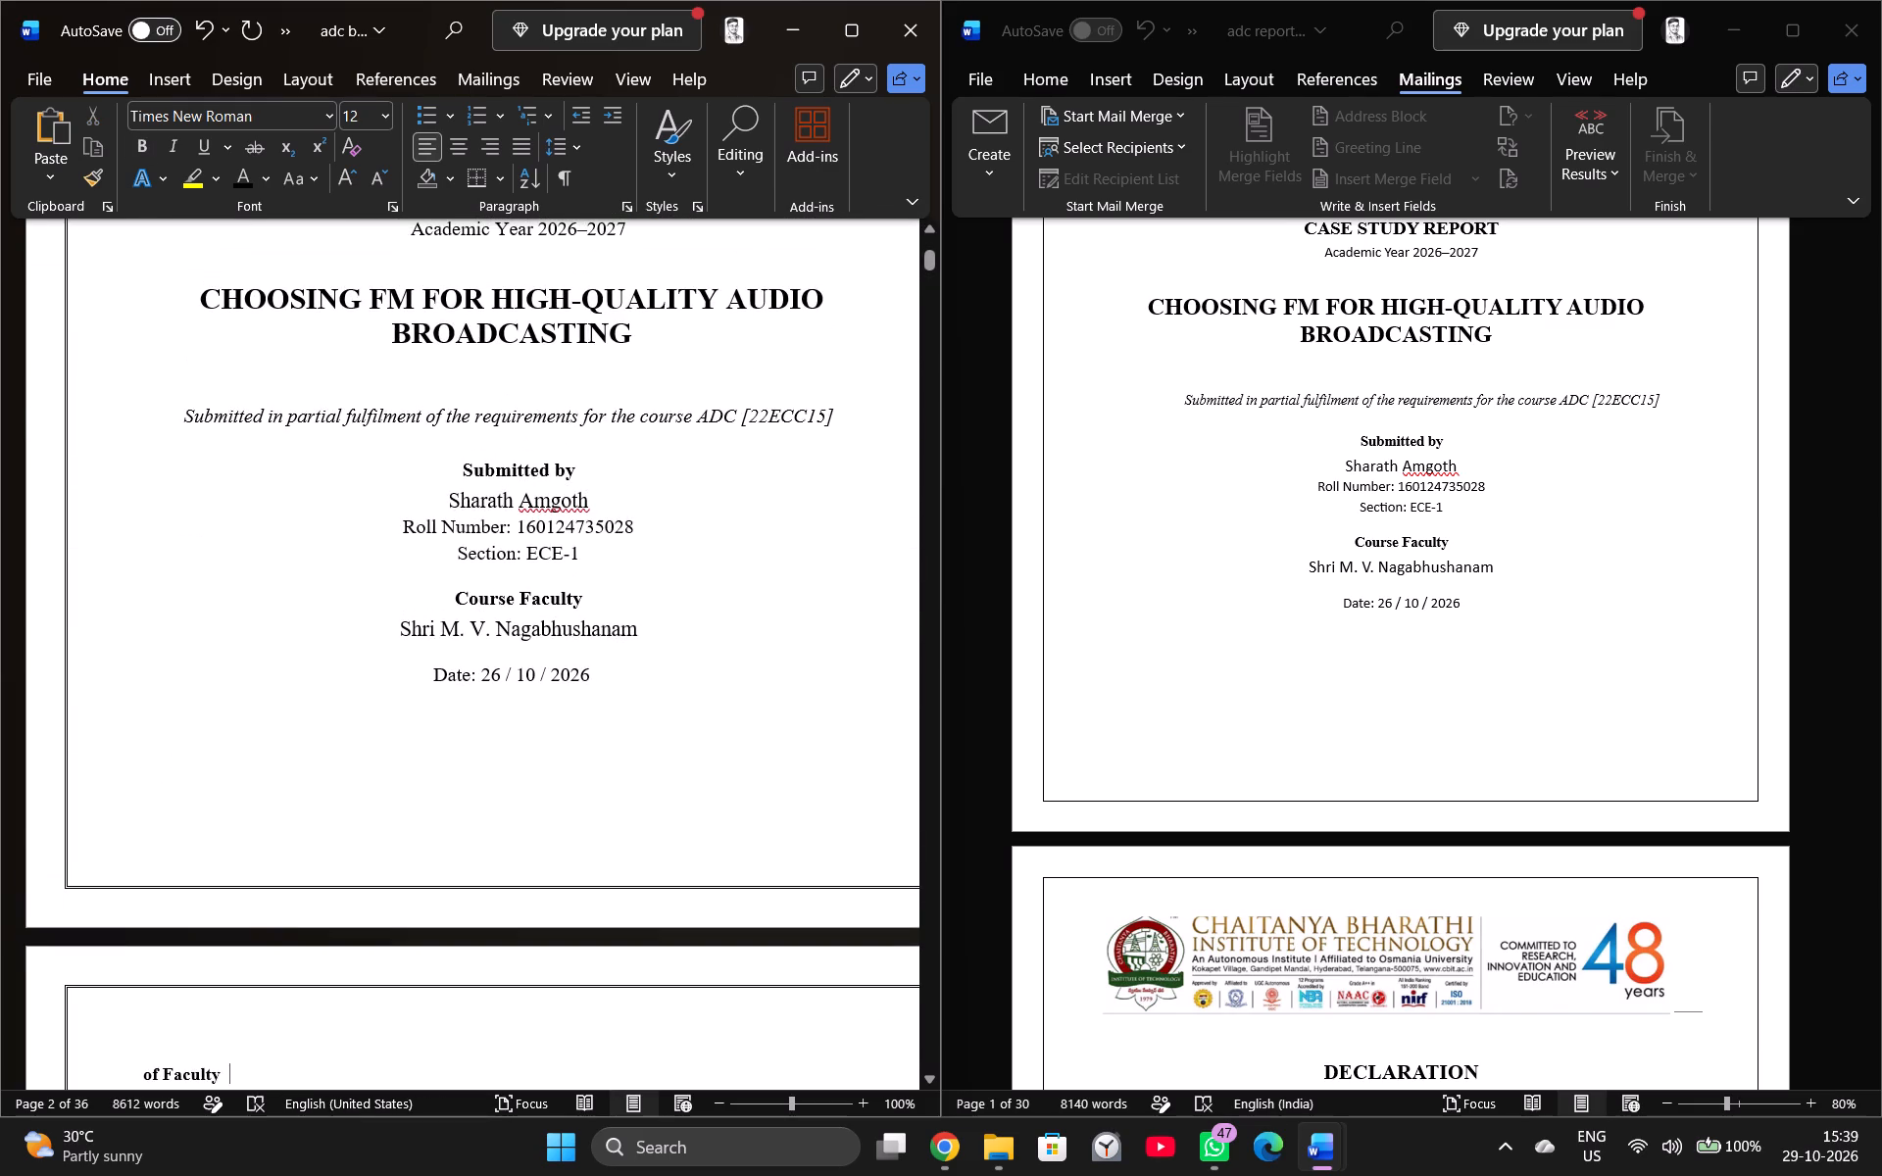
scroll(389, 638, "down", 3)
left_click_drag(261, 899, 137, 888)
key("BackSpace")
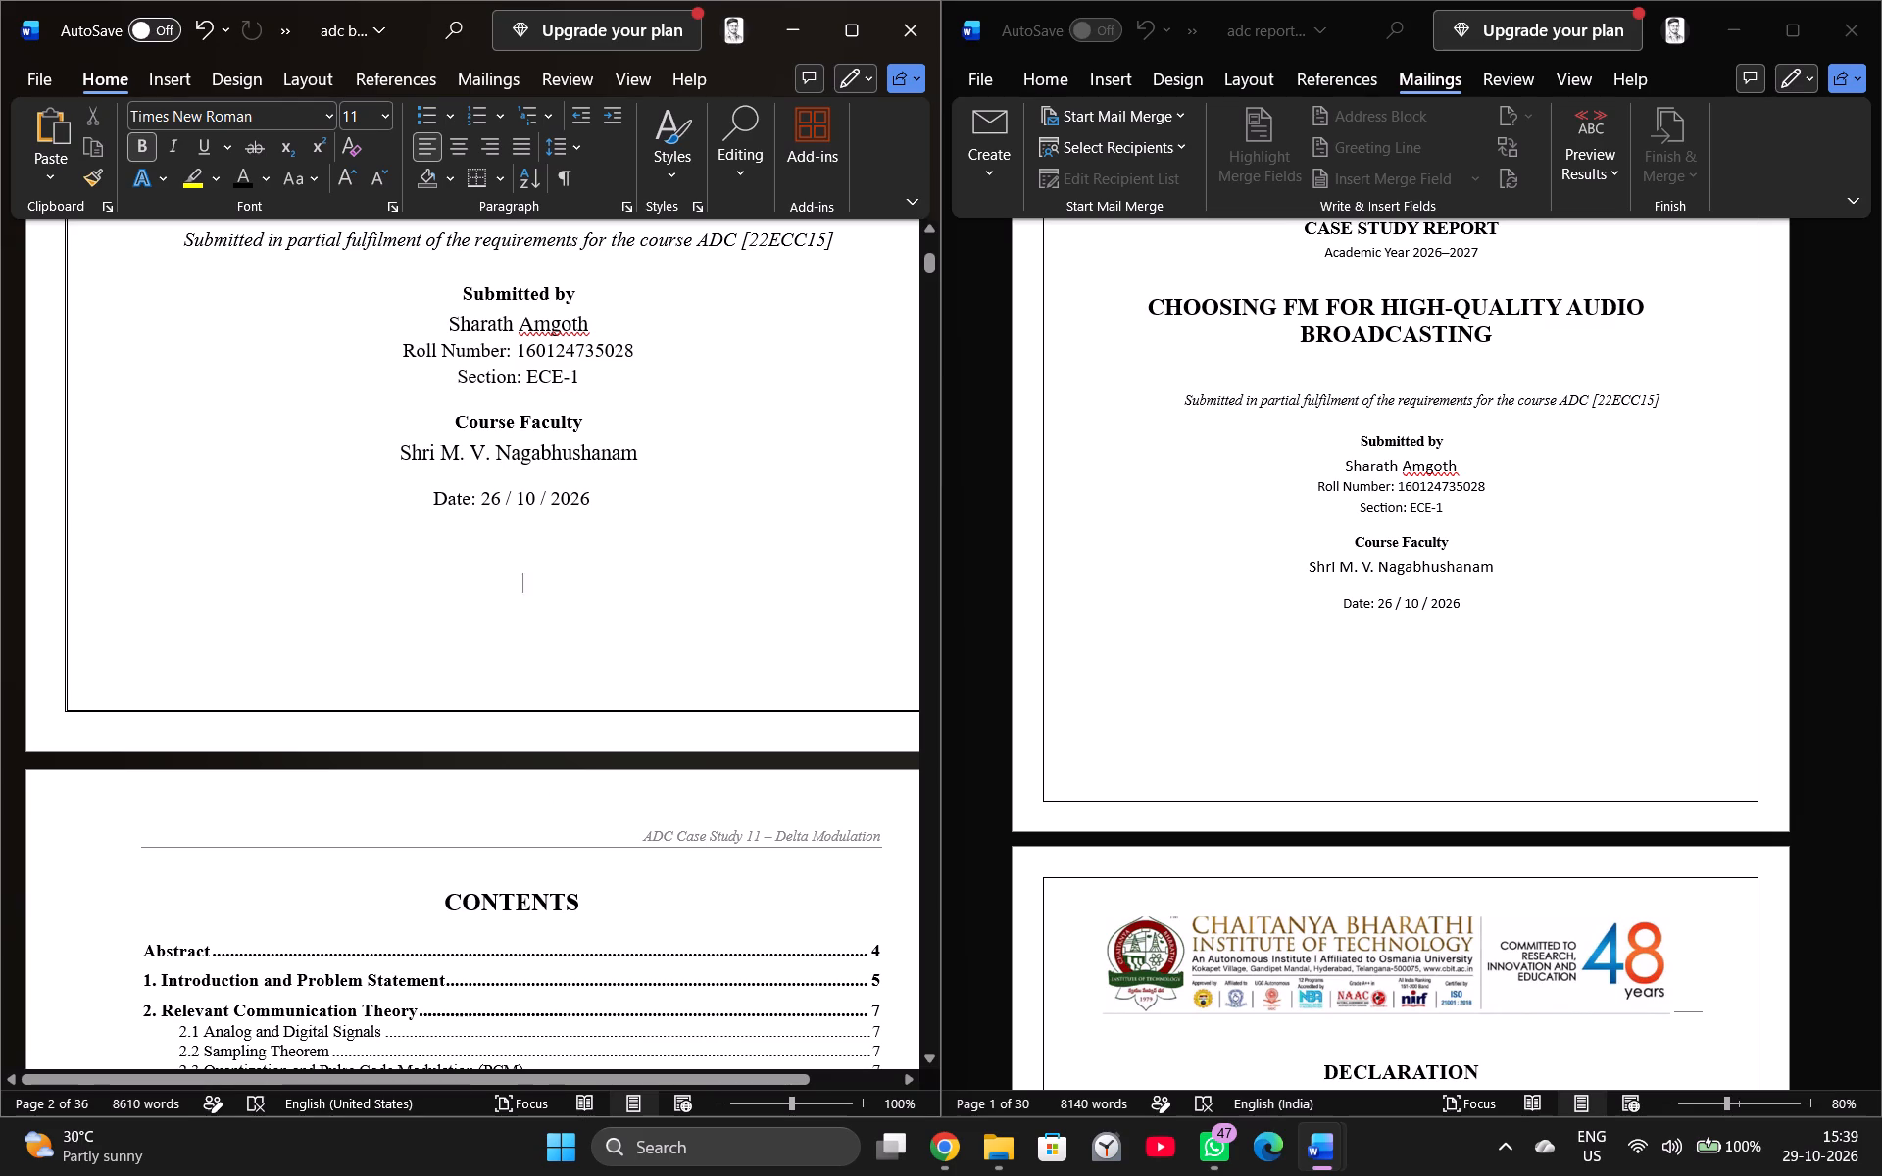
Insert a blank page between the cover page and the CONTENTS page in adc bunny.
scroll(661, 517, "up", 3)
scroll(660, 534, "down", 1)
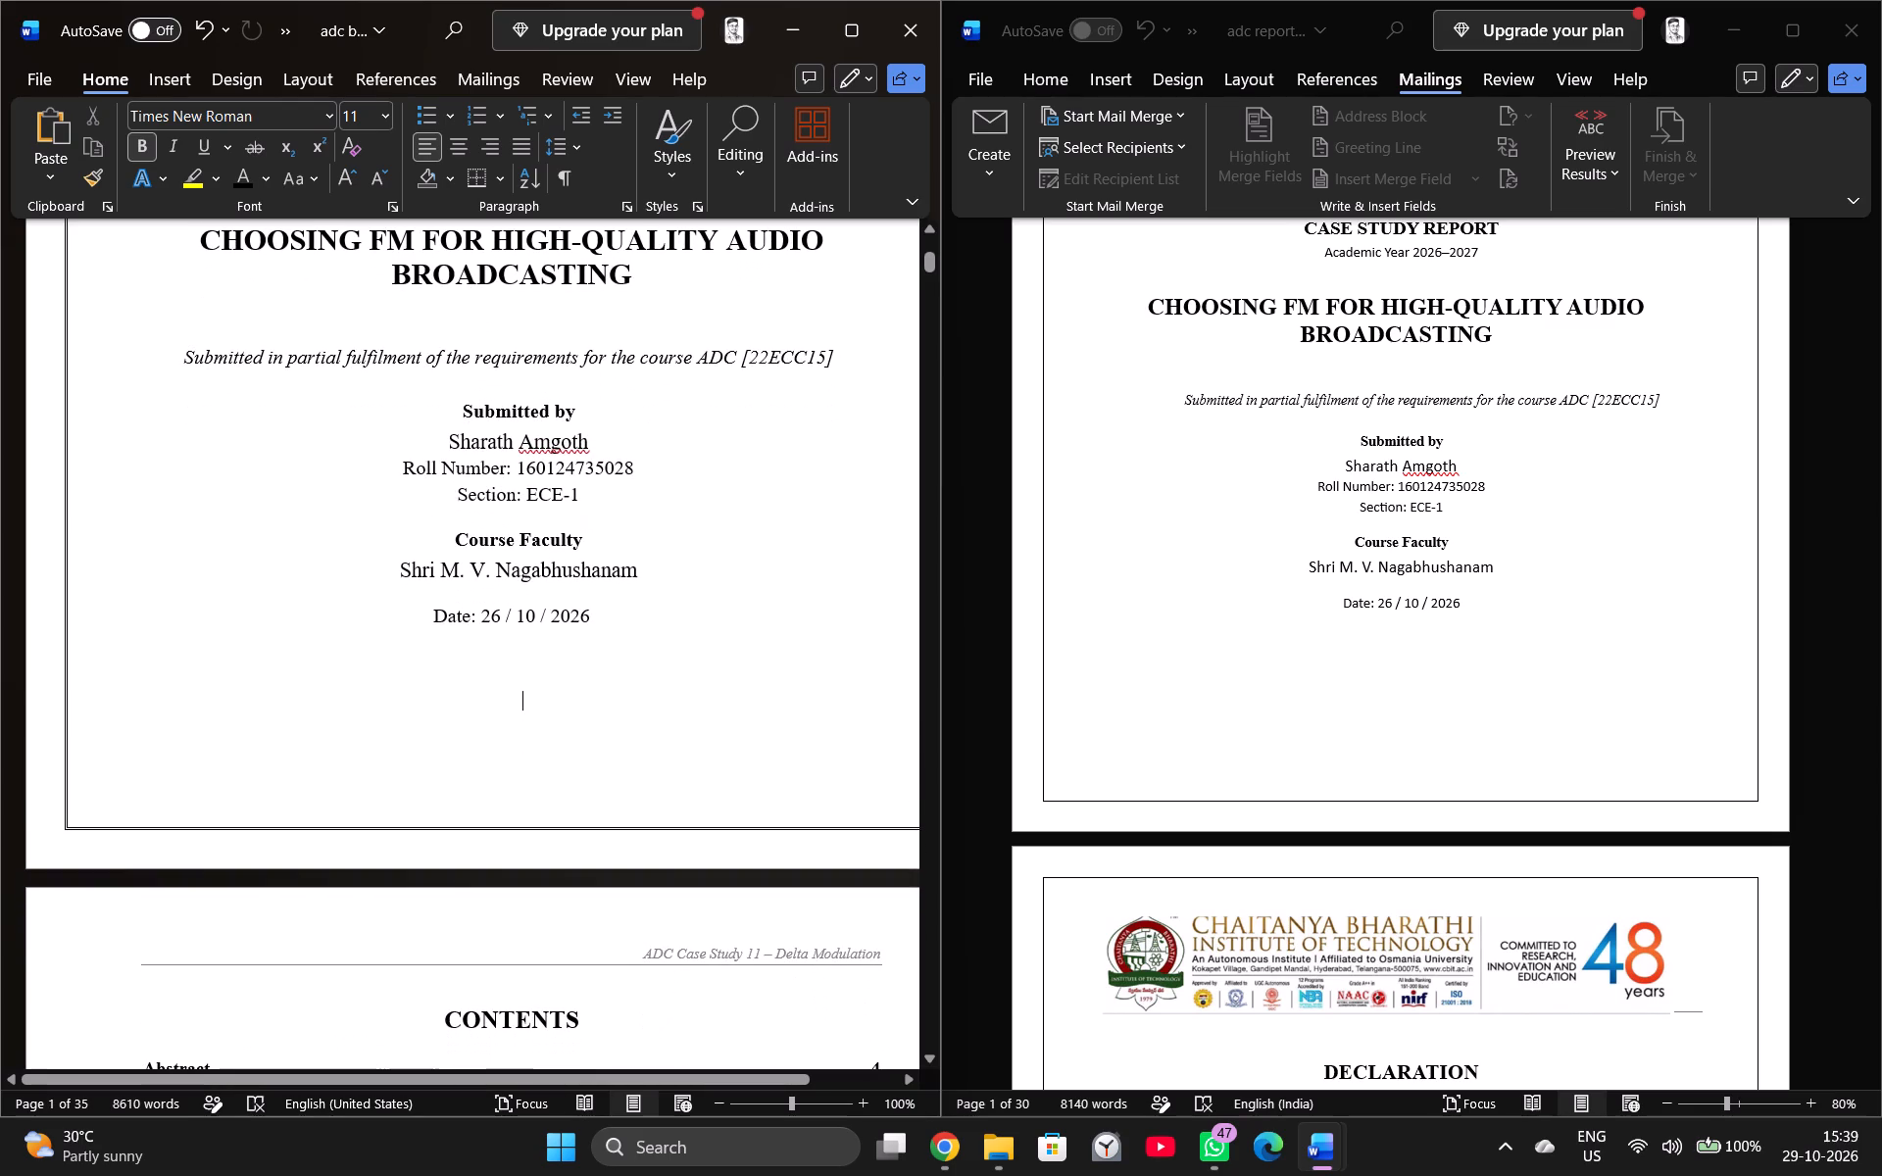
scroll(659, 543, "down", 7)
scroll(658, 546, "up", 8)
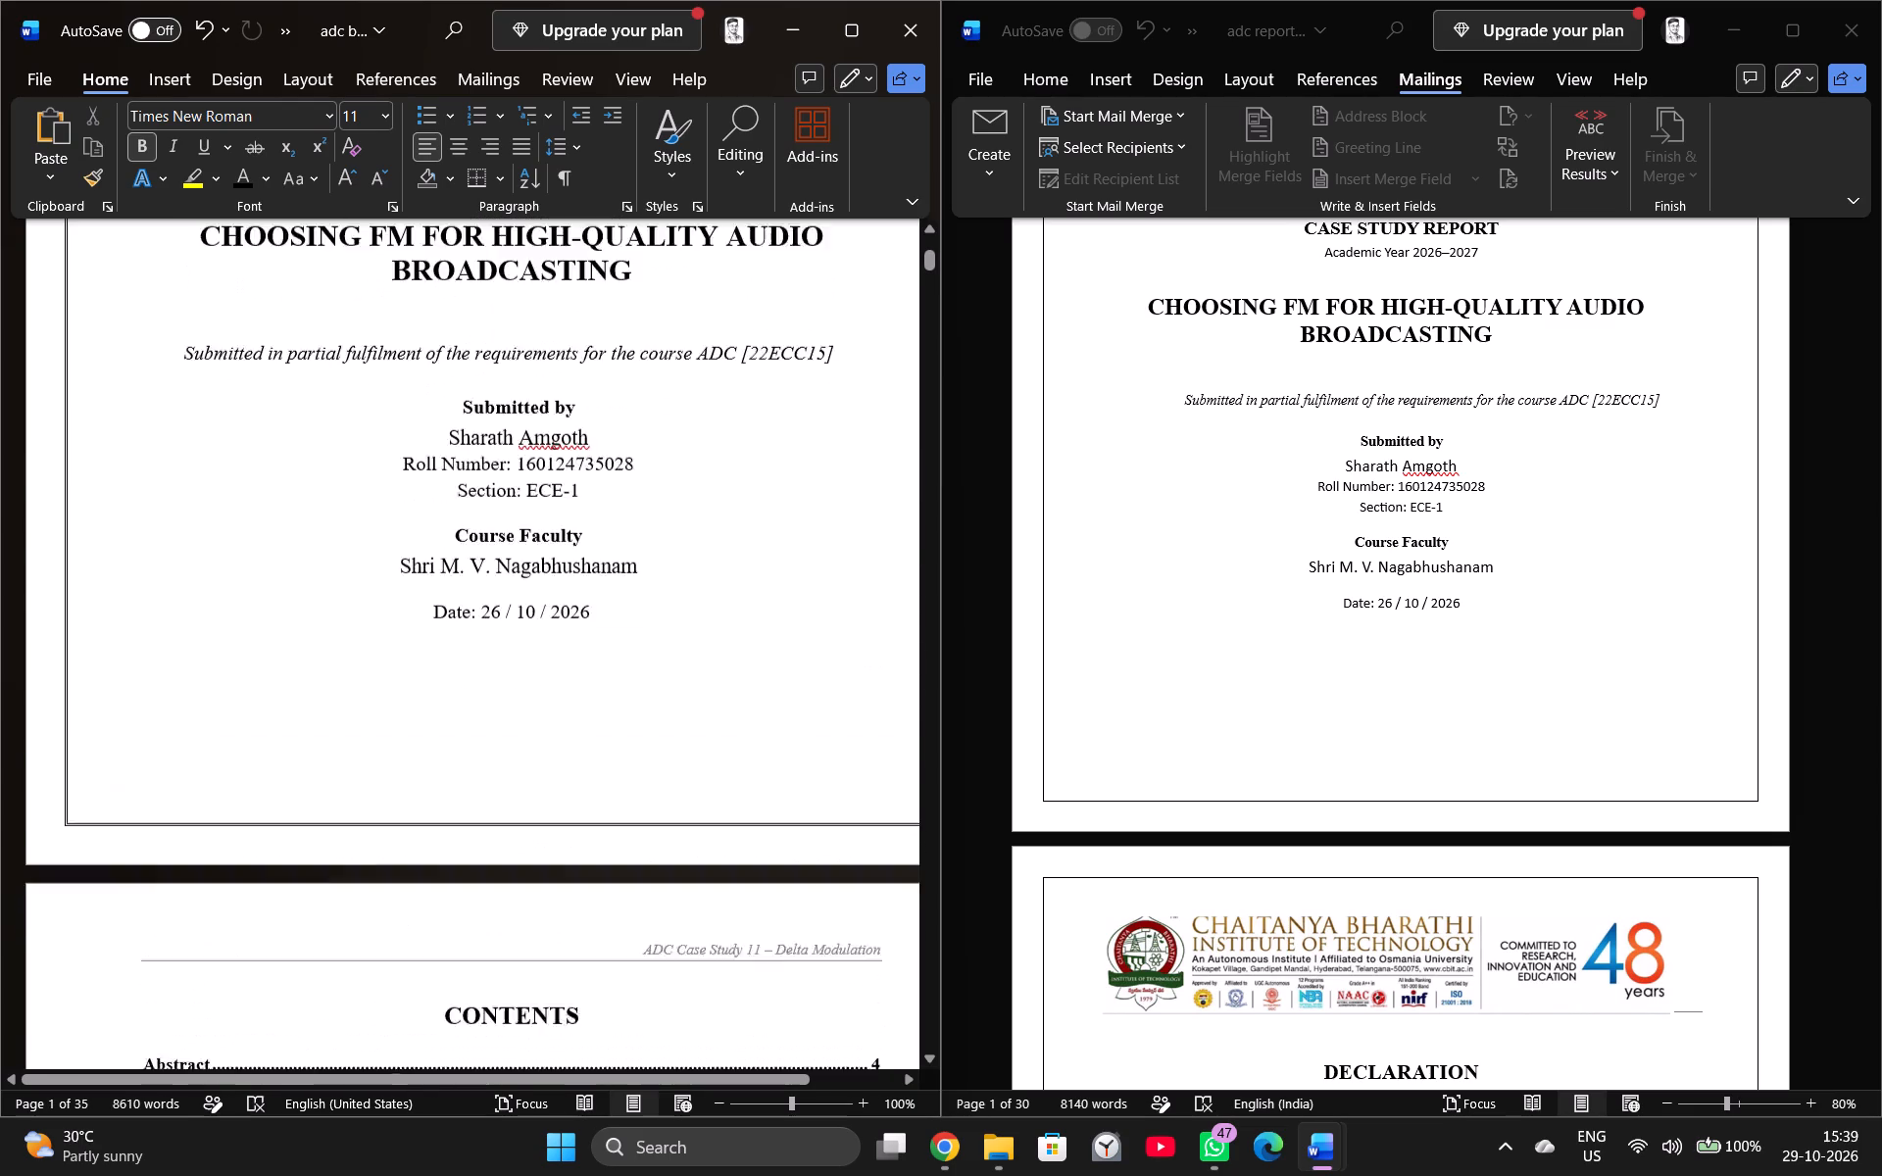
scroll(658, 546, "up", 8)
scroll(1416, 561, "up", 13)
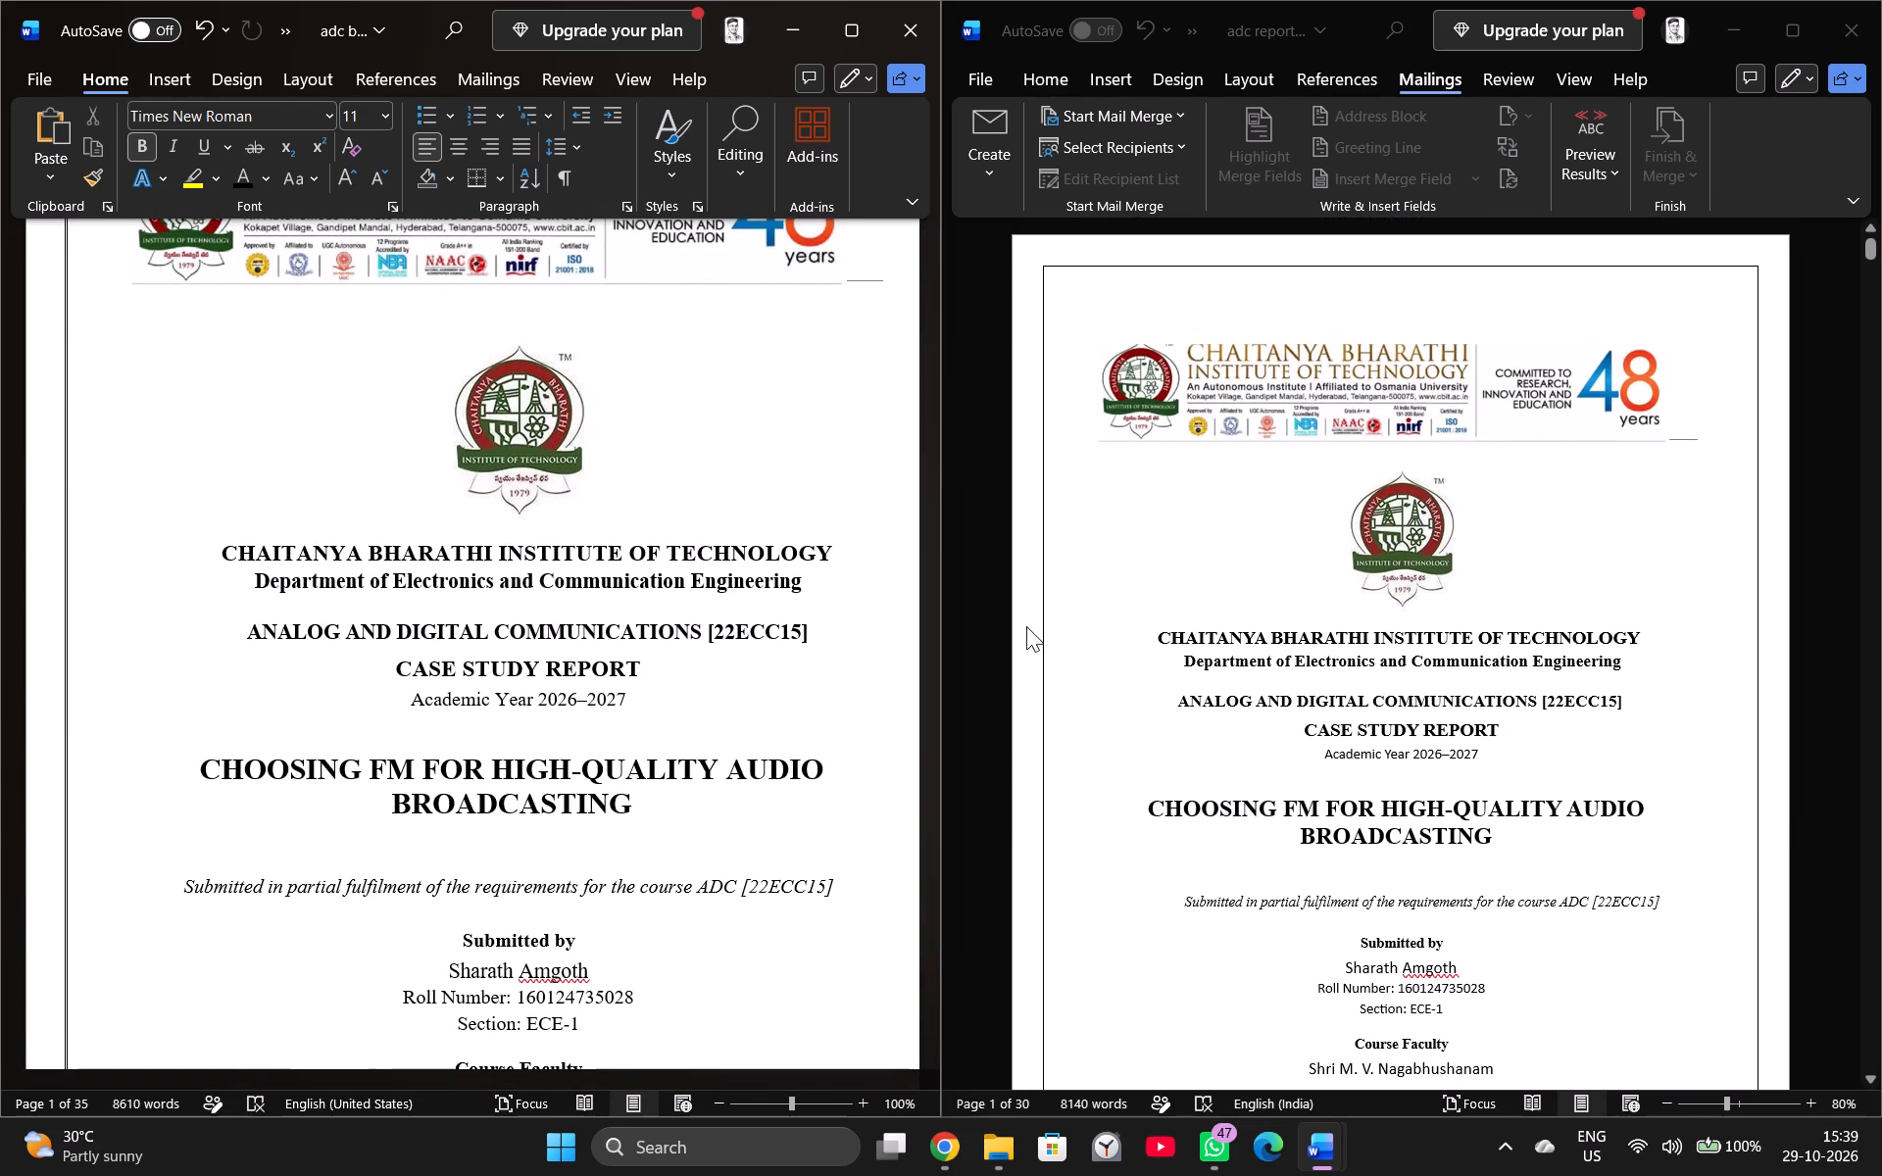
scroll(798, 498, "up", 6)
scroll(733, 543, "down", 14)
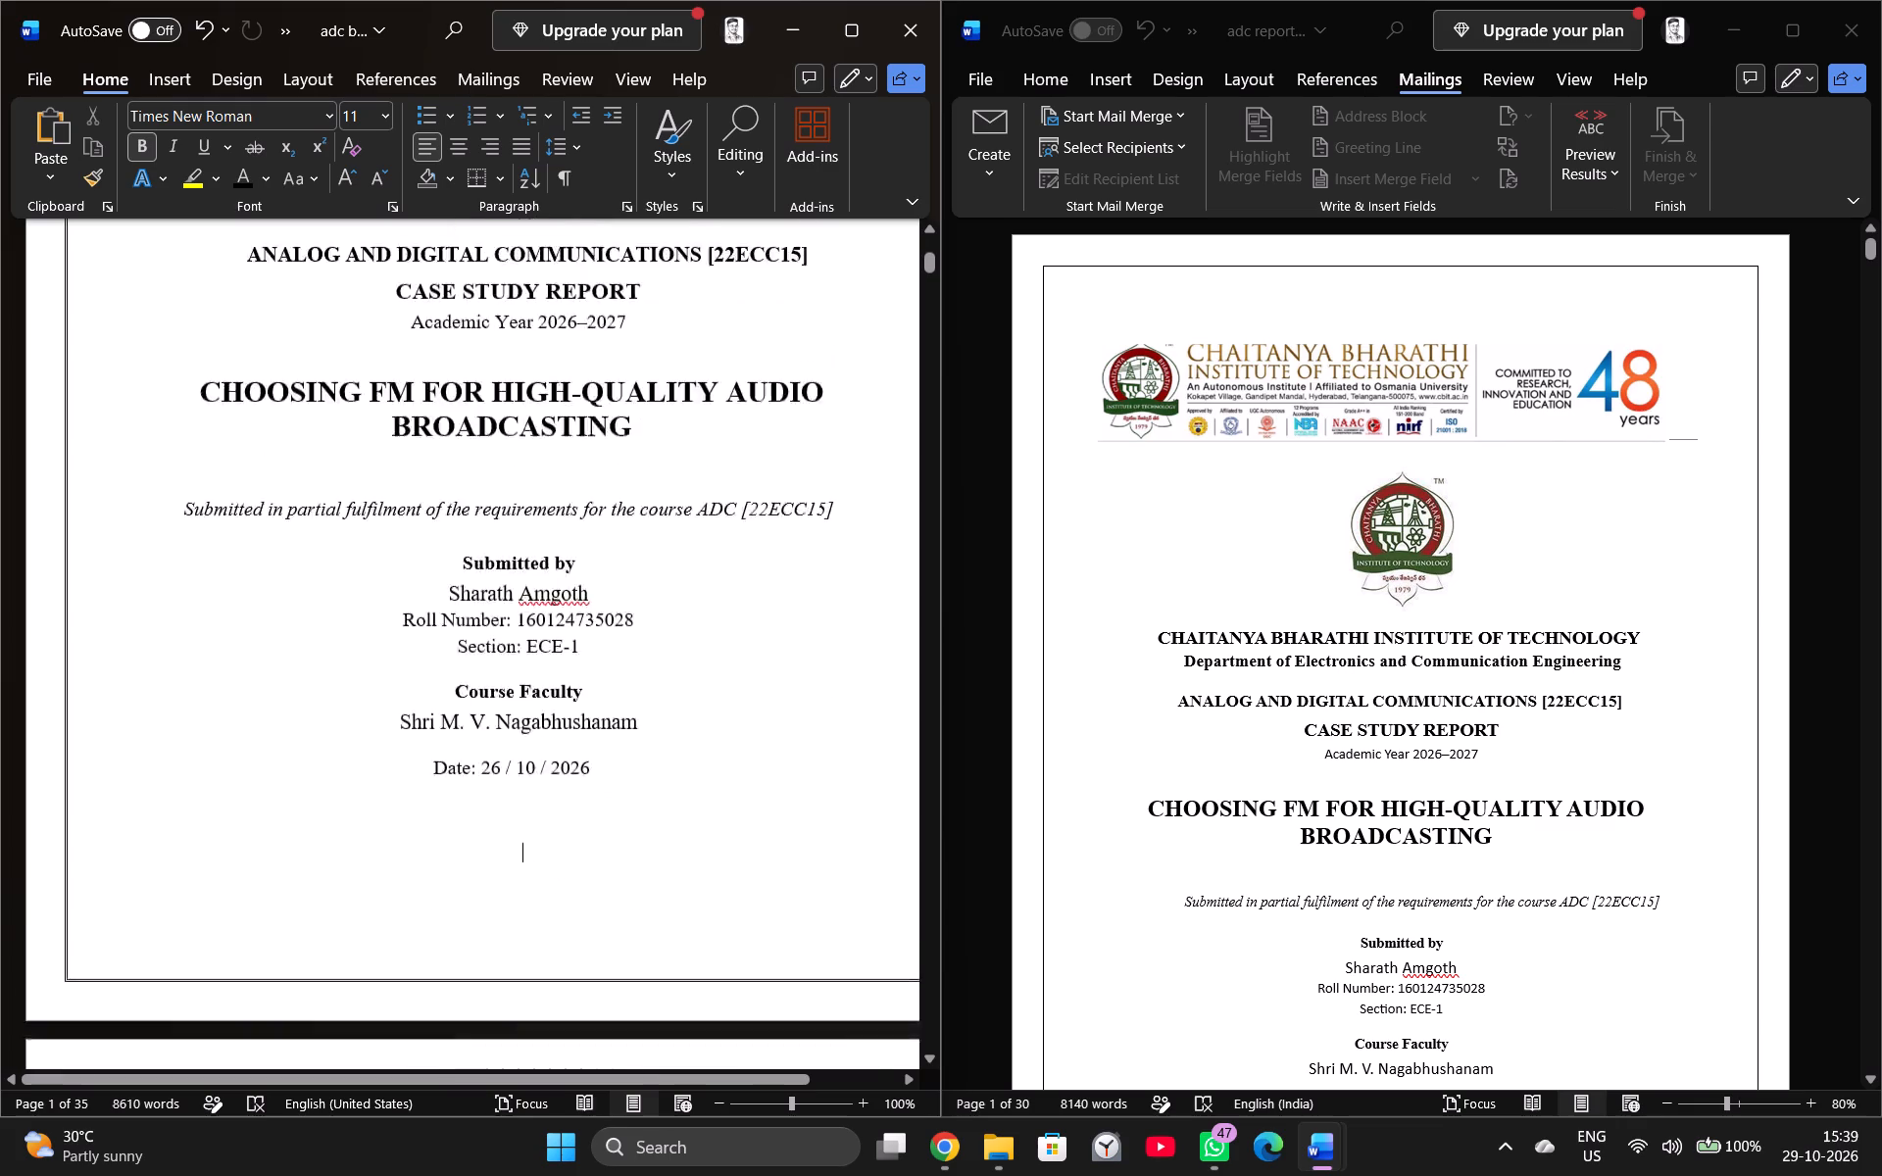
scroll(716, 598, "down", 2)
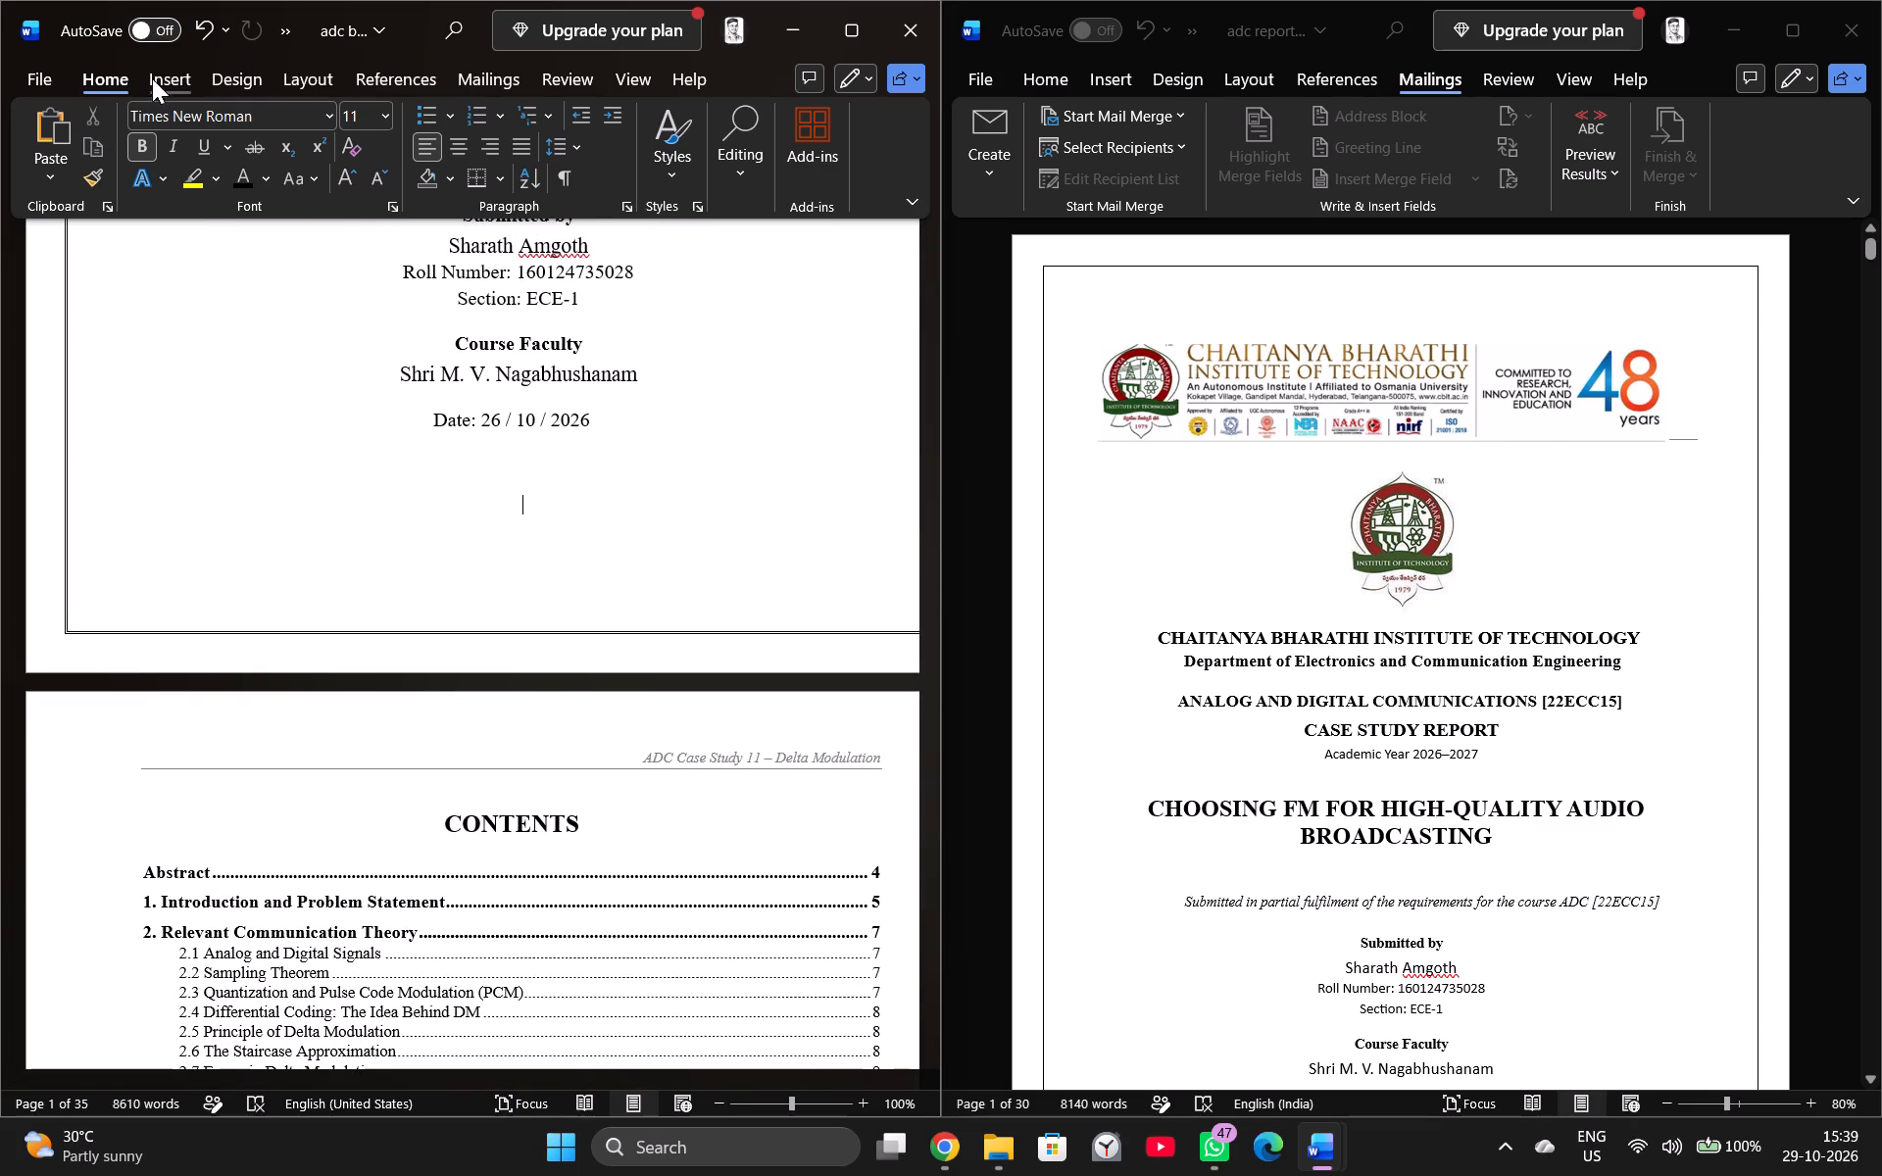
left_click(155, 82)
left_click(46, 178)
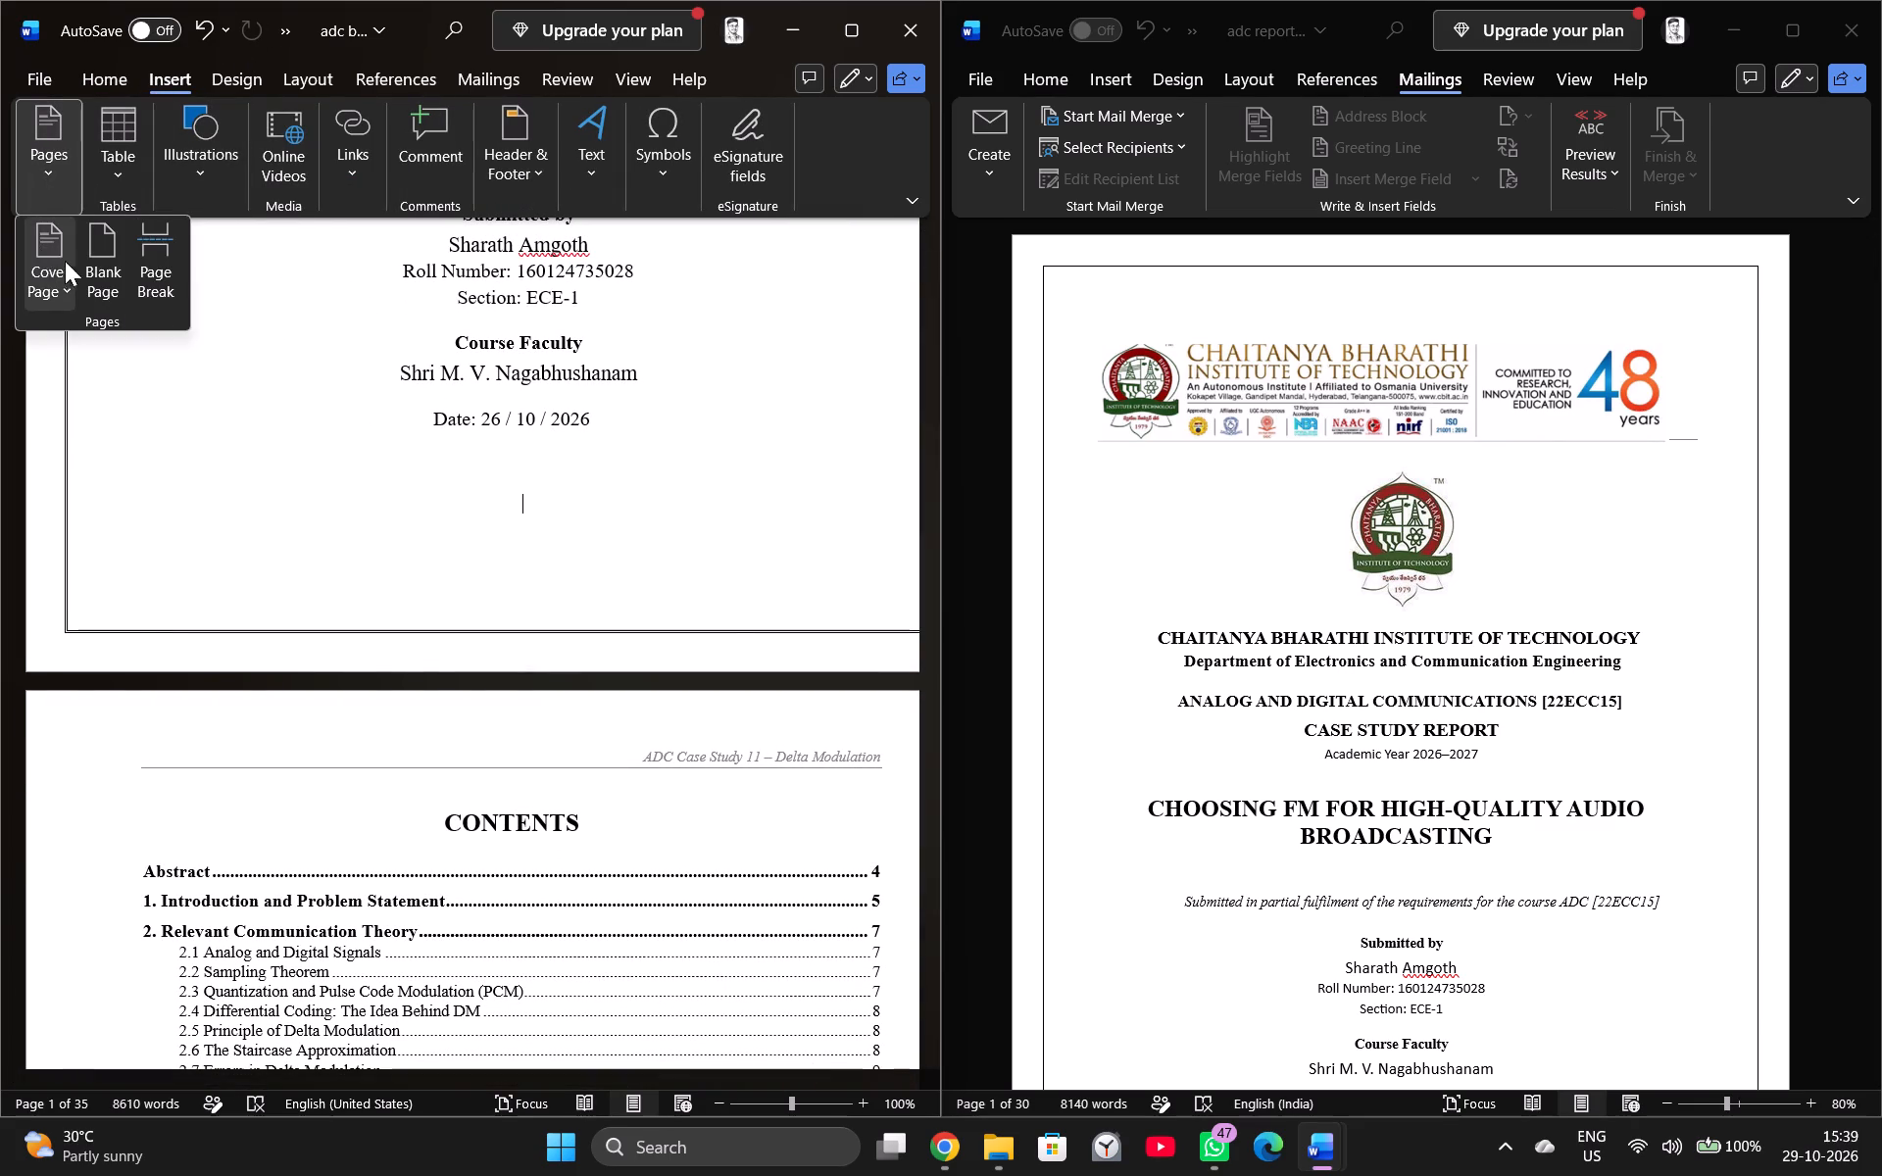
left_click(268, 420)
left_click(50, 177)
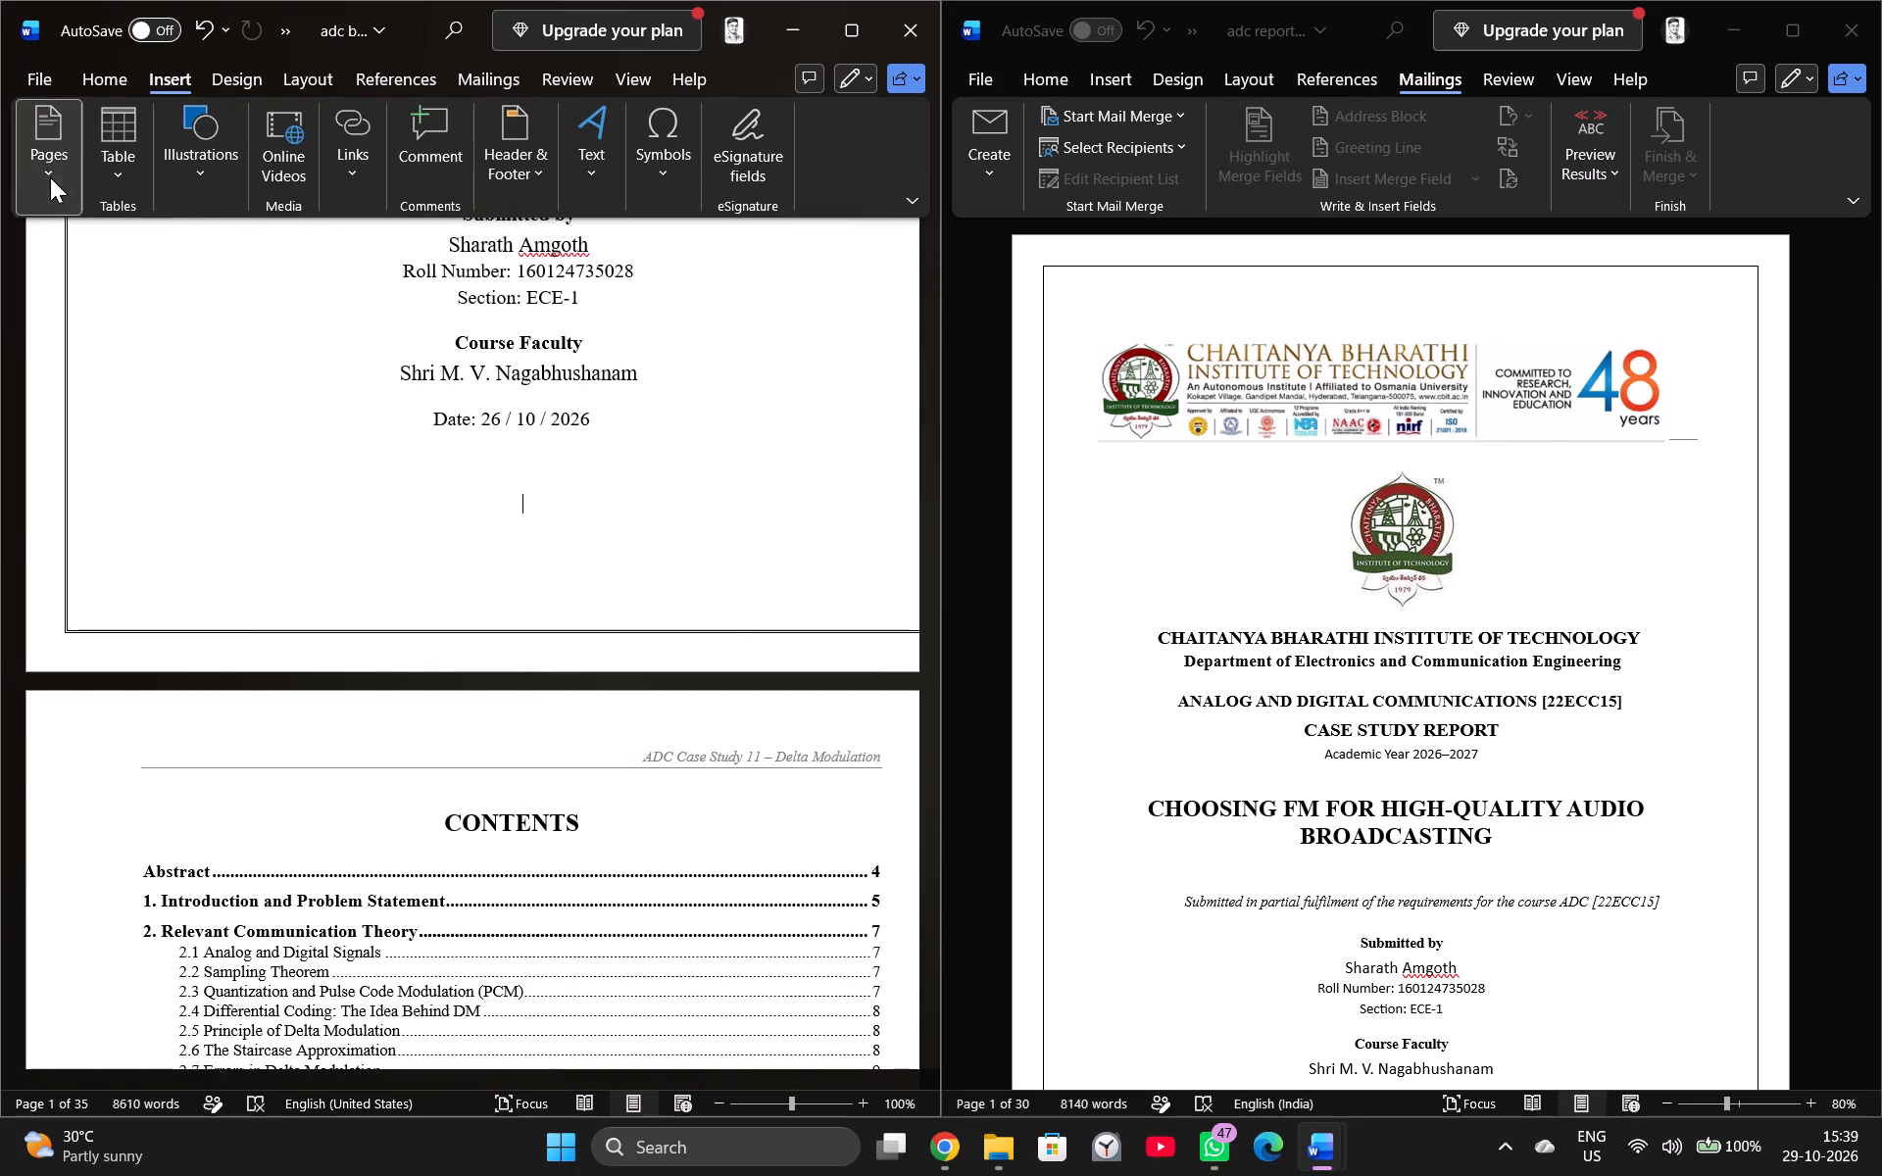
left_click(90, 270)
Replace the student name and roll number under Submitted by on adc bunny's cover page with the new student's details.
scroll(684, 645, "up", 6)
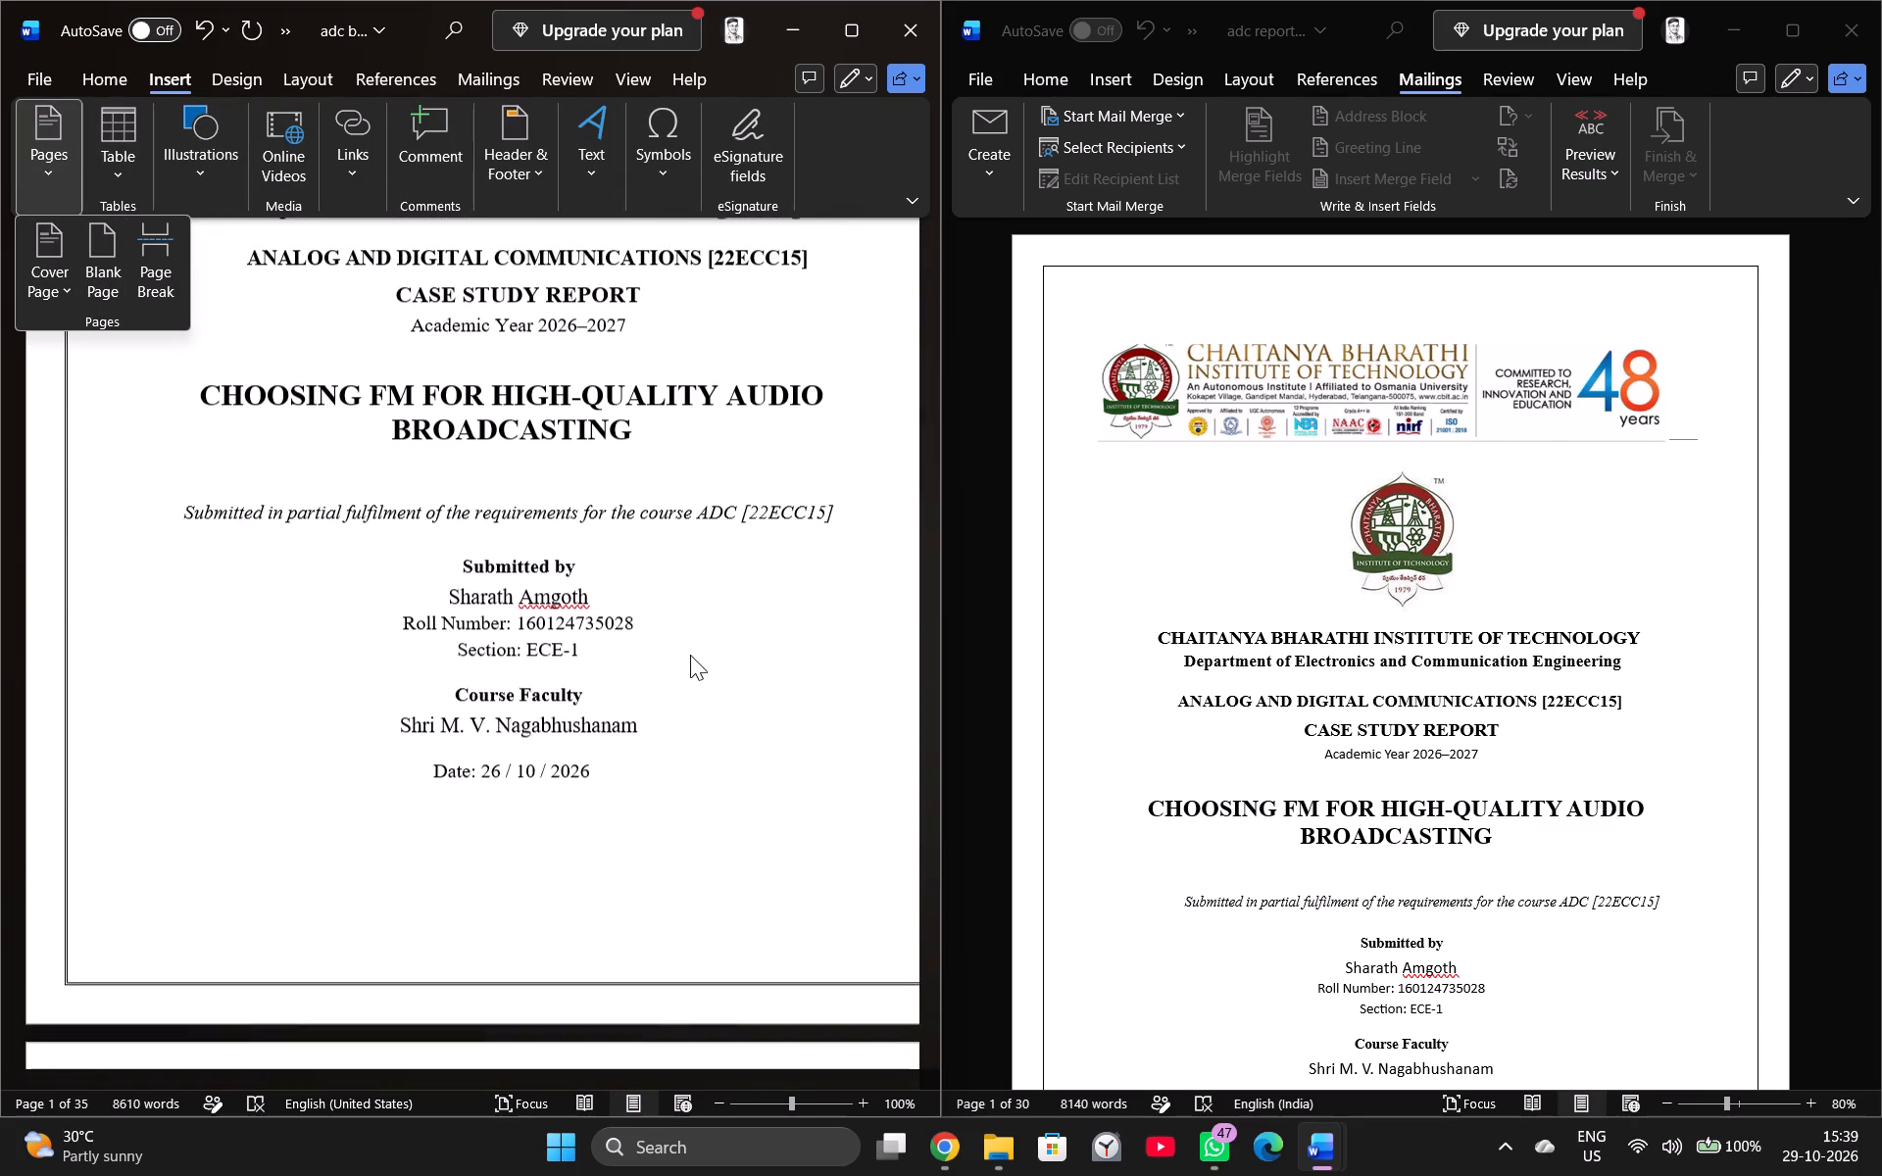
scroll(696, 664, "down", 1)
scroll(1703, 679, "down", 6)
scroll(765, 646, "up", 5)
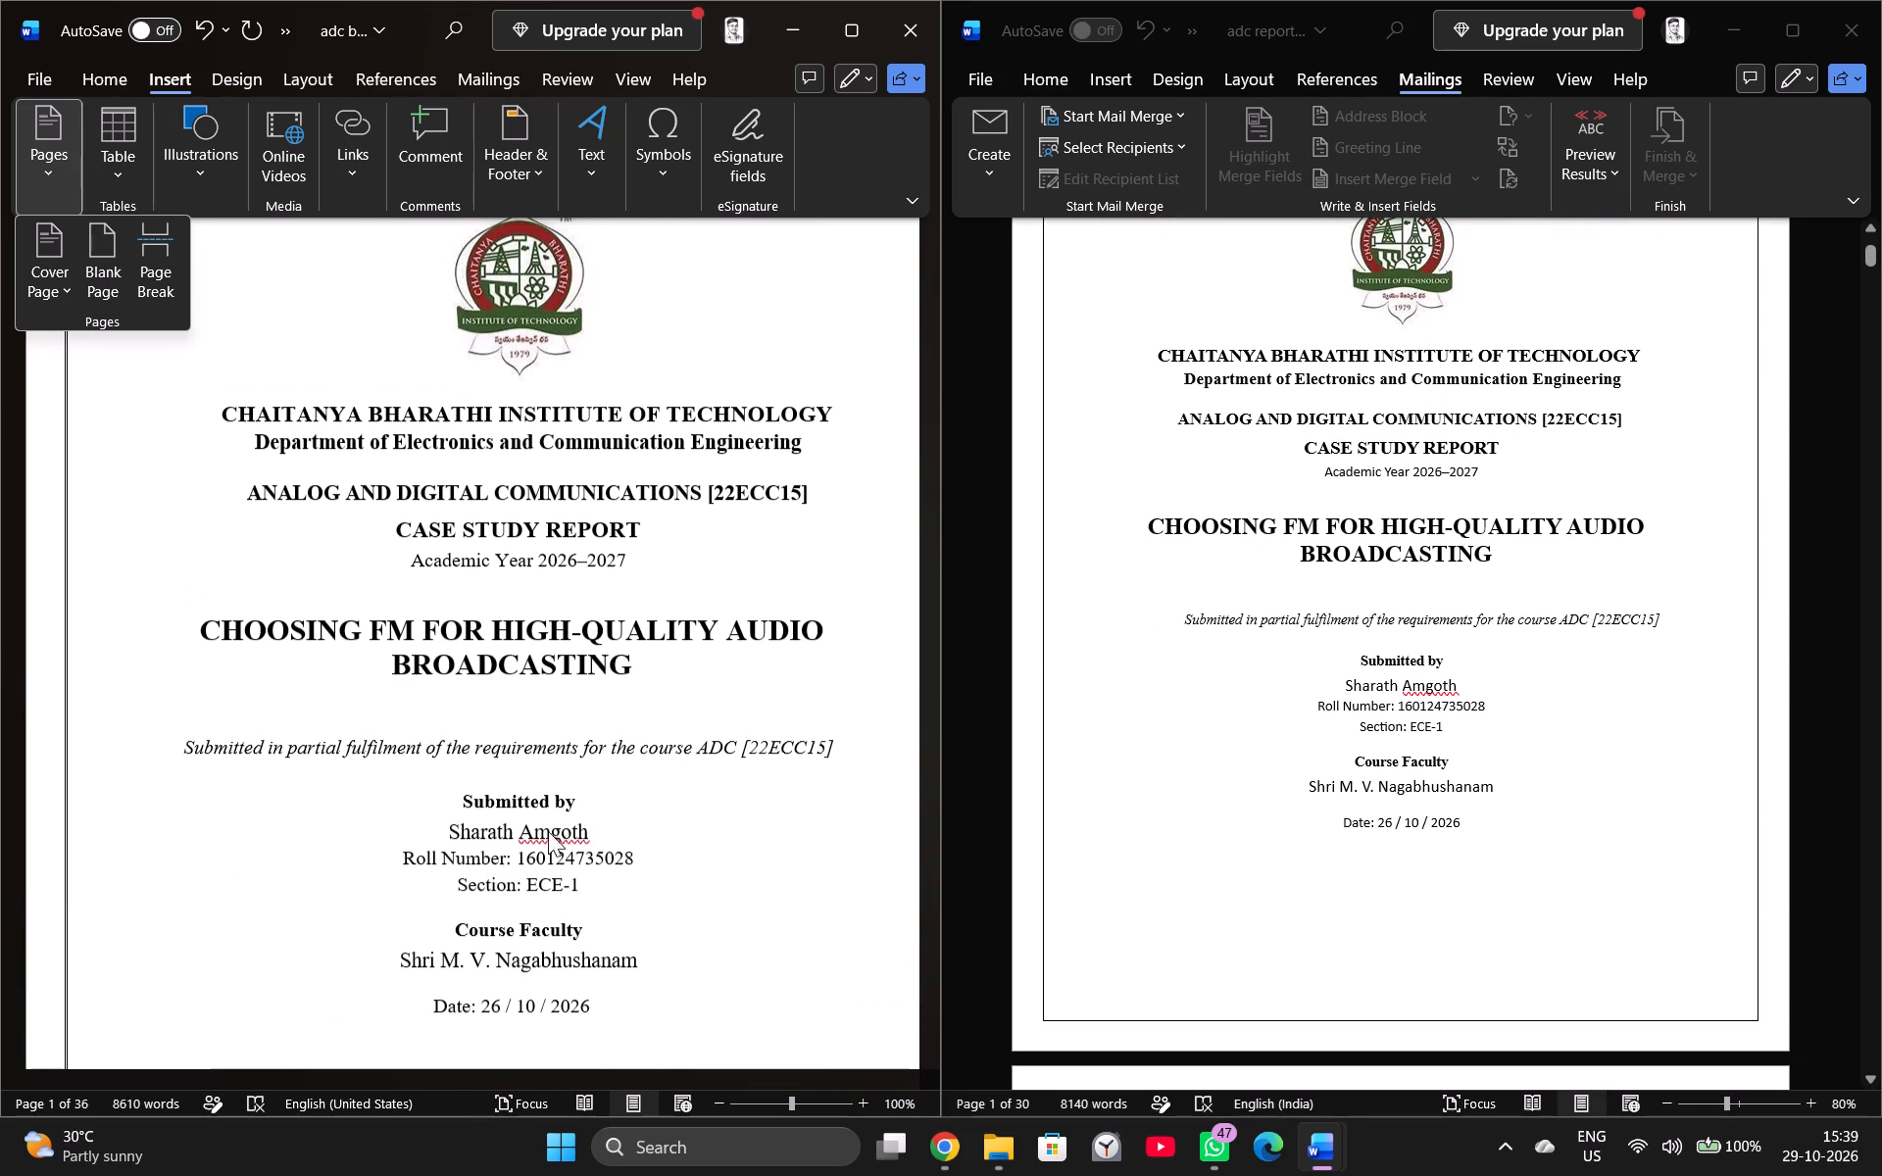
left_click(593, 832)
left_click(594, 825)
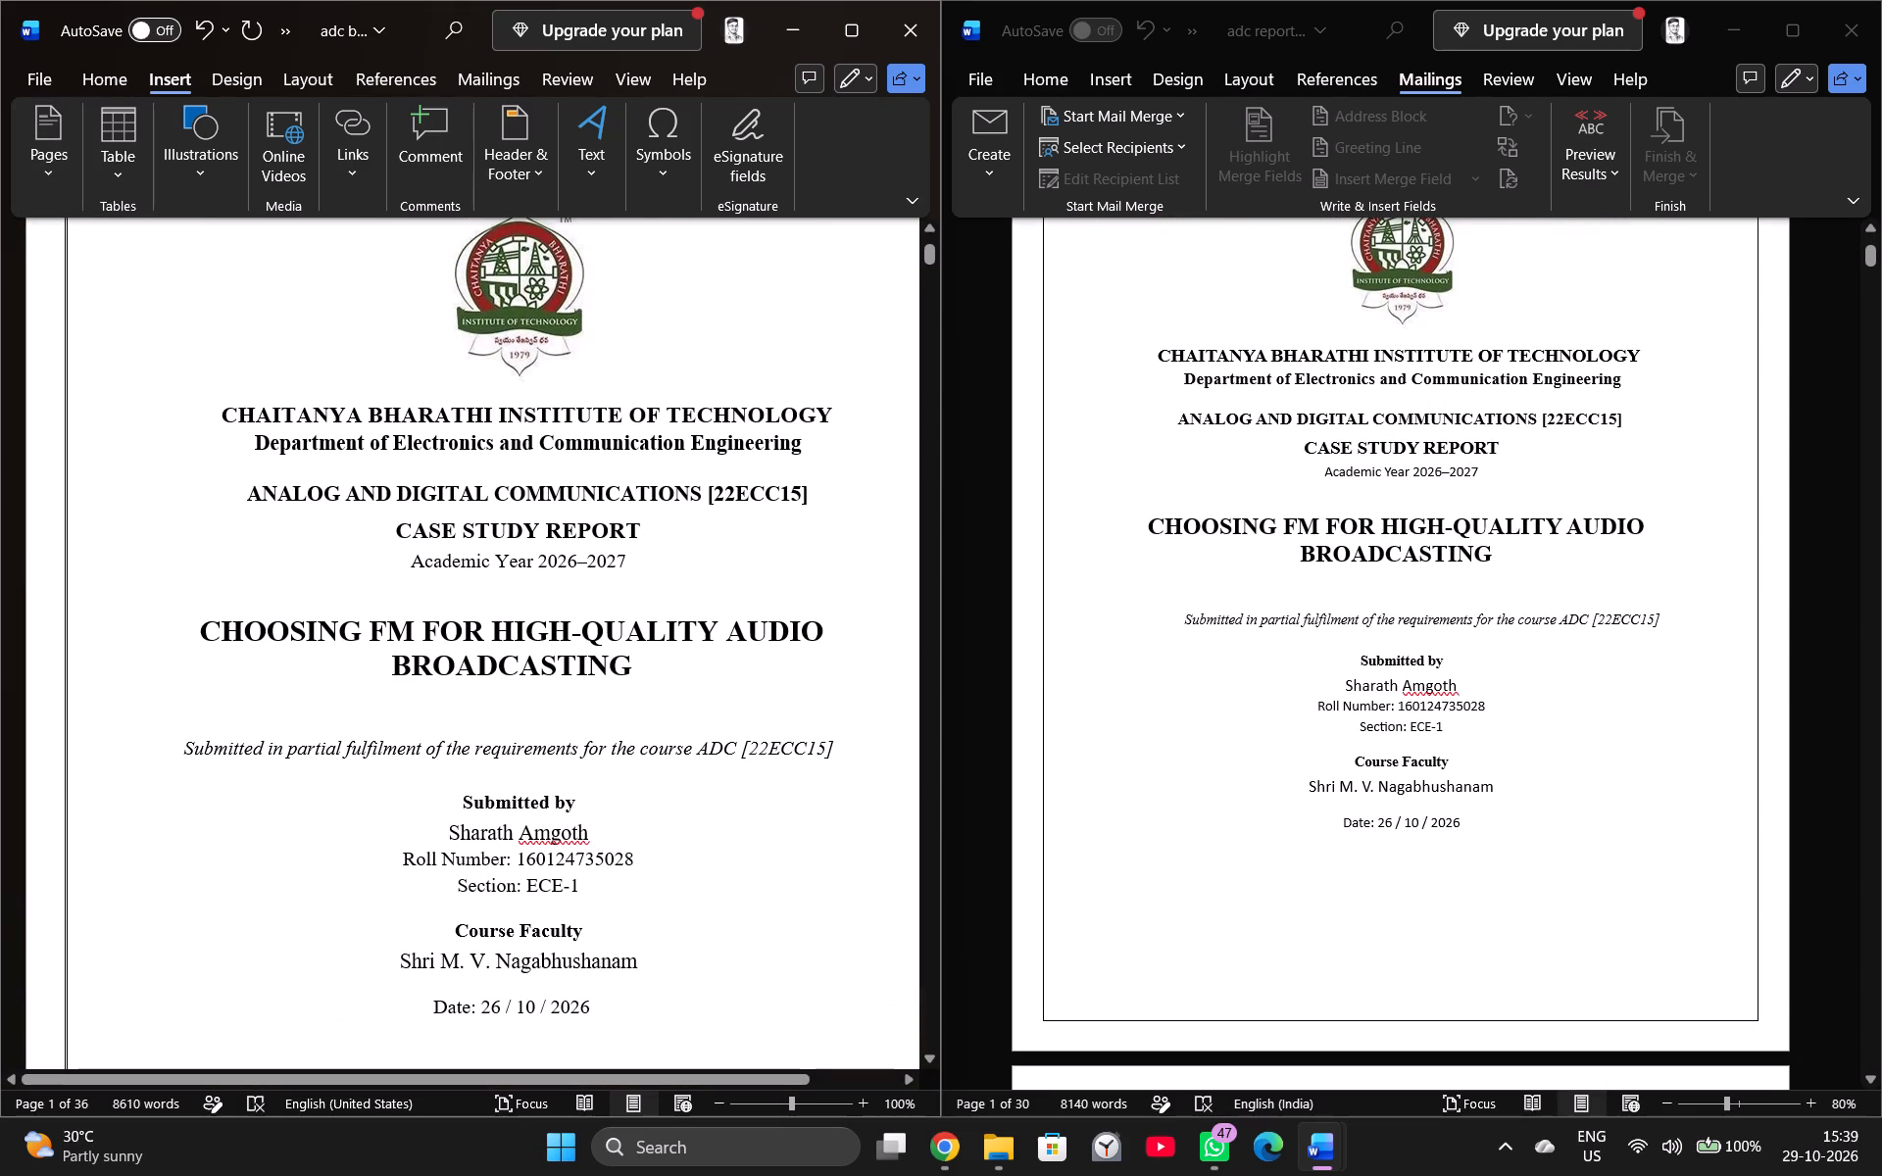
Replace the student name under Submitted by on adc bunny's cover page with the other student's name.
key("BackSpace")
key("BackSpace")
key("BackSpace")
key("BackSpace")
key("BackSpace")
key("BackSpace")
key("BackSpace")
key("BackSpace")
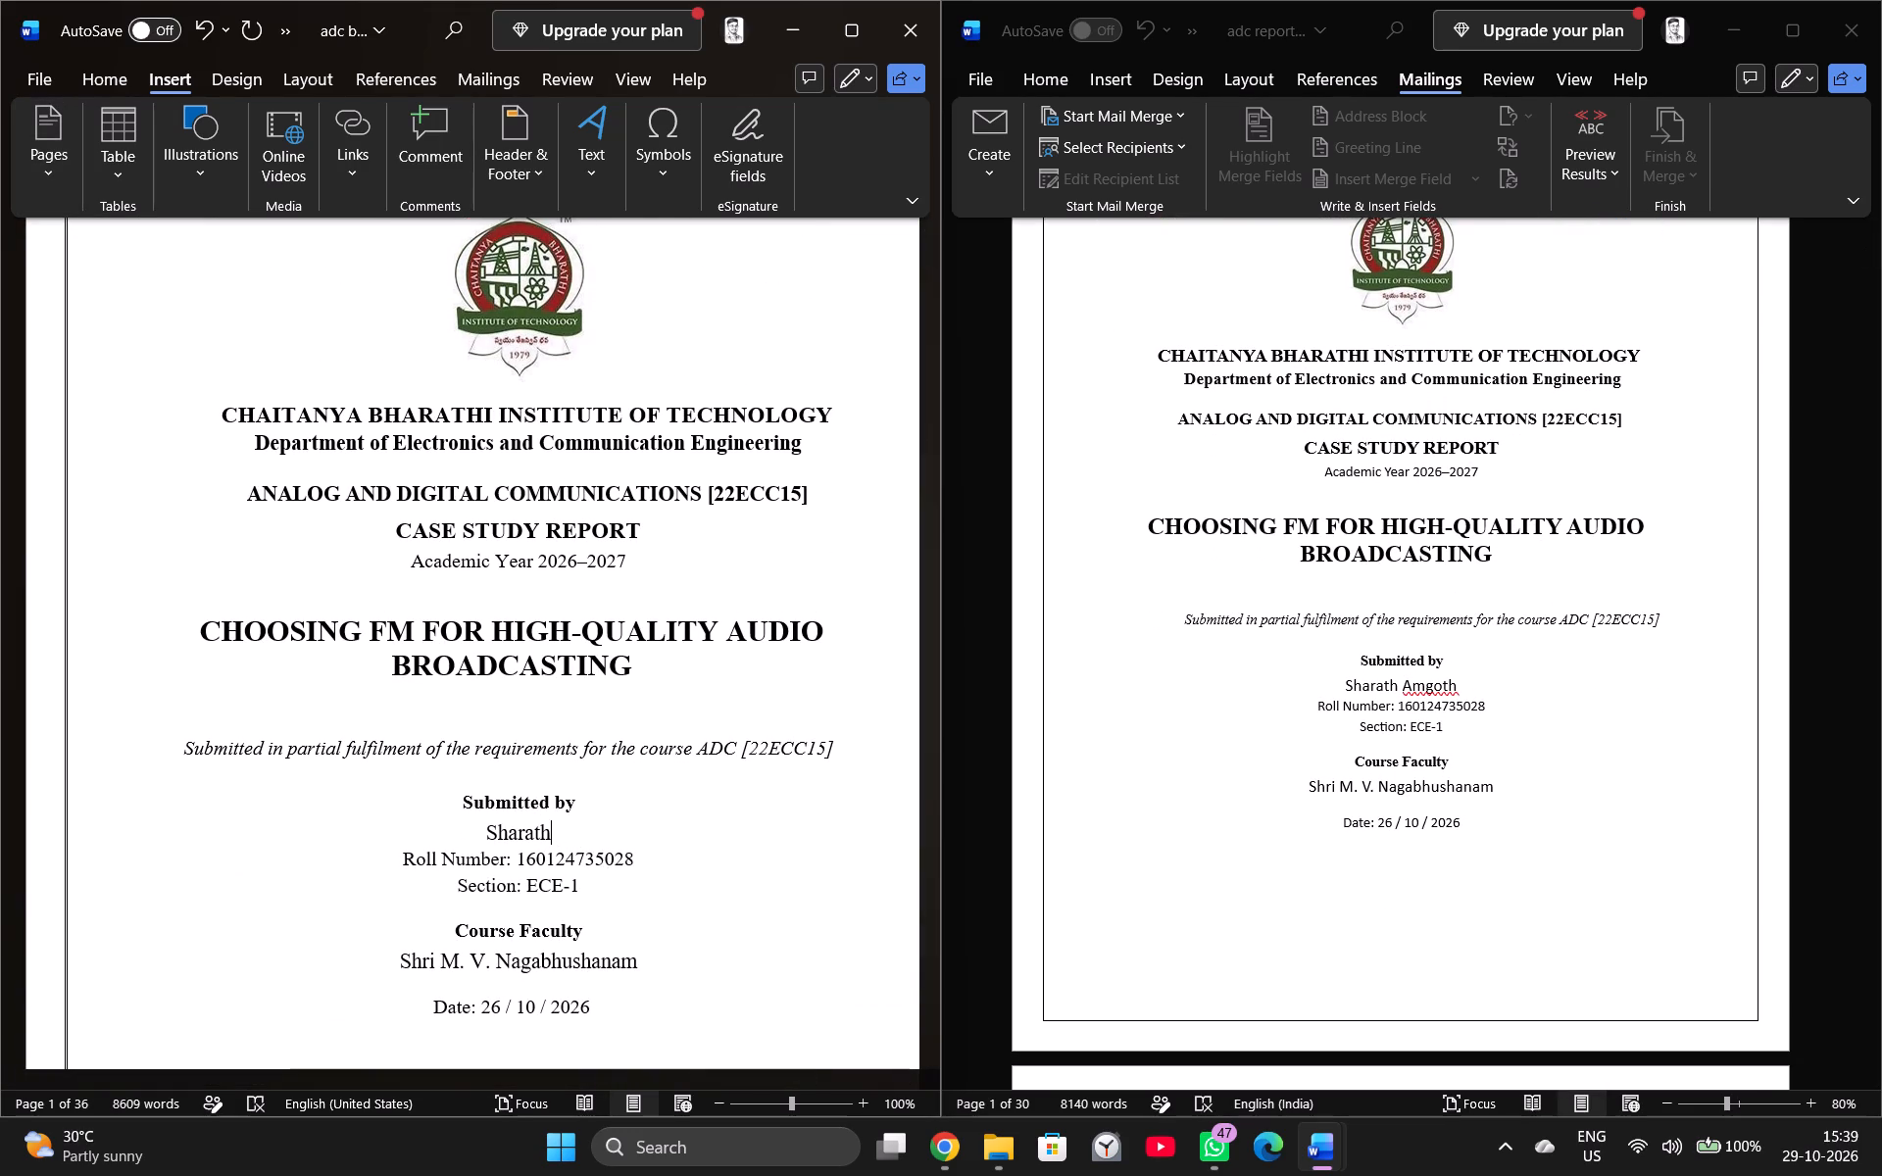
key("BackSpace")
key("BackSpace")
key("BackSpace")
key("BackSpace")
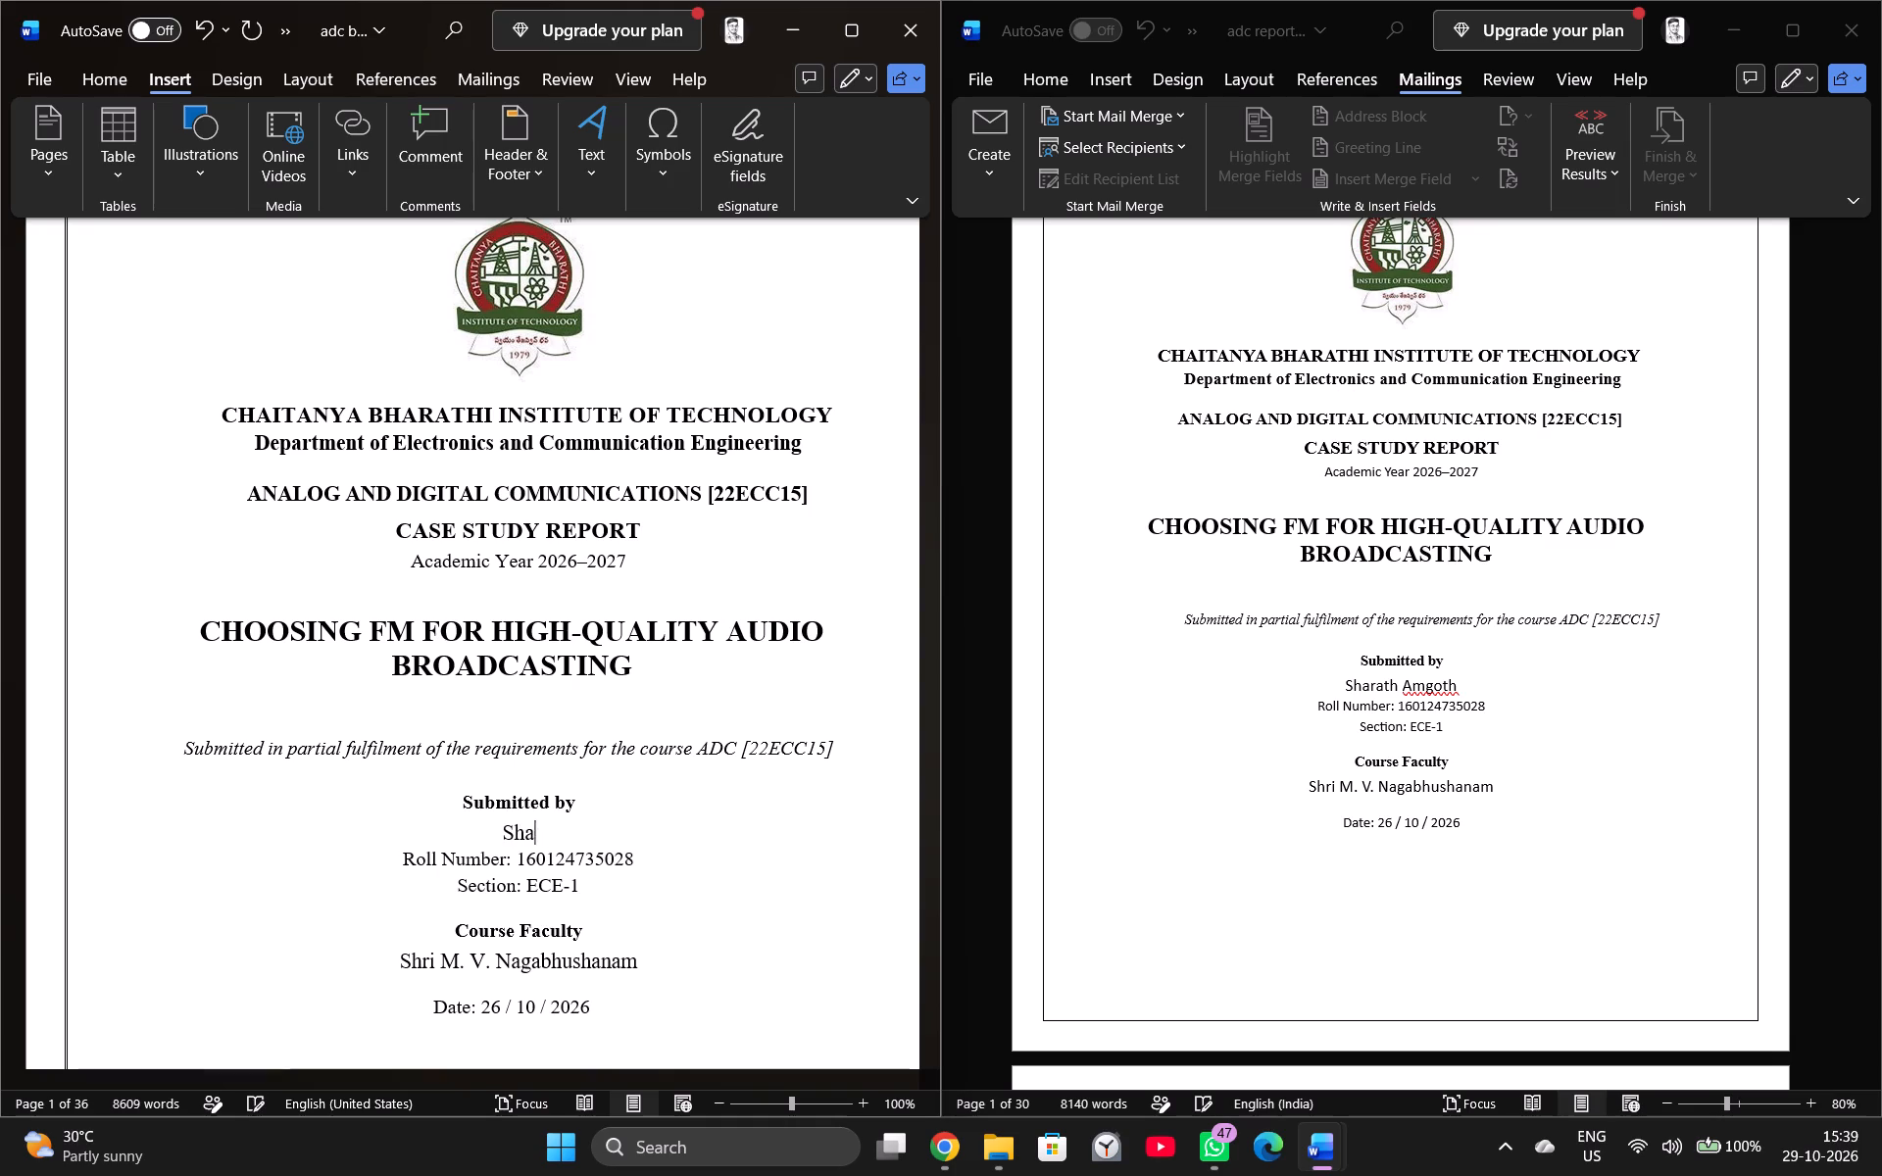
key("BackSpace")
key("BackSpace")
key("BackSpace")
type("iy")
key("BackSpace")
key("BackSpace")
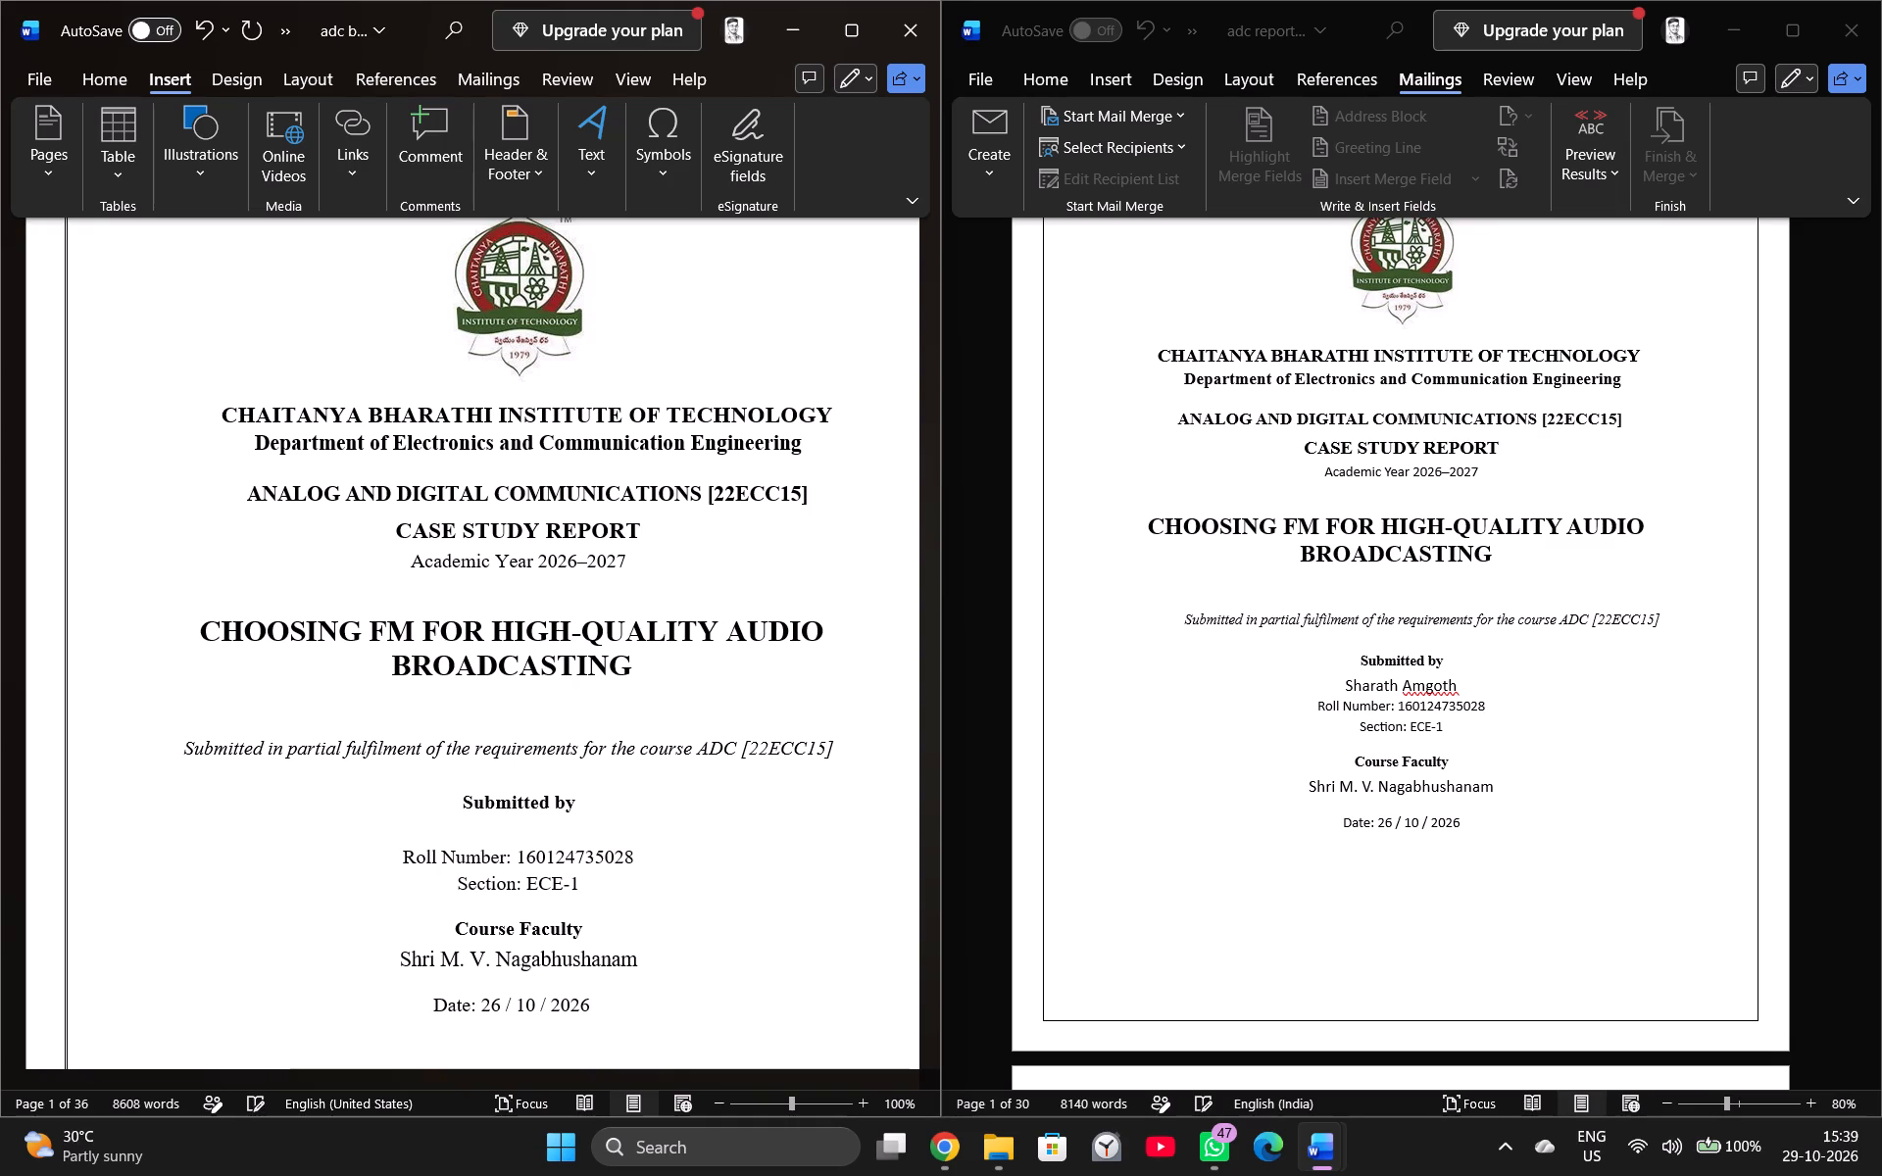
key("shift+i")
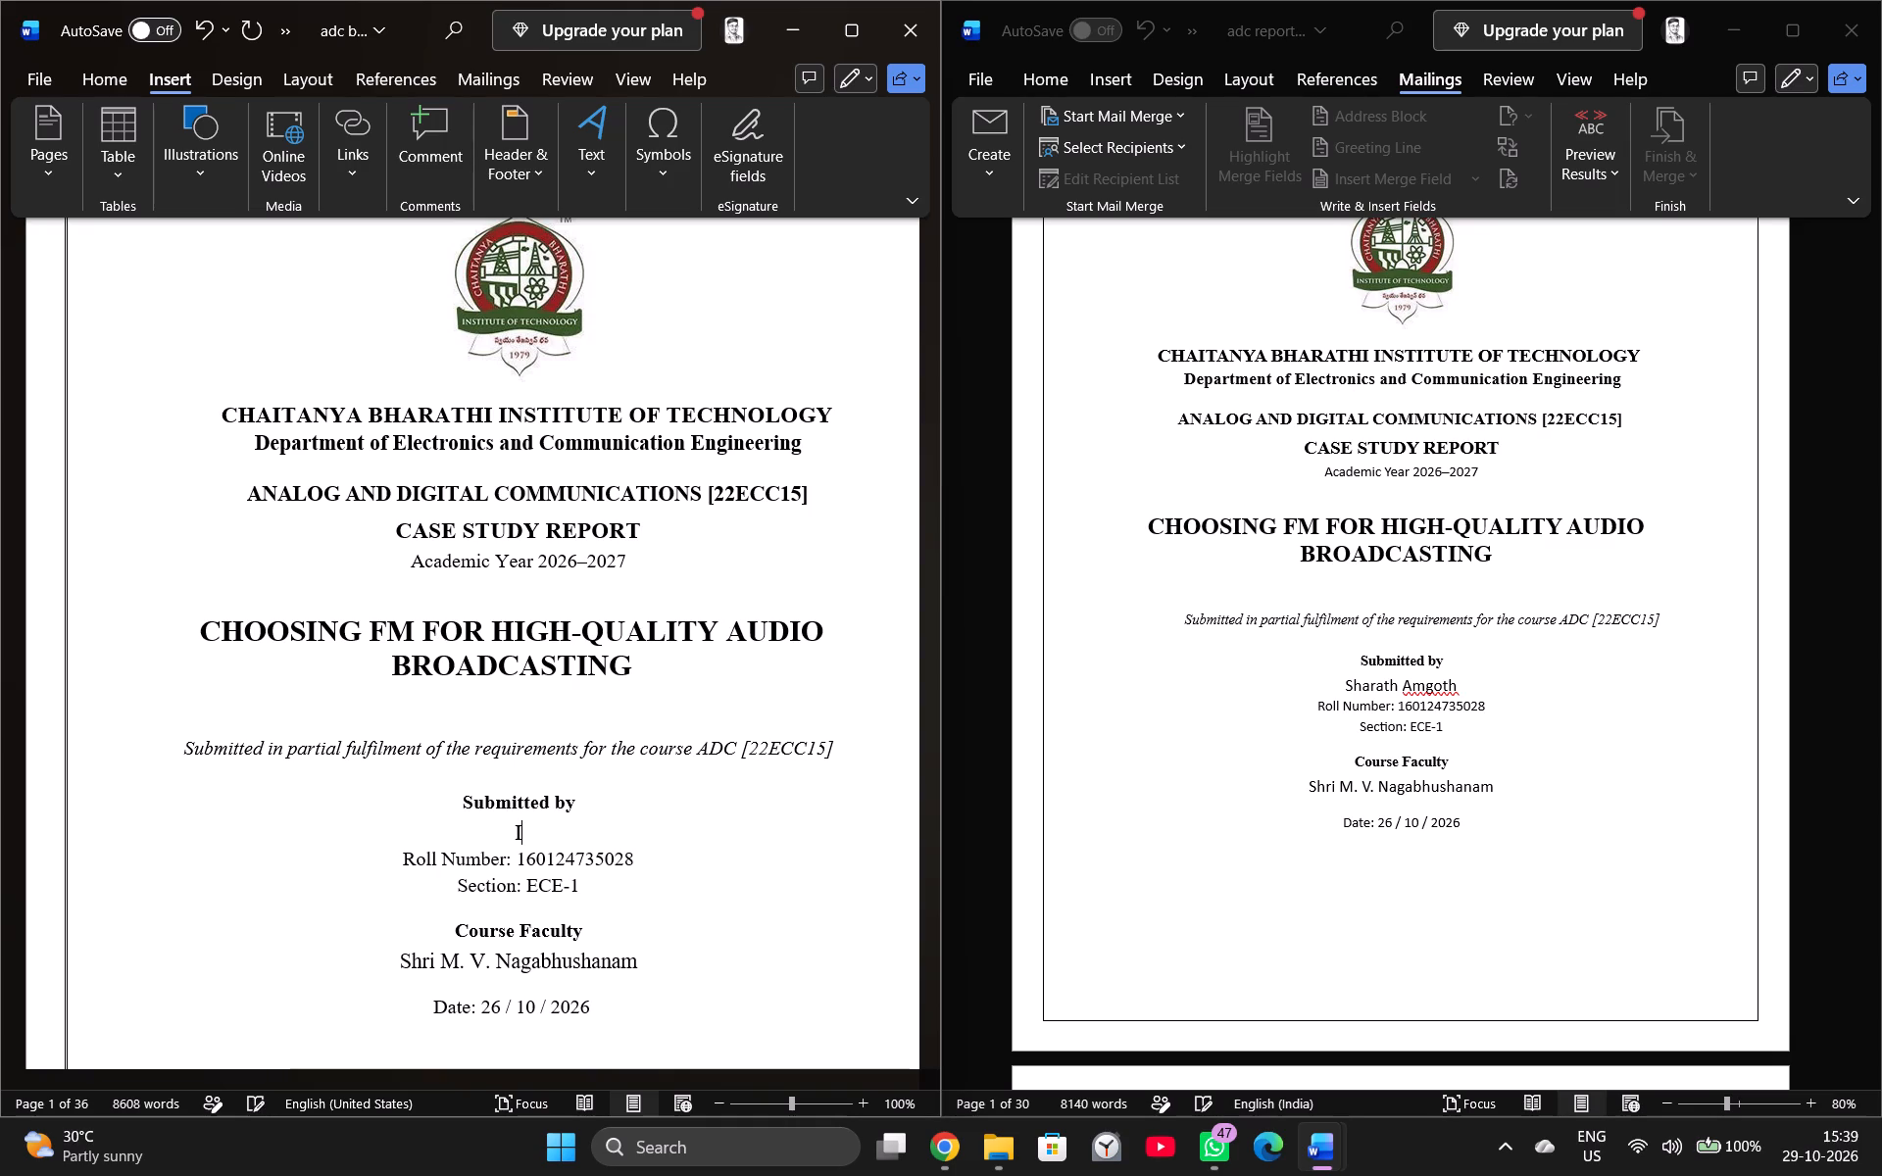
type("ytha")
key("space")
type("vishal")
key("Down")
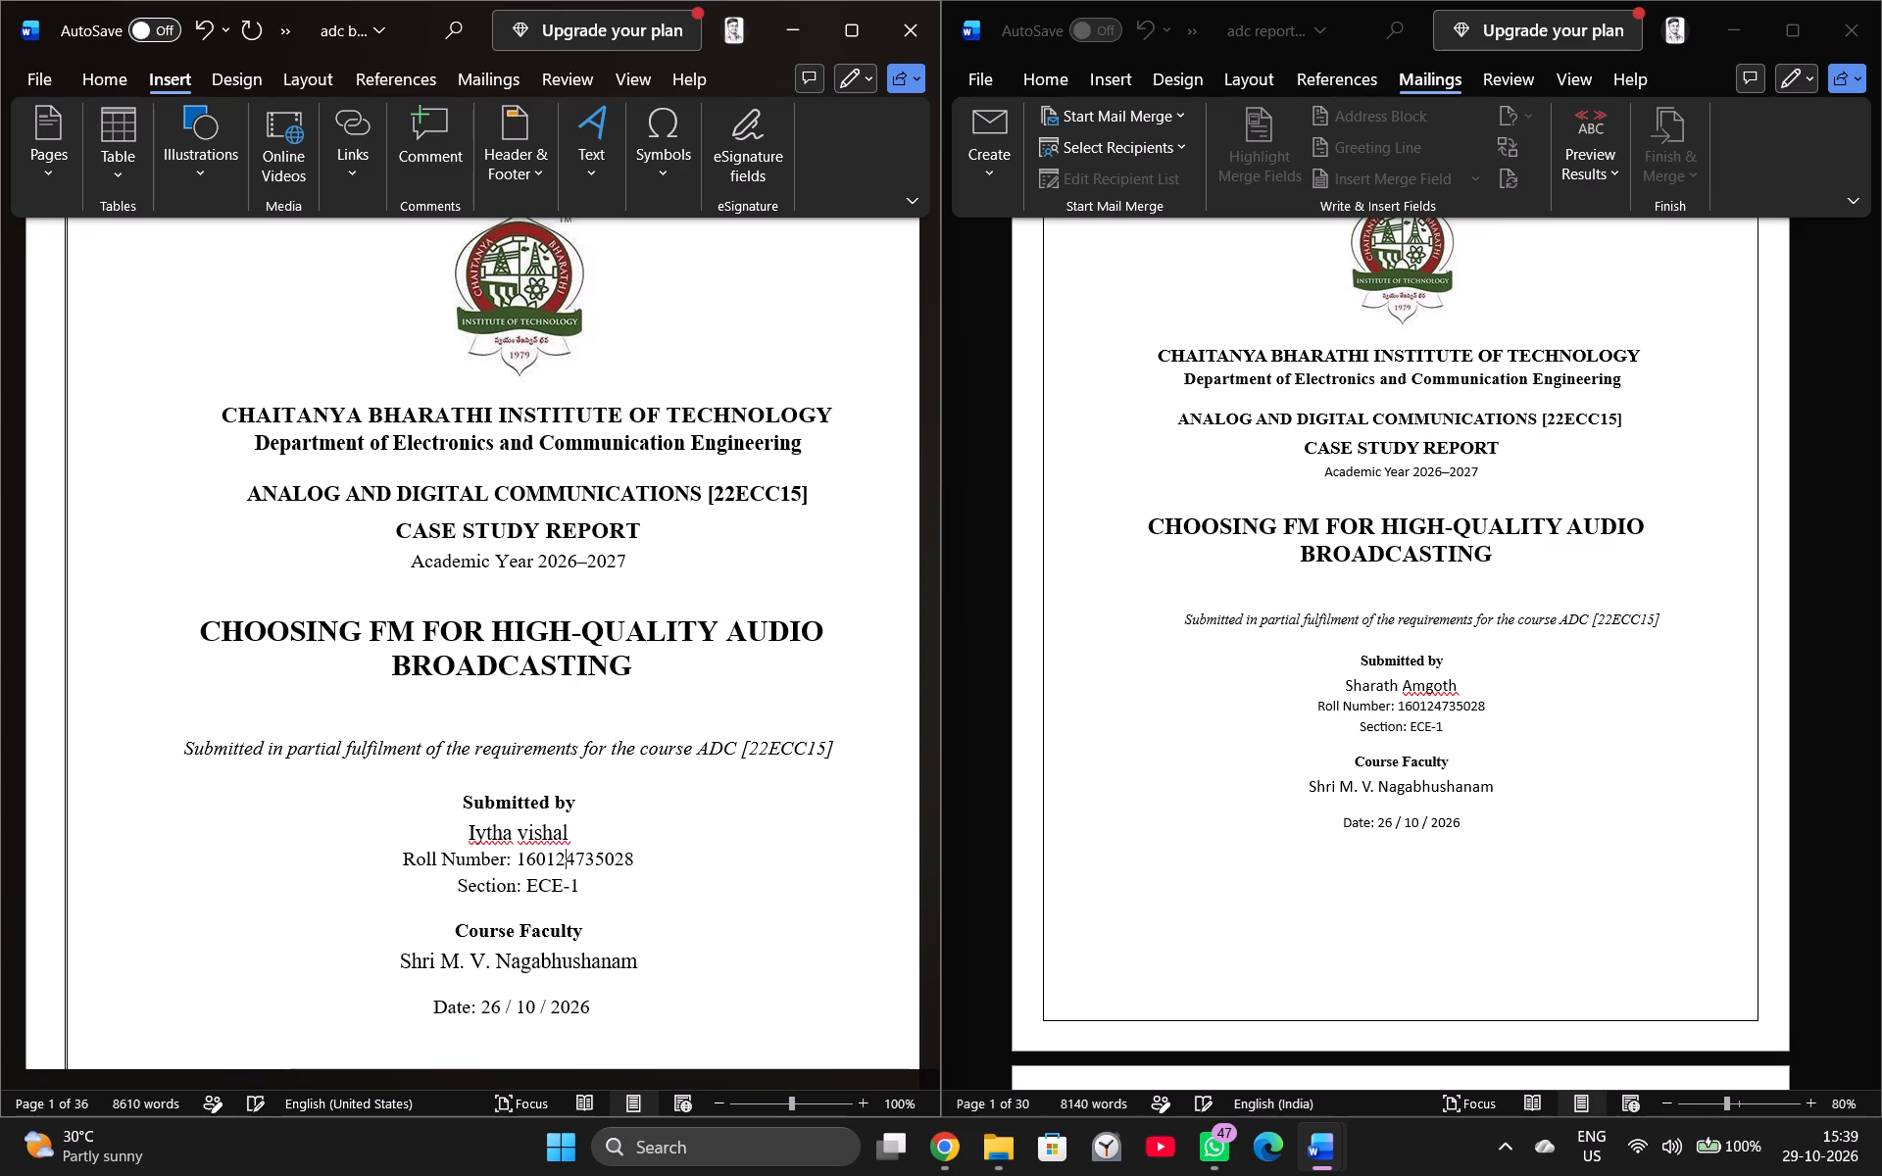
Capitalize the first letter of the second word in the student name under Submitted by.
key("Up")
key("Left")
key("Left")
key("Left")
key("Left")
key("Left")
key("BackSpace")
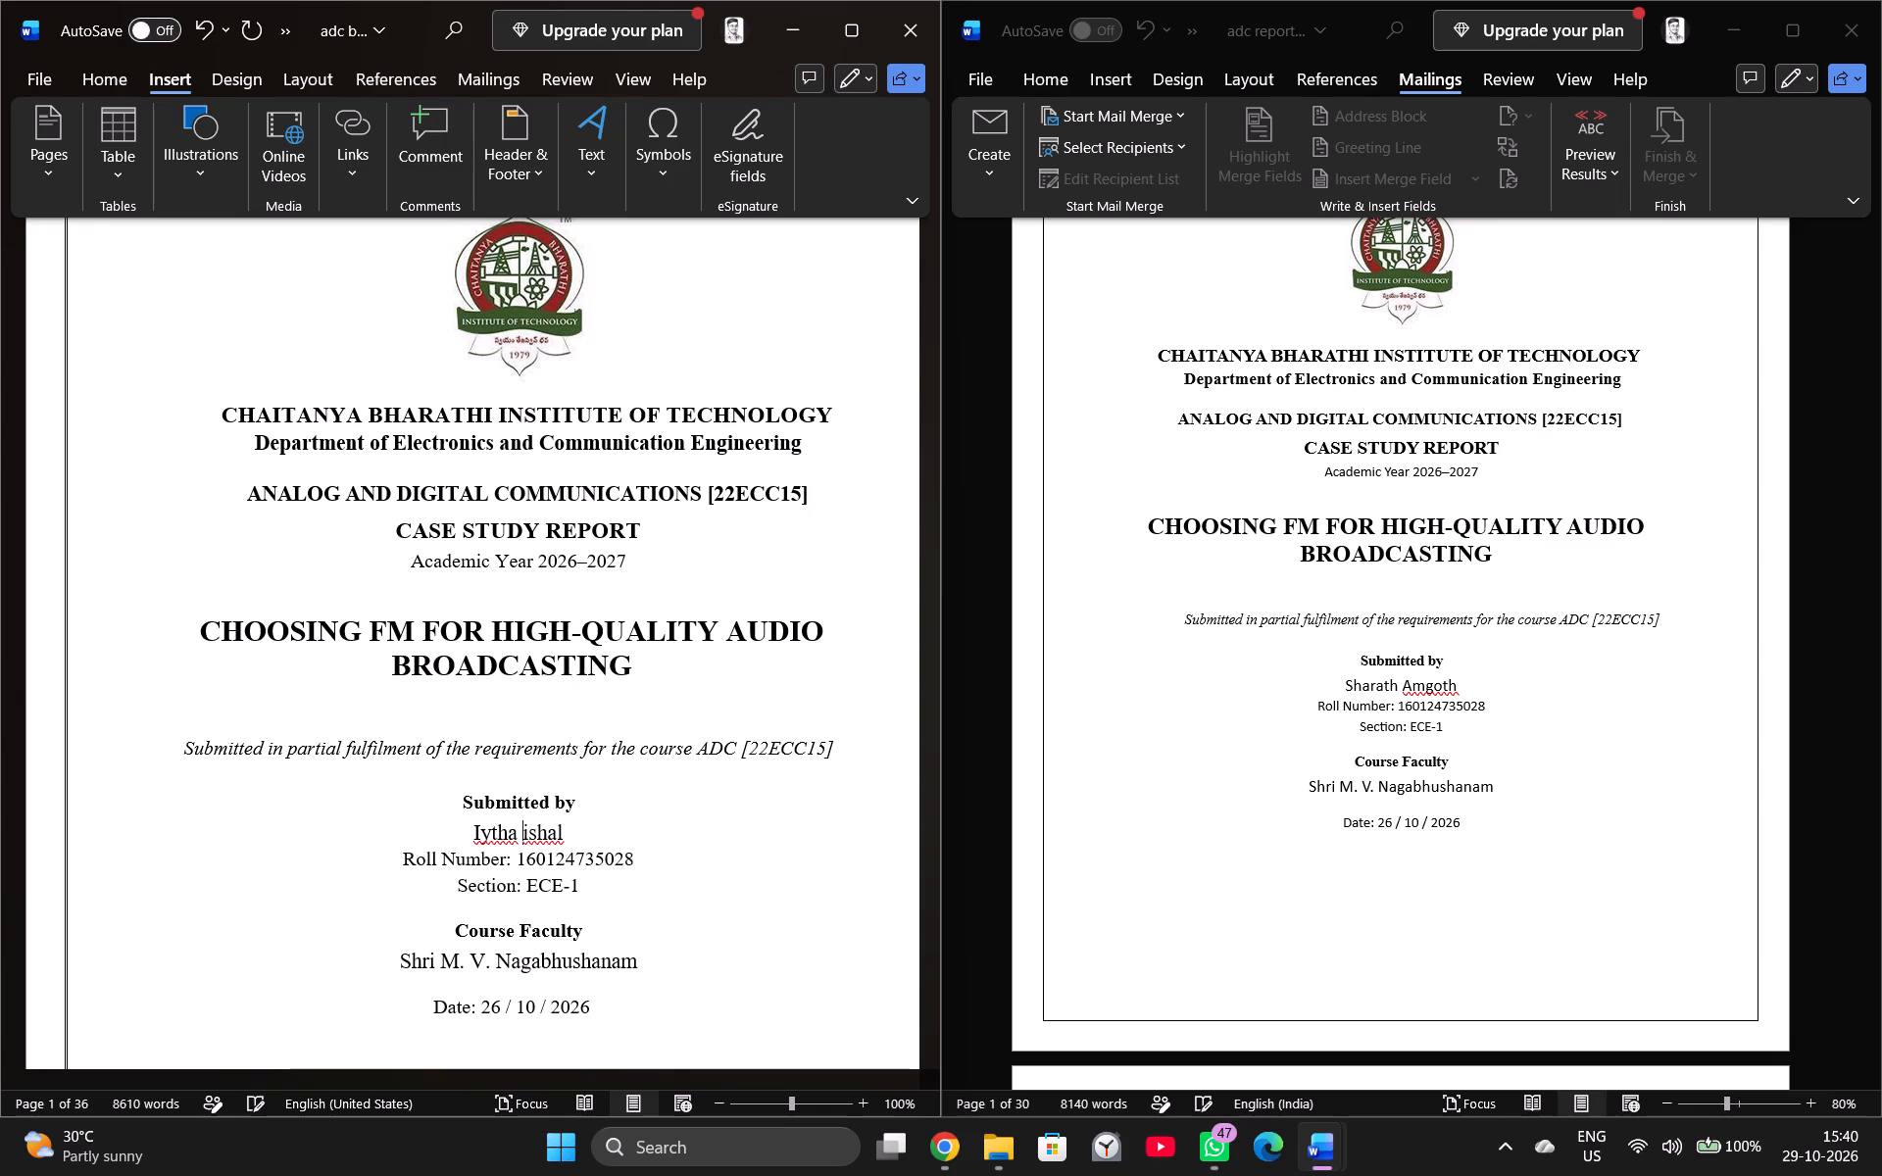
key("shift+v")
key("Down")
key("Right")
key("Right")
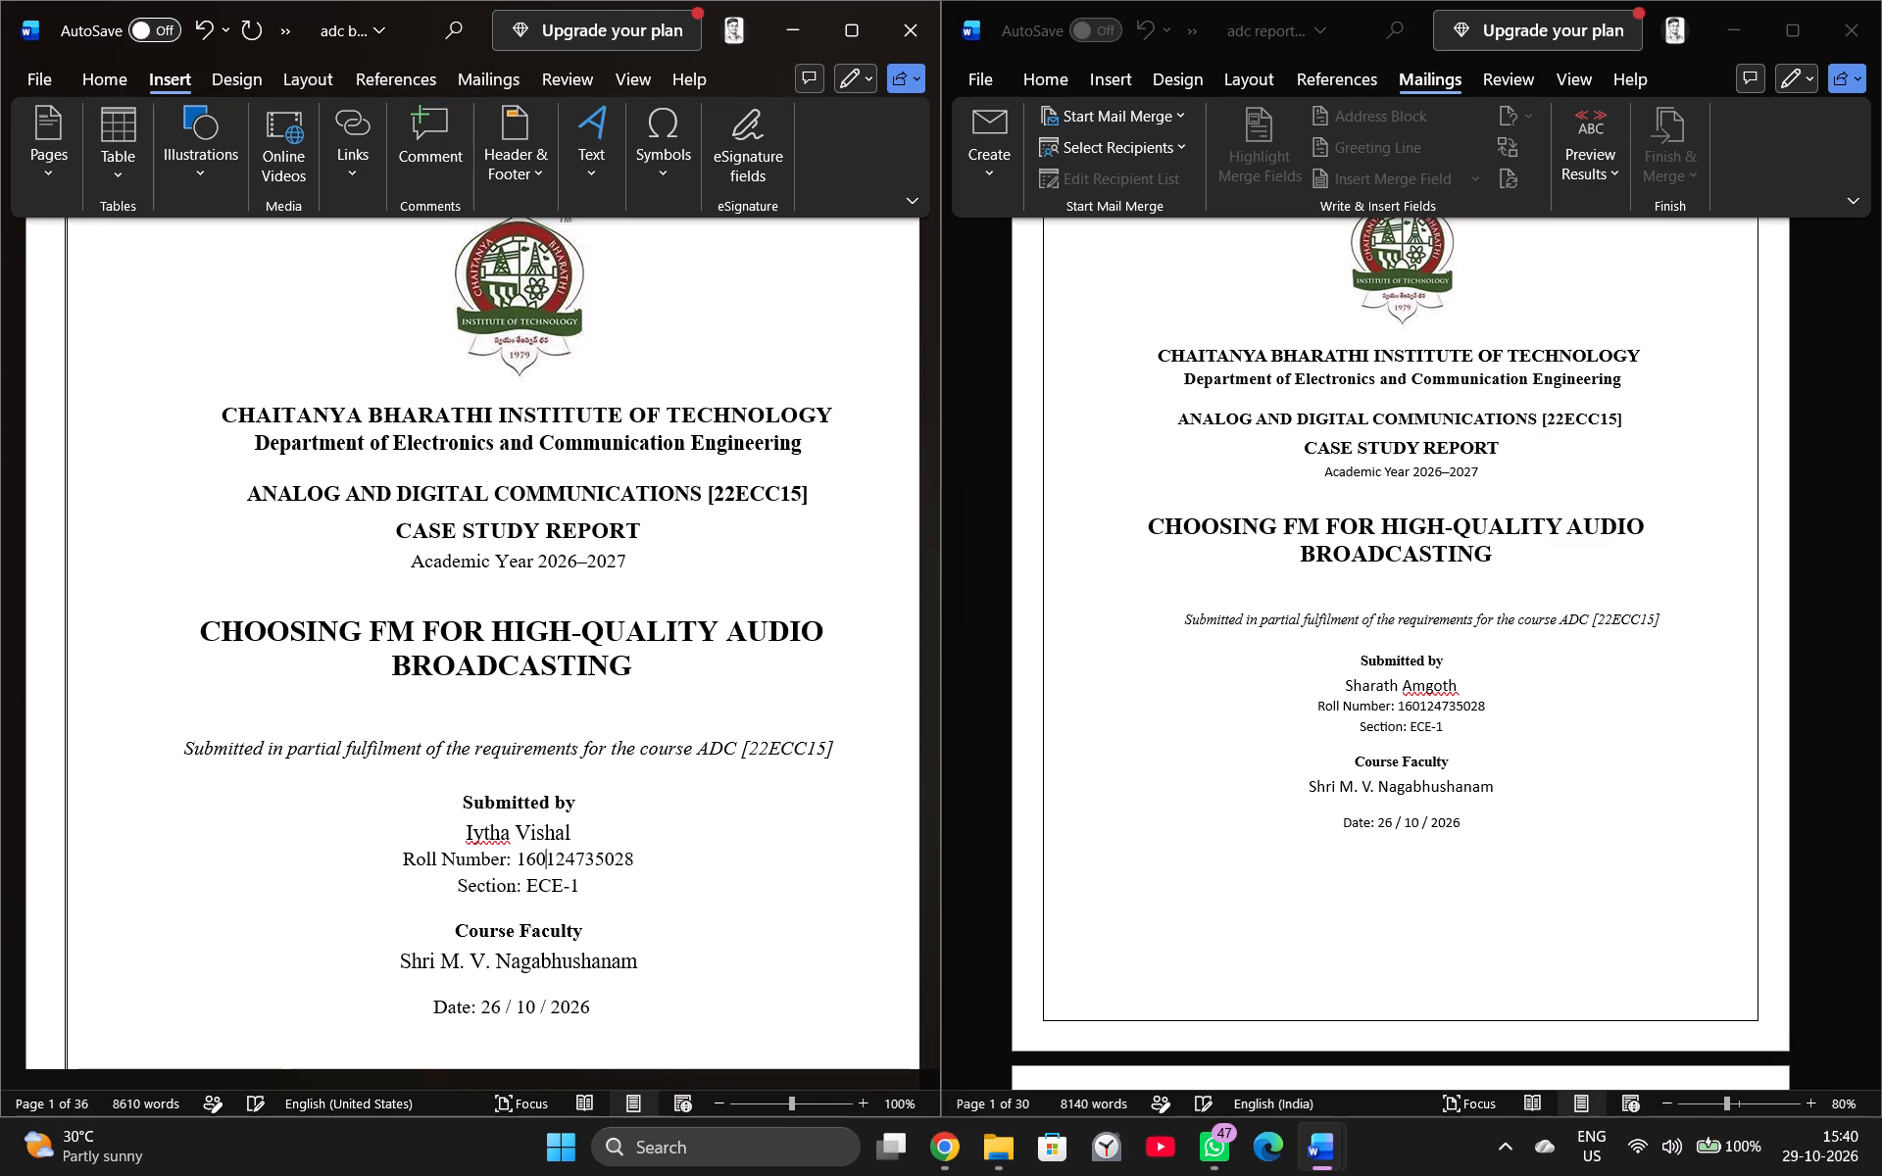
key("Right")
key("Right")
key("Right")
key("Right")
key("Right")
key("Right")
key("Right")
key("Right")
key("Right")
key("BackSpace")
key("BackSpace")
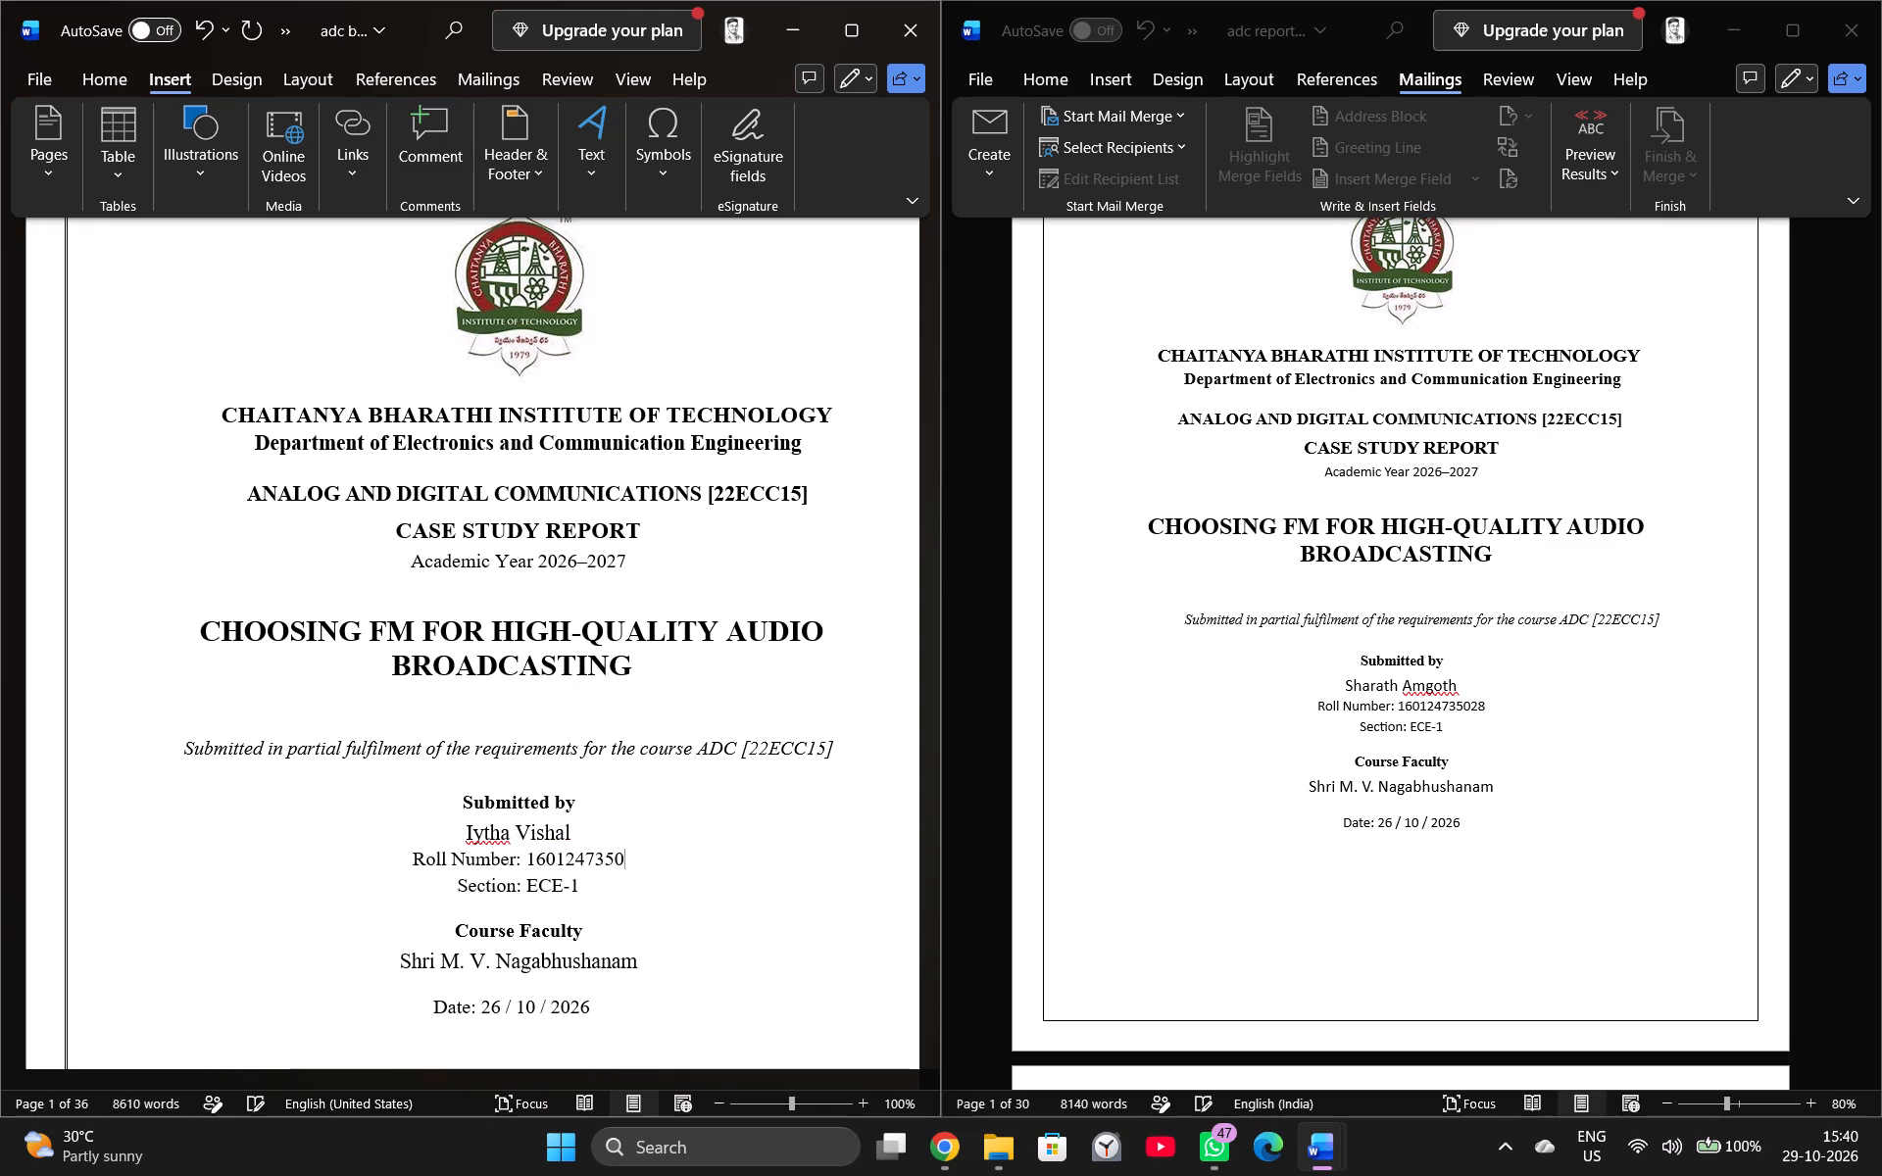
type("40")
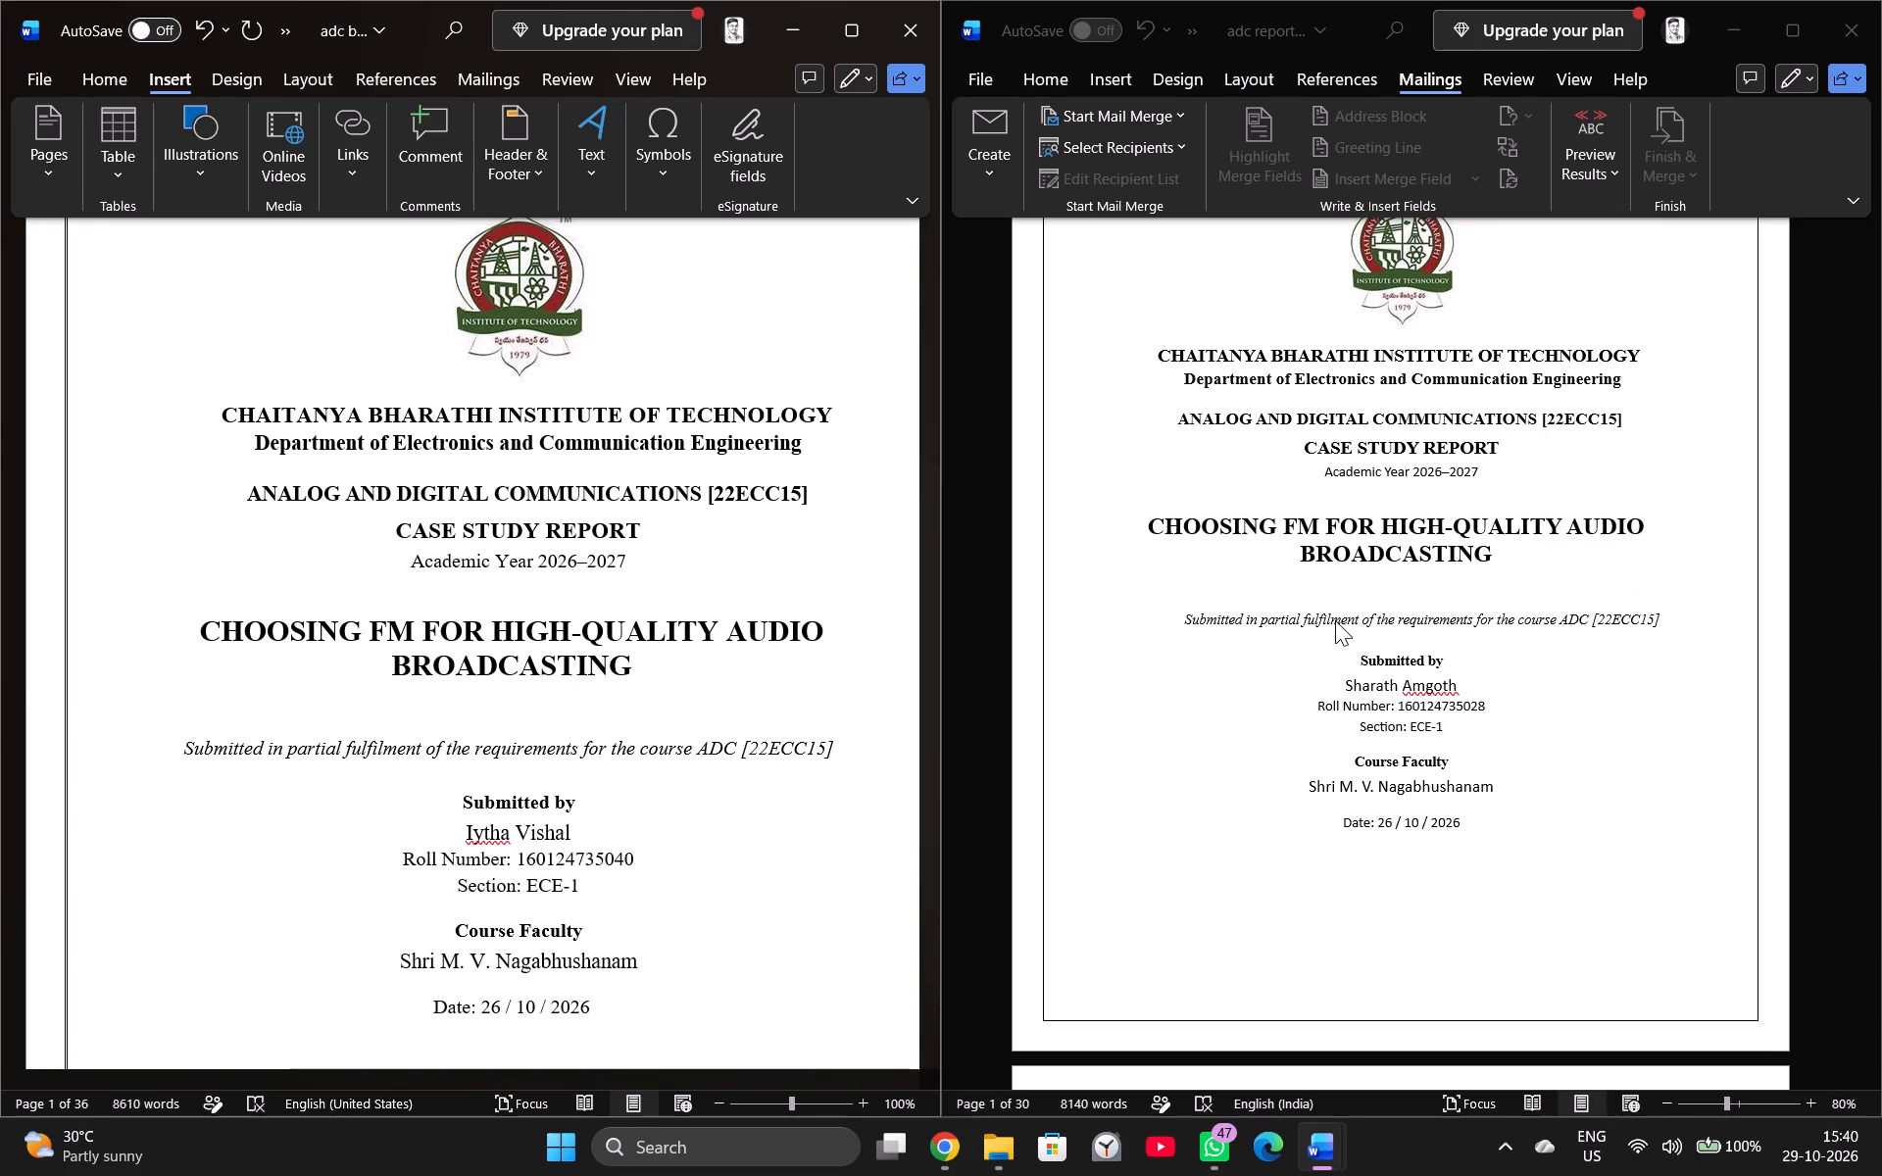
Look through adc bunny's blank page, contents and abstract, and bring the document up again from the Downloads folder.
scroll(712, 688, "down", 19)
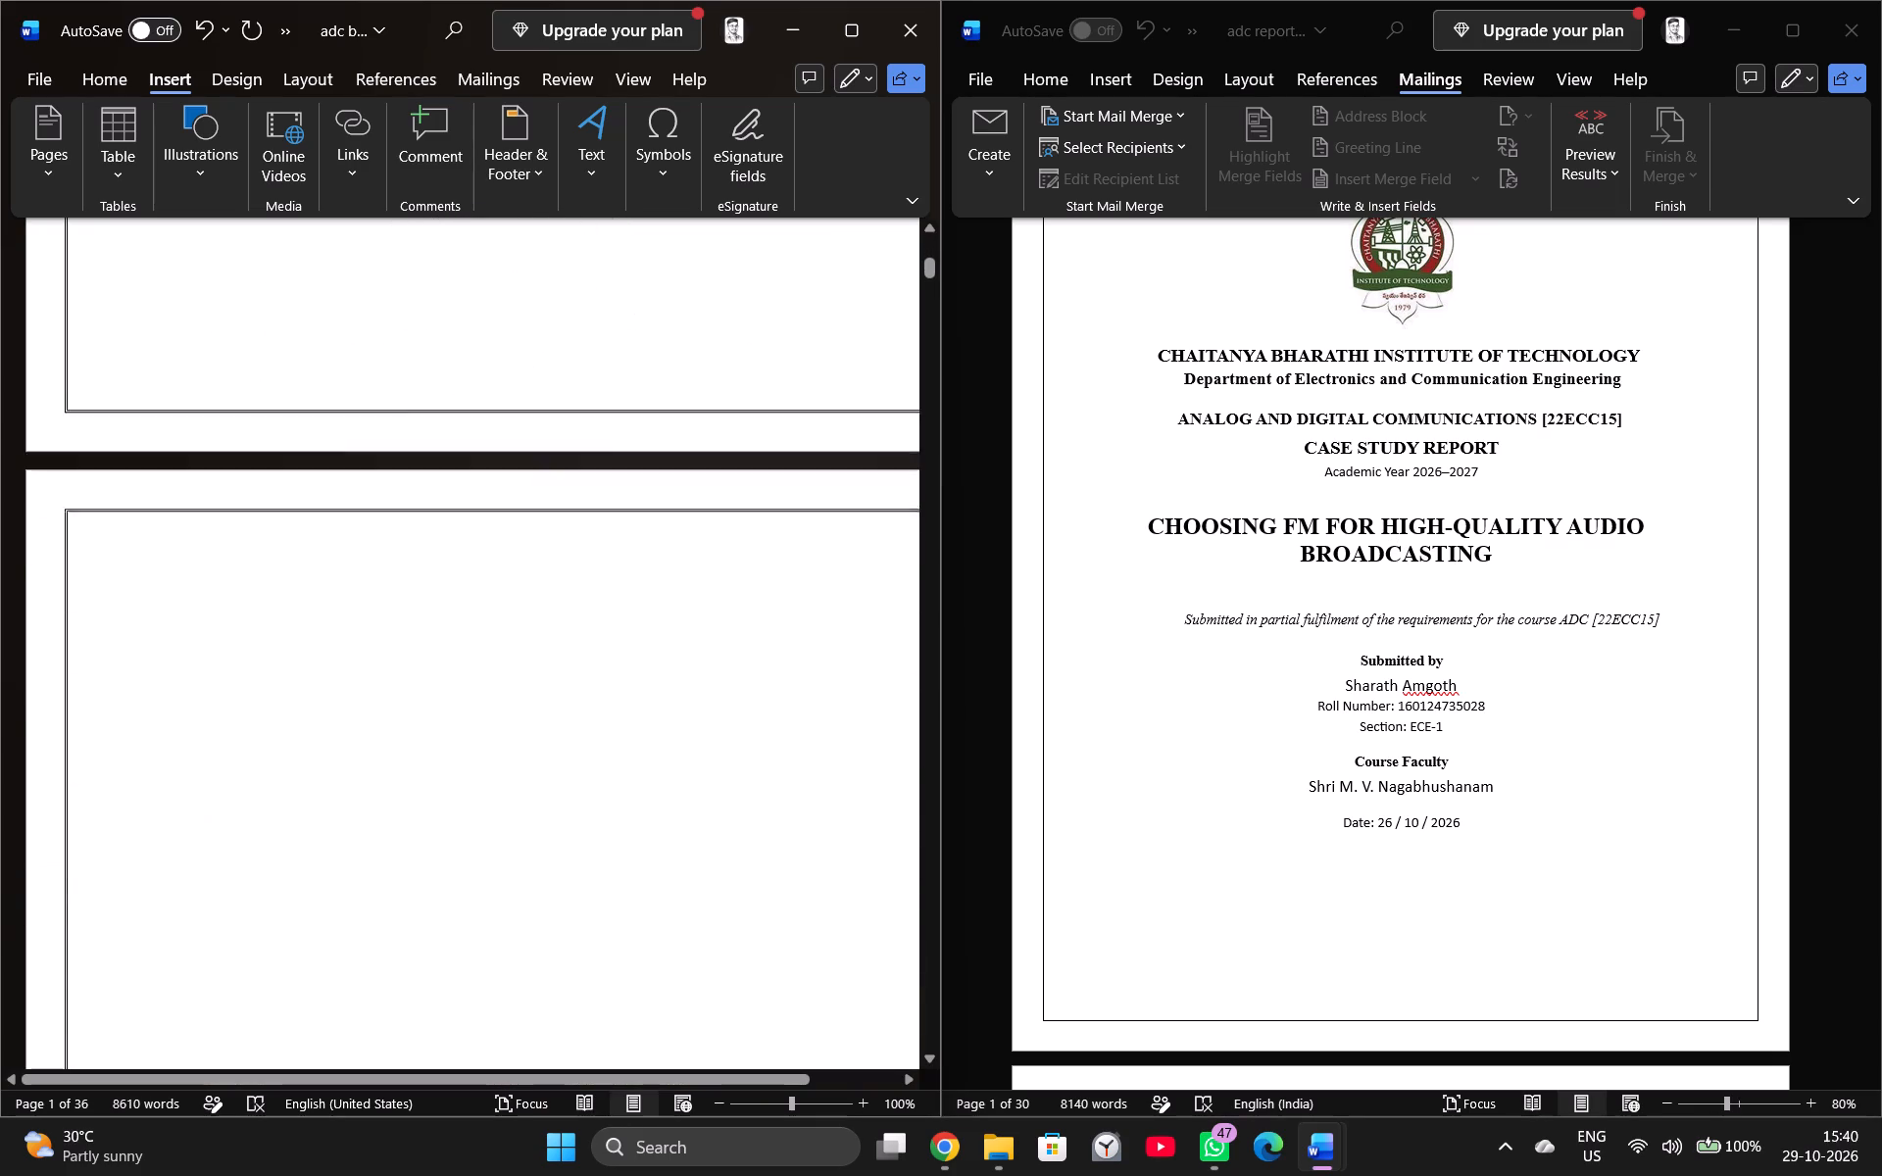
scroll(708, 720, "down", 19)
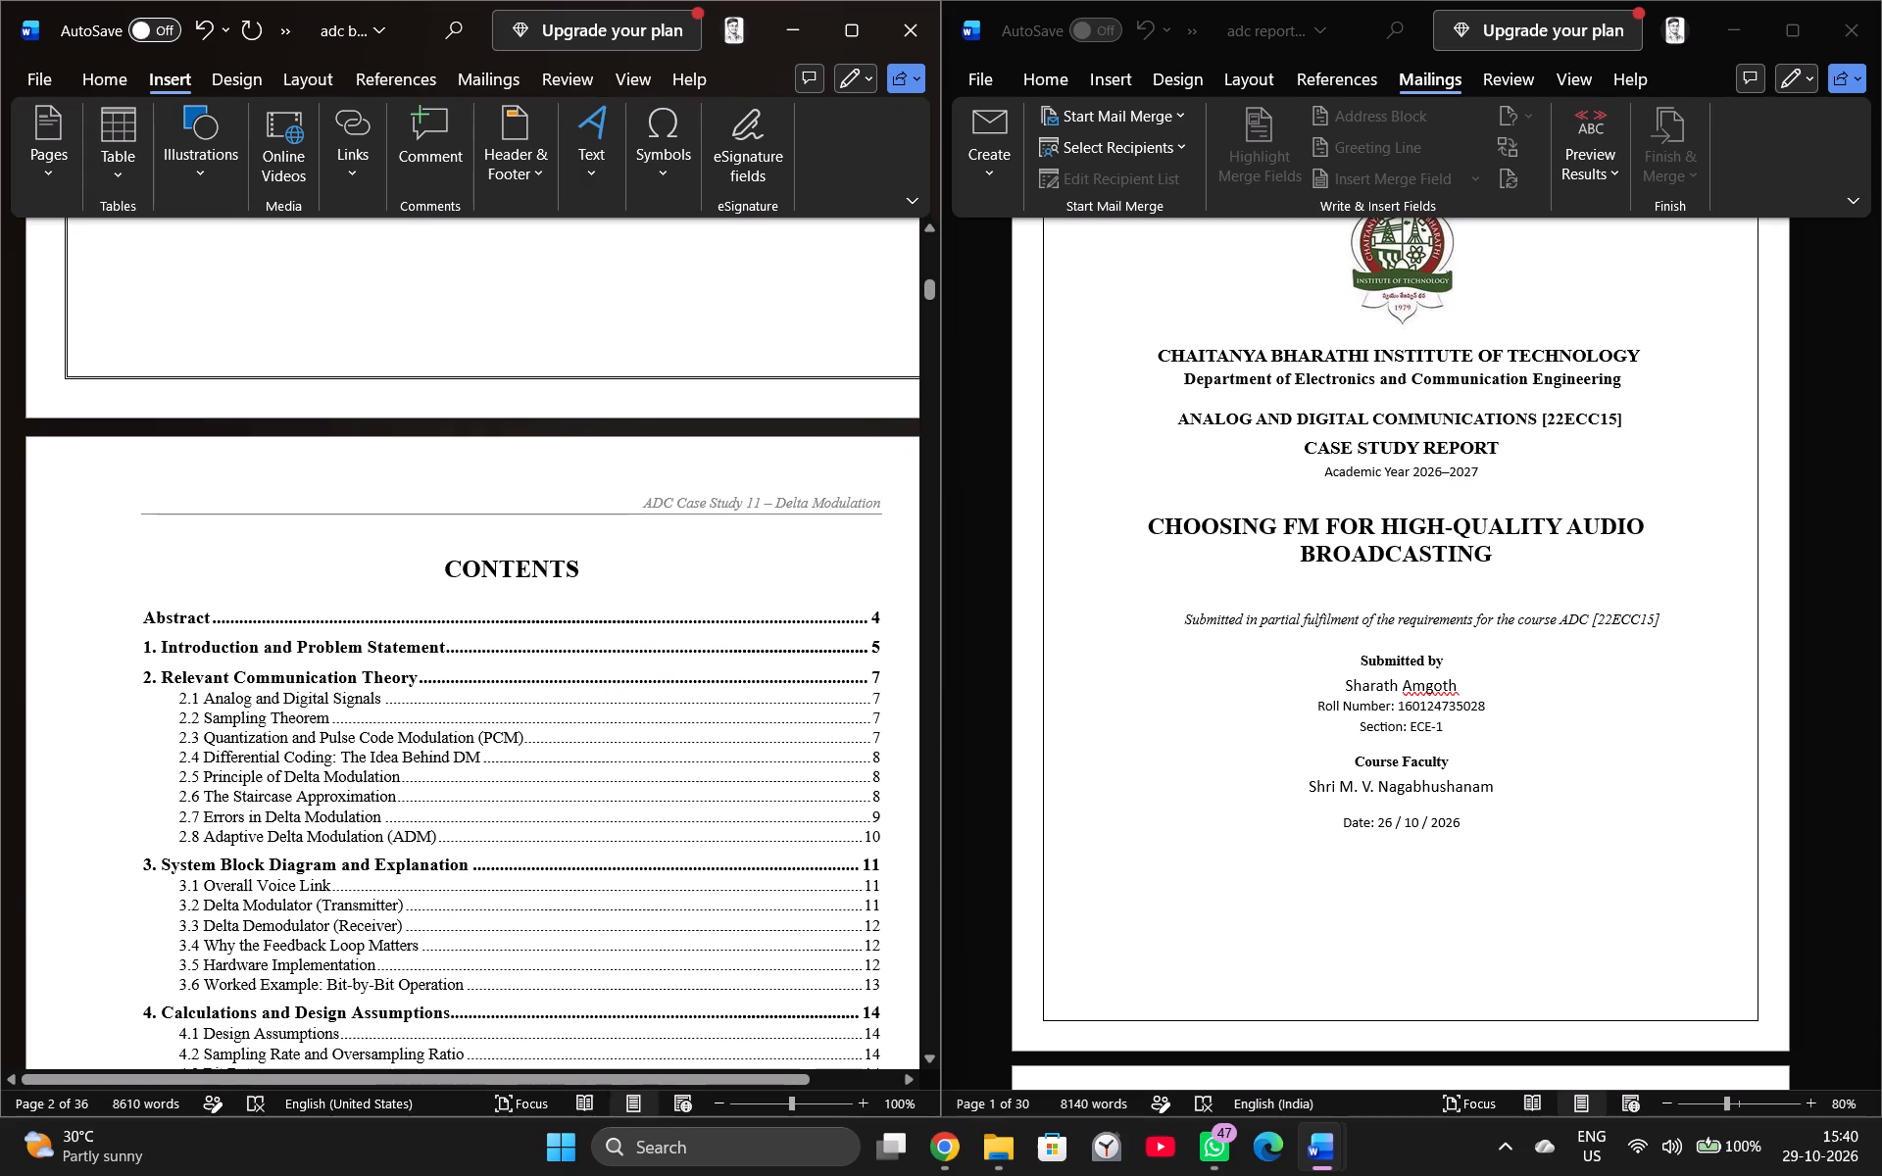
scroll(541, 808, "down", 8)
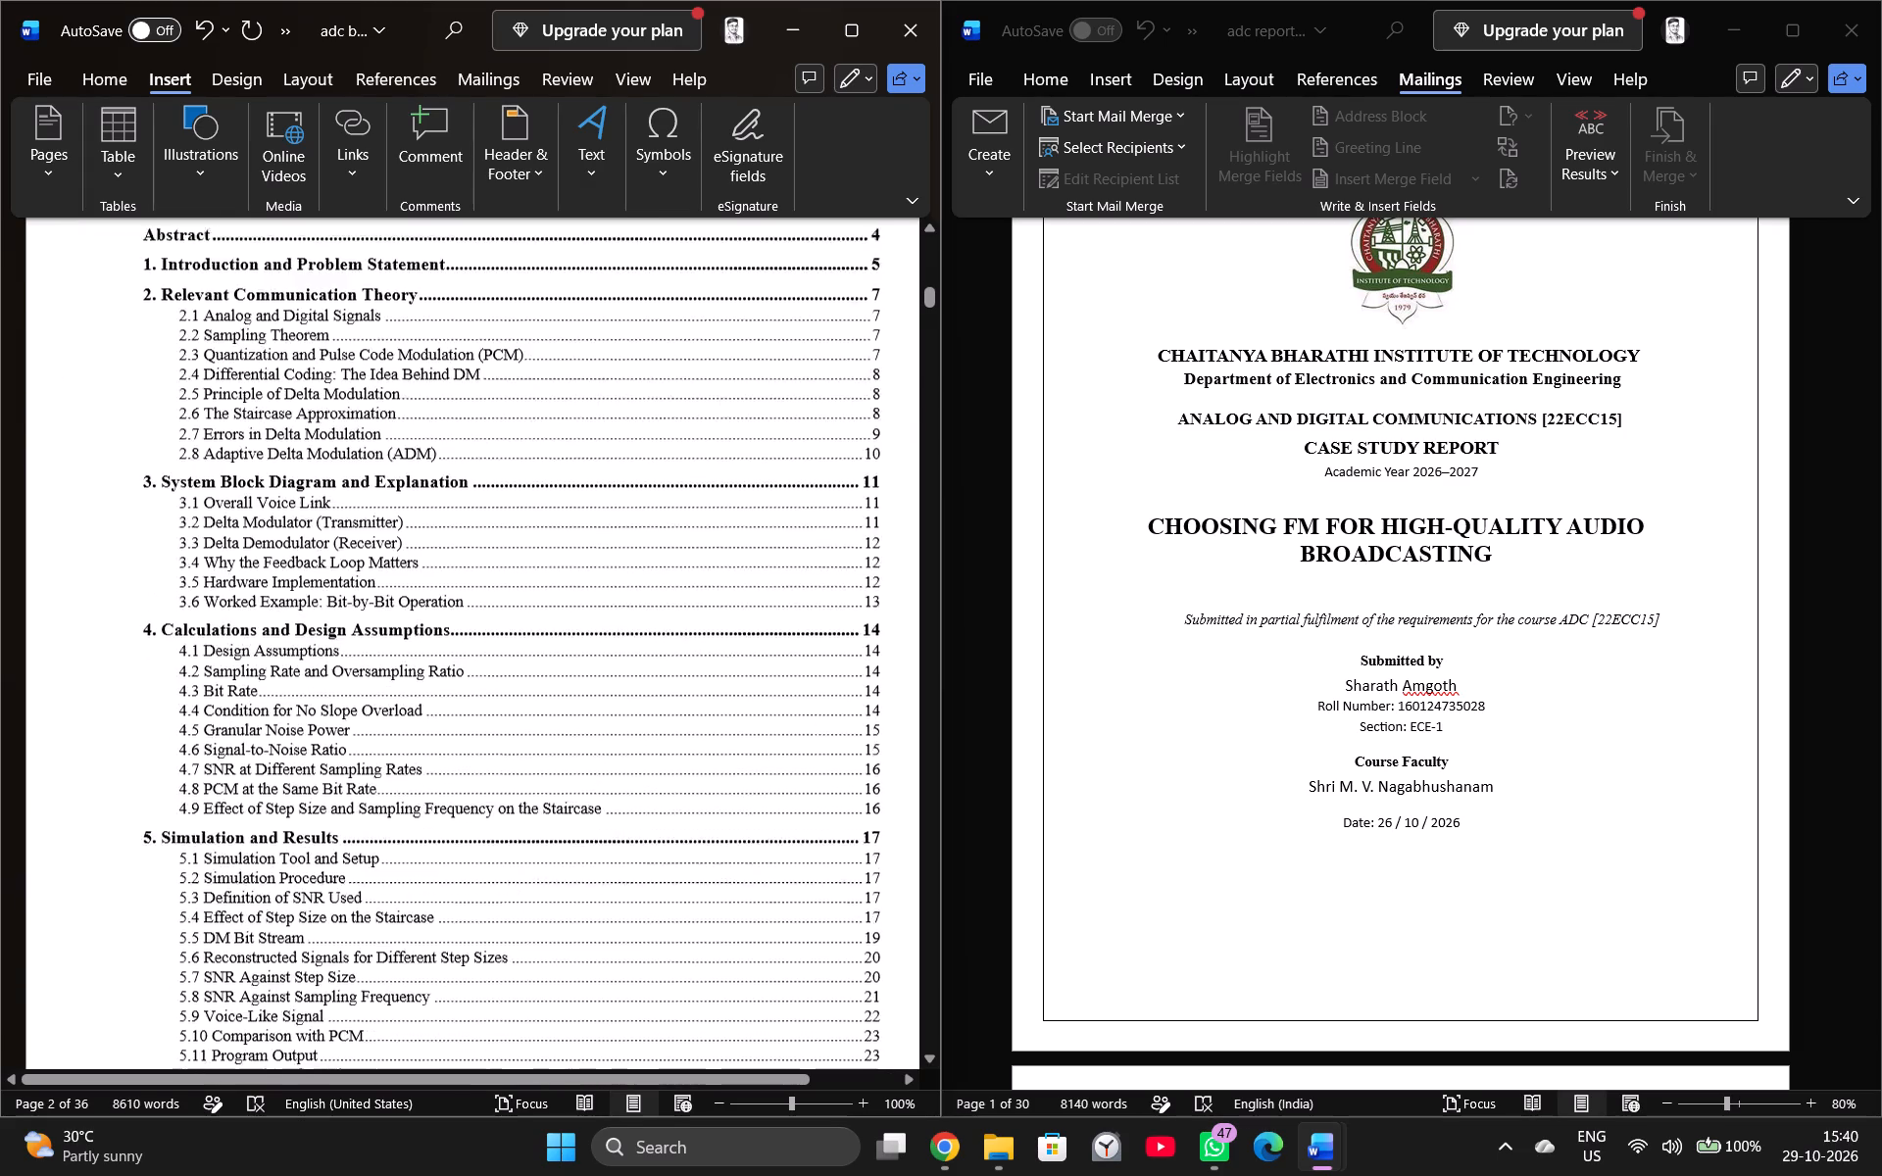
scroll(543, 832, "down", 12)
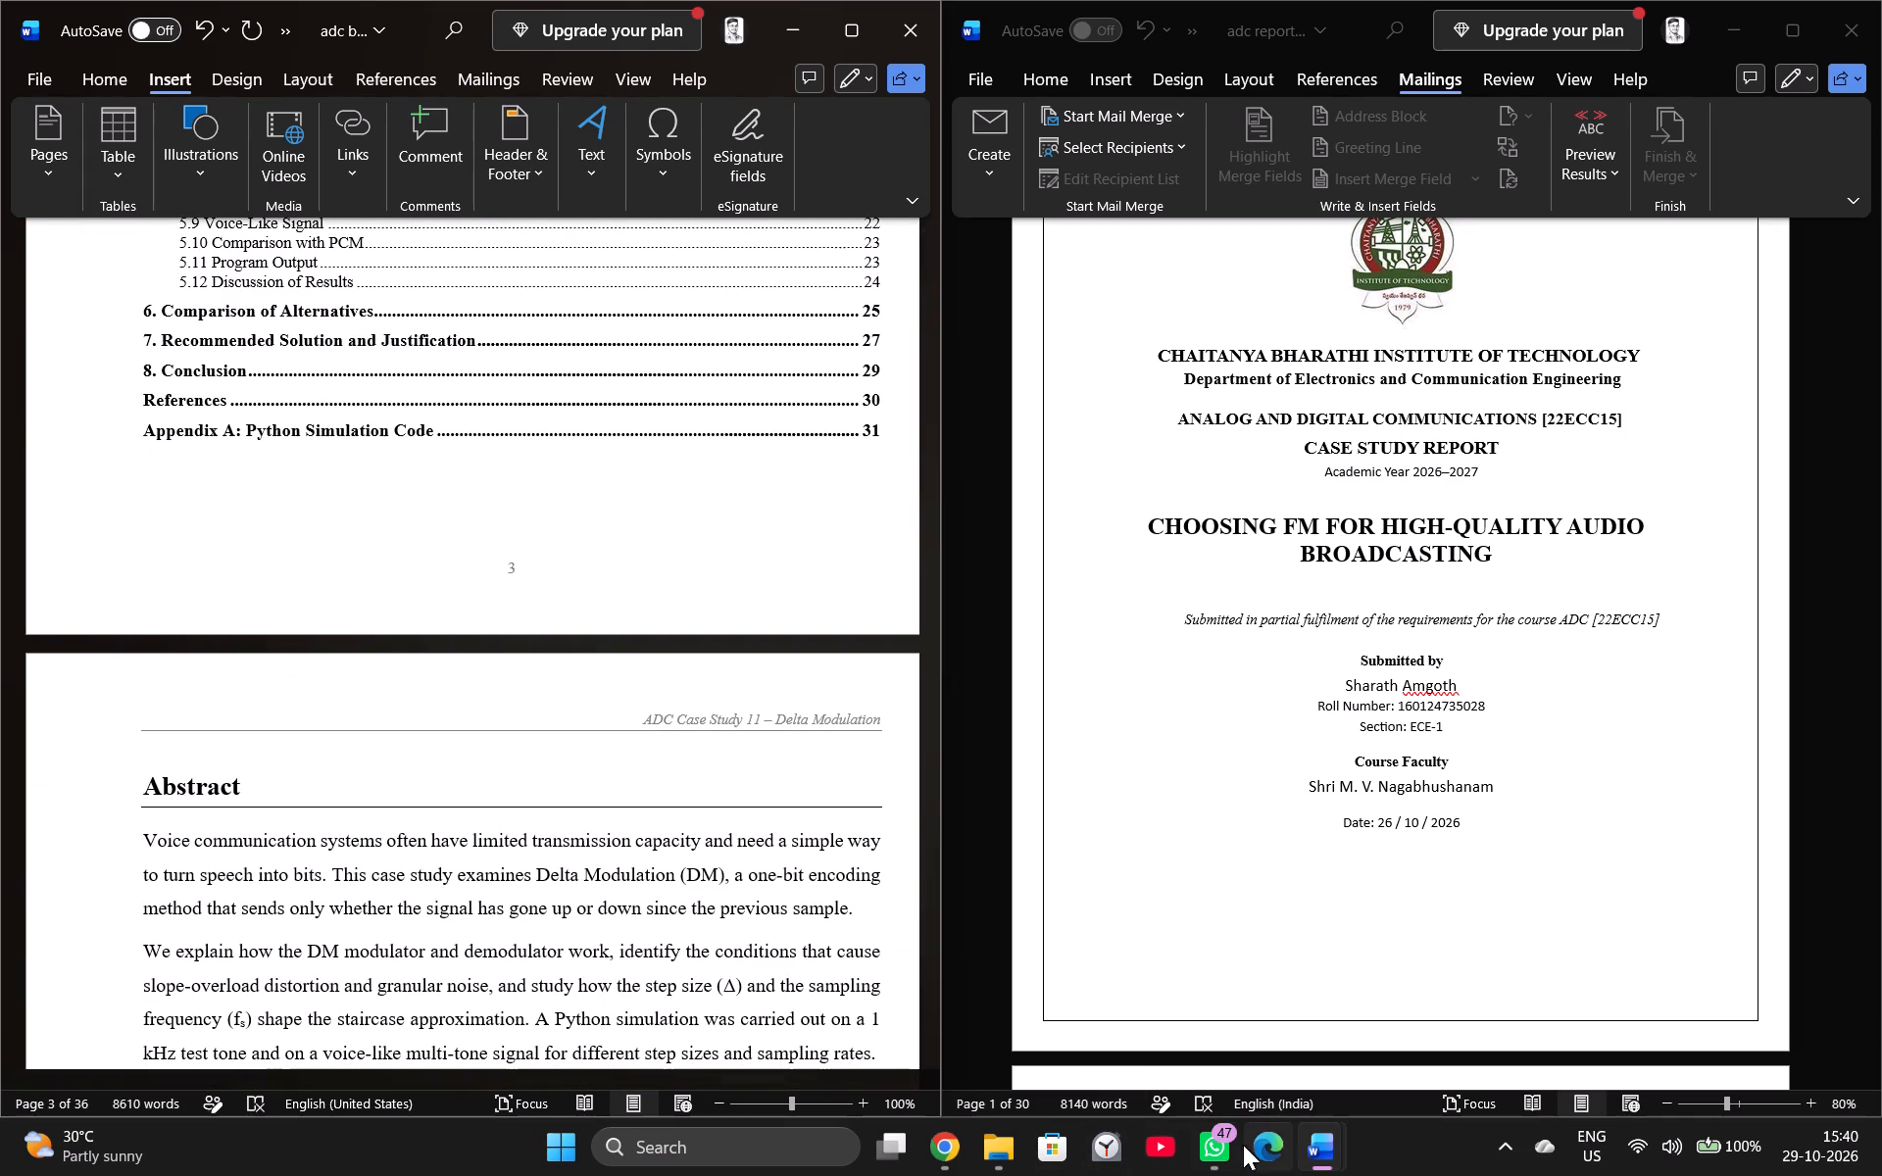
left_click(981, 1036)
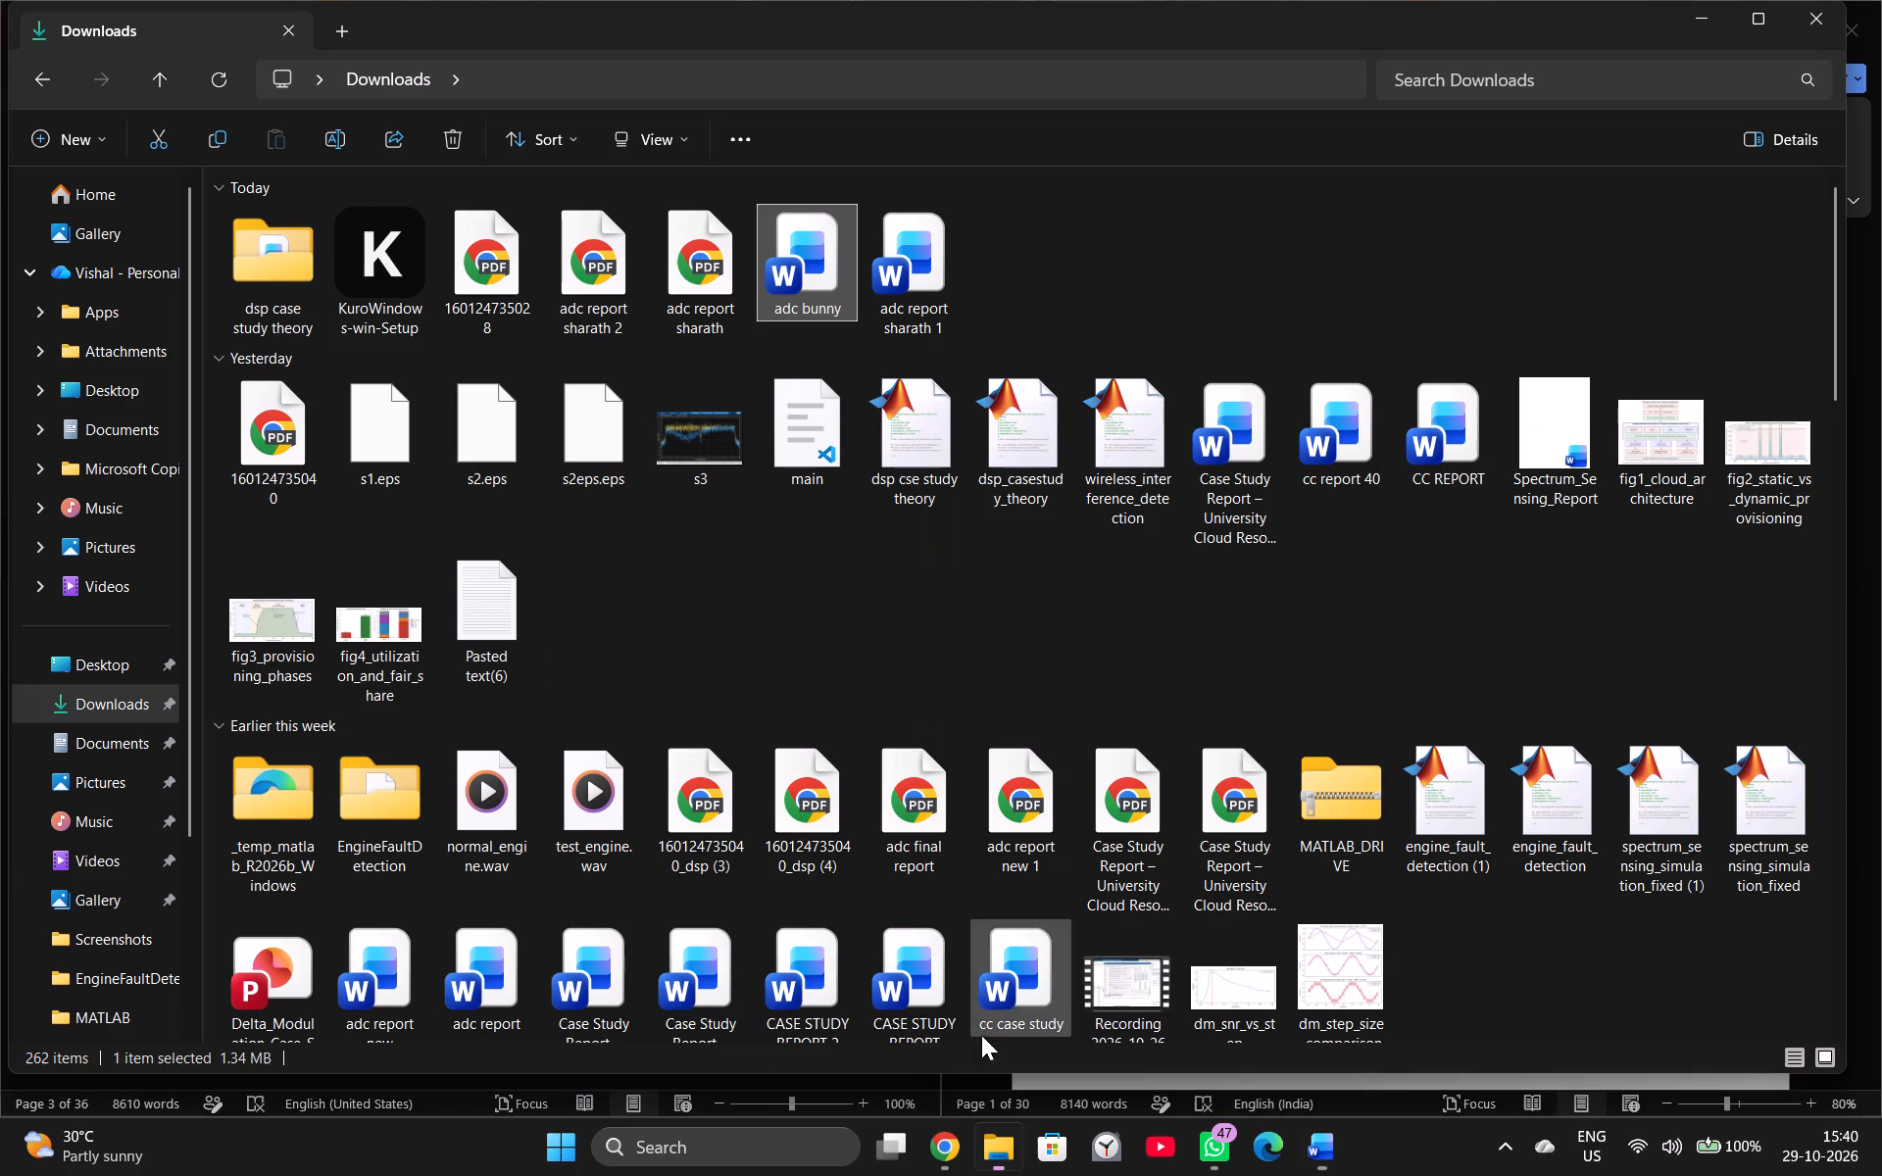
double_click(826, 259)
scroll(633, 471, "up", 20)
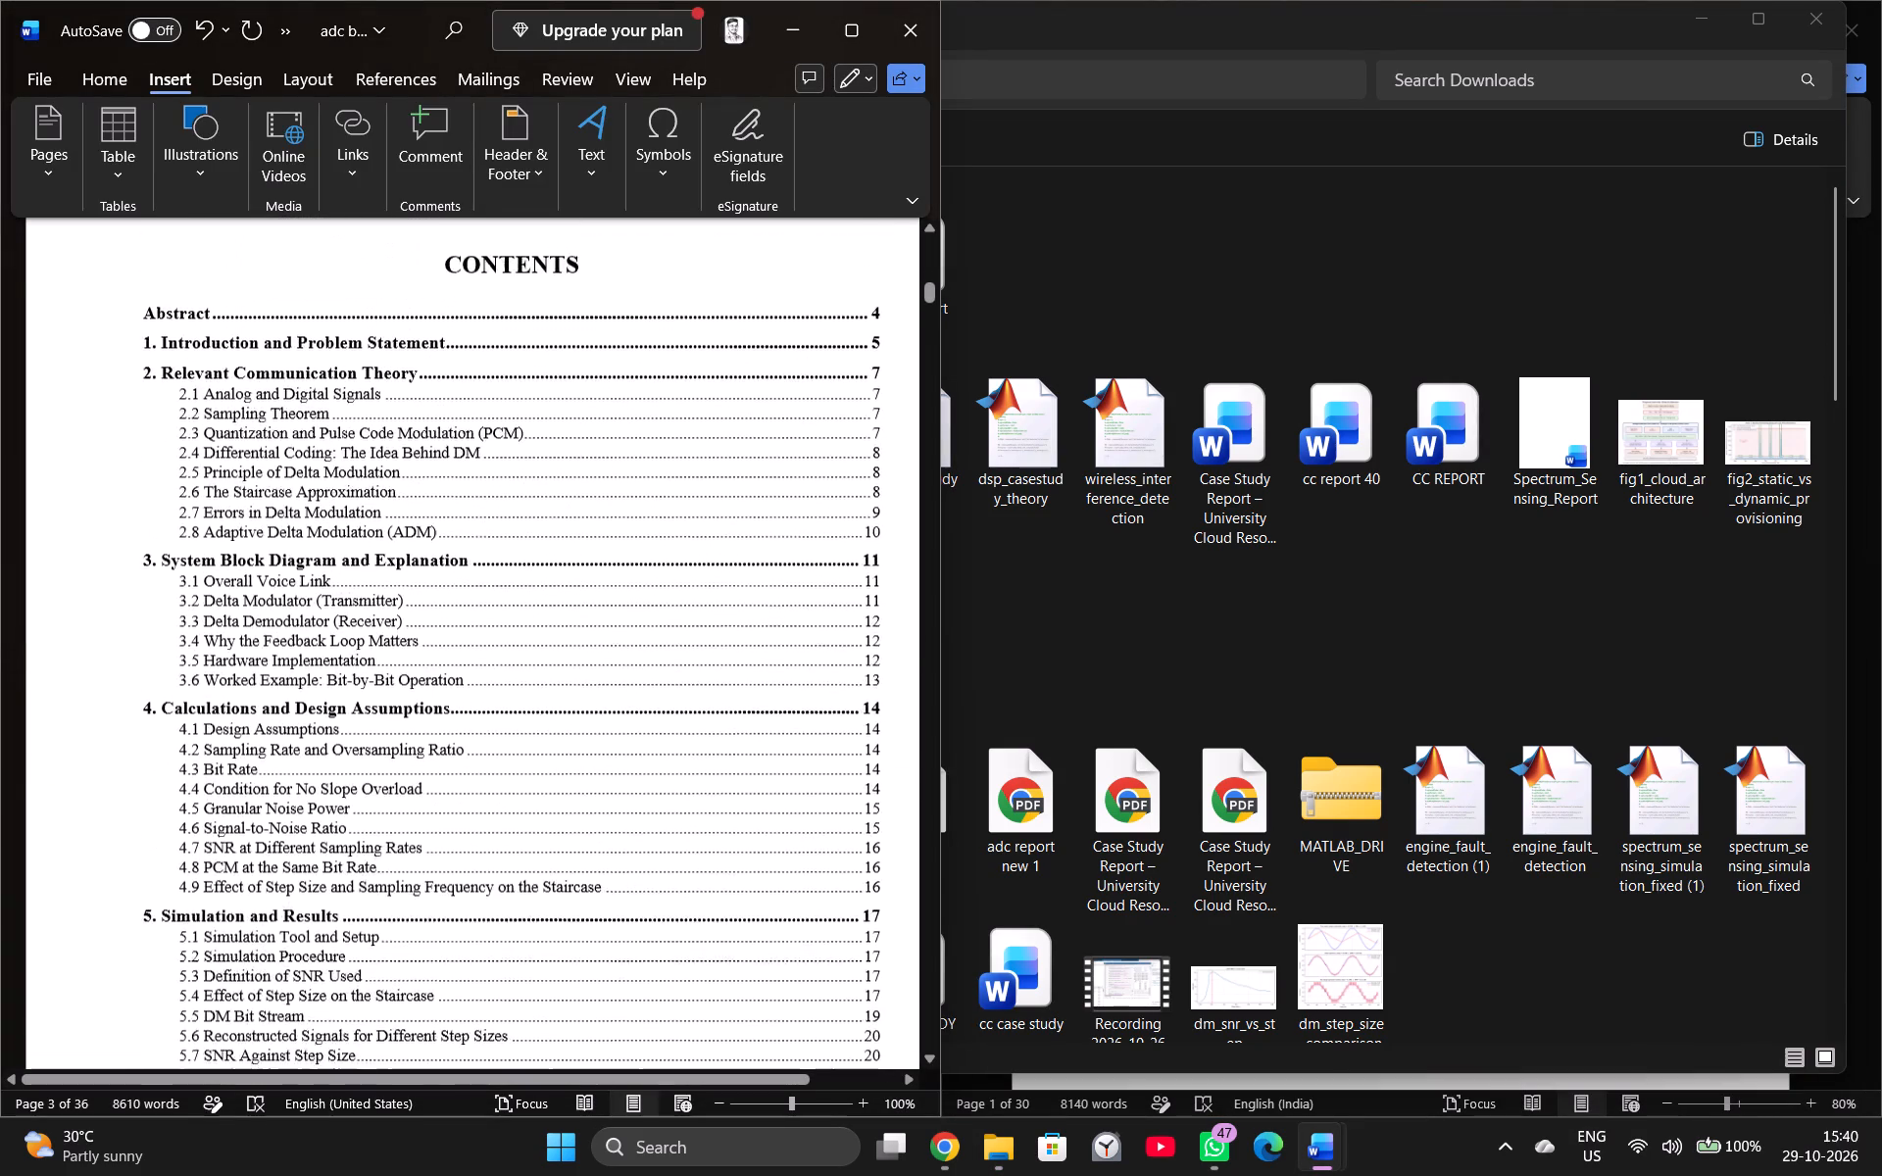
scroll(633, 470, "up", 6)
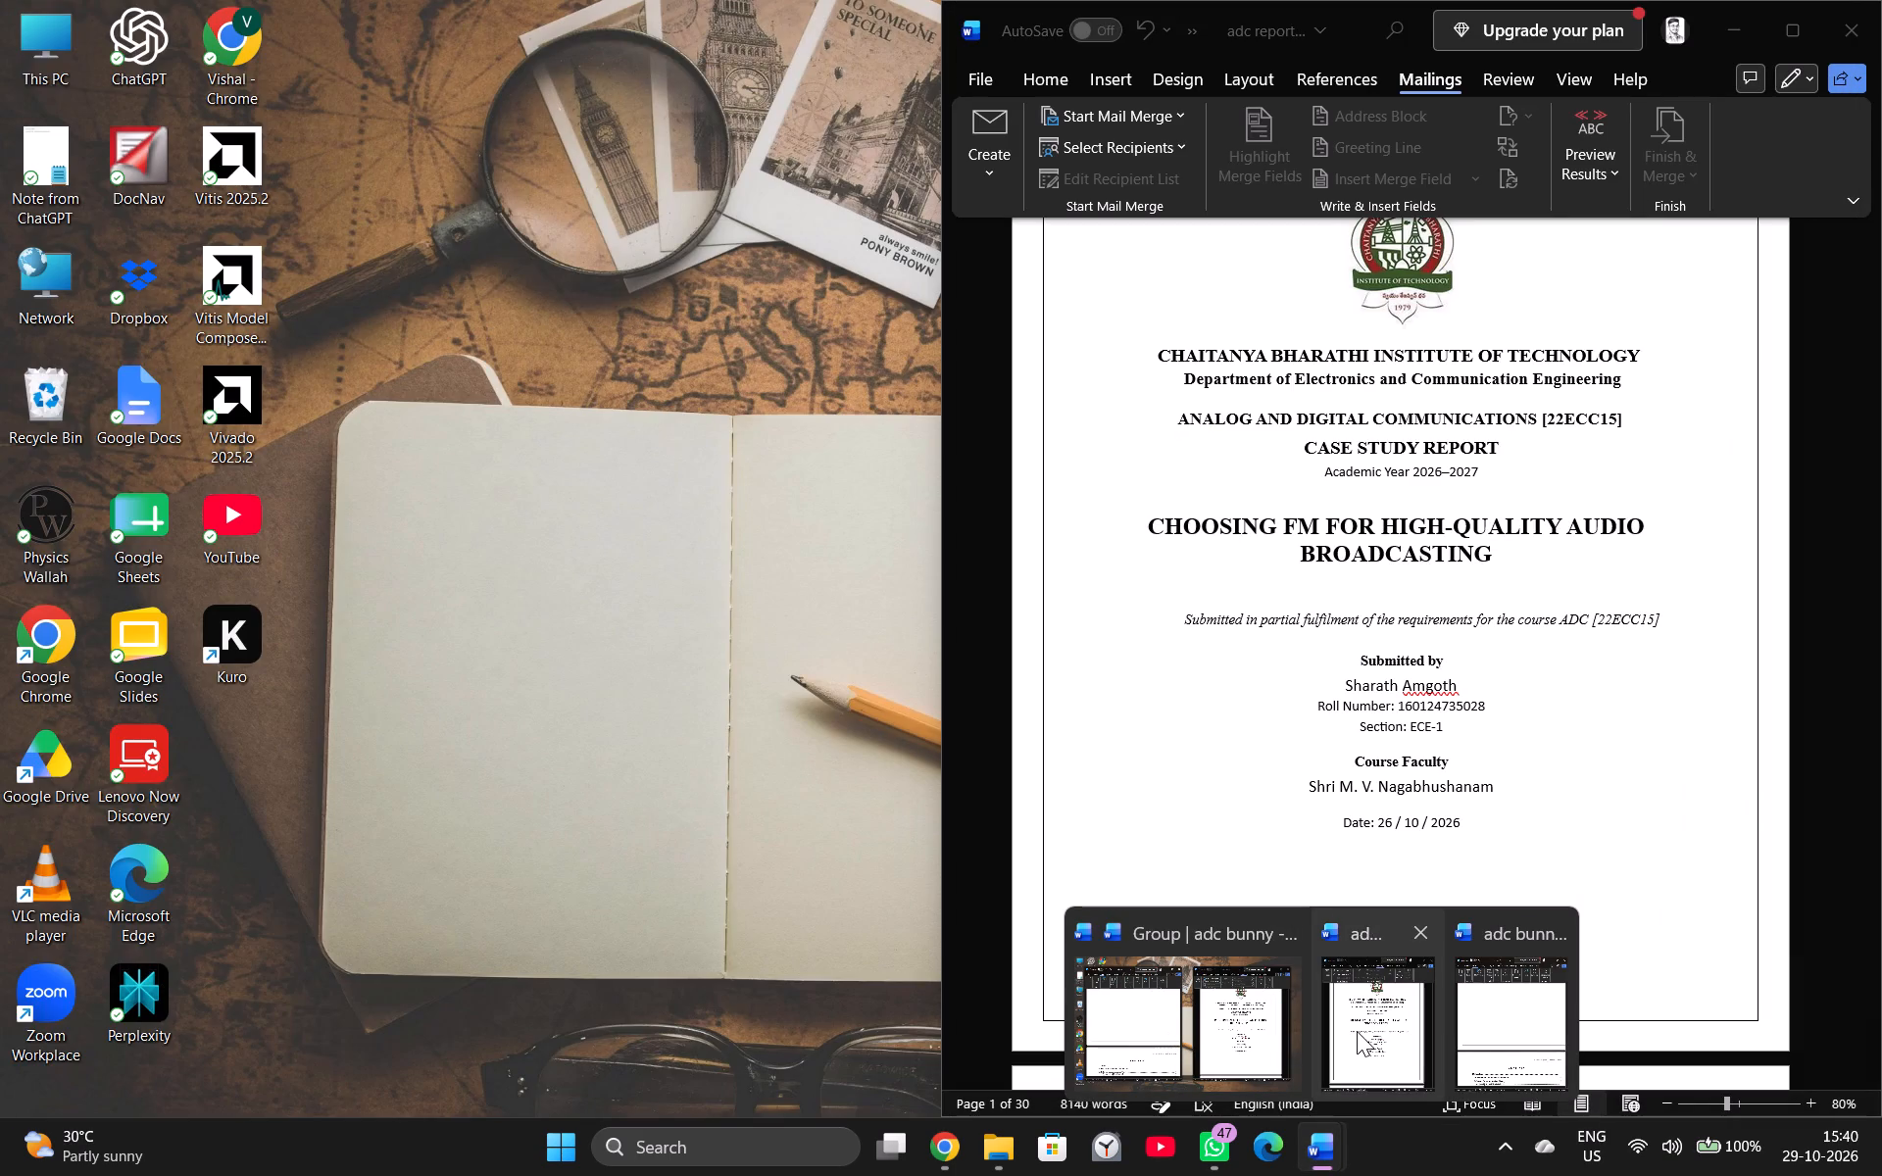
Compare adc bunny's cover and blank page with the cover and Declaration page of adc report sharath 1.
left_click(1358, 1029)
scroll(1258, 804, "up", 6)
scroll(659, 858, "up", 4)
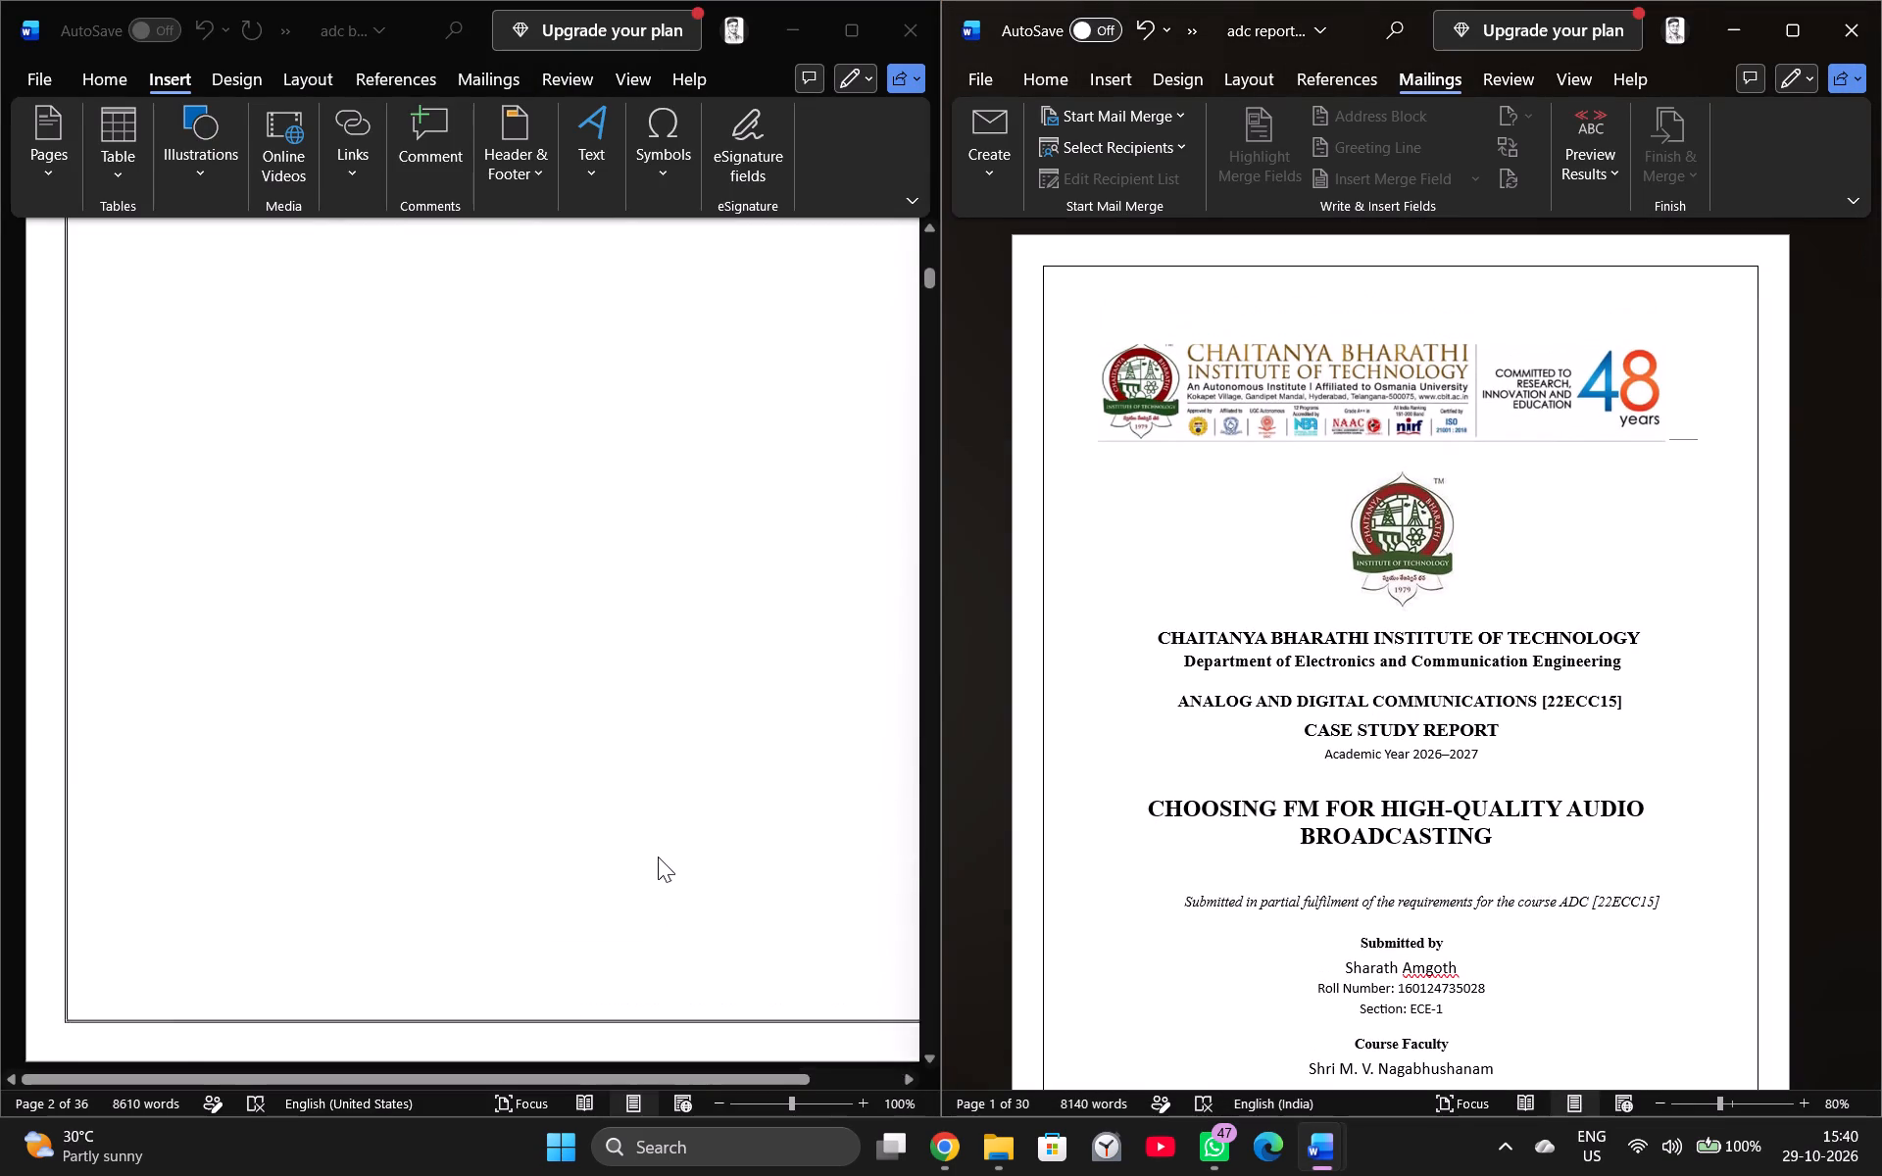
scroll(658, 857, "up", 20)
scroll(658, 857, "up", 9)
scroll(657, 857, "down", 2)
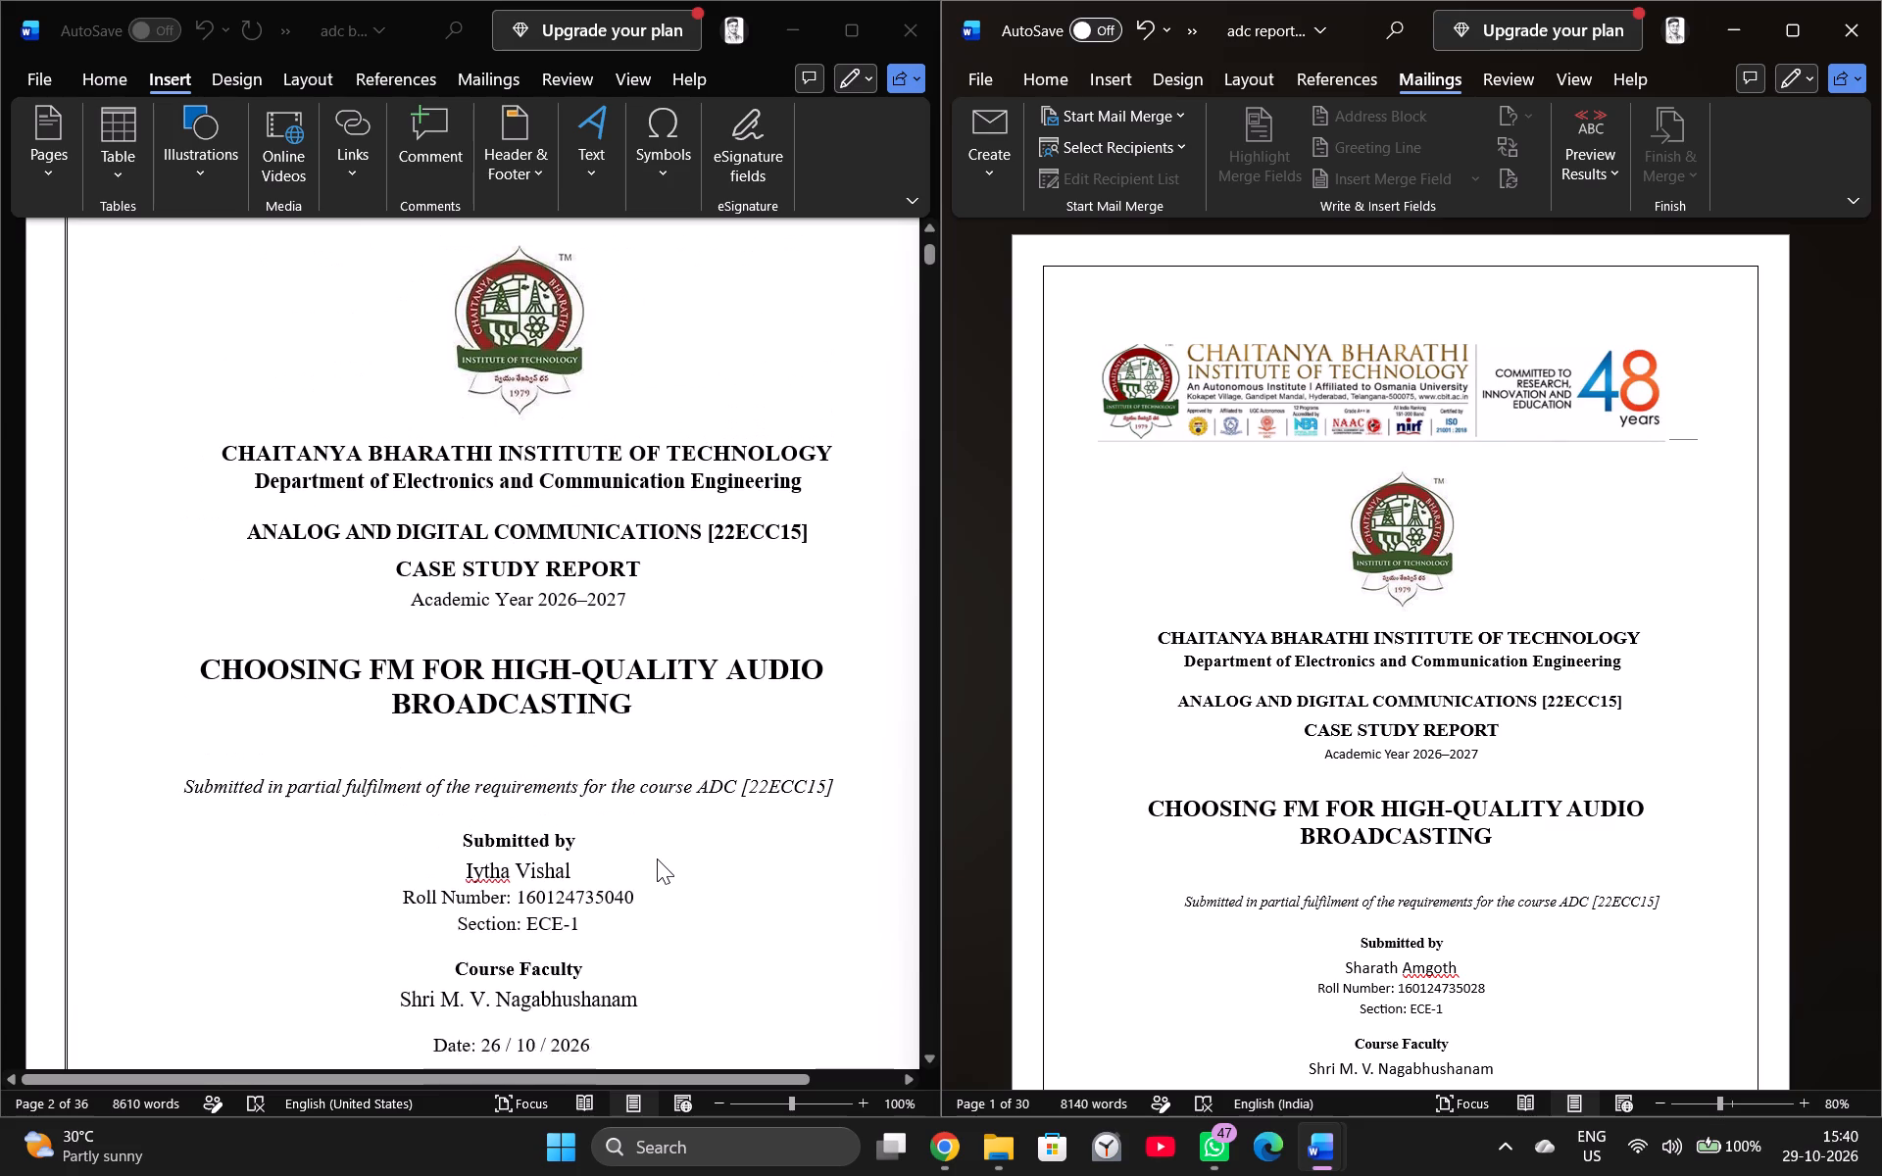
scroll(657, 858, "down", 2)
left_click(1167, 1039)
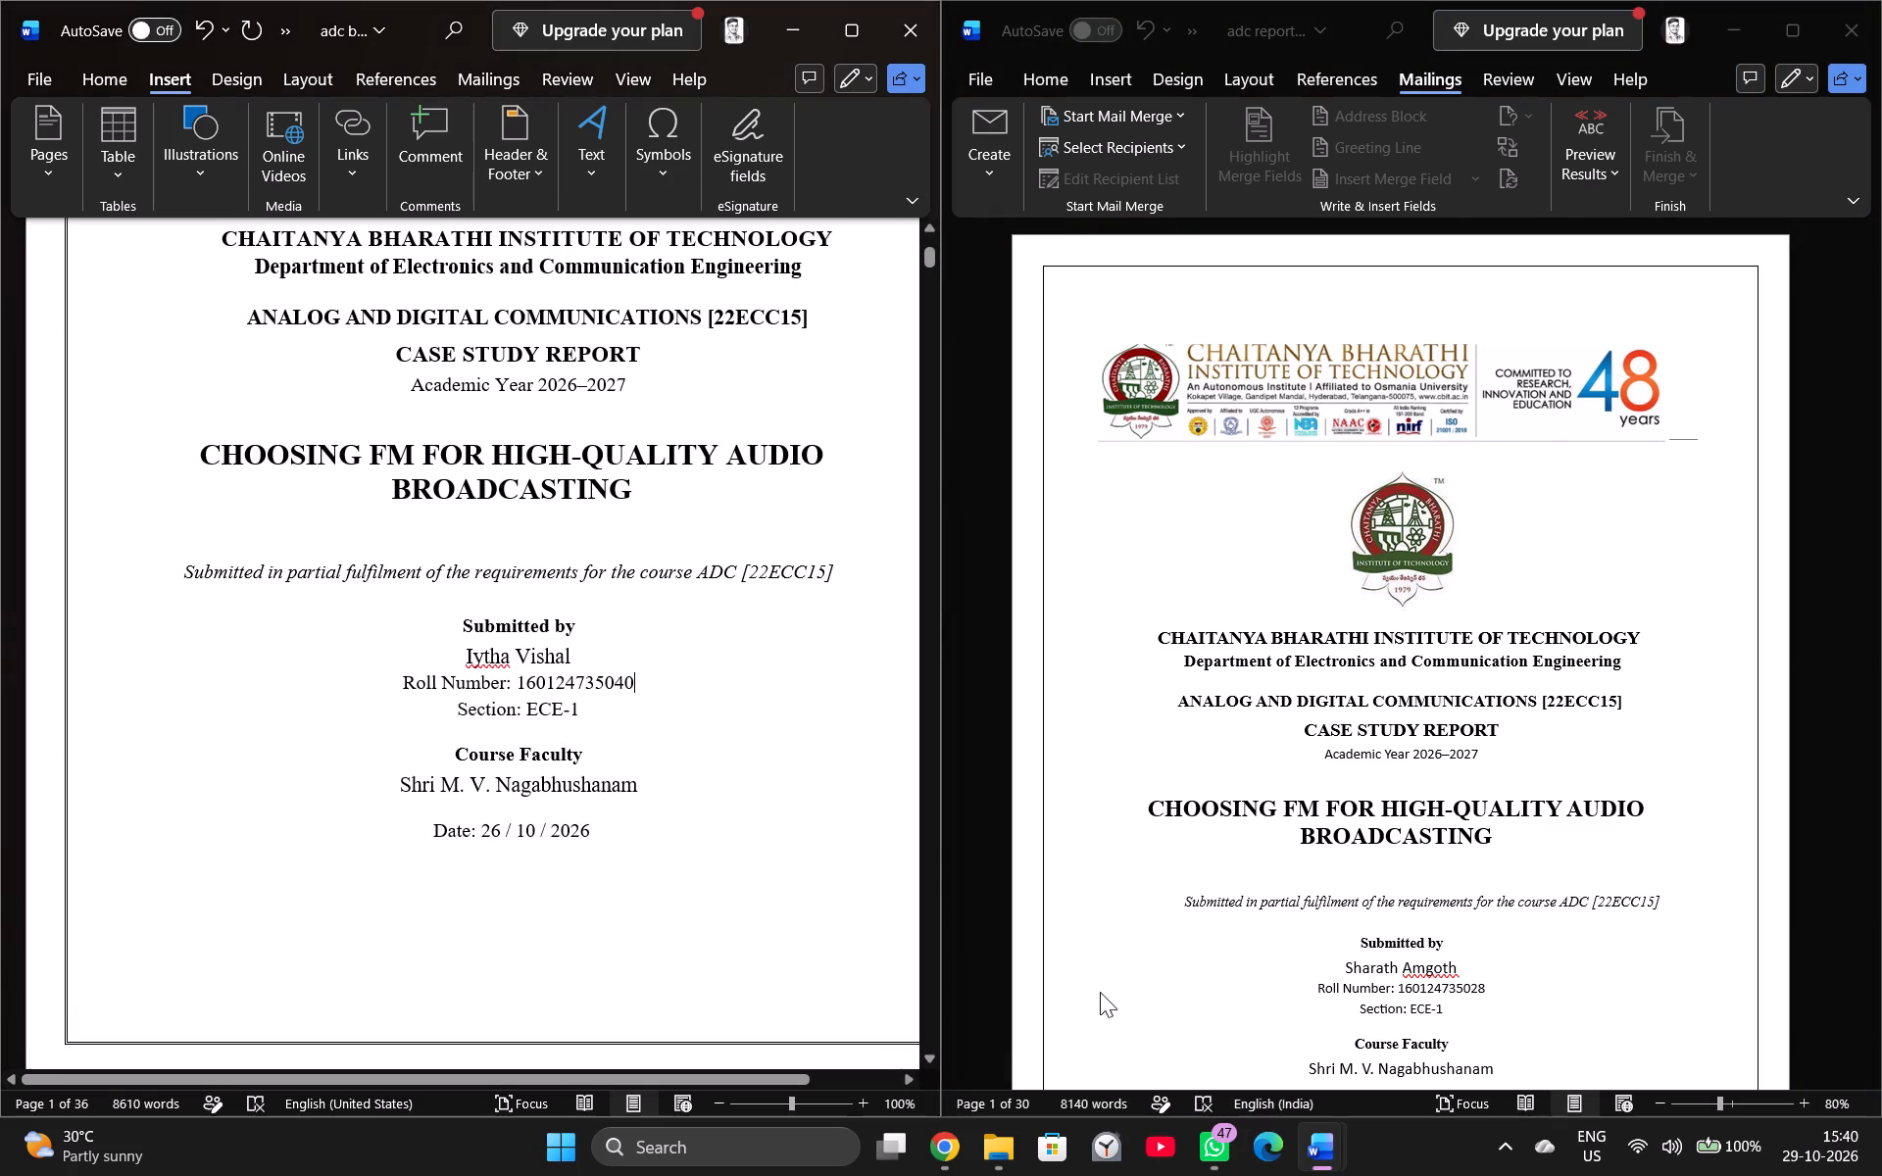
scroll(753, 863, "up", 6)
scroll(751, 860, "down", 20)
scroll(751, 860, "down", 3)
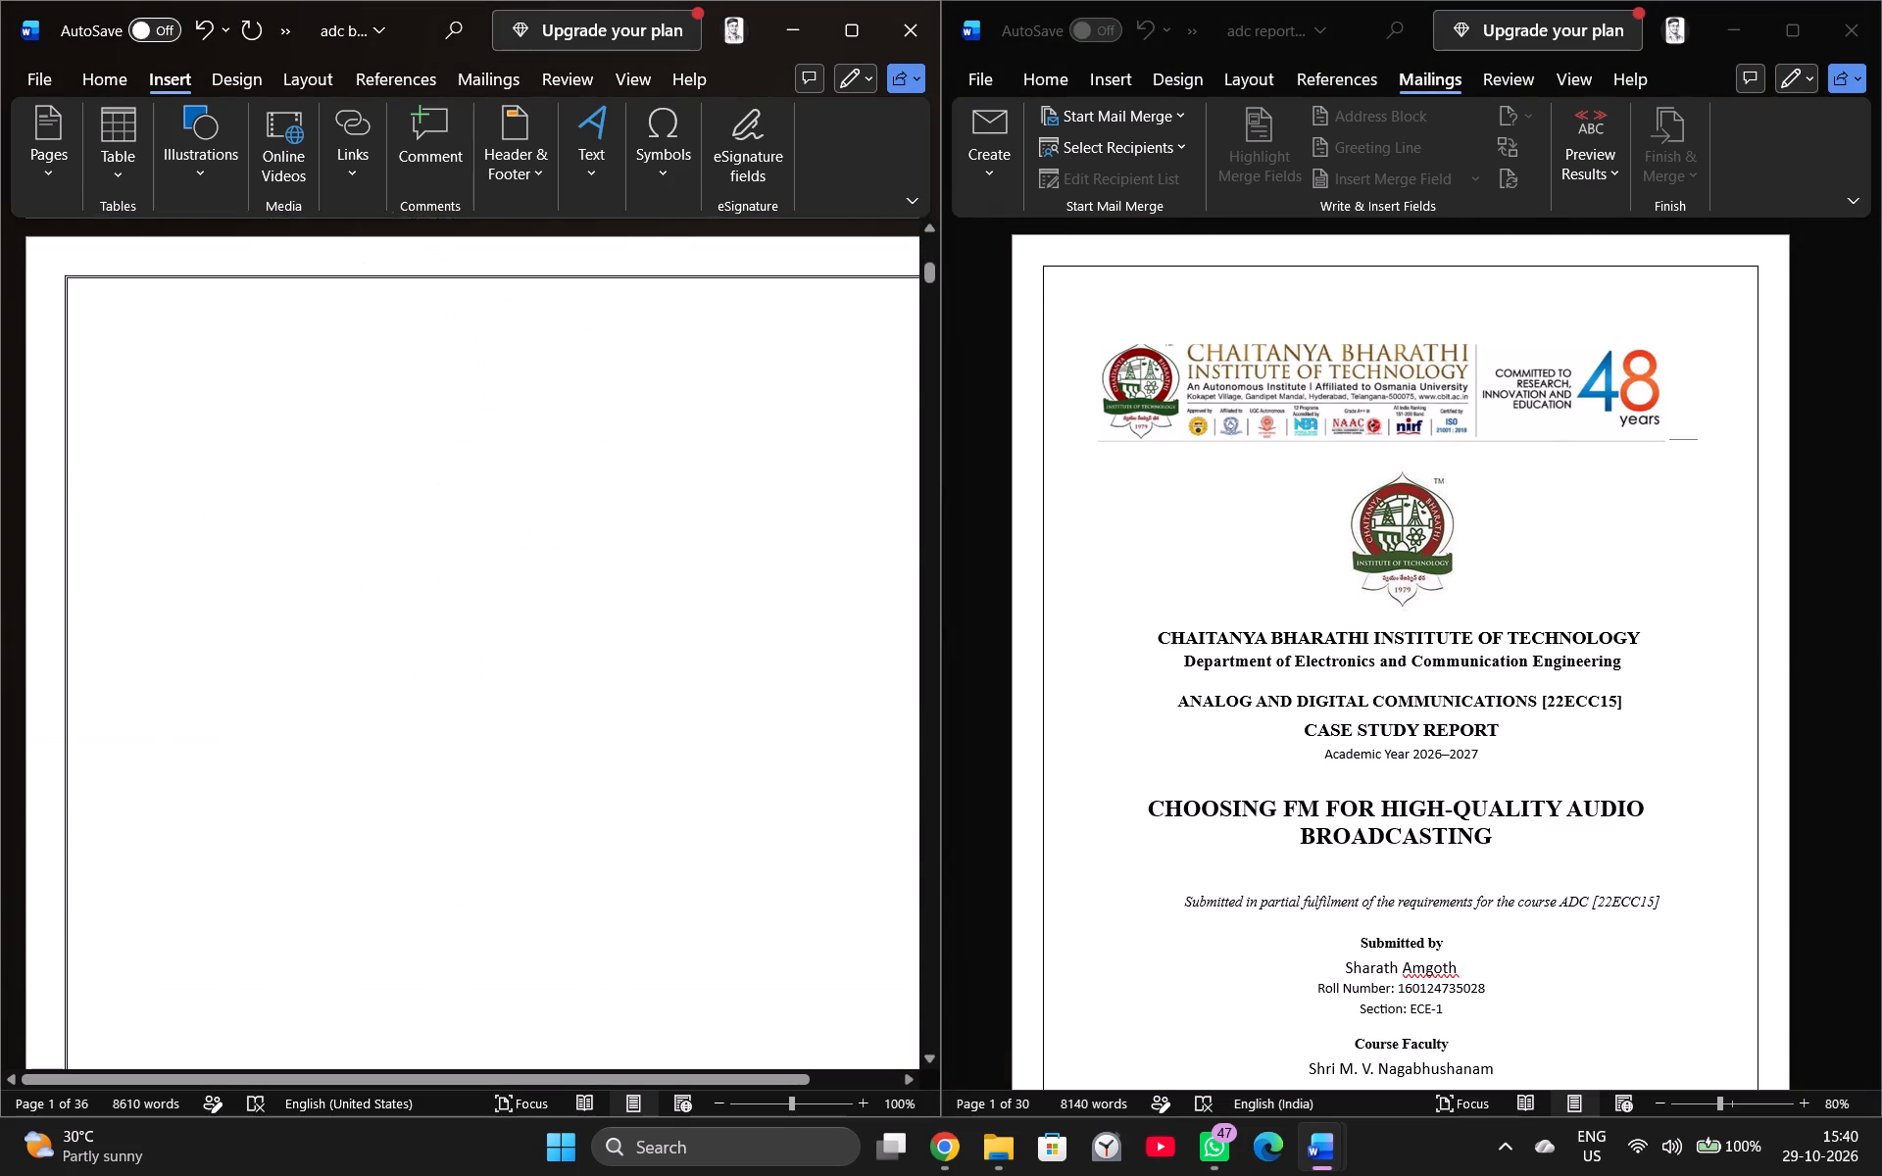
scroll(749, 866, "down", 16)
scroll(749, 872, "up", 11)
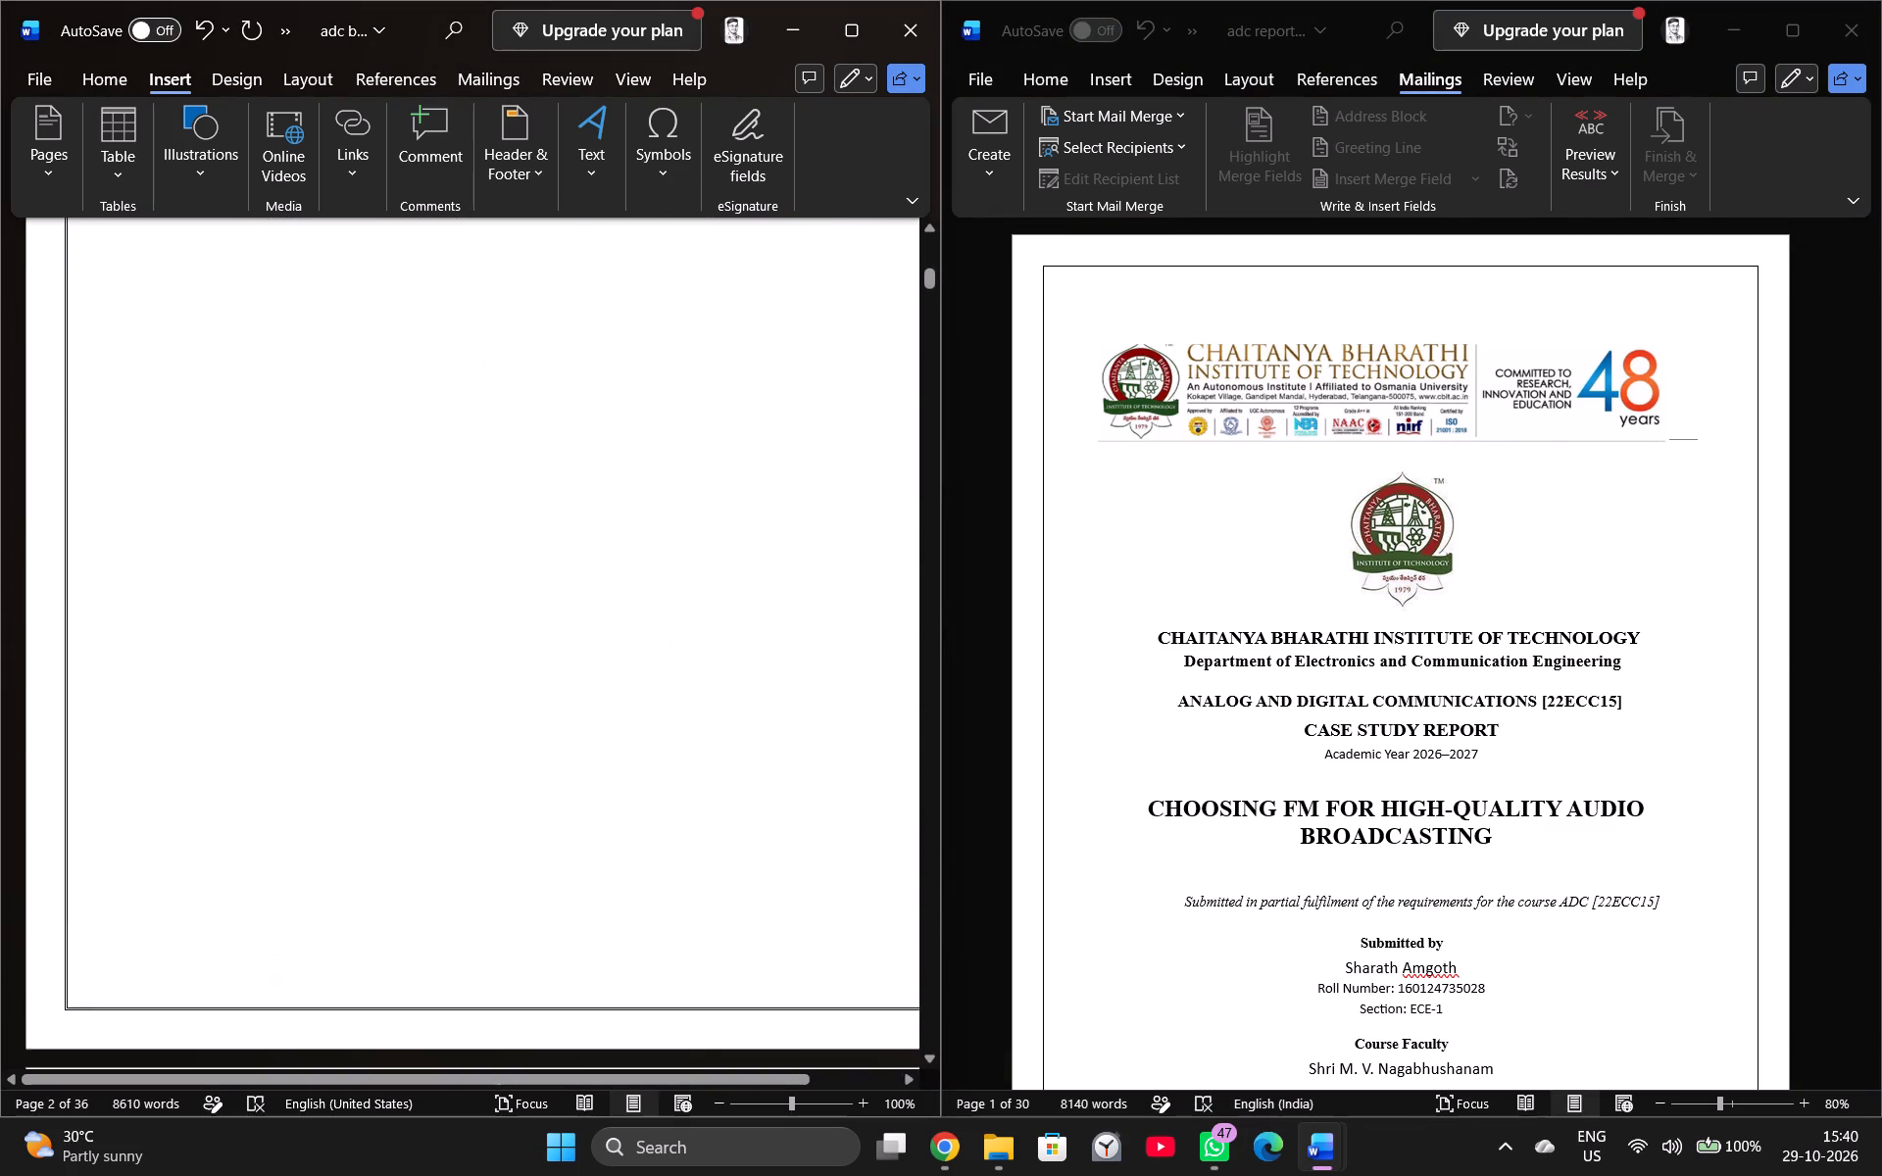
scroll(749, 872, "up", 1)
scroll(1274, 891, "down", 8)
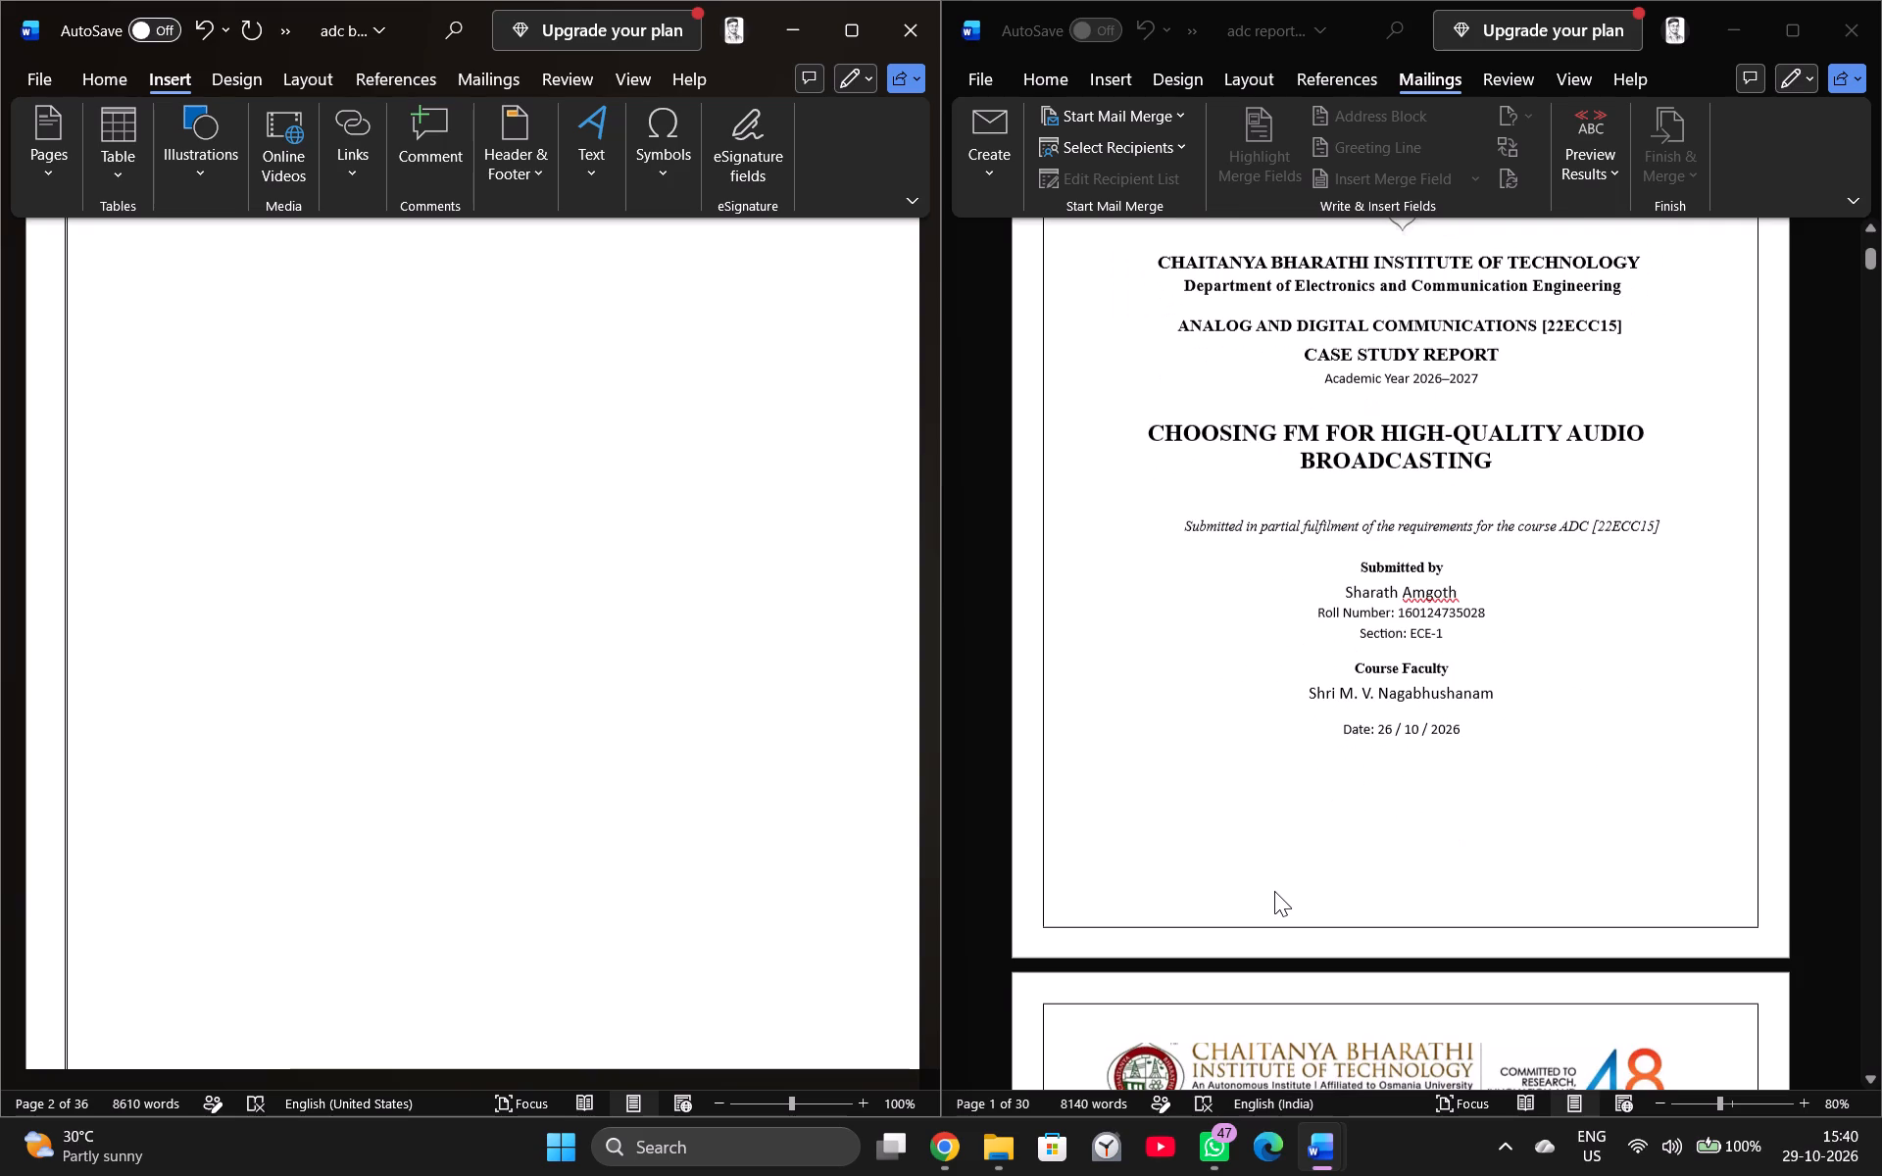
scroll(1274, 891, "down", 13)
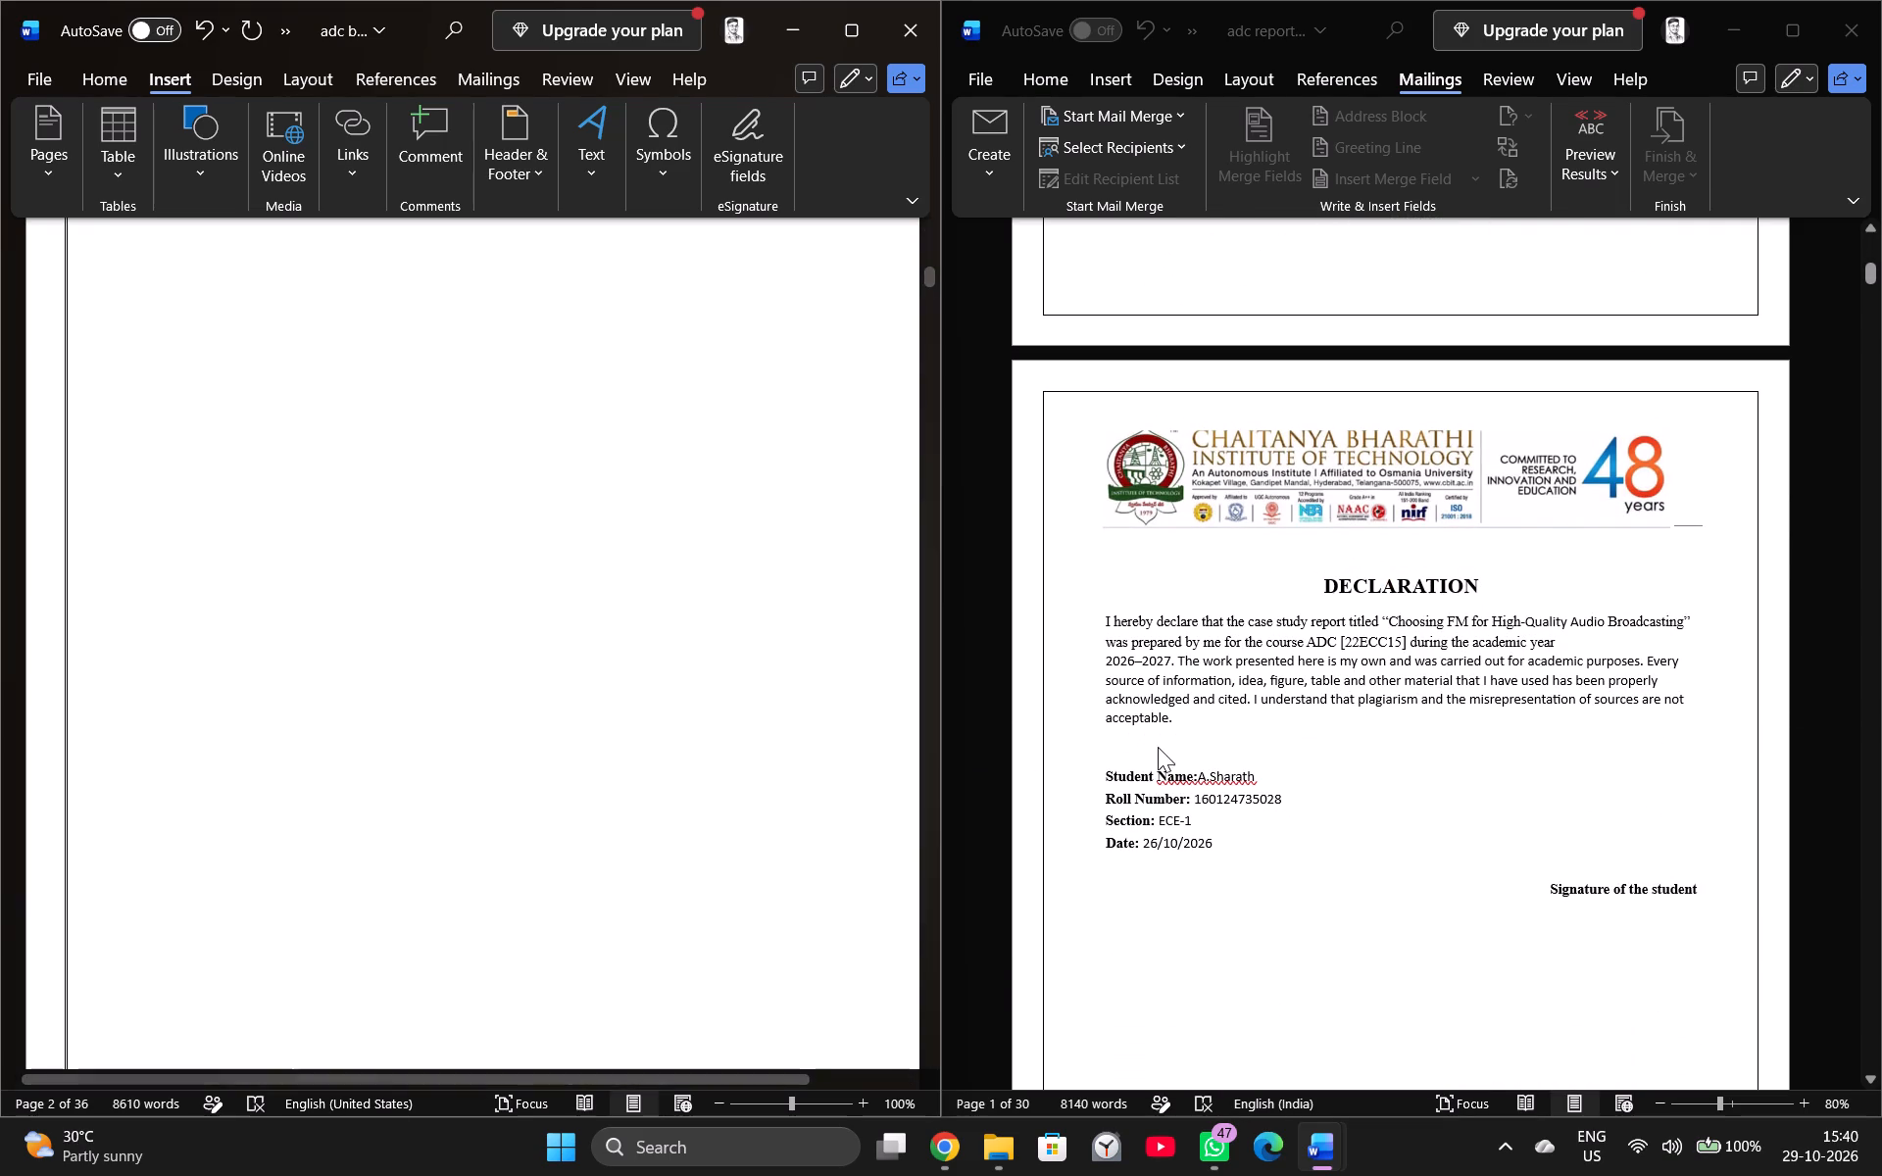
scroll(1107, 745, "down", 1)
Examine adc bunny's cover, blank second page and contents against the Declaration page in adc report sharath 1.
scroll(377, 842, "up", 20)
scroll(377, 842, "up", 9)
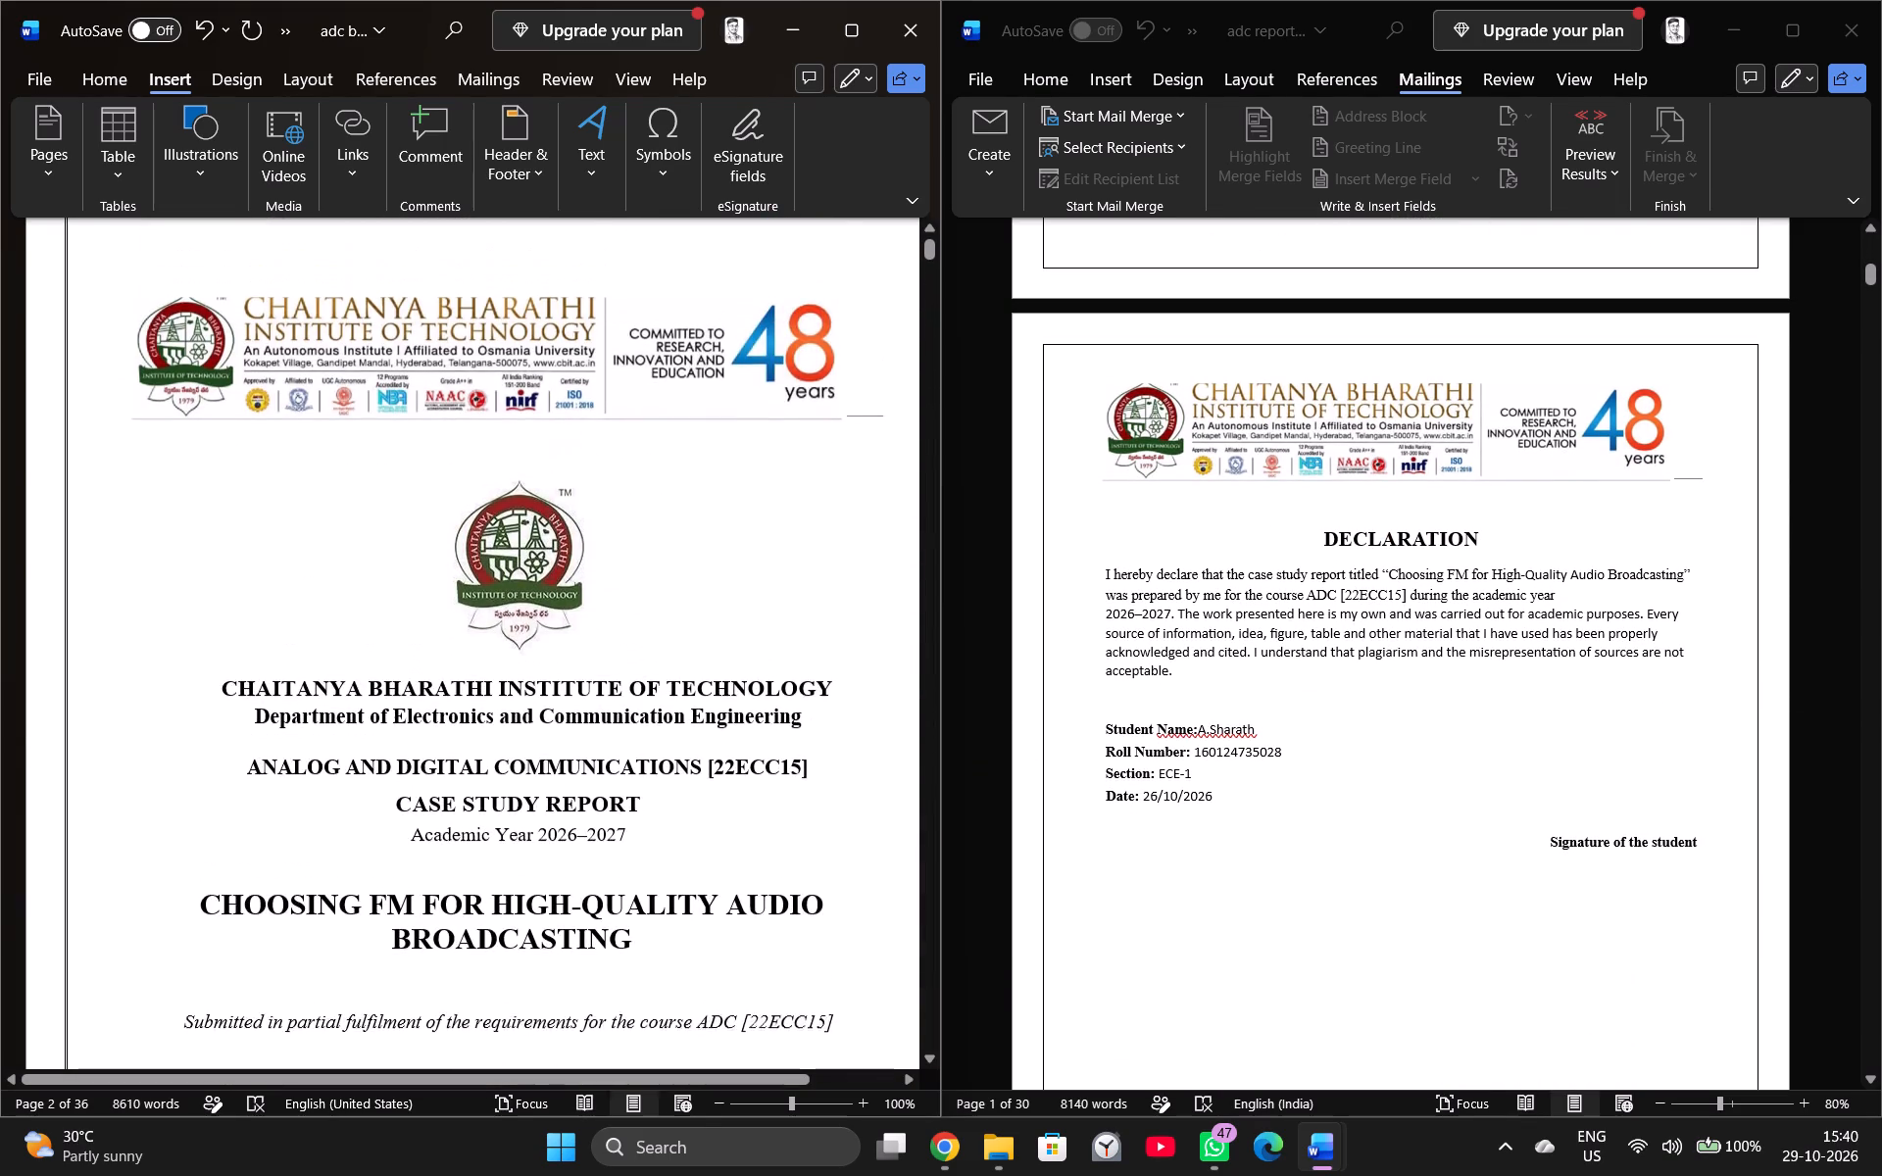
scroll(445, 896, "up", 13)
scroll(445, 896, "down", 17)
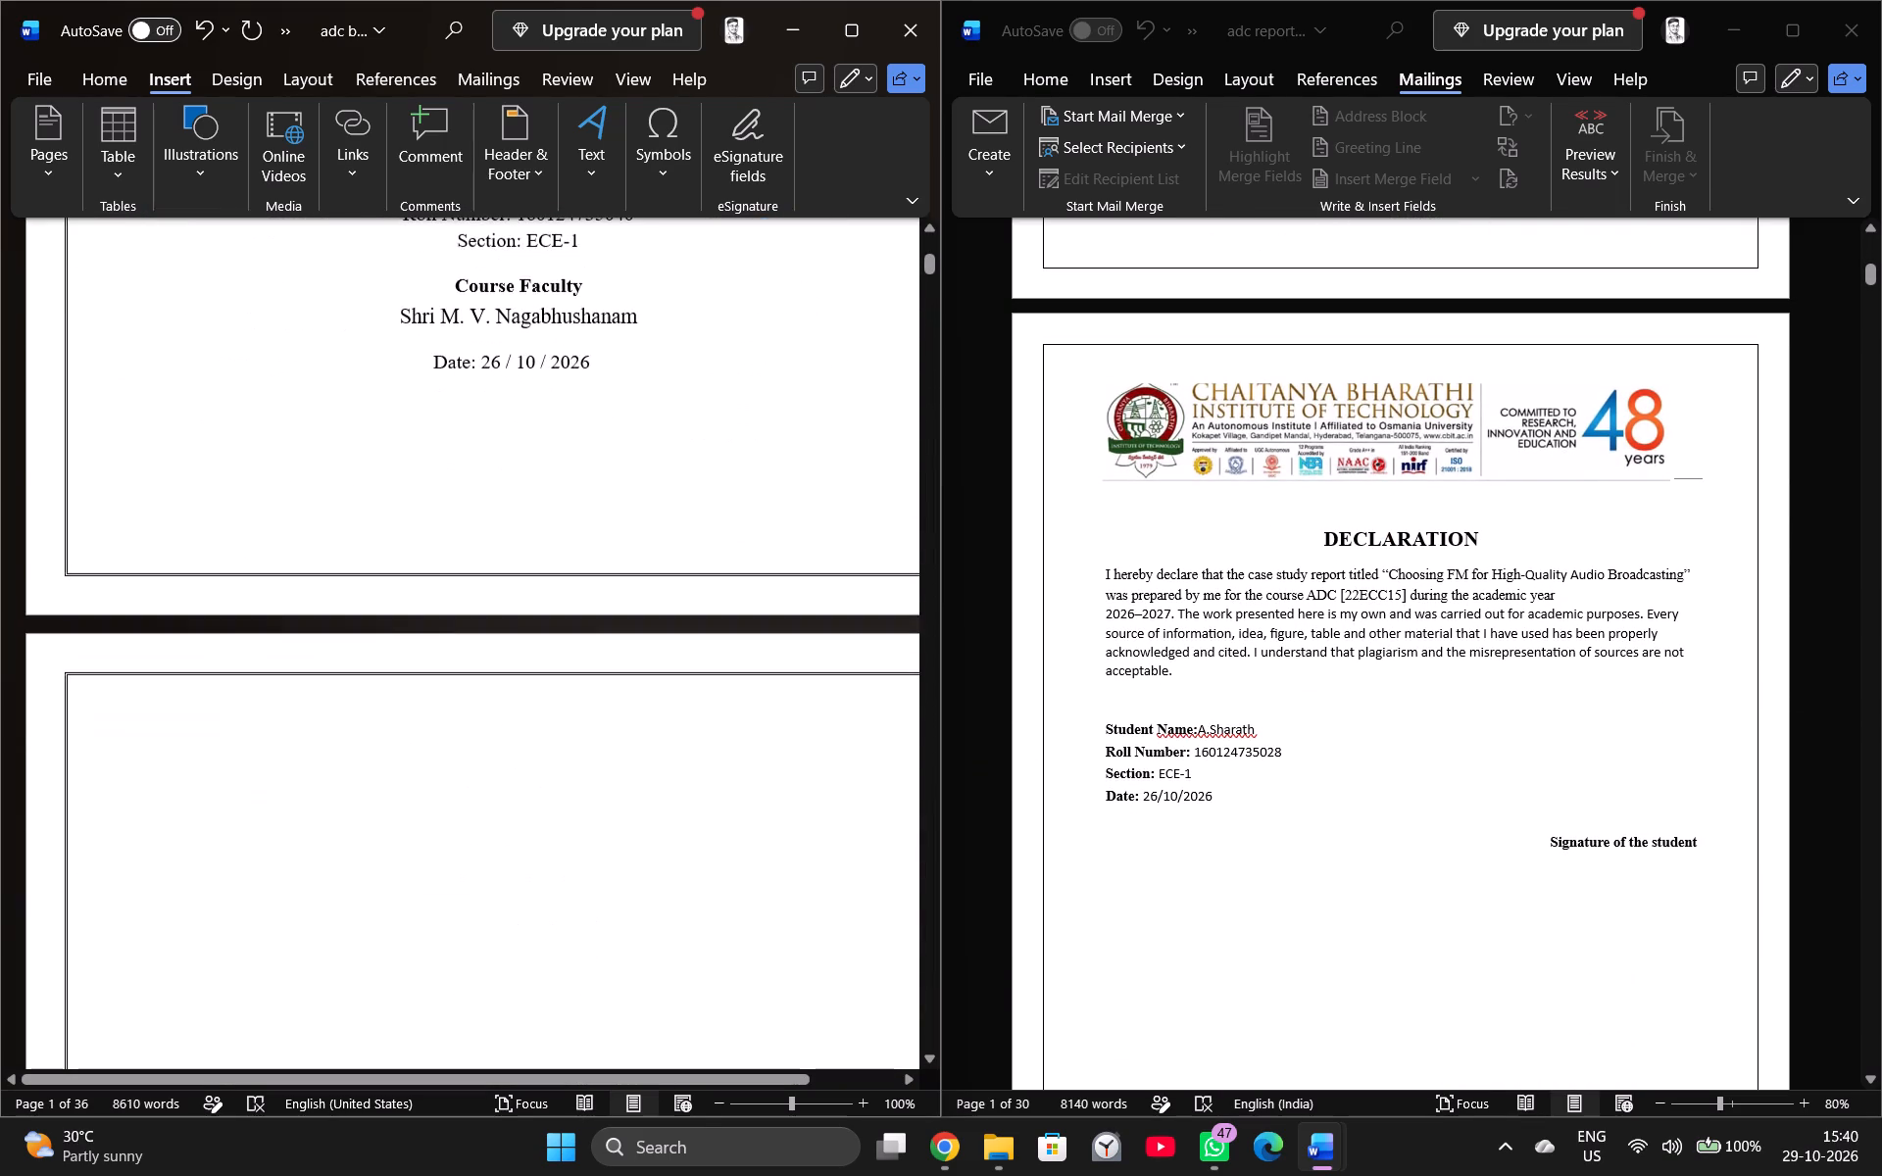
scroll(447, 905, "up", 6)
scroll(447, 905, "down", 8)
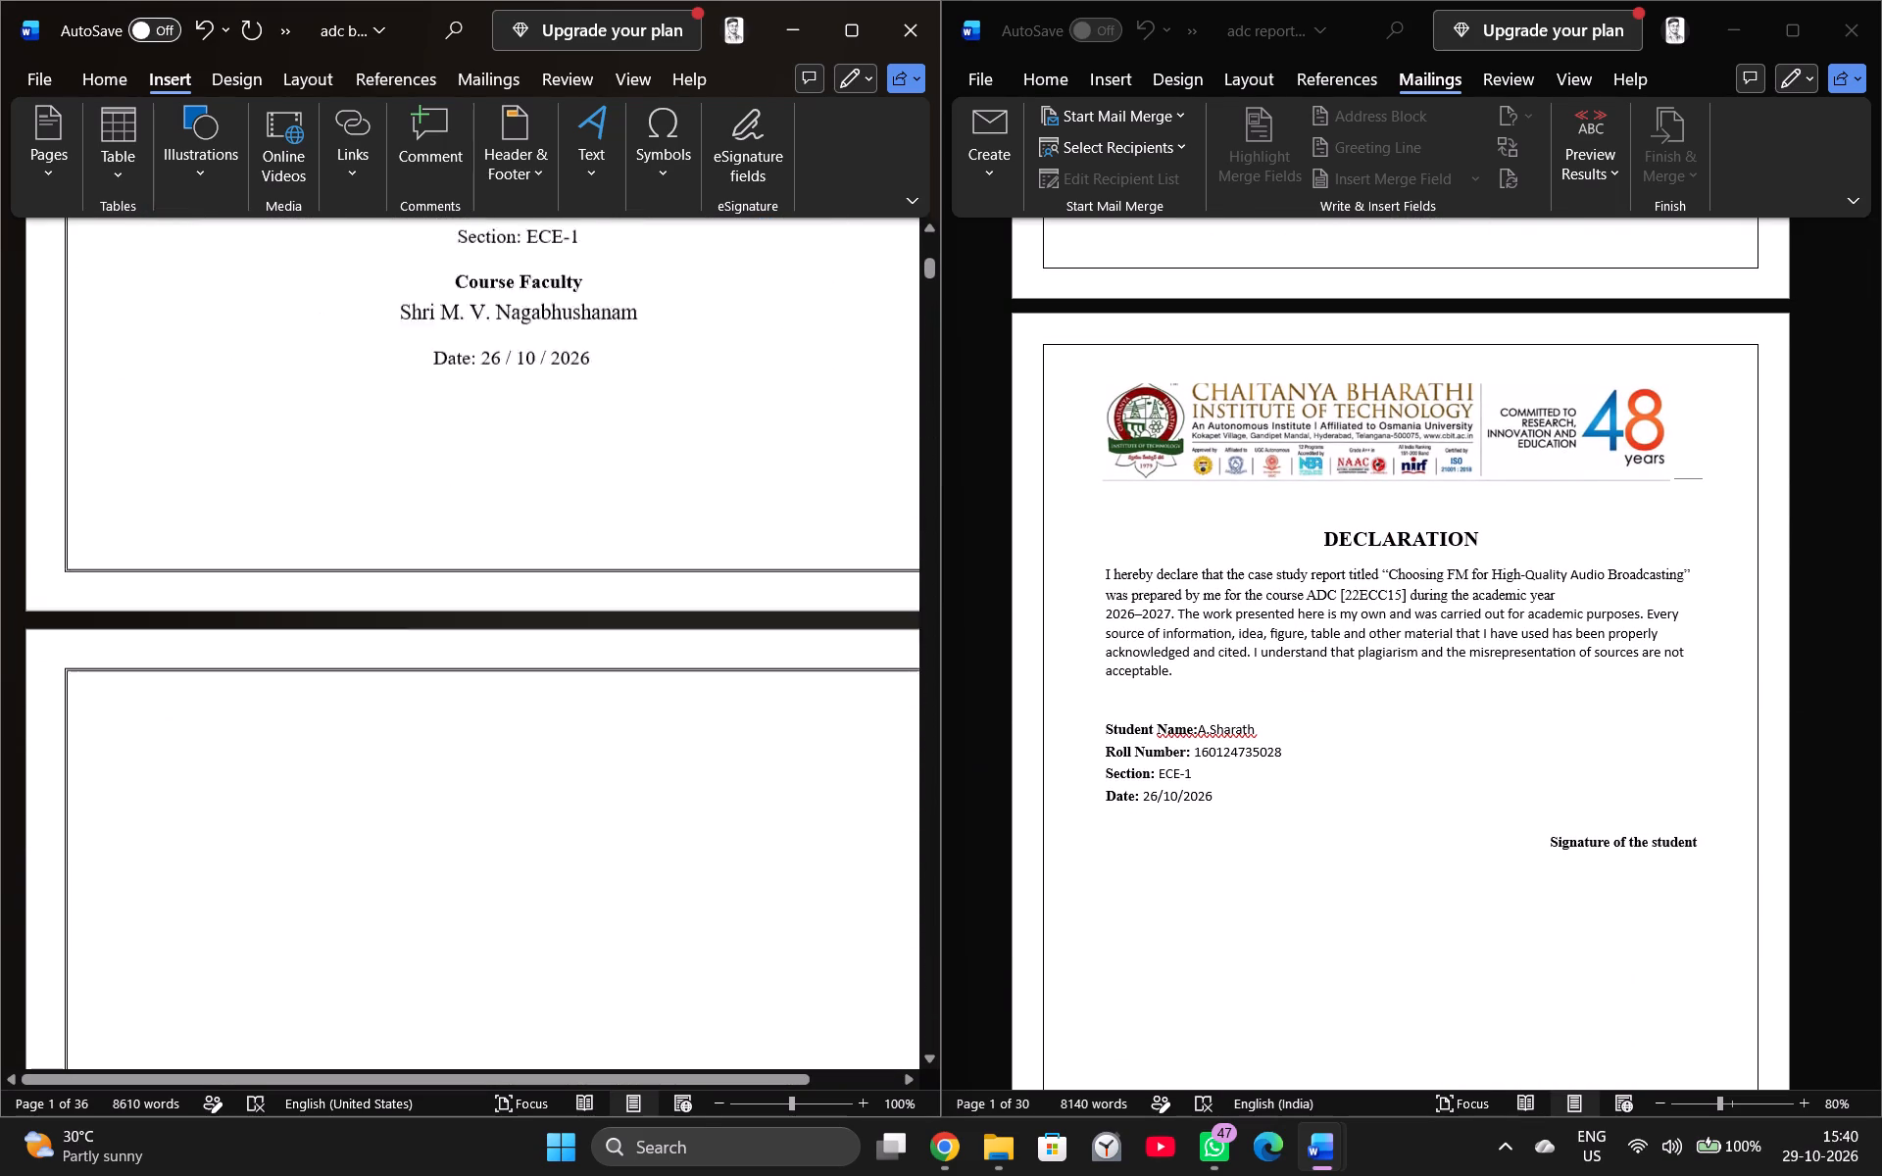
scroll(447, 905, "down", 20)
scroll(447, 905, "down", 17)
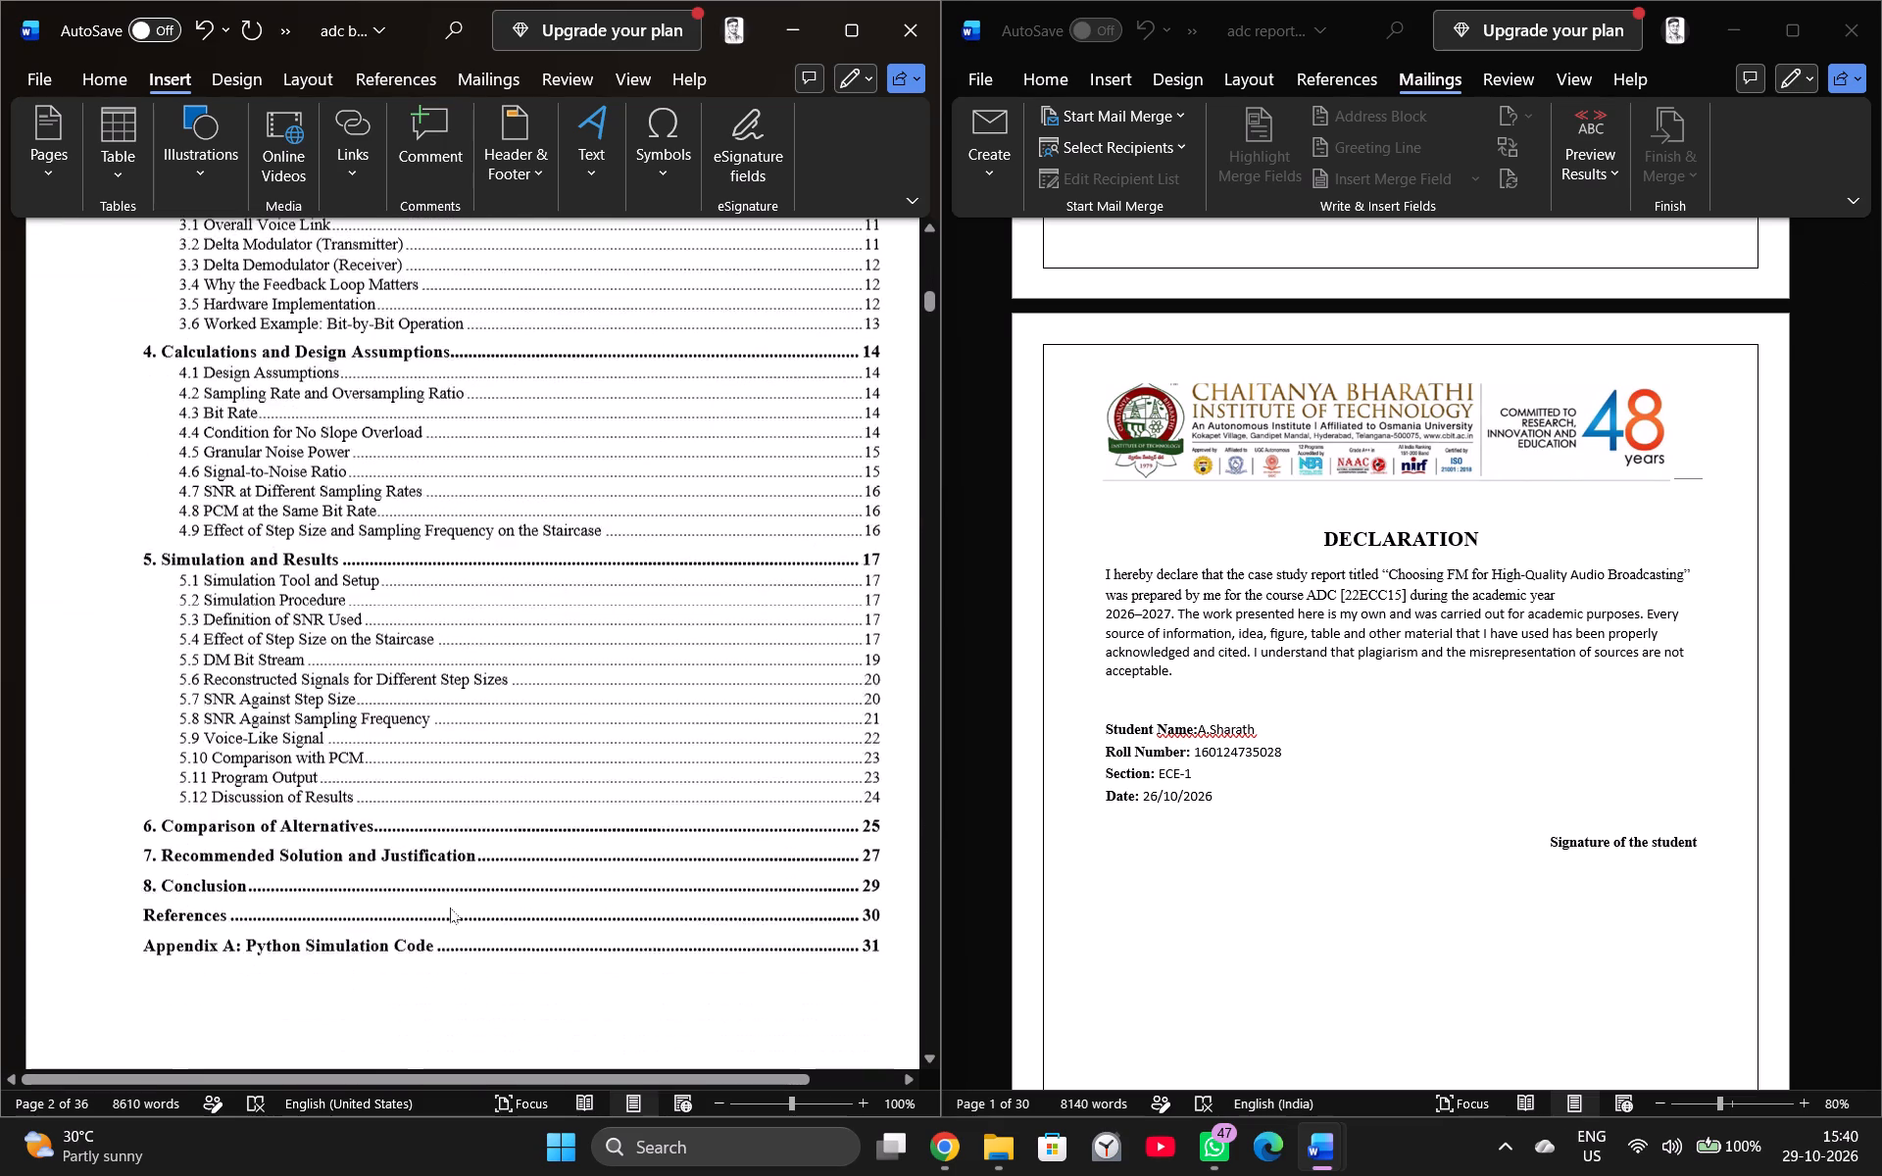
scroll(450, 907, "down", 13)
scroll(451, 913, "down", 16)
scroll(451, 913, "down", 6)
scroll(451, 913, "up", 20)
scroll(451, 913, "up", 20)
scroll(451, 913, "up", 6)
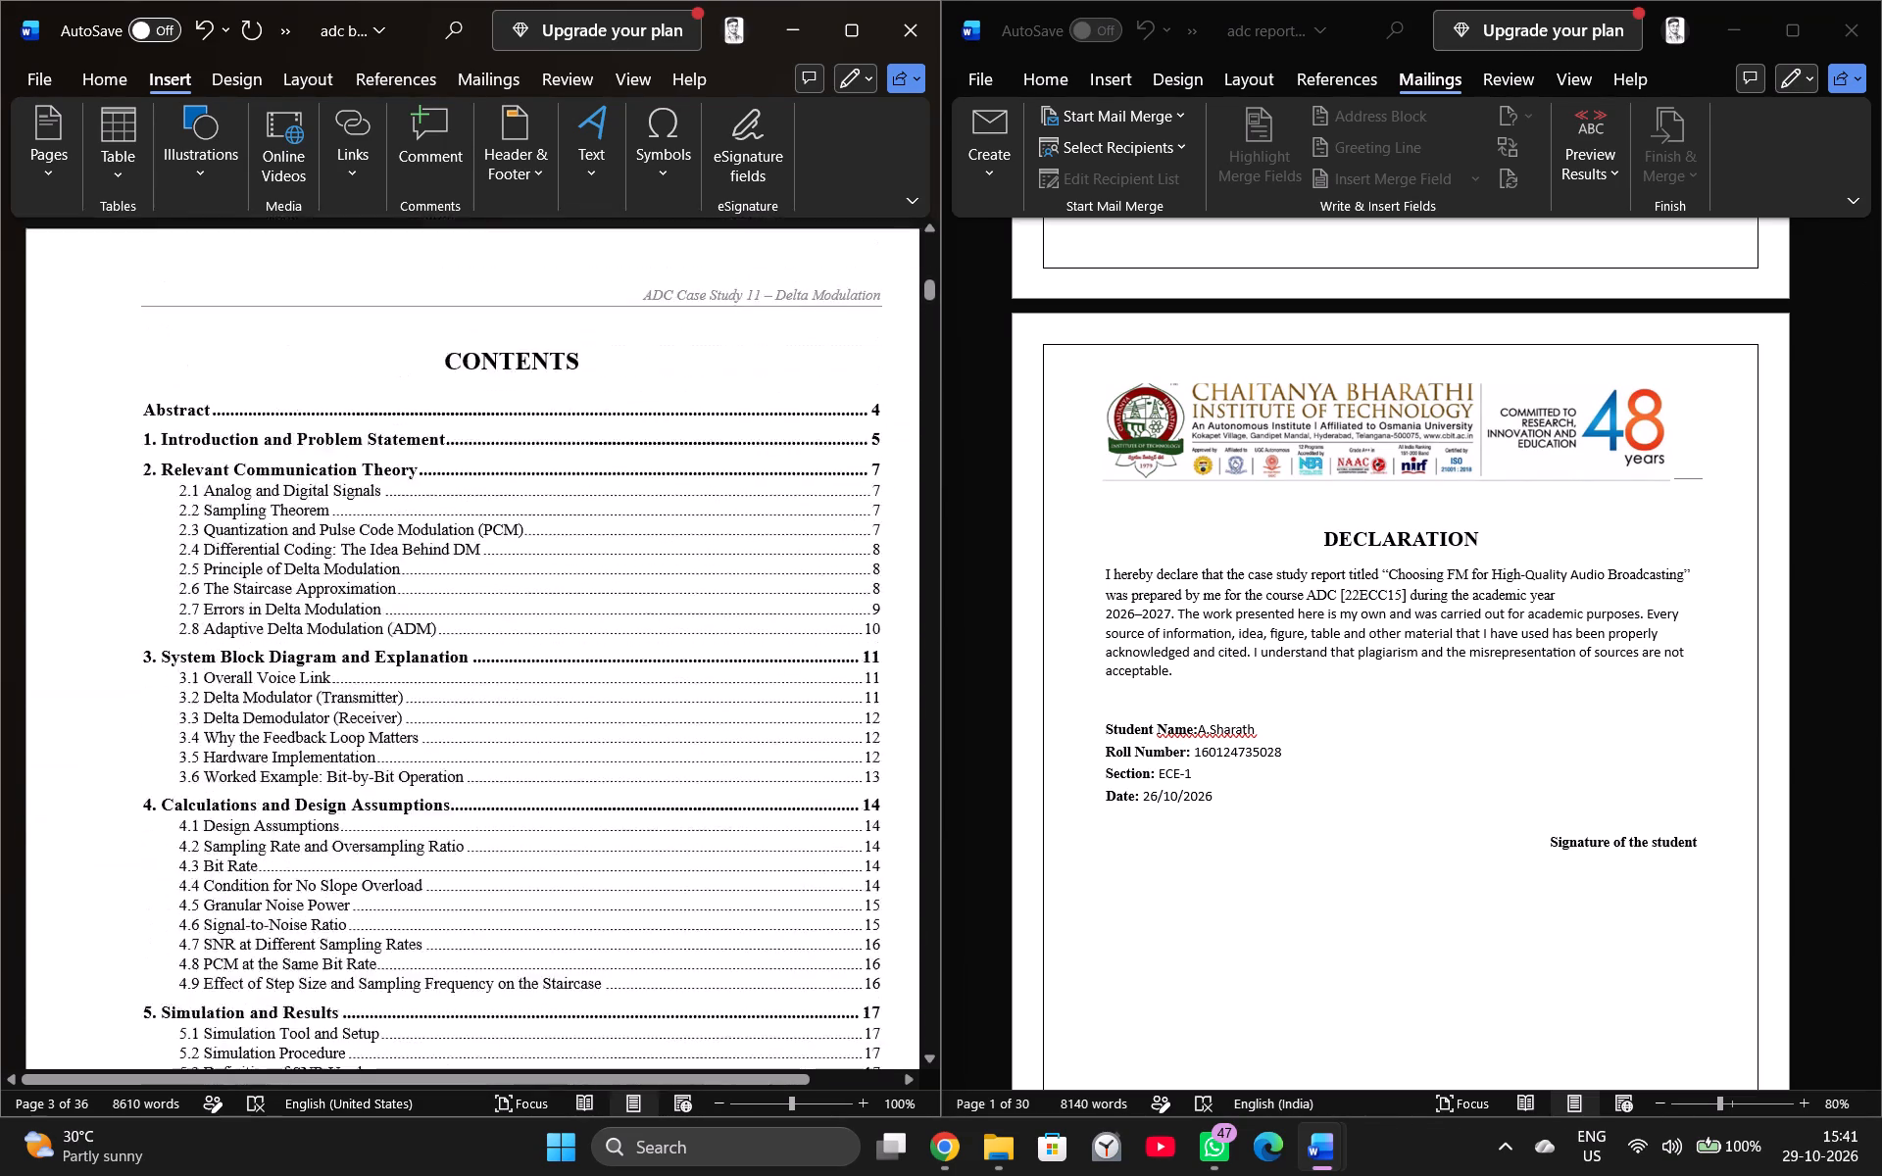
scroll(453, 913, "up", 20)
scroll(453, 913, "up", 20)
scroll(453, 913, "up", 10)
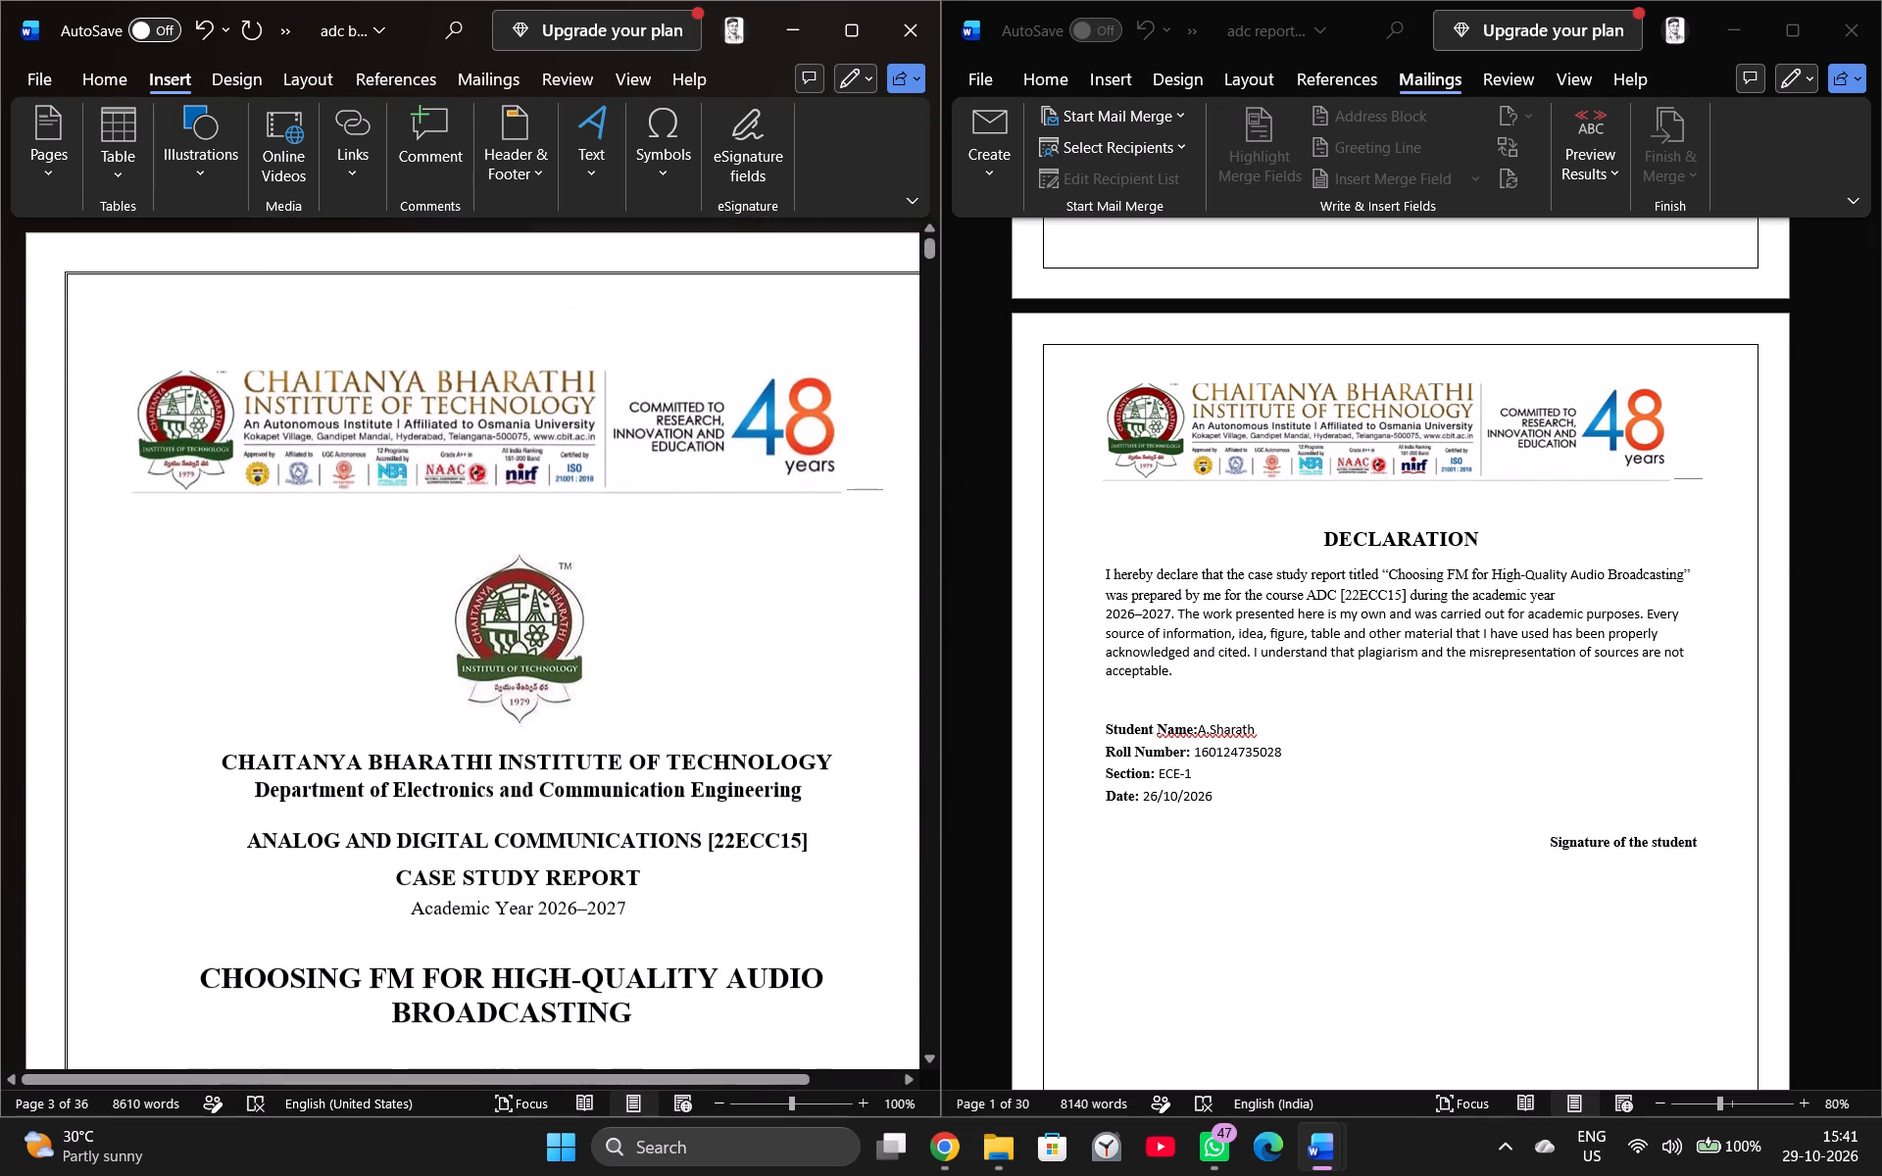
scroll(1319, 810, "up", 2)
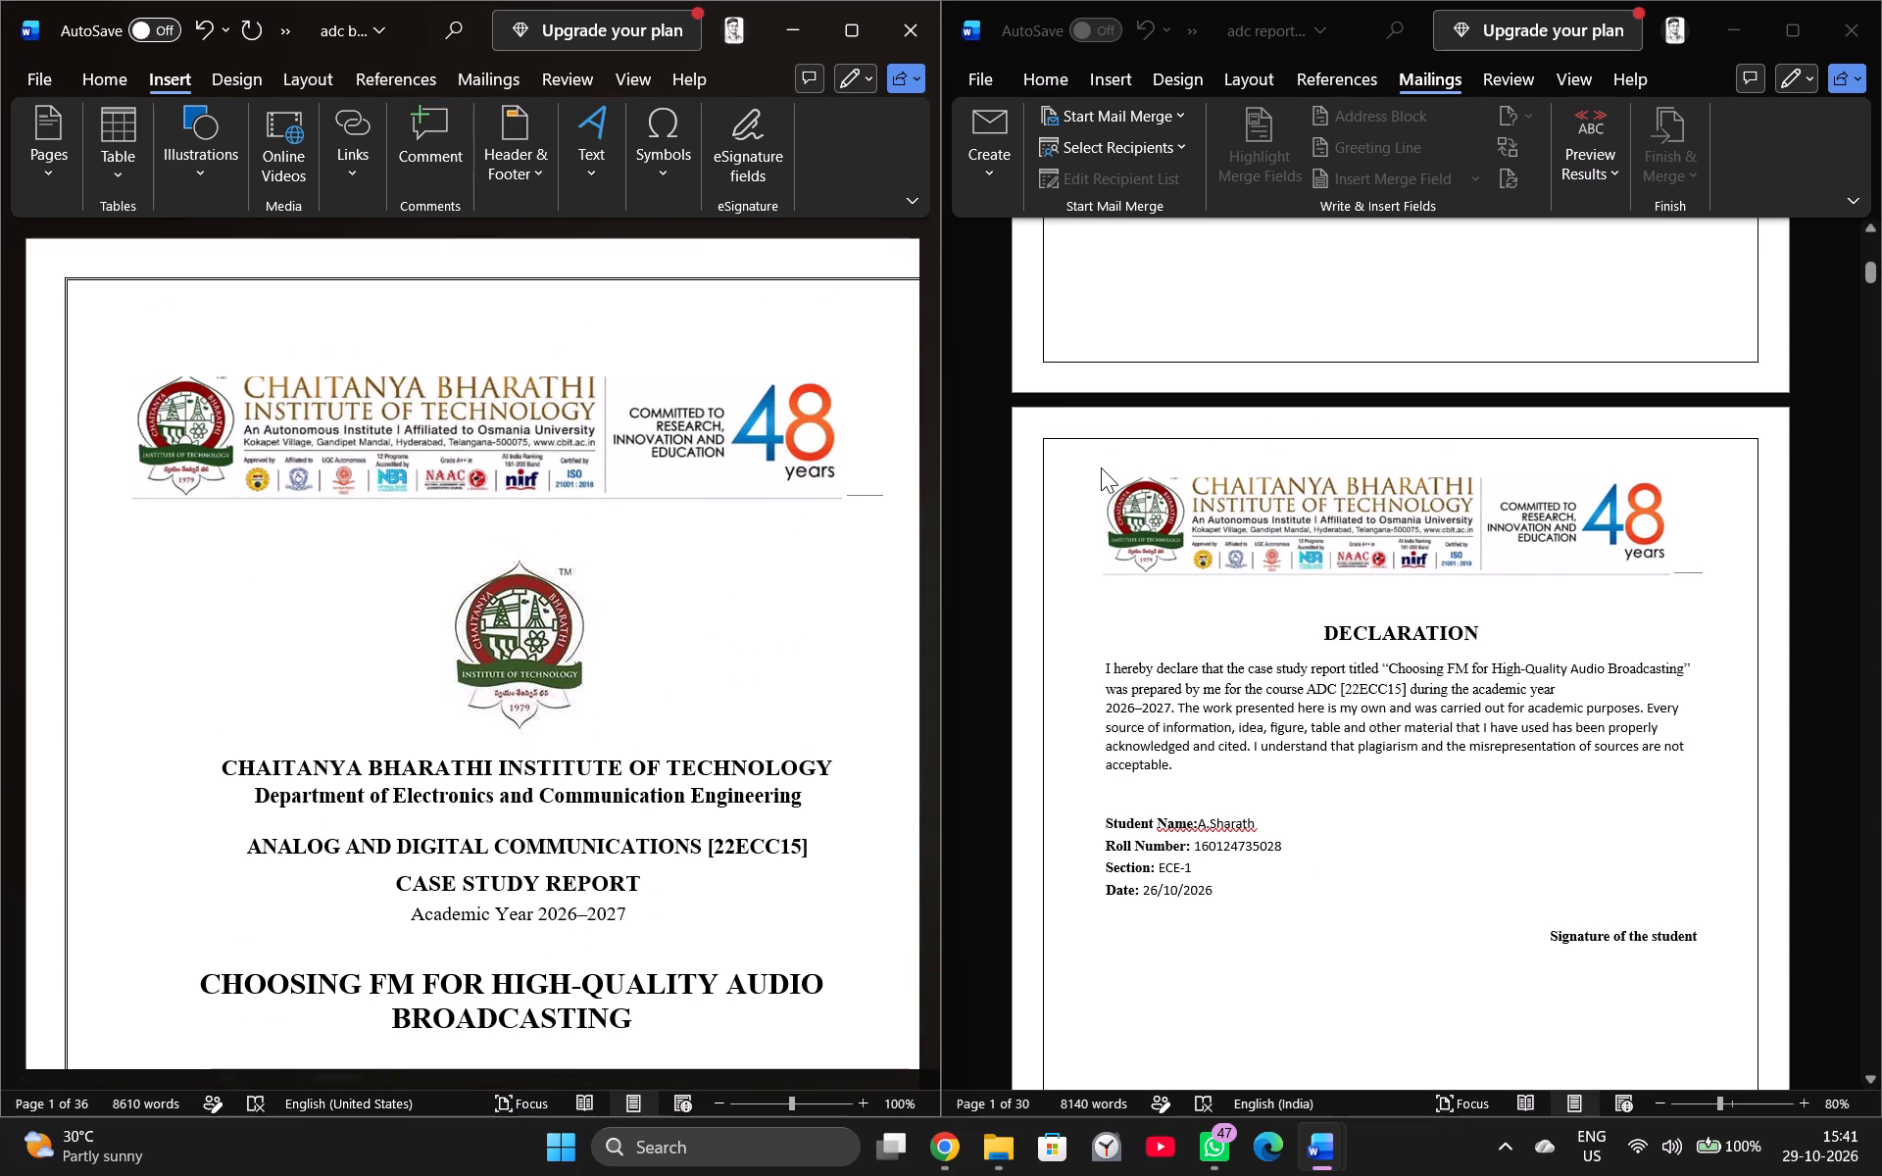
Copy the Declaration text, from its heading to the student's signature line, from adc report sharath 1 into adc bunny's blank second page.
left_click_drag(1102, 467, 1223, 612)
left_click(1133, 485)
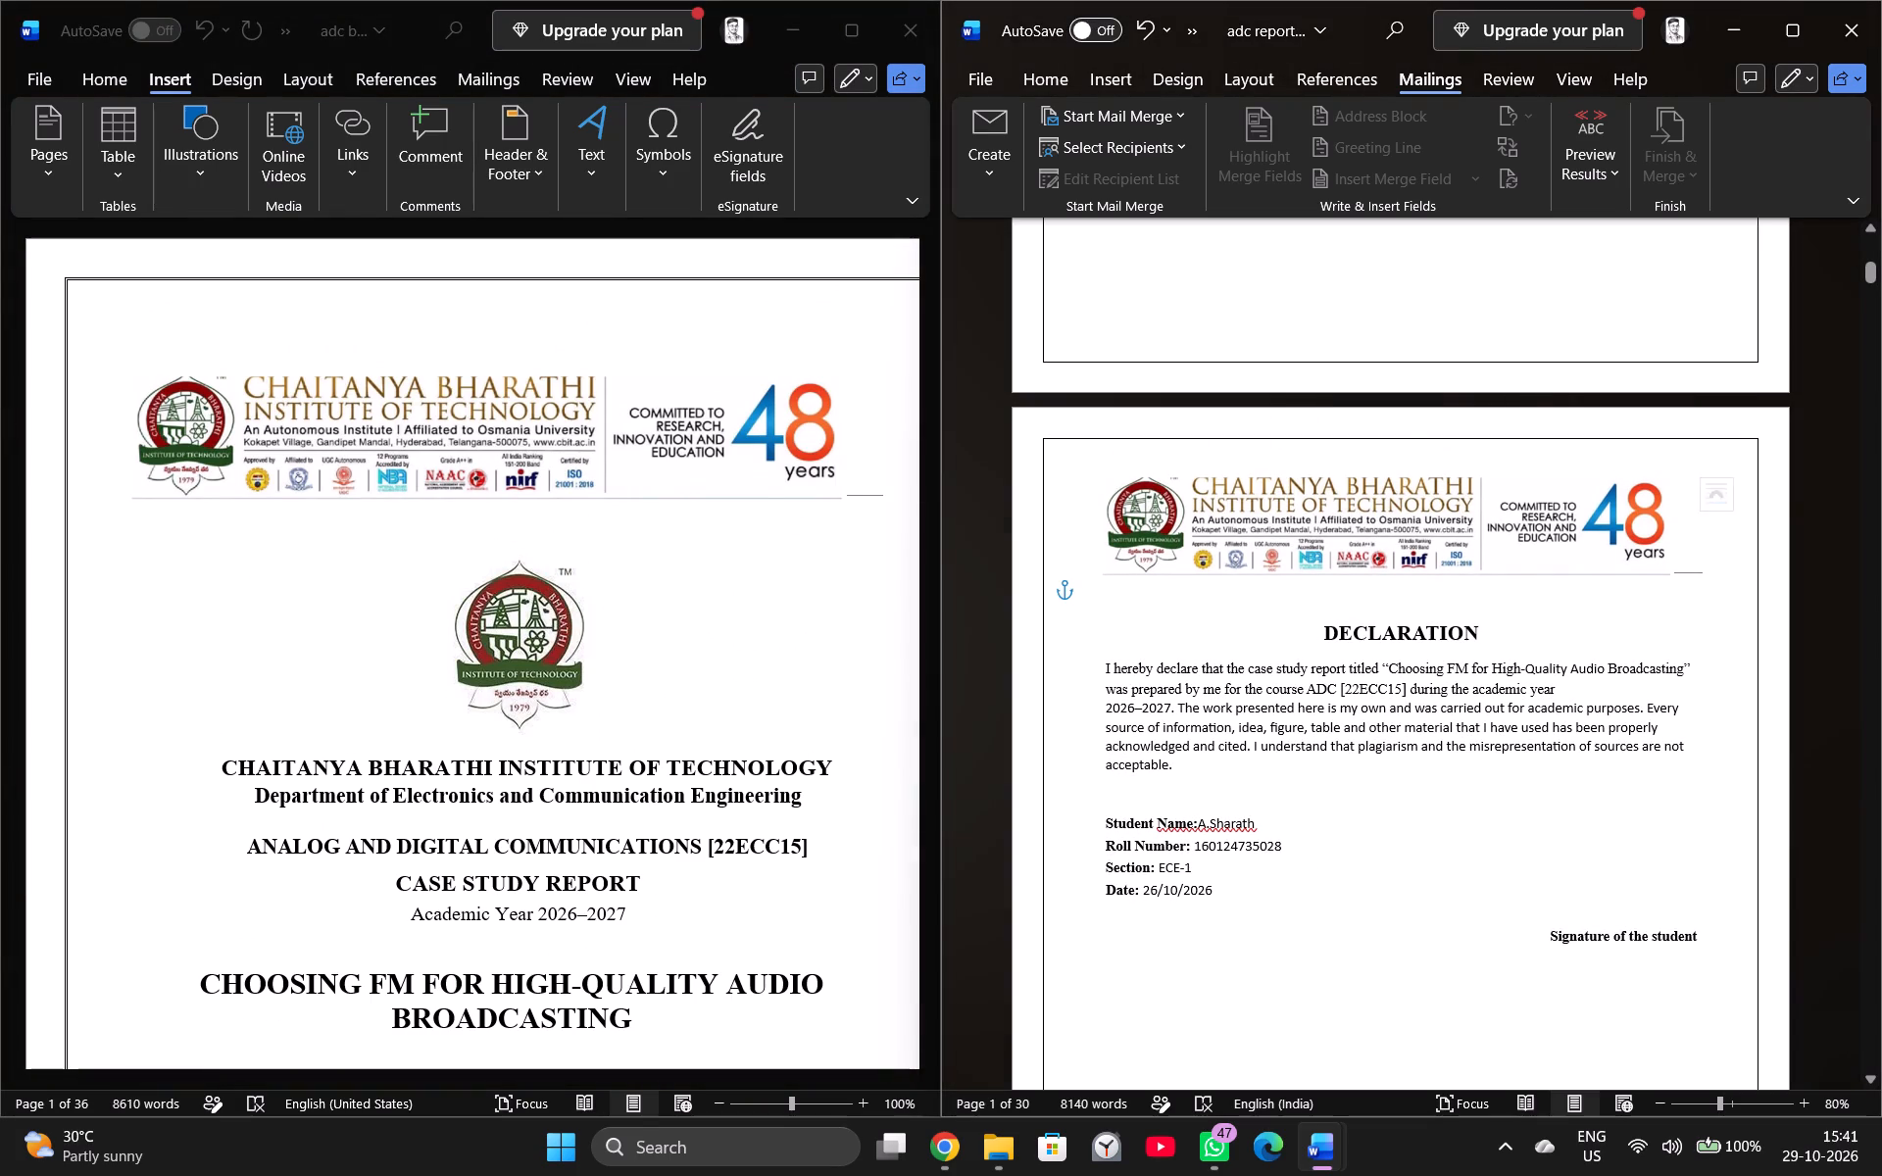
left_click_drag(1274, 625, 1479, 751)
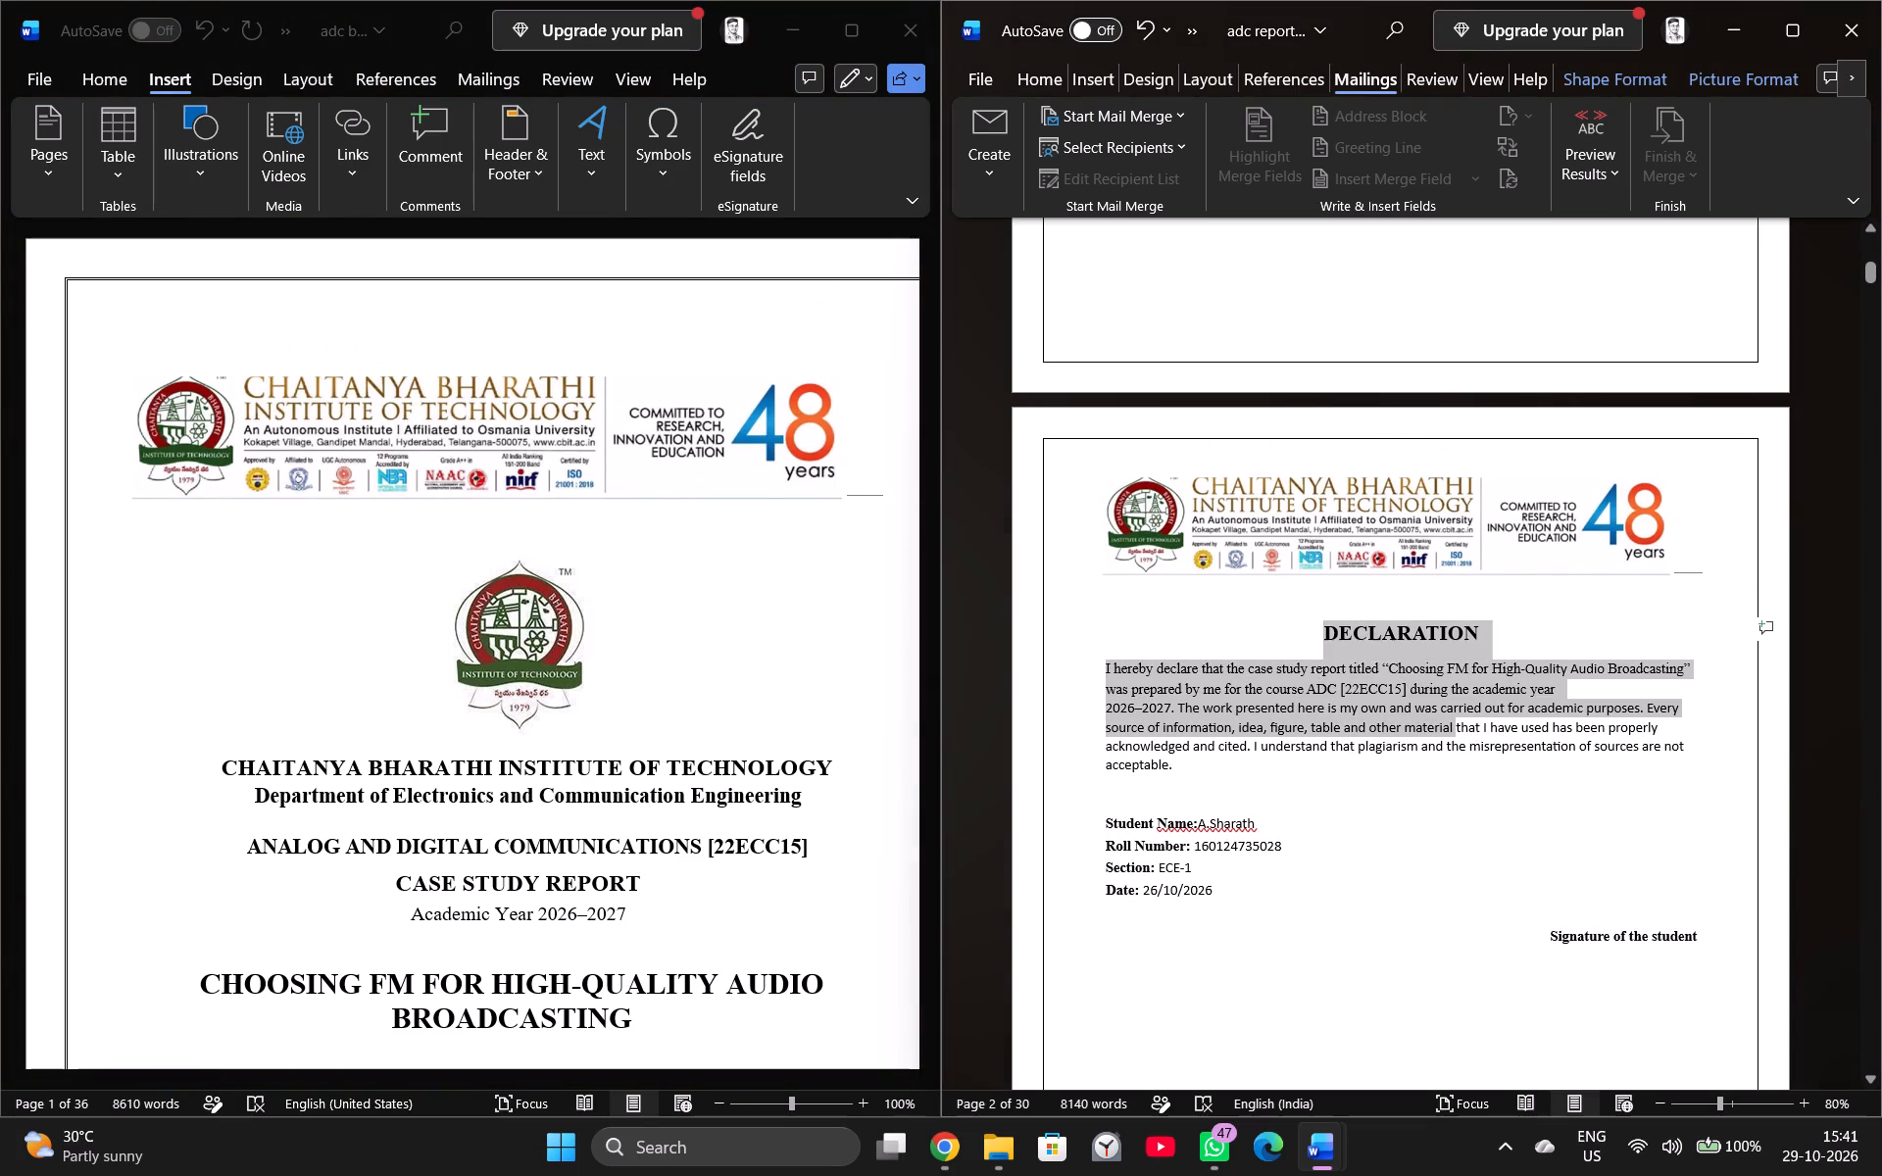
left_click_drag(1479, 751, 1702, 980)
key("ctrl+c")
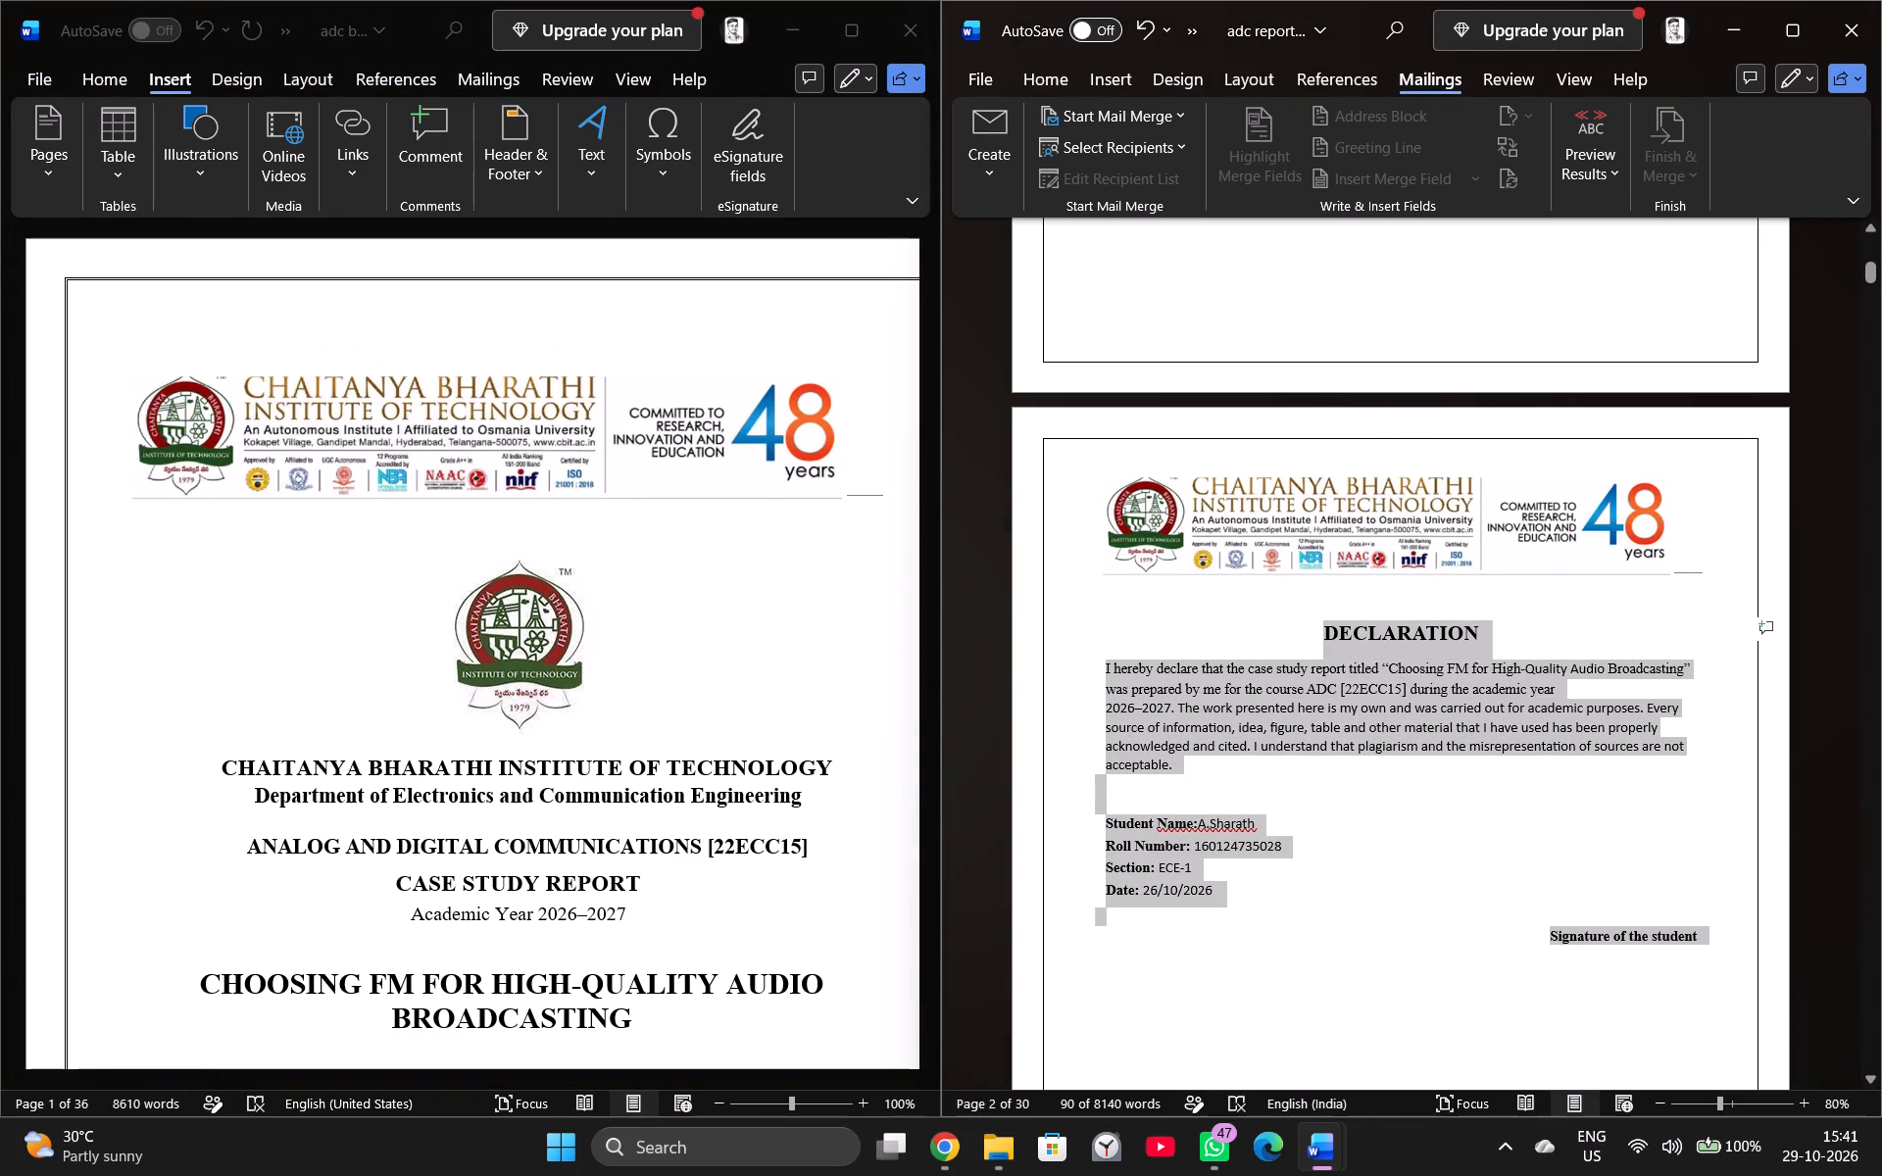
left_click(871, 581)
scroll(540, 676, "down", 15)
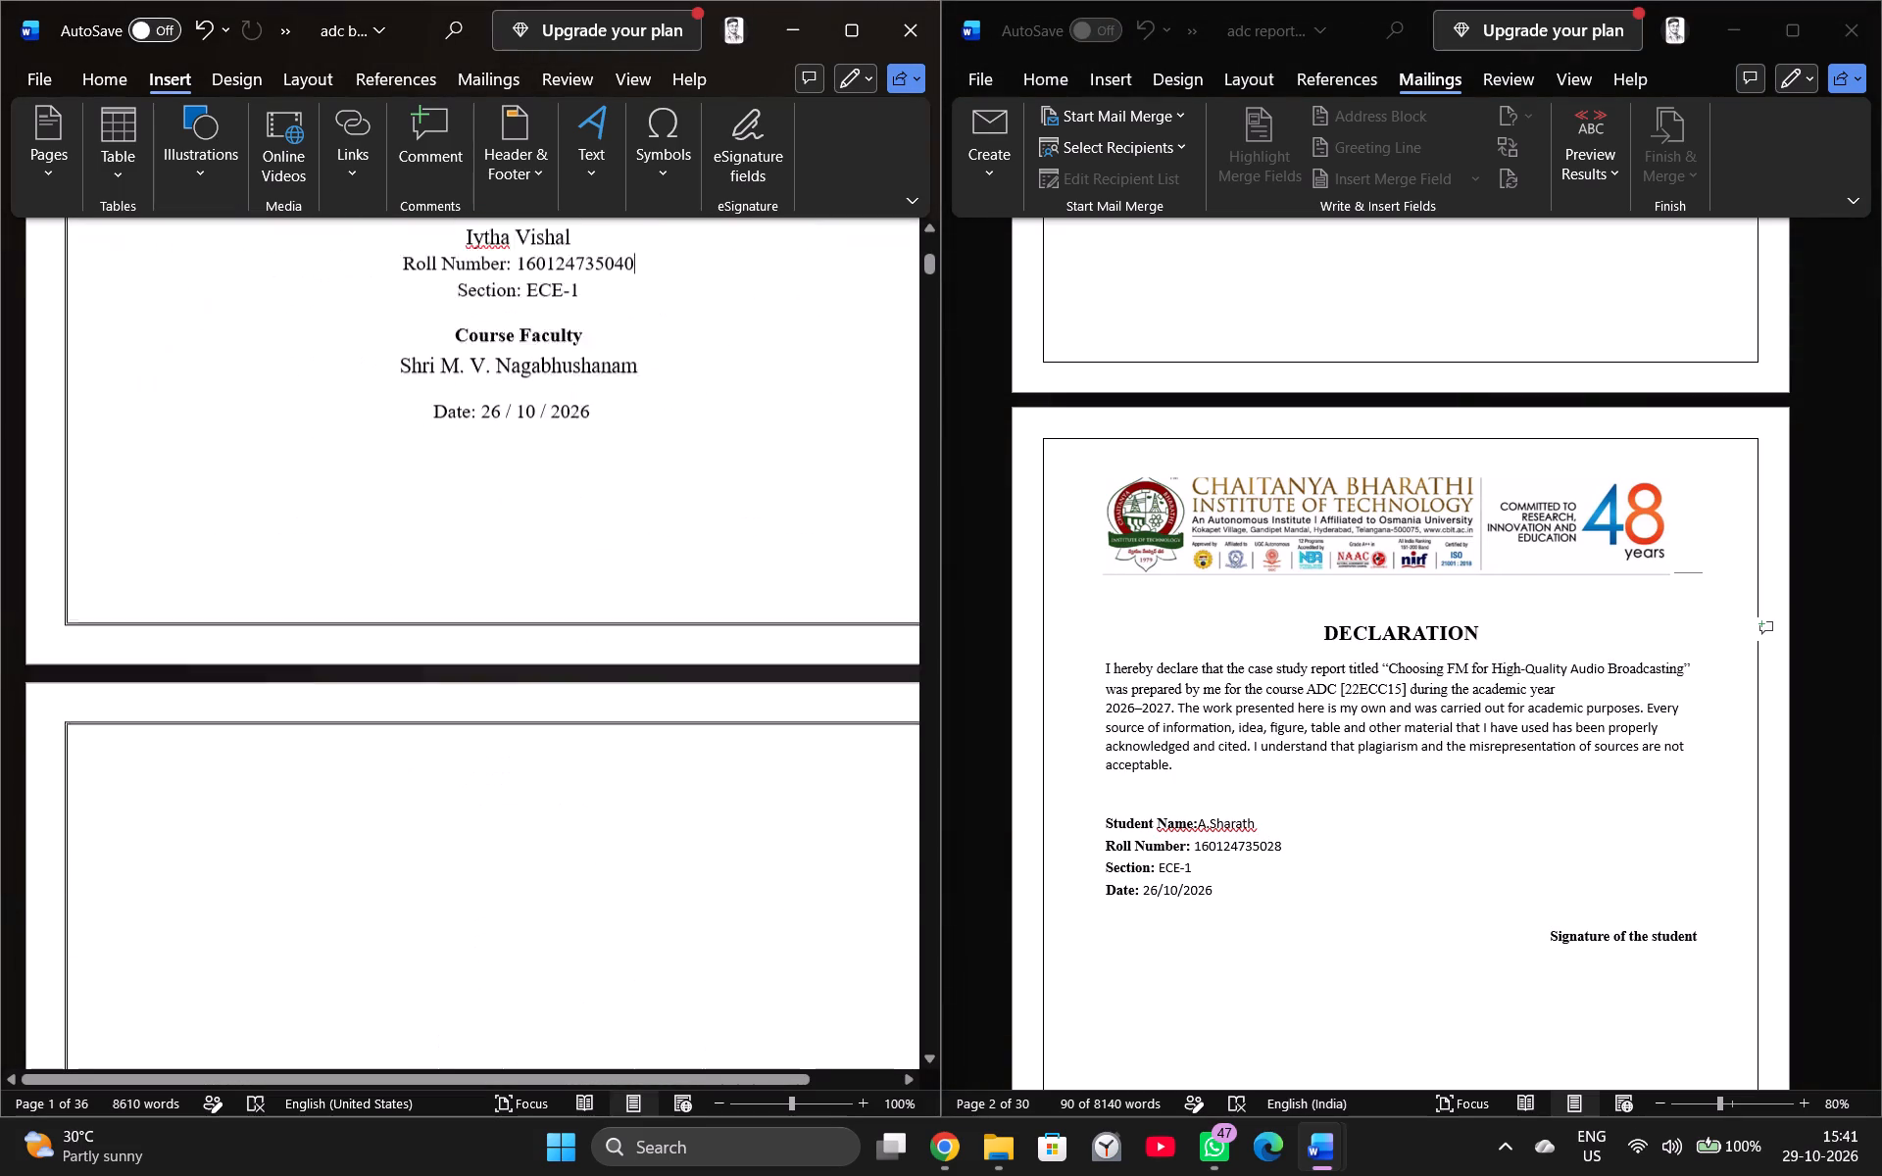
scroll(540, 729, "down", 5)
left_click(446, 608)
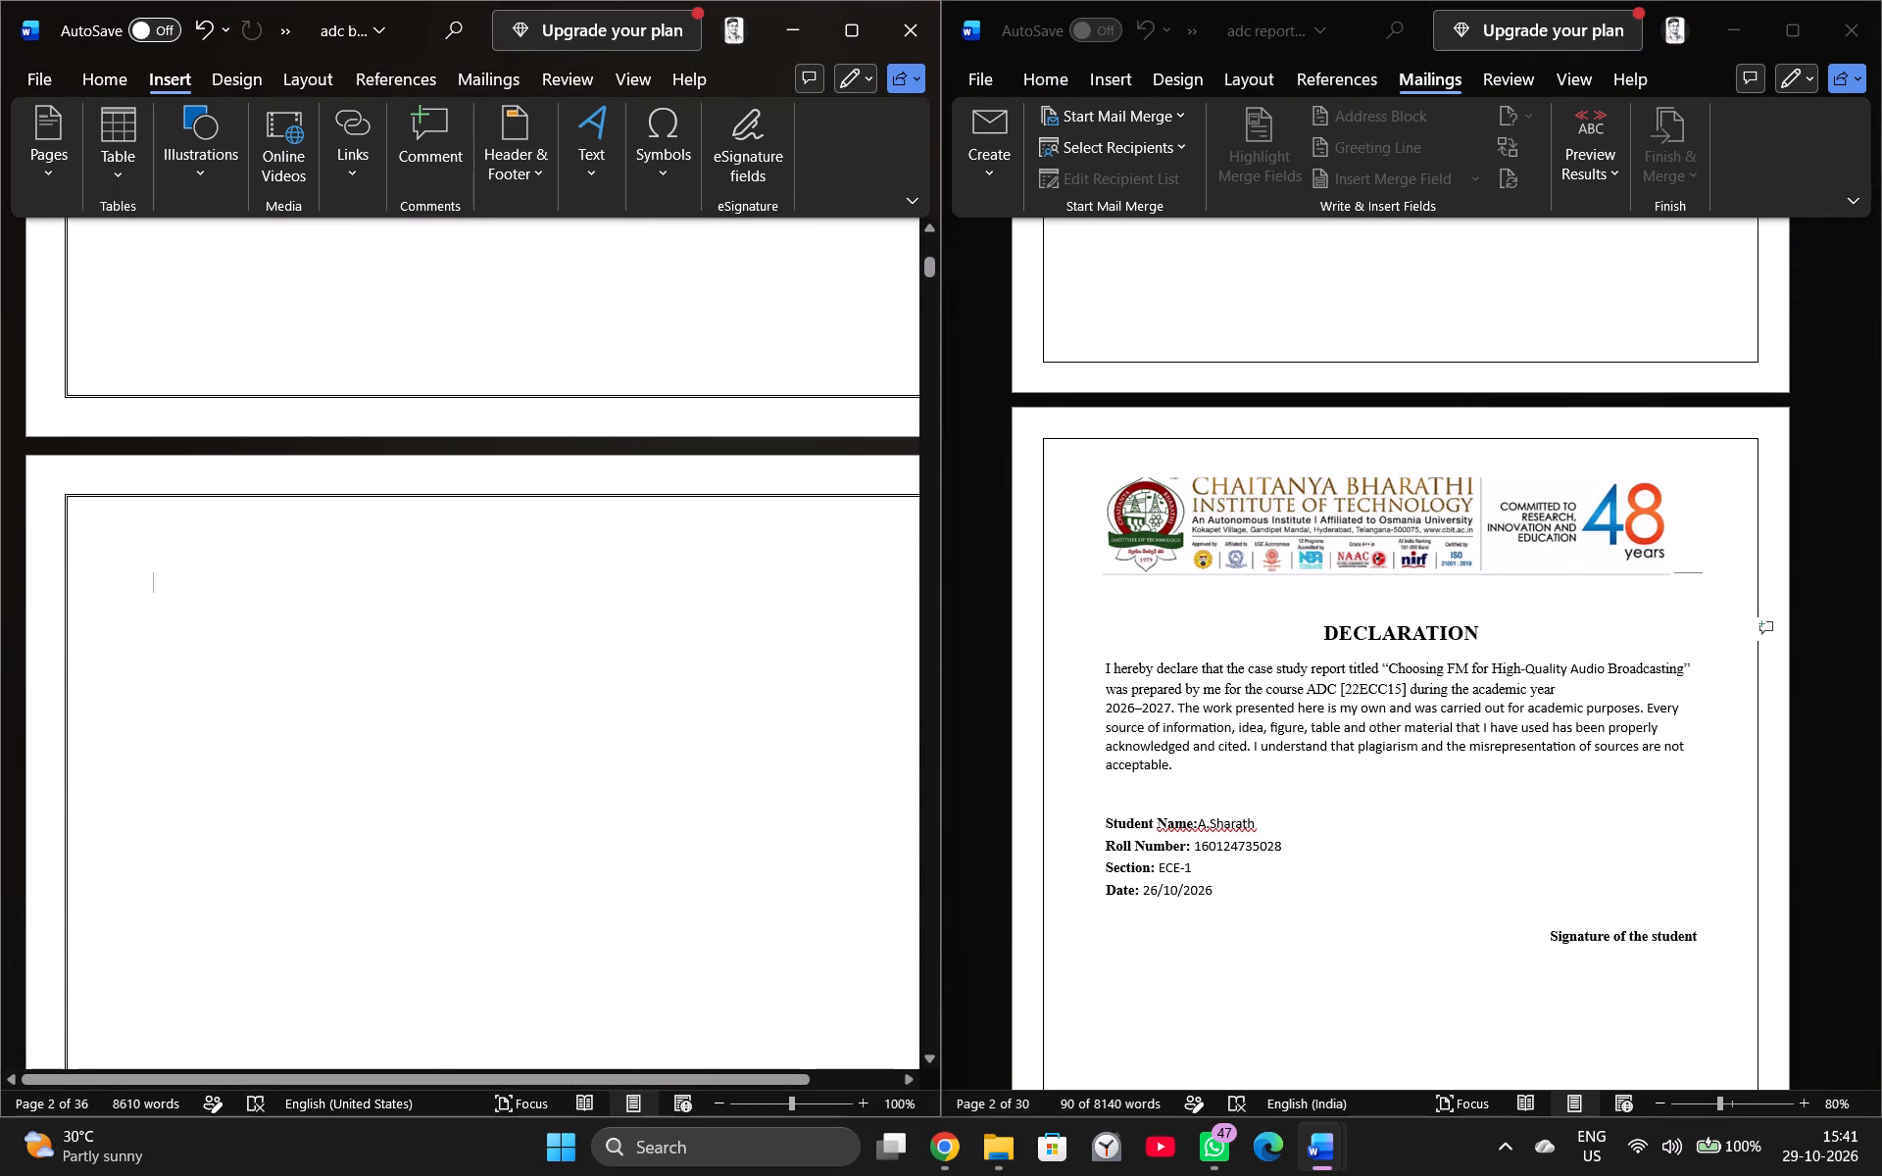
key("ctrl+v")
Look over adc bunny's cover and second page at full window size, and set the two documents side by side again.
scroll(547, 585, "up", 16)
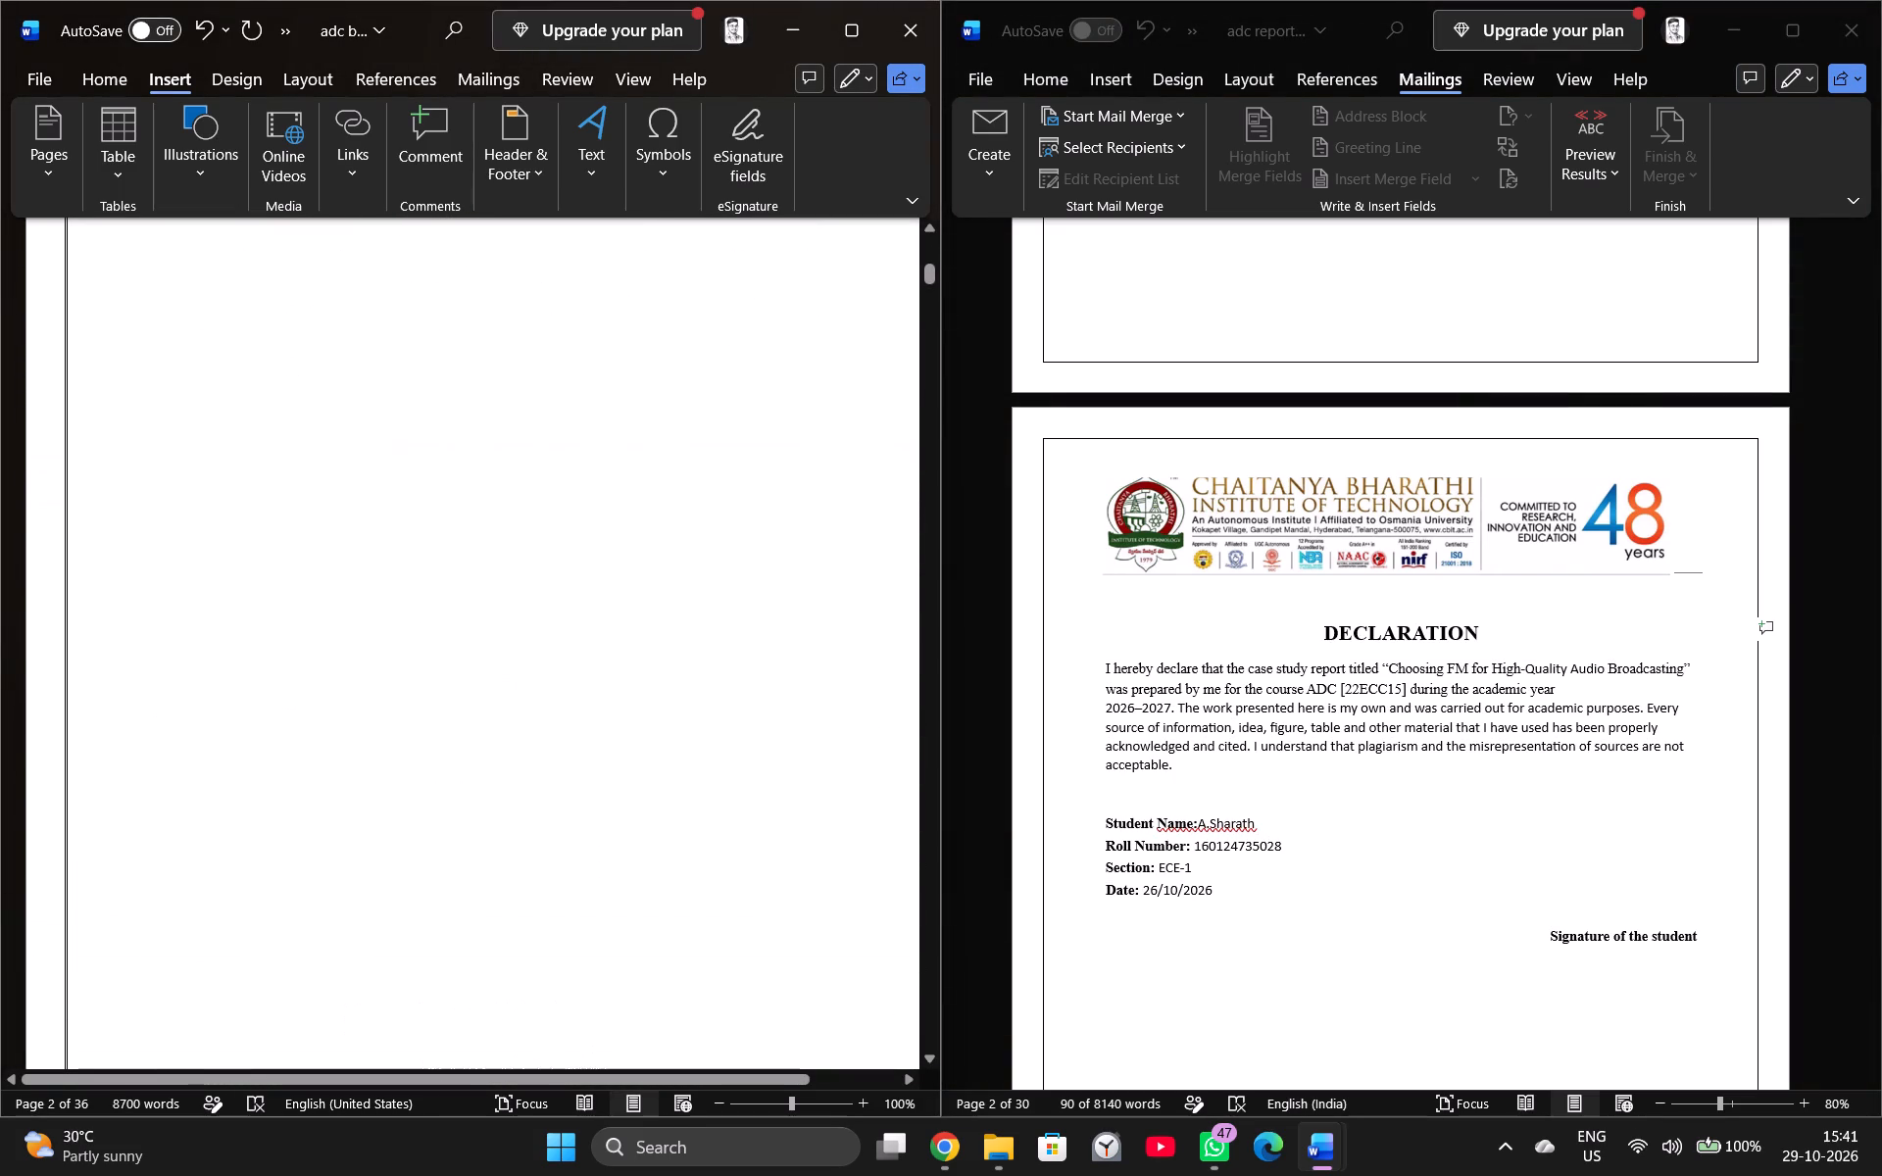
scroll(547, 587, "up", 7)
left_click(846, 31)
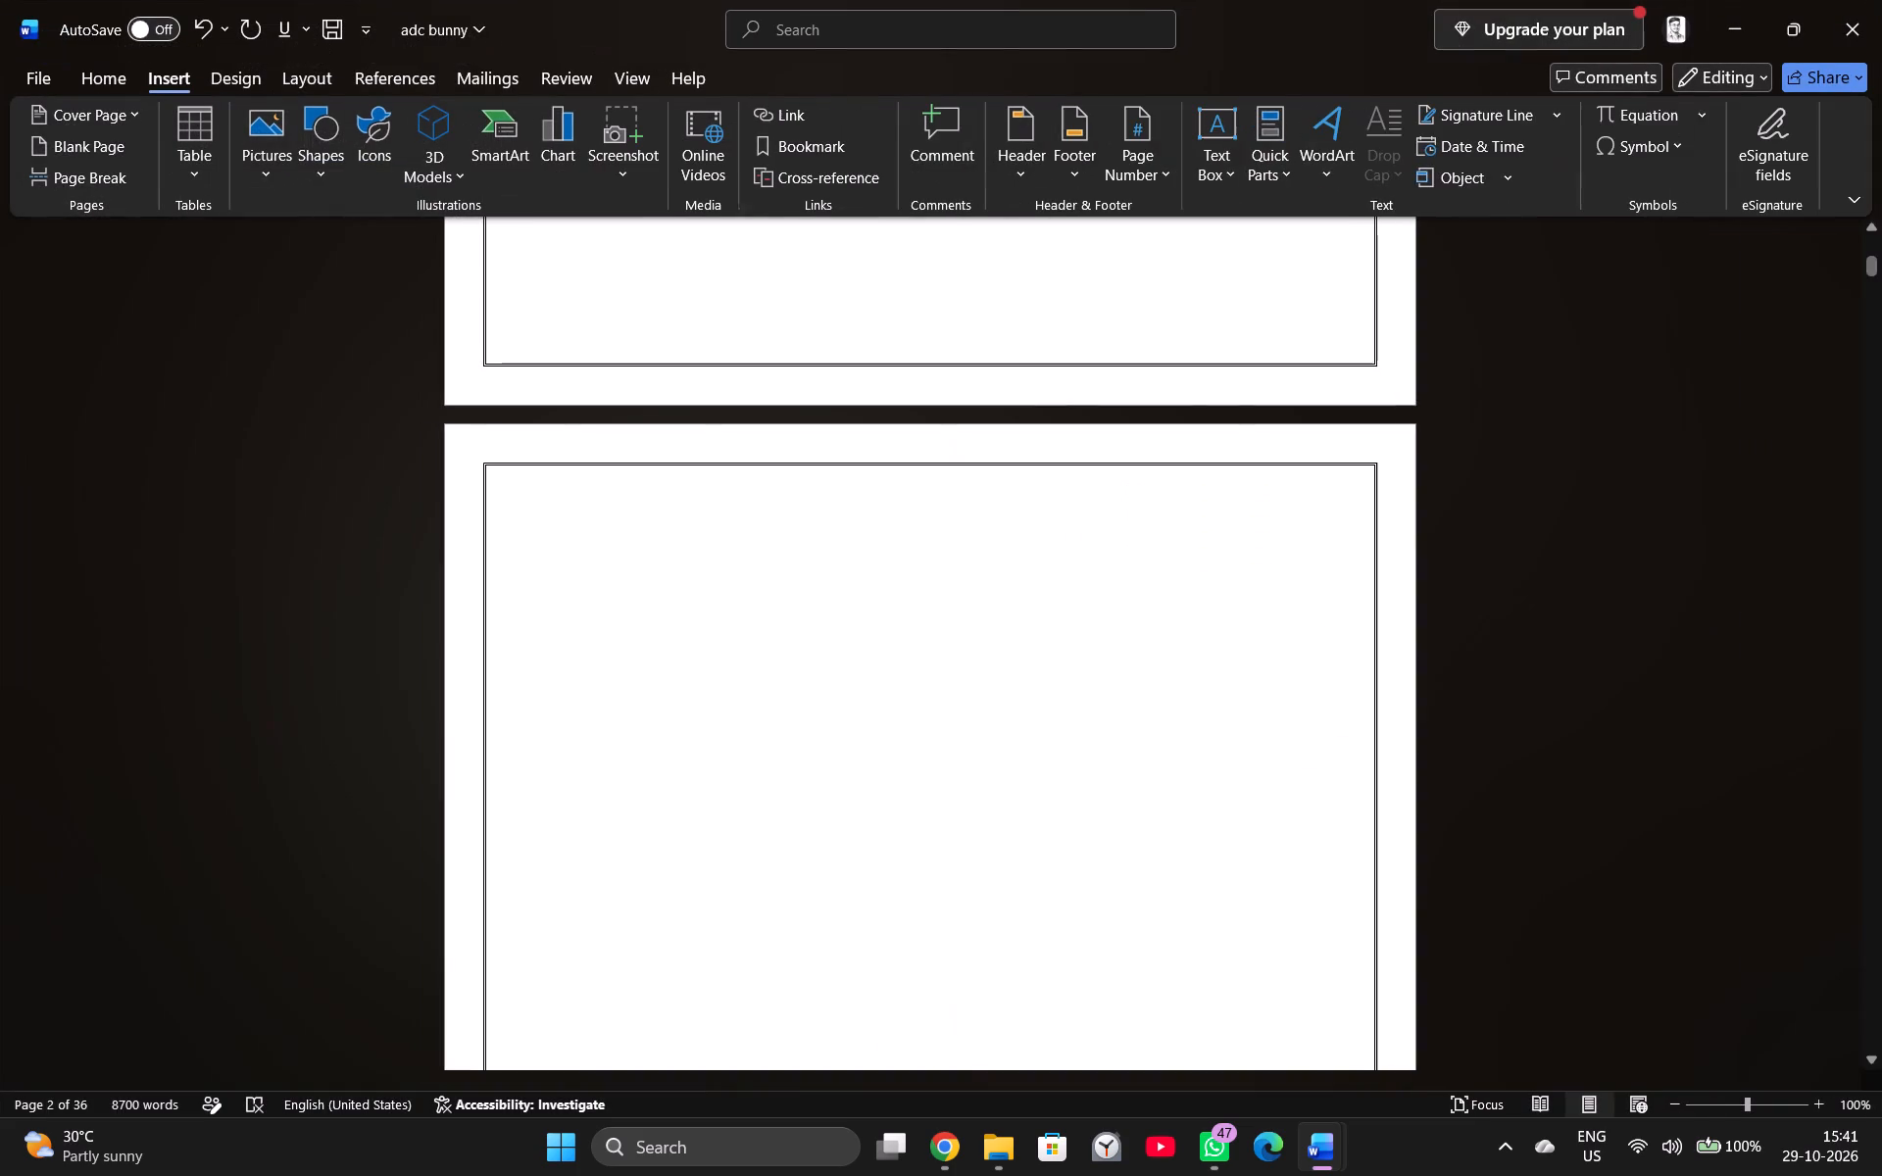
scroll(882, 805, "down", 7)
scroll(878, 807, "up", 3)
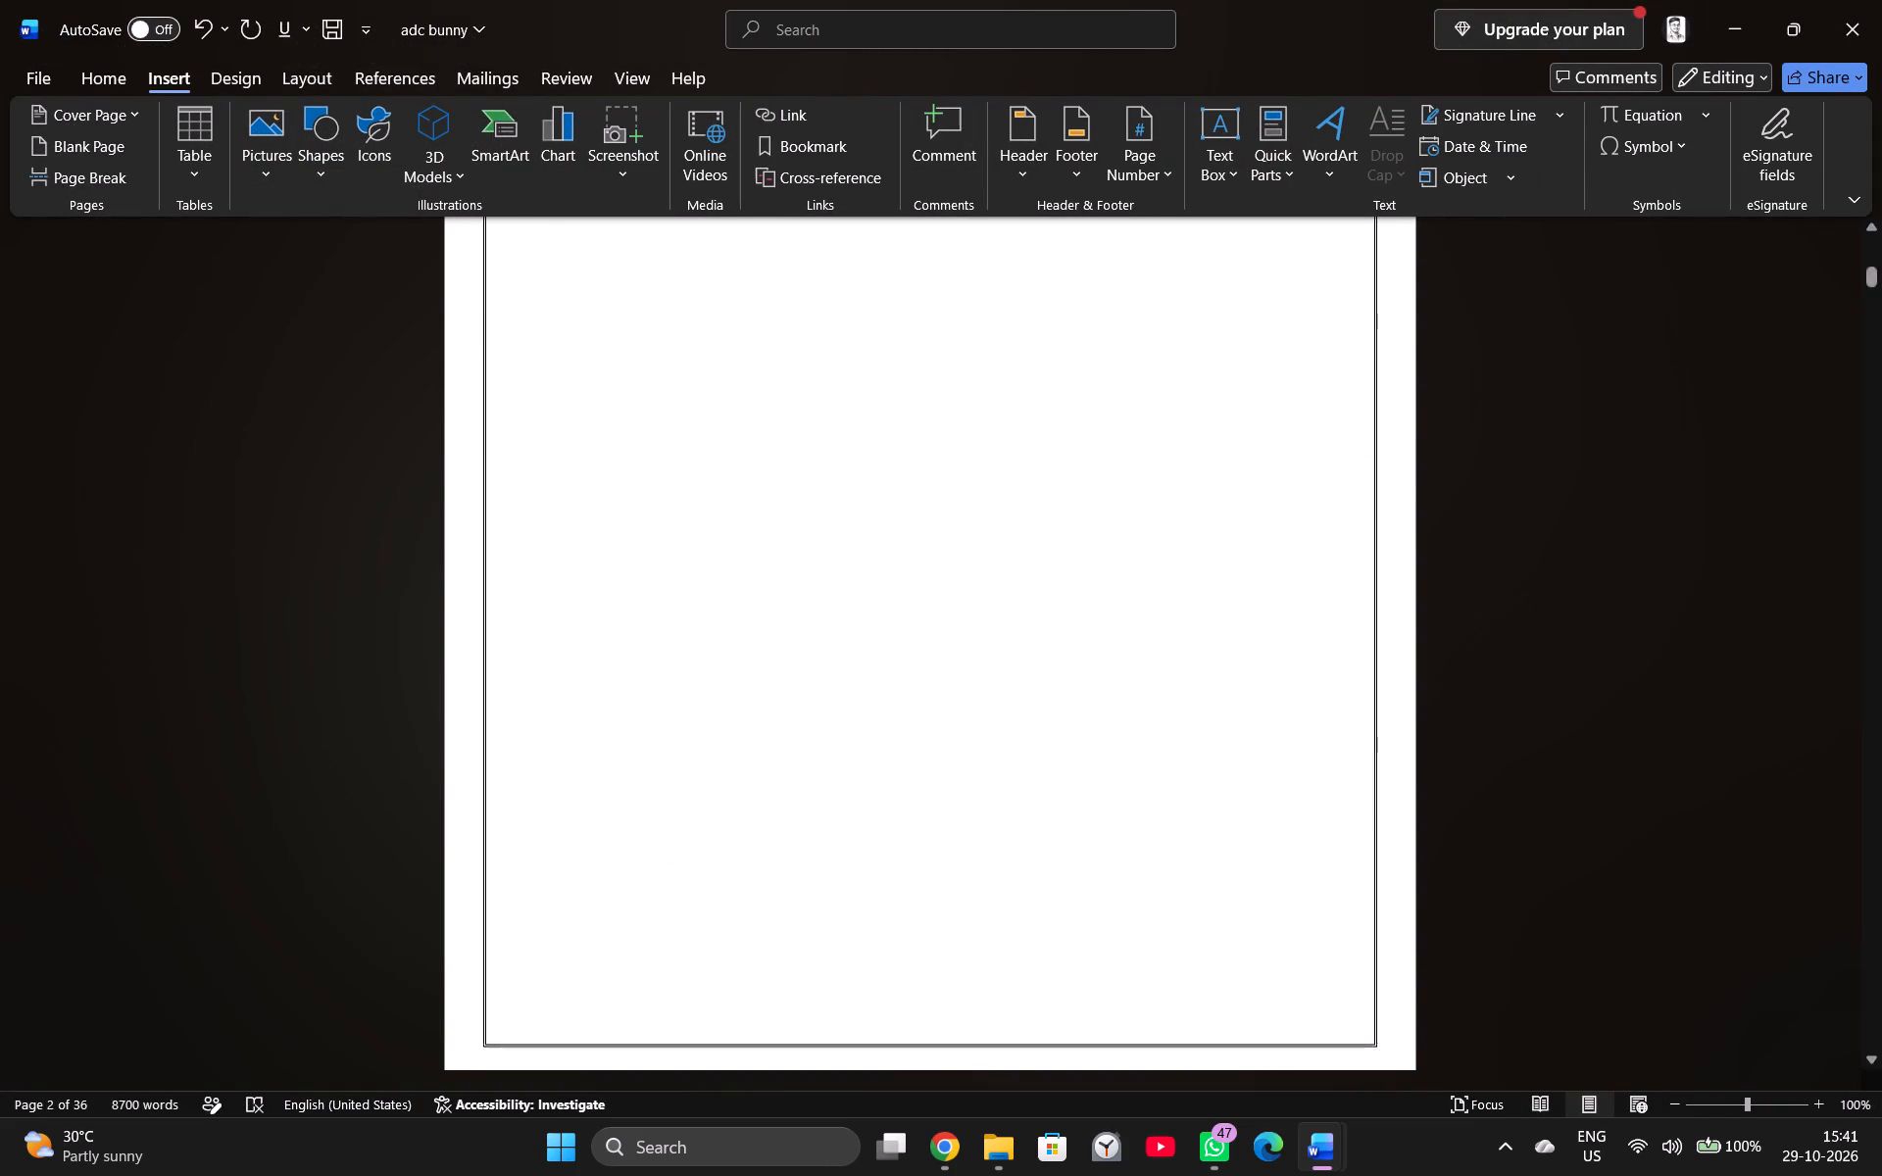
scroll(878, 807, "up", 2)
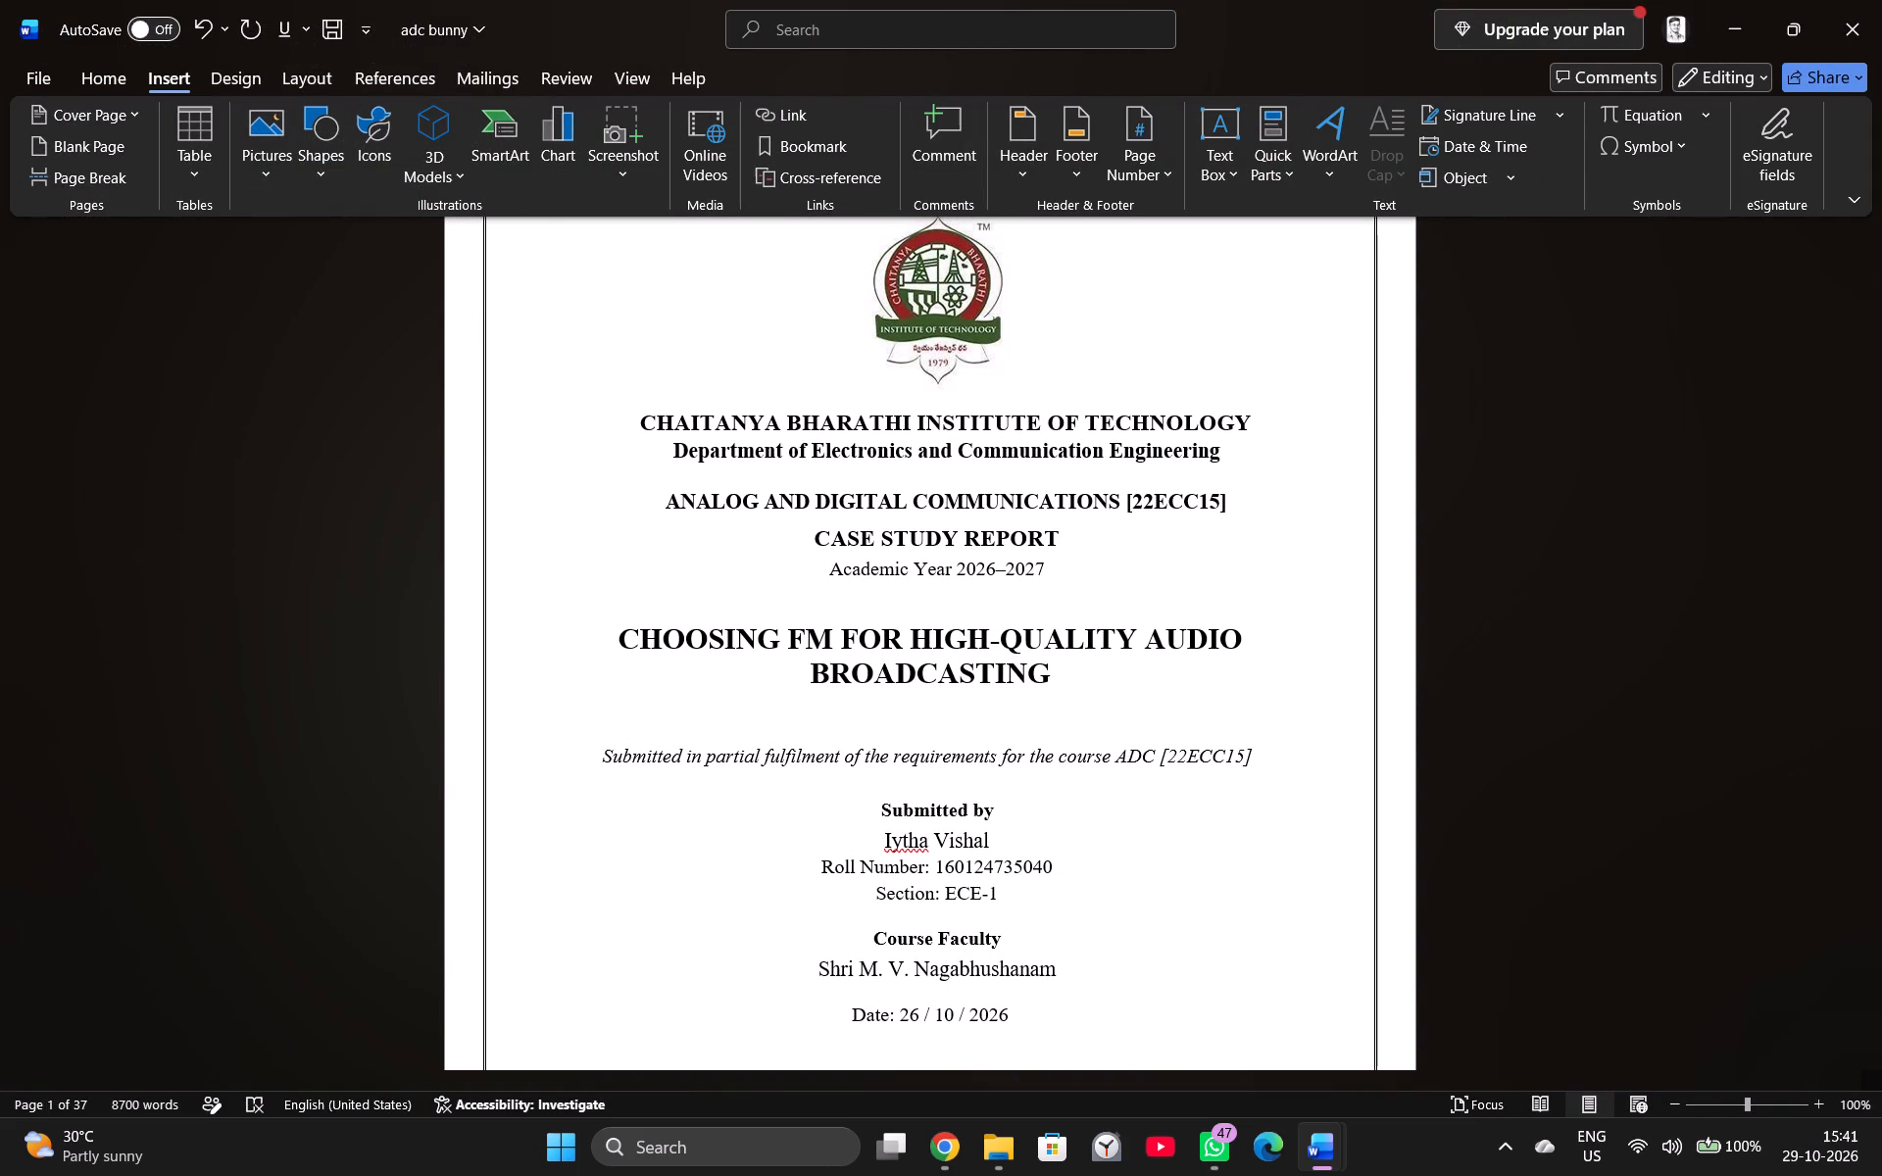
scroll(878, 806, "up", 6)
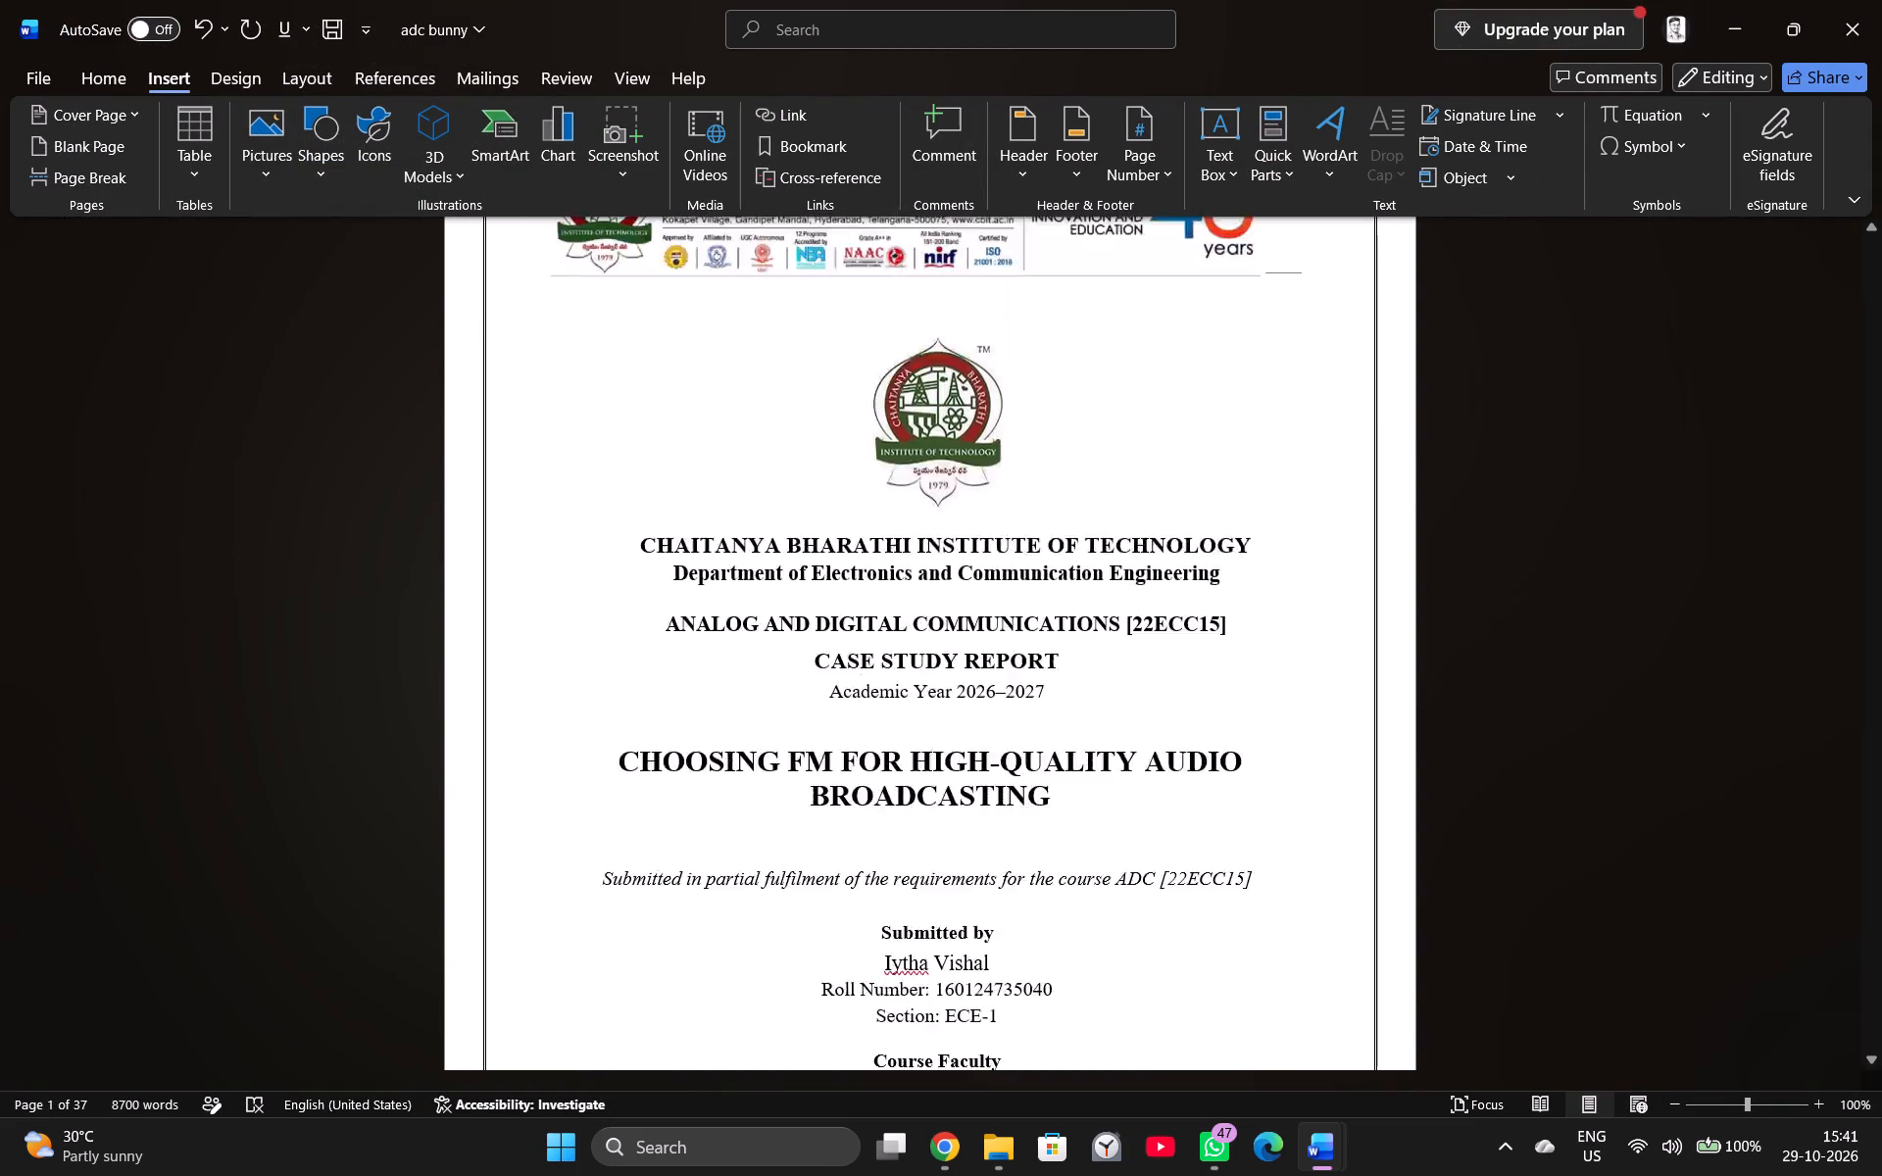
scroll(920, 806, "down", 2)
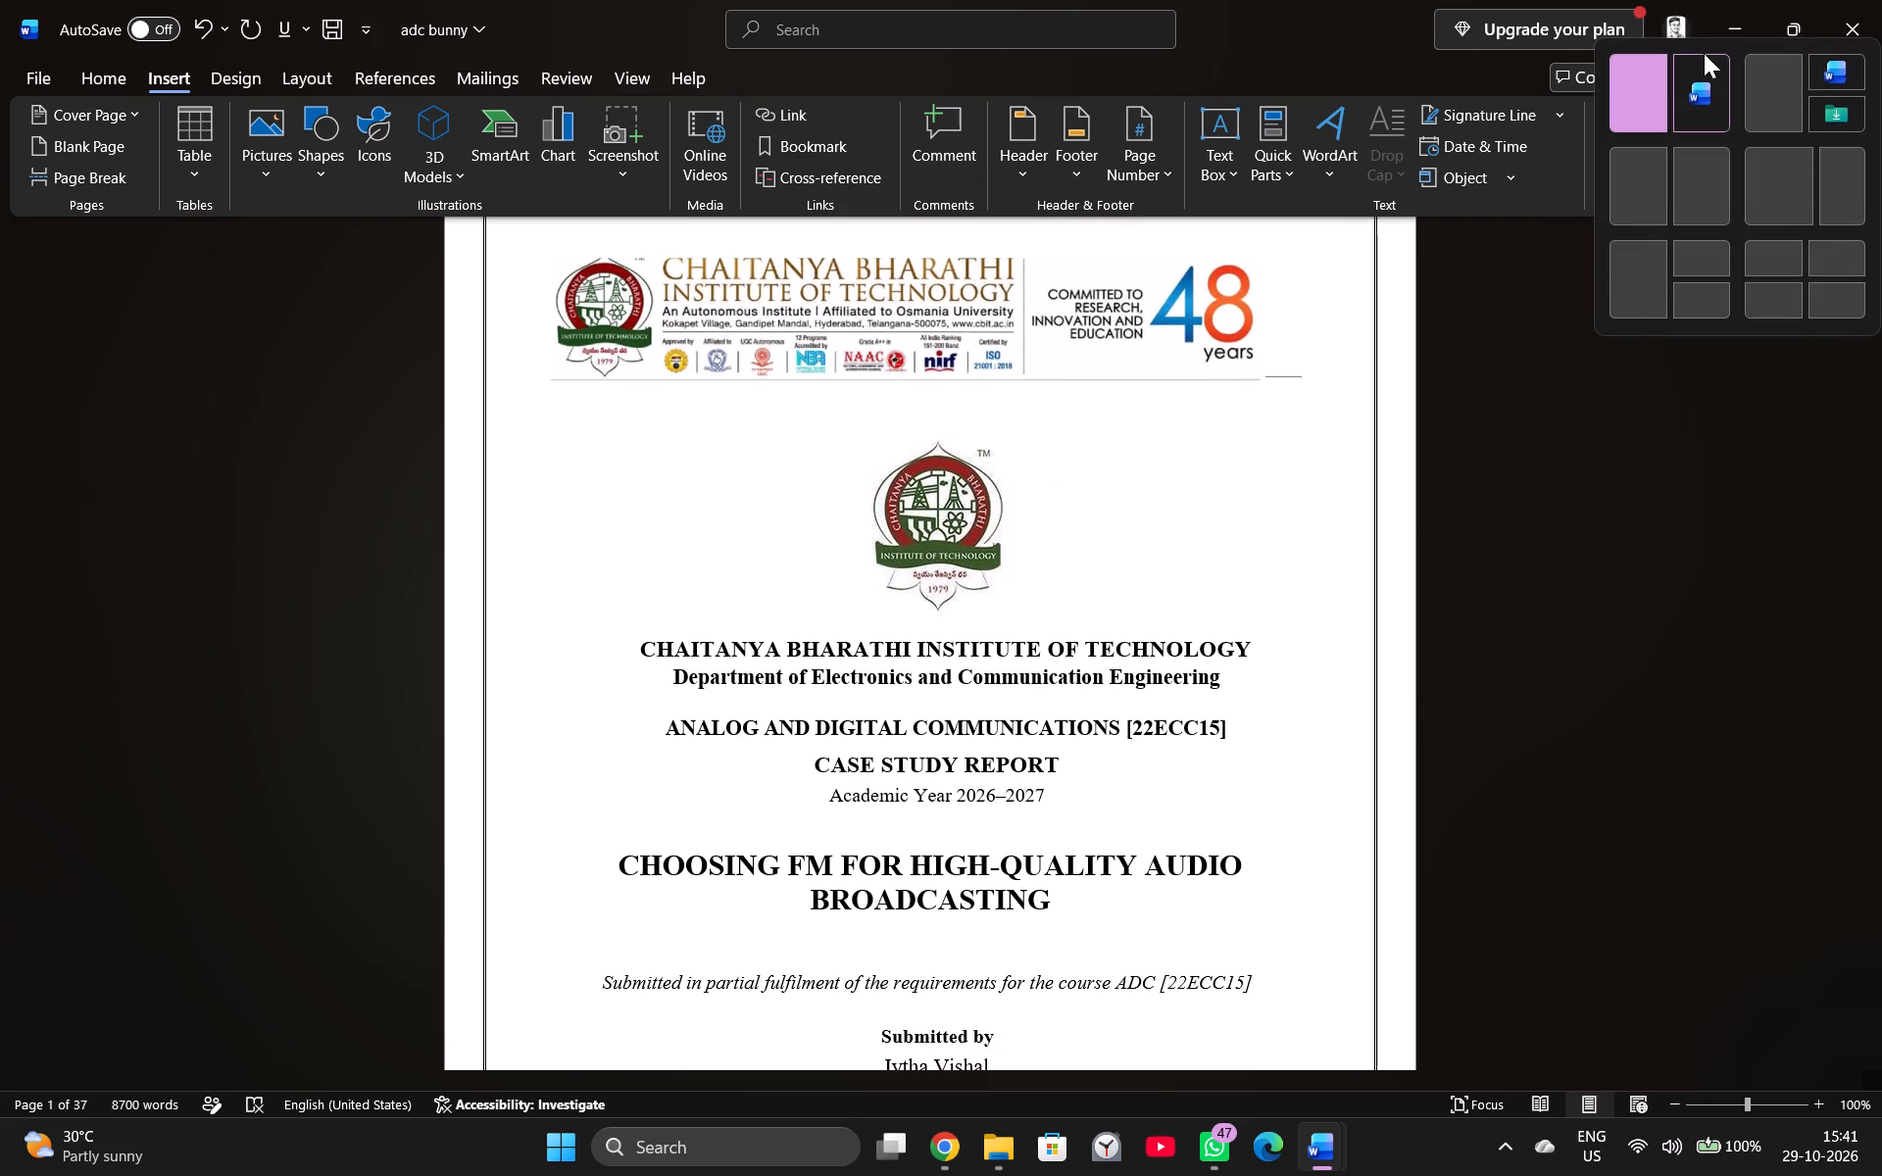
left_click(1700, 56)
scroll(1248, 497, "up", 2)
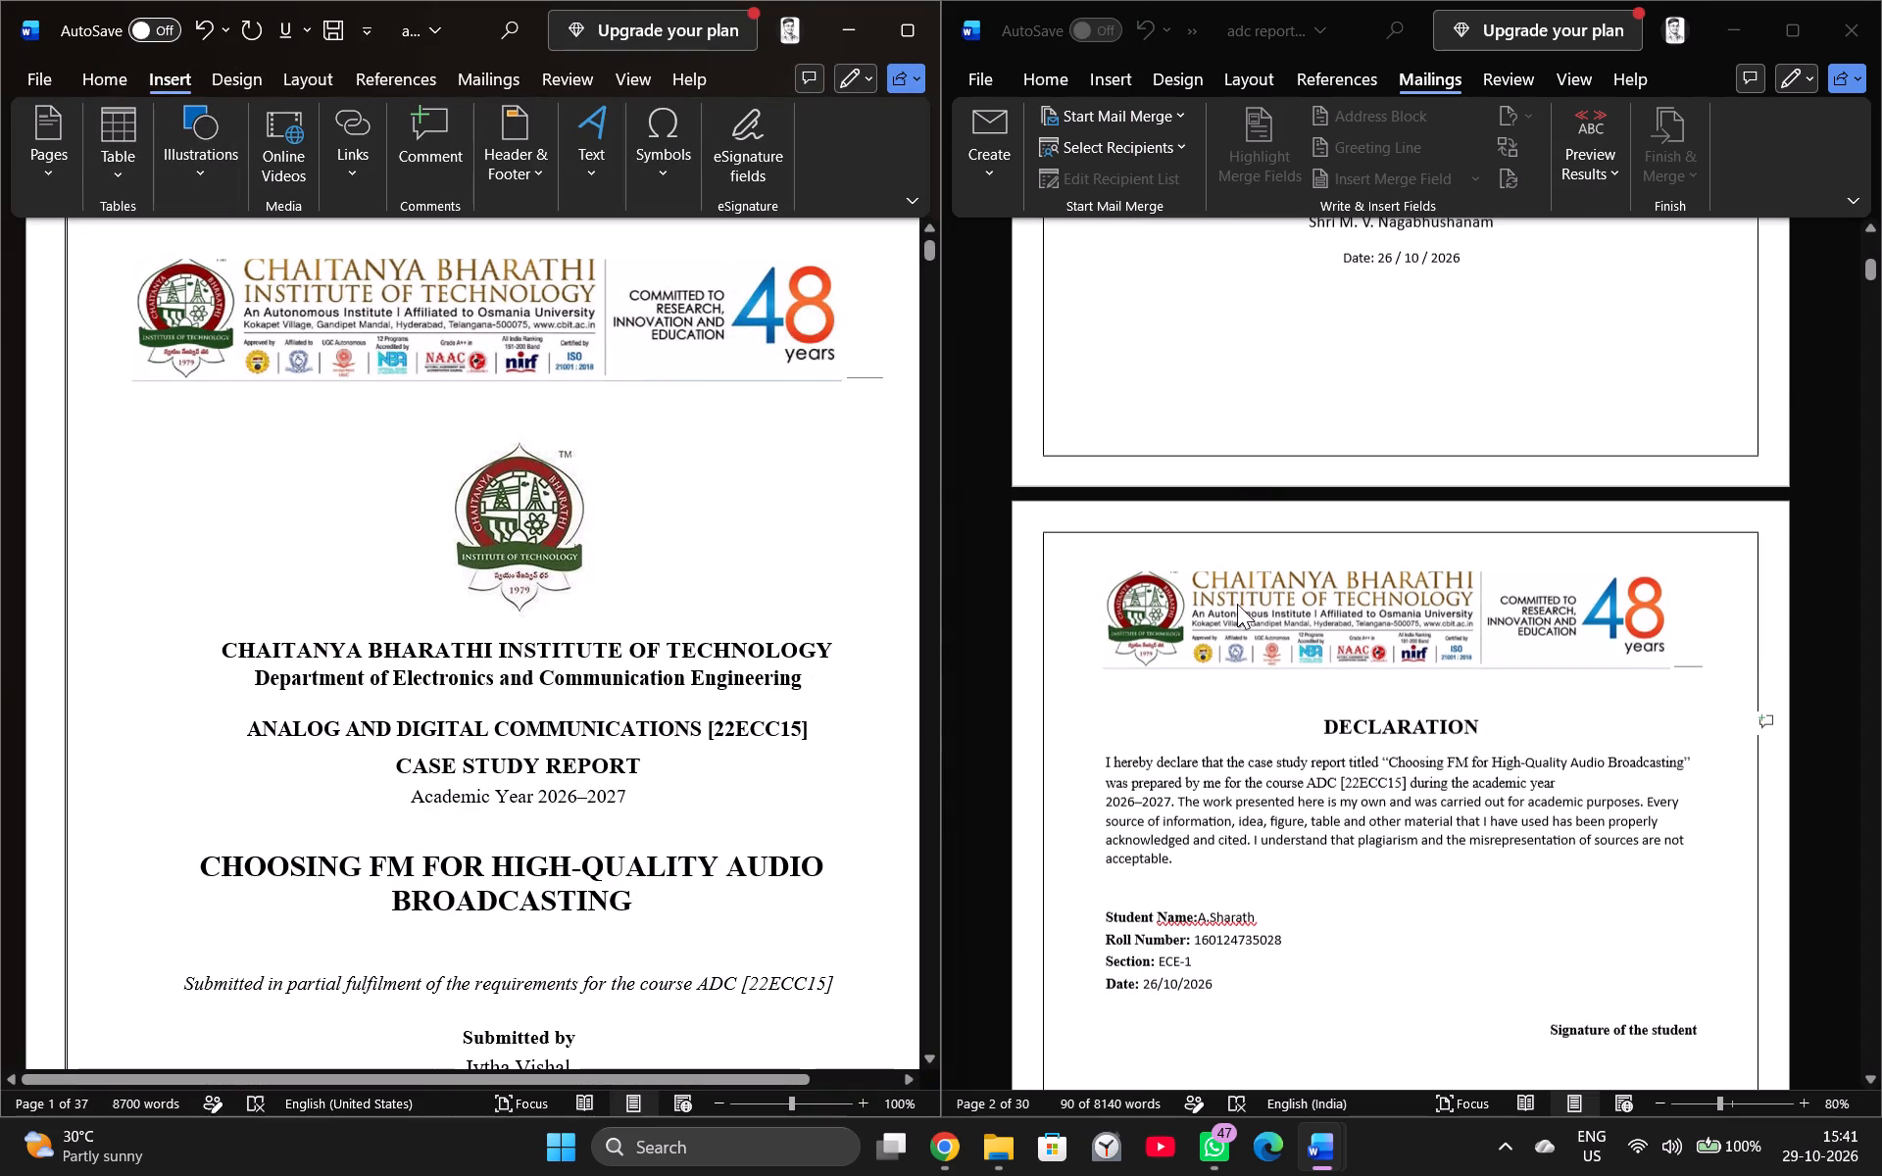
Copy the college banner from adc report sharath 1's Declaration page and paste it above adc bunny's DECLARATION heading, adding two blank lines there.
right_click(1158, 621)
right_click(1221, 616)
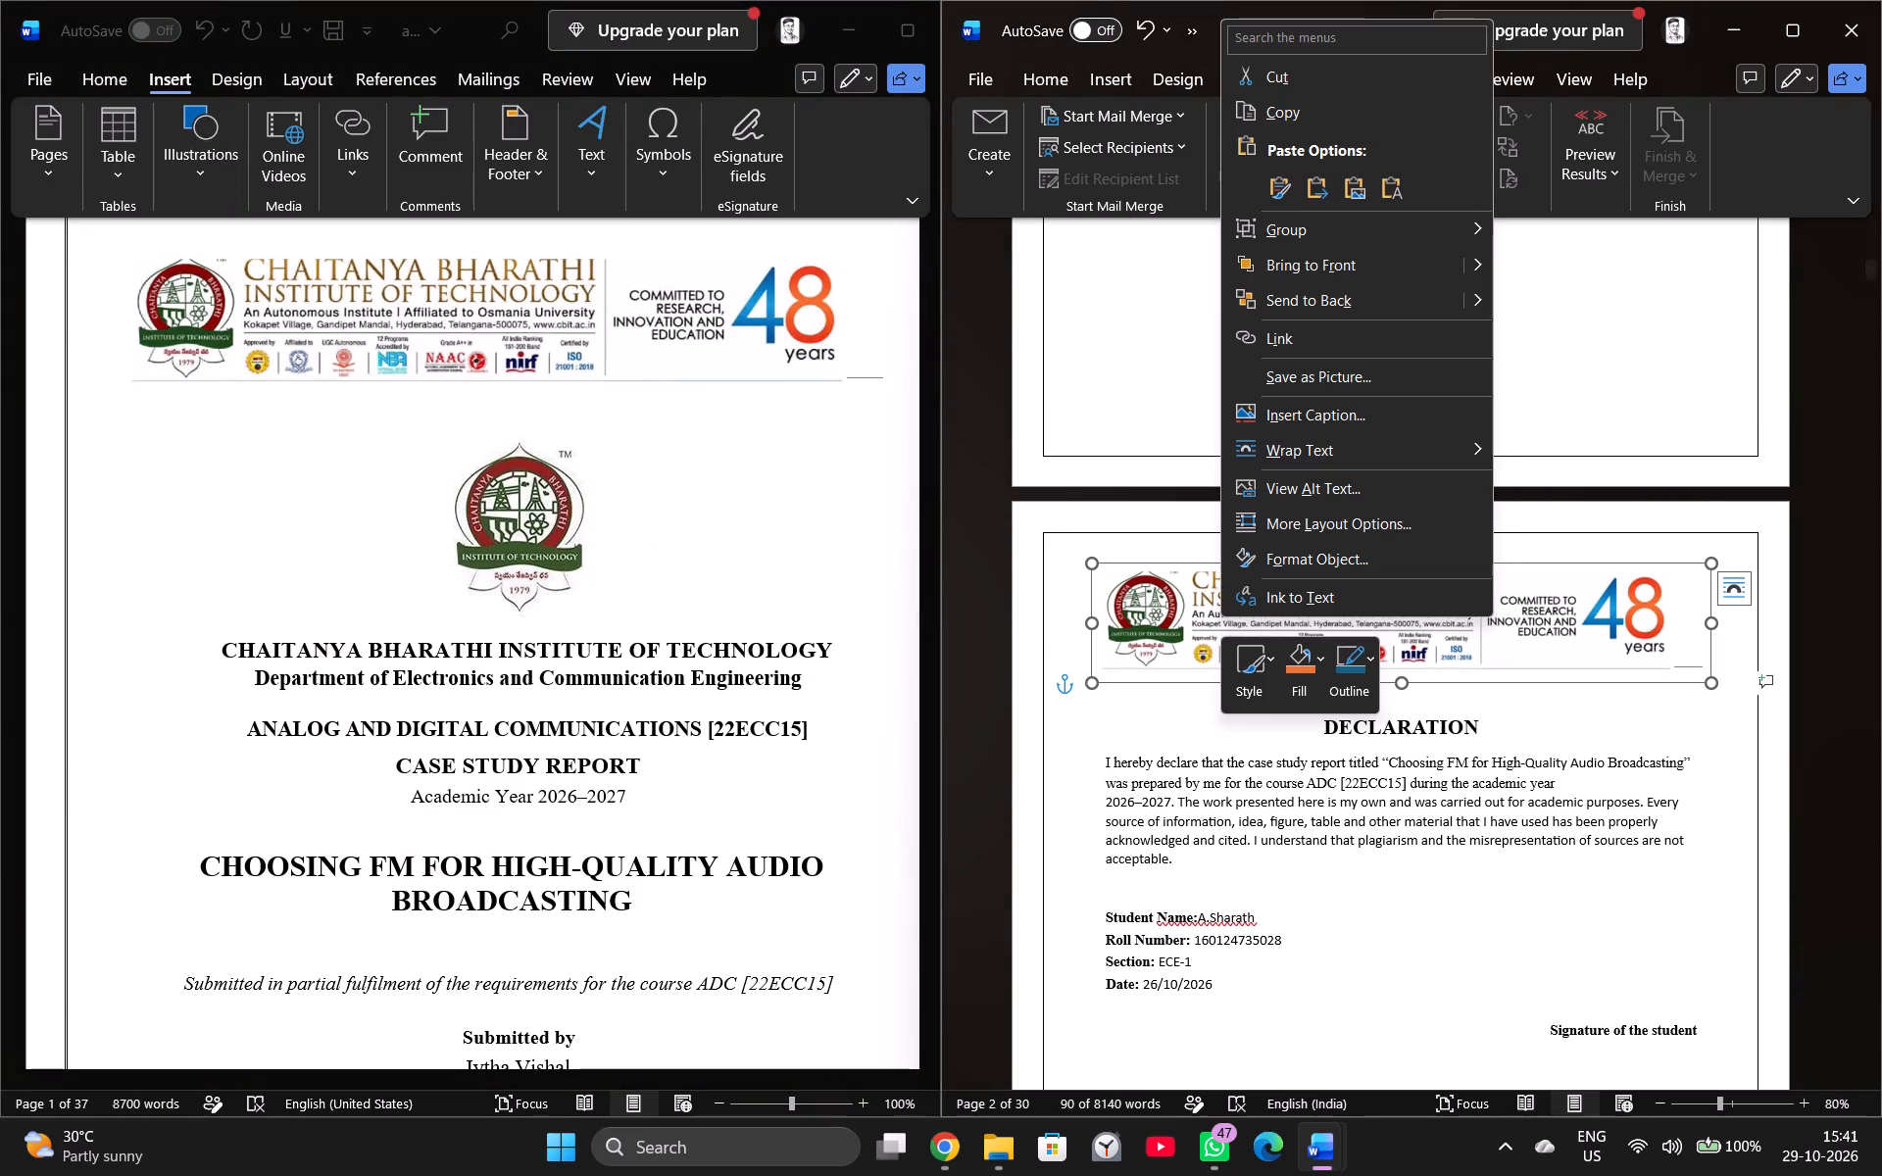
left_click(1300, 118)
scroll(608, 469, "down", 12)
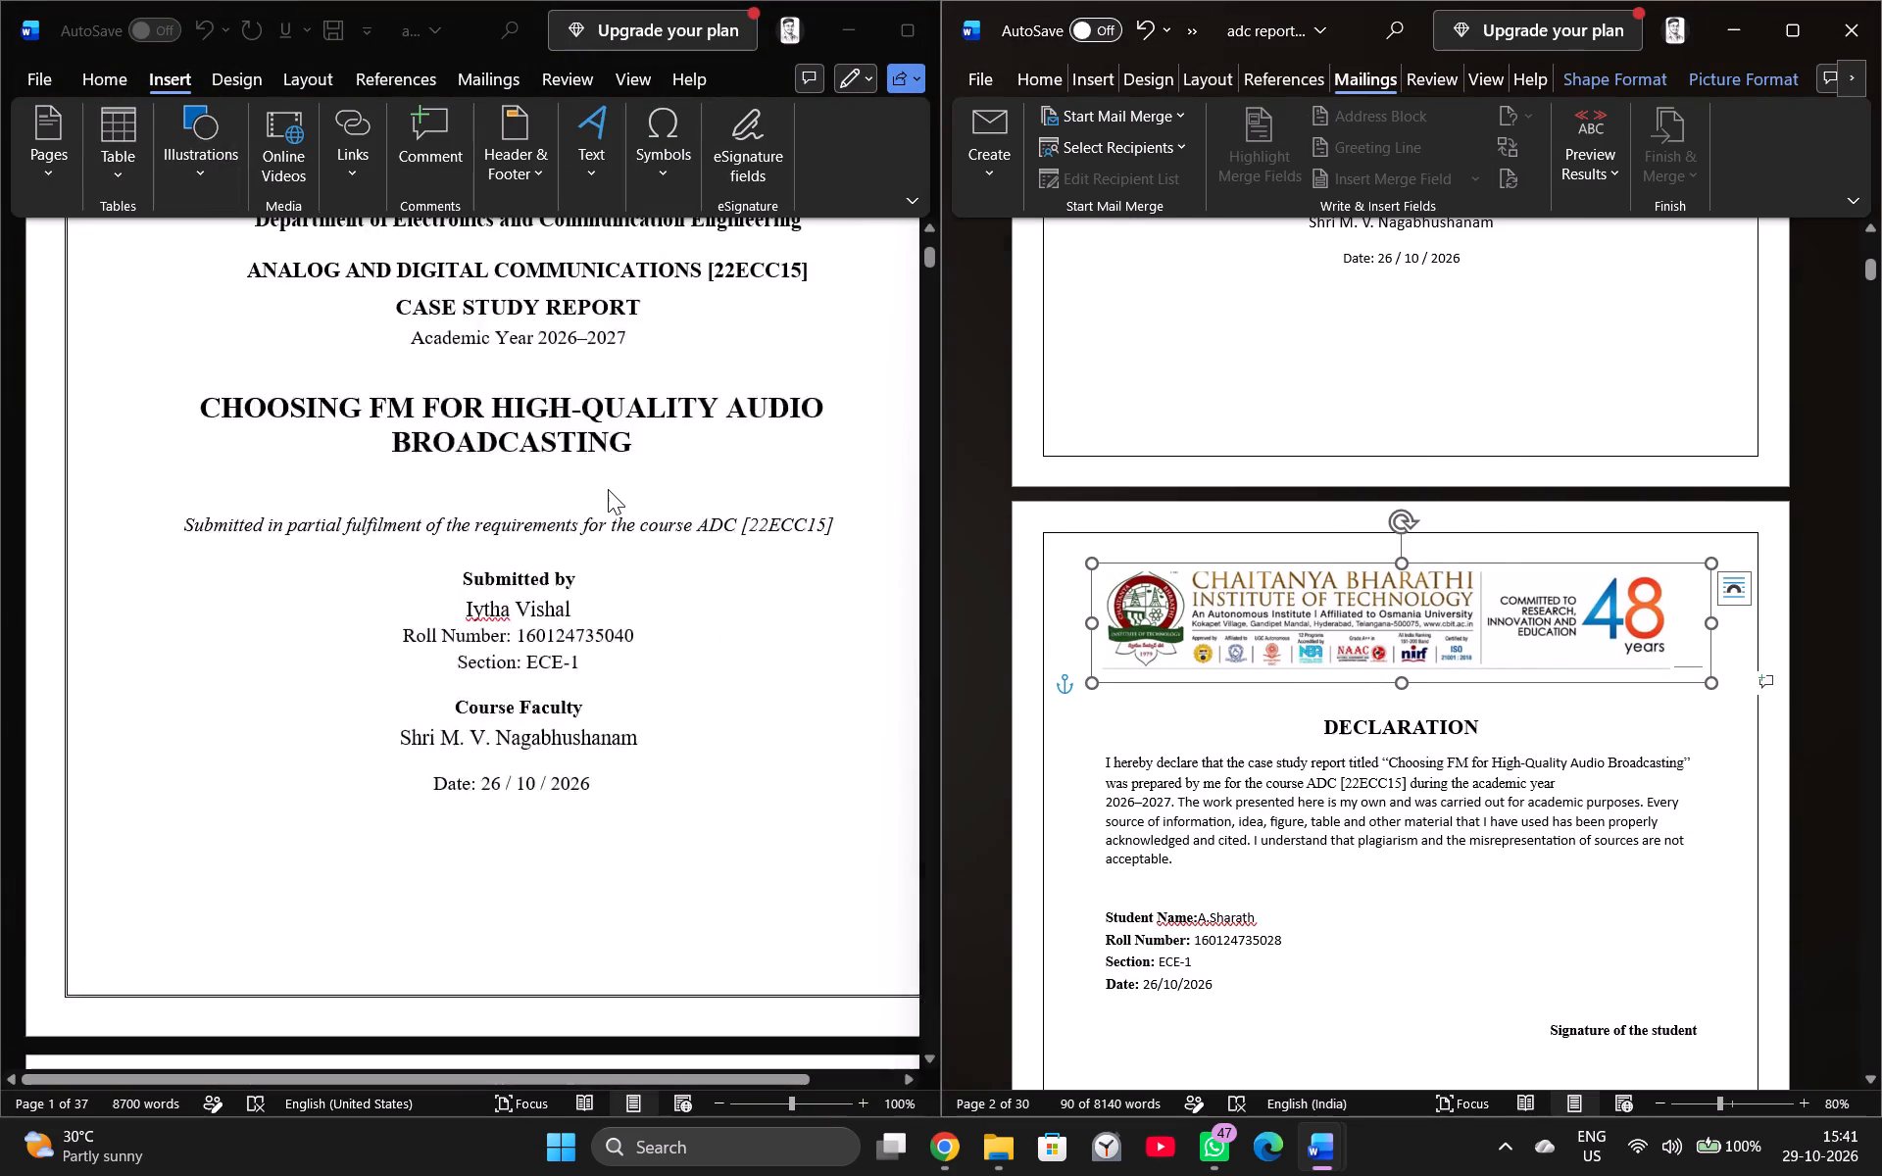
scroll(608, 489, "down", 4)
scroll(599, 498, "down", 20)
scroll(599, 498, "down", 4)
scroll(554, 588, "down", 5)
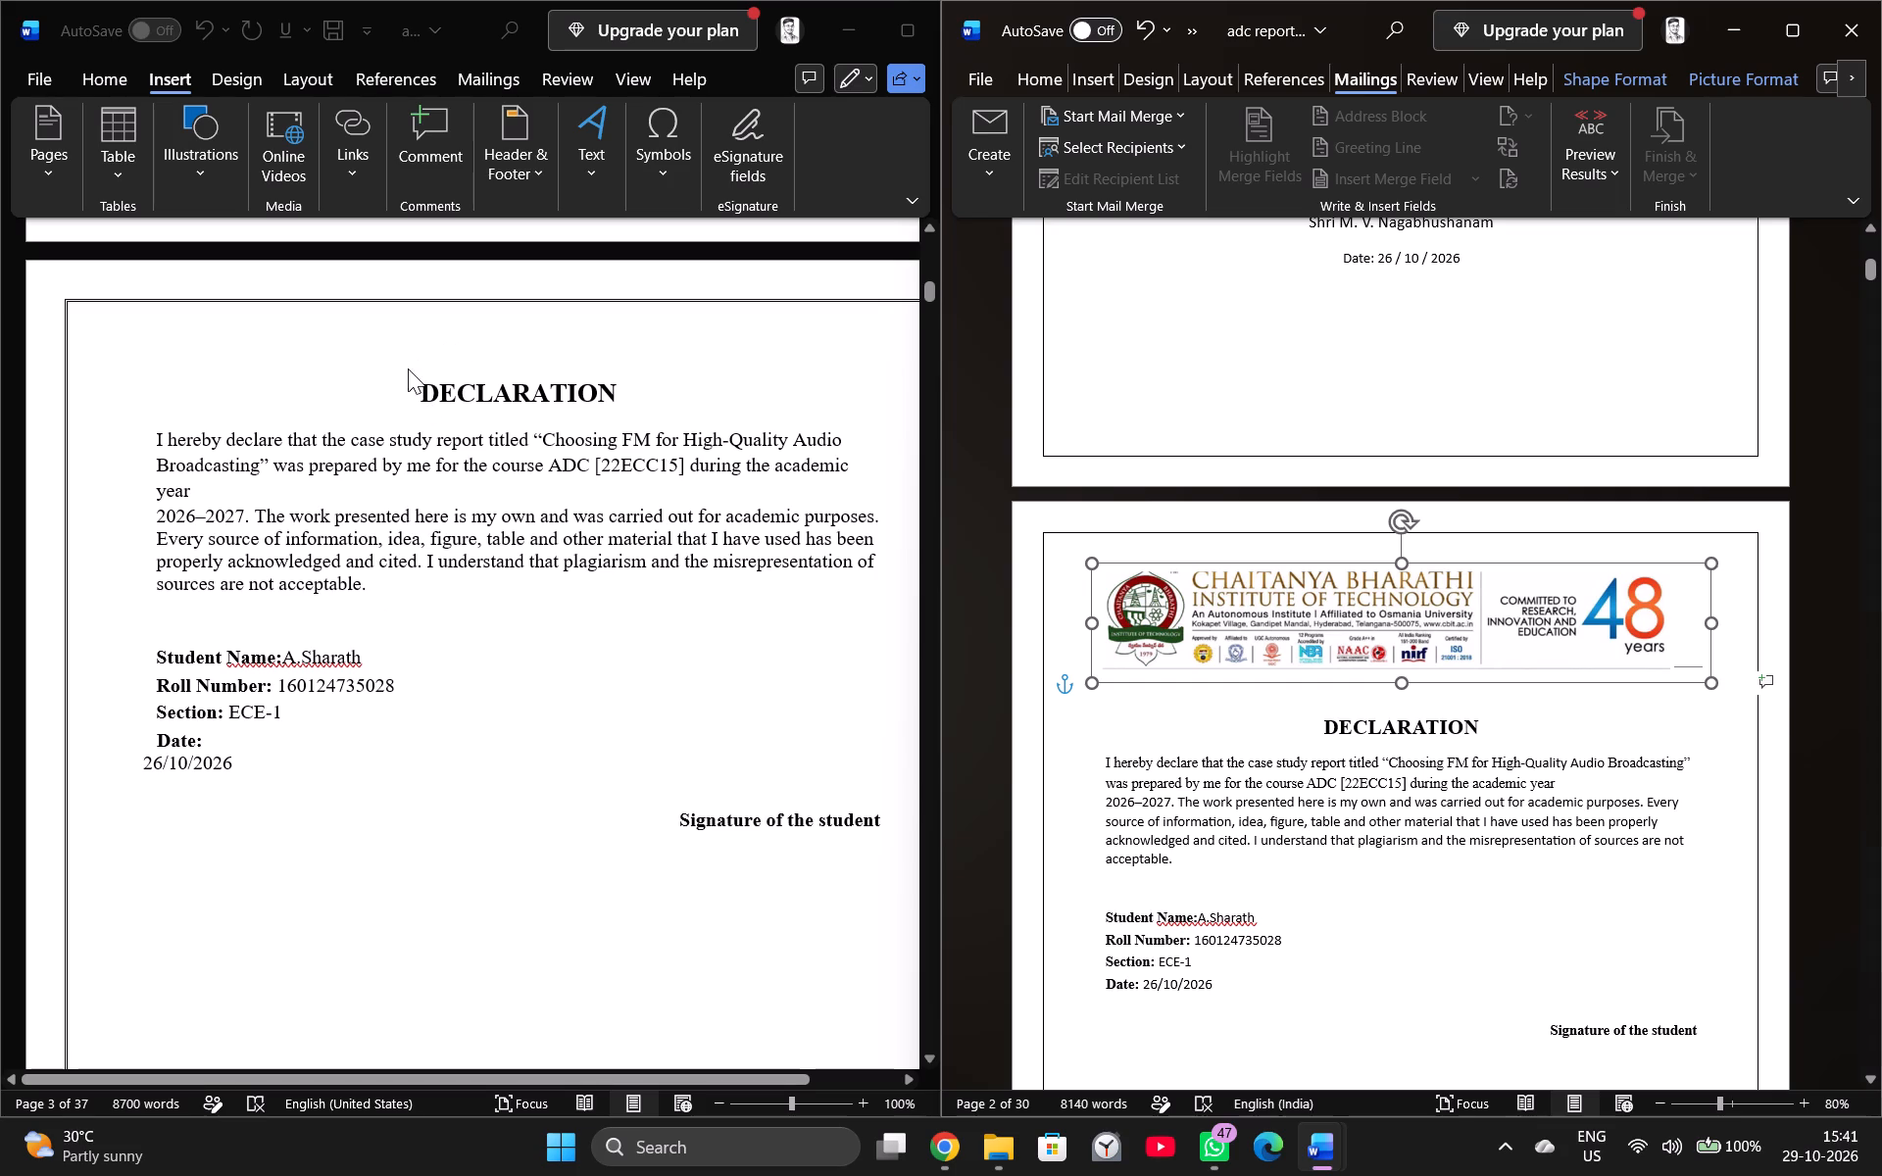
left_click(408, 368)
left_click(408, 393)
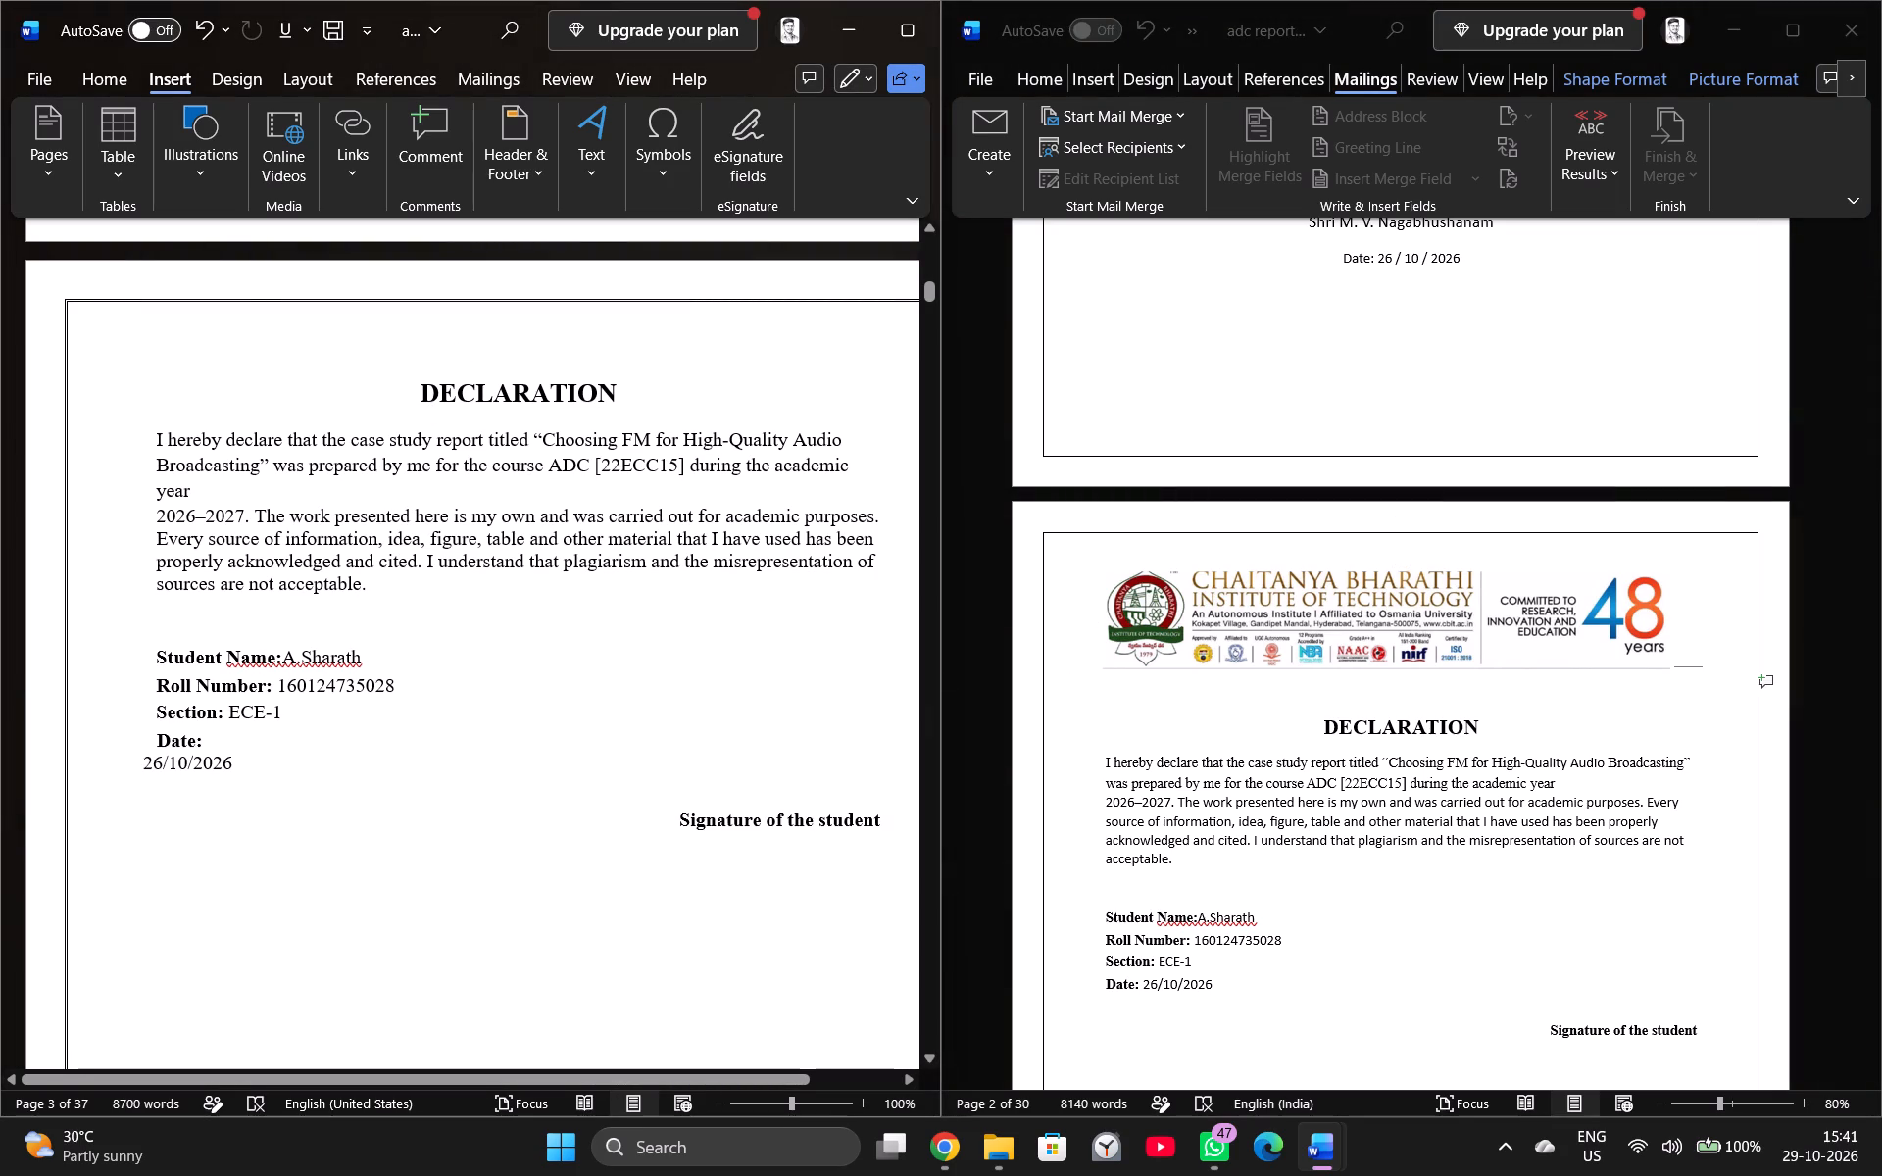
key("Return")
key("Return")
left_click(489, 369)
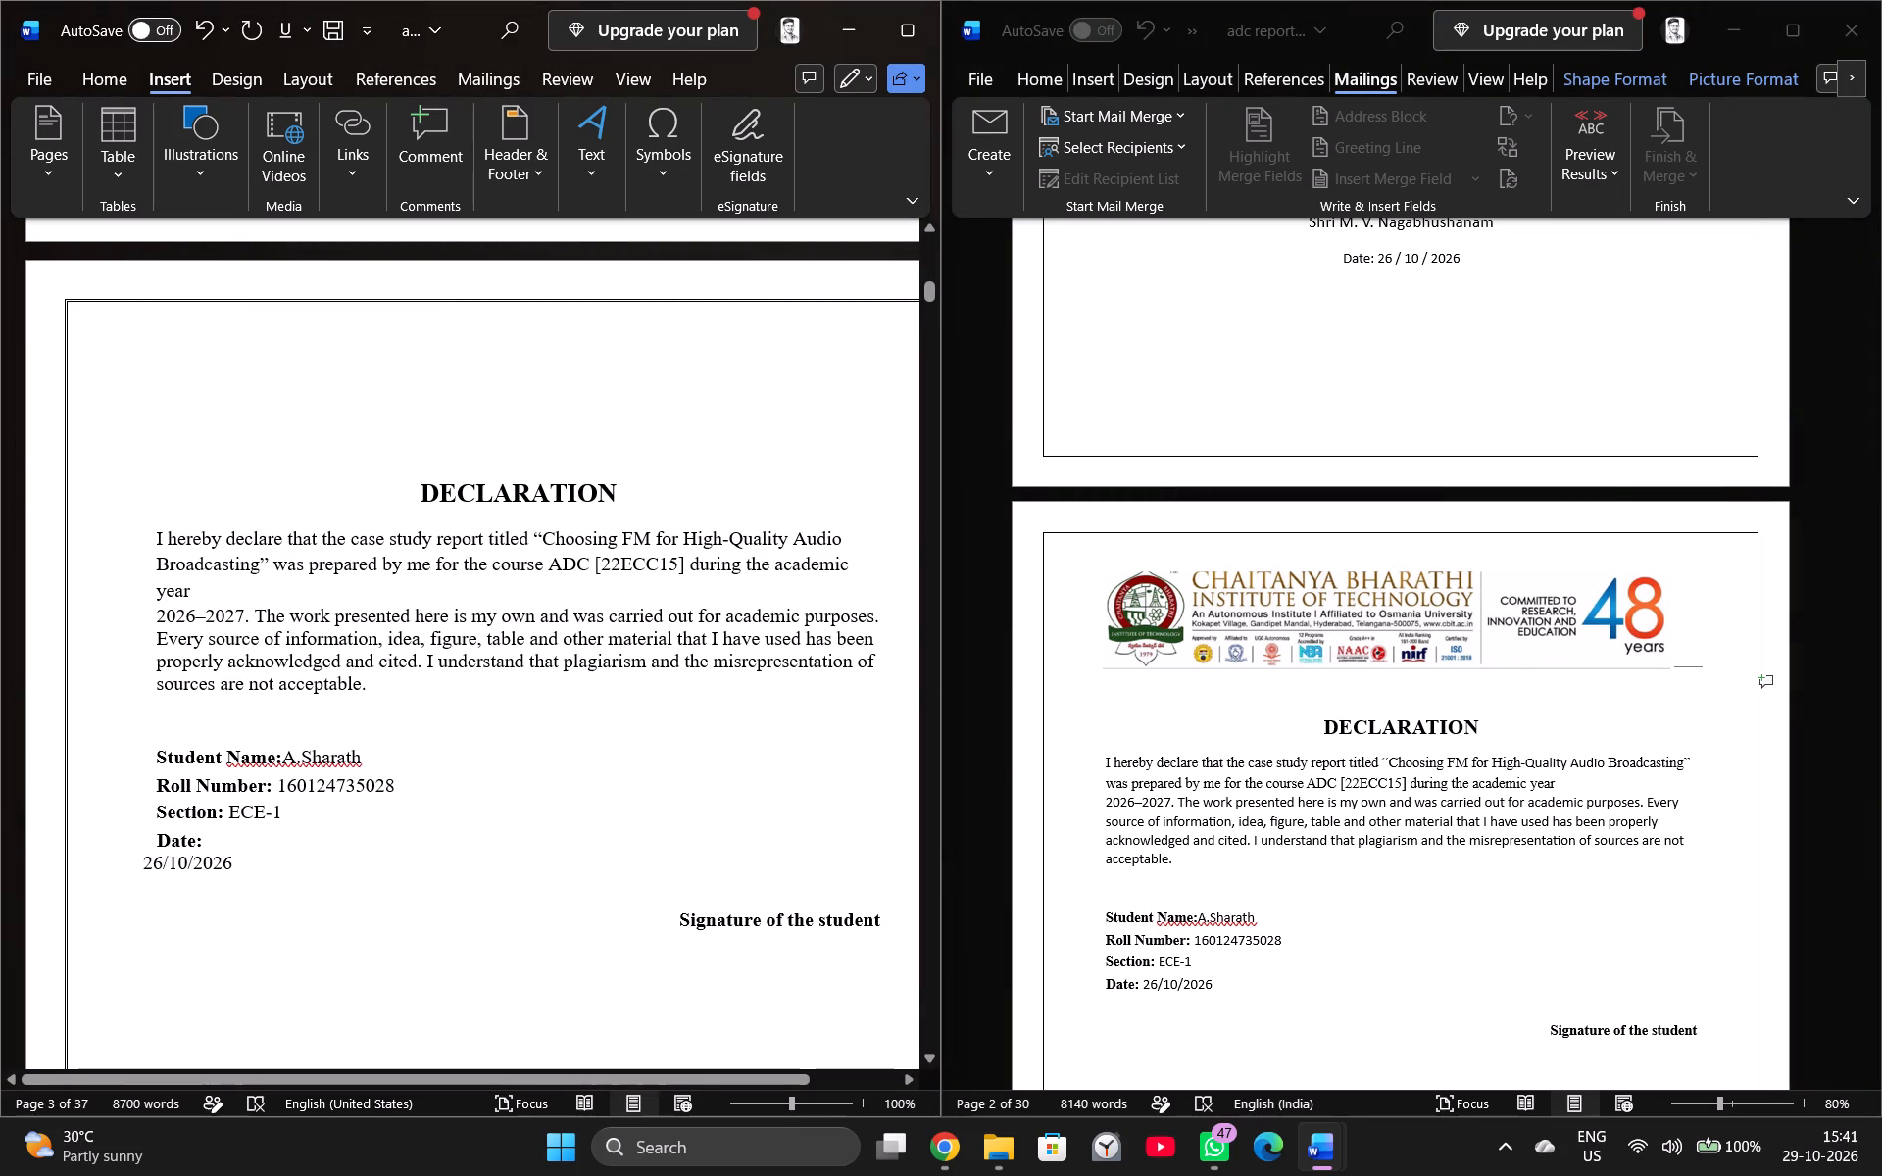
key("ctrl+v")
Move the pasted banner to the top of adc bunny's Declaration page, above the heading and just inside the page border.
left_click_drag(523, 629, 525, 629)
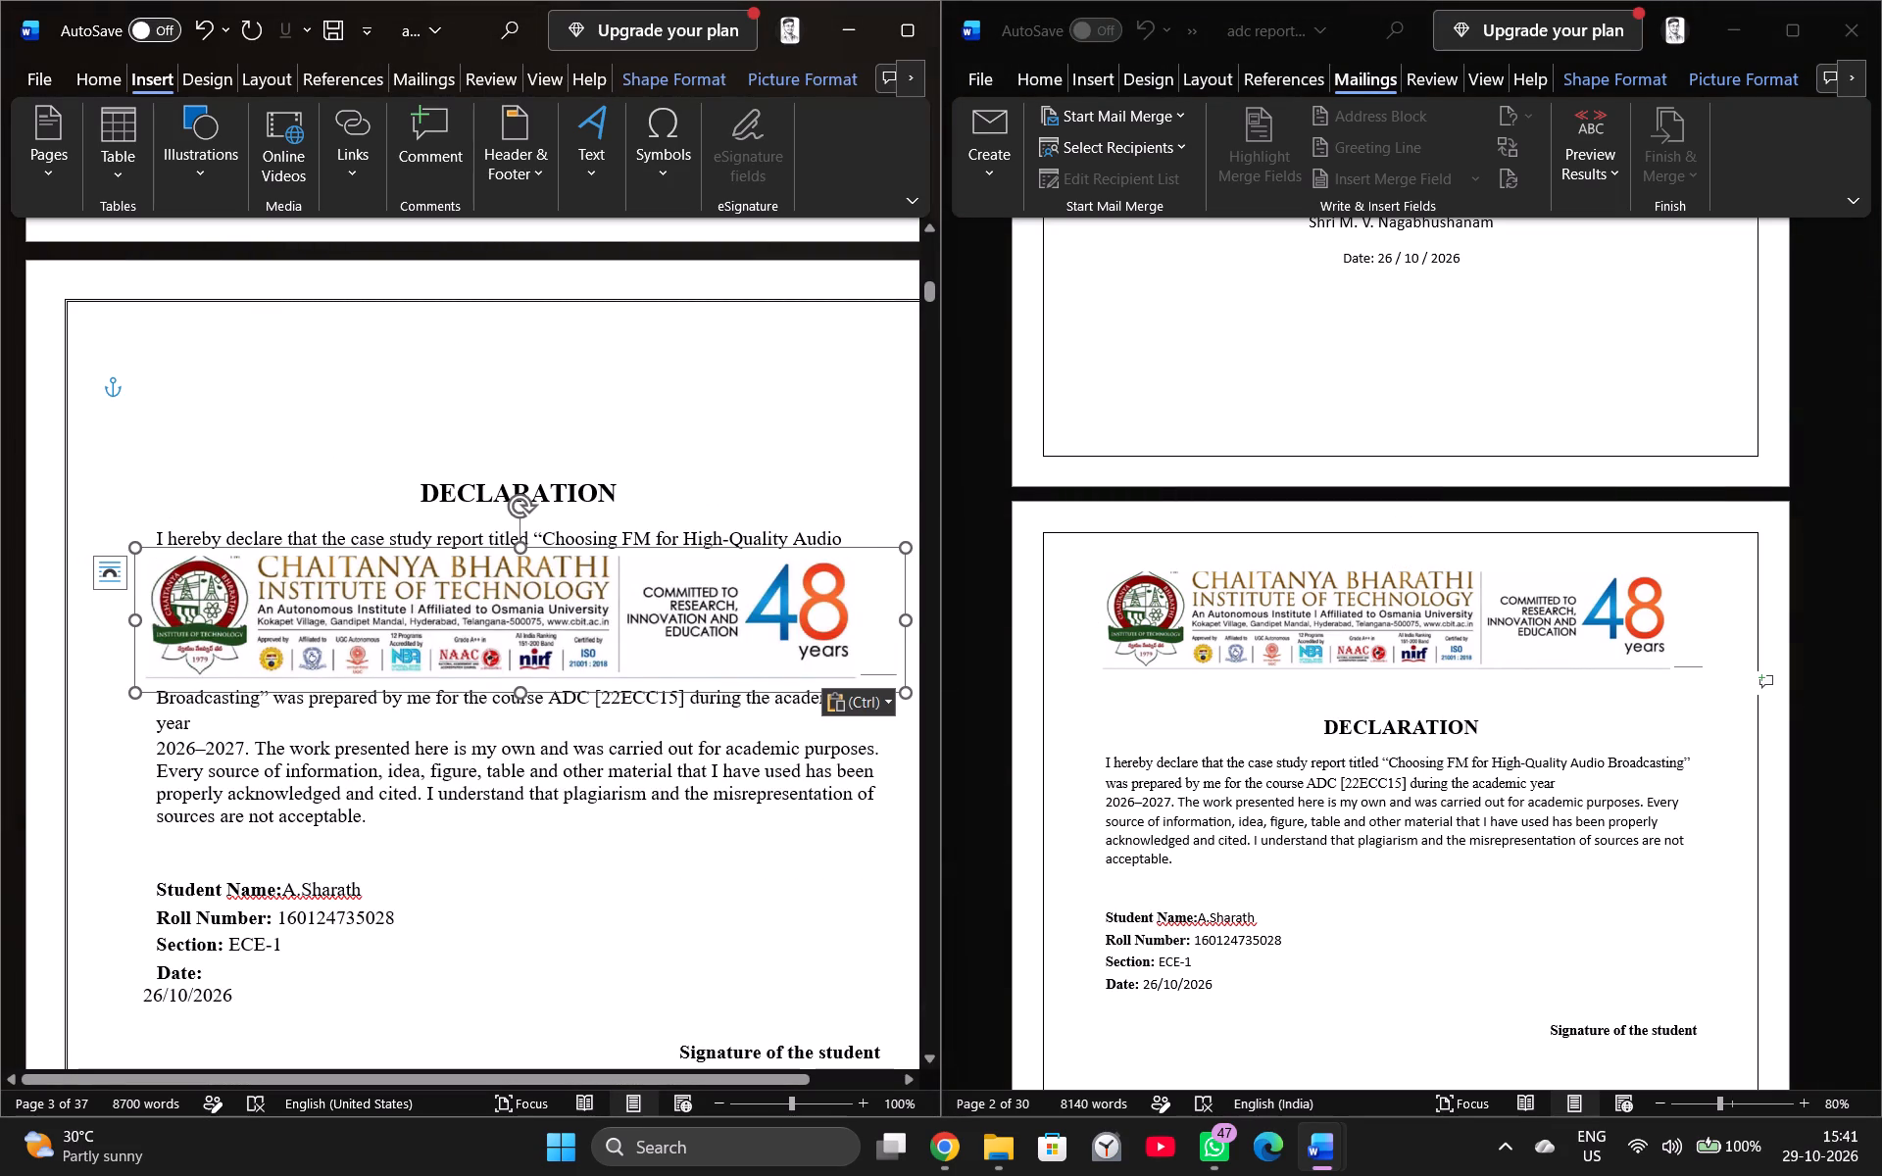
left_click_drag(525, 629, 536, 419)
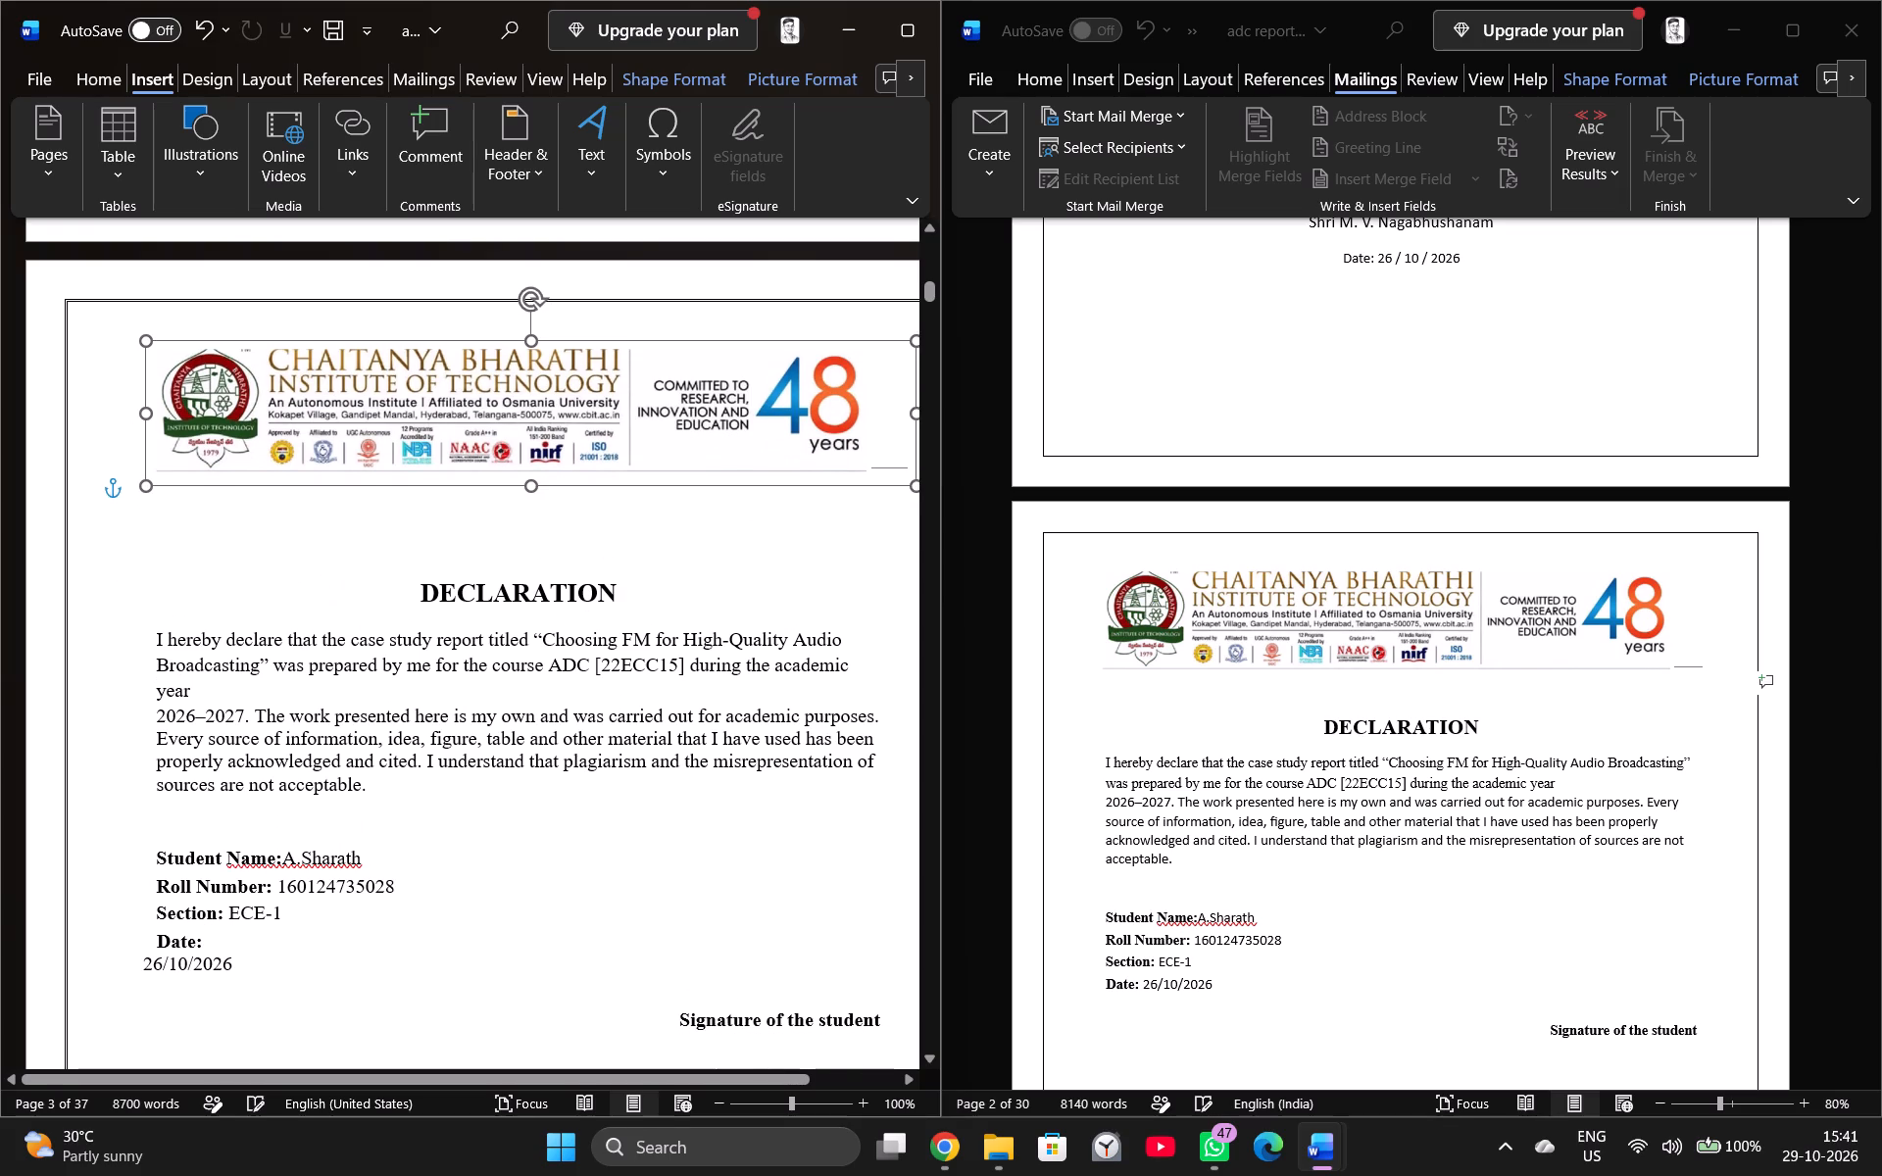
left_click(506, 531)
left_click_drag(457, 397, 427, 394)
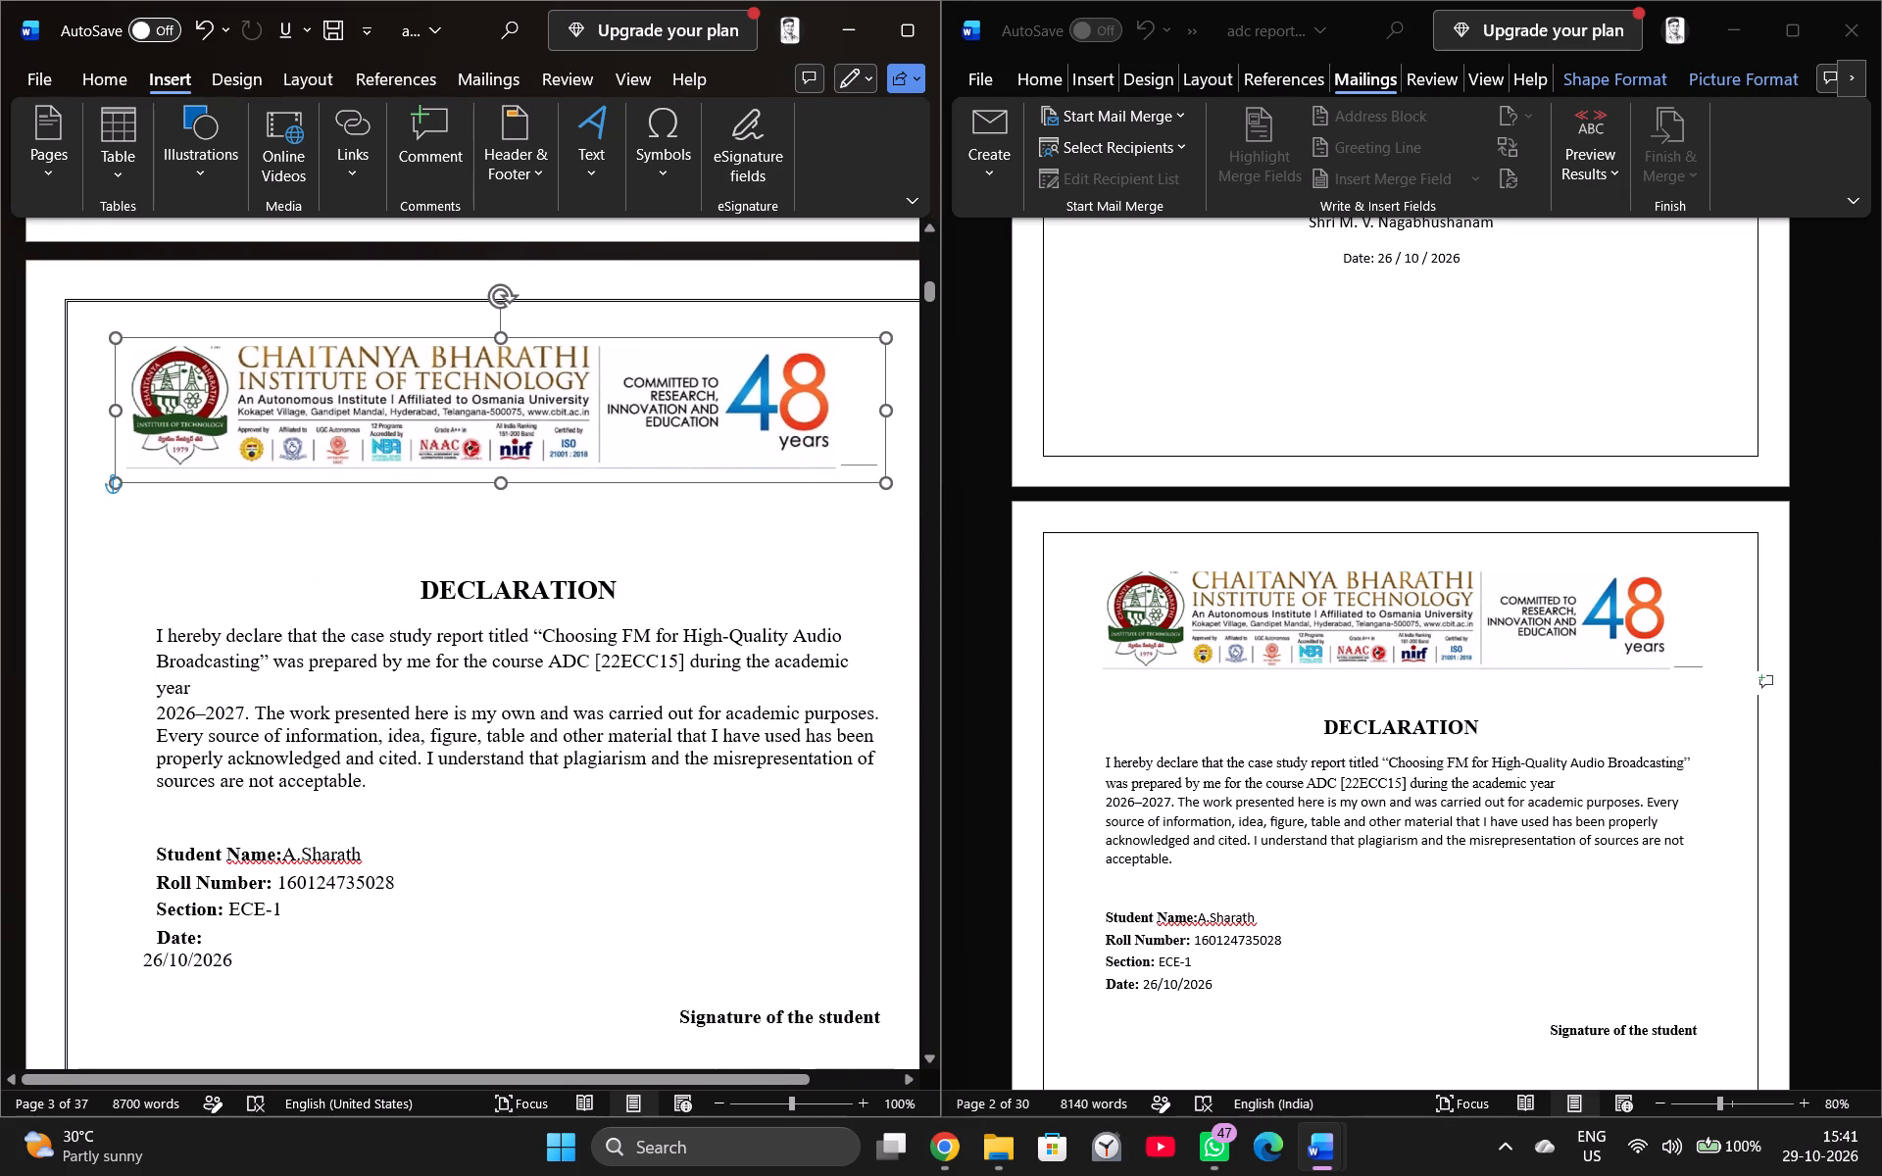
left_click_drag(427, 394, 449, 374)
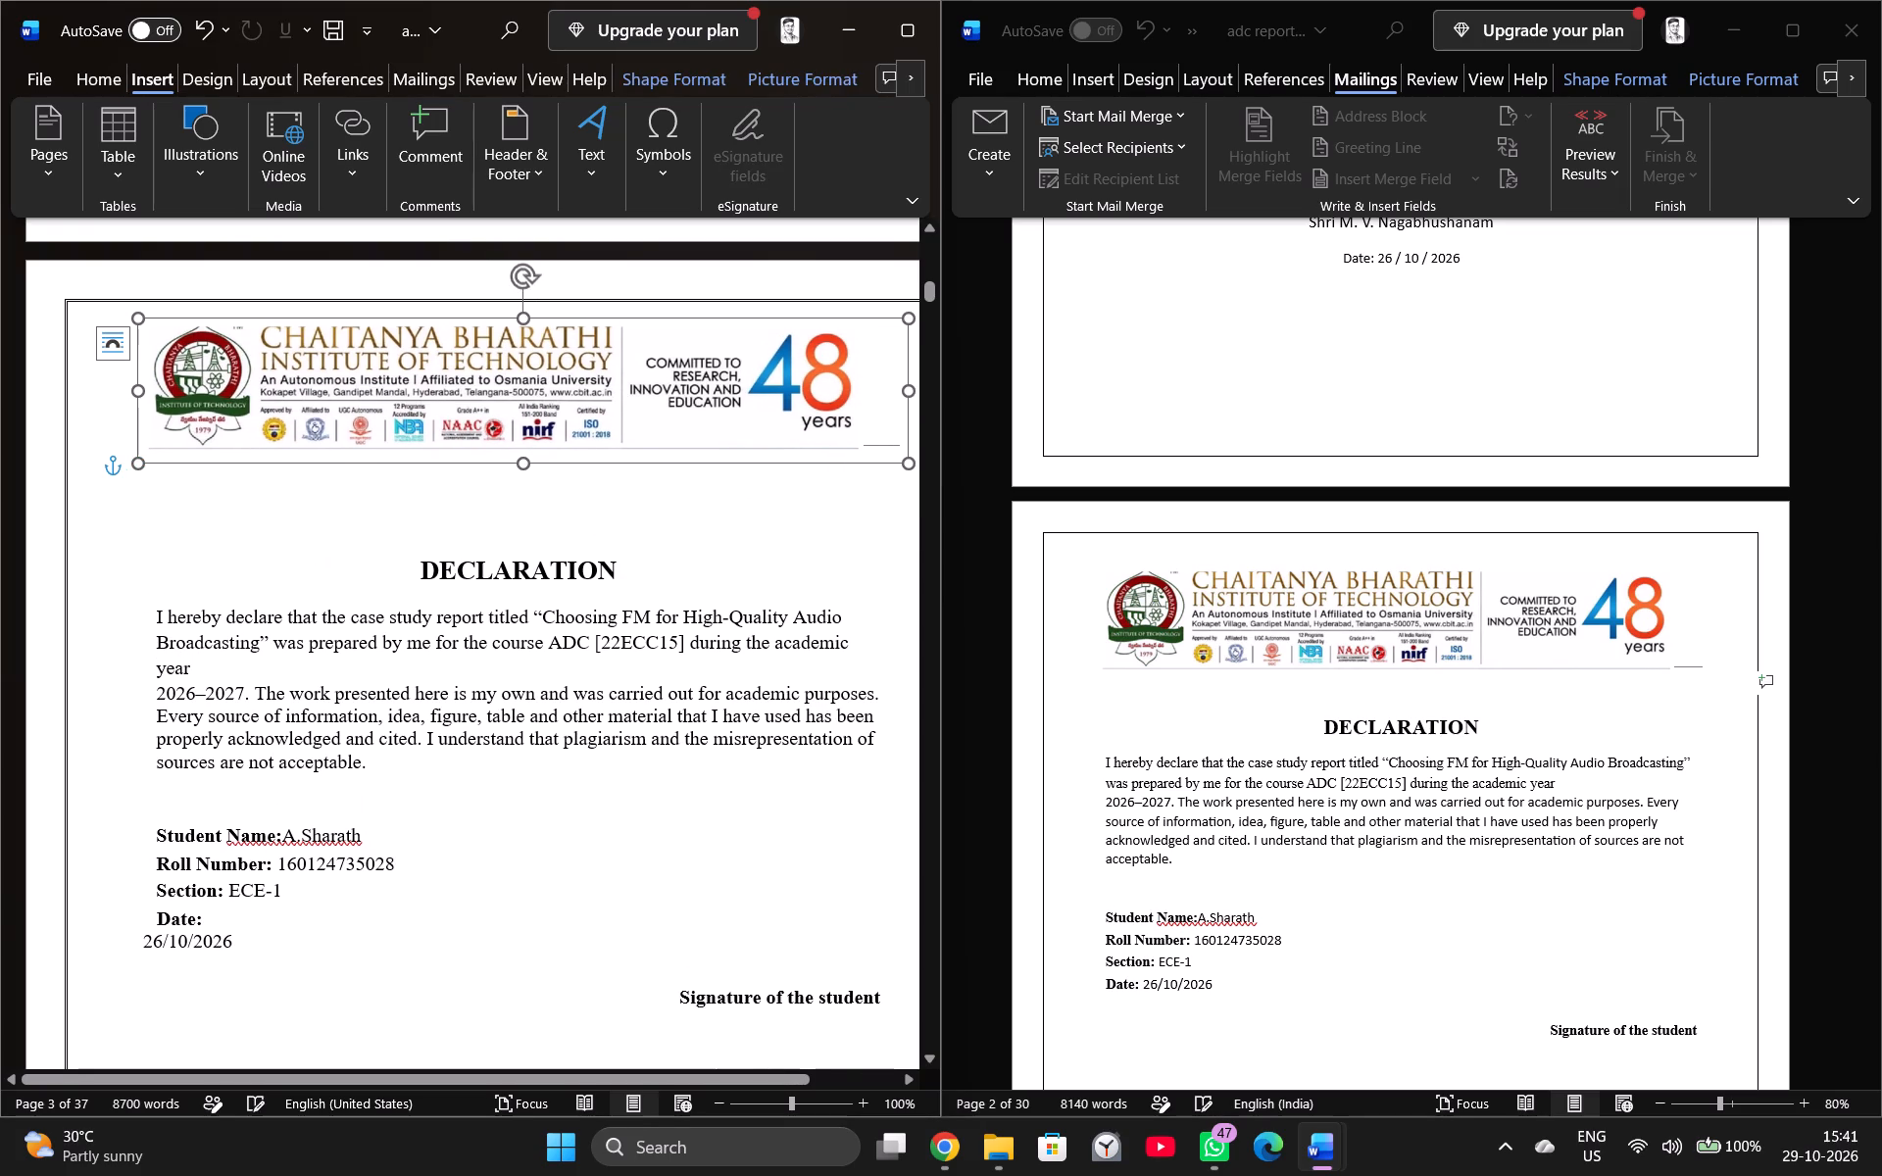
Remove the blank lines between the banner and the DECLARATION heading so the centred heading sits directly below the banner.
left_click(402, 567)
key("BackSpace")
key("BackSpace")
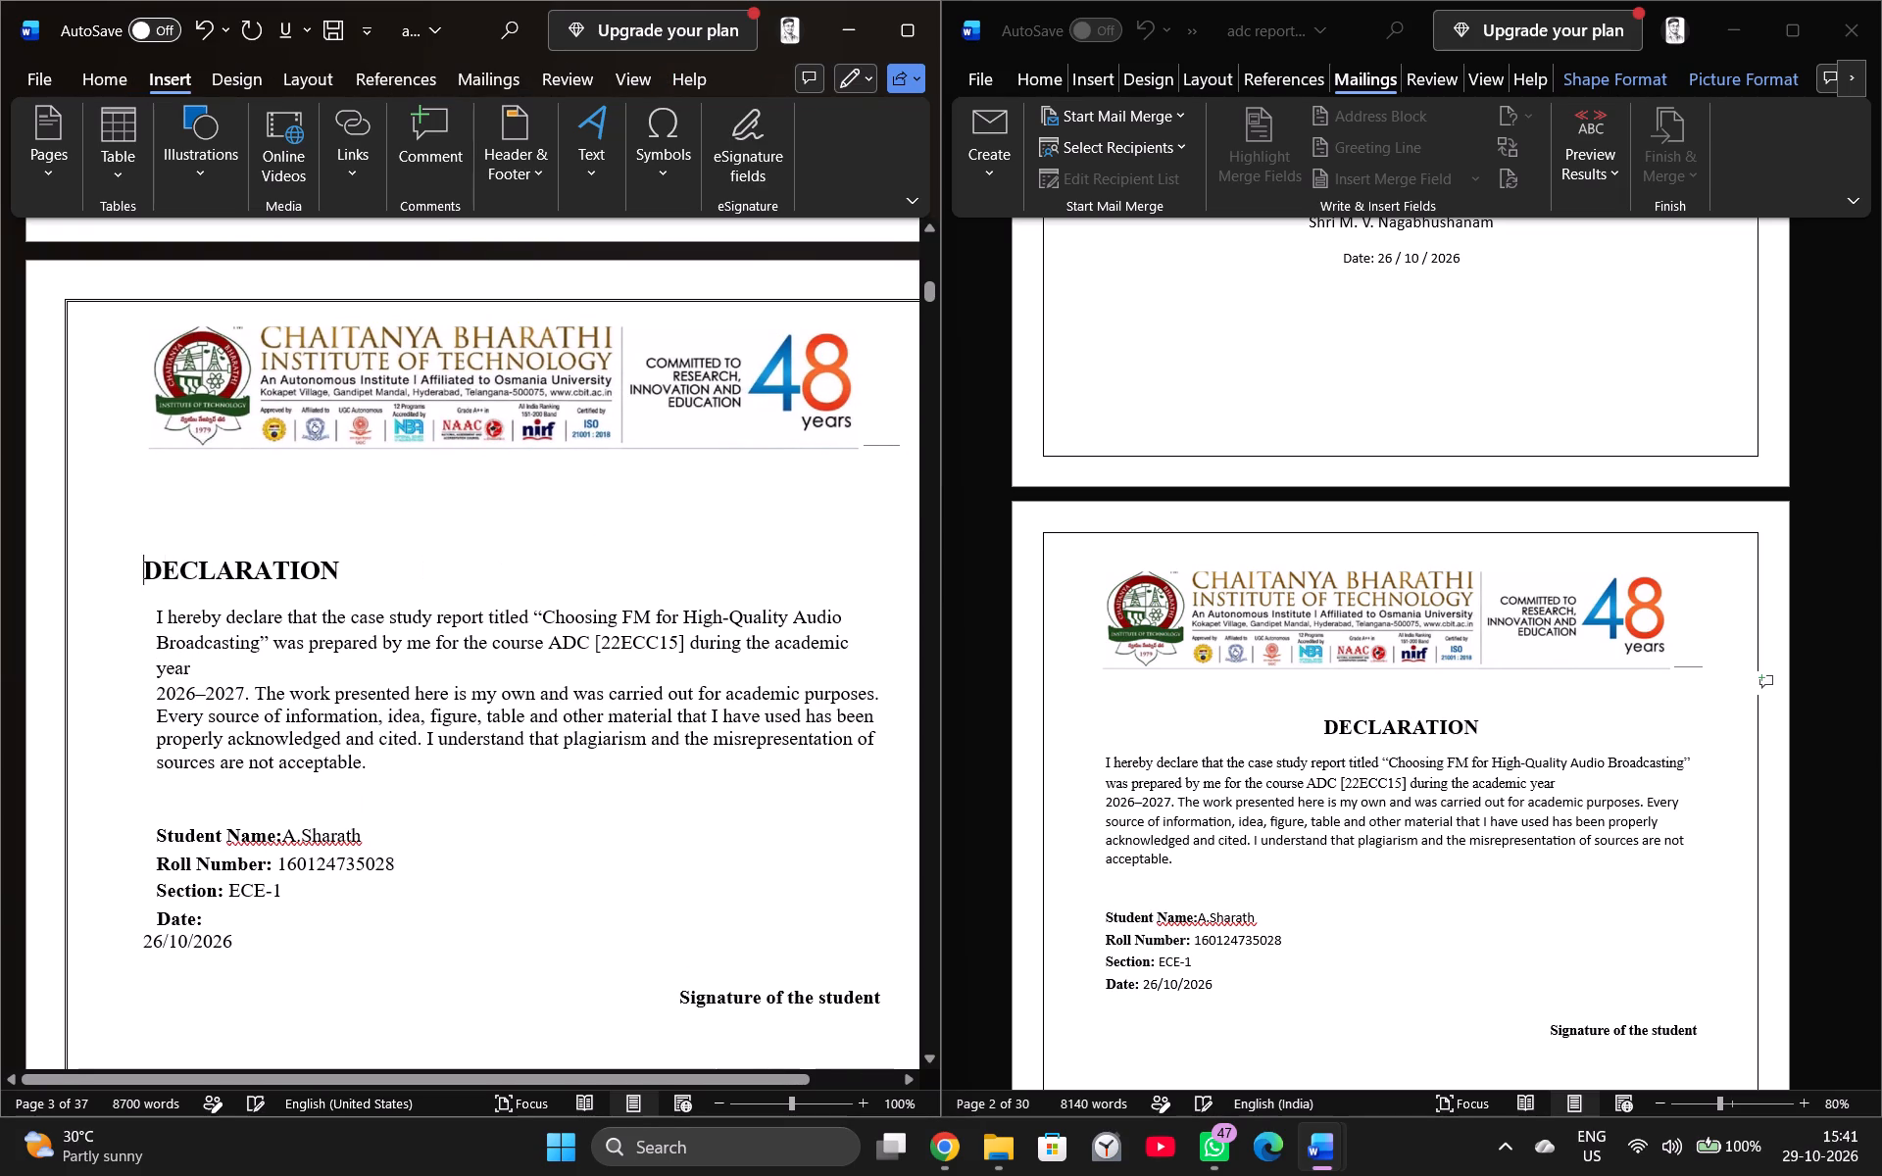
key("BackSpace")
key("BackSpace")
Replace the student name on adc bunny's Declaration page with the new student's name, capitalising both words.
left_click(576, 720)
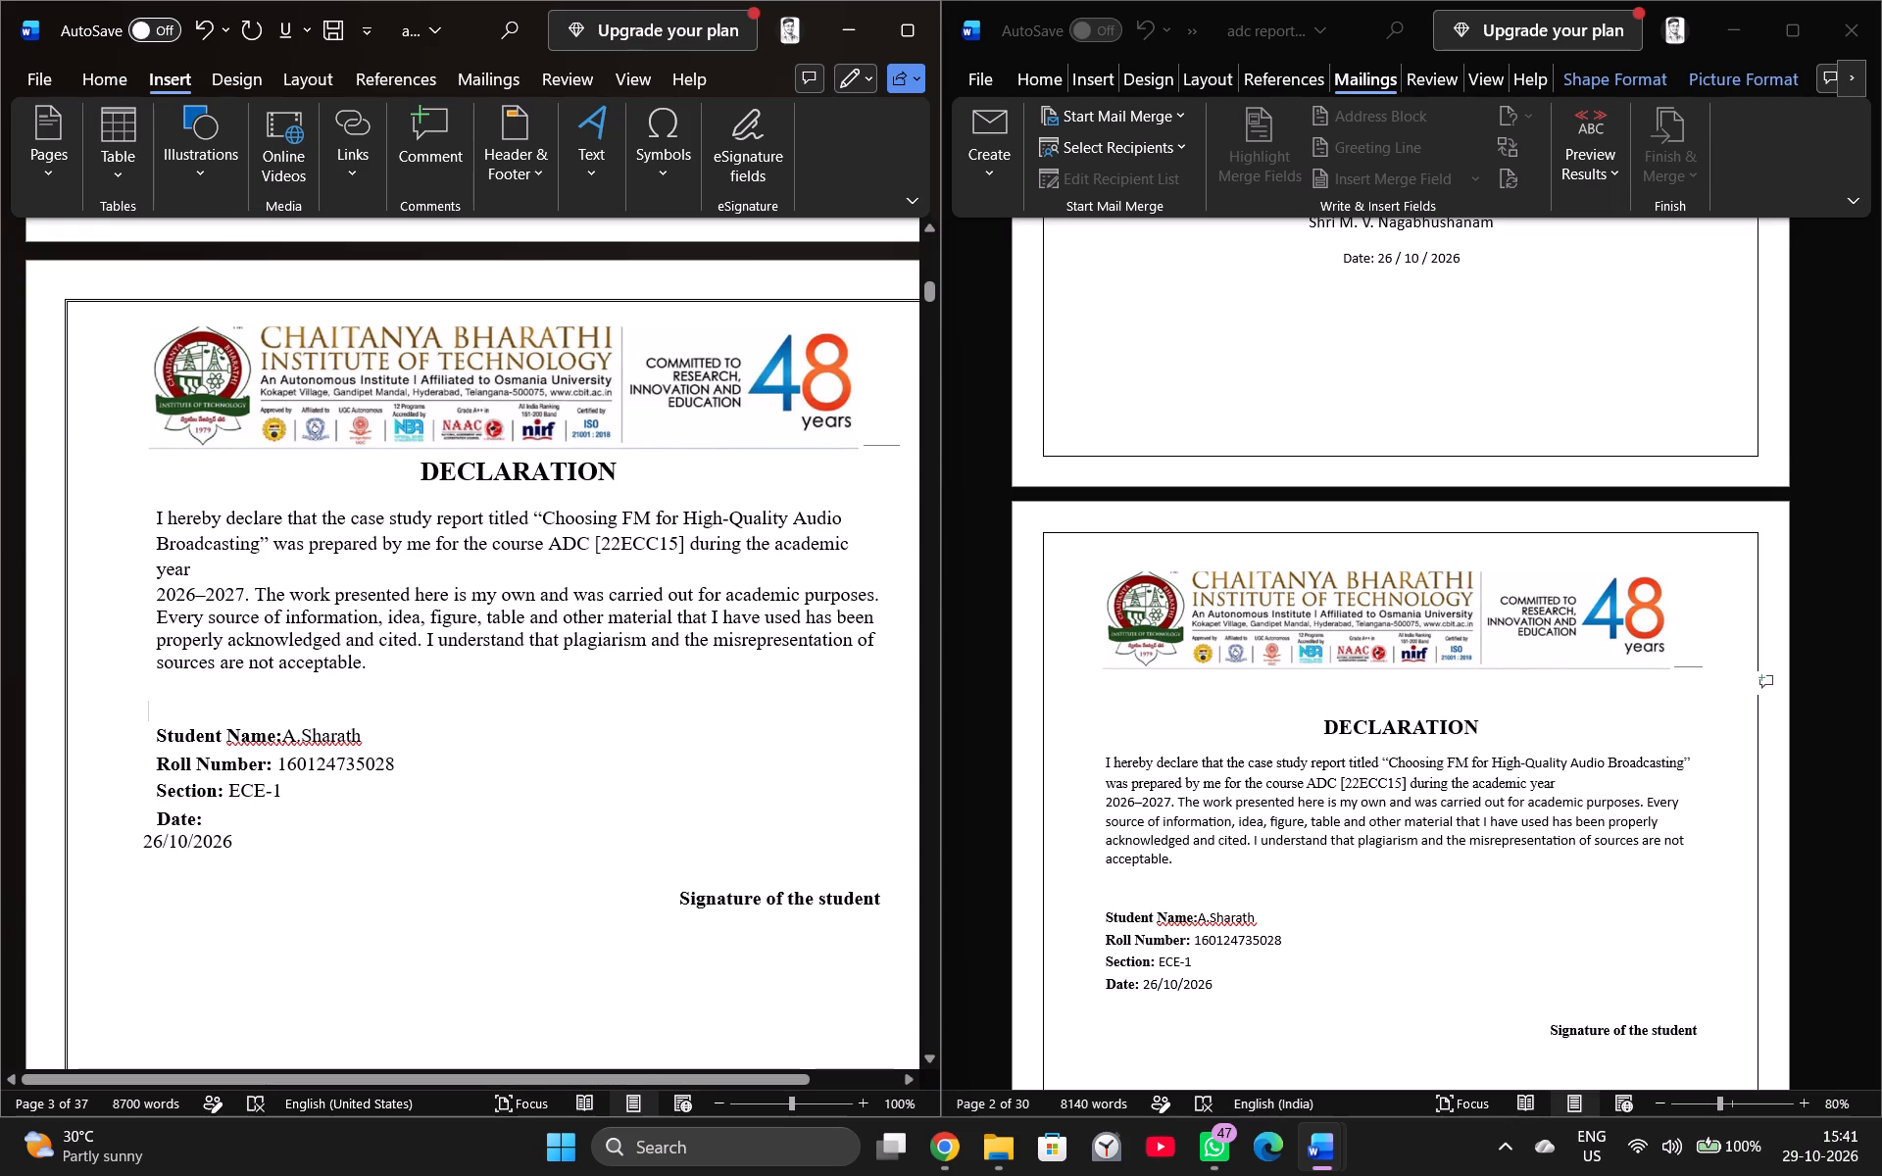
left_click(372, 729)
key("BackSpace")
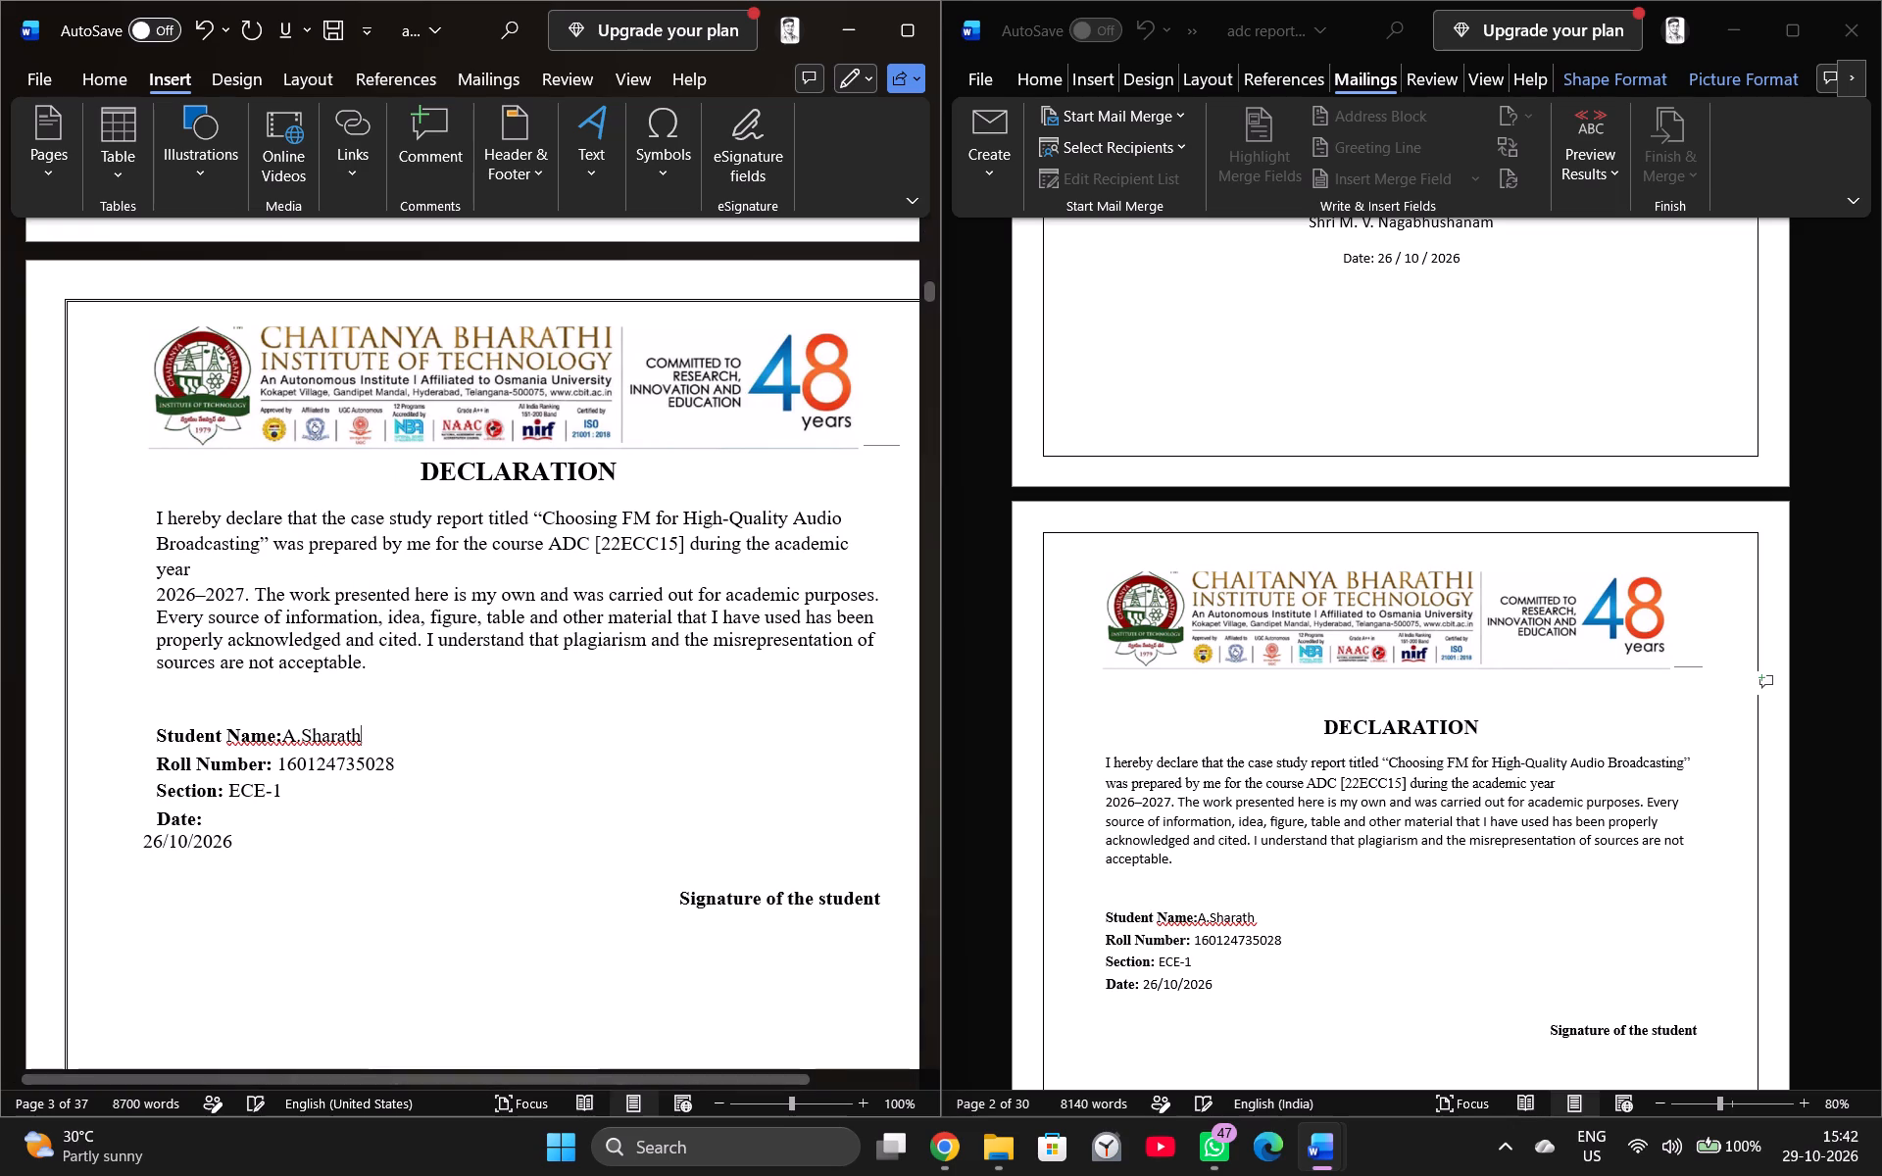
key("BackSpace")
key("BackSpace")
key("BackSpace")
key("BackSpace")
key("BackSpace")
key("BackSpace")
key("BackSpace")
key("BackSpace")
key("BackSpace")
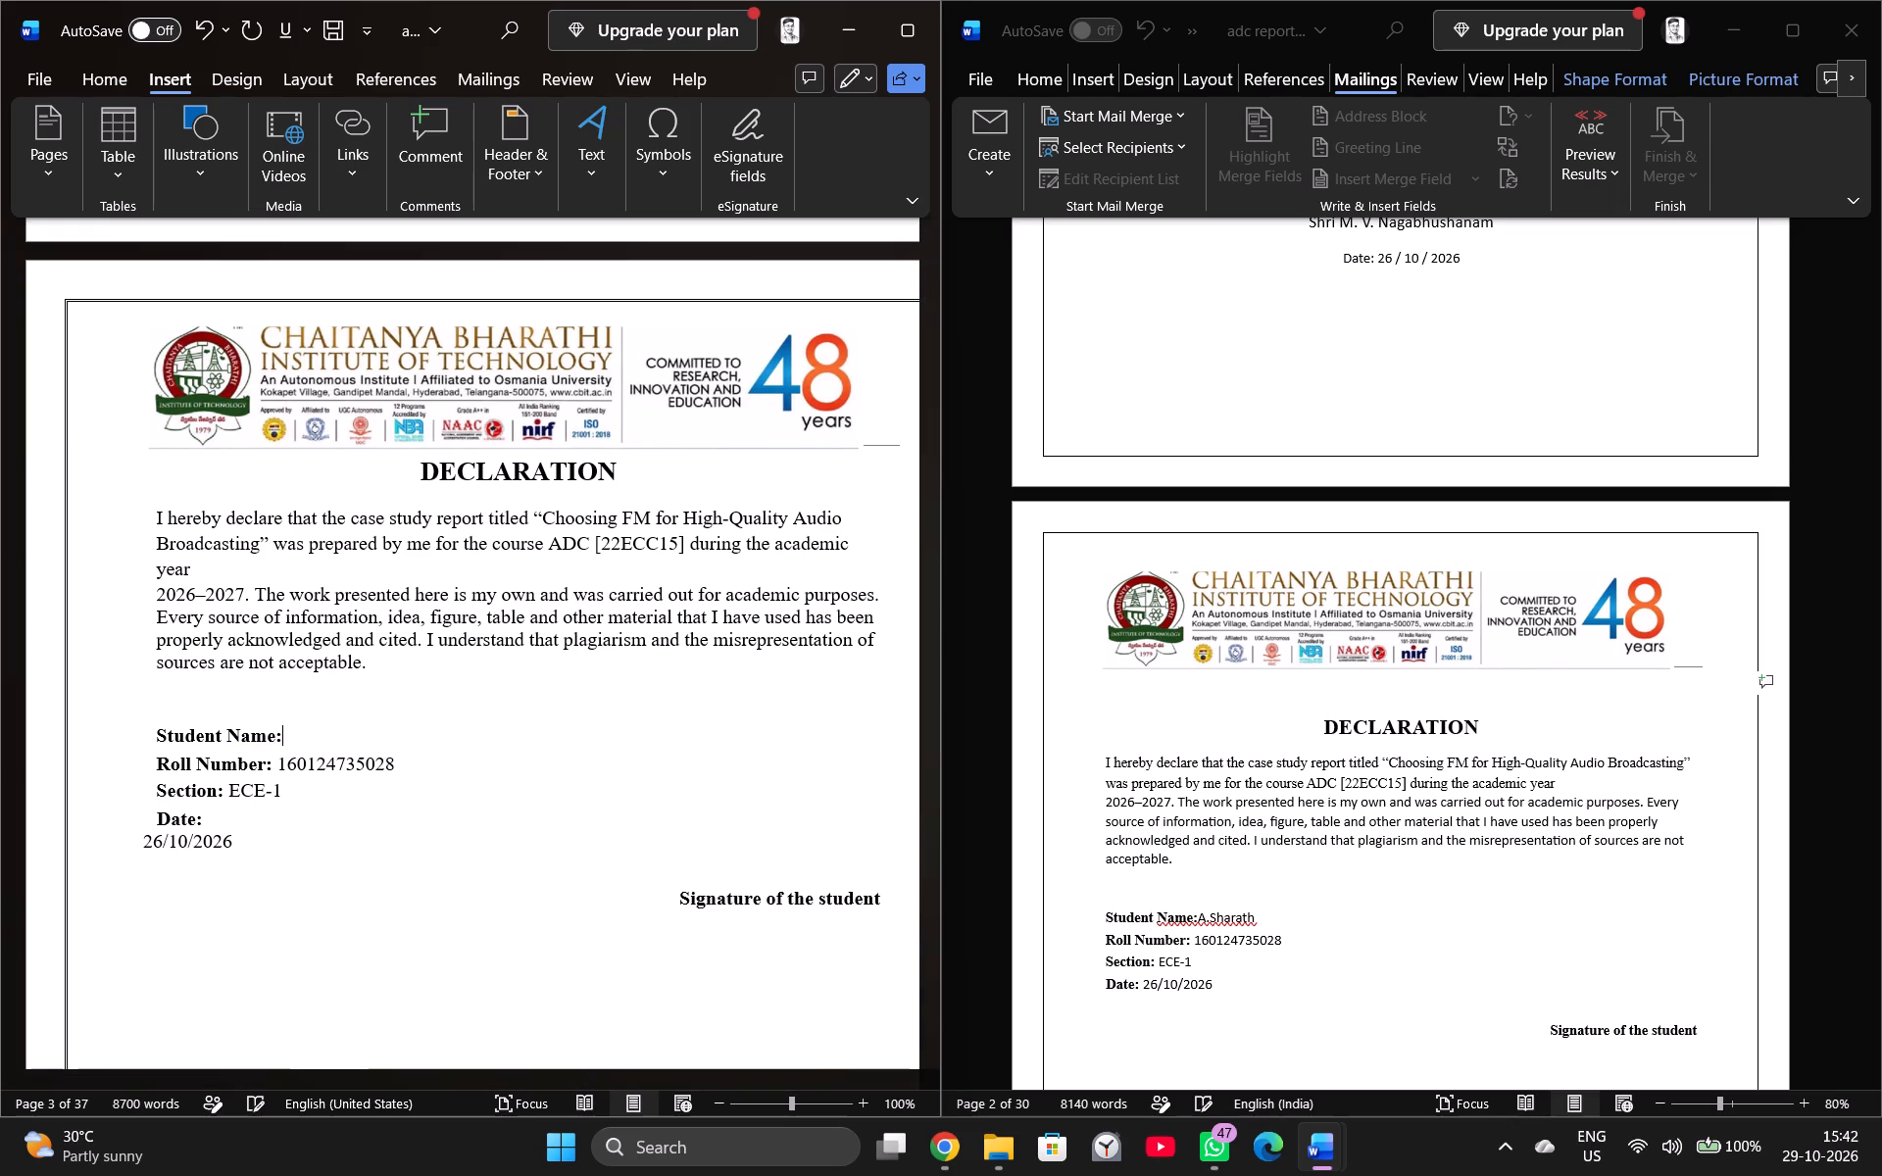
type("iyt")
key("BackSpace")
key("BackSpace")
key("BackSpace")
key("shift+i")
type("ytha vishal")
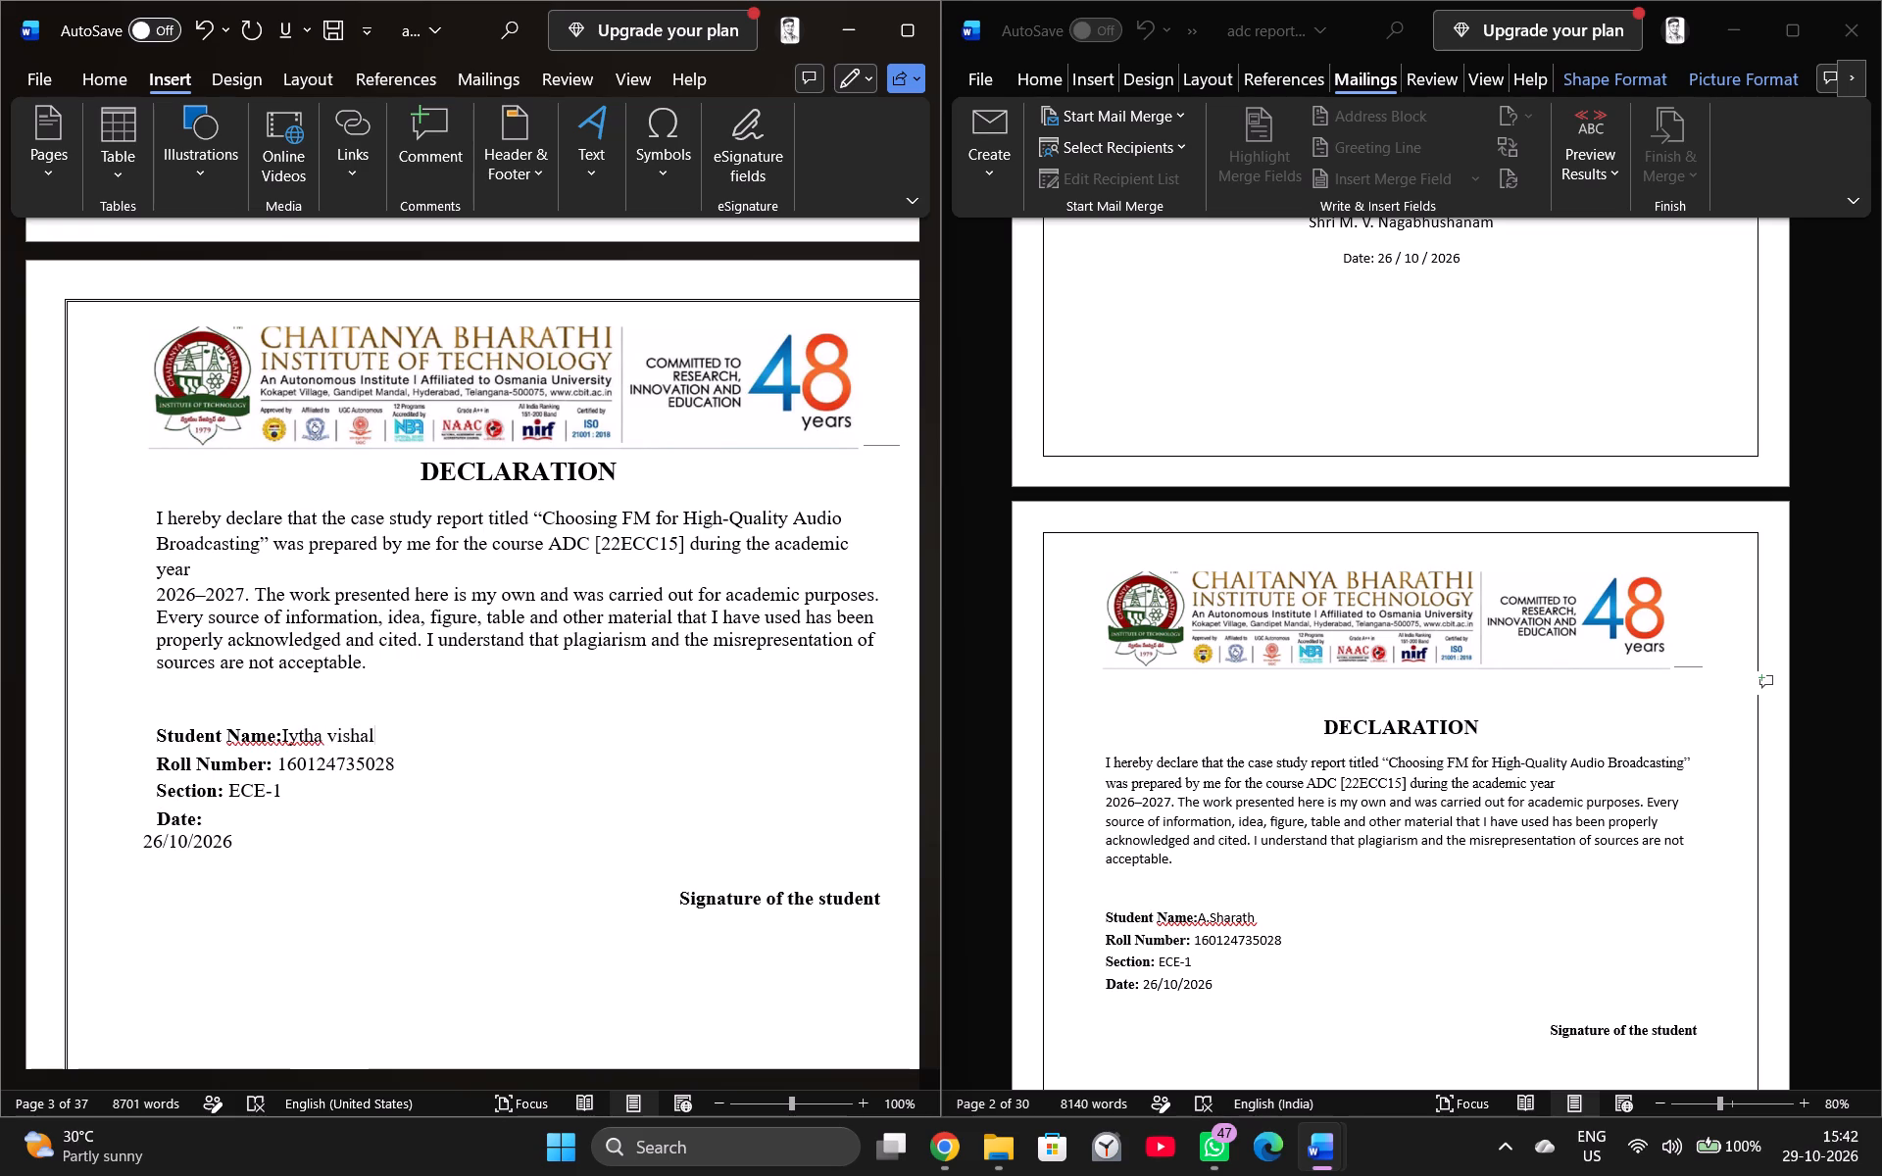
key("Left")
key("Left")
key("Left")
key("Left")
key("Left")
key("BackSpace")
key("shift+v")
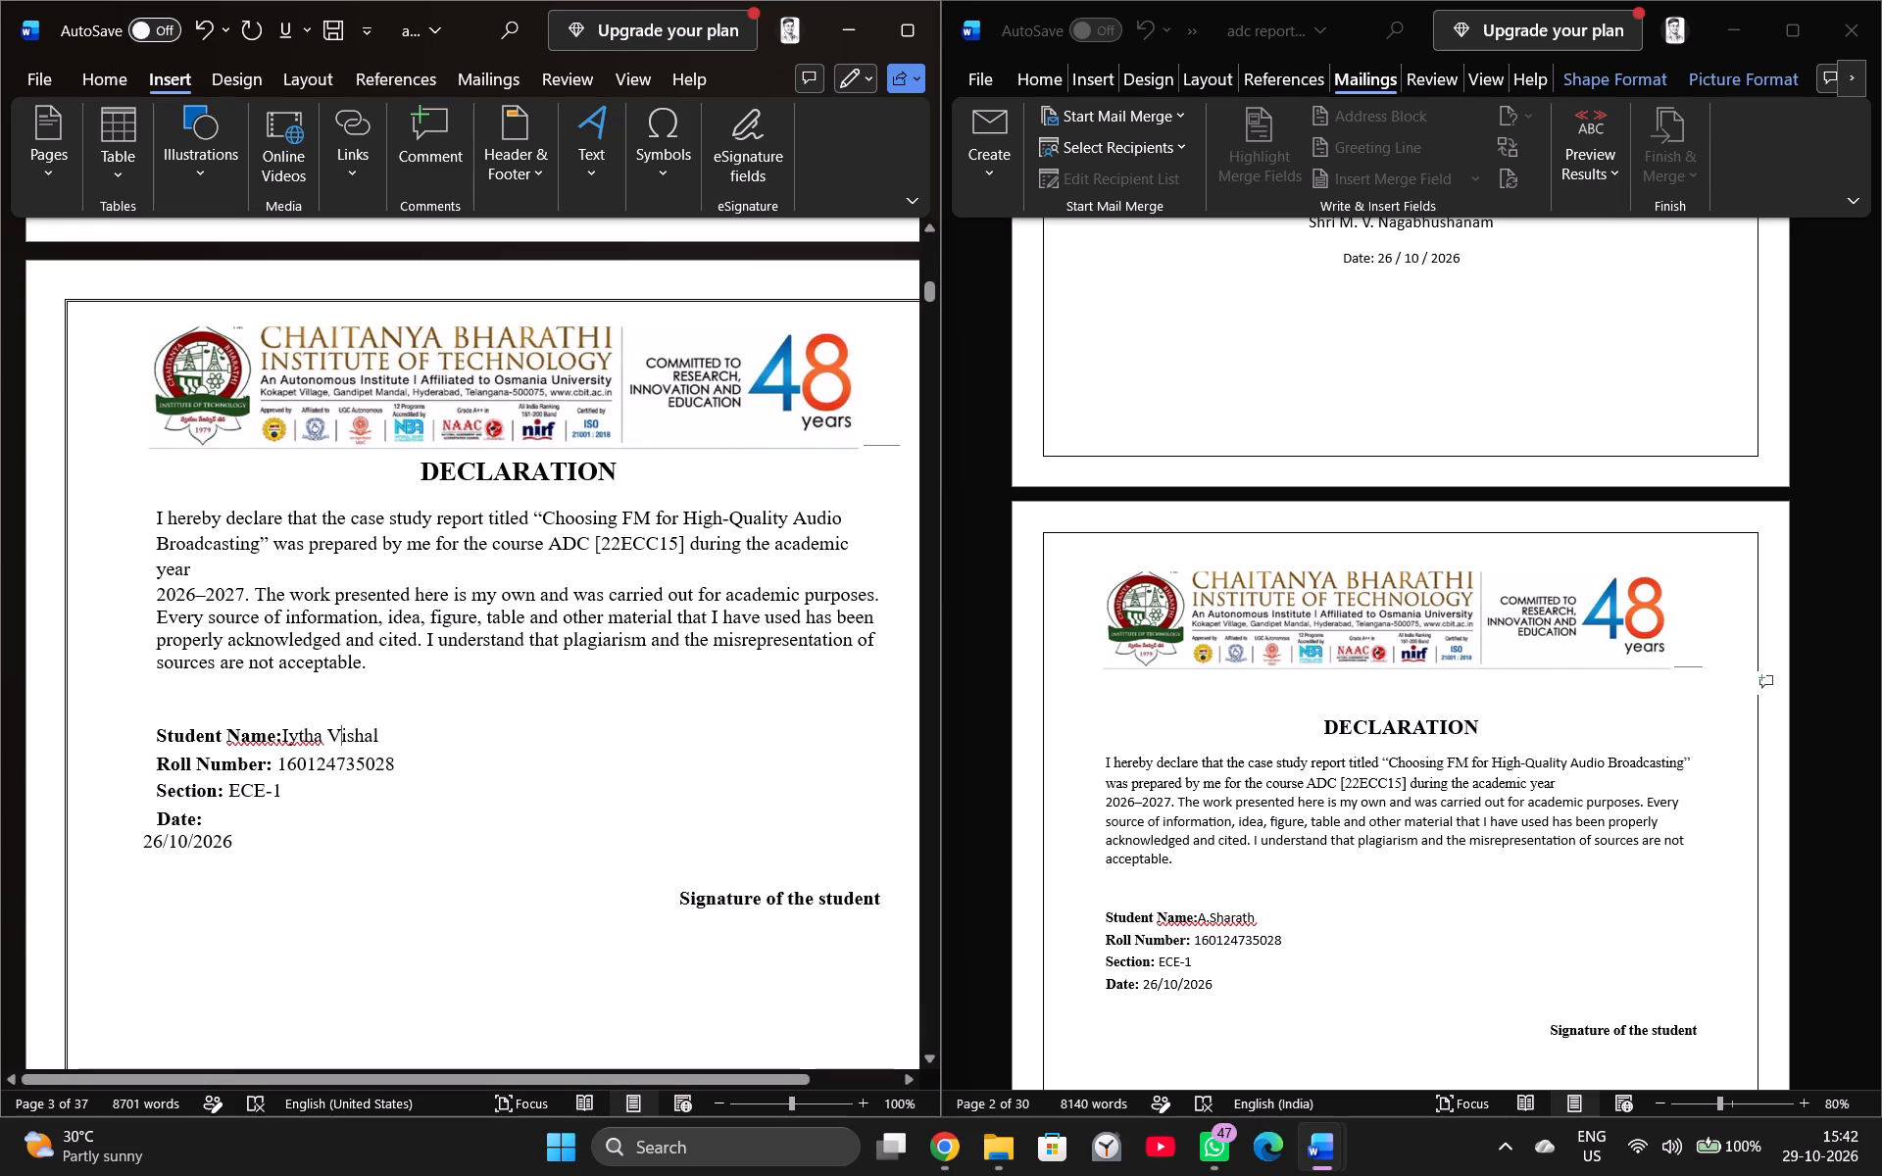
Change the ending of the roll number on adc bunny's Declaration page to match the new student's roll number.
left_click(415, 762)
key("BackSpace")
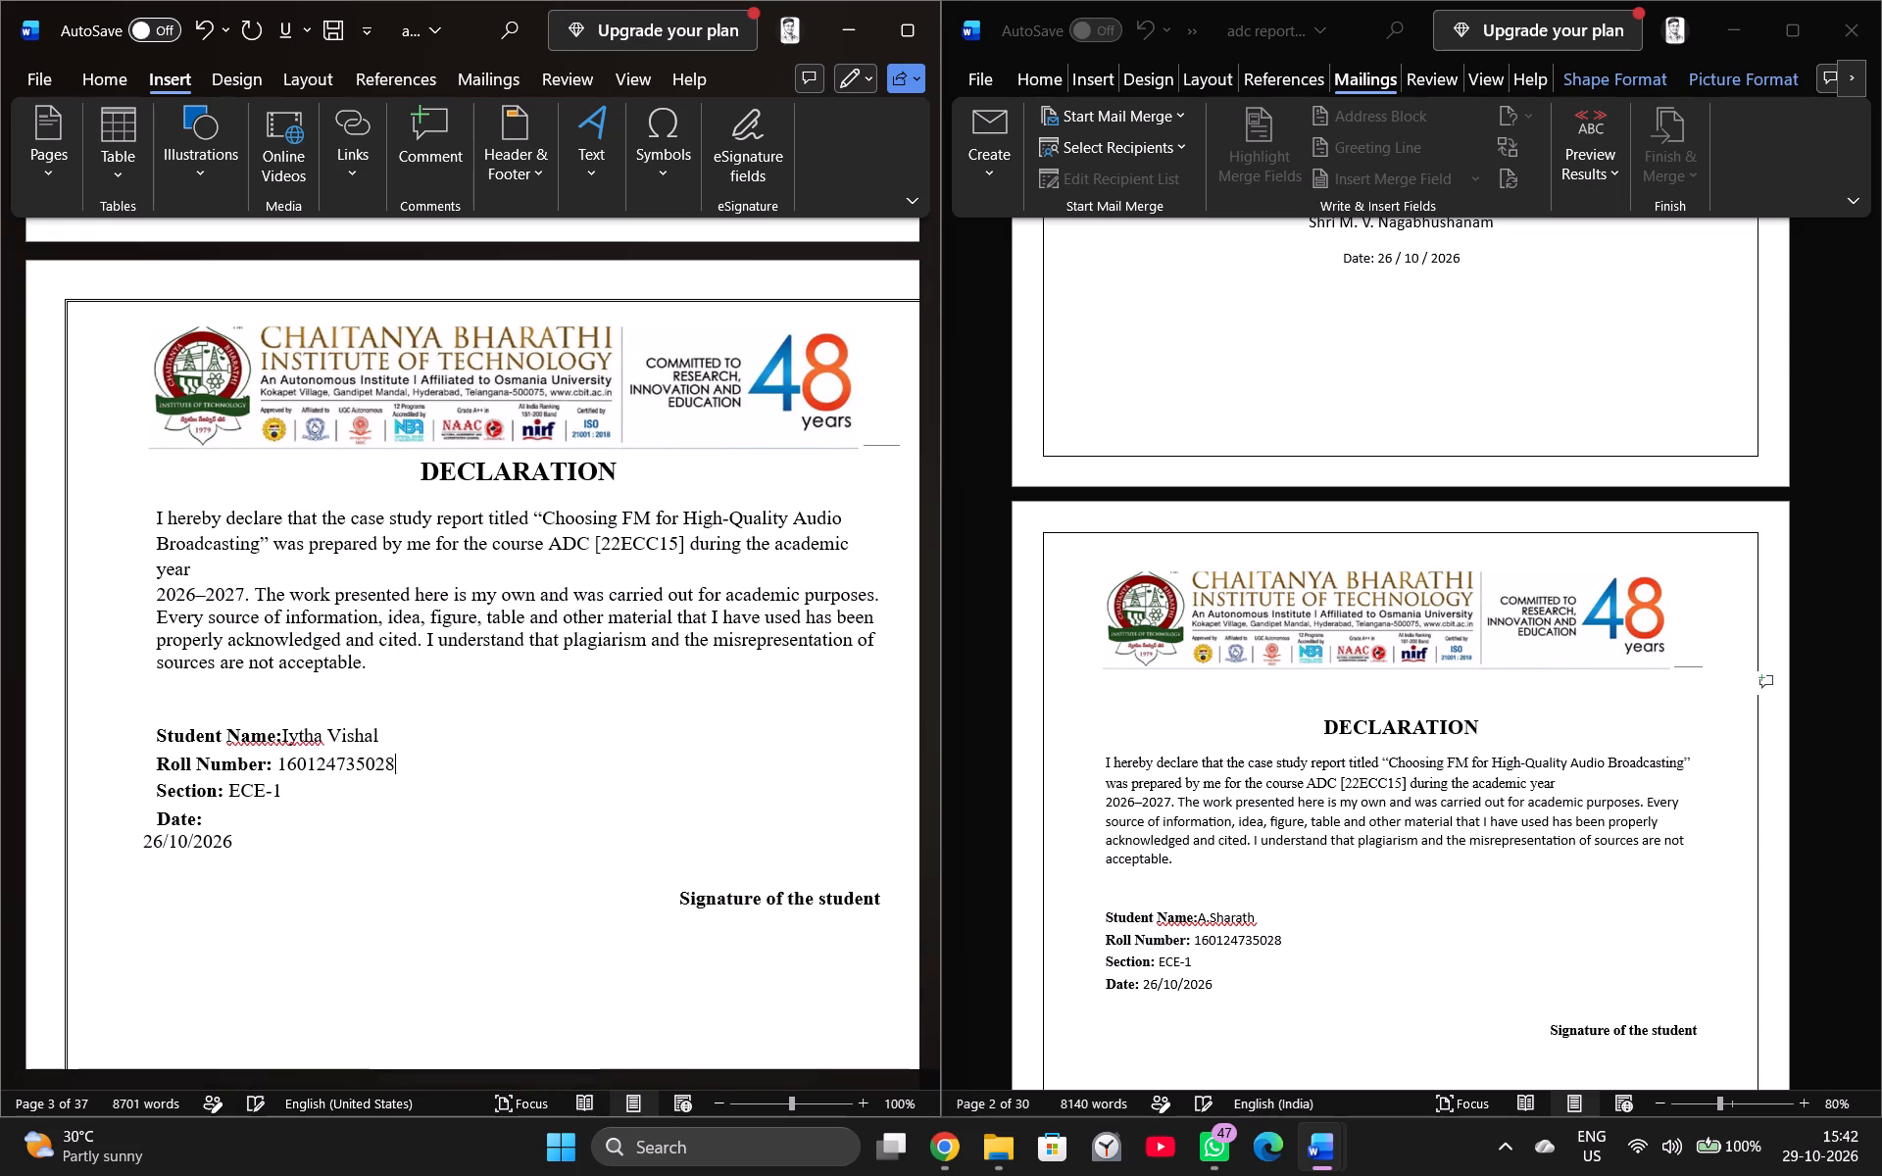
key("BackSpace")
key("BackSpace")
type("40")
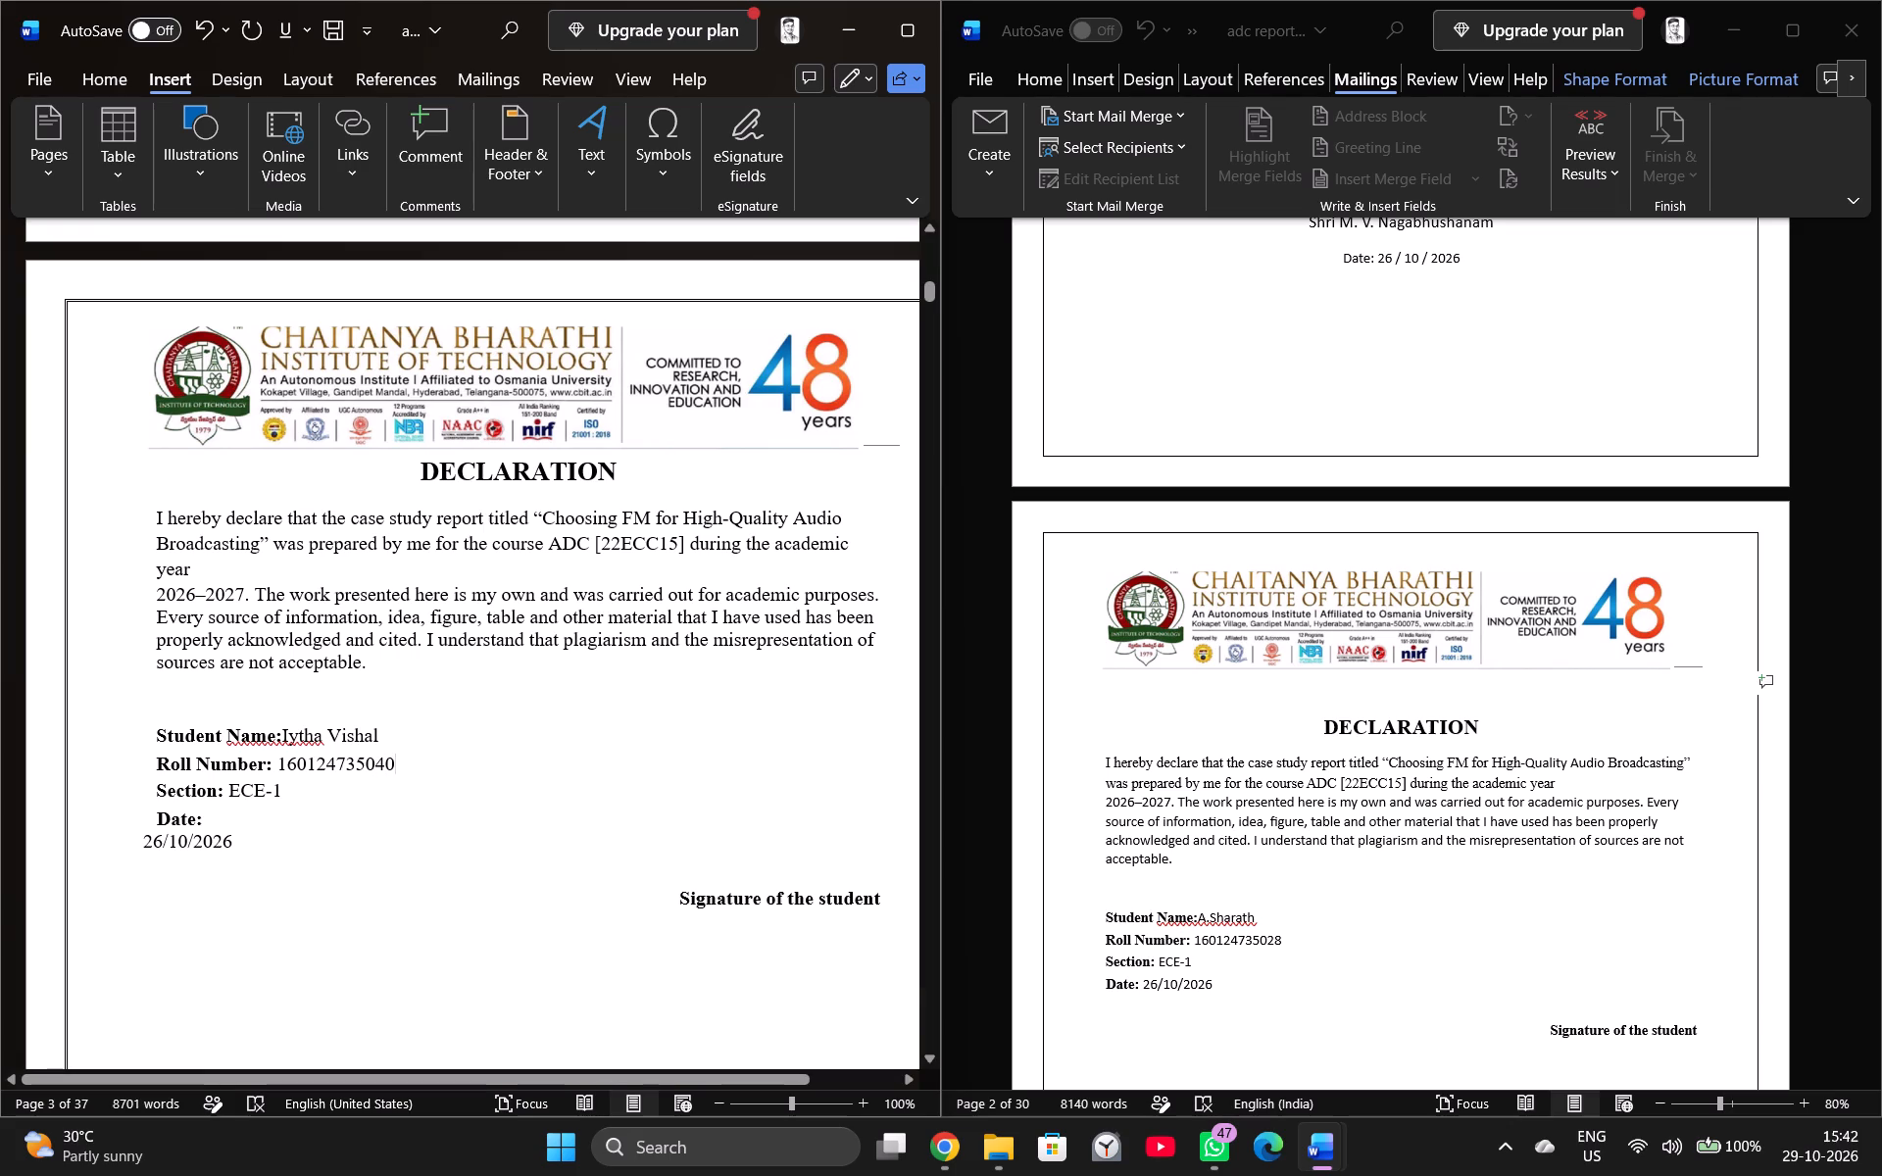
Maximize the adc bunny window and display its page thumbnails in the navigation pane.
scroll(552, 583, "up", 20)
scroll(552, 583, "up", 9)
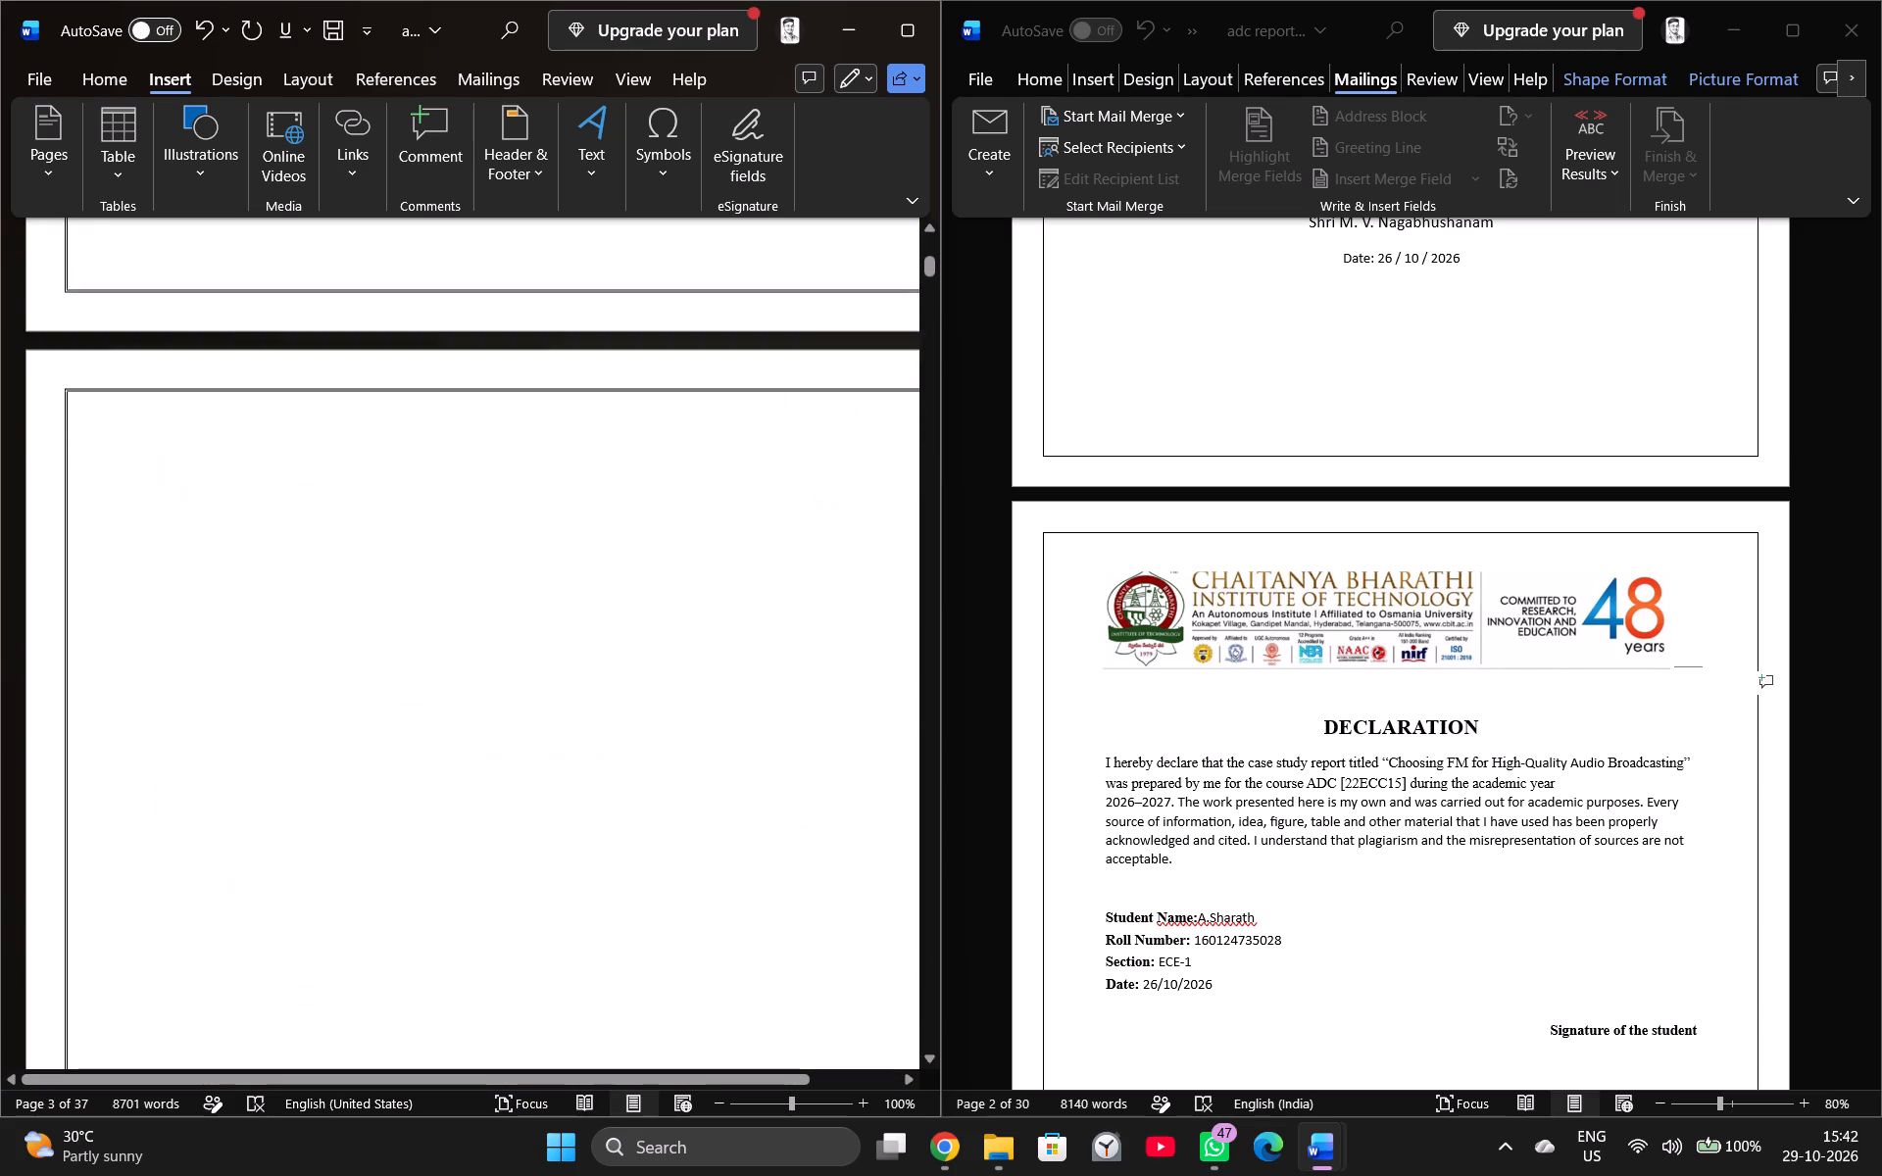
left_click(852, 26)
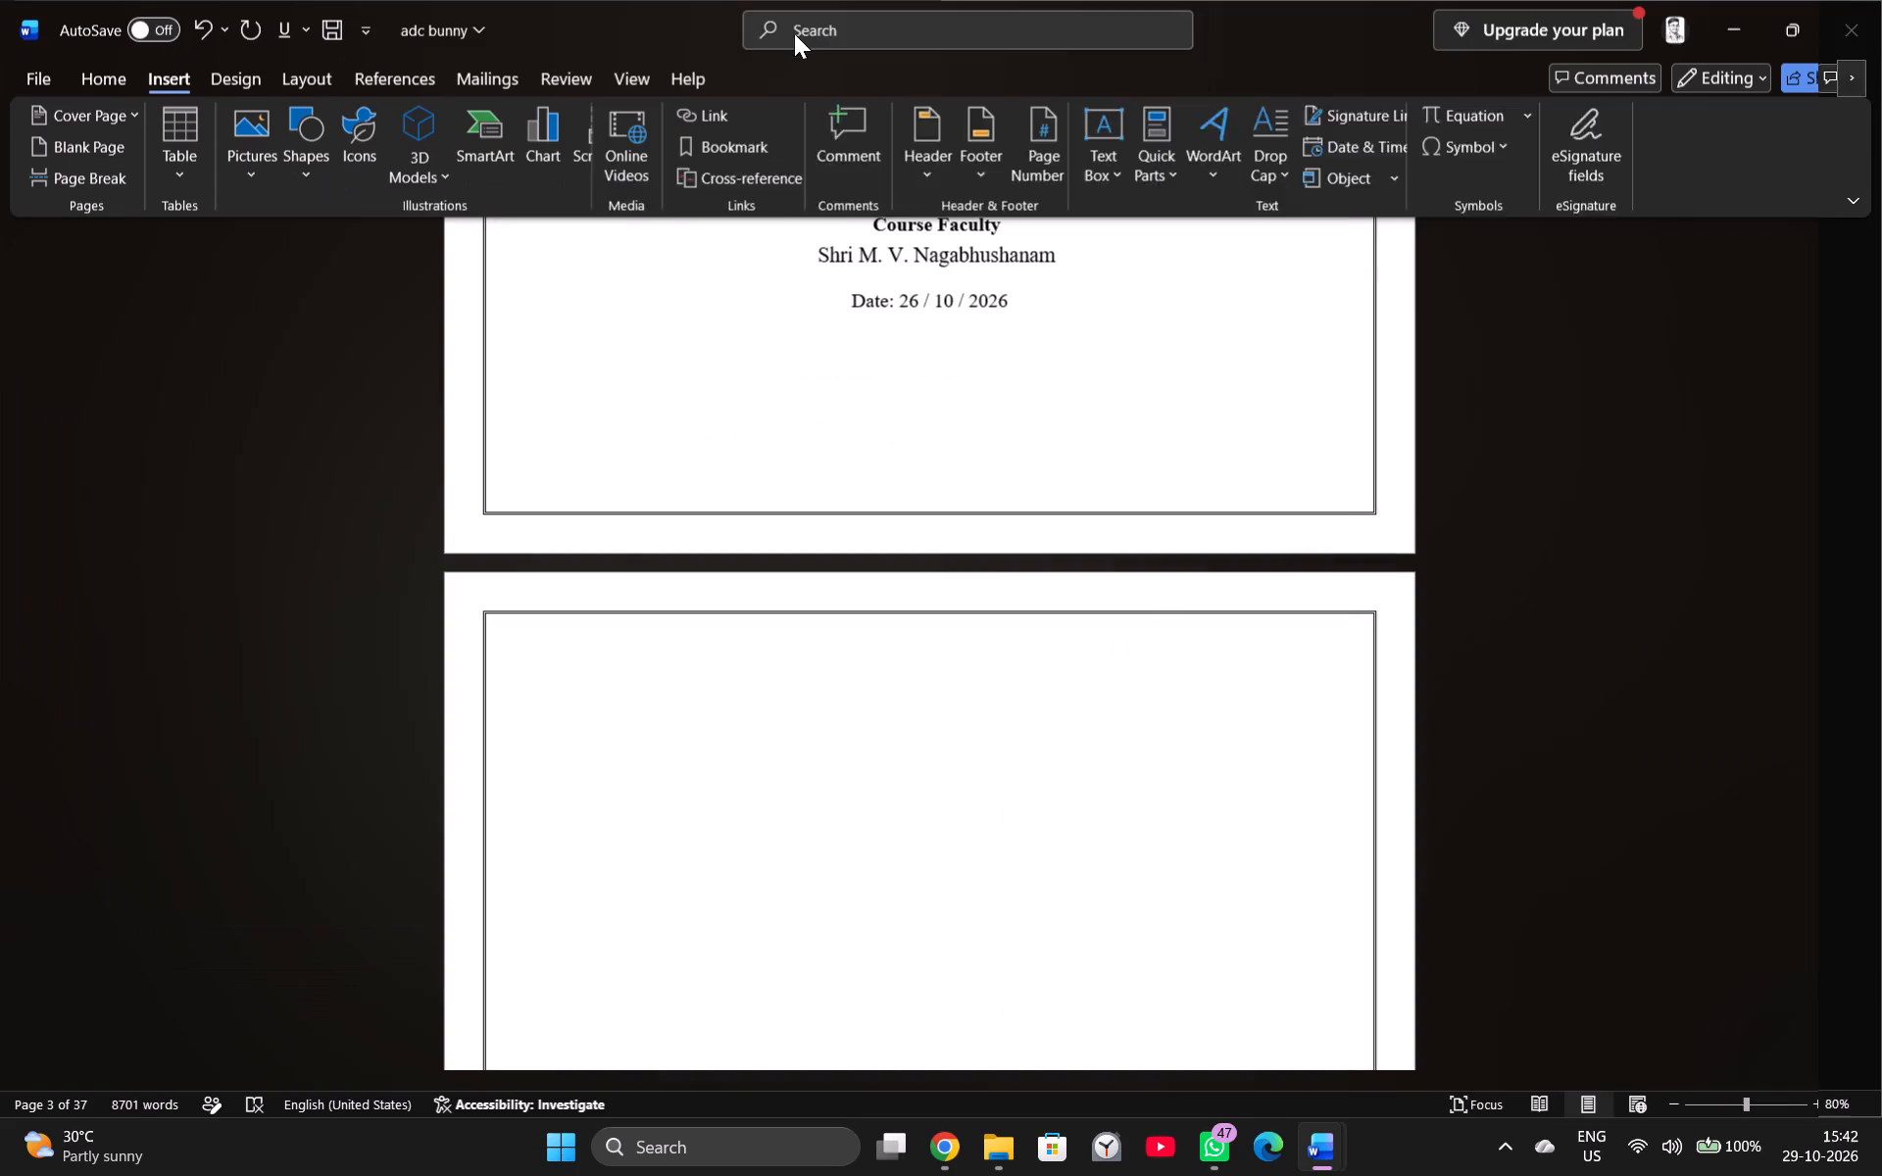
left_click(618, 75)
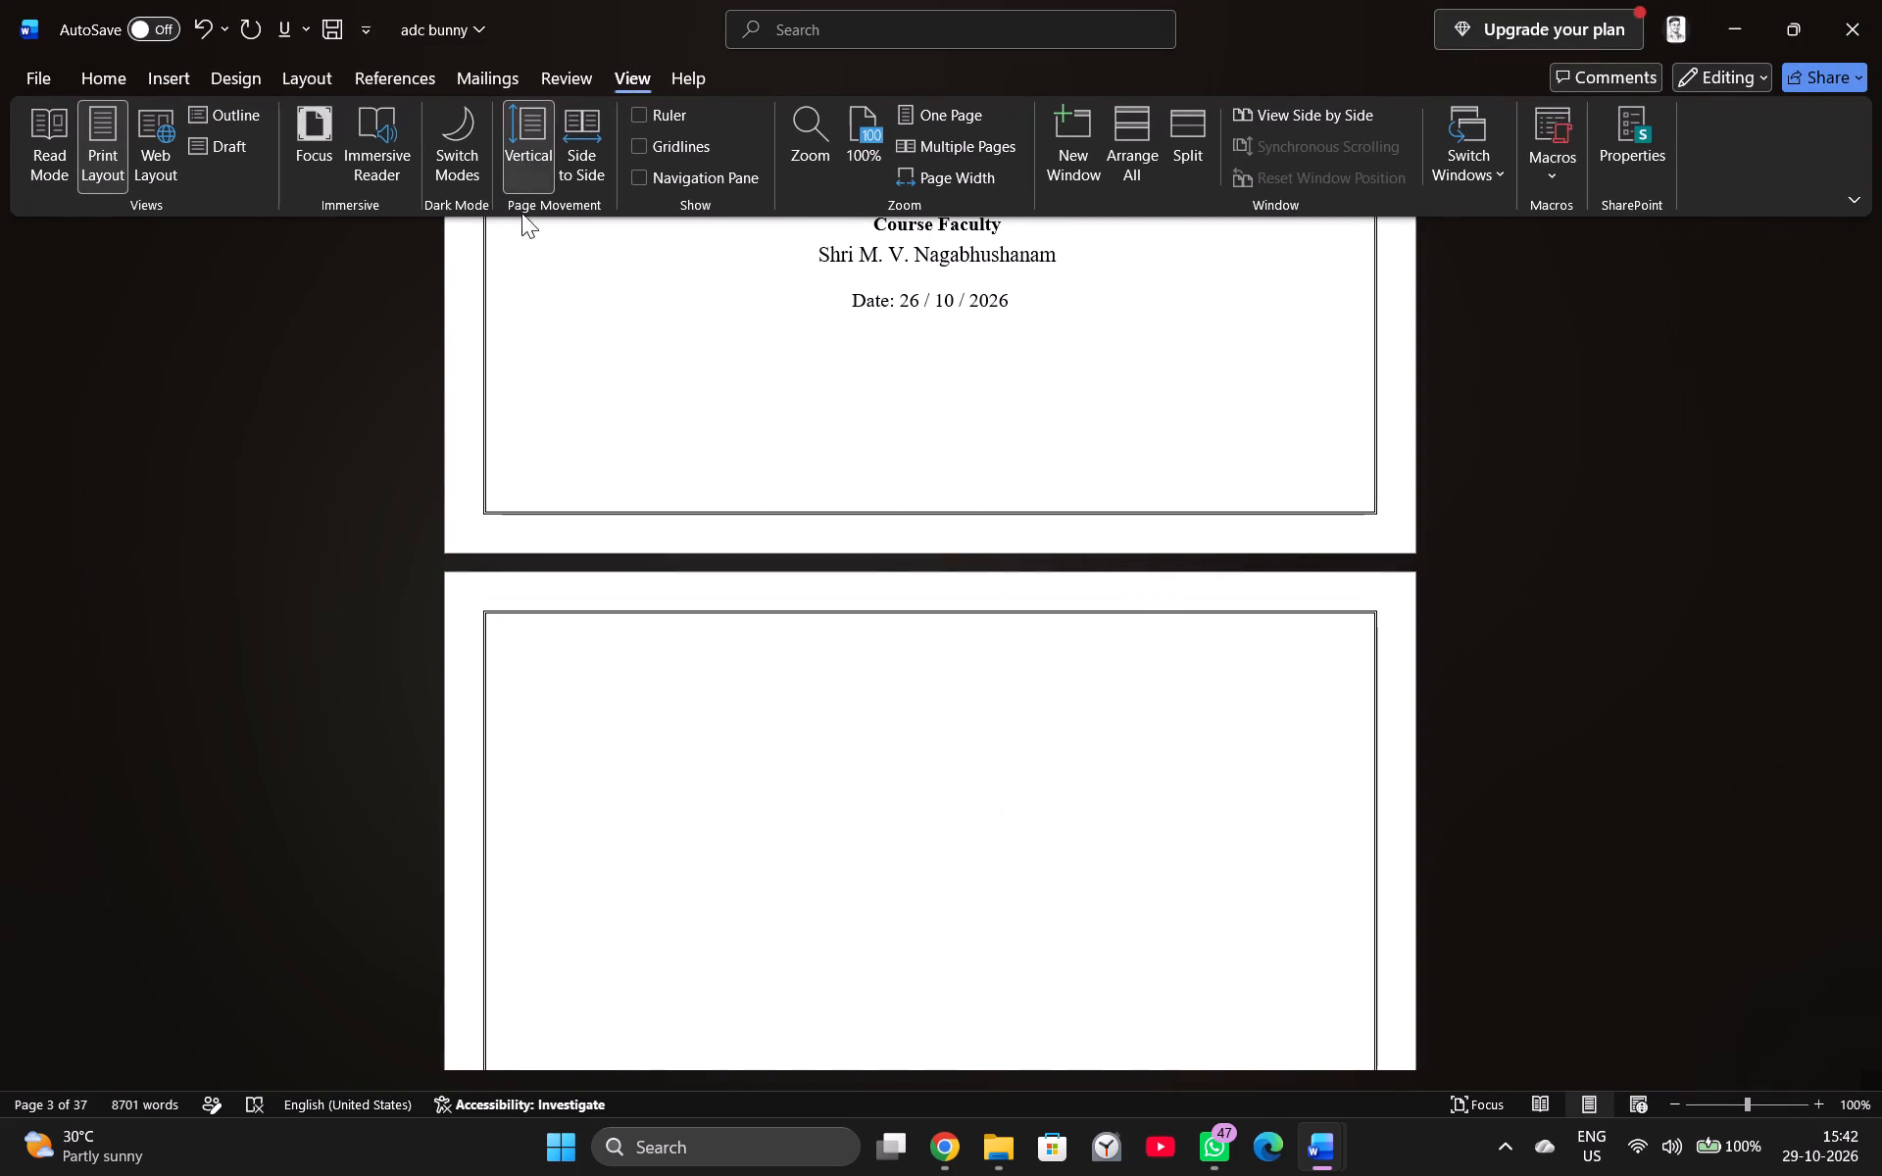
scroll(908, 674, "up", 20)
scroll(921, 690, "up", 7)
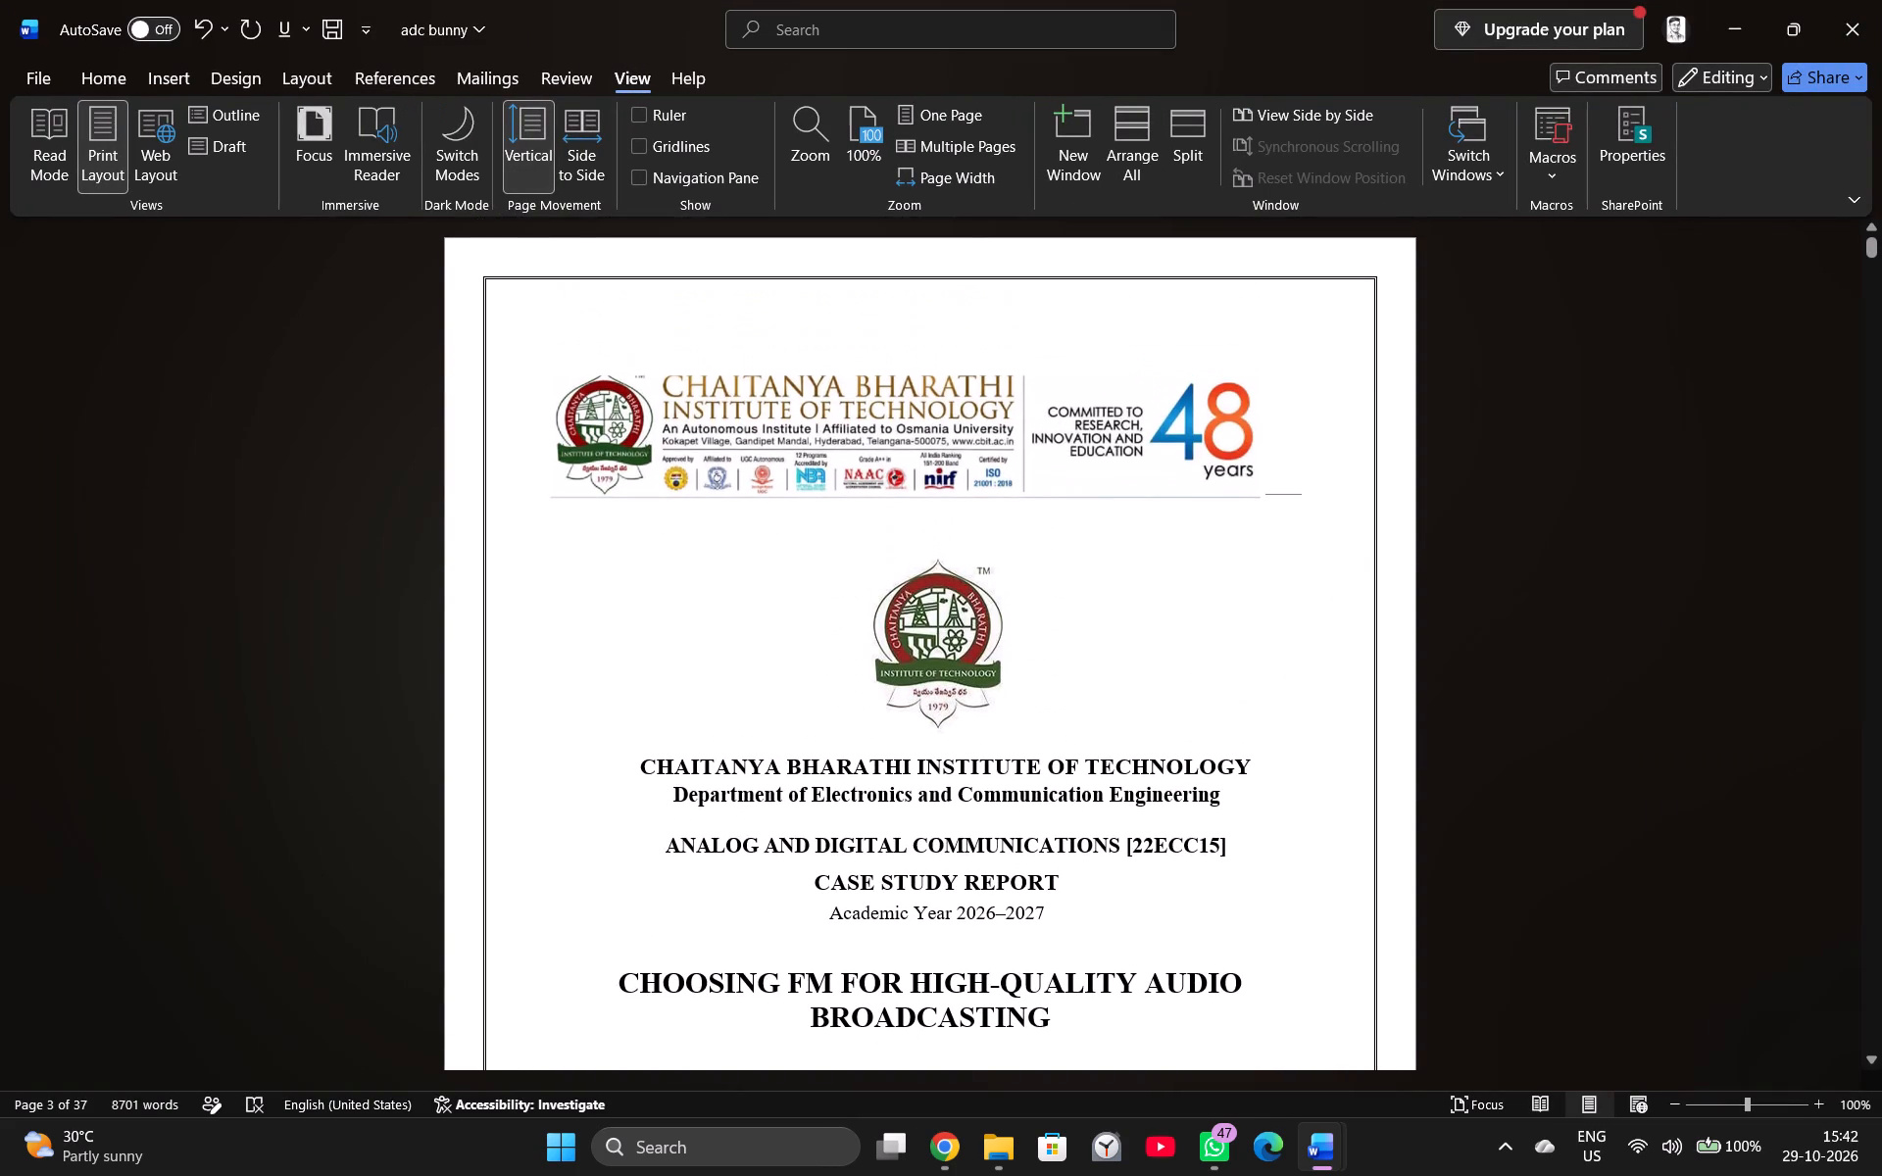
scroll(925, 711, "down", 13)
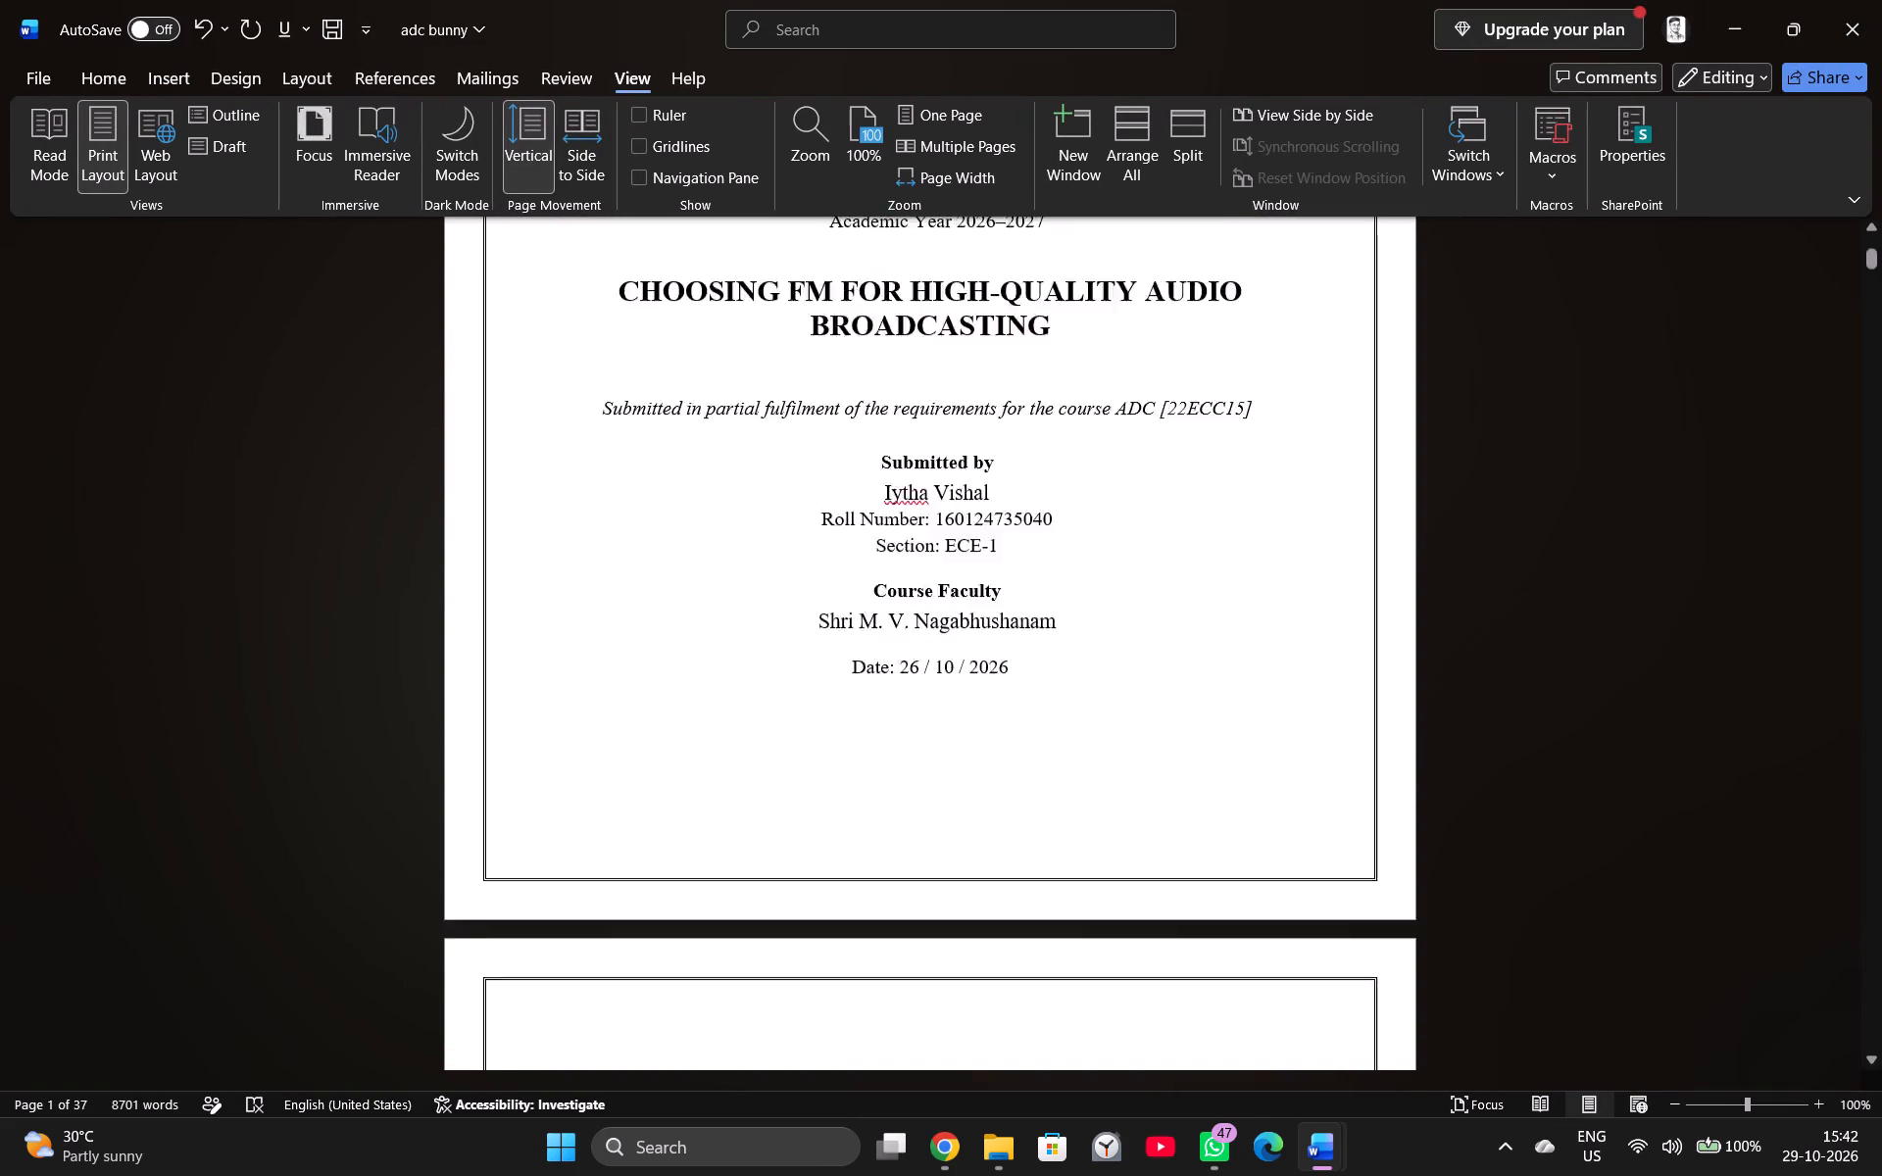
scroll(927, 725, "down", 13)
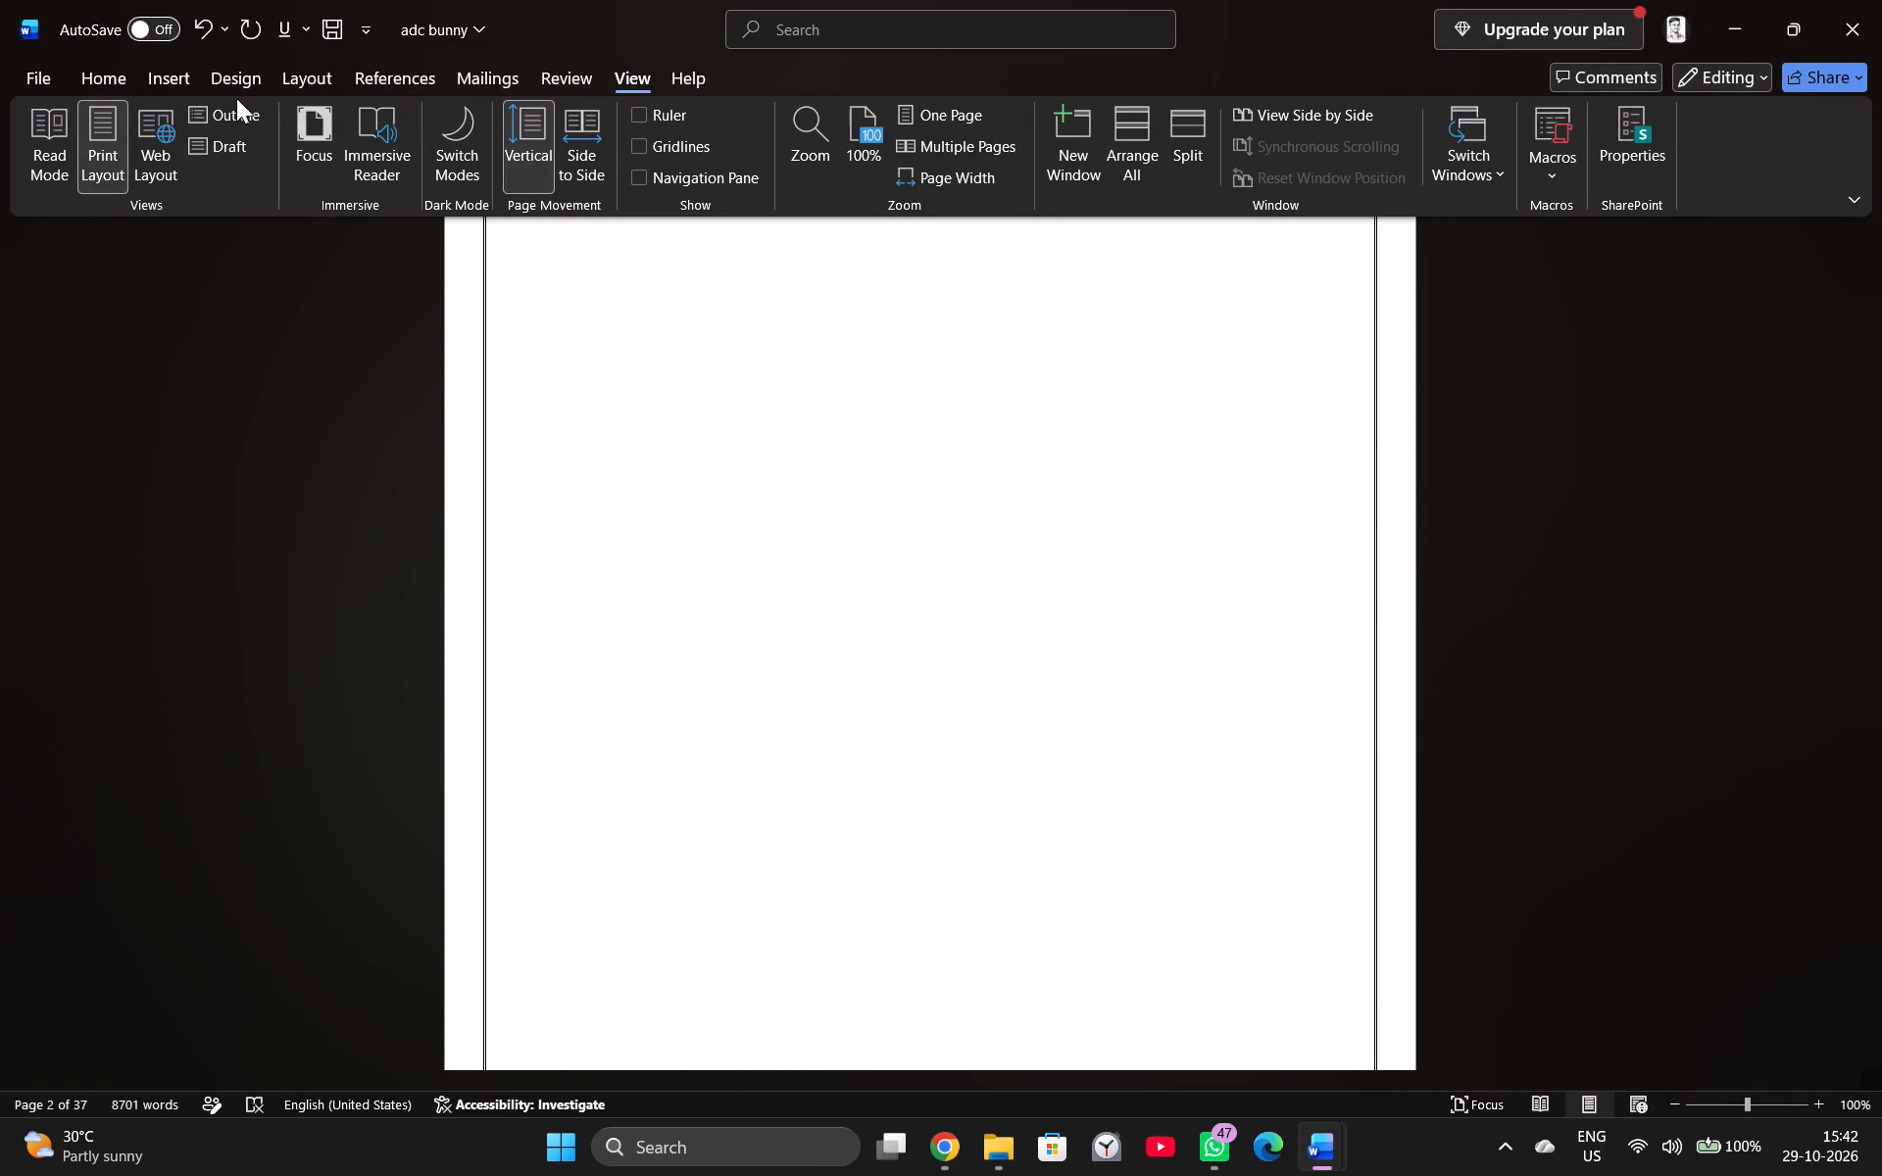
left_click(640, 171)
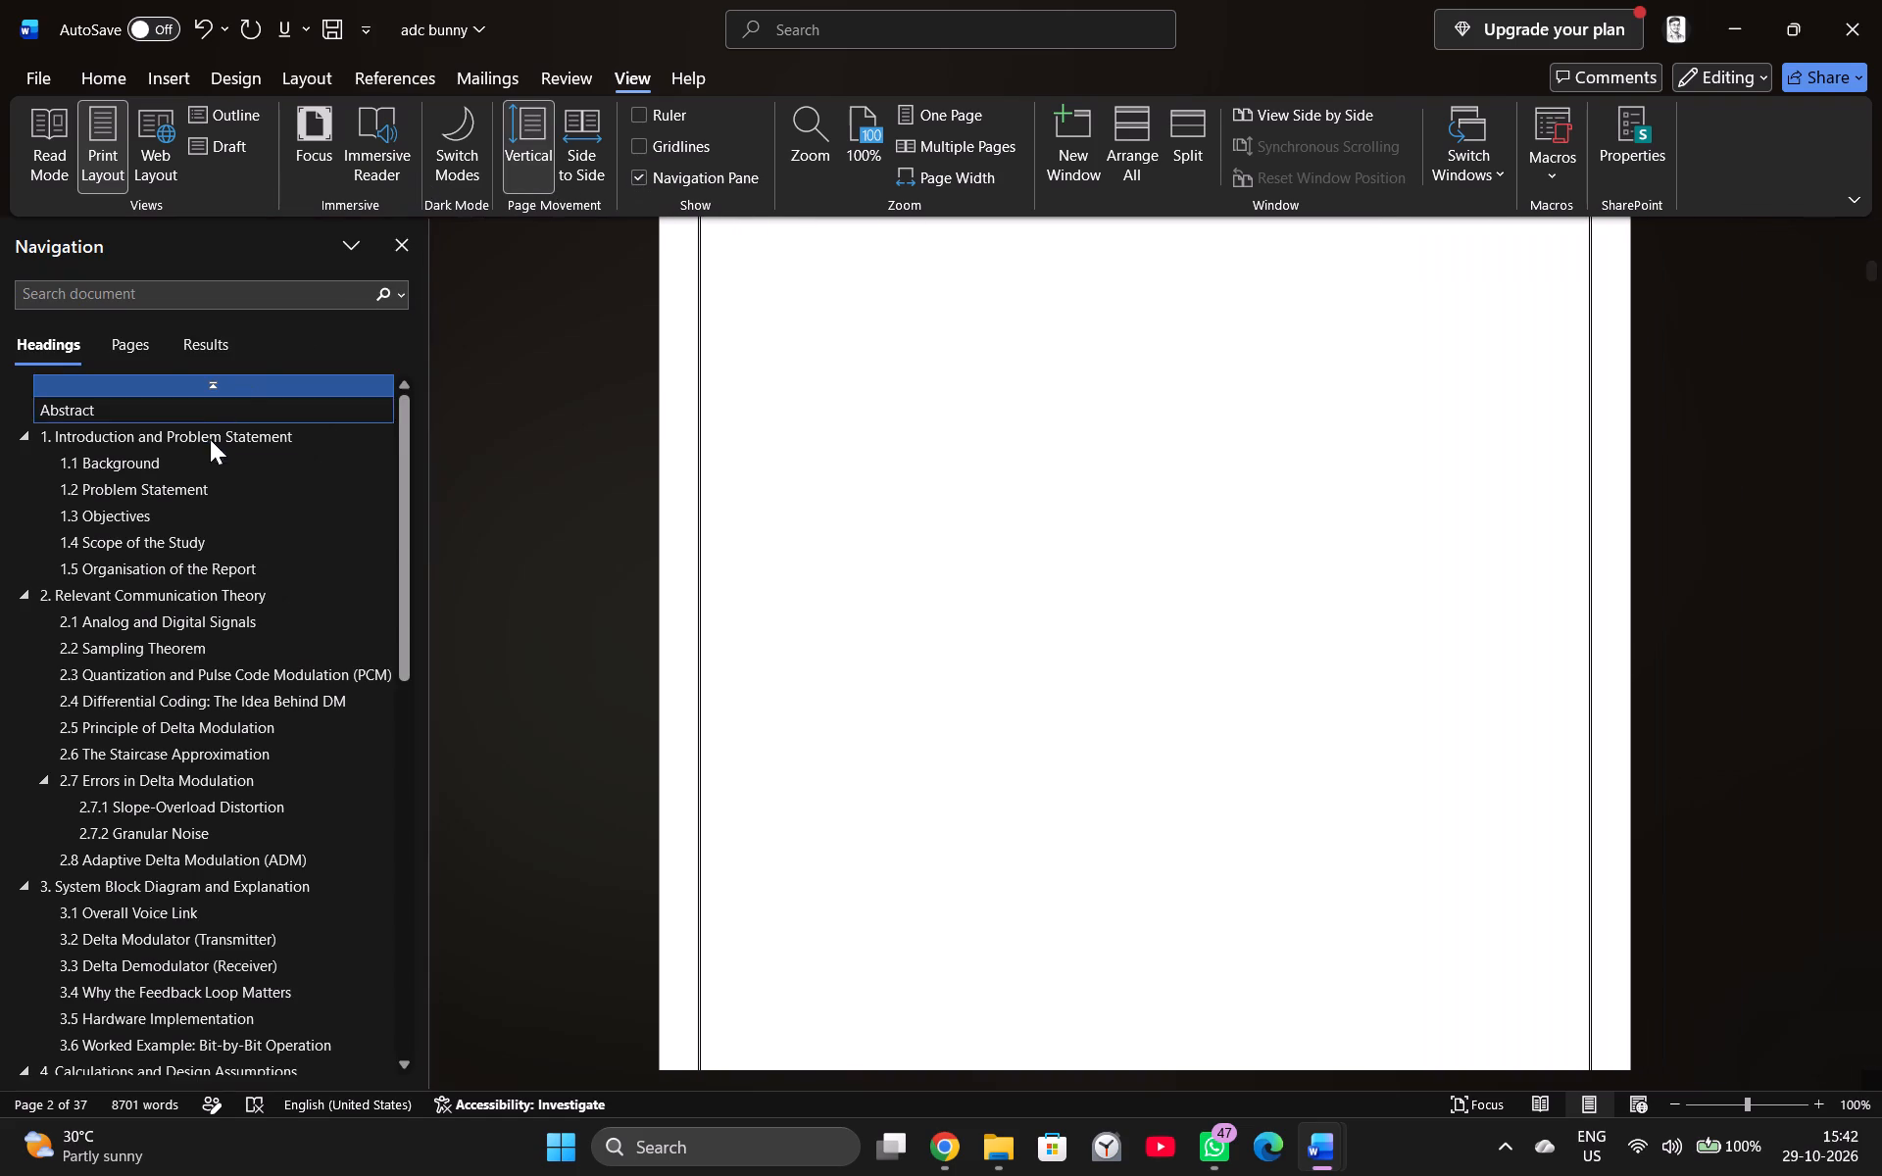
left_click(131, 353)
scroll(231, 701, "up", 6)
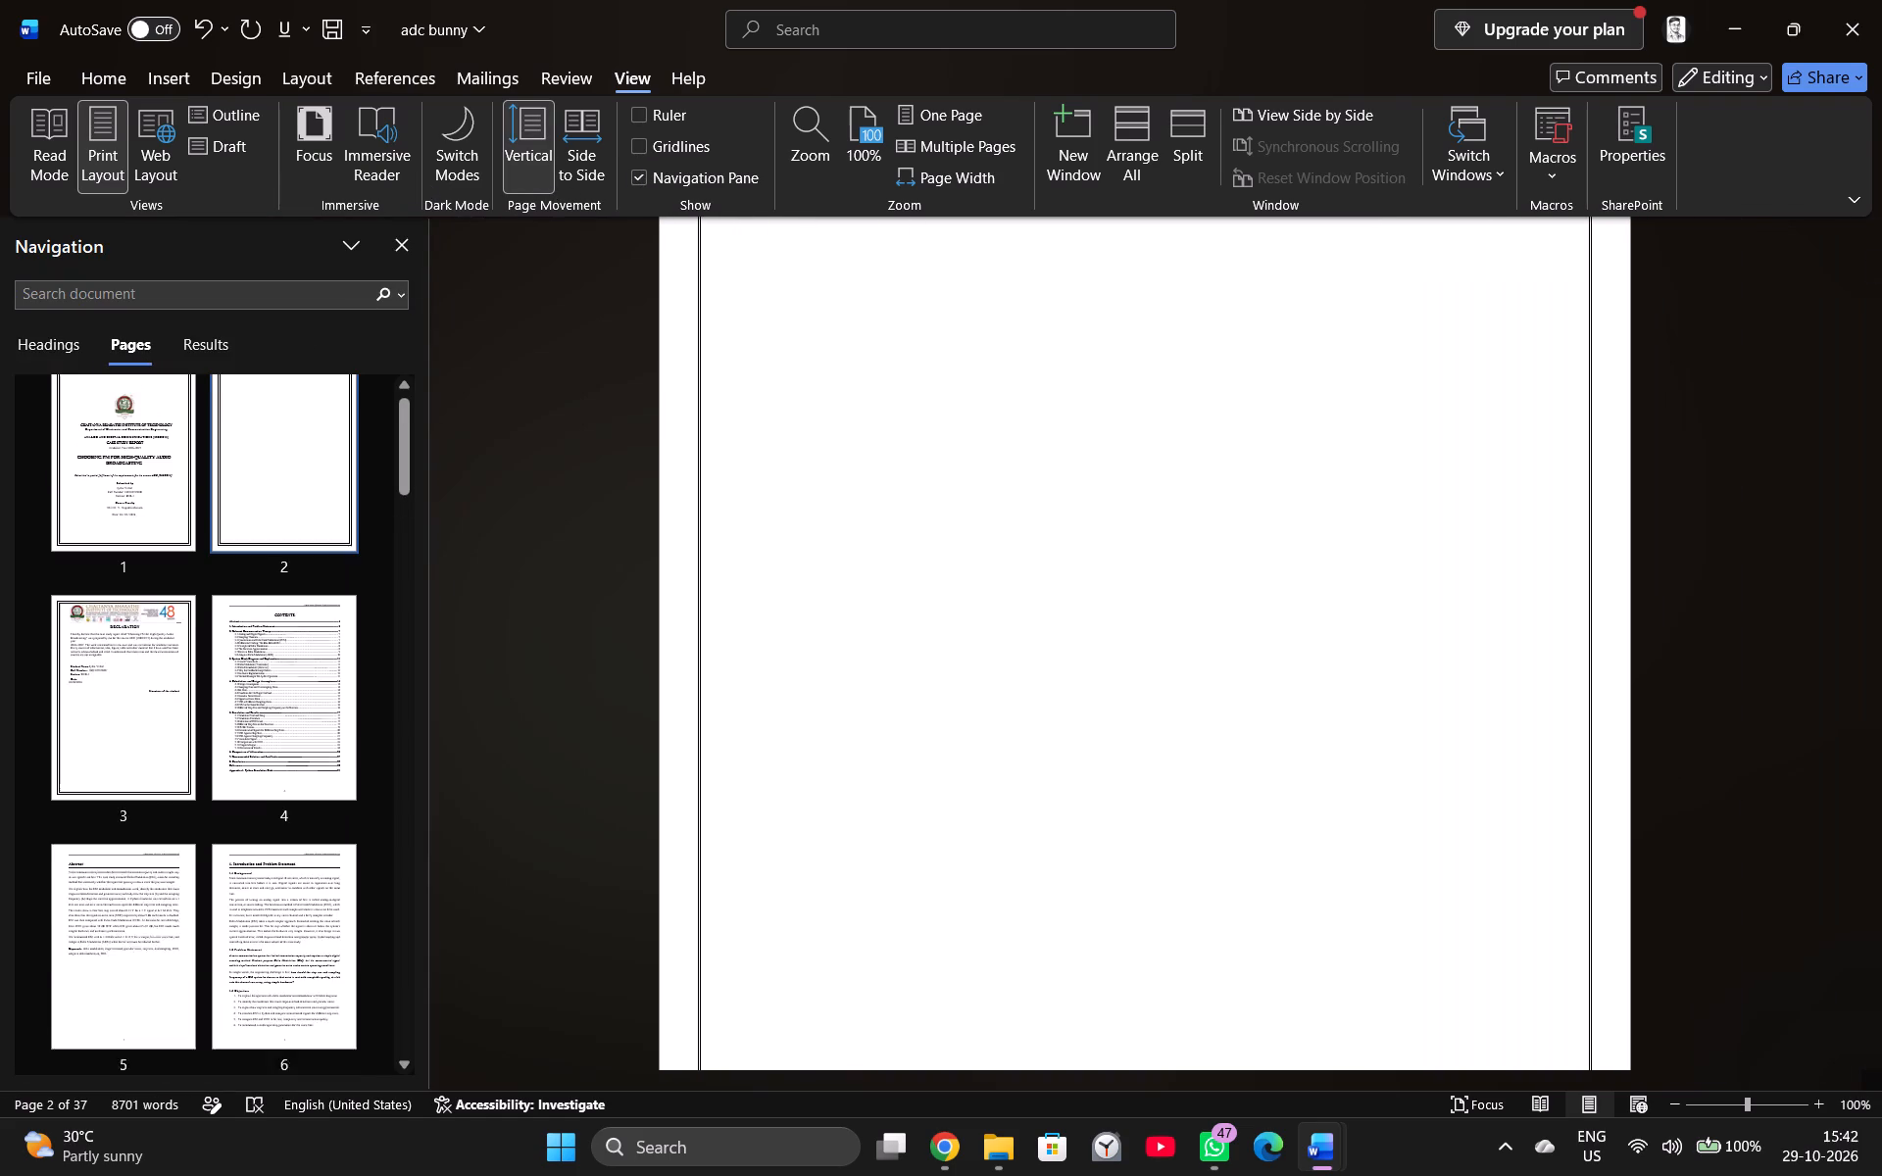
Delete the blank page between adc bunny's cover and Declaration page, and return to the side-by-side view with the adc report.
double_click(290, 452)
triple_click(272, 484)
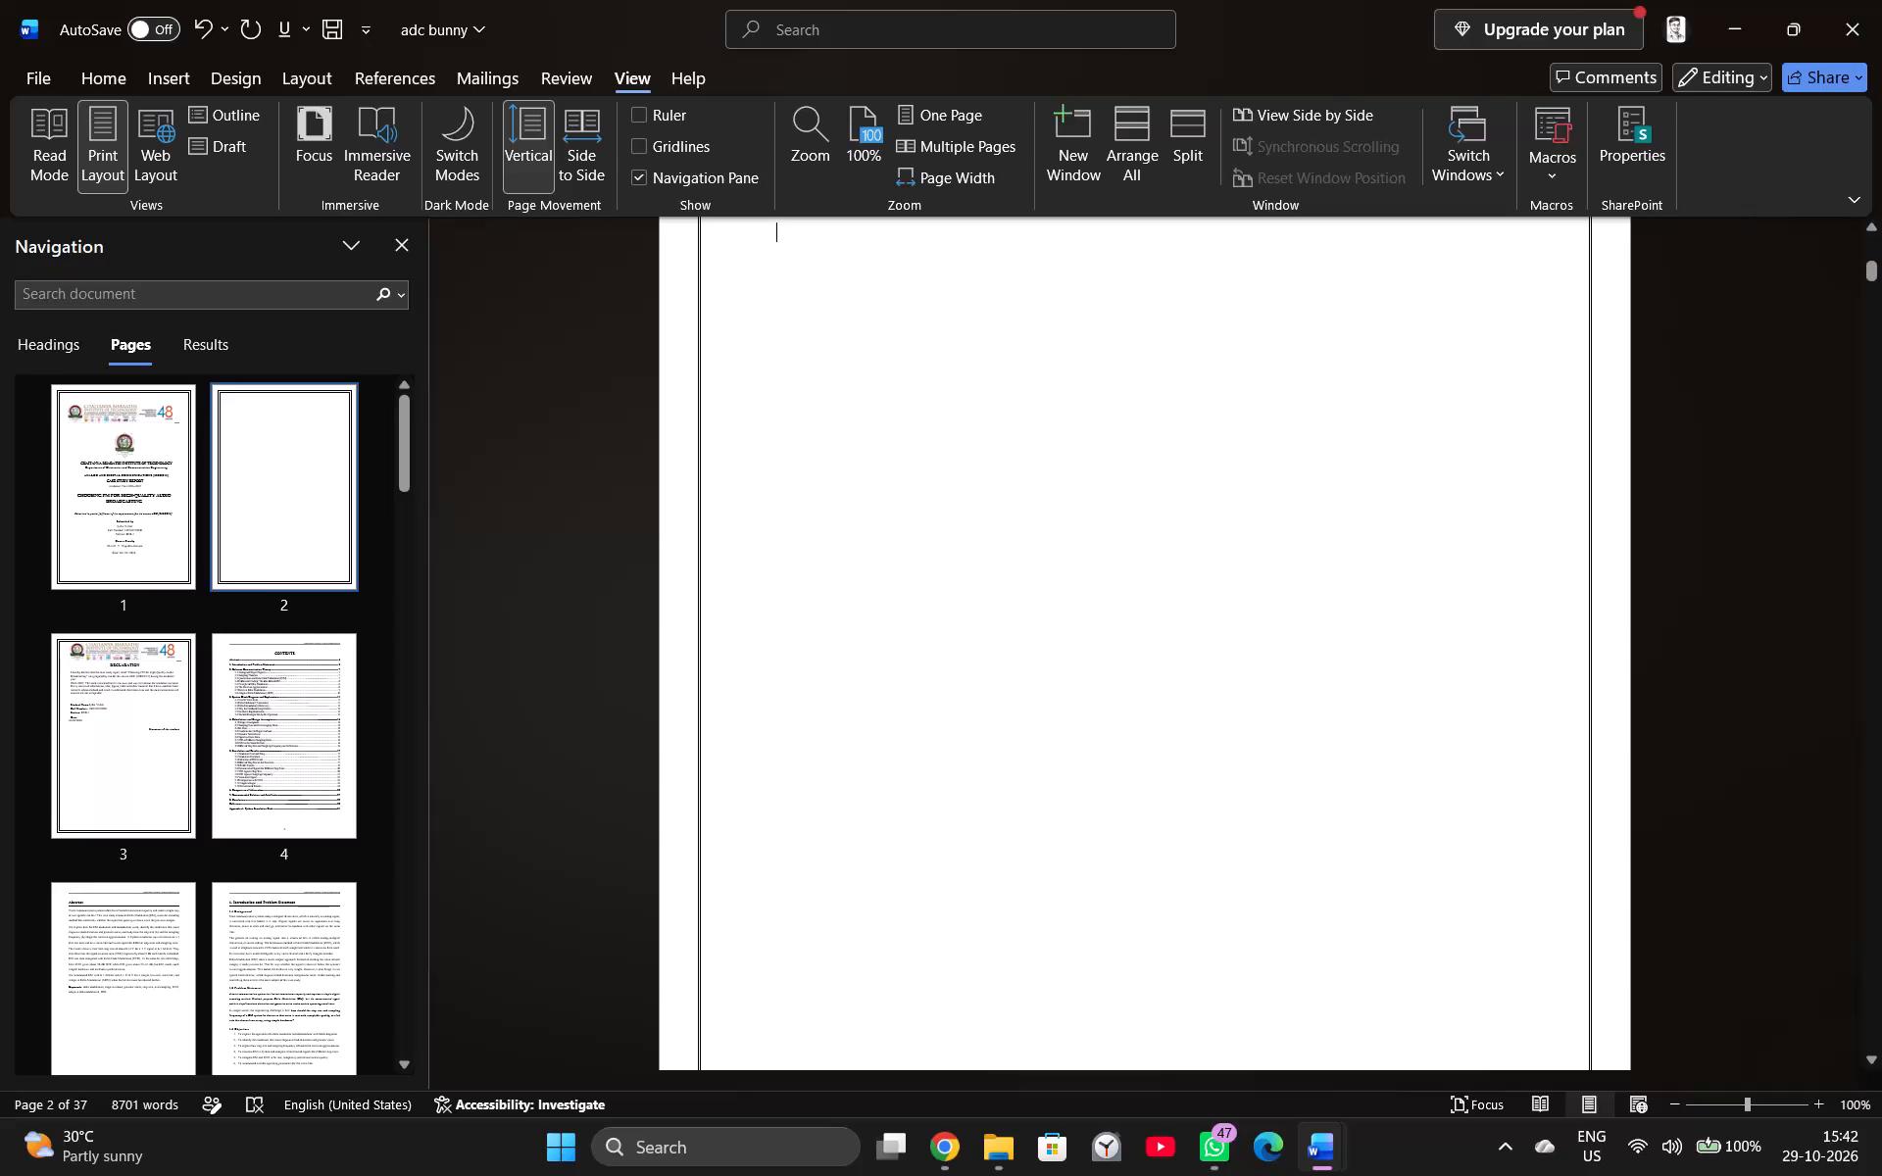
left_click(248, 548)
left_click(137, 513)
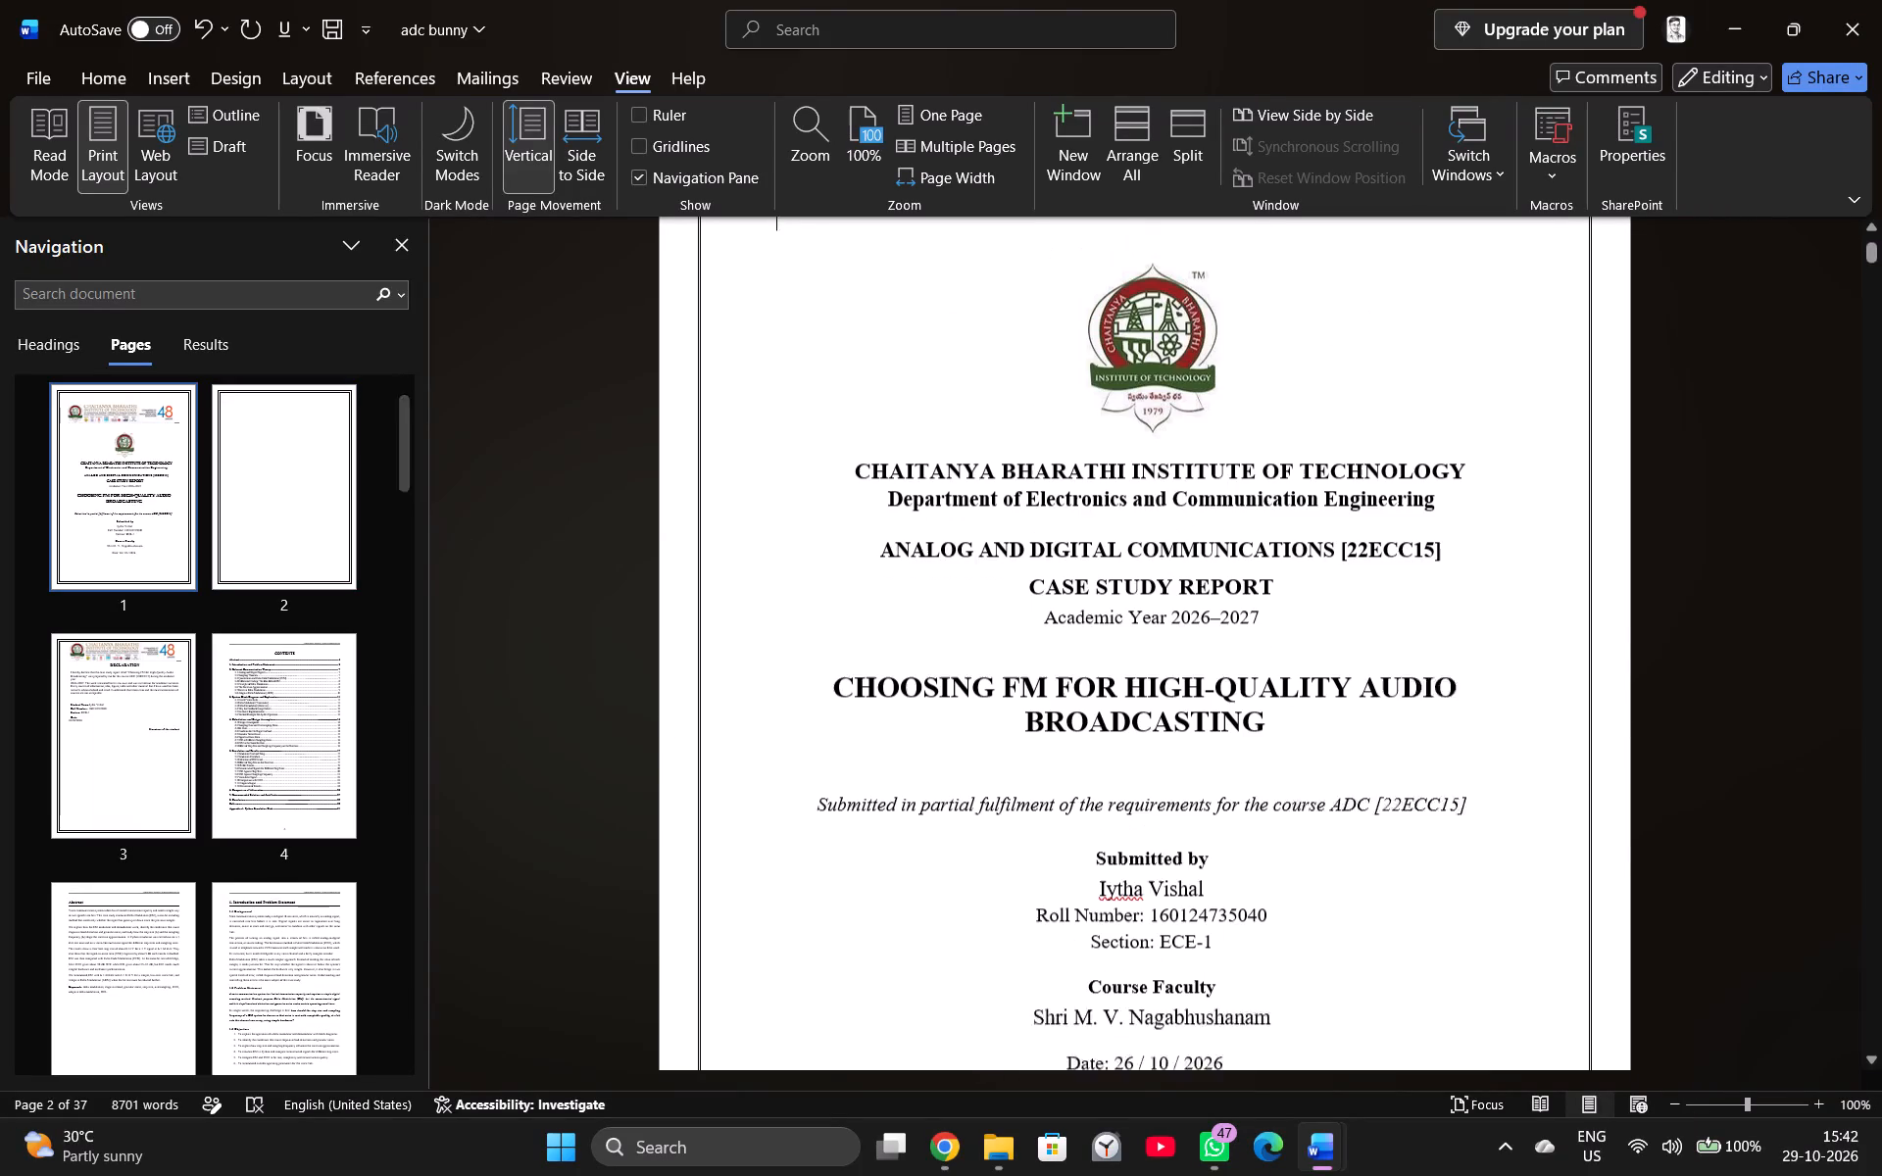
double_click(330, 546)
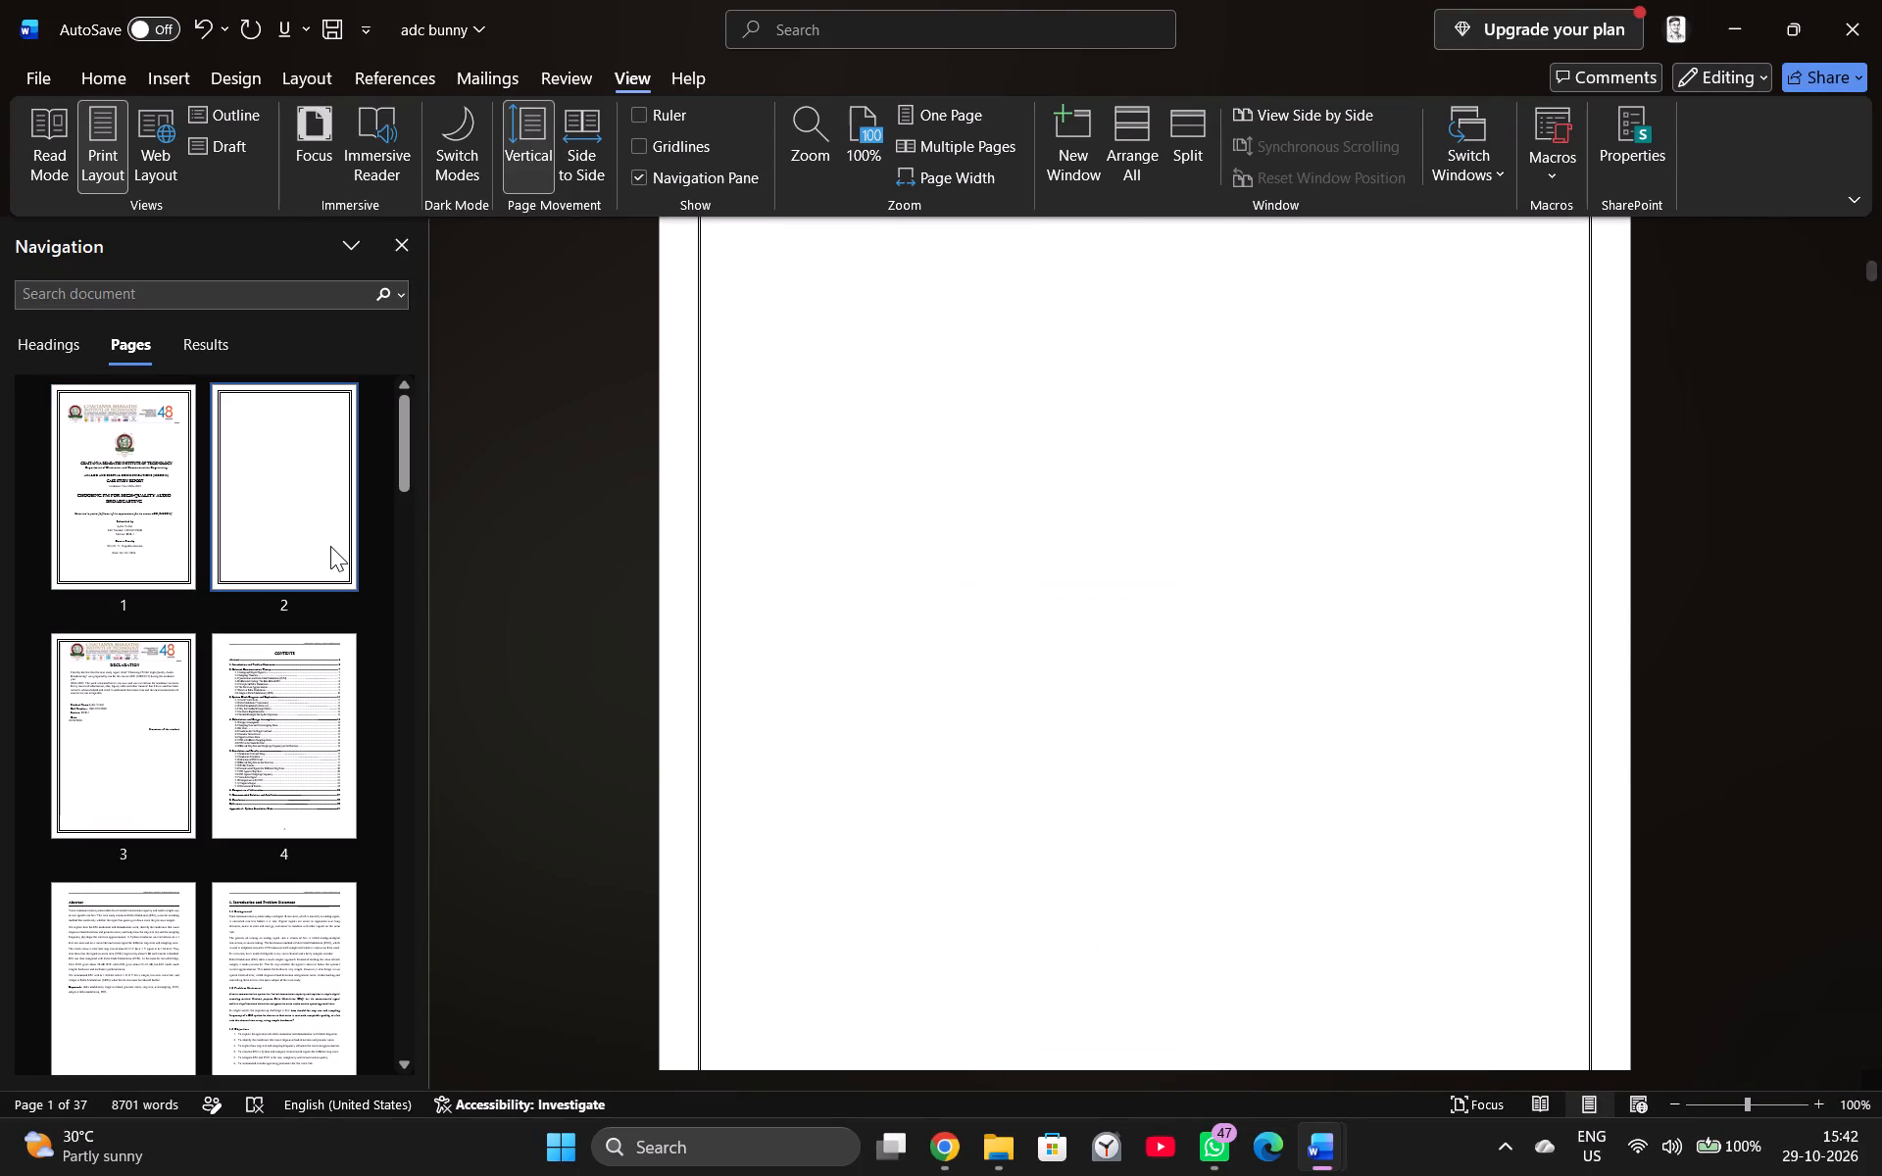
key("BackSpace")
key("BackSpace")
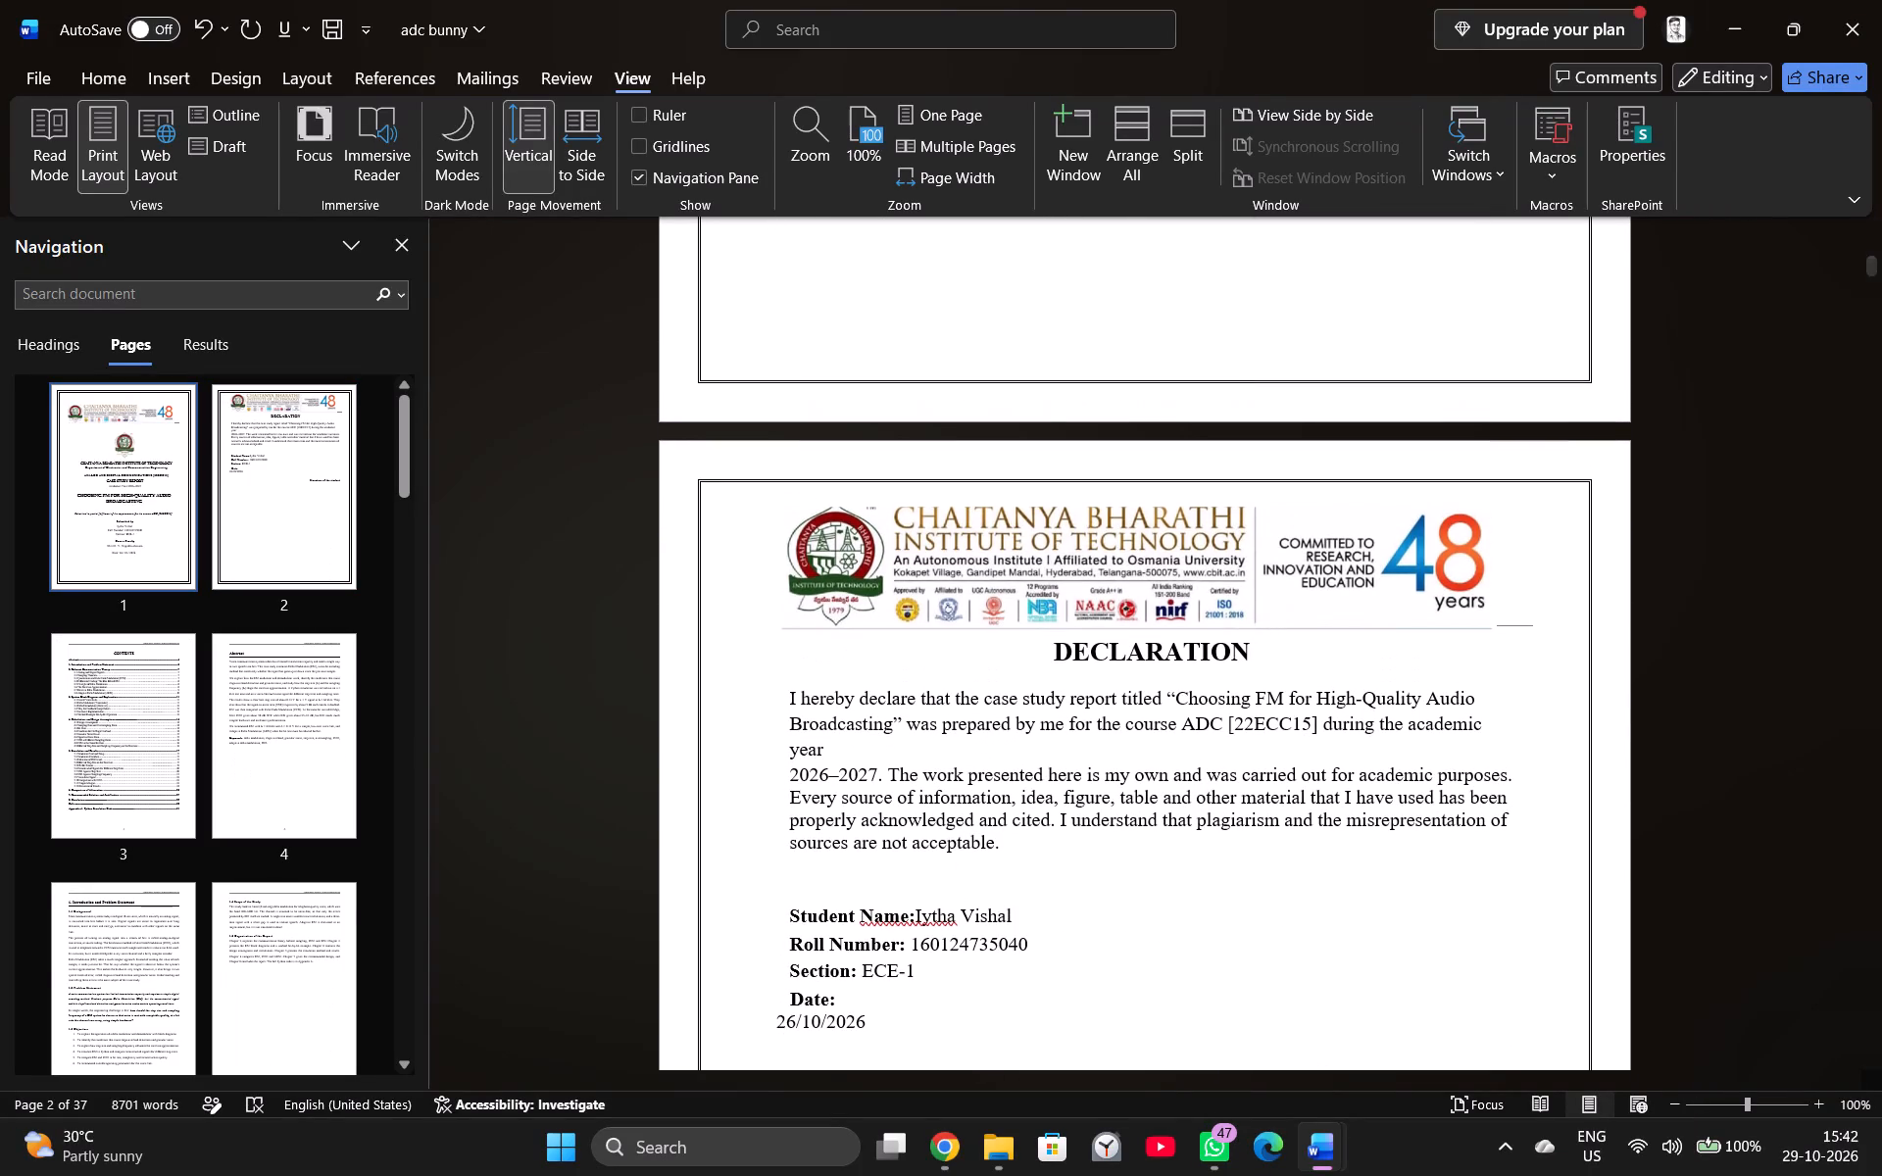
scroll(832, 653, "up", 13)
scroll(832, 652, "down", 13)
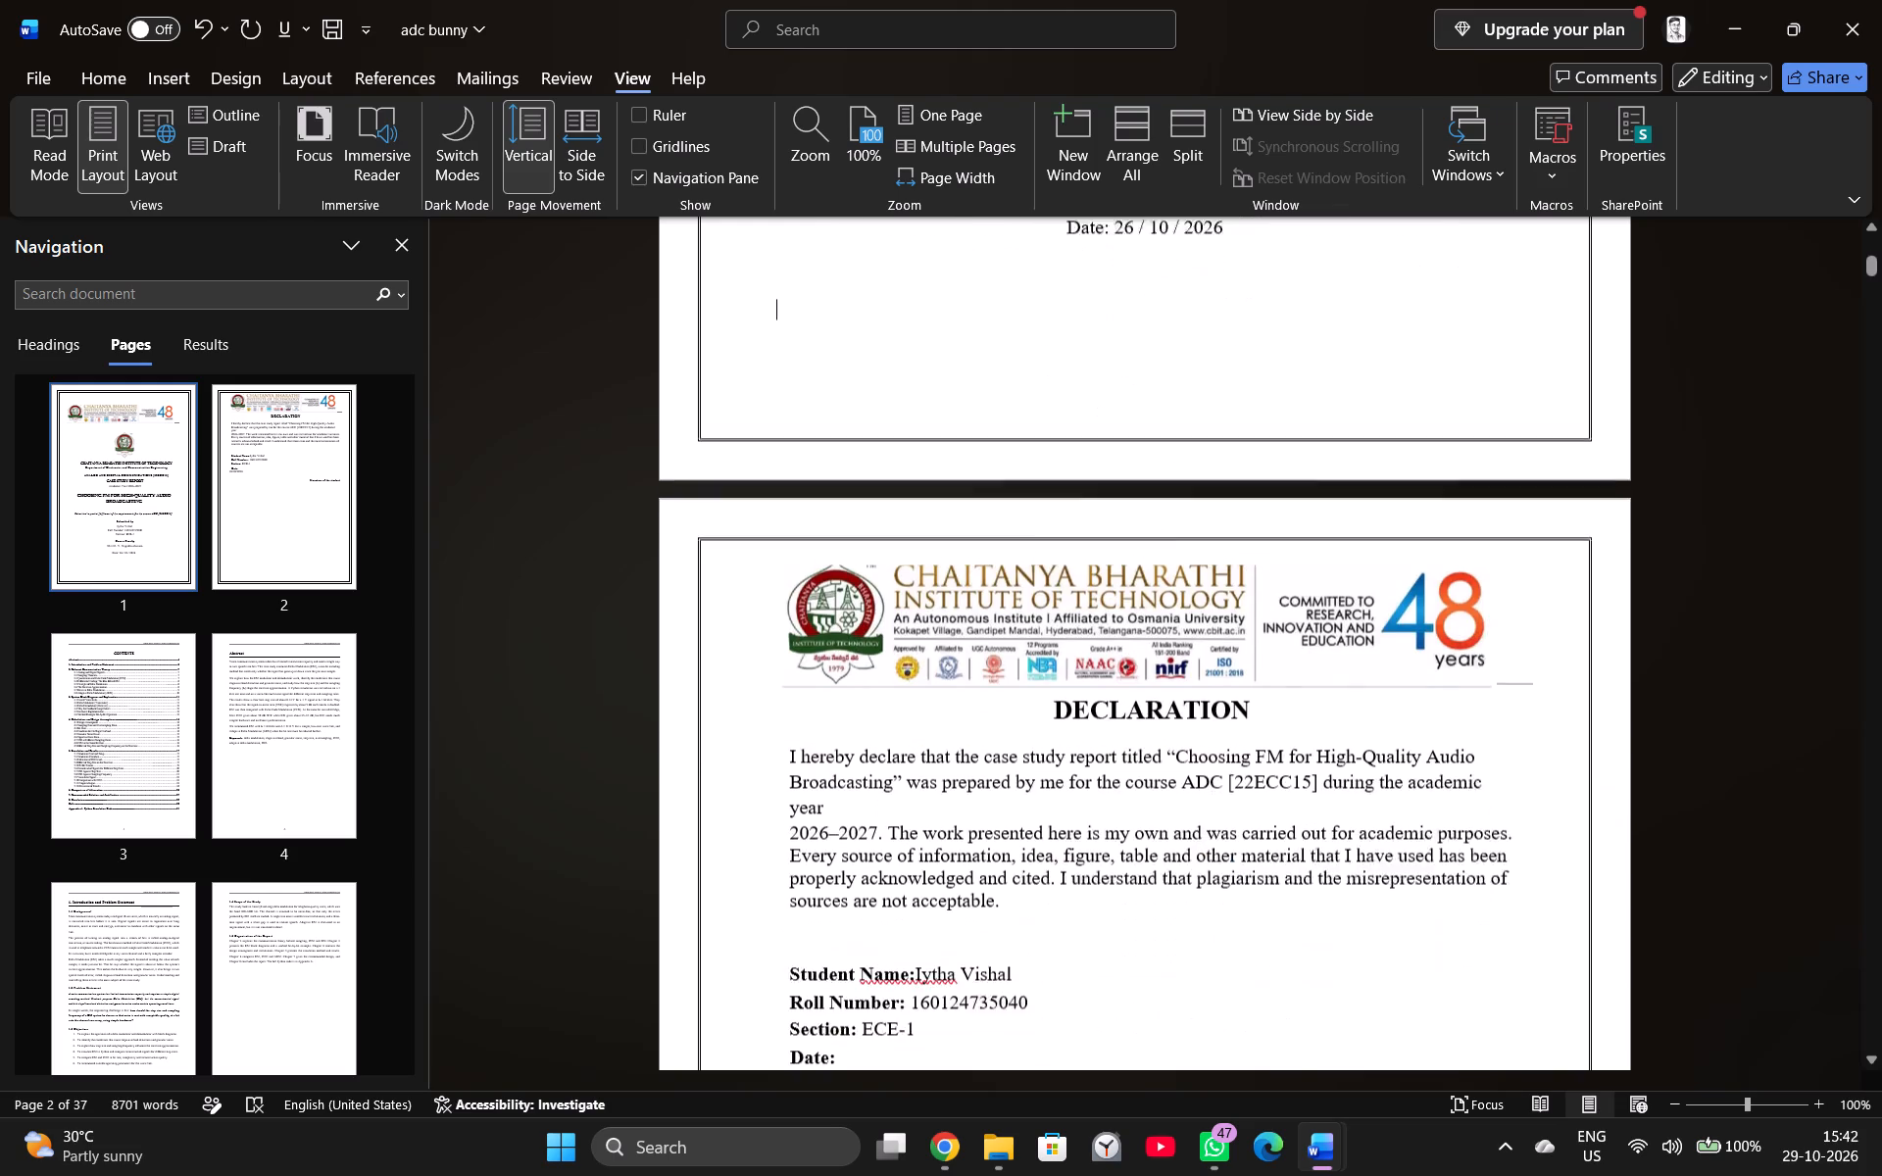
scroll(859, 710, "down", 13)
scroll(861, 717, "down", 8)
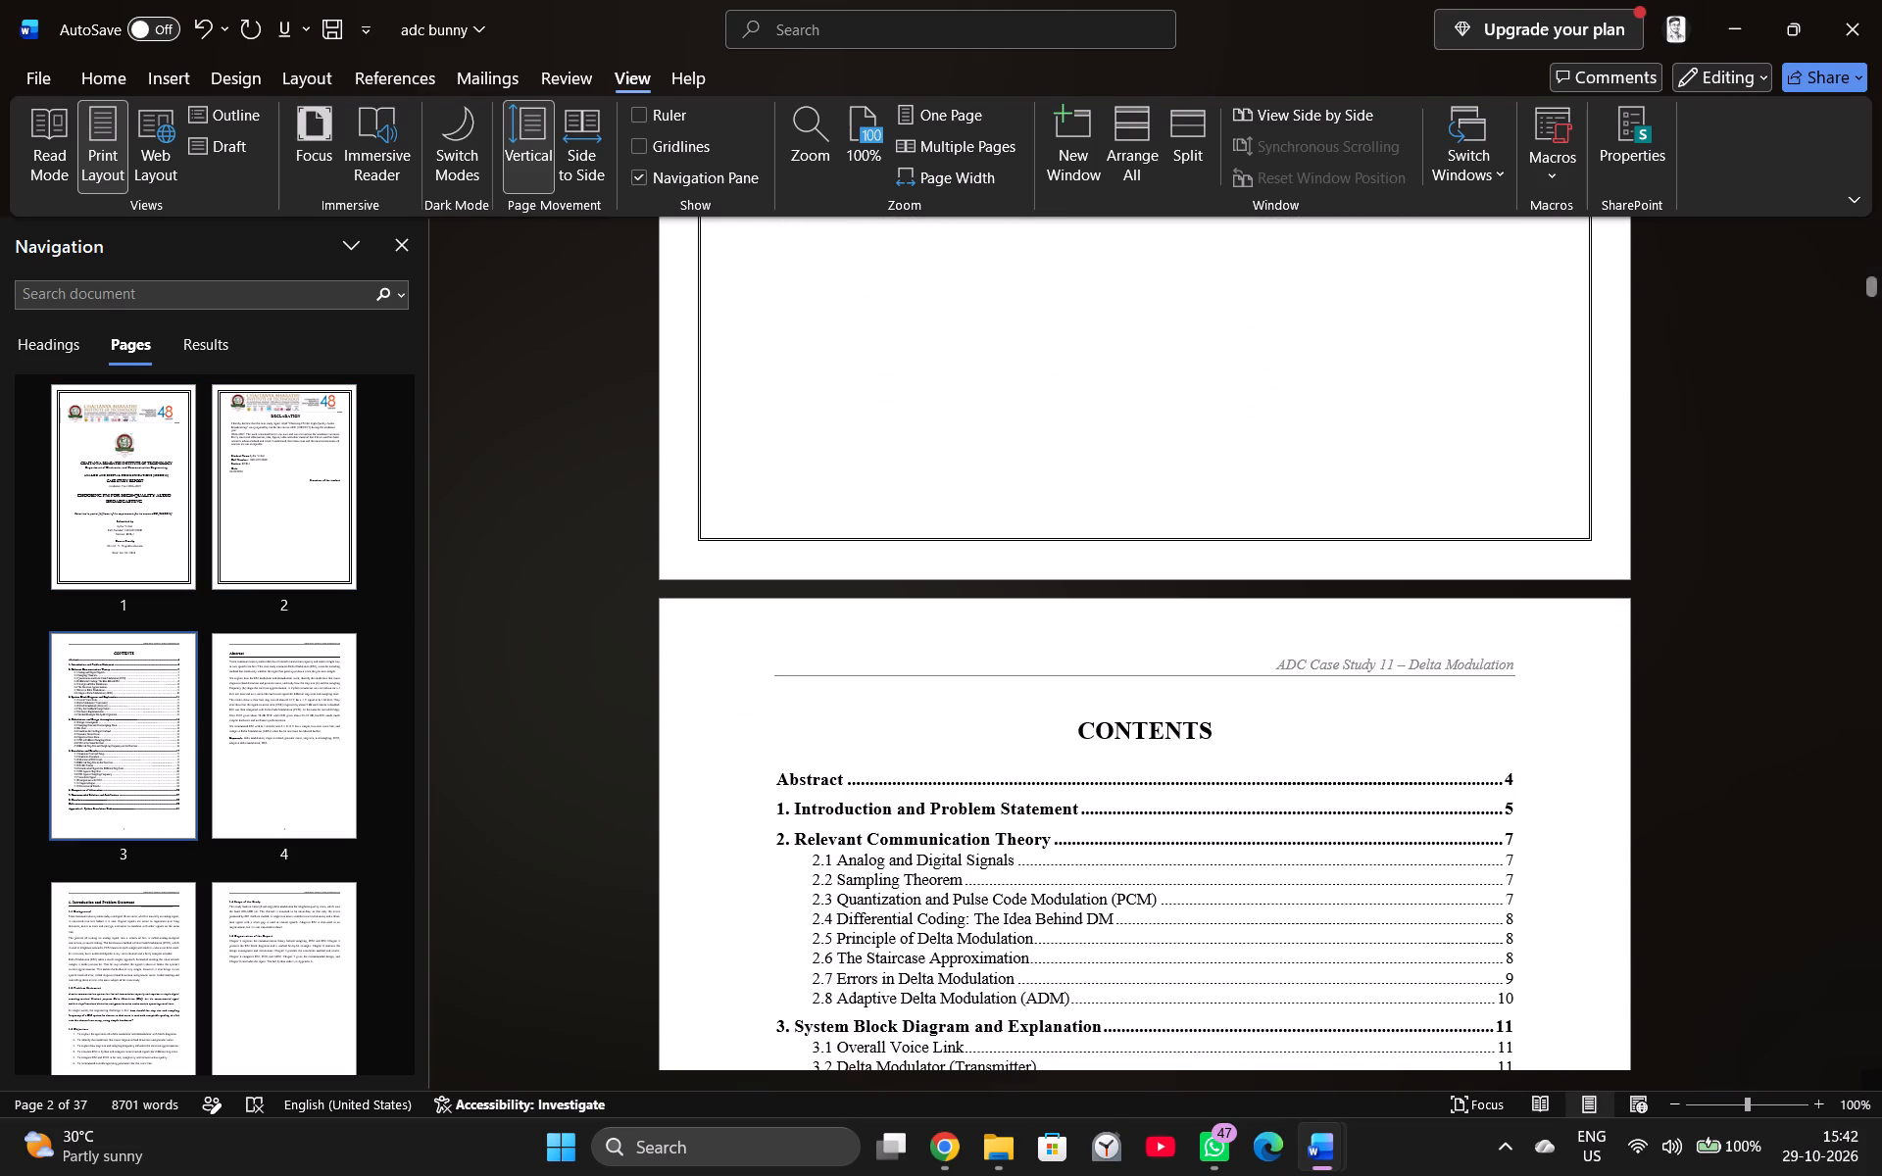
scroll(862, 721, "up", 5)
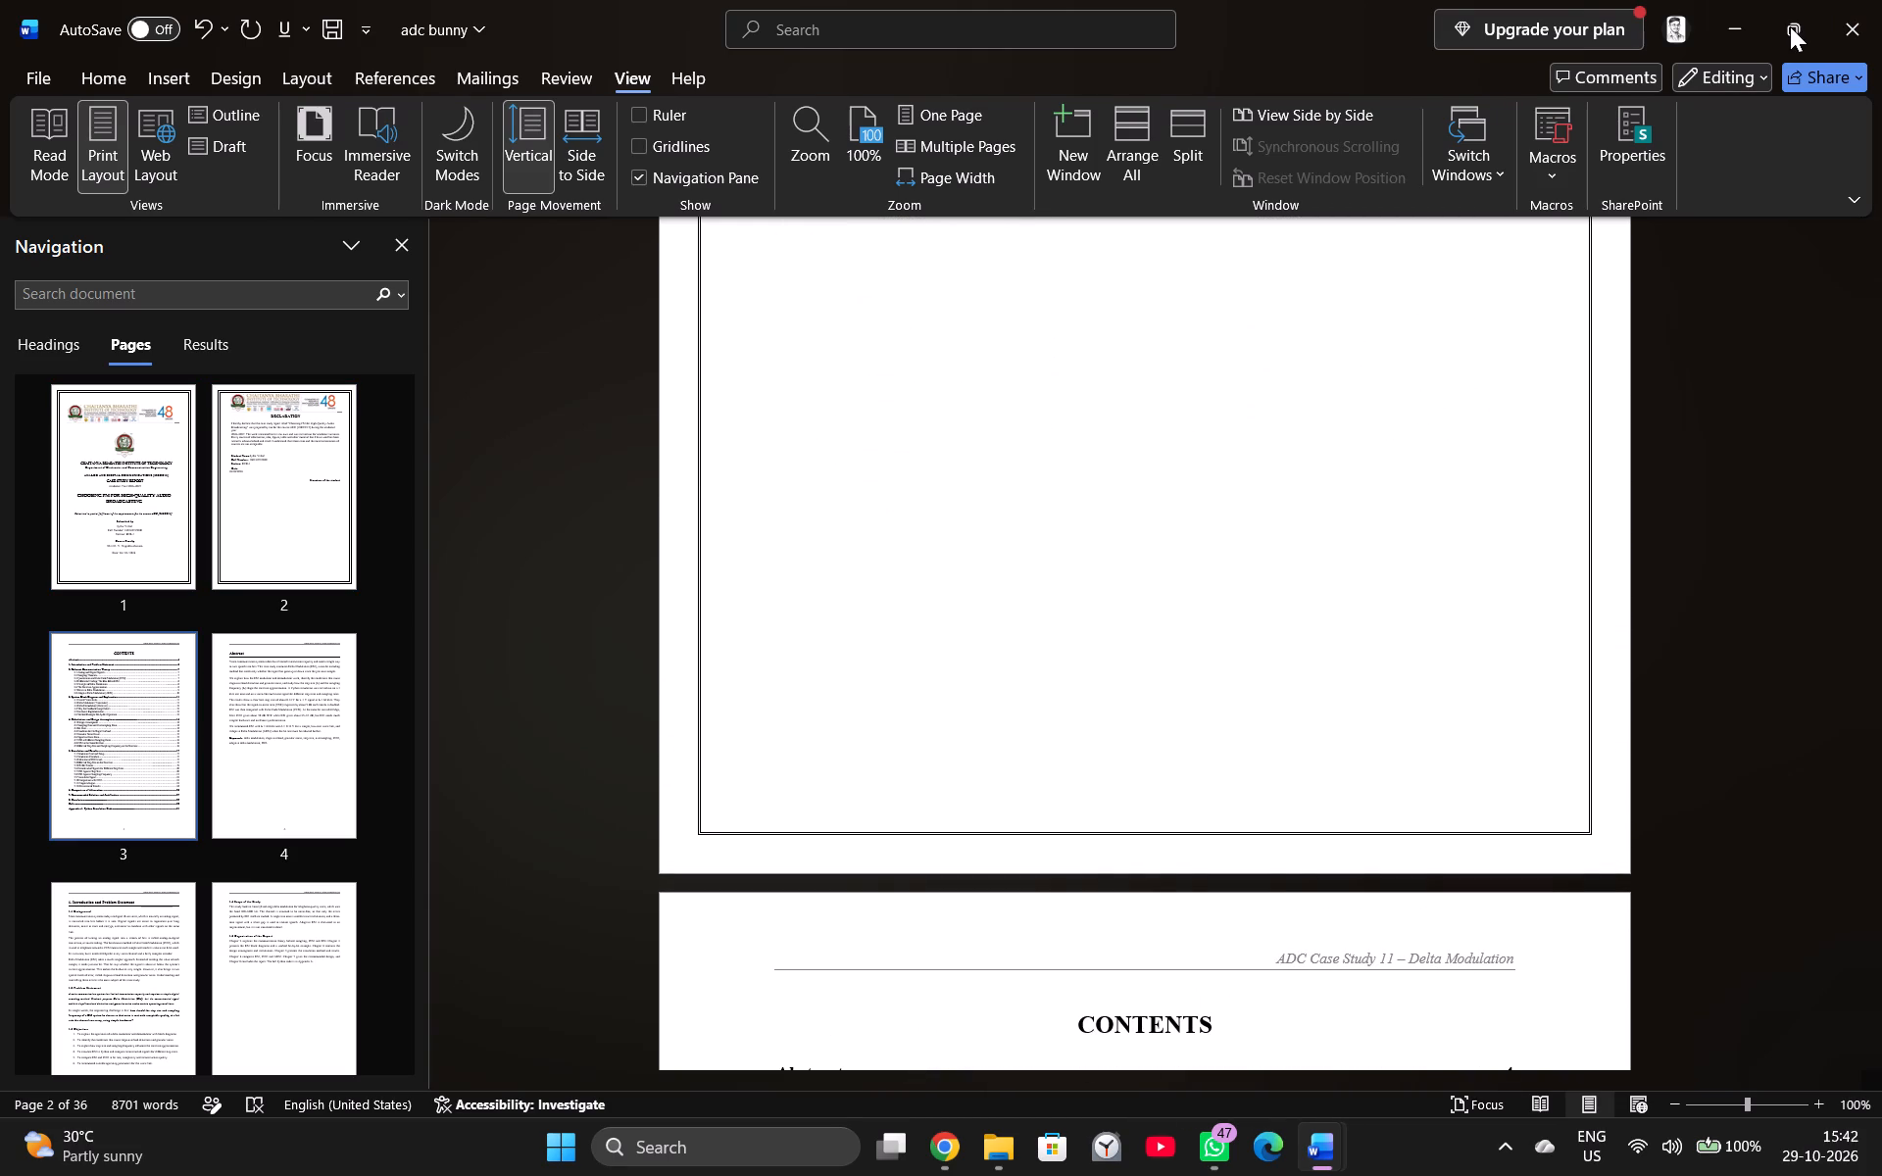
left_click(1712, 79)
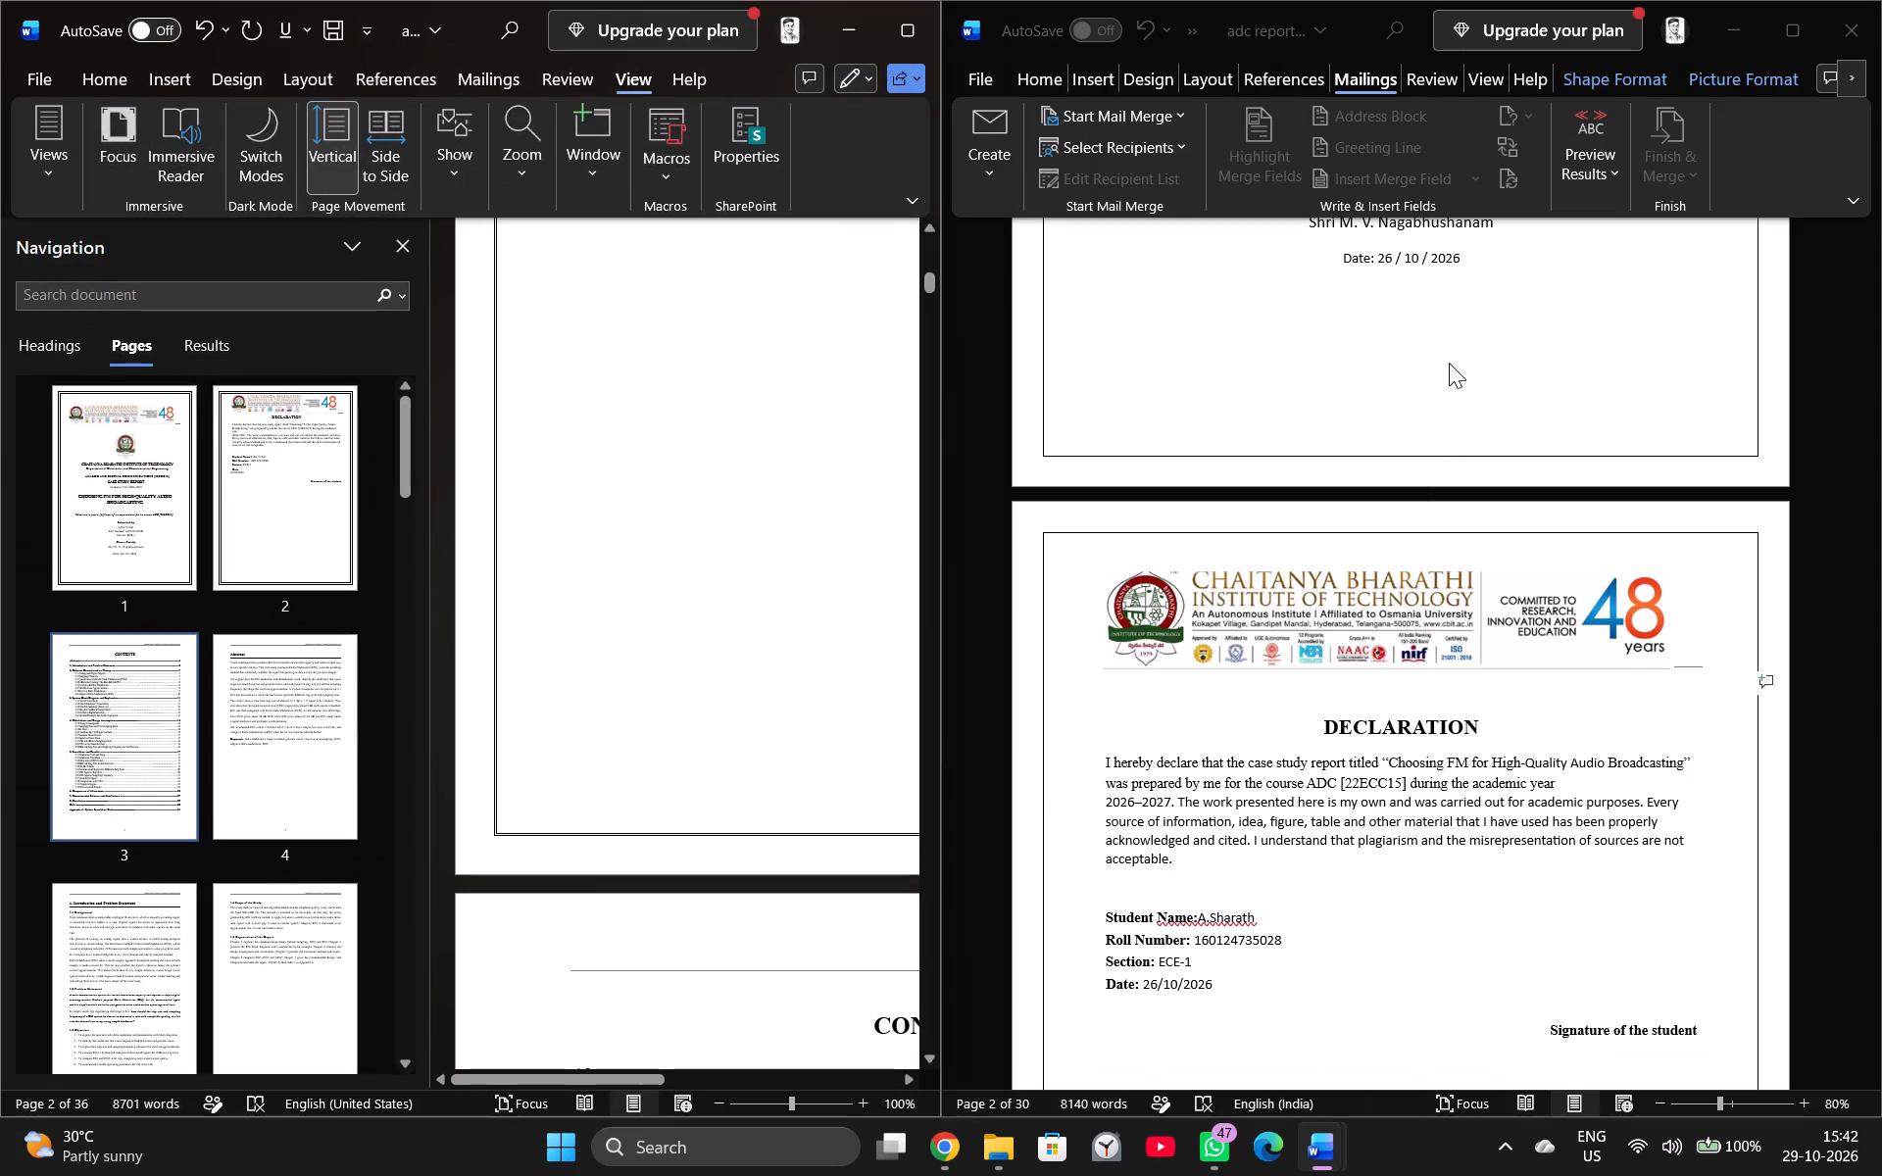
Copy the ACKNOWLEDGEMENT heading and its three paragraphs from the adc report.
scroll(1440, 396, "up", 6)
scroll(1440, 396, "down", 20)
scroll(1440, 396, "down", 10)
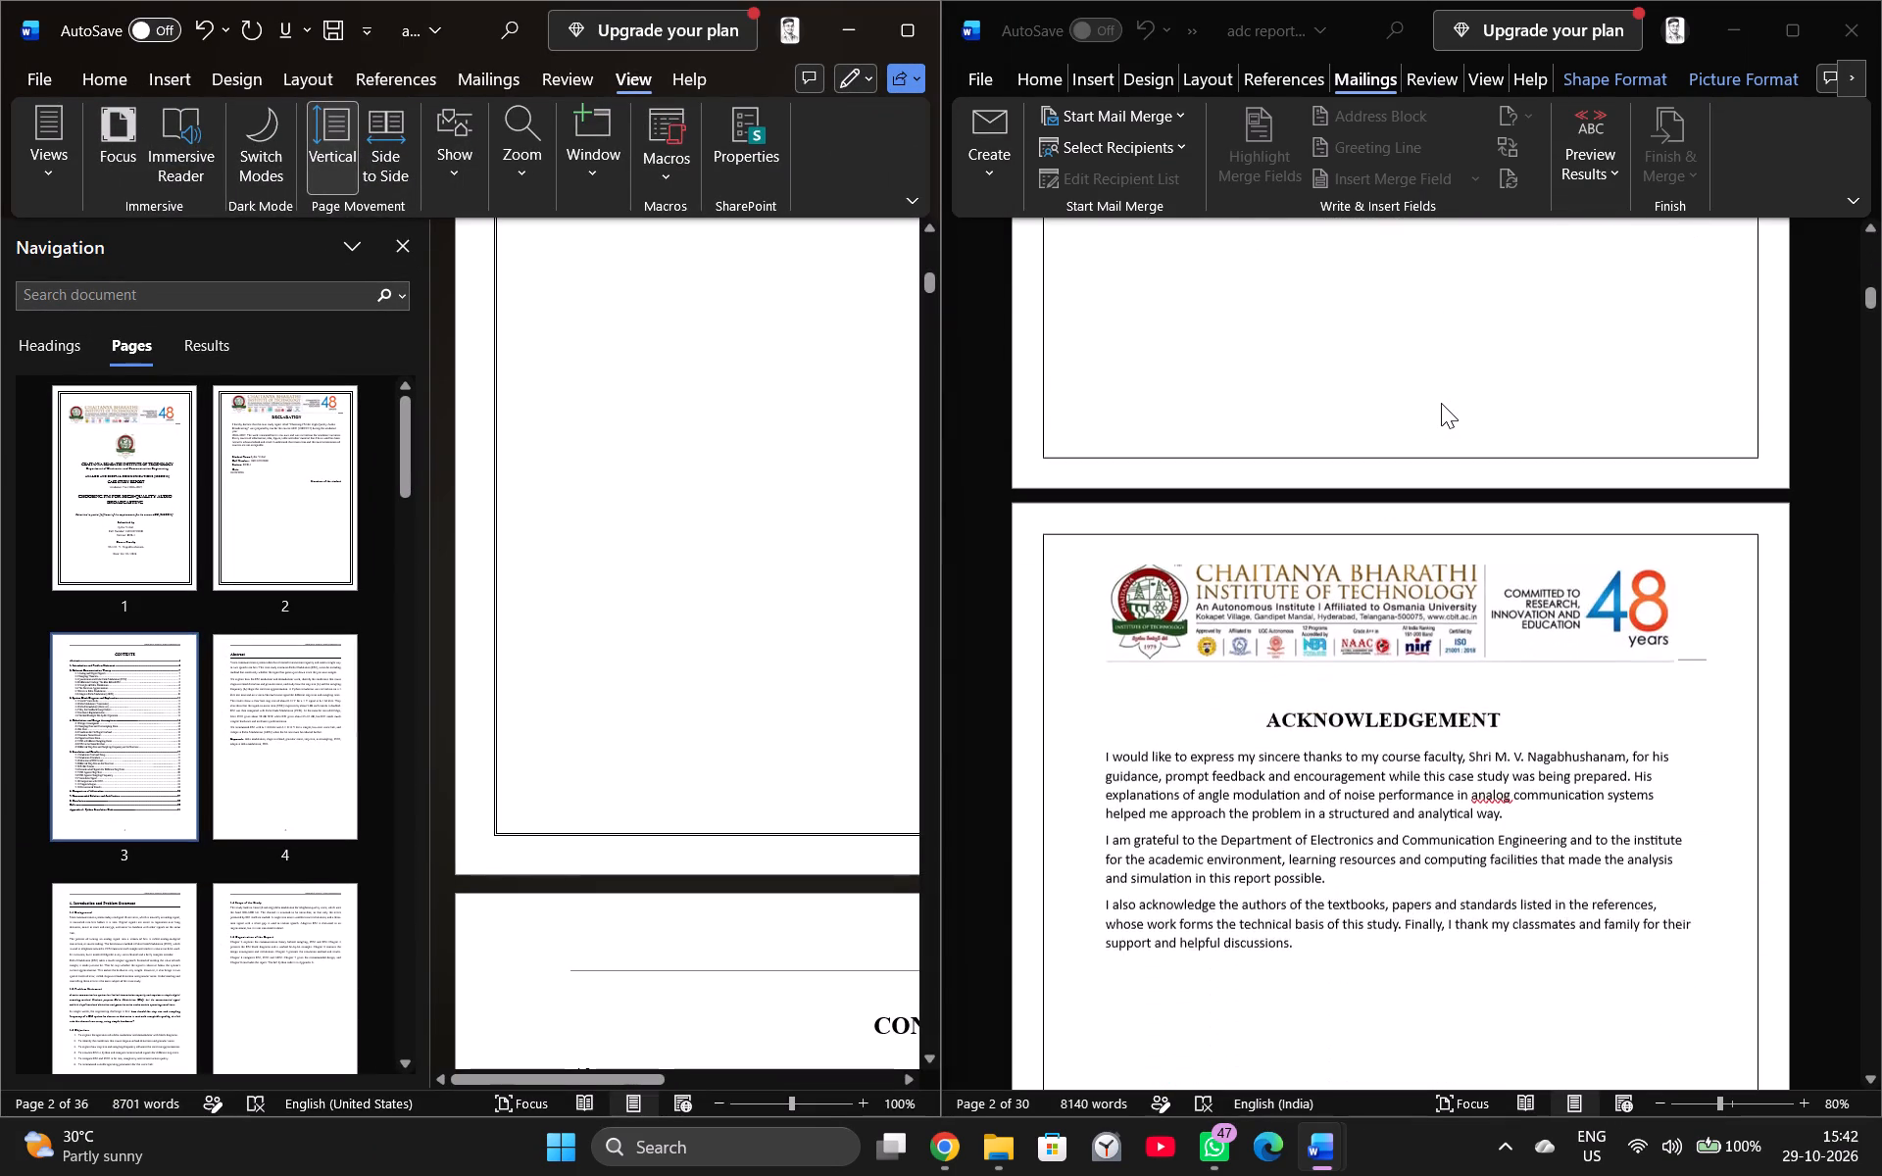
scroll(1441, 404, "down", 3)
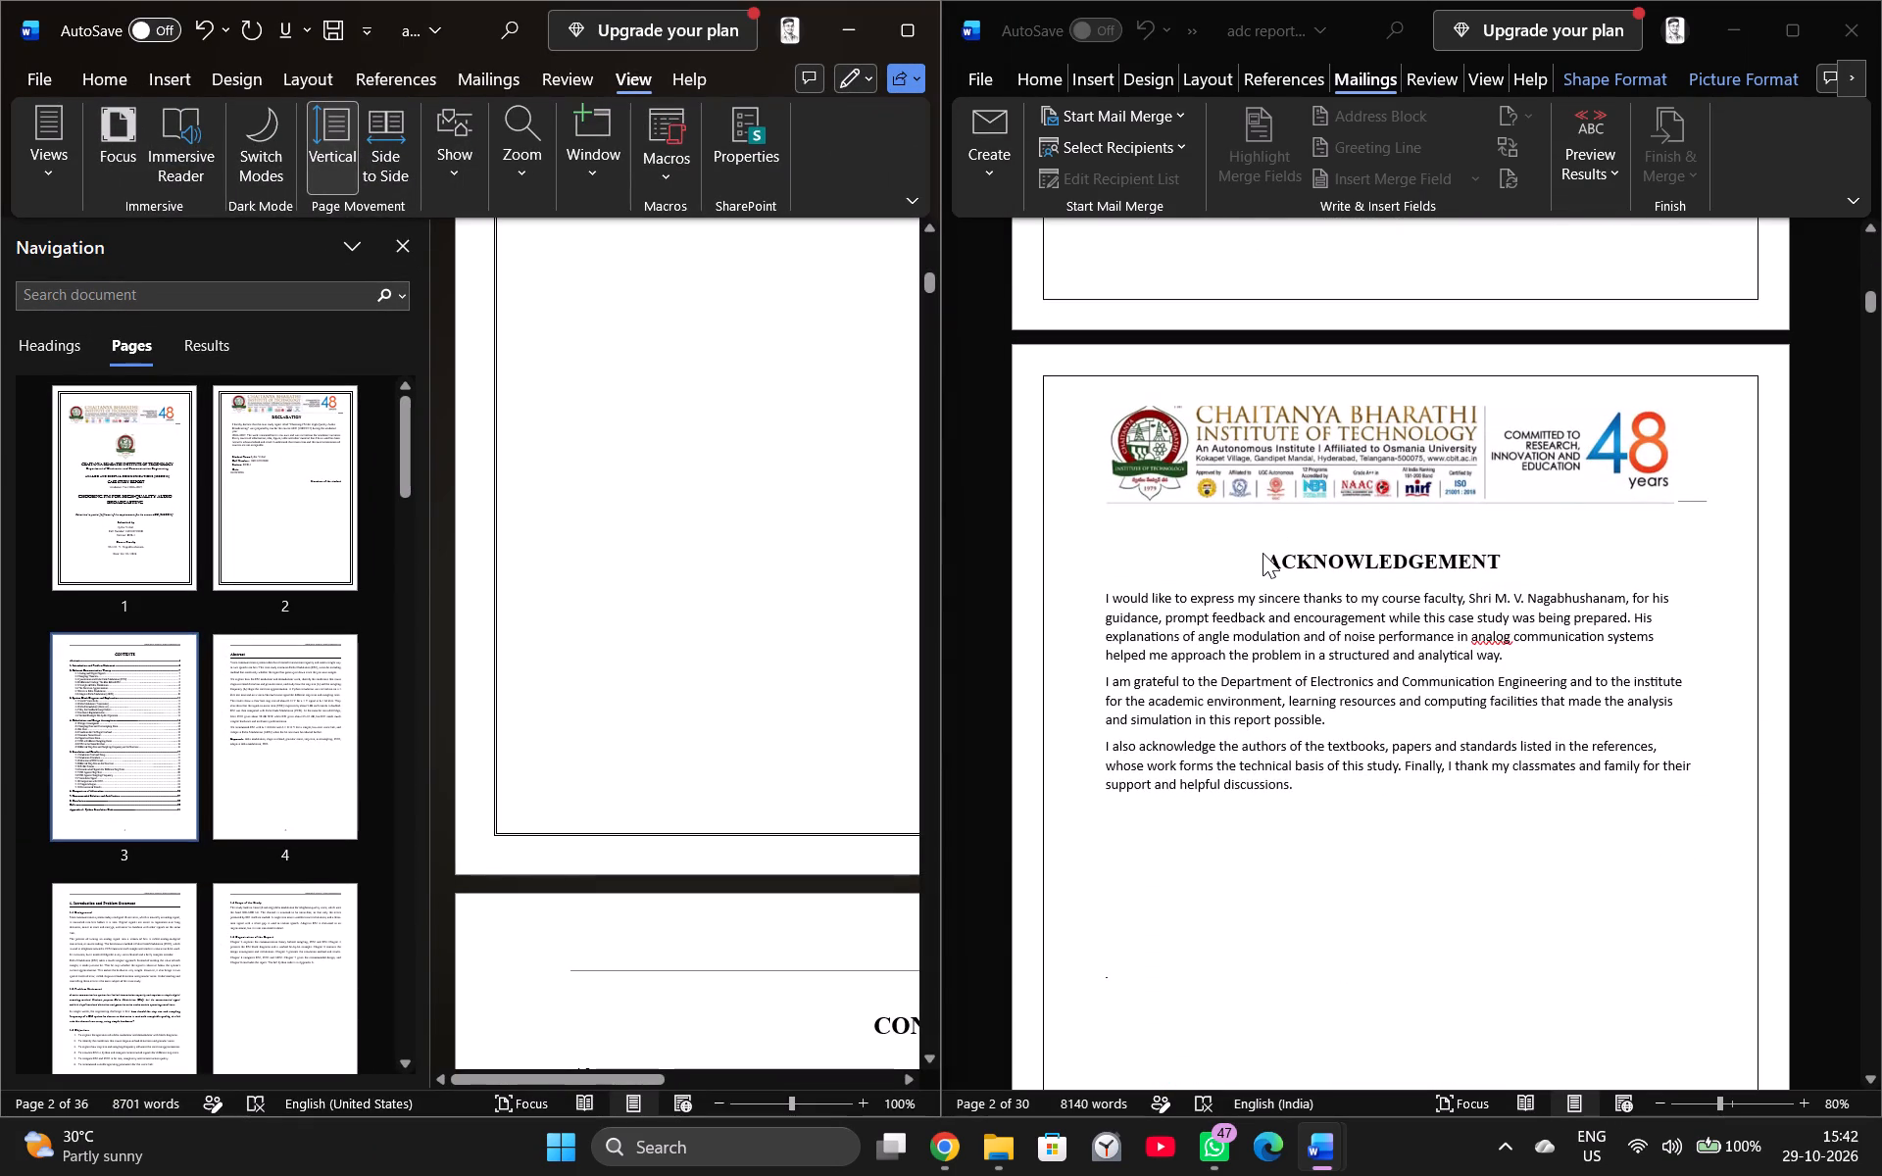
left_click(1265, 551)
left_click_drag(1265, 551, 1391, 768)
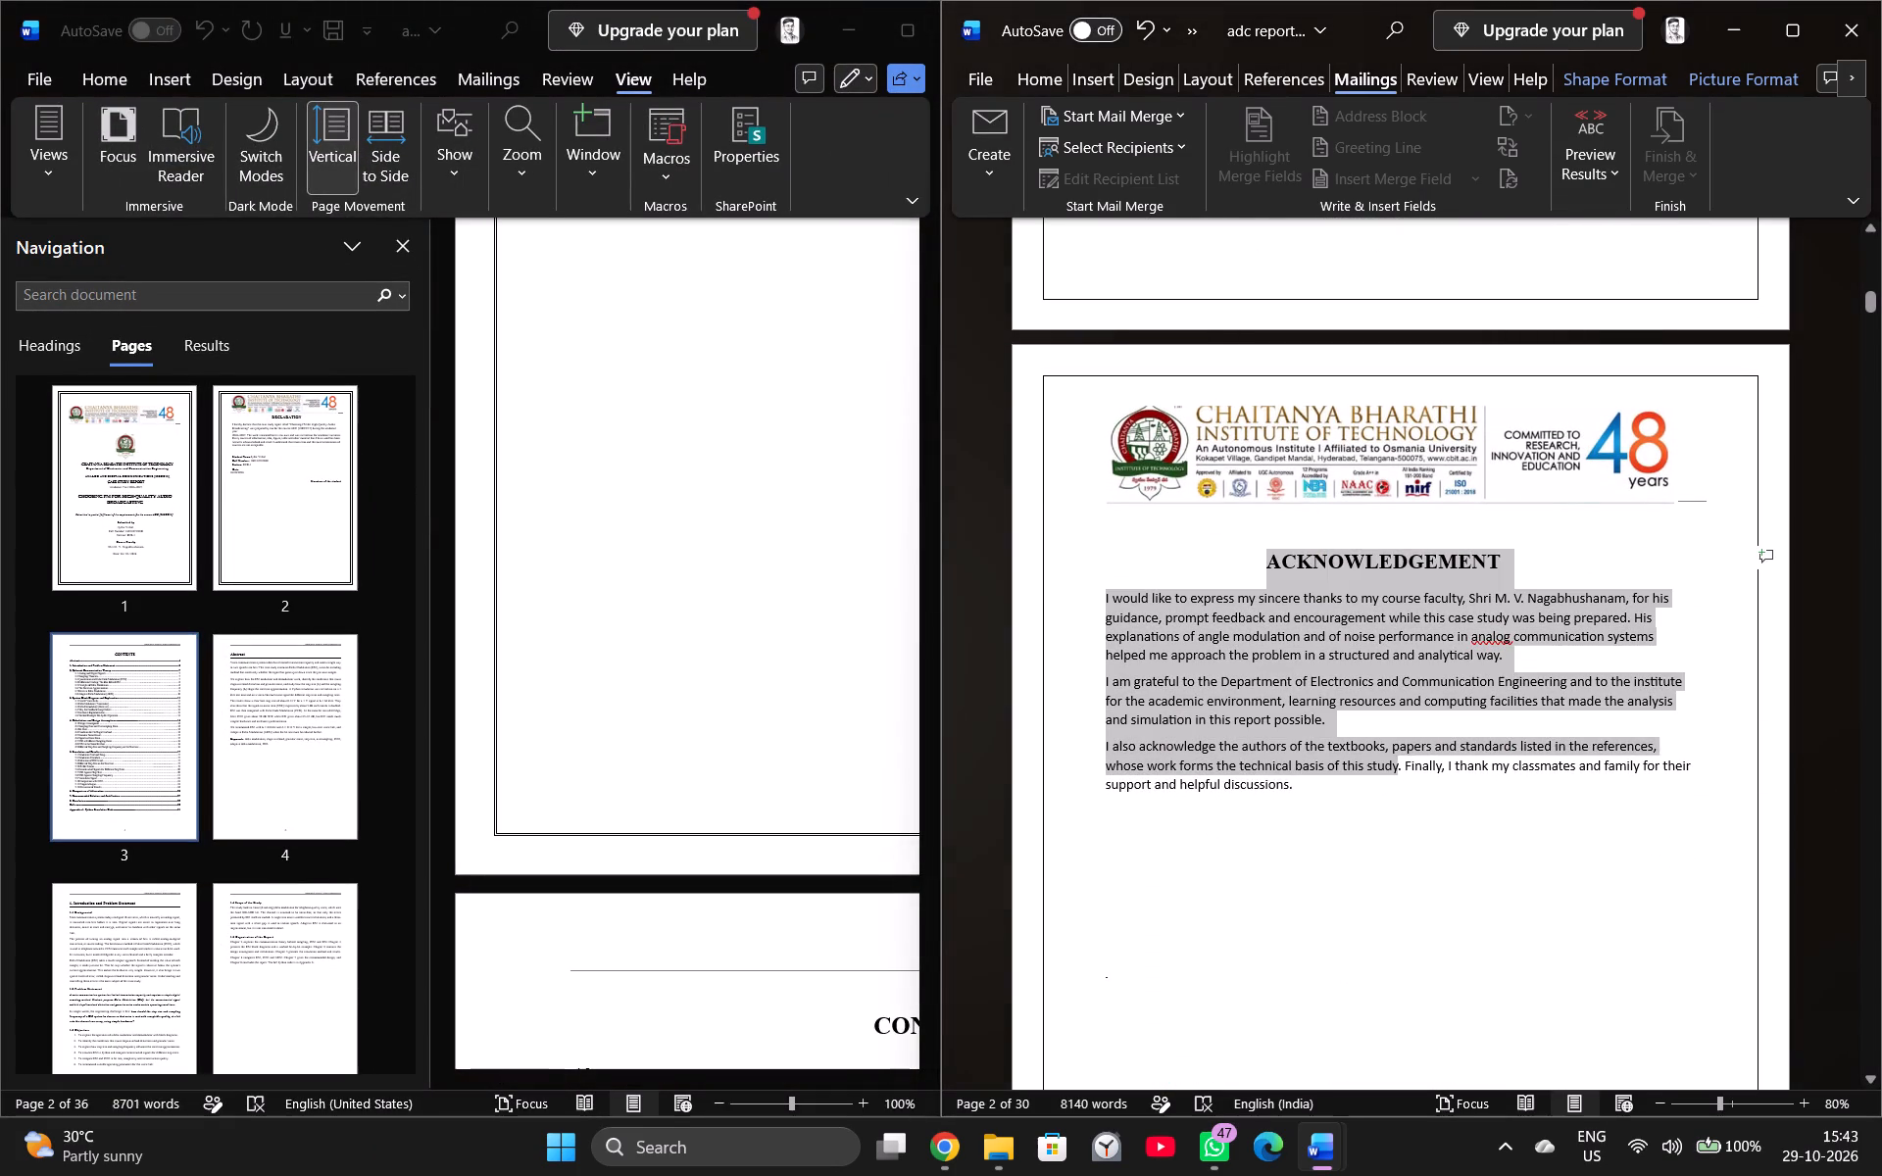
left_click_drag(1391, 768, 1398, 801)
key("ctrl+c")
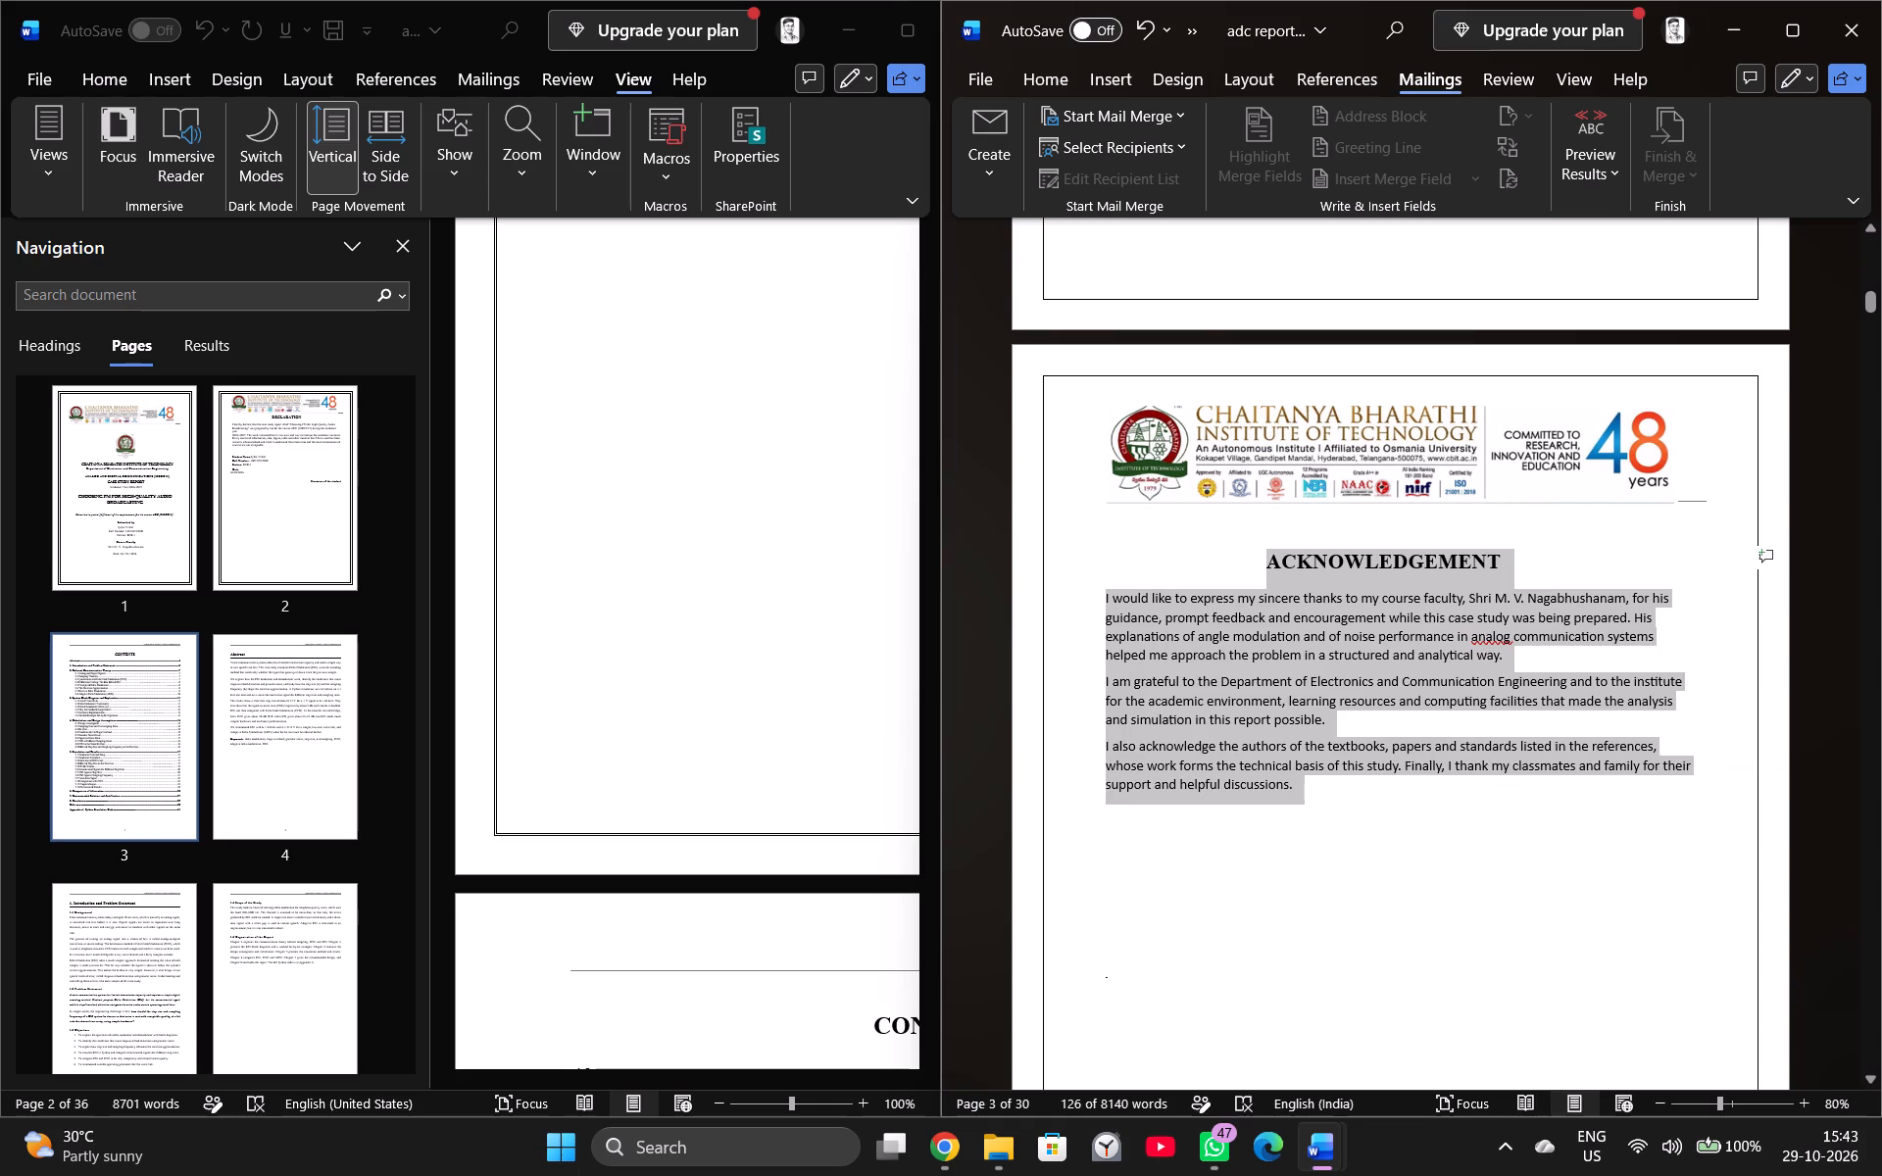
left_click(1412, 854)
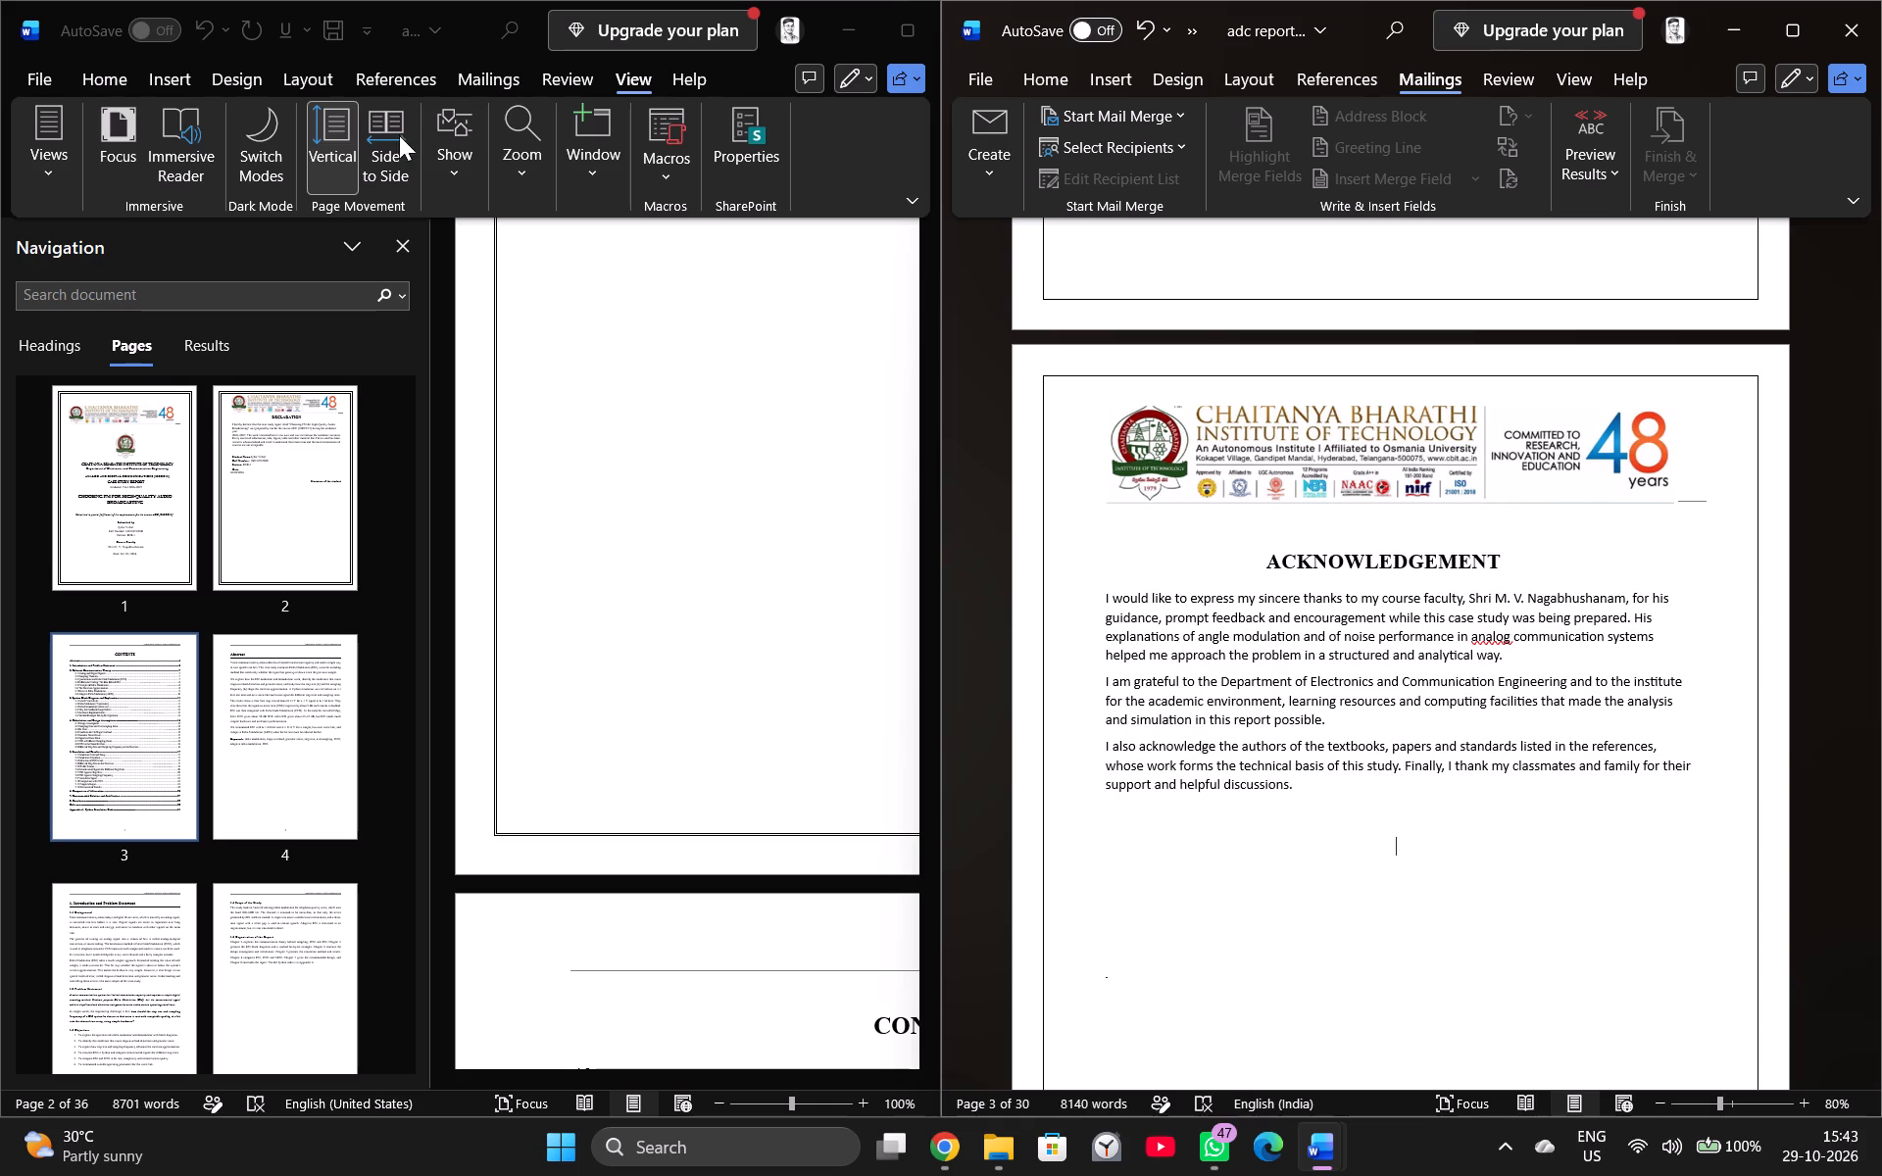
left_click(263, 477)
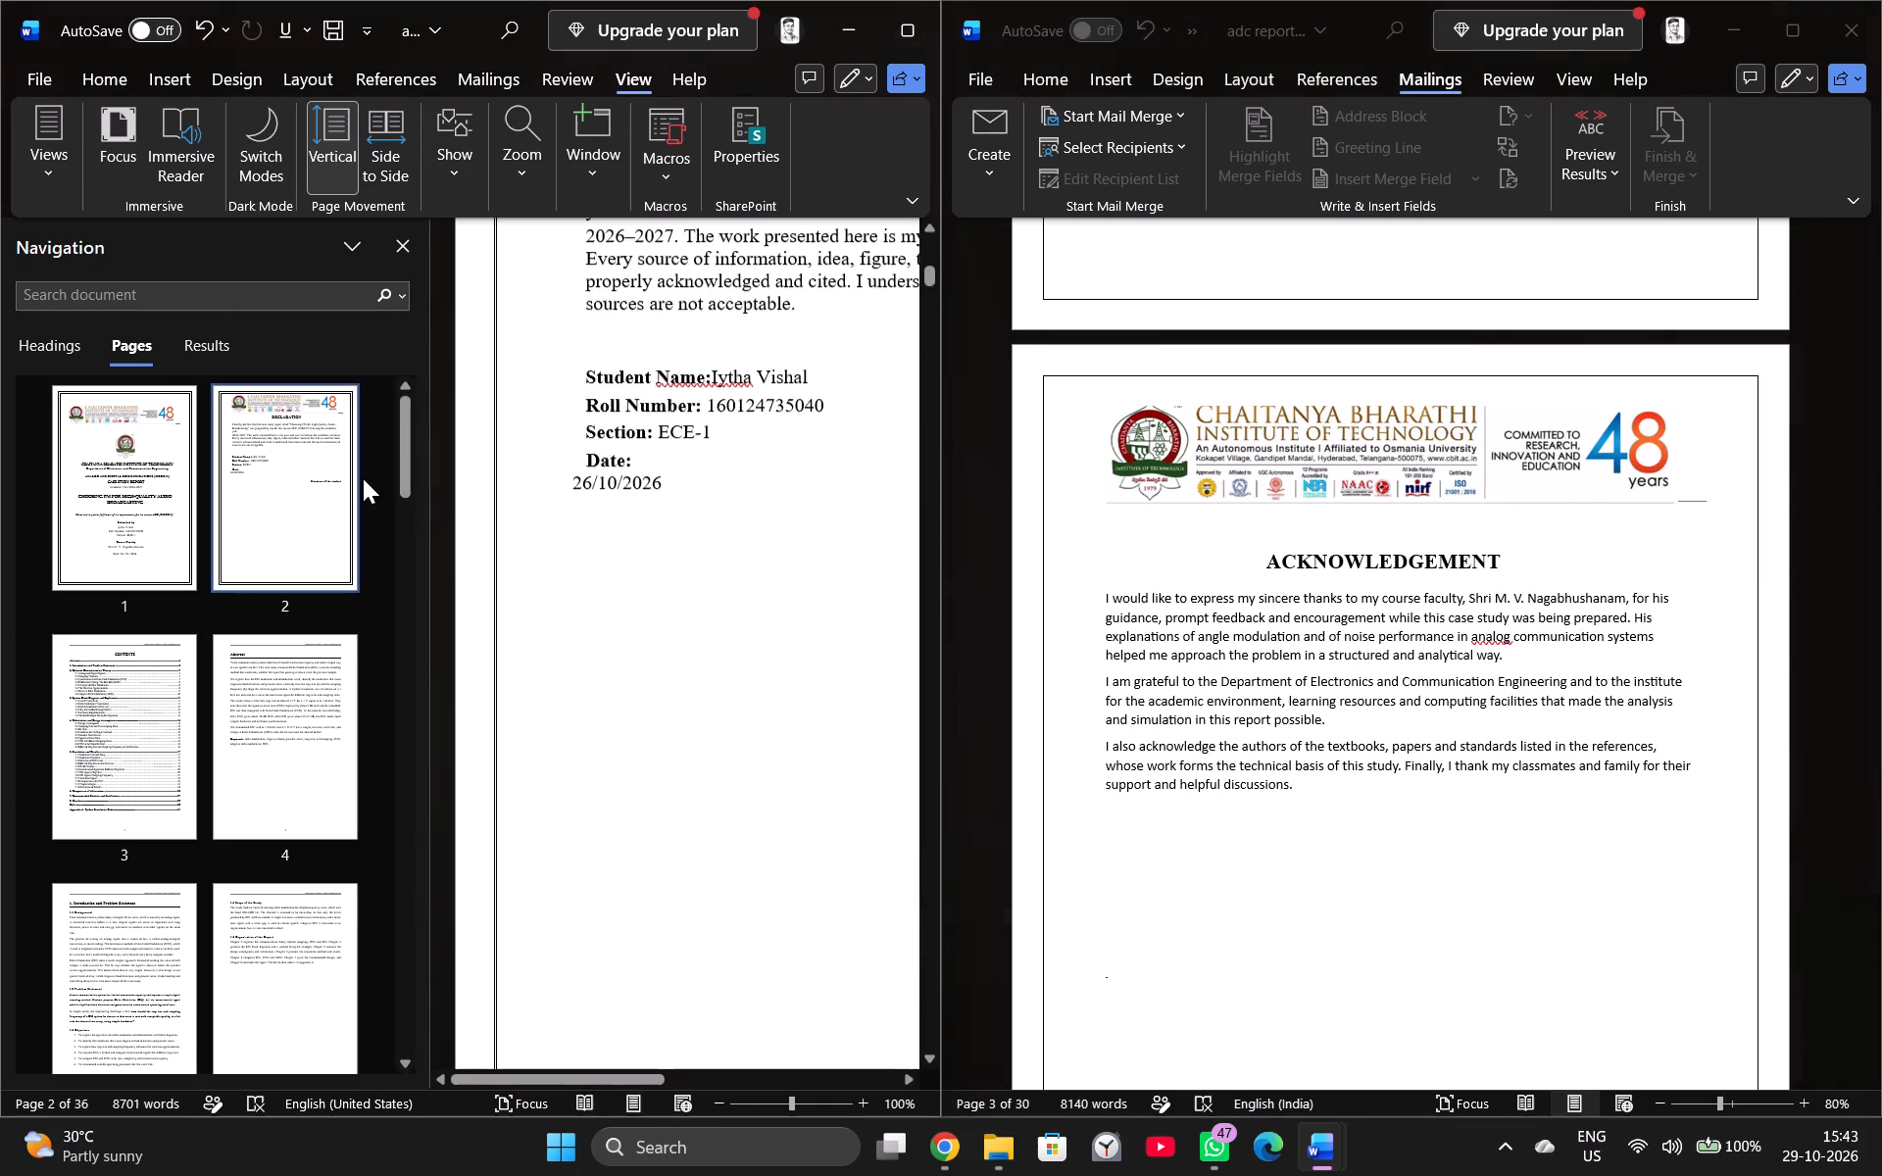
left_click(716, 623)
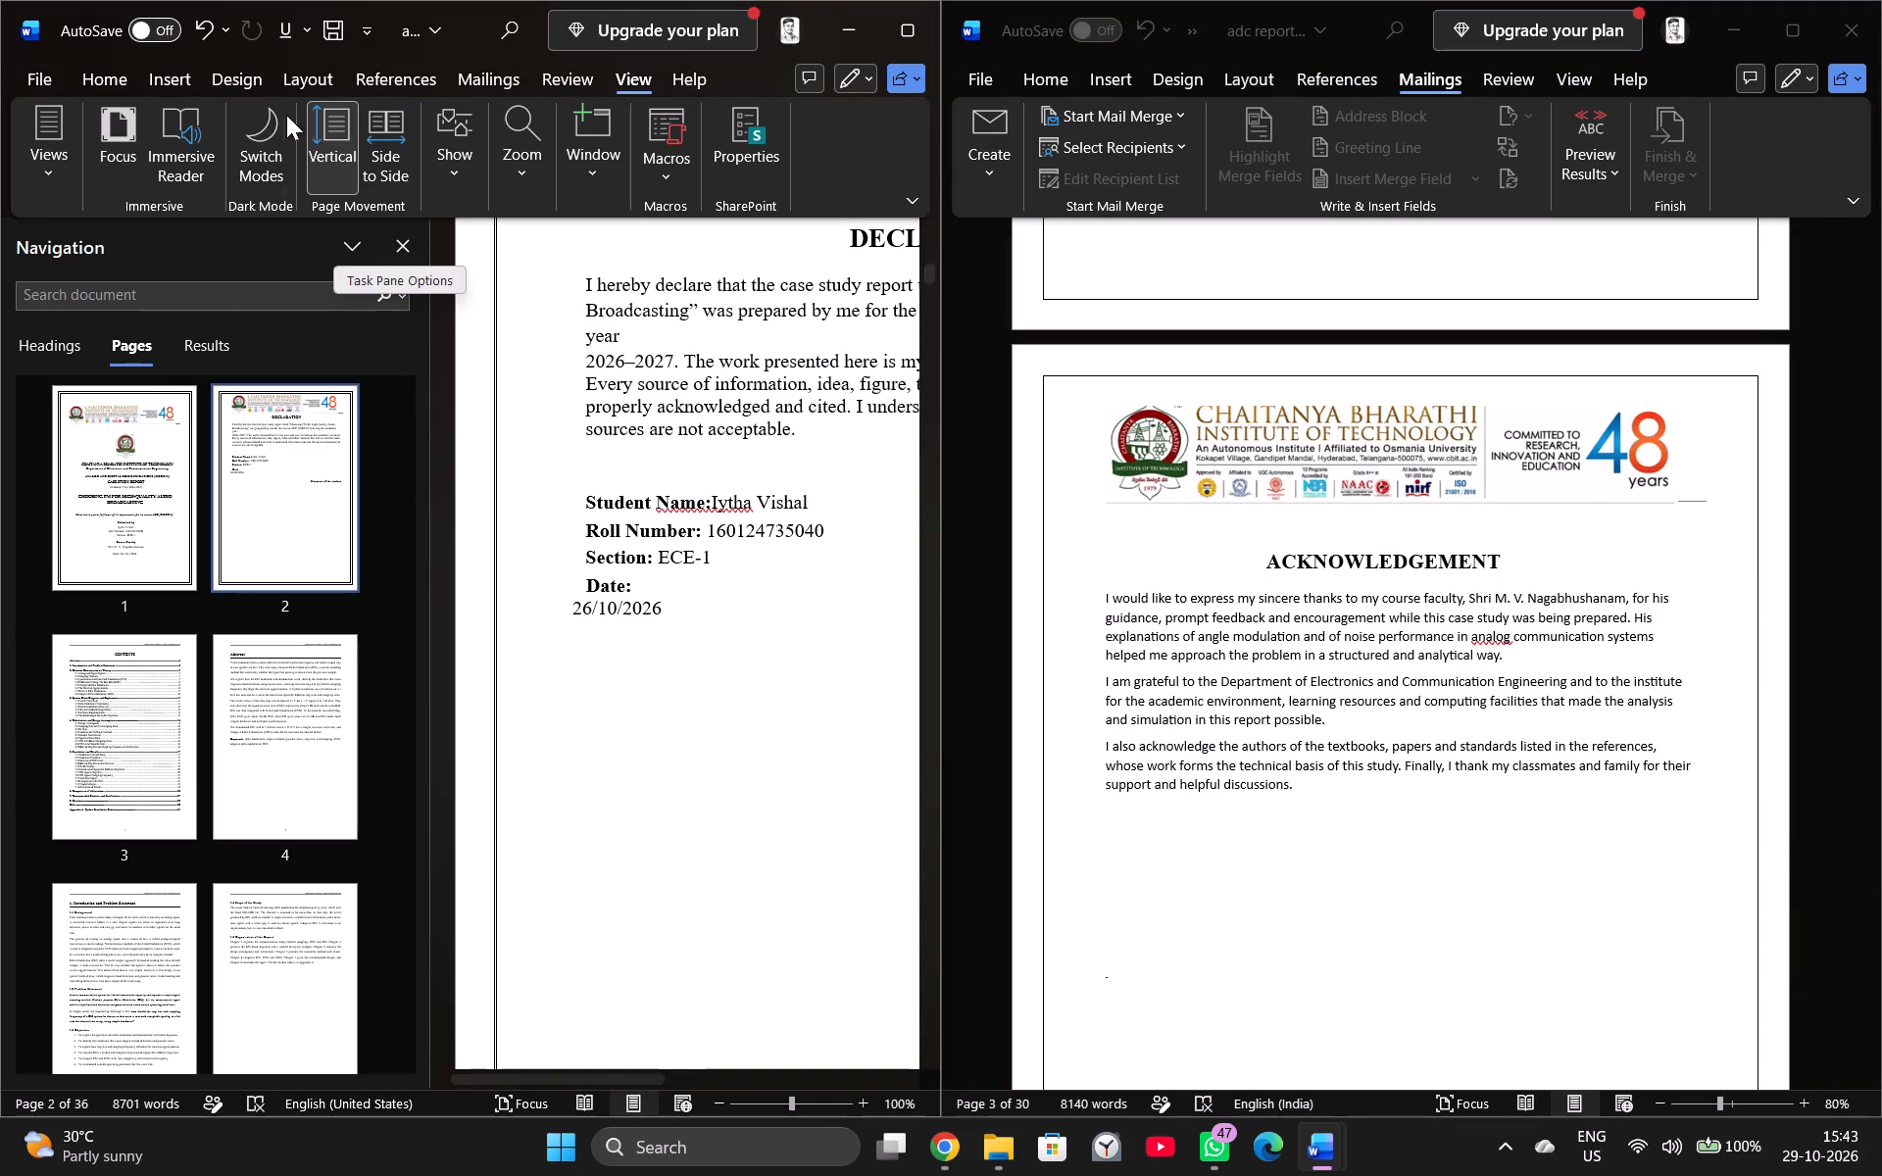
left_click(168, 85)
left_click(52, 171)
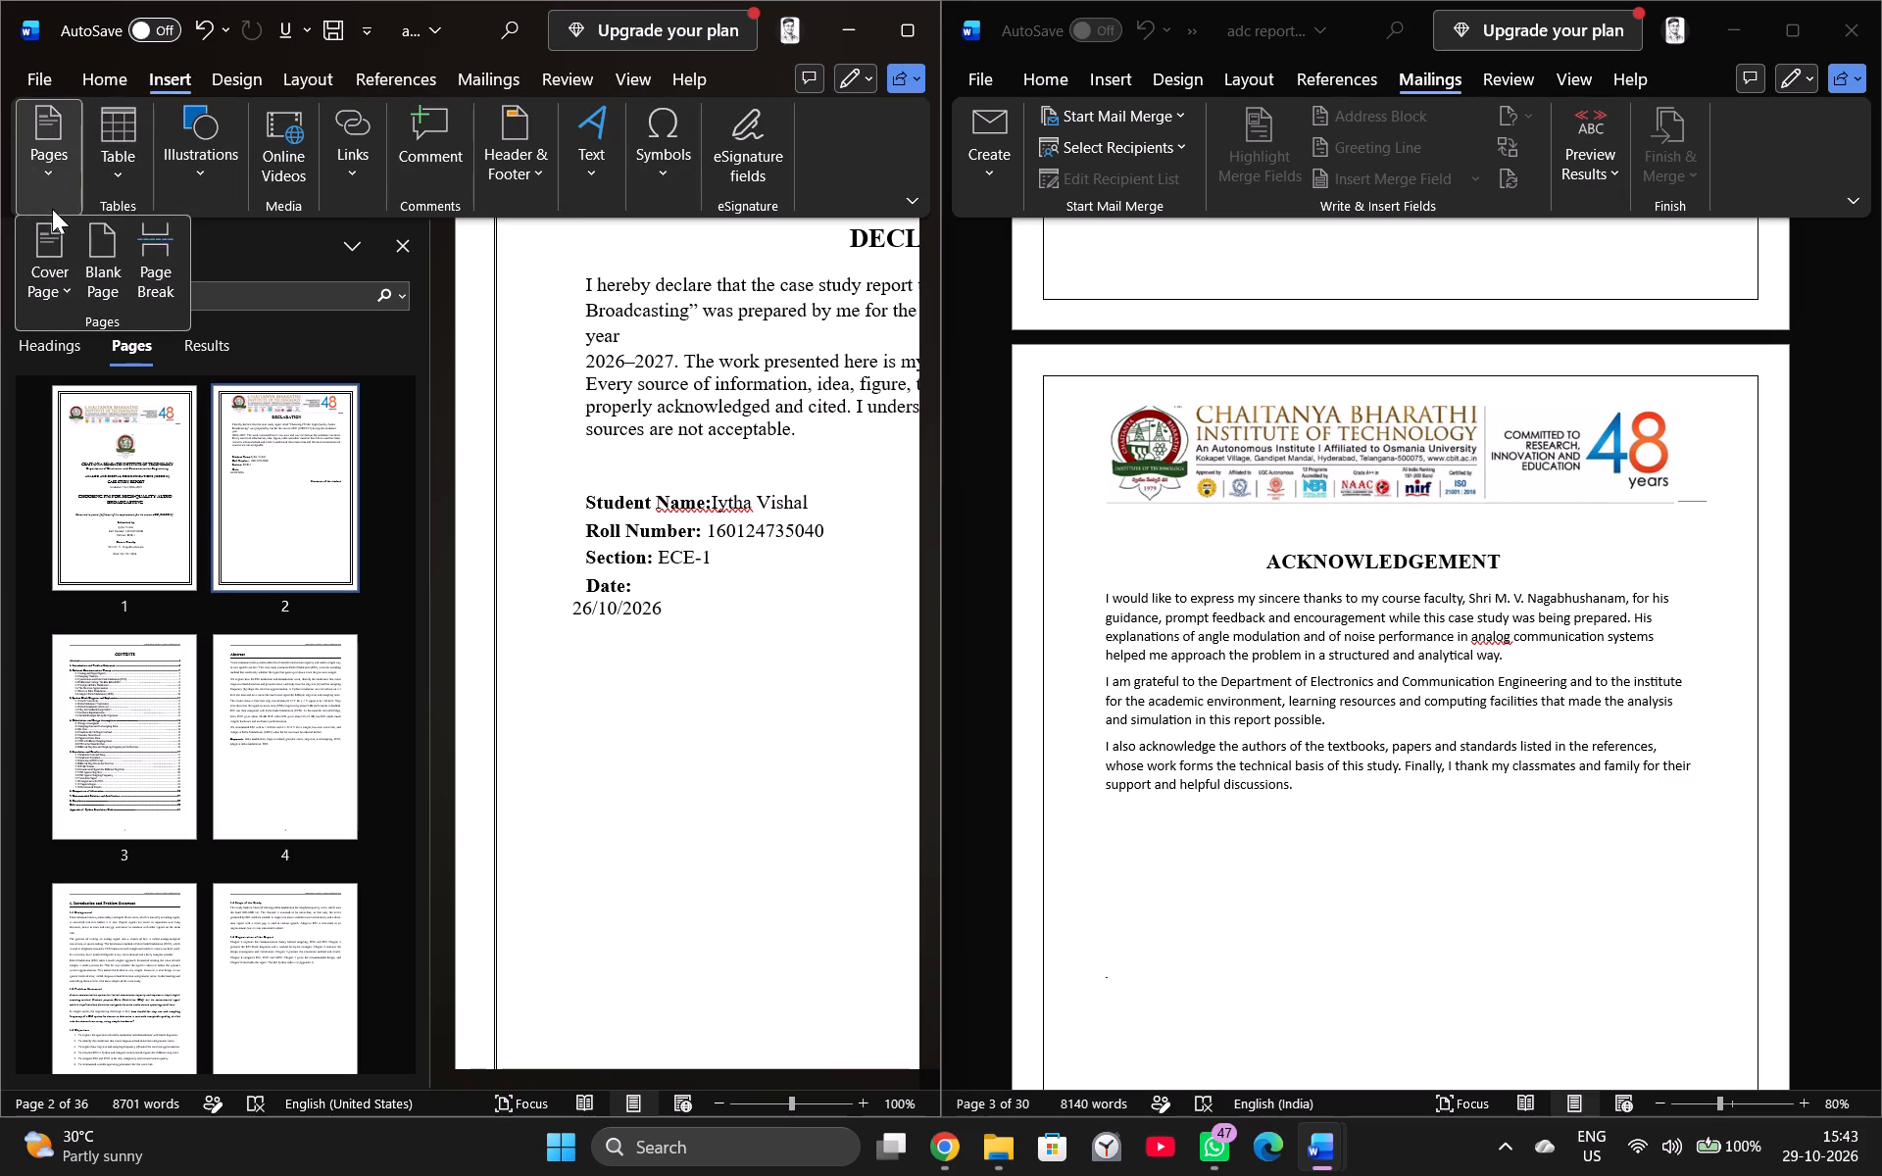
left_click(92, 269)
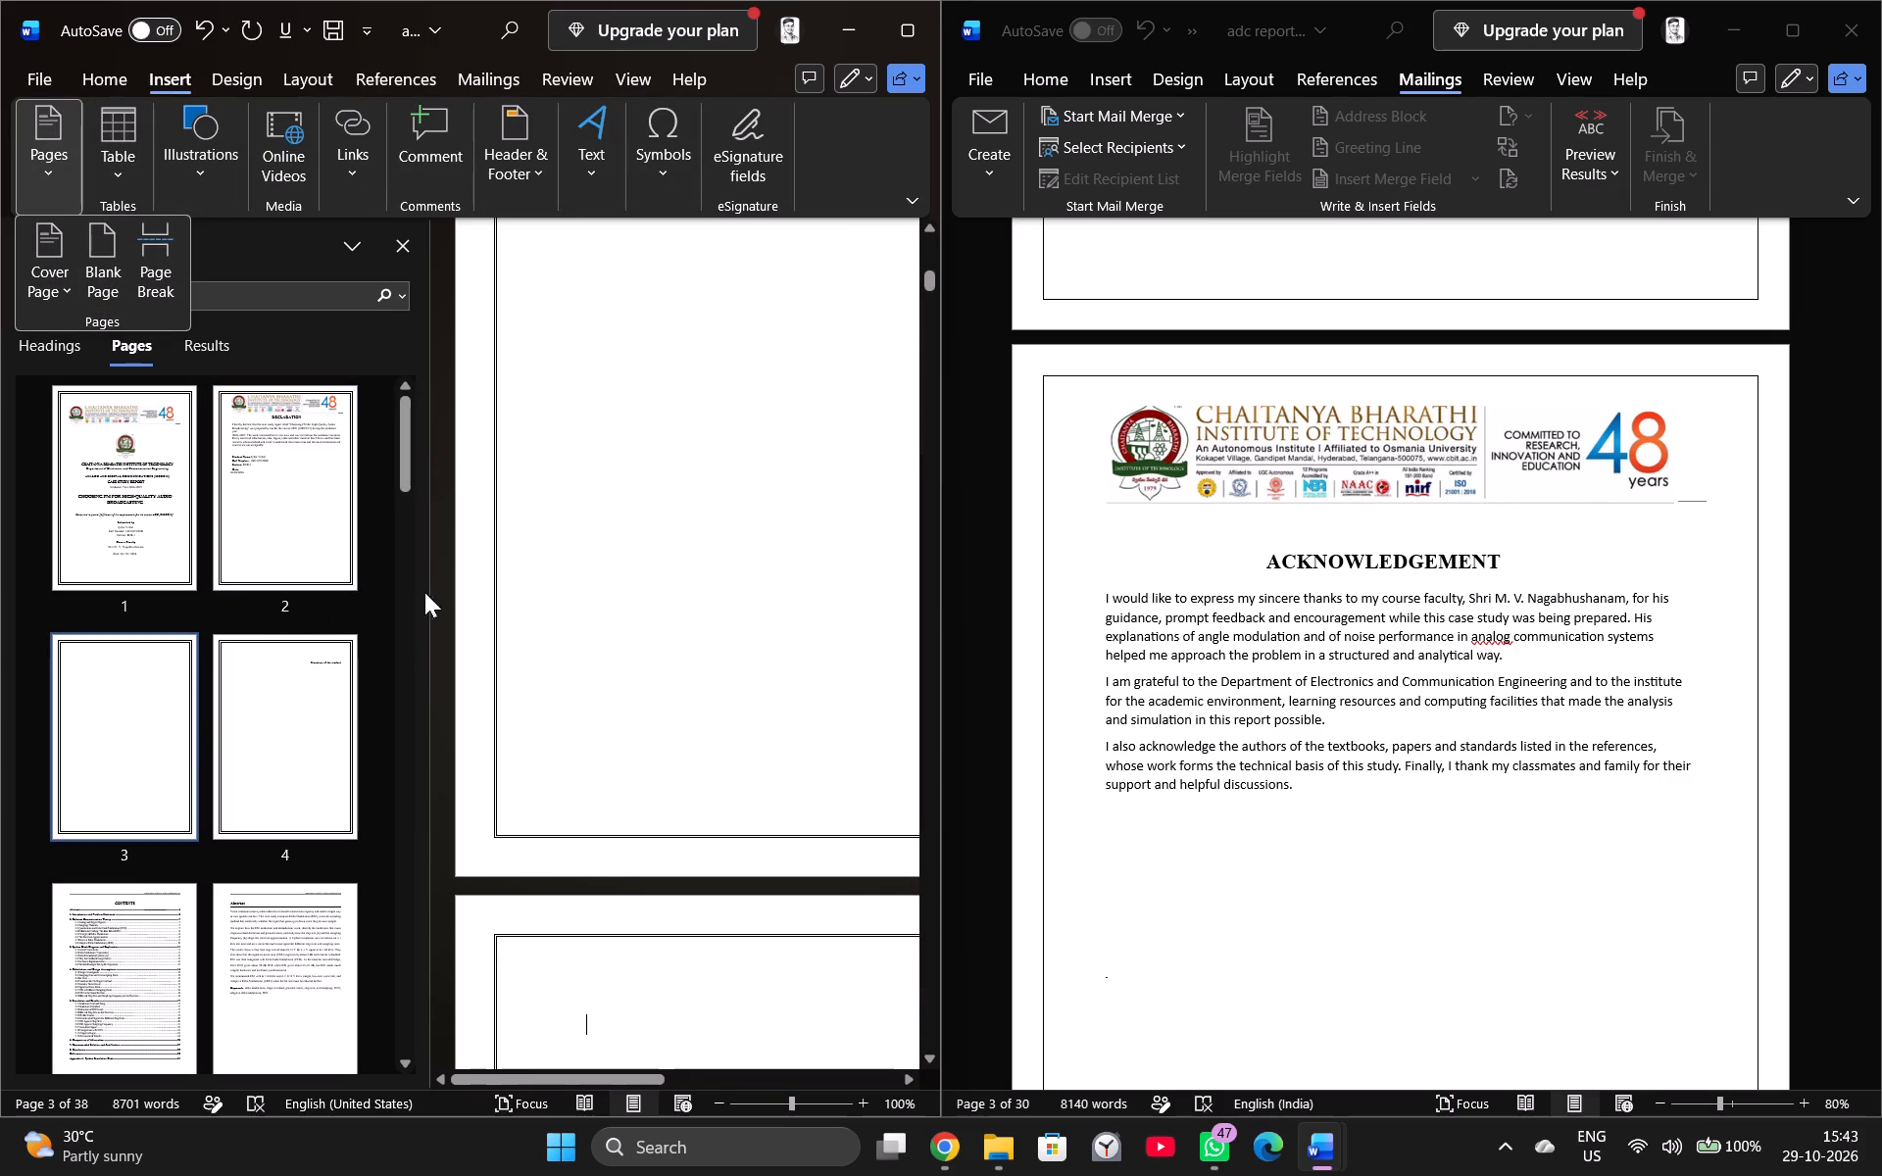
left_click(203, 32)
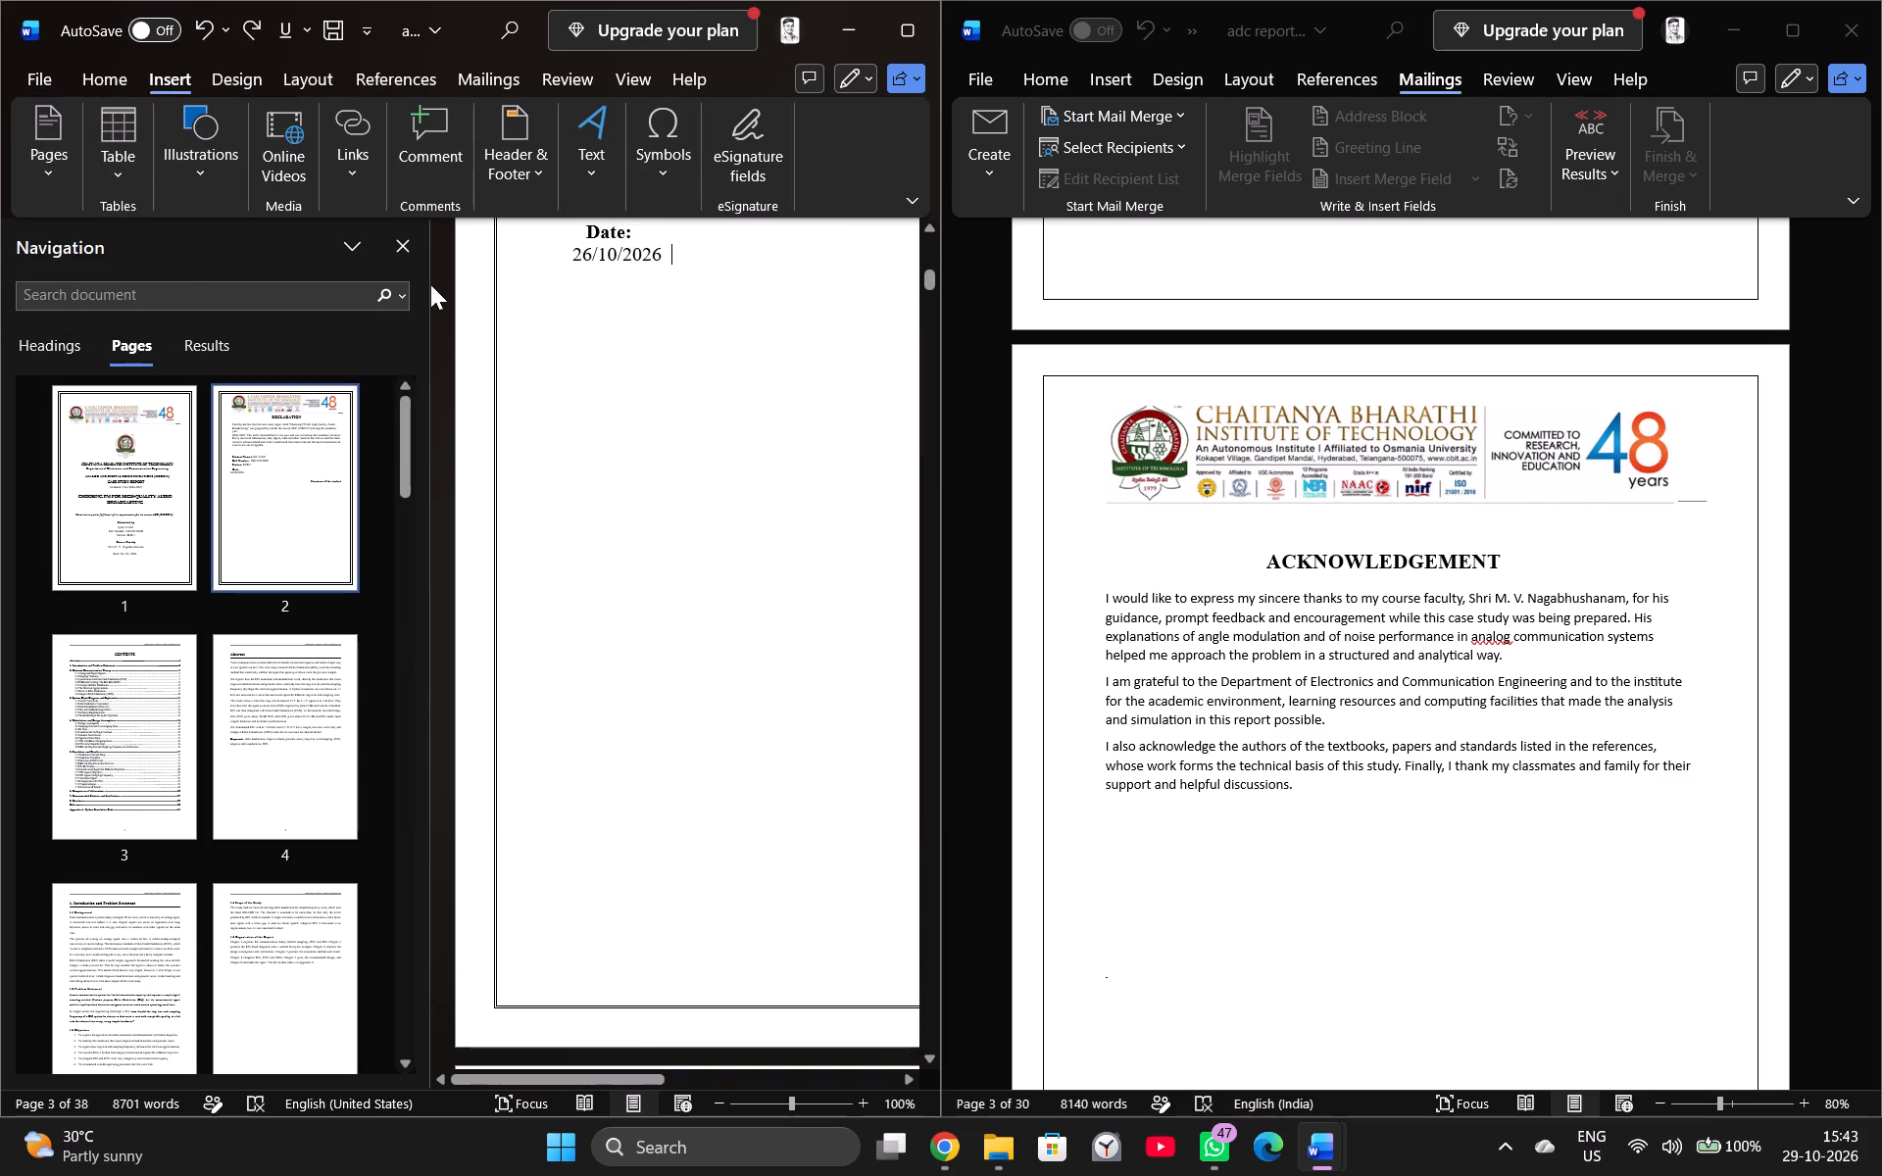
Insert a blank page after the "Signature of the student" line on adc bunny's Declaration page and go to the new page.
scroll(693, 482, "up", 6)
scroll(747, 649, "down", 15)
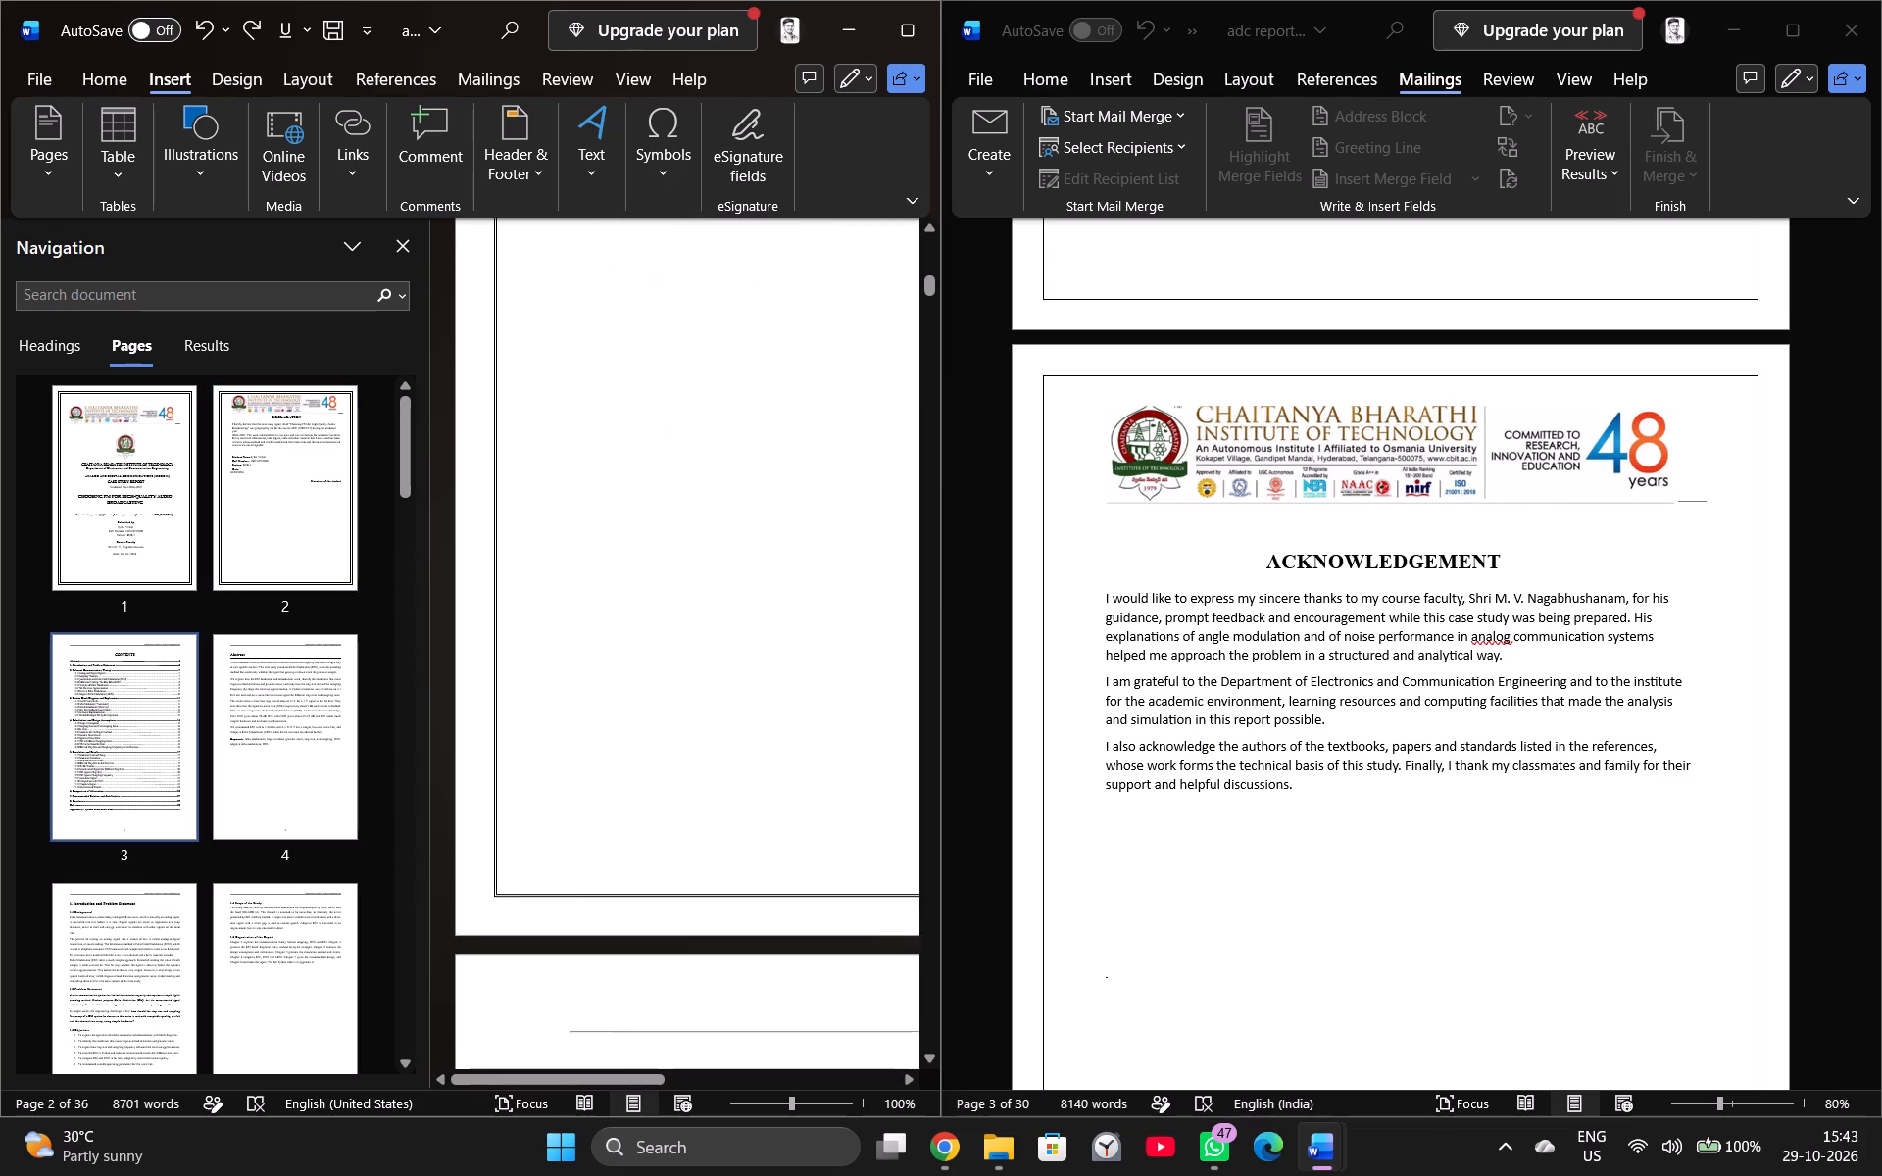
left_click(779, 668)
scroll(823, 589, "up", 7)
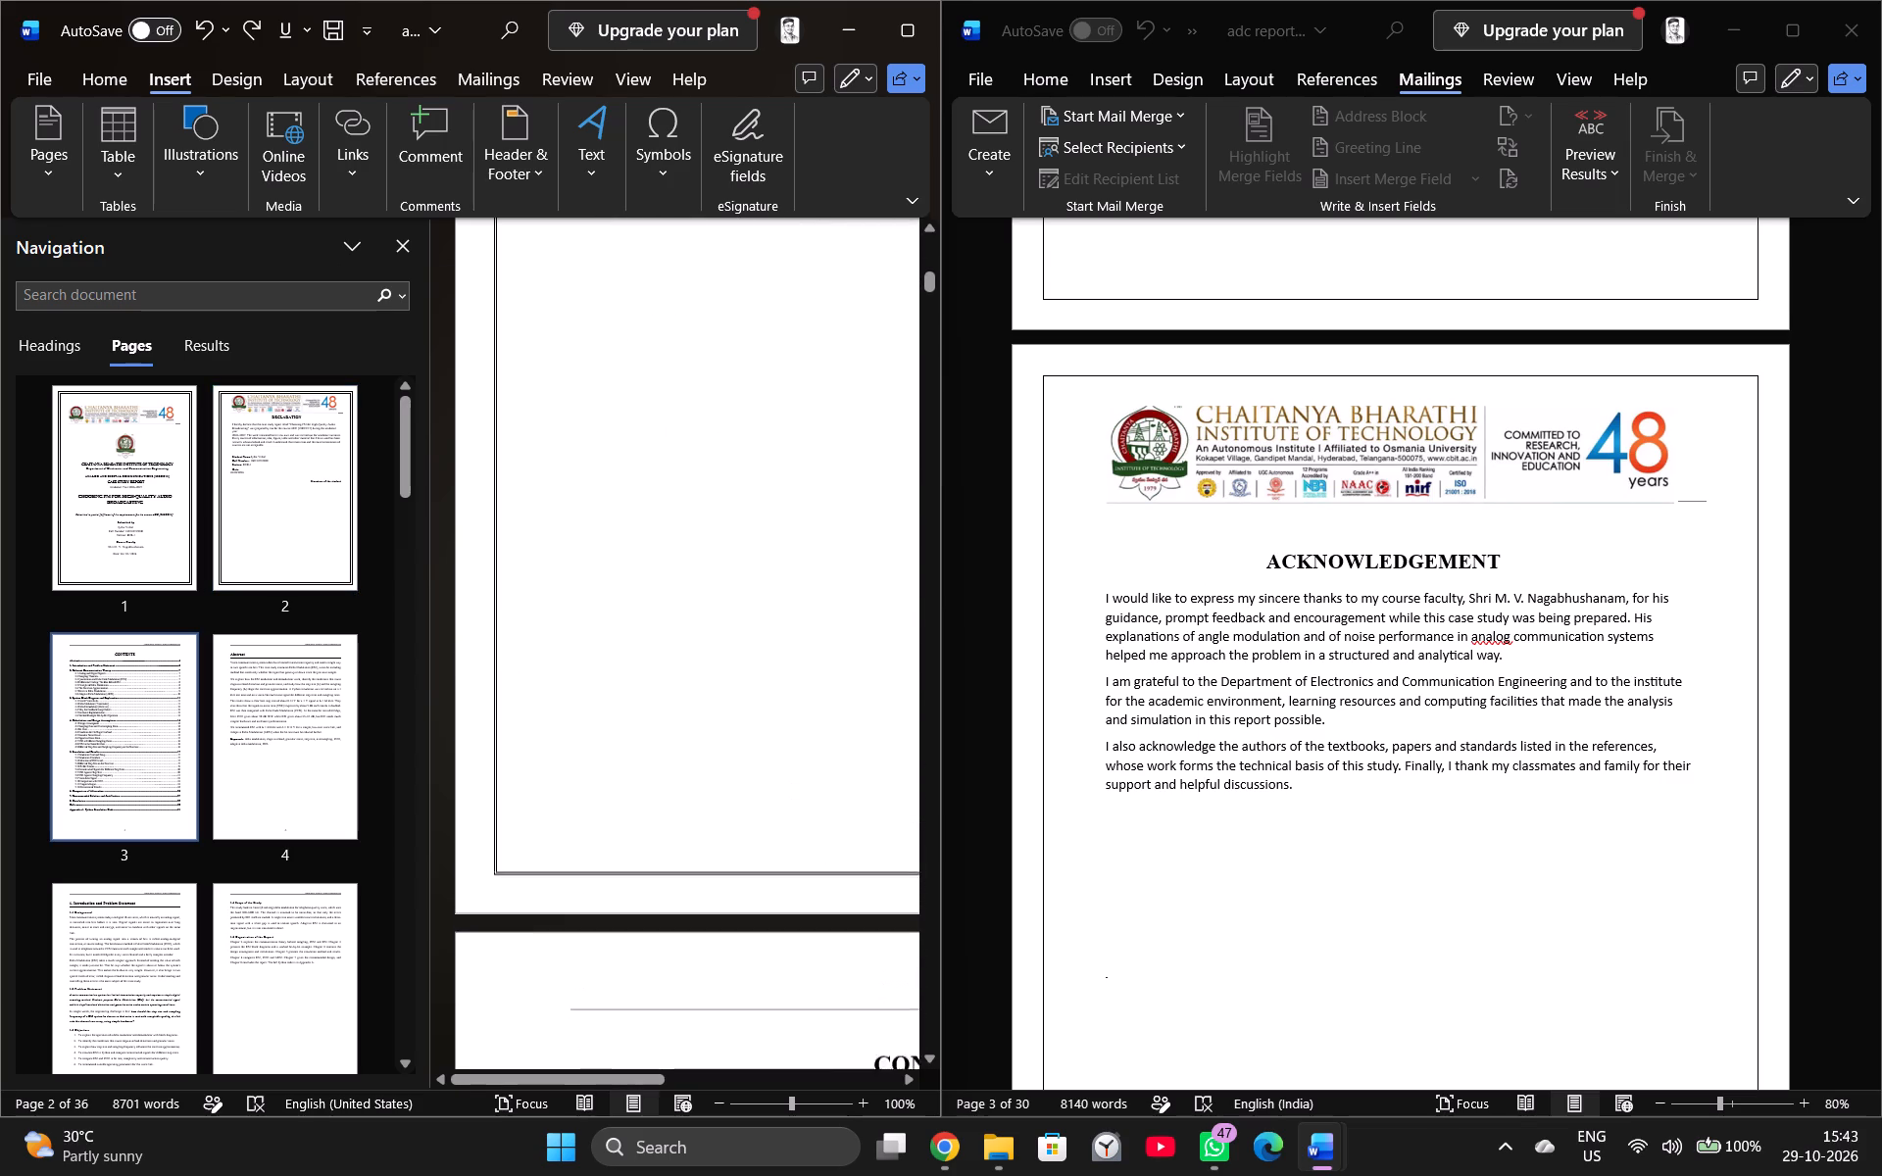
scroll(817, 603, "up", 4)
scroll(850, 635, "left", 2)
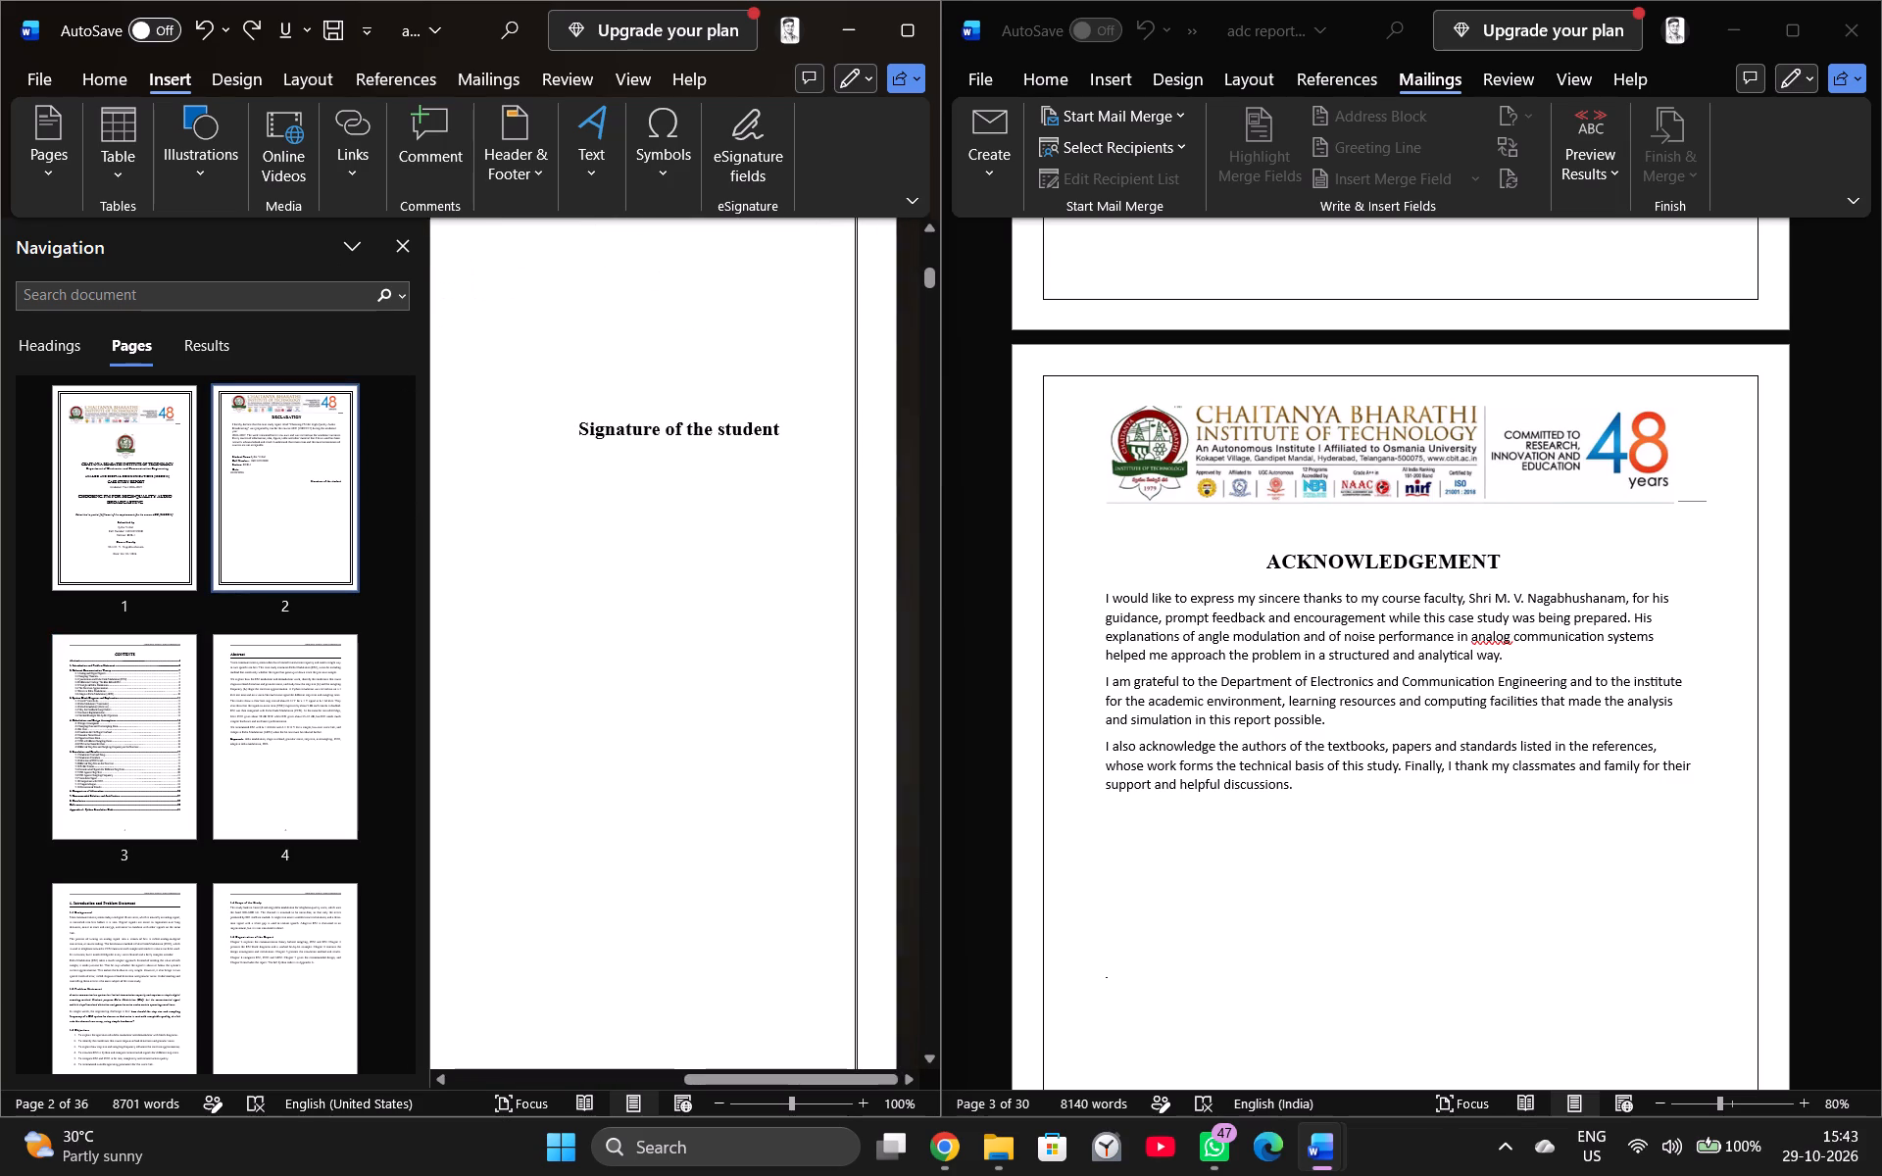
left_click(797, 422)
left_click(56, 176)
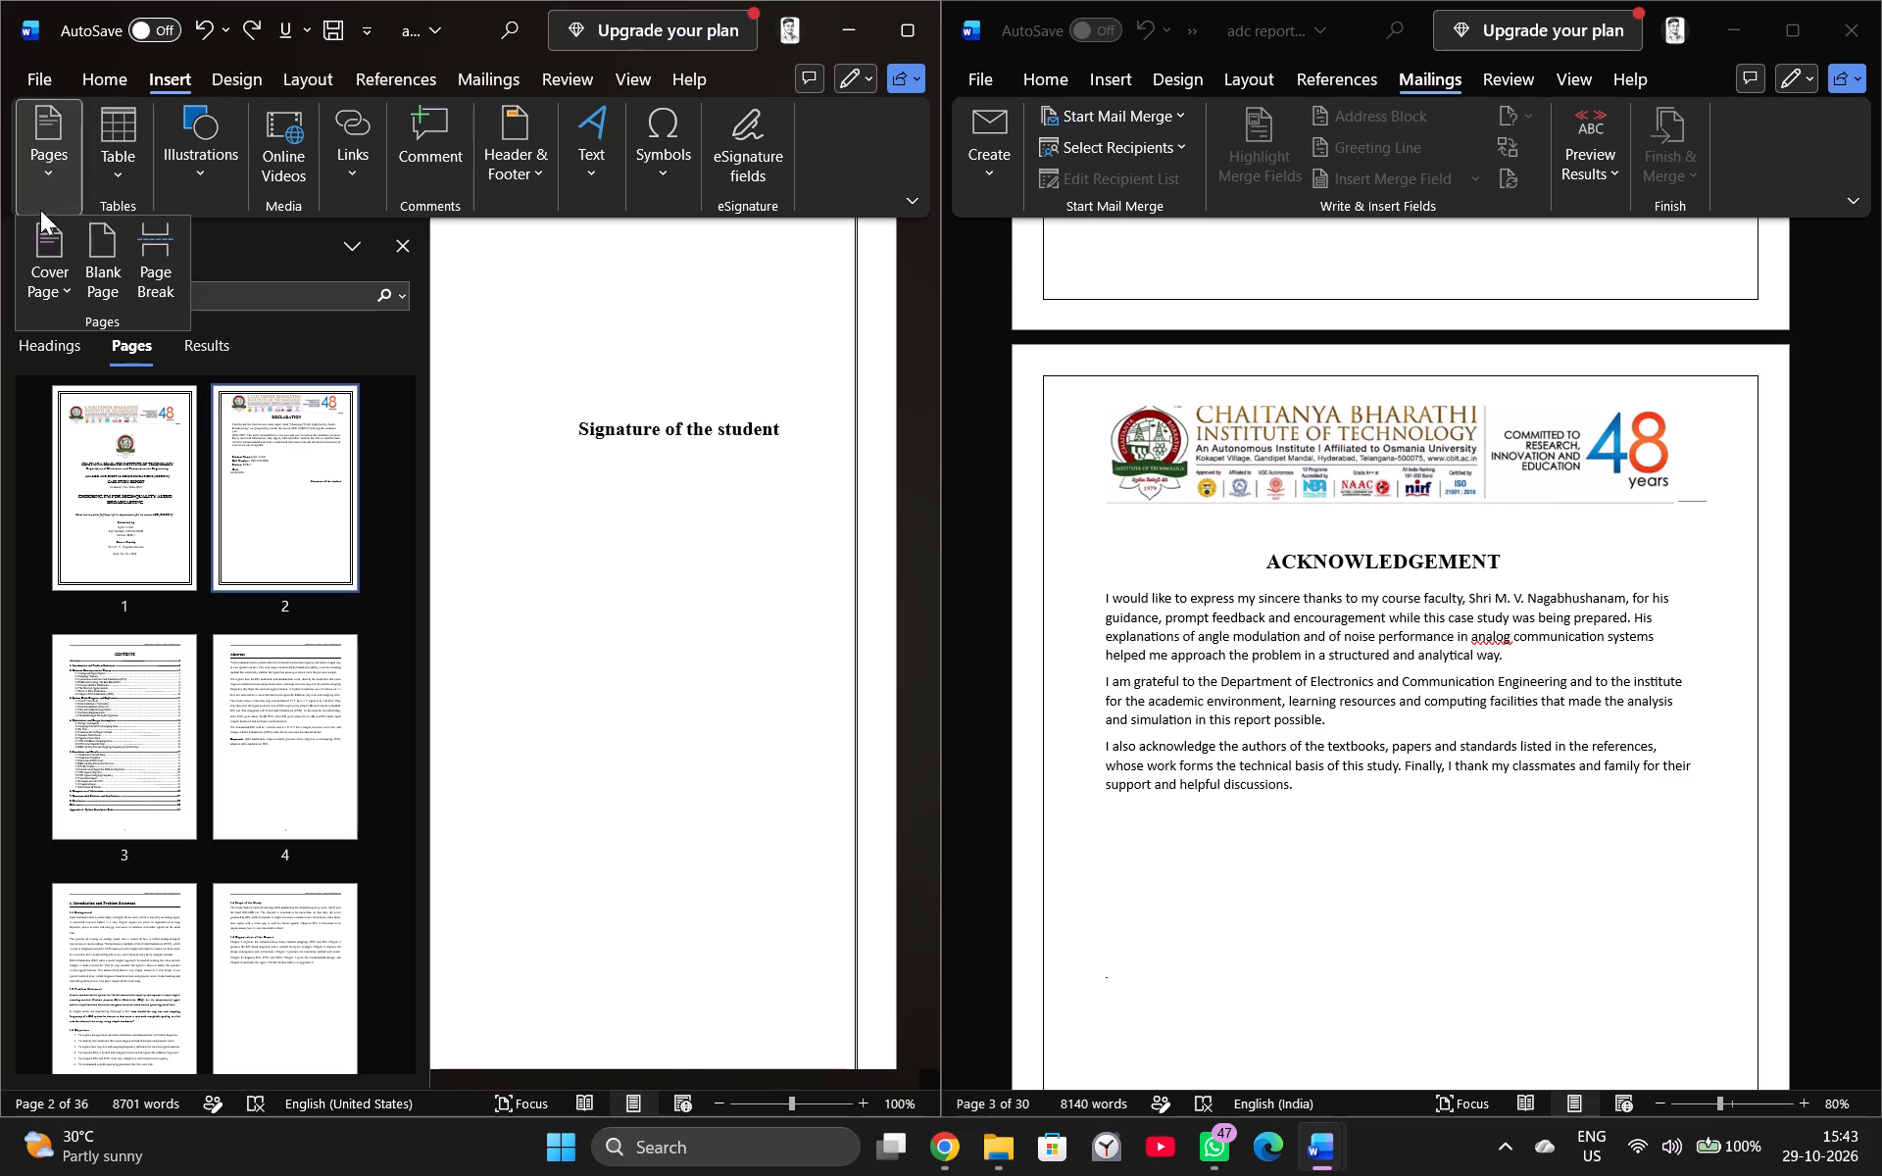
left_click(94, 273)
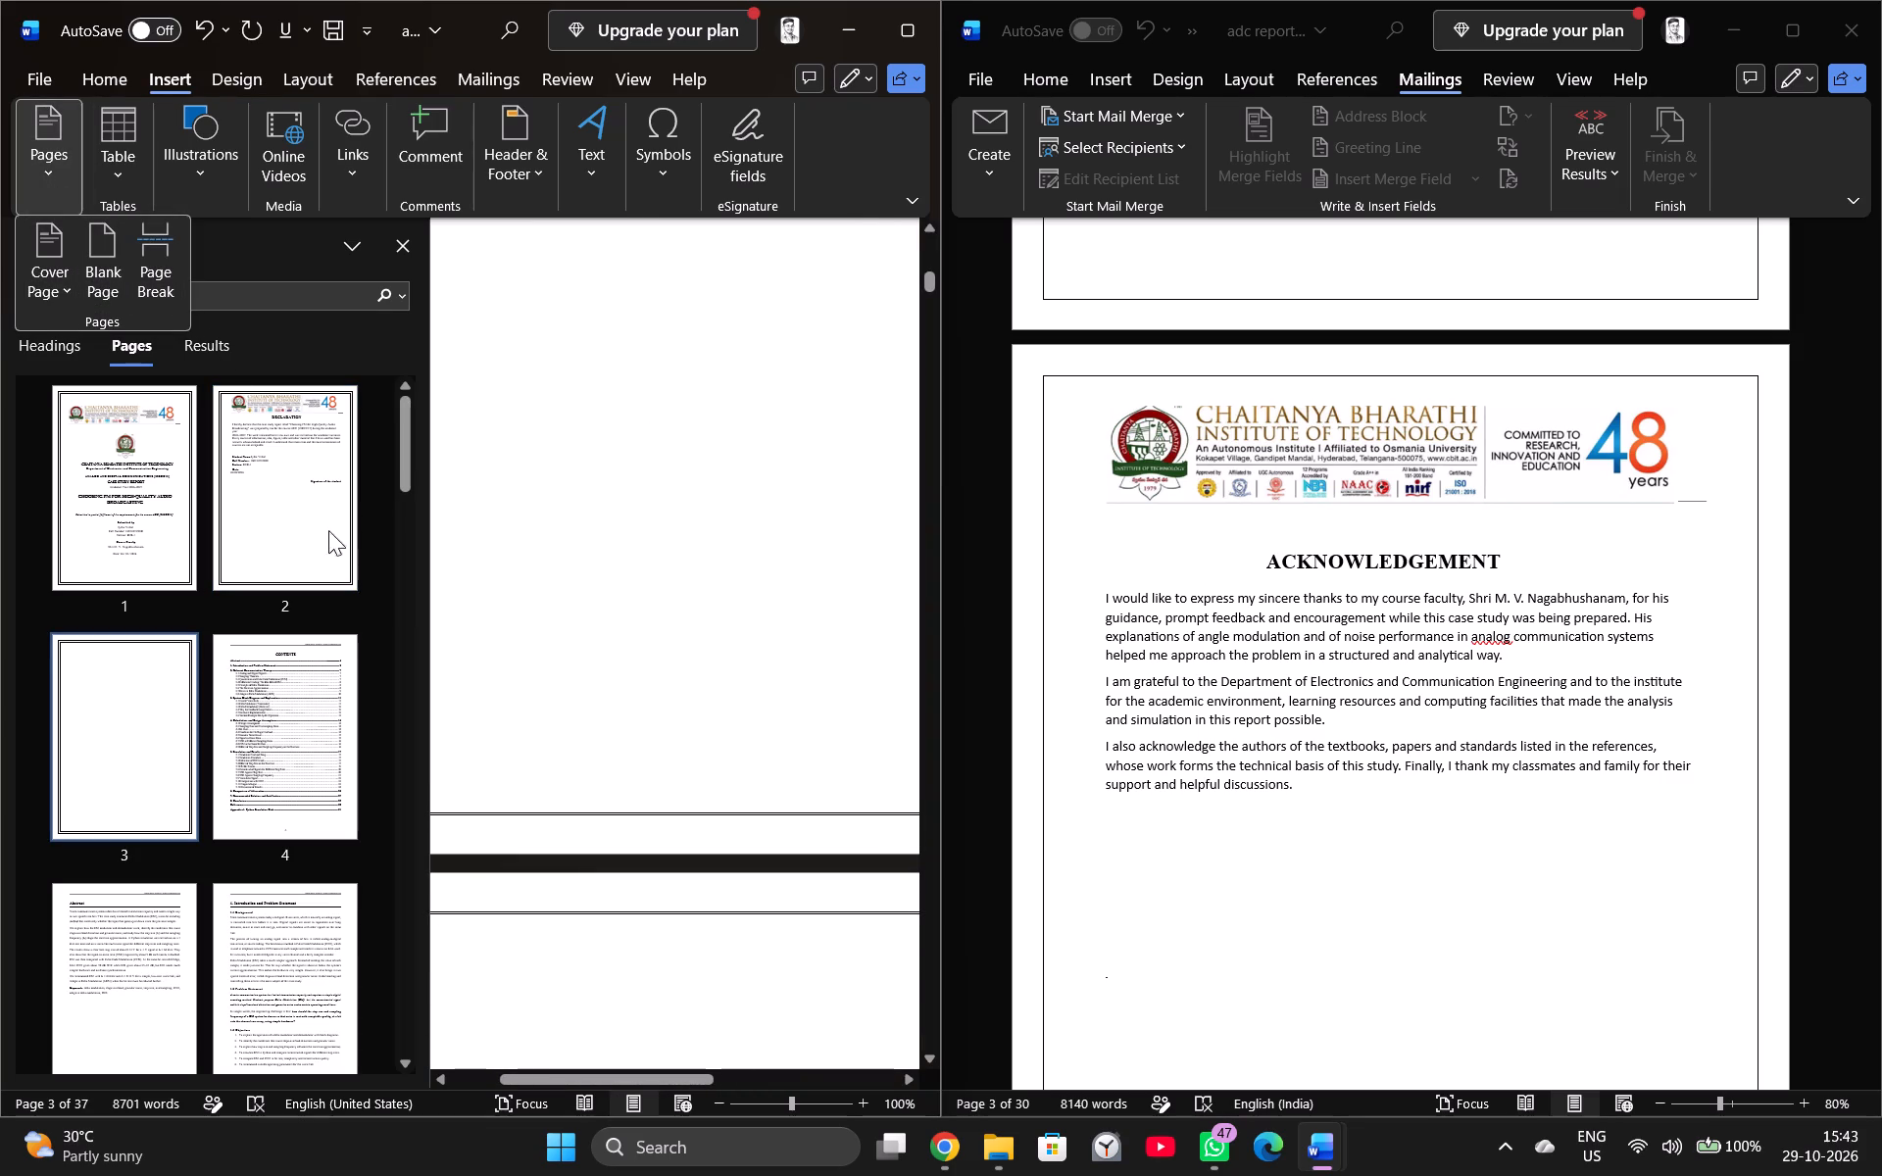
left_click(110, 680)
Copy the ACKNOWLEDGEMENT heading and all three paragraphs below it from the adc report.
left_click(1249, 553)
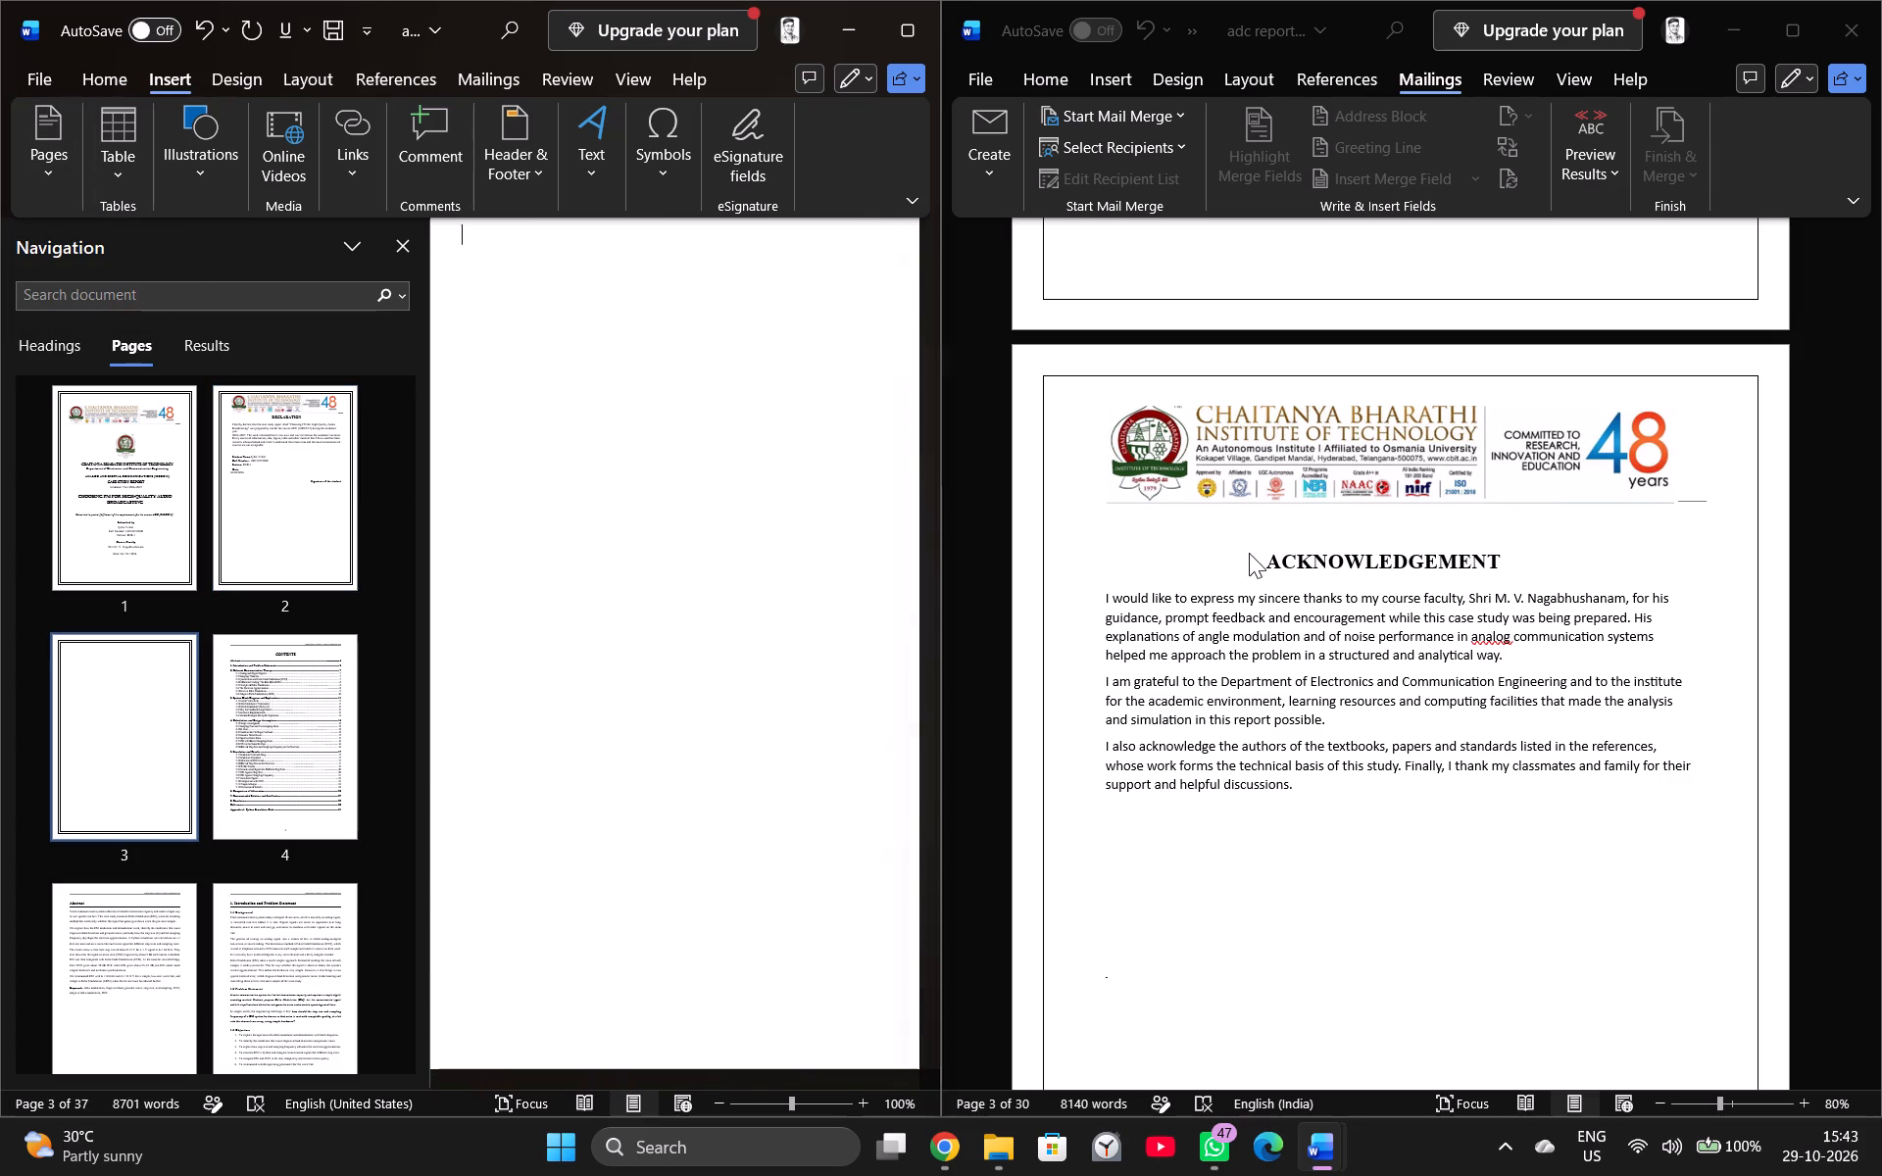
left_click_drag(1252, 553, 1436, 792)
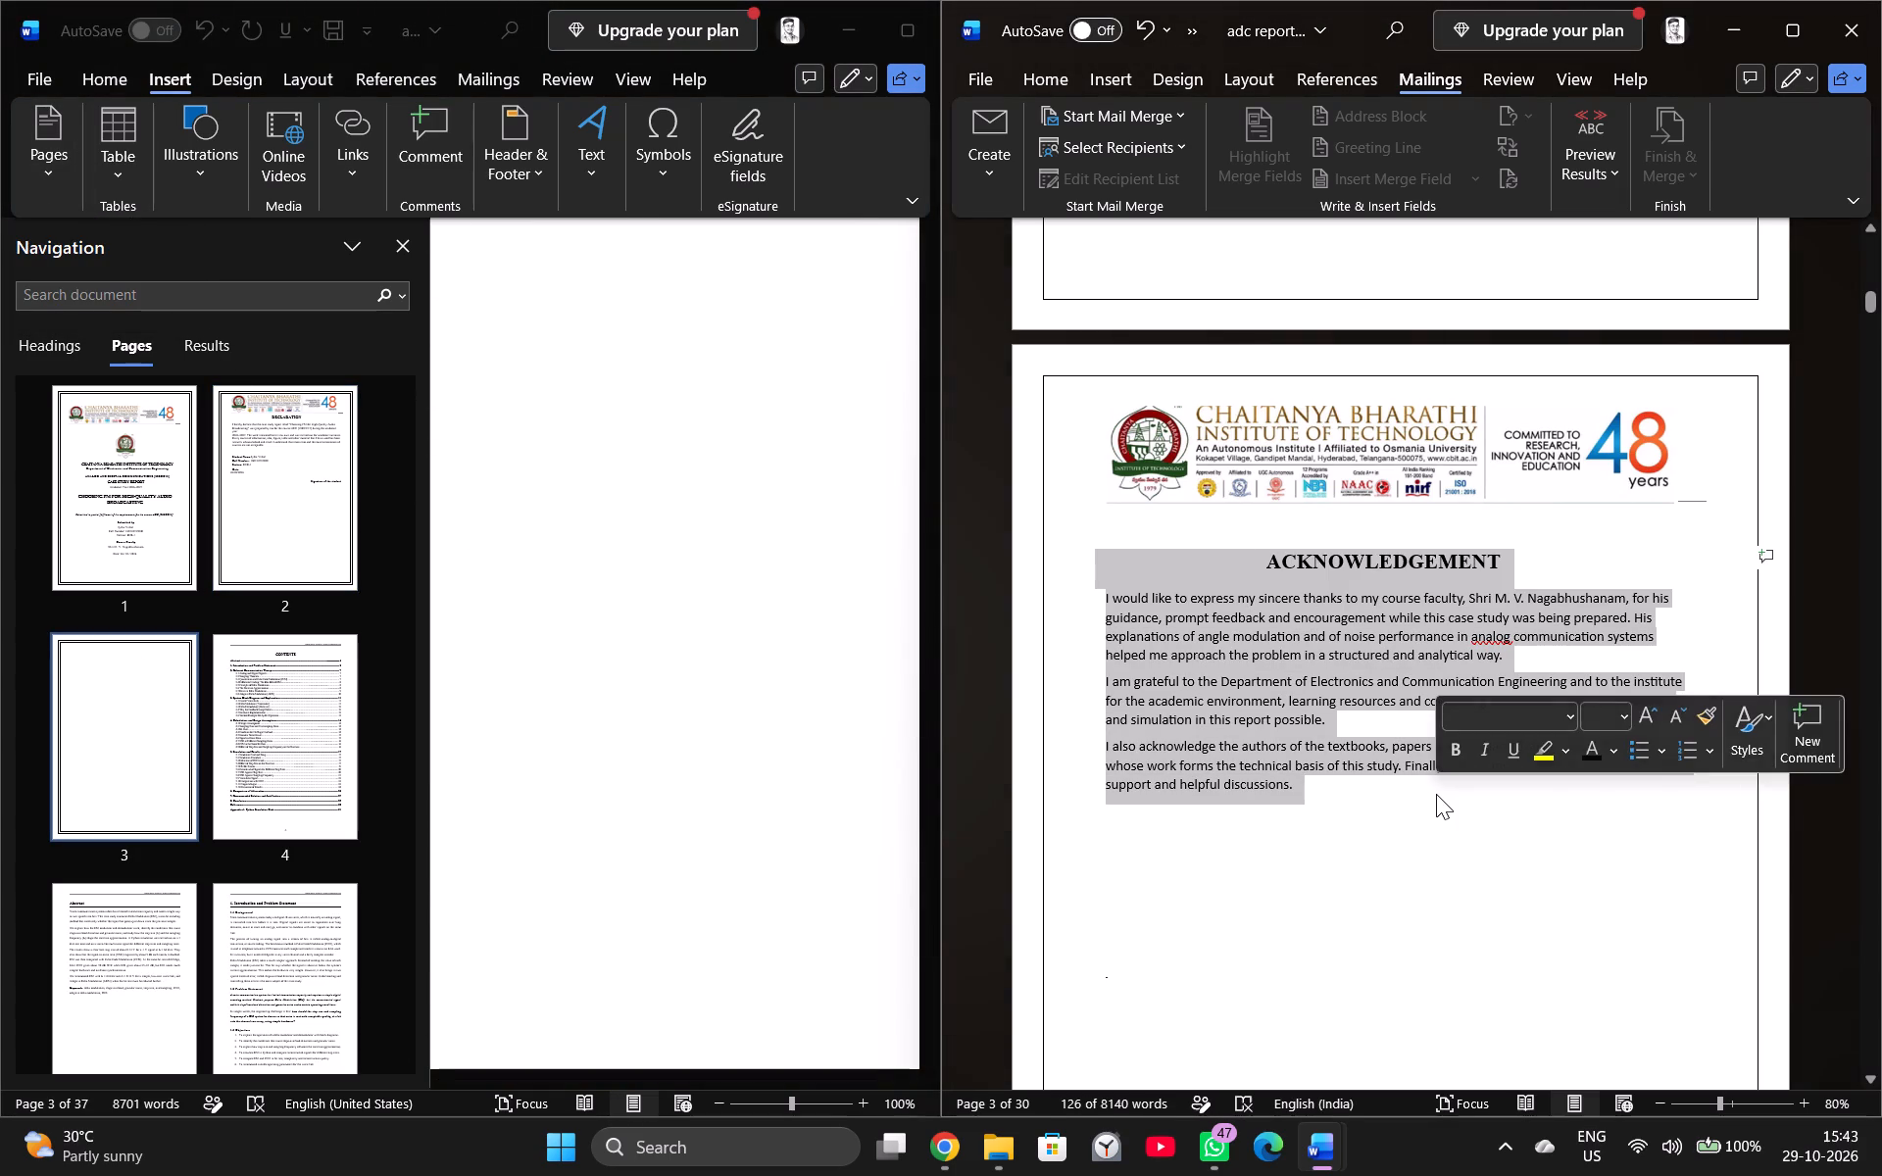
key("ctrl+c")
left_click(1373, 958)
scroll(716, 499, "up", 15)
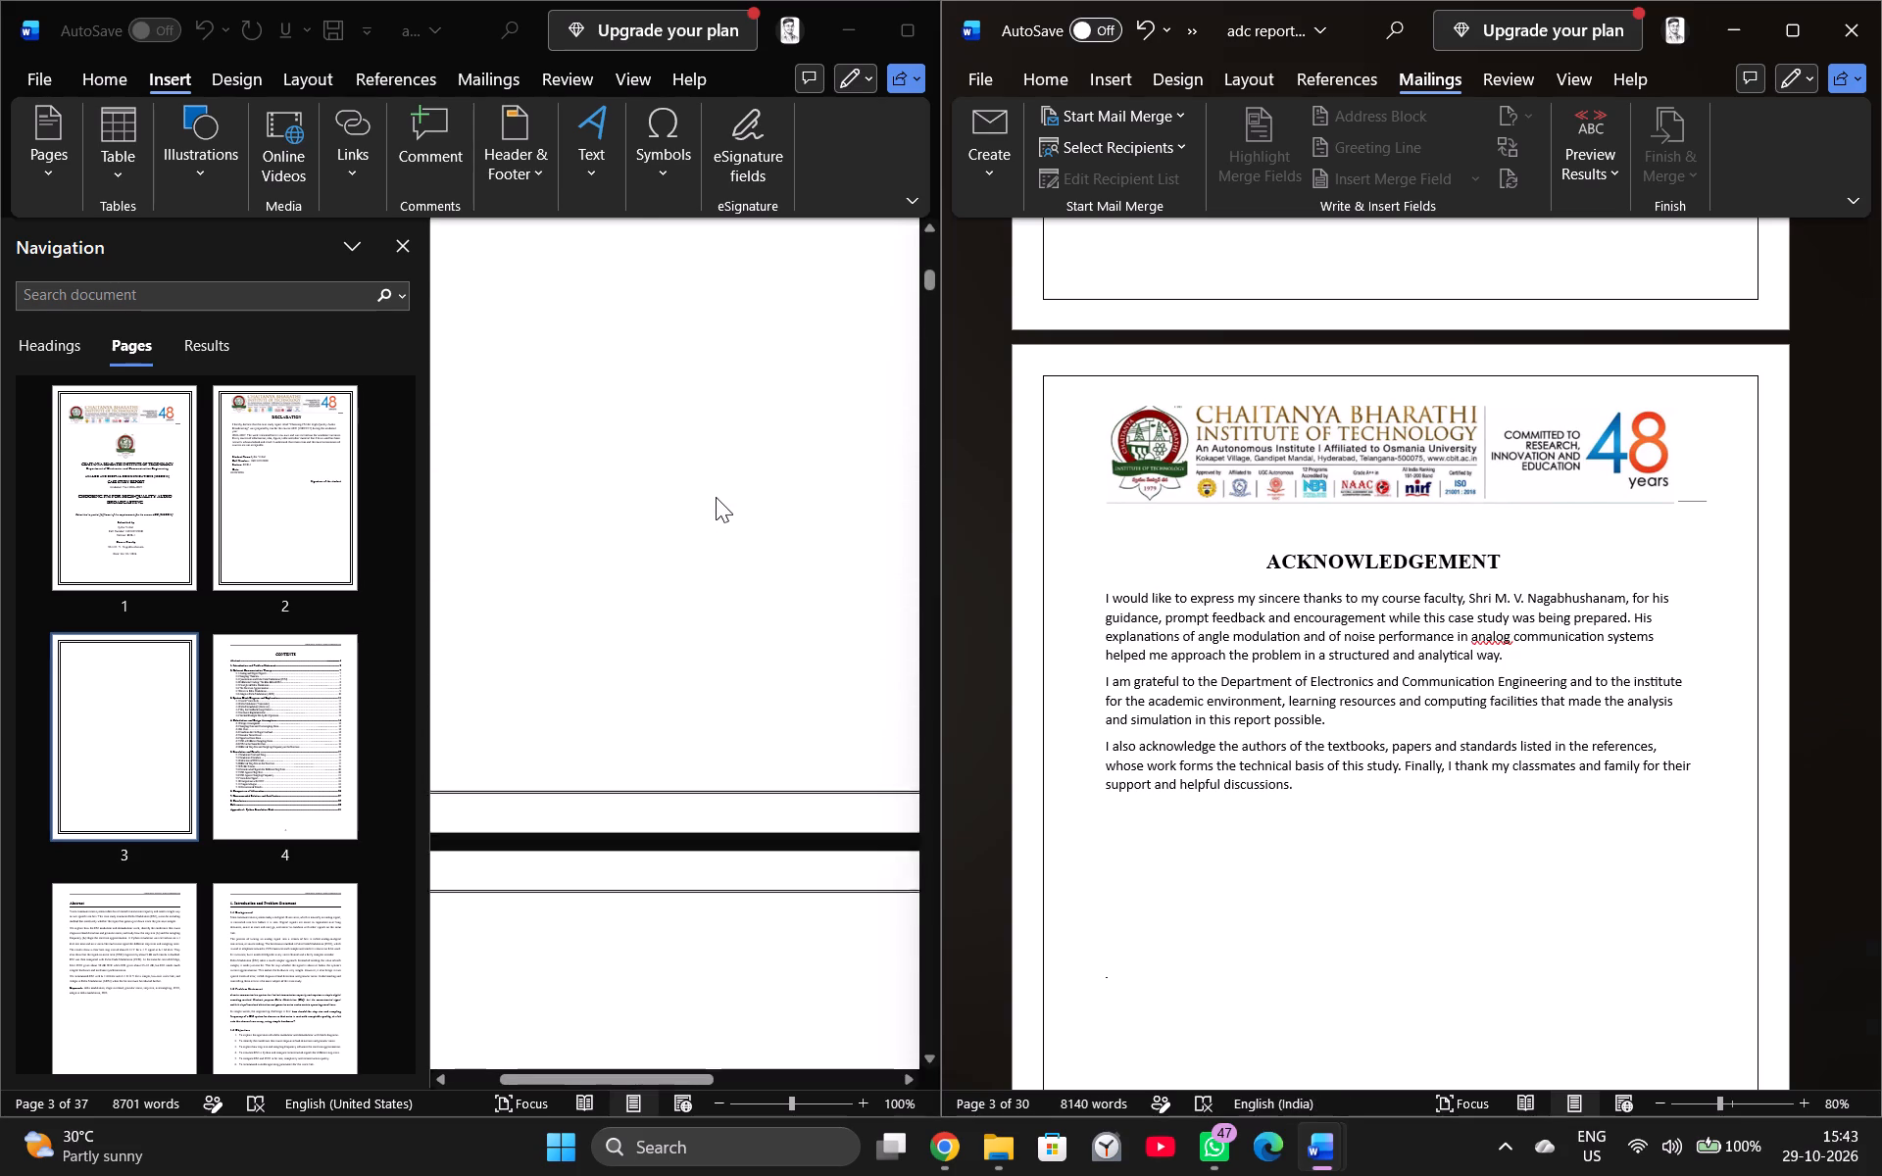
Paste the copied ACKNOWLEDGEMENT heading and three paragraphs onto adc bunny's blank page after the Declaration.
scroll(716, 497, "up", 5)
scroll(723, 499, "right", 1)
scroll(723, 499, "down", 6, "ctrl")
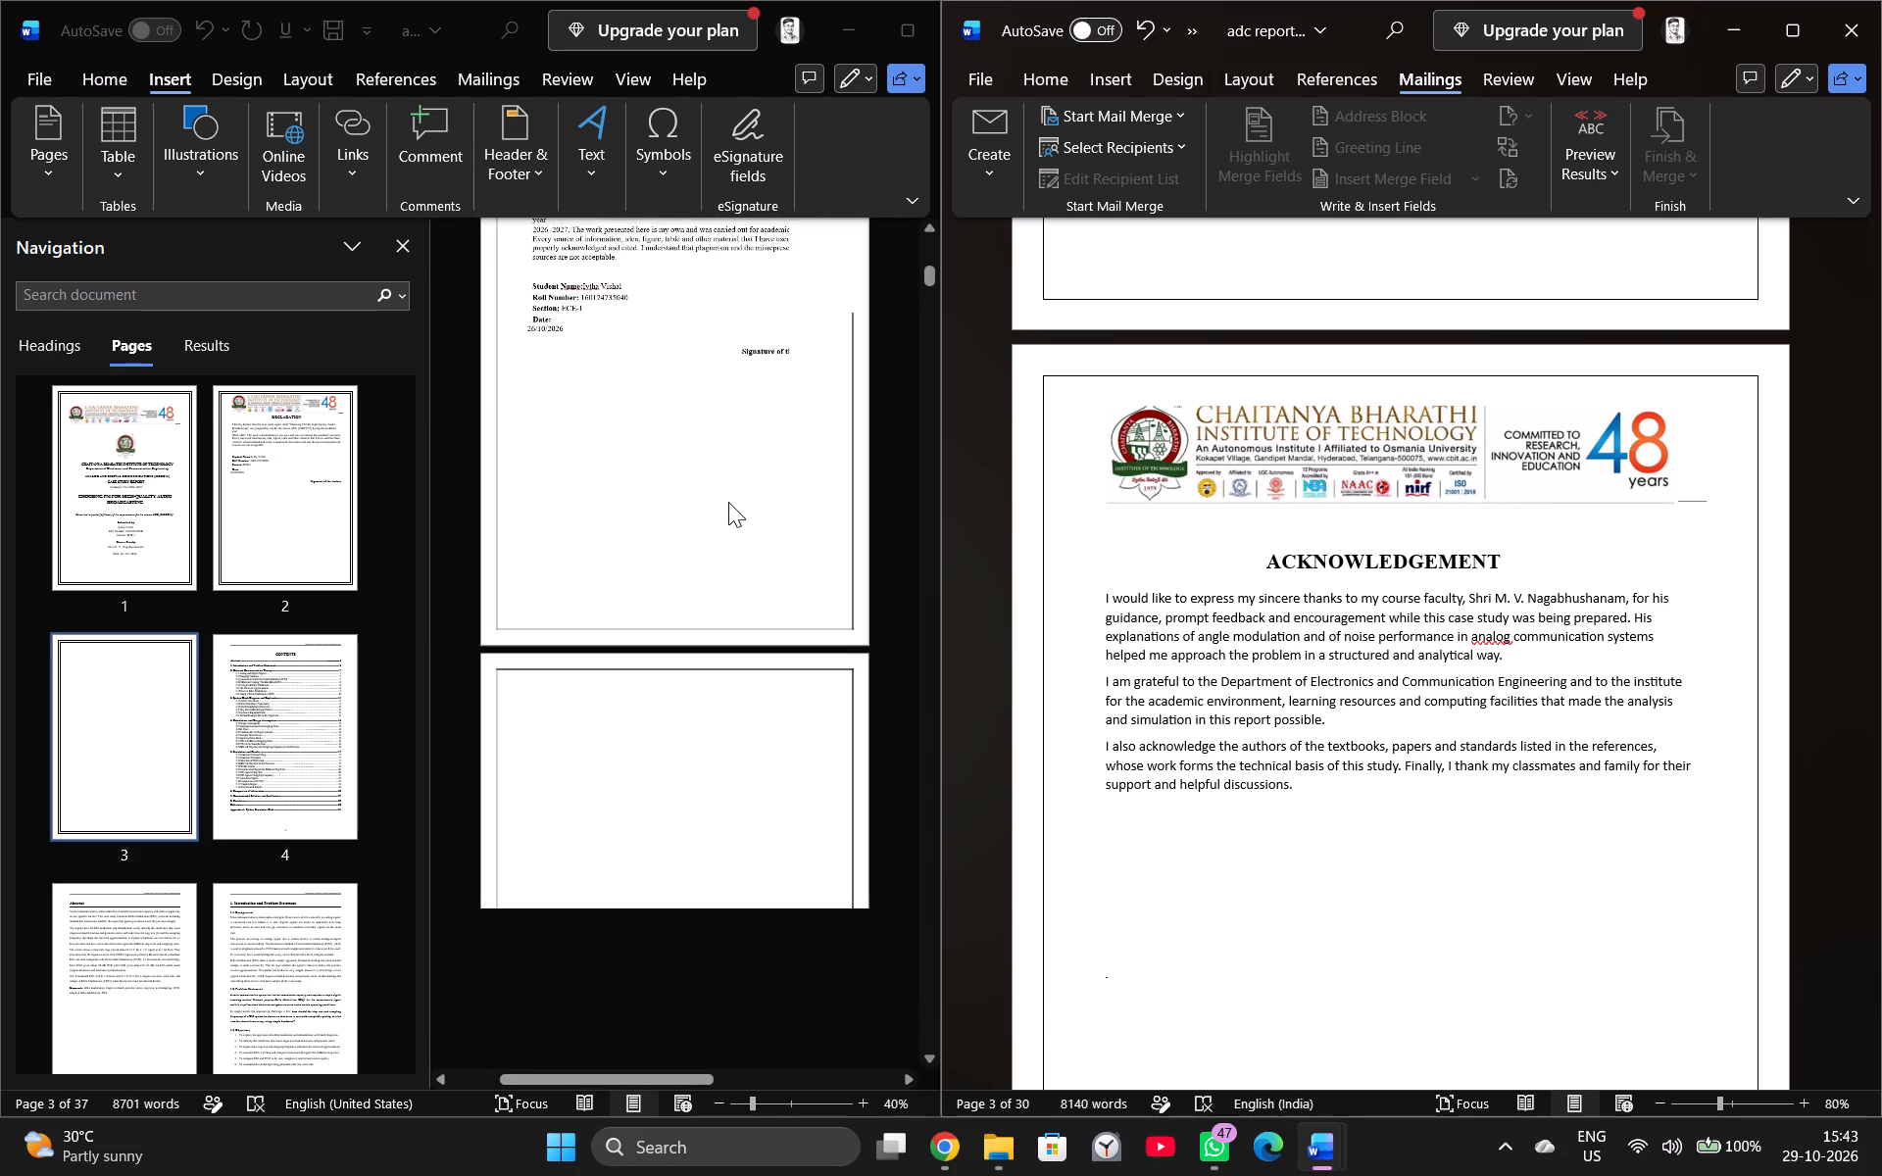
scroll(736, 503, "up", 12)
scroll(739, 503, "up", 13)
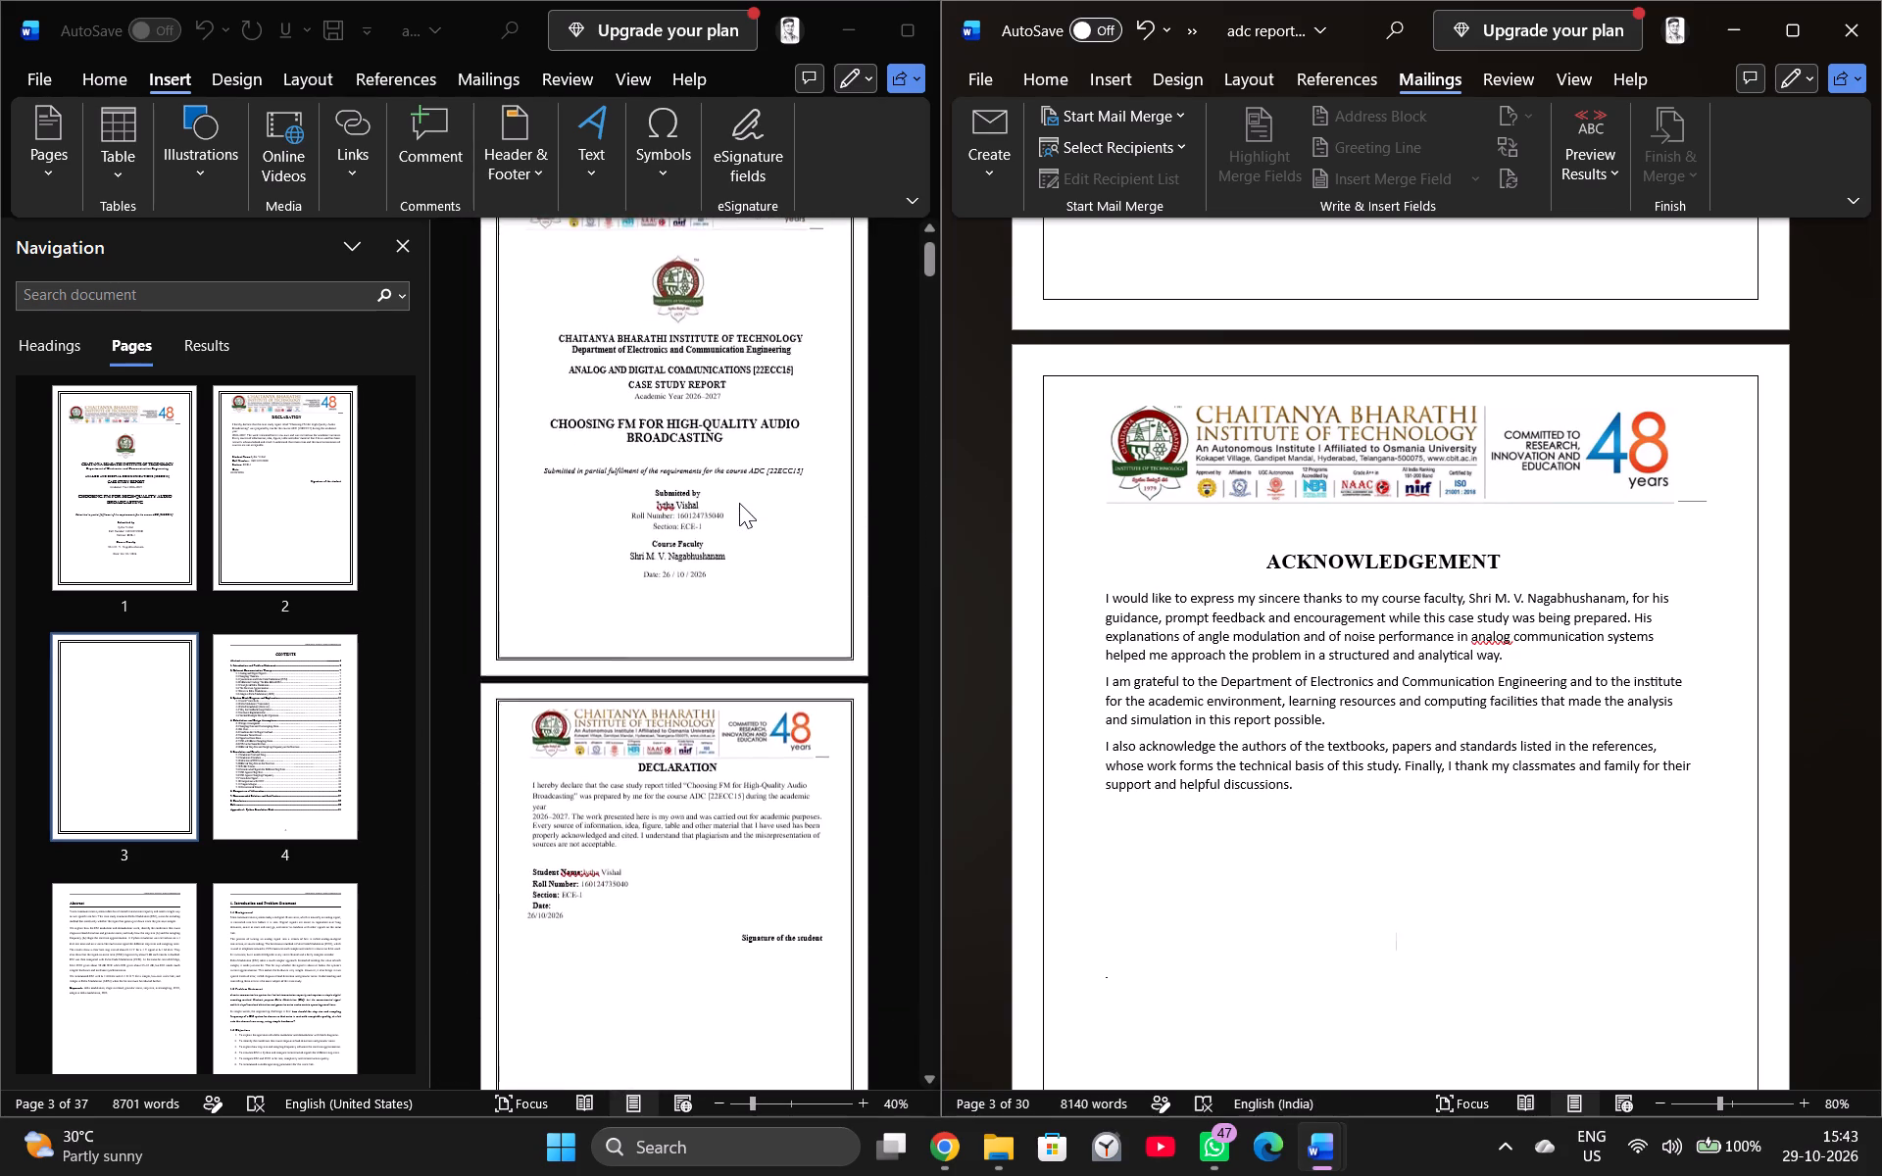
scroll(739, 503, "up", 6)
scroll(740, 503, "down", 20)
scroll(740, 503, "down", 7)
scroll(736, 597, "down", 4)
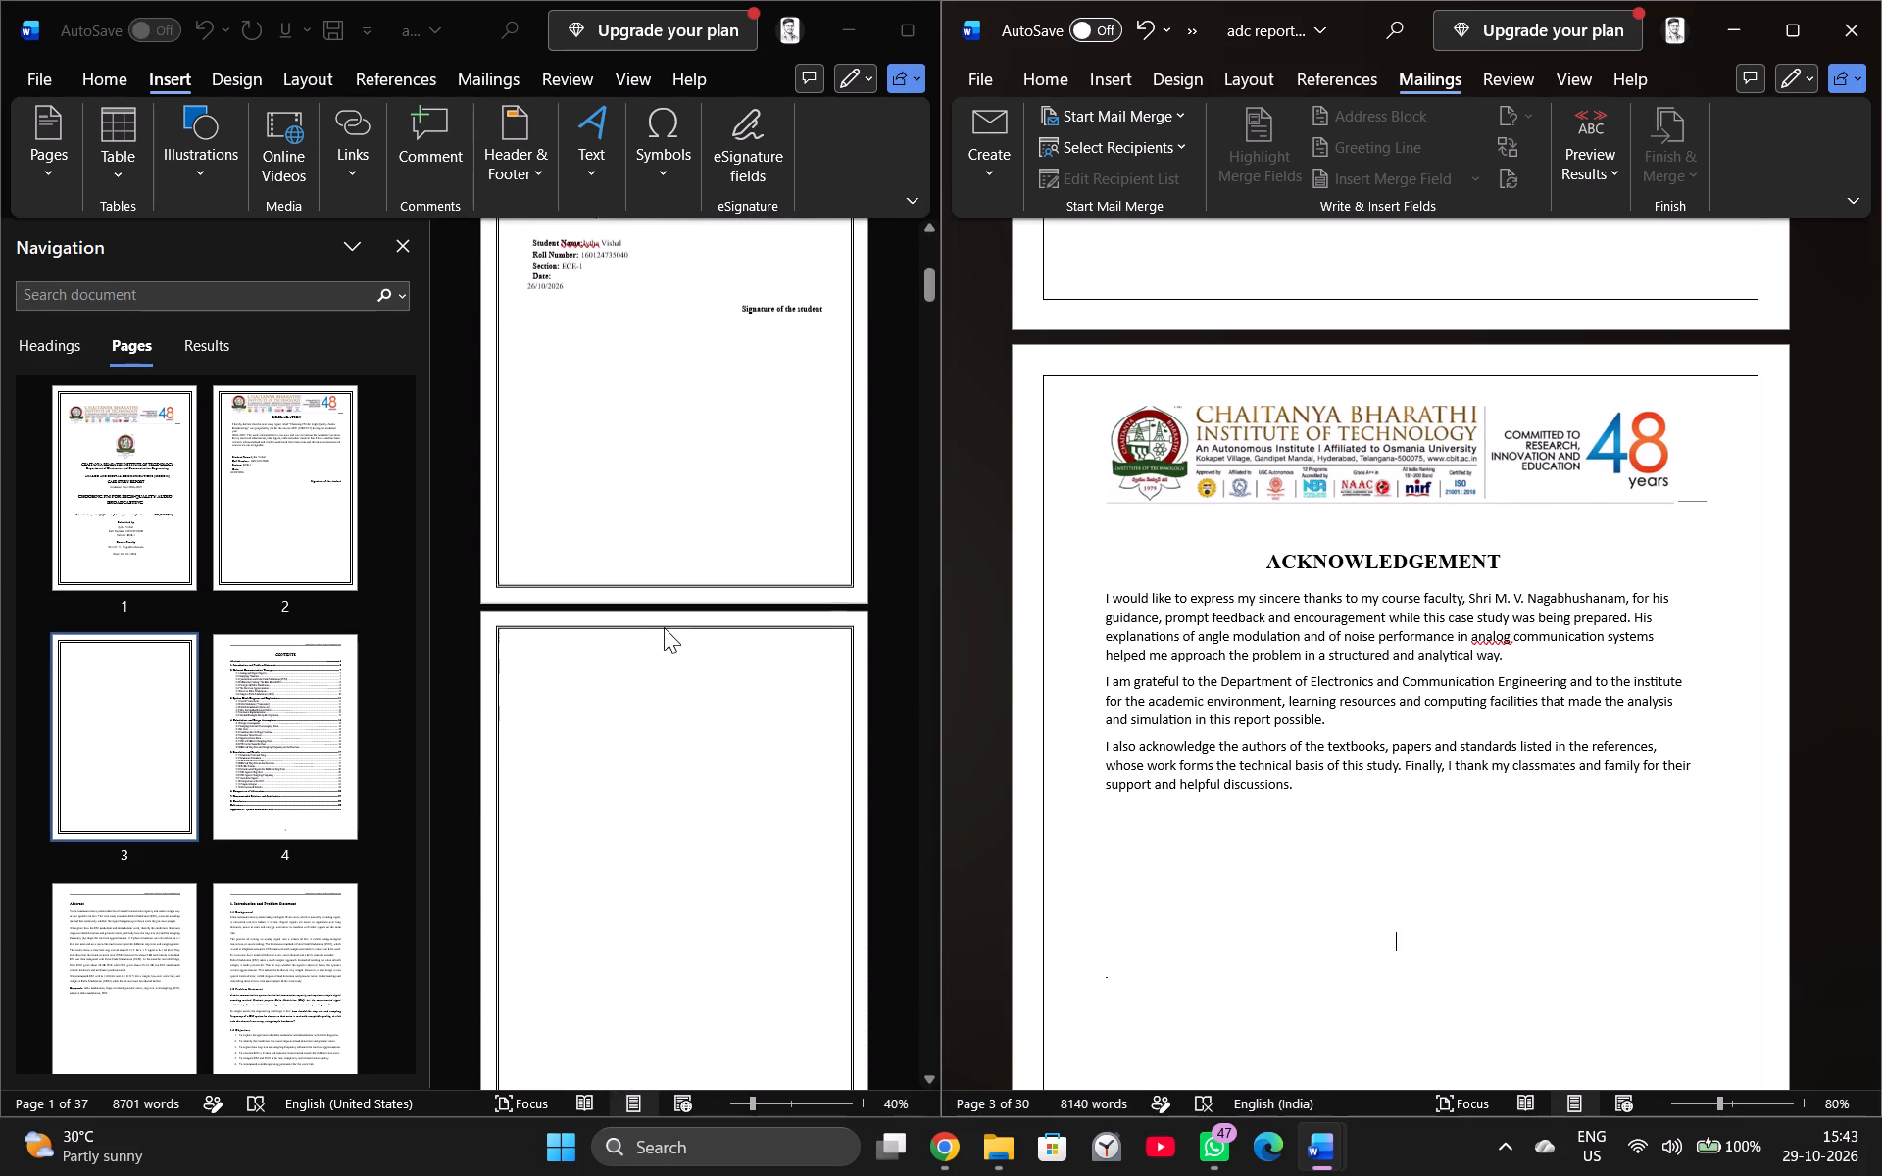
left_click(598, 688)
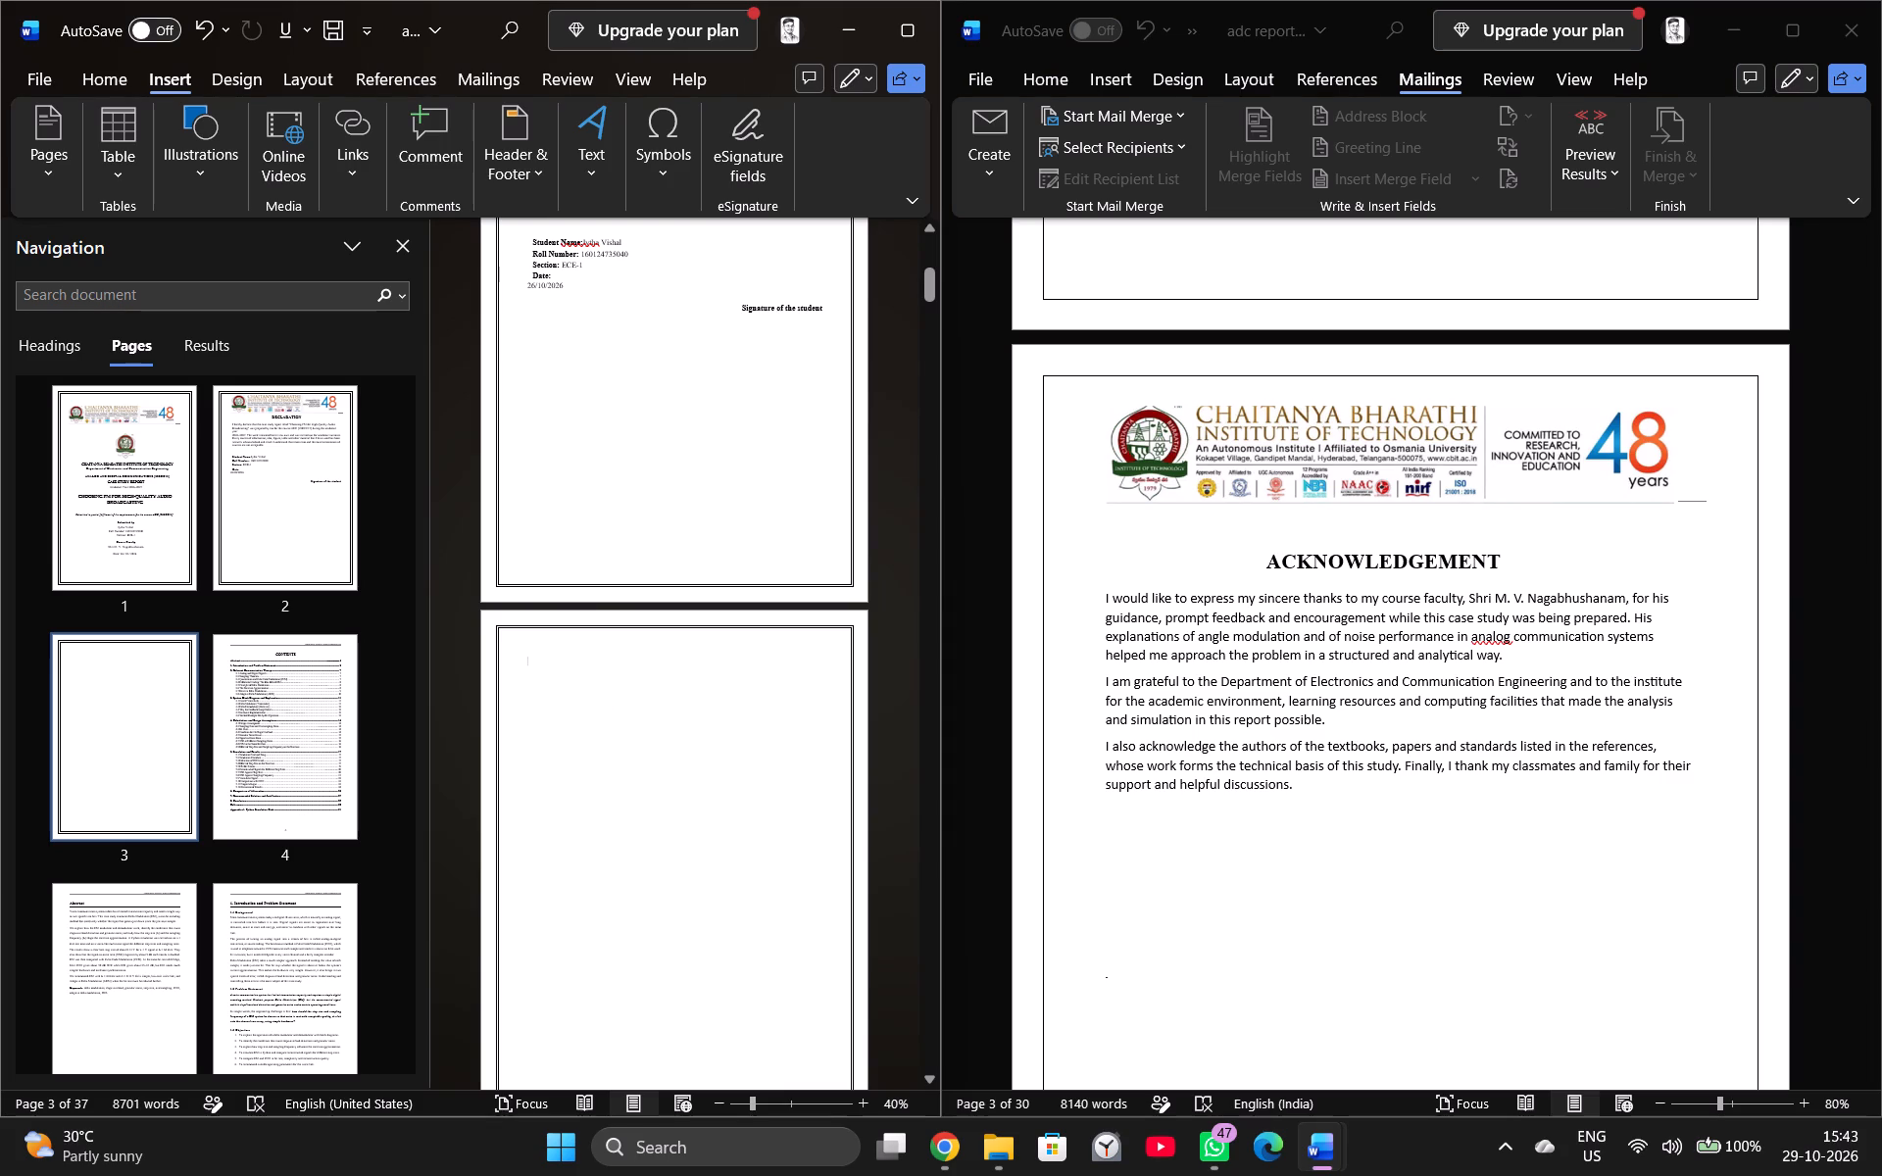
key("ctrl+v")
Copy the college letterhead banner from the adc report's Acknowledgement page and place it above the ACKNOWLEDGEMENT heading in adc bunny.
right_click(1237, 416)
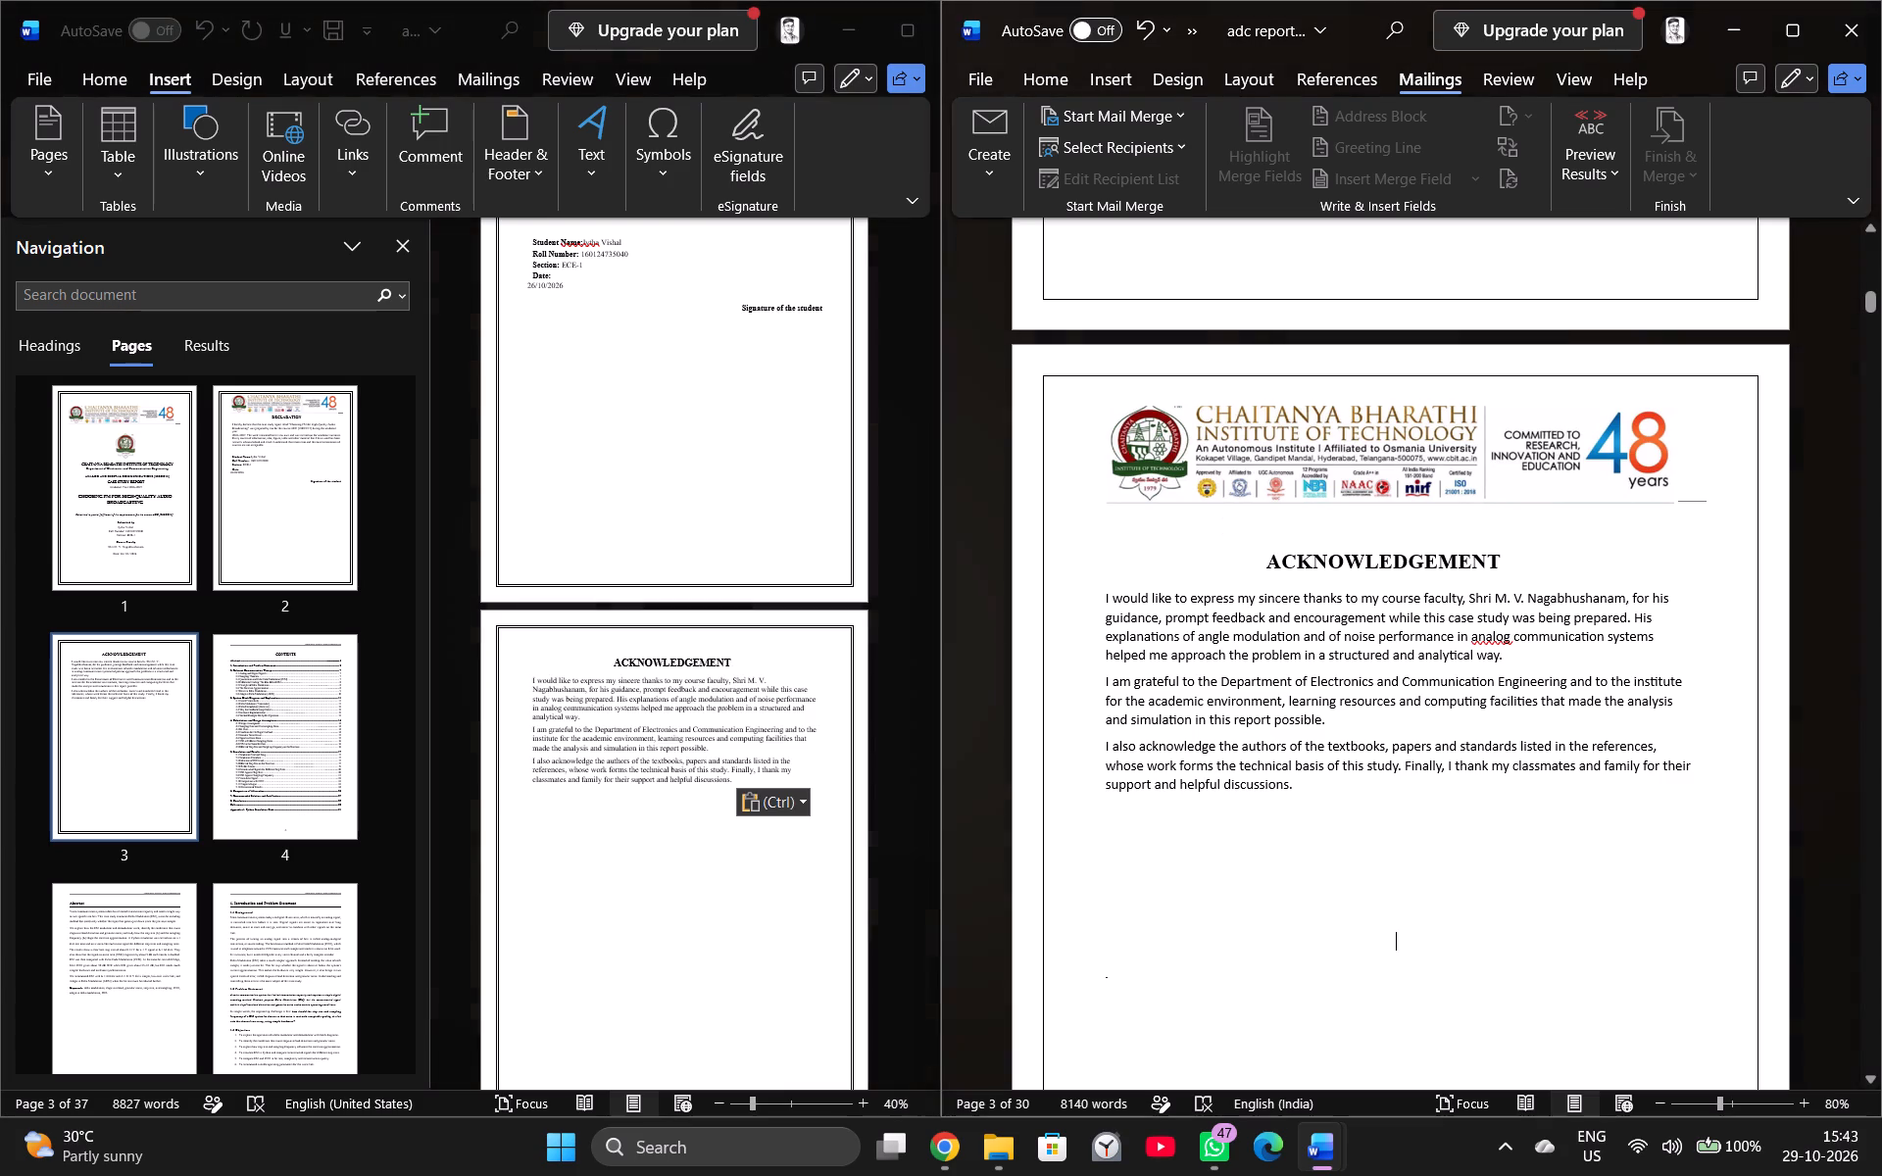
right_click(1338, 482)
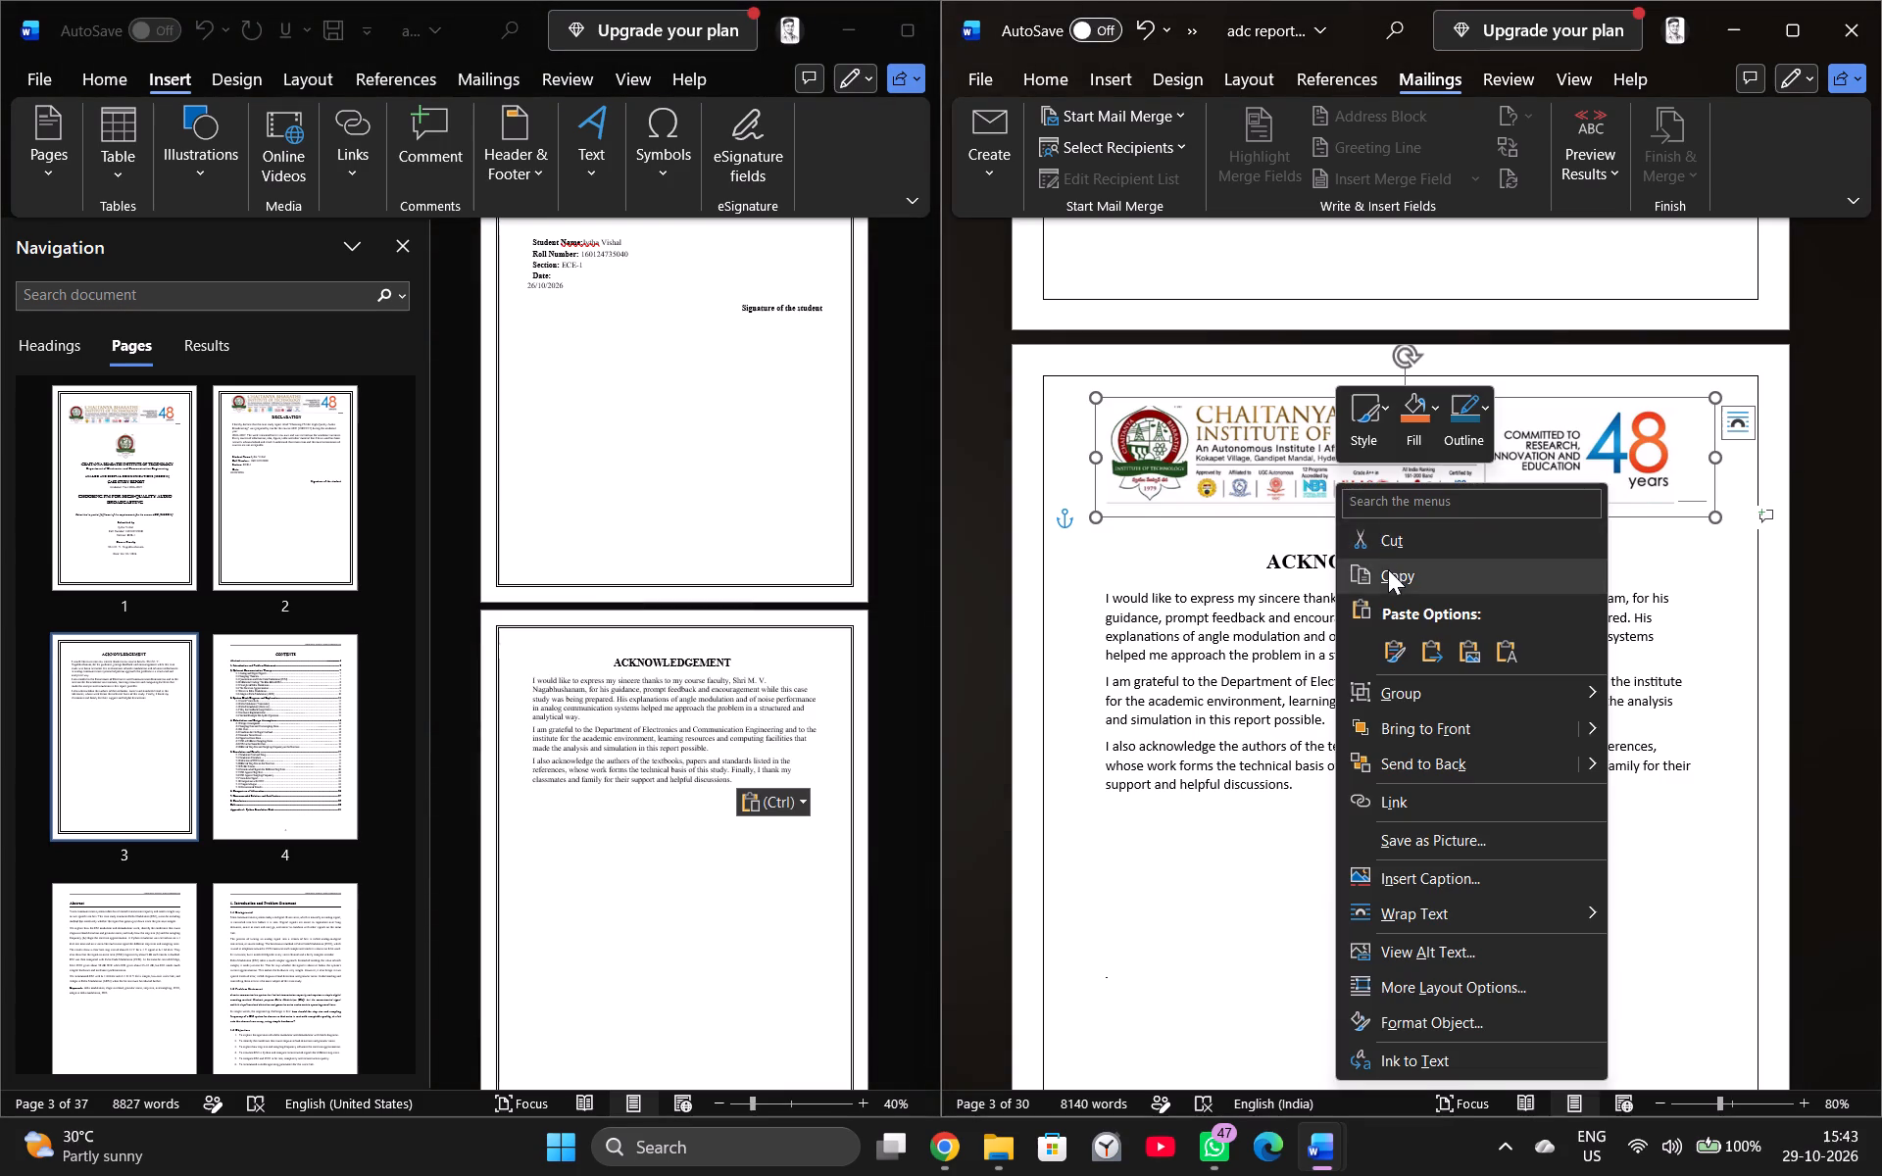
left_click(1387, 570)
left_click(599, 656)
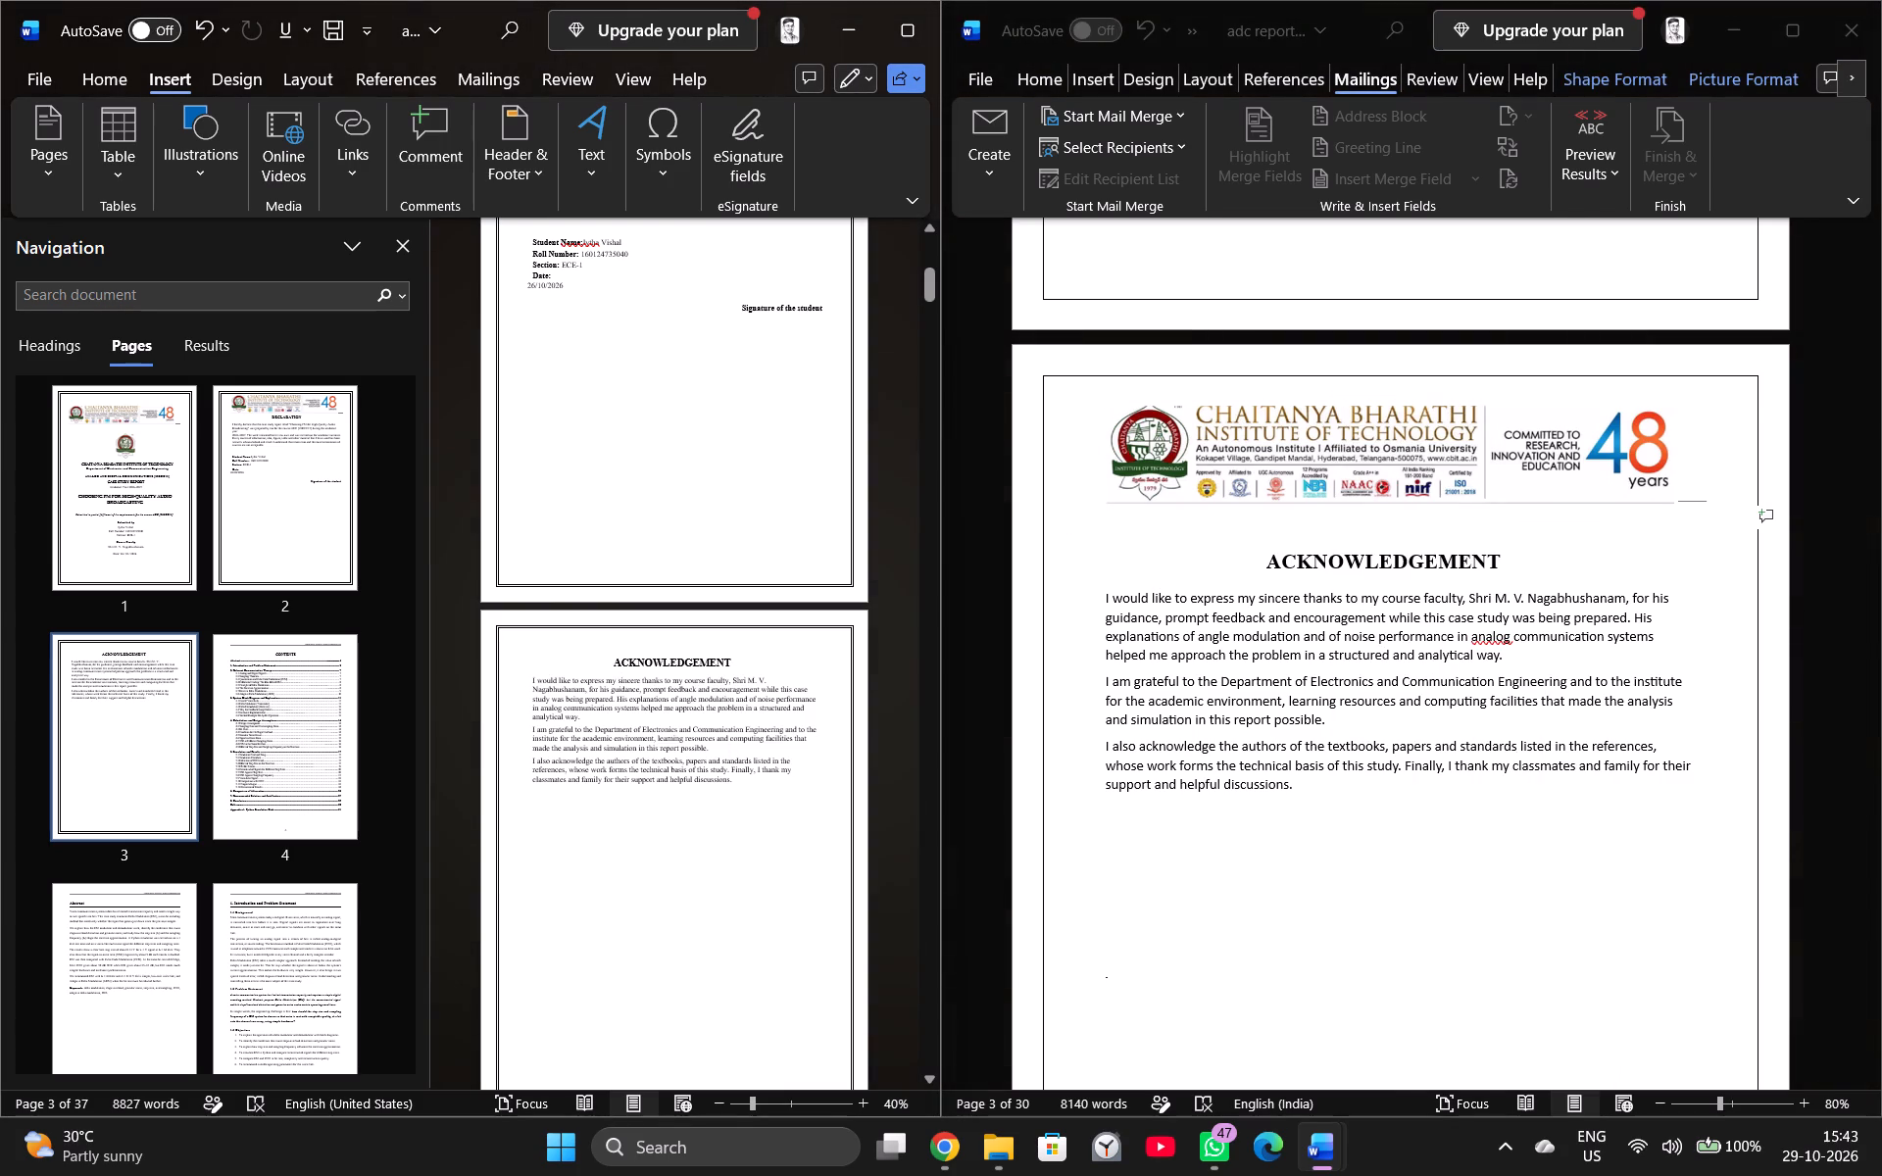
left_click(608, 660)
key("Return")
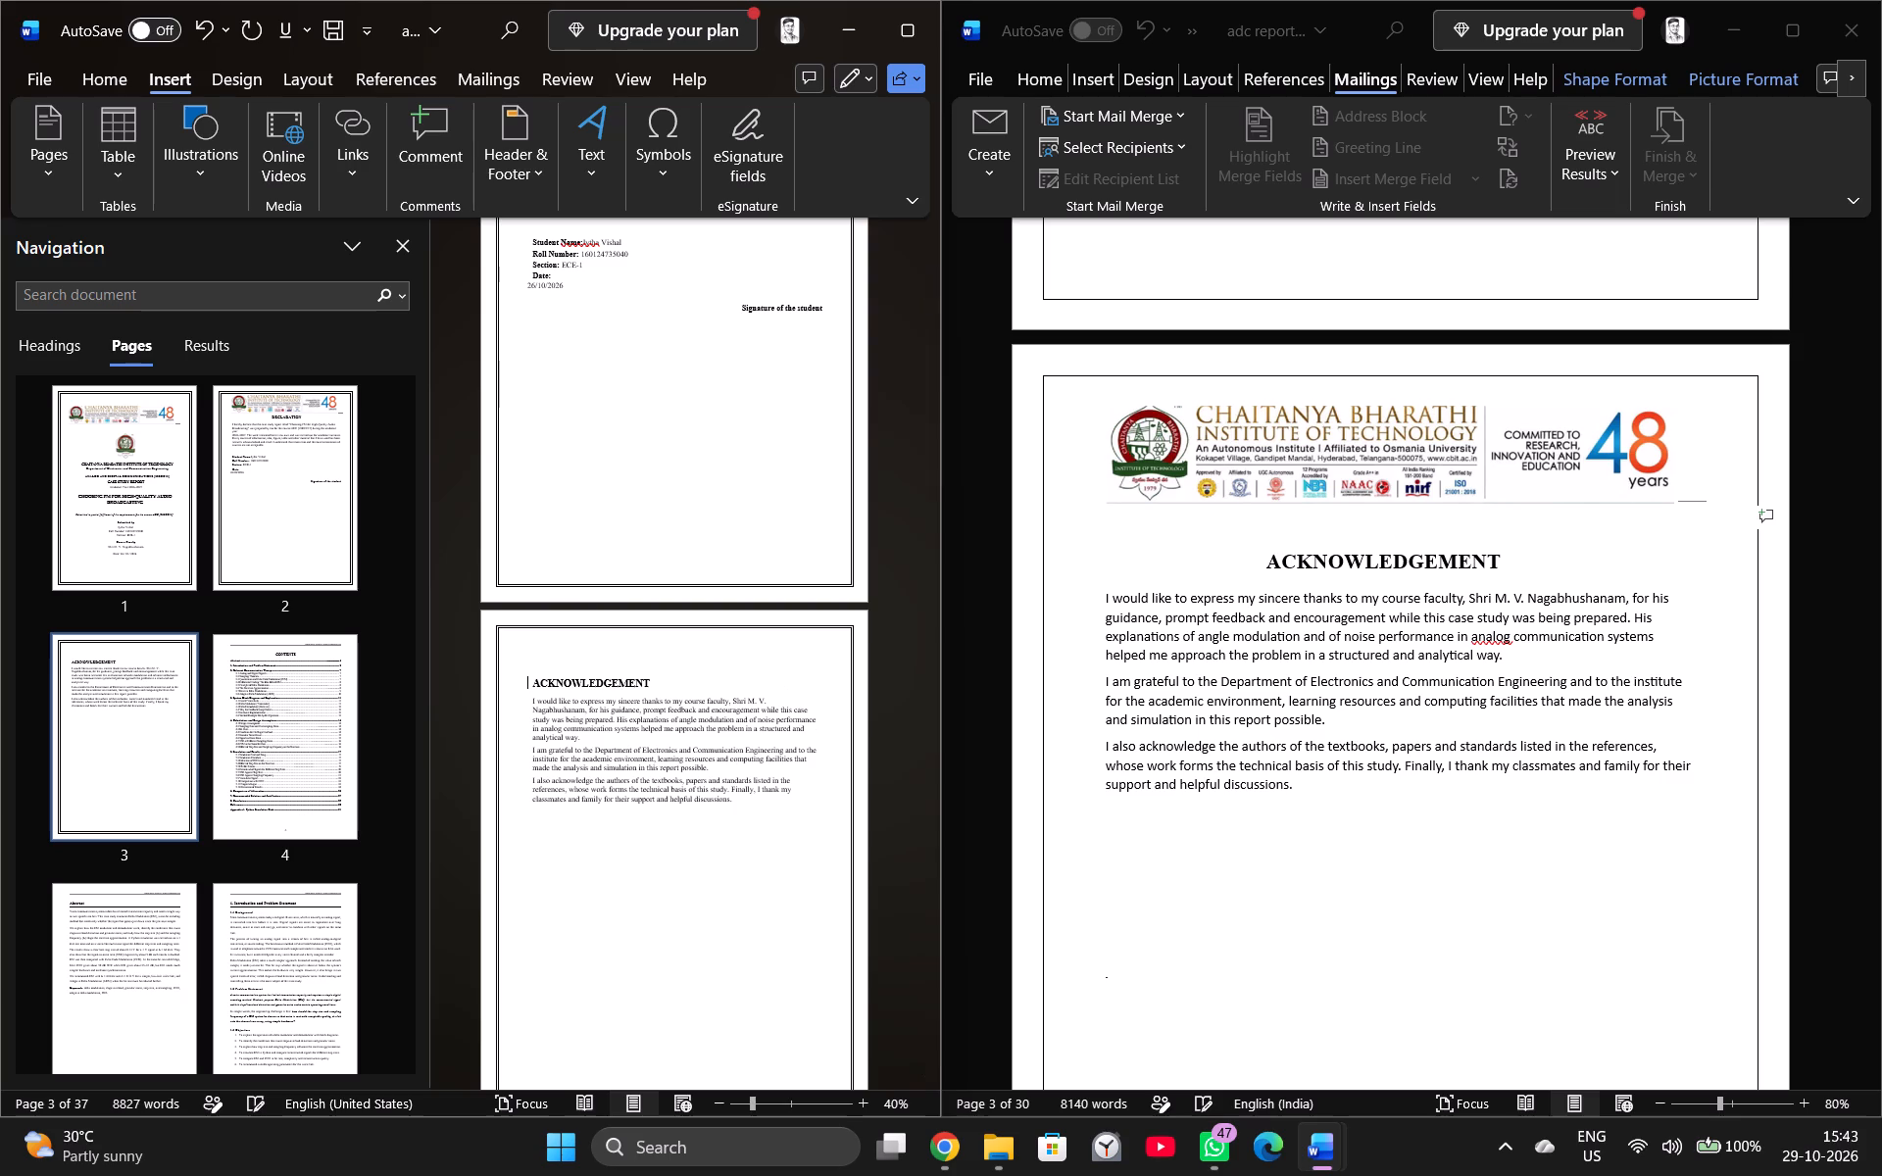
left_click(674, 643)
key("ctrl+v")
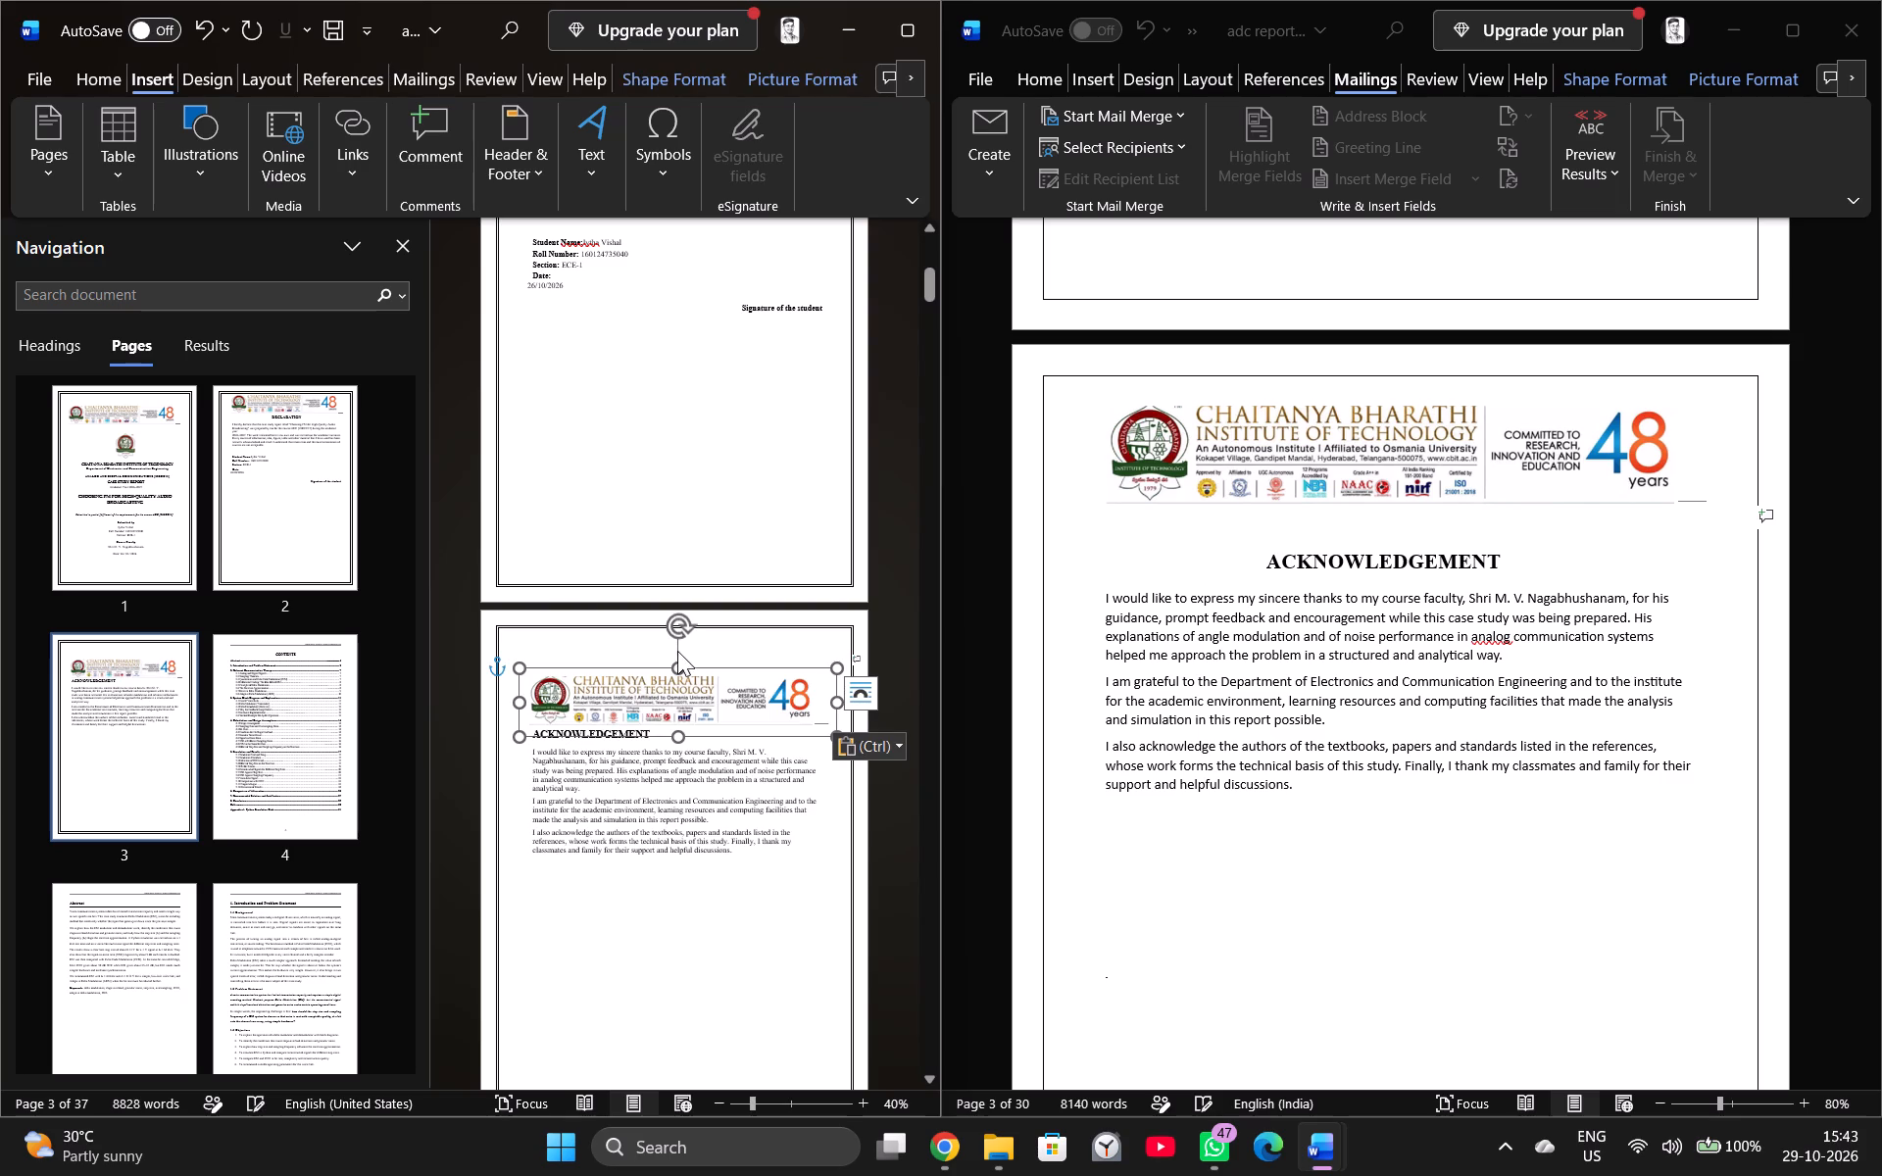
left_click_drag(676, 714, 676, 701)
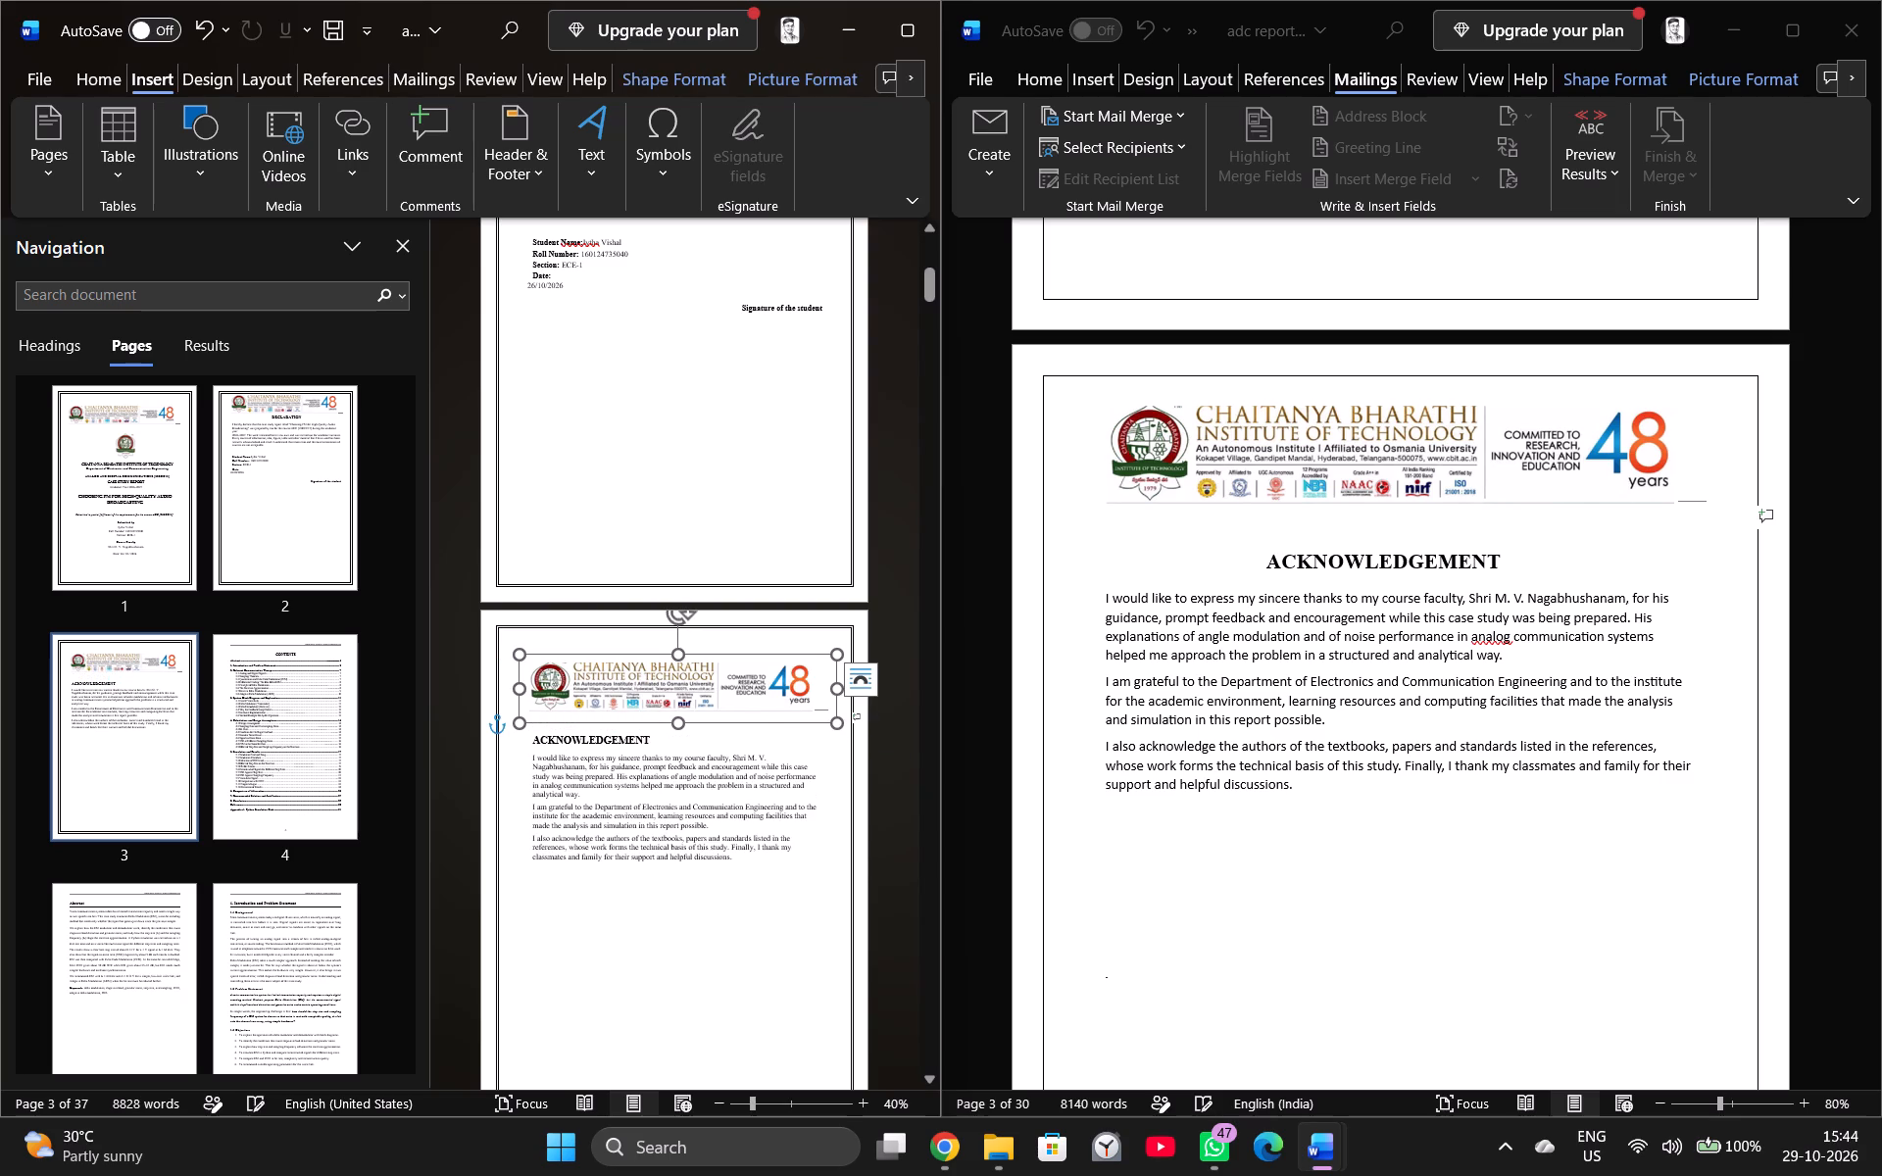
Indent adc bunny's ACKNOWLEDGEMENT heading with 23 leading spaces to shift it towards the page centre.
scroll(744, 809, "up", 6, "ctrl")
scroll(744, 809, "left", 1)
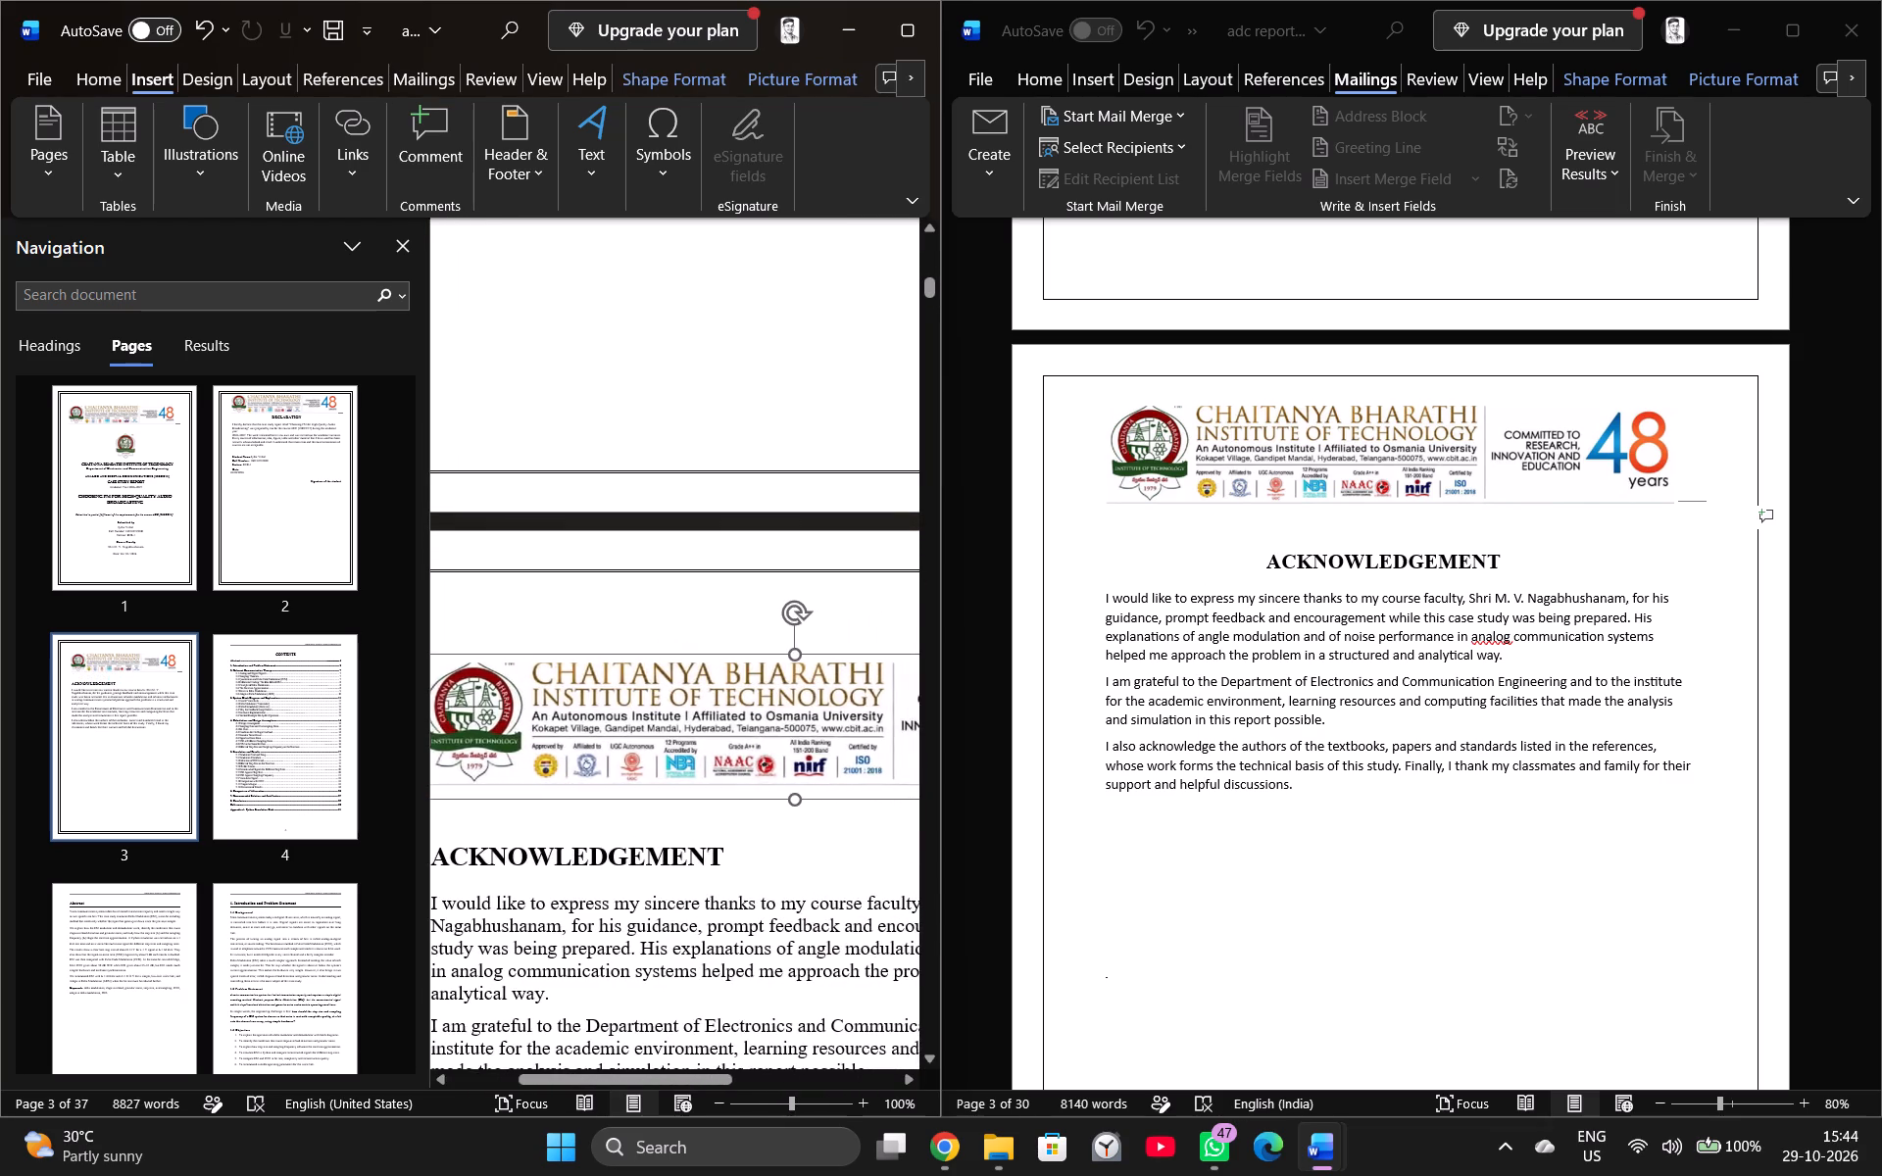
scroll(742, 813, "left", 1)
scroll(742, 813, "down", 4, "ctrl")
scroll(590, 780, "right", 3)
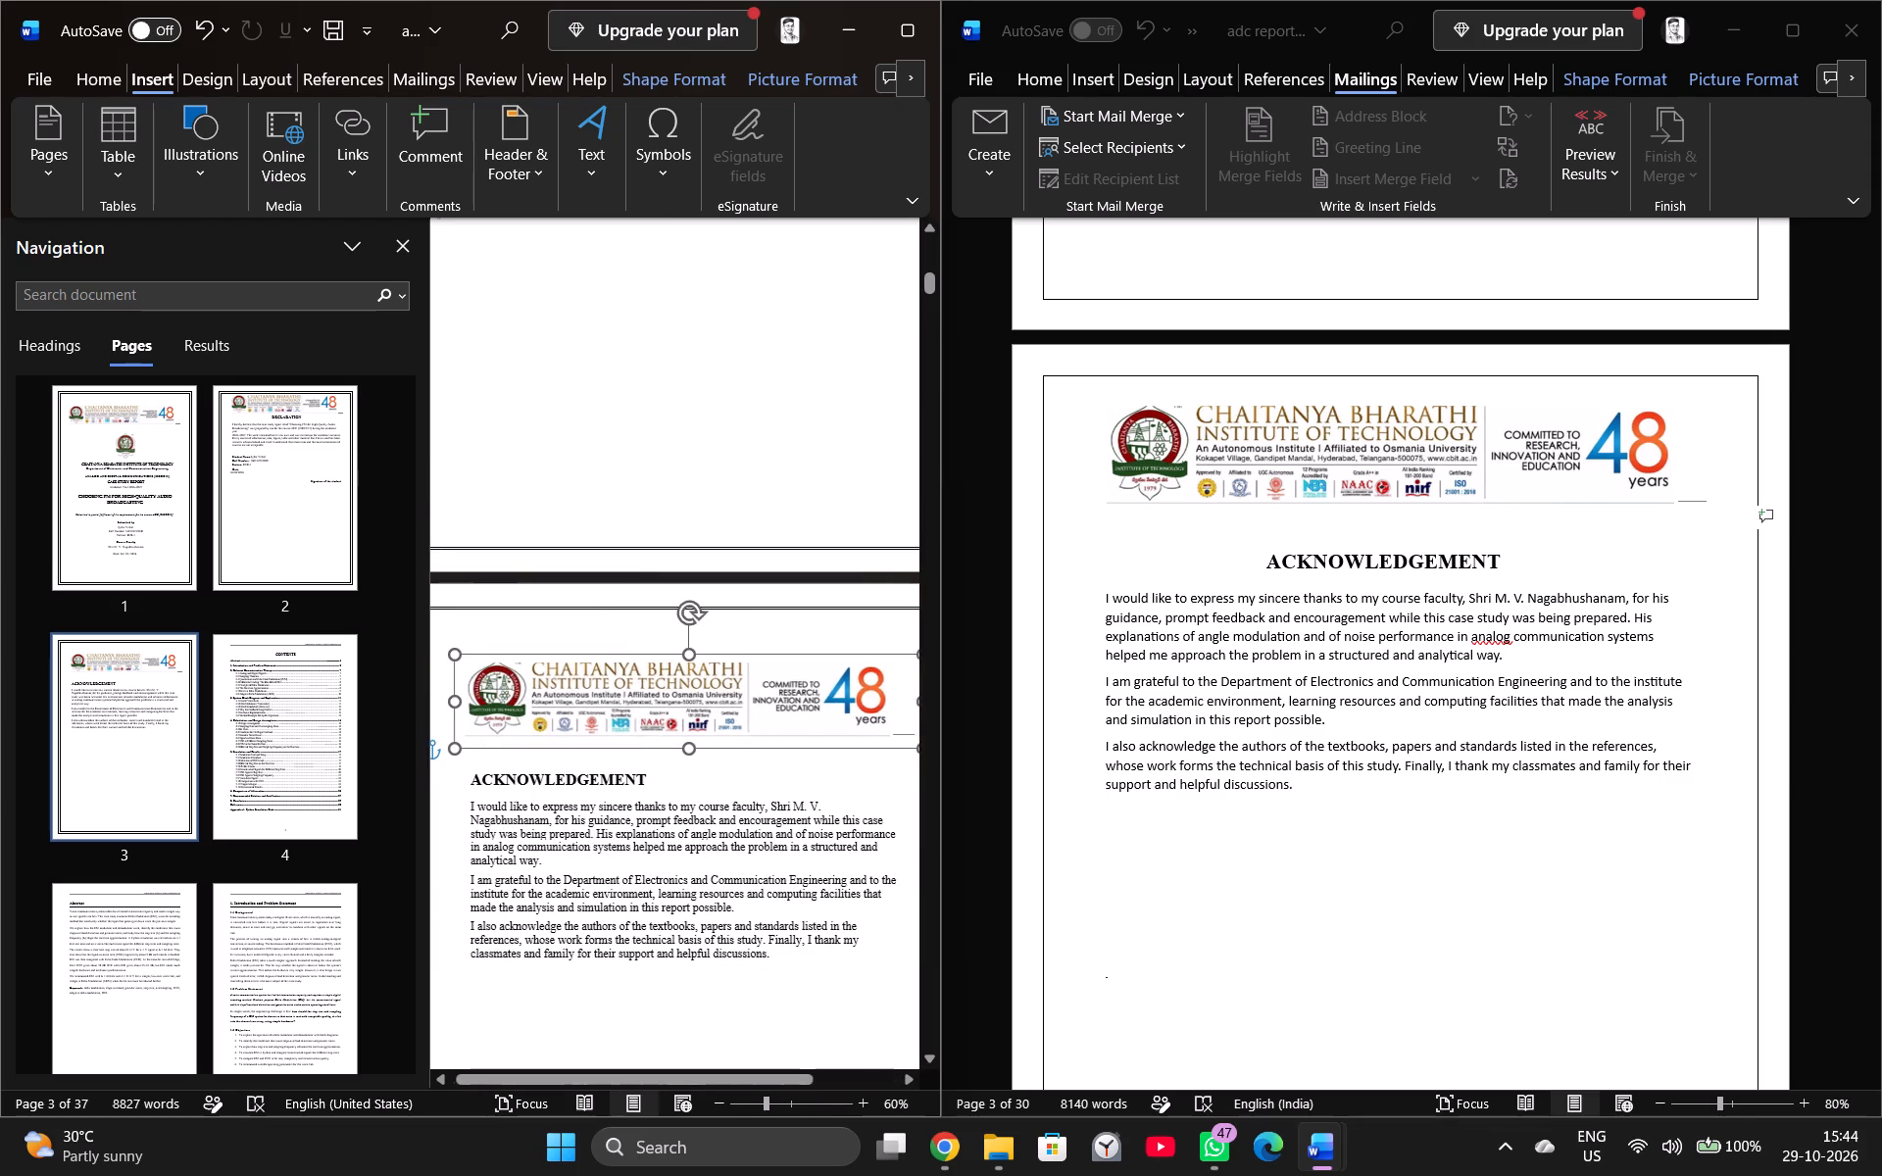
scroll(590, 780, "right", 2)
left_click(517, 775)
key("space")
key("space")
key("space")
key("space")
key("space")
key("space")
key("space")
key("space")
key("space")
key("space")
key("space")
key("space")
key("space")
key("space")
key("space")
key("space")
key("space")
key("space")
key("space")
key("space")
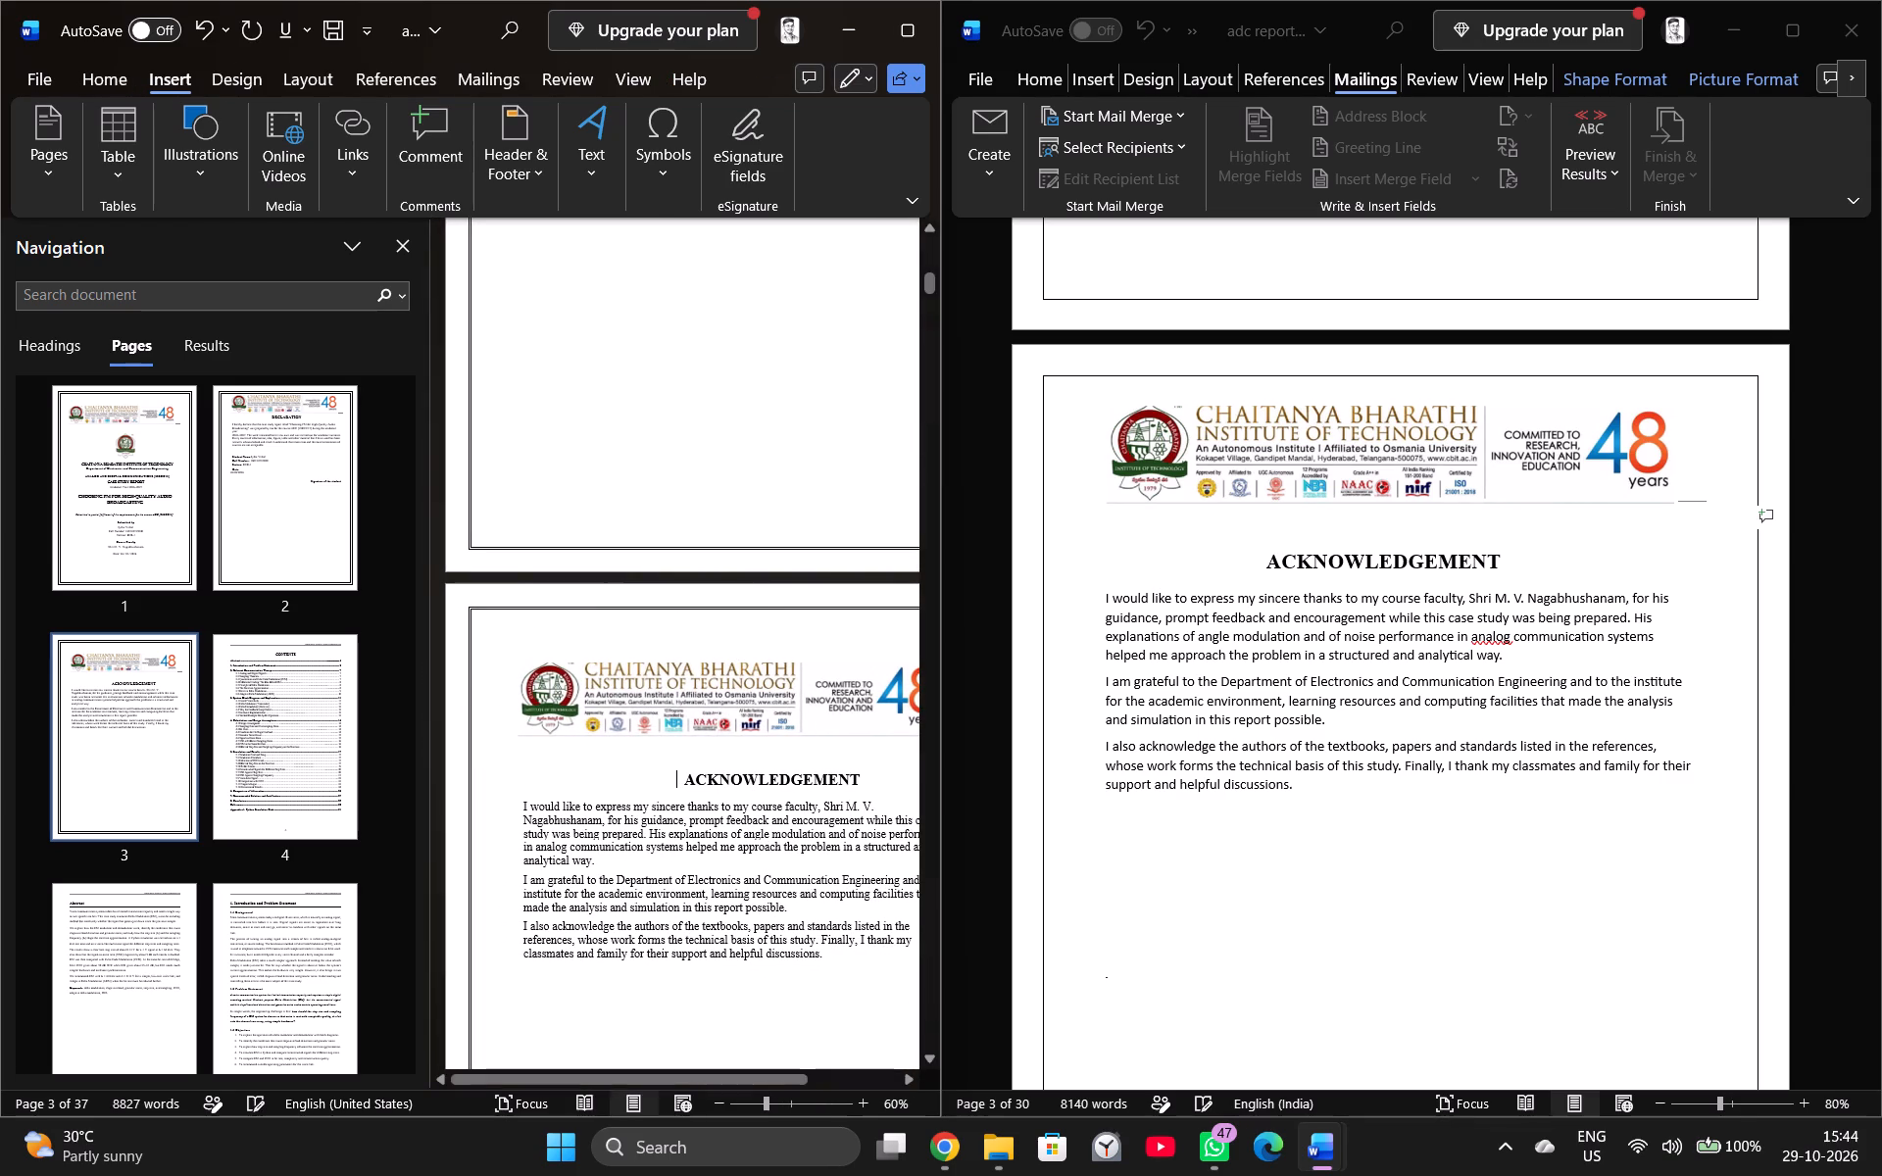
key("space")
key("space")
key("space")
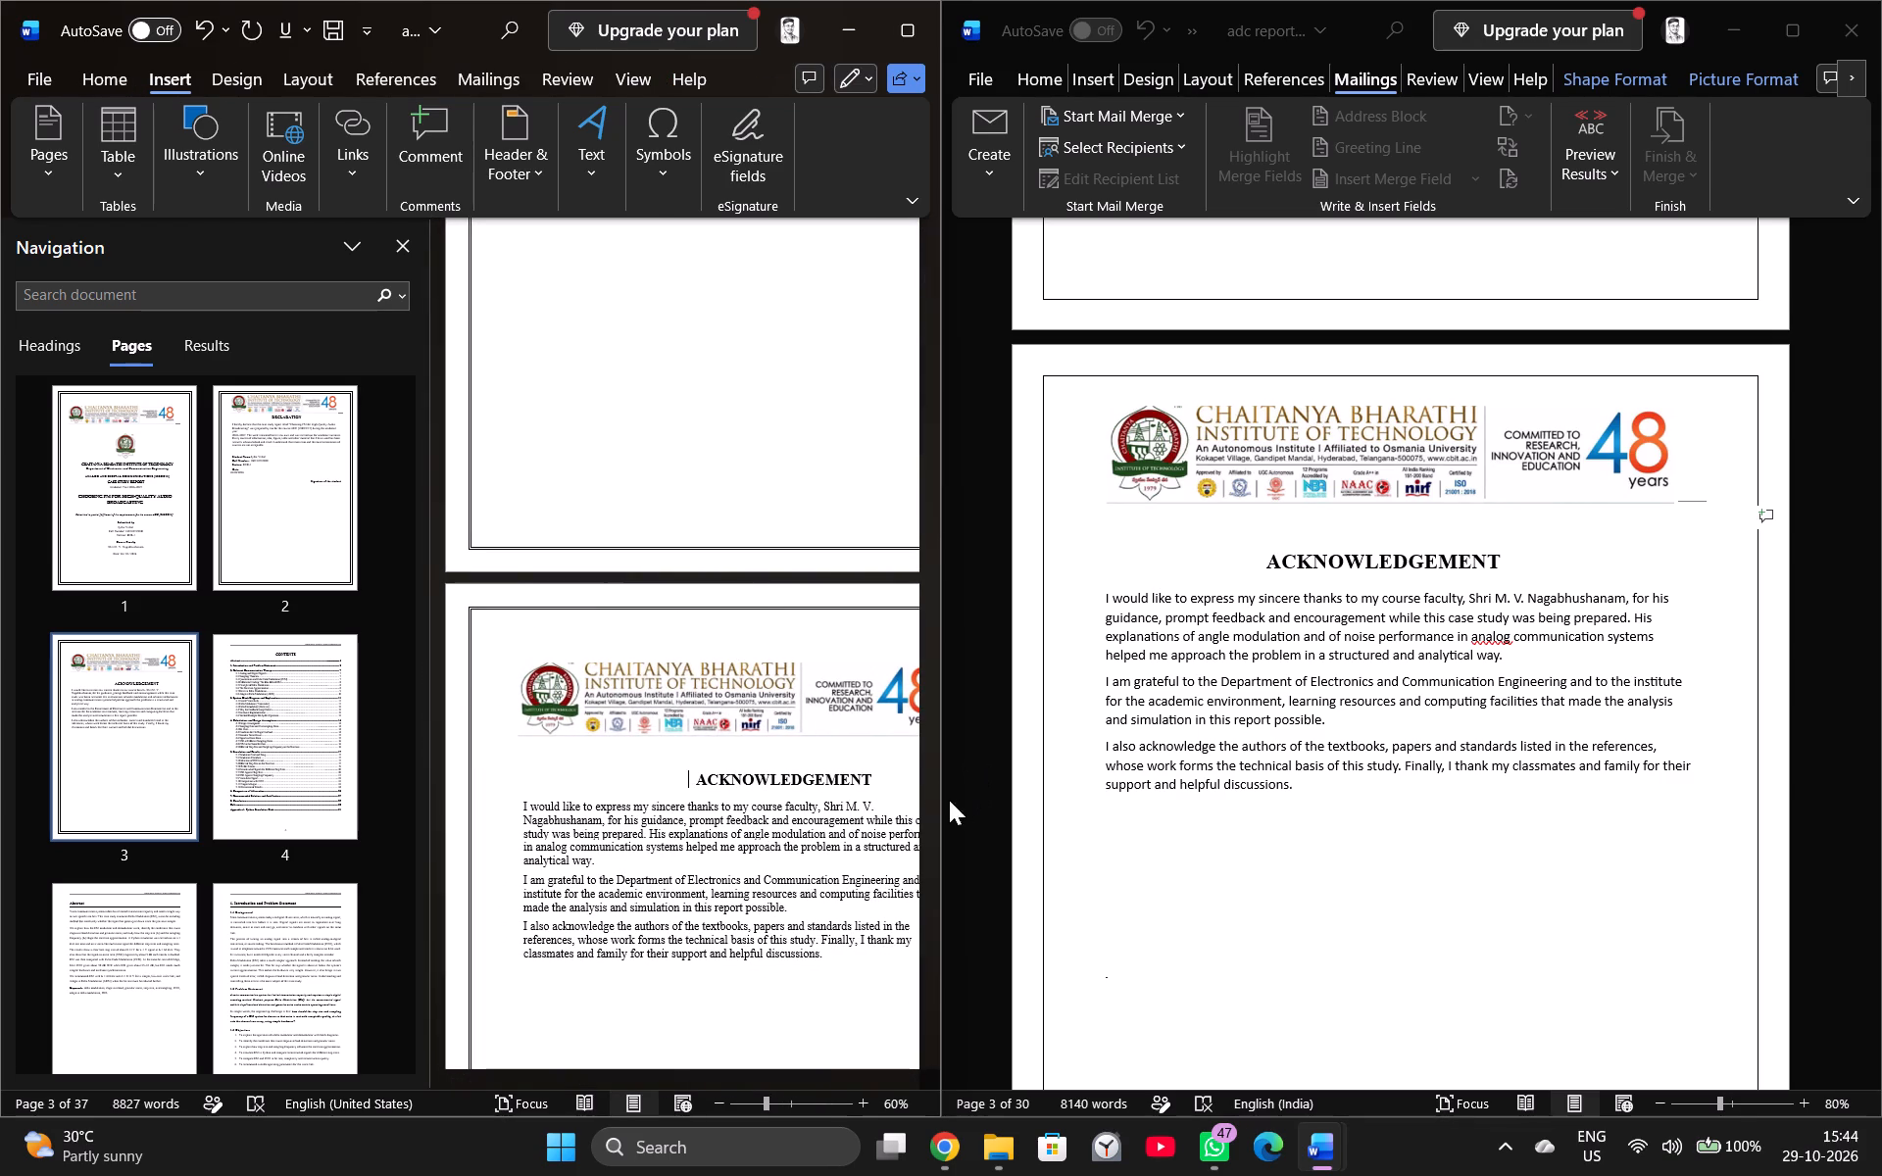
scroll(945, 800, "left", 4)
scroll(813, 832, "left", 1)
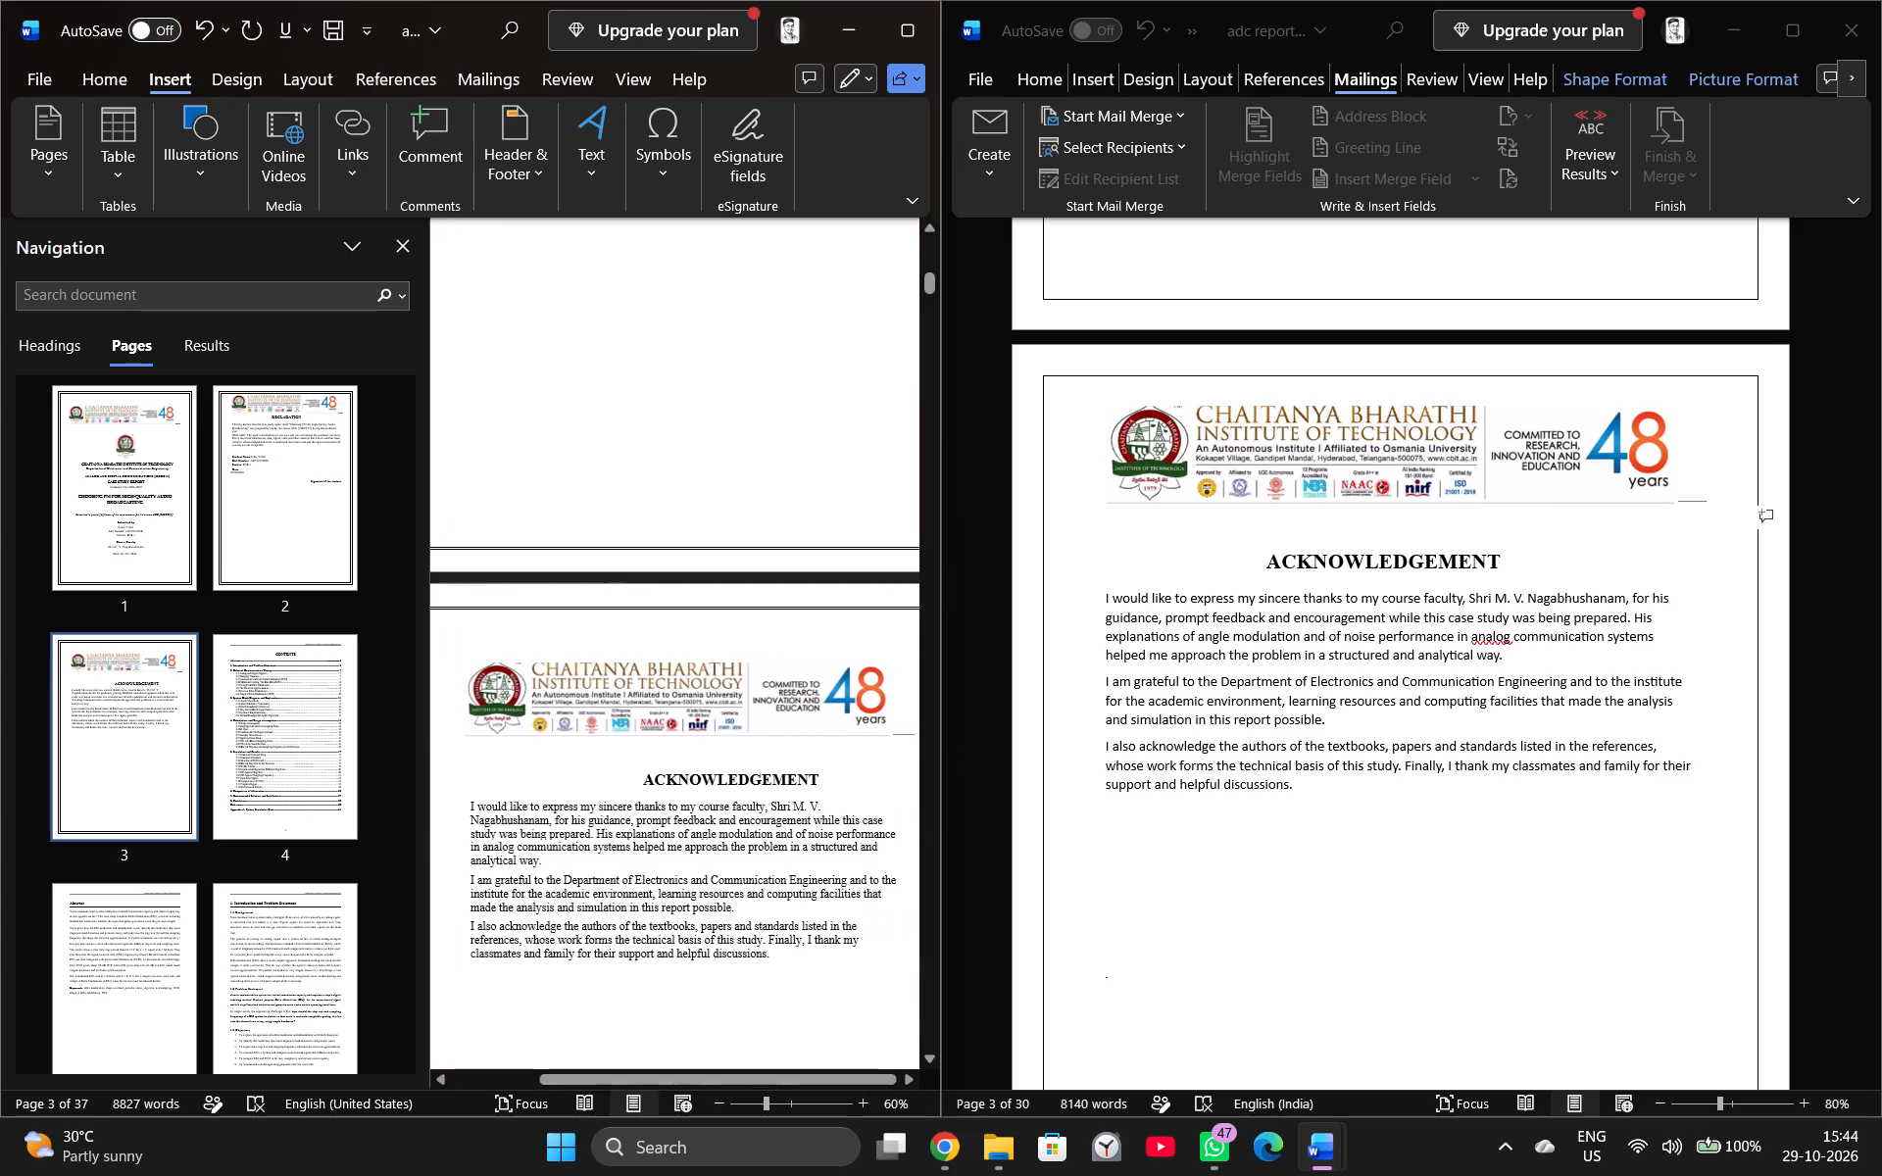
scroll(813, 832, "left", 1)
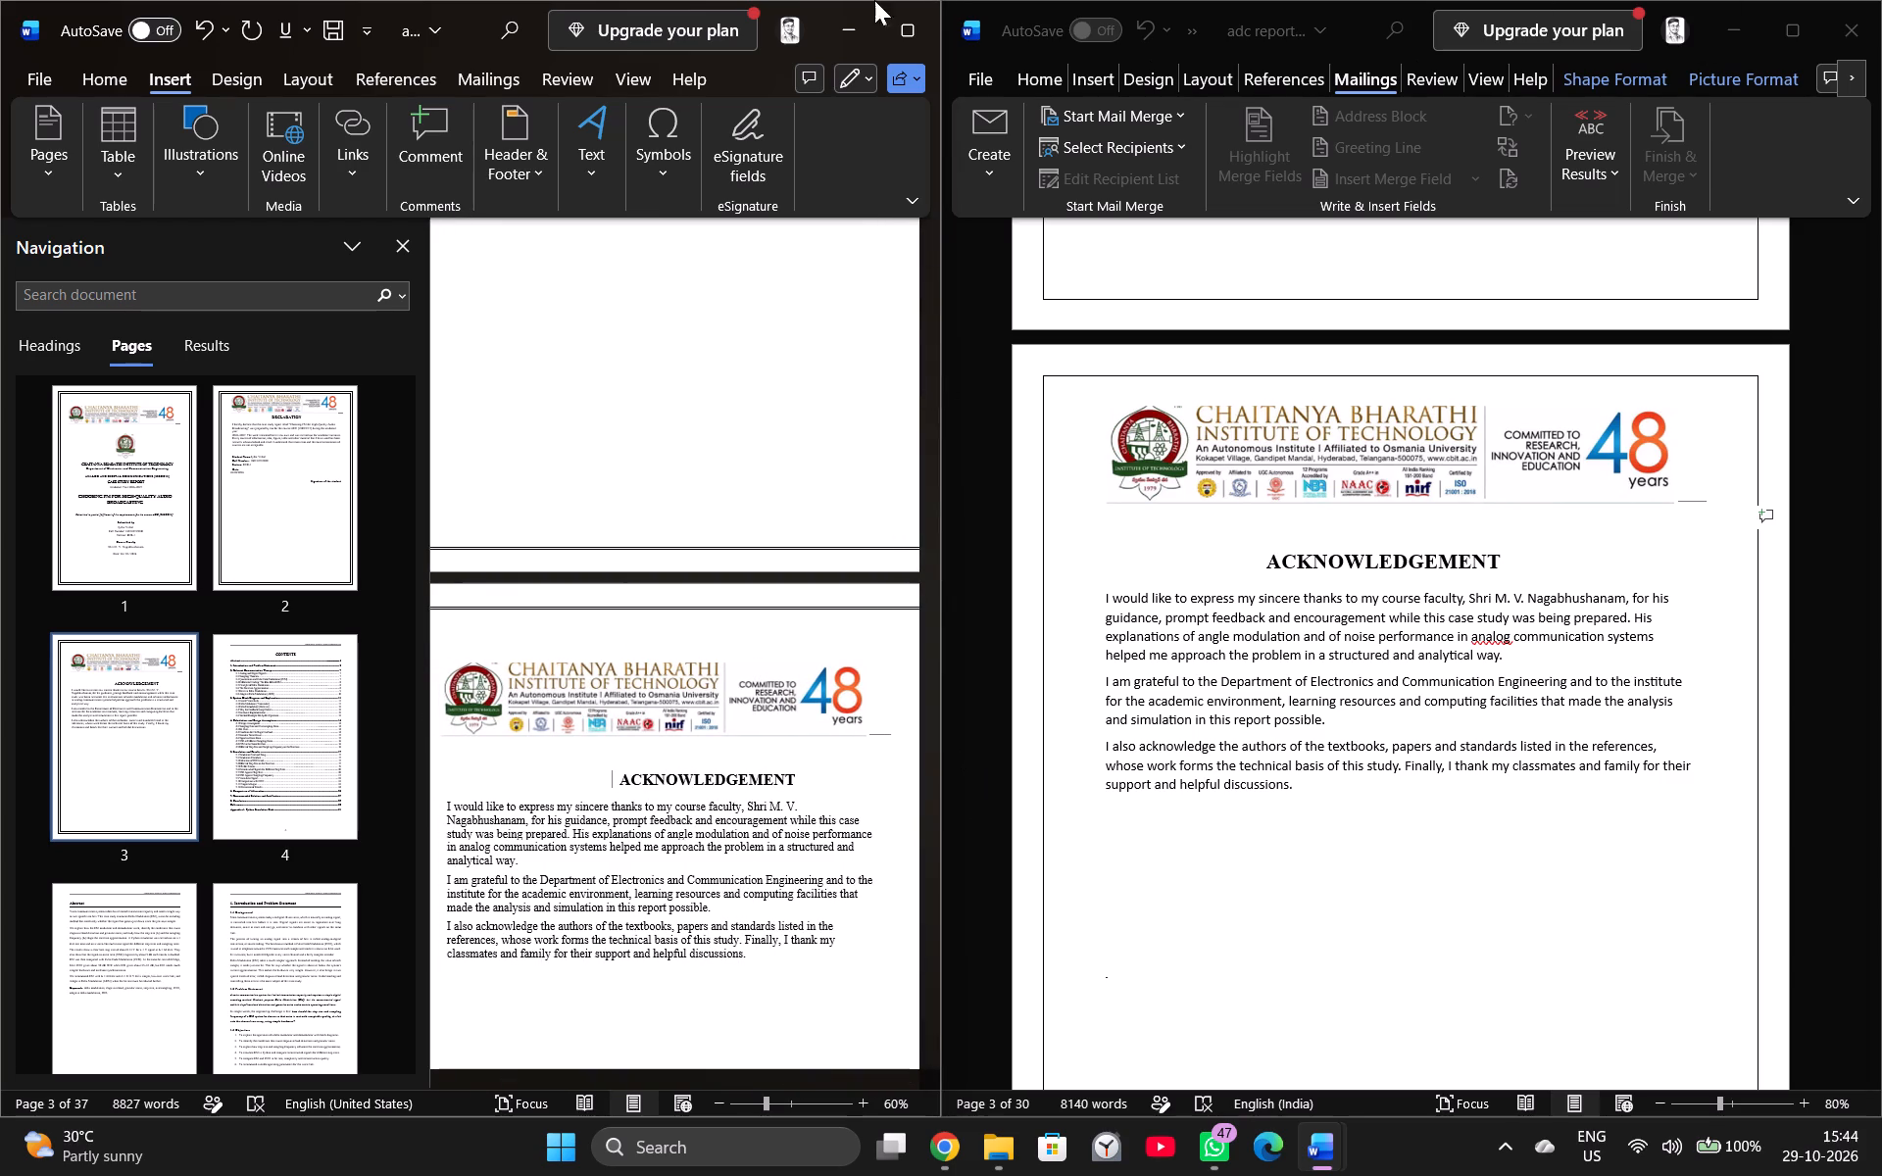
Show adc bunny full-screen and remove the space before the surname in the course faculty's name in the first Acknowledgement paragraph.
left_click(850, 28)
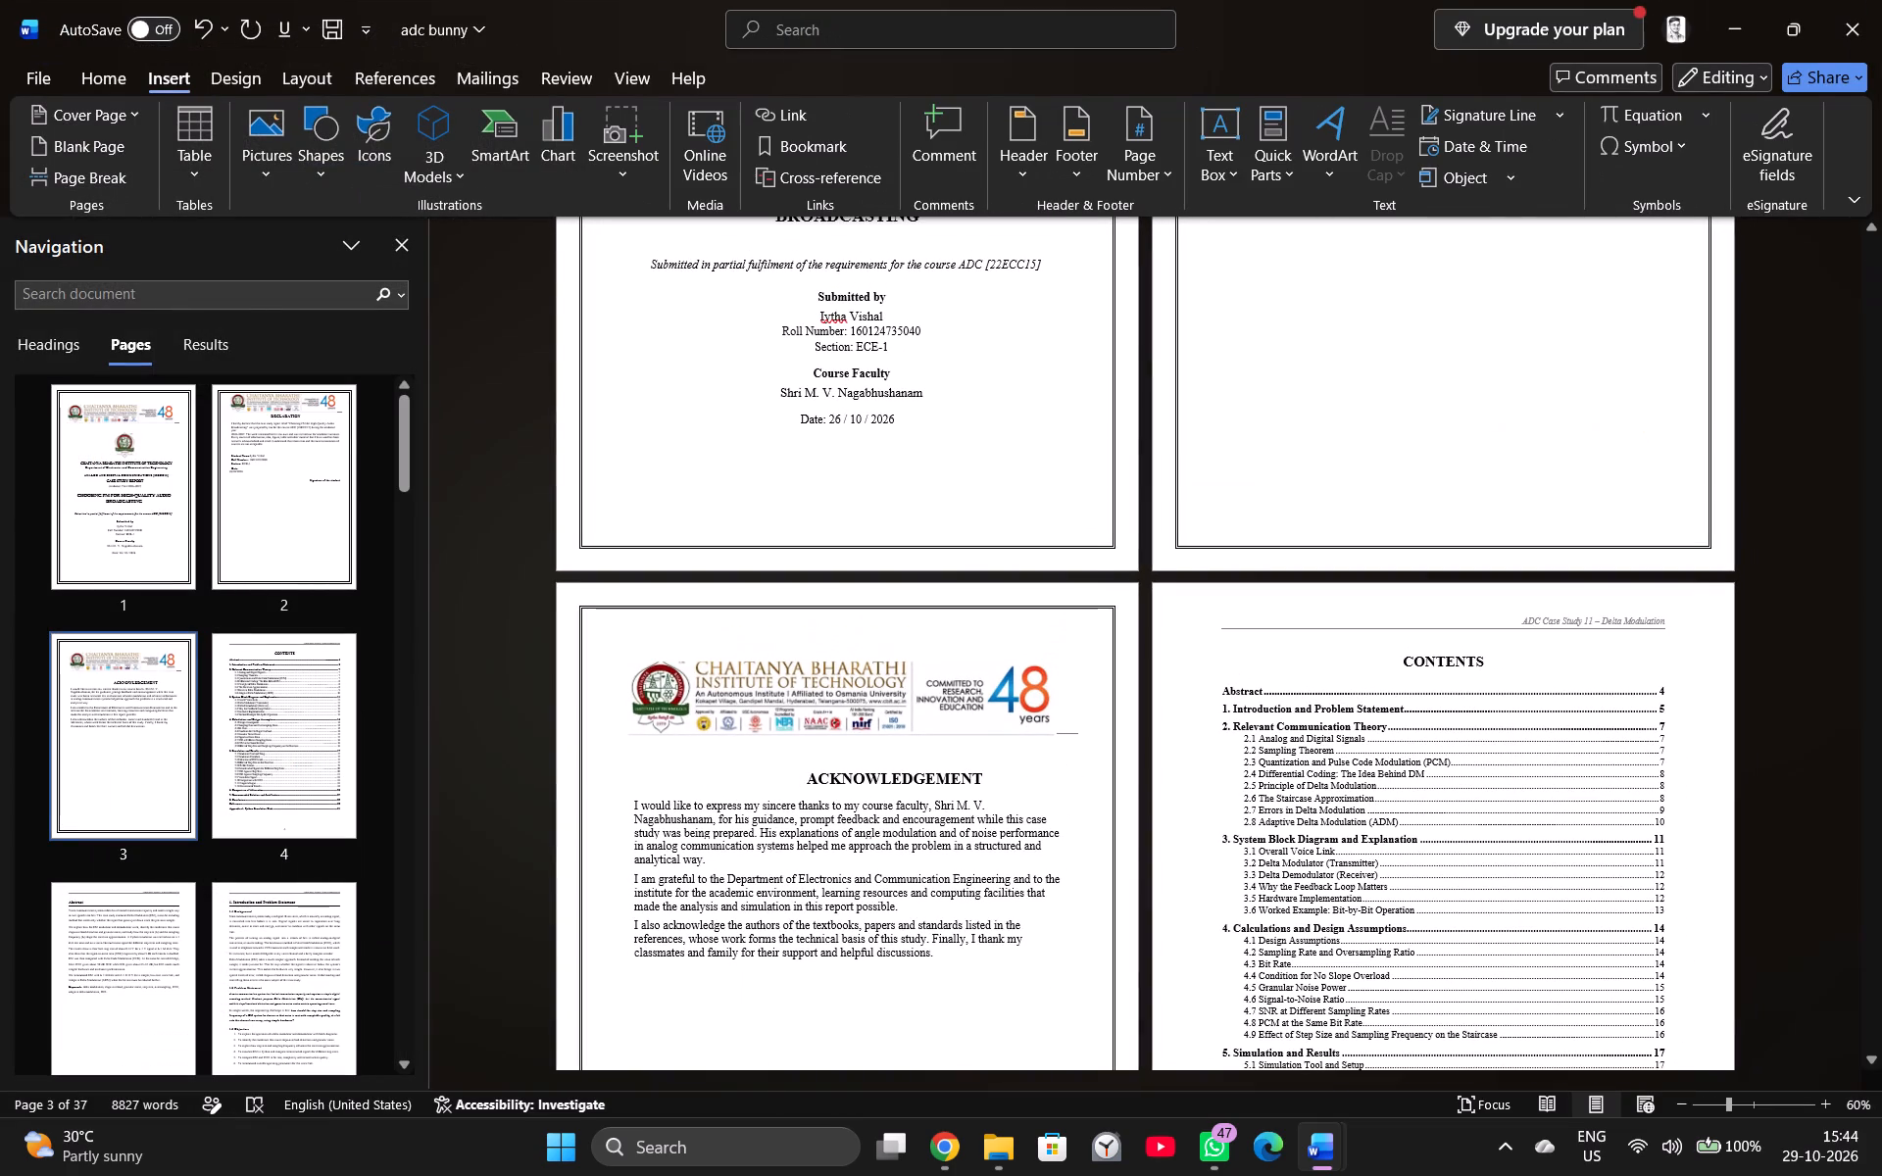
scroll(856, 797, "up", 2, "ctrl")
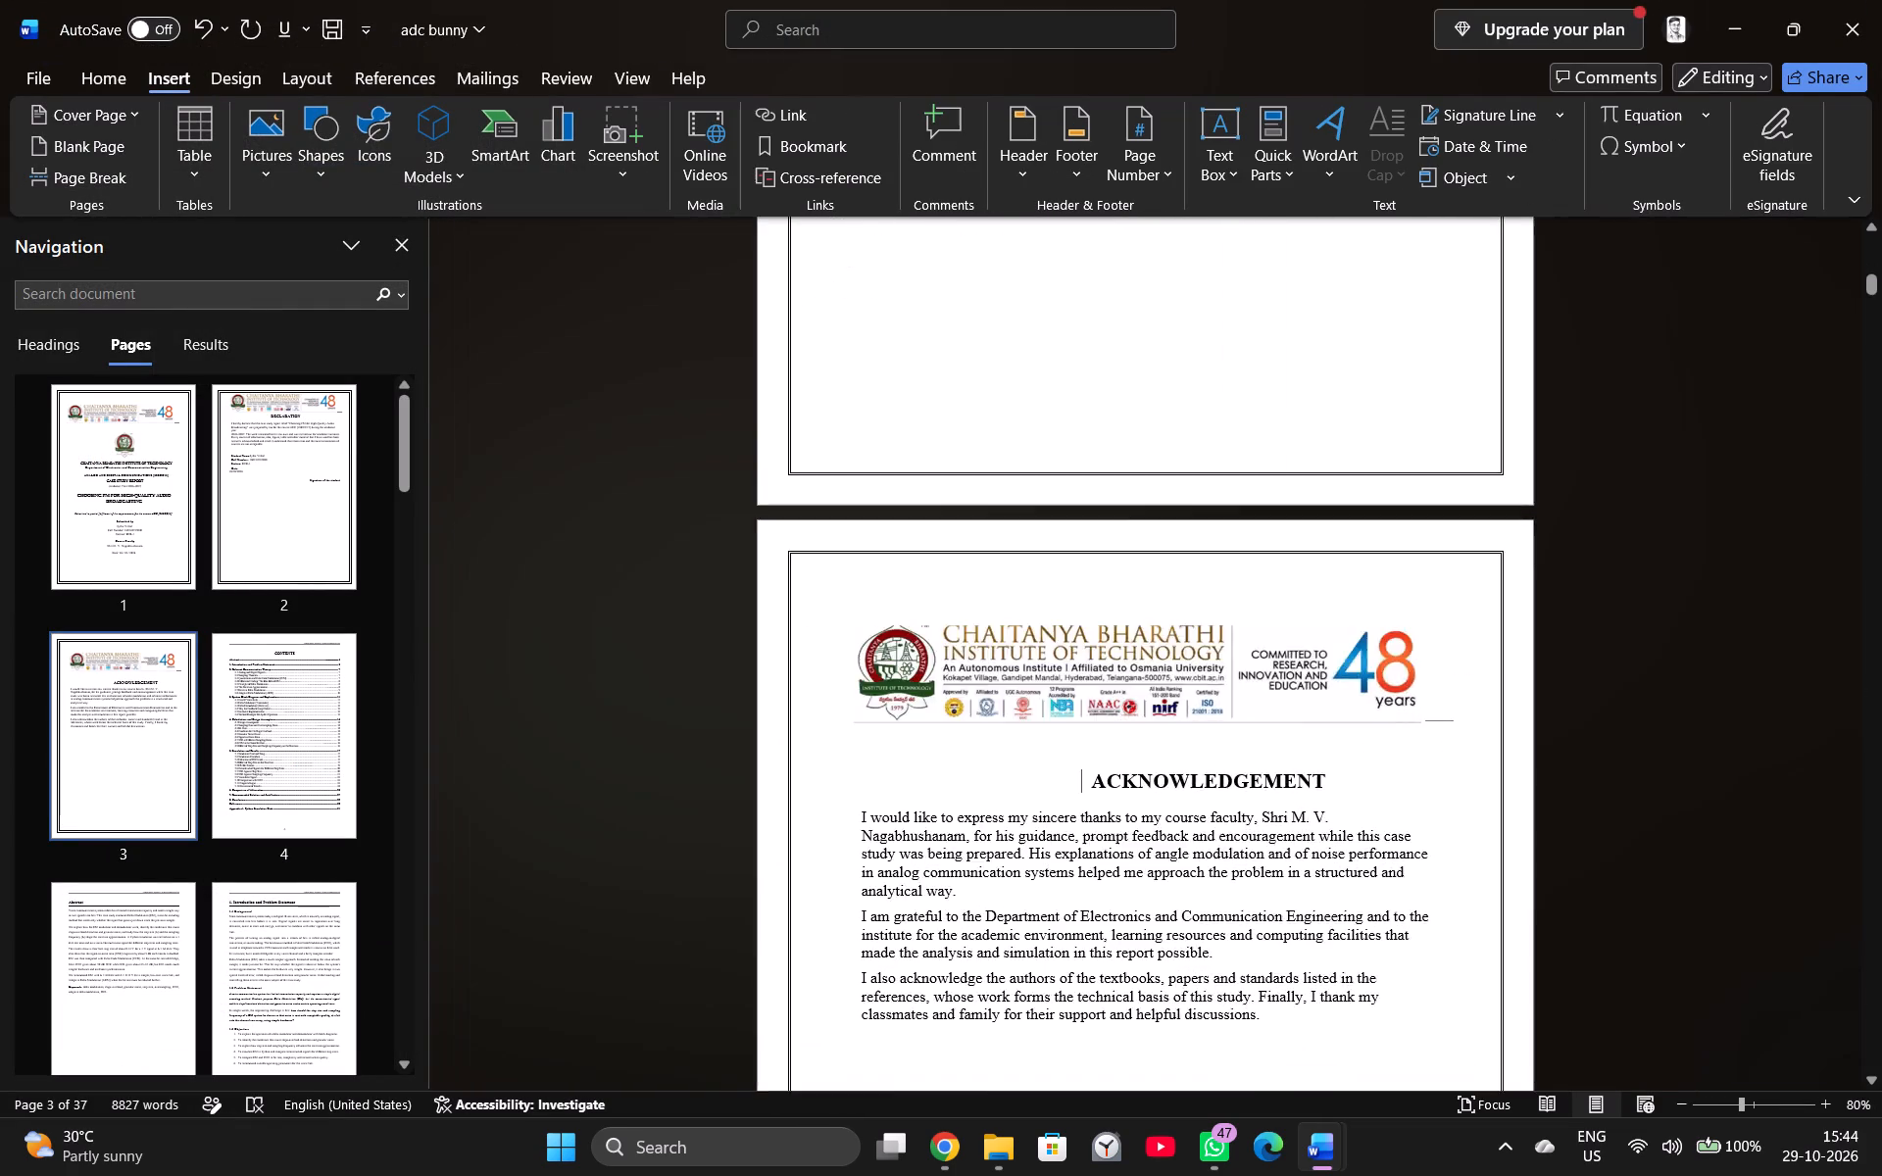
scroll(863, 796, "up", 2, "ctrl")
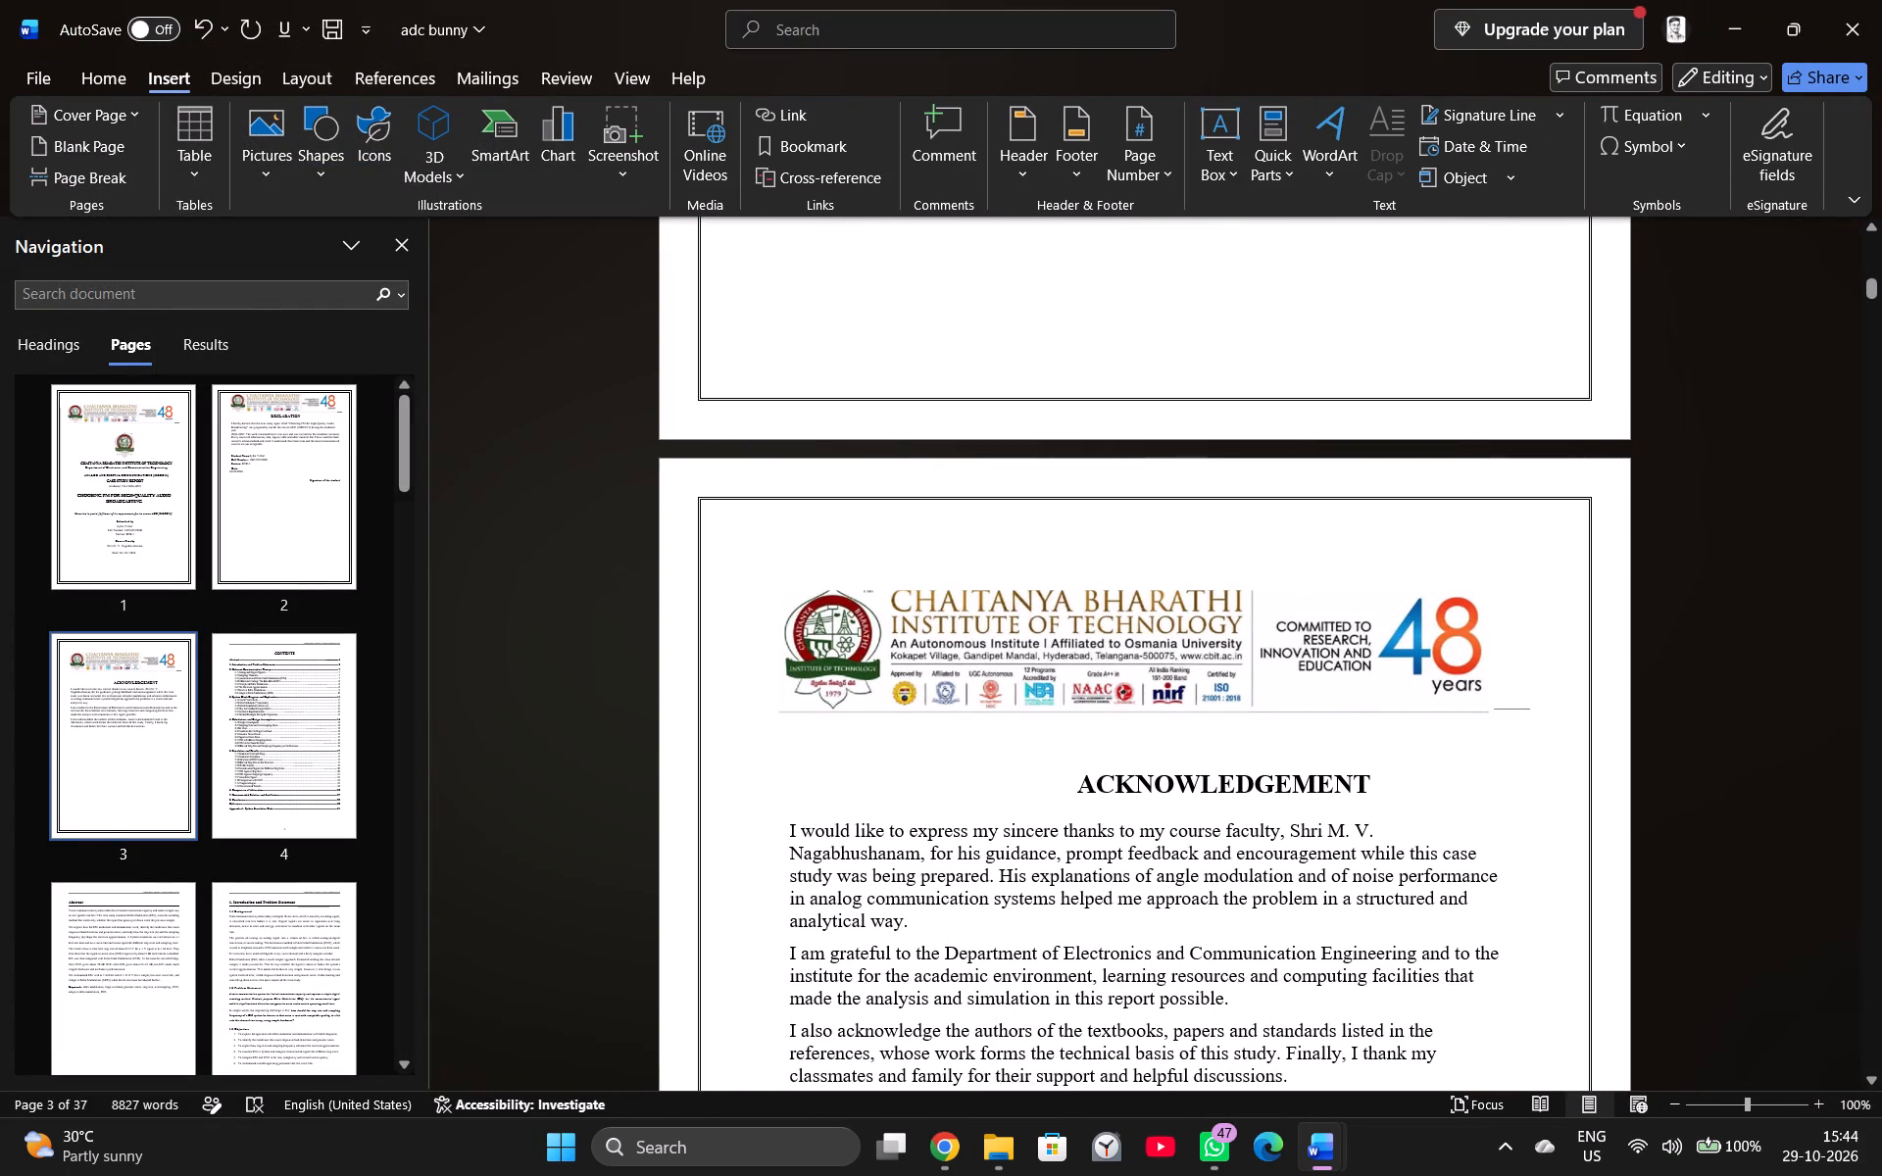
left_click(1389, 830)
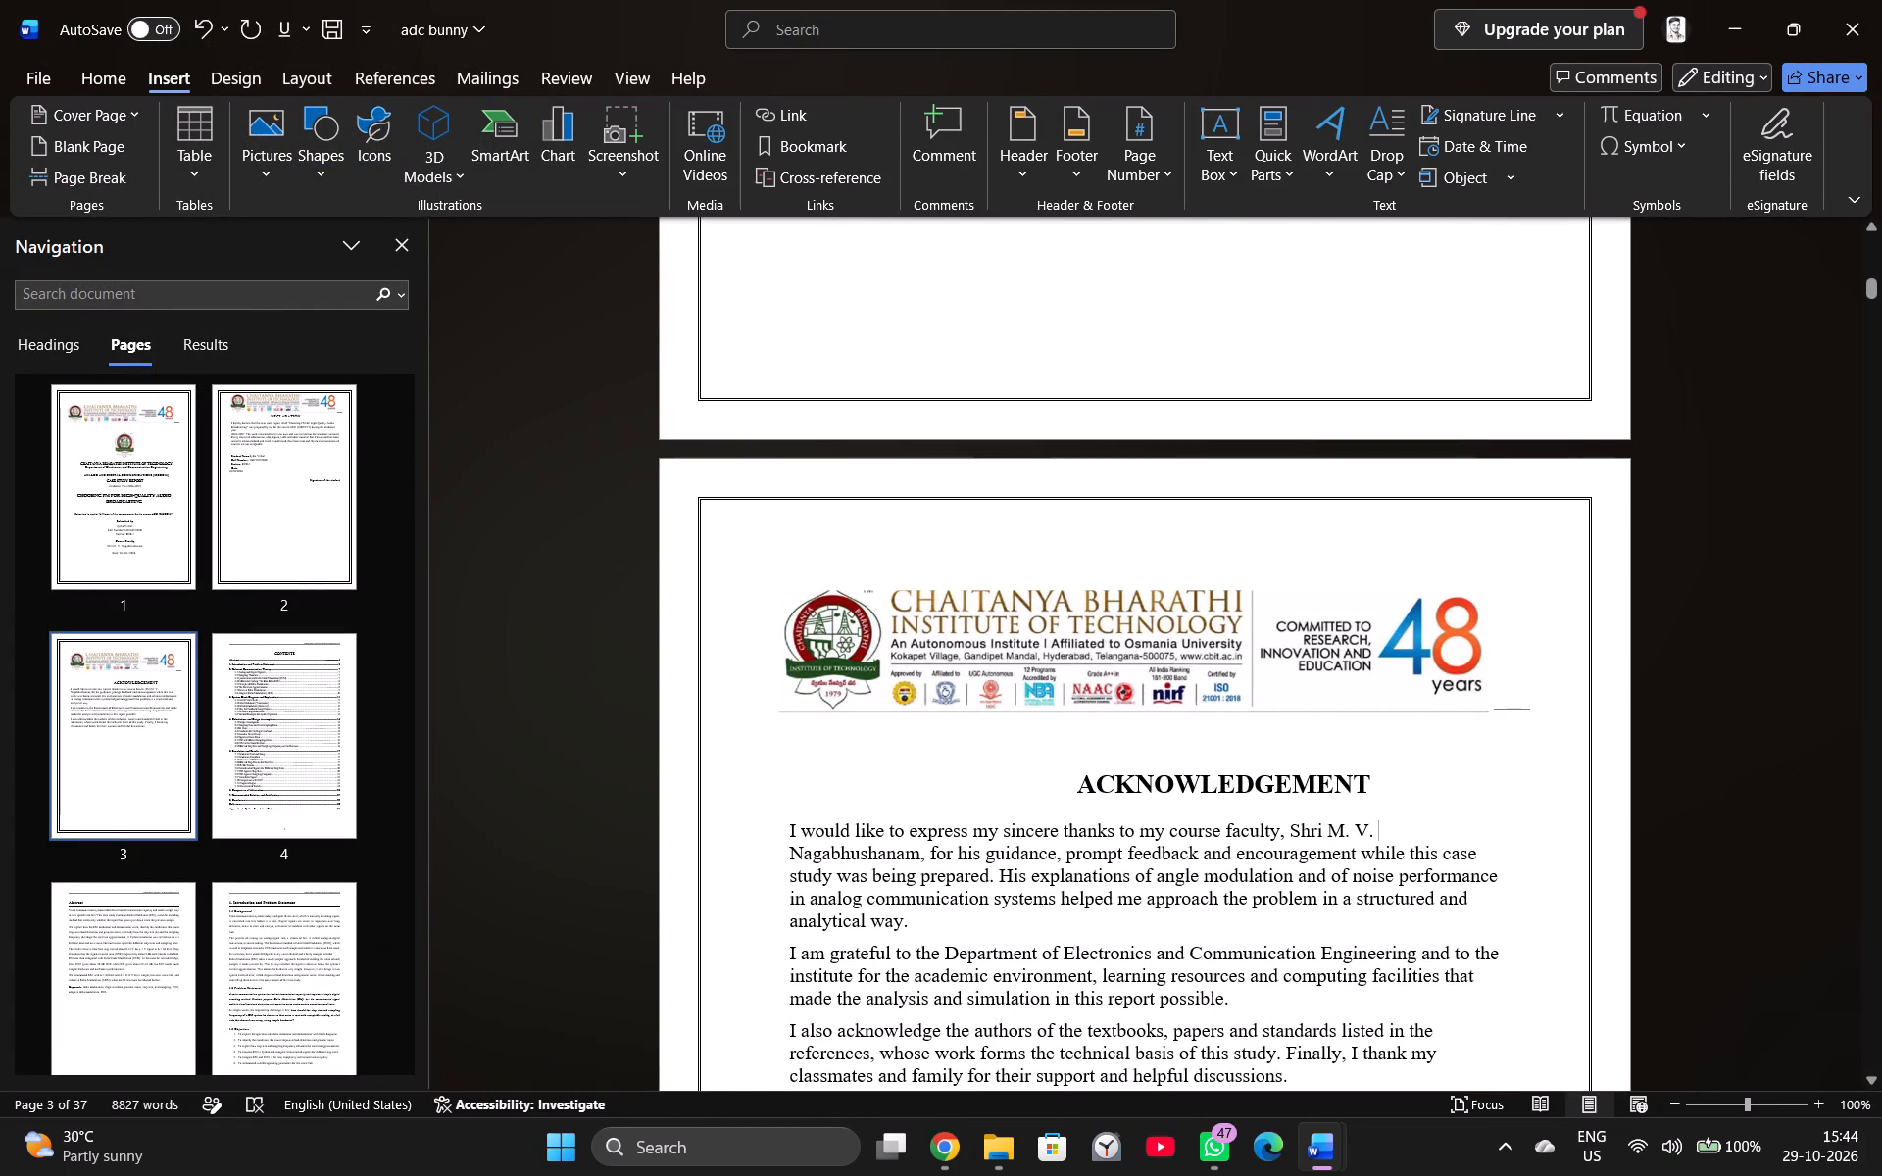
key("Right")
key("Right")
left_click(1401, 825)
key("BackSpace")
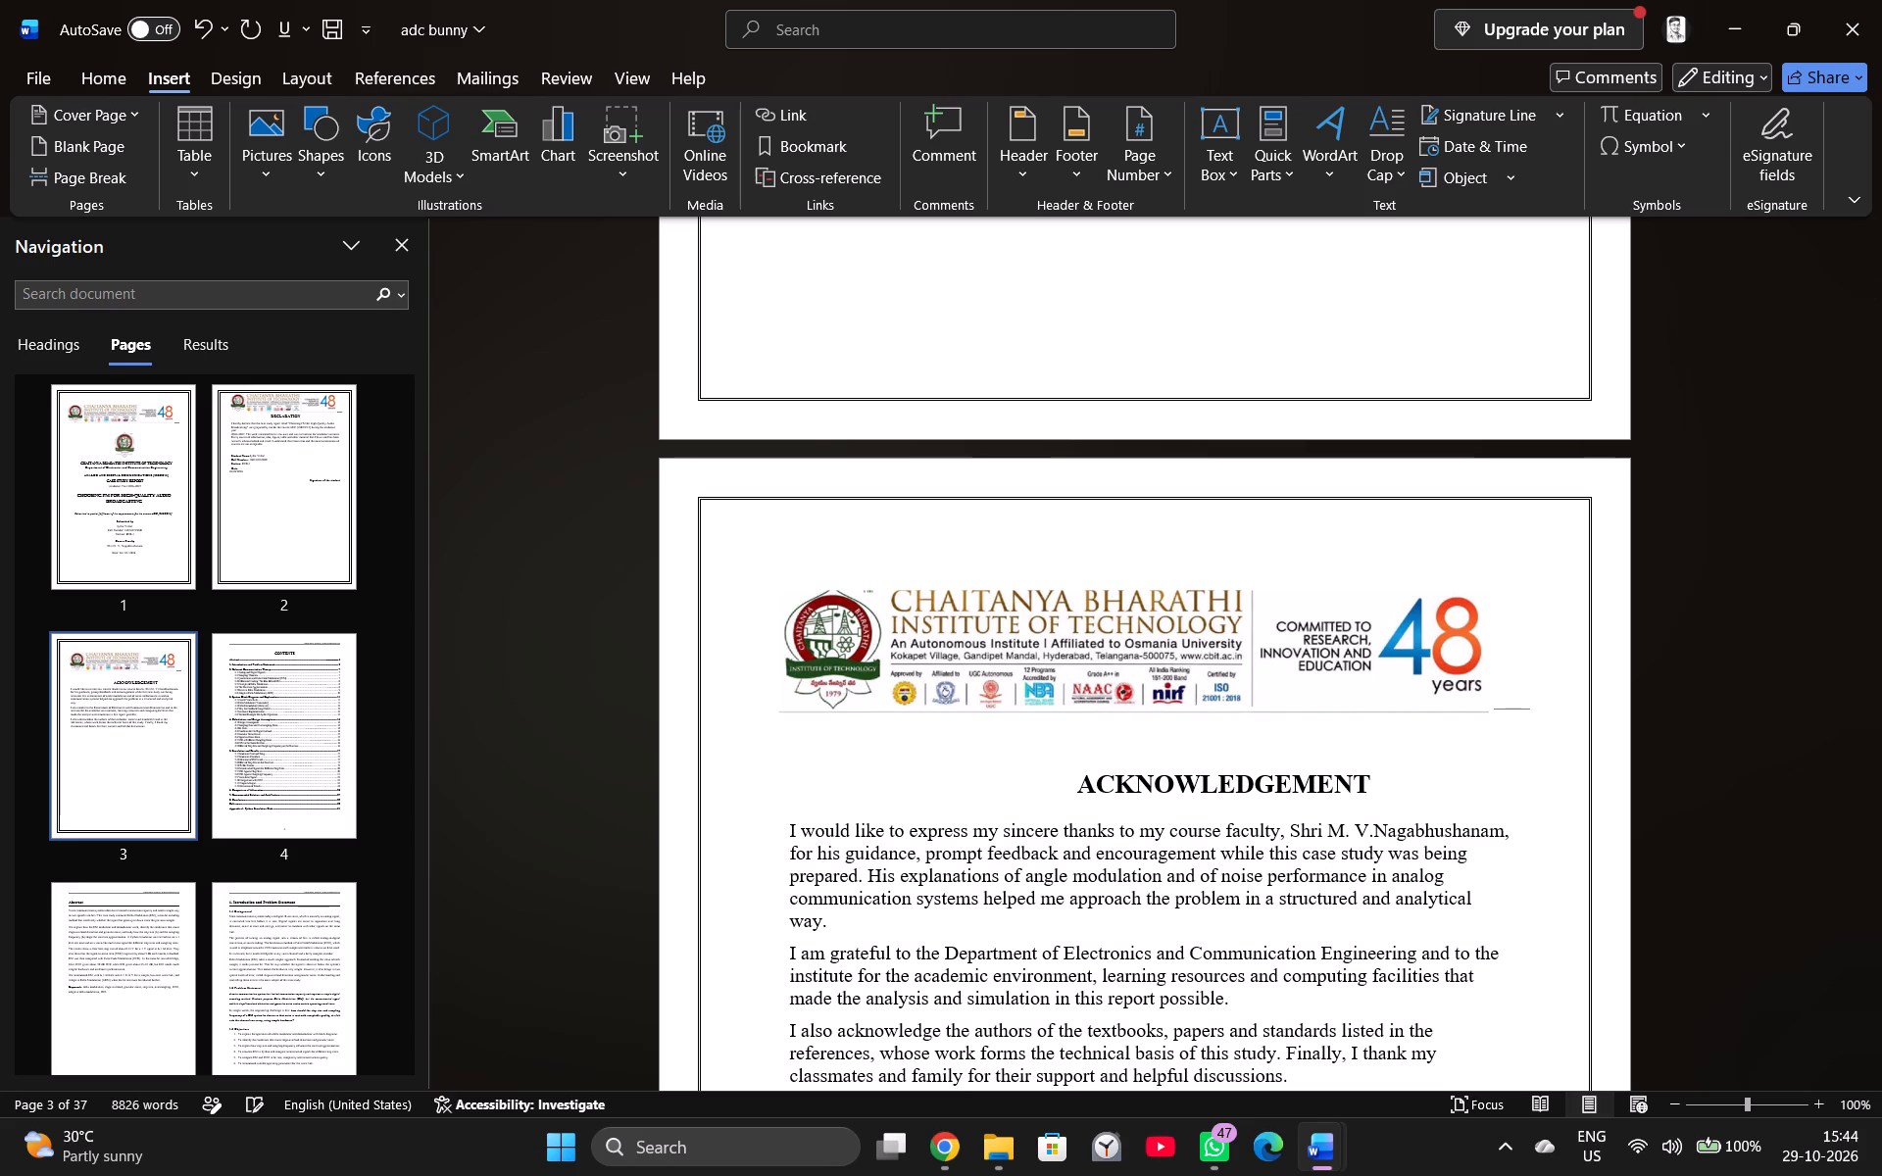
Delete 12 of the spaces before the ACKNOWLEDGEMENT heading to centre it on the page.
scroll(1094, 851, "down", 8)
scroll(1094, 851, "up", 8)
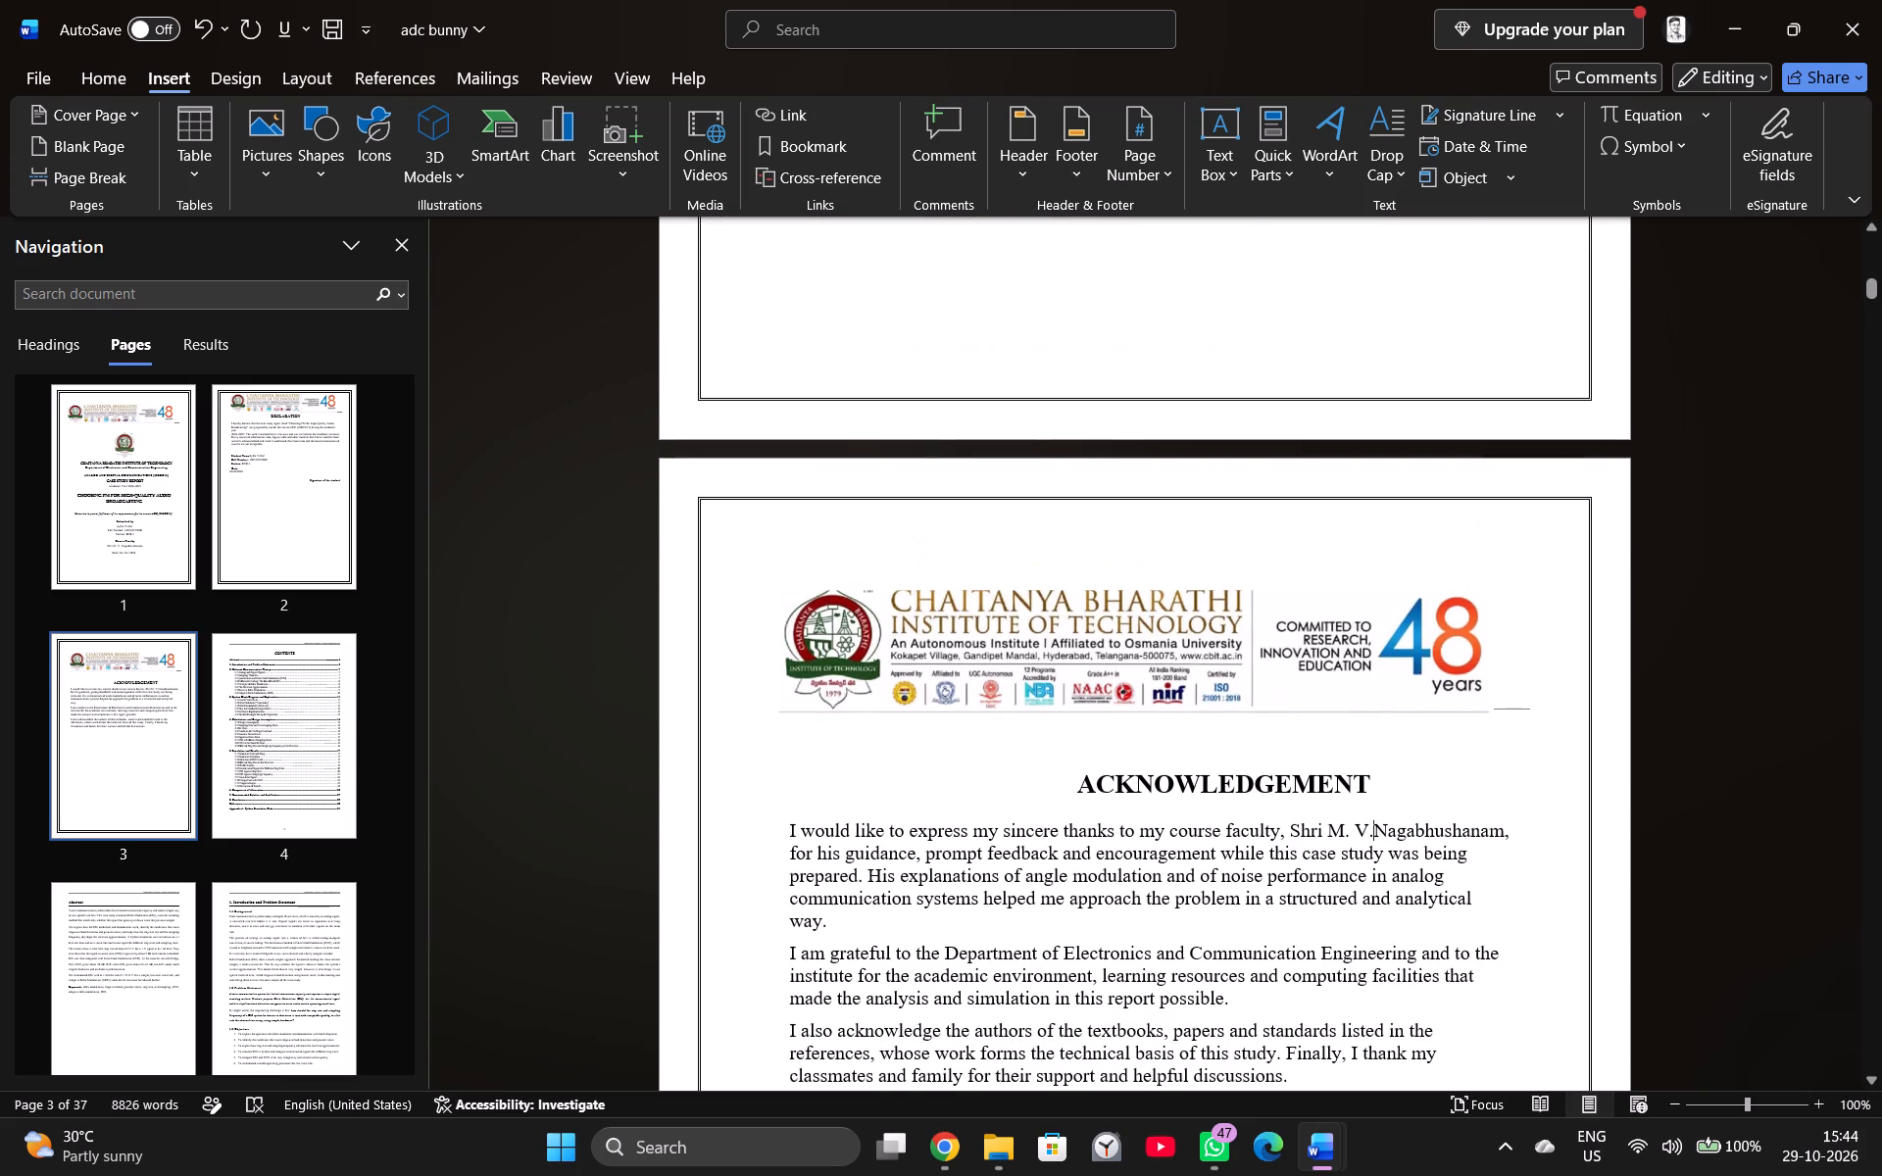
left_click(1383, 777)
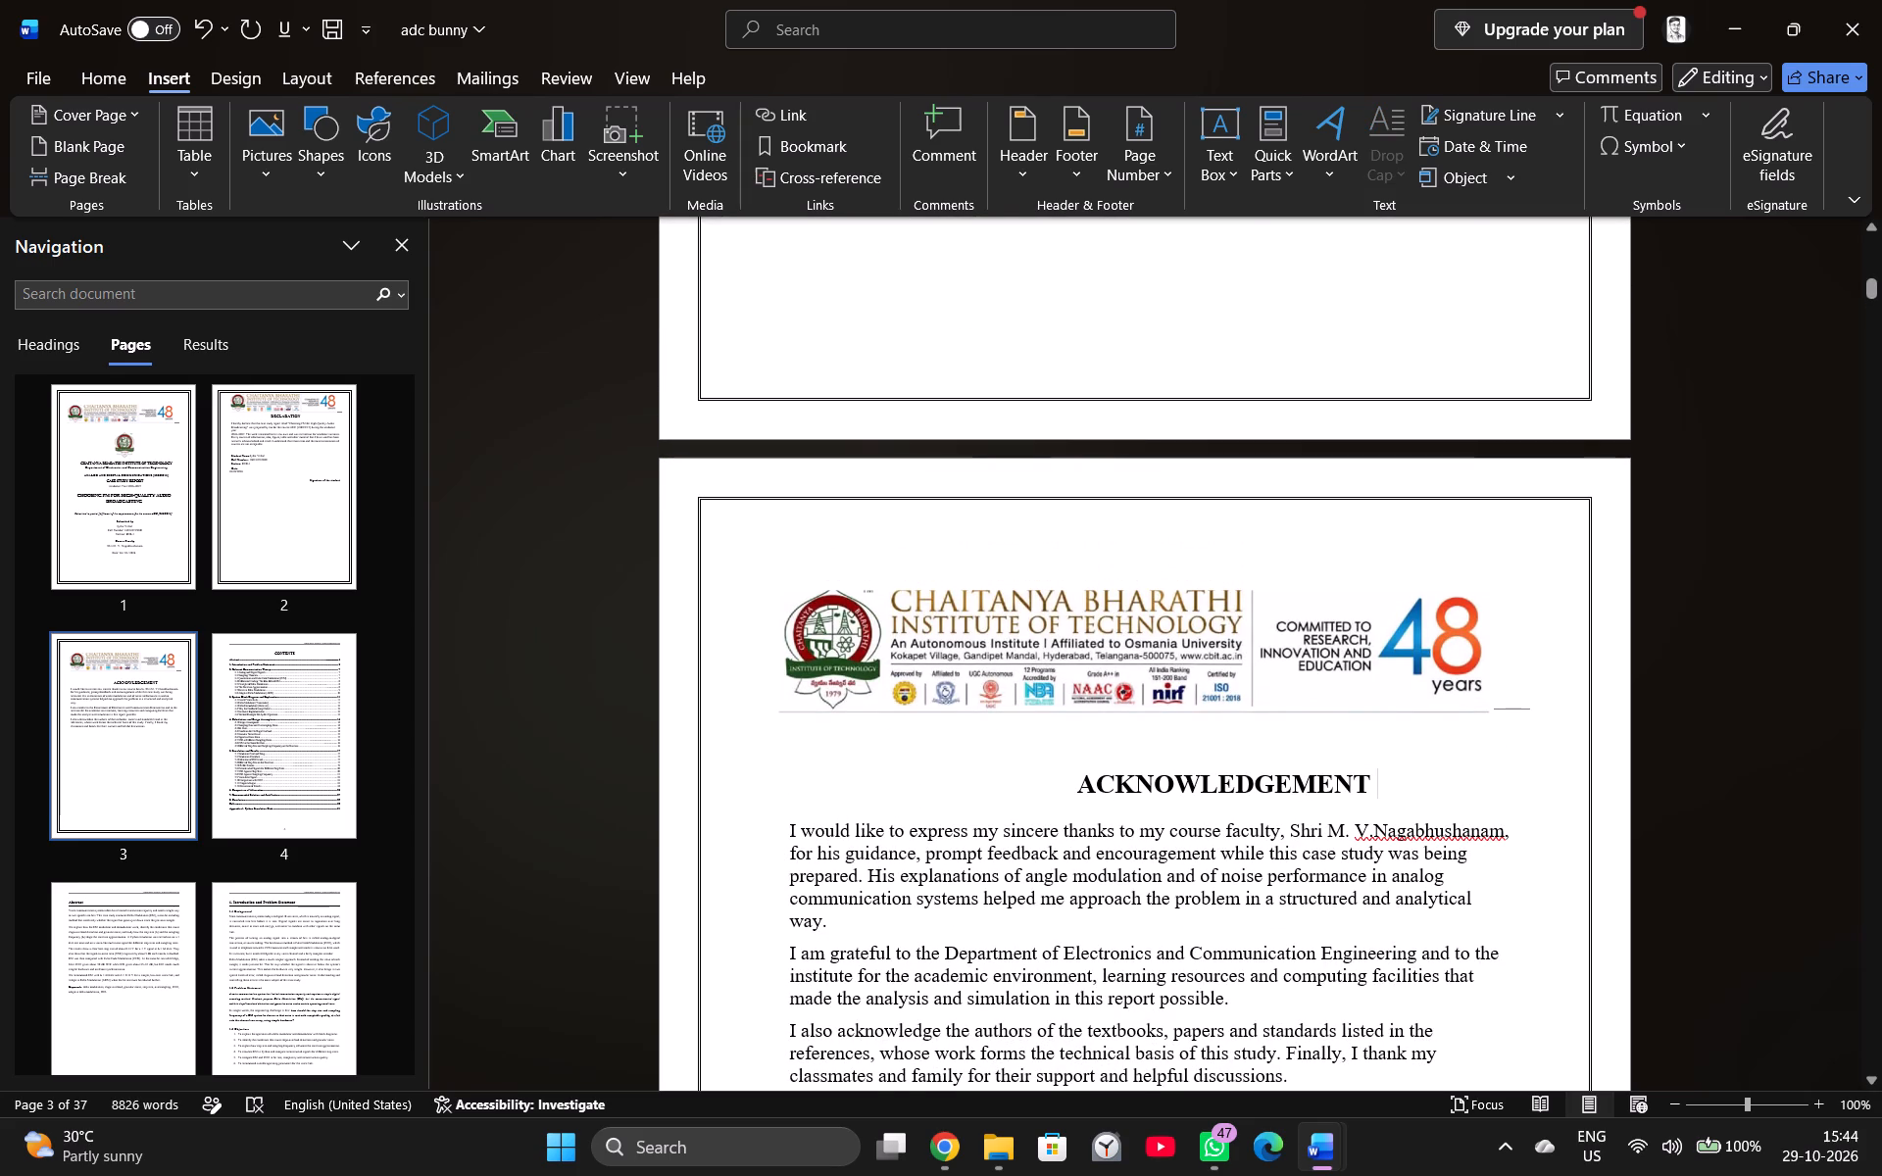
left_click(1063, 772)
key("BackSpace")
key("BackSpace")
key("BackSpace")
key("BackSpace")
key("BackSpace")
key("BackSpace")
key("BackSpace")
key("BackSpace")
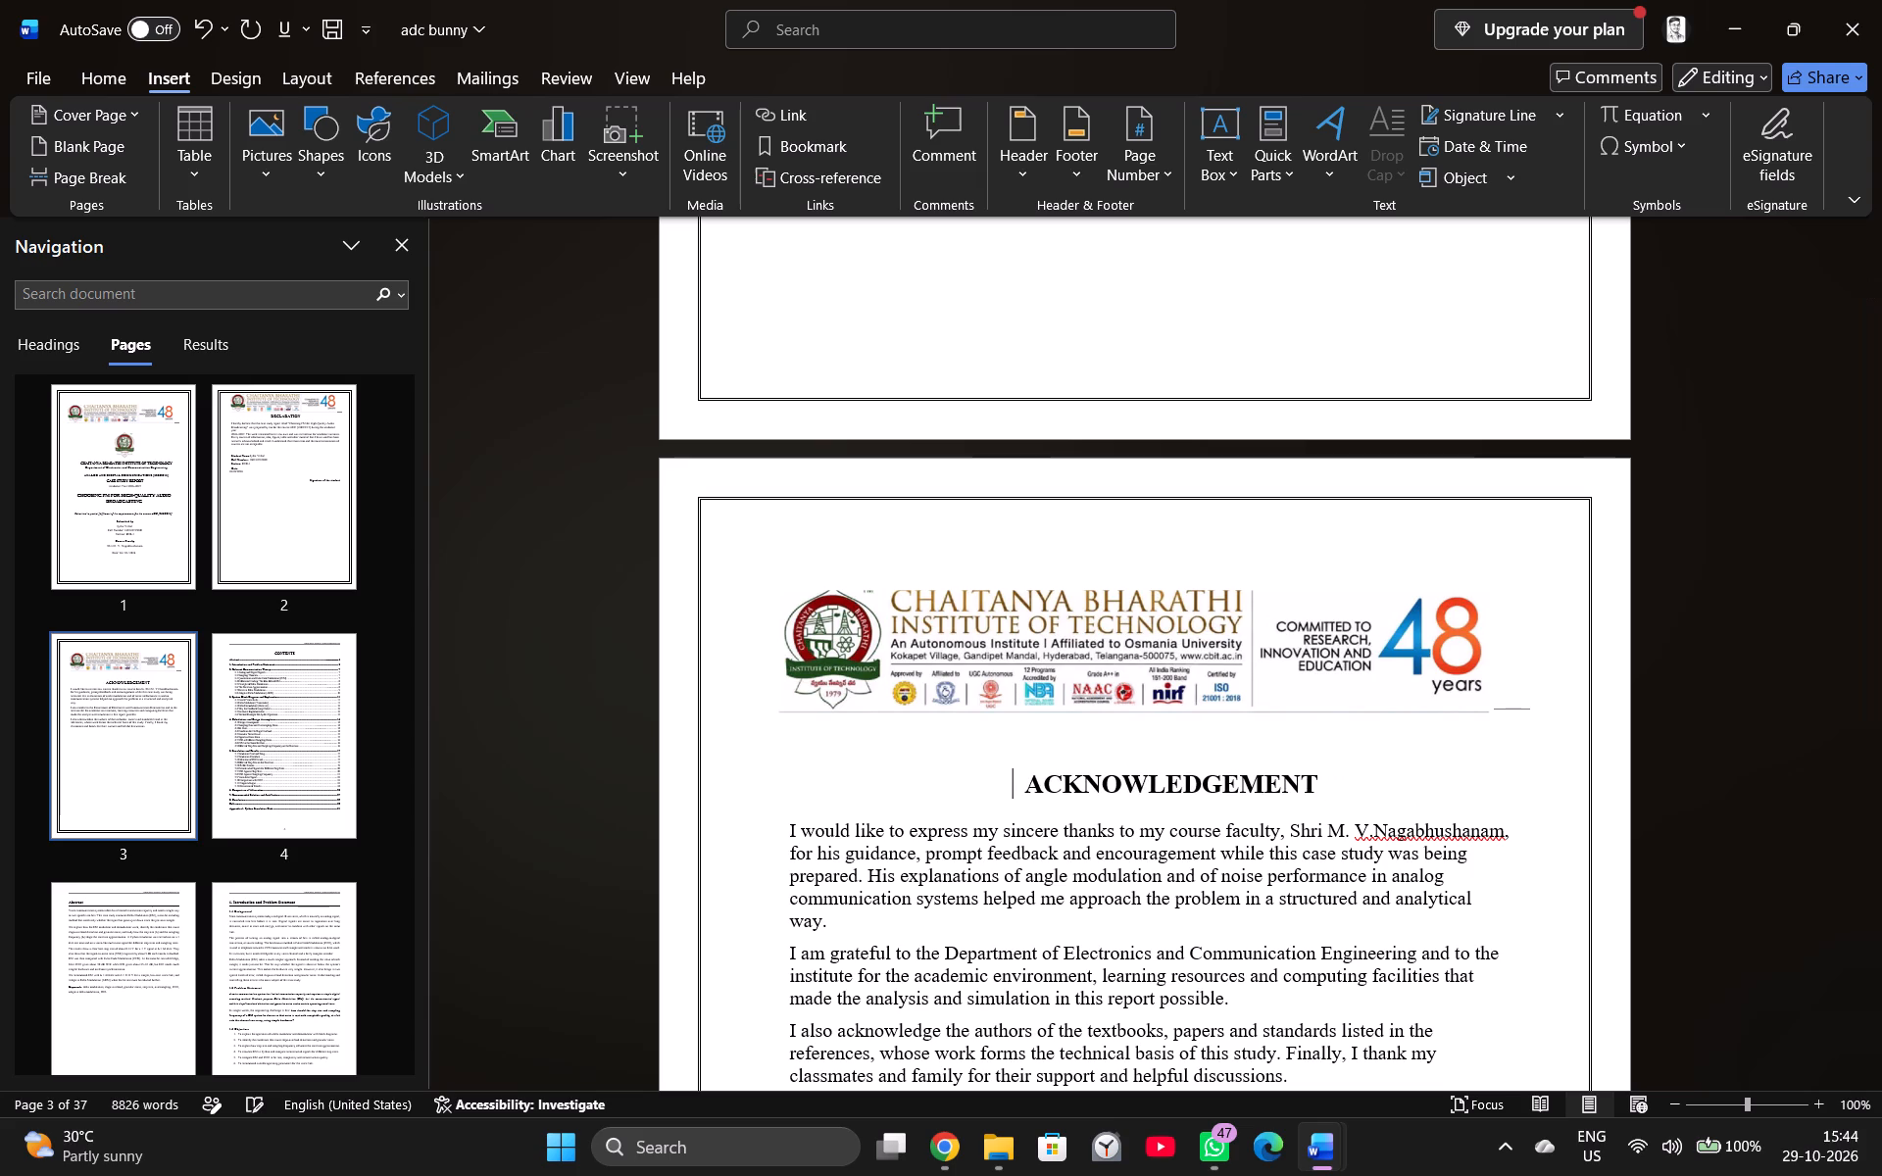
key("BackSpace")
key("BackSpace")
key("BackSpace")
key("BackSpace")
Review adc bunny's cover, Declaration, Acknowledgement and Contents pages.
scroll(1246, 794, "up", 20)
scroll(1246, 794, "up", 1)
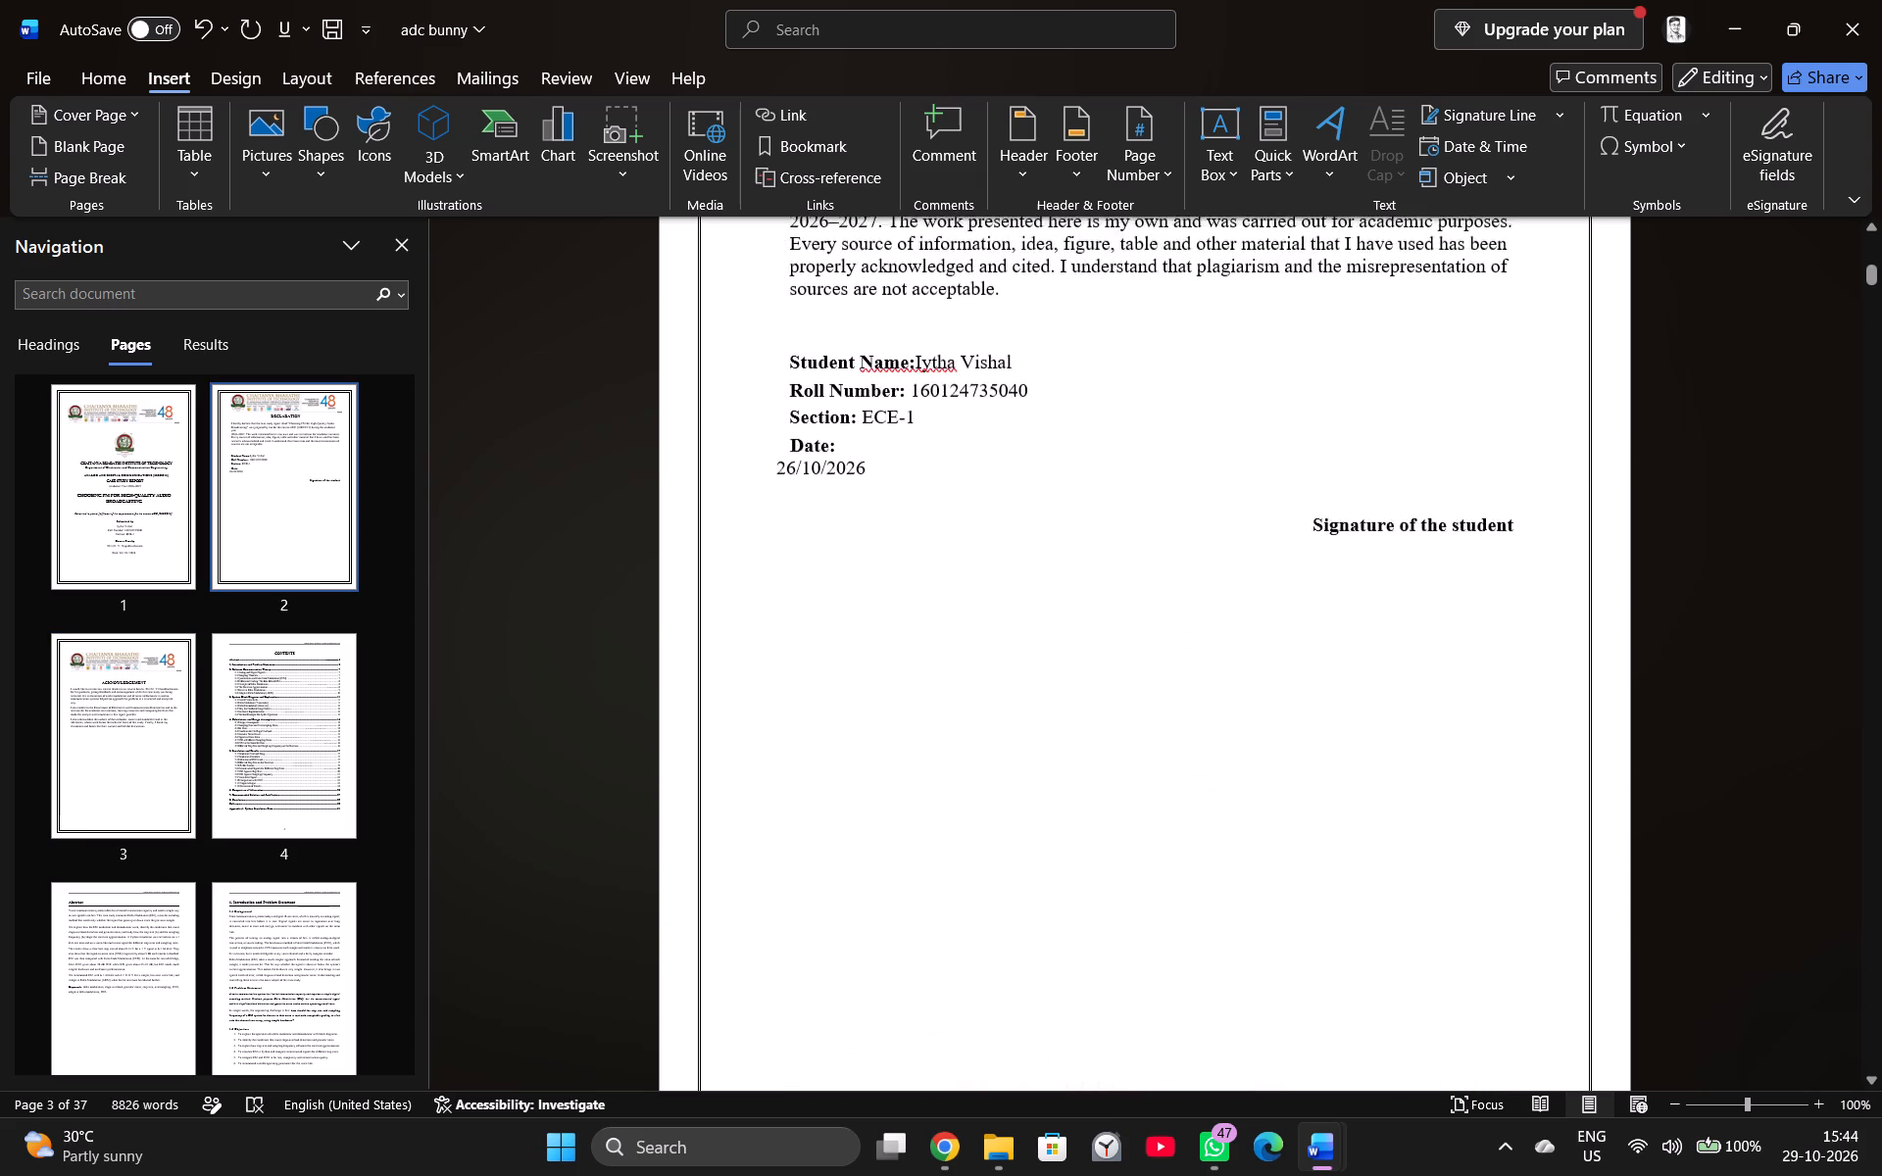
scroll(1247, 795, "up", 2)
scroll(1189, 843, "down", 3)
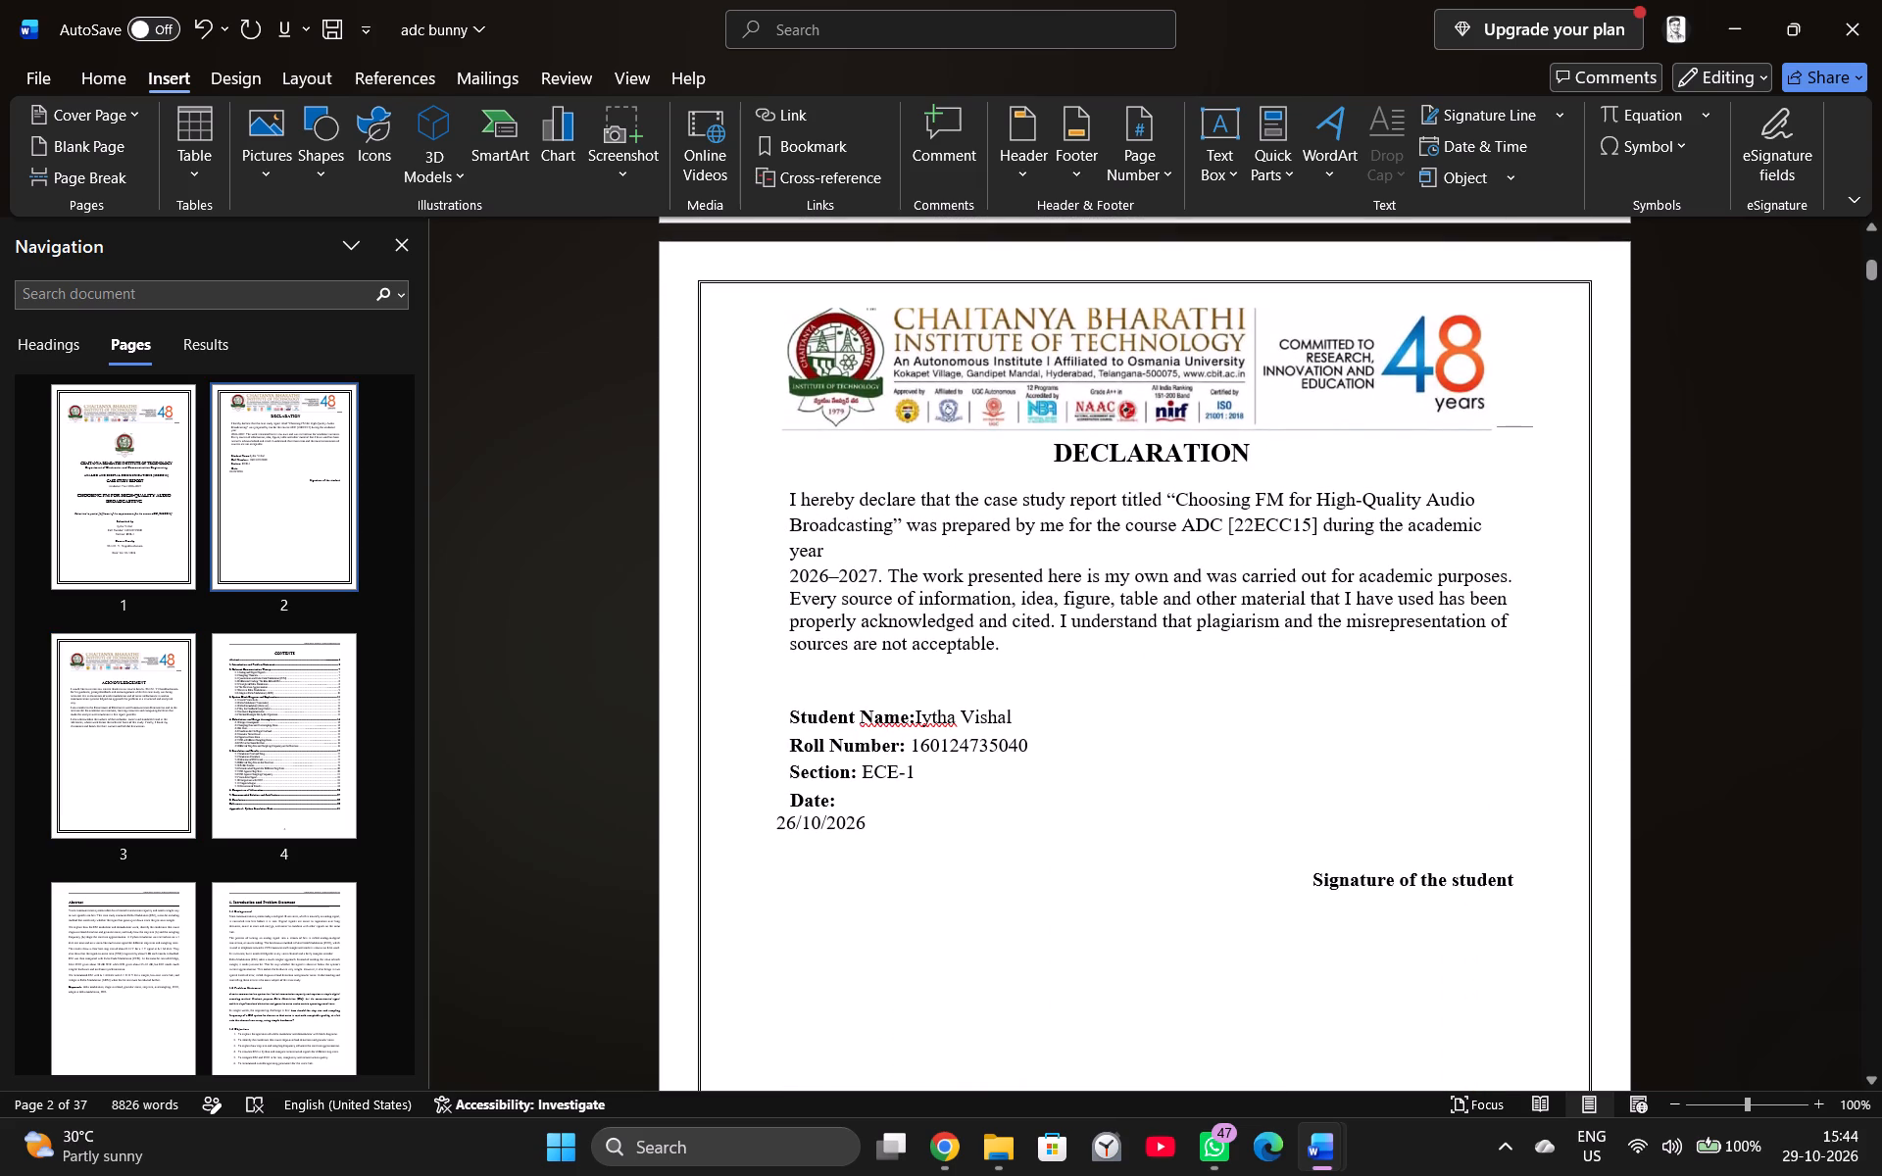
scroll(1248, 715, "up", 6)
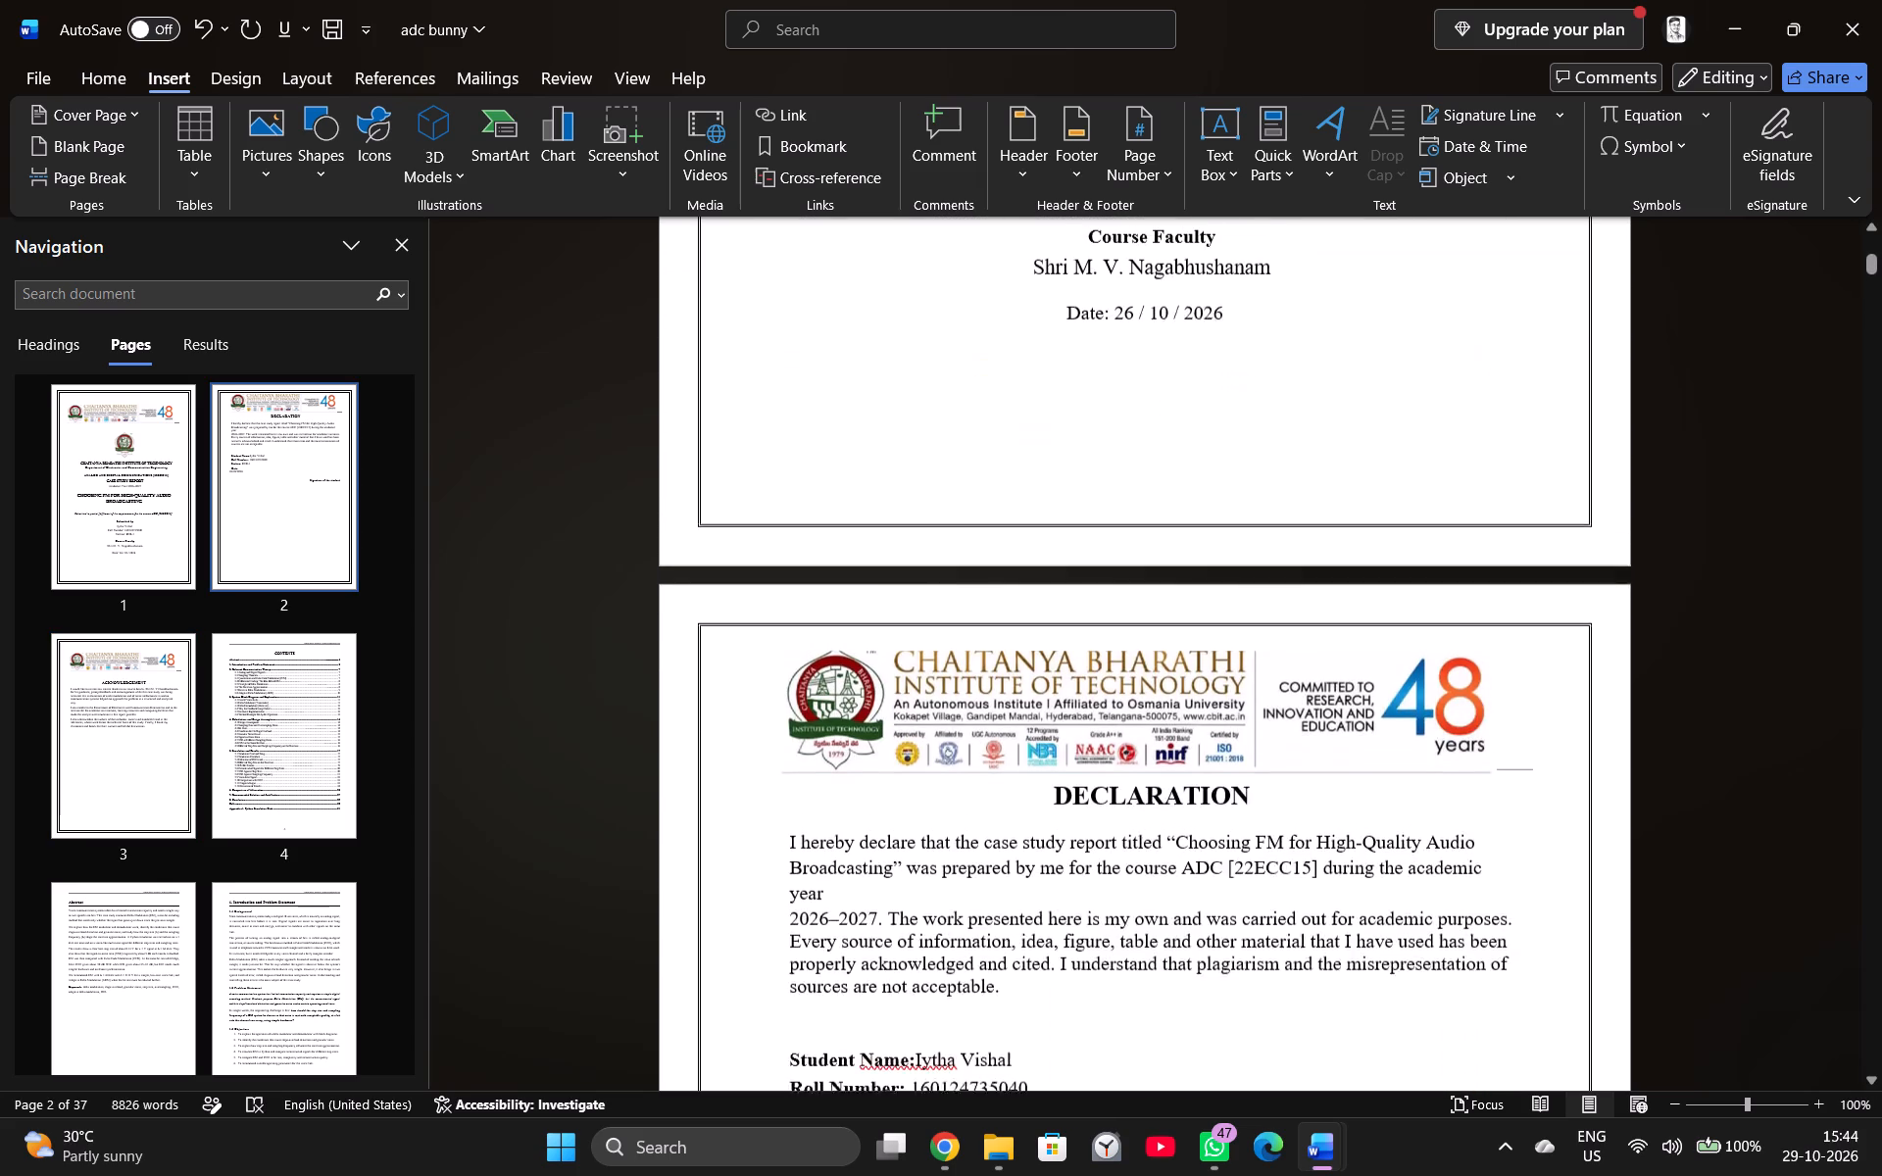
scroll(1248, 715, "up", 14)
scroll(1248, 715, "up", 7)
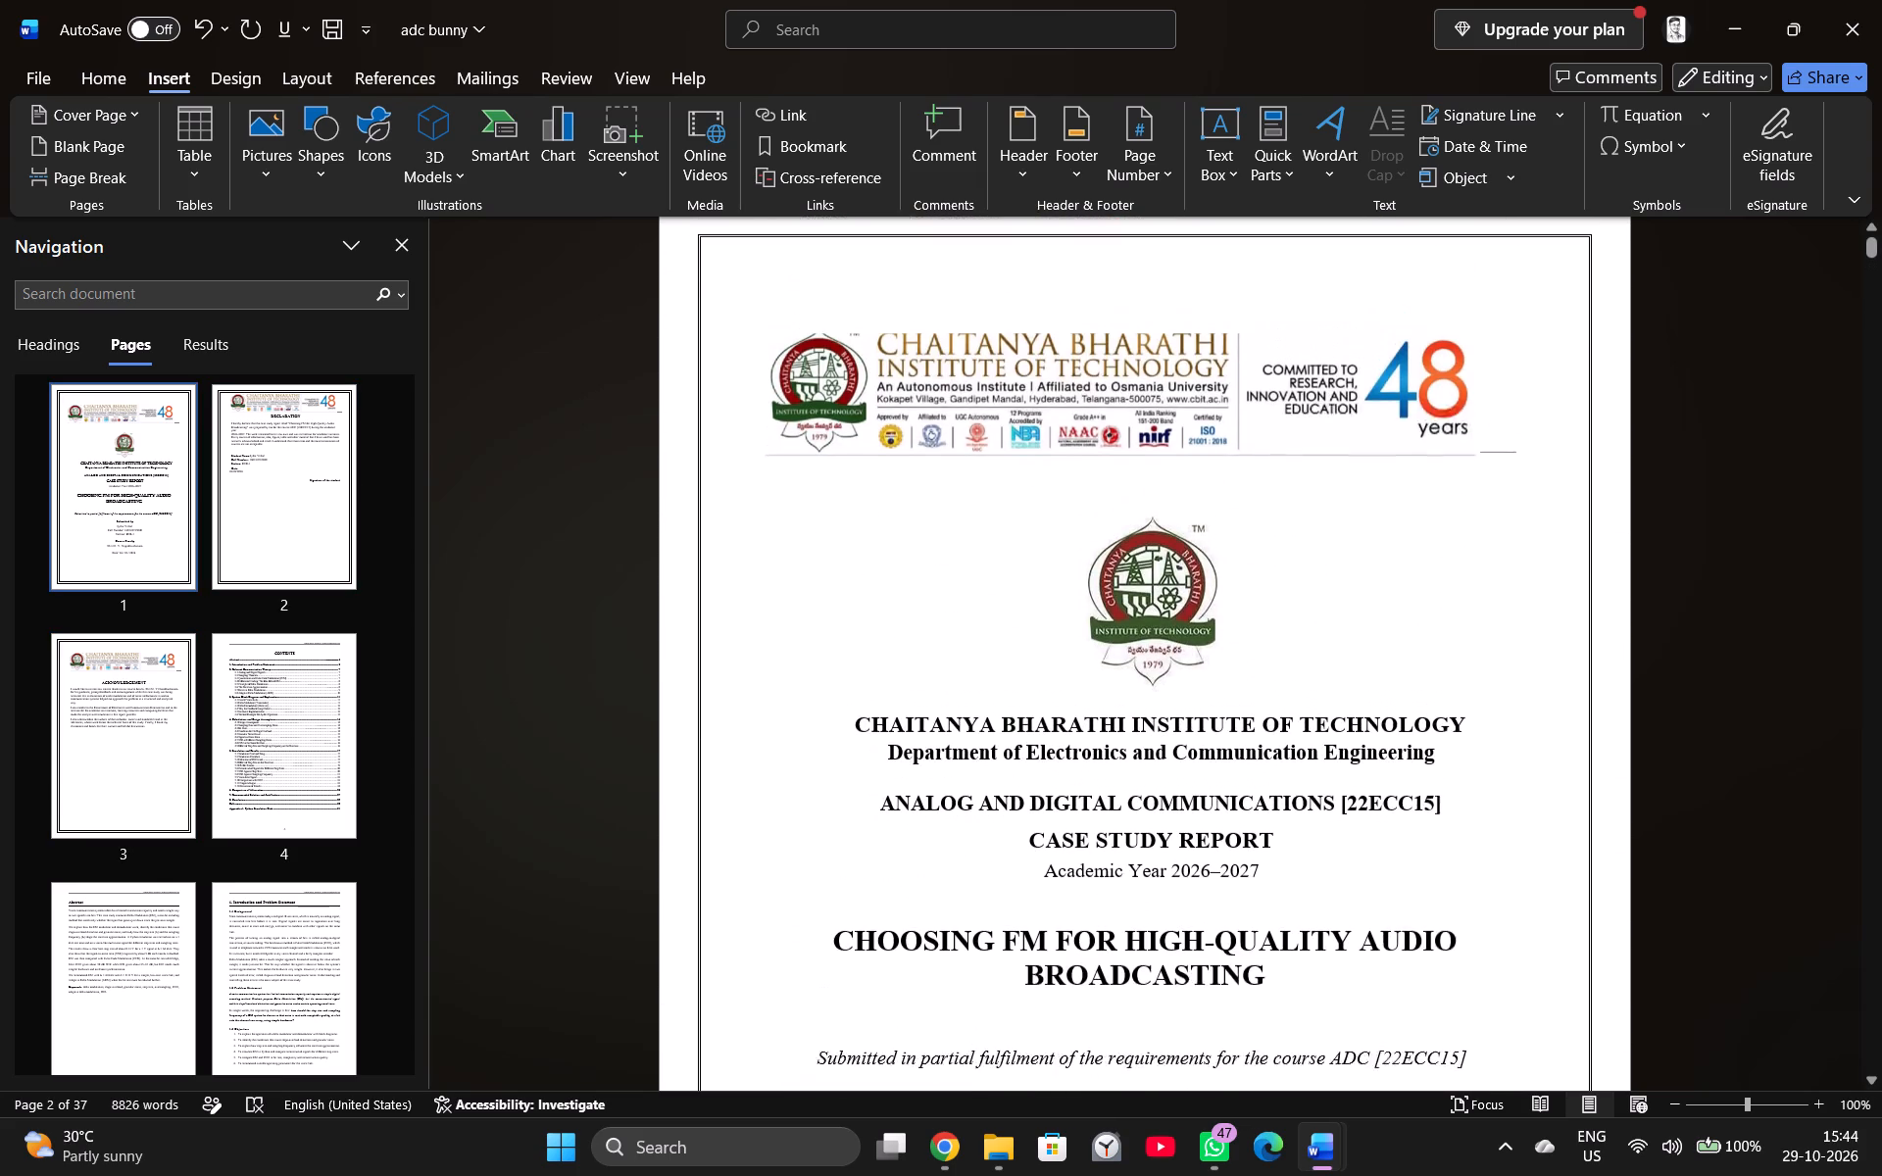
left_click(256, 499)
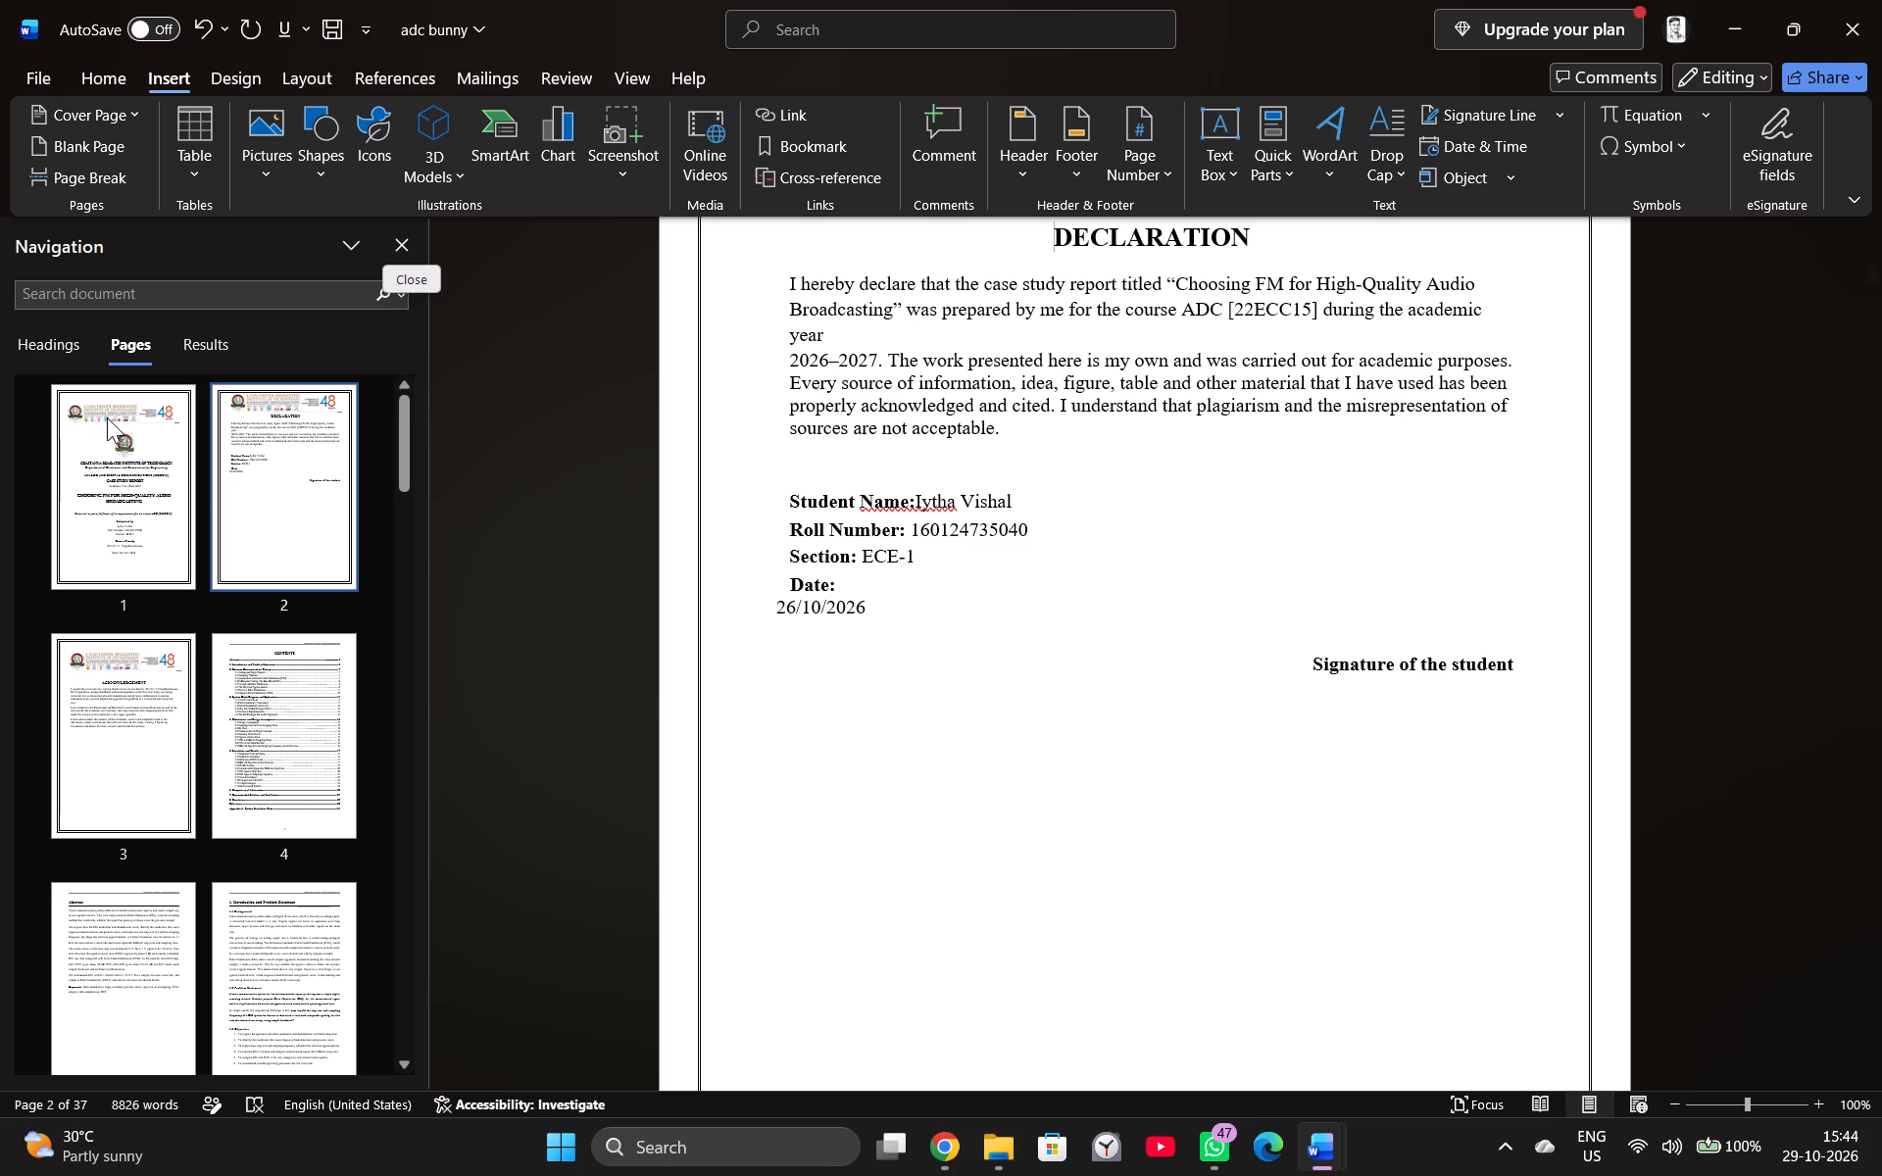
left_click(108, 541)
left_click(296, 564)
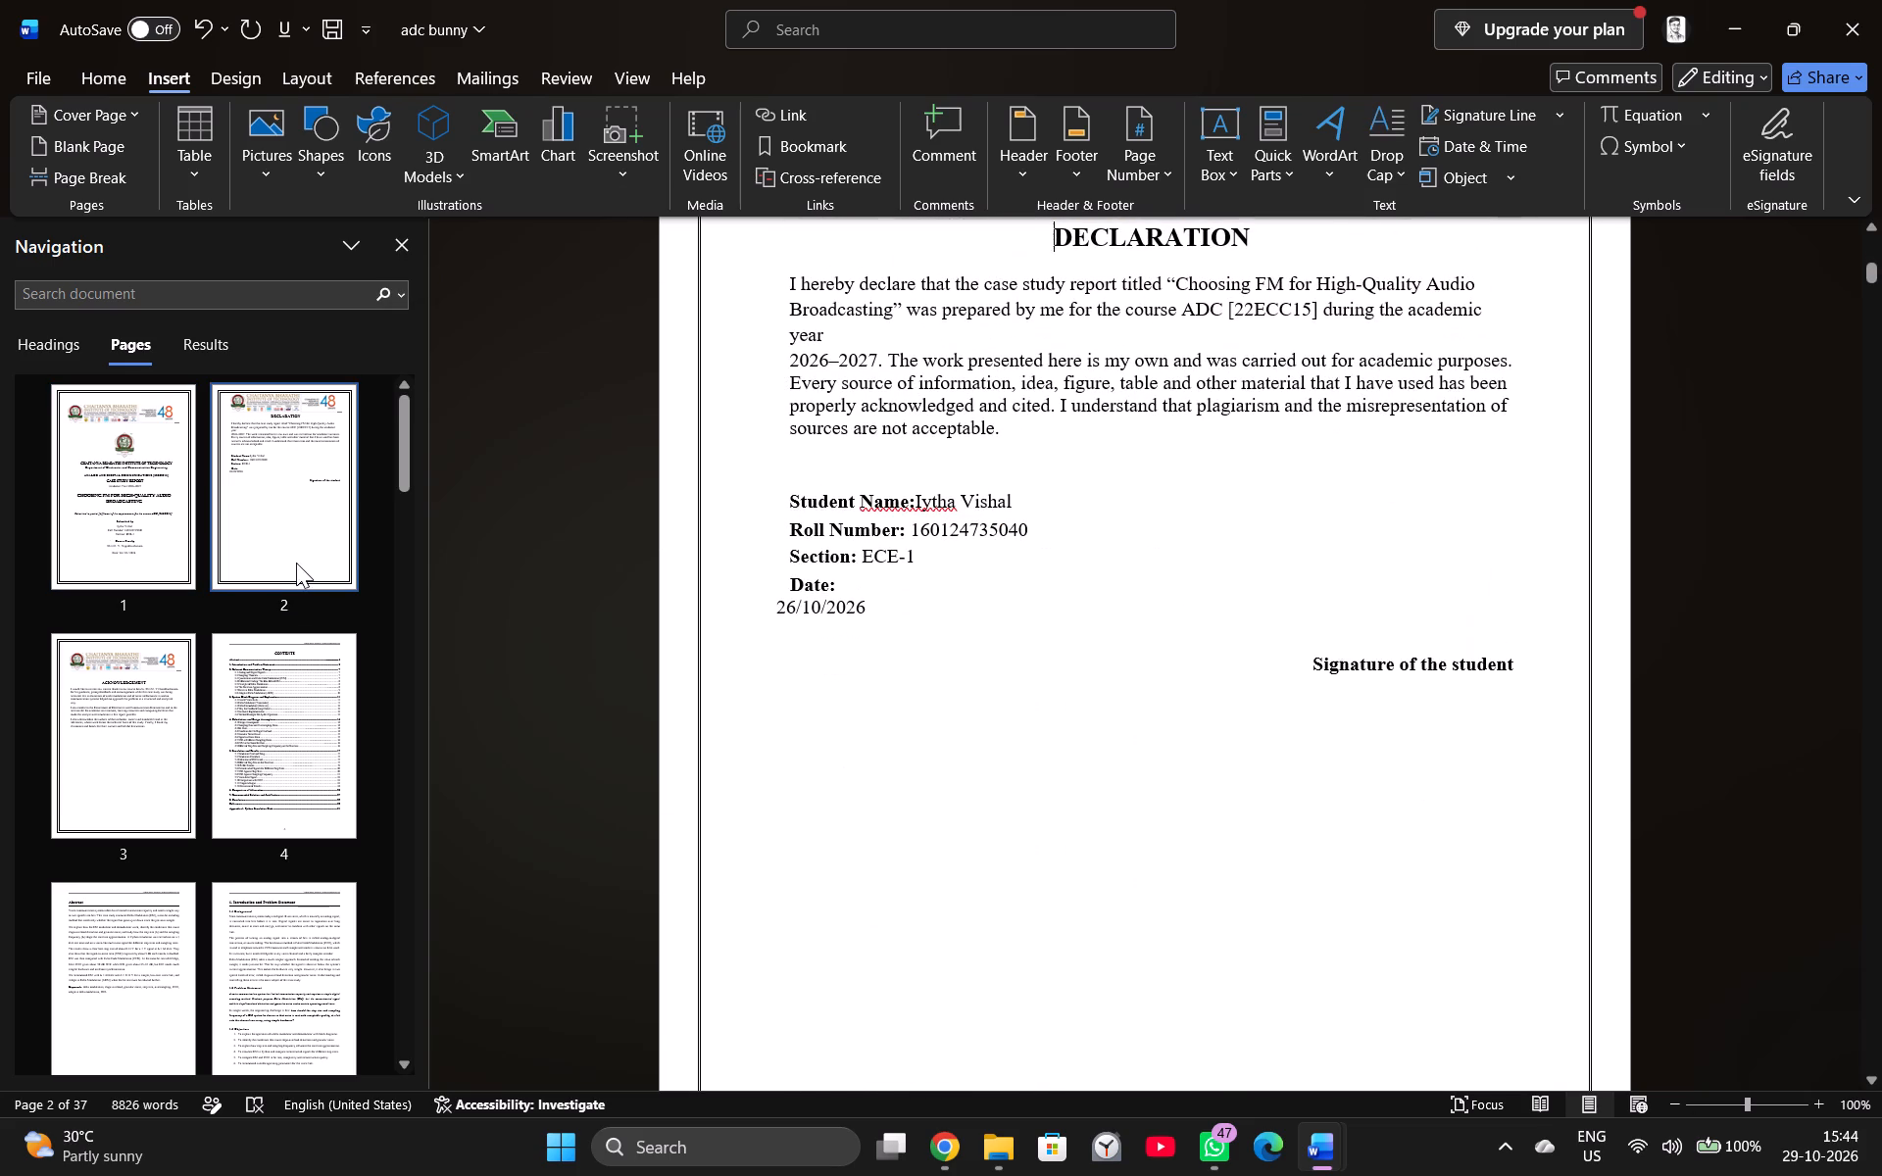
scroll(1359, 866, "up", 15)
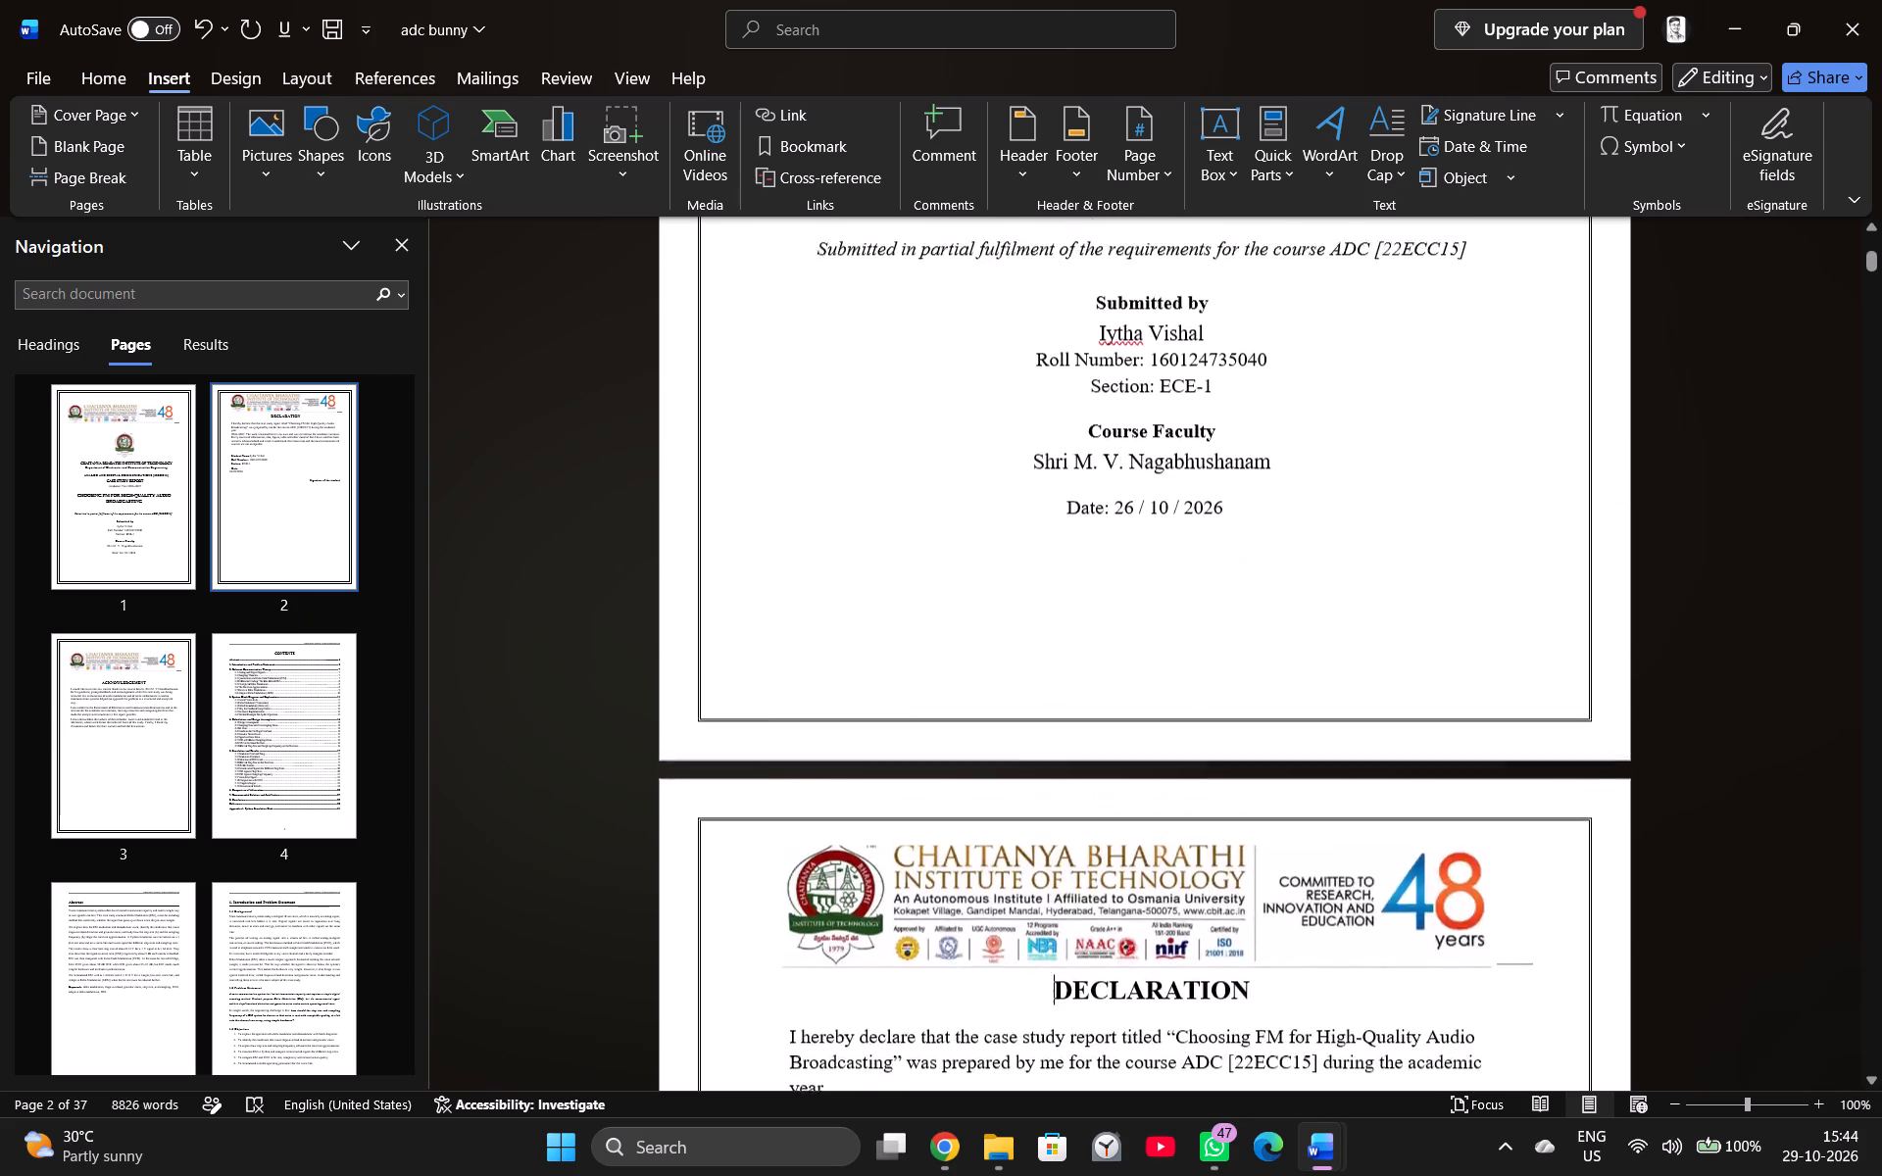
scroll(1356, 856, "up", 11)
scroll(854, 790, "down", 6)
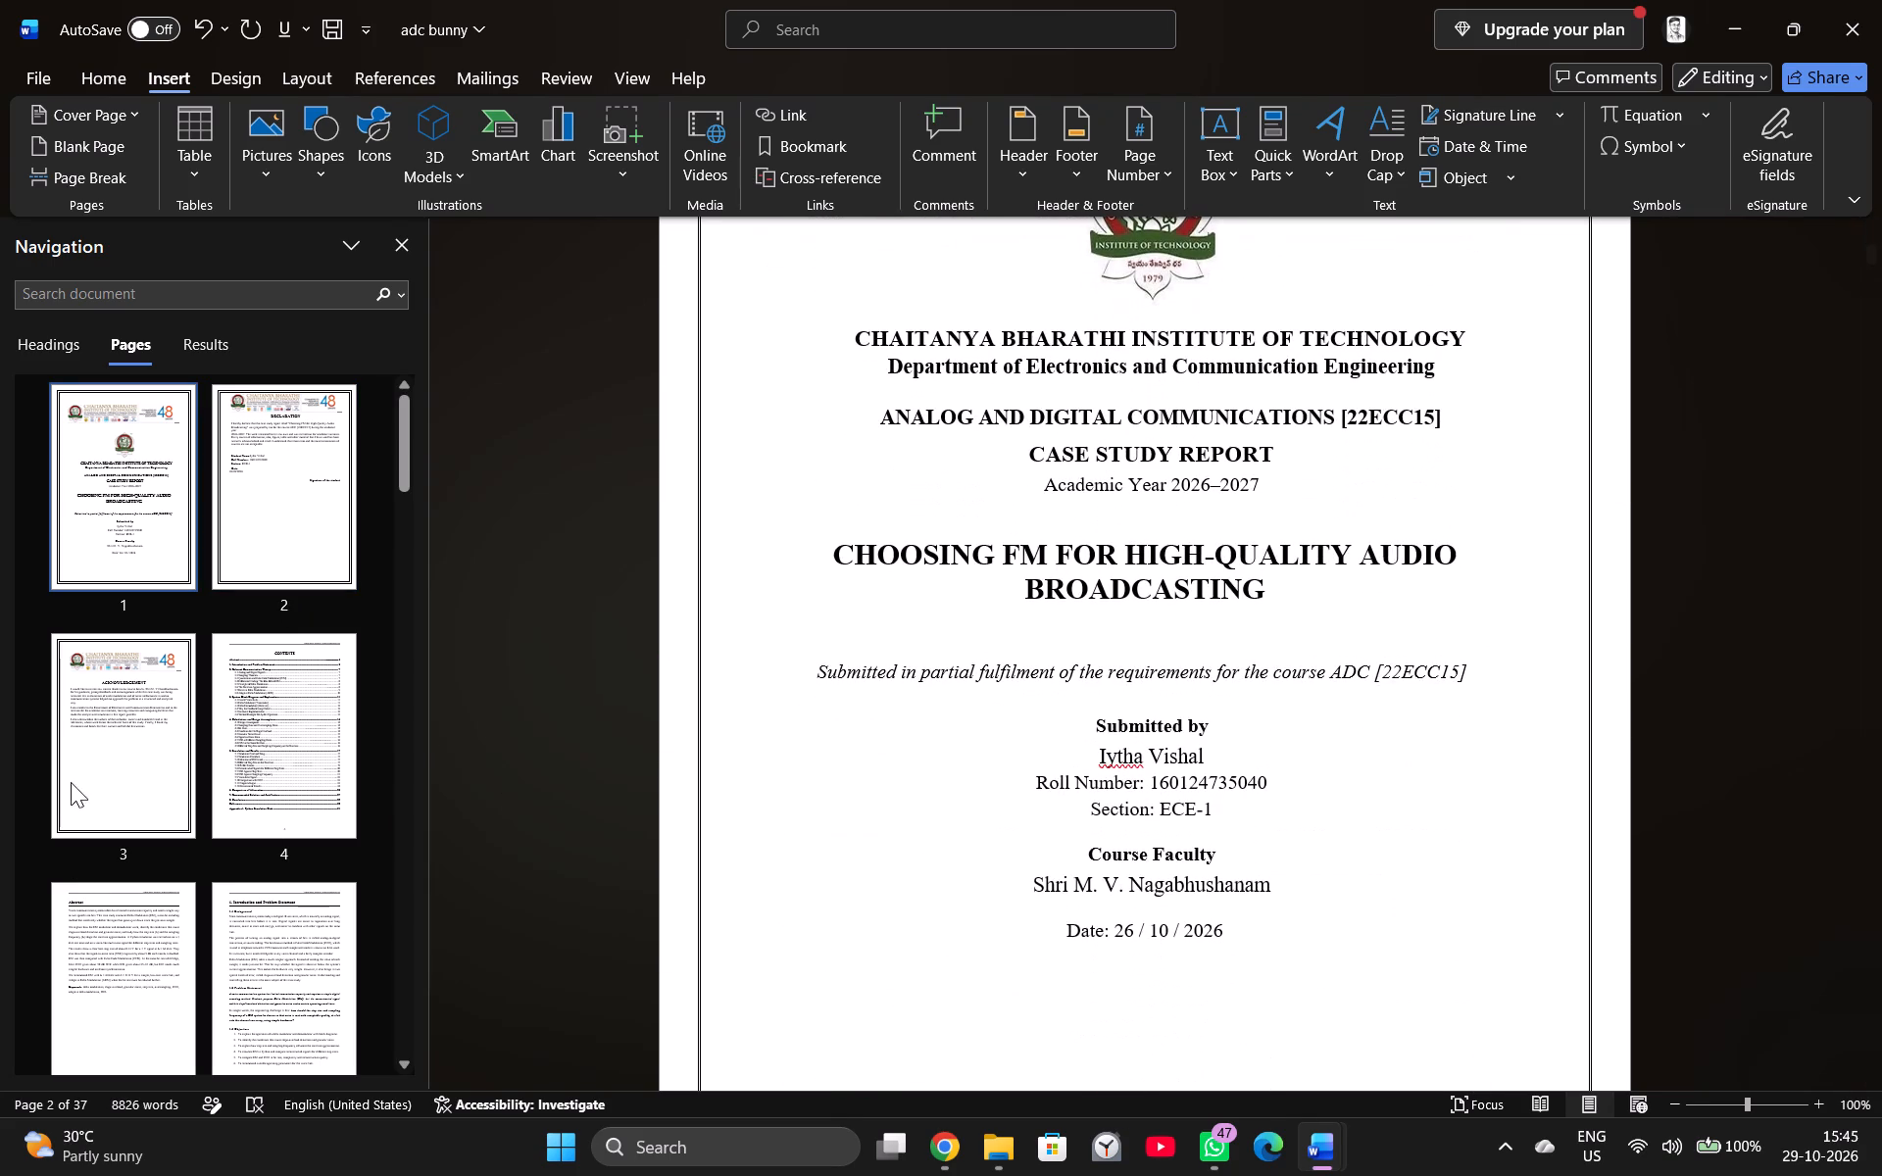
left_click(91, 764)
left_click(295, 761)
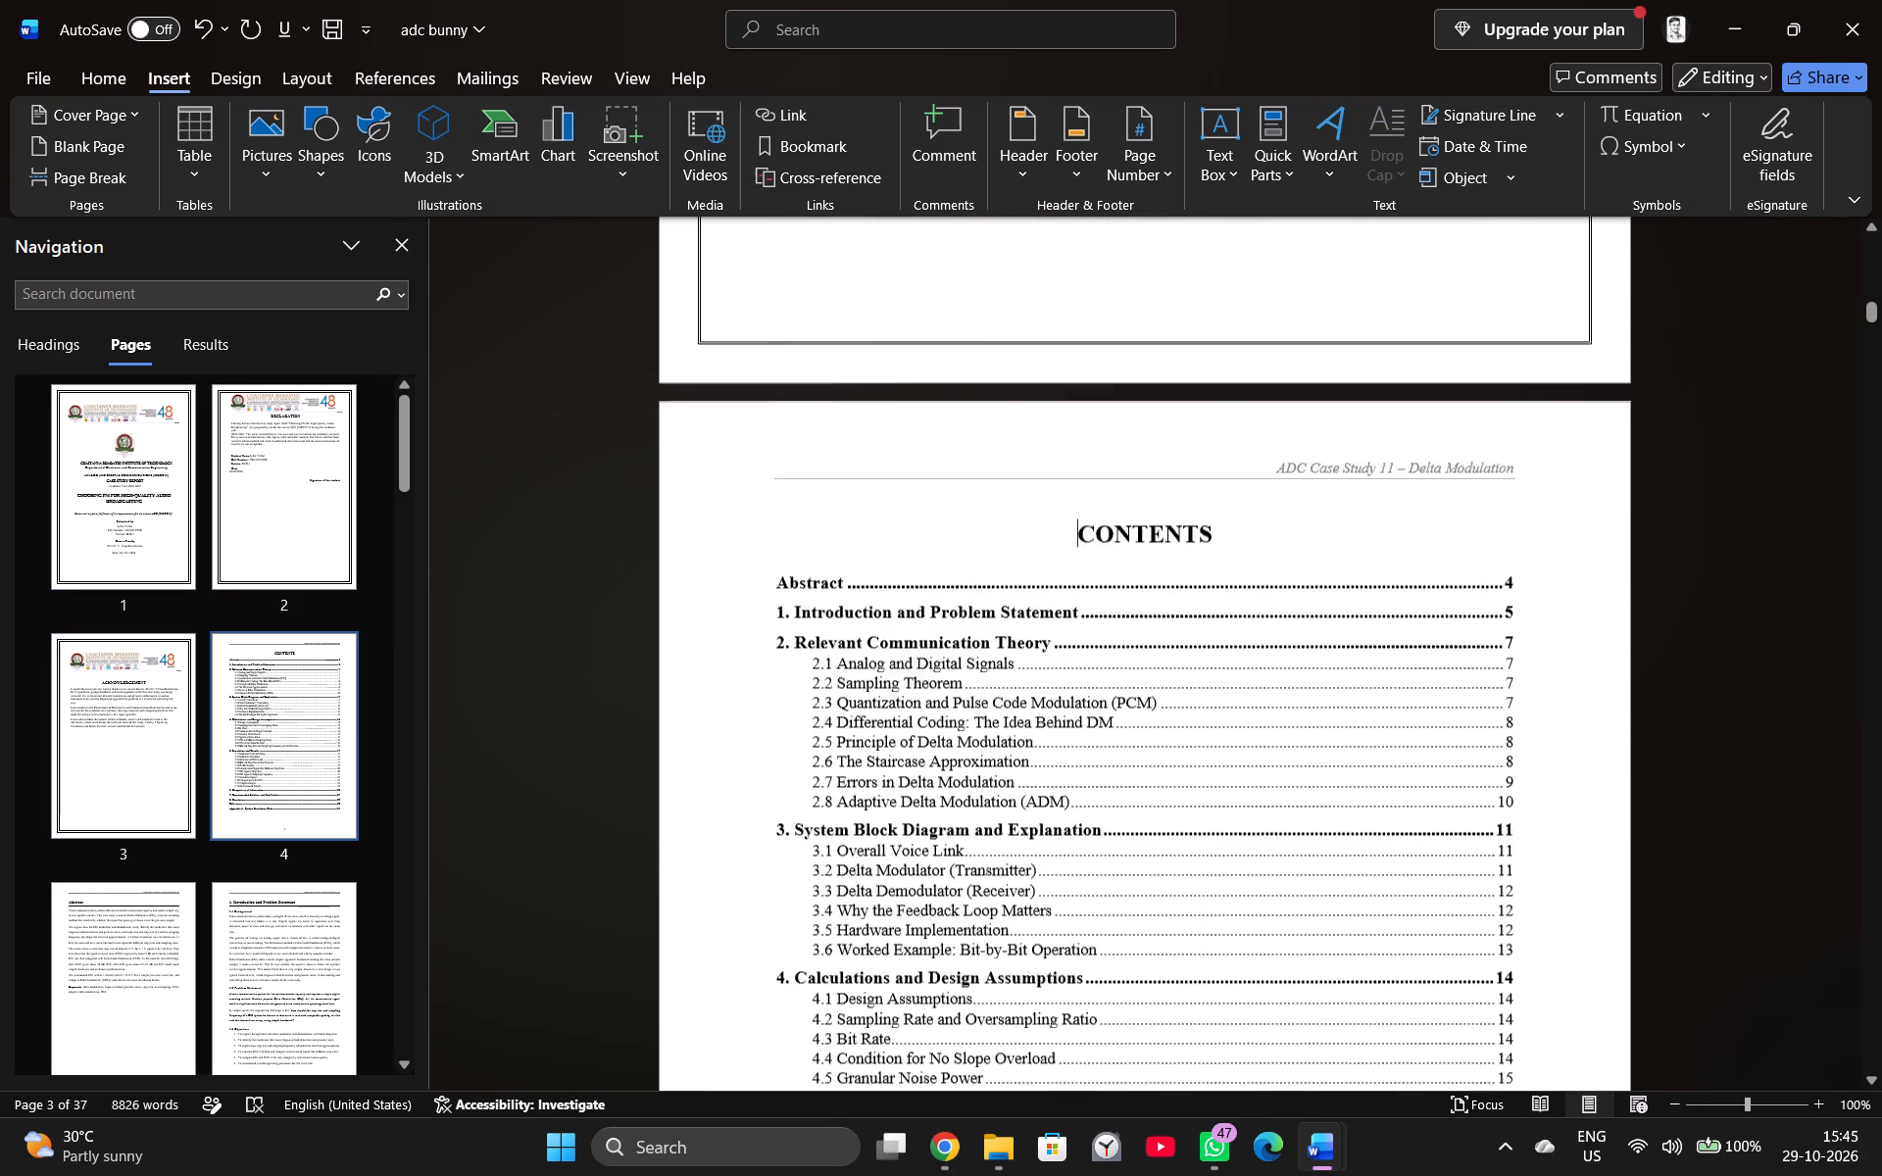
Review adc bunny's body from the Contents and Abstract through the theory, calculation and simulation chapters to the Python code appendix.
scroll(1047, 742, "up", 6)
scroll(507, 828, "down", 7)
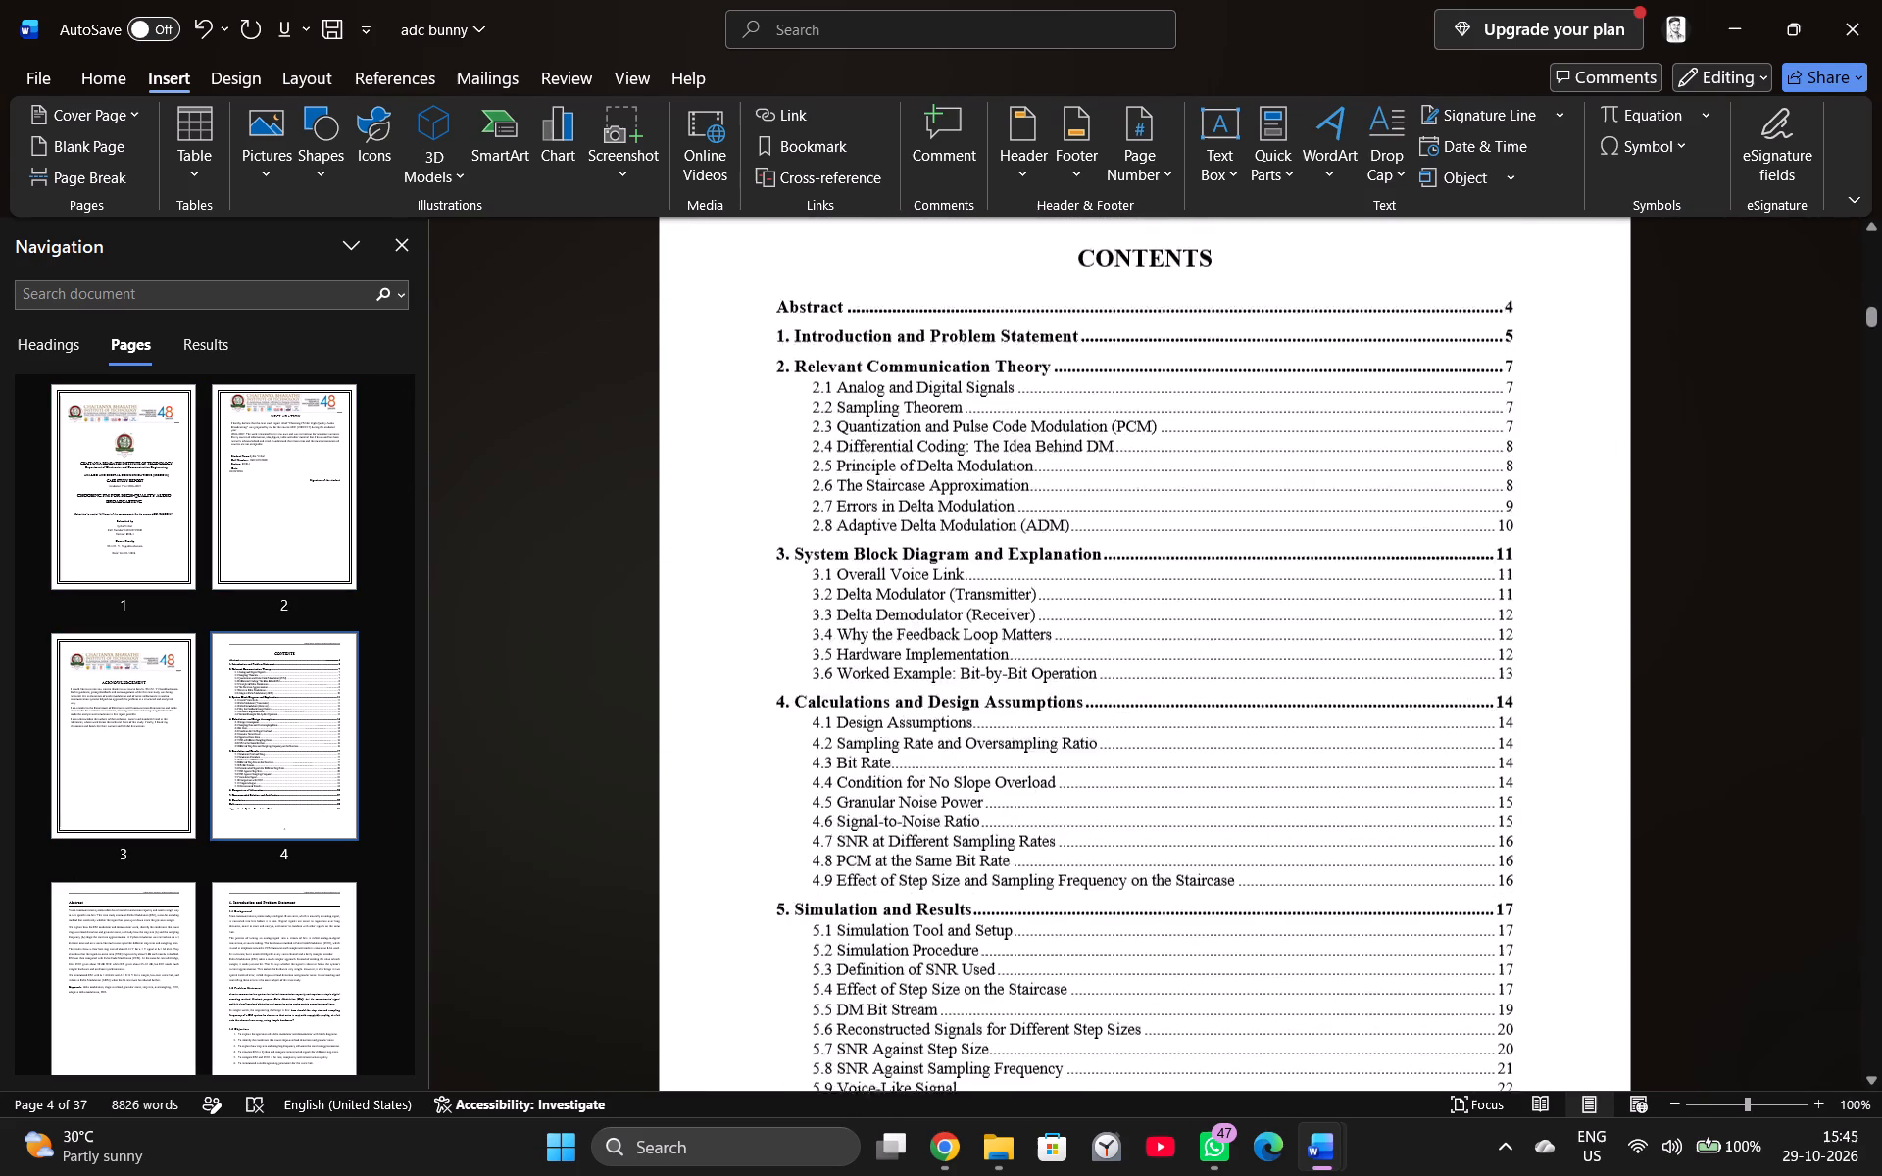
scroll(243, 881, "down", 6)
scroll(882, 861, "down", 20)
scroll(882, 861, "down", 2)
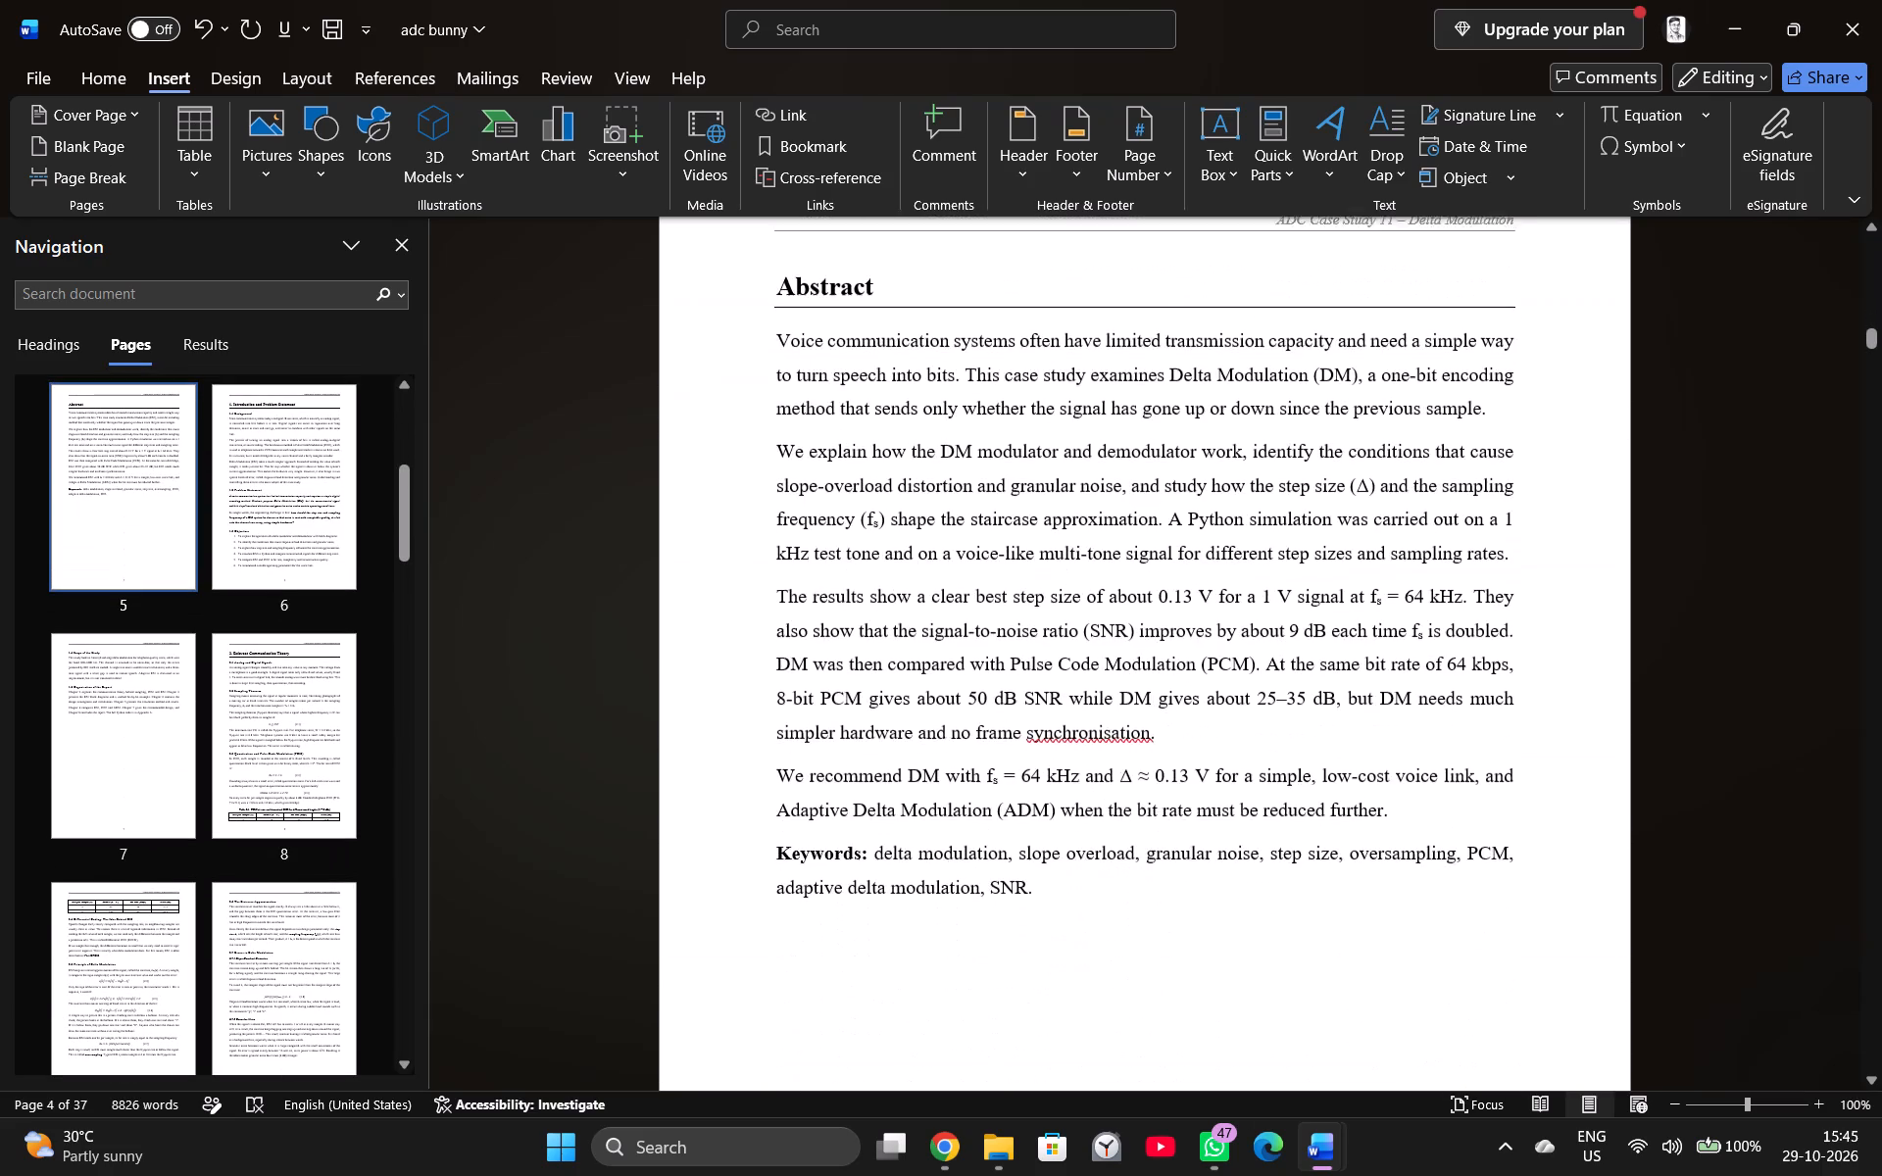
scroll(888, 874, "down", 7)
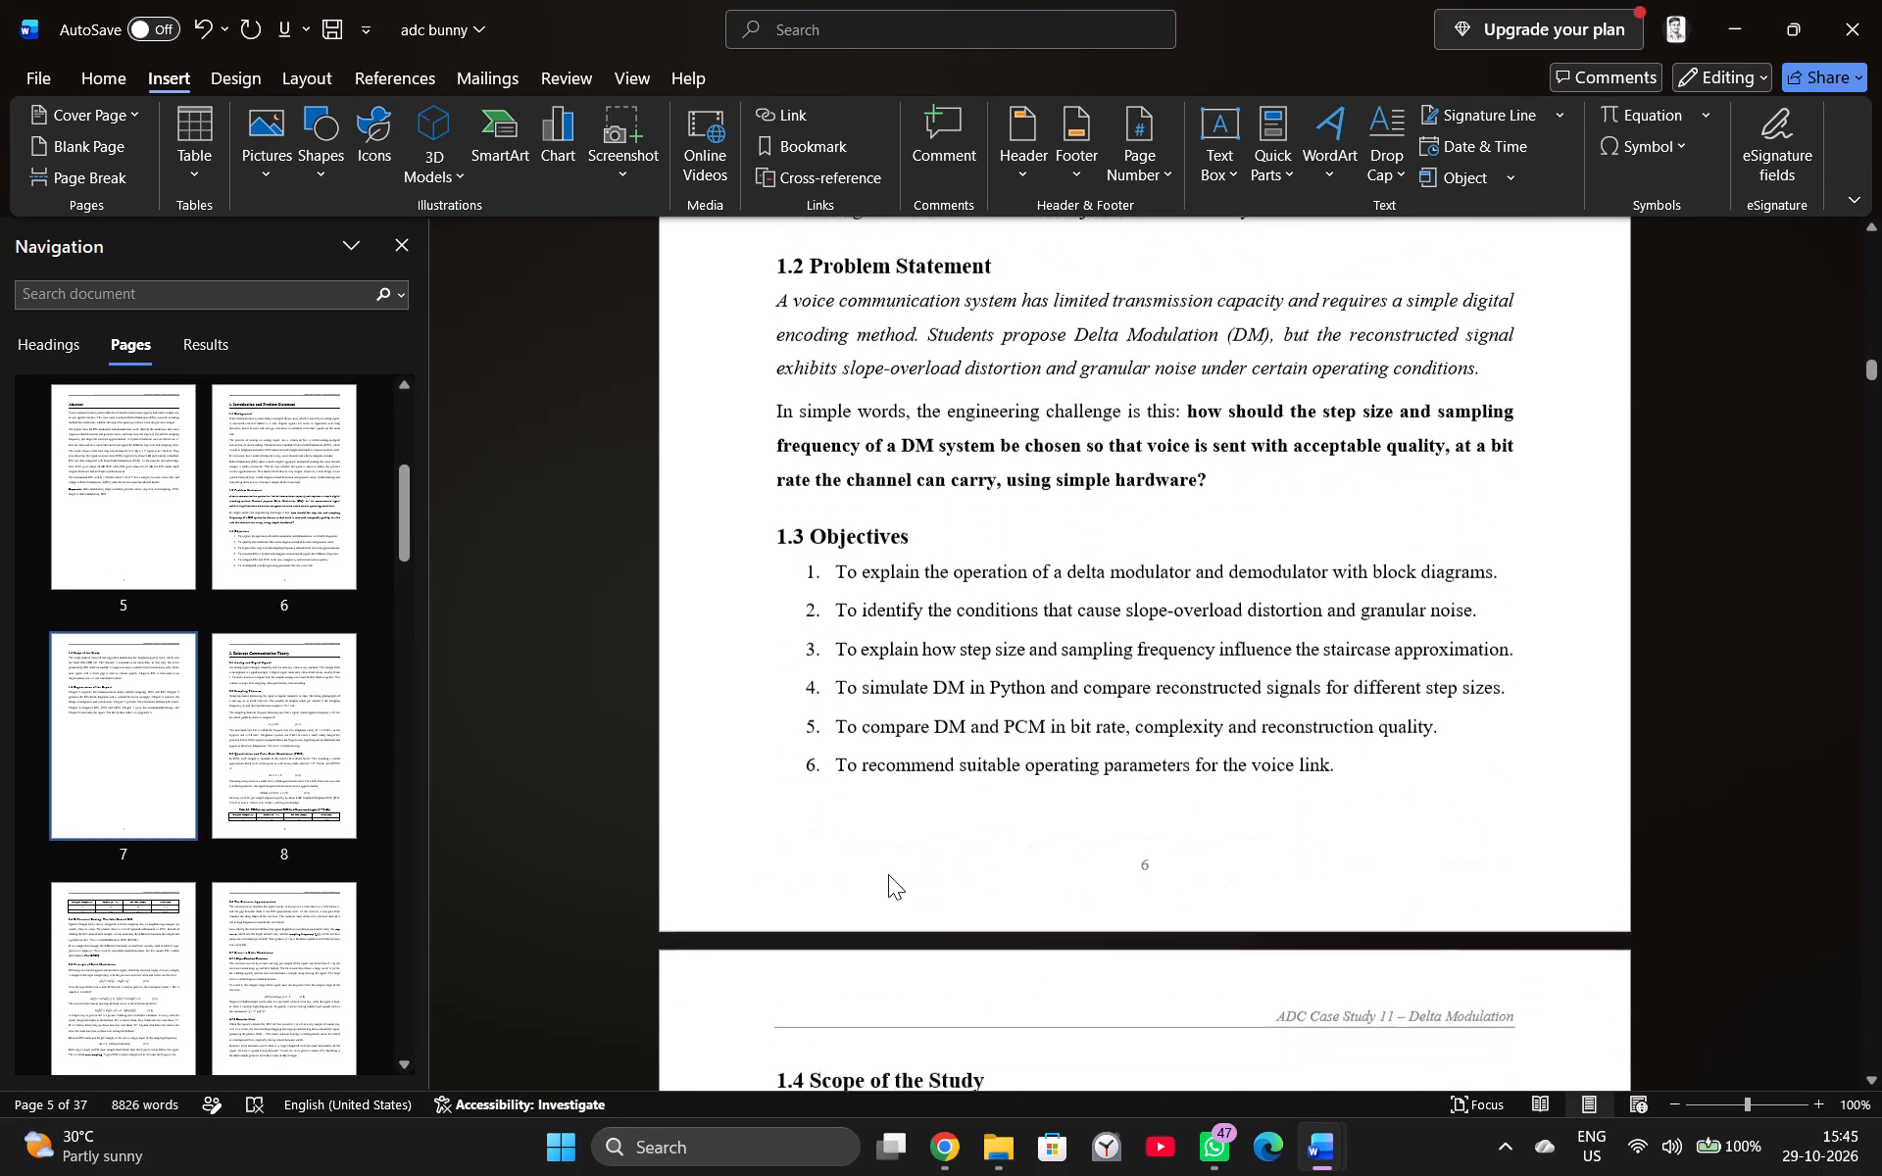
scroll(888, 874, "down", 14)
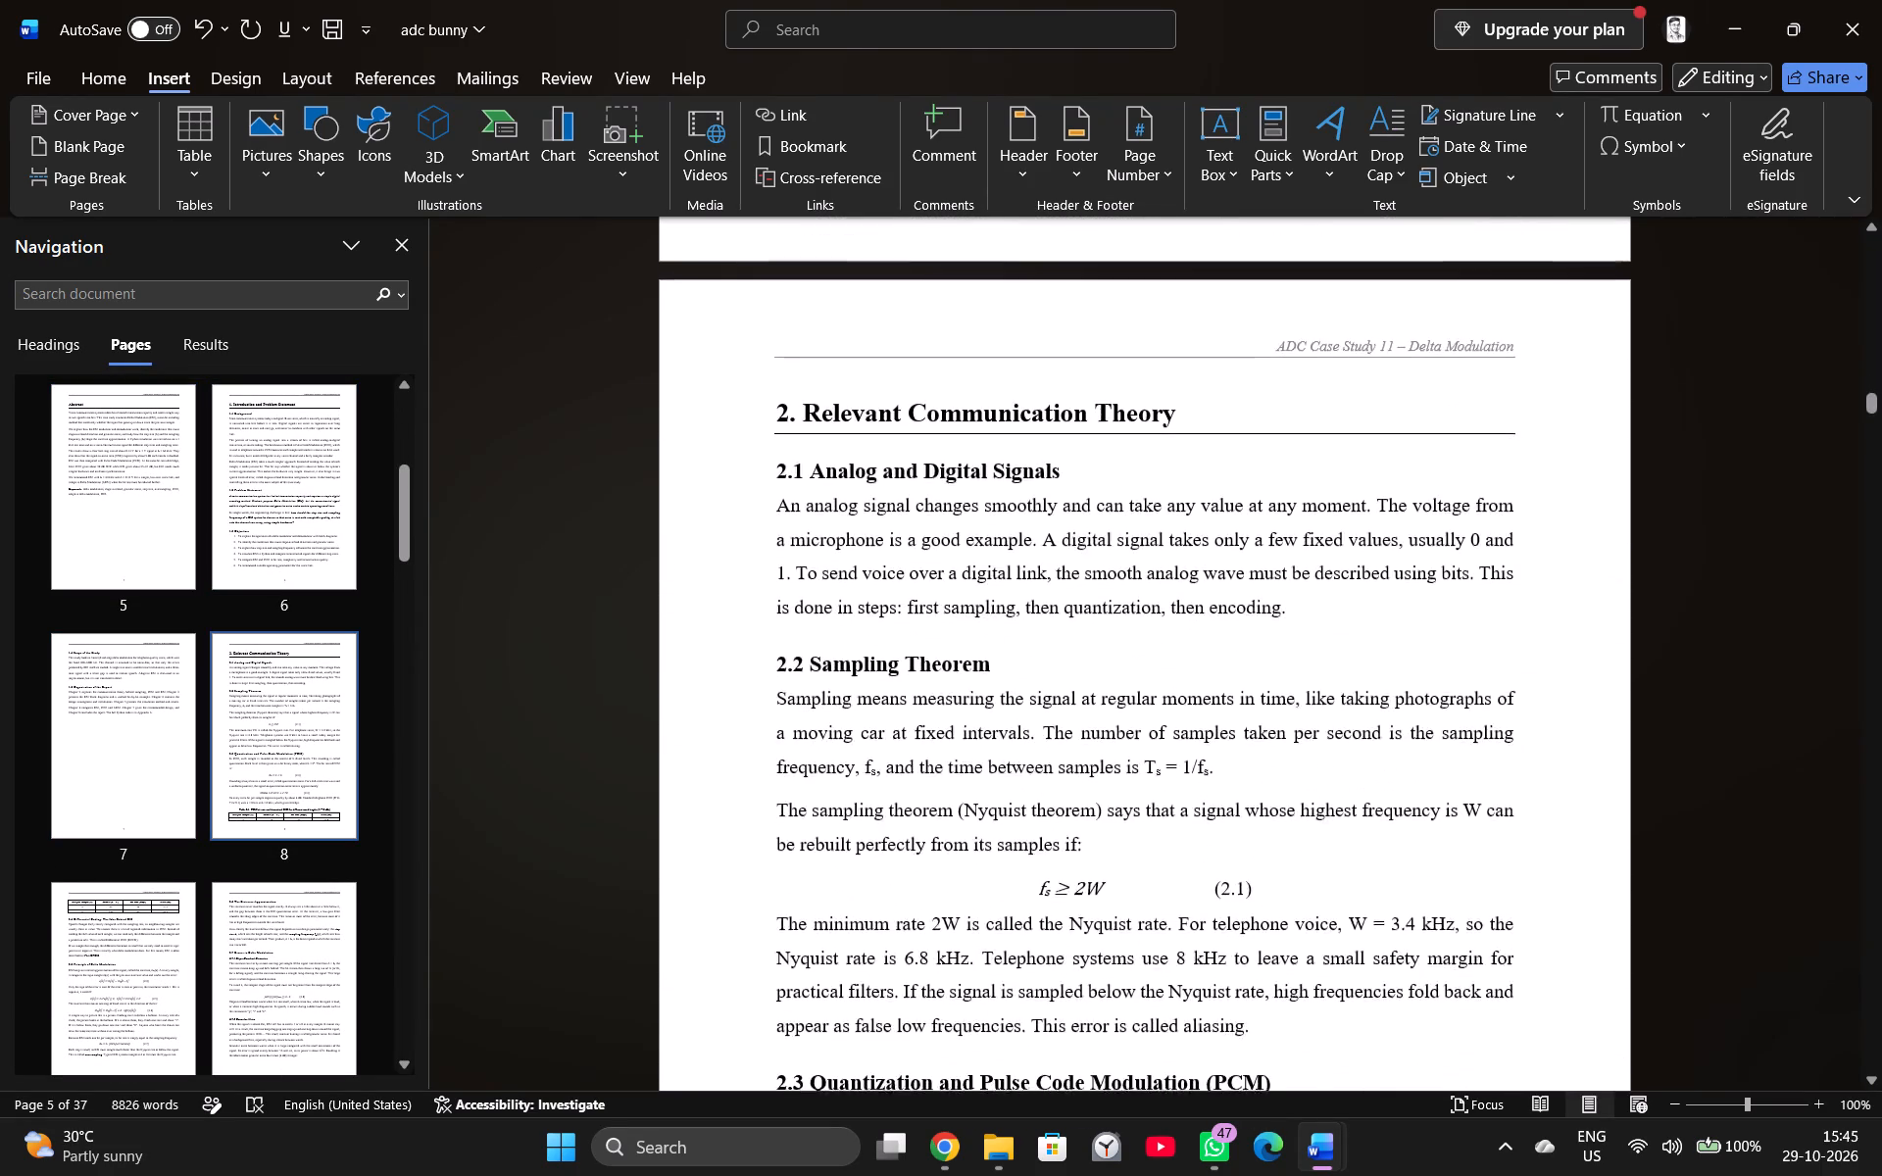
scroll(888, 874, "down", 20)
scroll(888, 874, "down", 5)
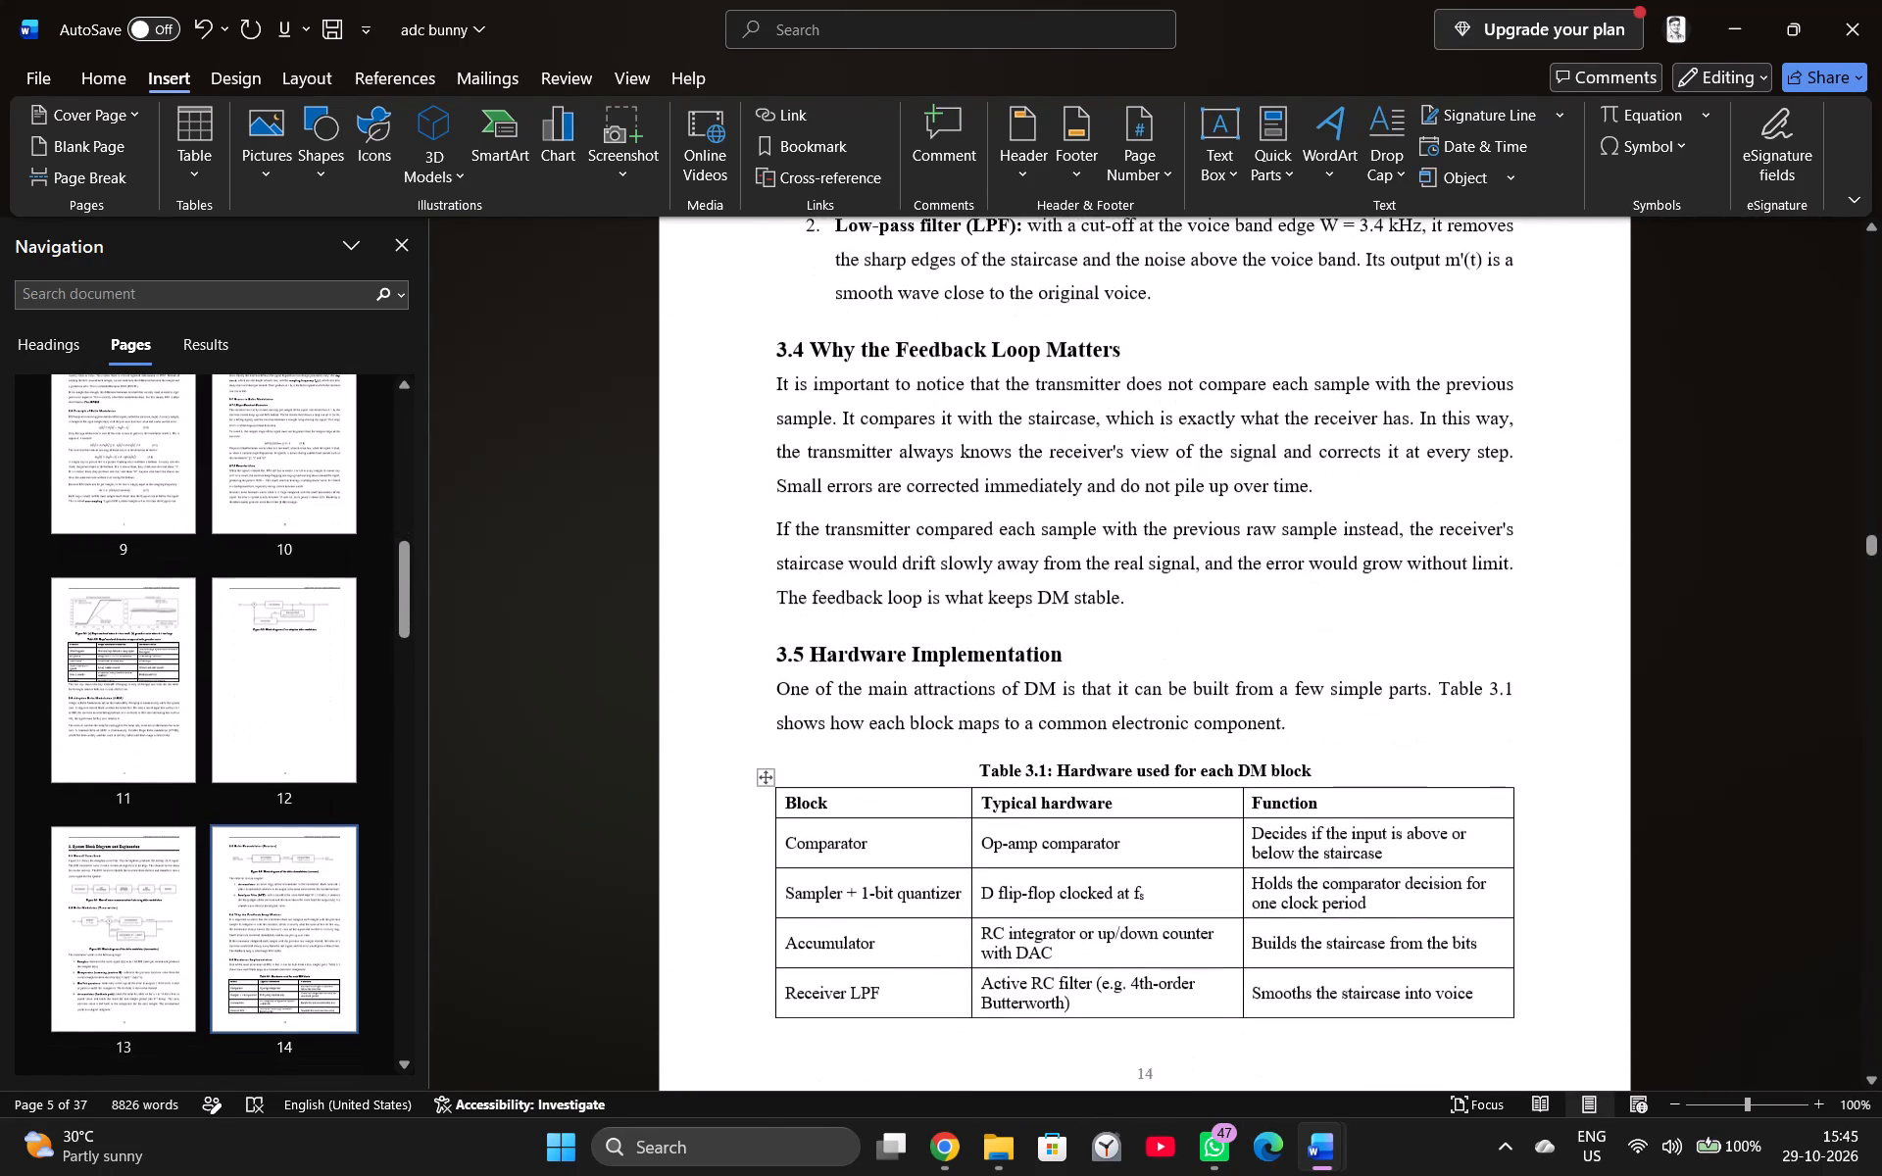
scroll(888, 874, "left", 2)
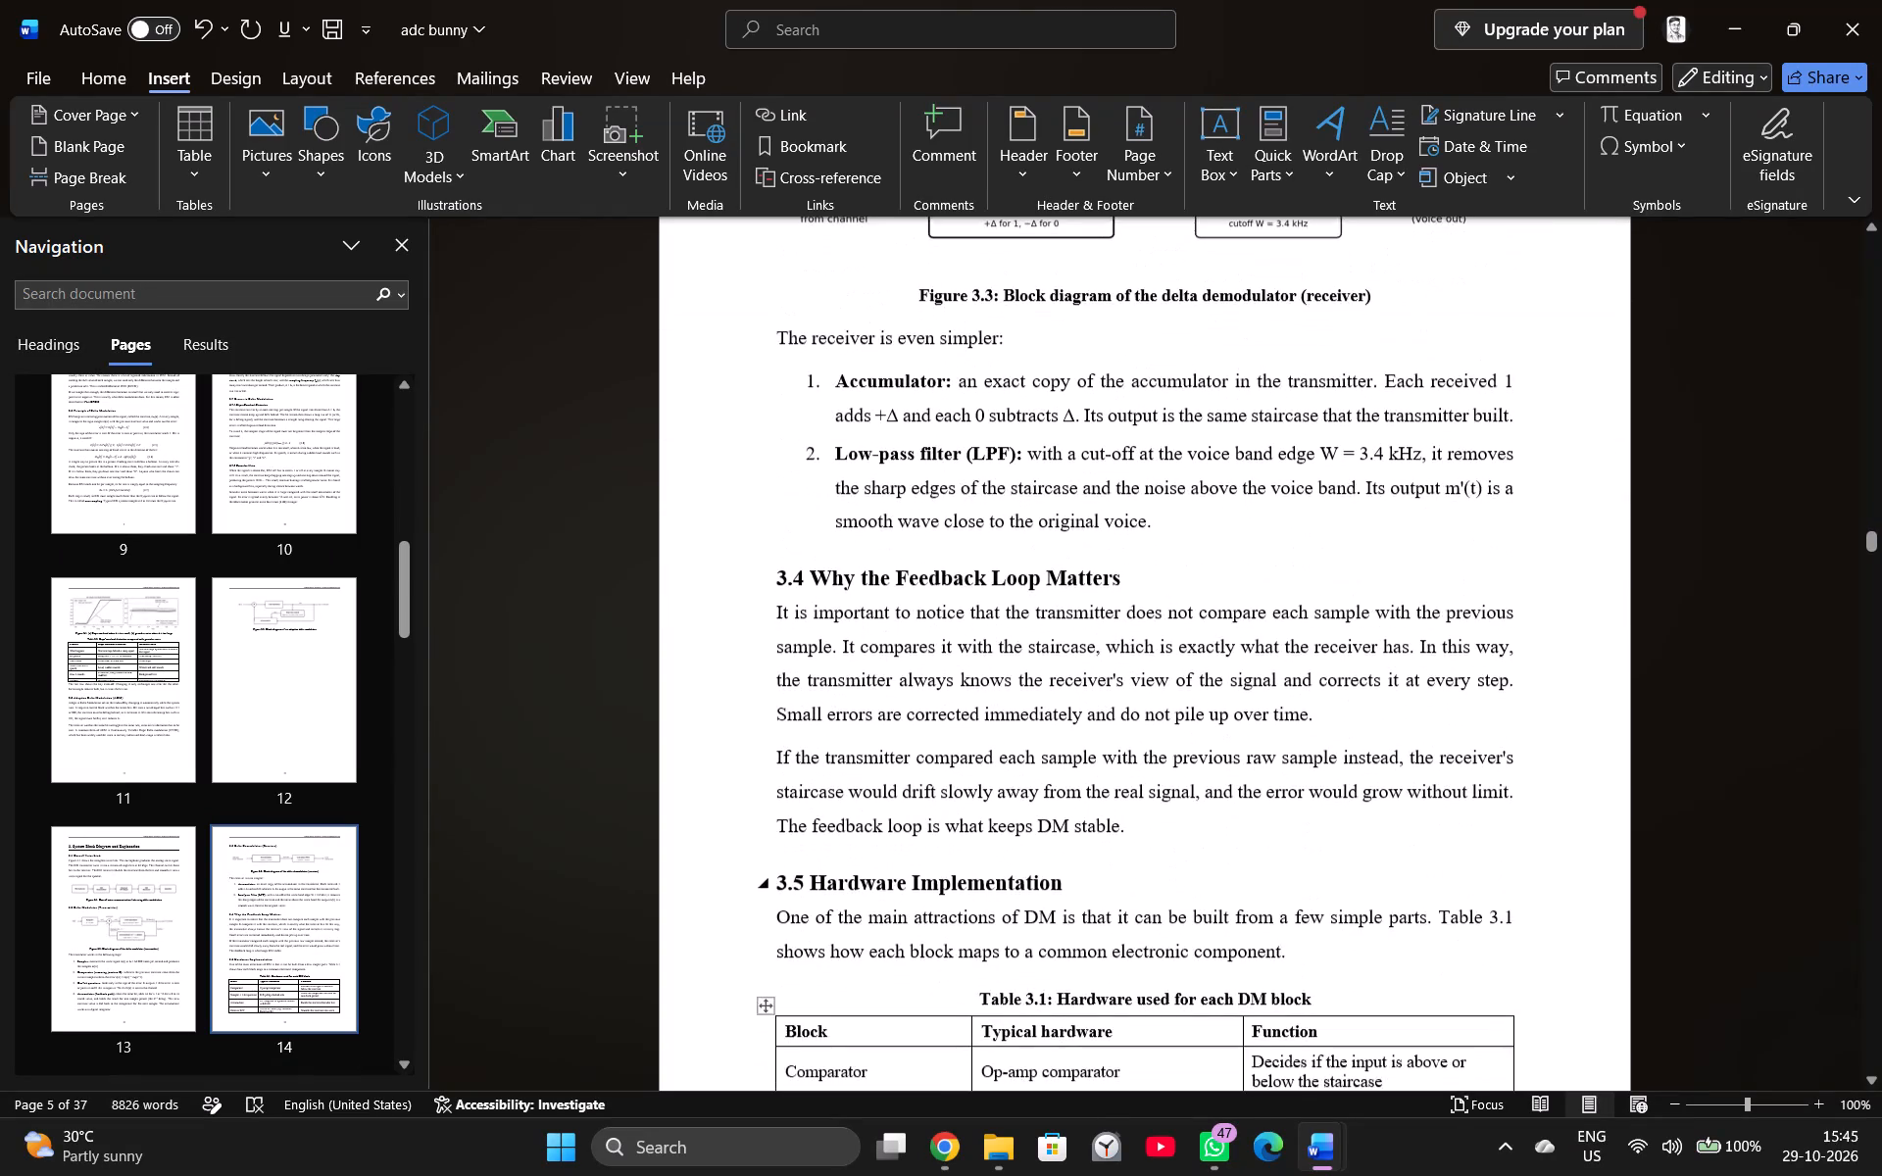
scroll(888, 874, "down", 8)
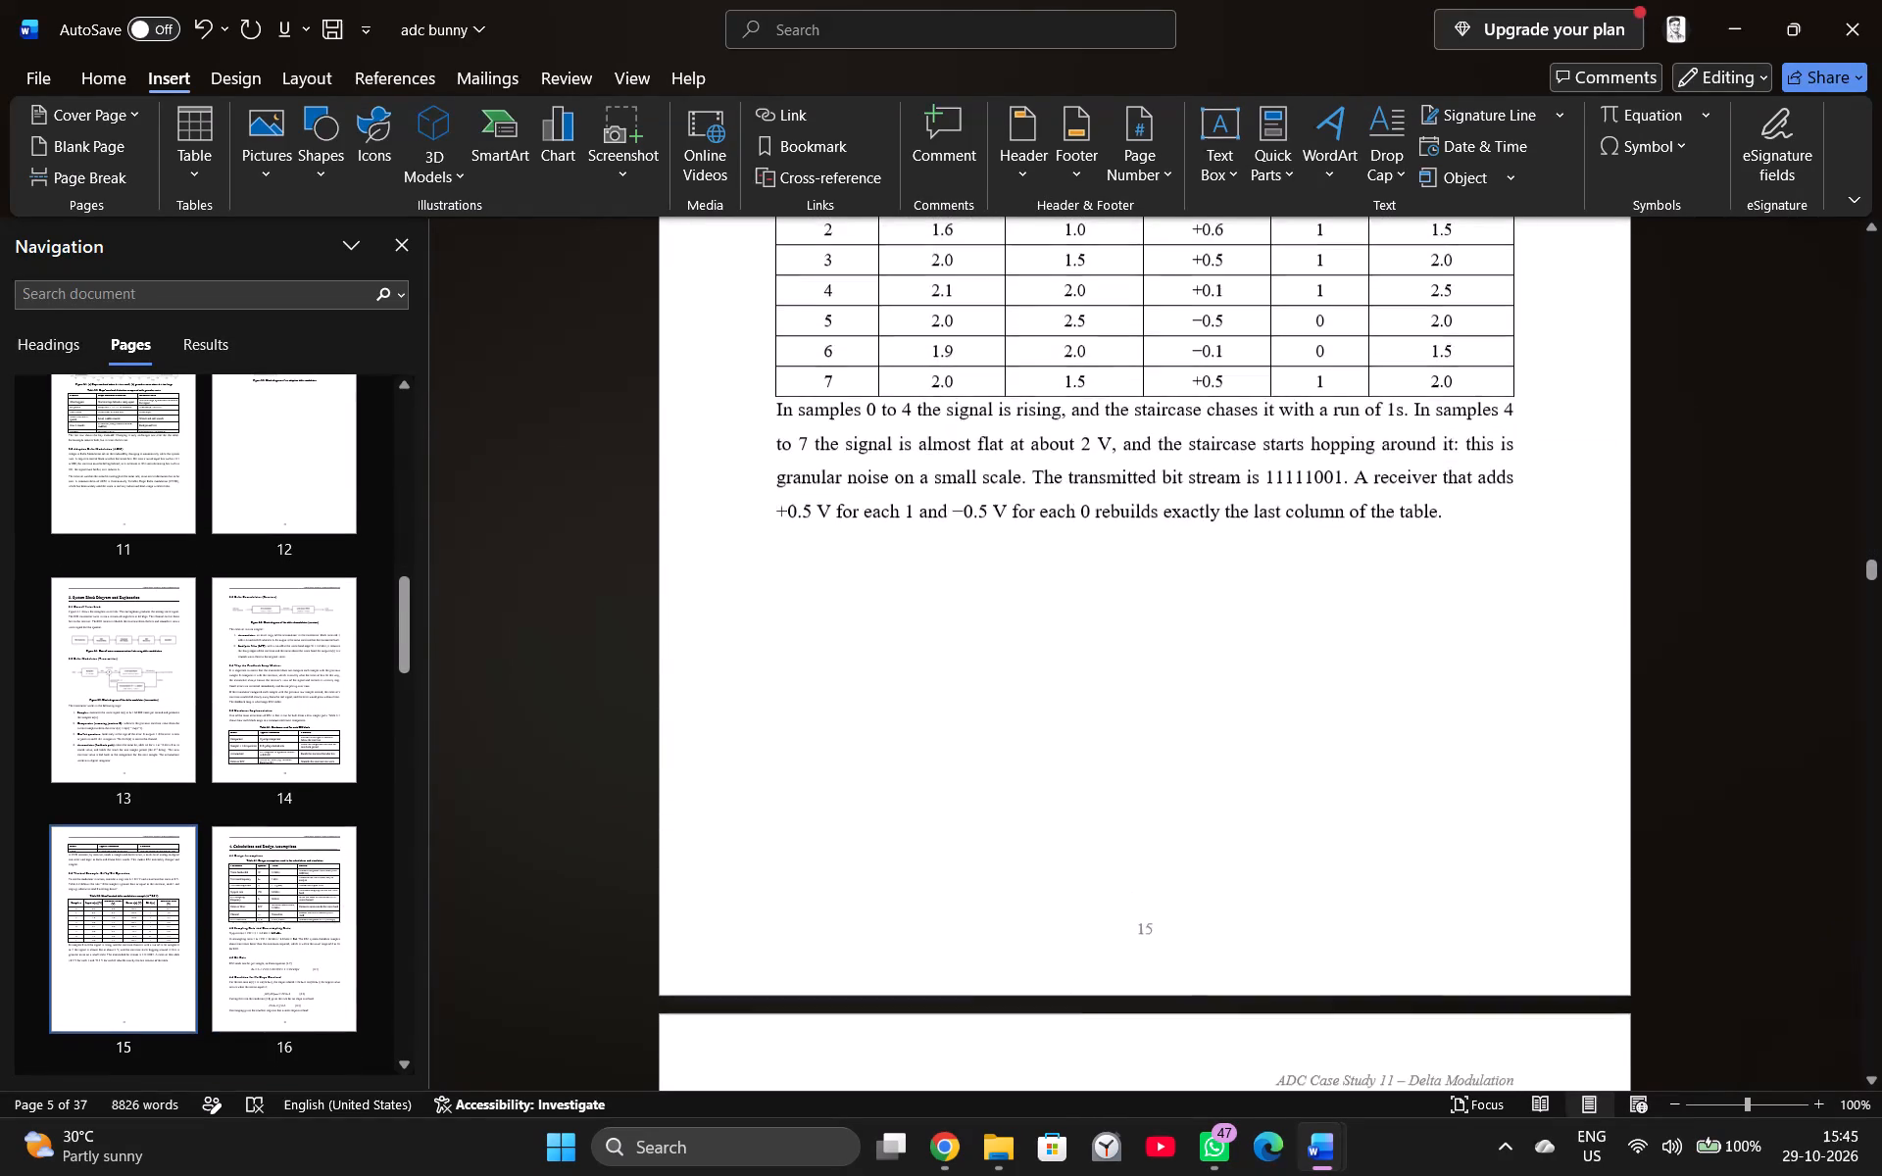
scroll(888, 874, "down", 8)
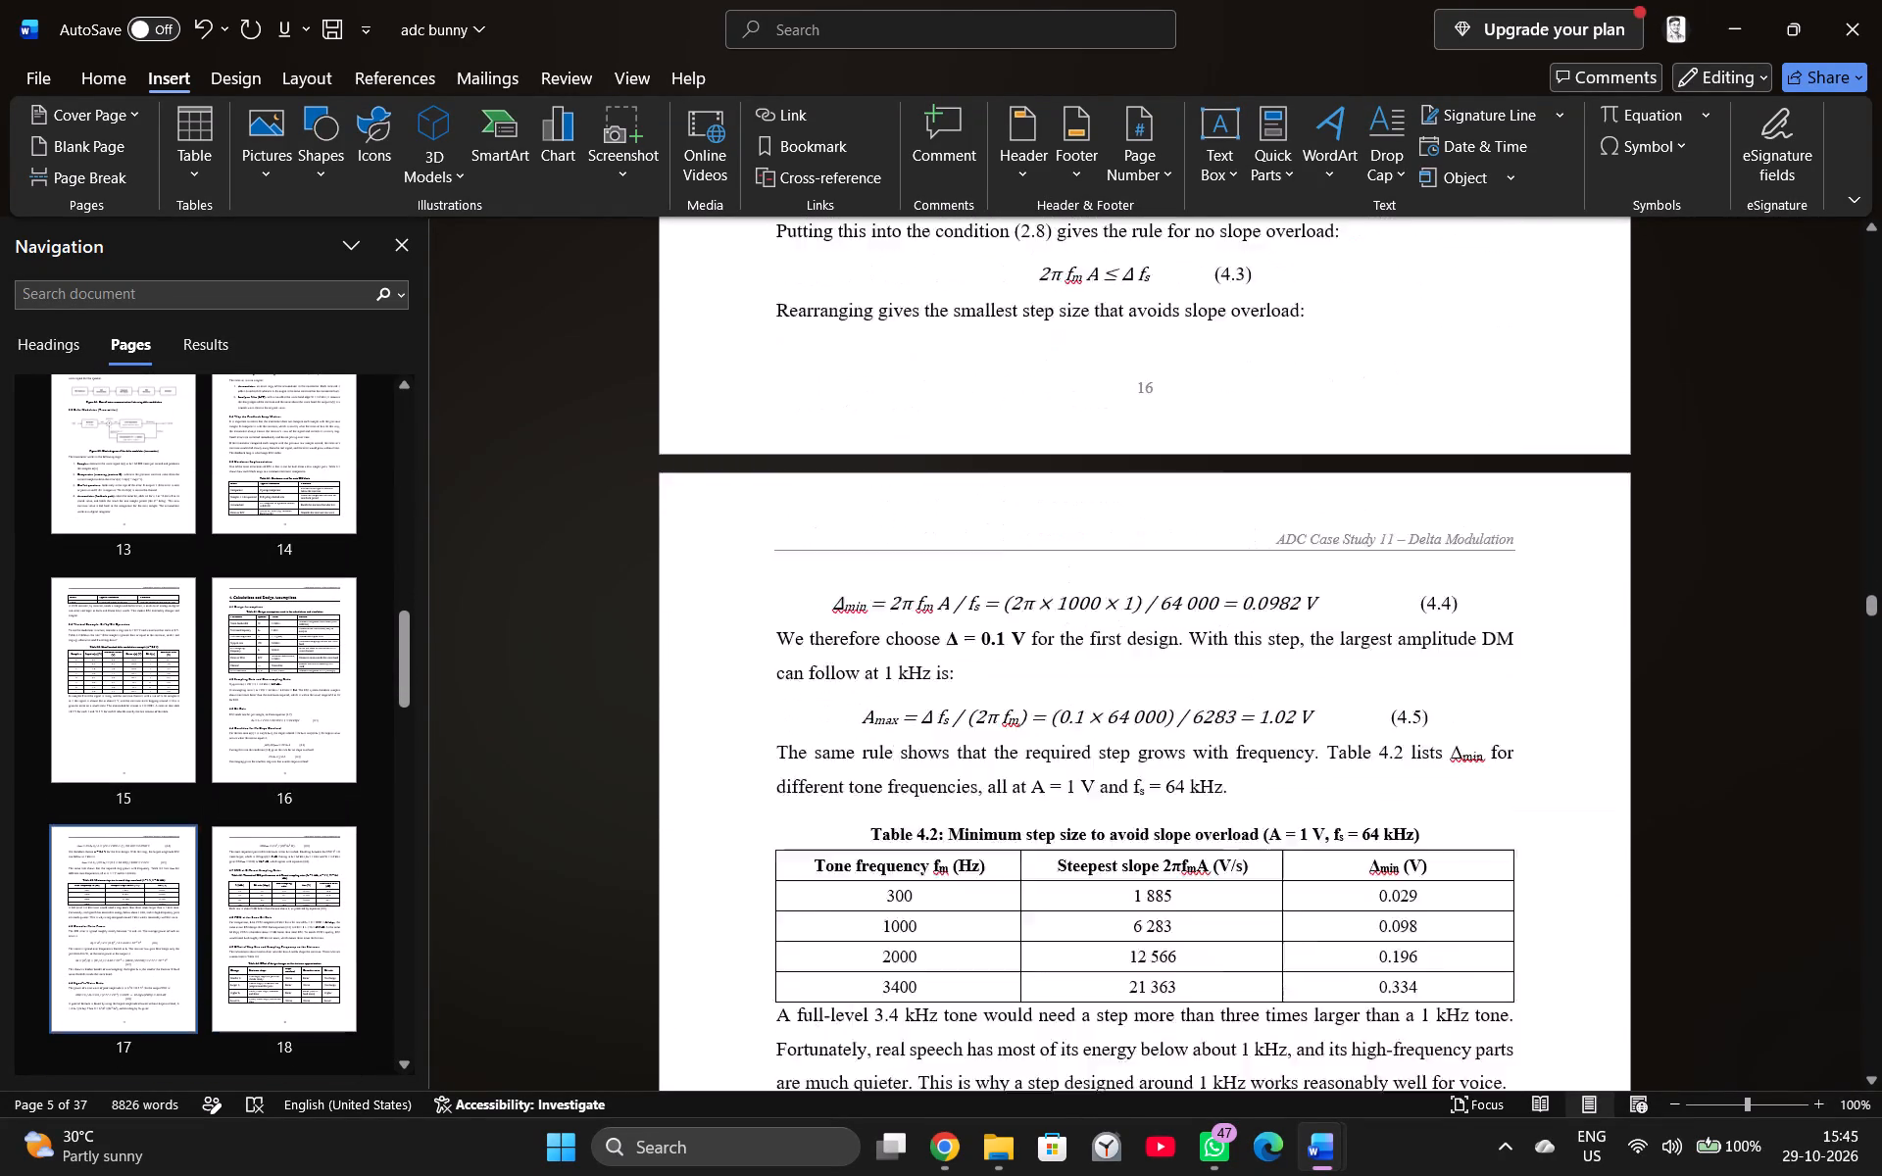
scroll(888, 874, "down", 12)
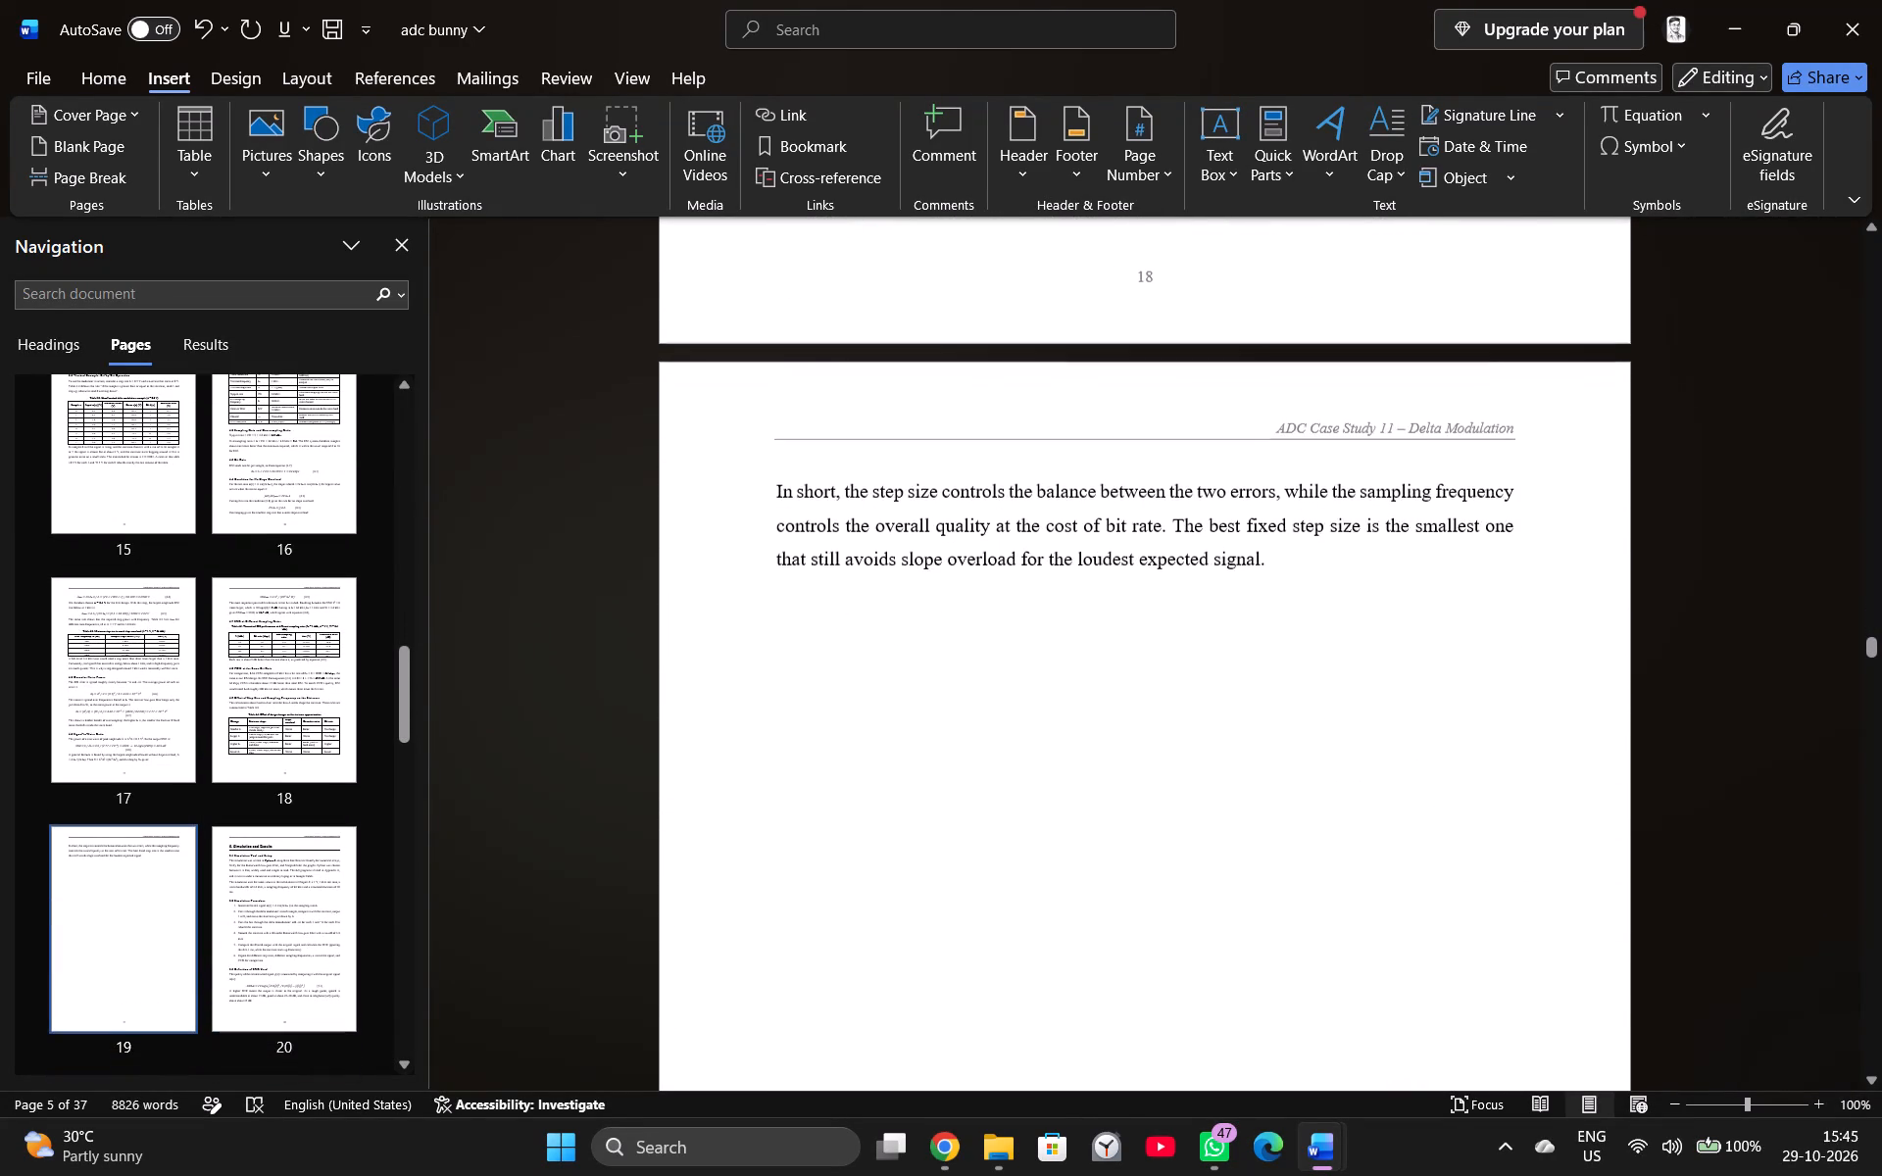
scroll(888, 874, "down", 3)
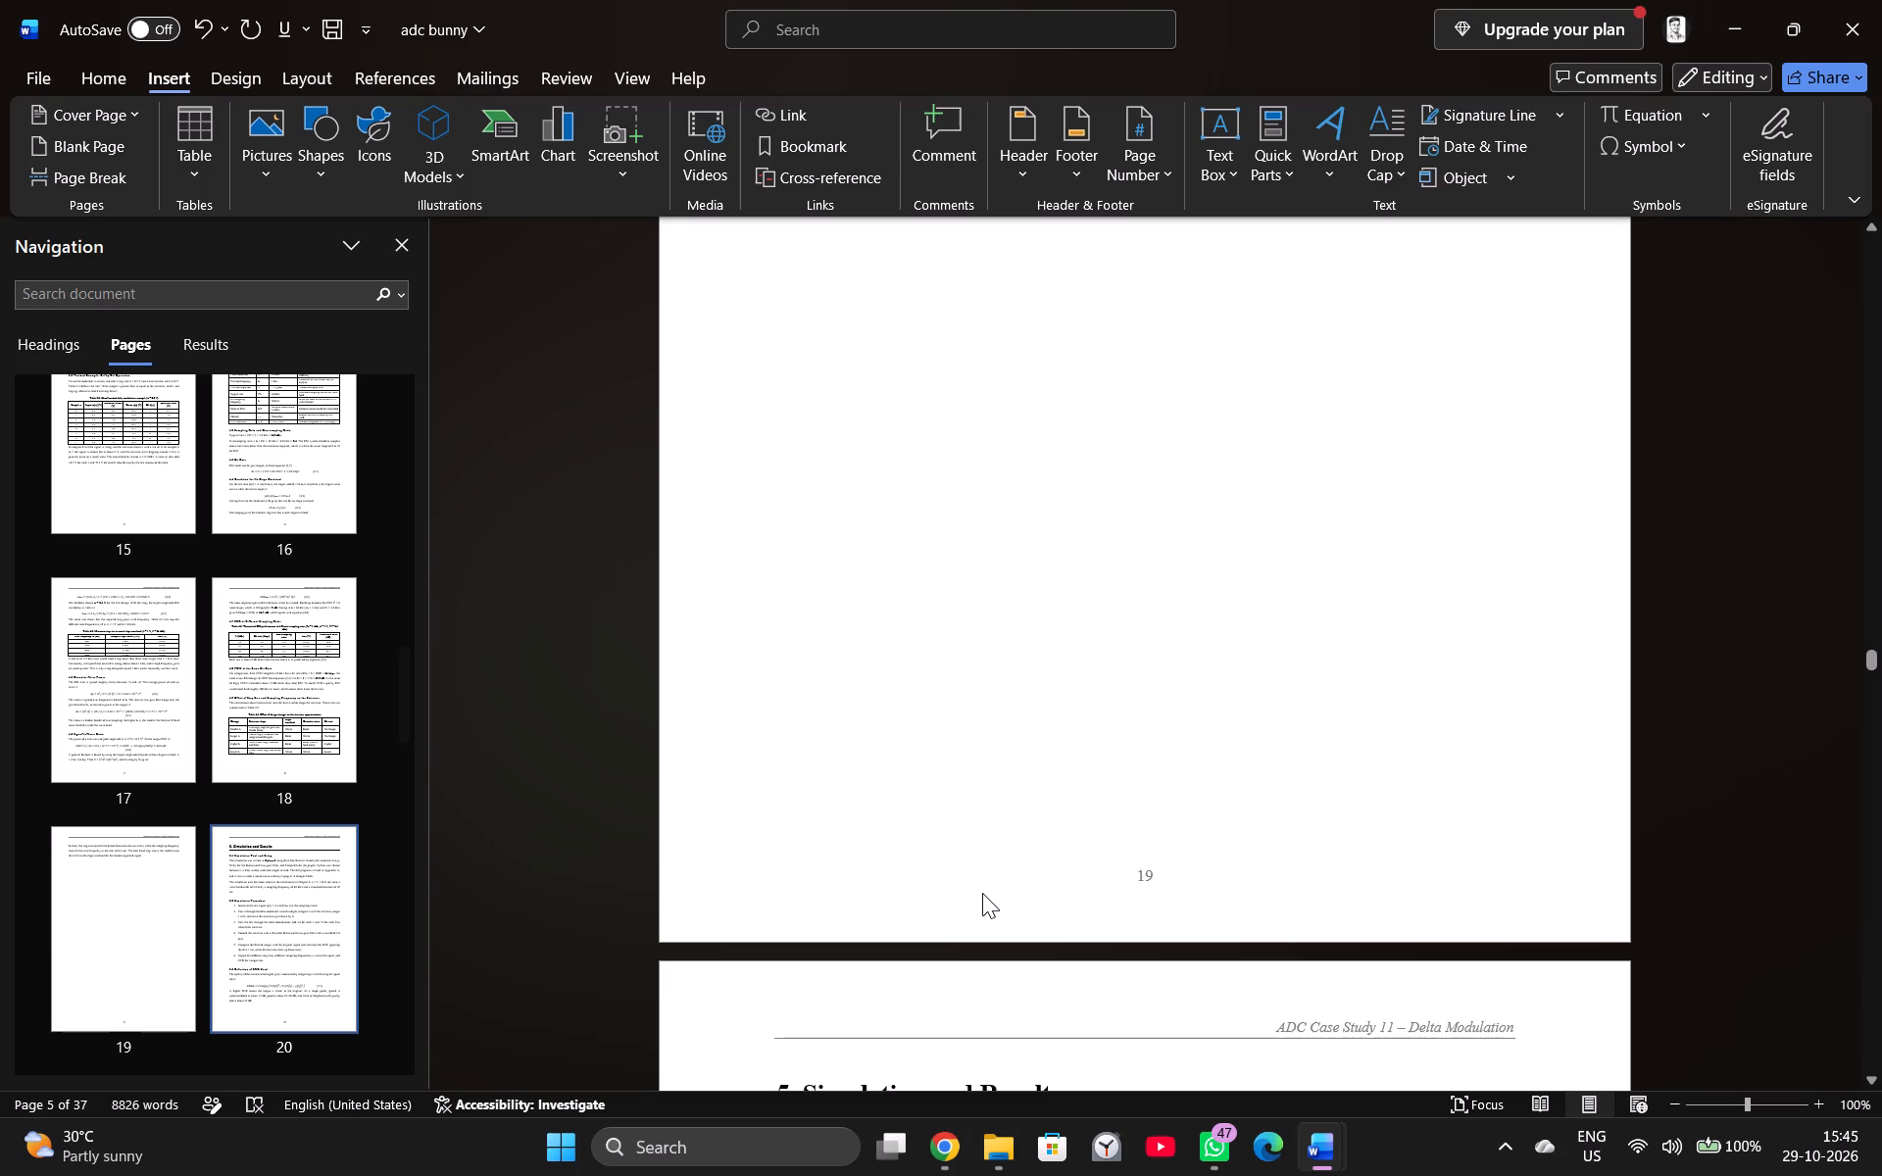
scroll(982, 893, "down", 8)
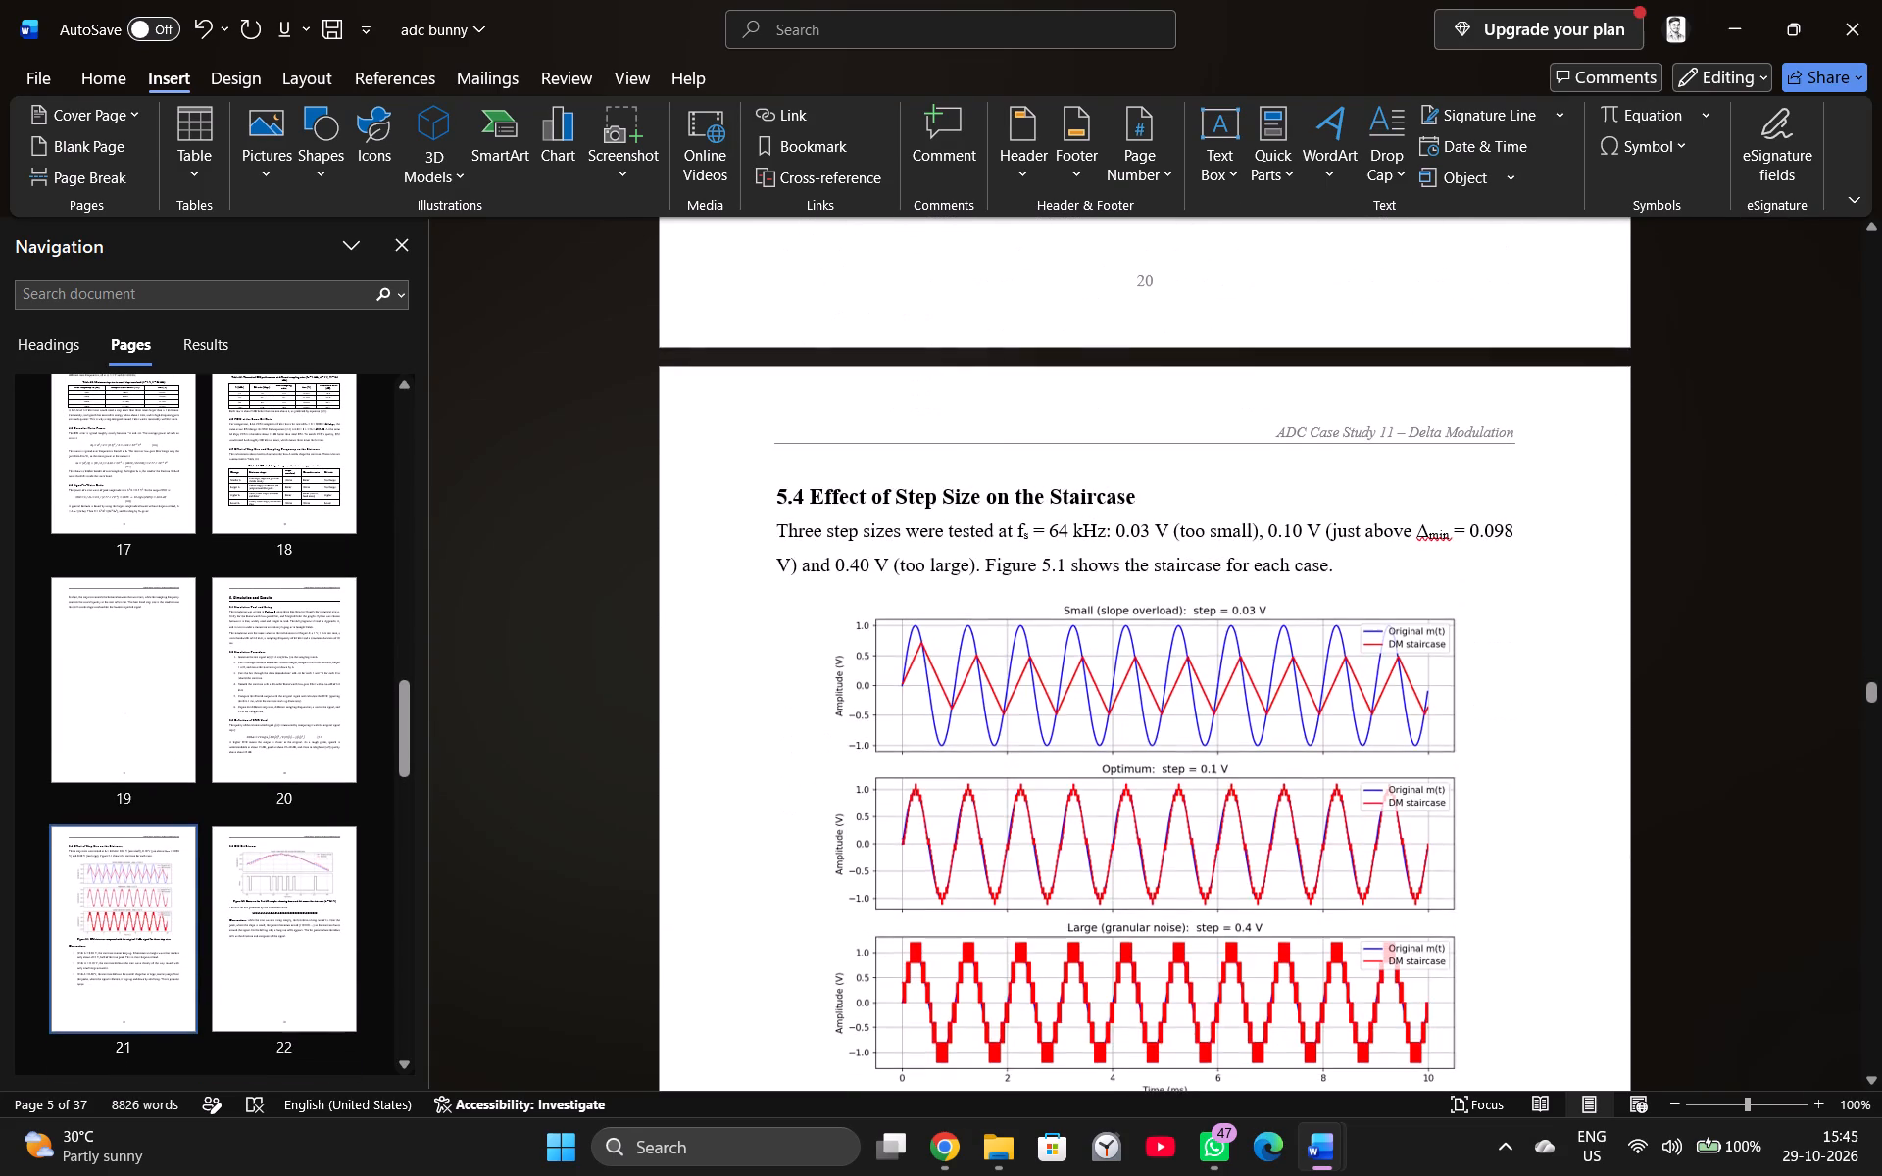
scroll(982, 893, "down", 20)
scroll(982, 893, "down", 20)
scroll(982, 893, "down", 20)
scroll(982, 893, "down", 10)
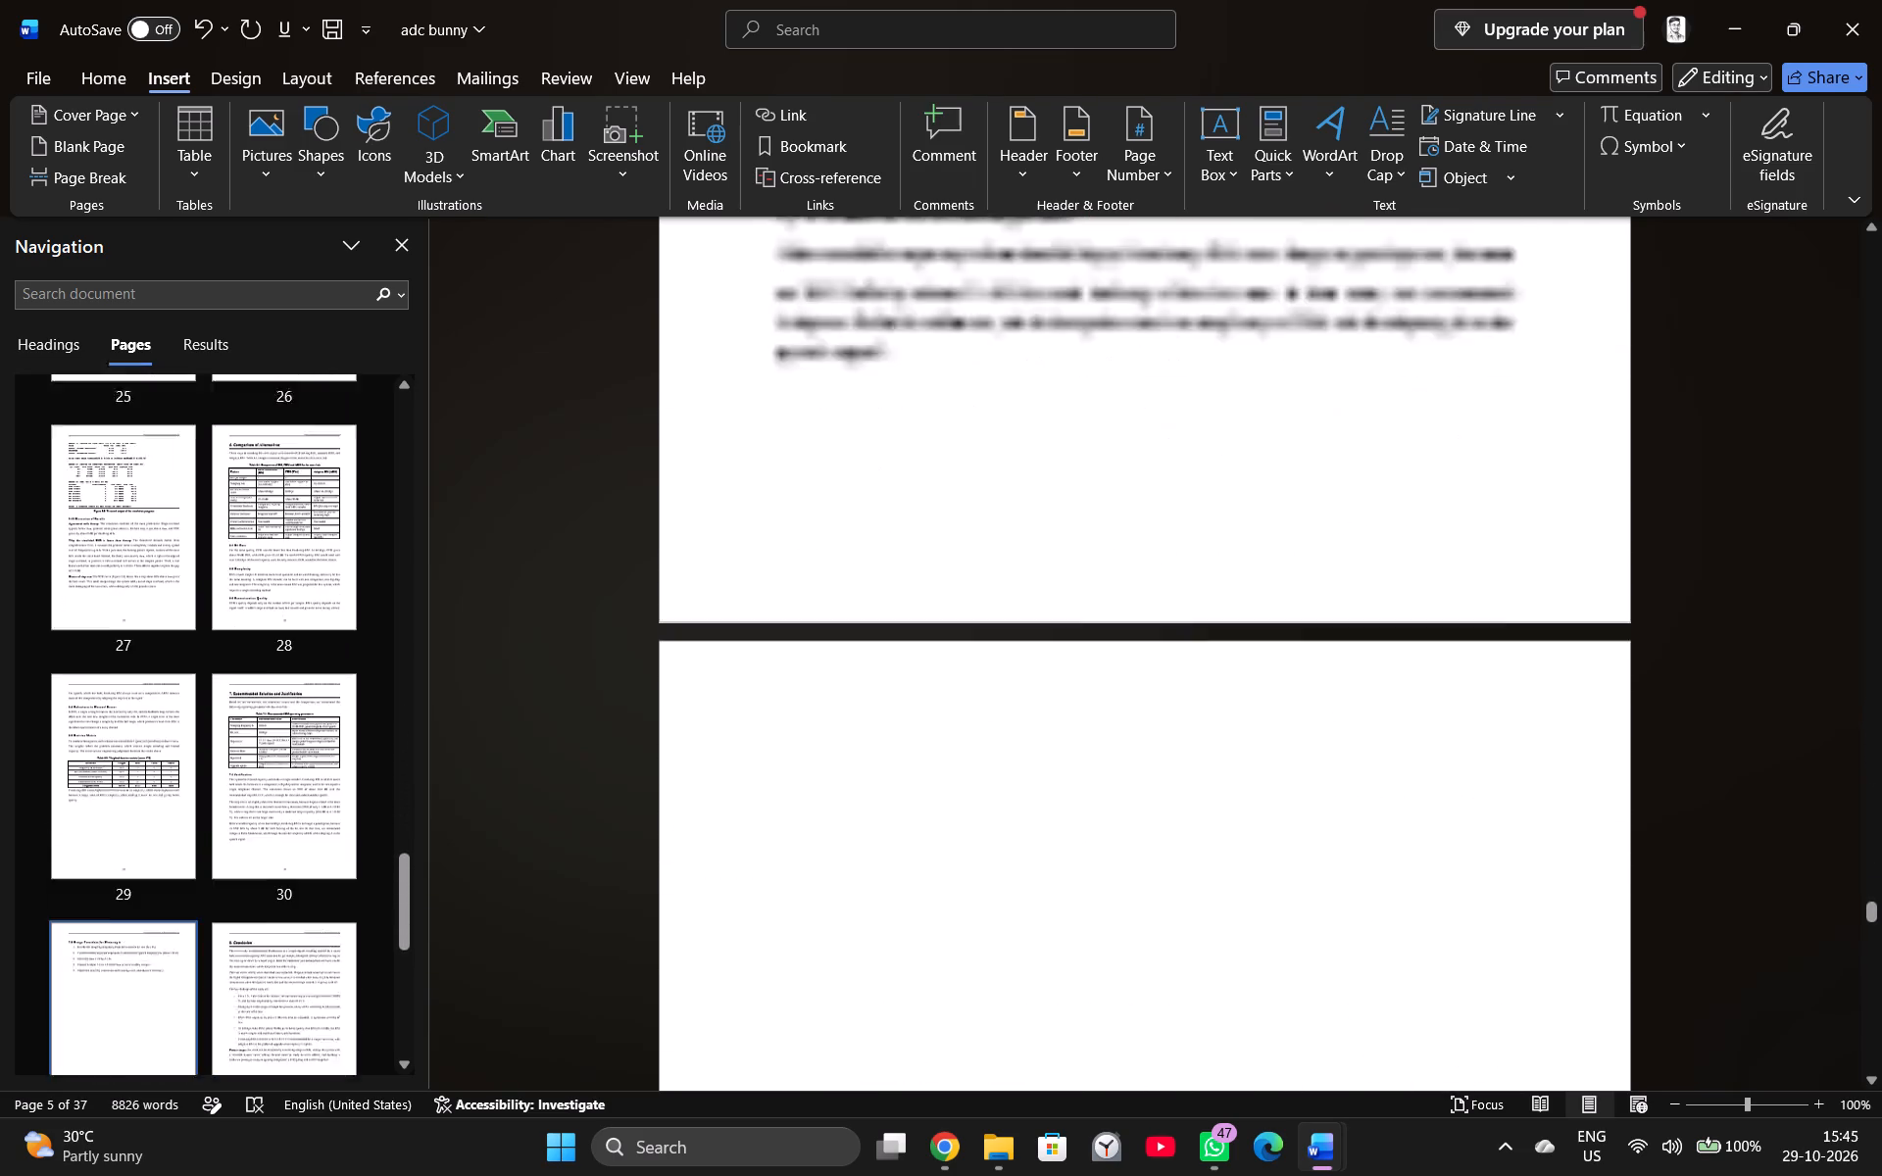
scroll(982, 893, "down", 20)
scroll(982, 893, "down", 20)
scroll(982, 893, "down", 20)
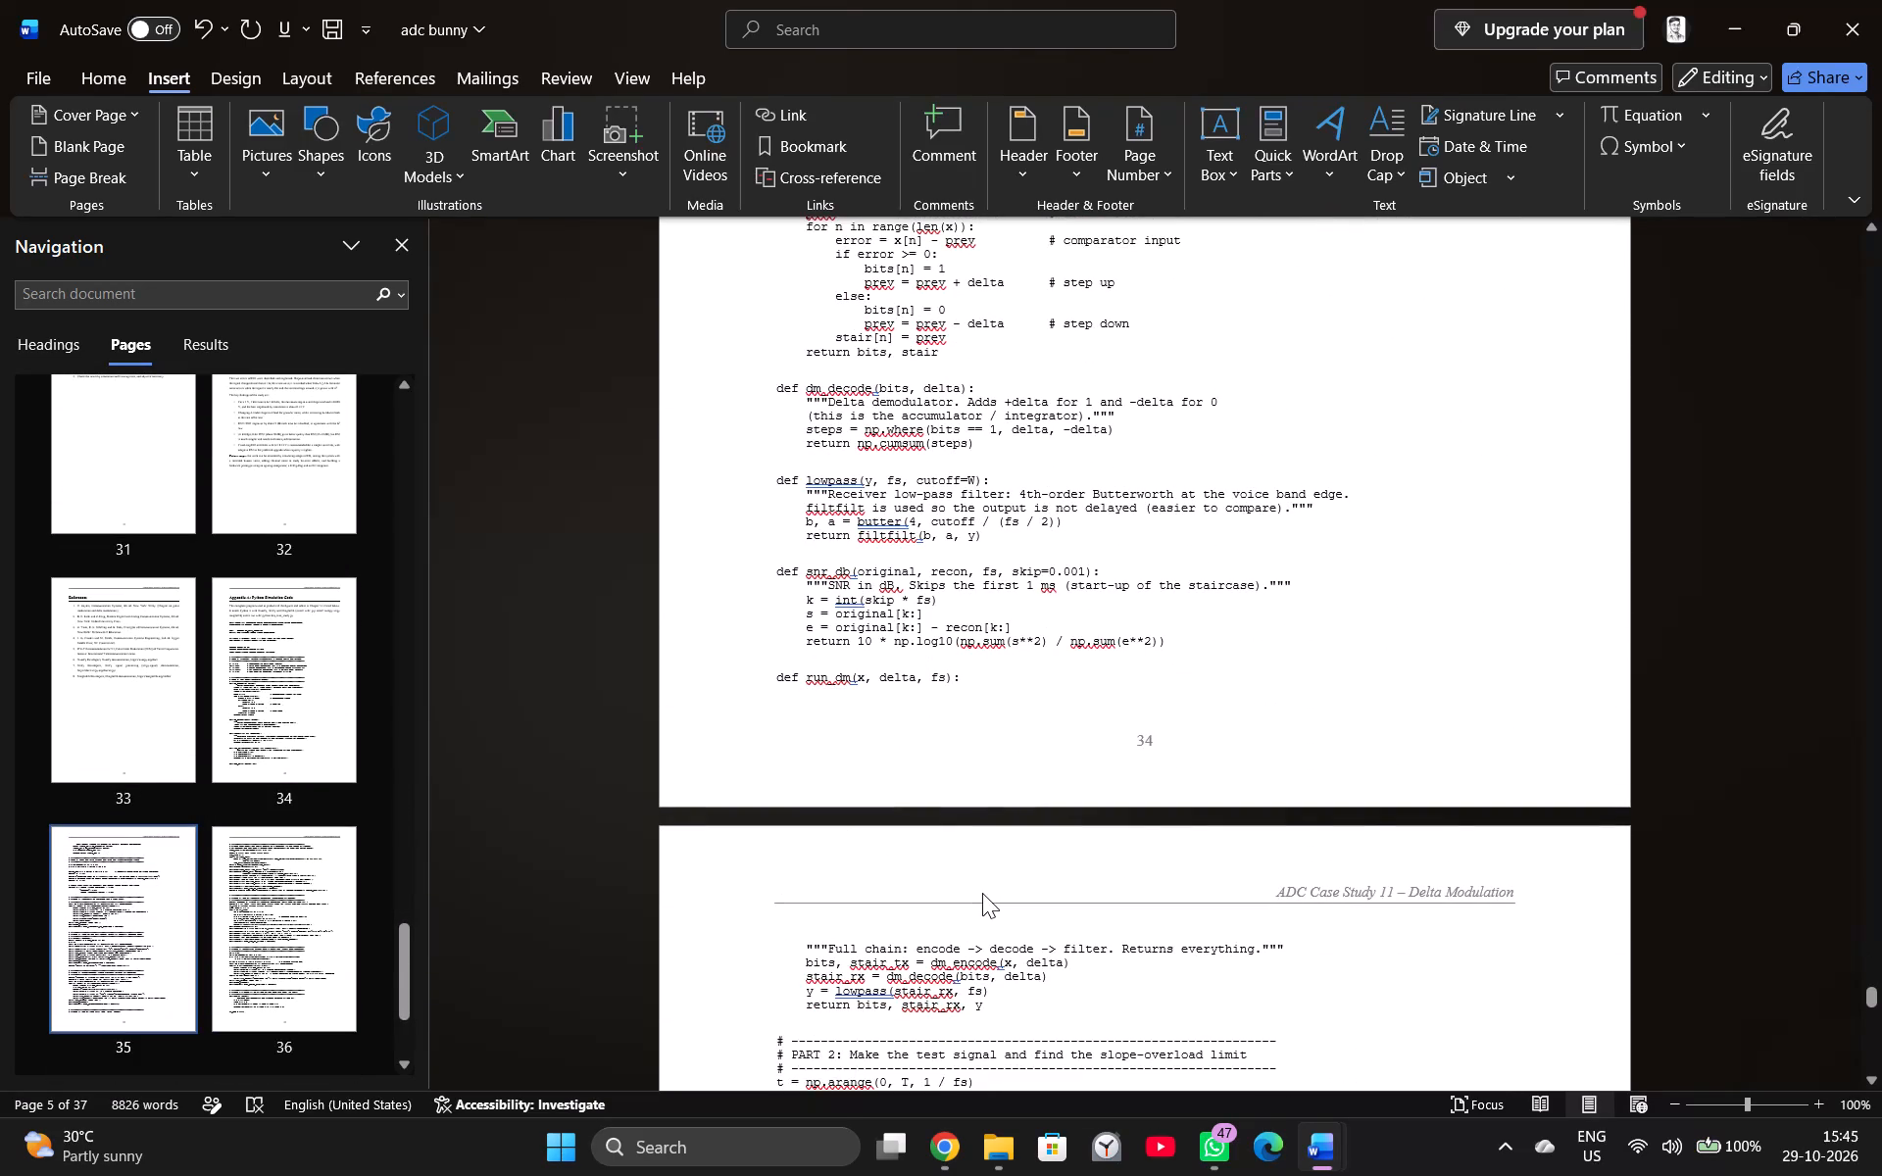